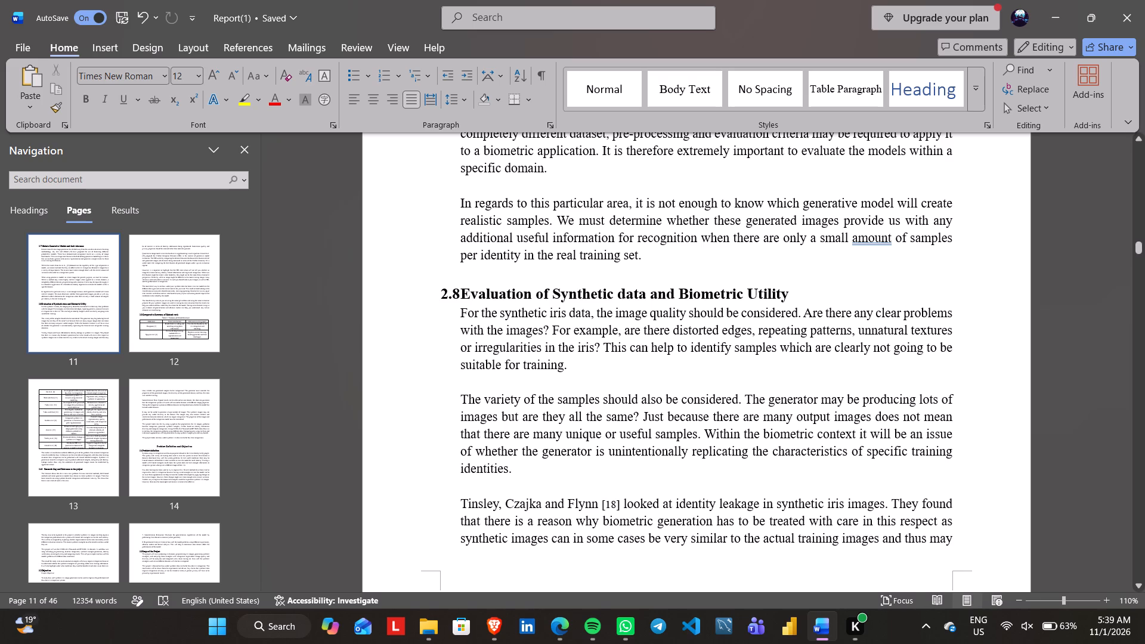
Read through section 2.8 on evaluating synthetic data and biometric utility, up to the start of section 2.9.
scroll(755, 441, down, 1)
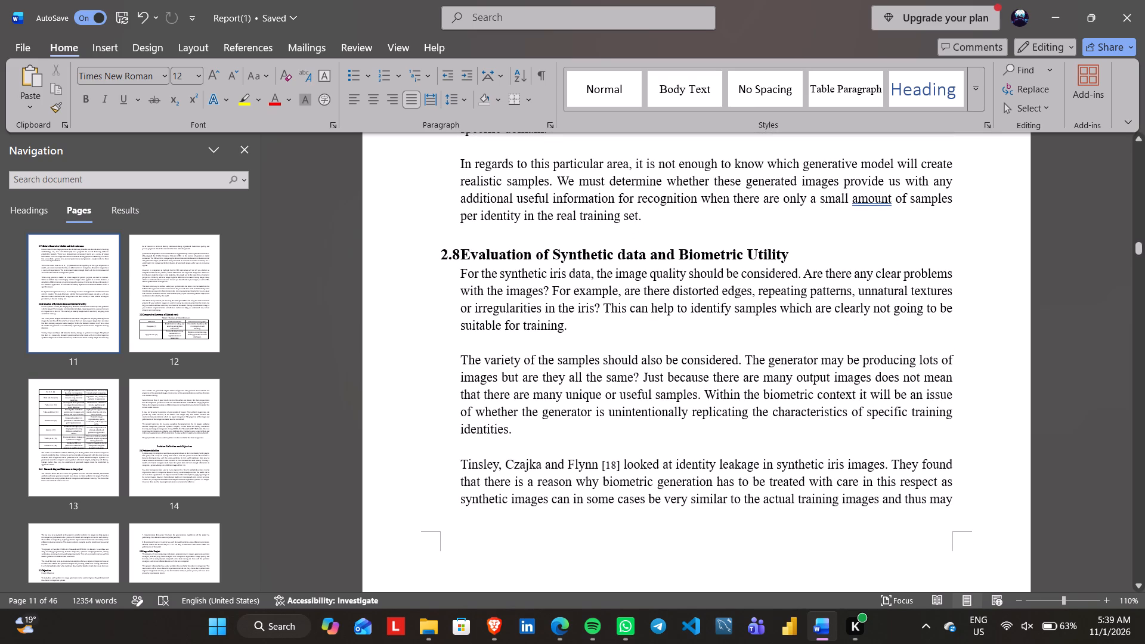
scroll(580, 402, down, 2)
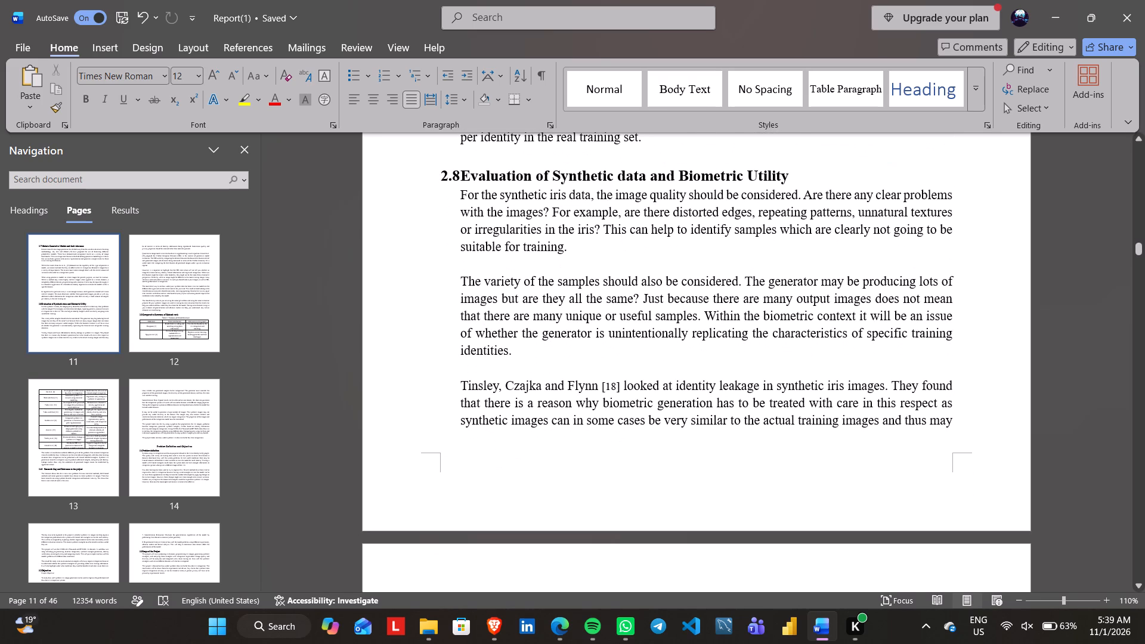
scroll(580, 402, down, 2)
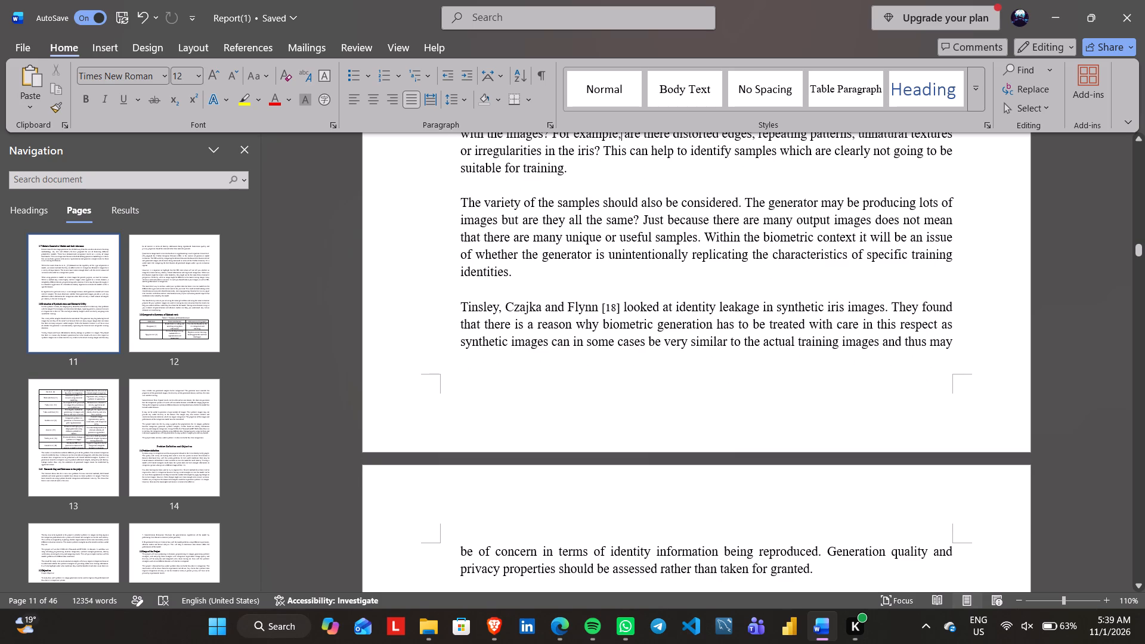
scroll(584, 349, down, 1)
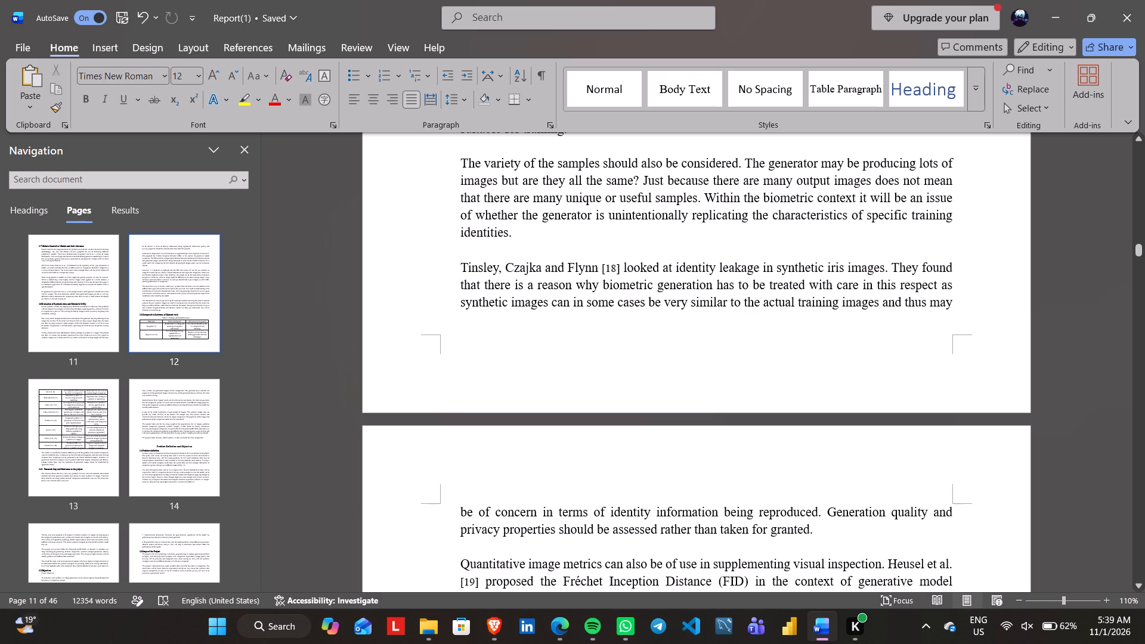
scroll(710, 301, down, 1)
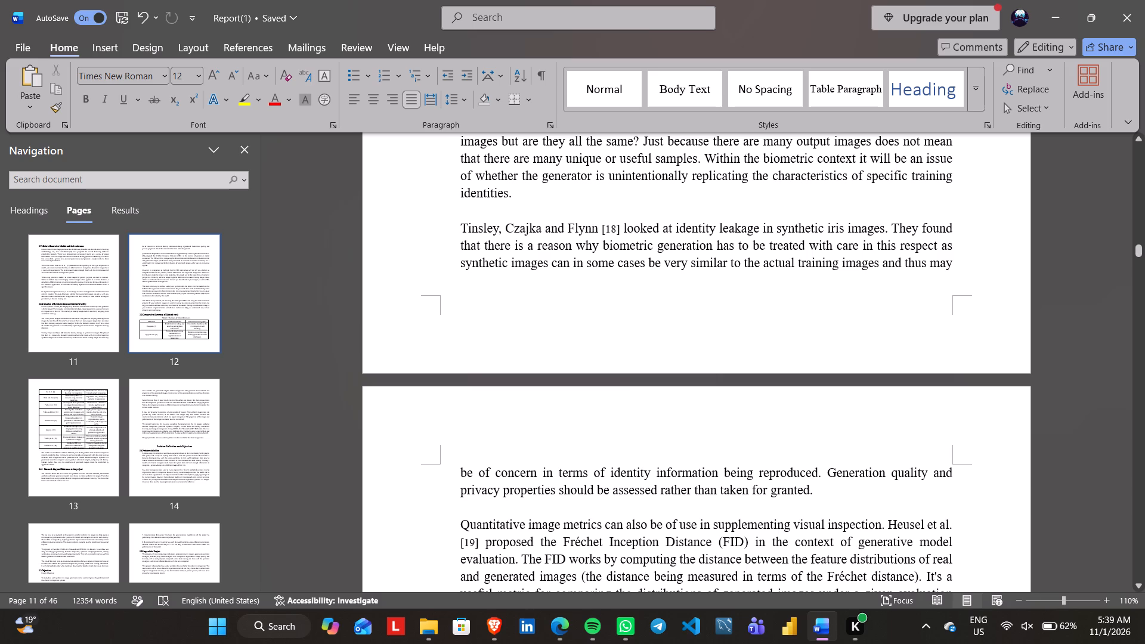
scroll(700, 276, down, 2)
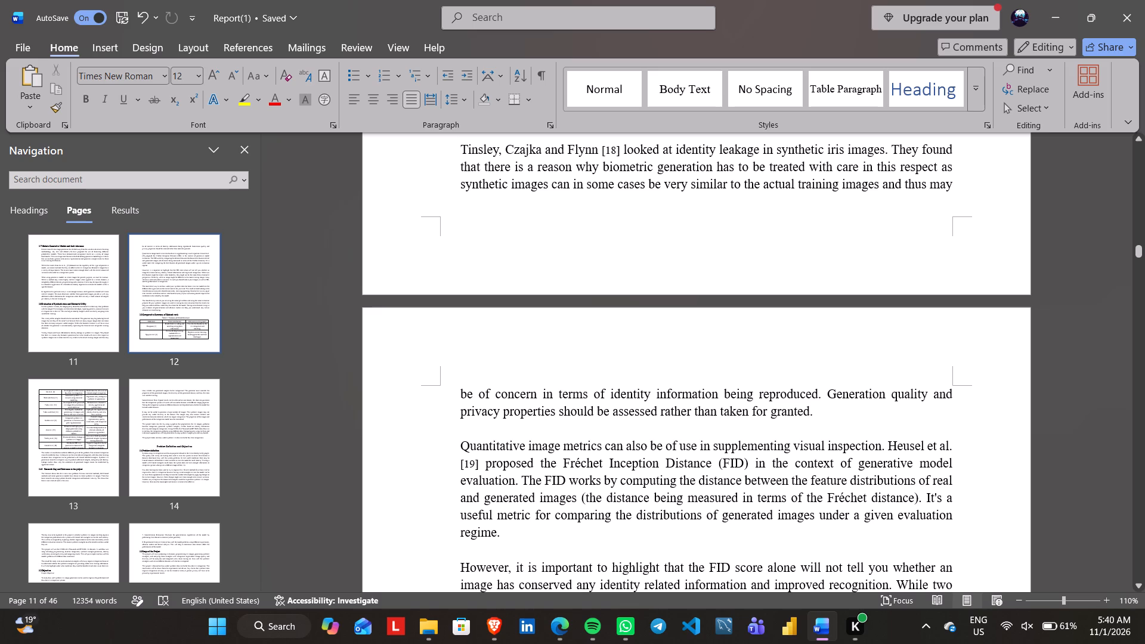
scroll(803, 524, down, 2)
scroll(801, 467, down, 4)
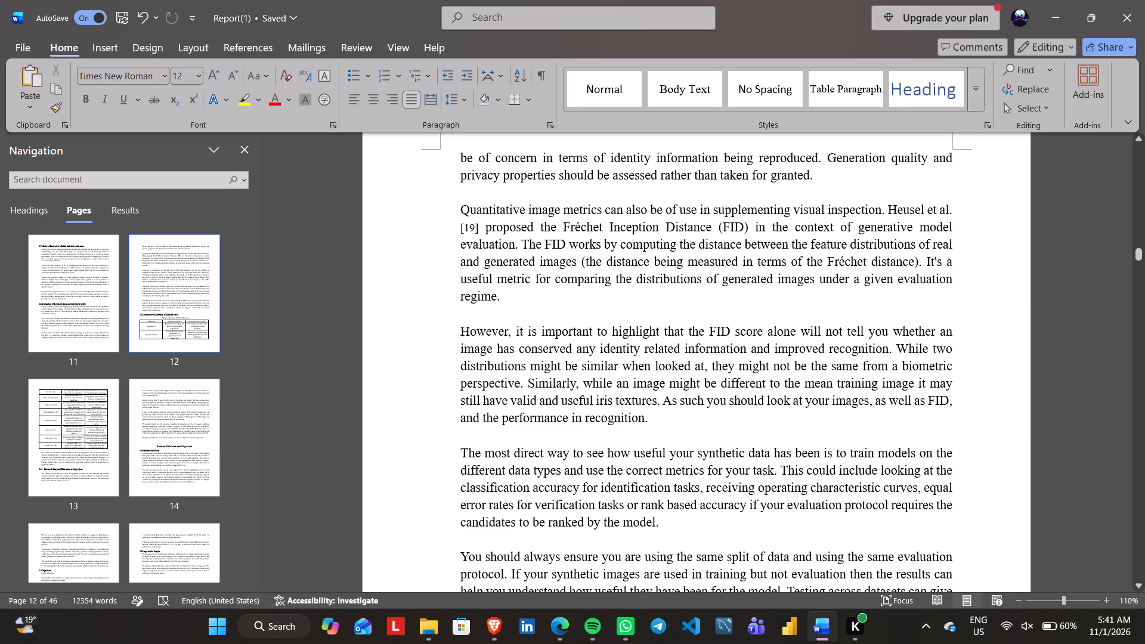
scroll(598, 345, down, 5)
scroll(598, 348, up, 2)
scroll(586, 374, down, 3)
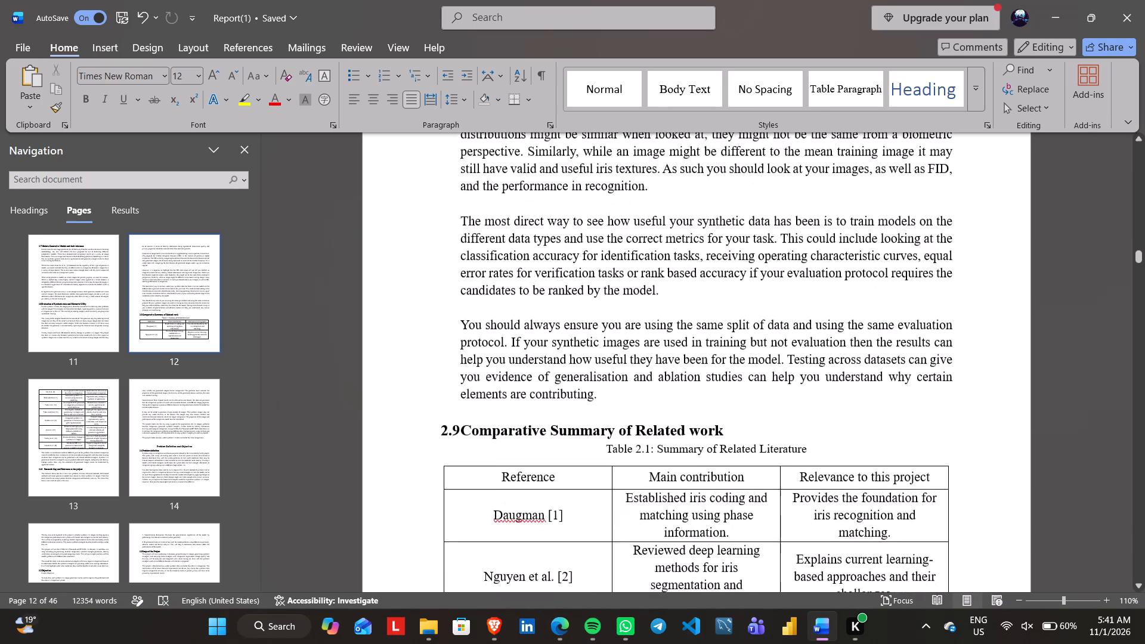
scroll(605, 377, down, 3)
scroll(616, 387, up, 3)
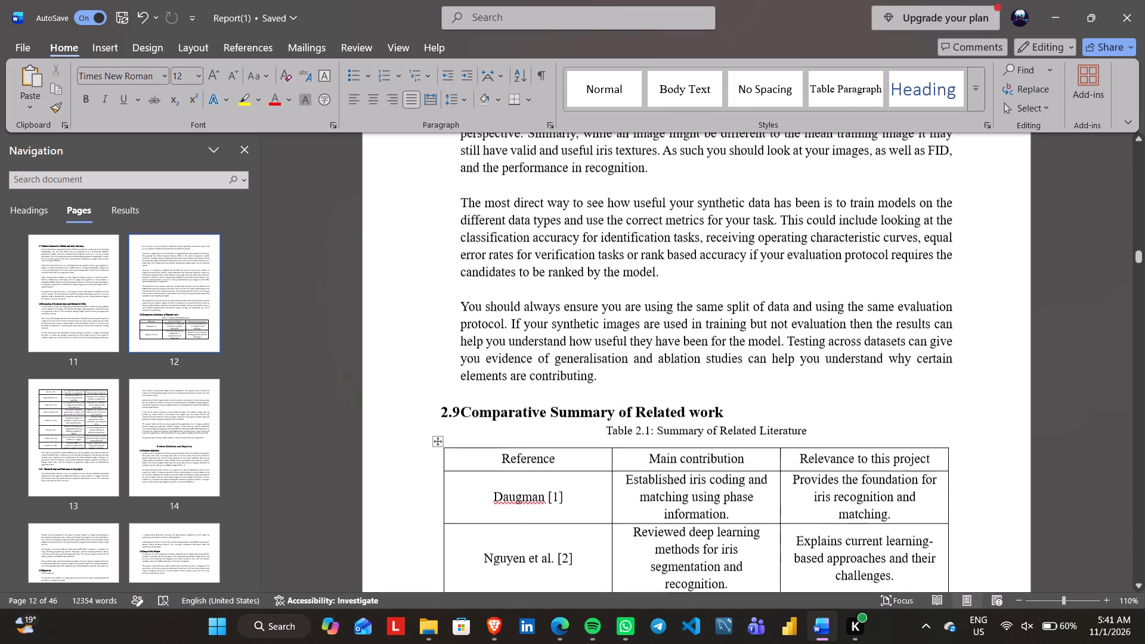
scroll(607, 386, up, 3)
scroll(607, 386, down, 2)
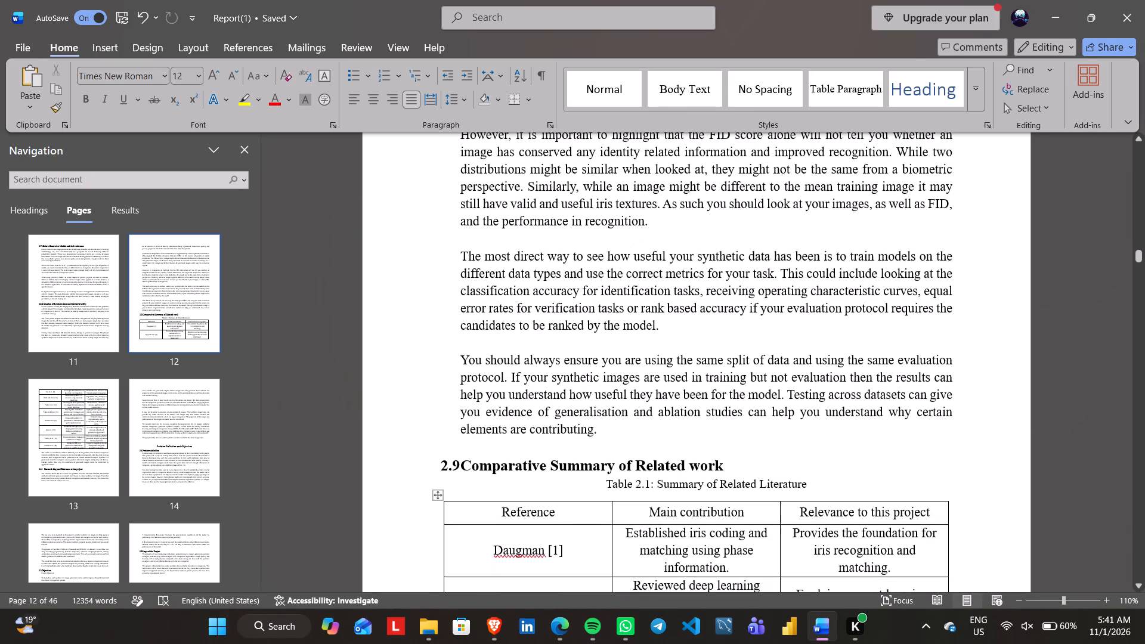
scroll(607, 386, up, 4)
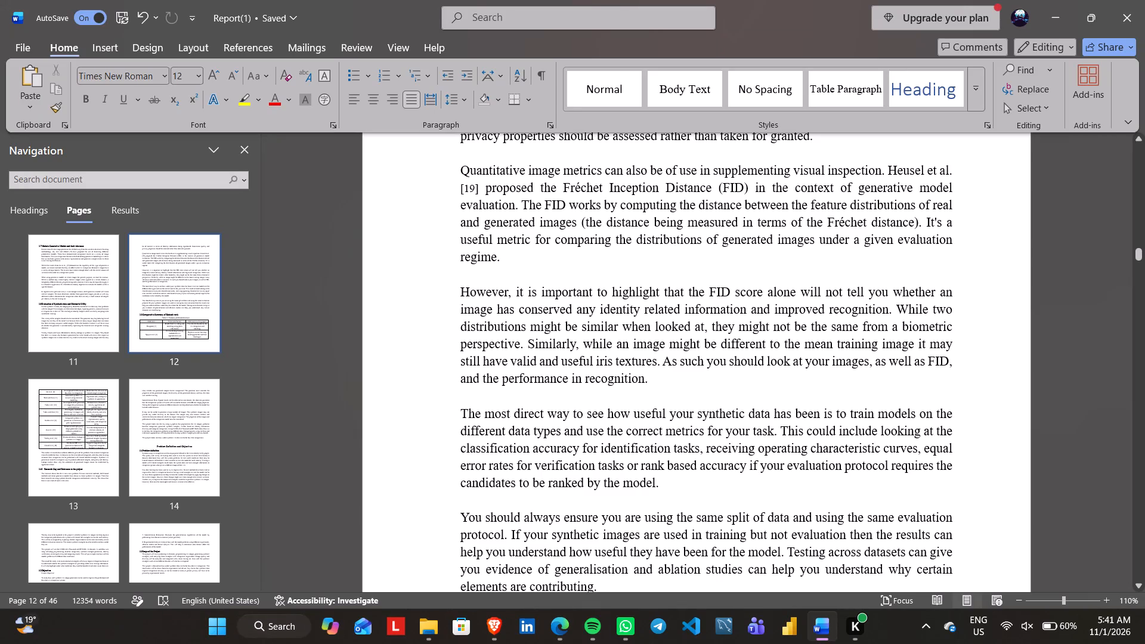
Look over the report's page thumbnails from about page 5 through page 36.
scroll(55, 470, up, 7)
scroll(62, 458, down, 3)
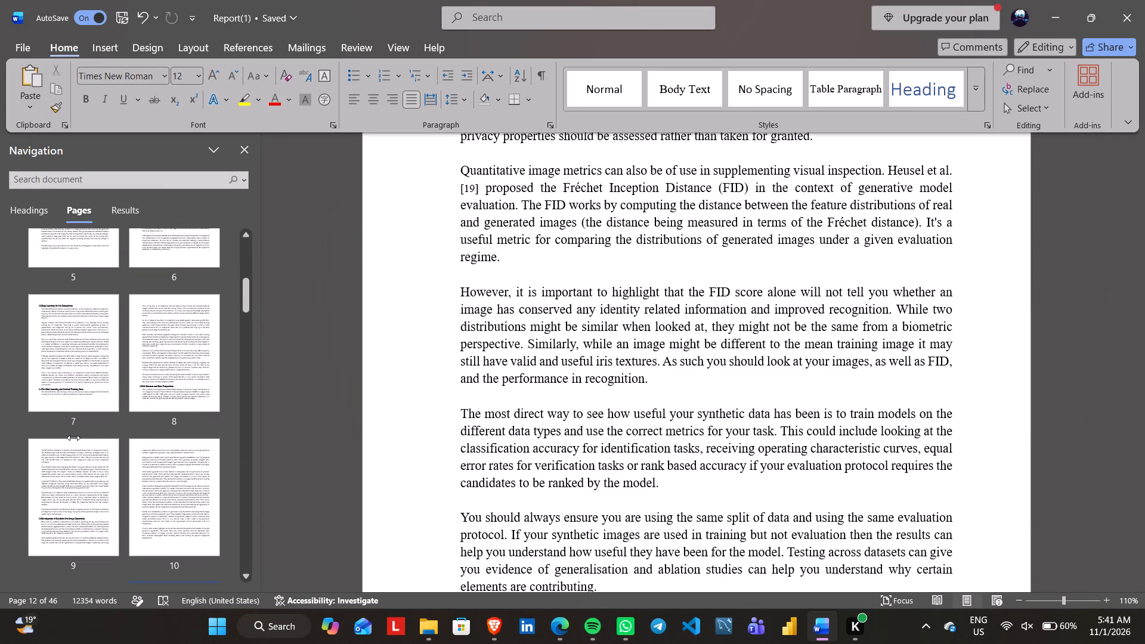
scroll(67, 465, down, 2)
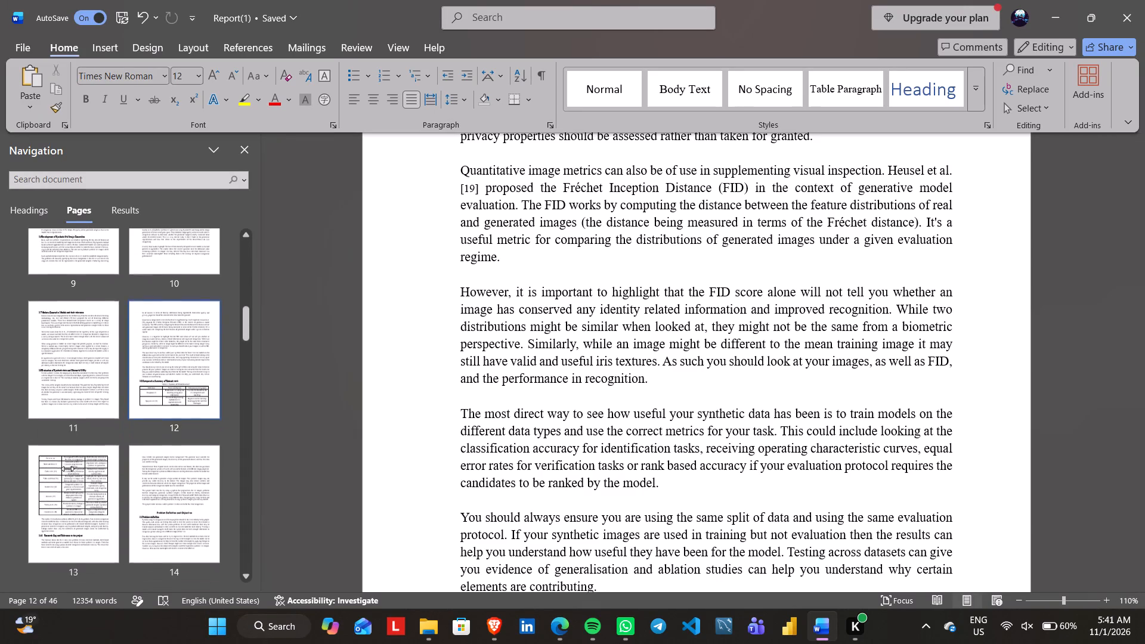
scroll(67, 469, down, 8)
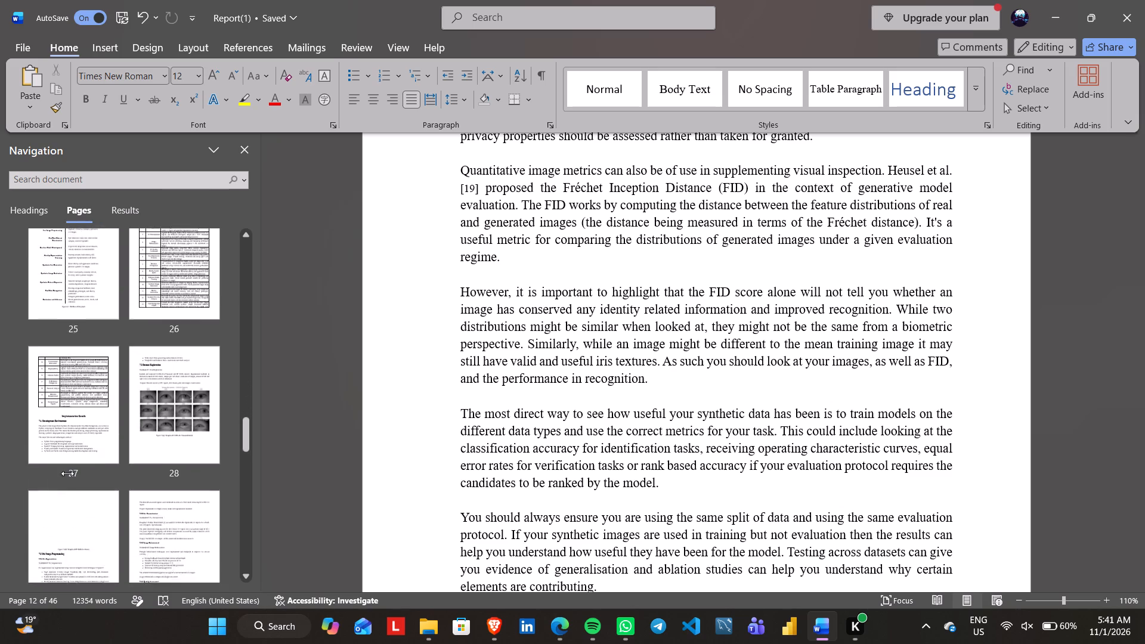
scroll(68, 475, down, 3)
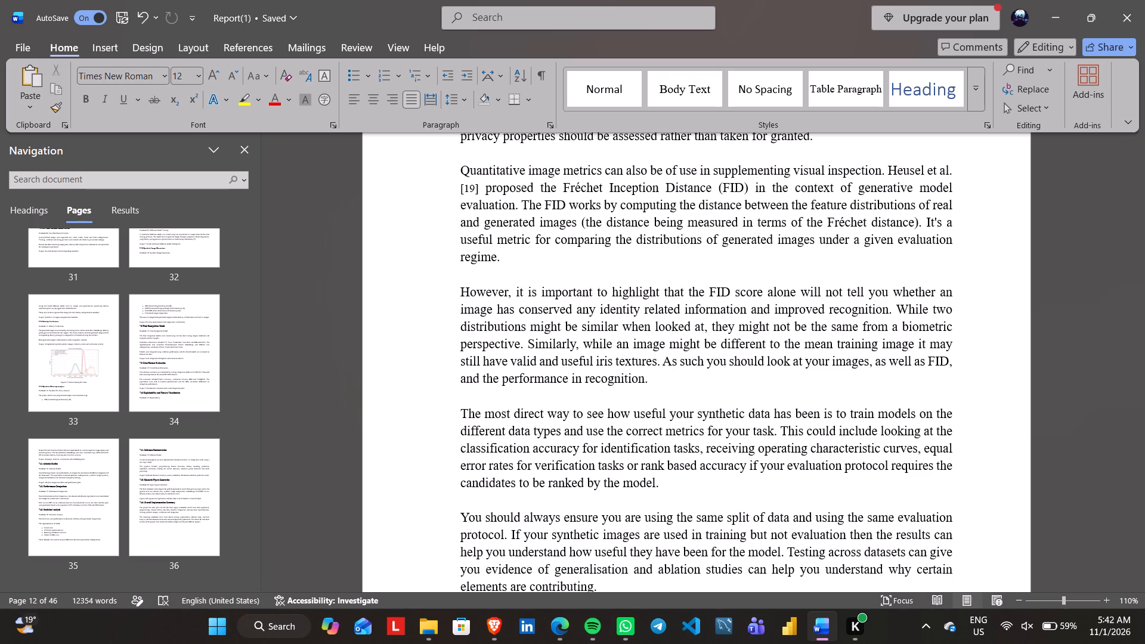
Review the end of section 2.8, Table 2.1 of related literature in section 2.9, and the opening of section 2.10.
scroll(475, 412, down, 2)
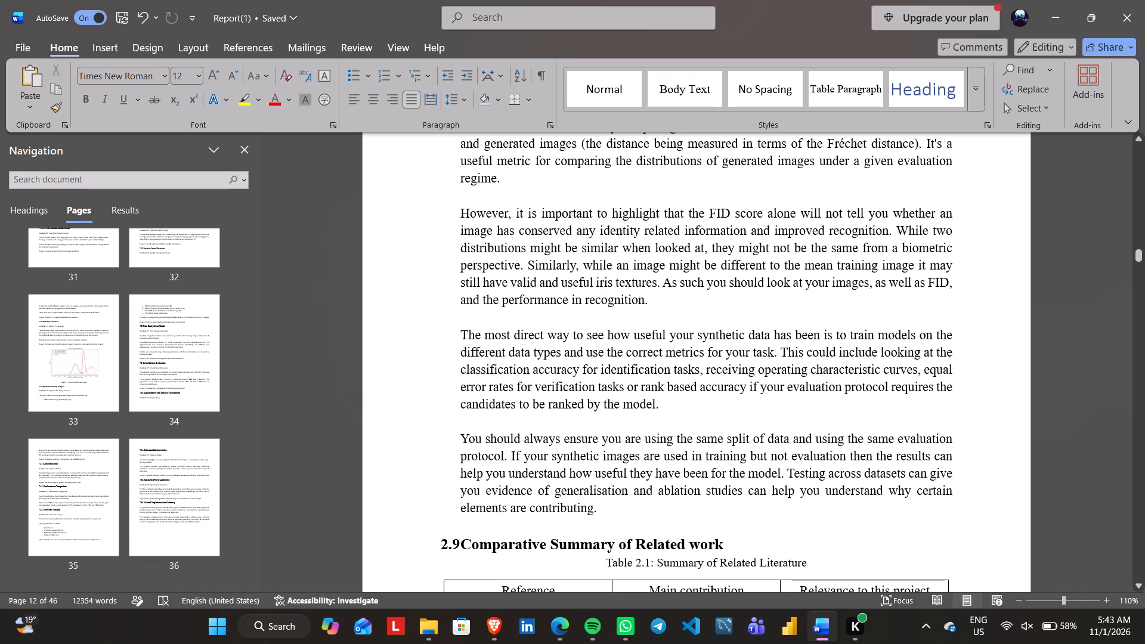
scroll(655, 482, down, 3)
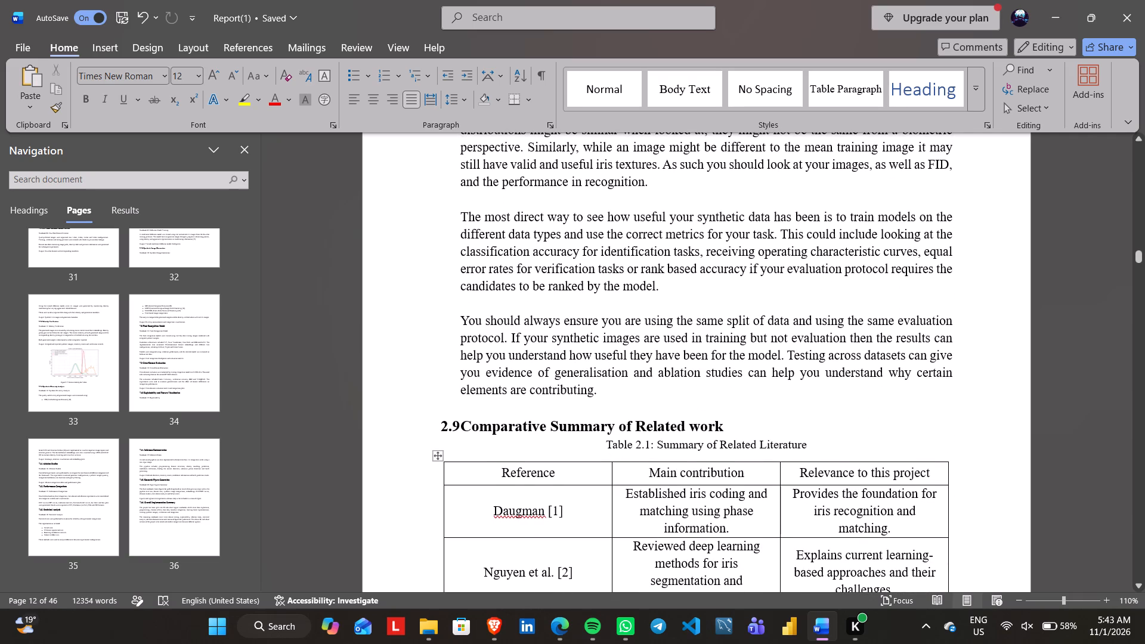
scroll(552, 432, down, 3)
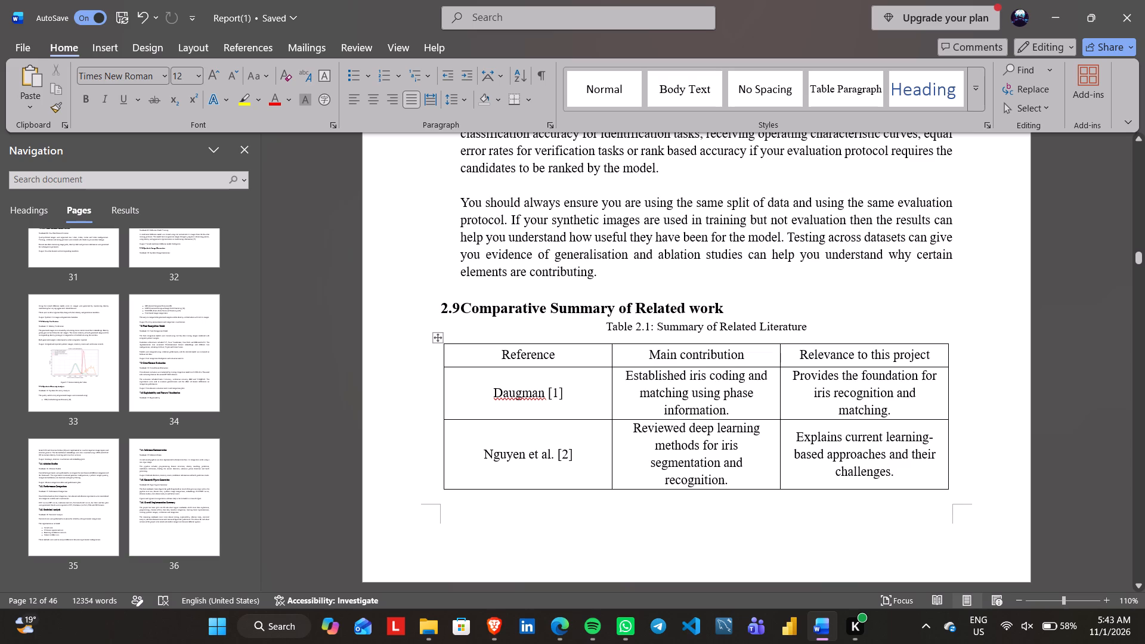
scroll(788, 373, down, 1)
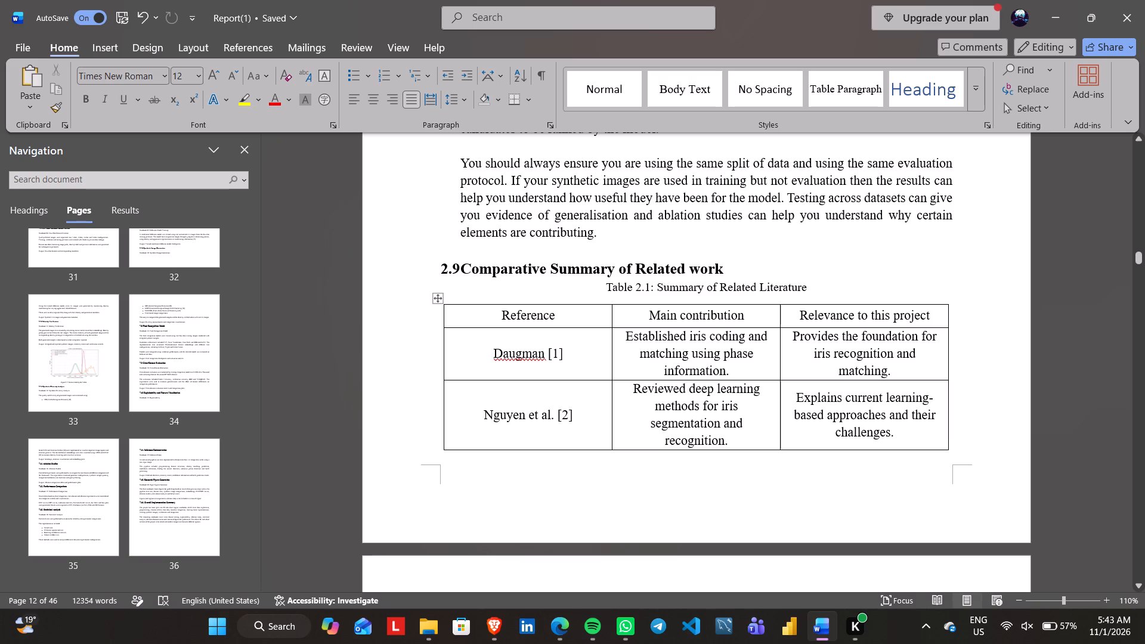
scroll(640, 400, down, 3)
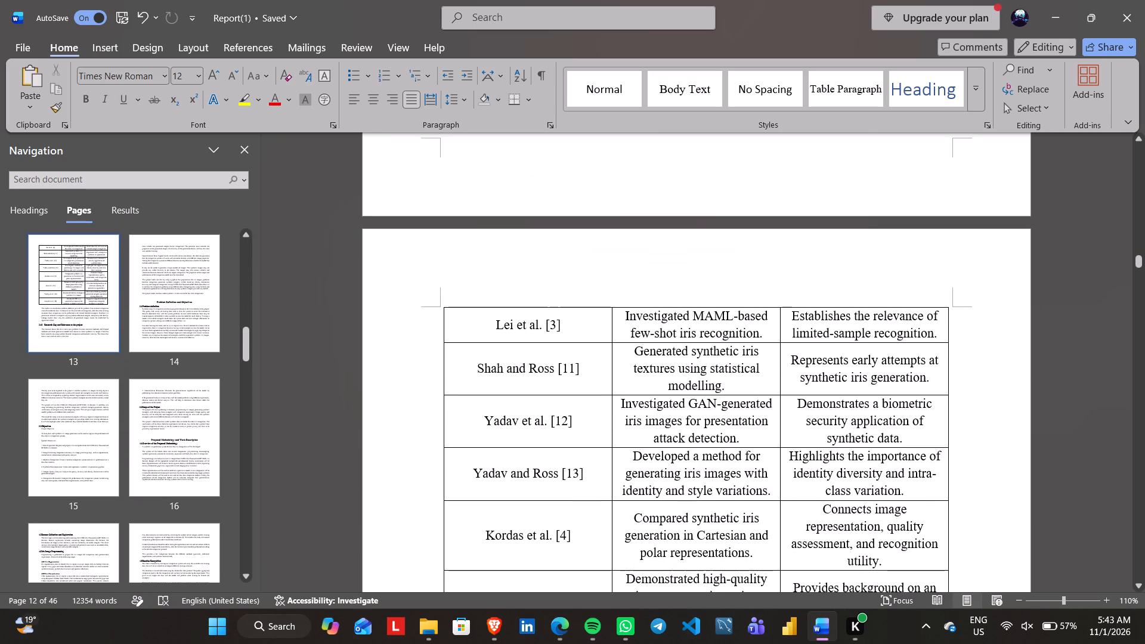
scroll(640, 400, down, 1)
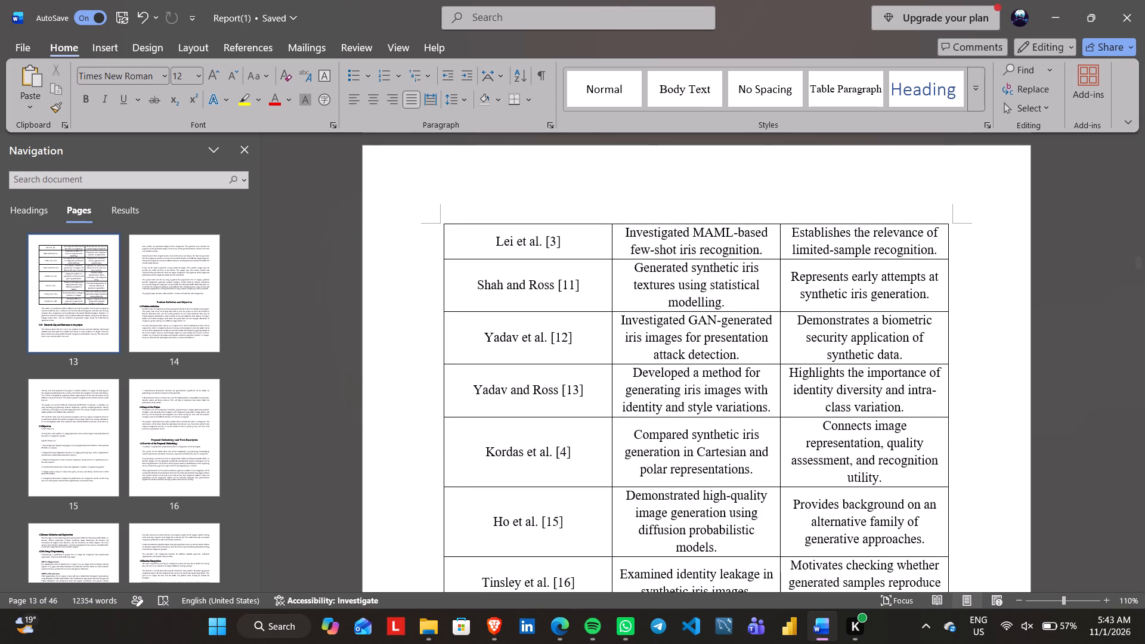
scroll(640, 400, down, 1)
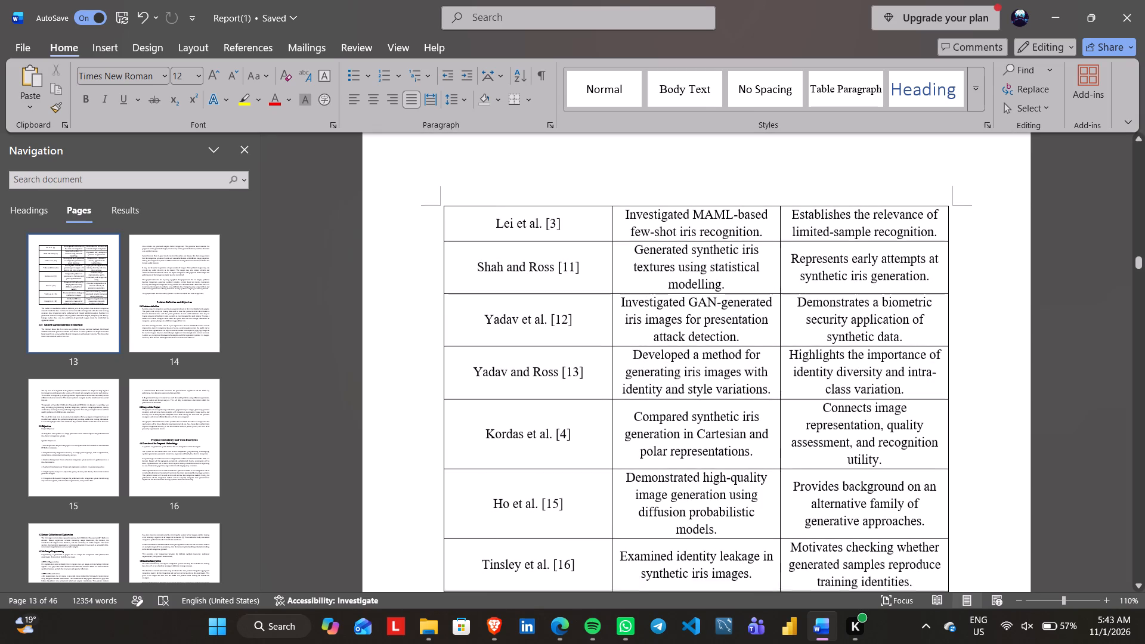
scroll(640, 400, down, 1)
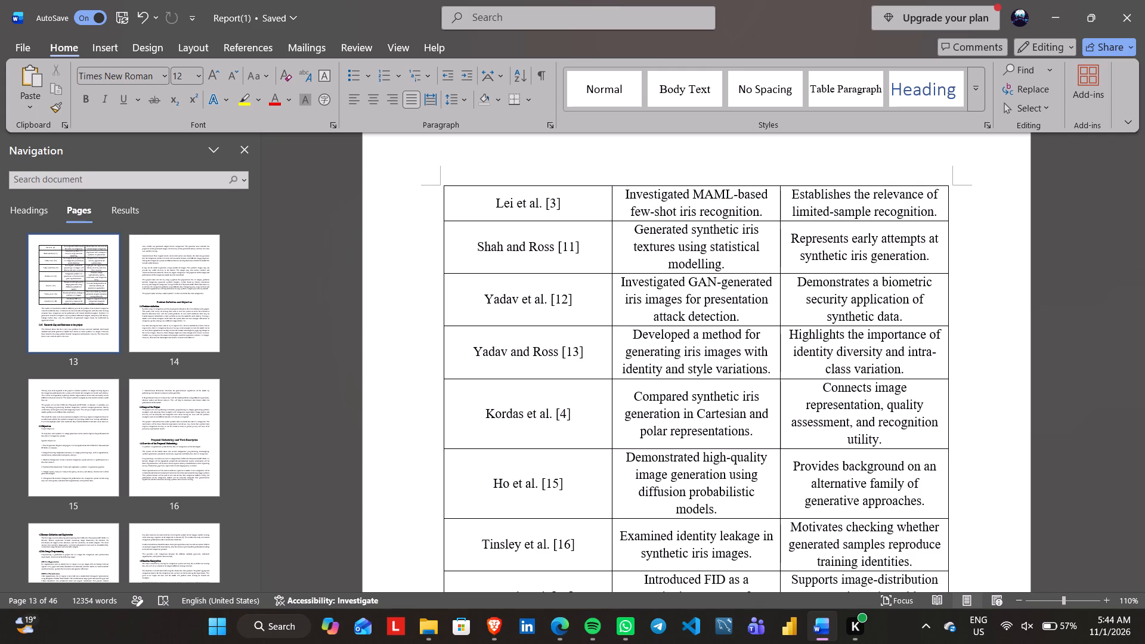
scroll(622, 444, down, 4)
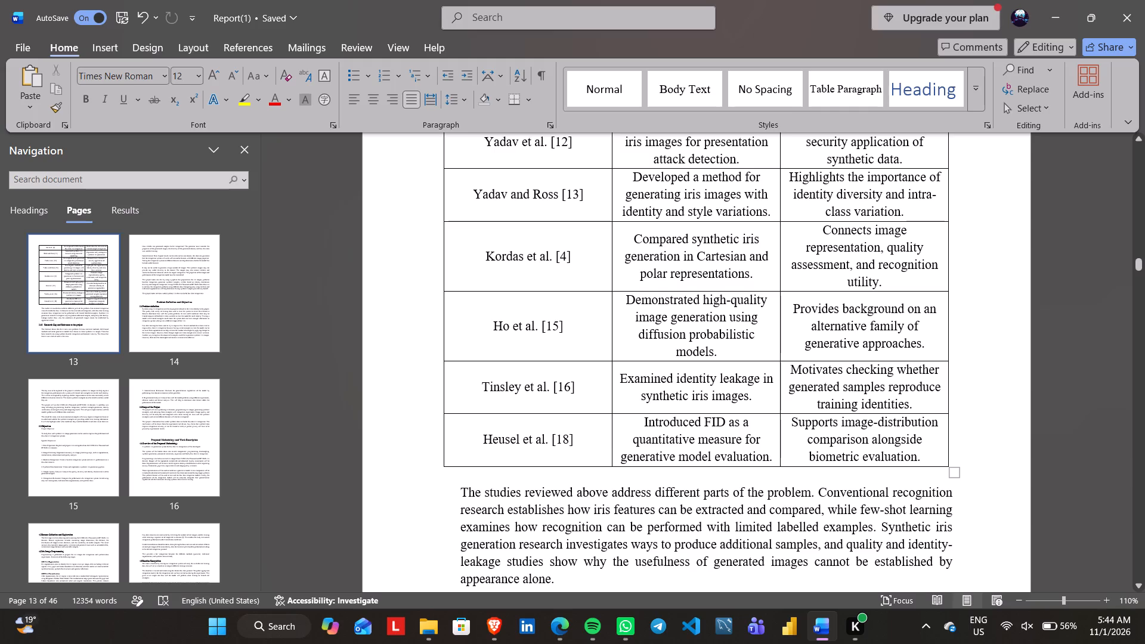
scroll(768, 421, down, 4)
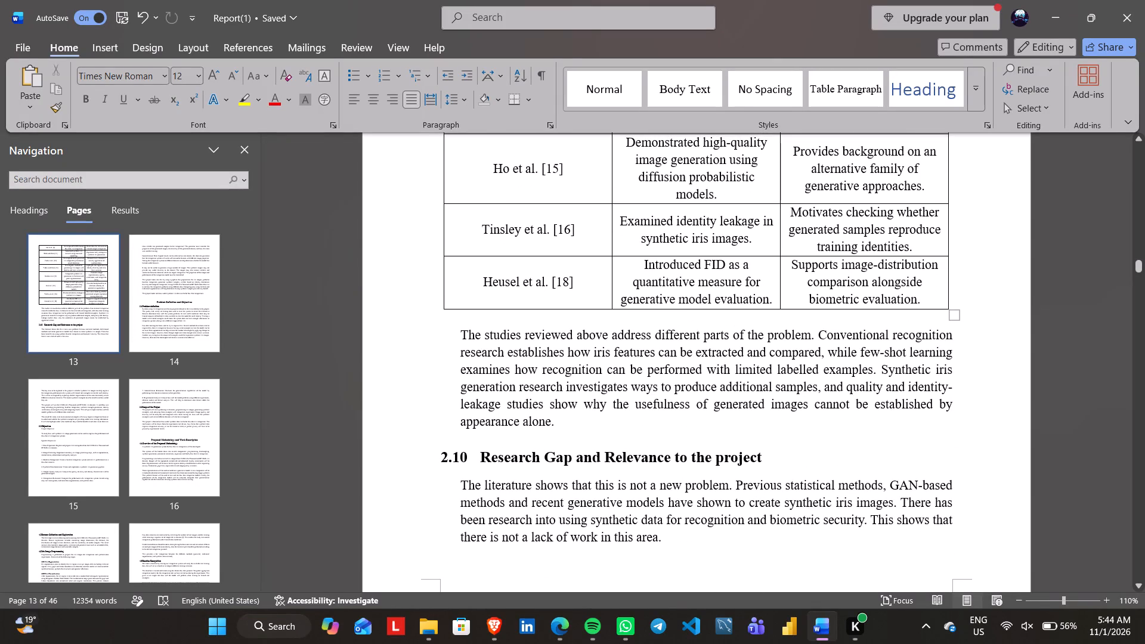
scroll(562, 428, up, 3)
scroll(562, 428, down, 3)
scroll(701, 523, up, 1)
scroll(668, 546, down, 2)
scroll(603, 379, down, 2)
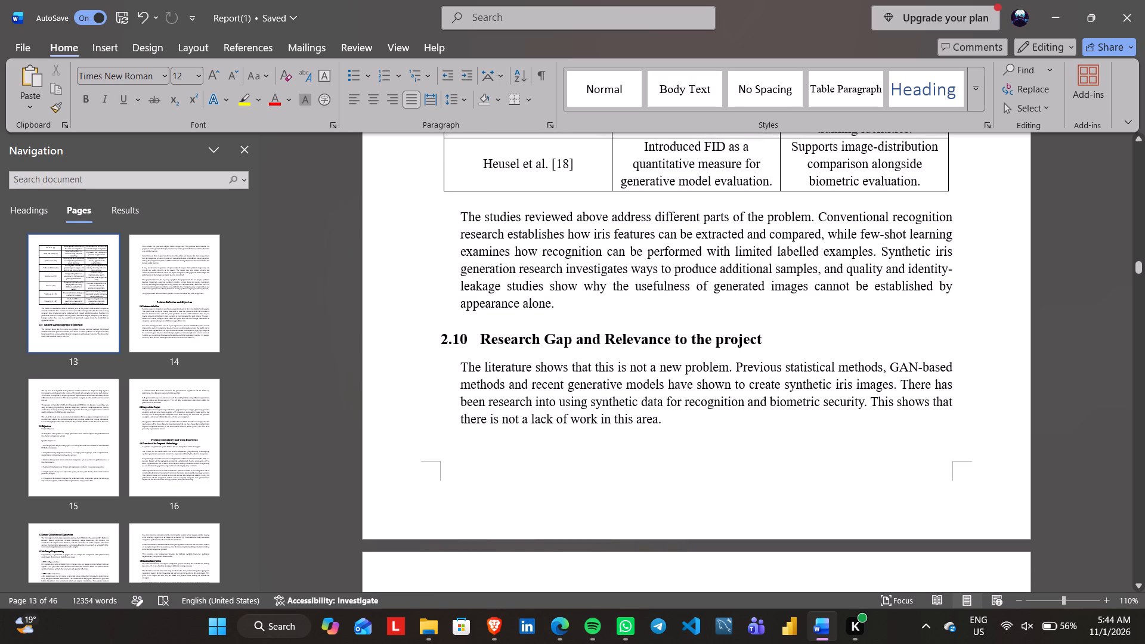
scroll(476, 379, down, 1)
Remove the extra gap between the heading "2.10 Research Gap and Relevance to the project" and its first paragraph, keeping that paragraph unnumbered body text.
scroll(649, 494, up, 7)
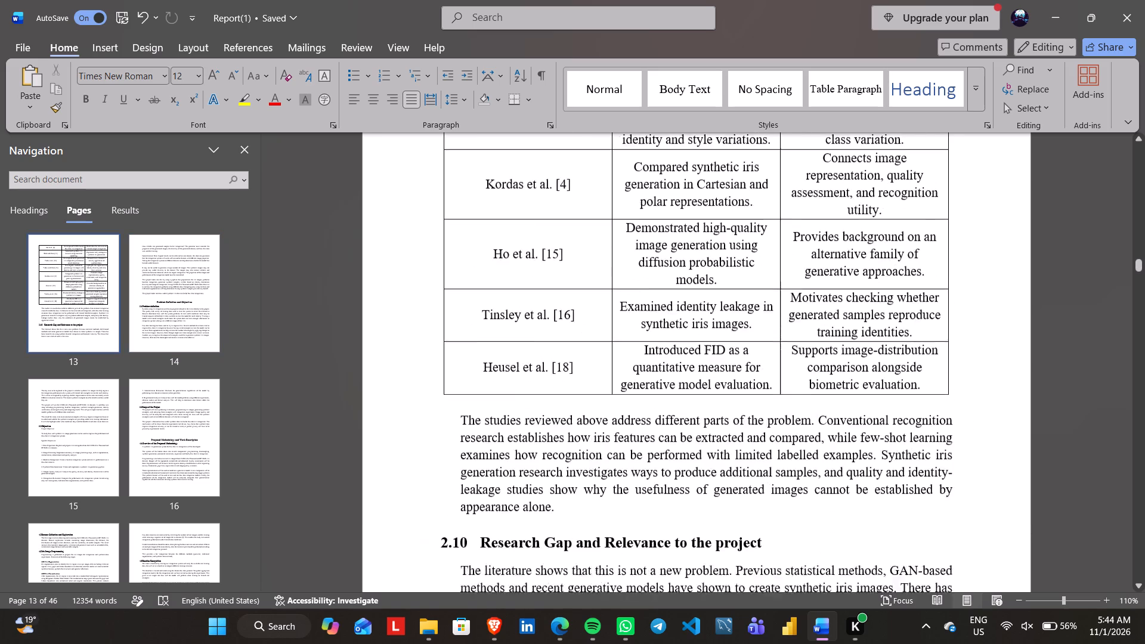
scroll(618, 458, up, 20)
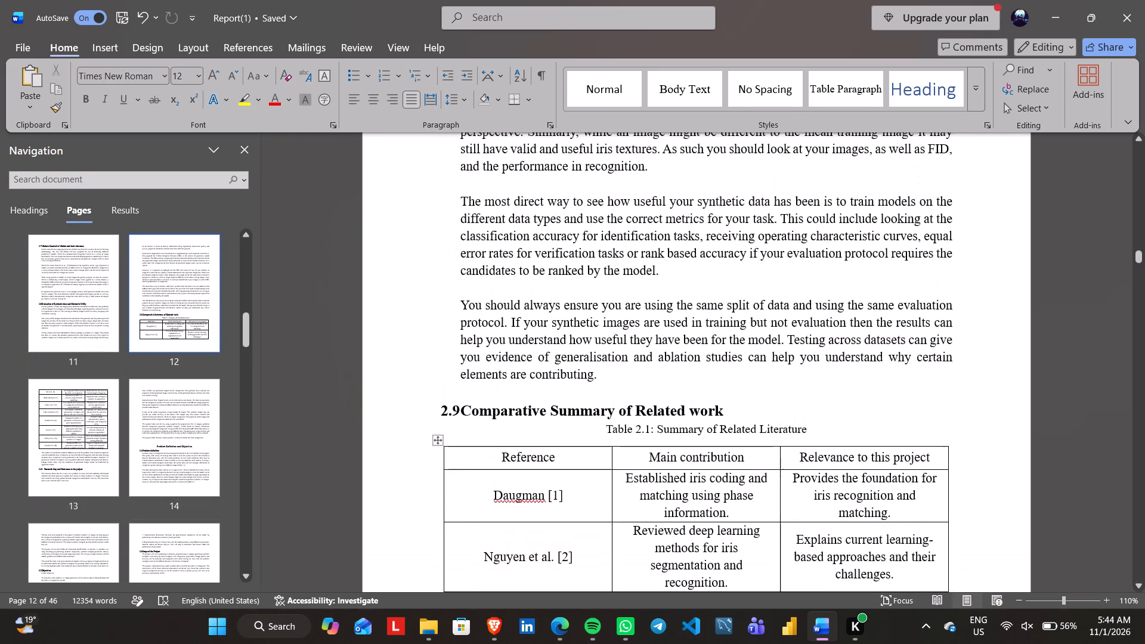
scroll(618, 458, up, 15)
scroll(618, 458, up, 7)
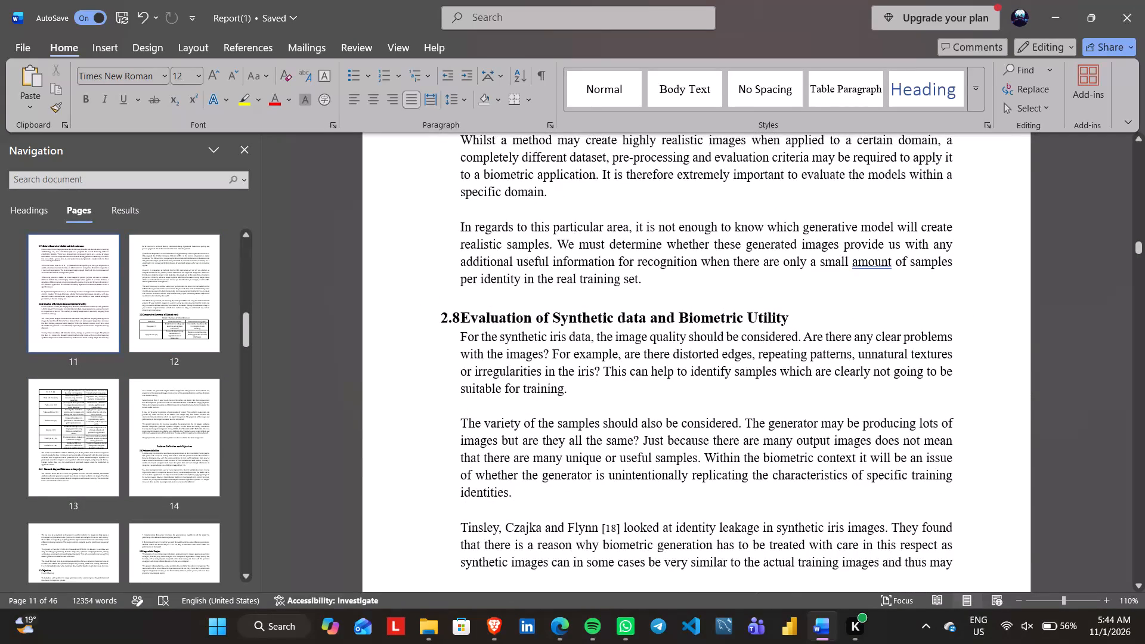
scroll(1141, 346, down, 20)
scroll(1141, 346, down, 6)
scroll(945, 327, down, 5)
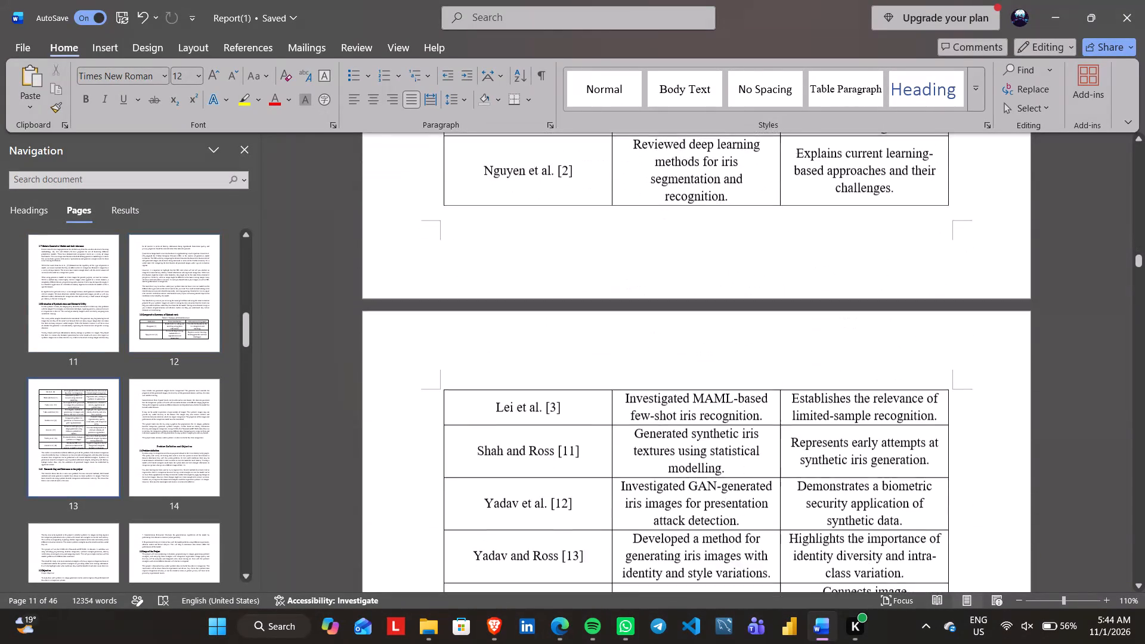
scroll(939, 333, down, 15)
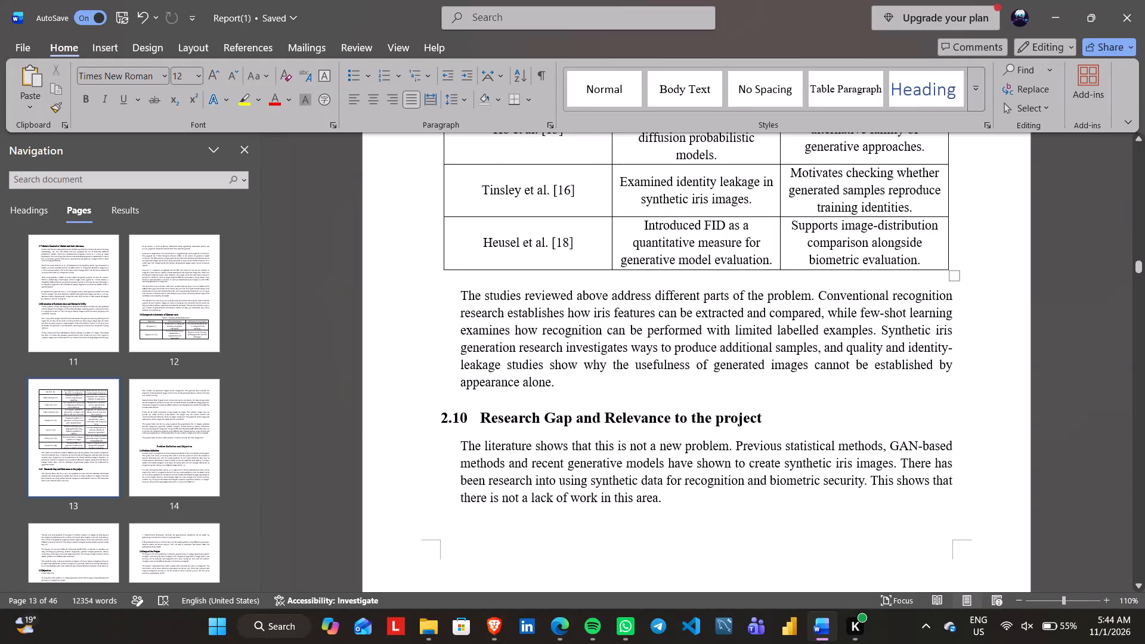
click(779, 429)
key(Delete)
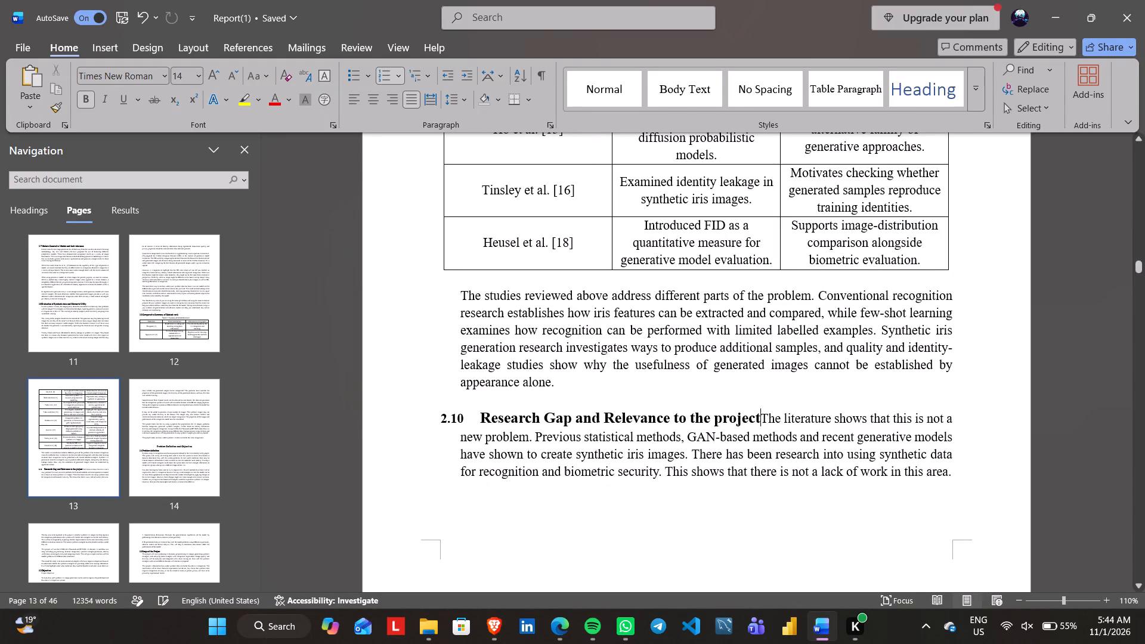
key(Return)
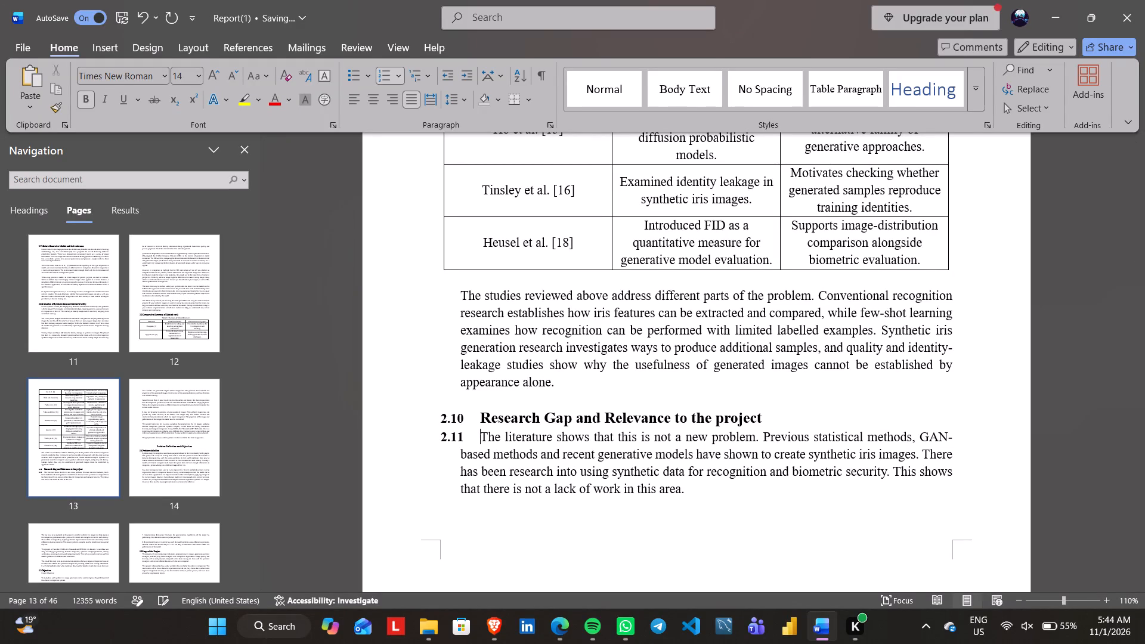
key(BackSpace)
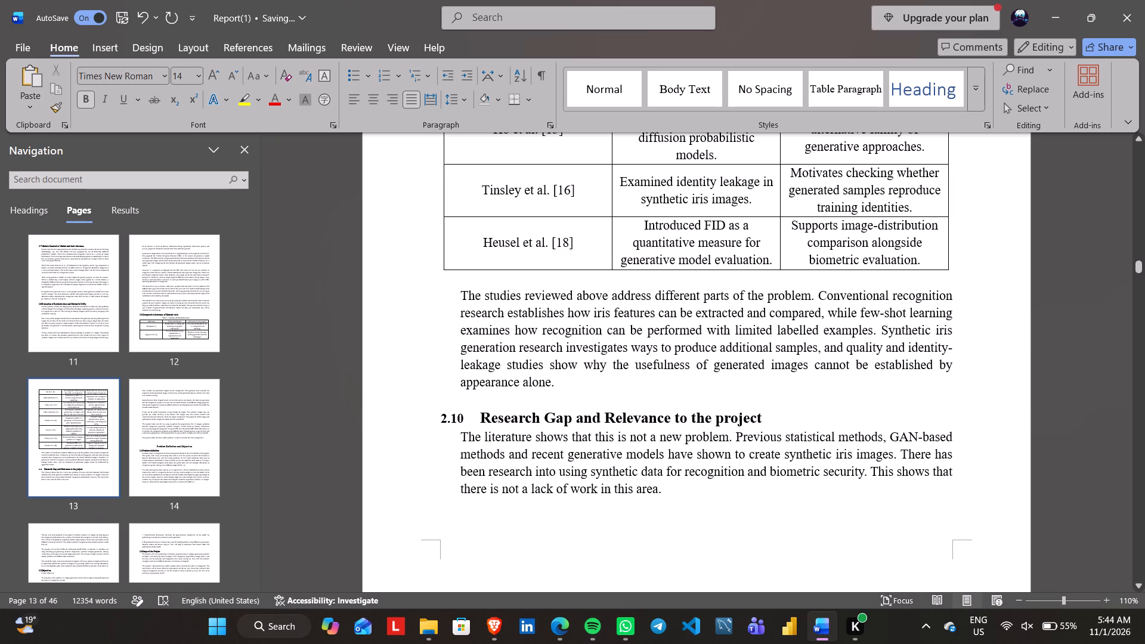
Read through section 2.10 on the research gap and the opening of the chapter Problem Definition and Objectives.
scroll(600, 448, down, 2)
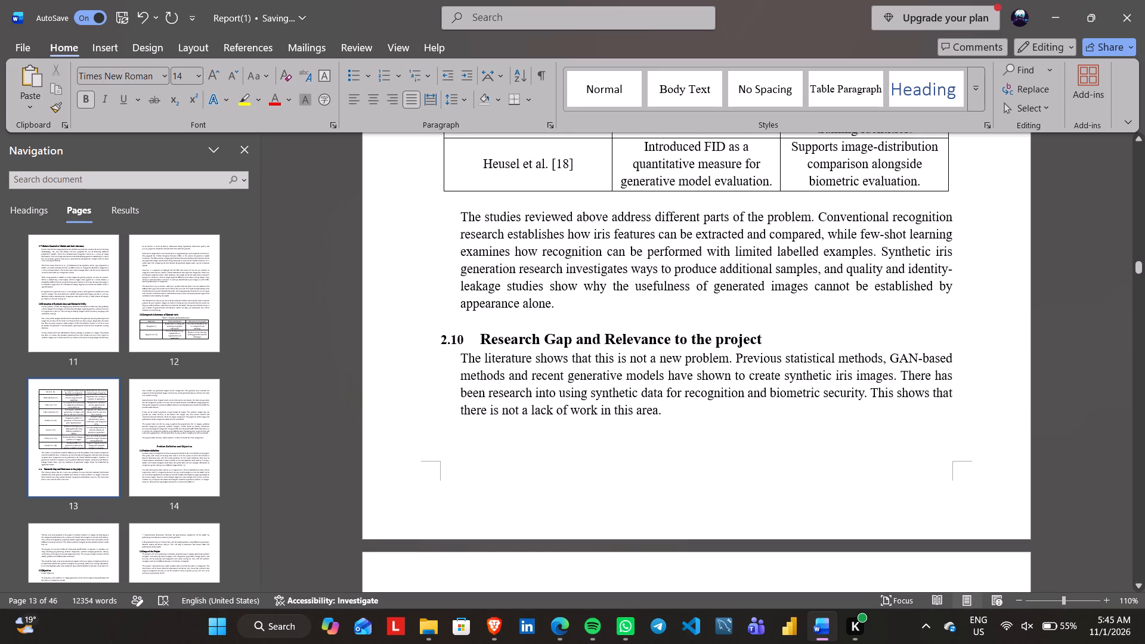
click(668, 404)
scroll(706, 387, down, 2)
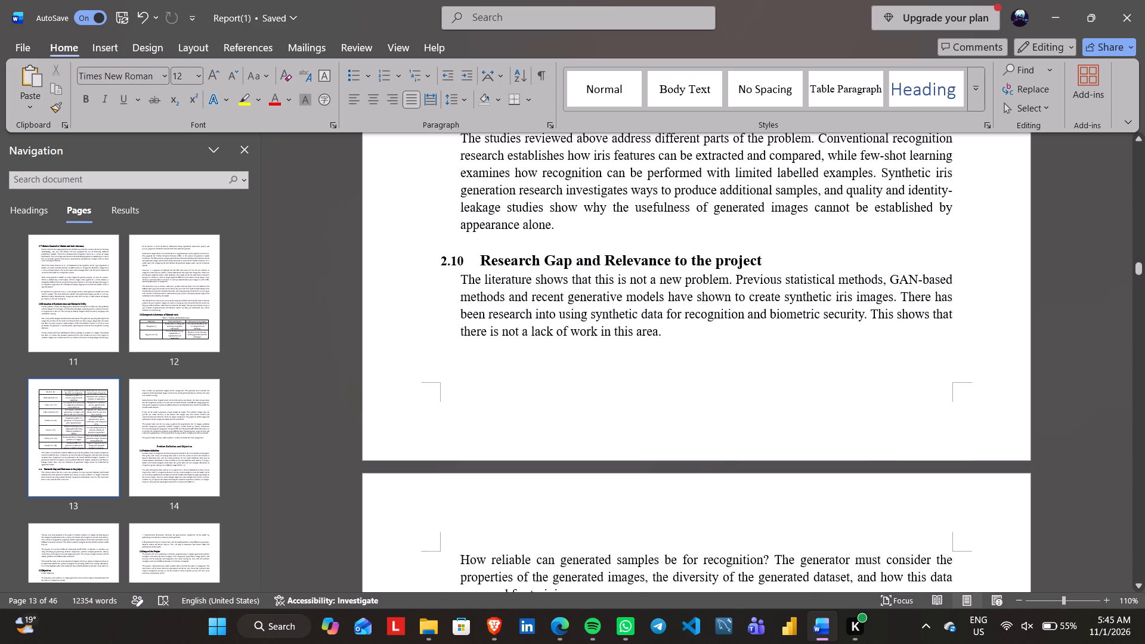
scroll(705, 391, down, 3)
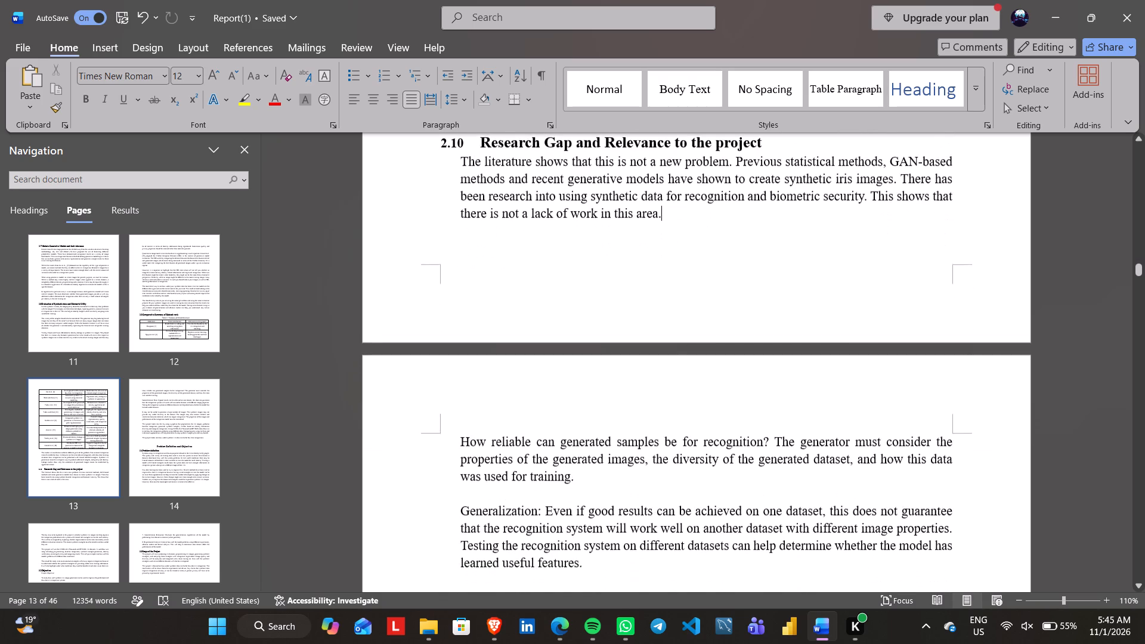
scroll(705, 391, down, 2)
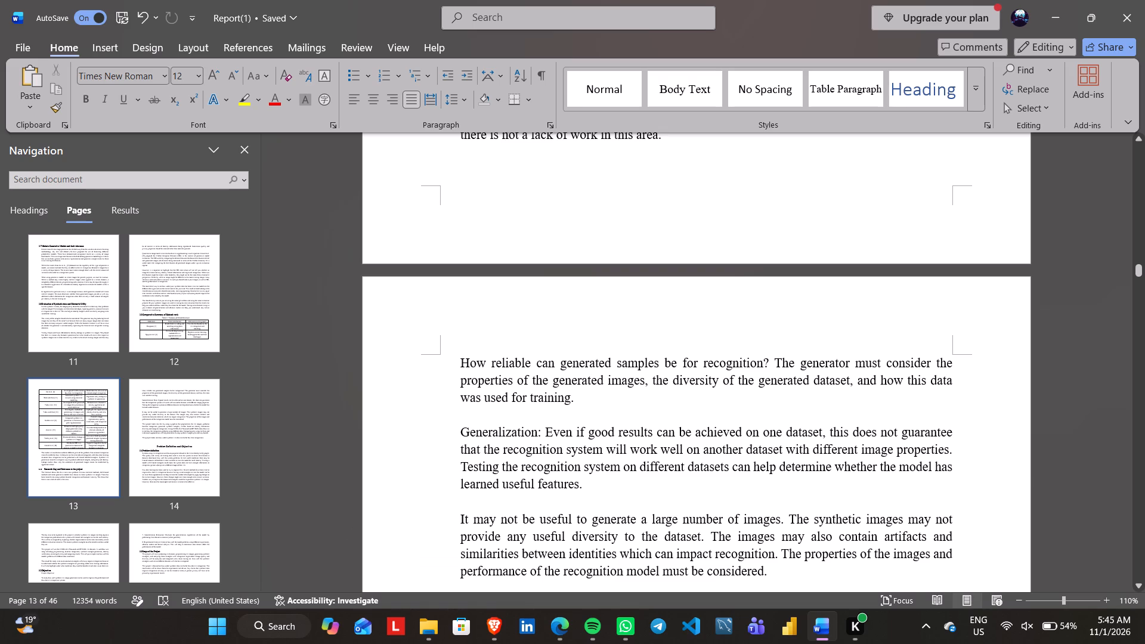
scroll(687, 413, down, 2)
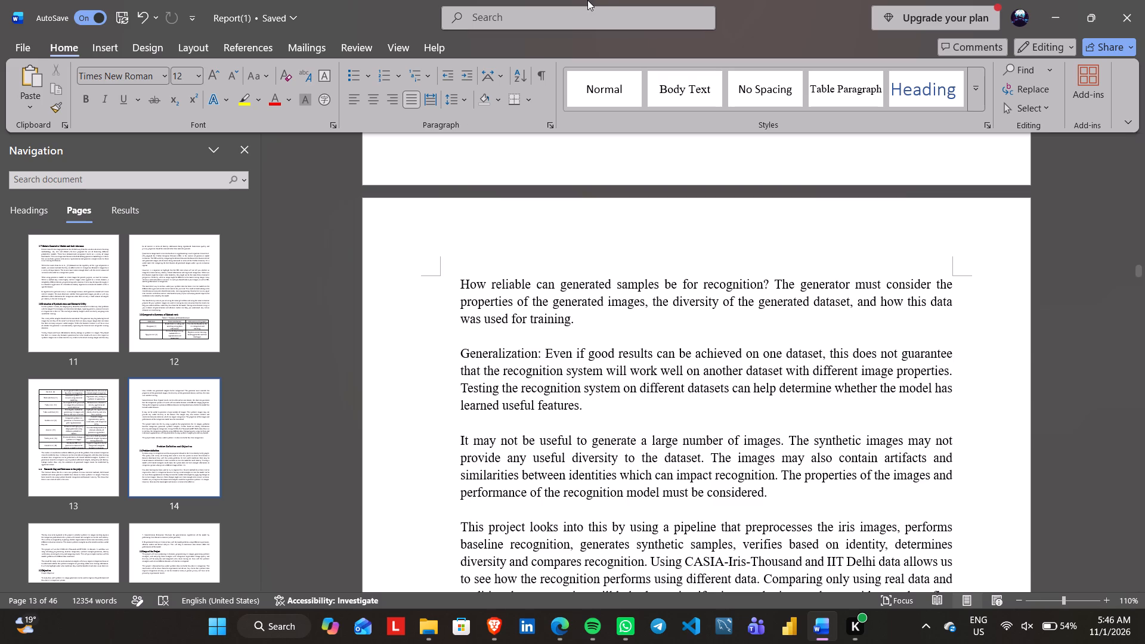
scroll(751, 457, down, 2)
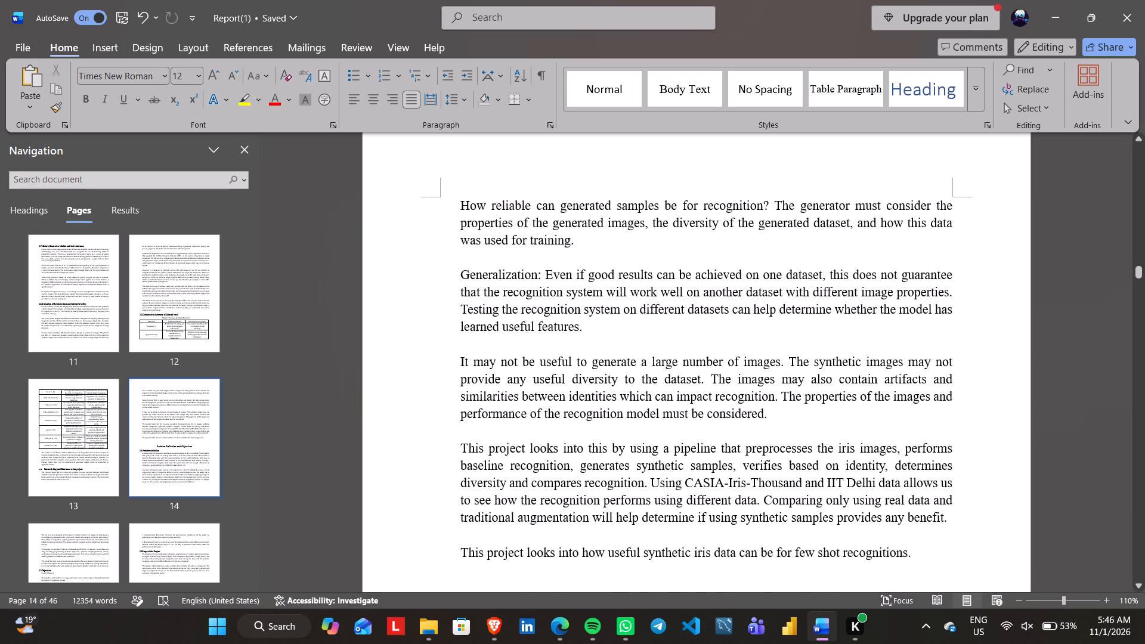
scroll(747, 466, down, 2)
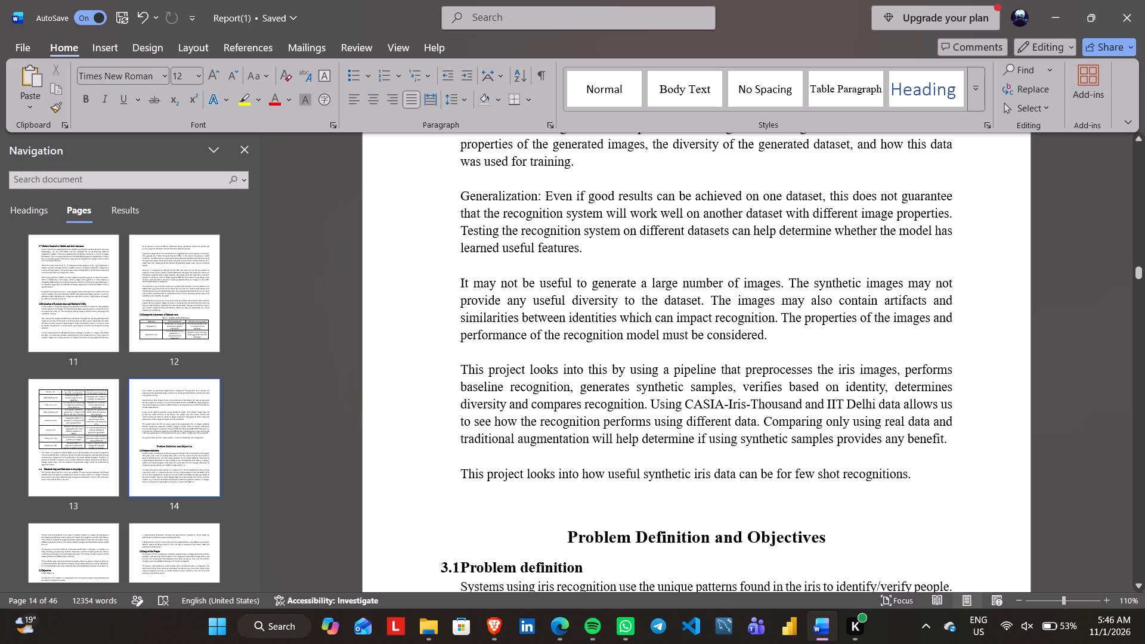
scroll(848, 391, down, 1)
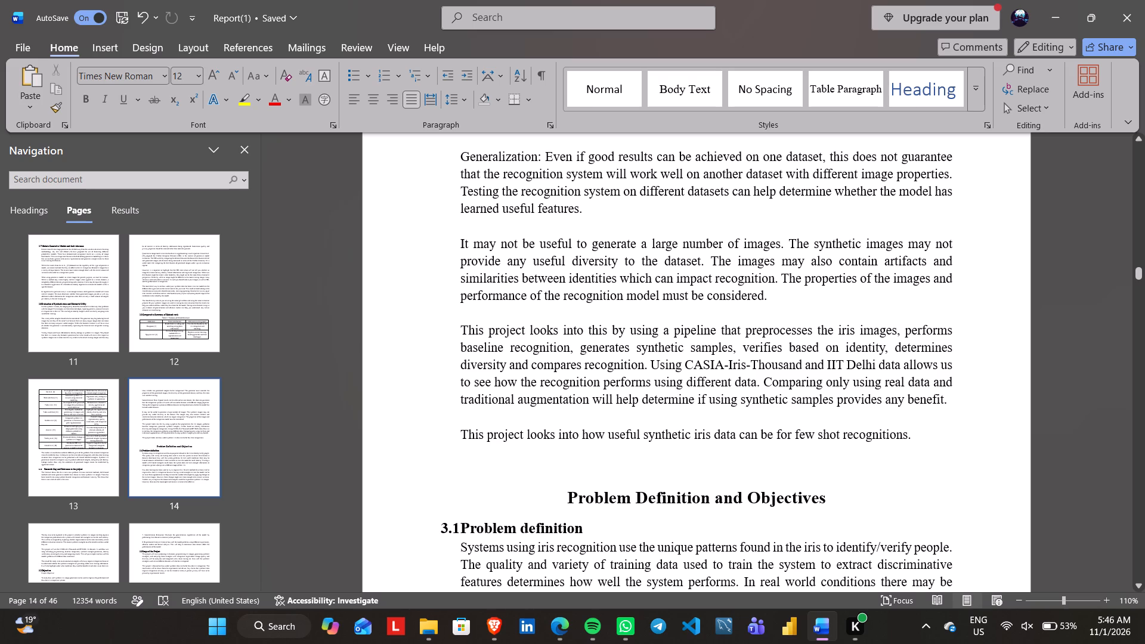
scroll(782, 434, down, 2)
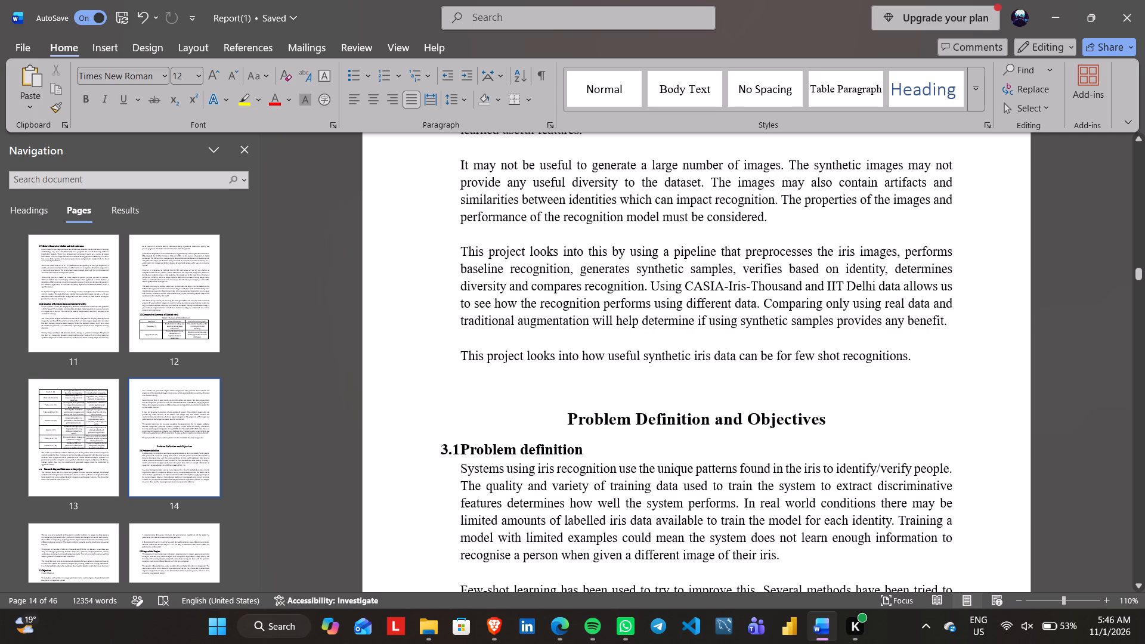
scroll(681, 372, down, 1)
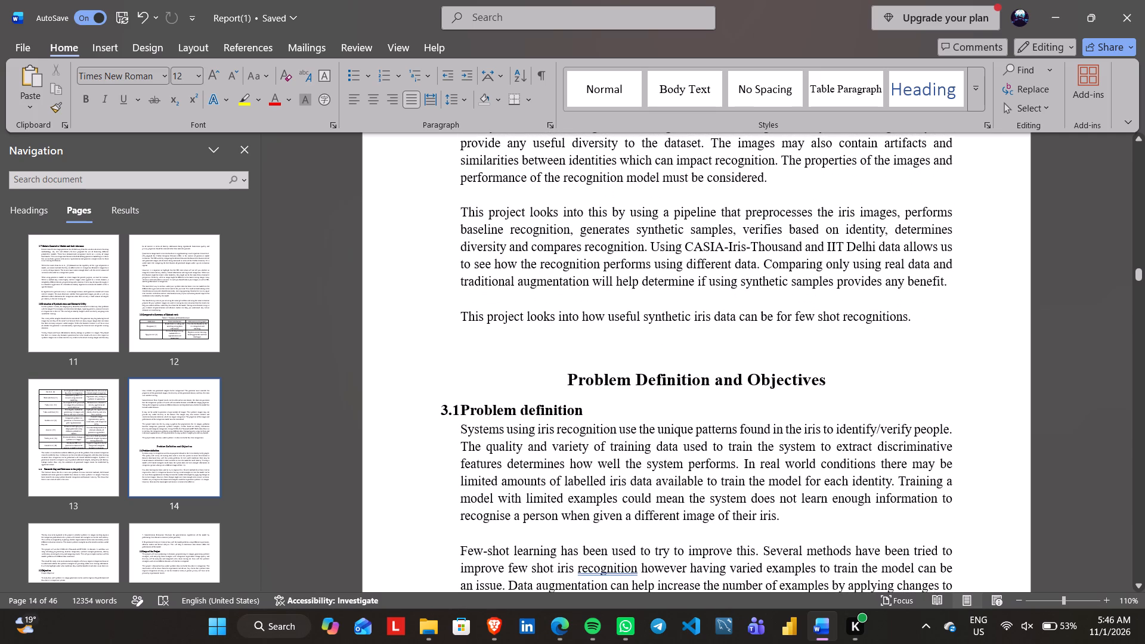
scroll(556, 481, up, 6)
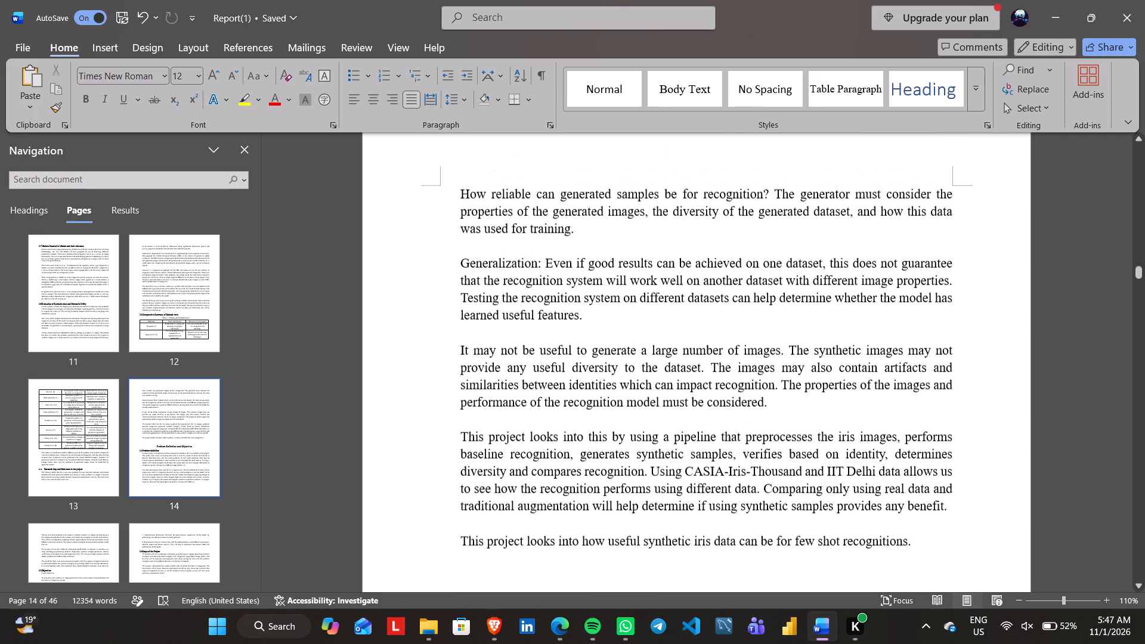
scroll(556, 467, down, 6)
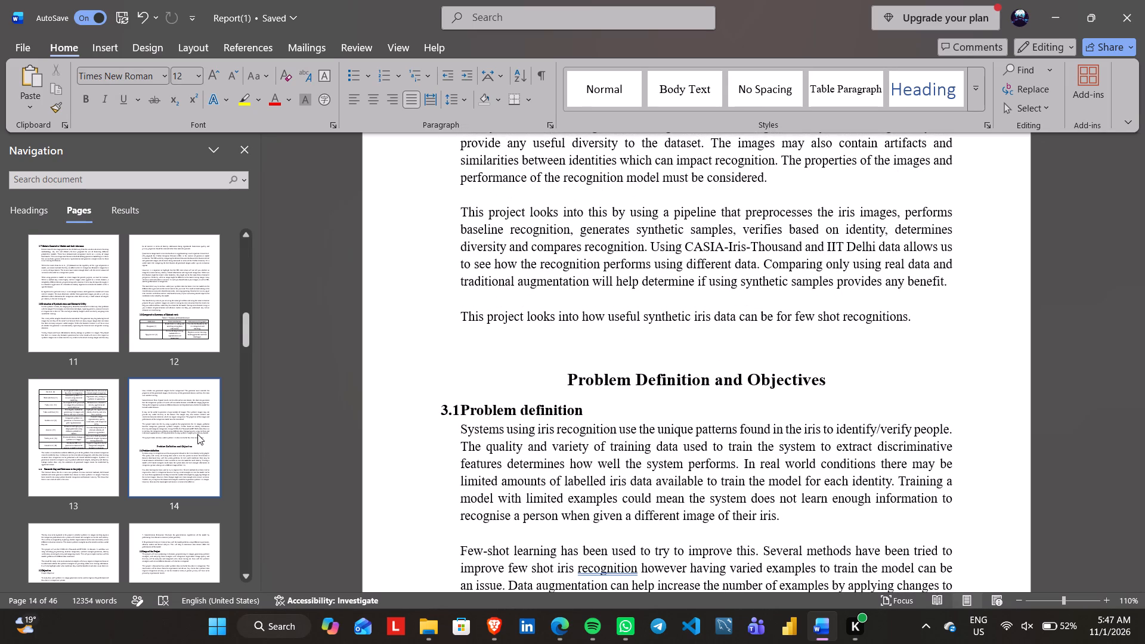
scroll(197, 434, down, 3)
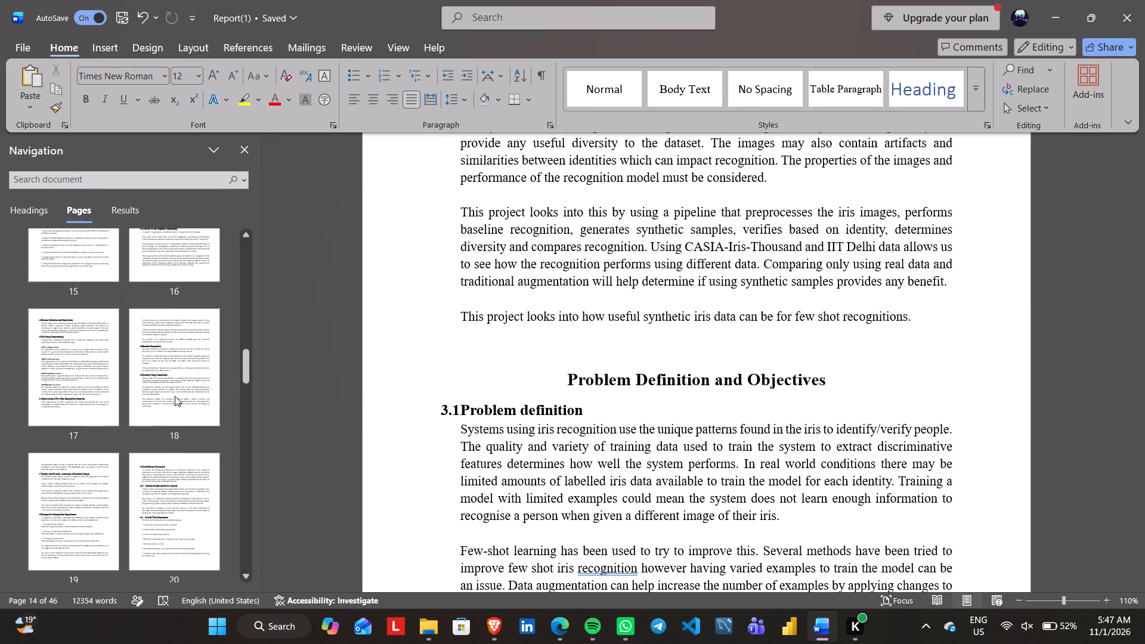
scroll(175, 396, up, 2)
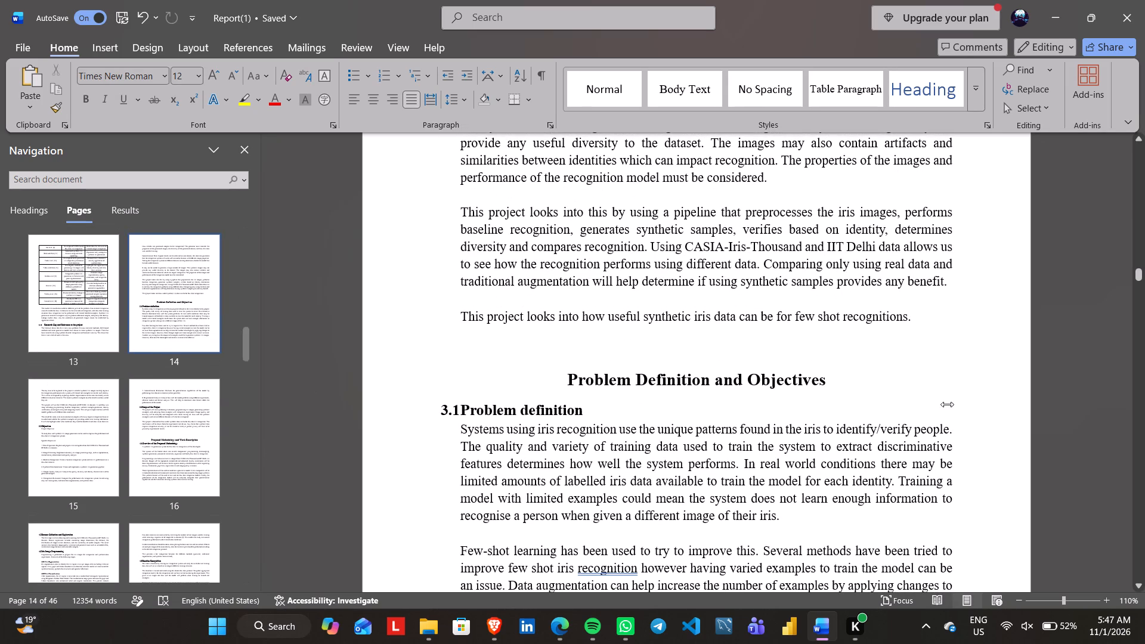
Hyphenate "few shot" as "few-shot" in the closing sentence of section 2.10, just before the Problem Definition and Objectives heading.
scroll(838, 423, down, 1)
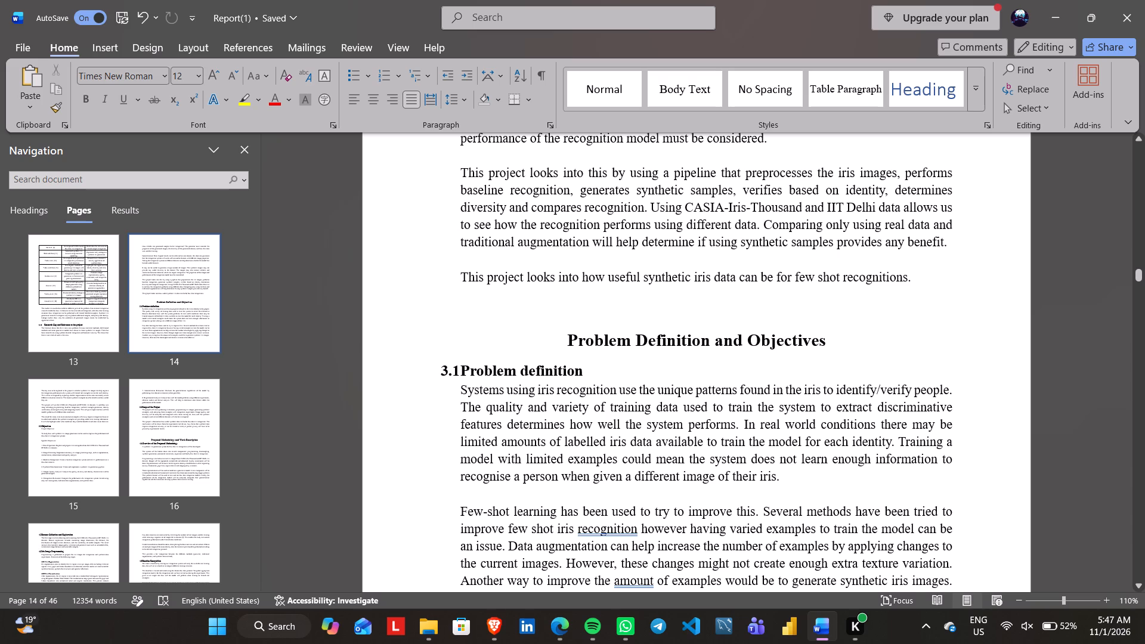
scroll(801, 352, down, 1)
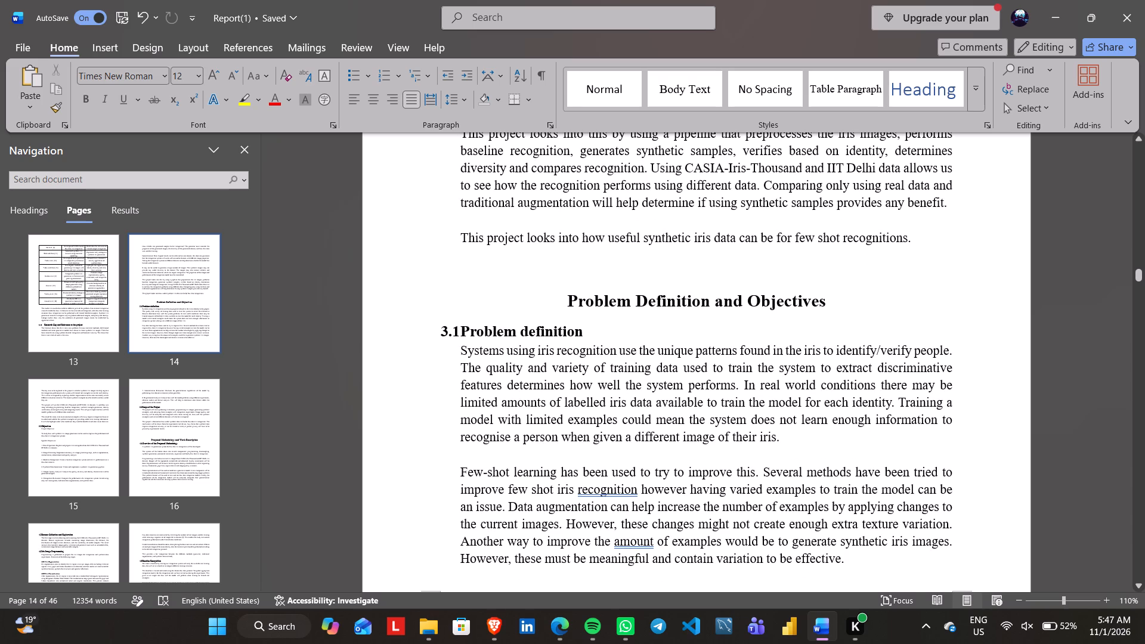
click(818, 234)
key(BackSpace)
key(minus)
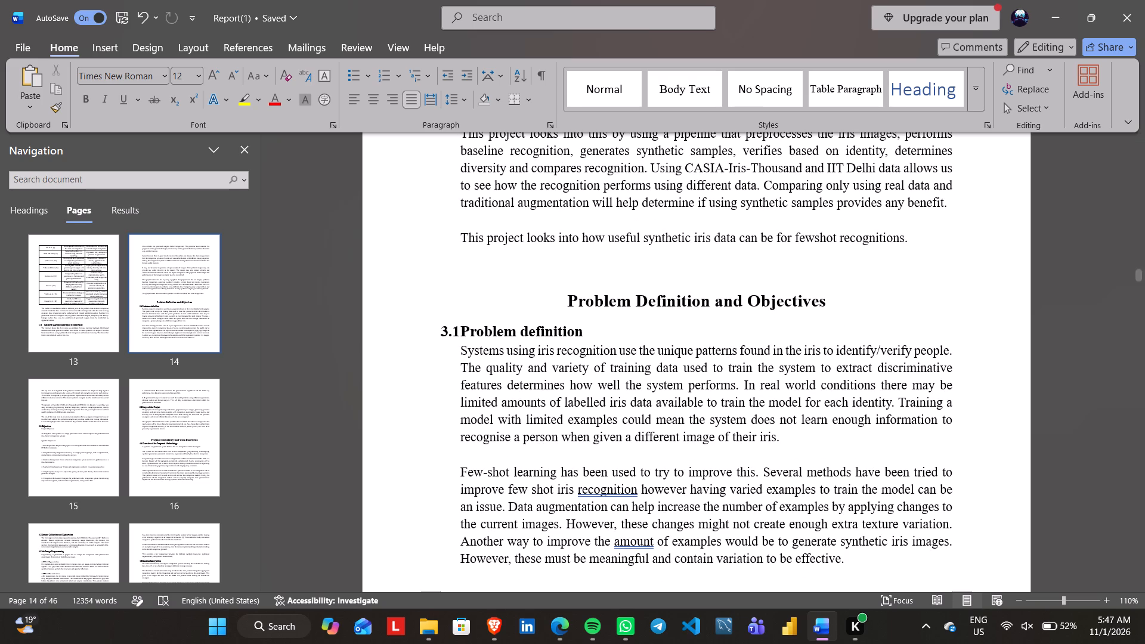
click(543, 269)
Read the first two paragraphs of section 3.1 Problem definition, on limited training data and few-shot learning.
scroll(572, 359, down, 1)
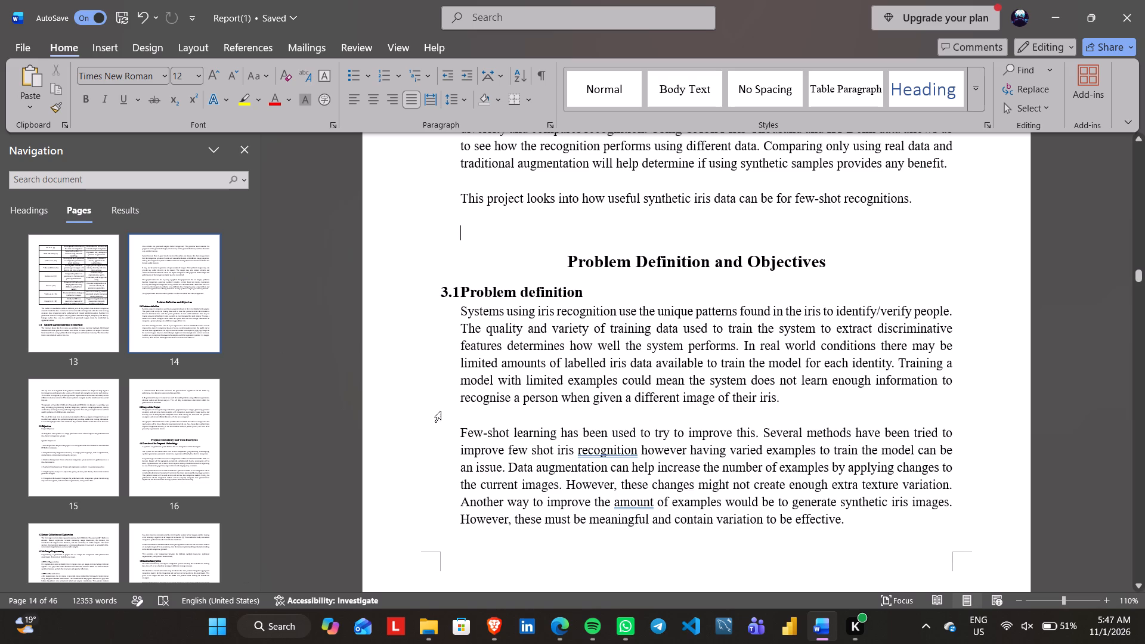
scroll(562, 420, down, 1)
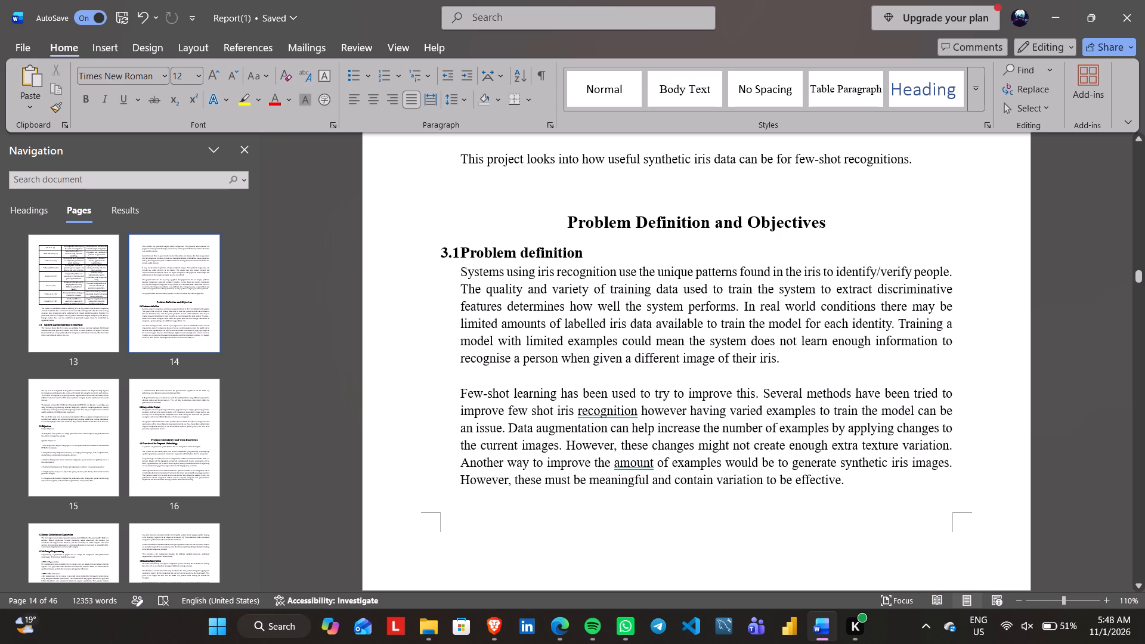
scroll(614, 404, down, 2)
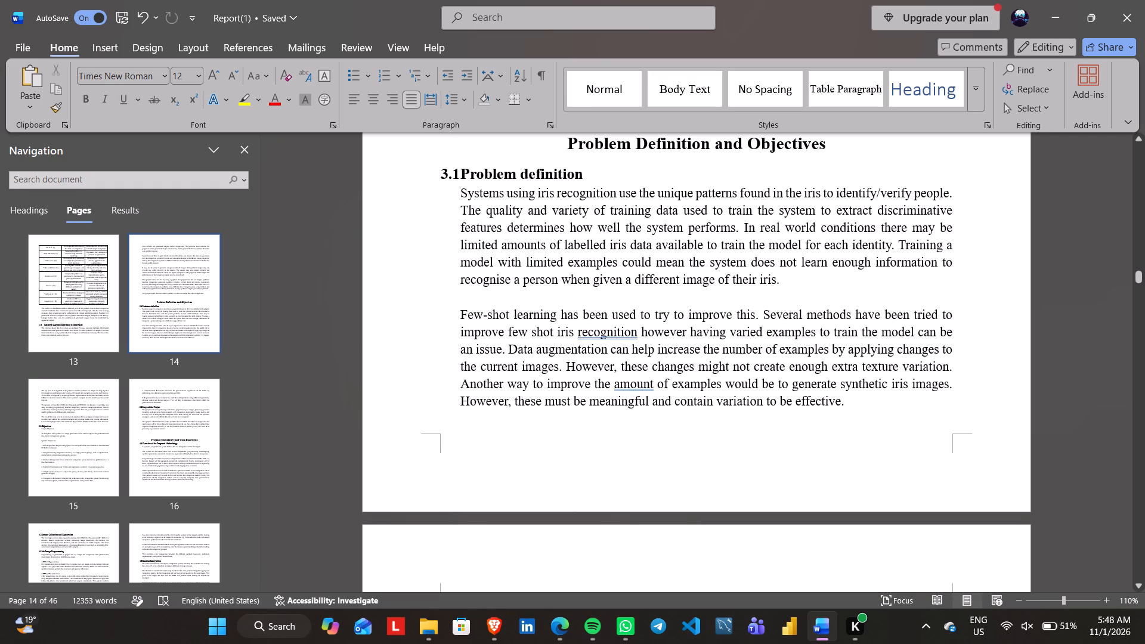
scroll(515, 400, down, 1)
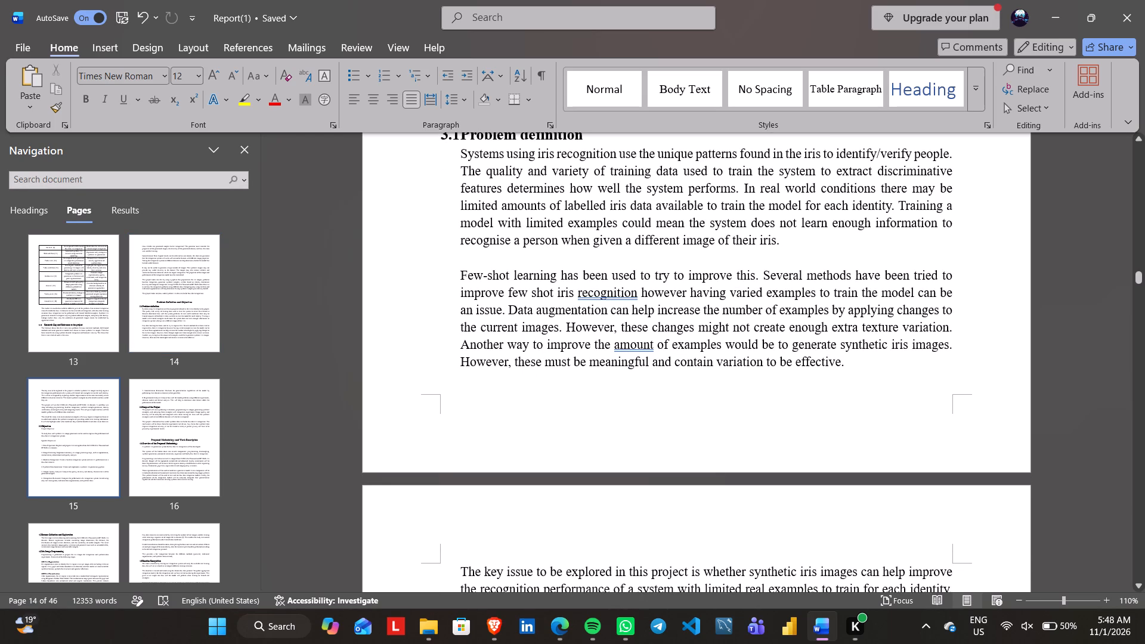
scroll(525, 451, down, 2)
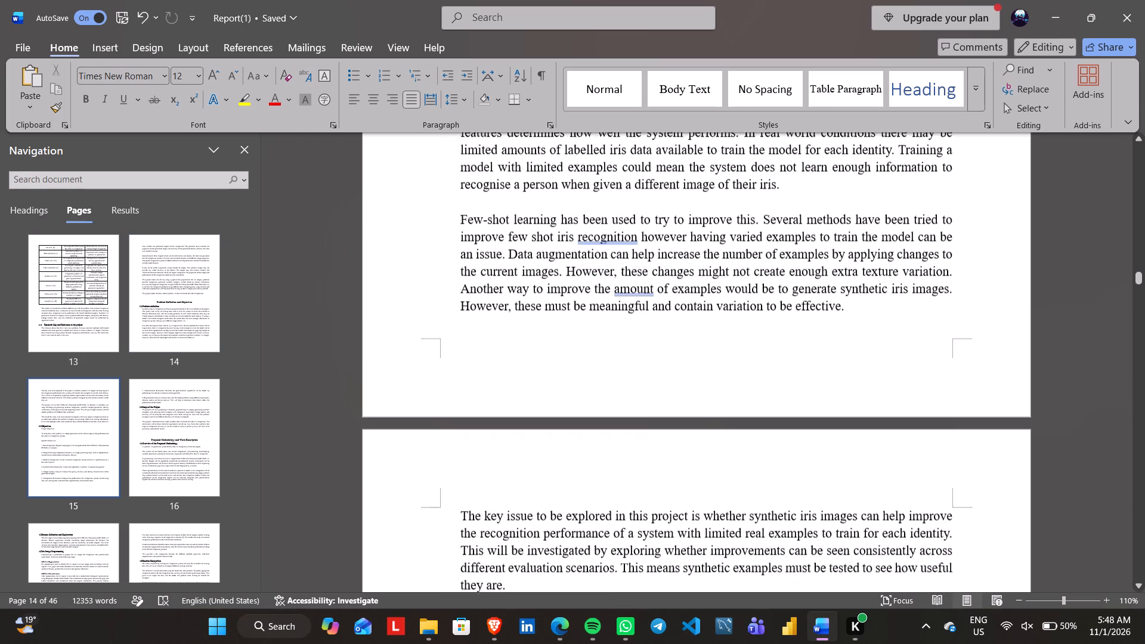
scroll(524, 453, down, 4)
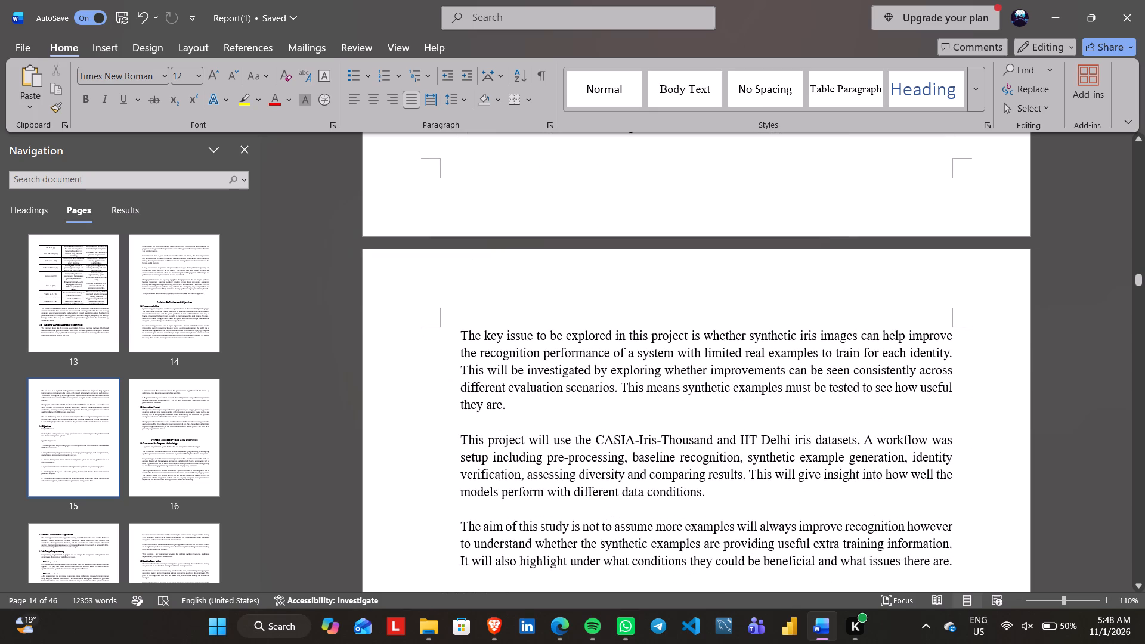
Read the section 3.1 paragraph on the key issue of whether synthetic iris images improve recognition performance.
drag(456, 337, 709, 335)
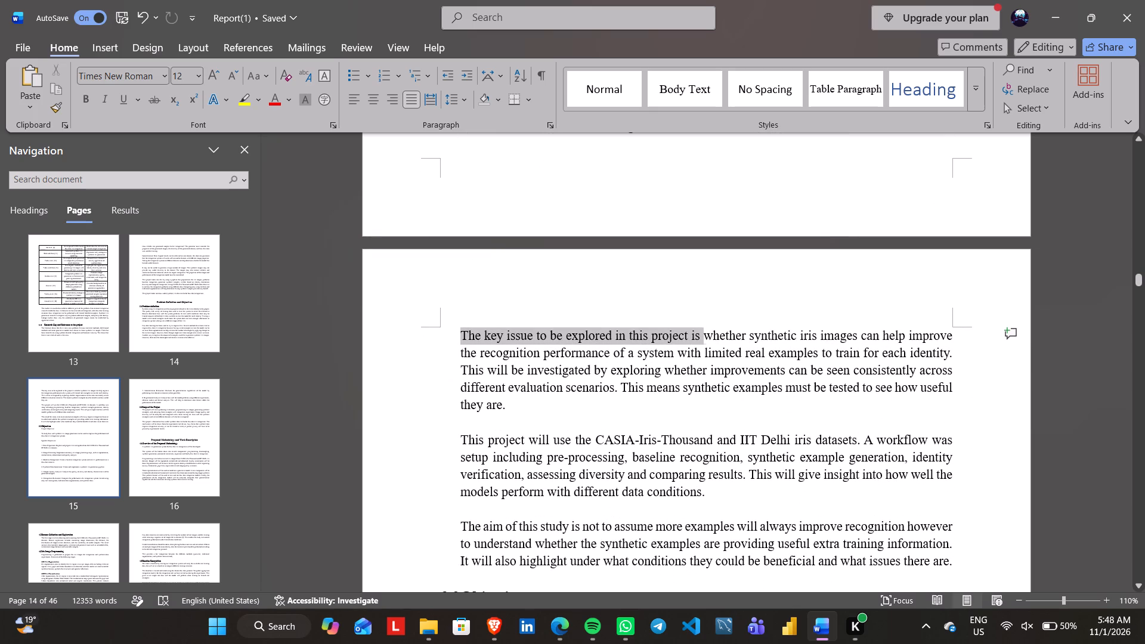
drag(709, 335, 886, 342)
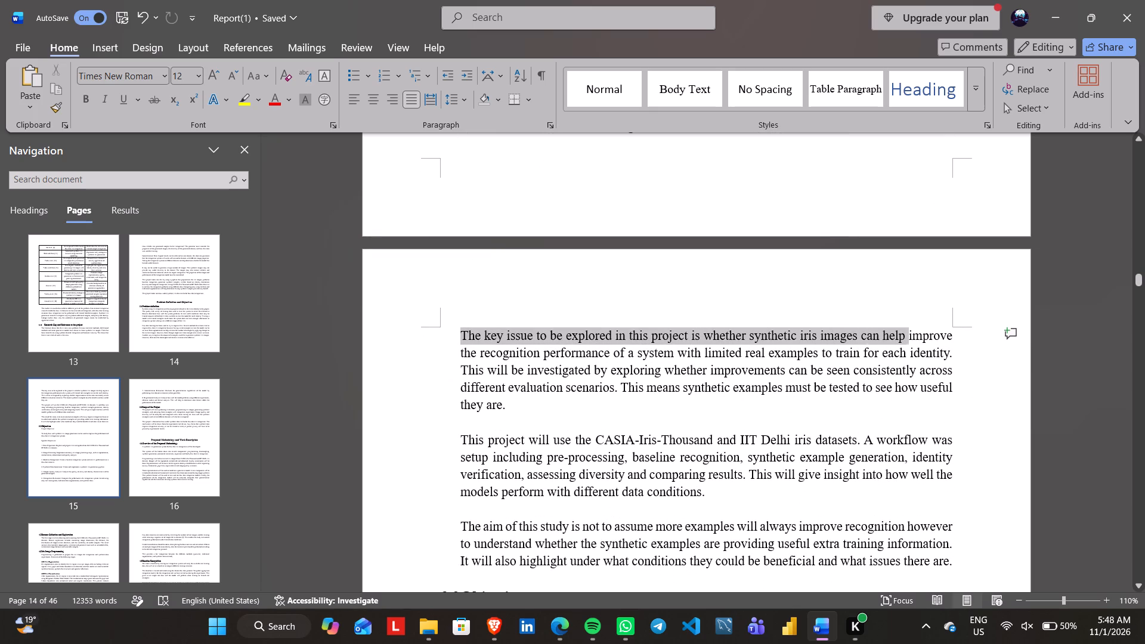
drag(886, 342, 768, 364)
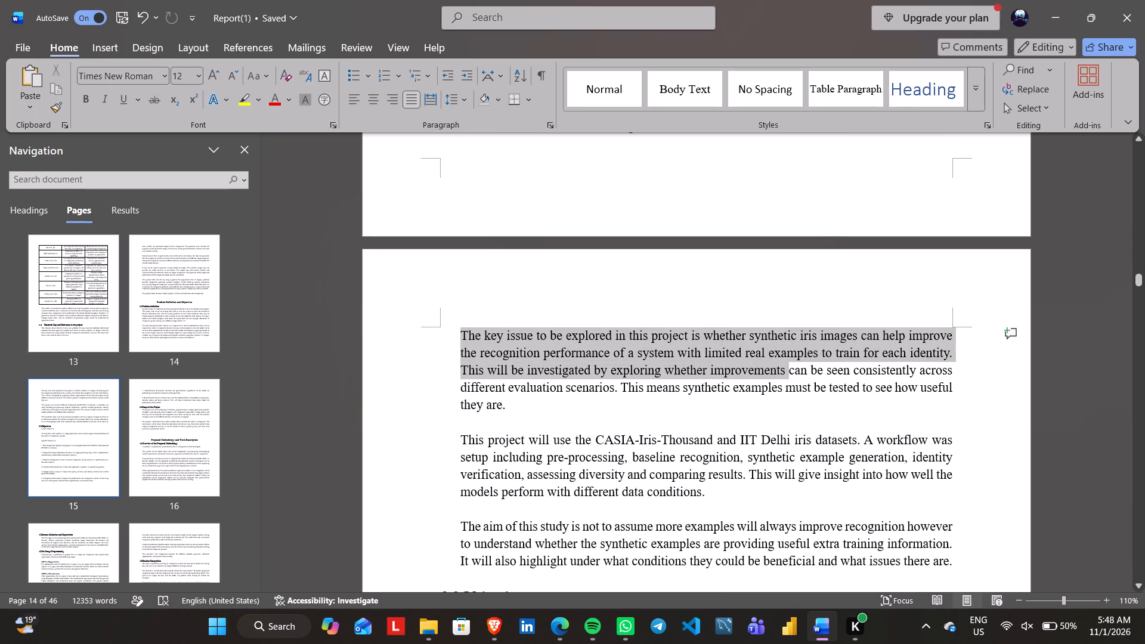
drag(768, 364, 550, 366)
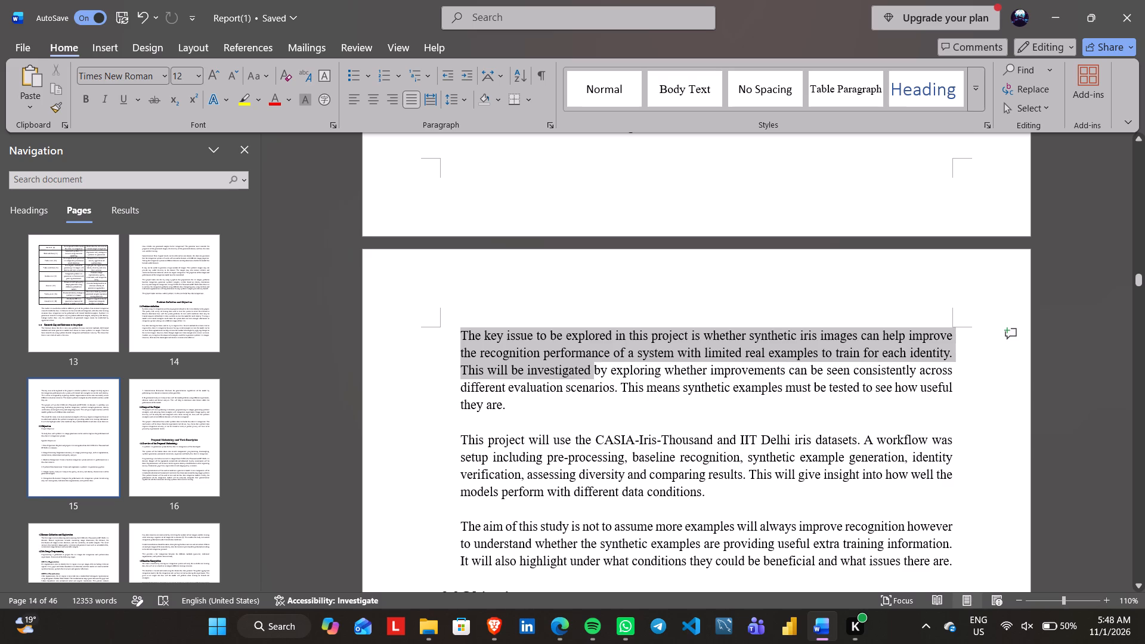
drag(550, 366, 638, 370)
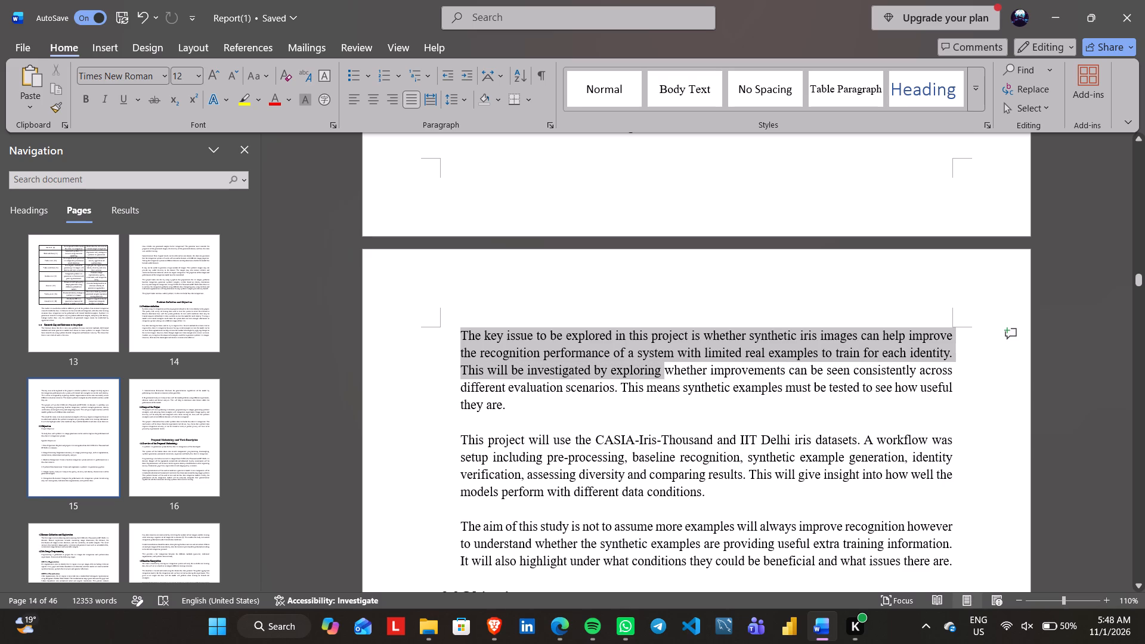
drag(638, 370, 801, 387)
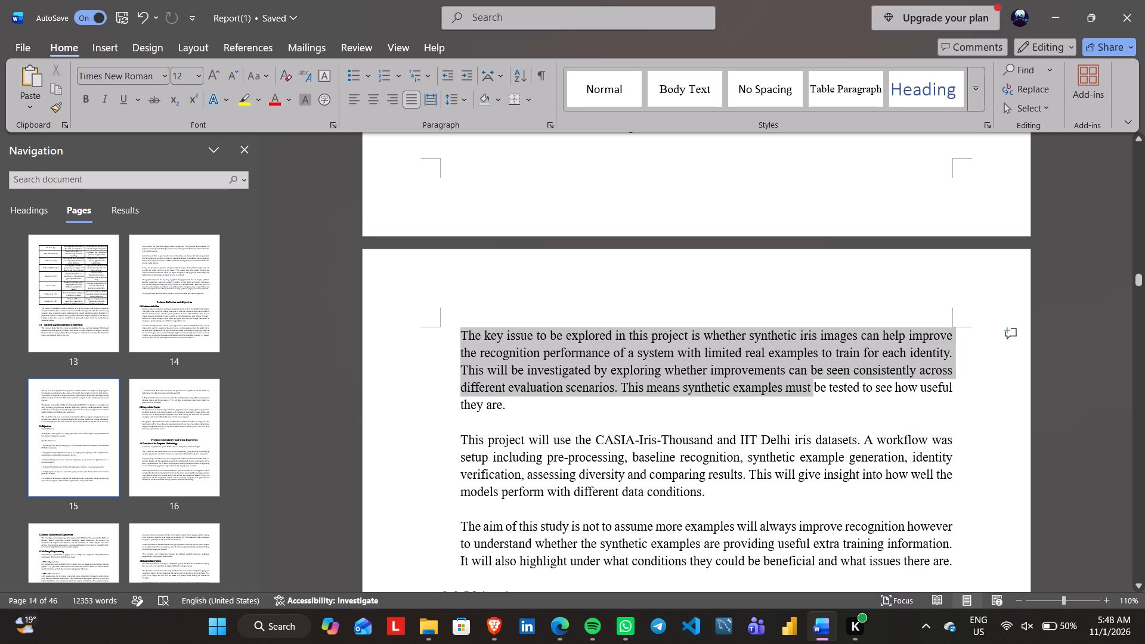
drag(801, 387, 487, 388)
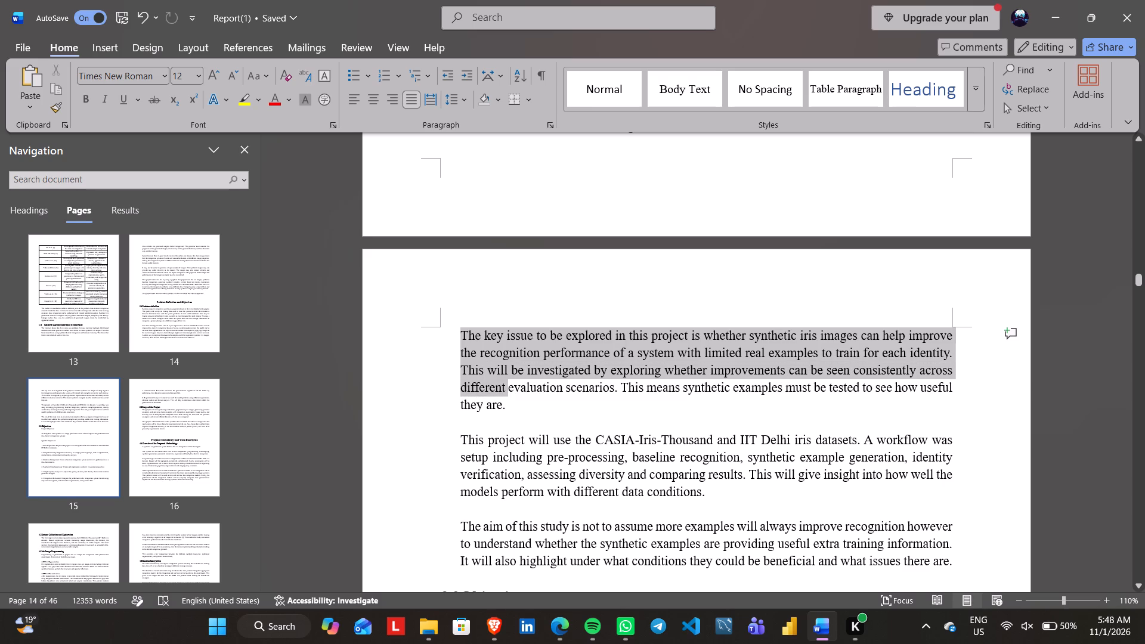
drag(487, 388, 564, 404)
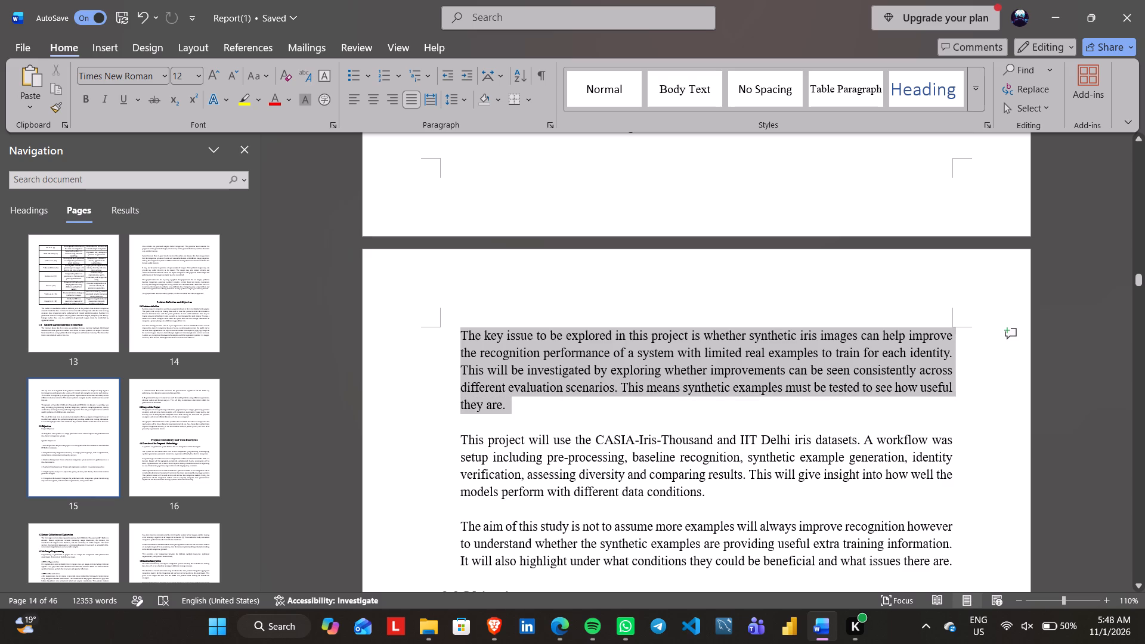
drag(564, 404, 563, 405)
click(524, 466)
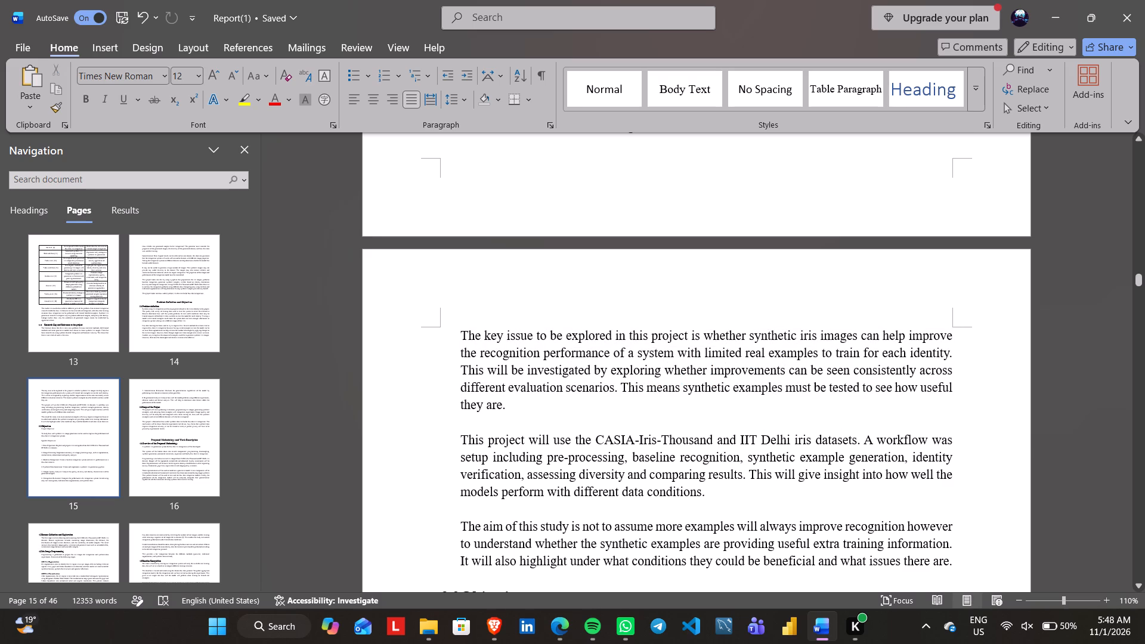
Read the last two paragraphs of section 3.1, on the datasets and workflow and on the aim of the study.
scroll(612, 432, down, 2)
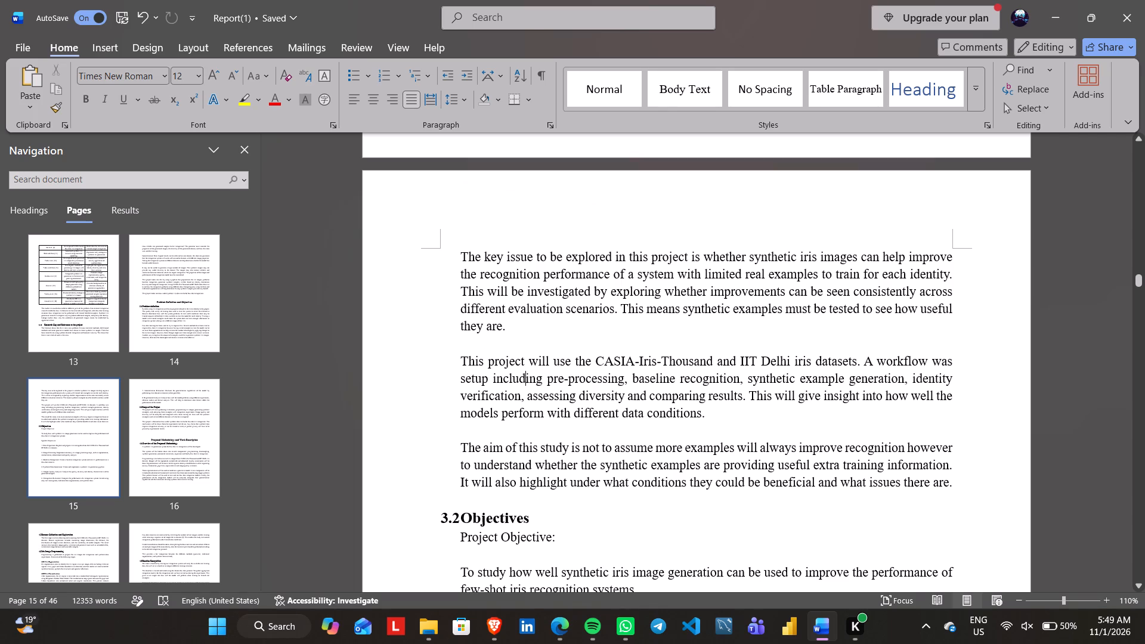
drag(460, 379, 697, 398)
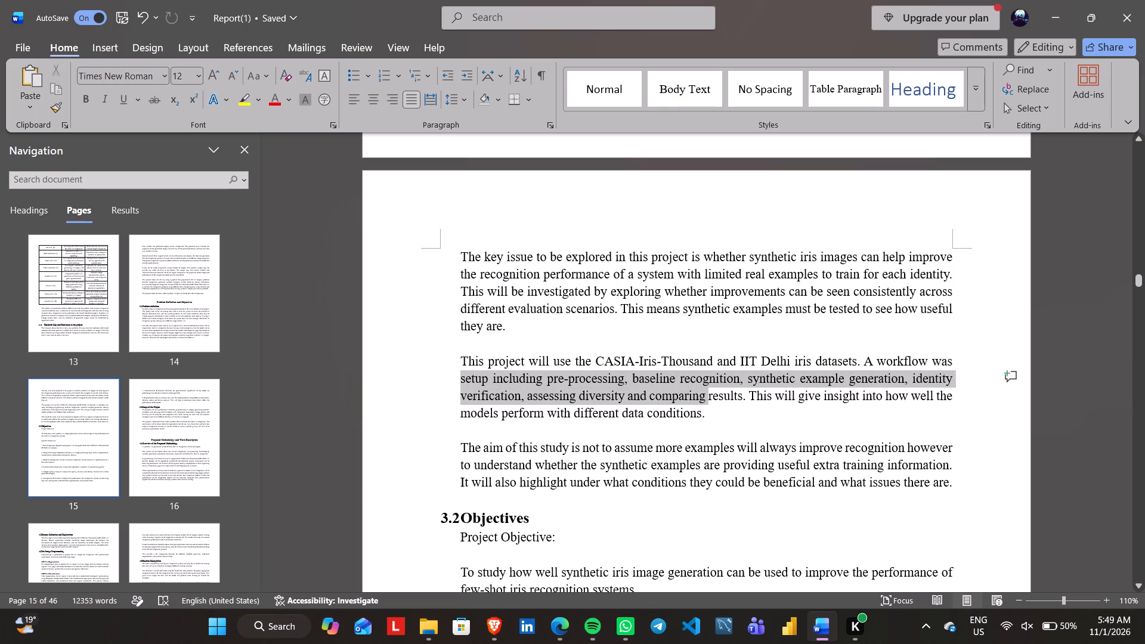
drag(697, 398, 657, 410)
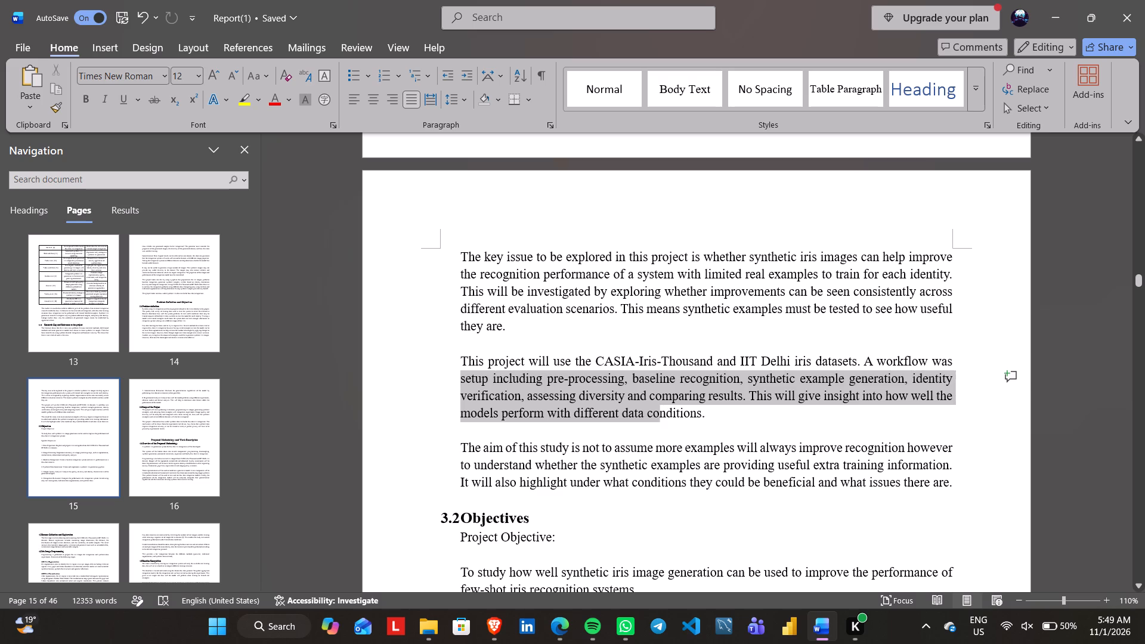
drag(657, 410, 736, 410)
drag(736, 410, 741, 410)
click(713, 448)
scroll(570, 438, down, 1)
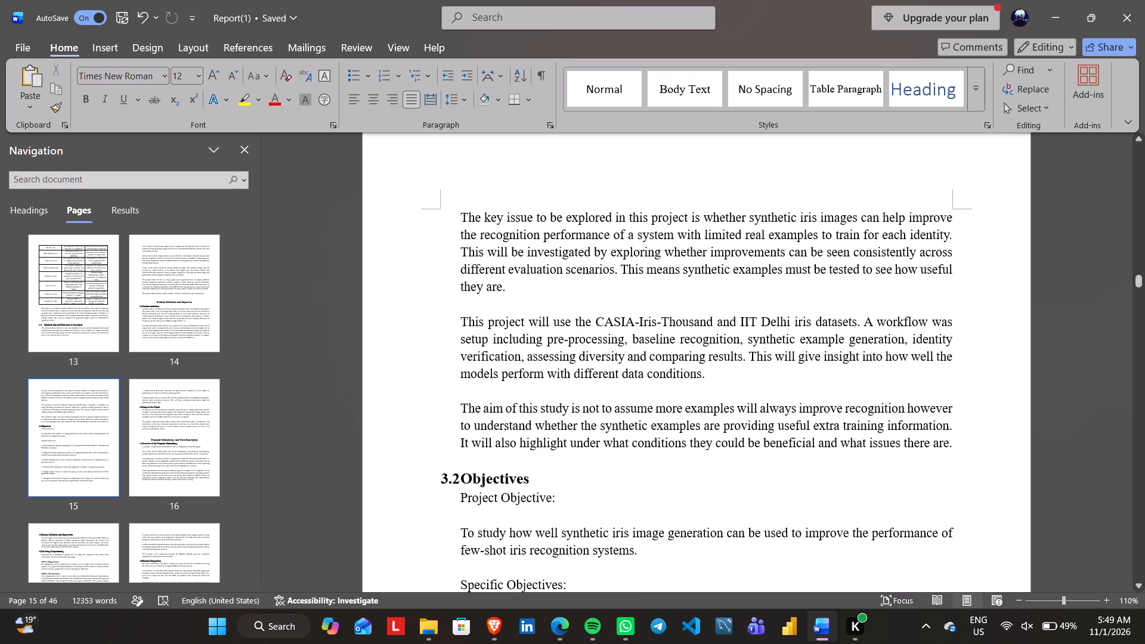
scroll(556, 436, down, 1)
drag(456, 373, 583, 380)
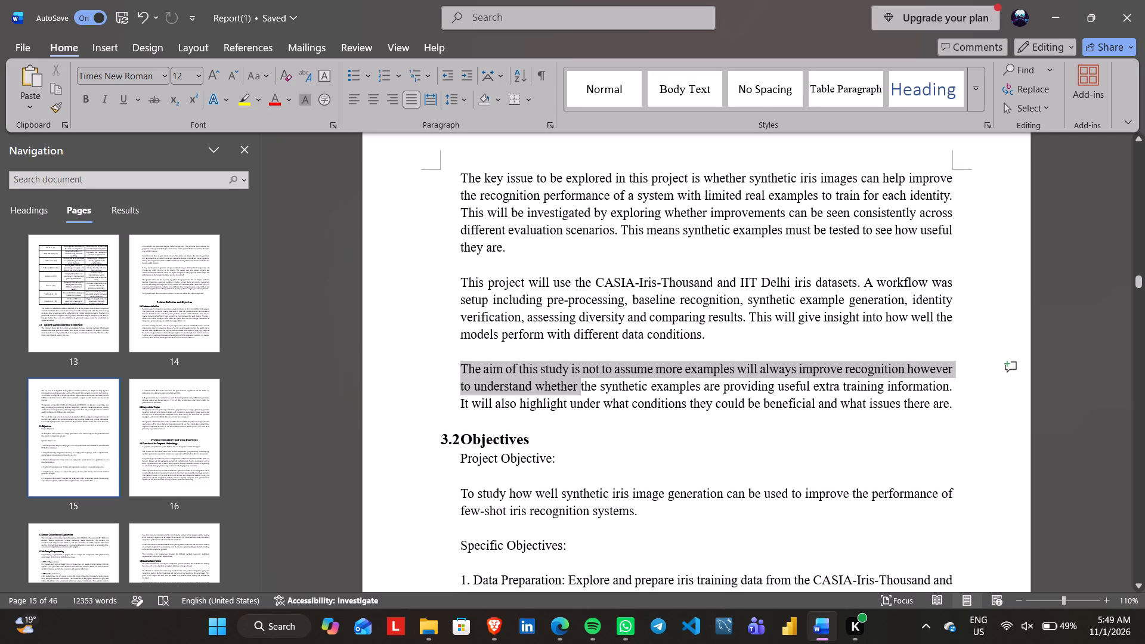
drag(583, 380, 759, 367)
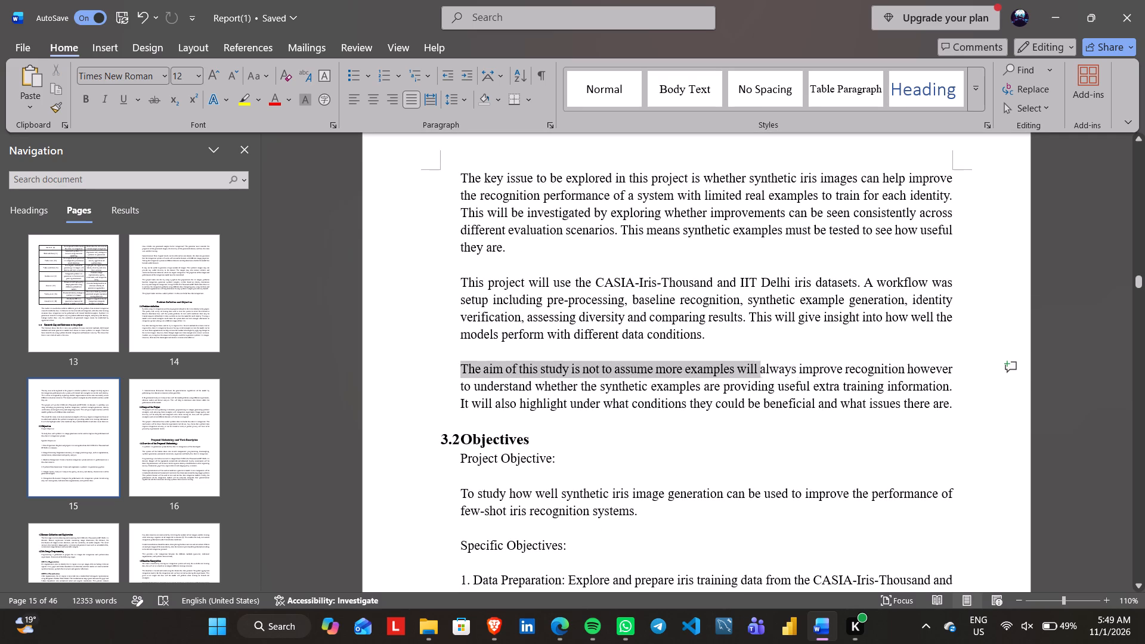
drag(759, 367, 548, 349)
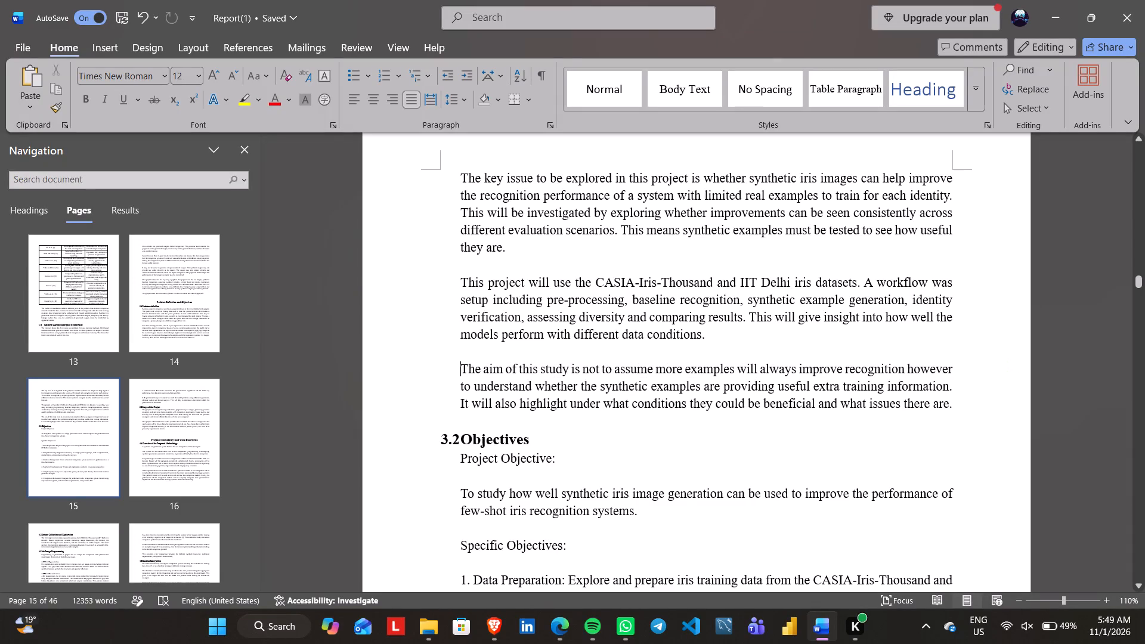
drag(548, 349, 908, 399)
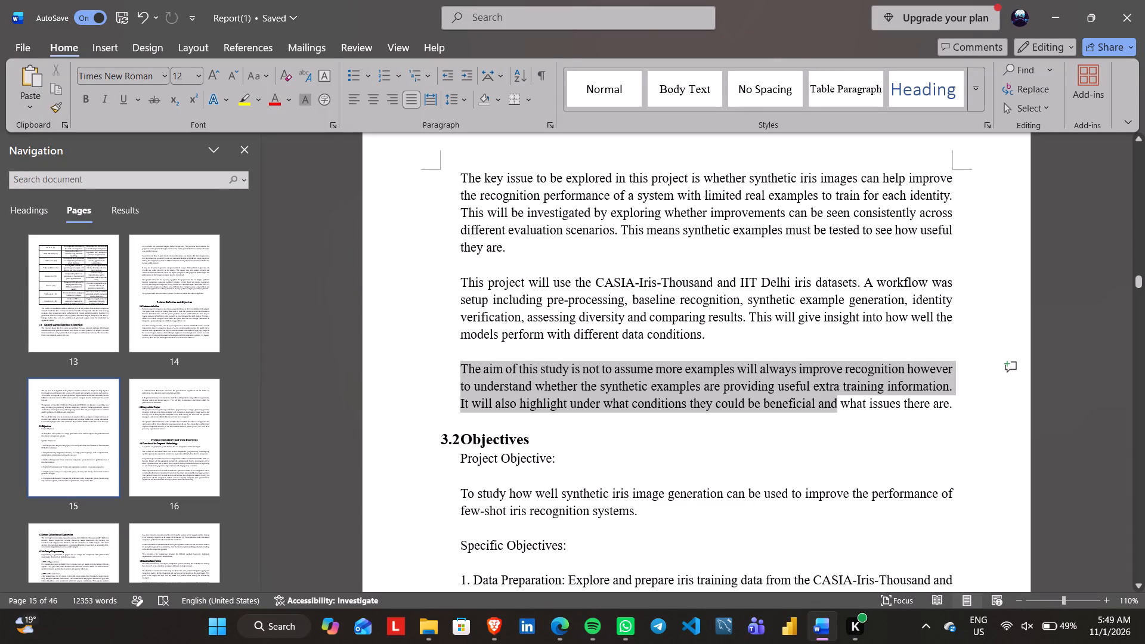
drag(908, 399, 942, 401)
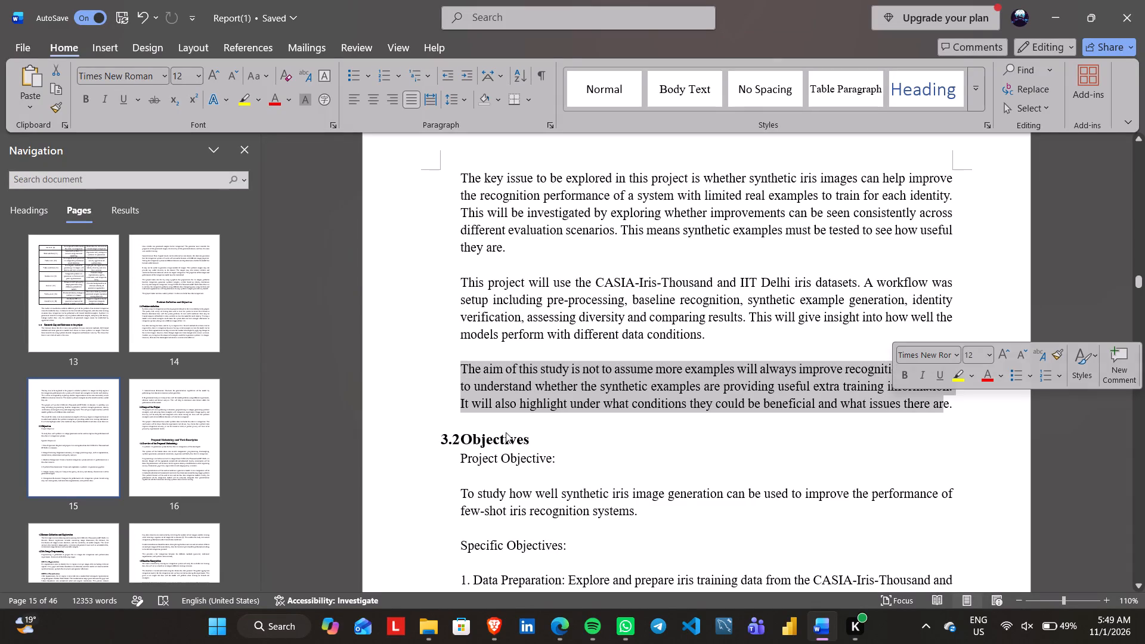
Read the project objective and the first specific objective, Data Preparation, in section 3.2 Objectives.
click(503, 432)
scroll(449, 401, down, 2)
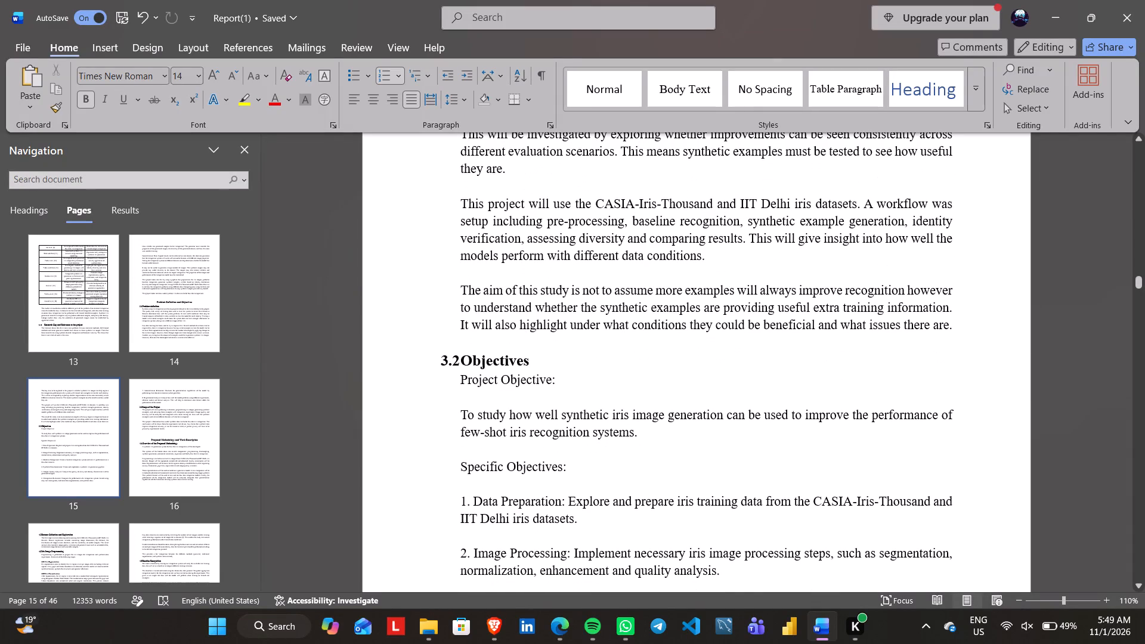
click(453, 397)
drag(452, 423, 685, 429)
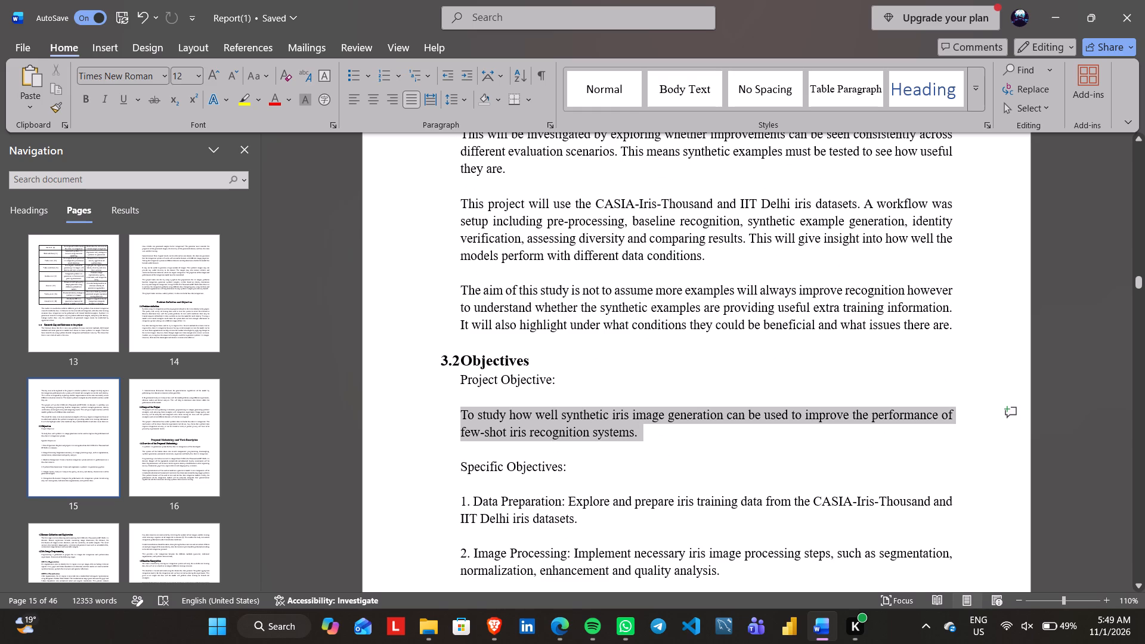
drag(685, 429, 672, 434)
click(599, 442)
scroll(593, 444, down, 3)
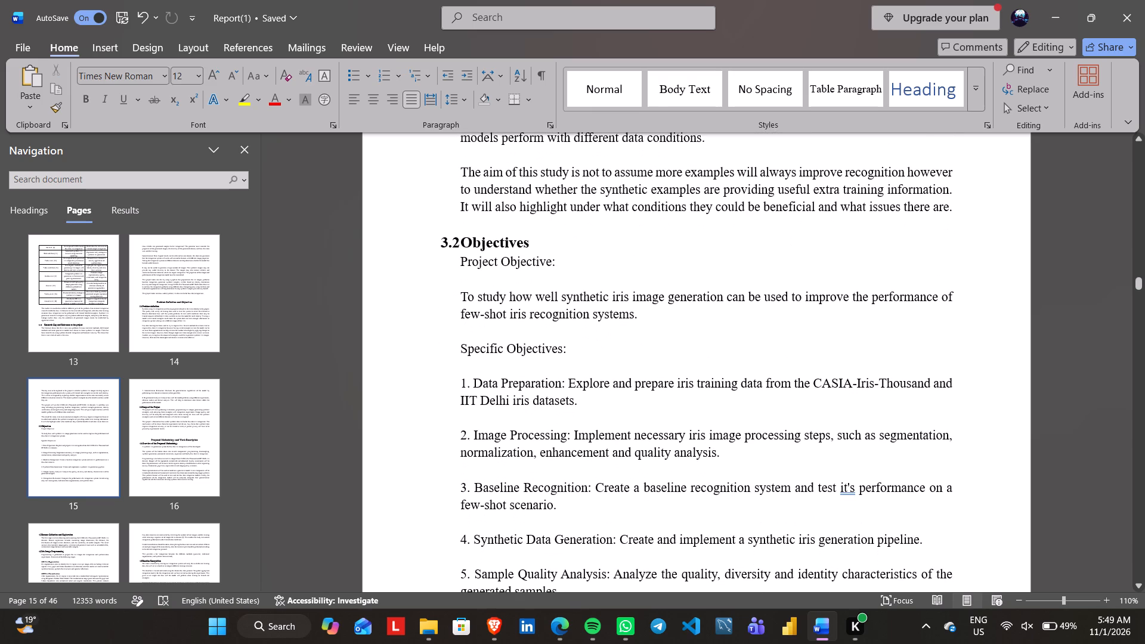
drag(468, 385, 568, 397)
click(481, 414)
In specific objective 2, change "Image Processing" to "Image Preprocessing" and "image processing steps" to "image preprocessing steps".
scroll(540, 410, down, 1)
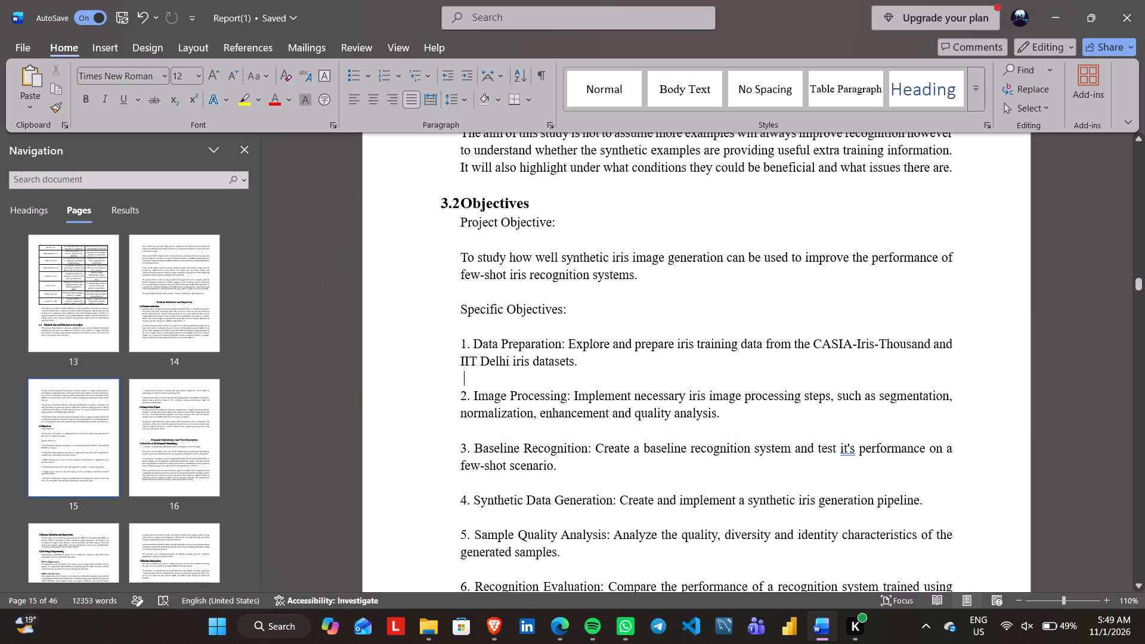
click(513, 398)
text(rep)
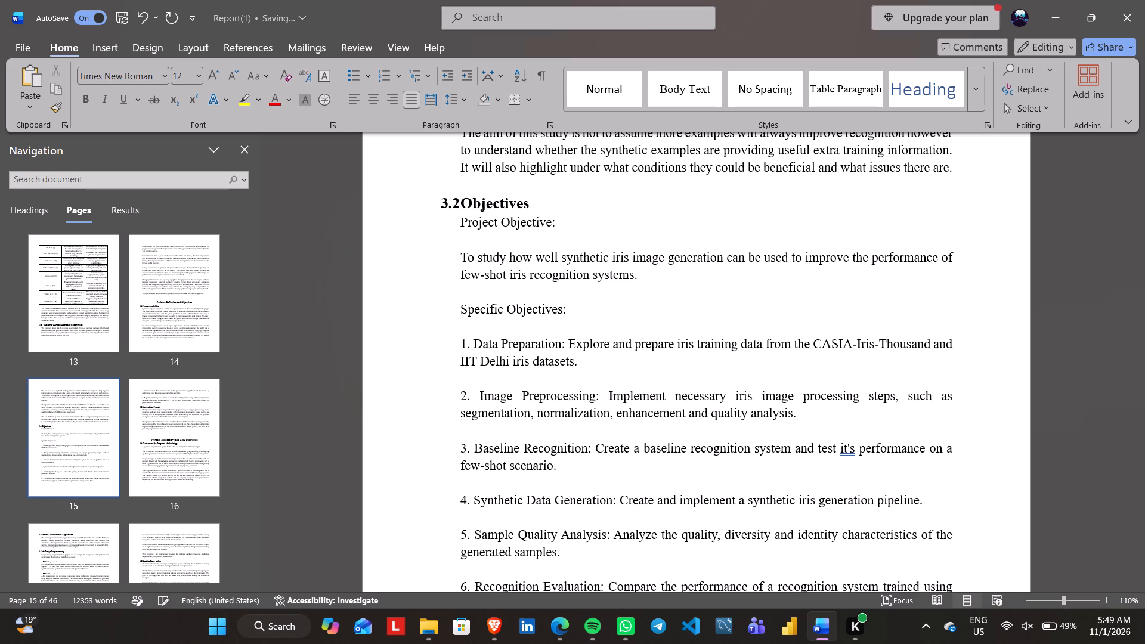
scroll(578, 396, down, 1)
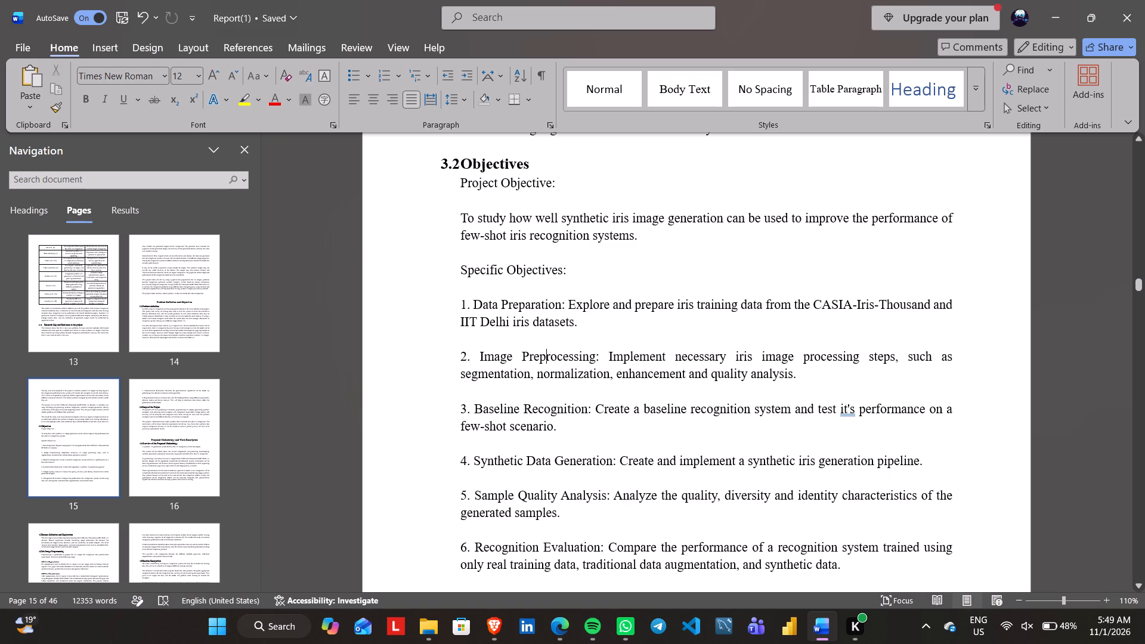
key(p)
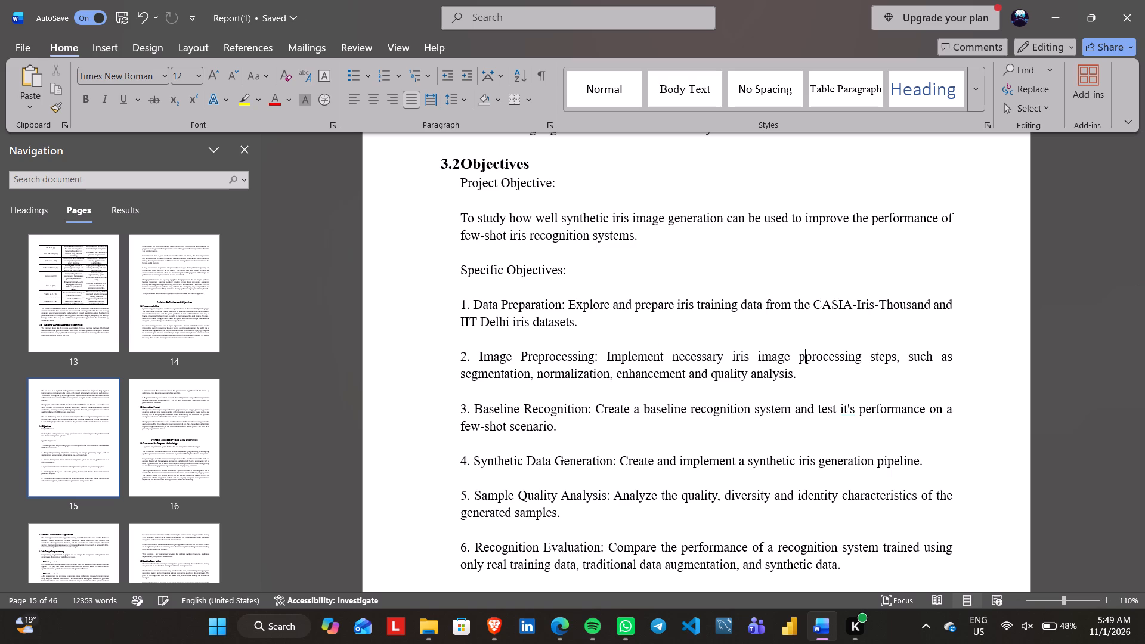
key(BackSpace)
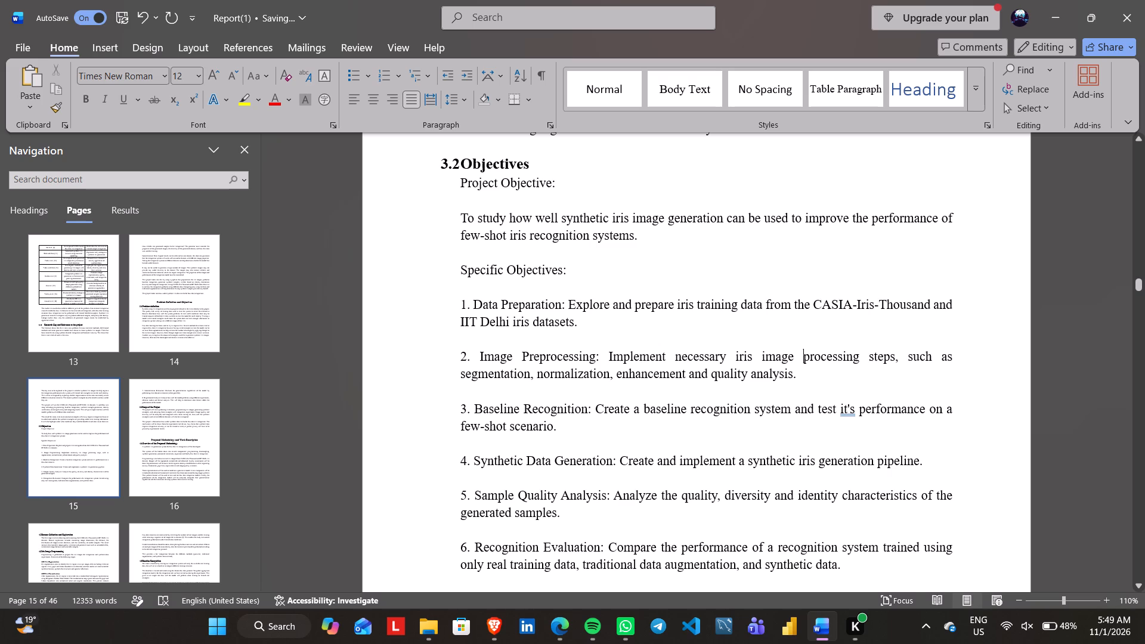
text(pre)
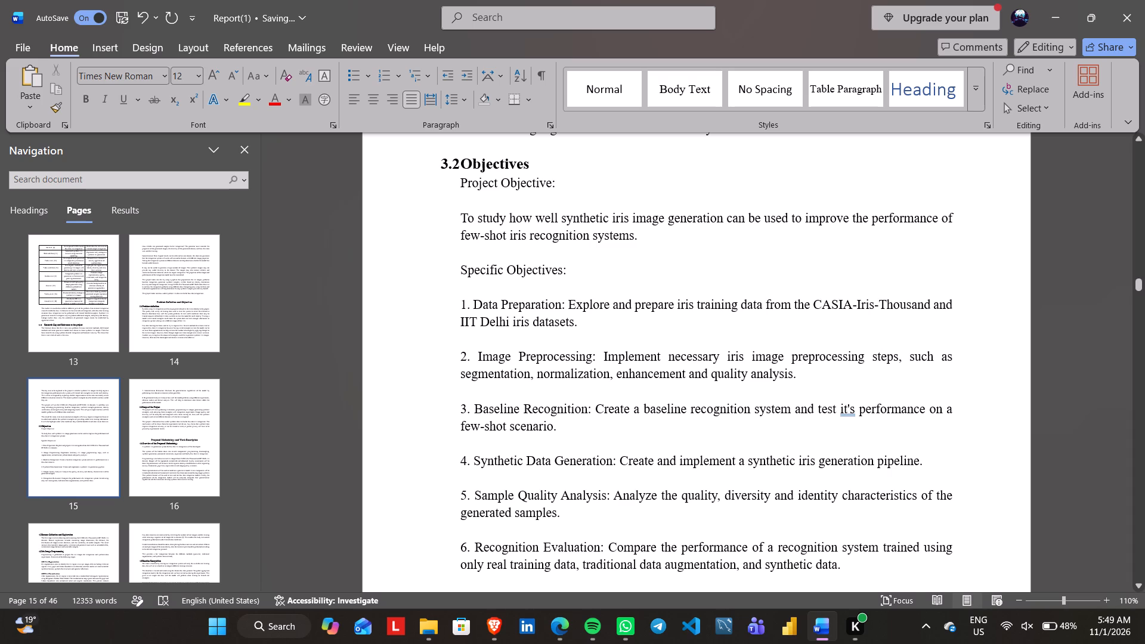
Read specific objectives 3 to 8 in section 3.2, from Baseline Recognition to Experimental Analysis.
scroll(662, 407, down, 1)
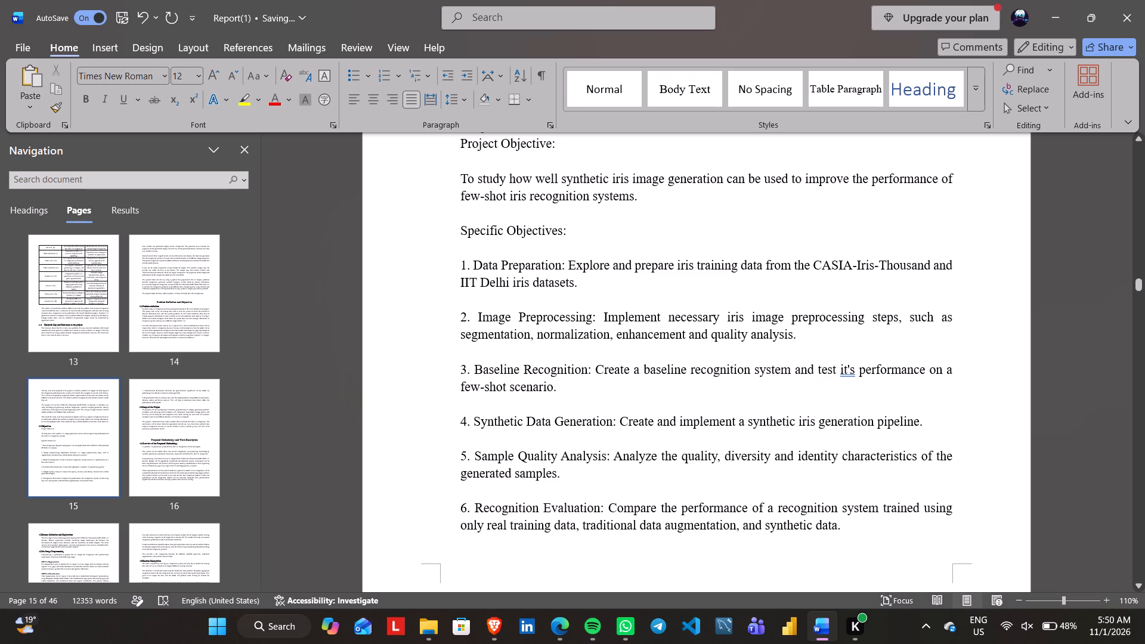
scroll(705, 415, down, 1)
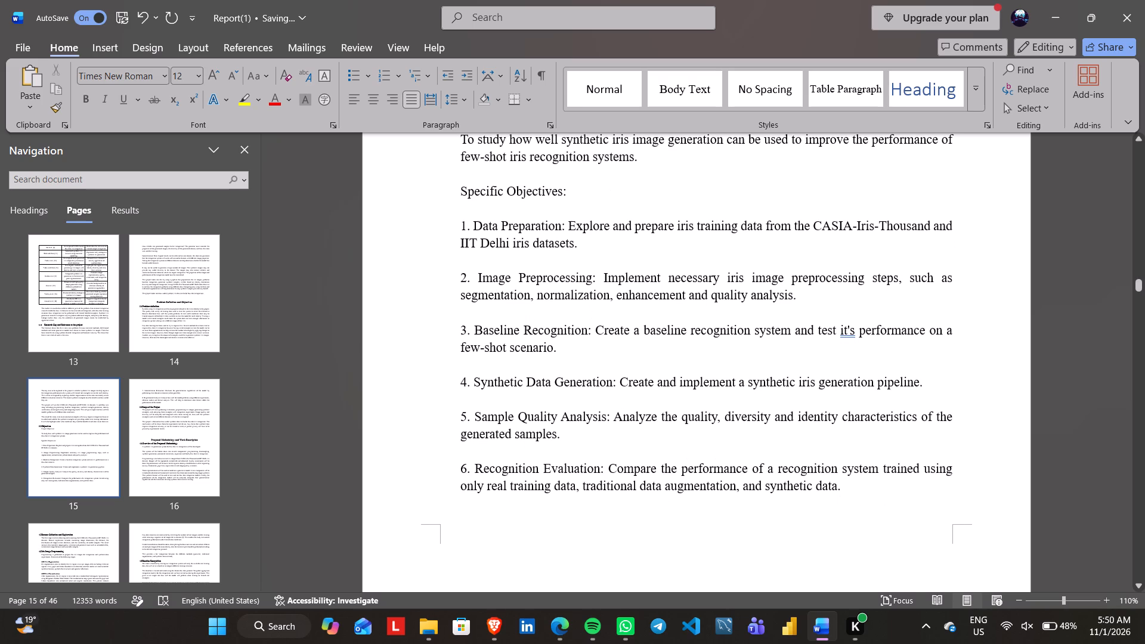
click(815, 307)
key(Down)
key(Left)
key(Right)
scroll(852, 271, down, 4)
scroll(815, 345, down, 5)
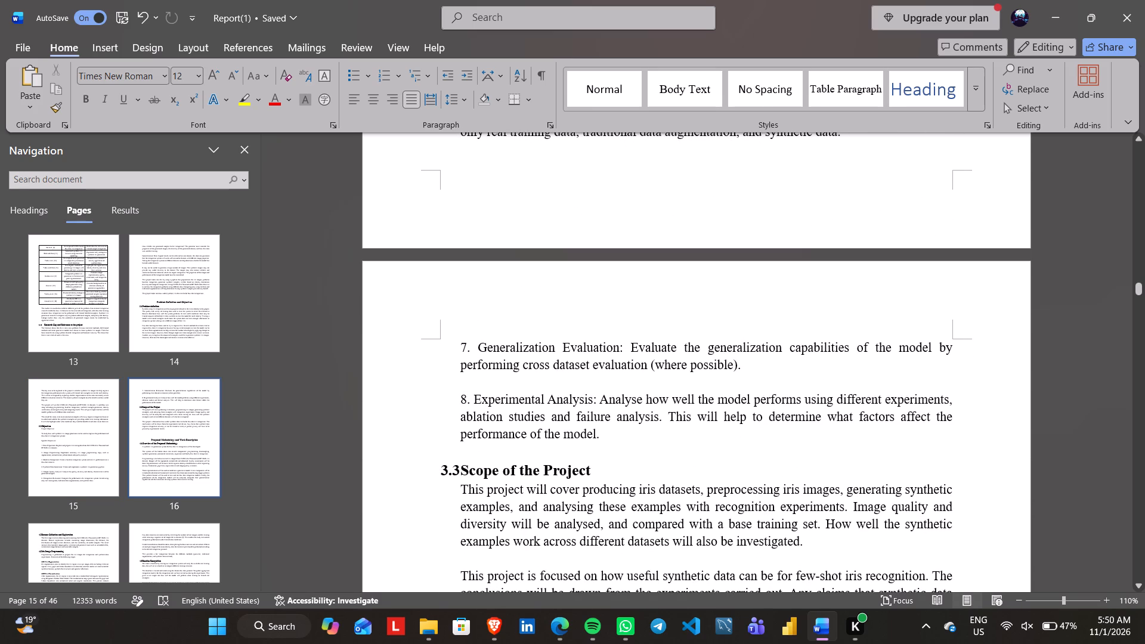
Recheck specific objectives 1 to 8 across the page break and read section 3.3 Scope of the Project.
scroll(605, 408, up, 7)
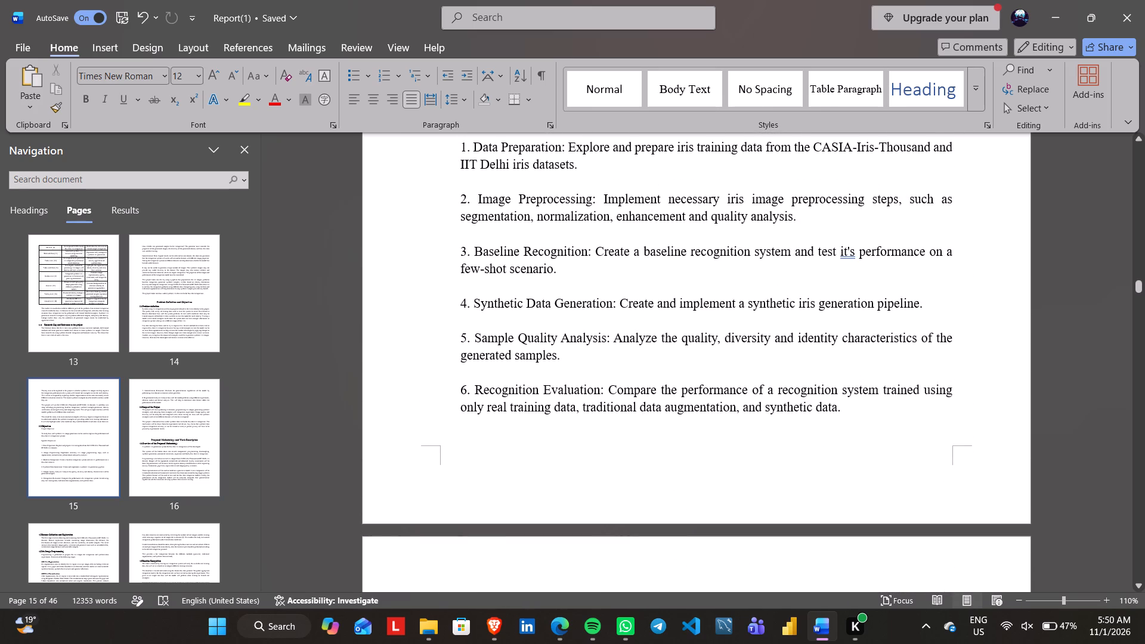
scroll(604, 409, down, 3)
scroll(596, 416, up, 4)
scroll(596, 416, down, 7)
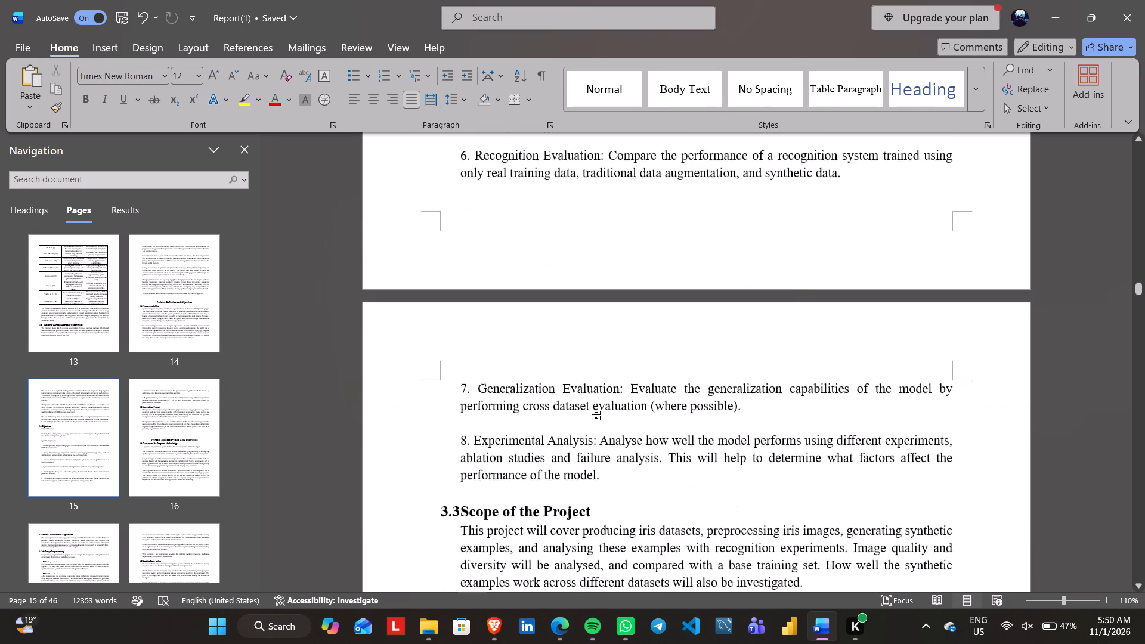
scroll(596, 415, down, 7)
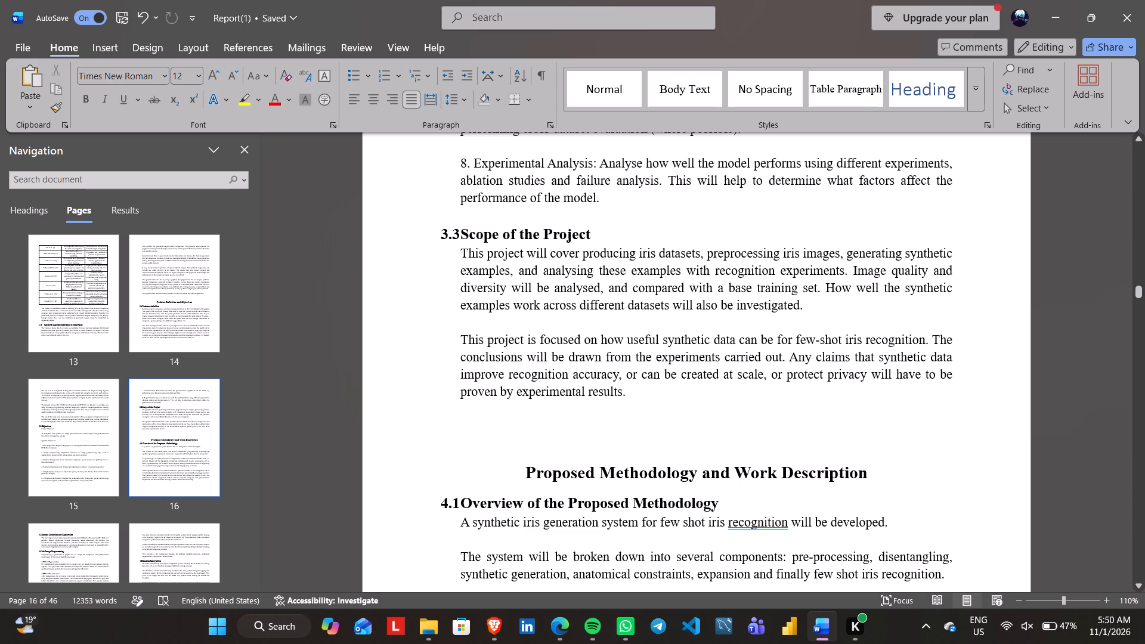
scroll(698, 293, down, 1)
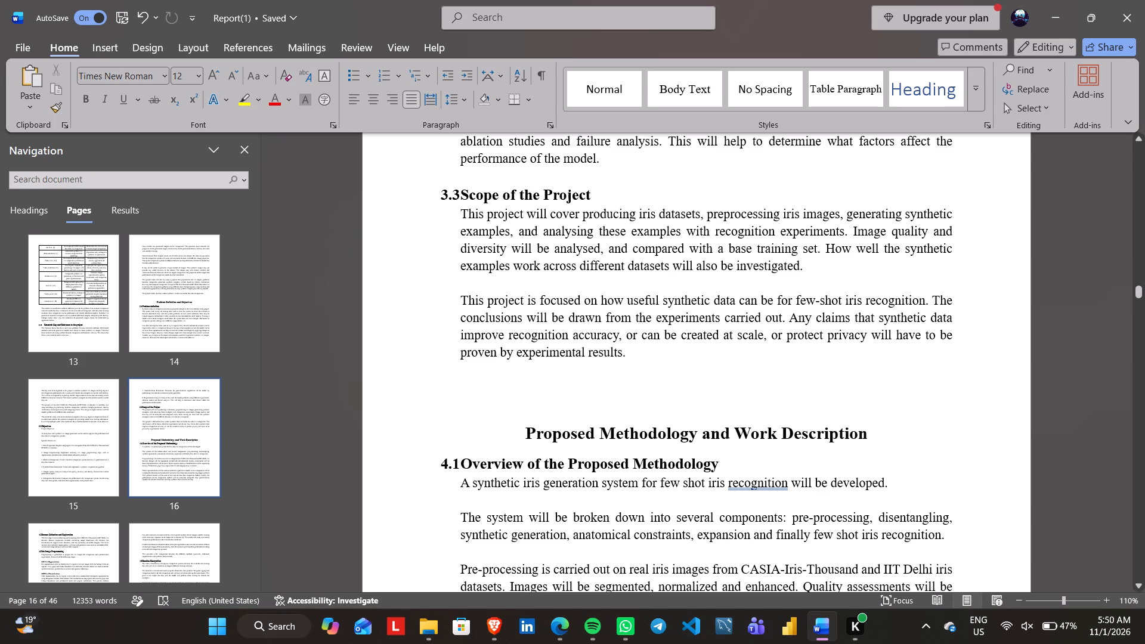
scroll(696, 281, down, 1)
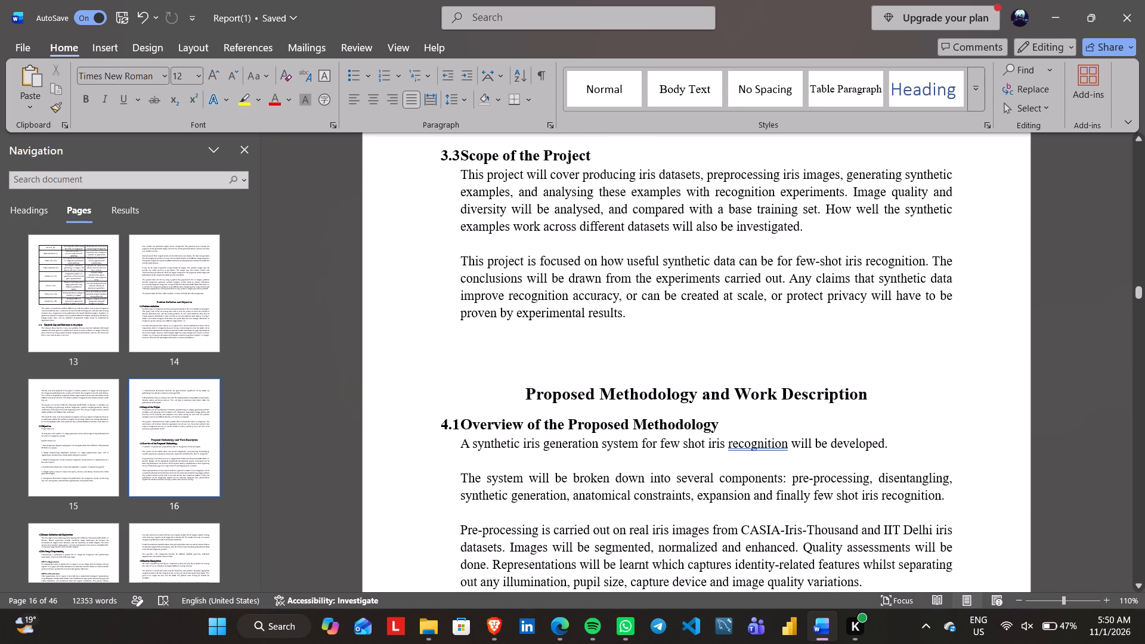
Check the blank lines above the Proposed Methodology and Work Description heading and read section 4.1 Overview of the Proposed Methodology.
click(624, 355)
click(623, 369)
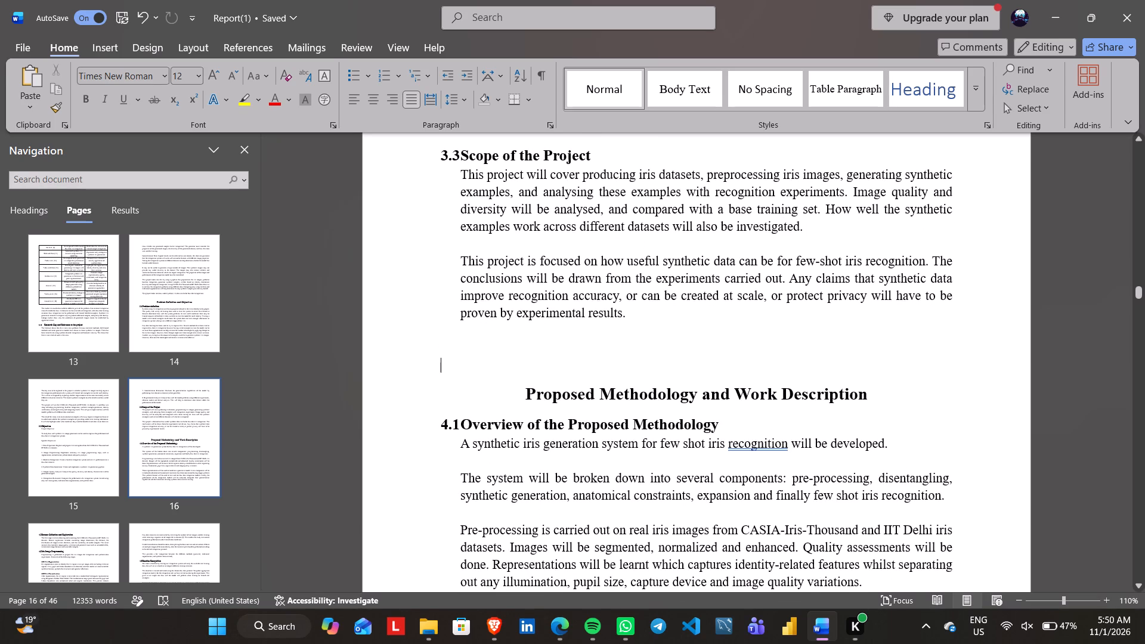
click(623, 377)
scroll(528, 369, down, 4)
scroll(172, 420, down, 2)
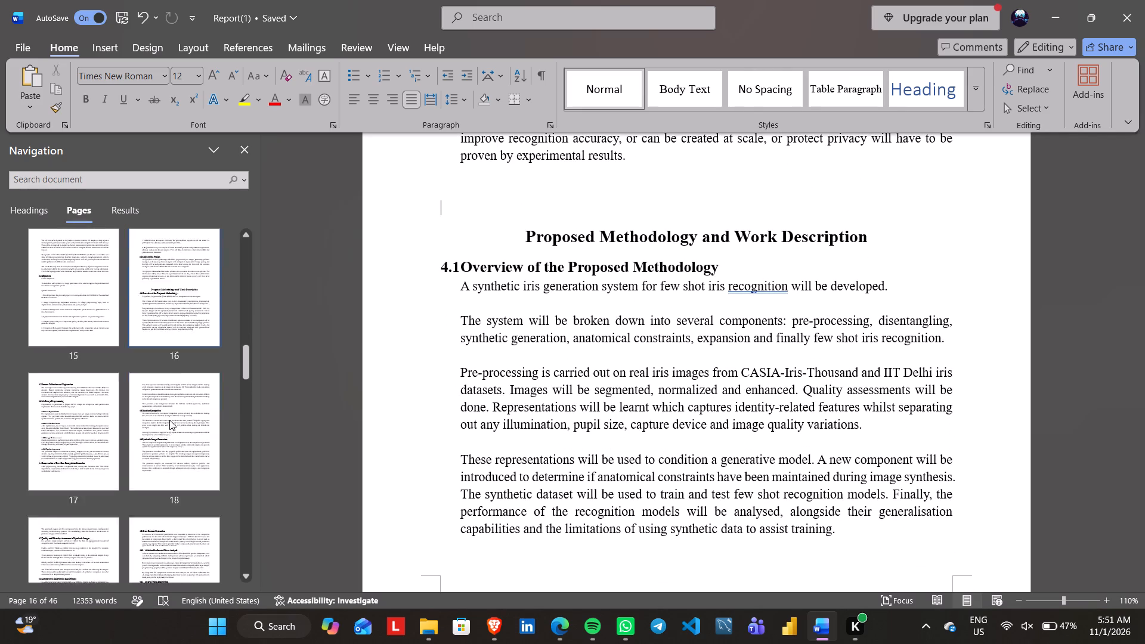
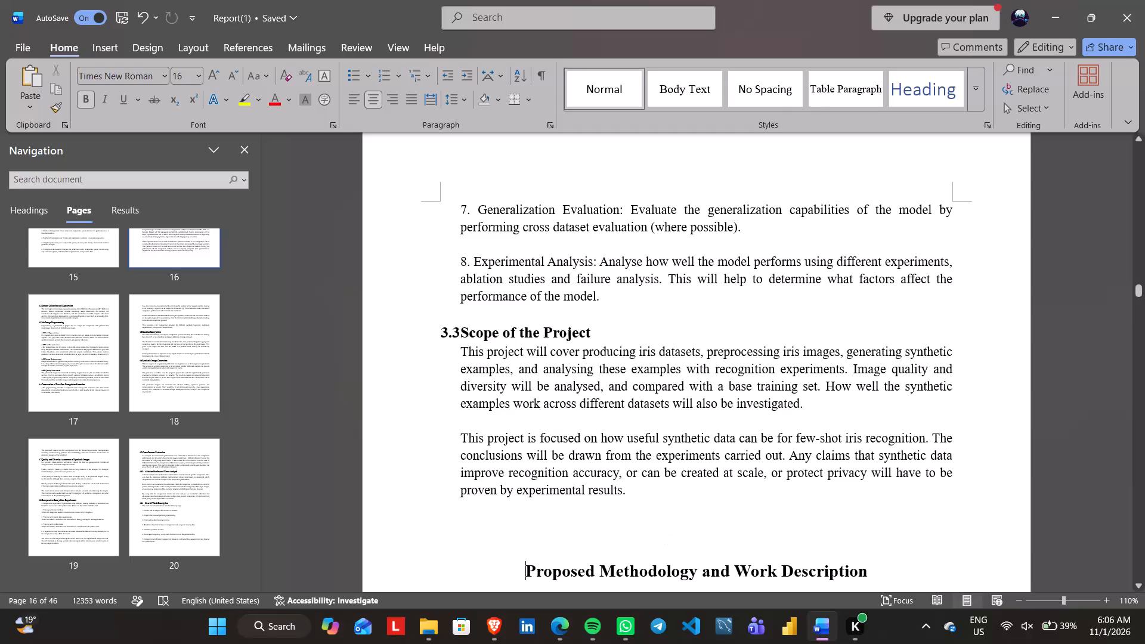
Review the end of section 3.3, the Proposed Methodology and Work Description heading, and section 4.1 Overview of the Proposed Methodology.
scroll(673, 493, down, 2)
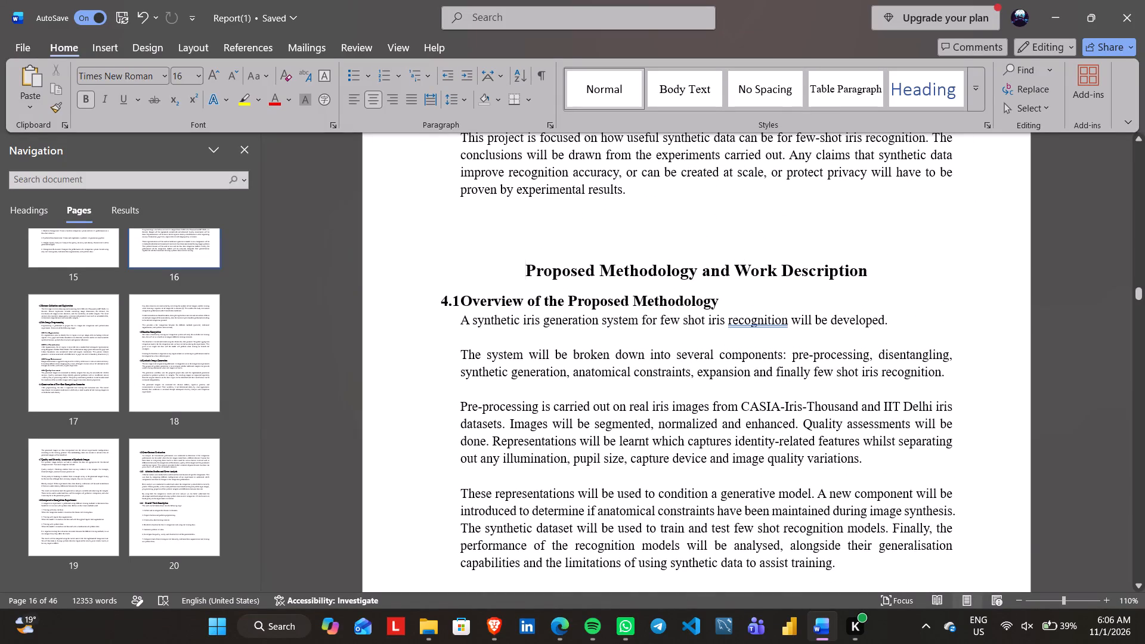
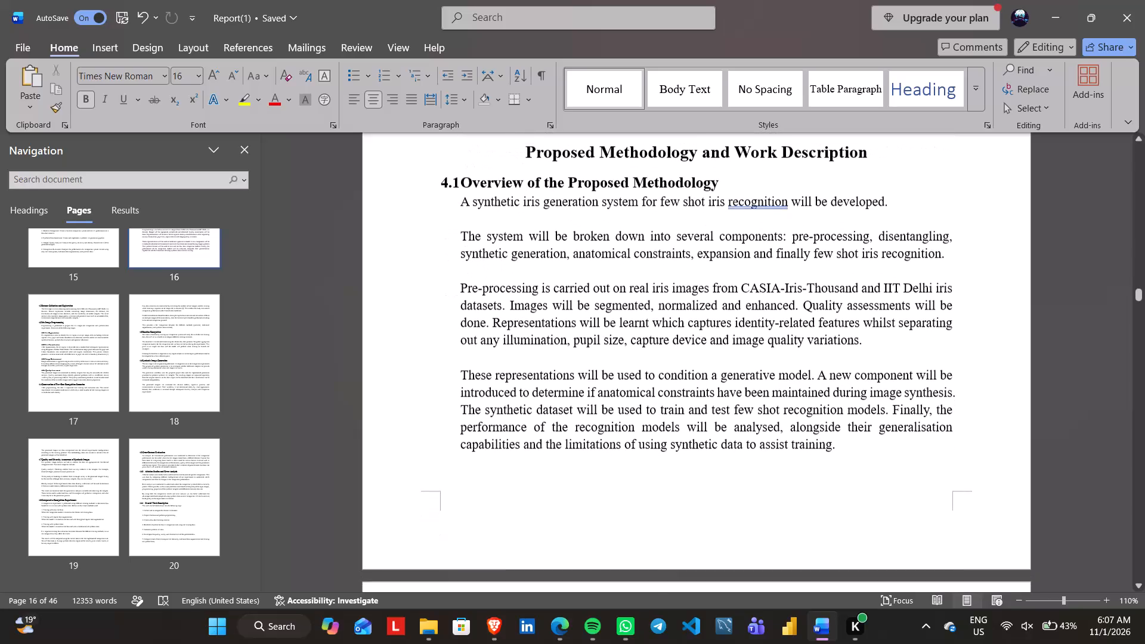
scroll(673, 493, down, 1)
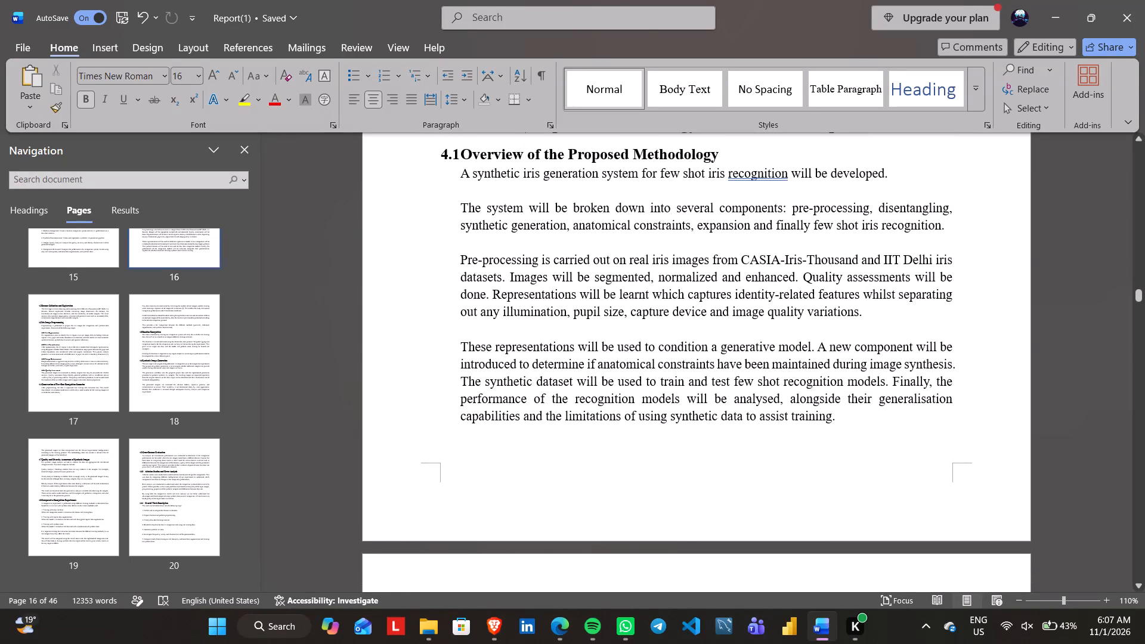
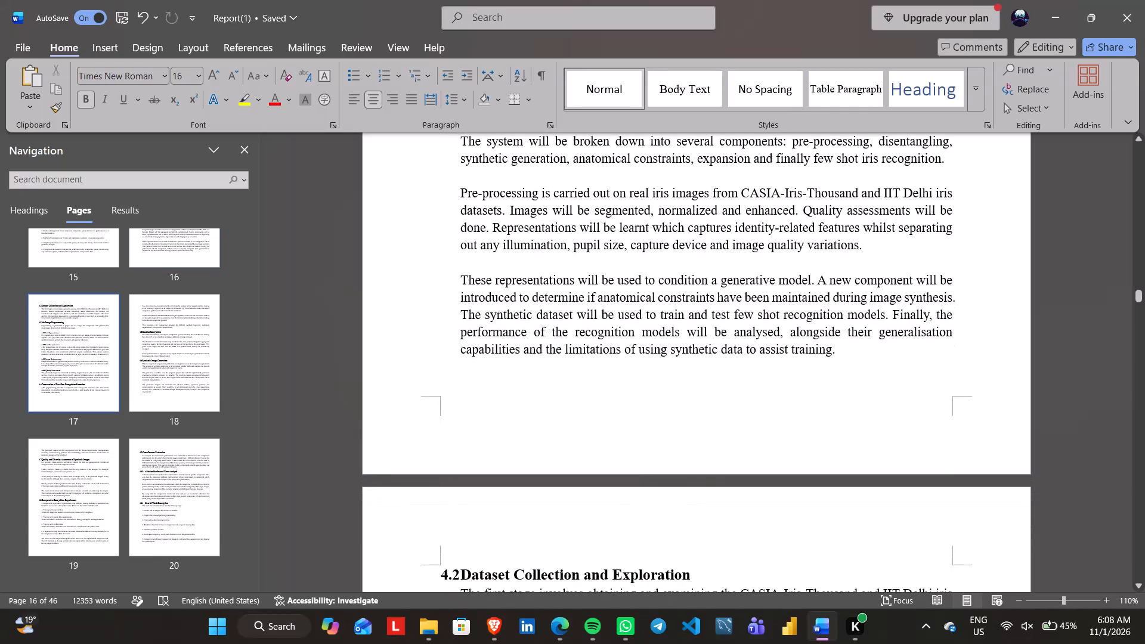
Read through section 4.1 Overview of the Proposed Methodology and section 4.2 Dataset Collection and Exploration for wording and spacing.
scroll(673, 493, down, 2)
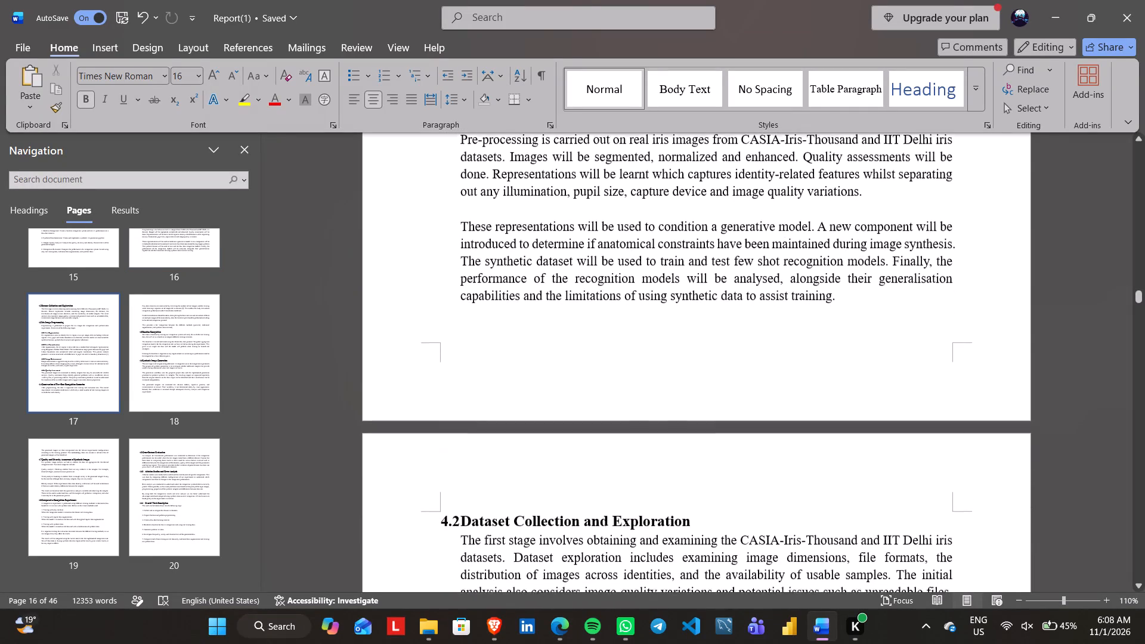
scroll(673, 493, down, 2)
scroll(673, 493, up, 1)
scroll(673, 493, down, 1)
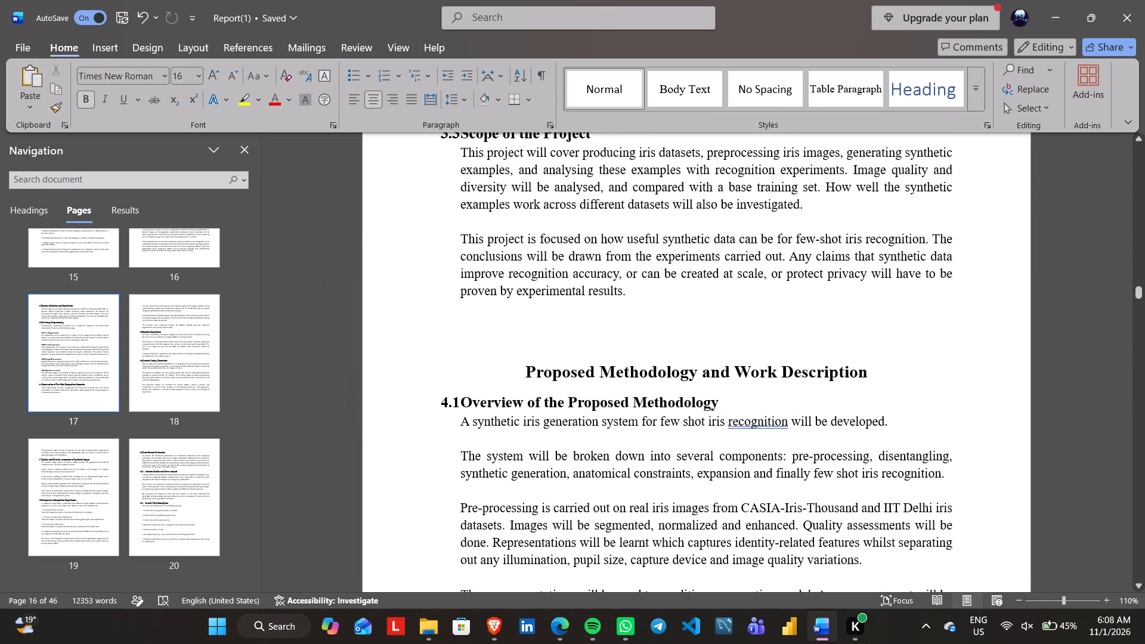
scroll(673, 493, down, 1)
scroll(673, 493, up, 1)
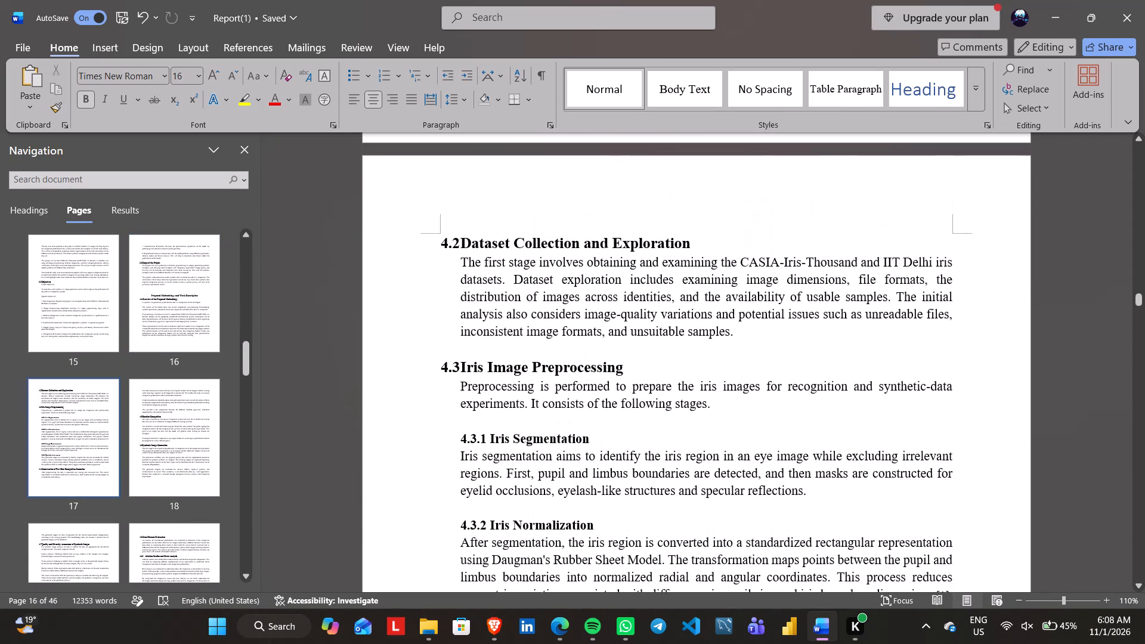
scroll(673, 493, up, 1)
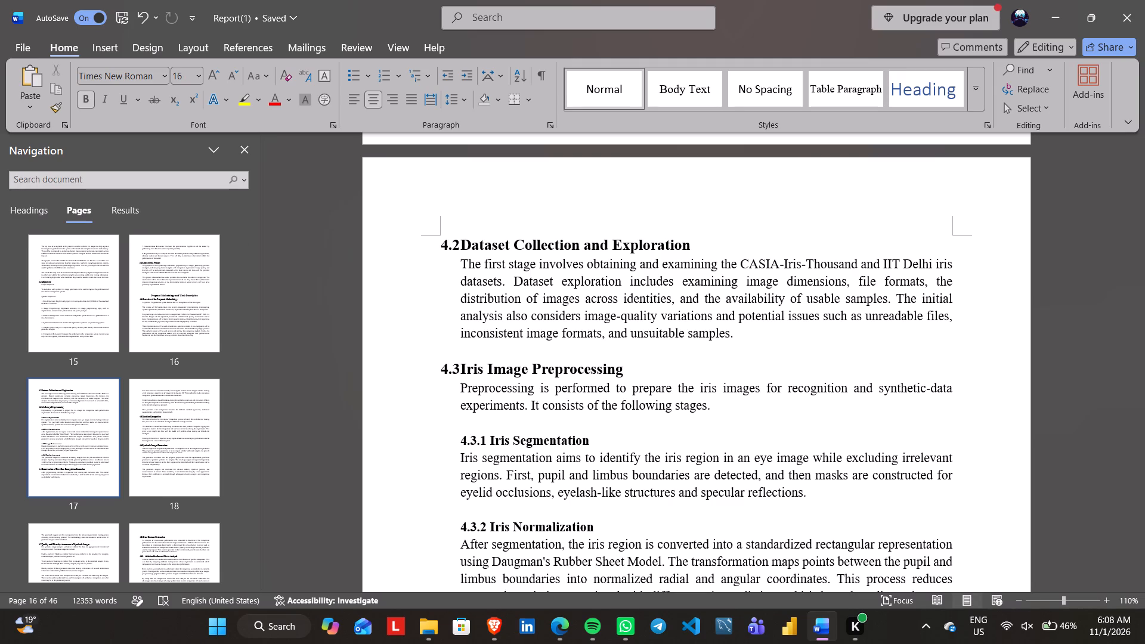
Proofread the section 4.3 Iris Image Preprocessing introduction and subsections 4.3.1 Iris Segmentation and 4.3.2 Iris Normalization.
scroll(673, 493, down, 1)
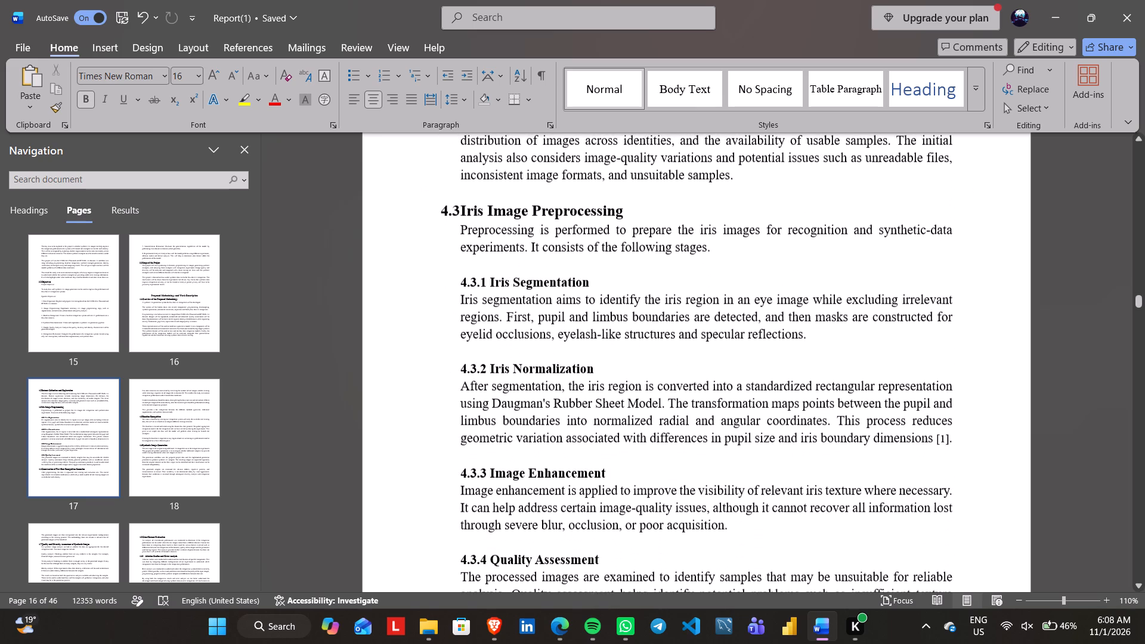
scroll(673, 493, down, 2)
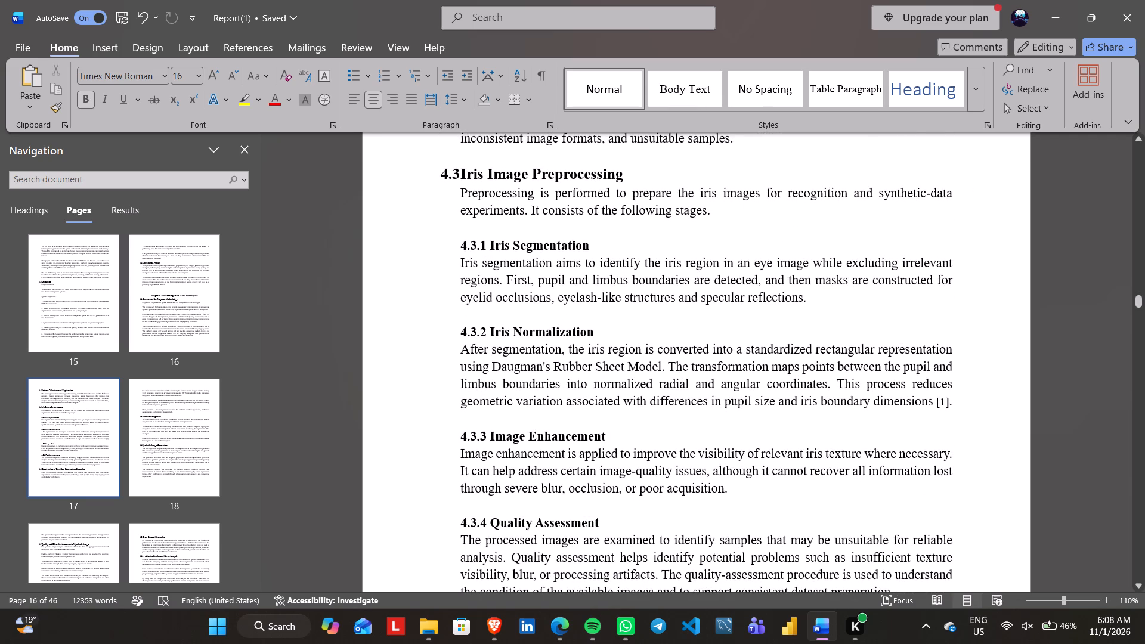
scroll(673, 493, up, 2)
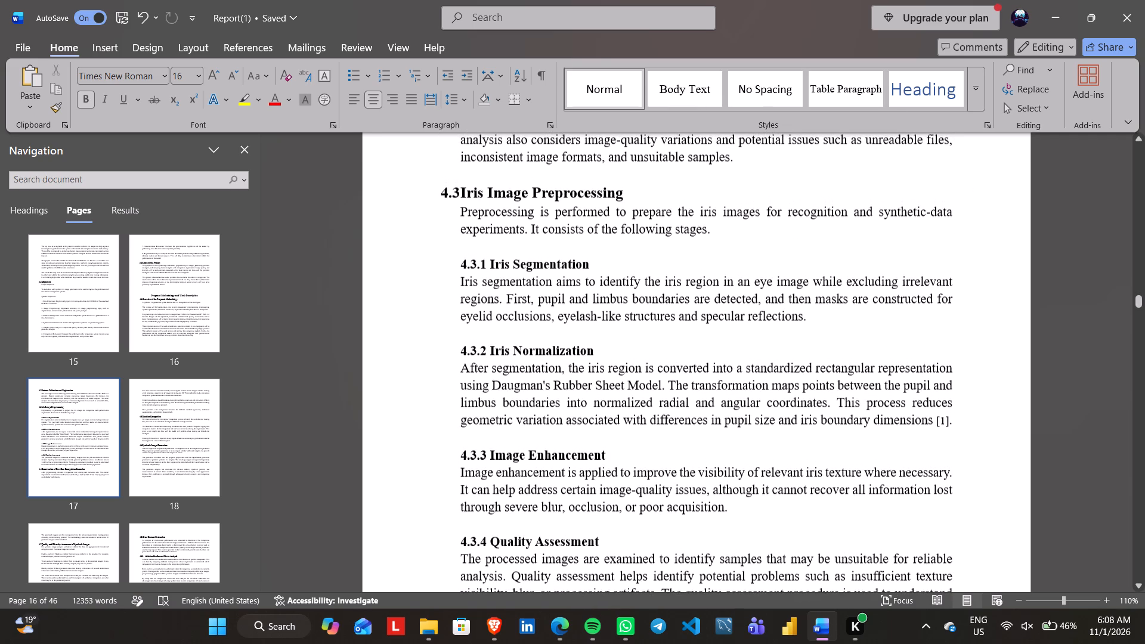
click(468, 264)
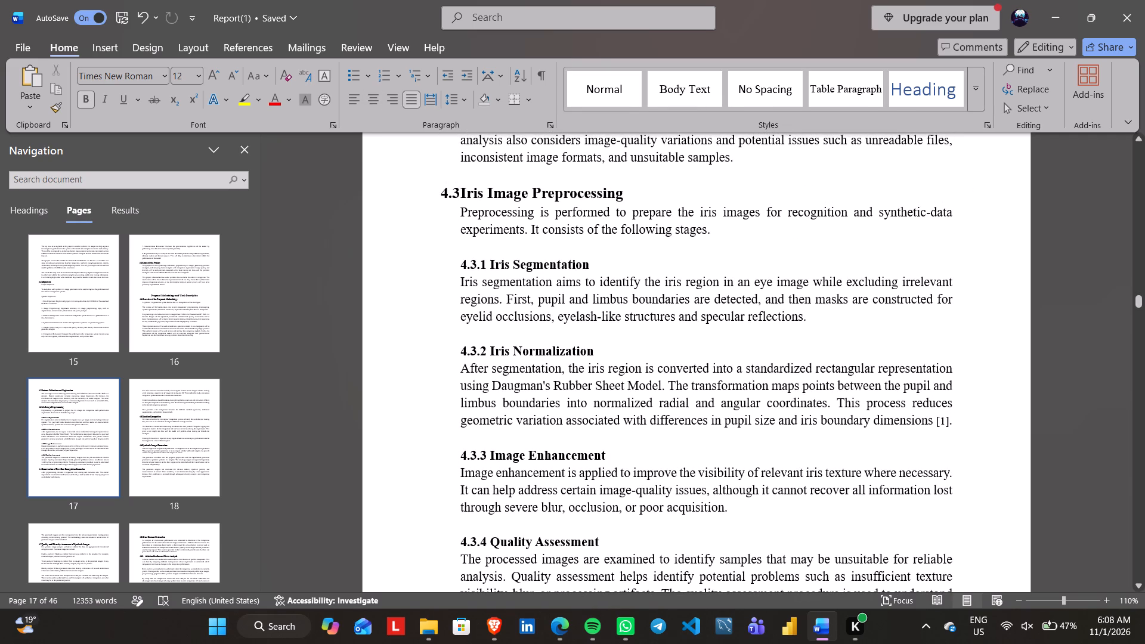
click(466, 348)
scroll(566, 349, down, 1)
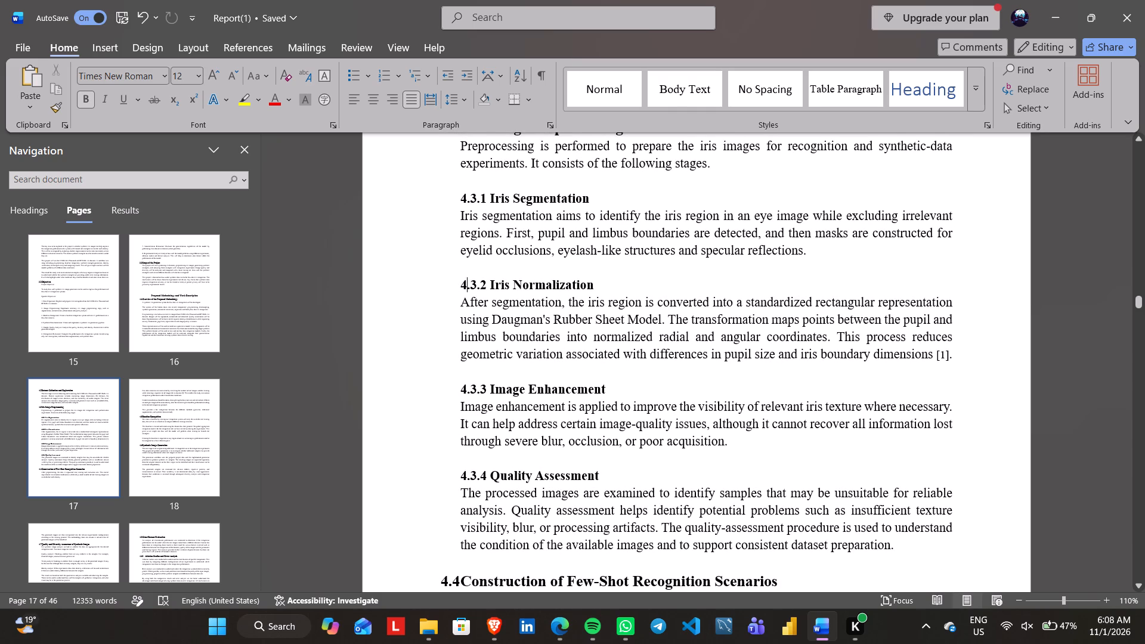
scroll(629, 345, down, 1)
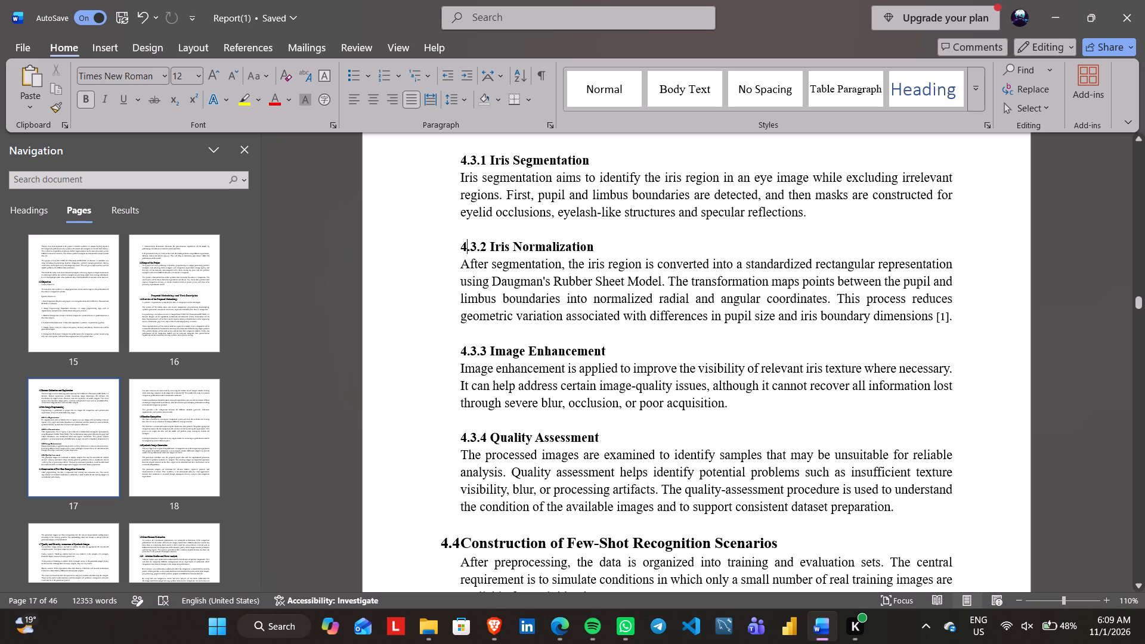
Examine the text formatting around citation [1] at the end of the 4.3.2 Iris Normalization paragraph.
click(948, 318)
key(Left)
key(Left)
key(Left)
key(Left)
key(Left)
key(Left)
key(Left)
key(Left)
key(Left)
Proofread subsections 4.3.3 Image Enhancement and 4.3.4 Quality Assessment, checking the spacing before the section 4.4 heading.
scroll(948, 318, down, 1)
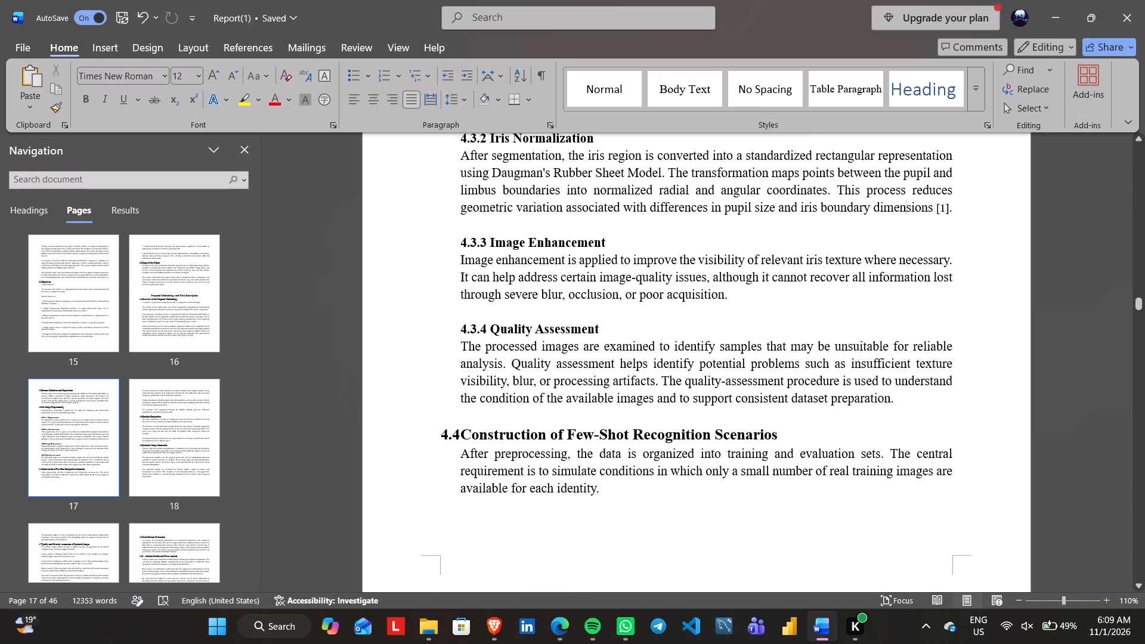
scroll(948, 318, up, 1)
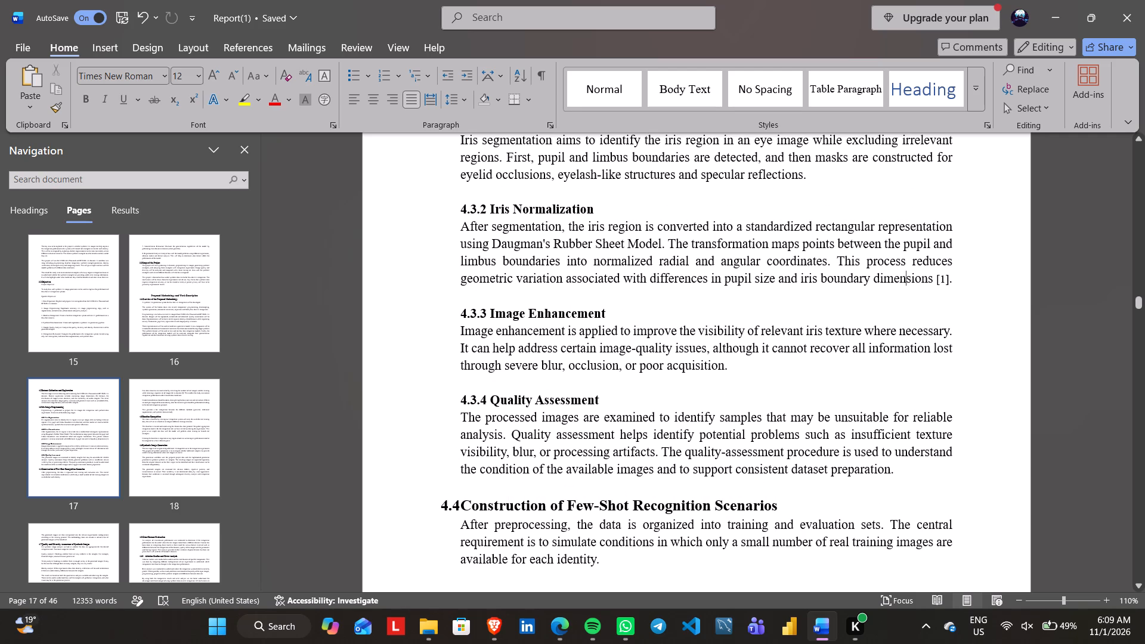
scroll(948, 318, down, 1)
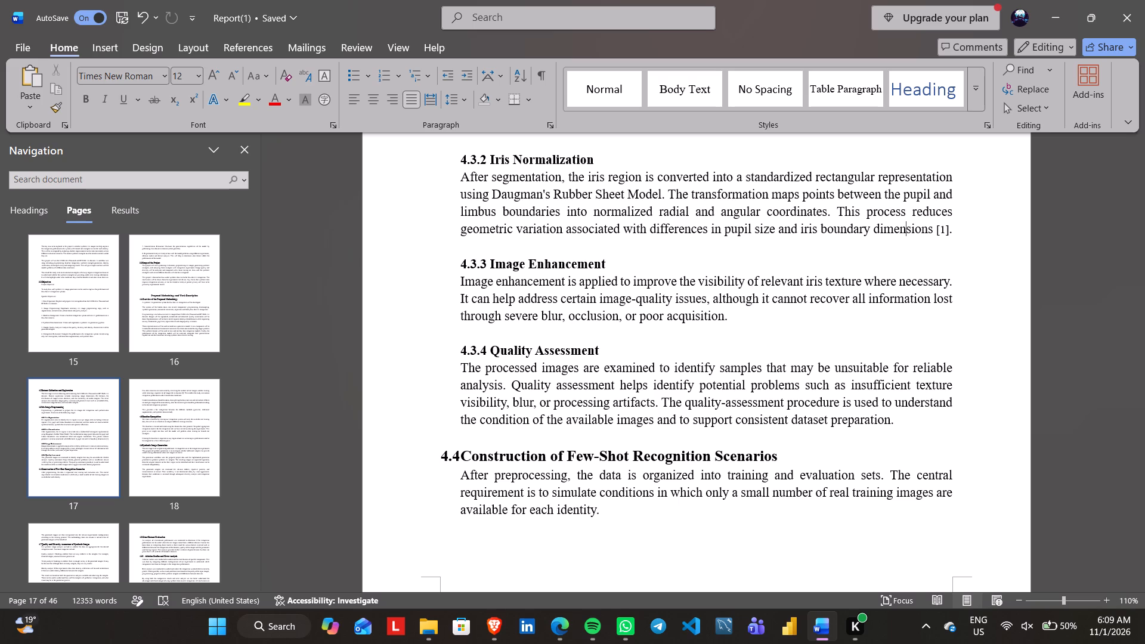
scroll(511, 445, down, 1)
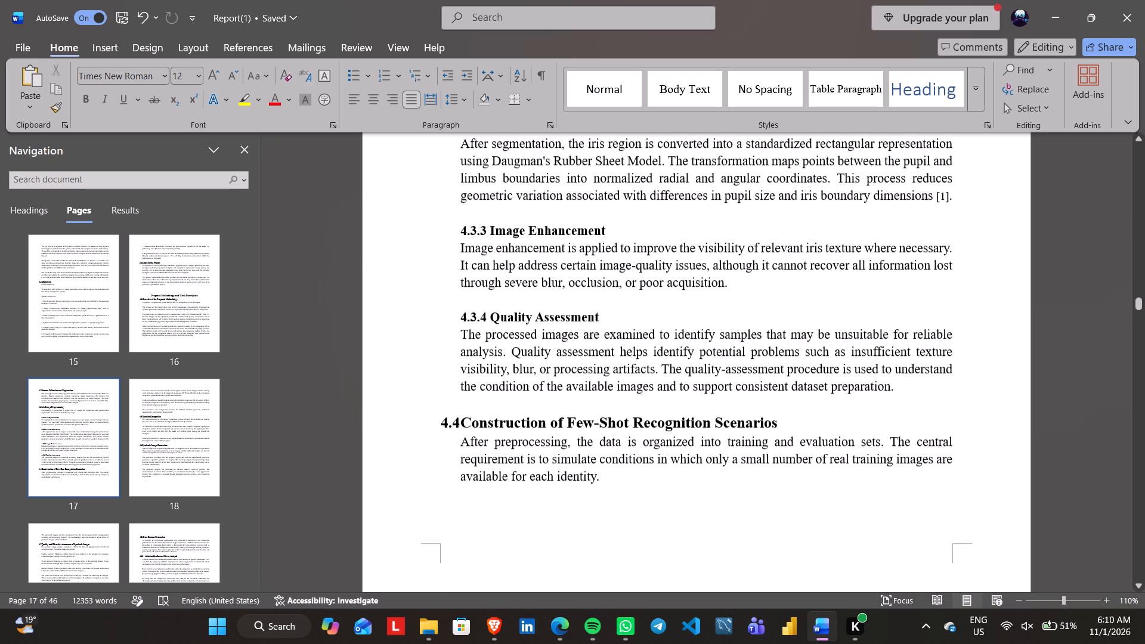
scroll(511, 445, down, 1)
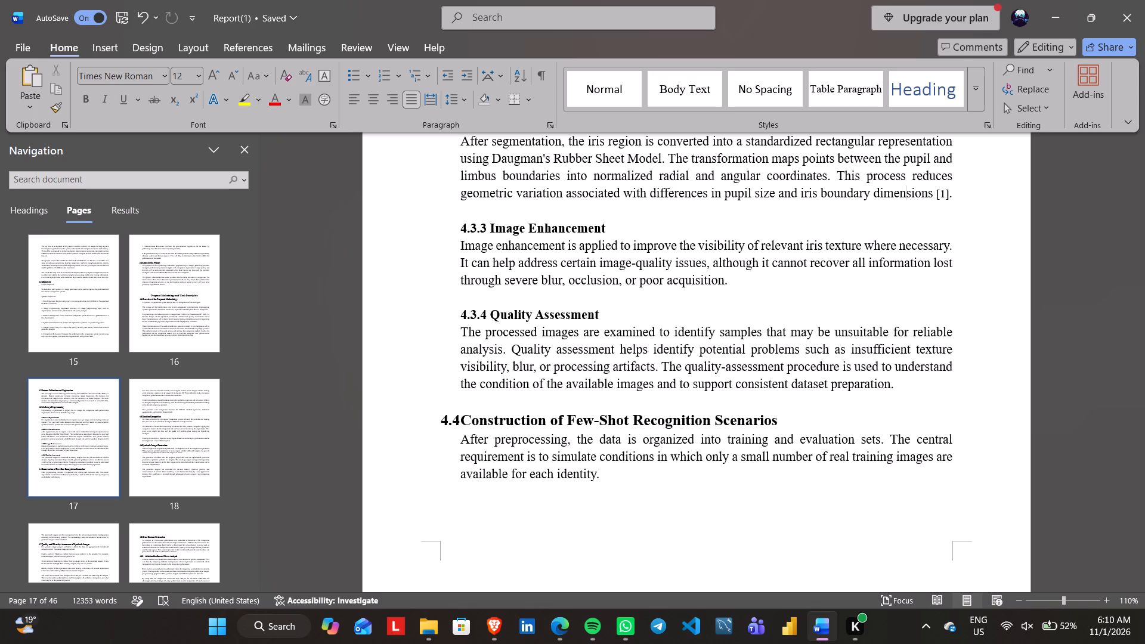
scroll(511, 445, down, 1)
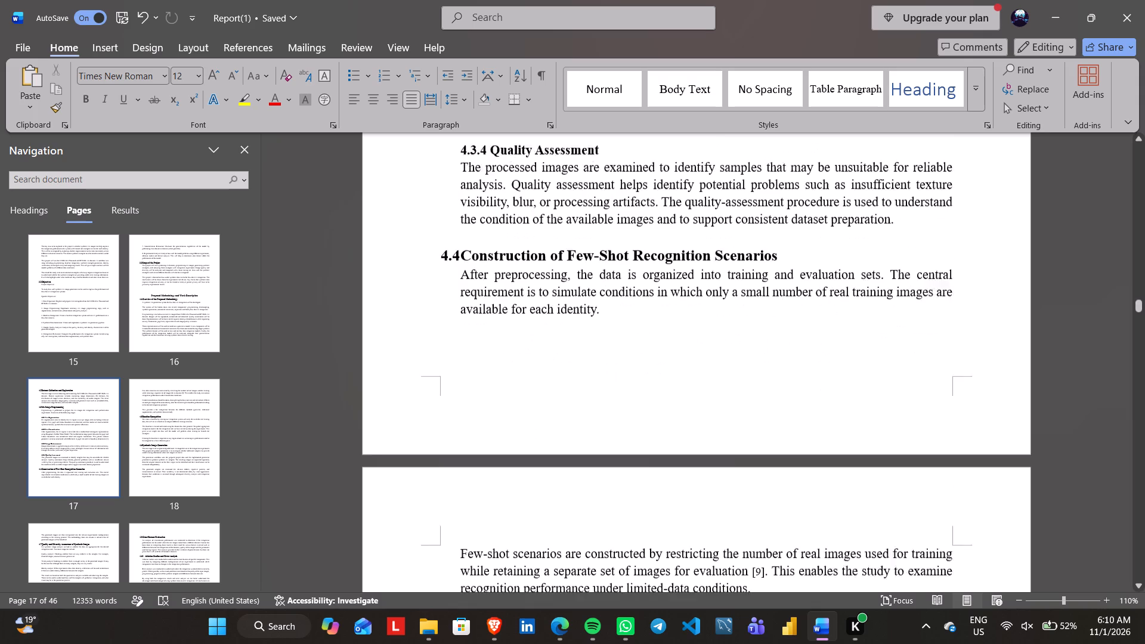
scroll(511, 445, down, 1)
scroll(511, 445, up, 1)
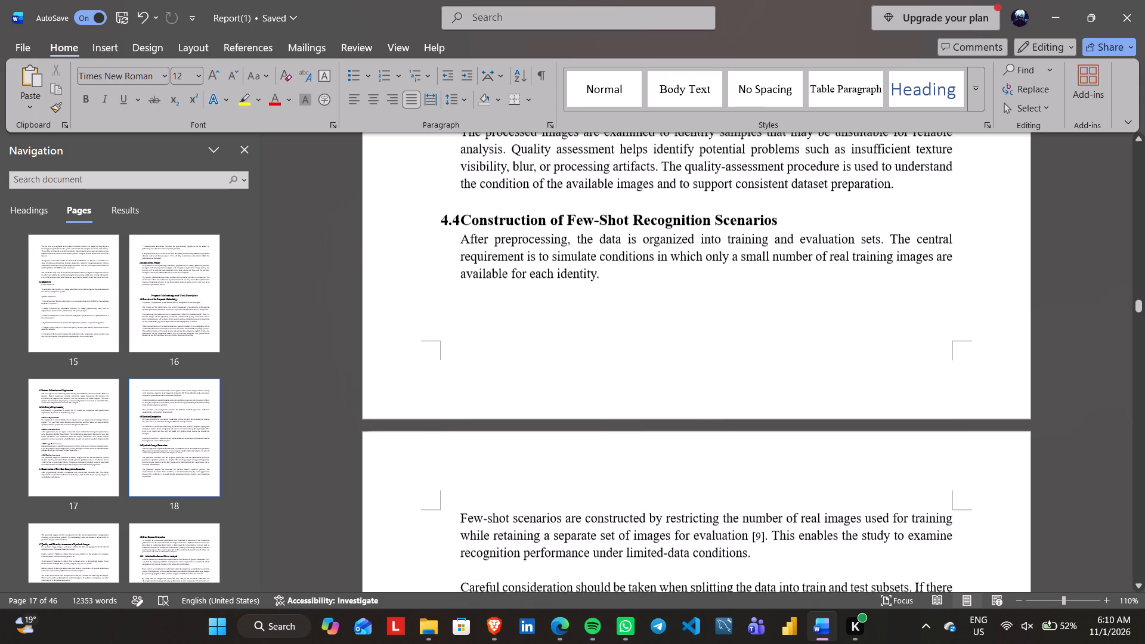
scroll(511, 445, up, 1)
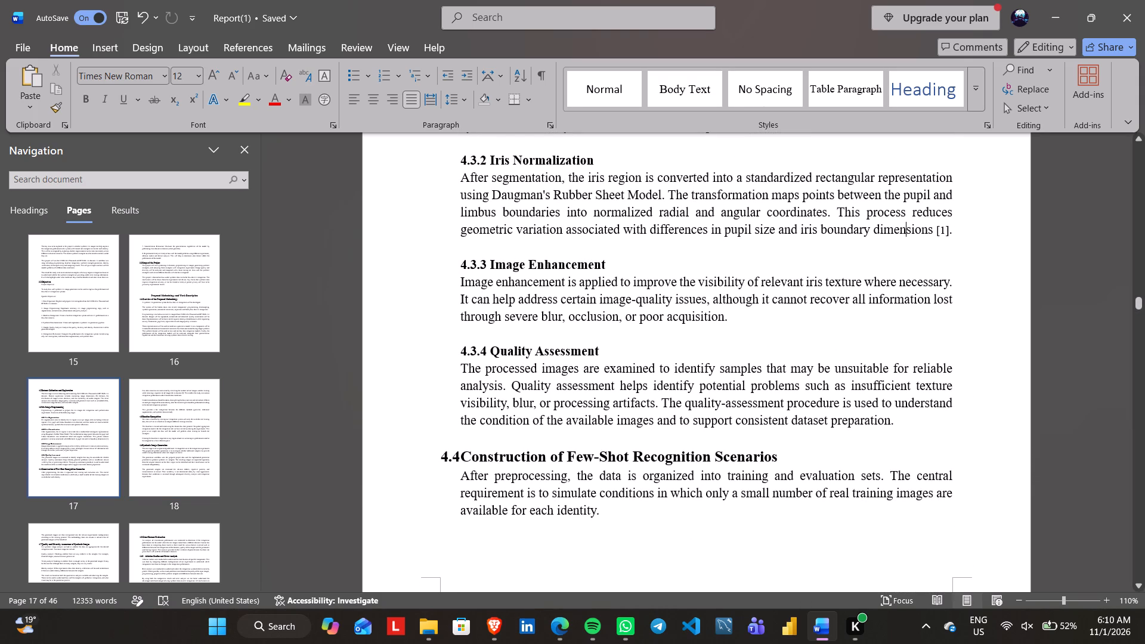
scroll(511, 445, down, 1)
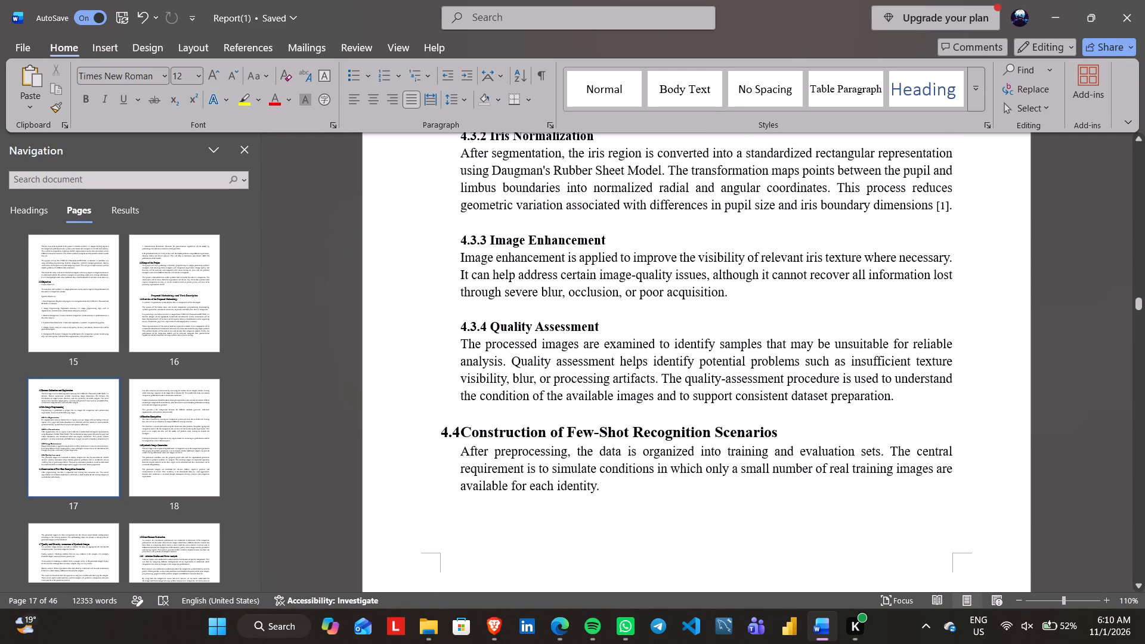
scroll(511, 445, down, 1)
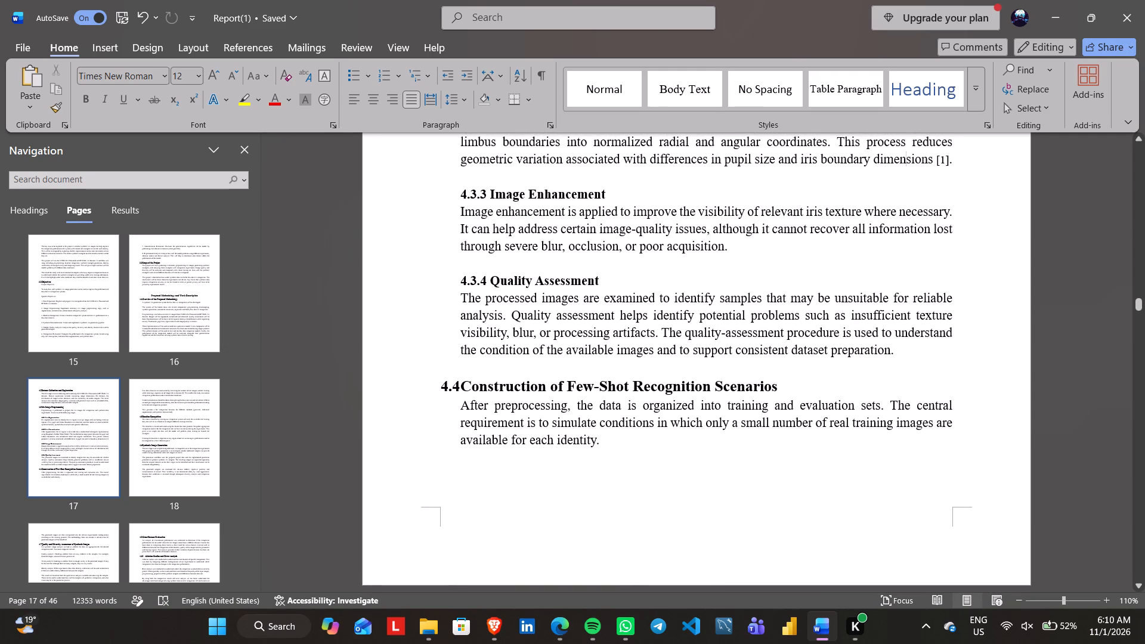
Proofread section 4.4 Construction of Few-Shot Recognition Scenarios and section 4.5 Baseline Recognition for wording and paragraph spacing.
scroll(511, 445, down, 1)
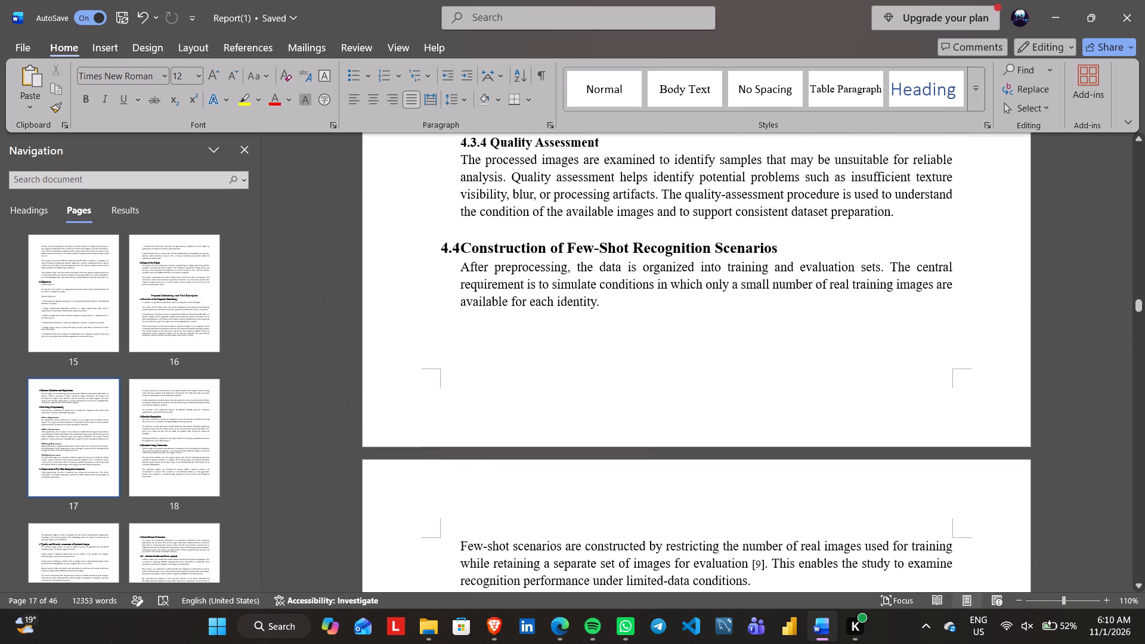
scroll(511, 445, down, 1)
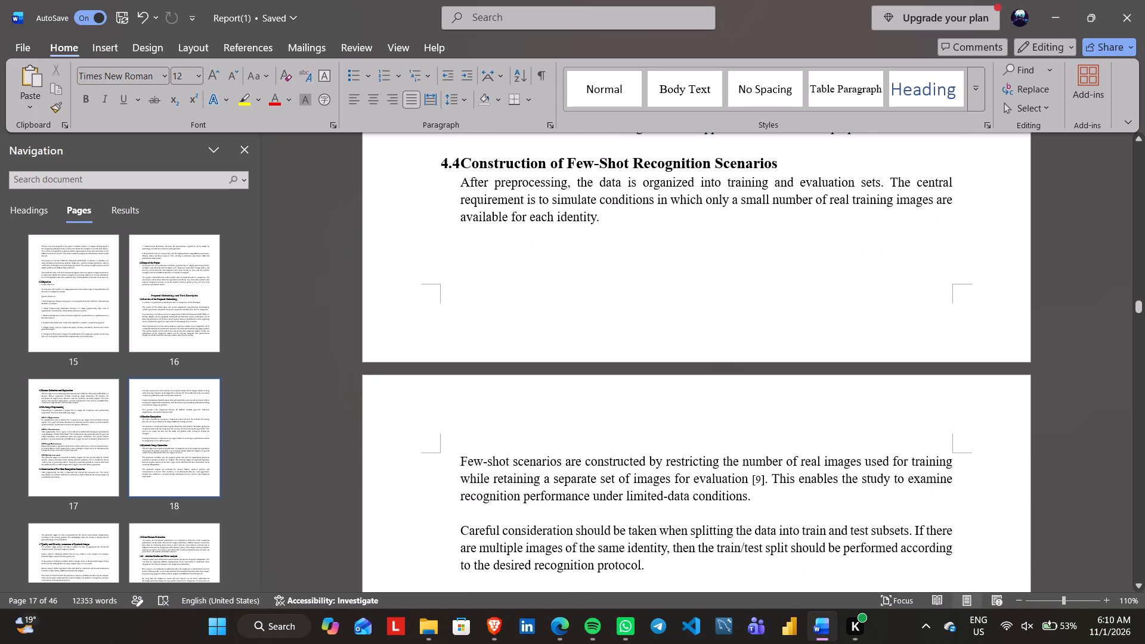
scroll(511, 445, down, 1)
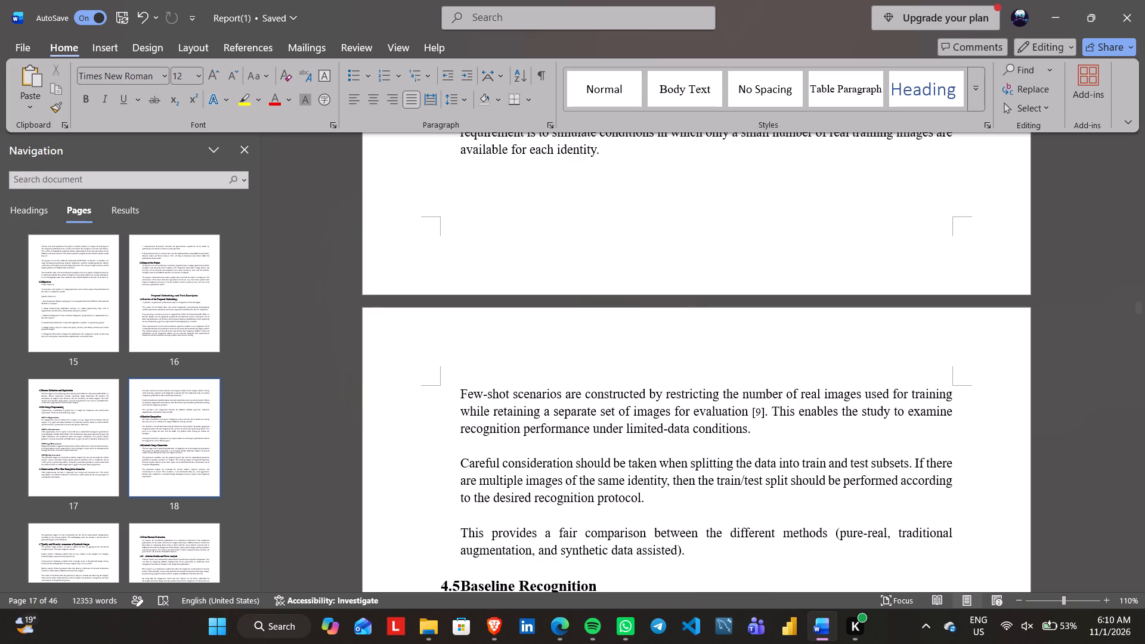
scroll(511, 445, down, 1)
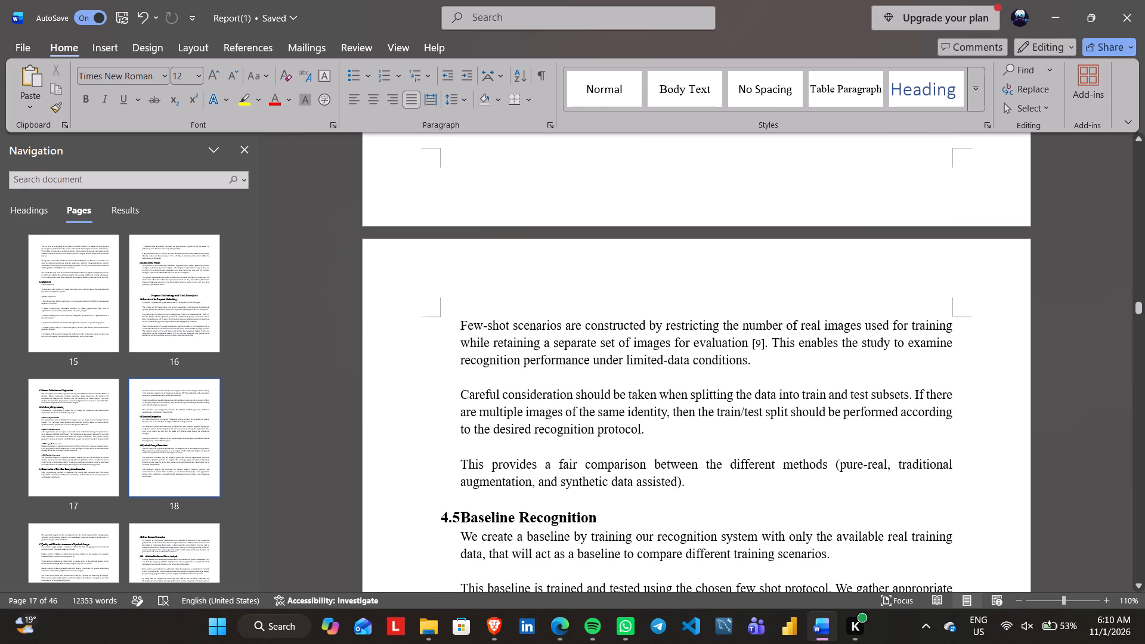
scroll(511, 445, down, 1)
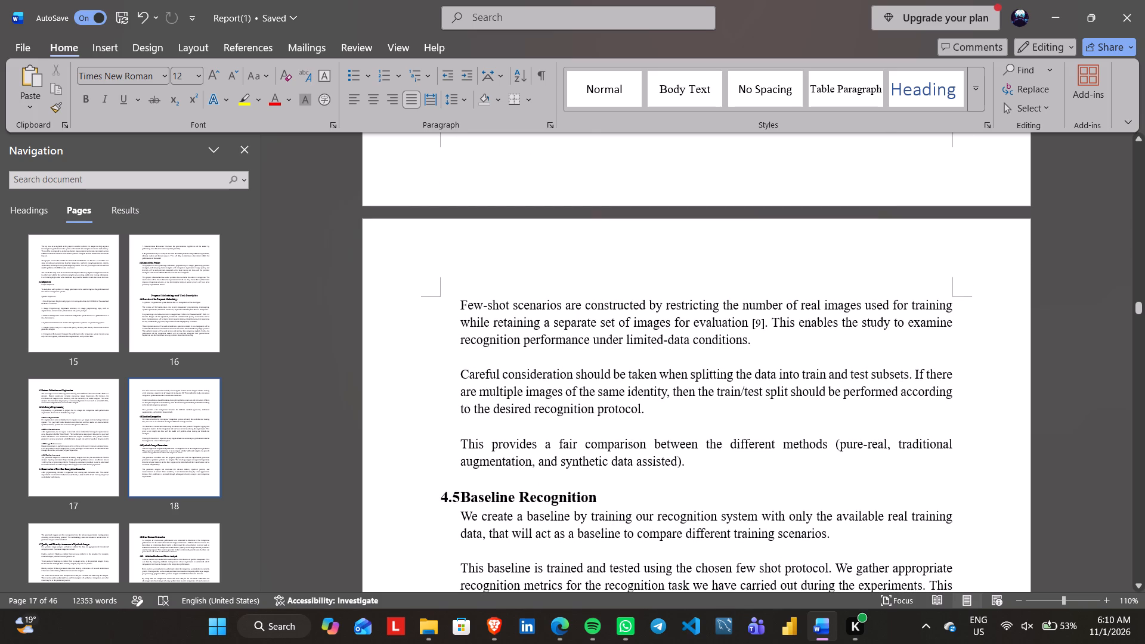
scroll(511, 445, down, 1)
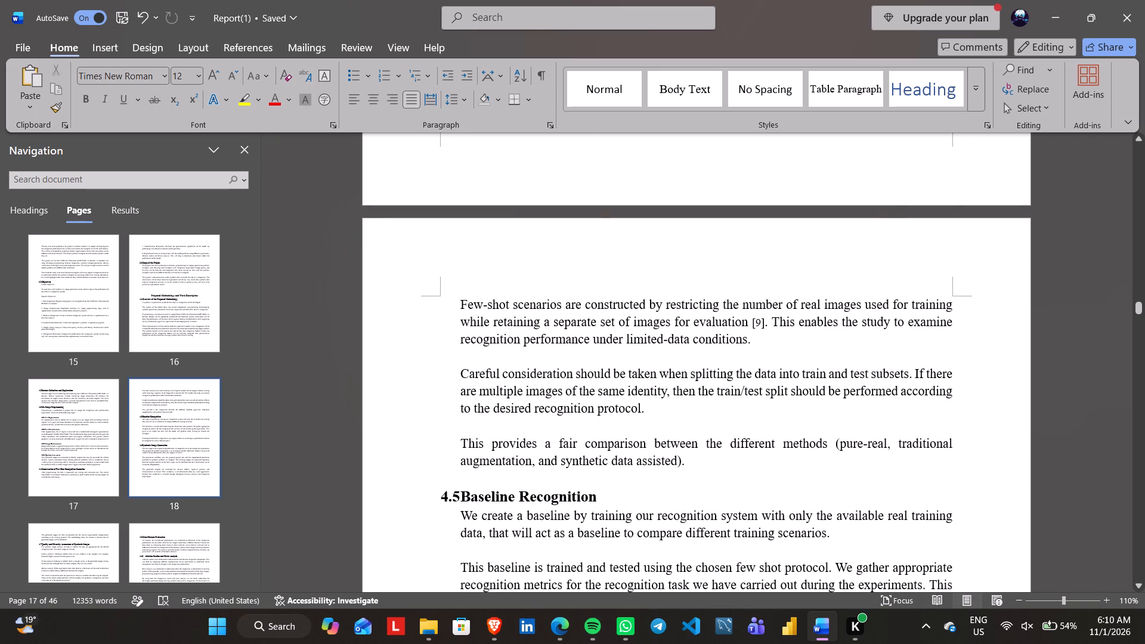
scroll(572, 403, down, 2)
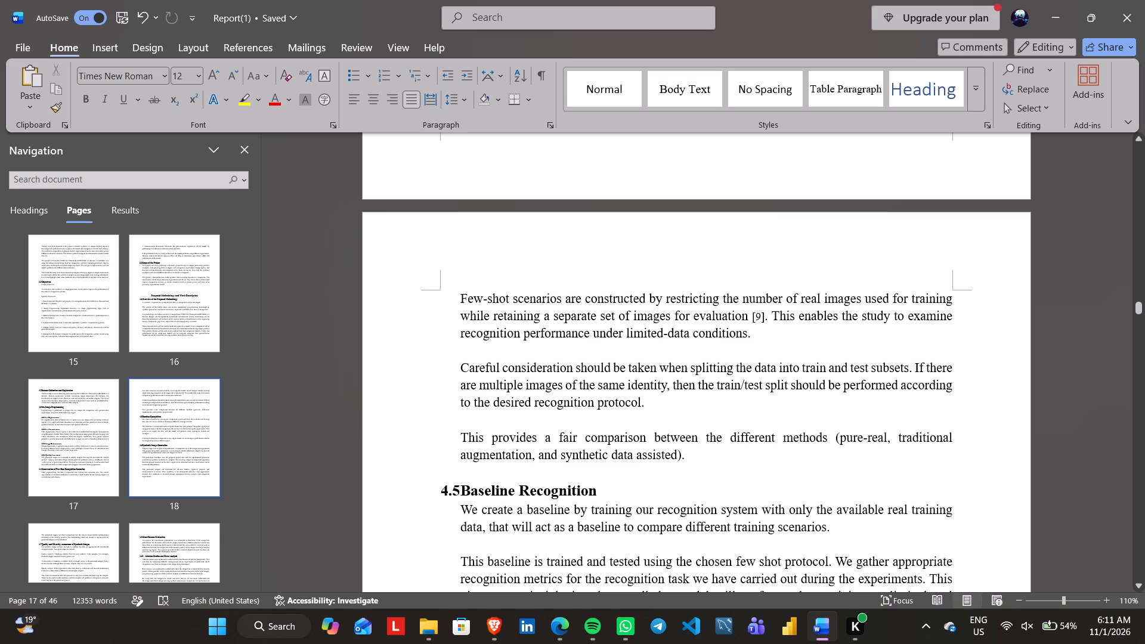
scroll(572, 403, down, 1)
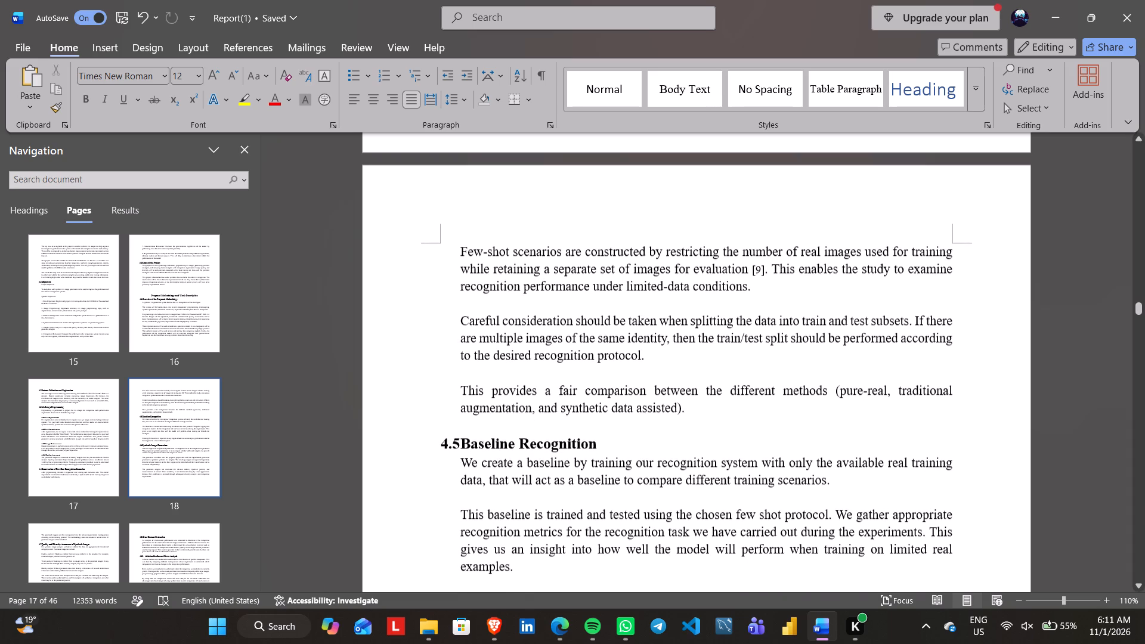
scroll(575, 456, down, 1)
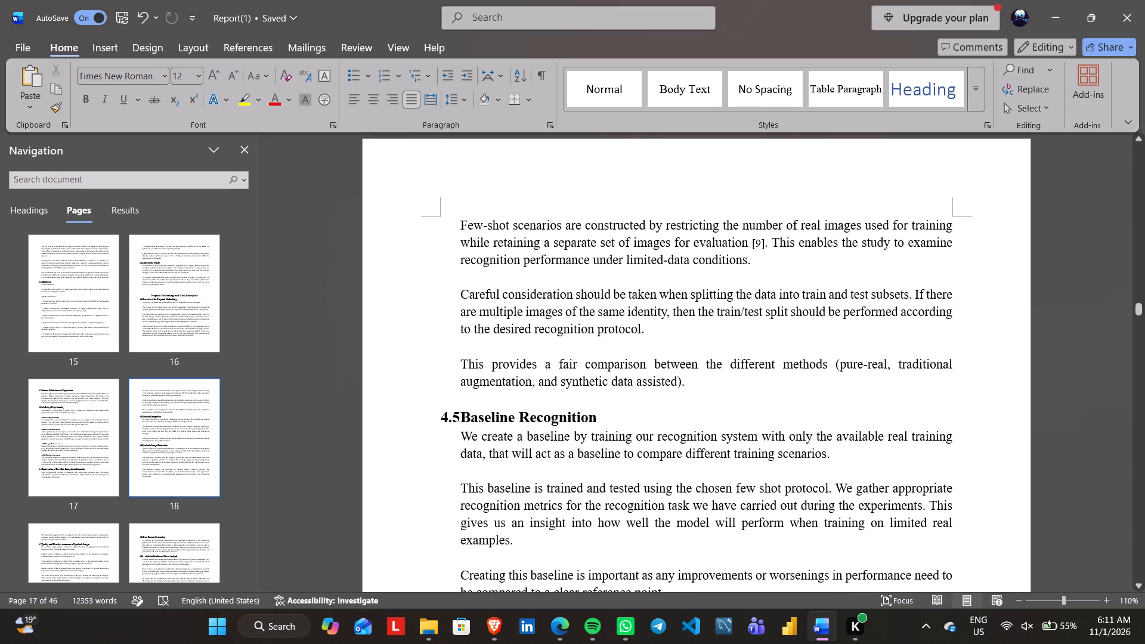
scroll(575, 456, down, 2)
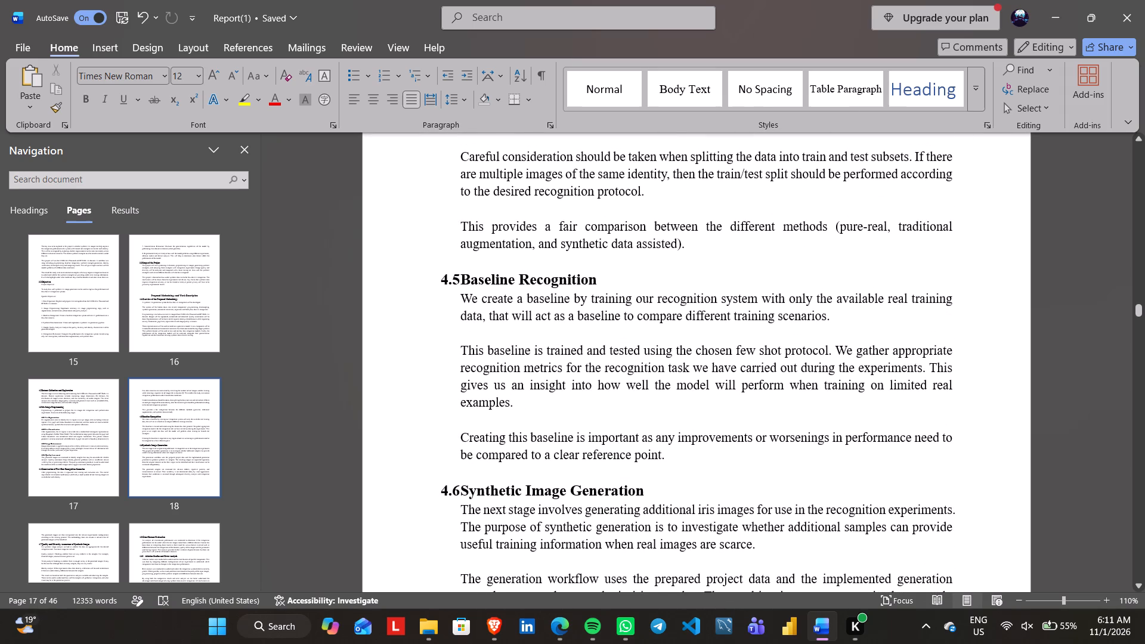
scroll(575, 456, down, 1)
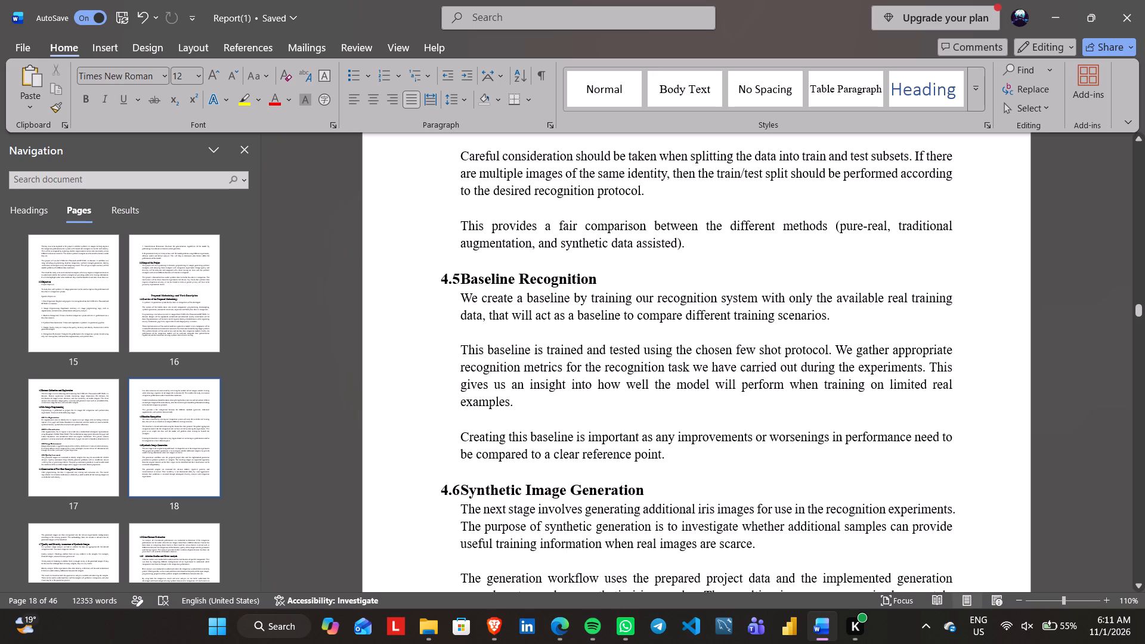
Reread the closing paragraphs of section 4.4 and all of section 4.5 Baseline Recognition for wording and spacing.
scroll(459, 299, up, 1)
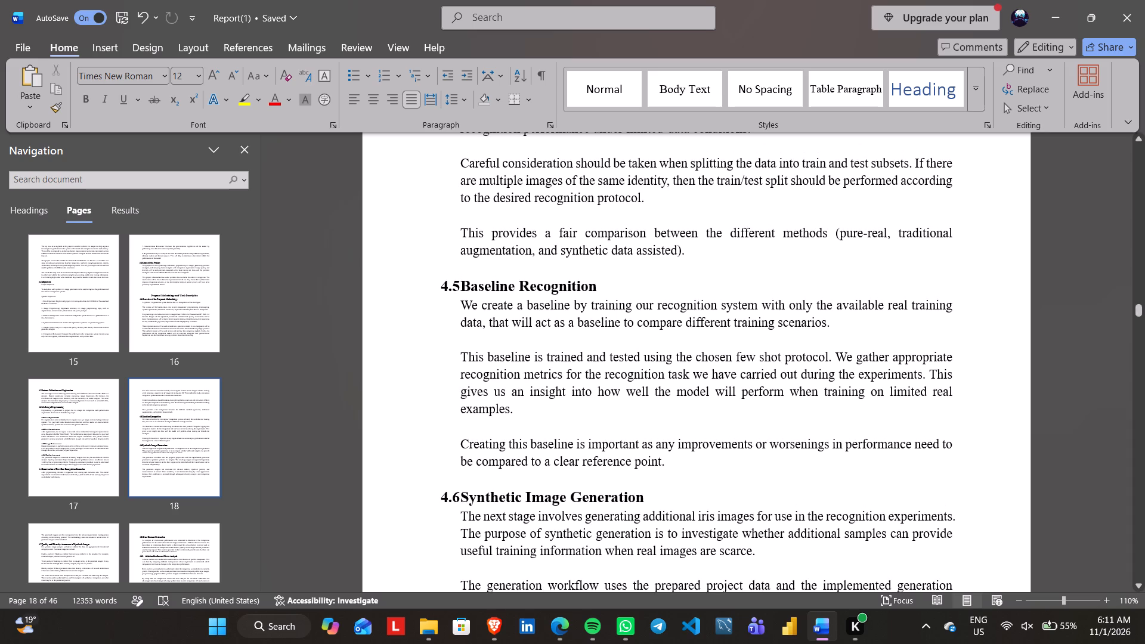
scroll(459, 299, up, 1)
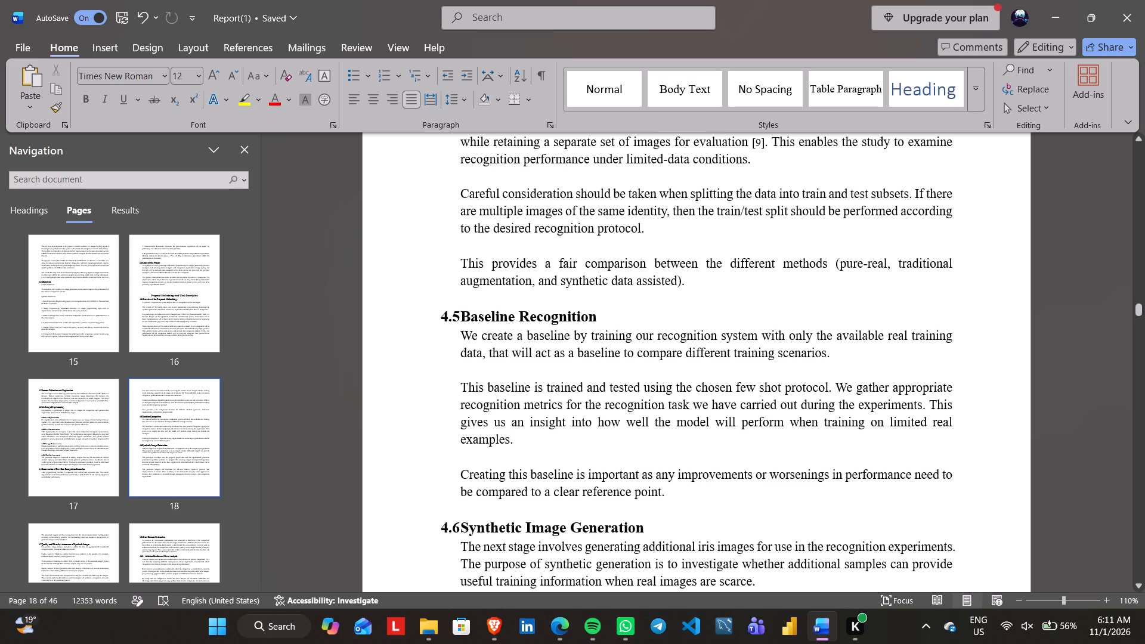
scroll(441, 377, down, 1)
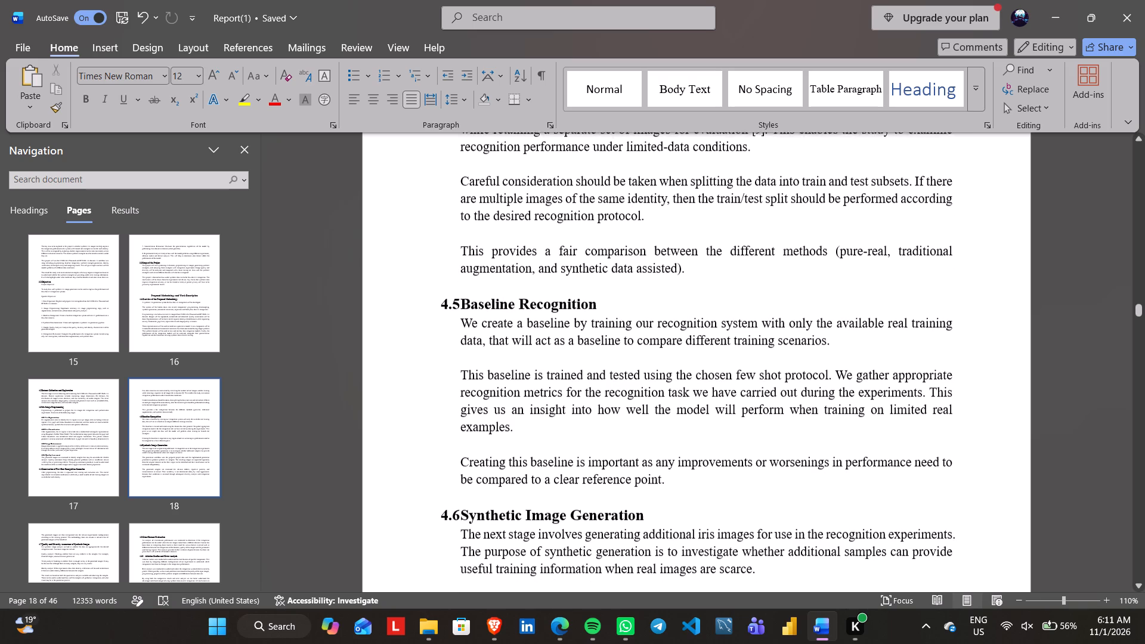
scroll(441, 377, down, 2)
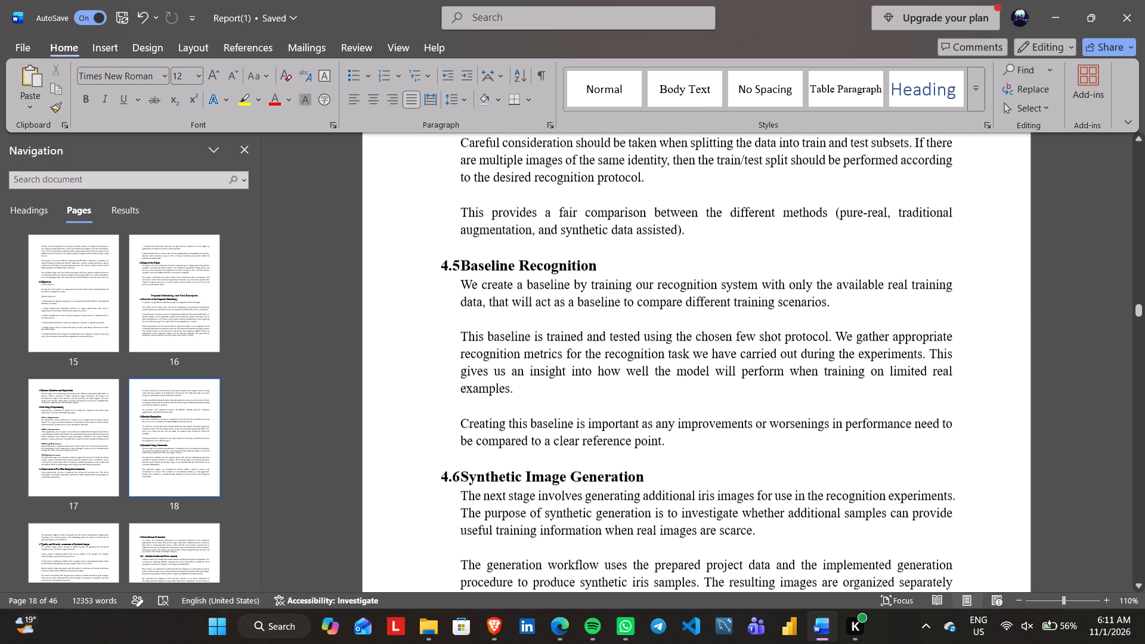
scroll(441, 377, down, 1)
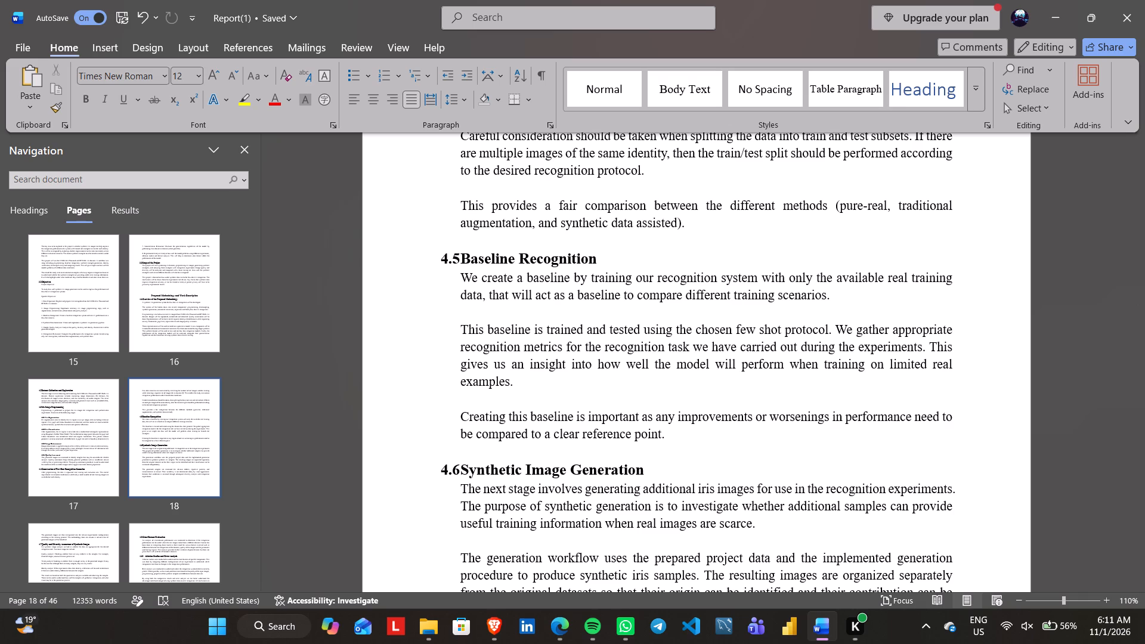
scroll(524, 411, down, 1)
Proofread section 4.6 Synthetic Image Generation, checking its heading number and paragraphs through the page break.
scroll(524, 411, down, 1)
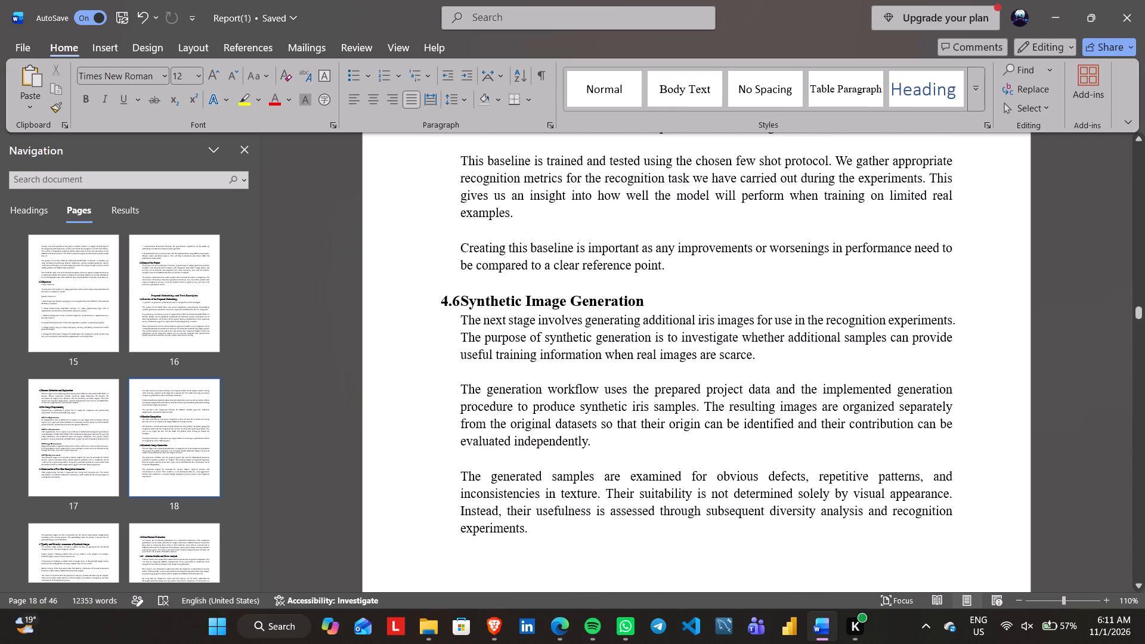
click(456, 310)
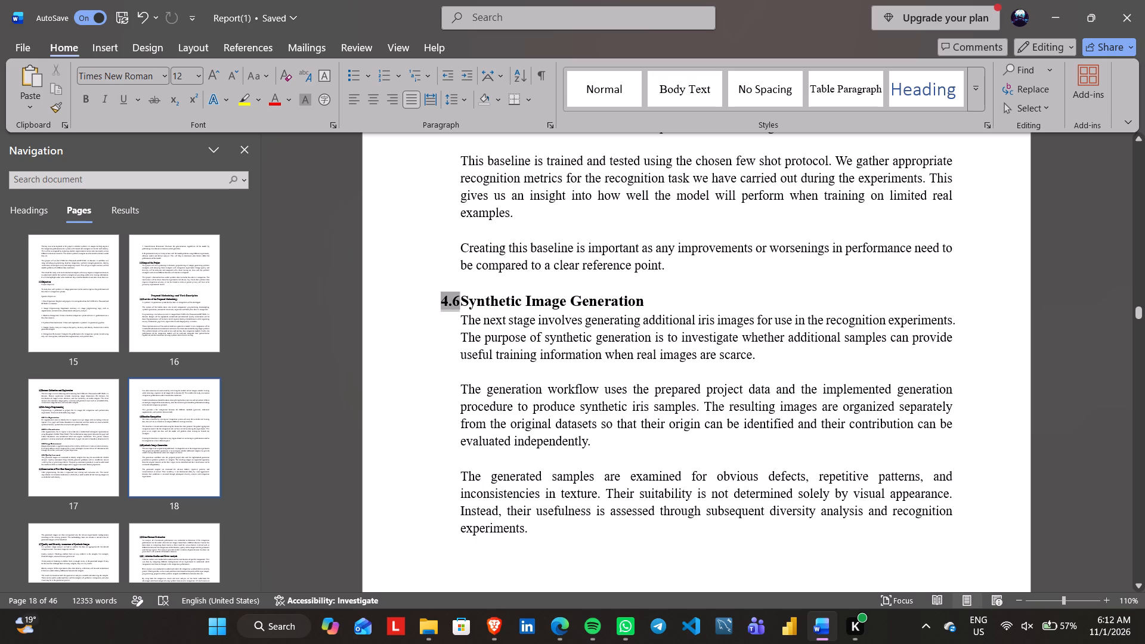
click(474, 315)
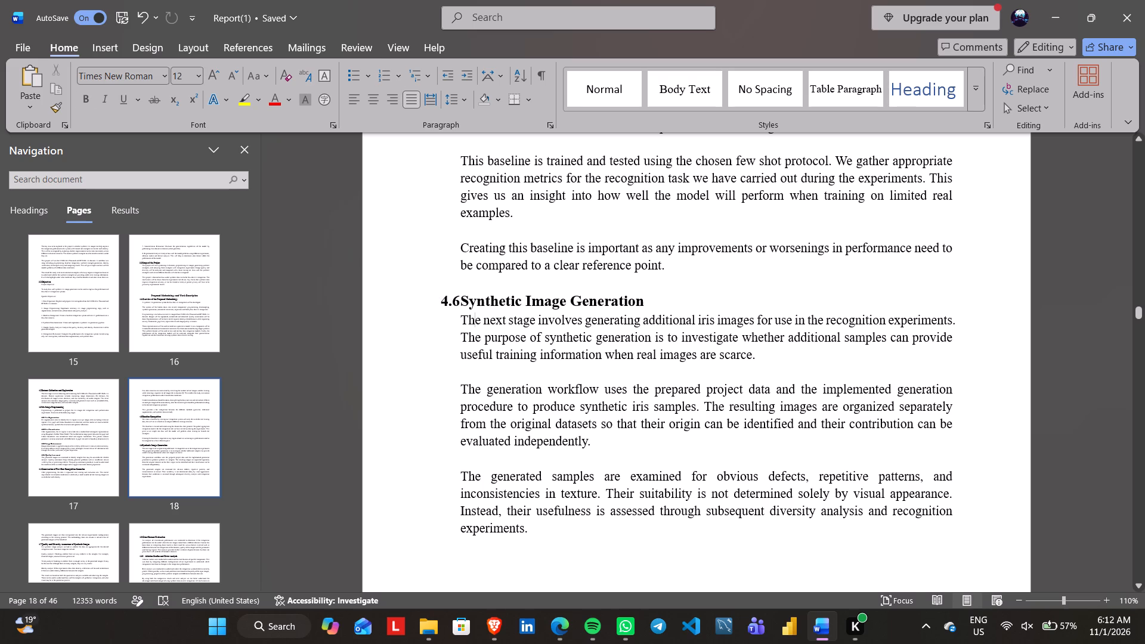
scroll(624, 349, up, 1)
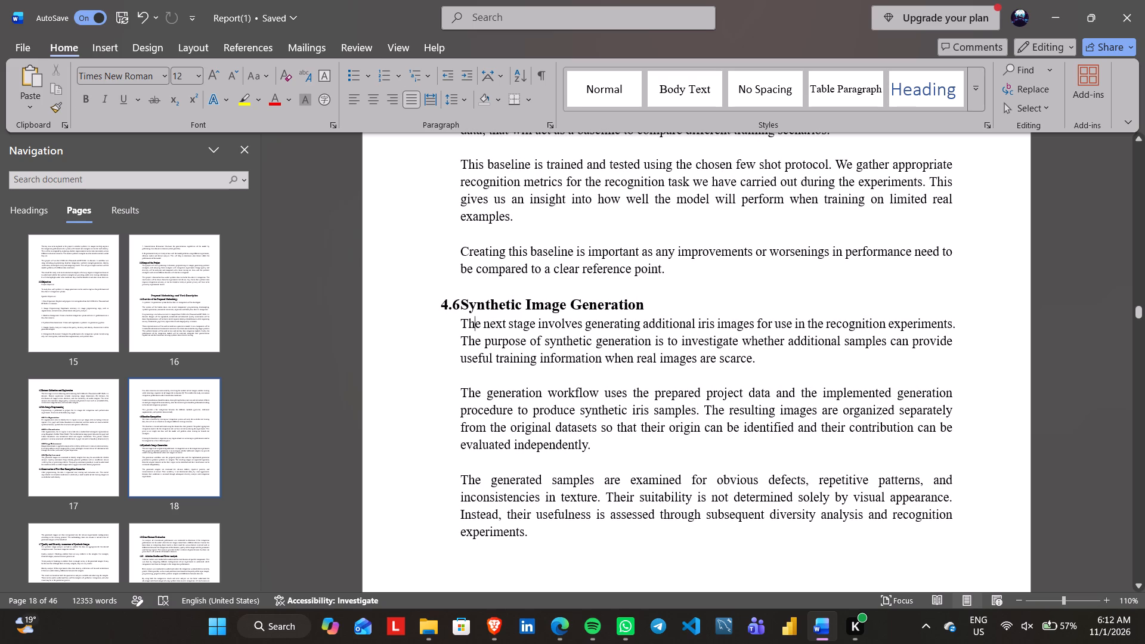
scroll(624, 349, up, 1)
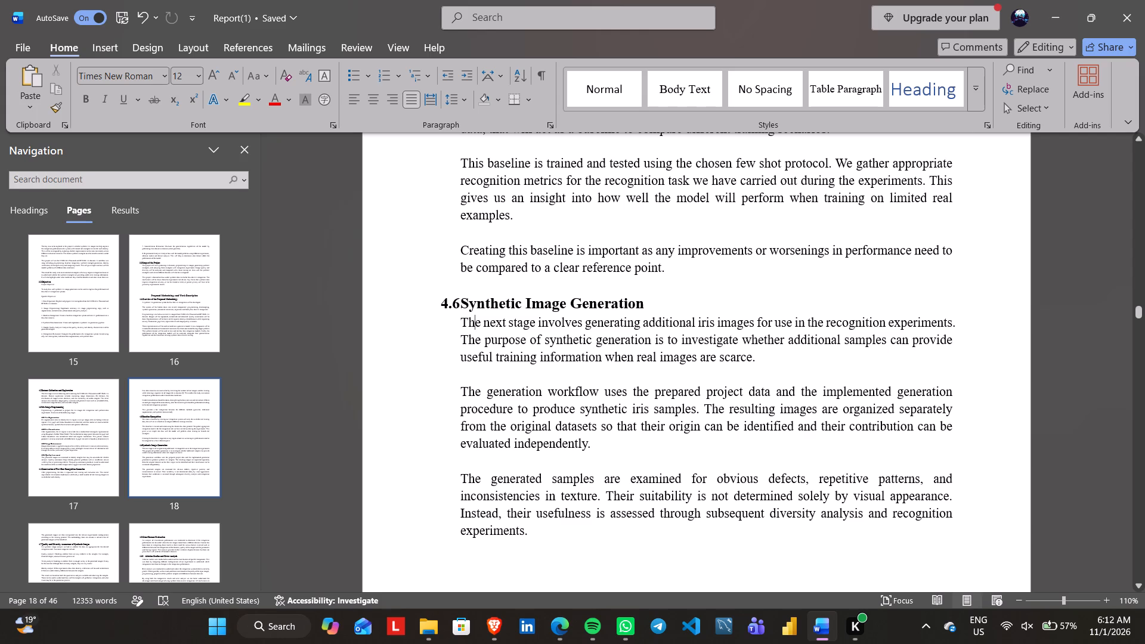
scroll(624, 349, up, 1)
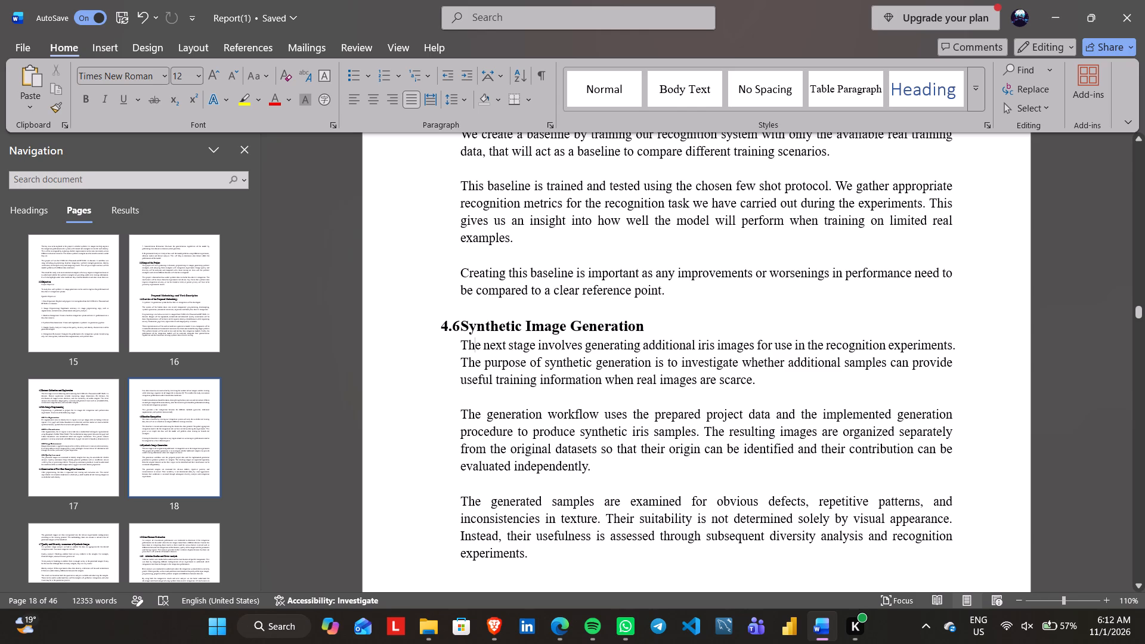
scroll(624, 349, down, 1)
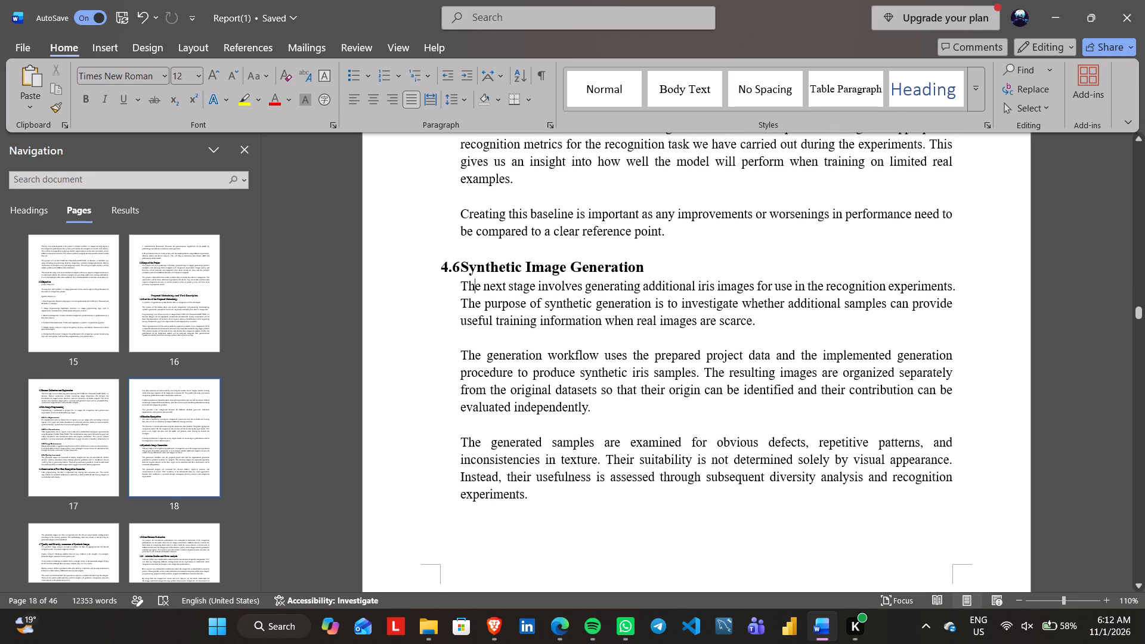
scroll(624, 349, down, 1)
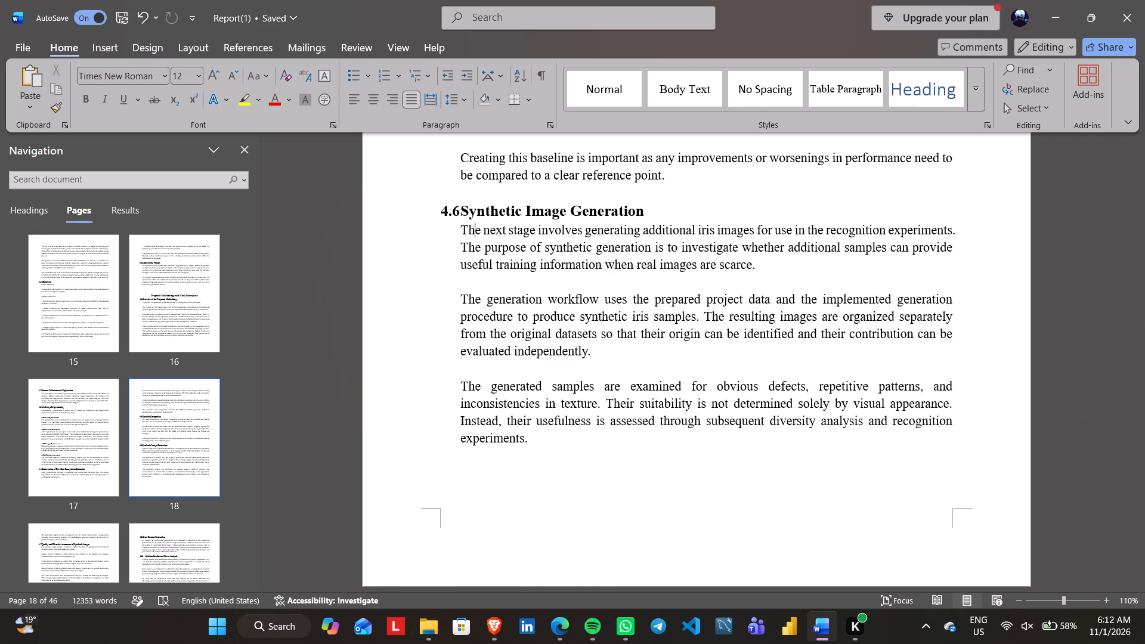
scroll(624, 349, down, 1)
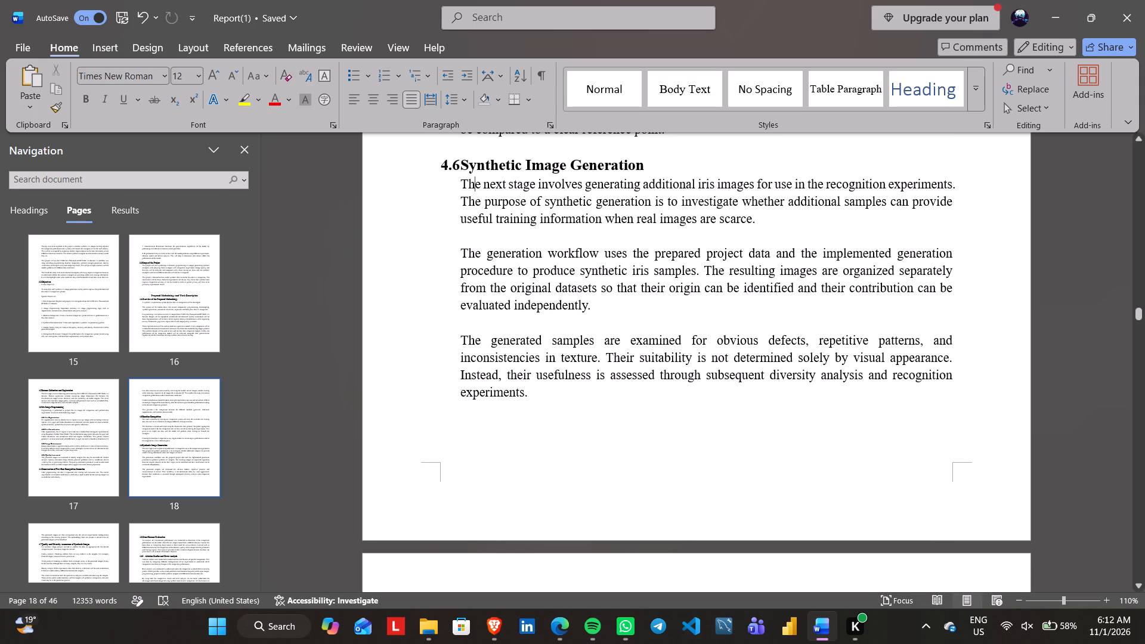
scroll(624, 349, down, 2)
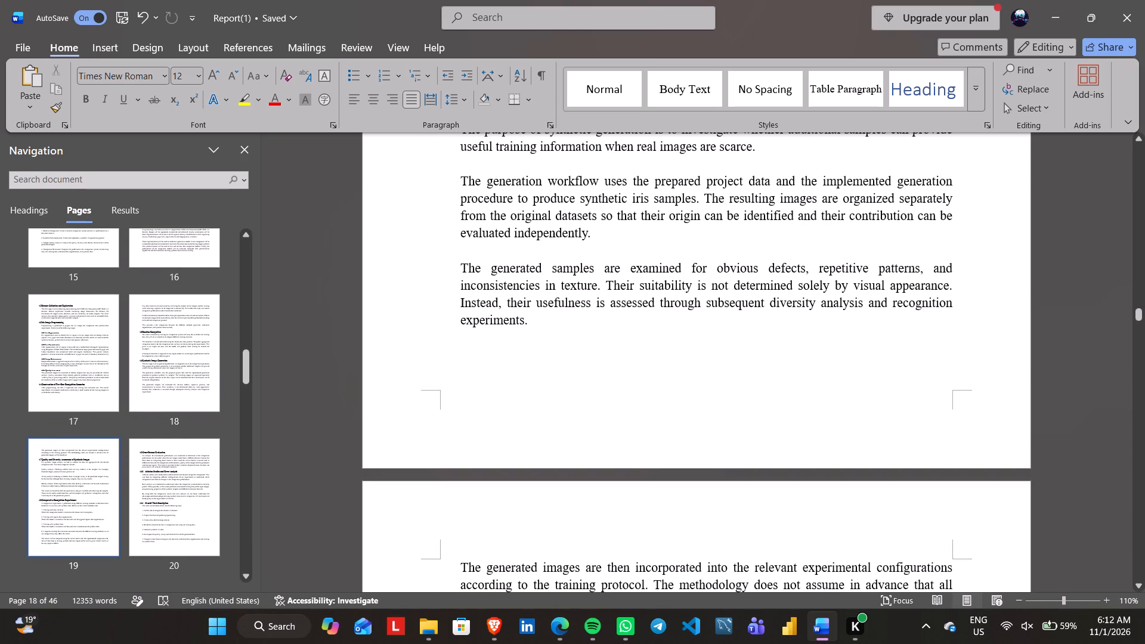
scroll(624, 349, down, 1)
Compare the heading and paragraph spacing of sections 4.5 Baseline Recognition and 4.6 Synthetic Image Generation across page 18.
scroll(535, 399, up, 1)
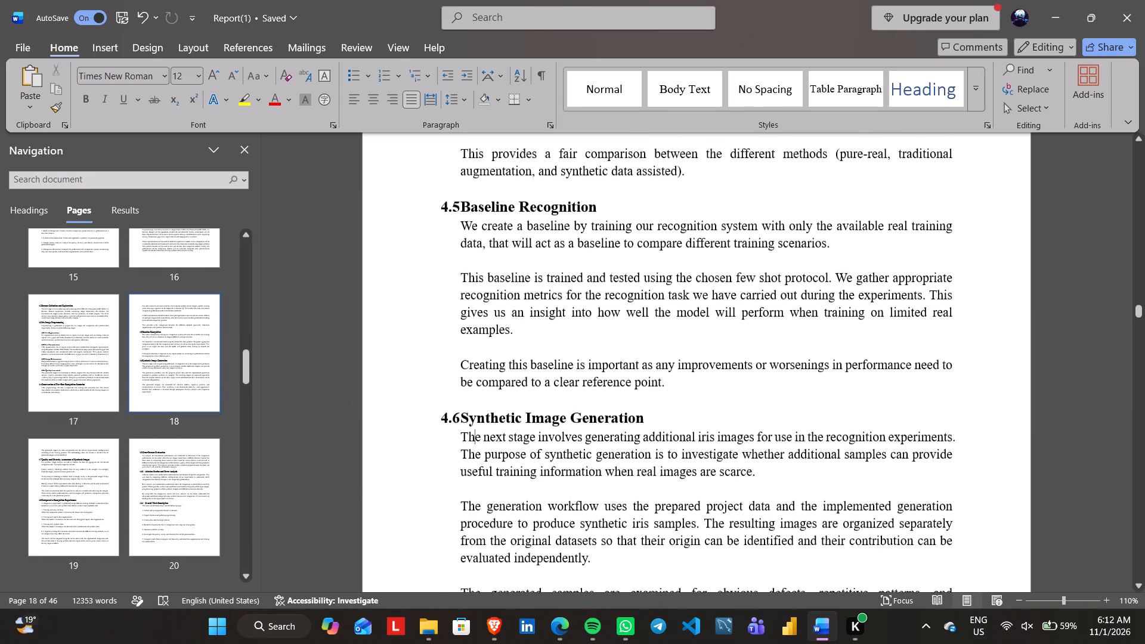
scroll(535, 399, up, 1)
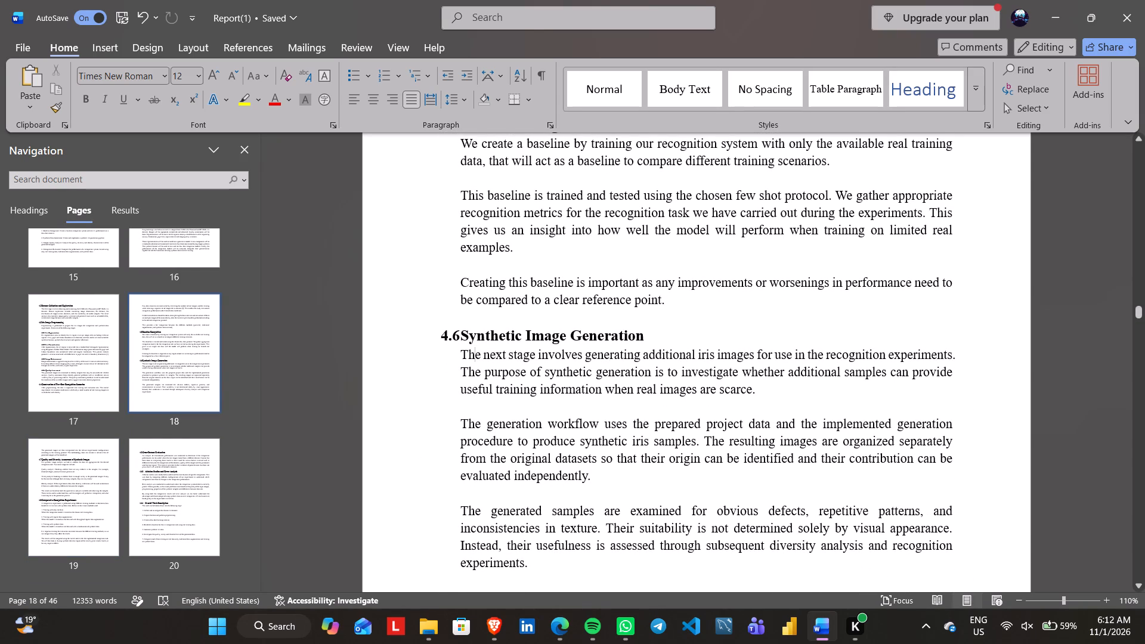
scroll(535, 400, down, 1)
scroll(535, 400, up, 1)
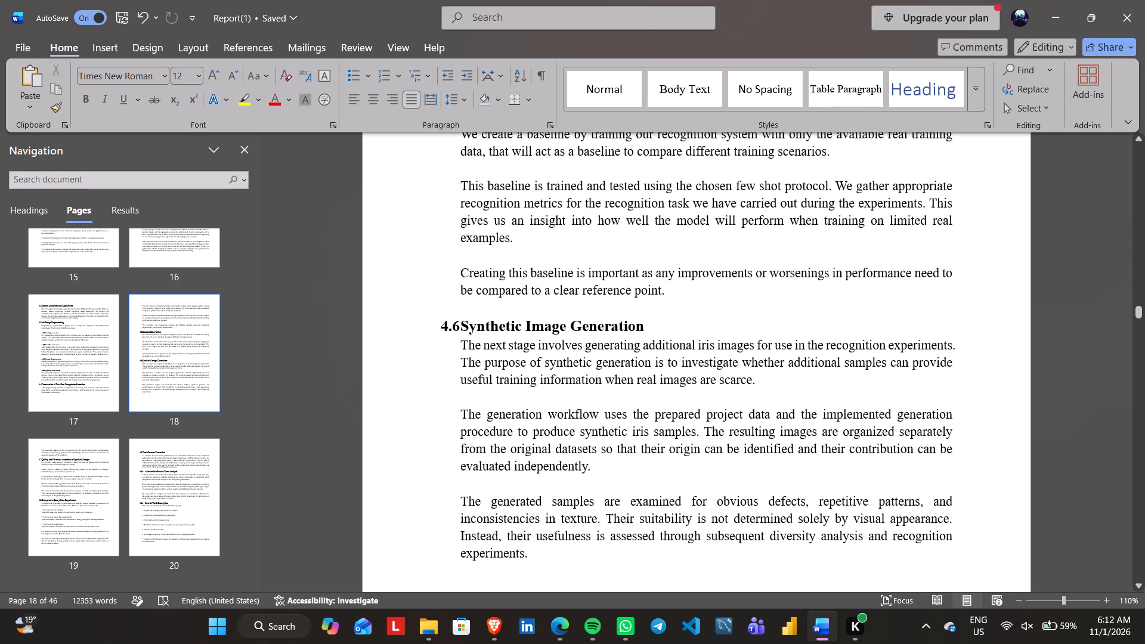
scroll(535, 400, up, 1)
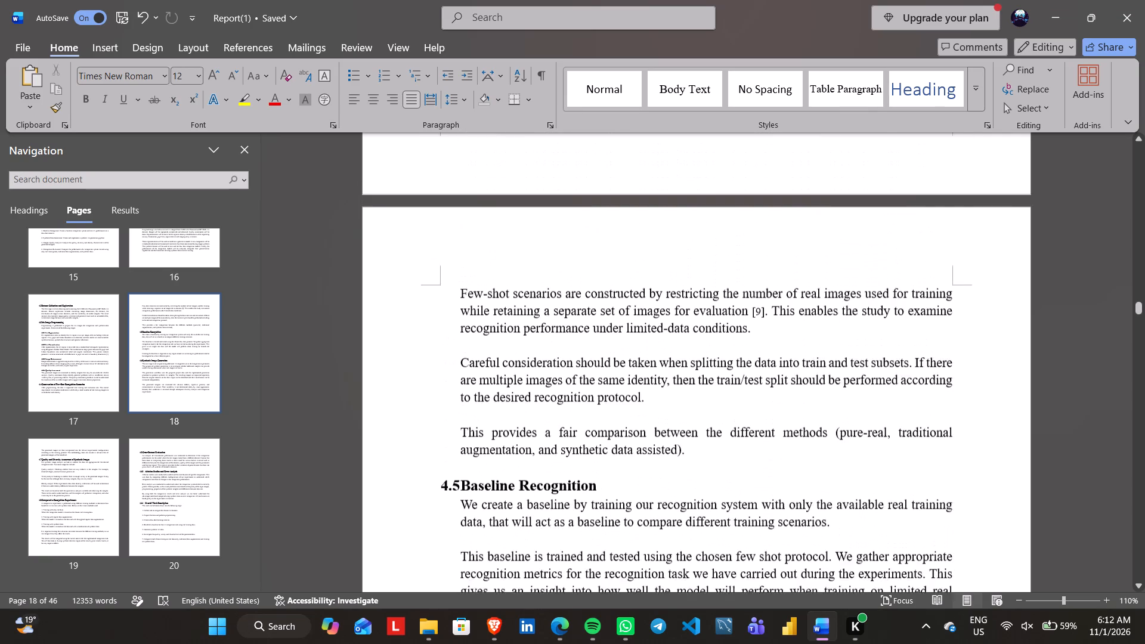
scroll(535, 400, down, 2)
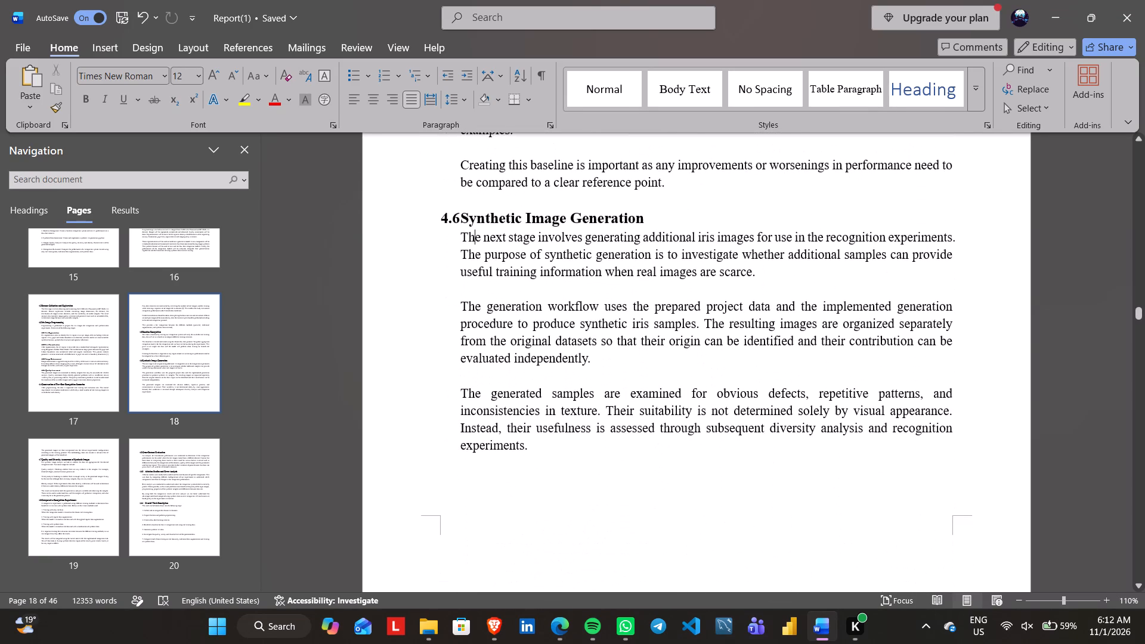
scroll(535, 400, down, 1)
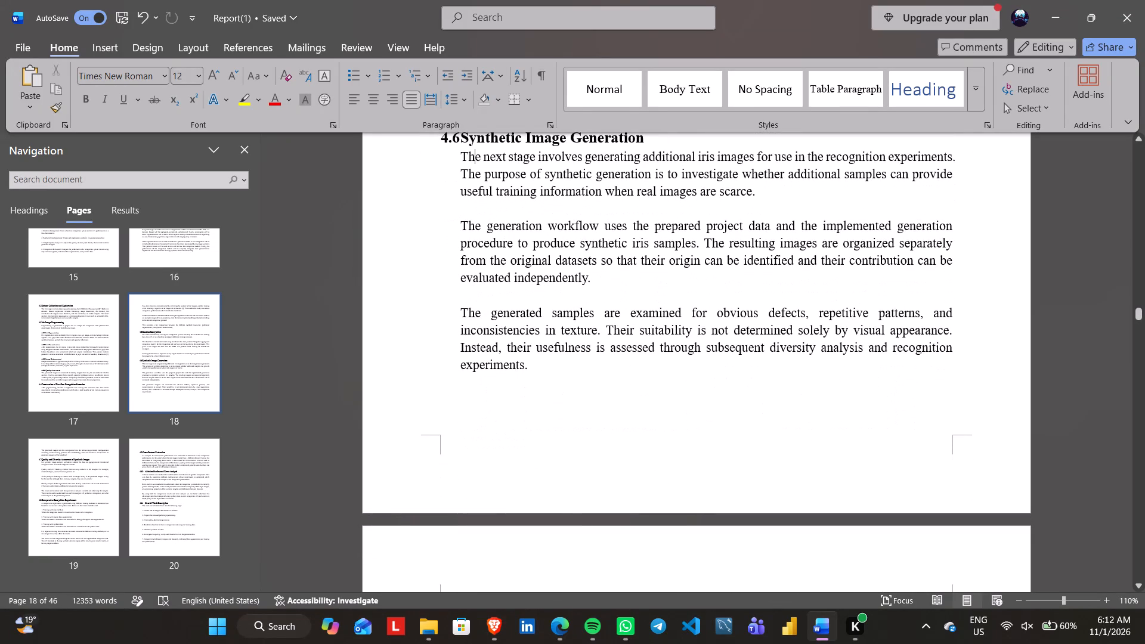
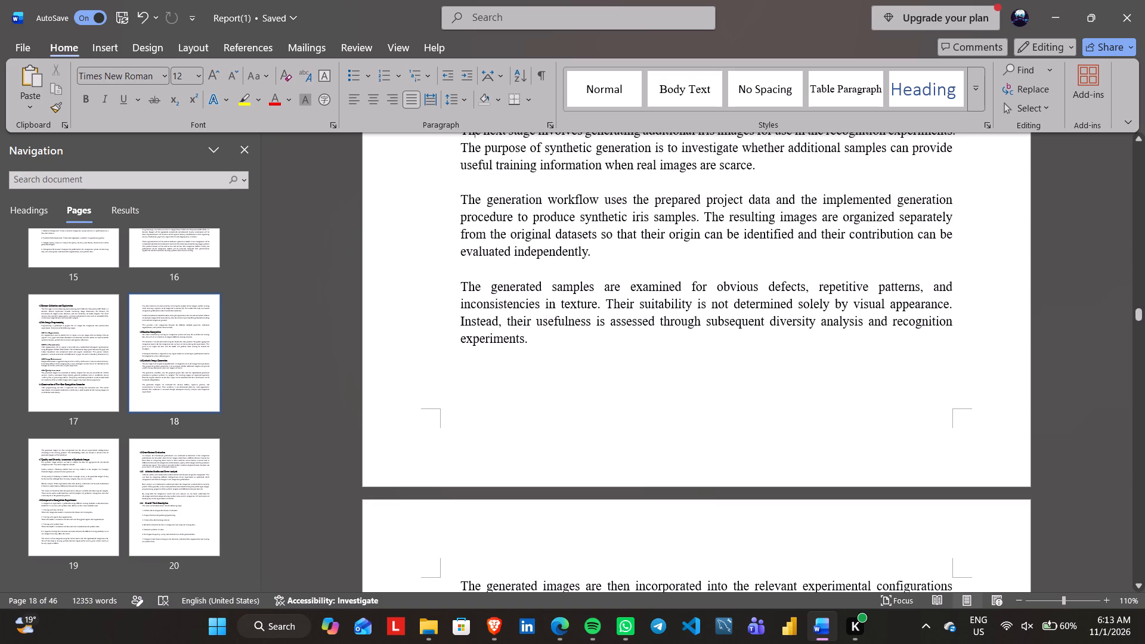
Proofread the closing paragraphs of section 4.6 Synthetic Image Generation across the break between pages 18 and 19.
scroll(646, 360, down, 1)
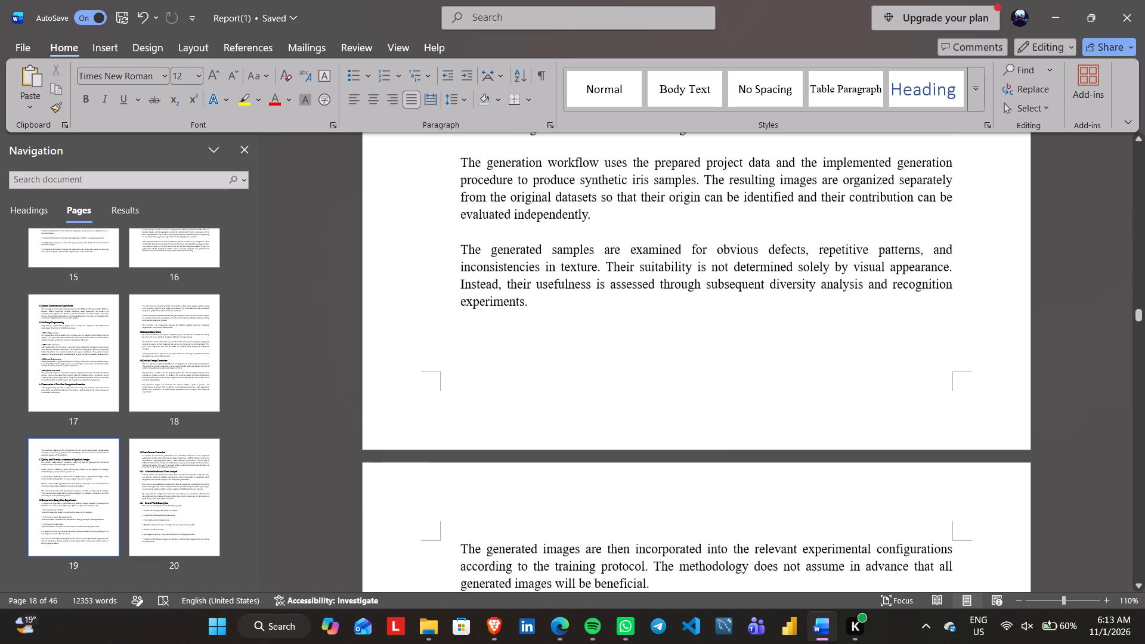
scroll(646, 360, up, 1)
scroll(646, 360, right, 1)
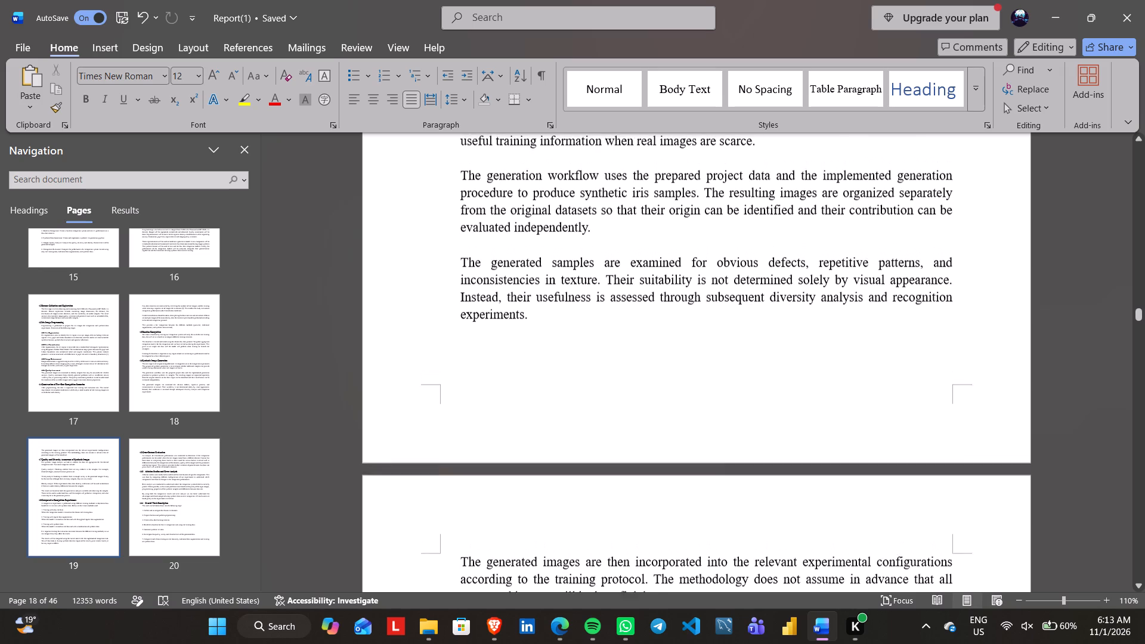
scroll(646, 360, right, 1)
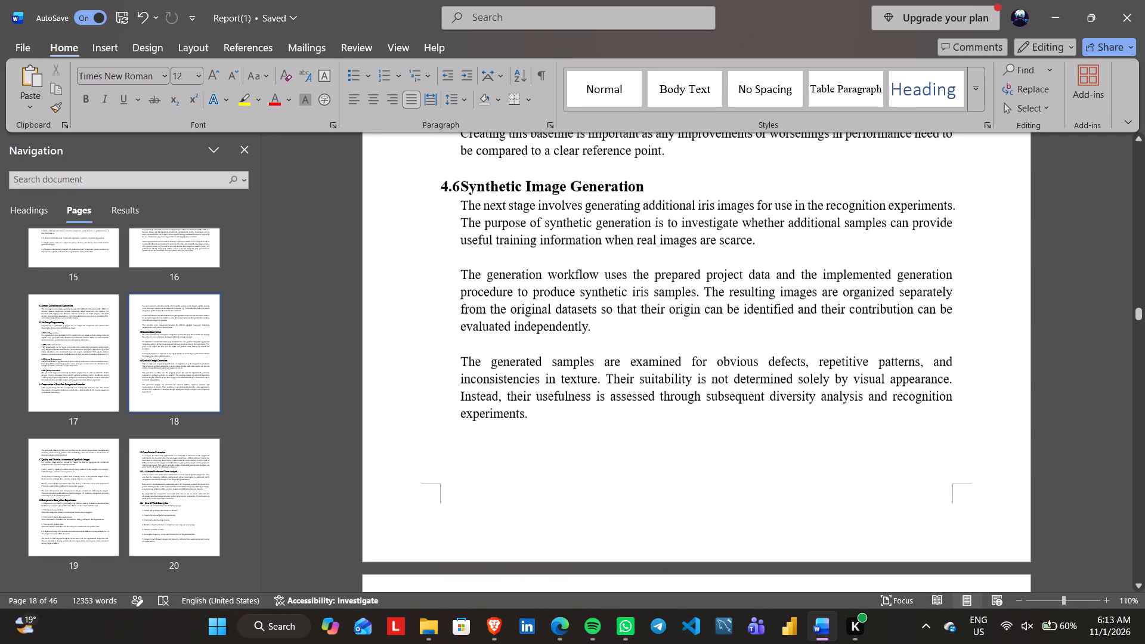
scroll(646, 360, right, 1)
scroll(646, 360, down, 1)
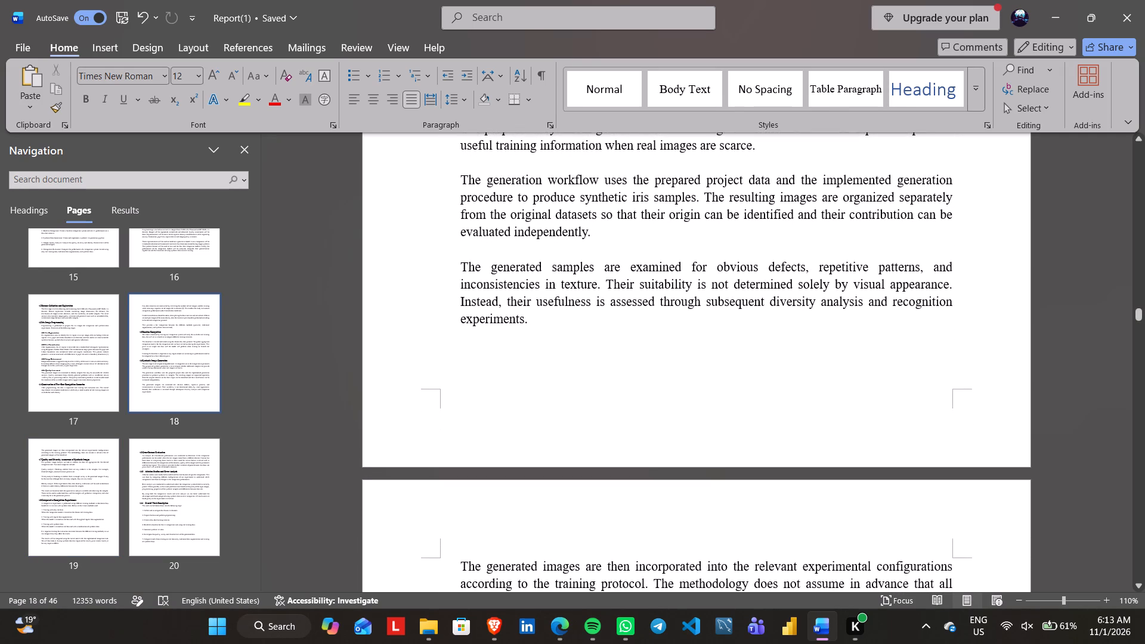
scroll(646, 360, down, 2)
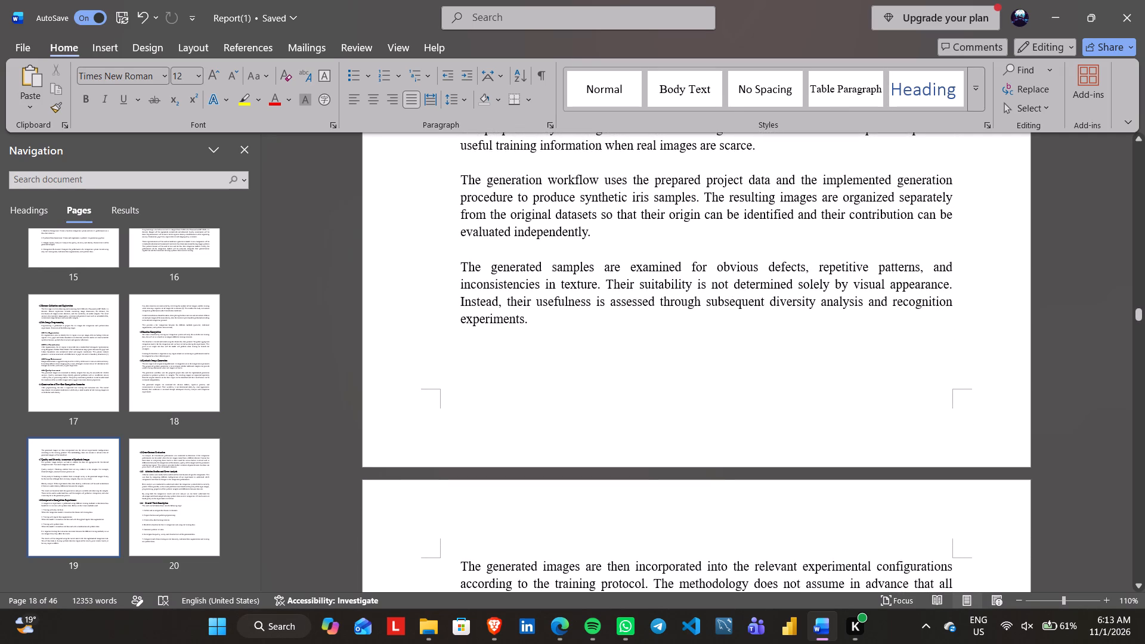
scroll(646, 360, down, 1)
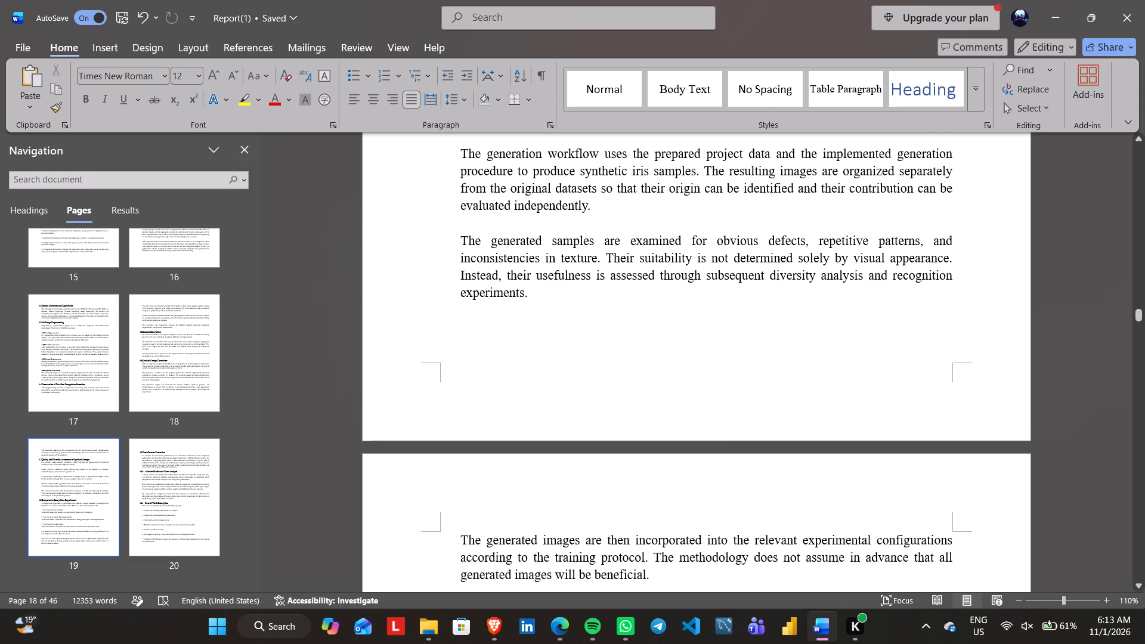
scroll(646, 360, down, 2)
scroll(646, 360, up, 1)
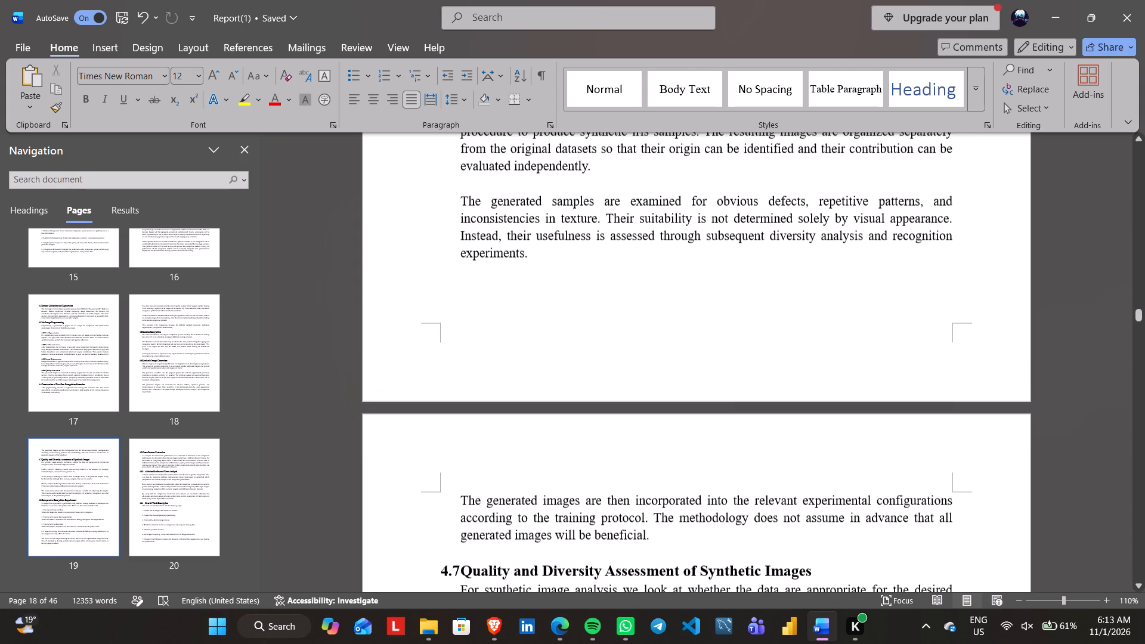
scroll(646, 360, up, 1)
scroll(646, 360, down, 1)
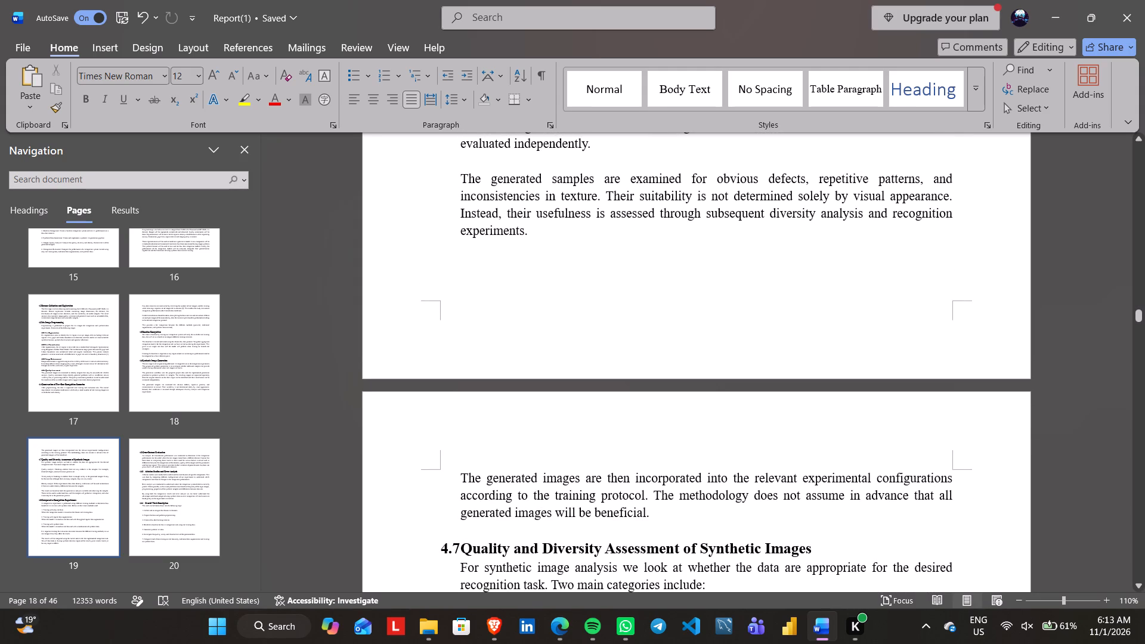
scroll(646, 360, down, 1)
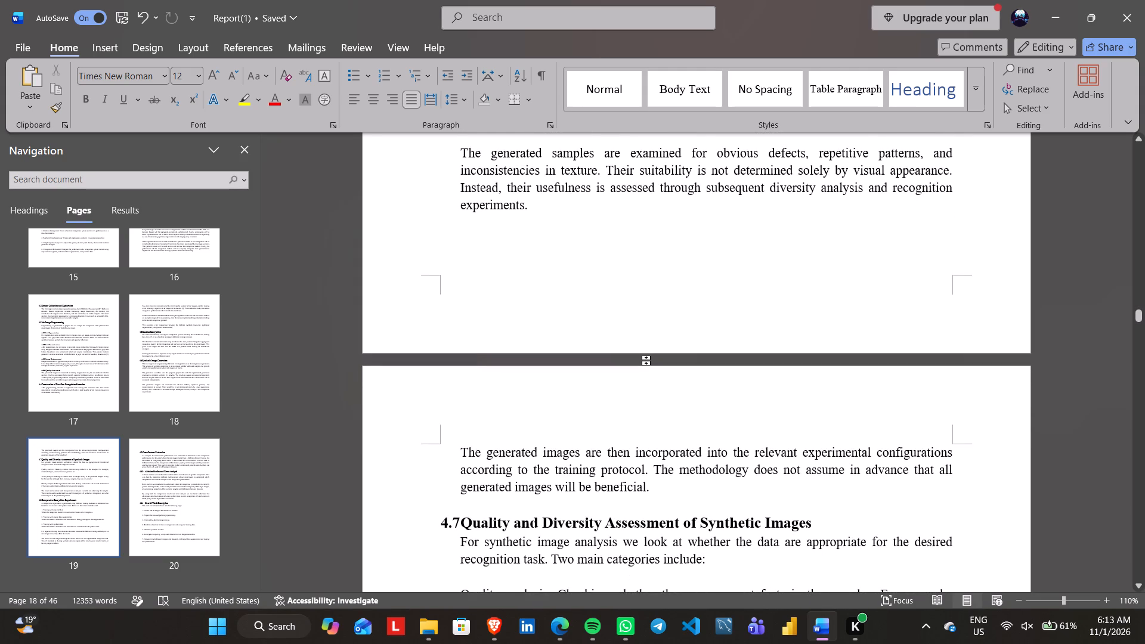
Proofread section 4.7 Quality and Diversity Assessment of Synthetic Images, checking its introduction against the analysis categories that follow.
scroll(646, 360, down, 3)
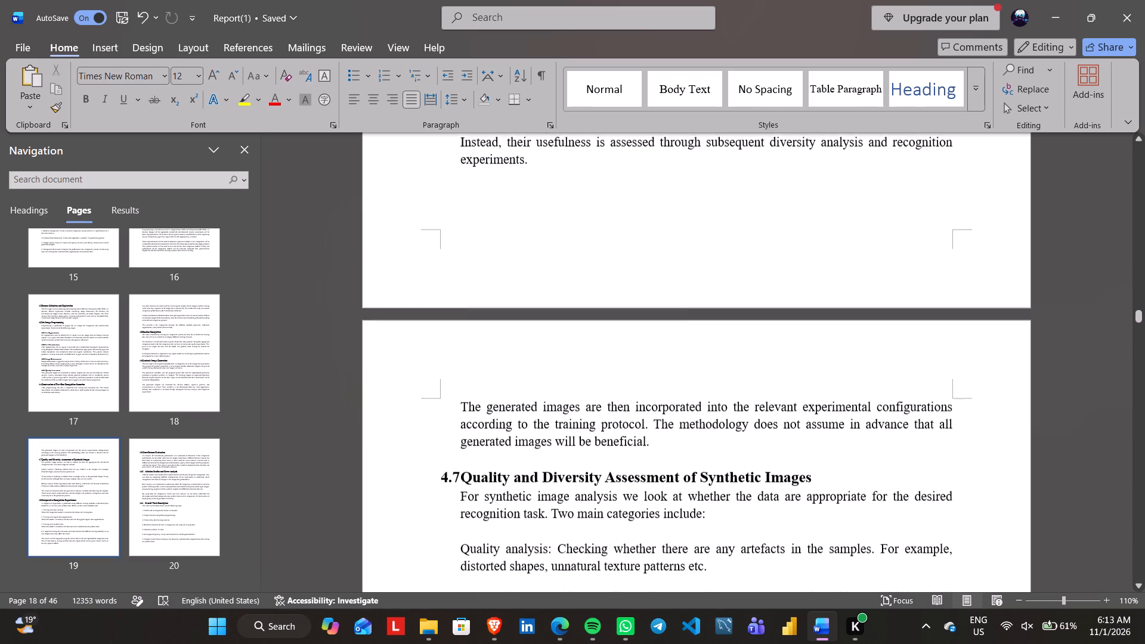
scroll(646, 360, down, 2)
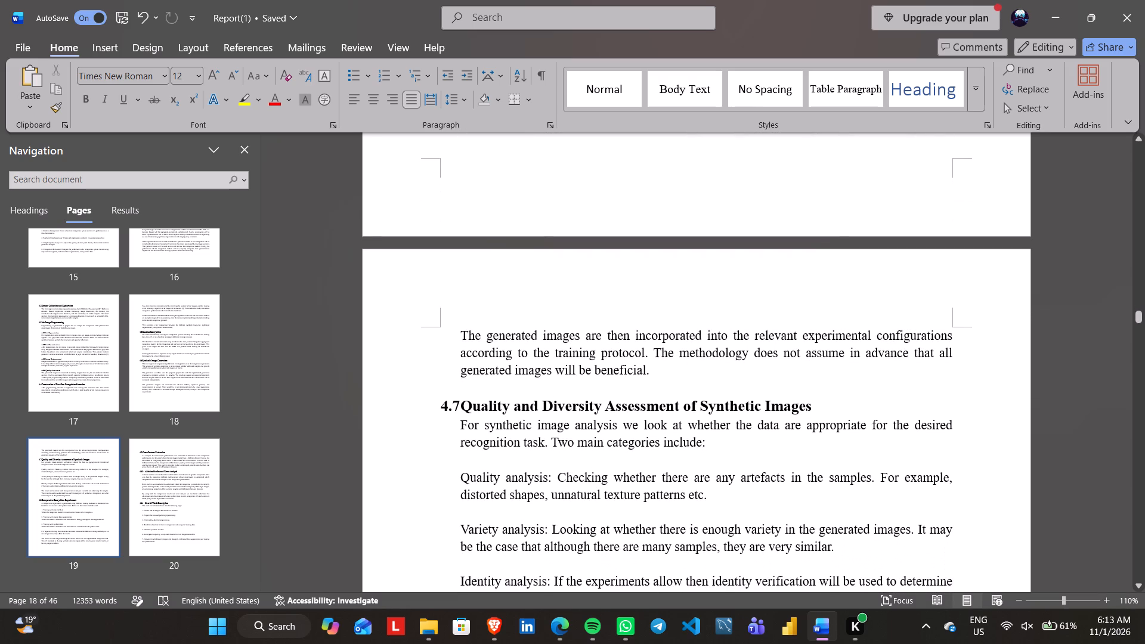
scroll(646, 360, down, 1)
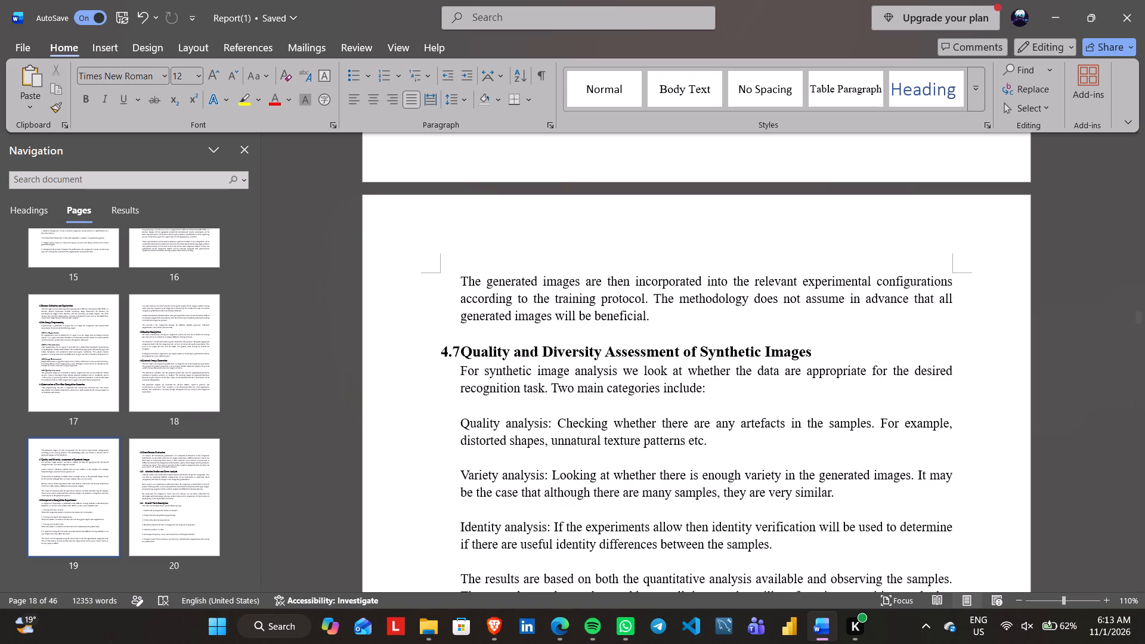
scroll(646, 360, down, 1)
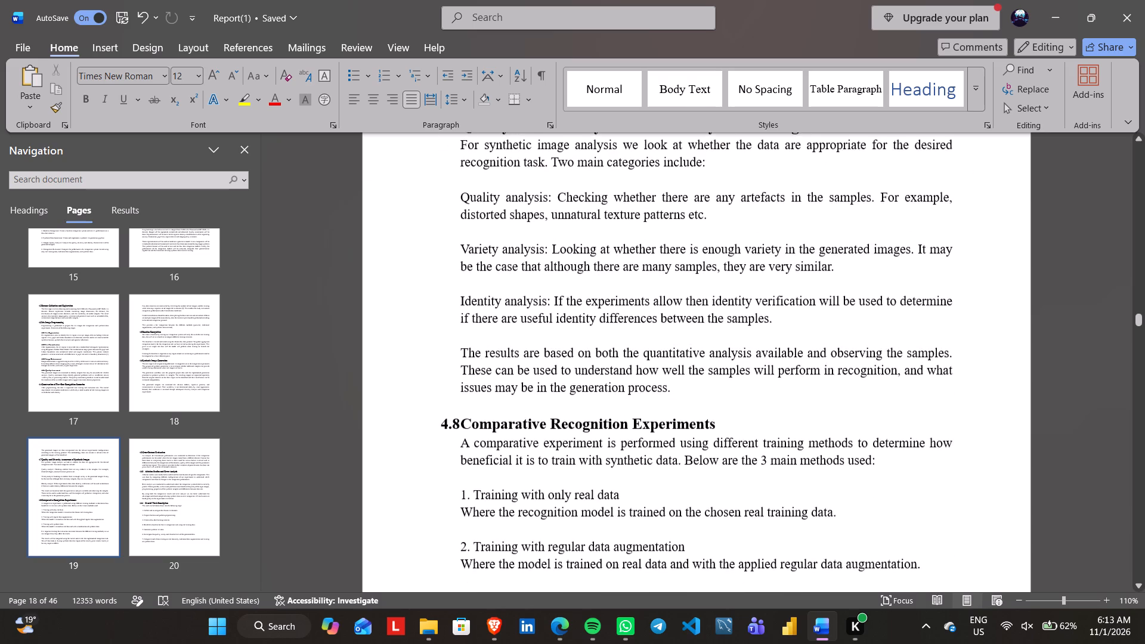
scroll(646, 360, down, 1)
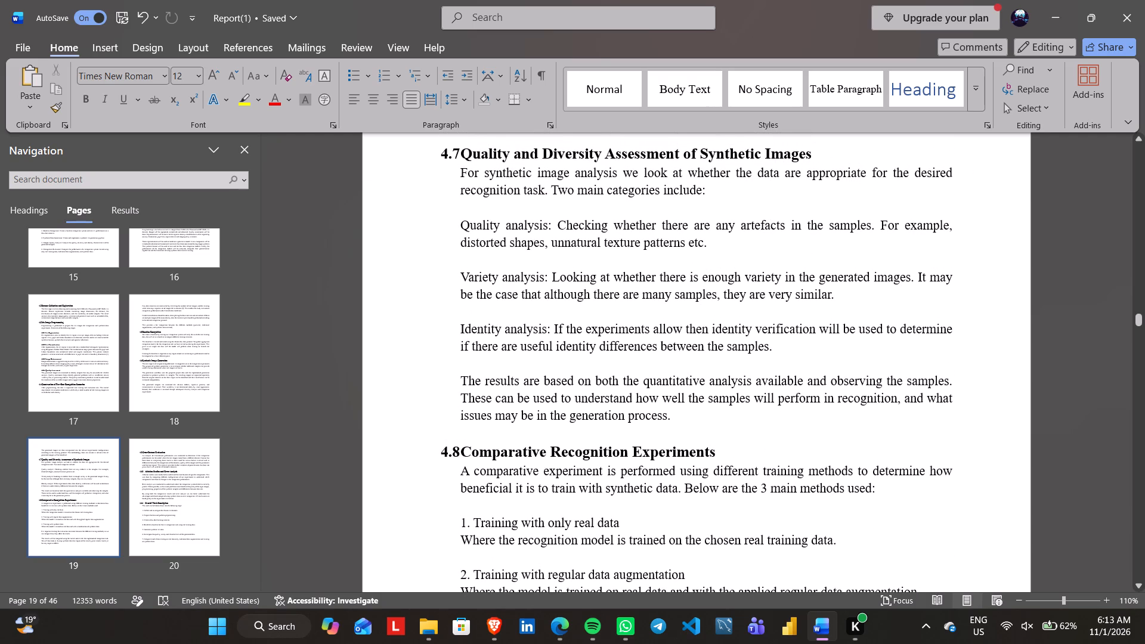
scroll(726, 206, up, 1)
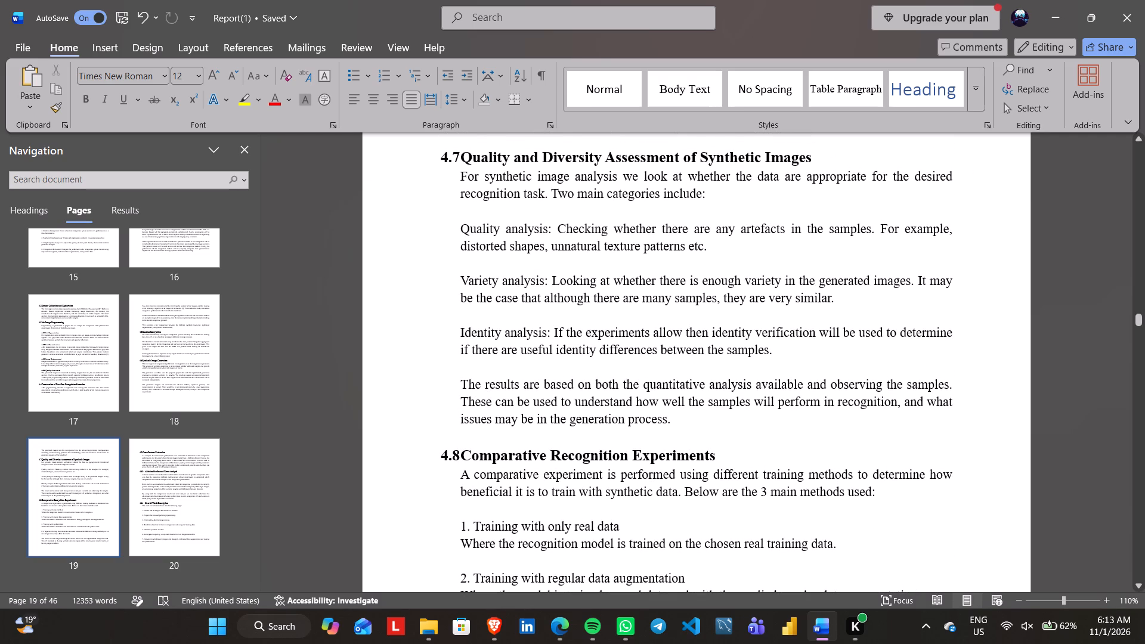
scroll(726, 206, up, 2)
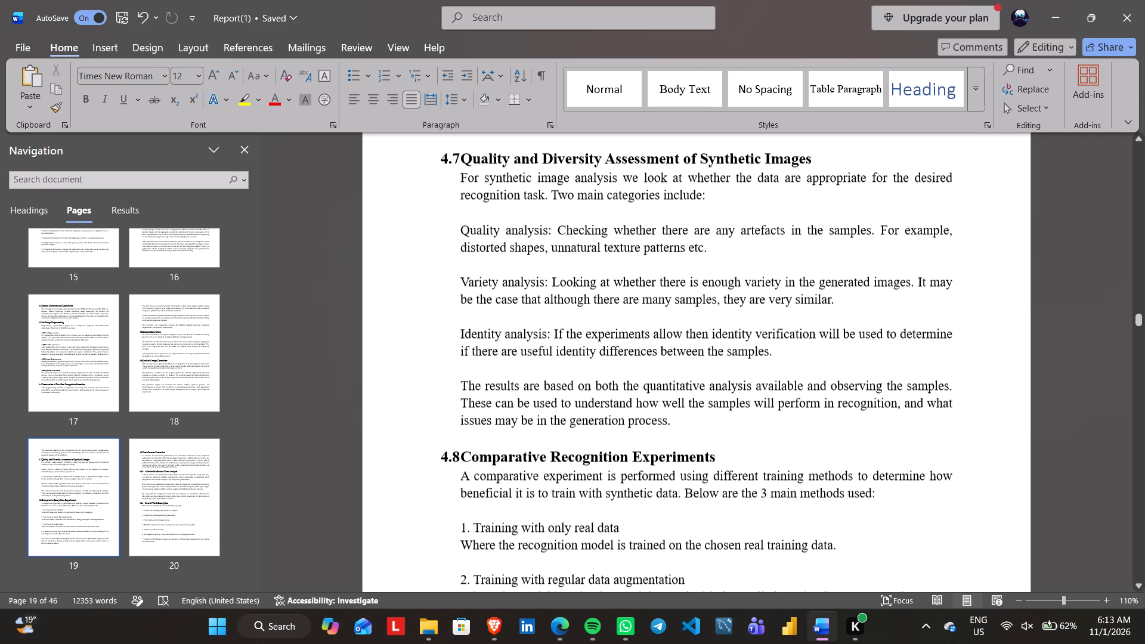
scroll(726, 206, up, 1)
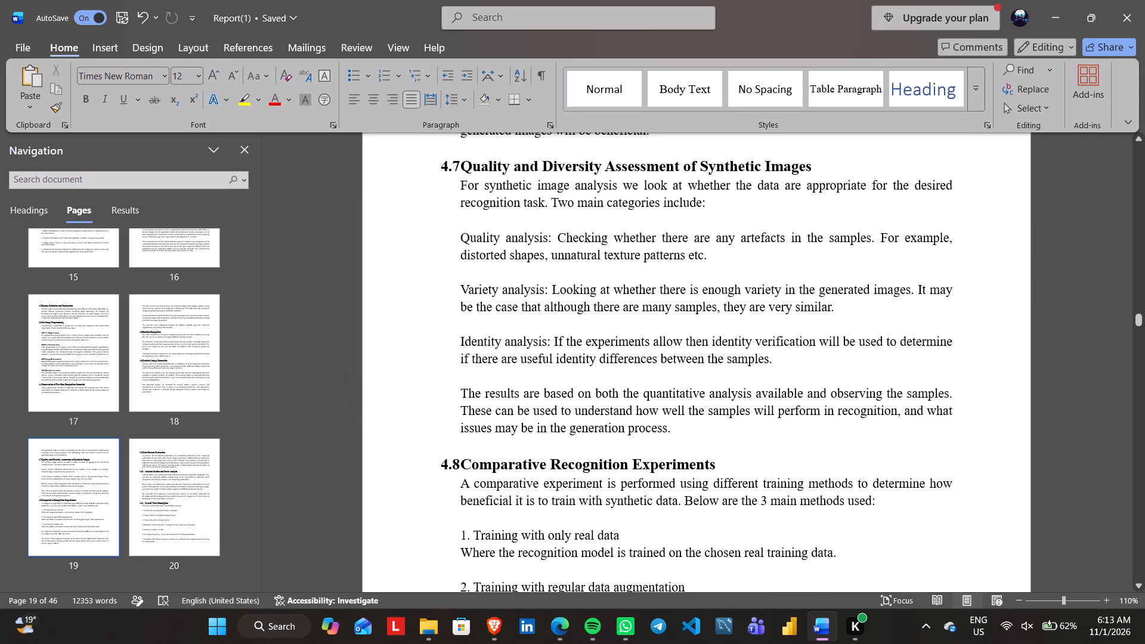
scroll(726, 206, up, 1)
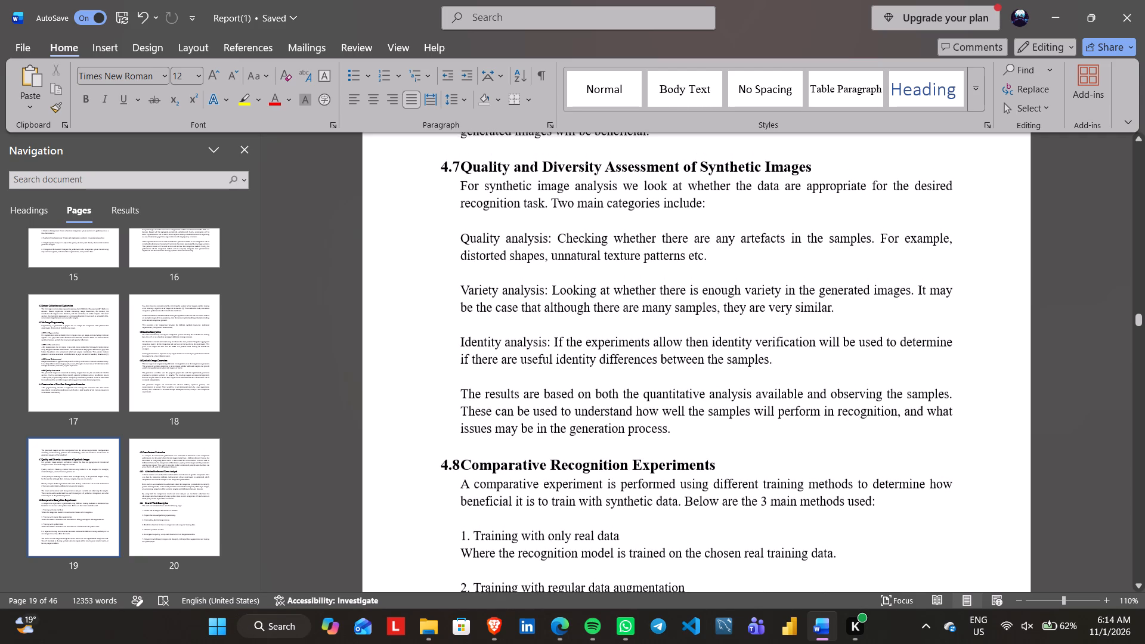
scroll(726, 206, up, 2)
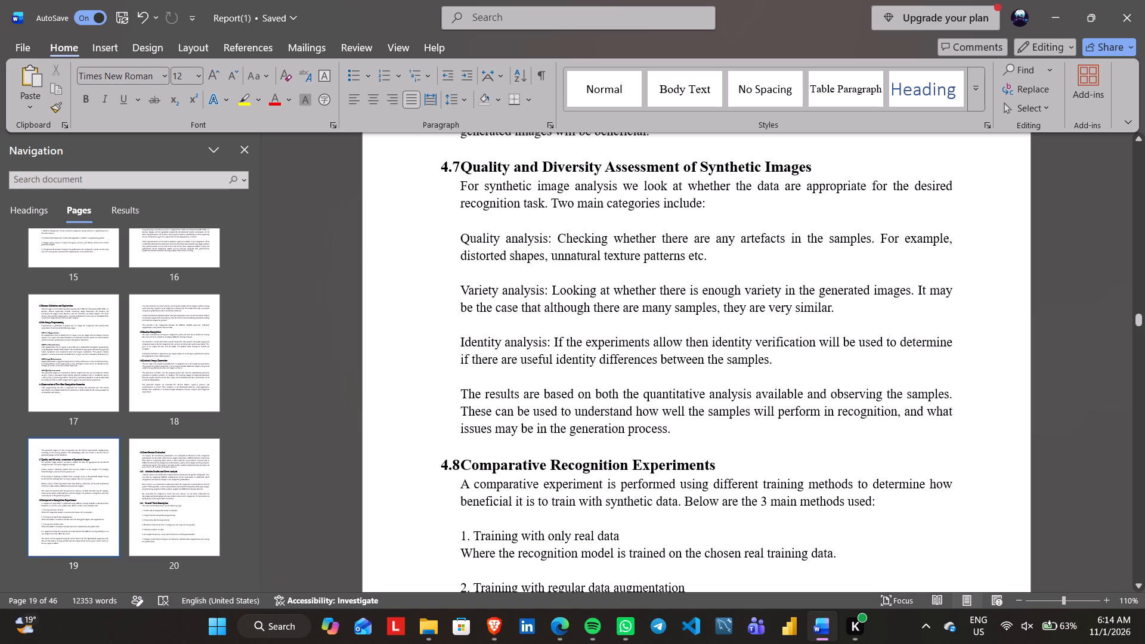
scroll(460, 244, right, 1)
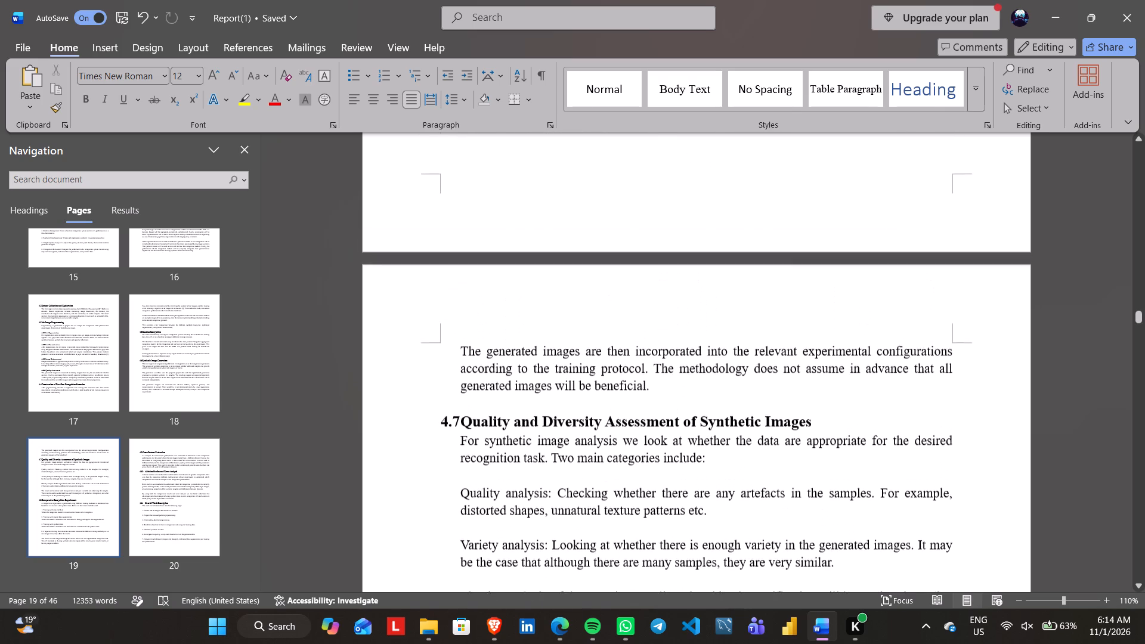
scroll(460, 244, right, 1)
Reword the second sentence of section 4.7's introduction to begin "The main categories include:".
click(457, 238)
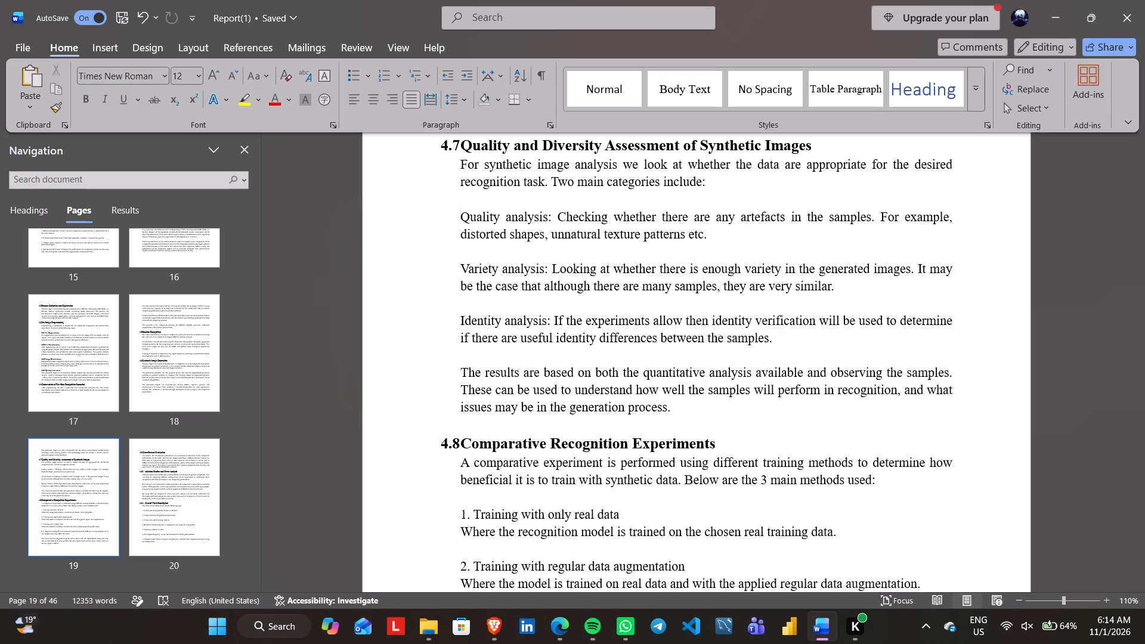
double_click(565, 183)
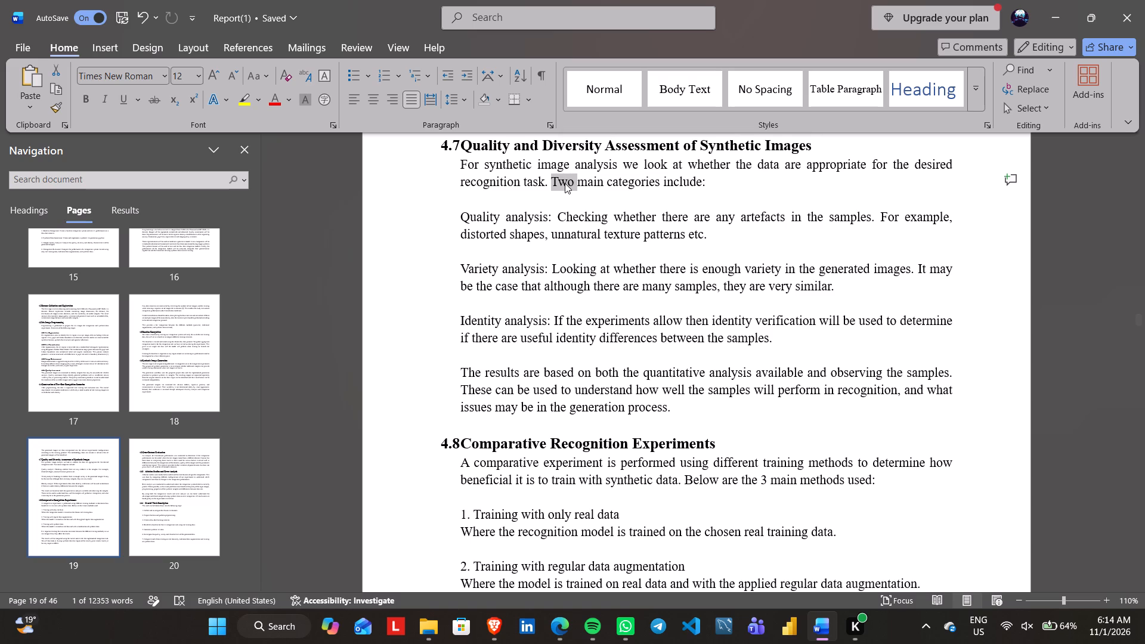
shift+click(565, 183)
key(shift+t)
key(h)
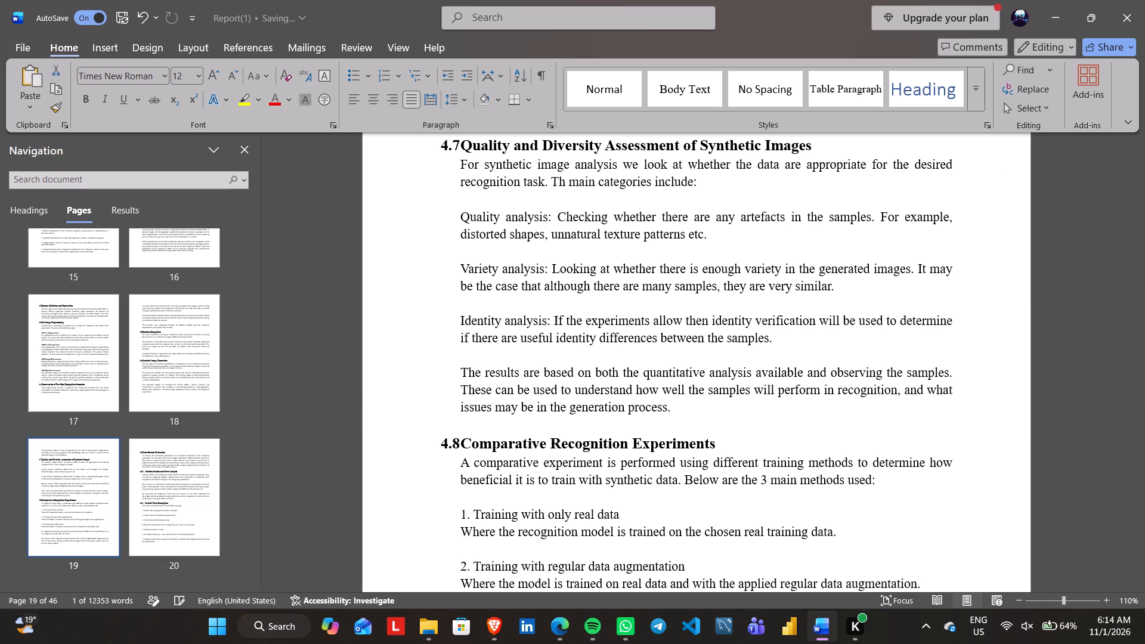
text(e)
key(space)
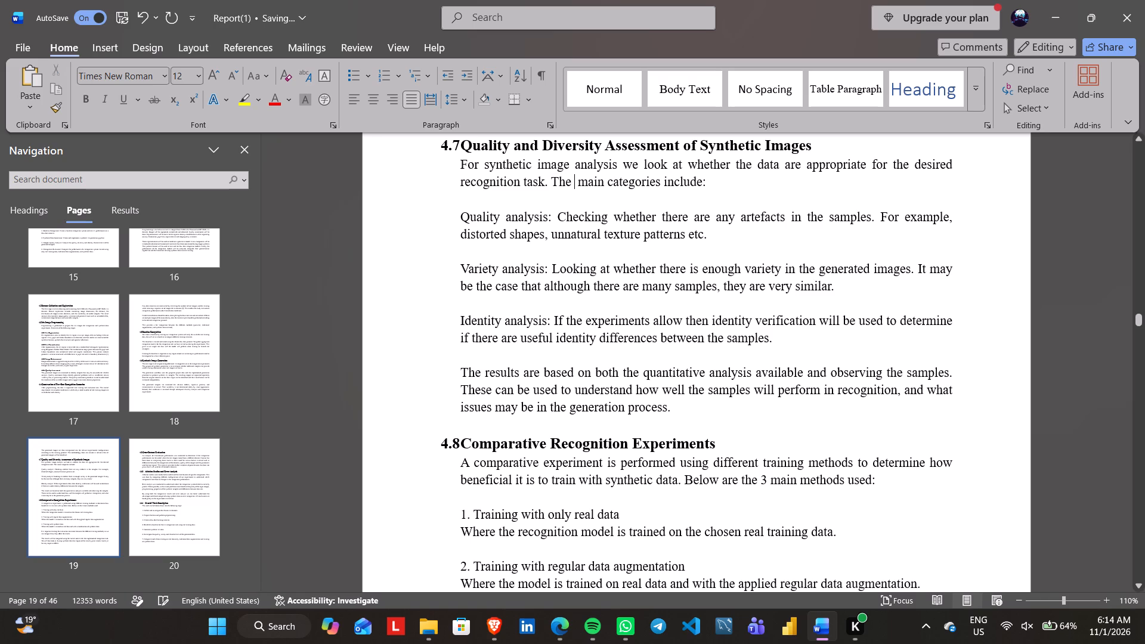
key(BackSpace)
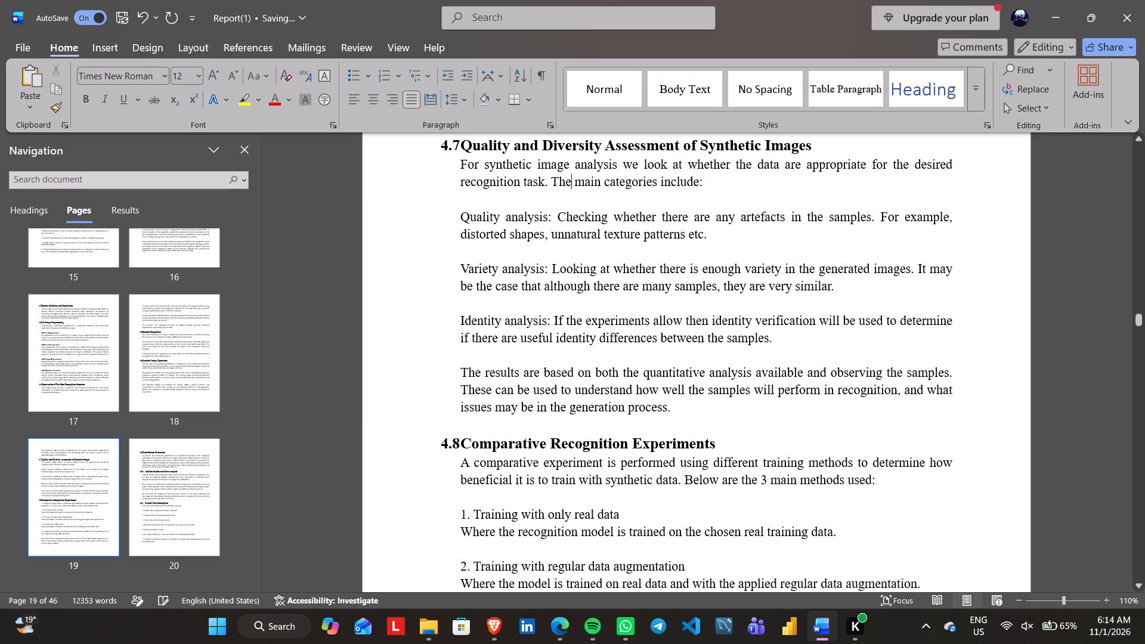
Format the Quality analysis, Variety analysis and Identity analysis paragraphs in section 4.7 as round-bulleted list items.
click(459, 219)
click(349, 68)
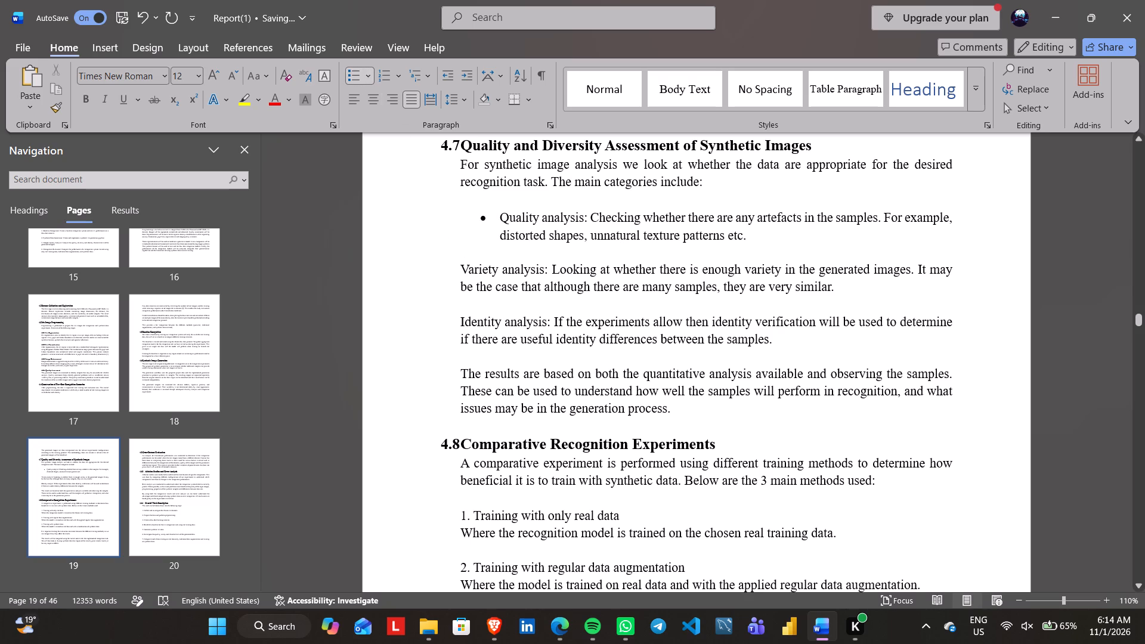
click(462, 267)
click(345, 77)
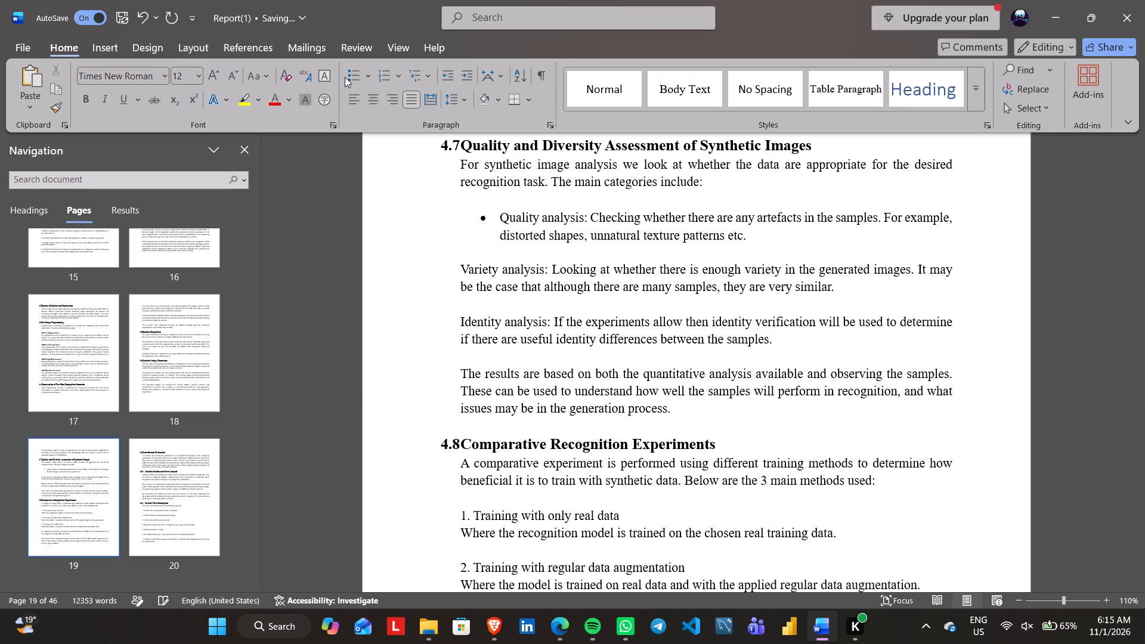
click(348, 77)
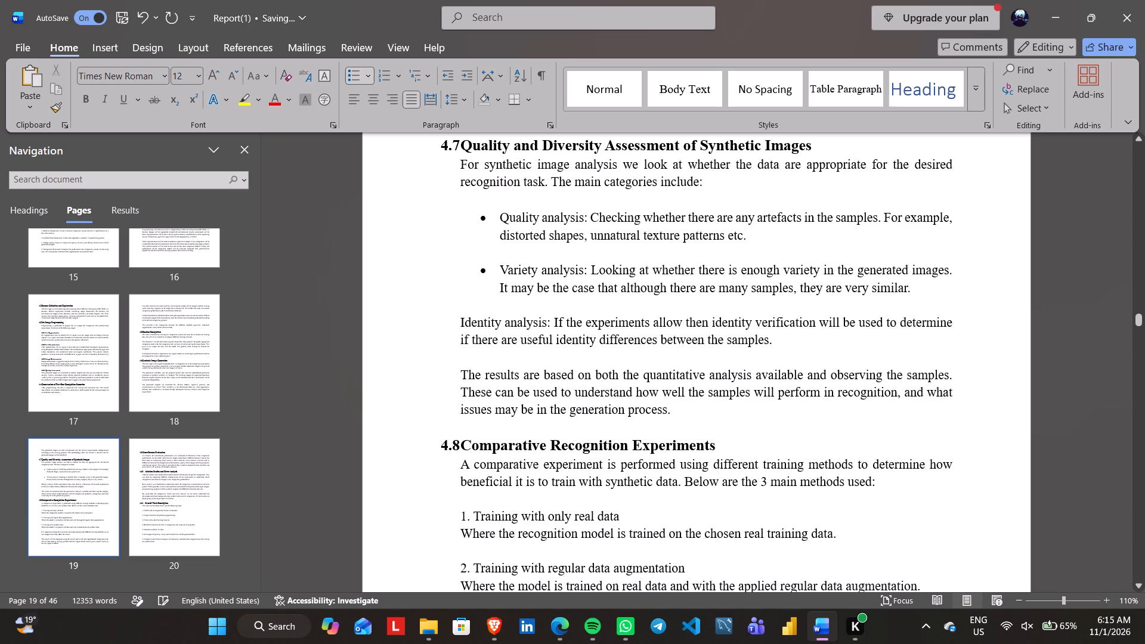
click(460, 321)
click(354, 76)
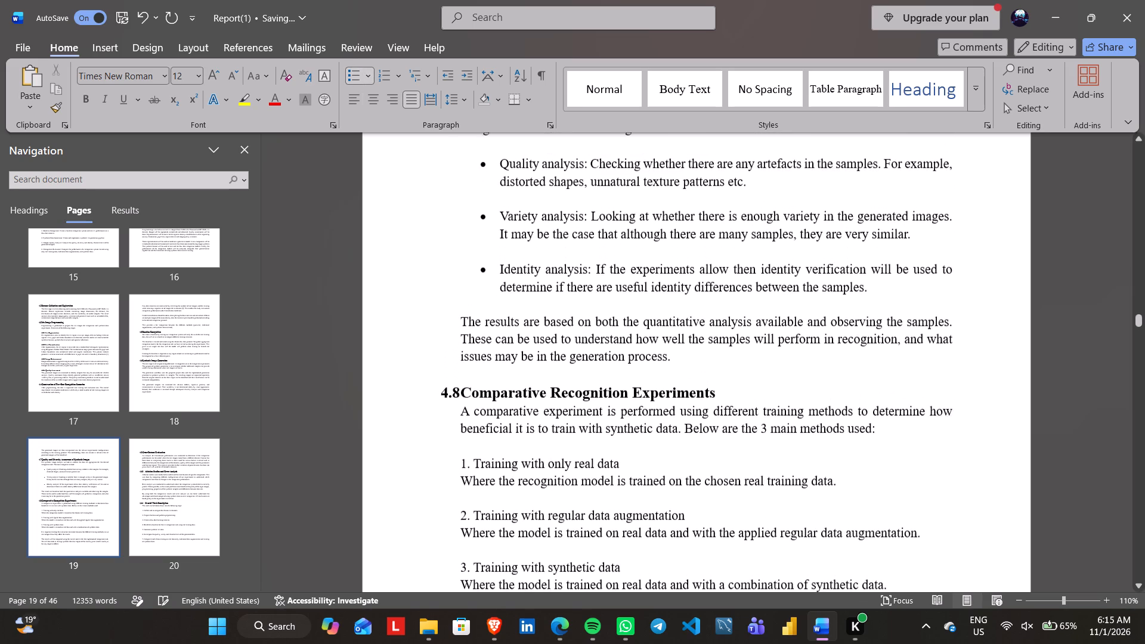
Review the bulleted categories in section 4.7 and proofread section 4.8 Comparative Recognition Experiments with its three training methods.
scroll(500, 335, up, 1)
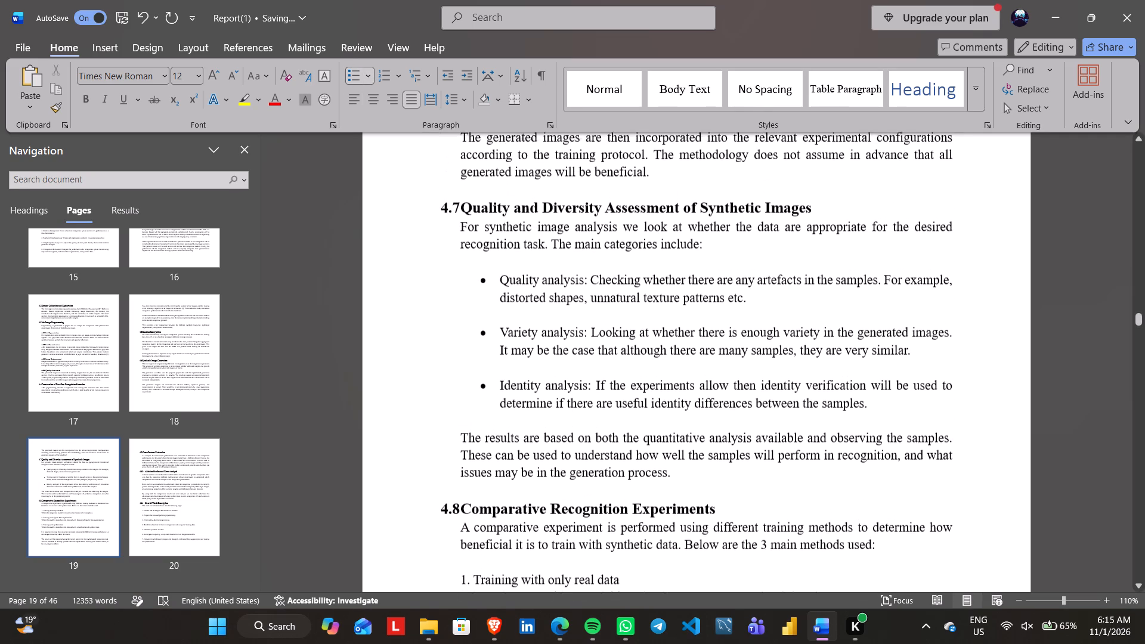
scroll(500, 335, up, 1)
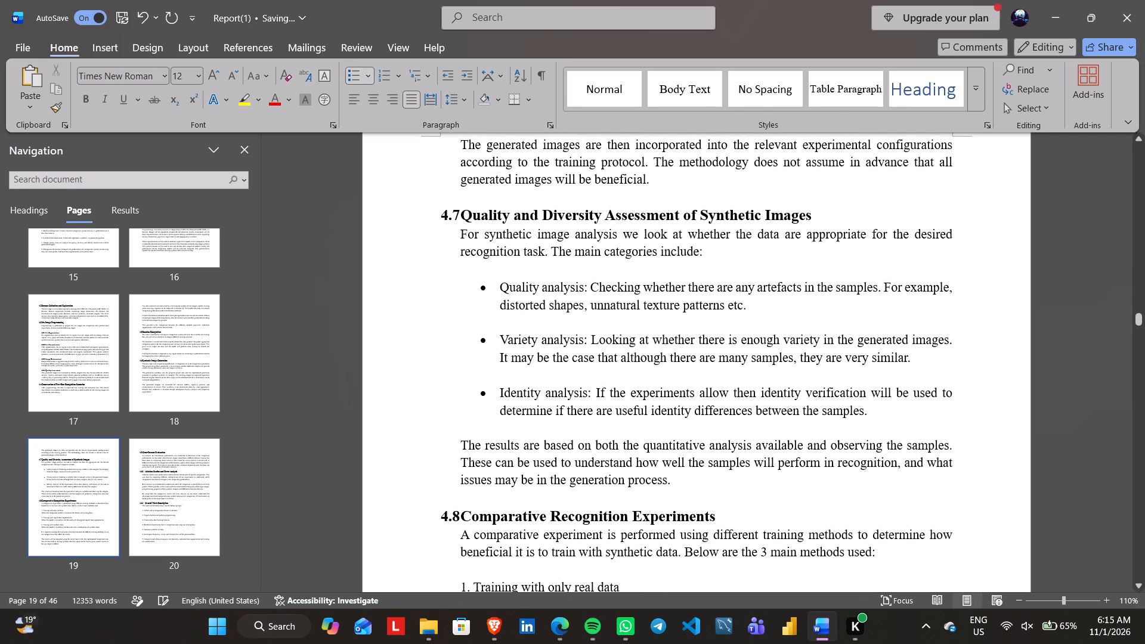
scroll(500, 335, down, 1)
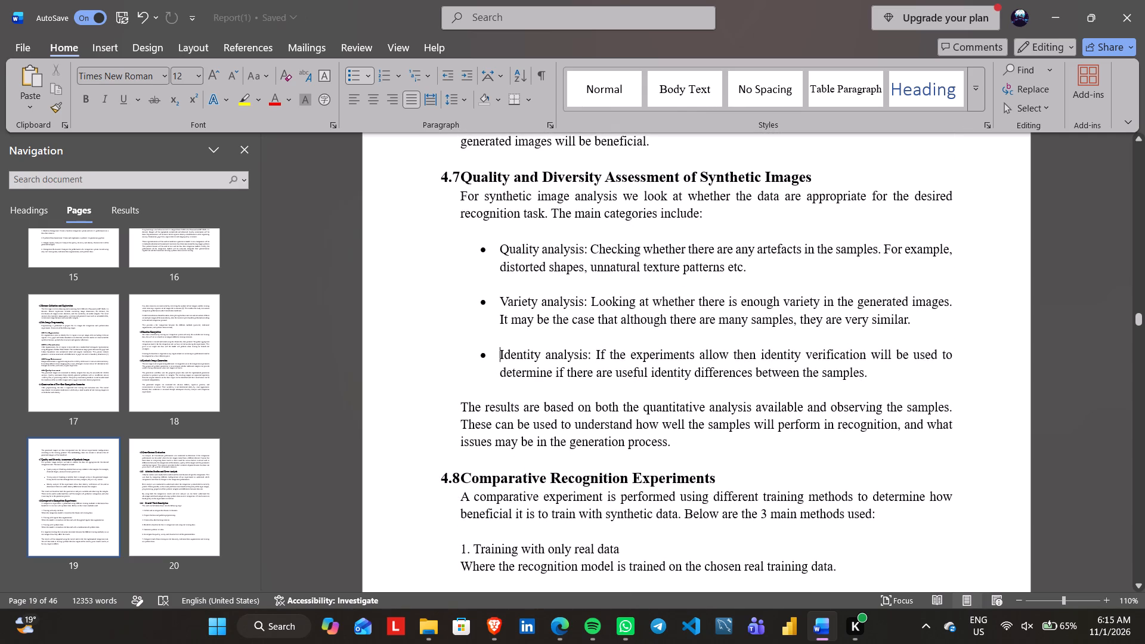
scroll(596, 354, down, 1)
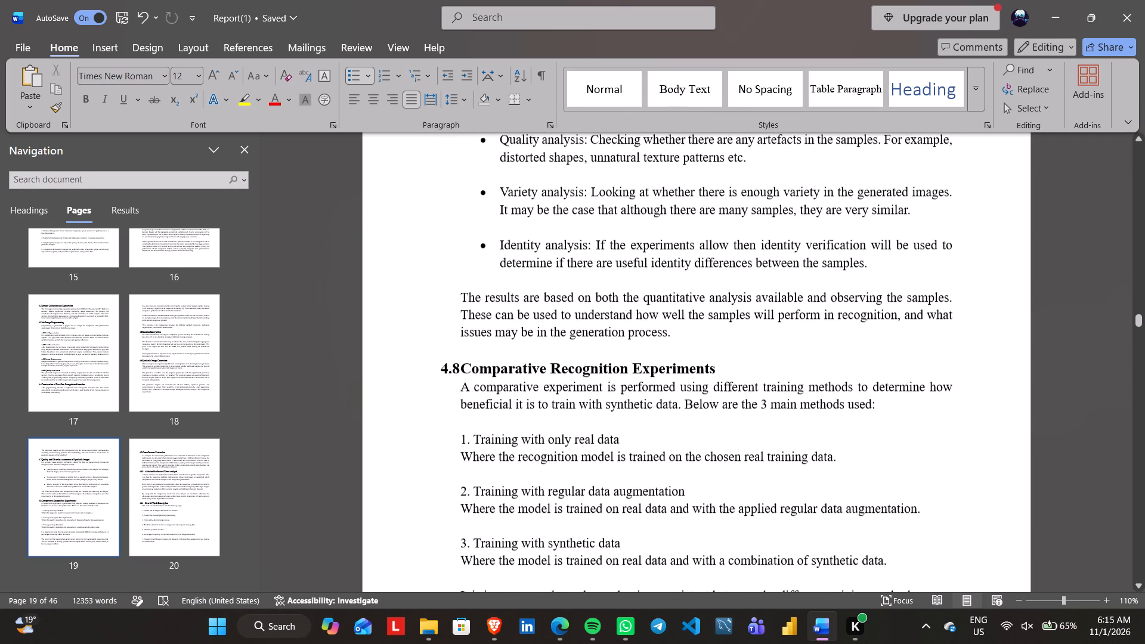
scroll(596, 354, down, 1)
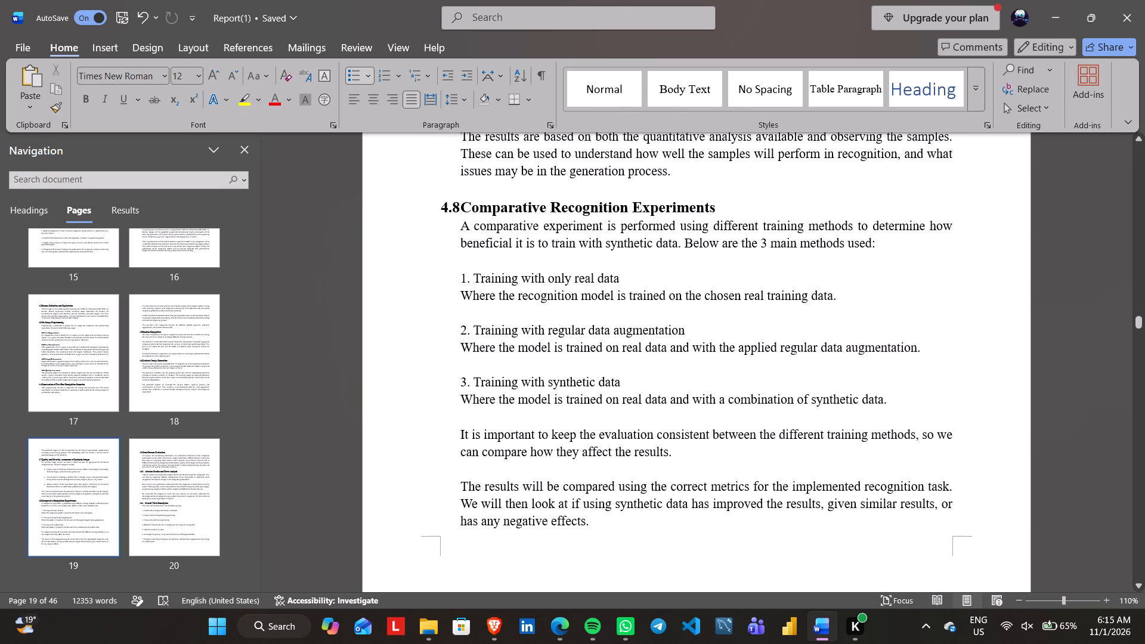
scroll(596, 354, up, 1)
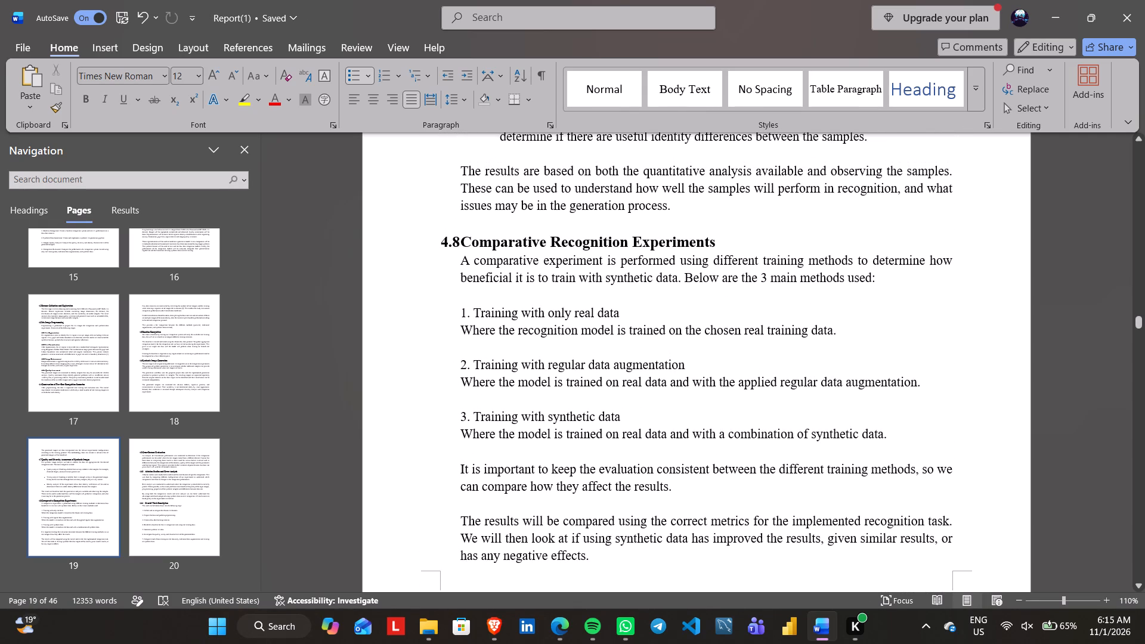
scroll(596, 354, up, 1)
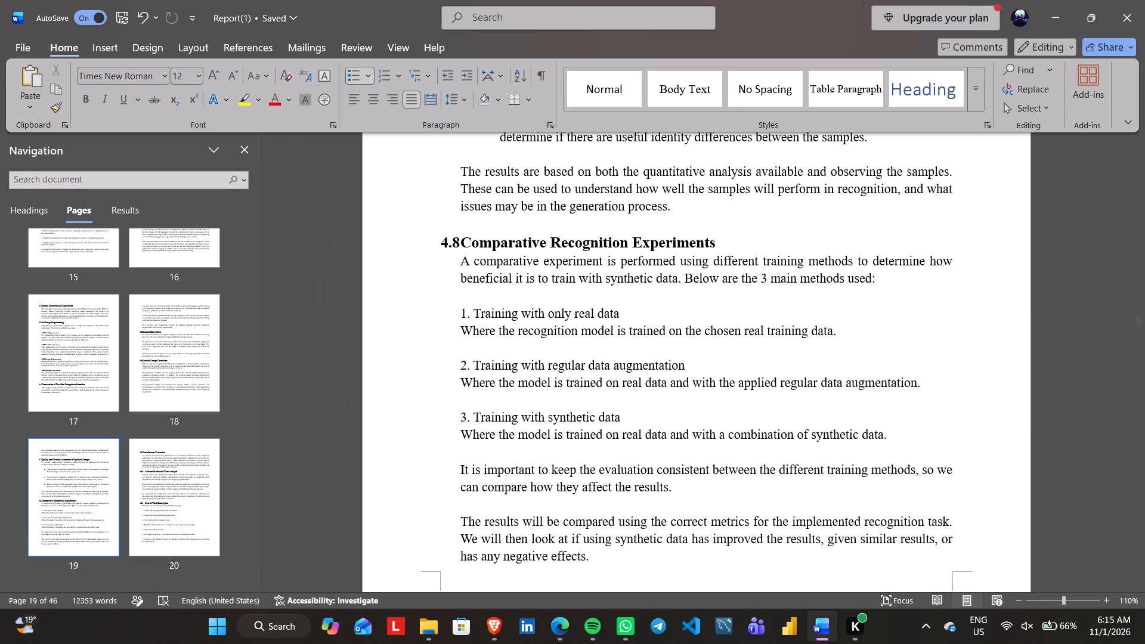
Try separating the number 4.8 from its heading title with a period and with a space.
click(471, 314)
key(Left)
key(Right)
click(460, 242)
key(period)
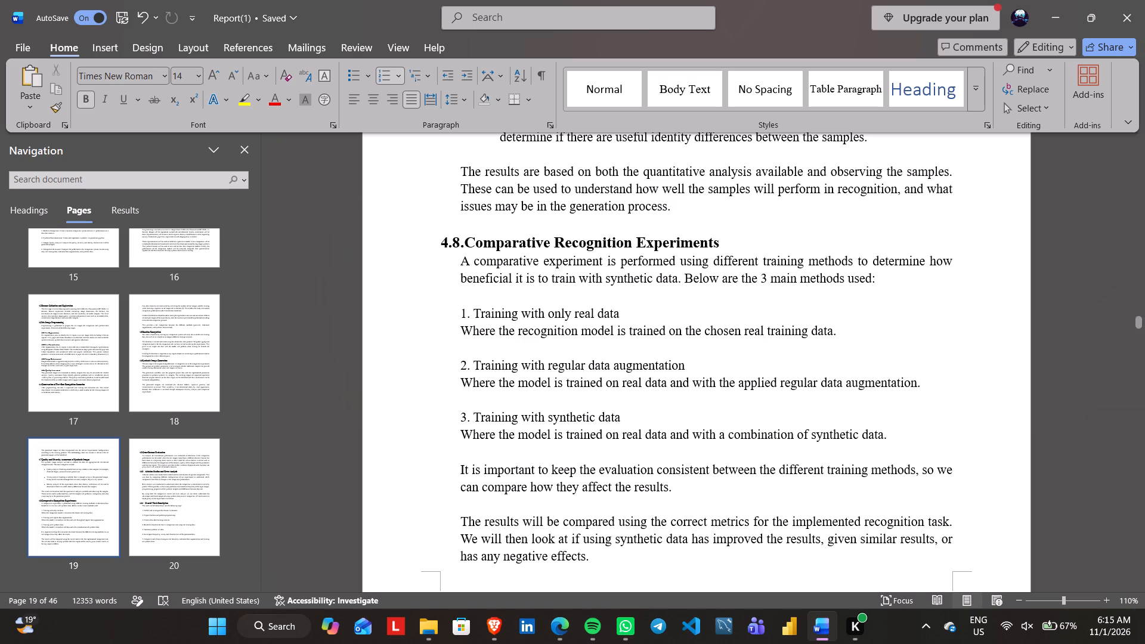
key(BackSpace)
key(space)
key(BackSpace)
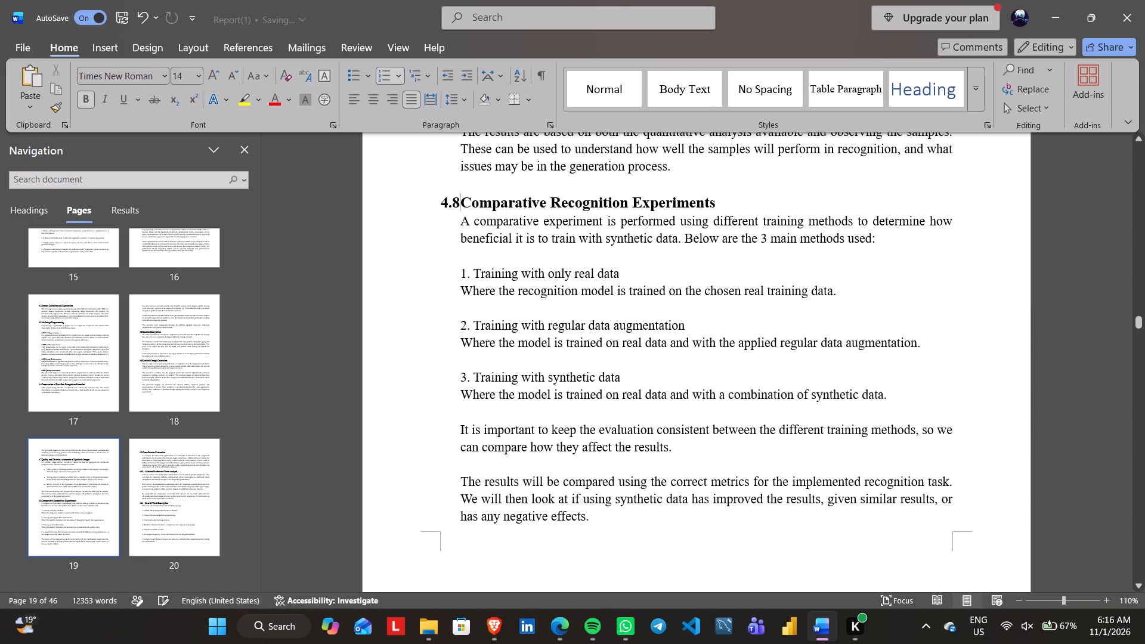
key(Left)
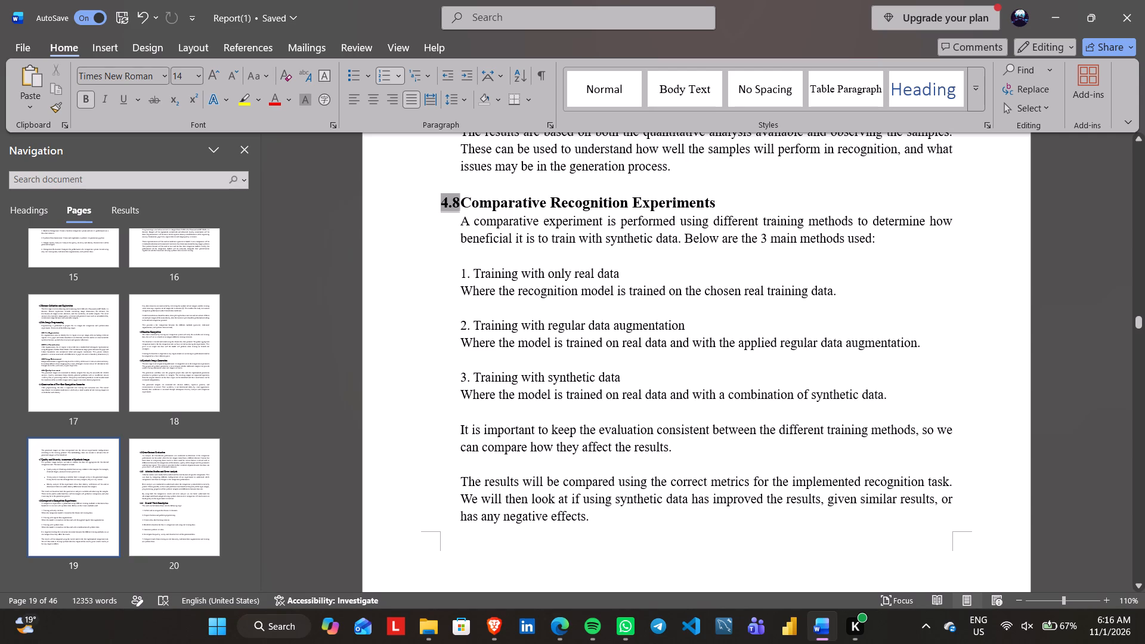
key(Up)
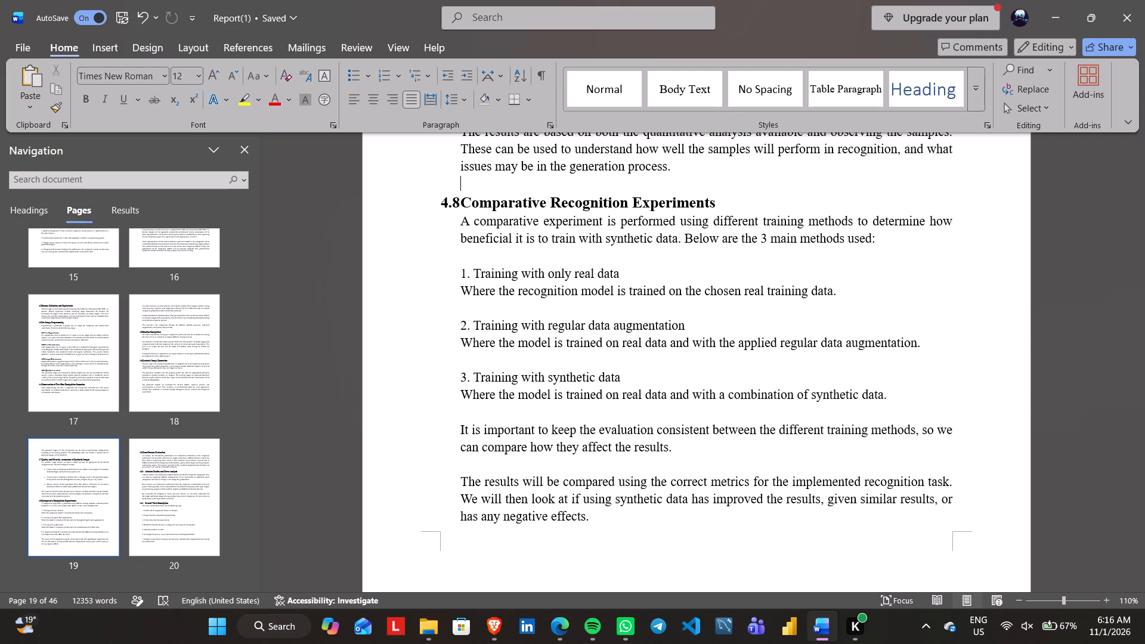
Check the number and title spacing of the section headings from 4.7 back to 1.3 Overview of the Project.
scroll(675, 323, up, 2)
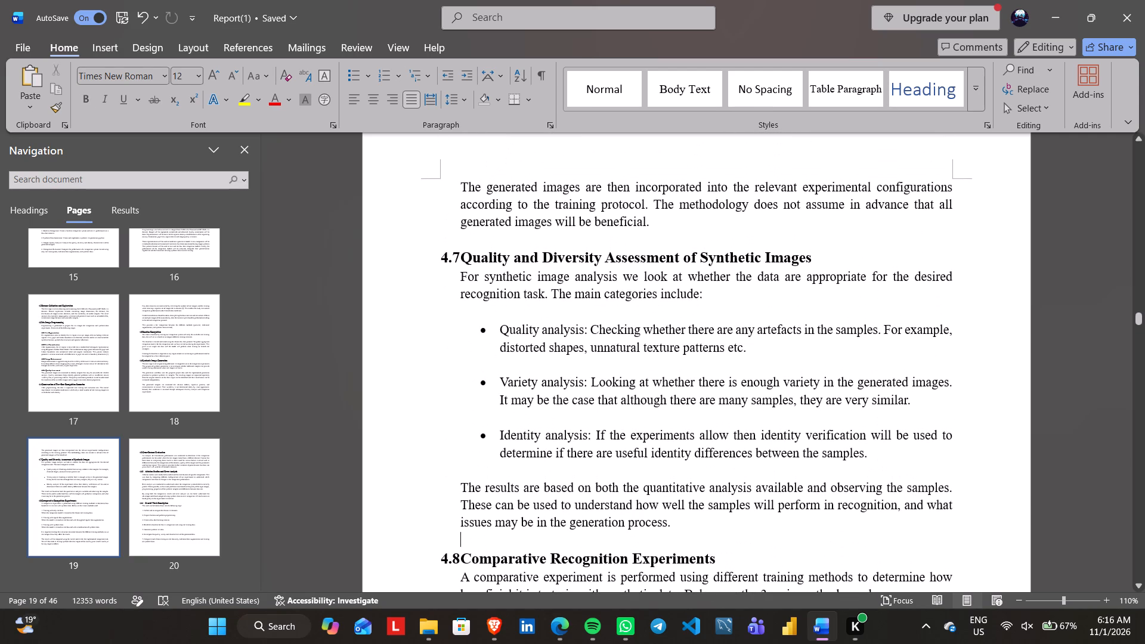
scroll(675, 323, up, 15)
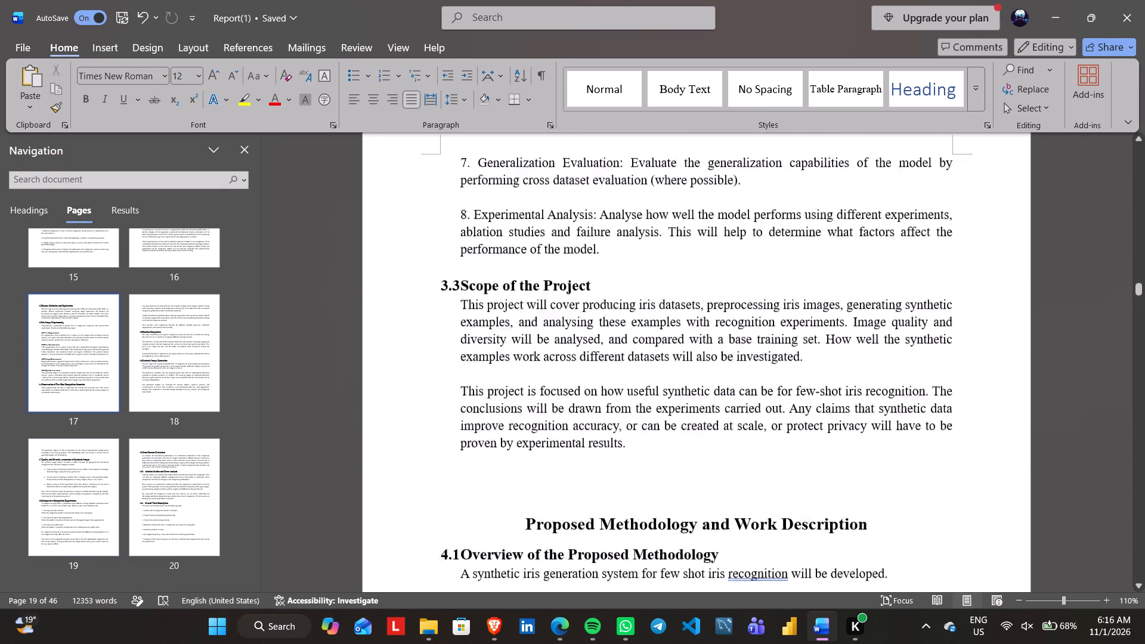
scroll(675, 323, up, 5)
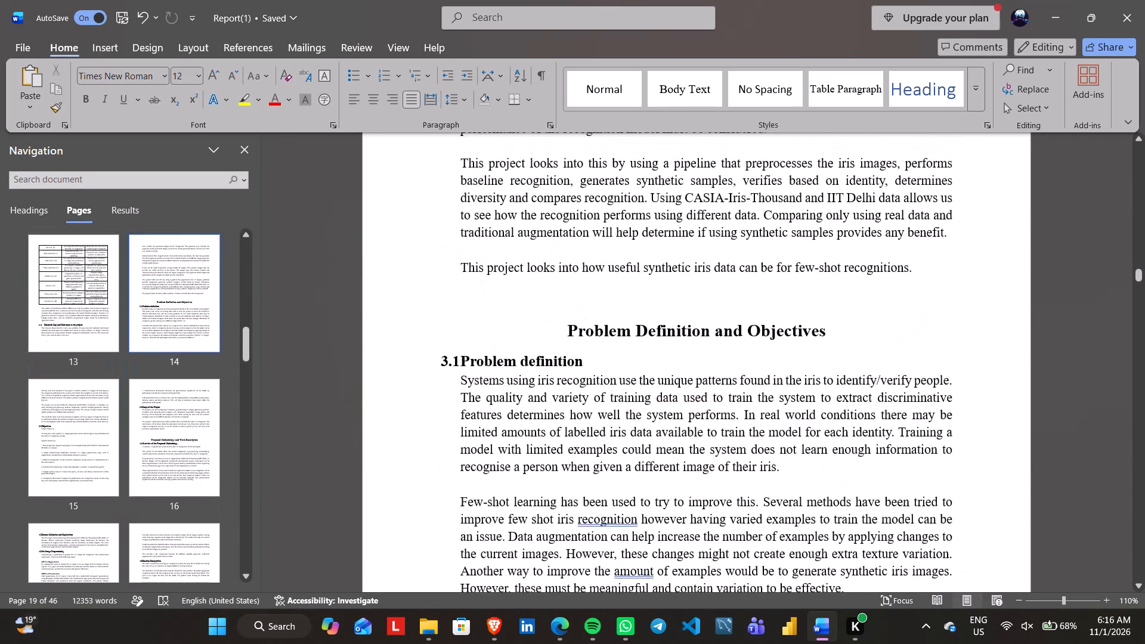
scroll(675, 323, up, 13)
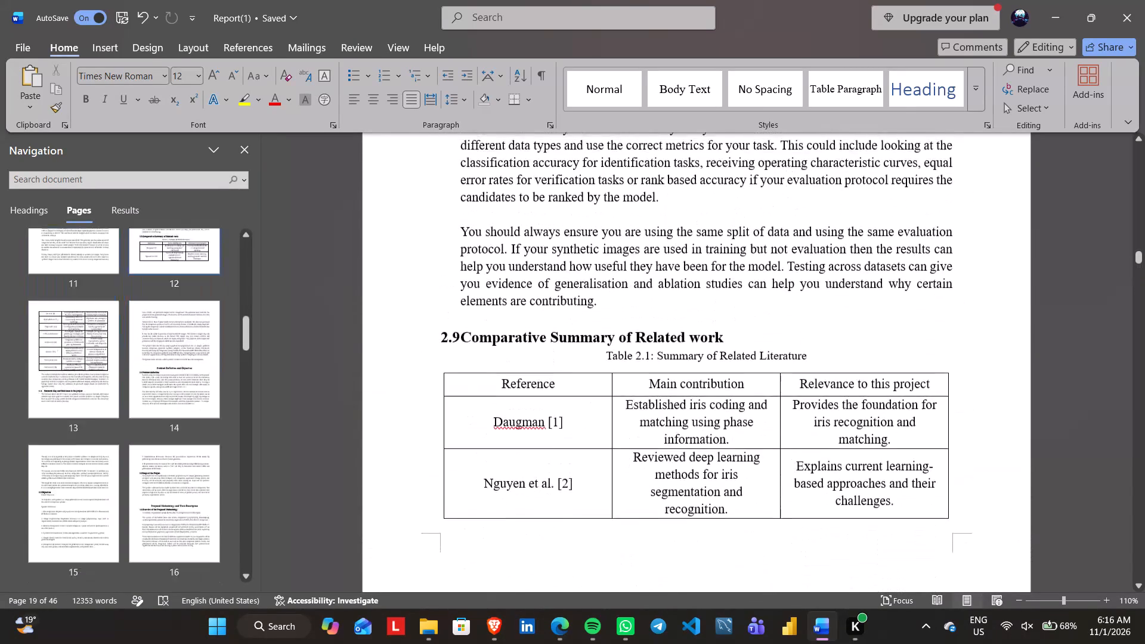
scroll(675, 323, up, 11)
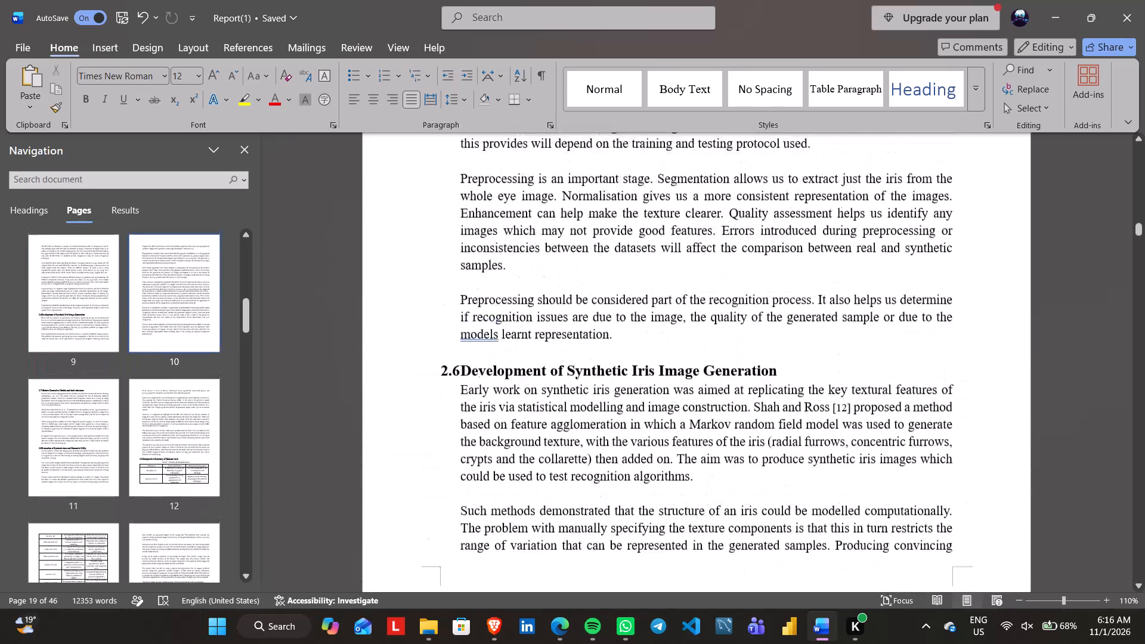
scroll(675, 323, up, 8)
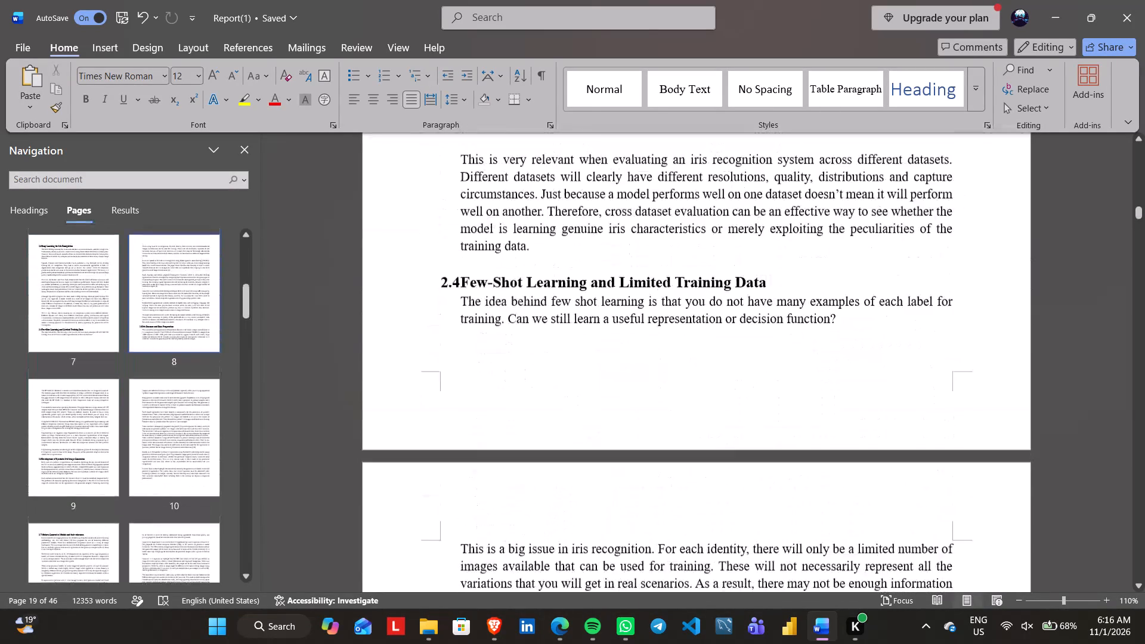
scroll(675, 323, up, 9)
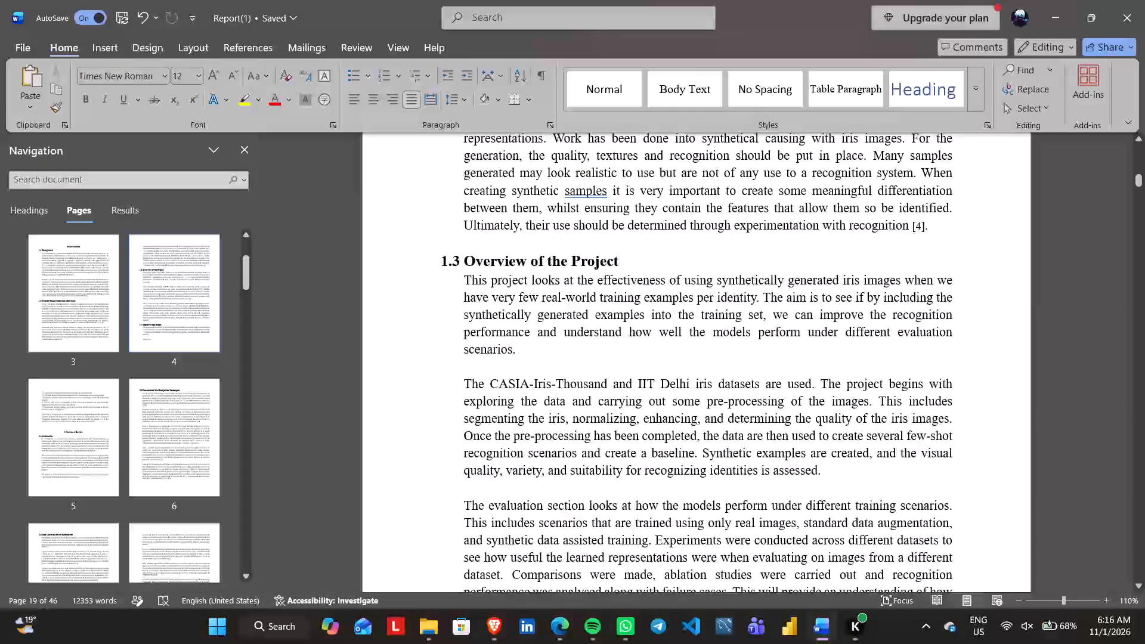
Compare the headings and the numbered objectives list from section 1.3 through 2.1 Introduction on pages 4 and 5.
scroll(675, 323, down, 2)
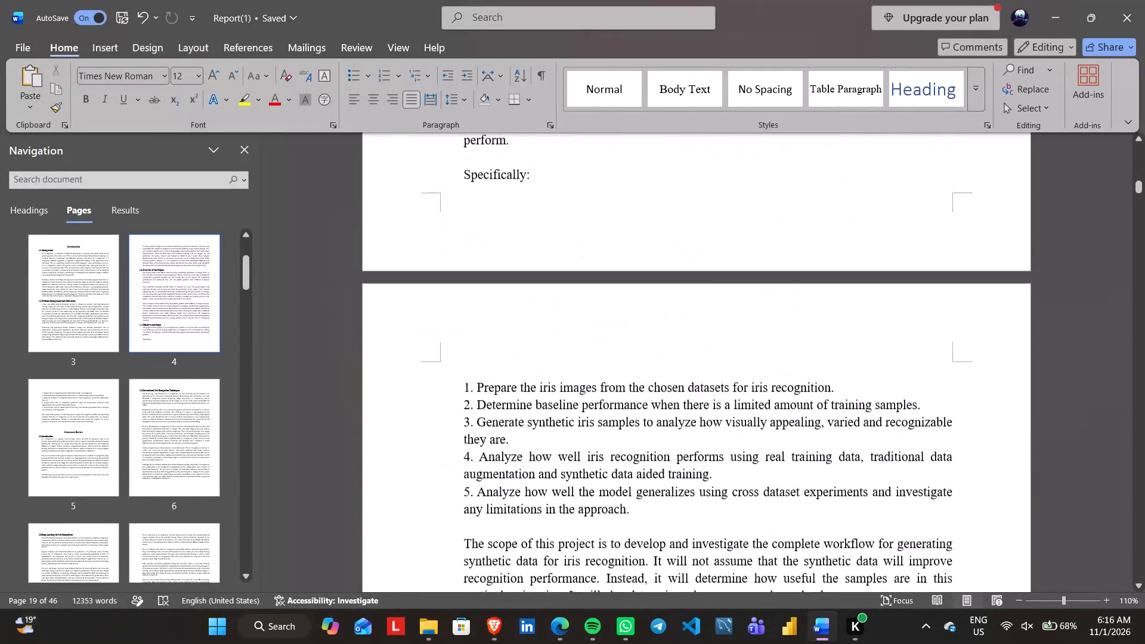
scroll(675, 323, down, 2)
scroll(675, 323, up, 1)
scroll(675, 323, down, 1)
scroll(675, 323, up, 2)
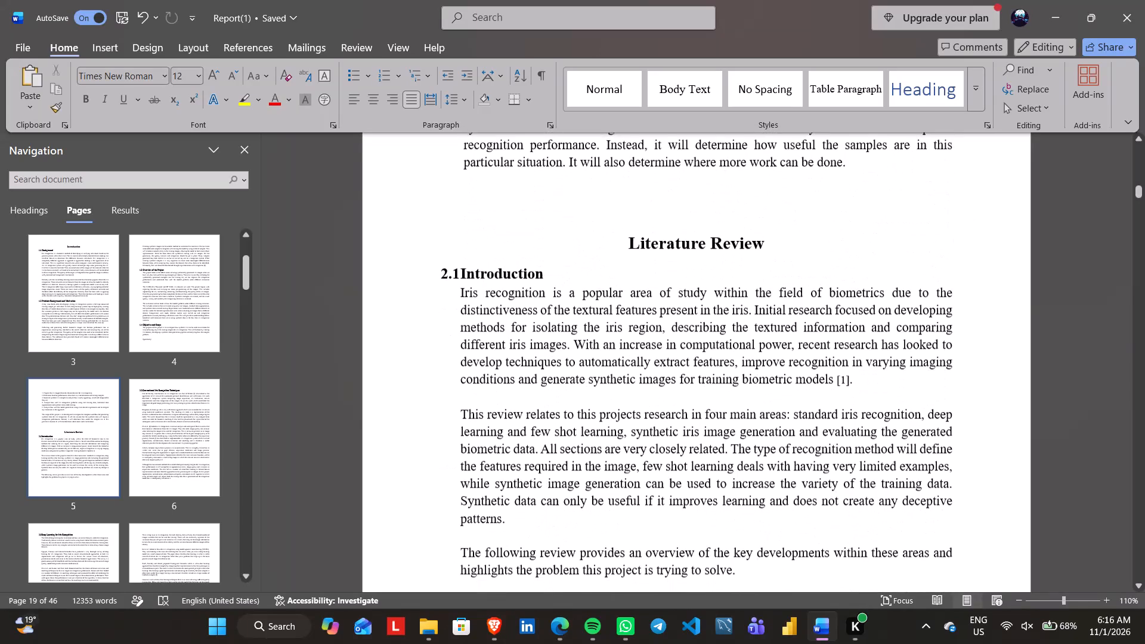
scroll(675, 323, up, 5)
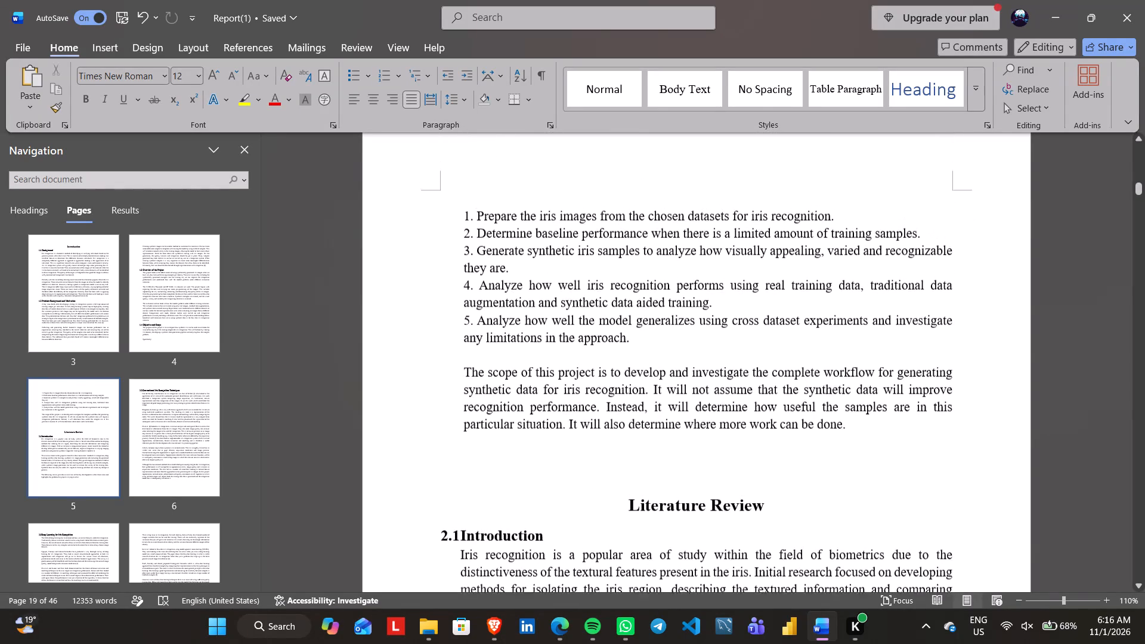
scroll(675, 323, up, 5)
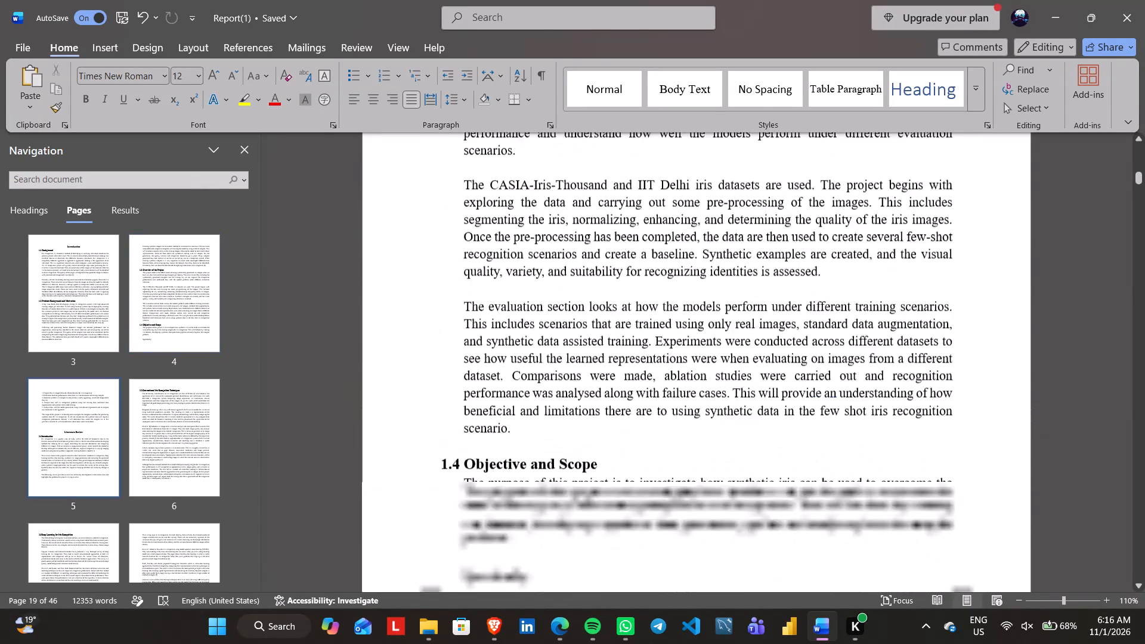
scroll(675, 323, up, 1)
Return to page 18 and reread sections 4.7 and 4.8 down to the end of page 19.
scroll(675, 323, down, 20)
scroll(675, 323, down, 18)
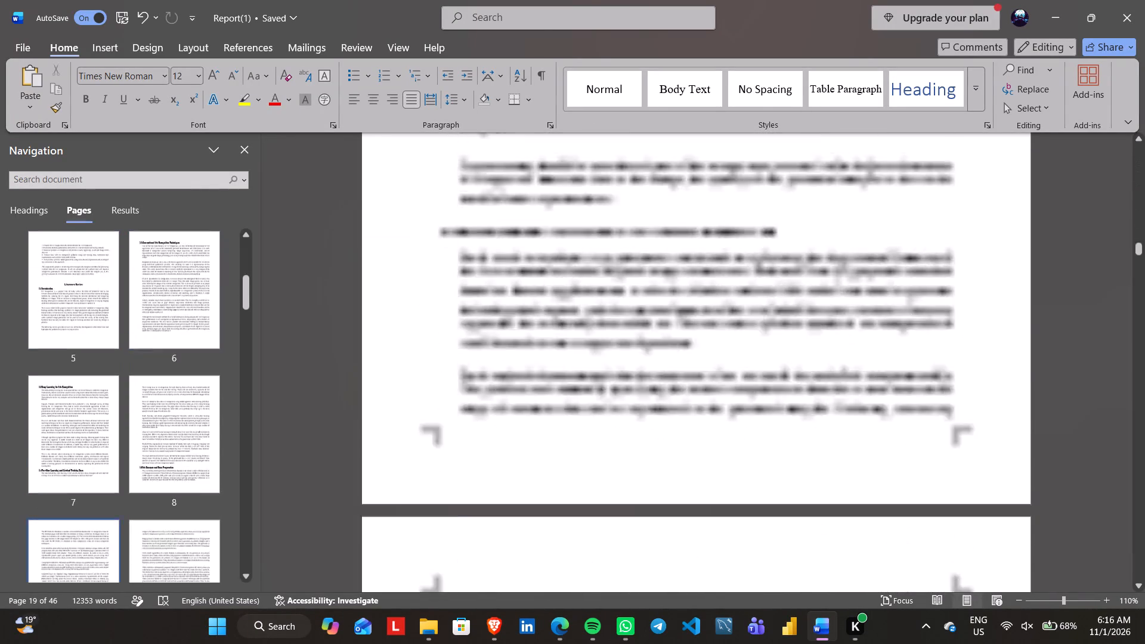
scroll(675, 323, down, 8)
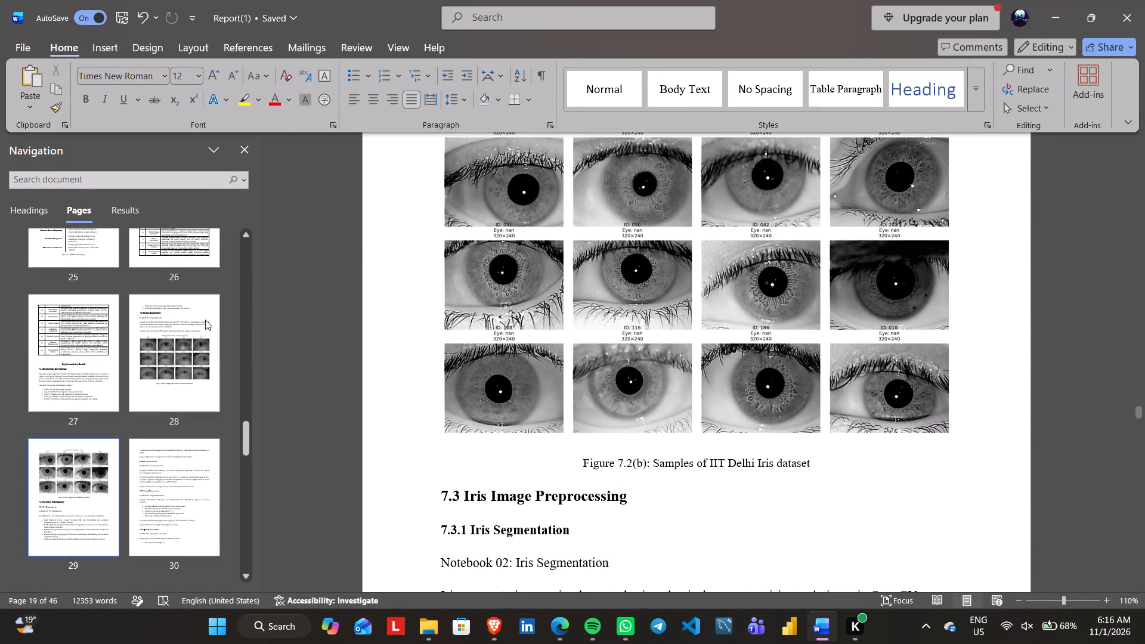
scroll(205, 320, up, 5)
scroll(199, 320, down, 1)
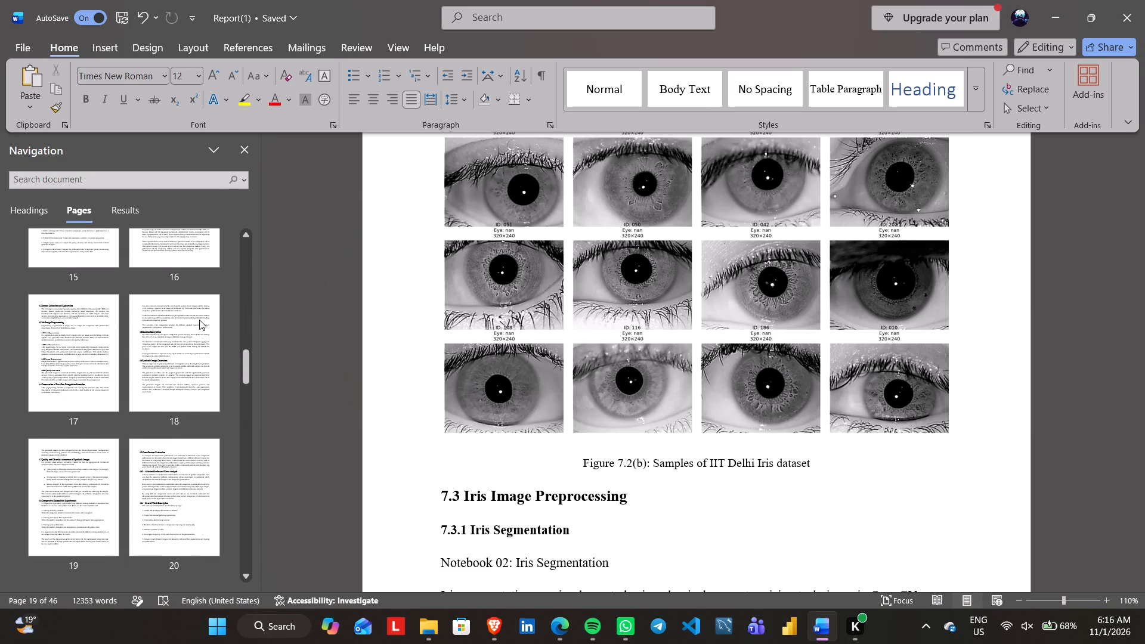
scroll(199, 320, down, 1)
click(172, 310)
scroll(543, 492, down, 5)
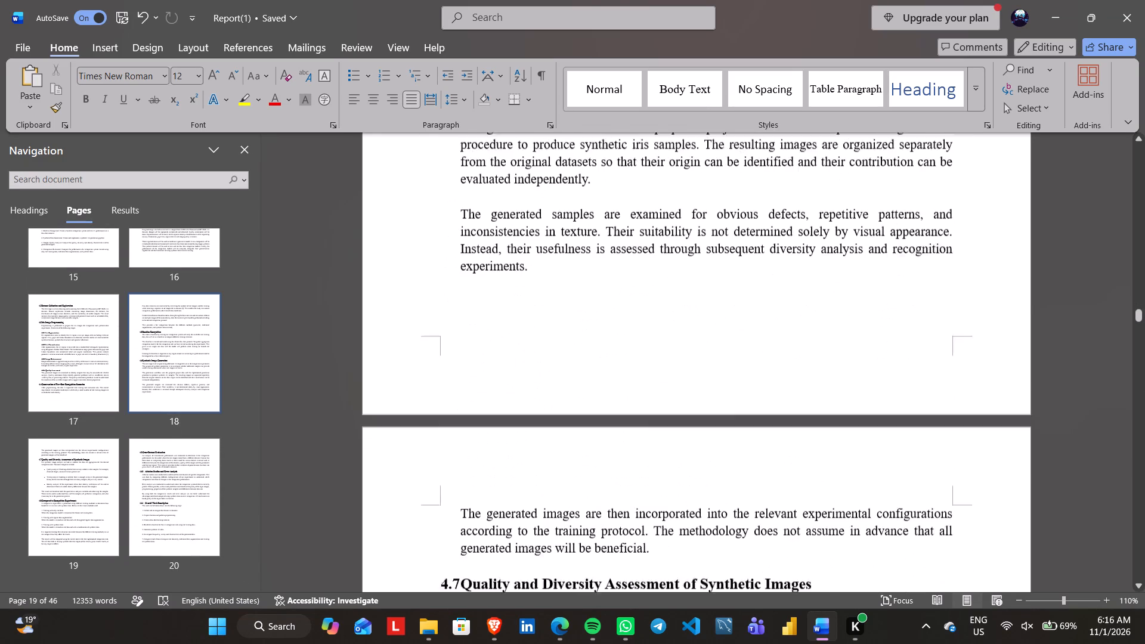
scroll(543, 492, down, 2)
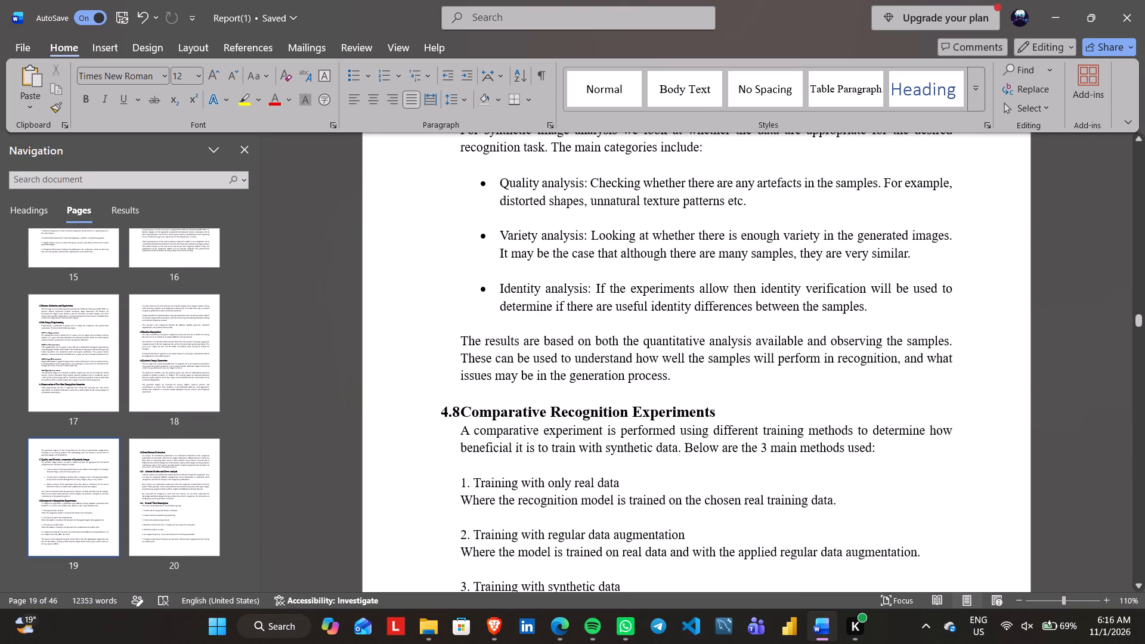
scroll(543, 492, down, 2)
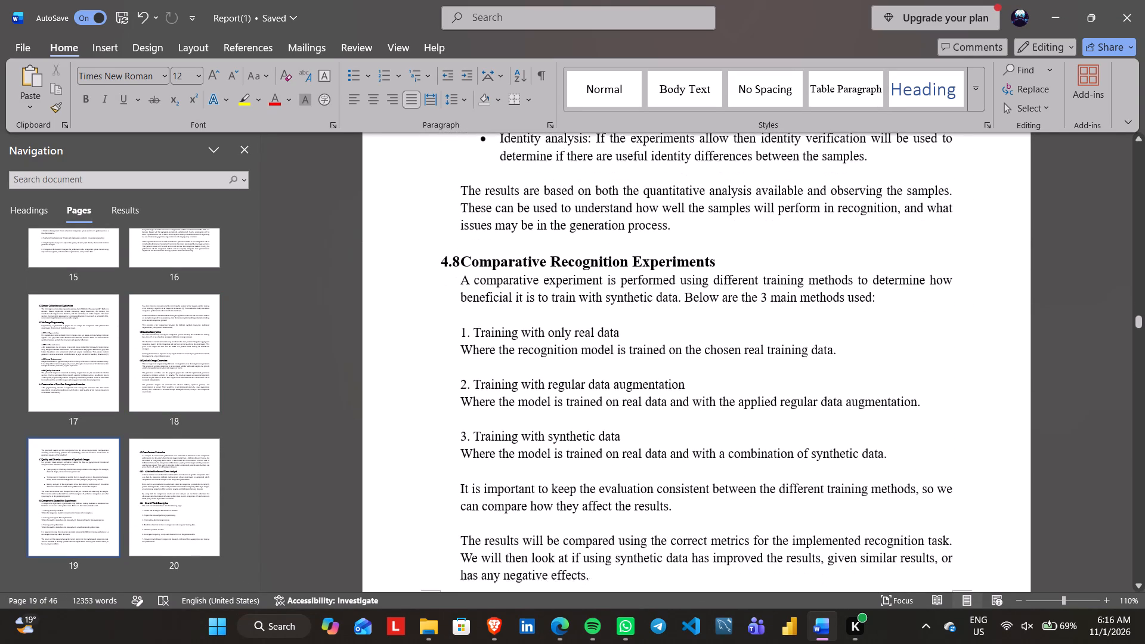
scroll(543, 492, down, 1)
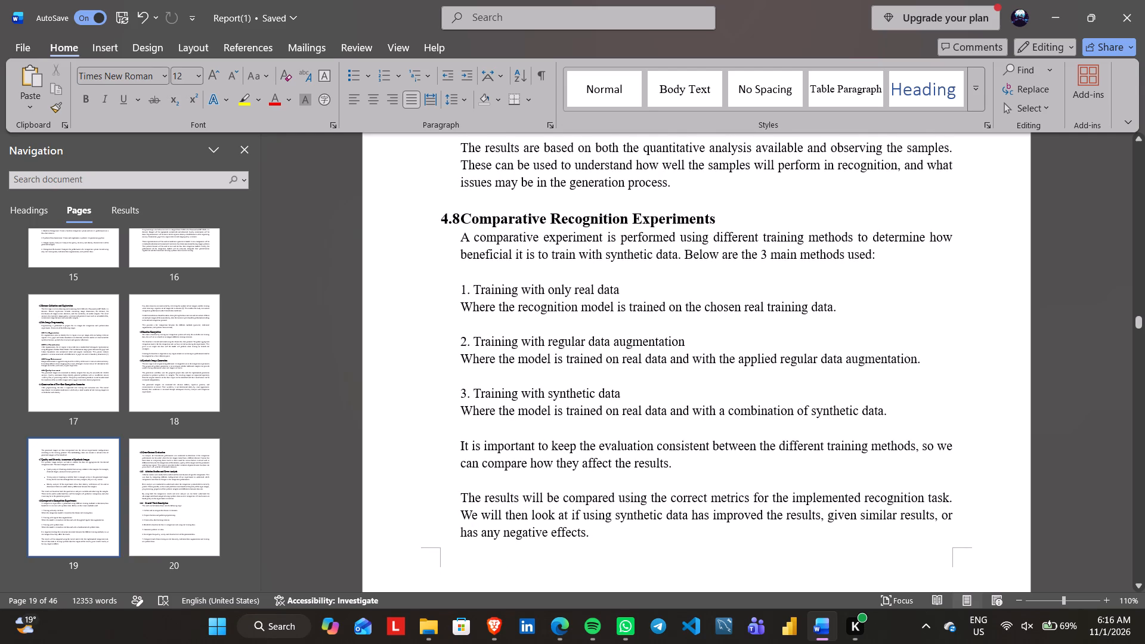
scroll(543, 492, down, 2)
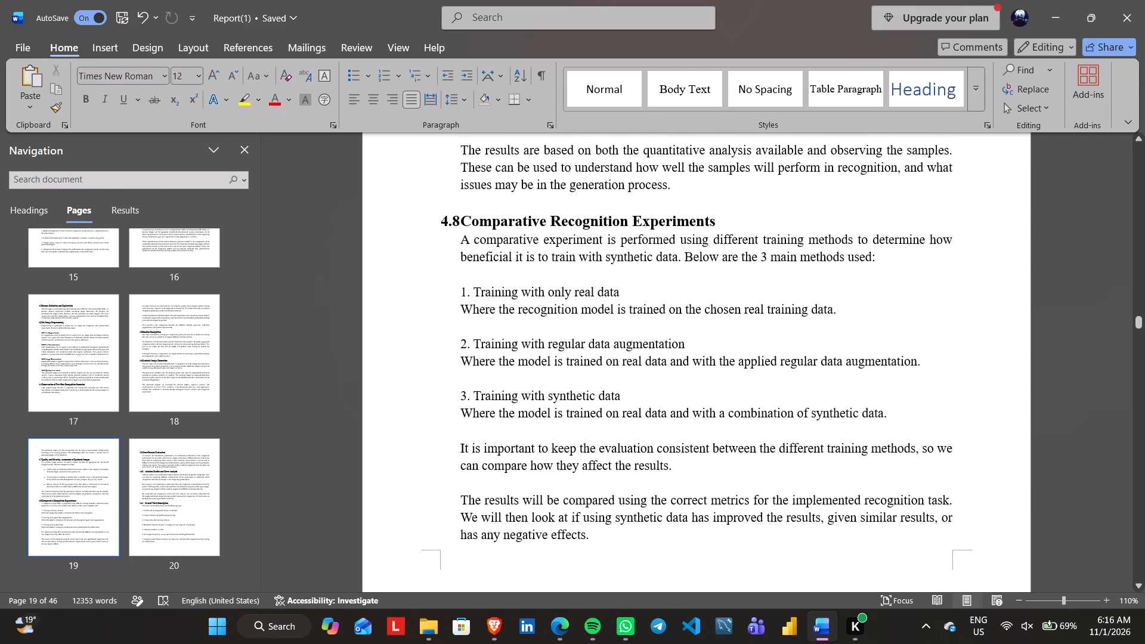
scroll(543, 492, down, 2)
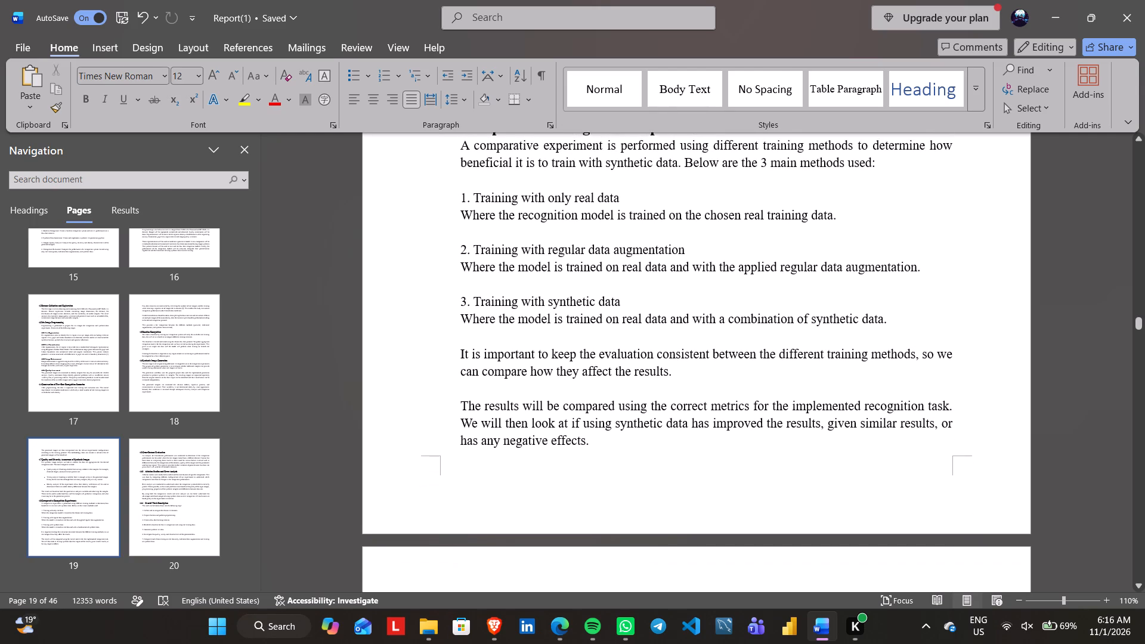
scroll(543, 492, down, 2)
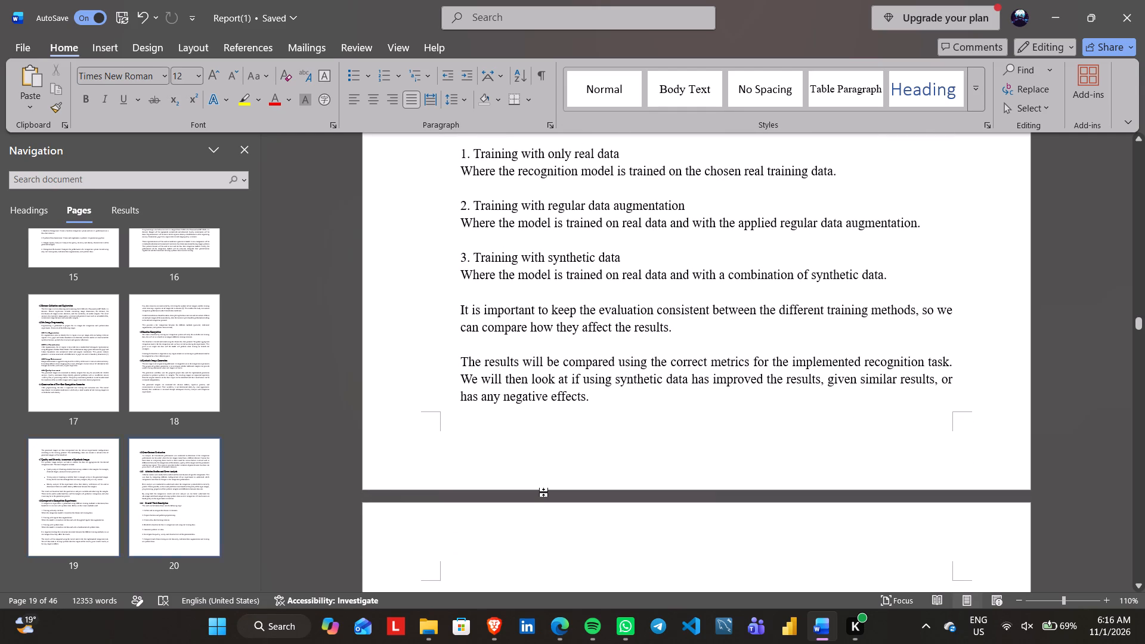
scroll(543, 492, down, 1)
Remove the blank line above the 4.9 Cross-Dataset Evaluation heading at the top of page 20.
scroll(543, 492, down, 2)
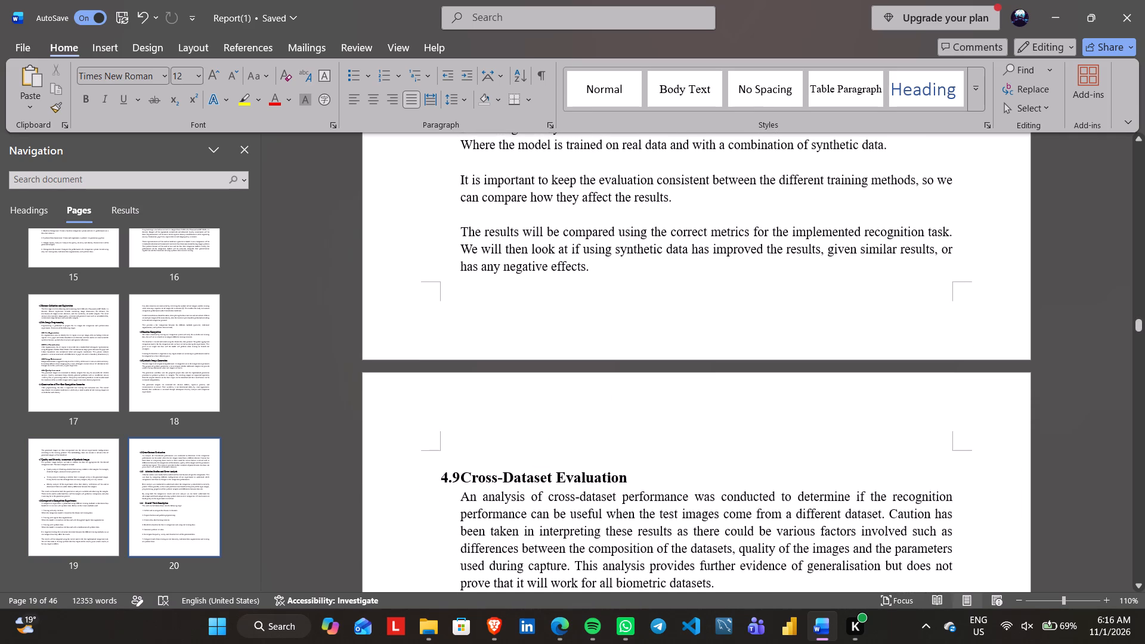
click(480, 456)
key(BackSpace)
key(BackSpace)
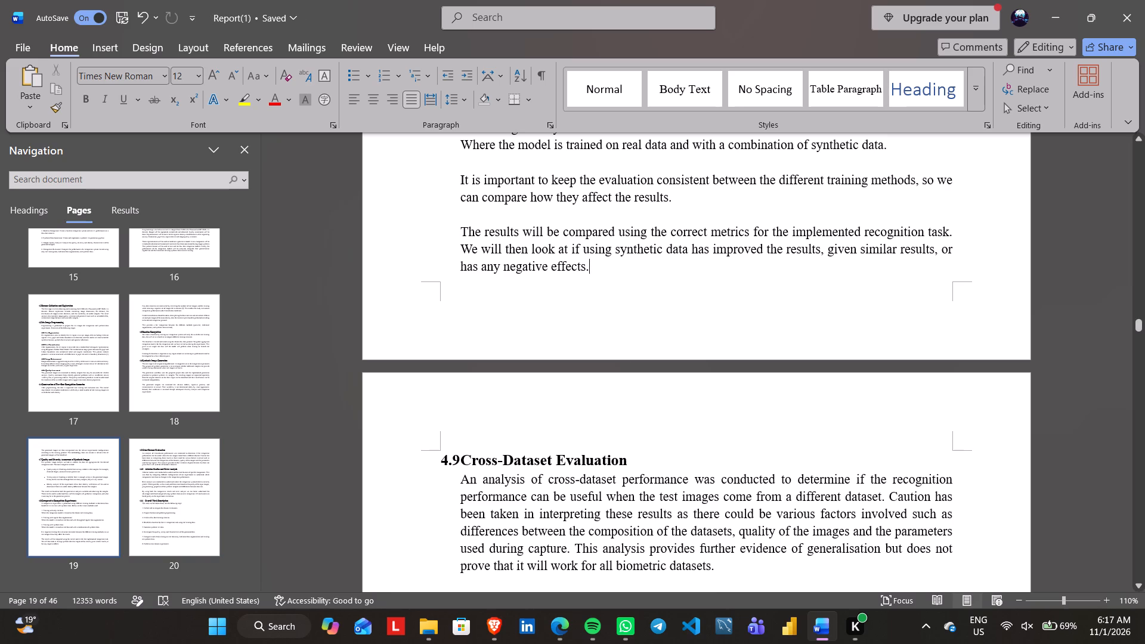
Merge the last two paragraphs of section 4.8 into one, with a space between "affect the results." and "The results will be compared".
click(700, 197)
key(Delete)
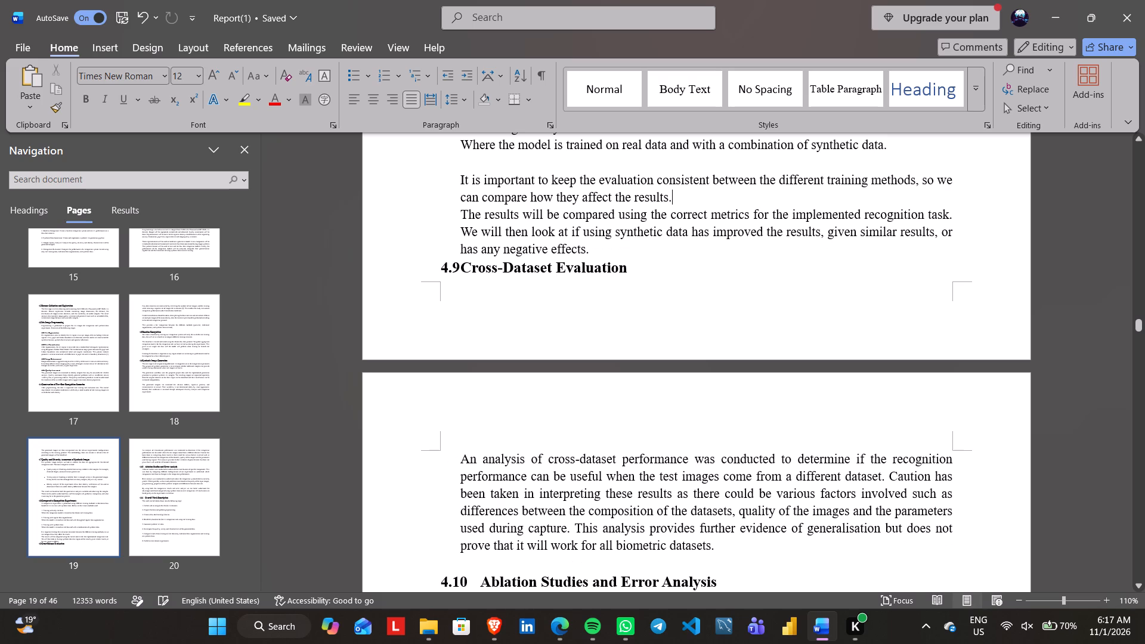
key(Delete)
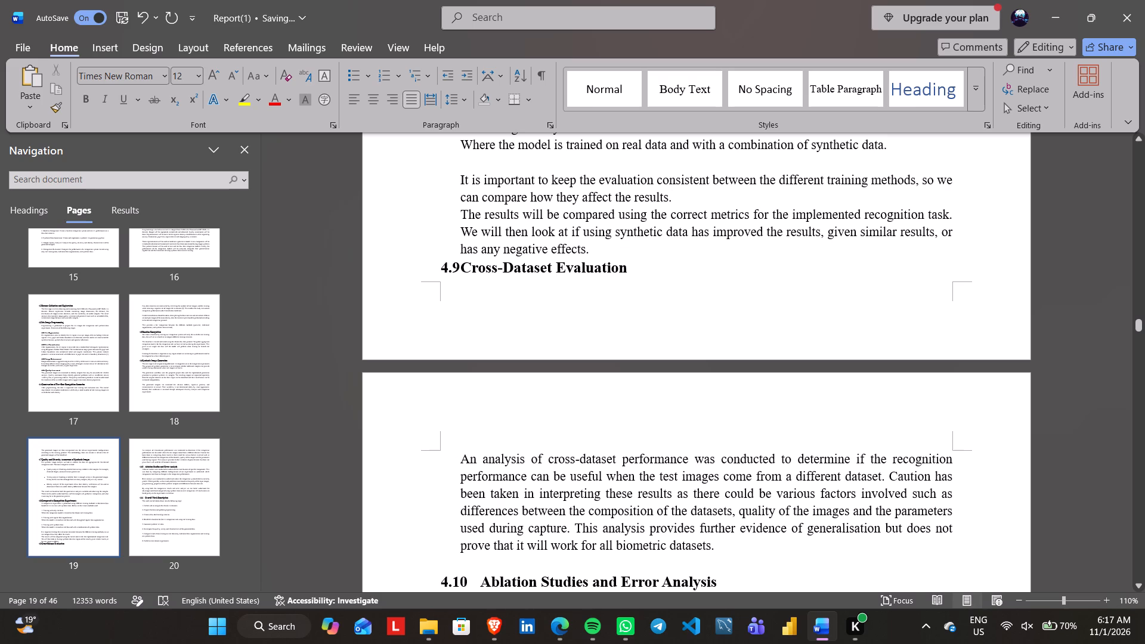
key(Delete)
key(space)
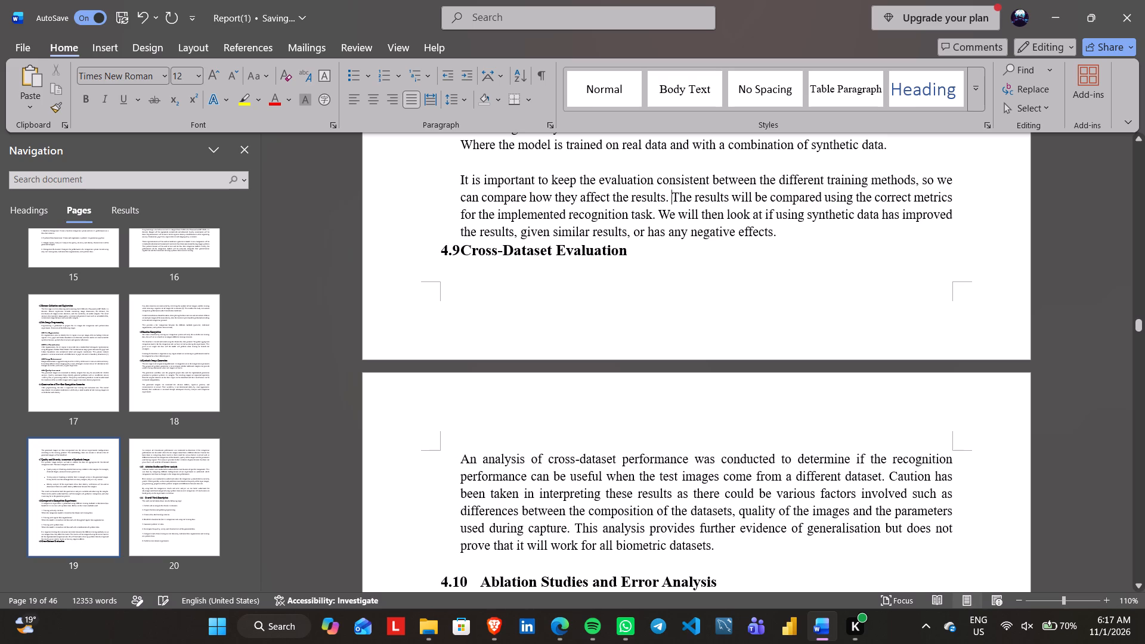
Insert two blank lines after the closing paragraph of section 4.8, before the 4.9 heading.
click(791, 231)
key(Return)
key(Return)
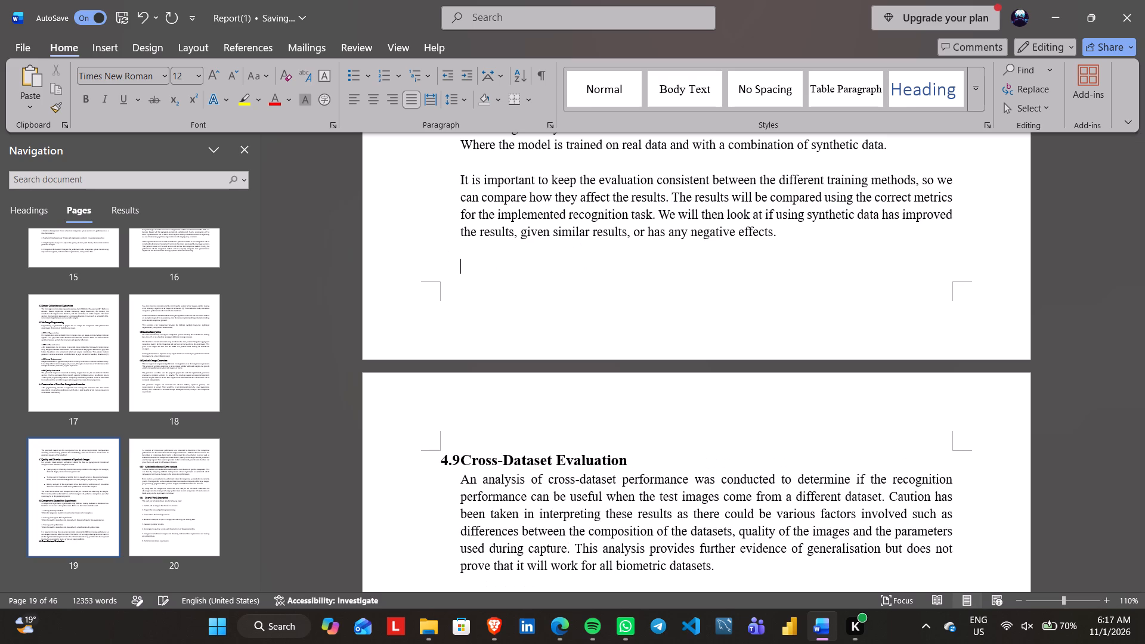
Read sections 4.9 and 4.10 on page 20, and look back through sections 4.8 to 4.5 for comparison.
scroll(803, 380, up, 1)
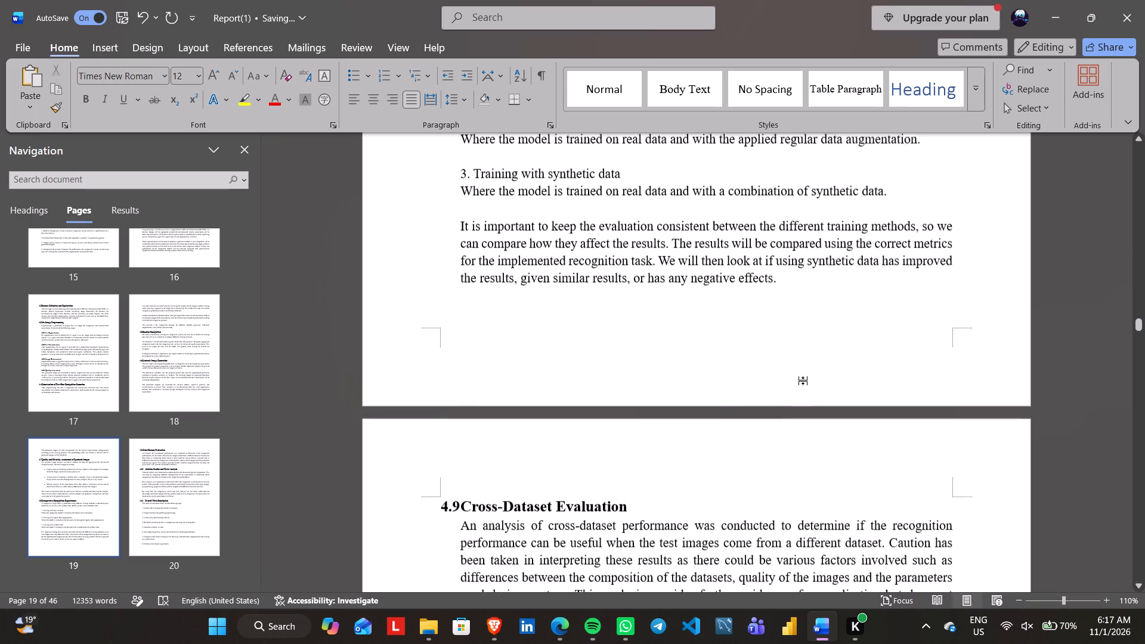
scroll(803, 380, up, 1)
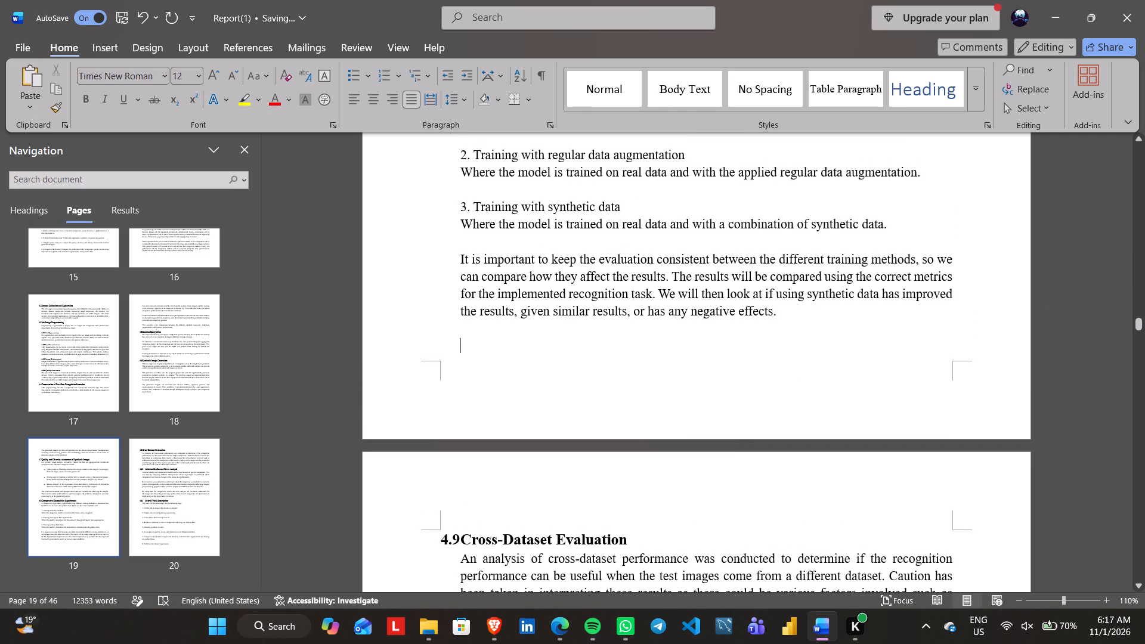
scroll(803, 380, down, 1)
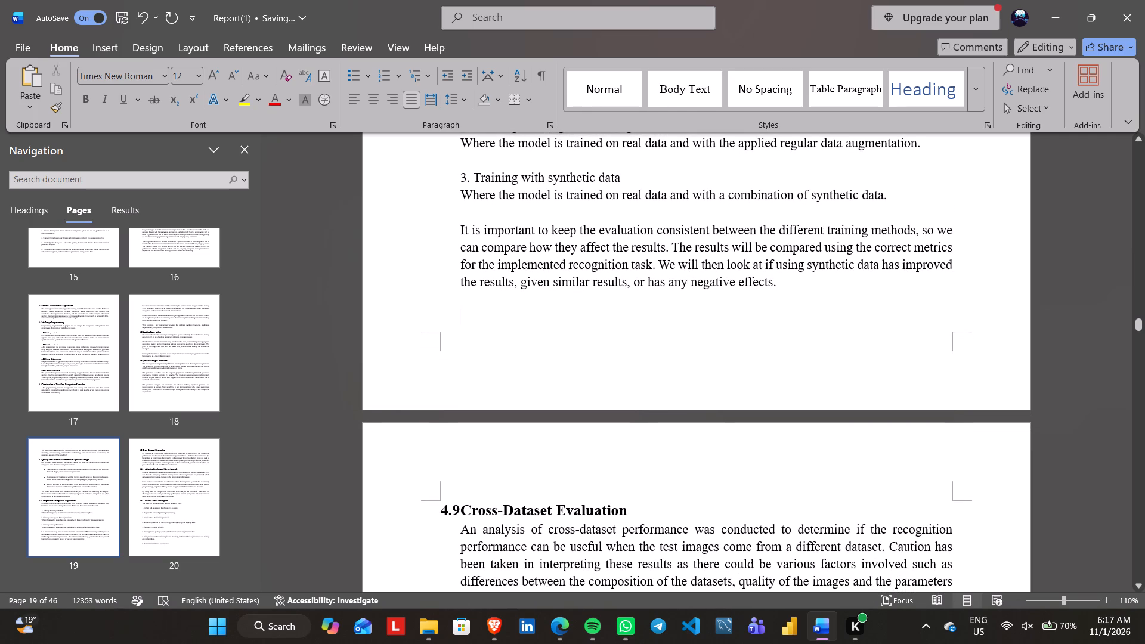
scroll(803, 380, down, 1)
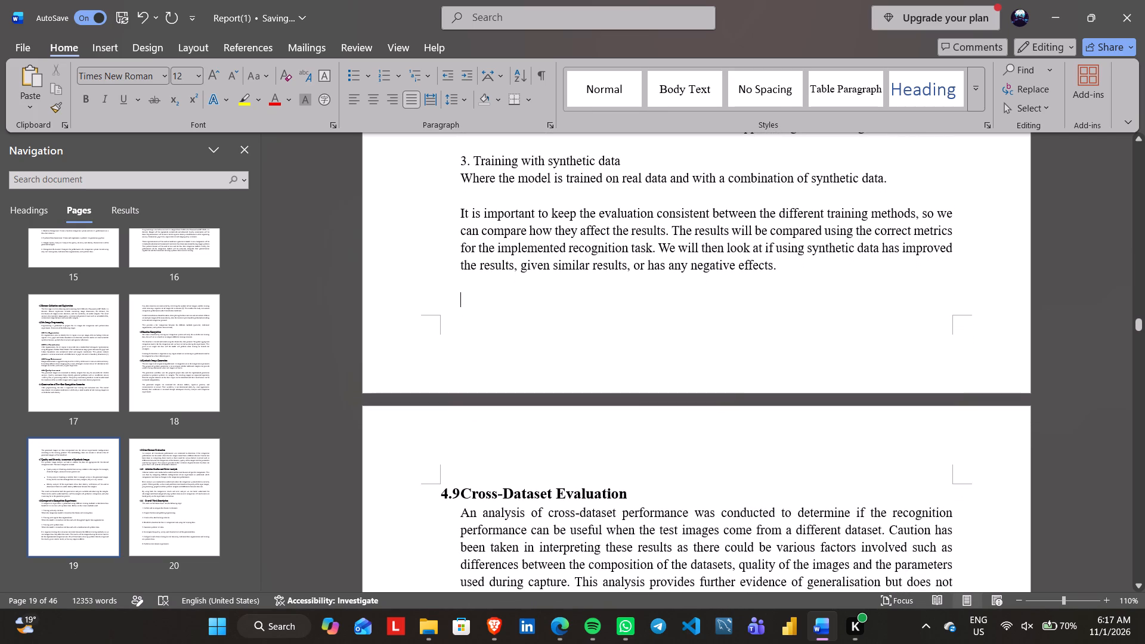
scroll(803, 380, down, 1)
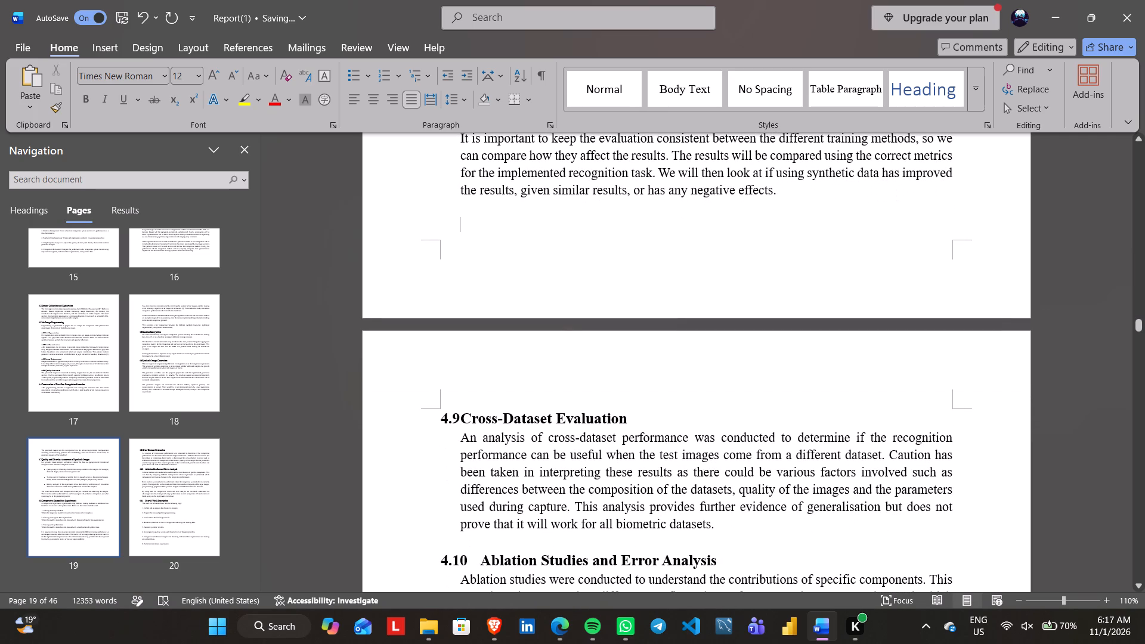
scroll(803, 380, down, 2)
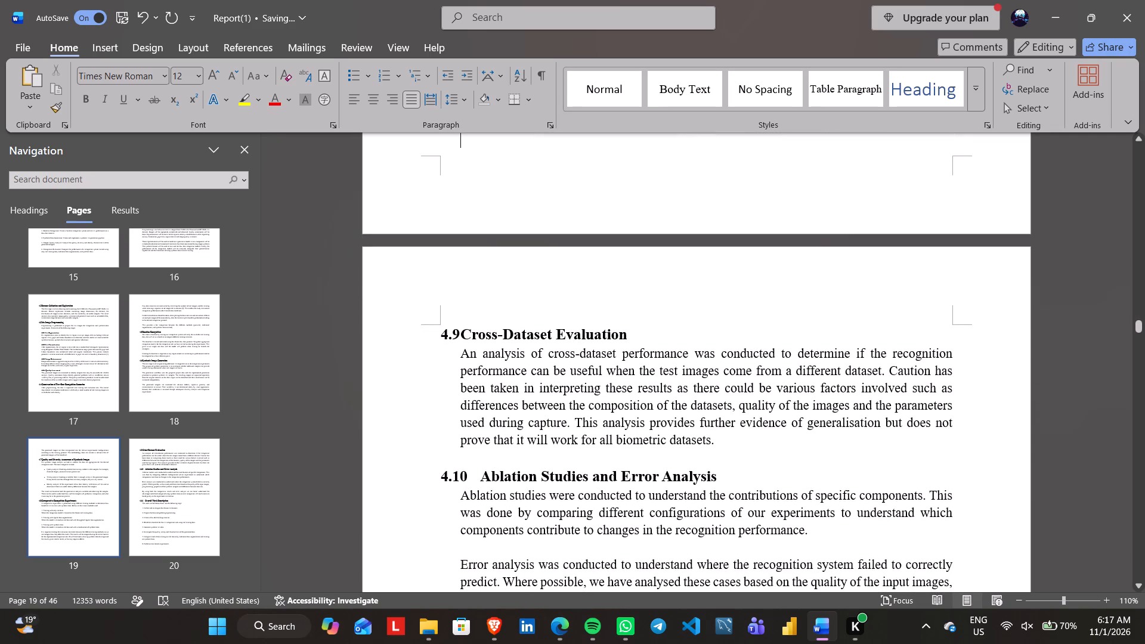
scroll(598, 348, down, 1)
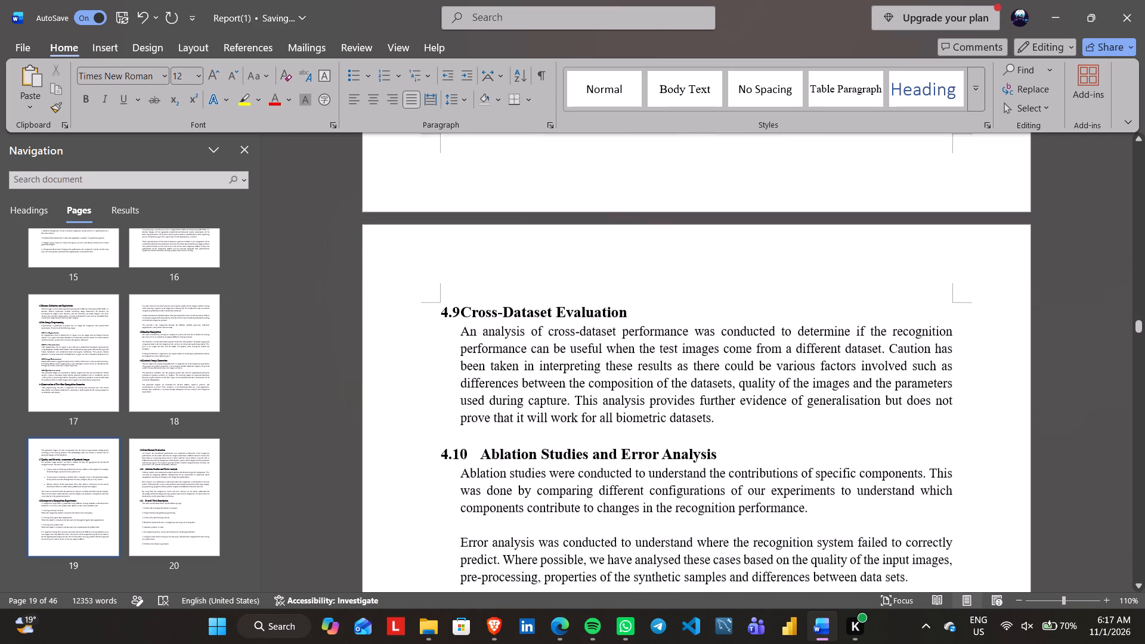
scroll(598, 348, down, 1)
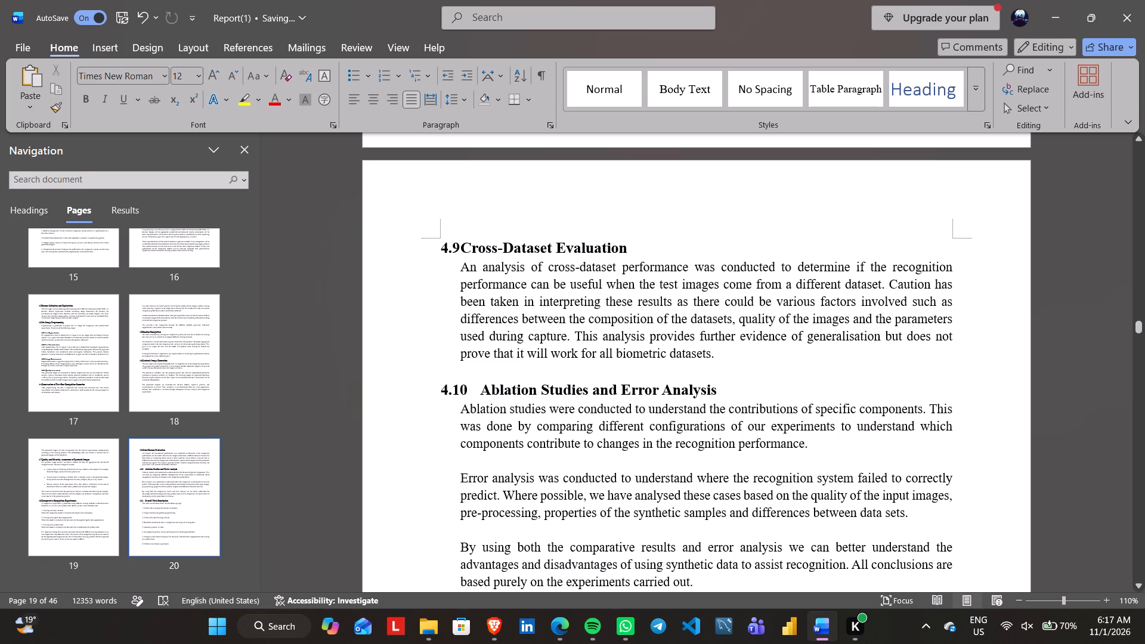
scroll(707, 266, up, 1)
scroll(708, 327, up, 1)
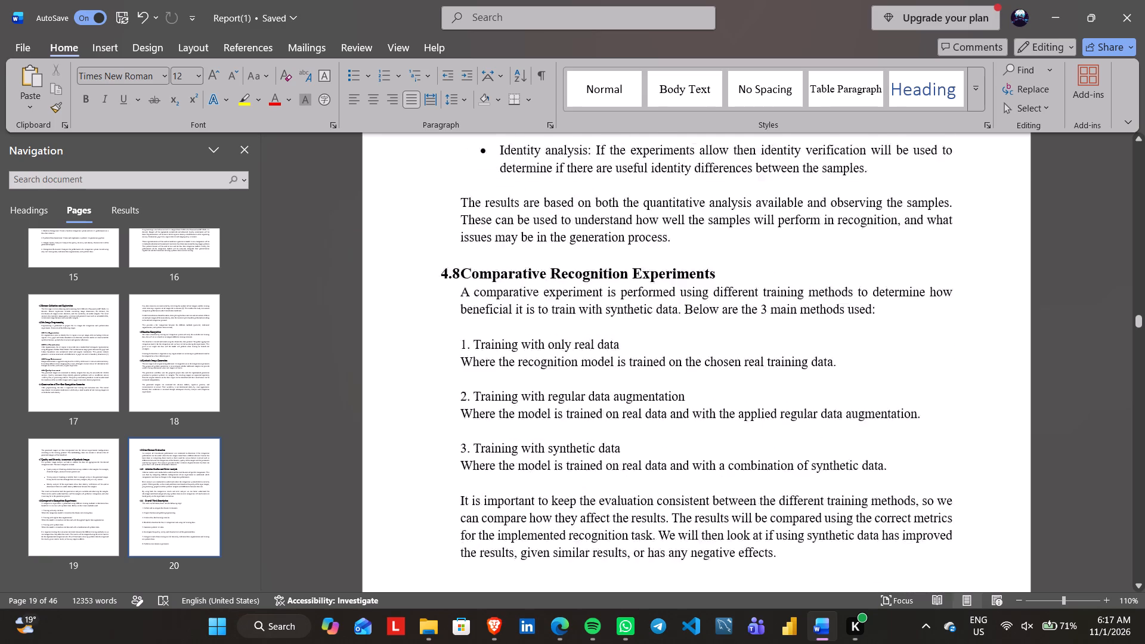
scroll(708, 327, up, 5)
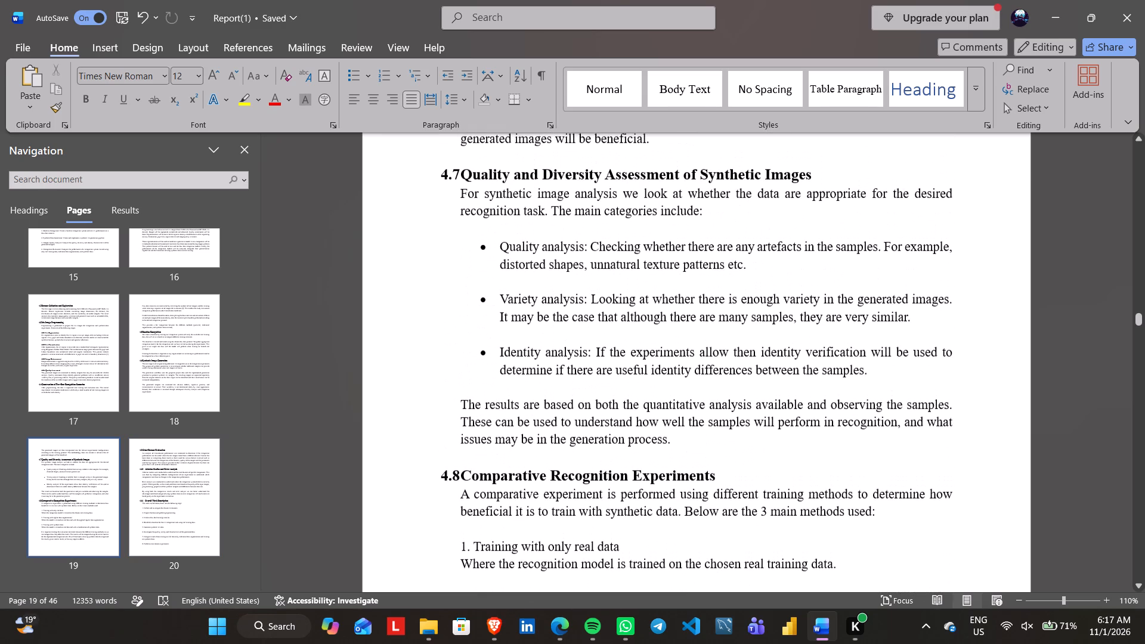
scroll(708, 327, up, 2)
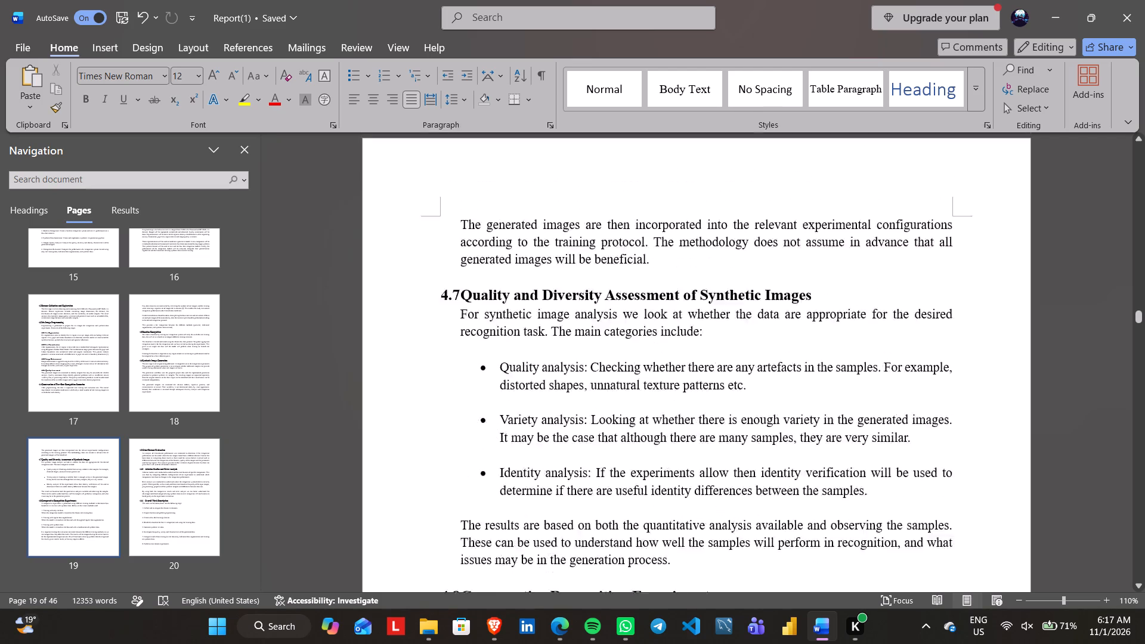
scroll(708, 327, up, 1)
Replace "was" with "will be" before "conducted" in the first sentence of section 4.9 Cross-Dataset Evaluation.
scroll(708, 327, down, 1)
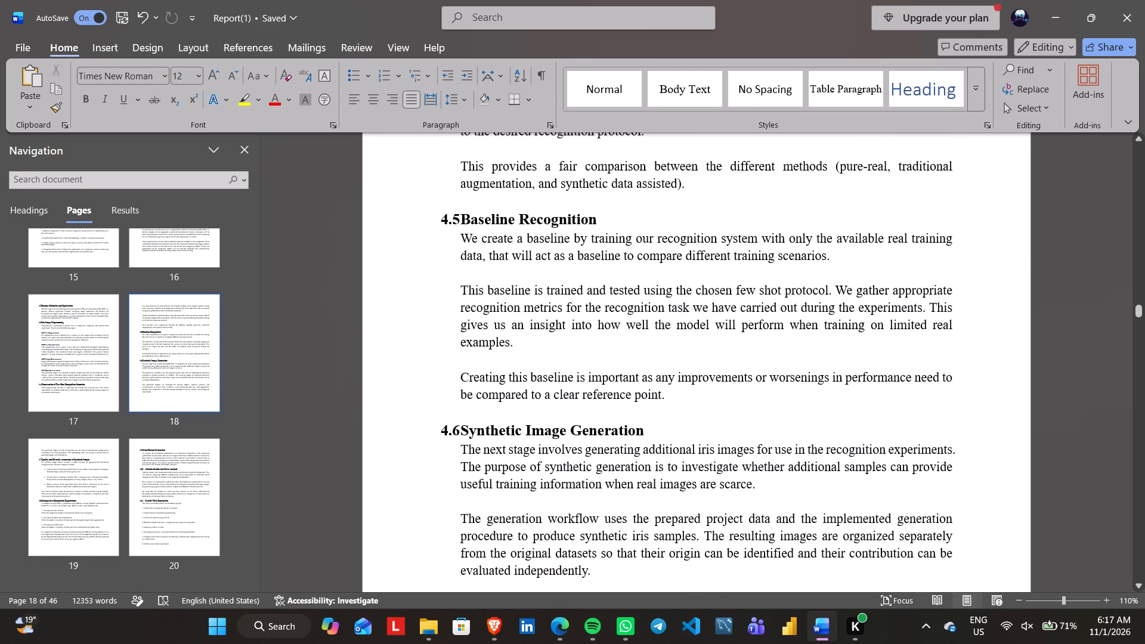
scroll(708, 327, down, 4)
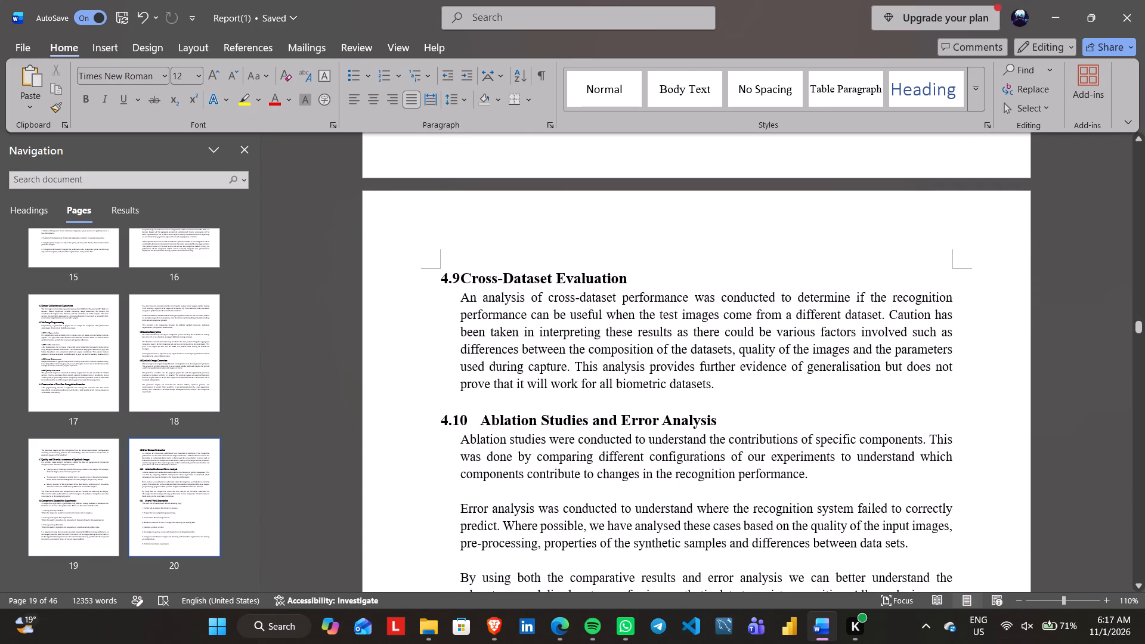
double_click(702, 294)
text(will be)
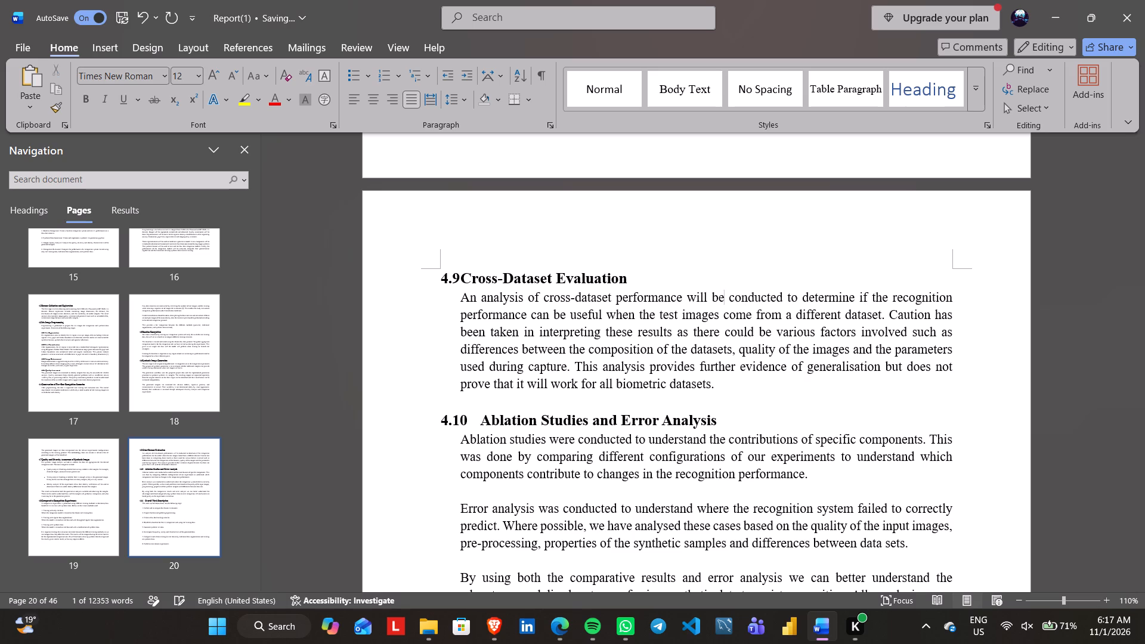
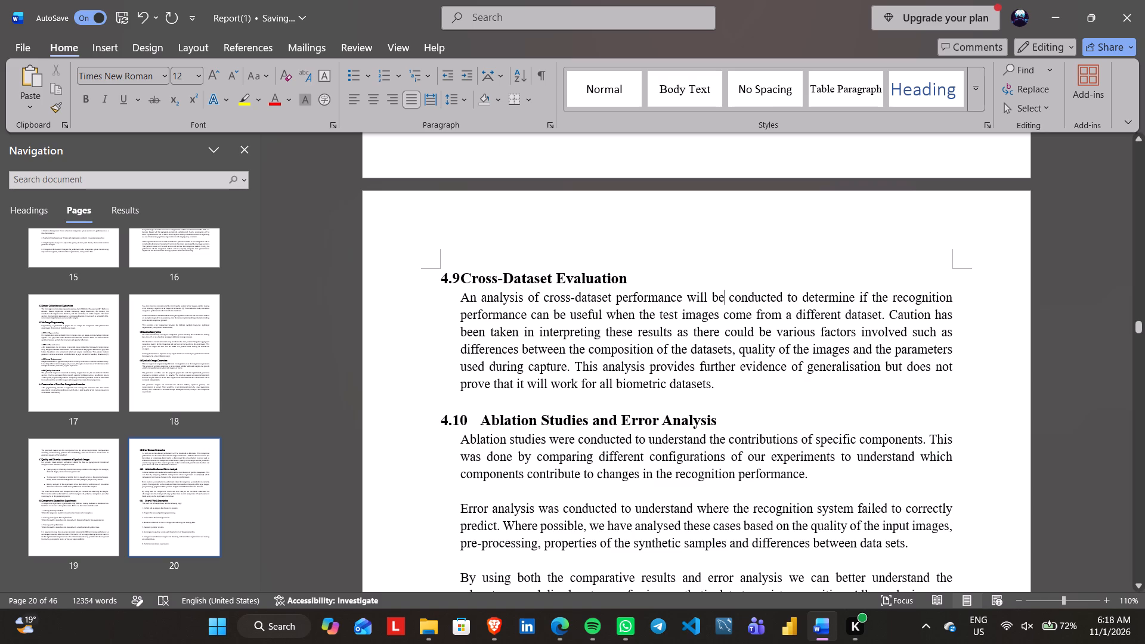
Change "has been taken" to "has to be taken" in the caution sentence of section 4.9 Cross-Dataset Evaluation.
click(462, 330)
text(to)
key(space)
key(Right)
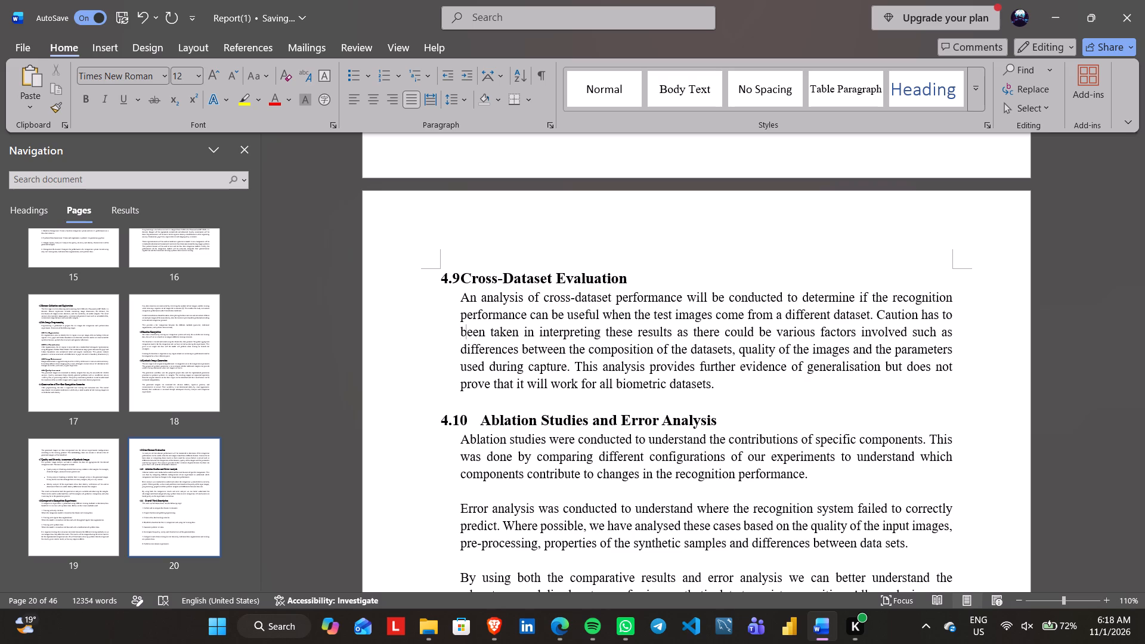
key(Right)
key(Right)
key(Delete)
key(BackSpace)
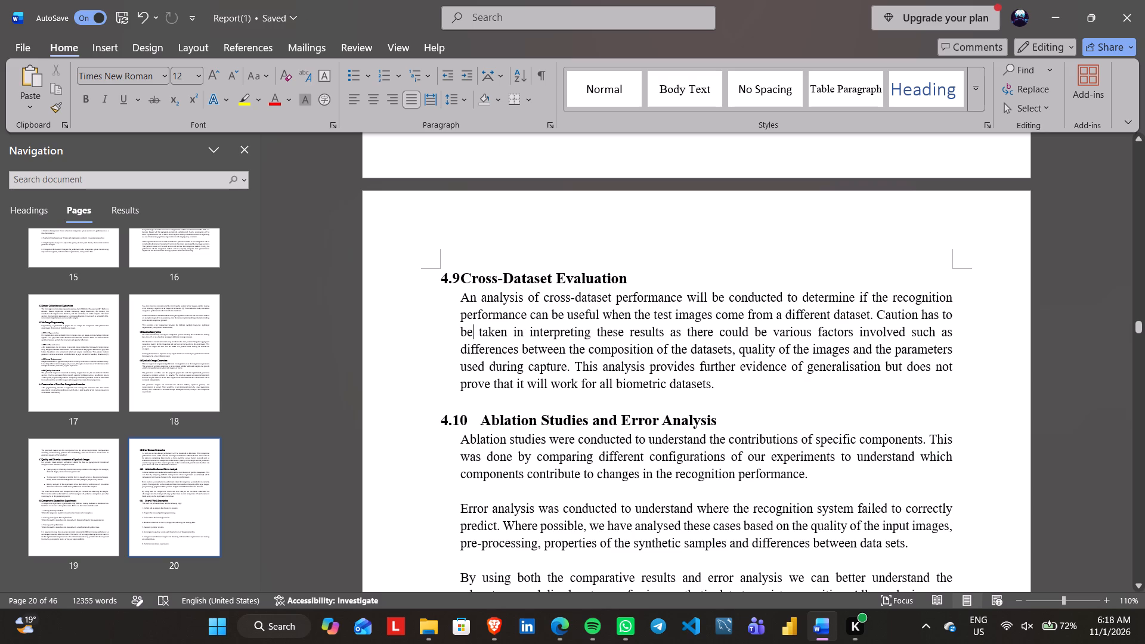
Read sections 4.9 to 4.11 on page 20, and look back through the earlier methodology sections to 4.2 for comparison.
scroll(667, 435, down, 1)
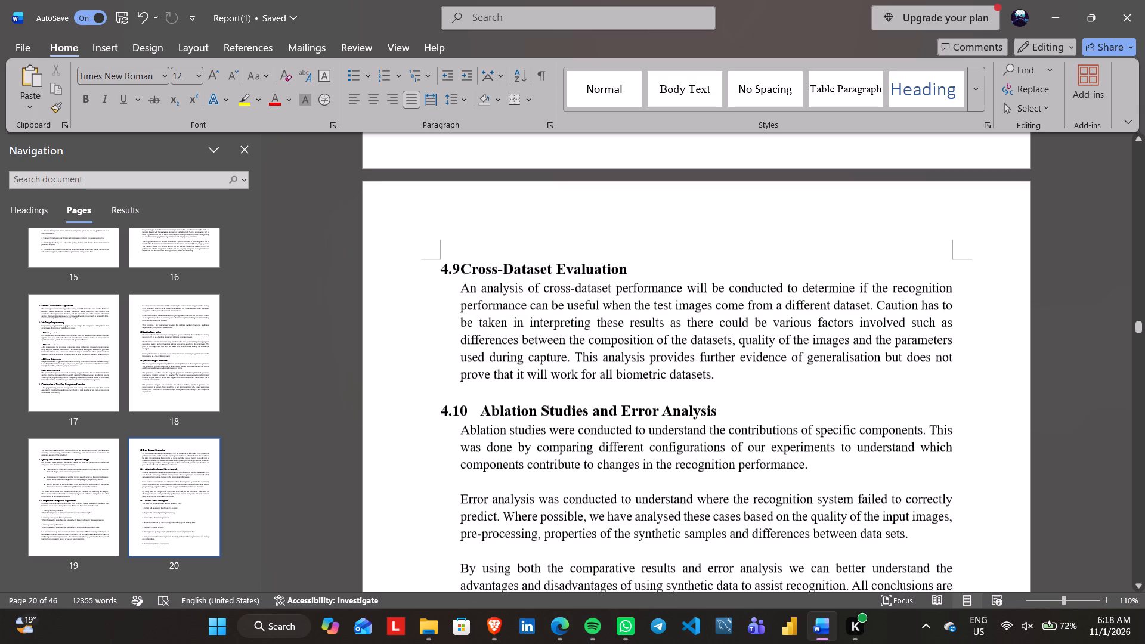
scroll(667, 435, down, 2)
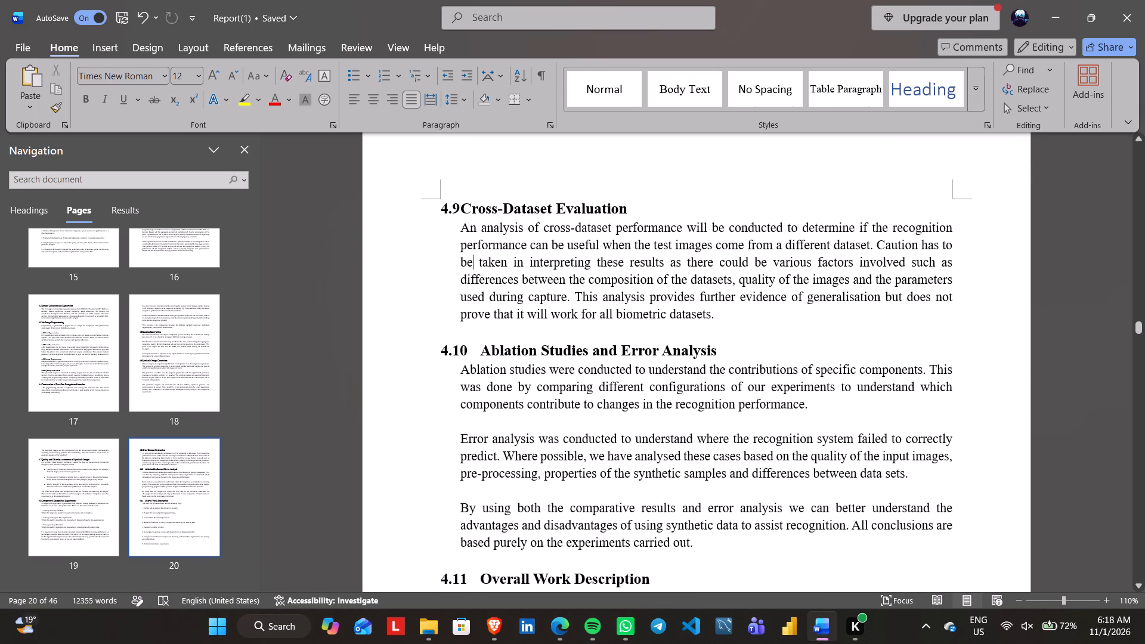
scroll(667, 435, down, 1)
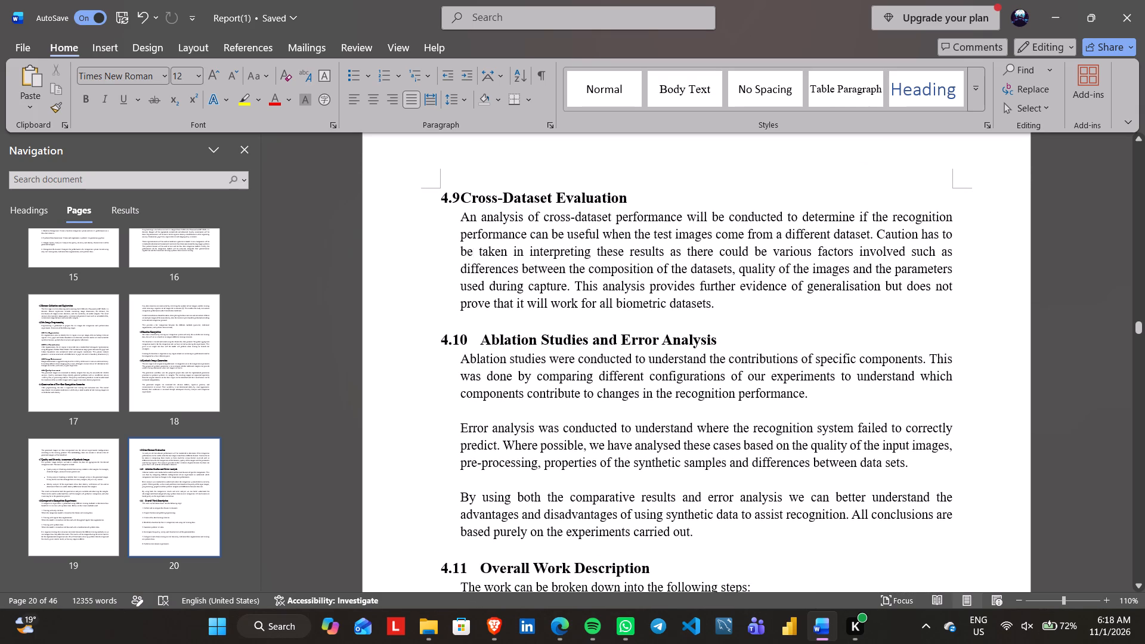
scroll(609, 404, down, 2)
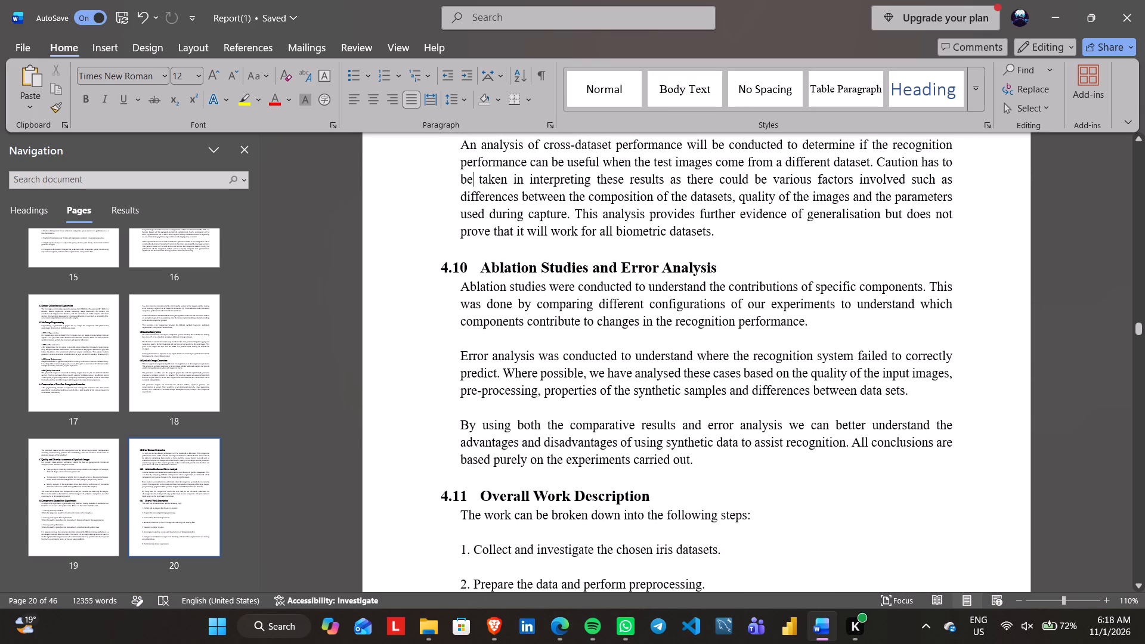
click(479, 264)
key(Left)
key(Right)
scroll(479, 264, down, 1)
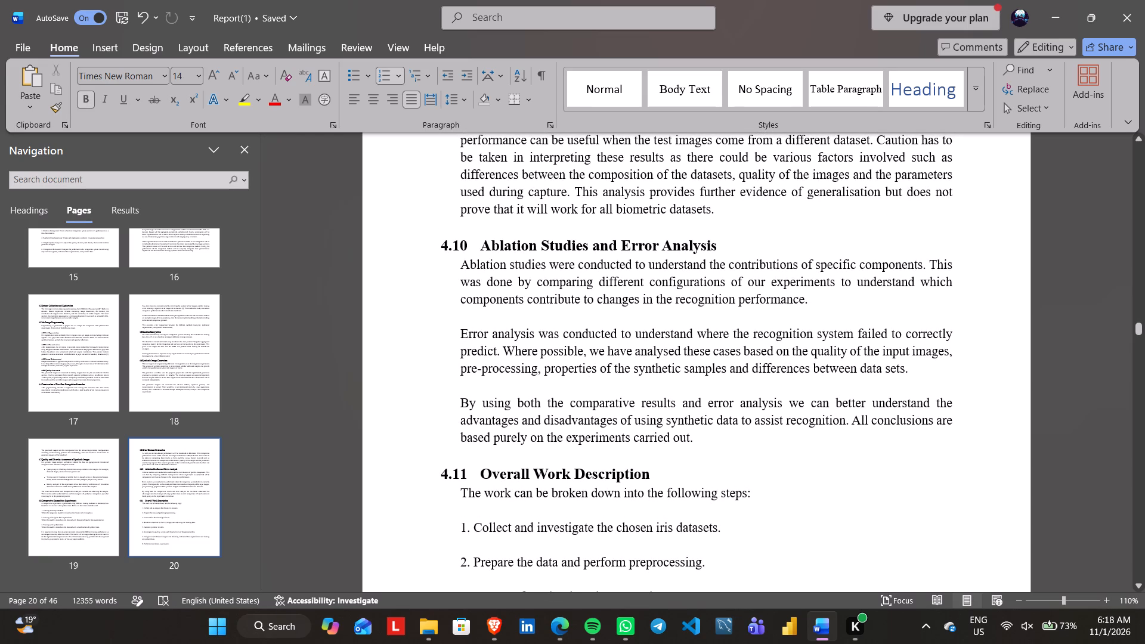
scroll(564, 265, up, 1)
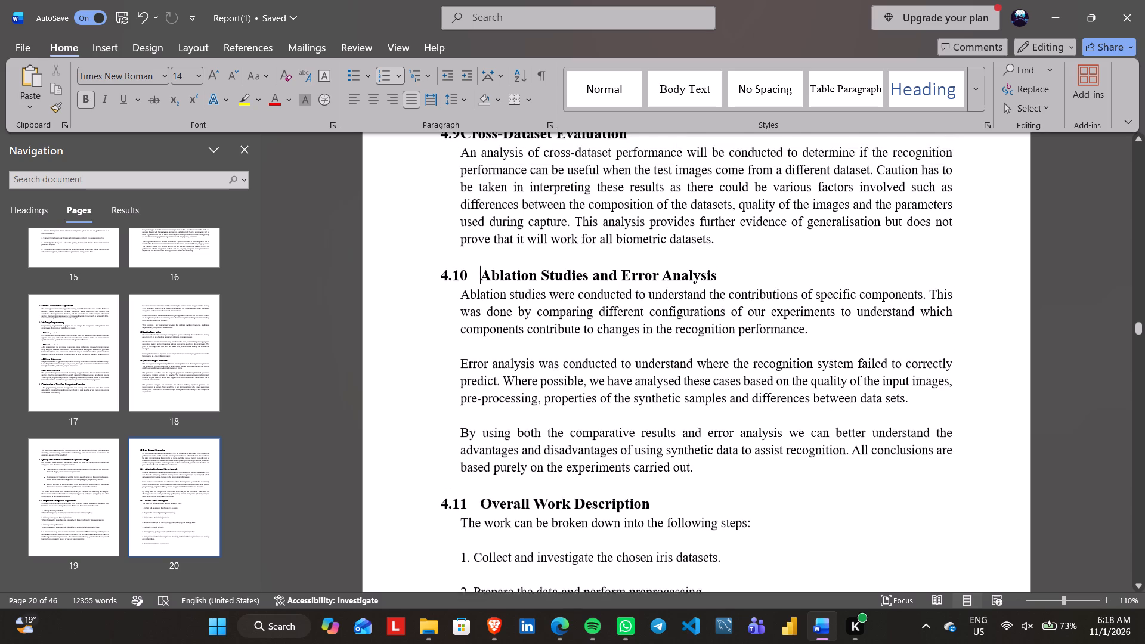
scroll(564, 265, up, 2)
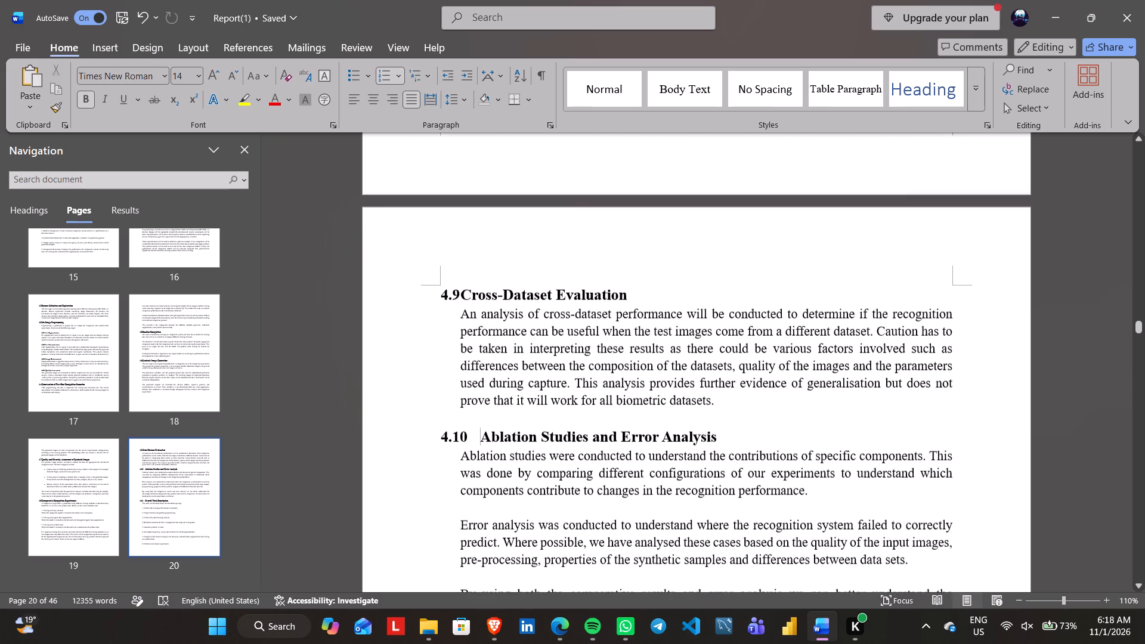
scroll(590, 375, up, 7)
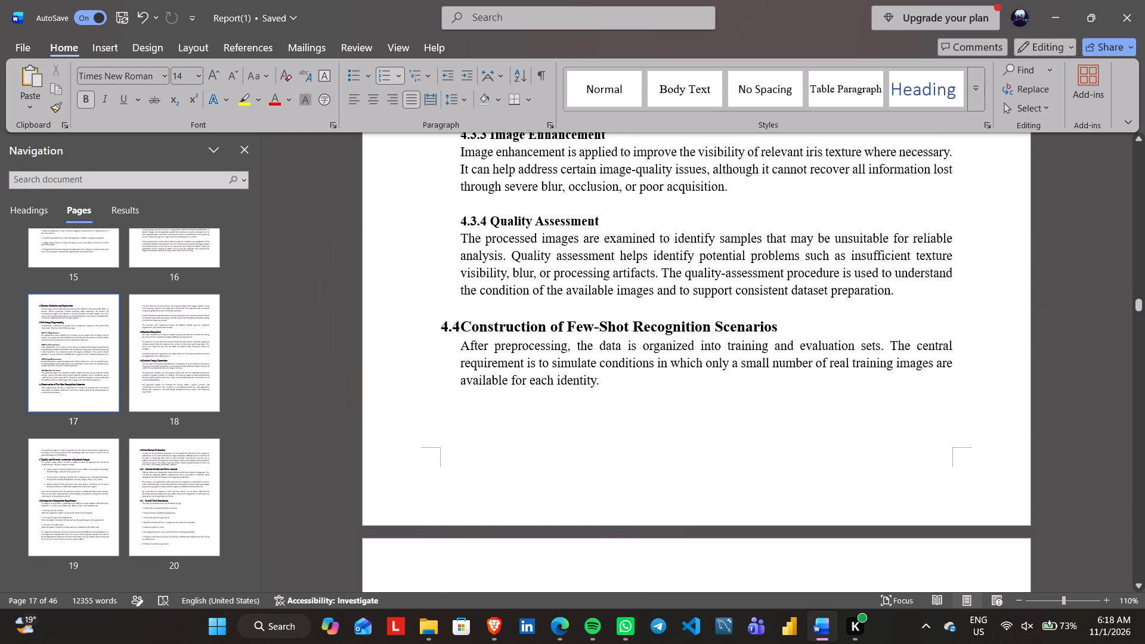
scroll(590, 375, up, 1)
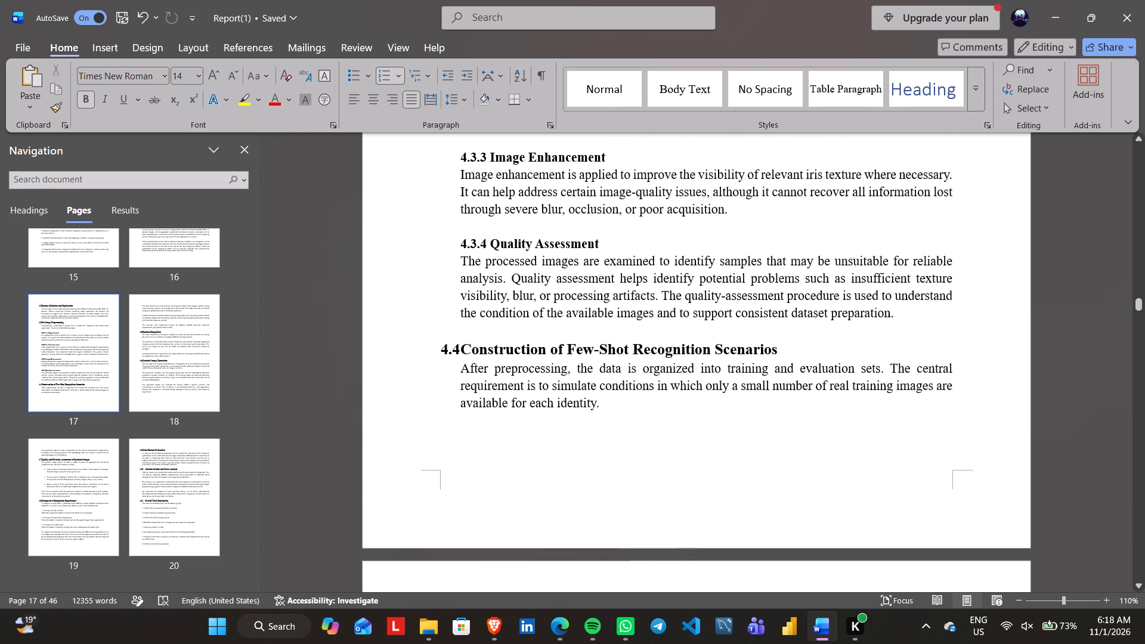
scroll(590, 375, up, 4)
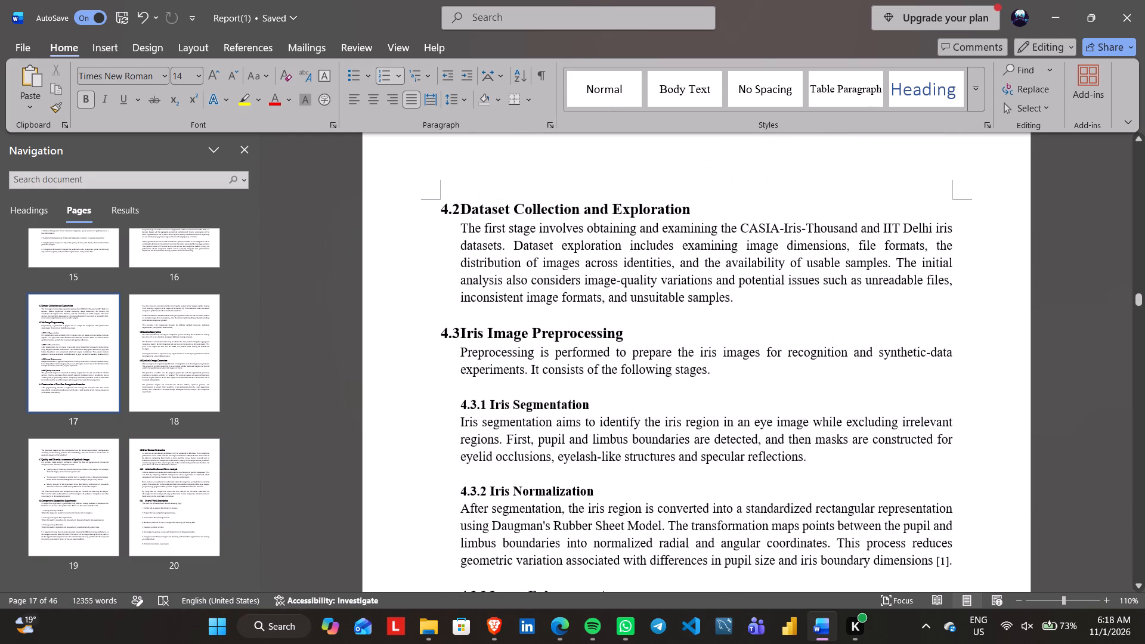
scroll(590, 375, down, 8)
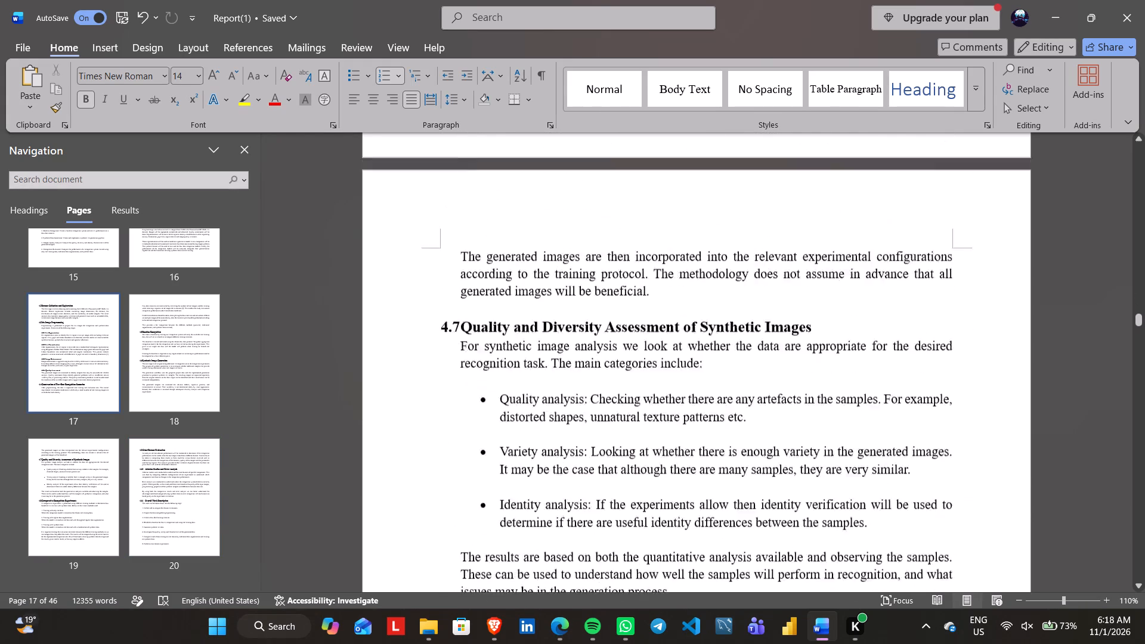
scroll(590, 375, down, 3)
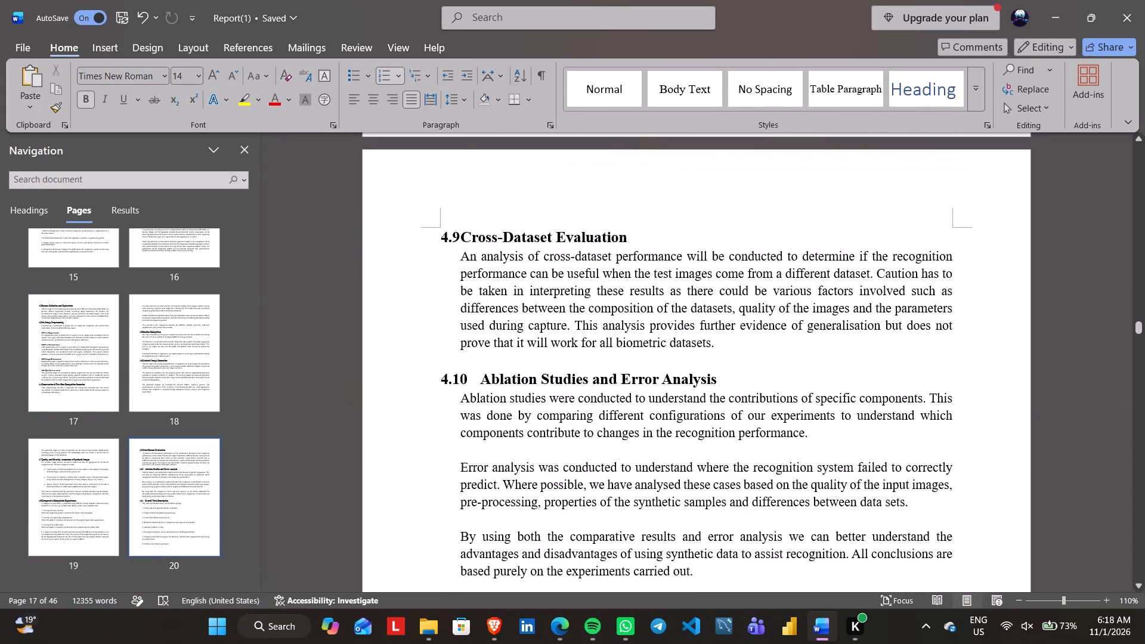
Replace "were" with "will be" before "conducted" in the first sentence of section 4.10 Ablation Studies and Error Analysis.
click(557, 400)
key(Delete)
key(Delete)
key(Delete)
text(ill be)
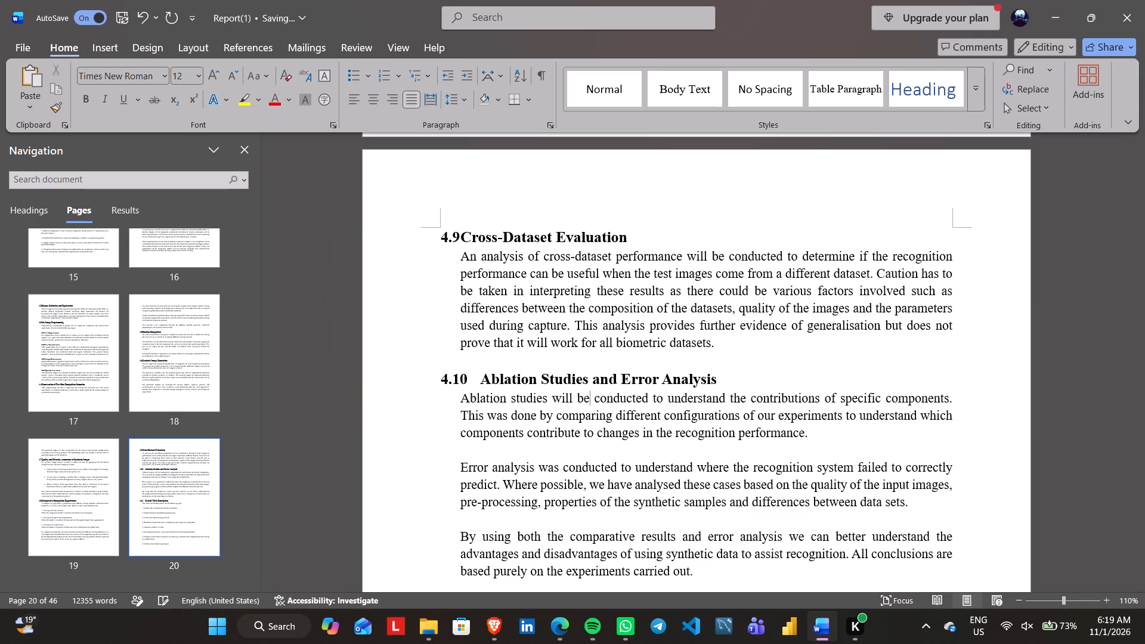
Change "This was done" to "This will be done" in the second sentence of section 4.10.
scroll(601, 397, down, 1)
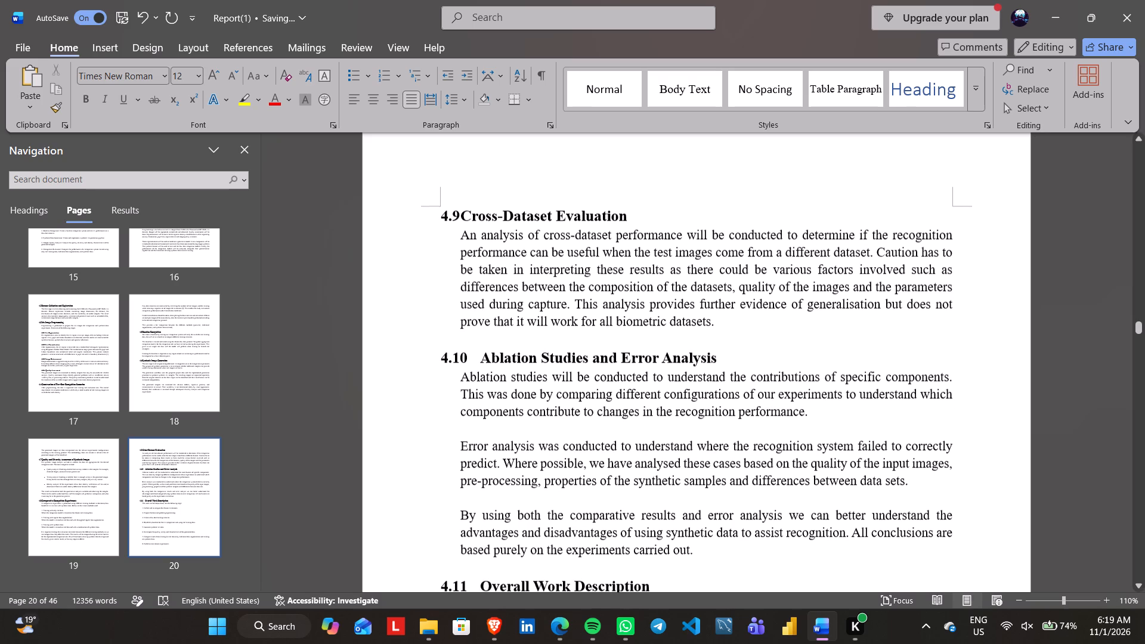
scroll(601, 397, down, 1)
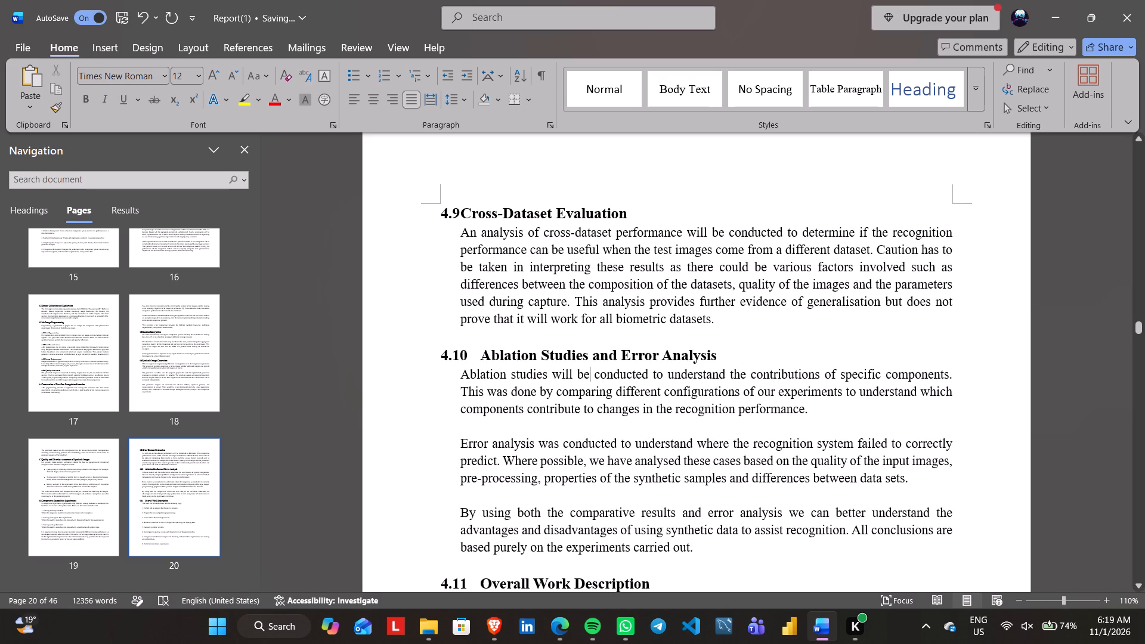
click(499, 392)
key(Delete)
key(BackSpace)
key(Delete)
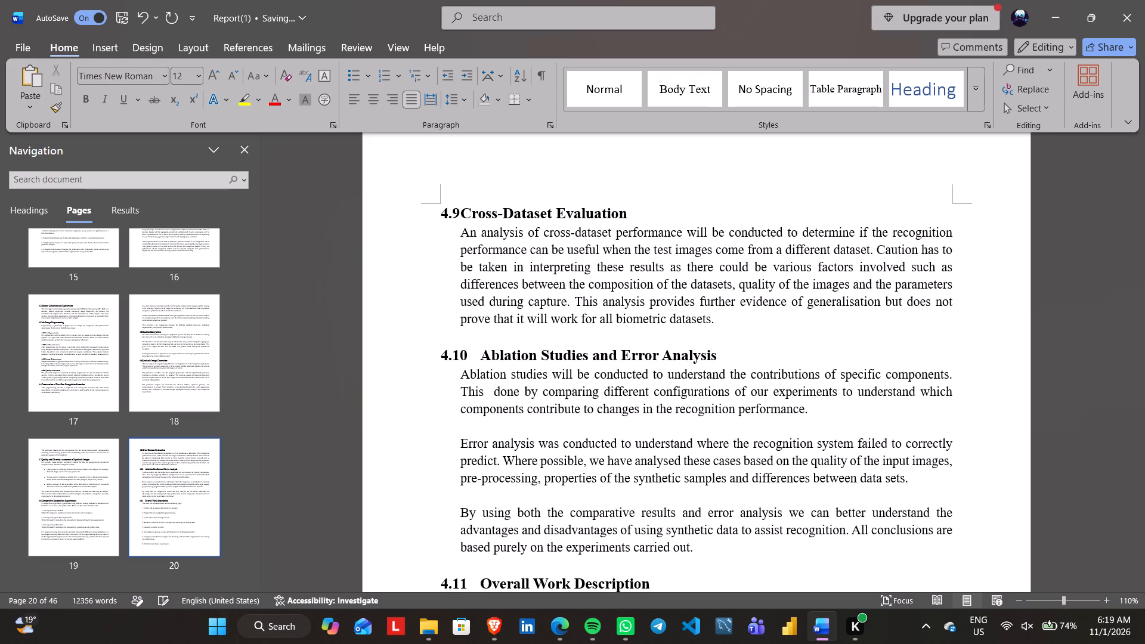
text(will)
key(space)
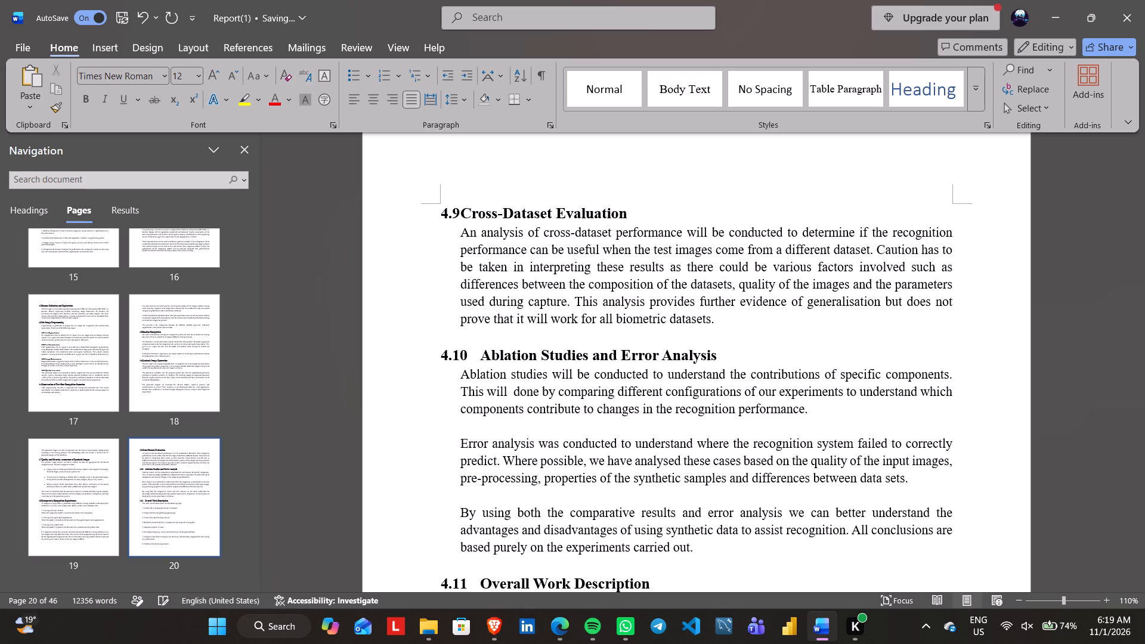
text(be)
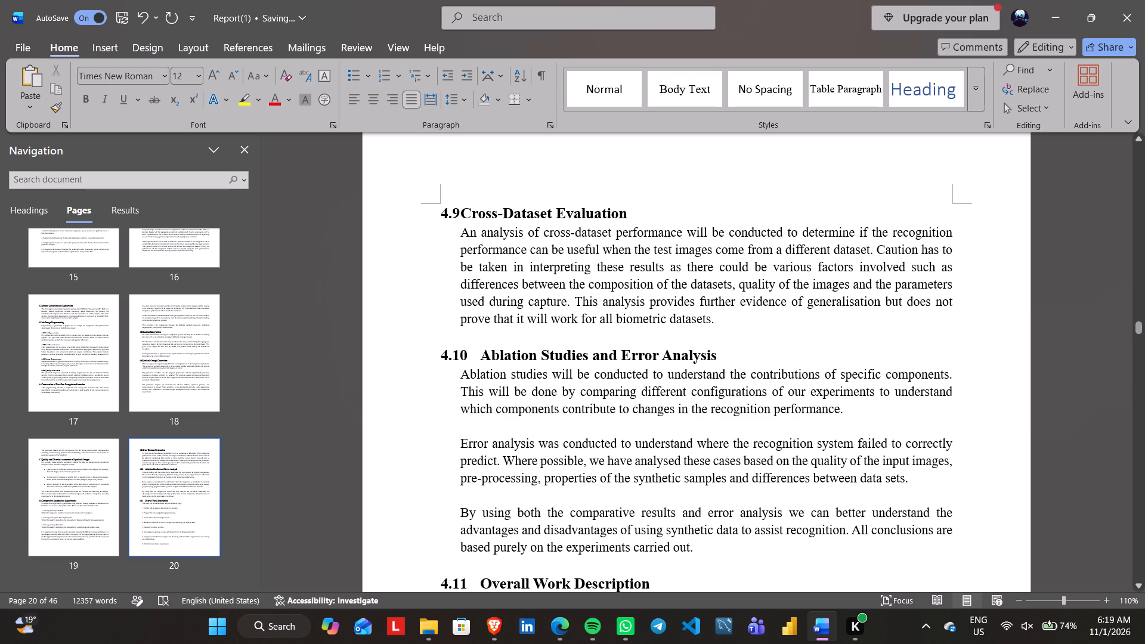
Replace "was" with "will be" in "Error analysis was conducted" at the start of section 4.10's second paragraph.
scroll(598, 529, down, 1)
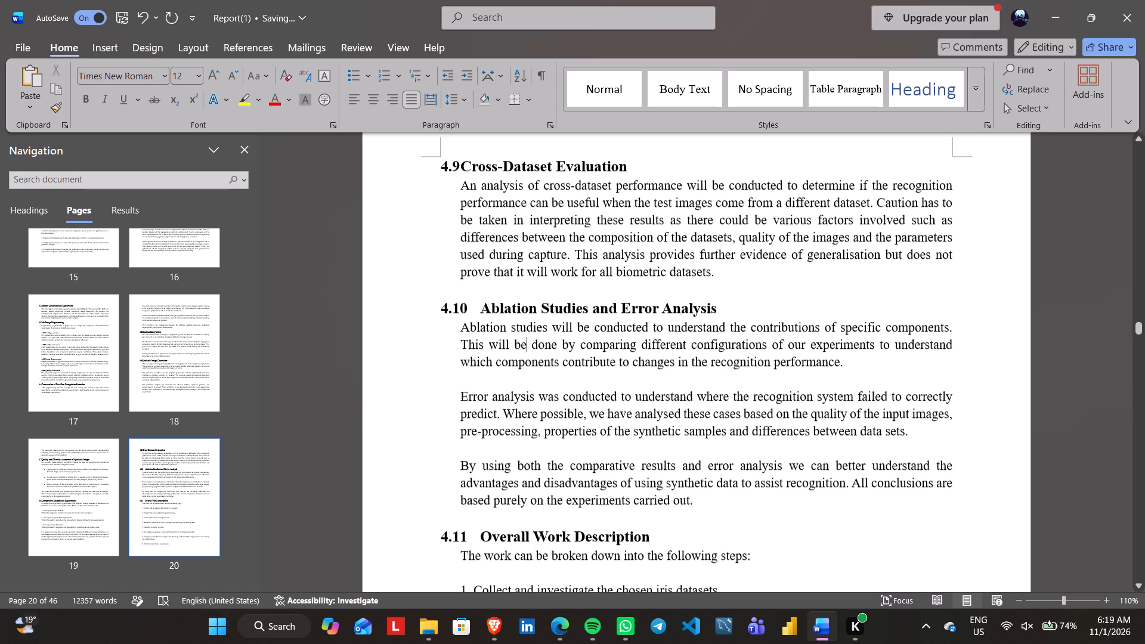
scroll(598, 529, down, 1)
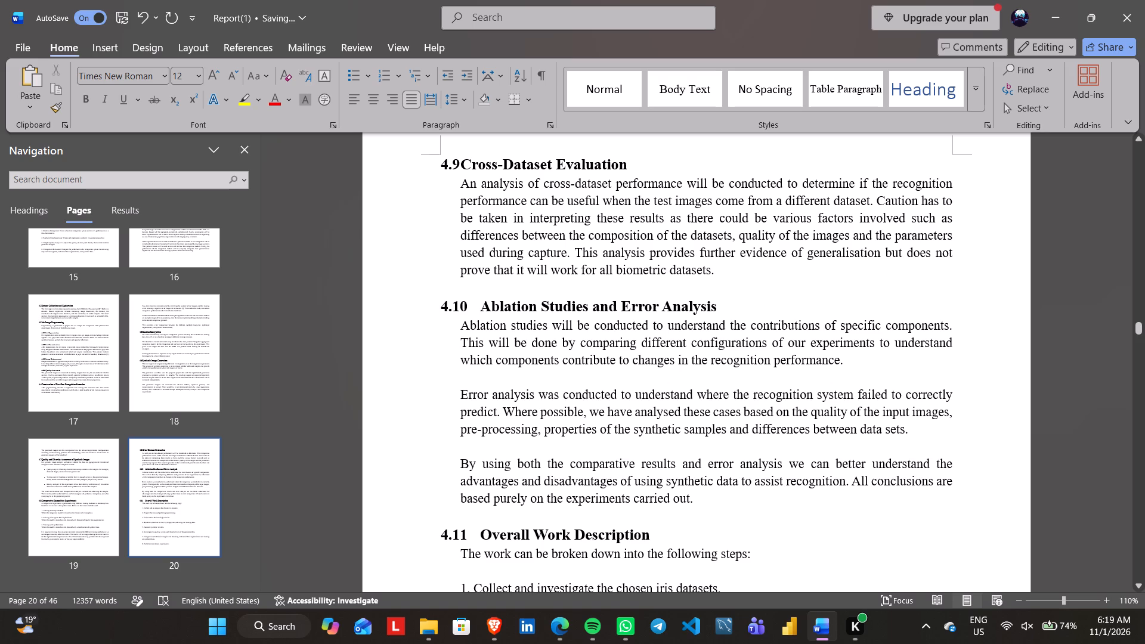
scroll(563, 370, down, 1)
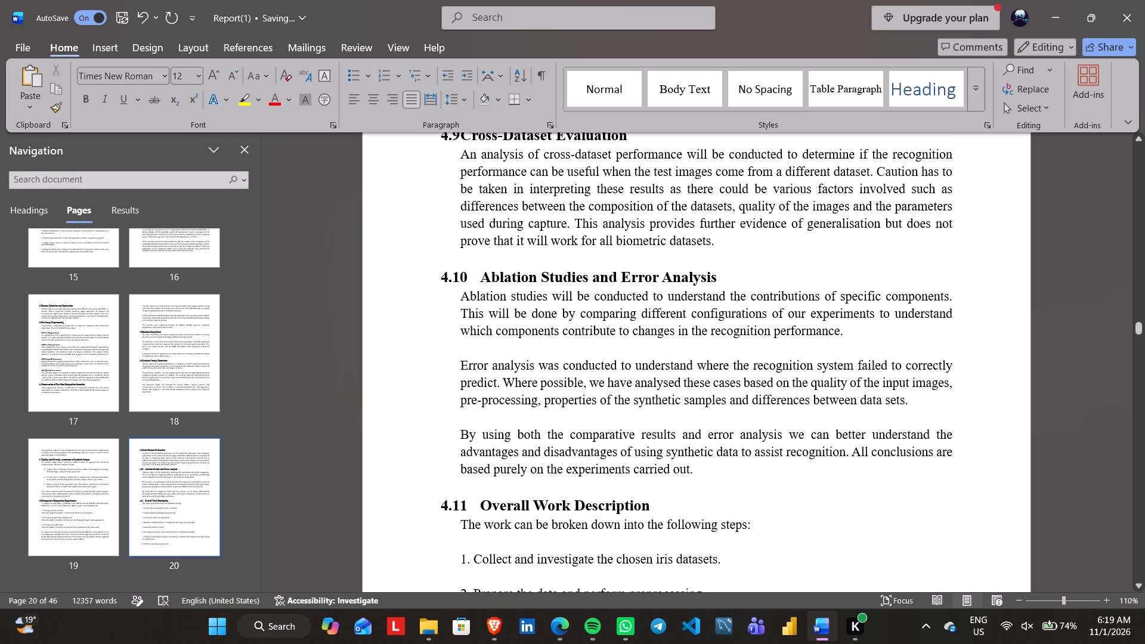
double_click(545, 364)
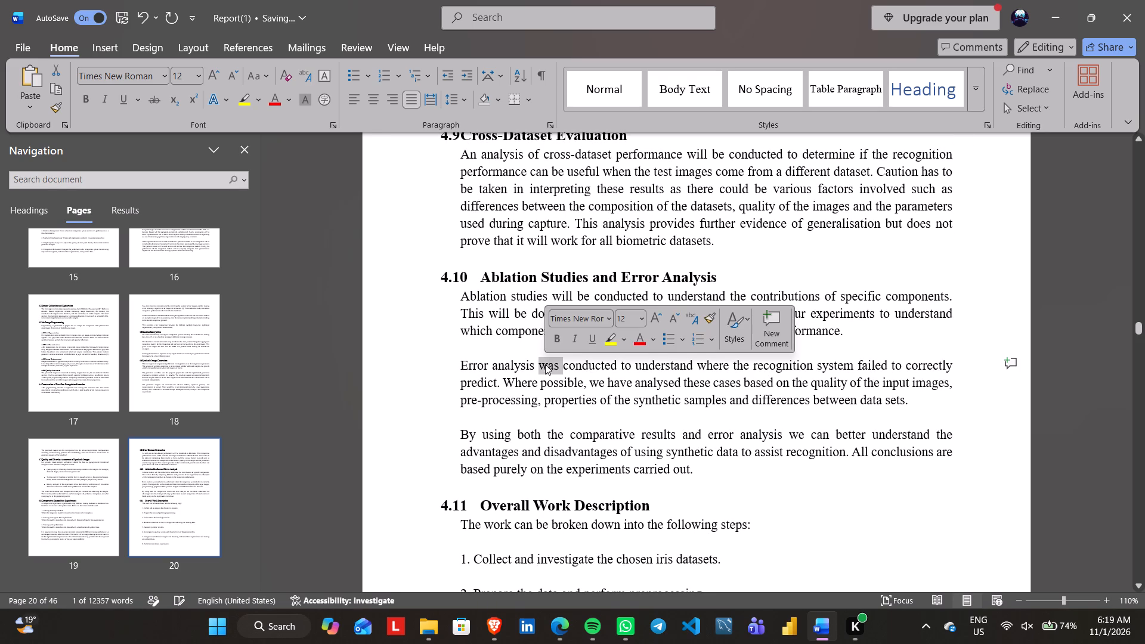
text(will be)
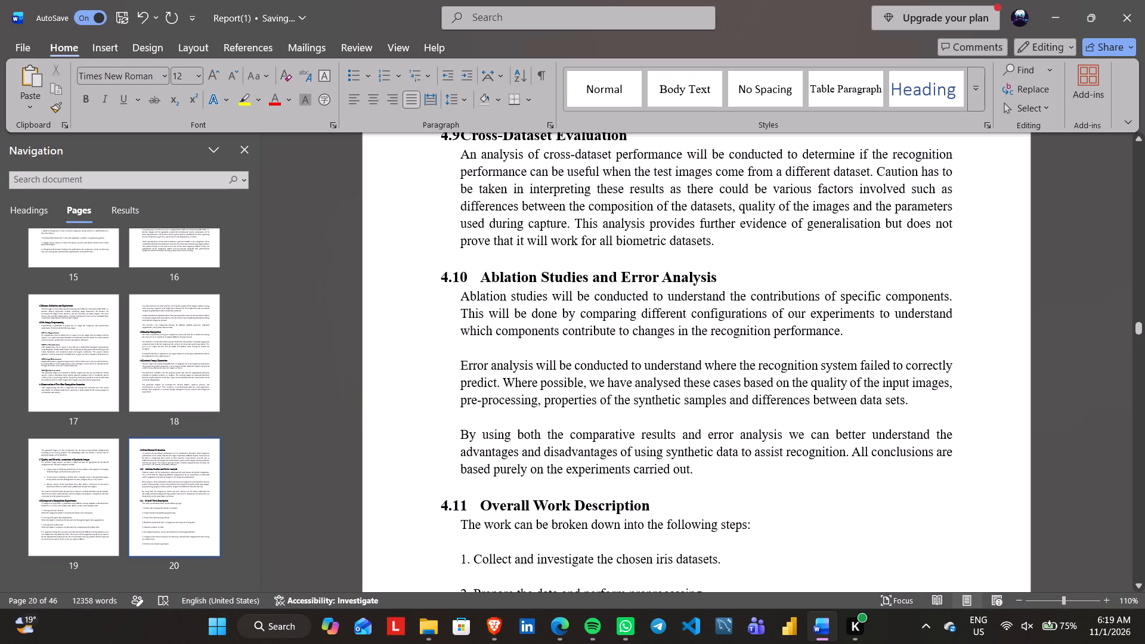
Change "we have analysed these cases" to "we will analyse these cases" in the second paragraph of section 4.10.
double_click(615, 380)
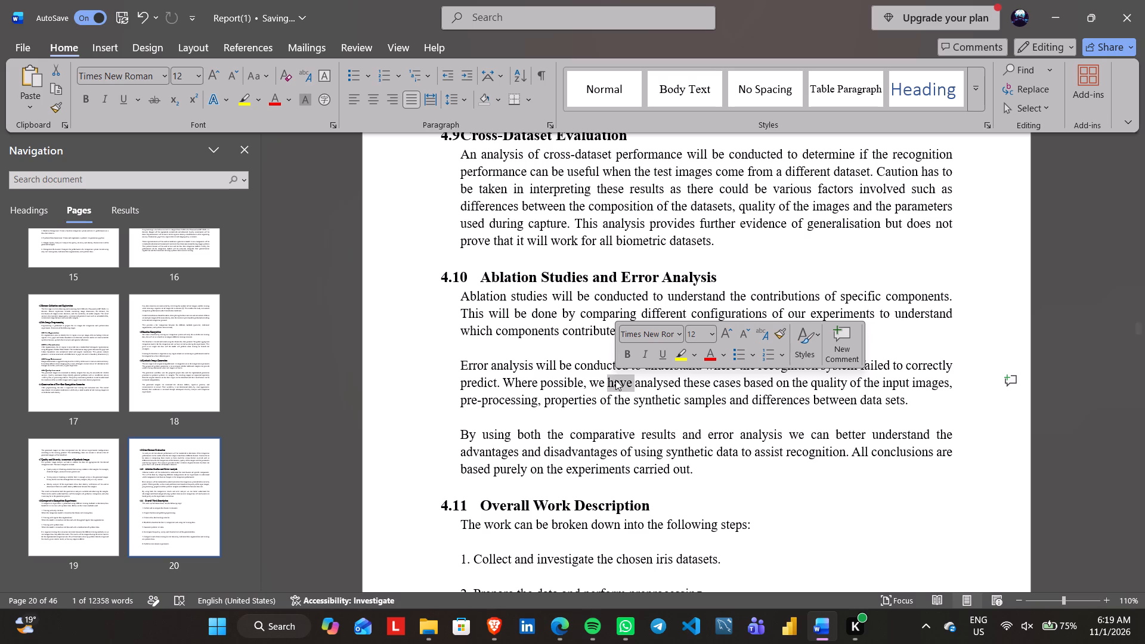
text(will)
key(Right)
key(Right)
key(Right)
key(Right)
key(Right)
key(Right)
key(Right)
key(Right)
key(Right)
key(Right)
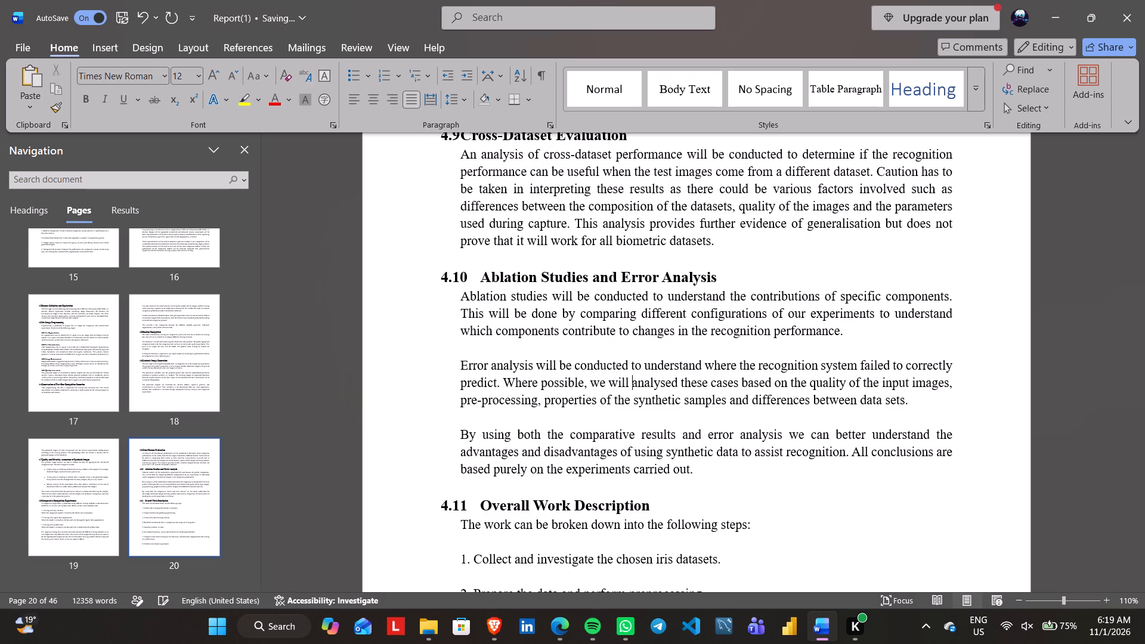
key(Left)
key(BackSpace)
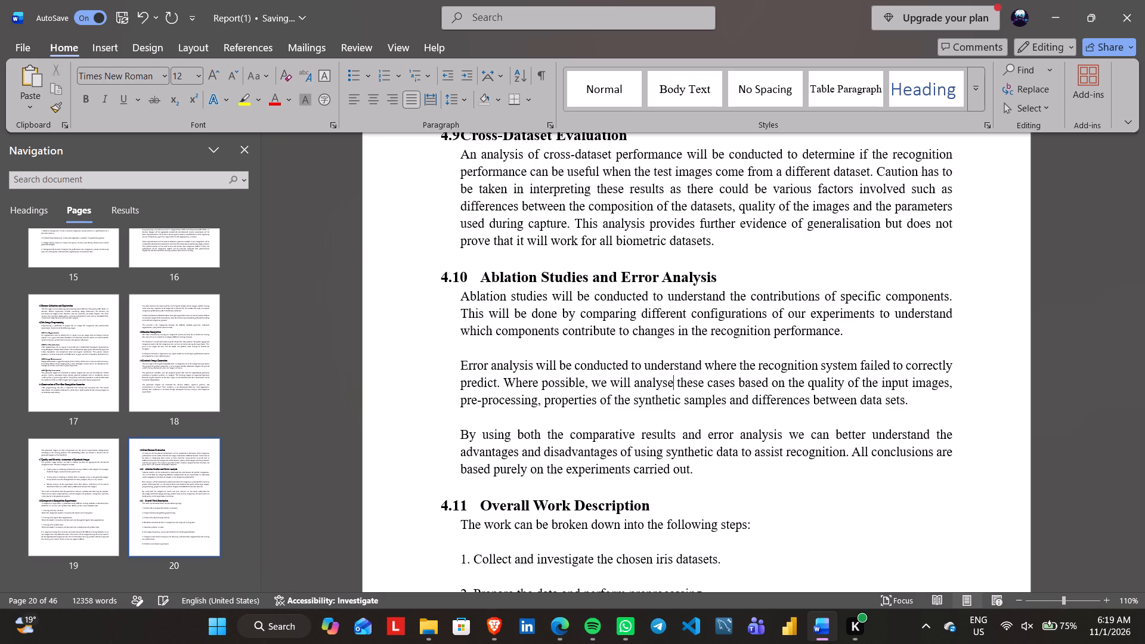
Insert a comma after "error analysis" in the opening sentence of section 4.10's last paragraph.
scroll(615, 380, down, 1)
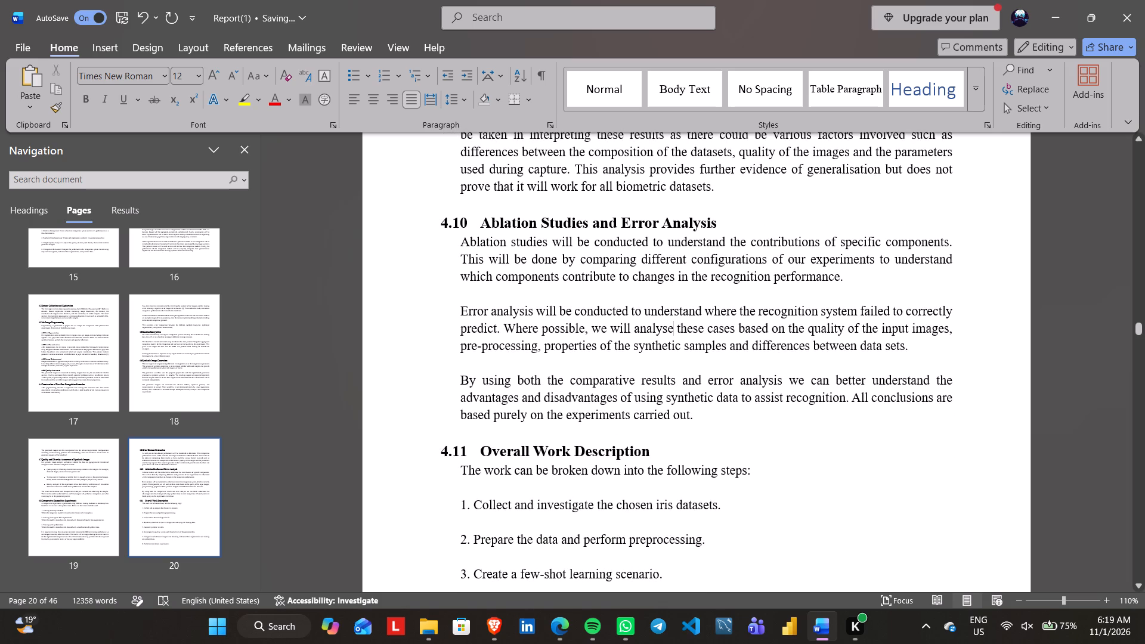
scroll(615, 380, down, 2)
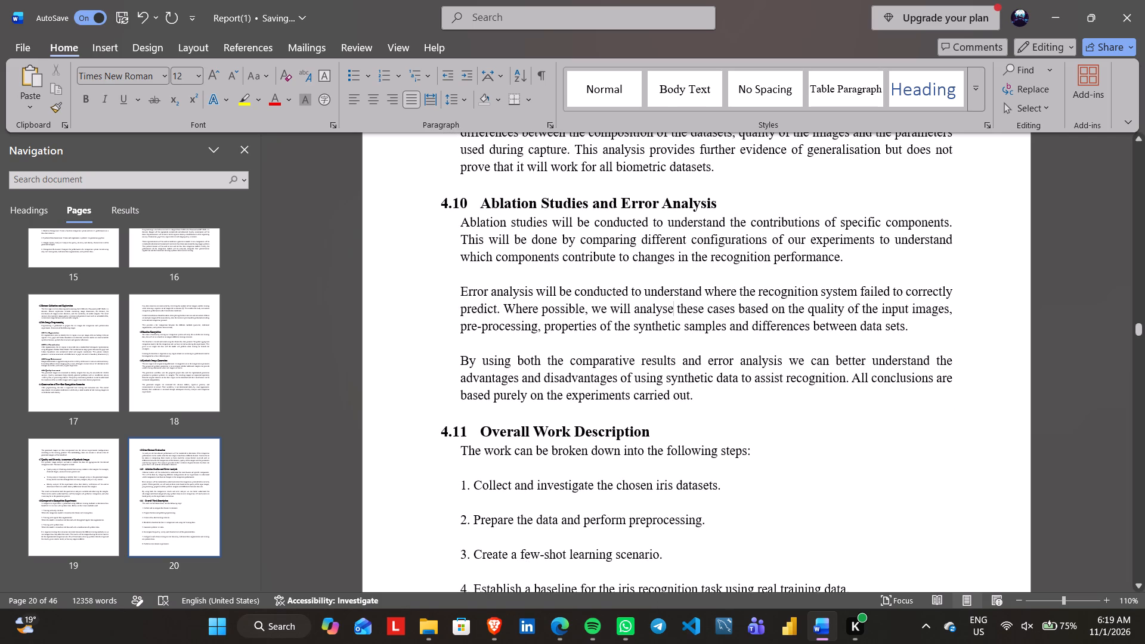
click(785, 363)
key(comma)
scroll(785, 363, down, 1)
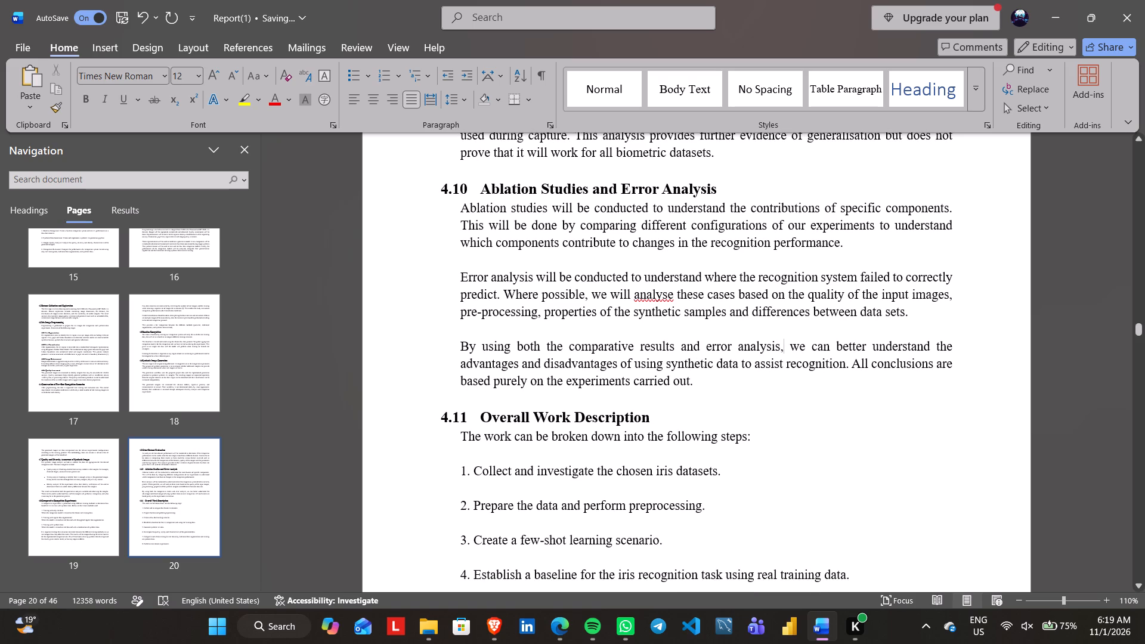
Delete the closing sentence "All conclusions are based purely on the experiments carried out." and its leading space from section 4.10.
scroll(785, 363, down, 1)
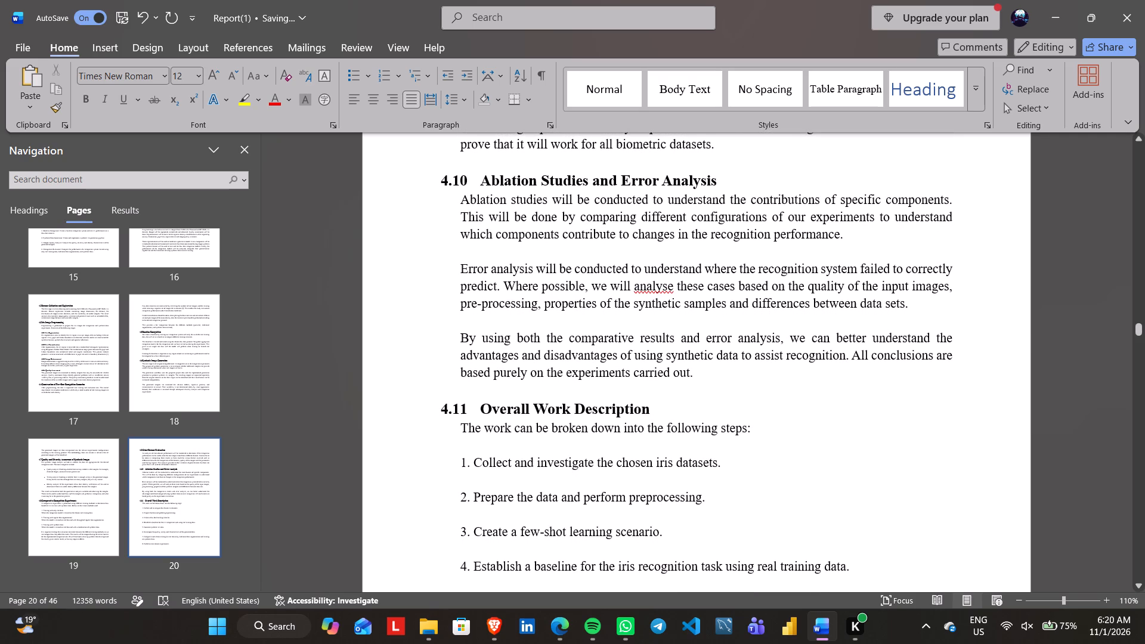
drag(855, 354, 860, 372)
key(BackSpace)
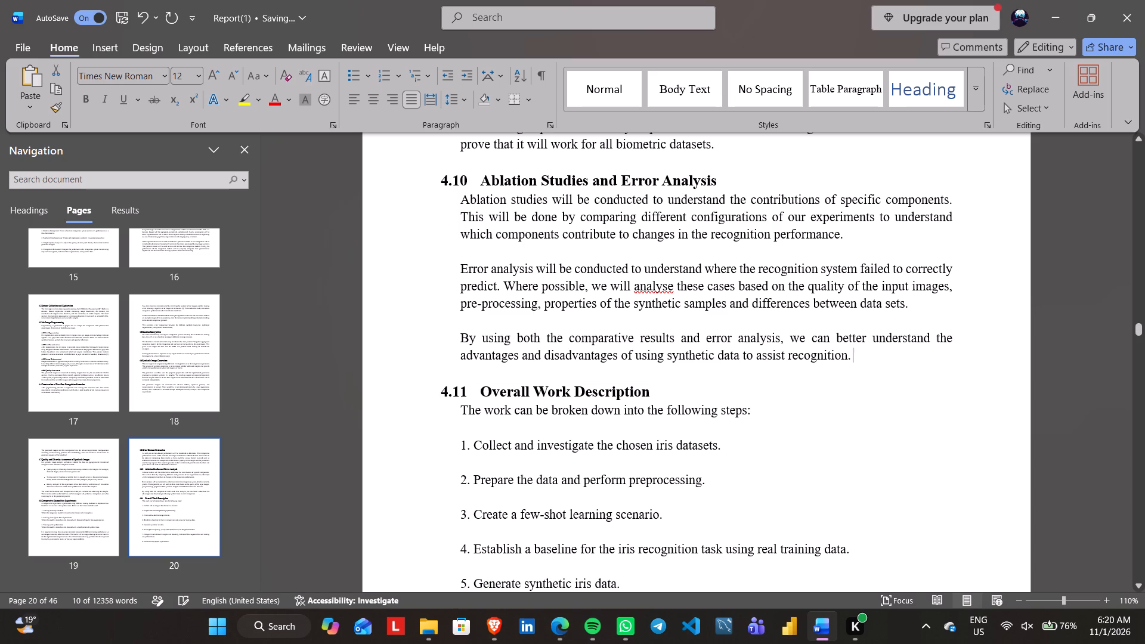
key(BackSpace)
Proofread section 4.11's numbered work steps and closing paragraph, continuing to the start of the Proposed Algorithms chapter.
scroll(860, 372, down, 1)
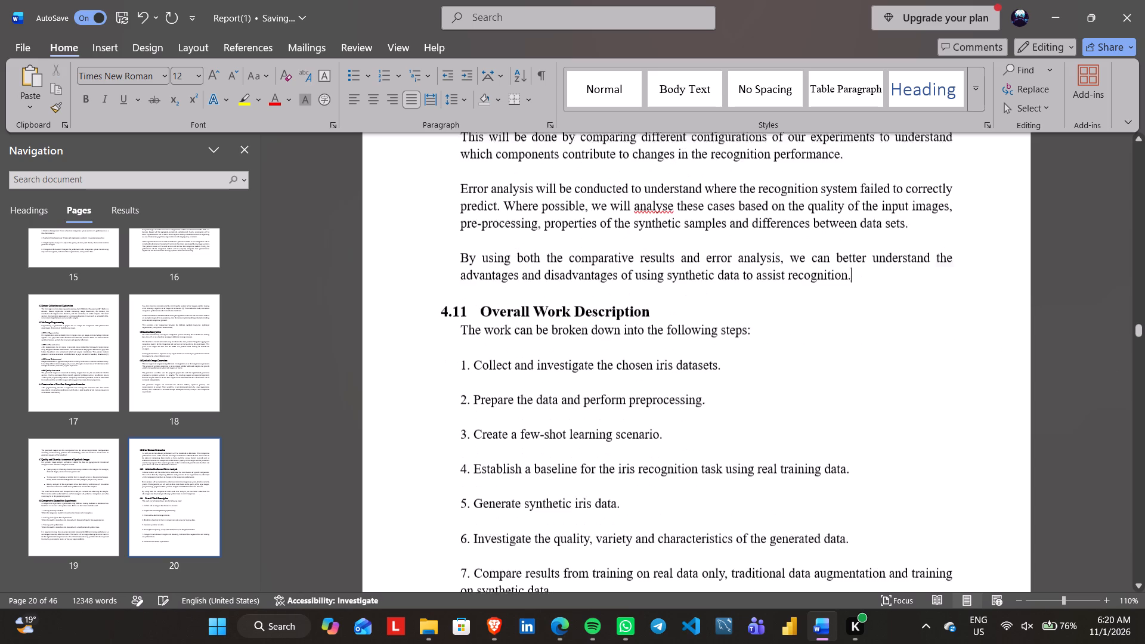
scroll(860, 372, down, 1)
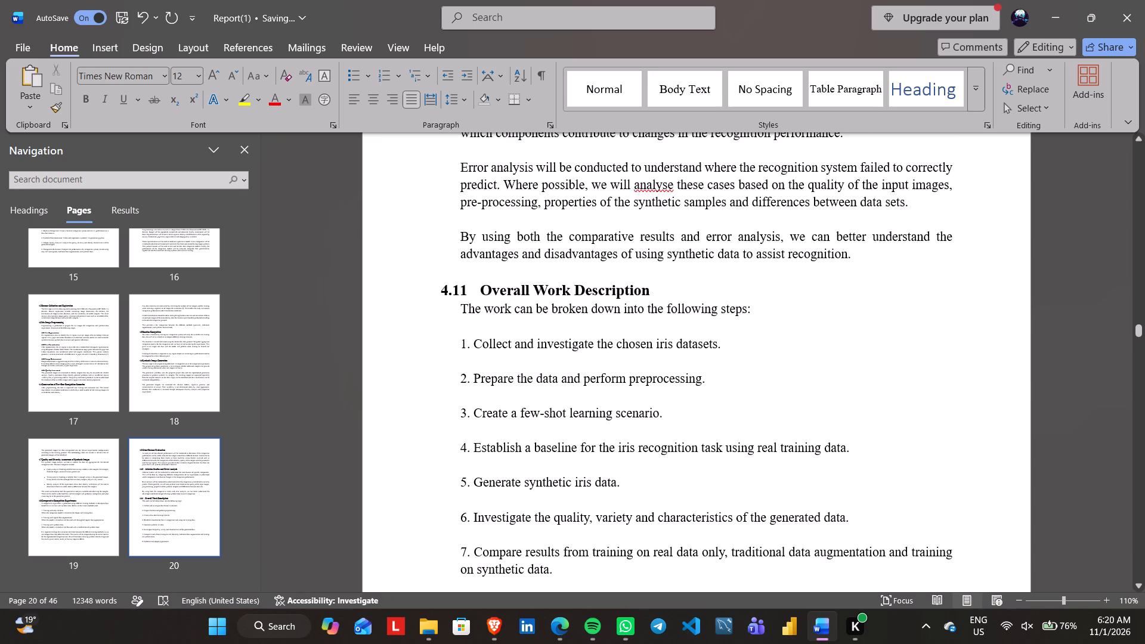
scroll(554, 314, down, 1)
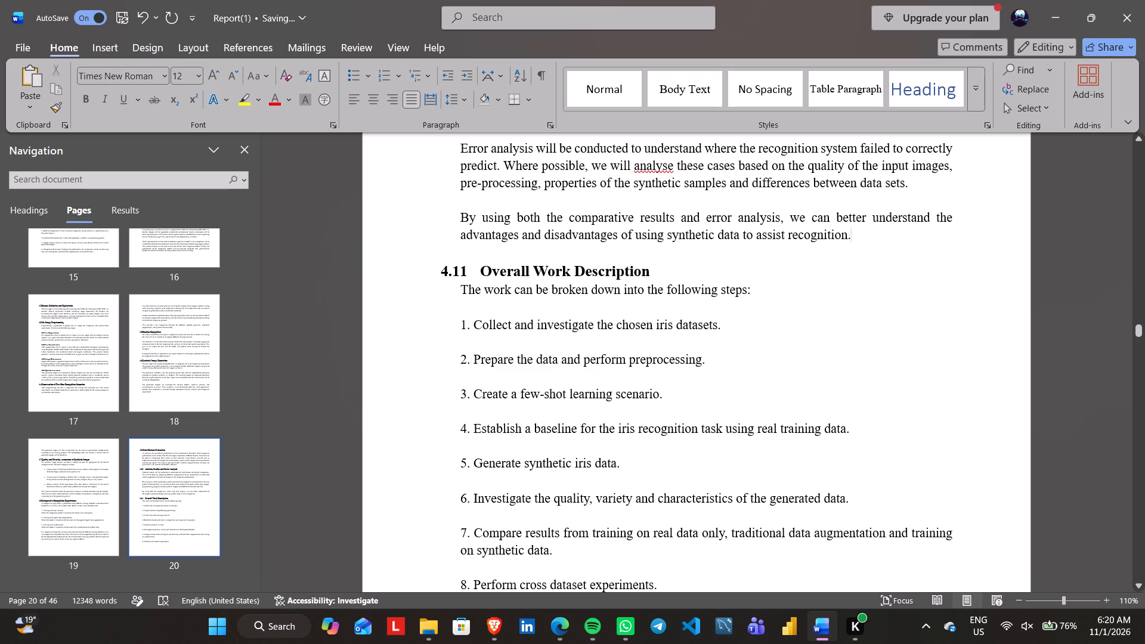
scroll(481, 358, up, 3)
scroll(481, 358, down, 3)
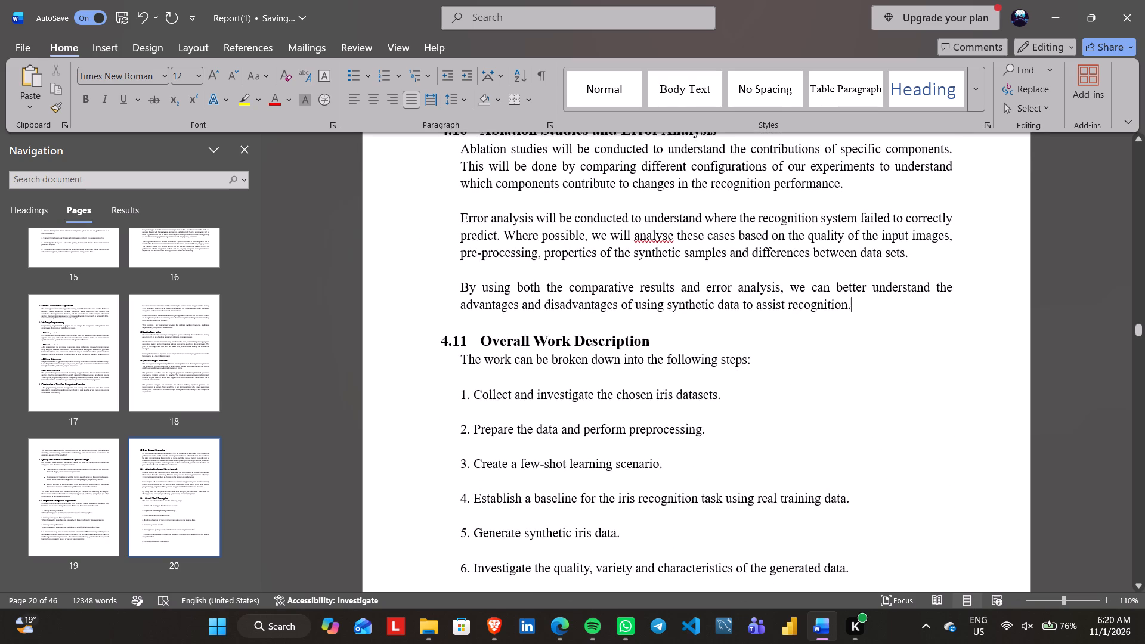
scroll(481, 358, down, 1)
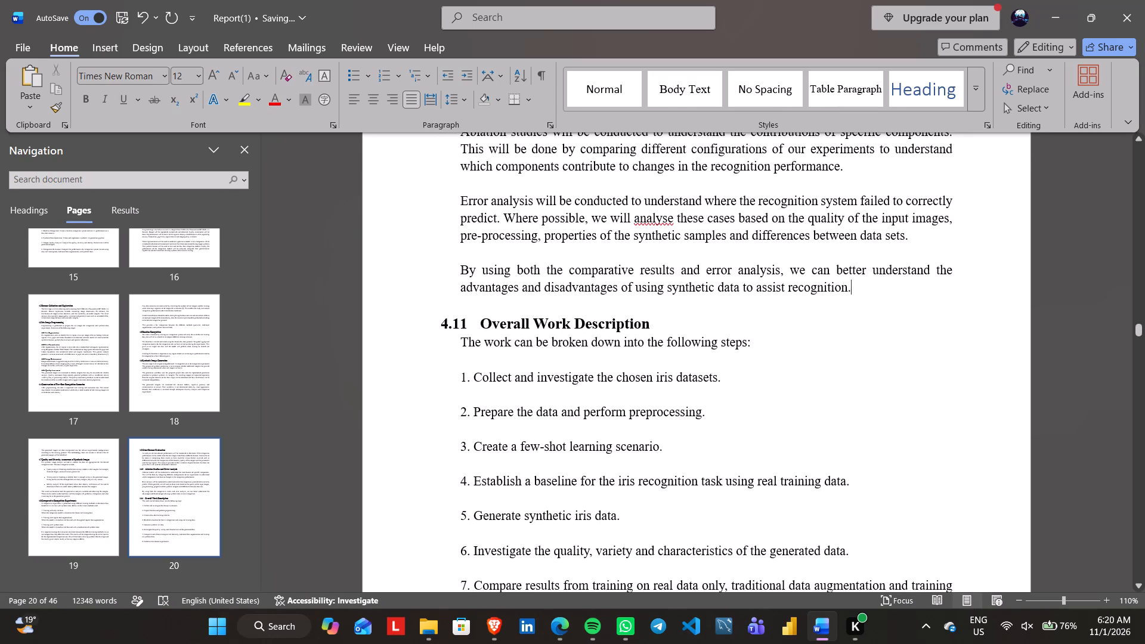
scroll(481, 358, down, 2)
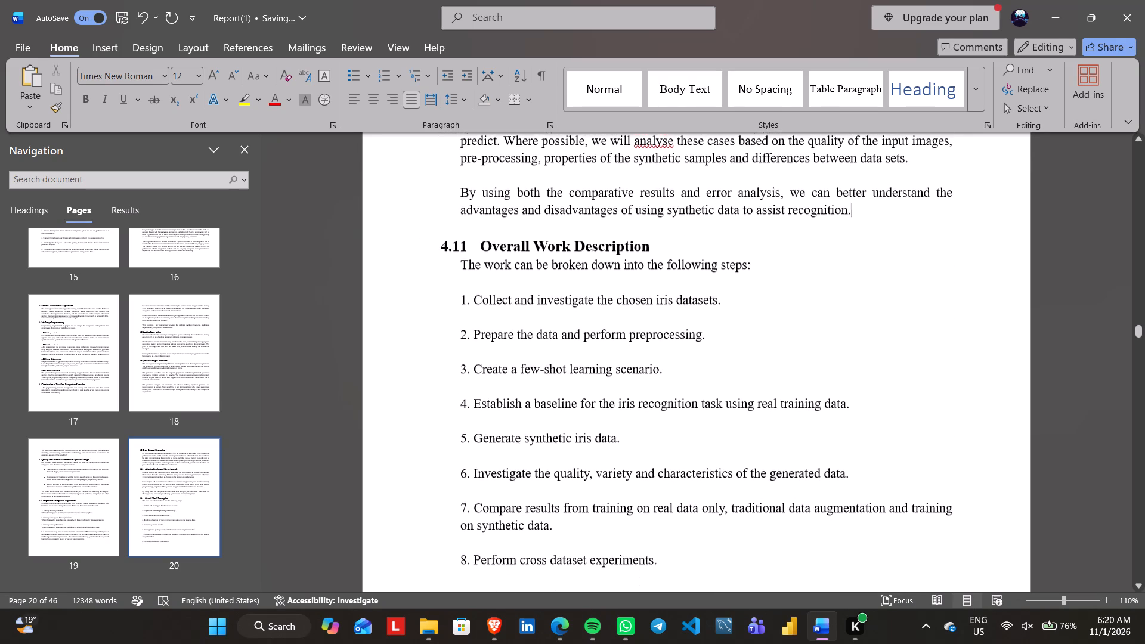
scroll(481, 358, down, 1)
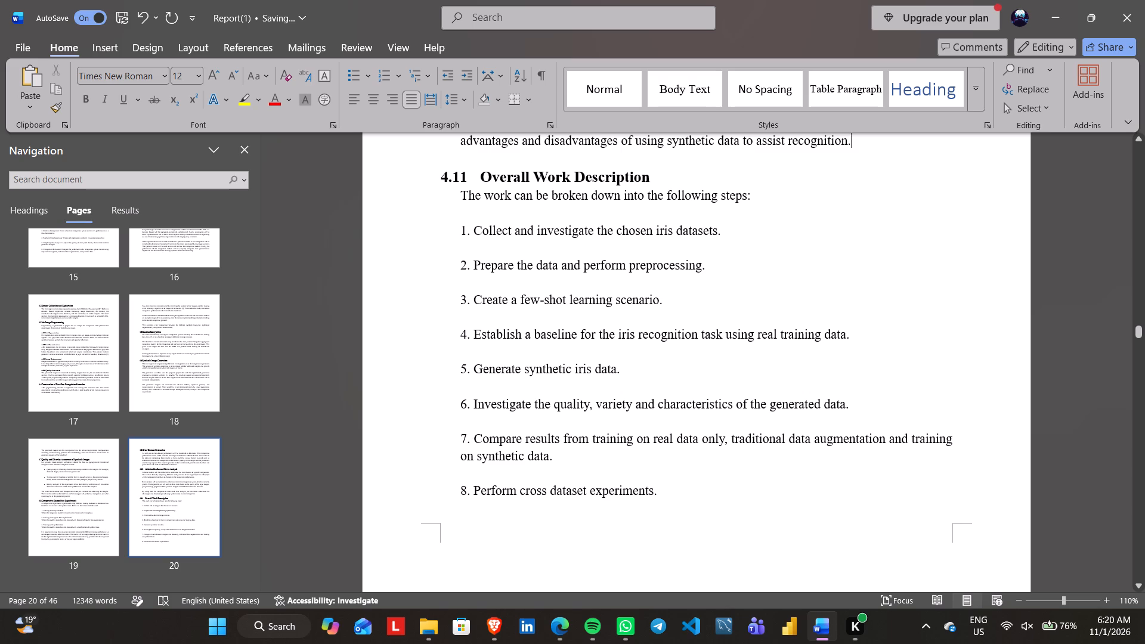
scroll(507, 295, up, 1)
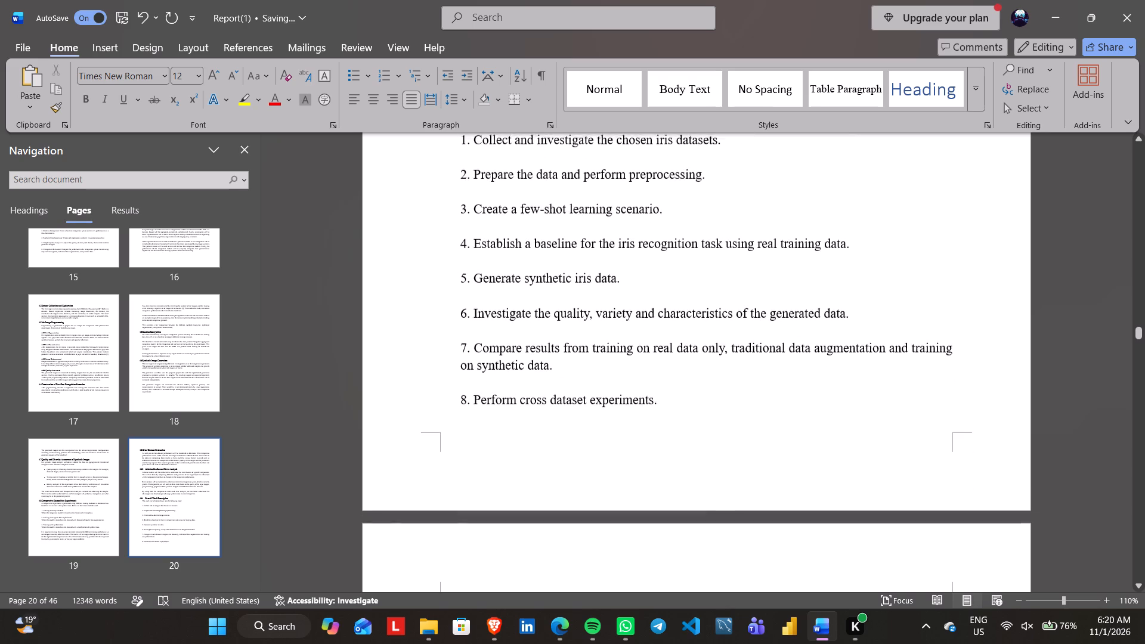
scroll(507, 295, up, 1)
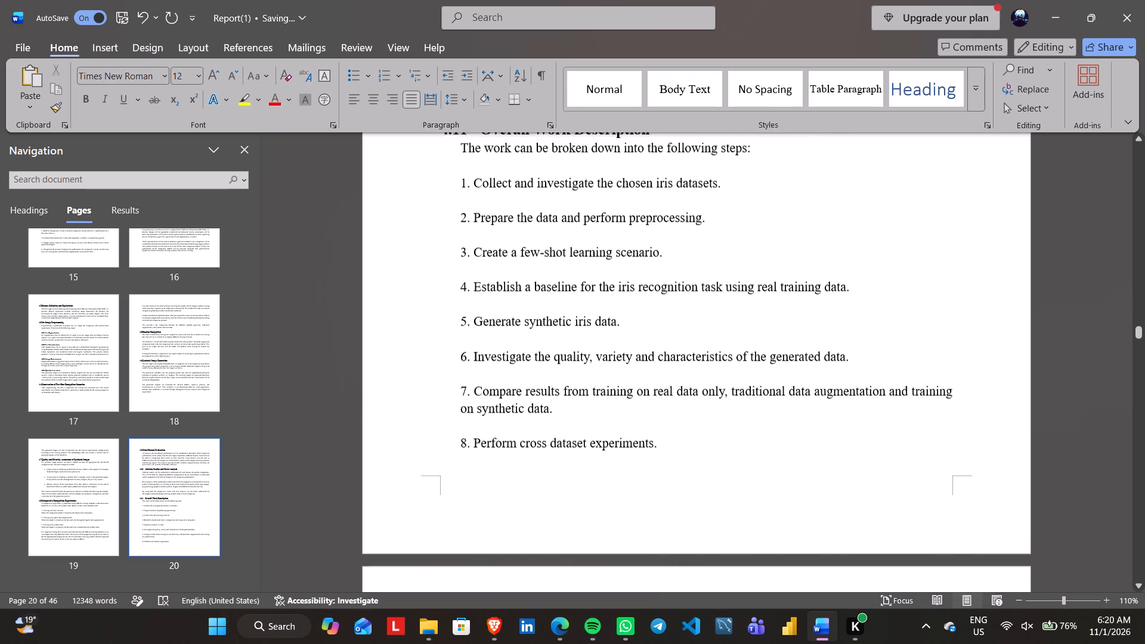
scroll(507, 295, down, 1)
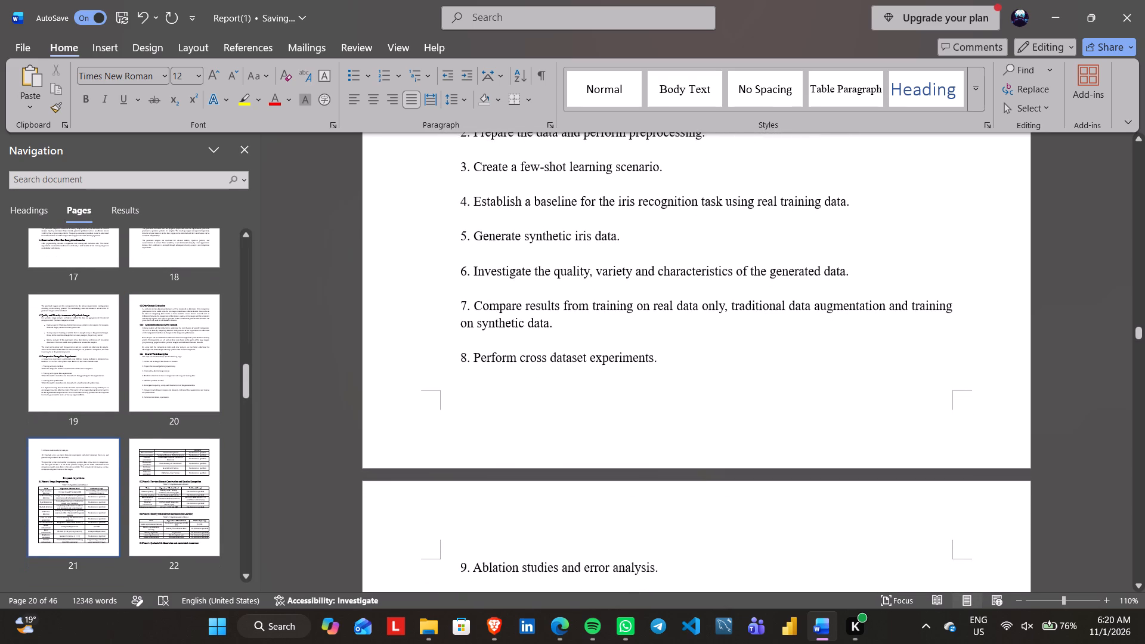
scroll(507, 295, down, 3)
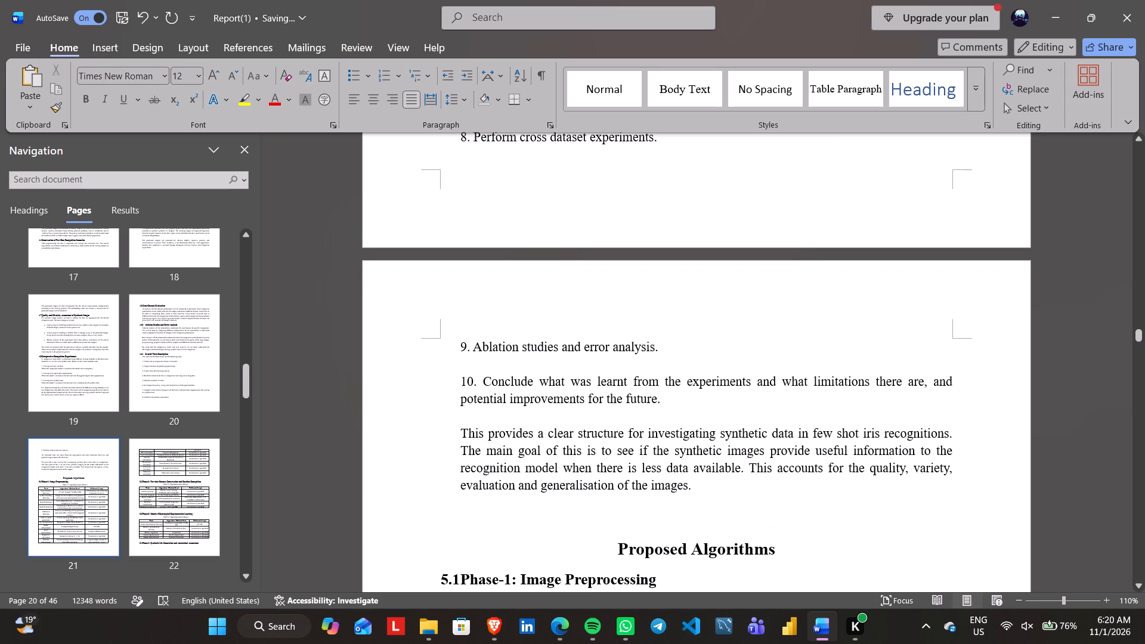
scroll(507, 295, down, 1)
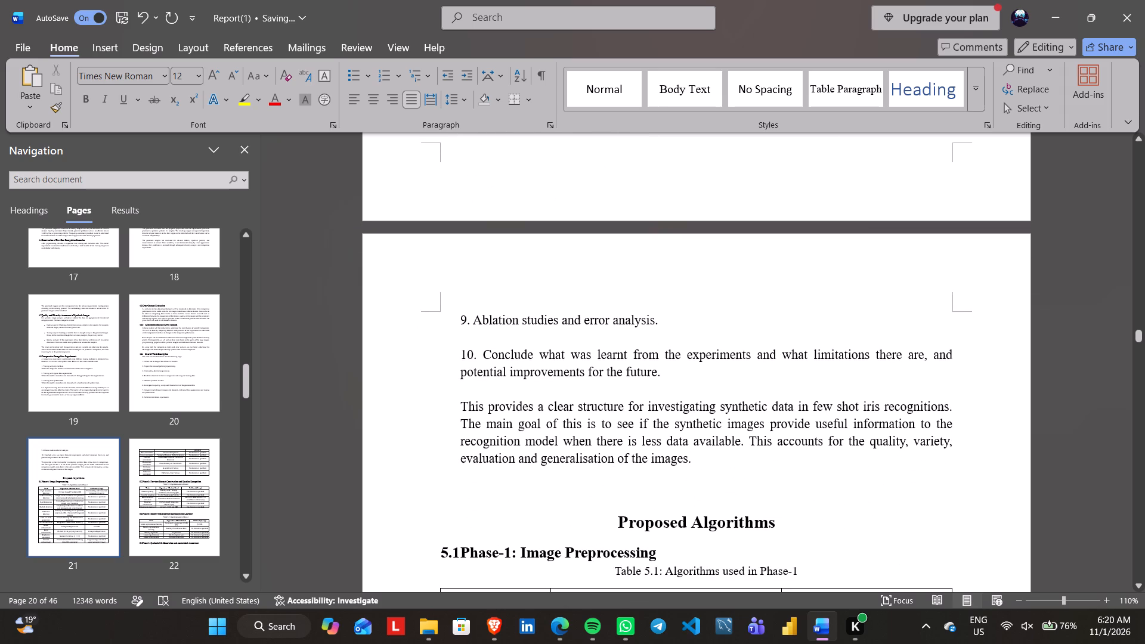
scroll(507, 295, down, 1)
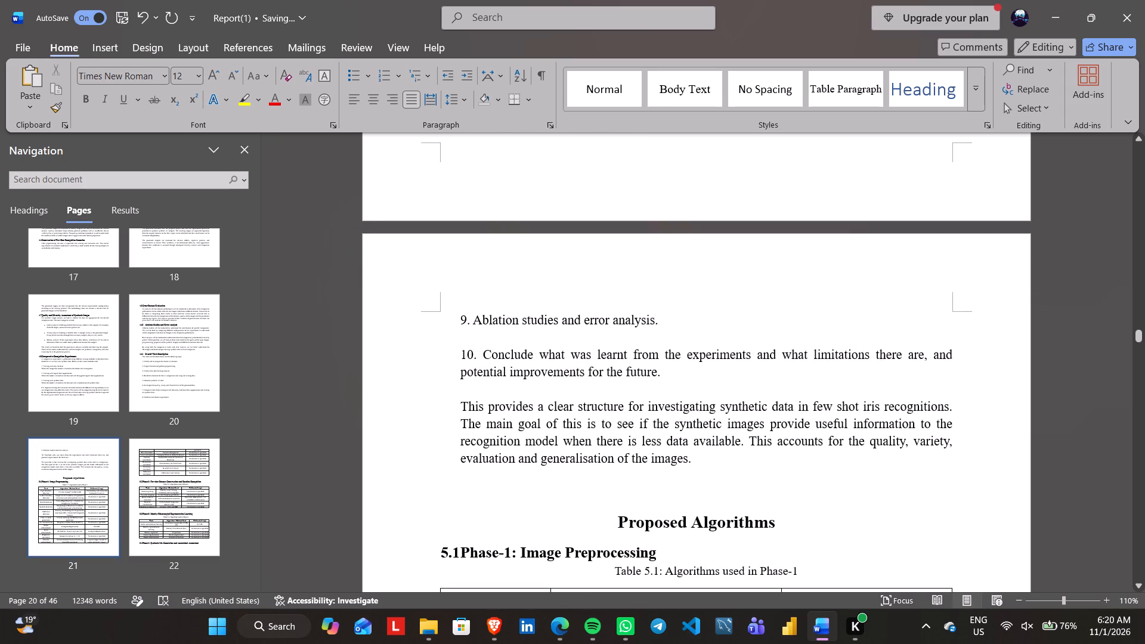
scroll(507, 295, down, 3)
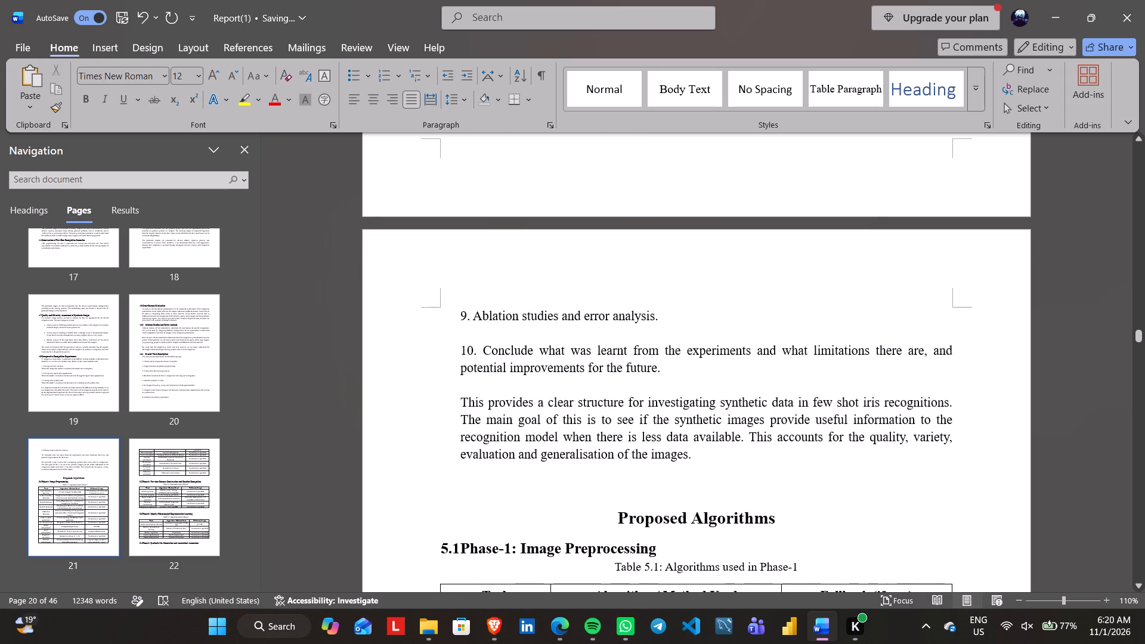
scroll(507, 295, down, 2)
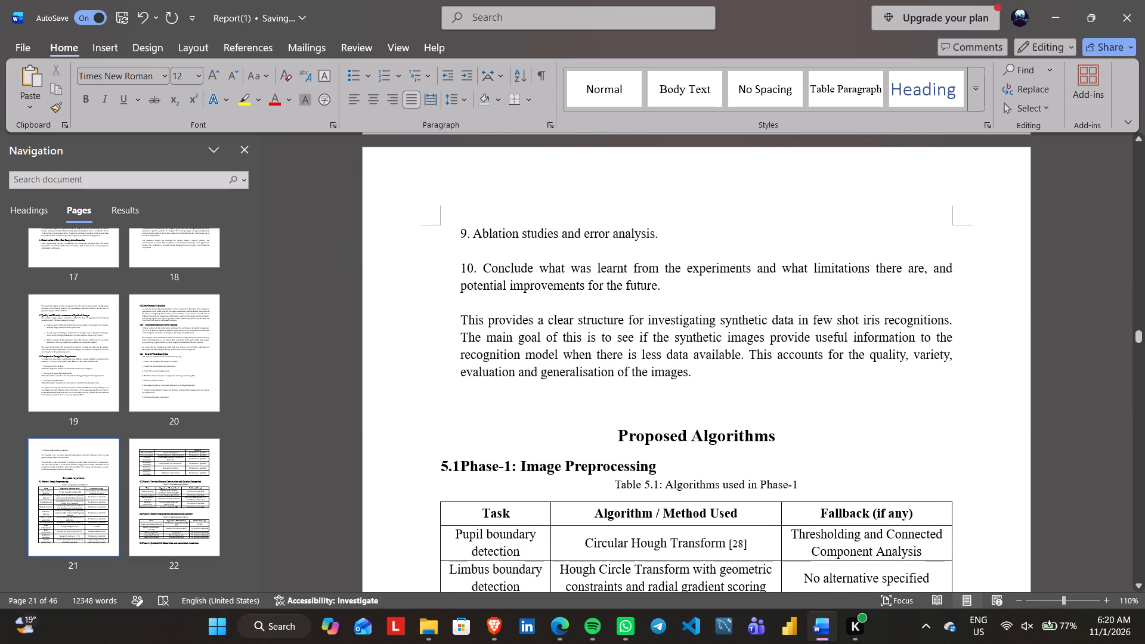
scroll(507, 295, up, 1)
scroll(507, 295, right, 1)
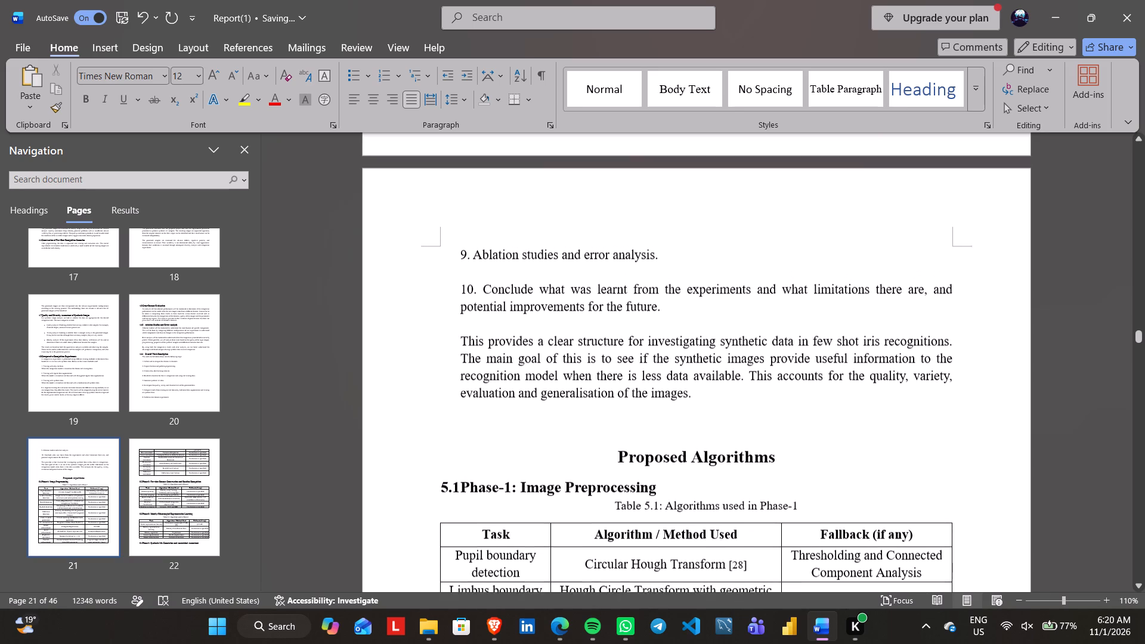
scroll(507, 295, right, 1)
scroll(507, 295, down, 1)
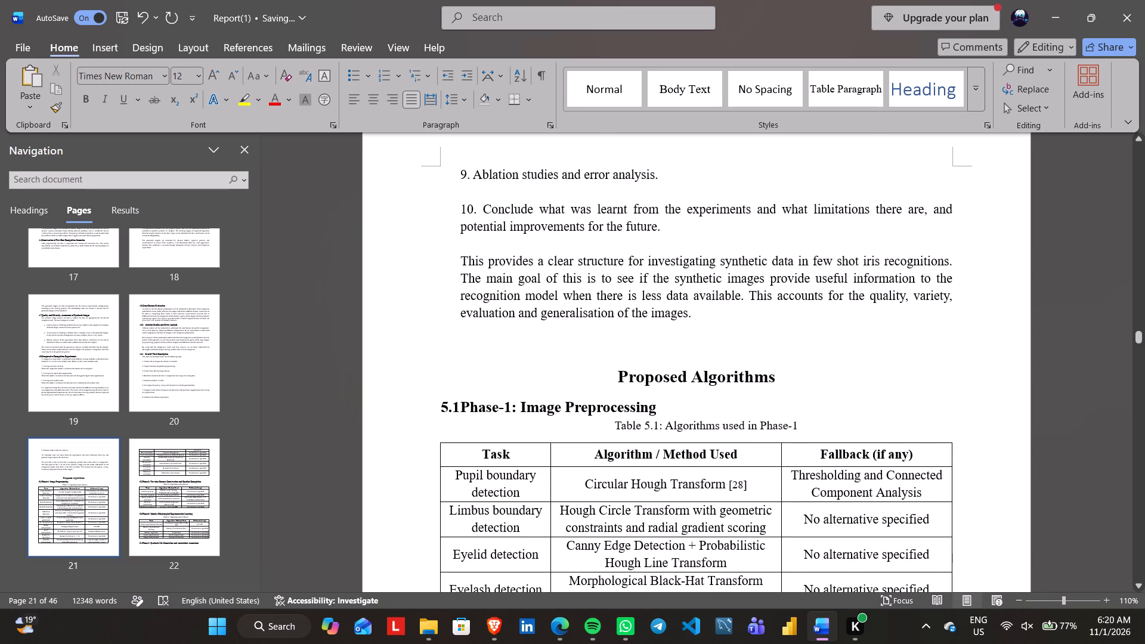
scroll(507, 295, down, 1)
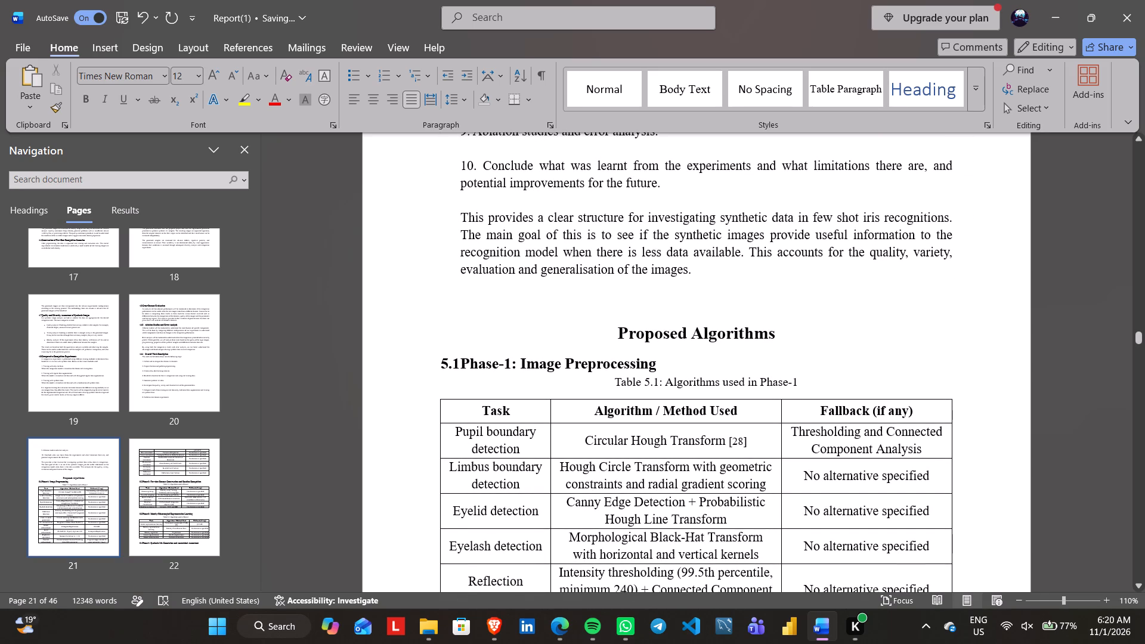
scroll(535, 333, down, 1)
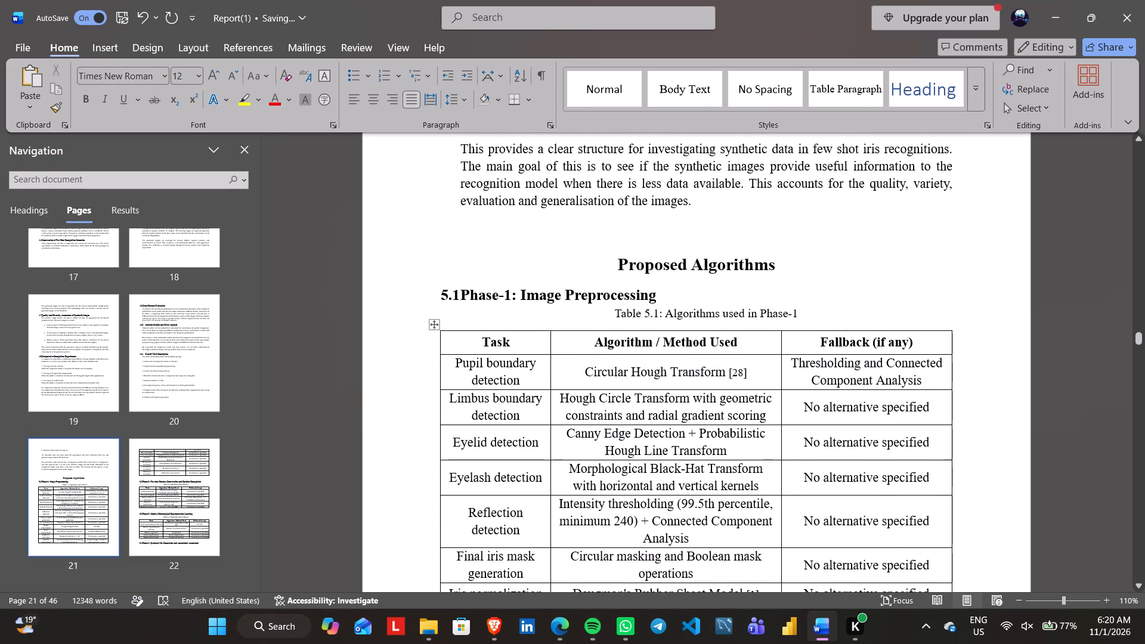
scroll(535, 333, up, 2)
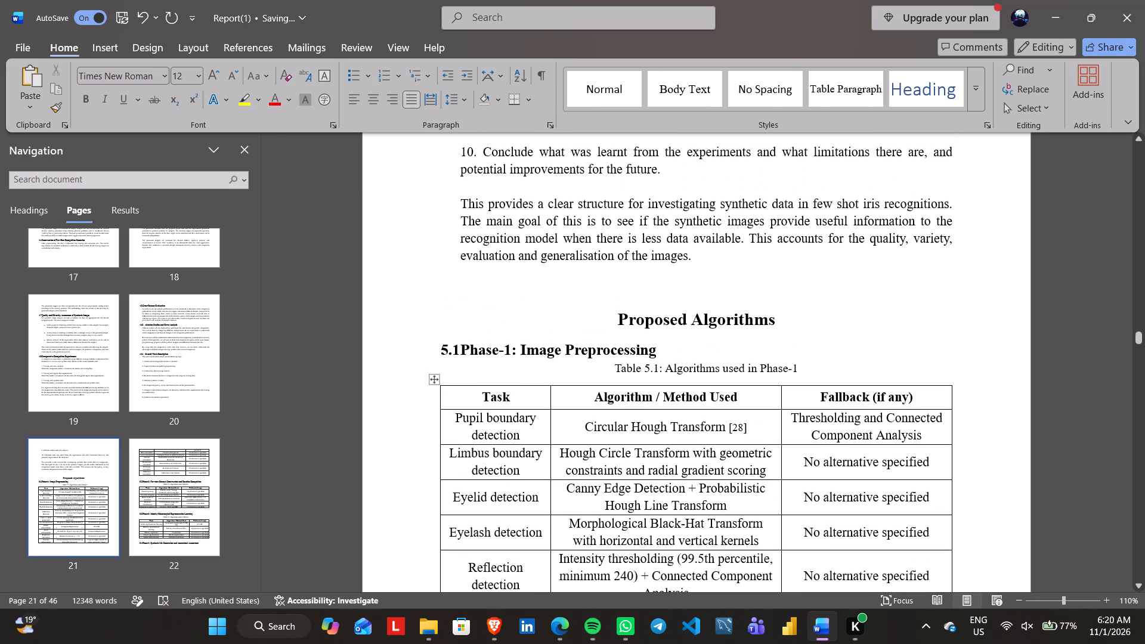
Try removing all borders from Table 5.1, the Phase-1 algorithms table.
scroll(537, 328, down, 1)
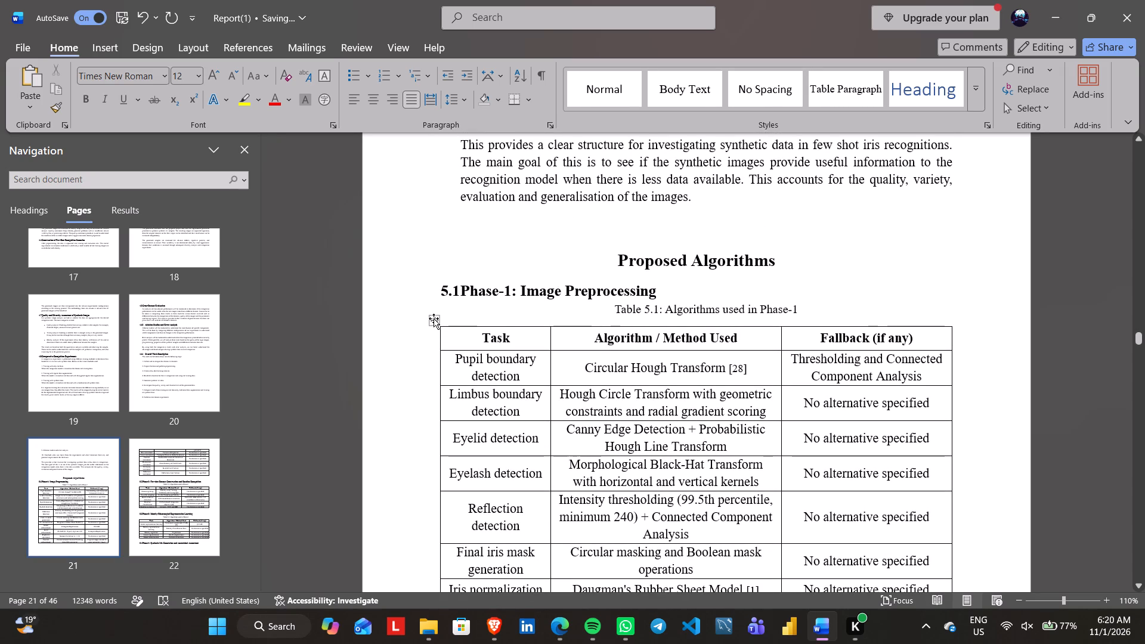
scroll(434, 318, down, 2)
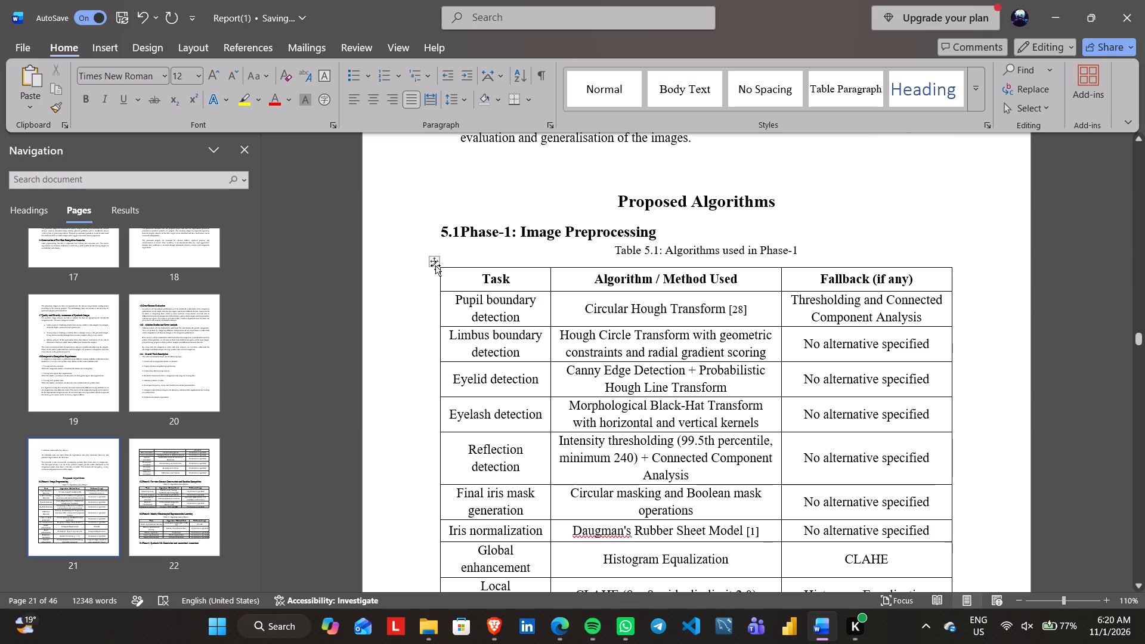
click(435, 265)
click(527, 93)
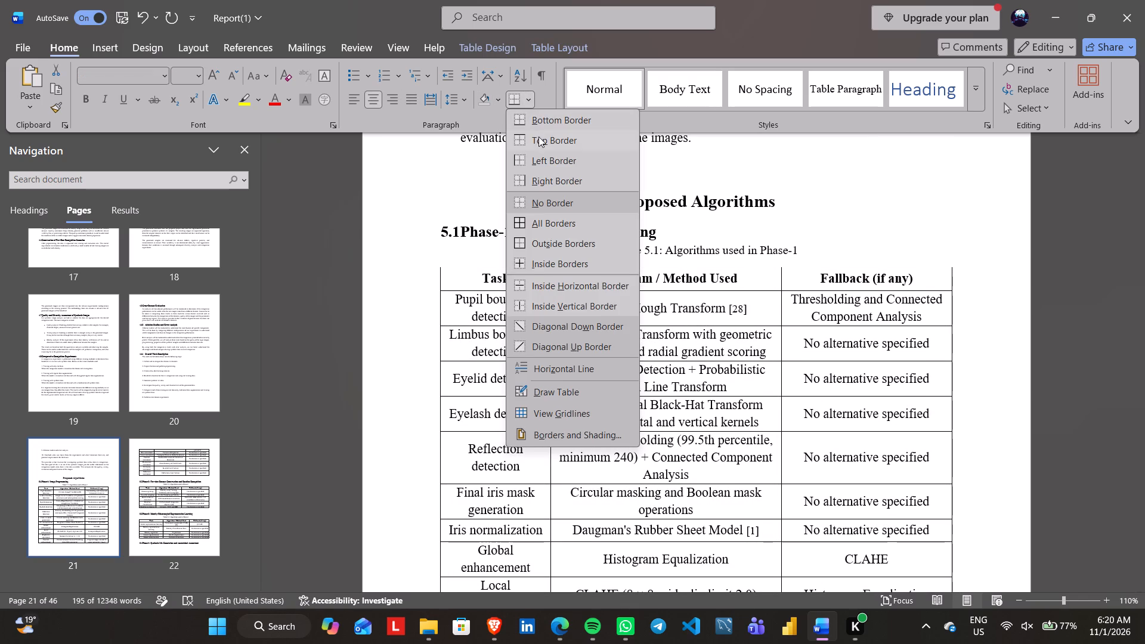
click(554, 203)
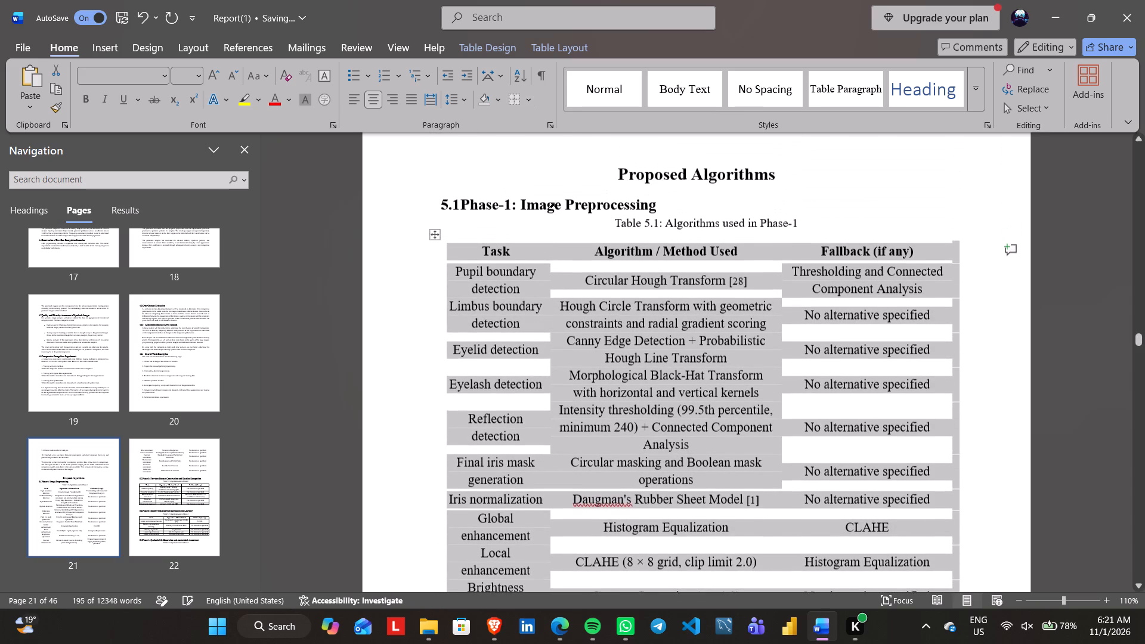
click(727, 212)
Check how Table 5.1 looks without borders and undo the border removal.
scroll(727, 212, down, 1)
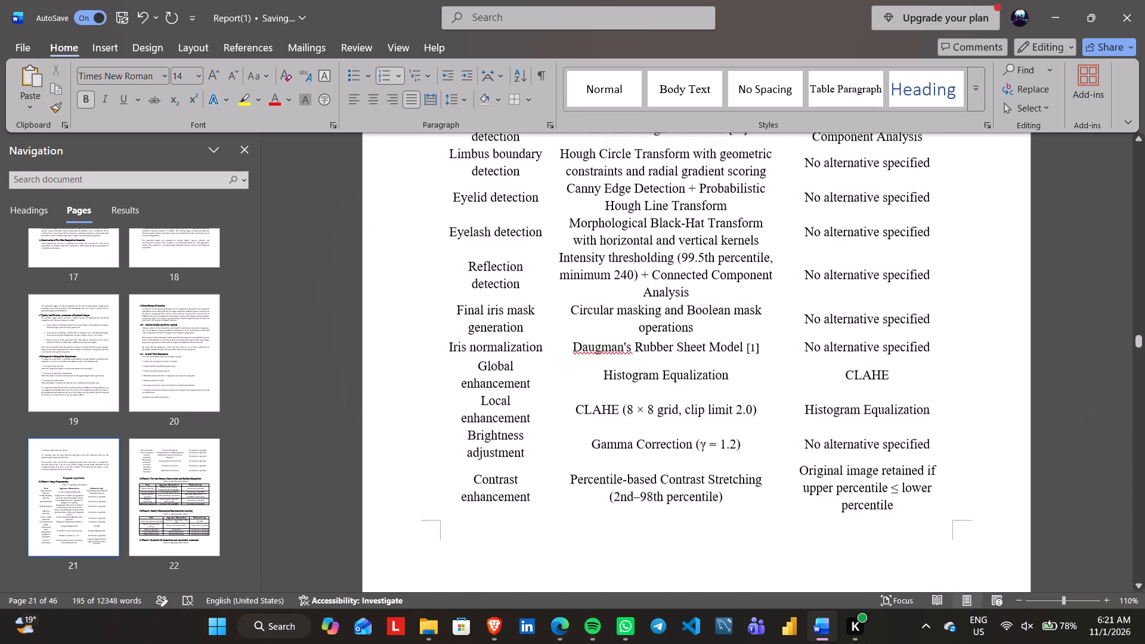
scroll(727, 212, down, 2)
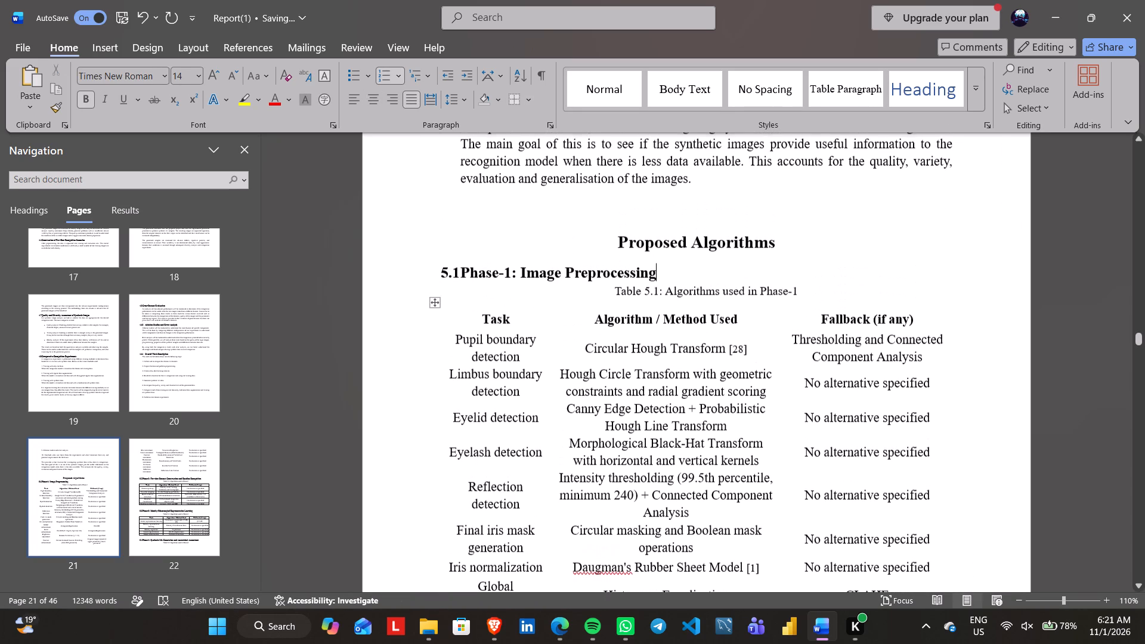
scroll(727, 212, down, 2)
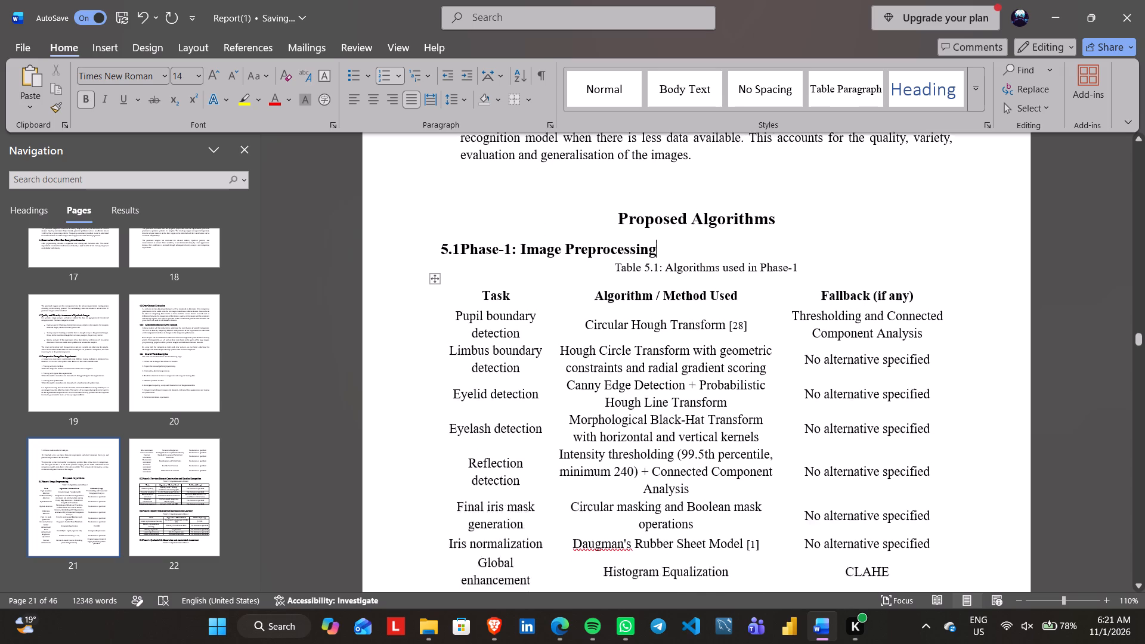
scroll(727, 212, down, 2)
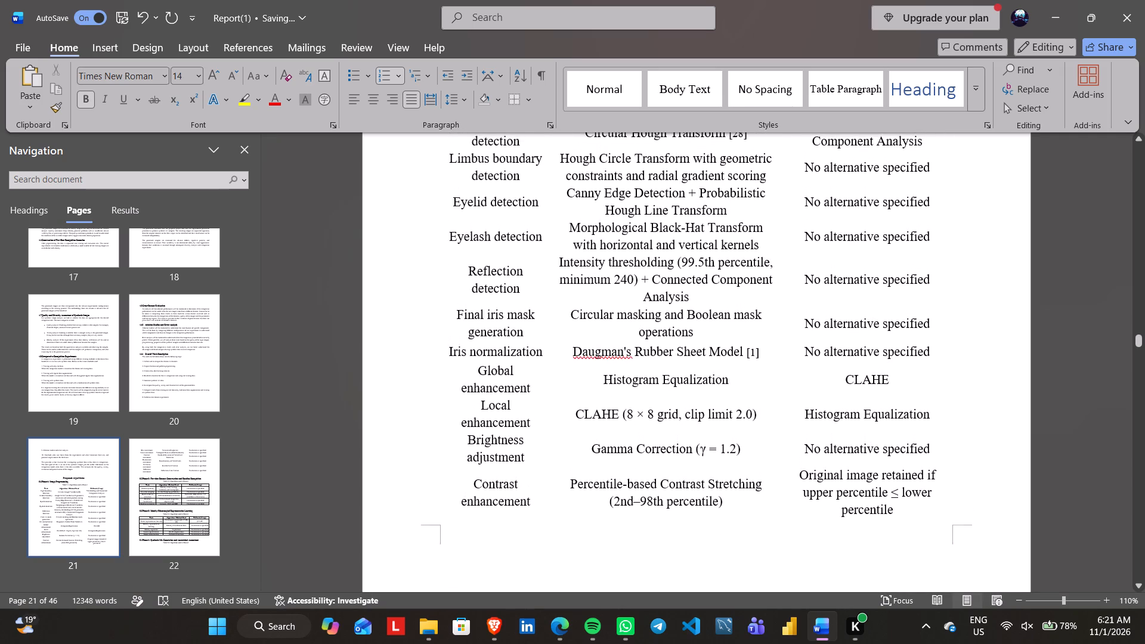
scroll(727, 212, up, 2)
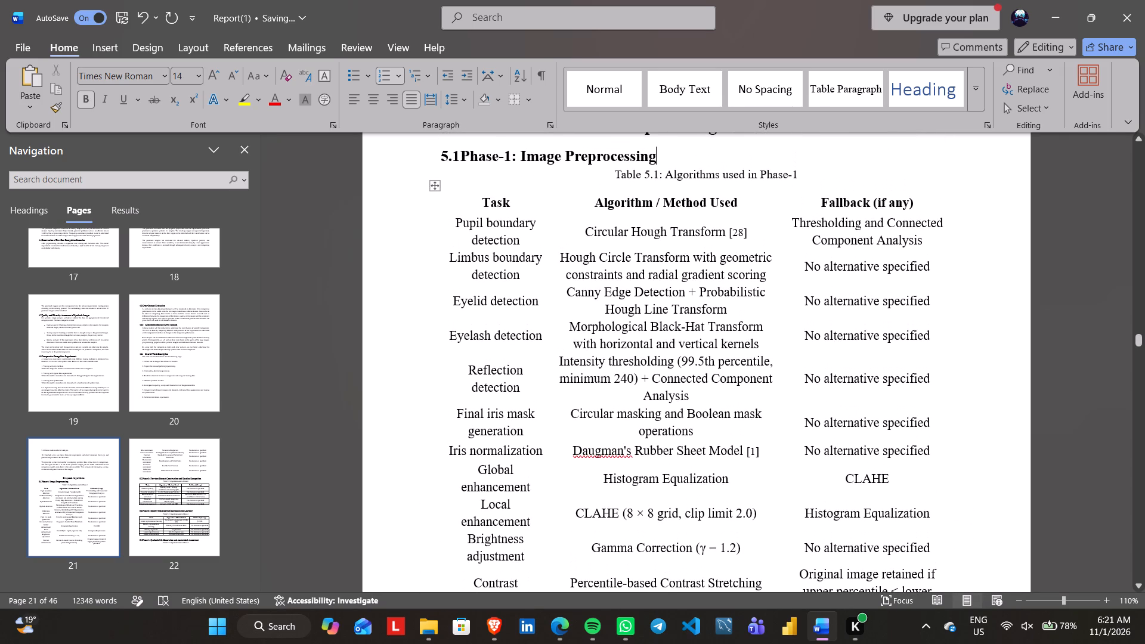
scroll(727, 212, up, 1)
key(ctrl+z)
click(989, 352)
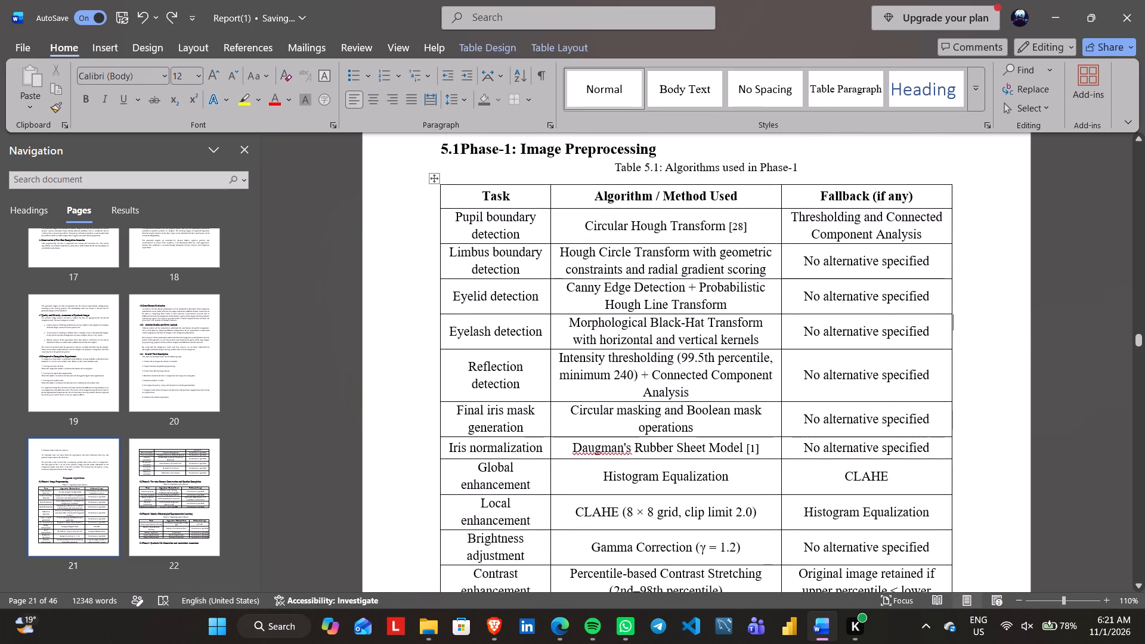
Examine the rows of Table 5.1, the Phase-1 algorithms table, around the page break.
scroll(708, 358, right, 1)
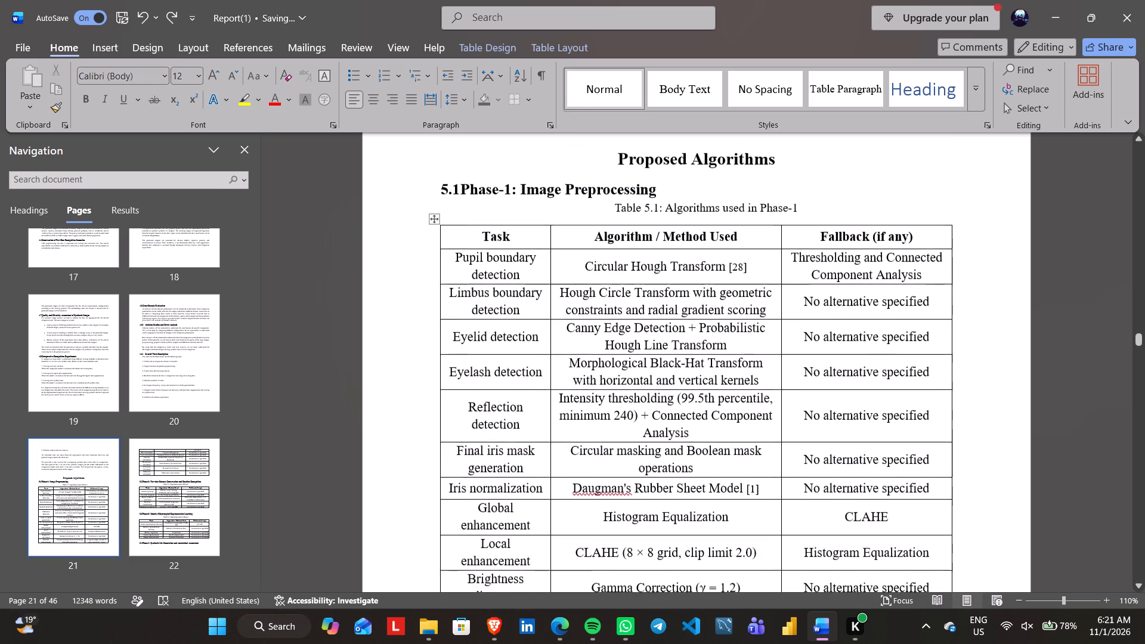
scroll(708, 358, down, 3)
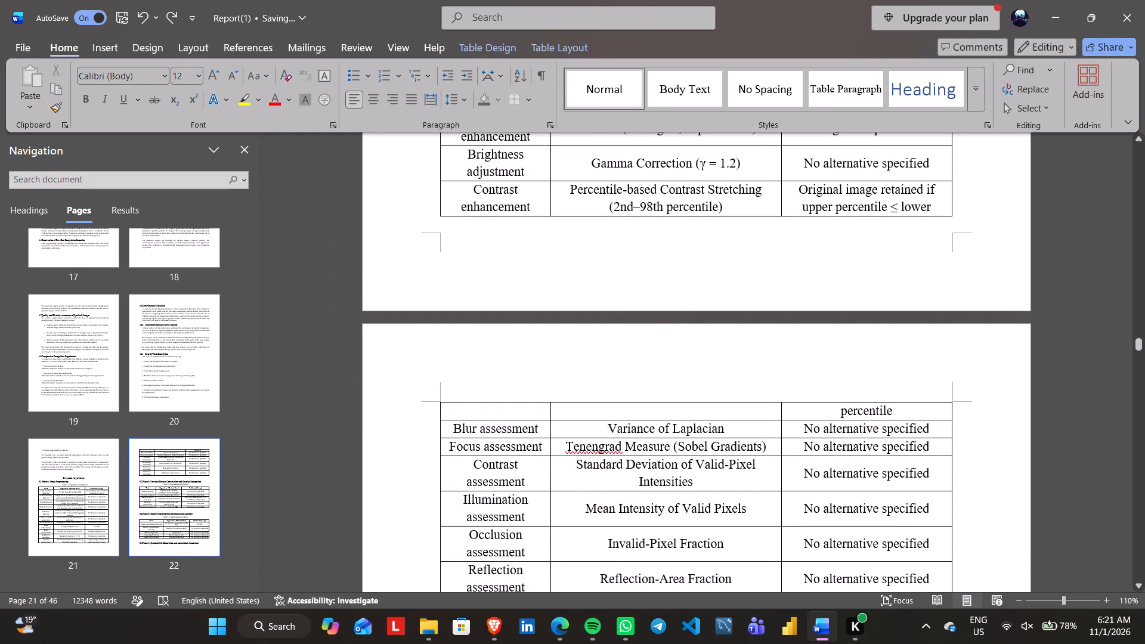
scroll(555, 414, up, 1)
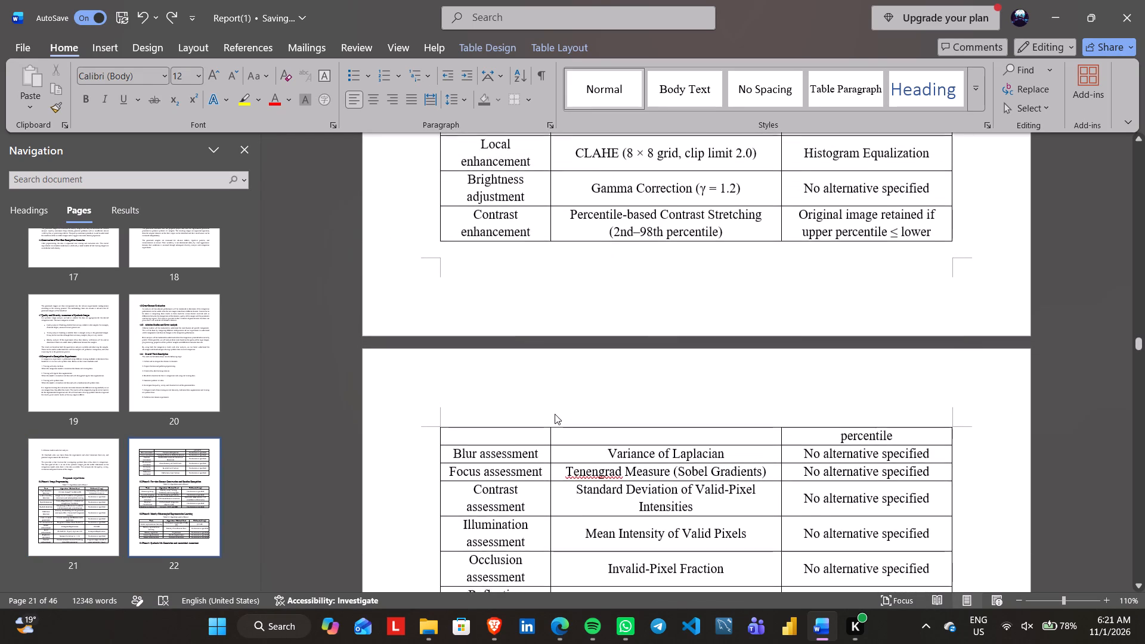
scroll(555, 414, up, 4)
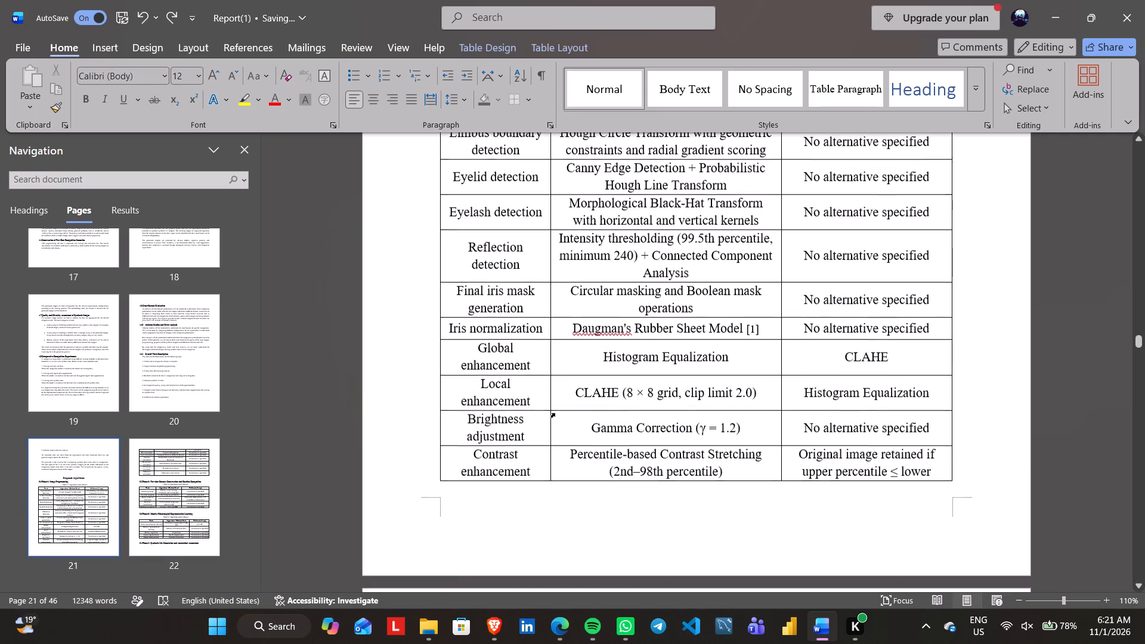
scroll(555, 413, up, 1)
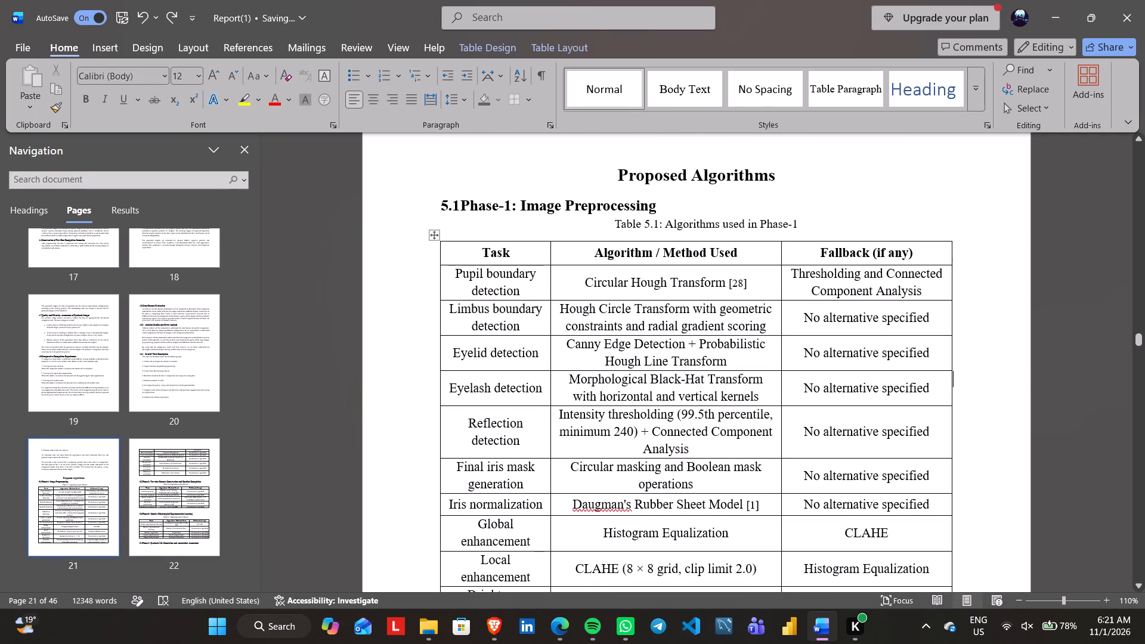
scroll(673, 389, down, 1)
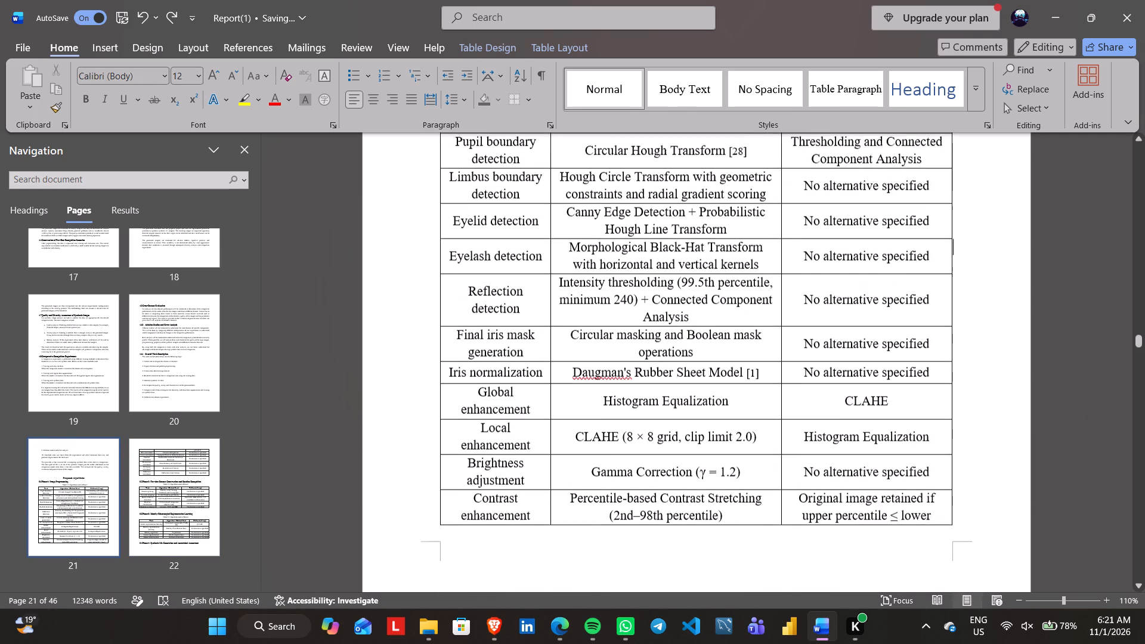
scroll(673, 389, down, 1)
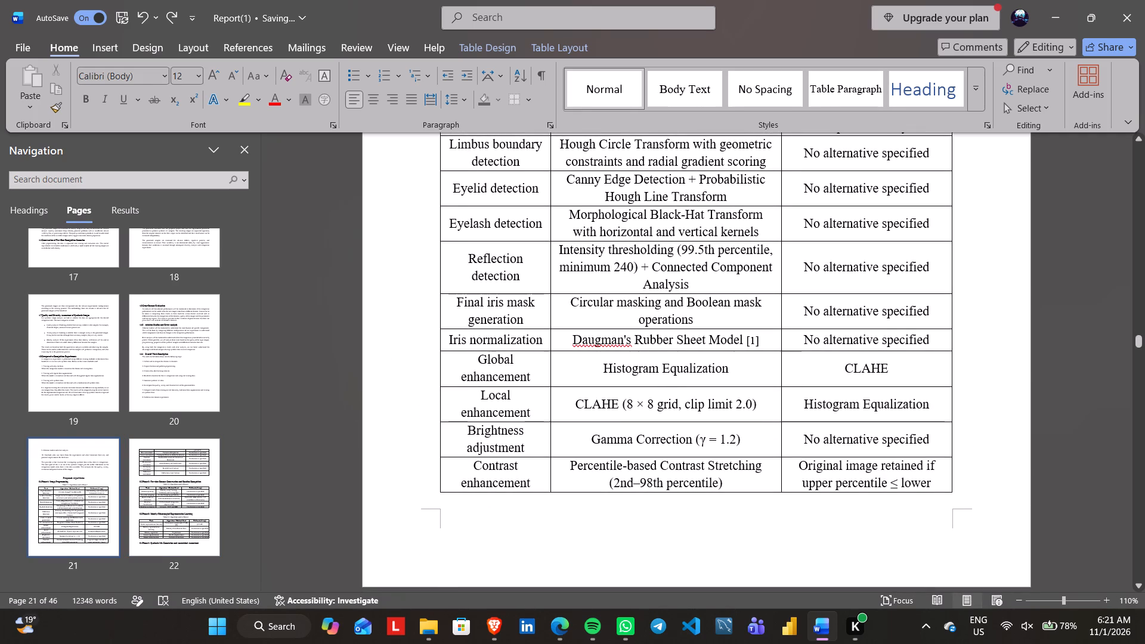
scroll(568, 372, down, 2)
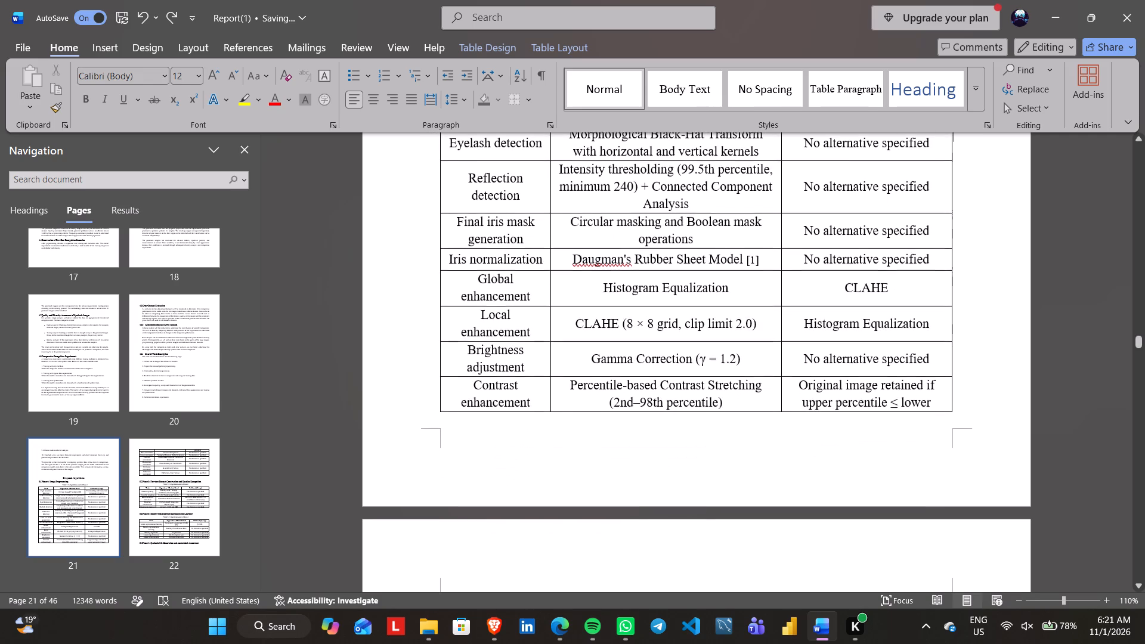
scroll(594, 450, up, 2)
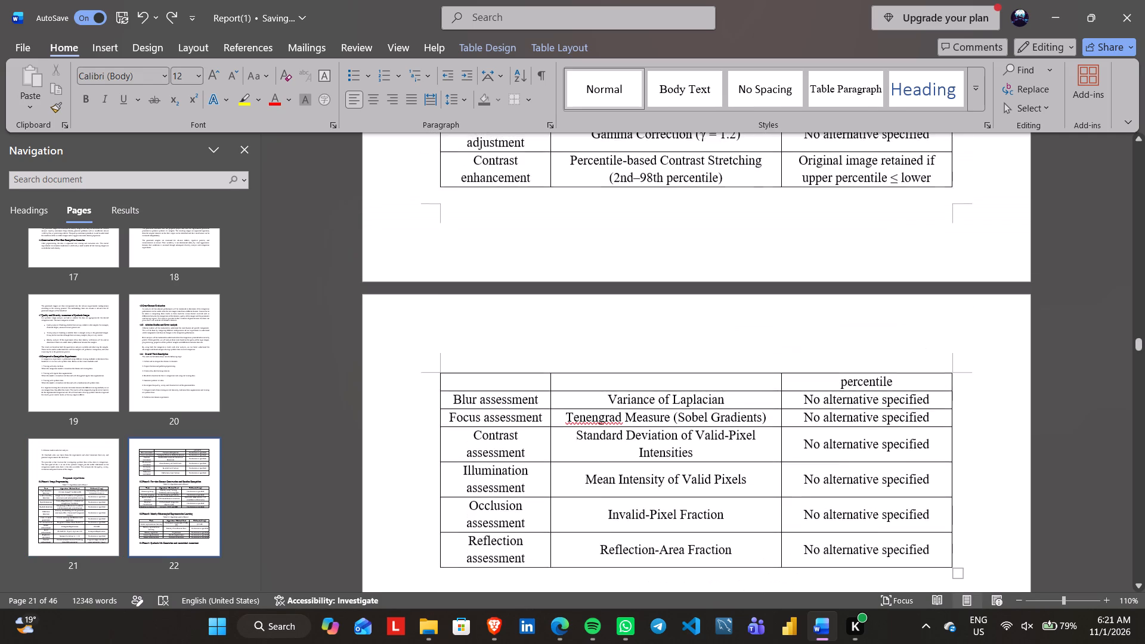
scroll(594, 450, up, 2)
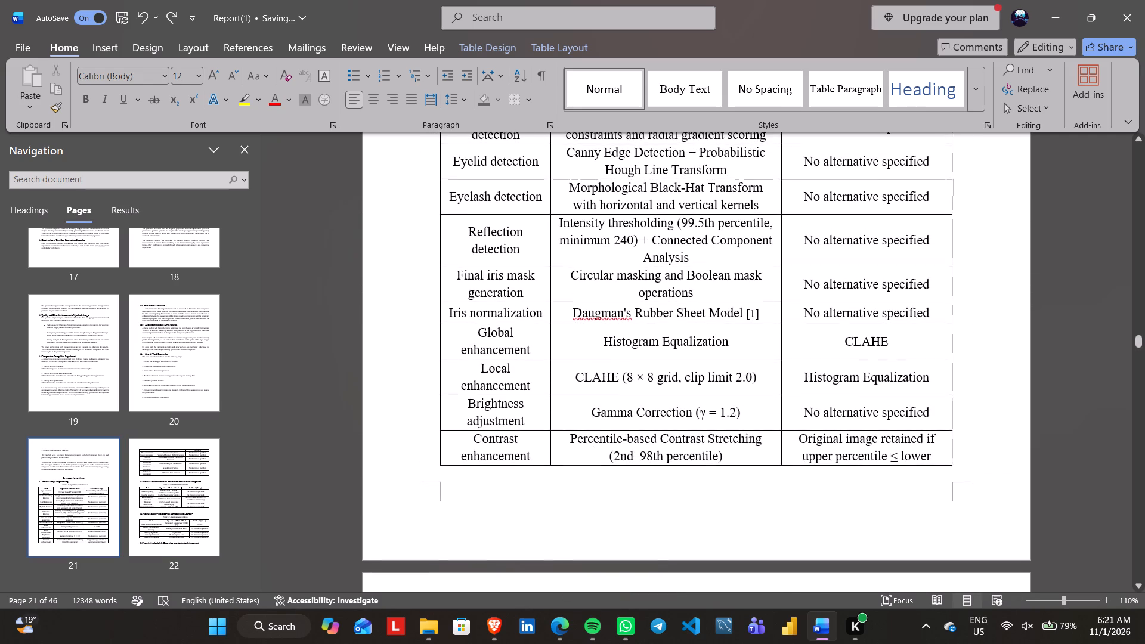
scroll(594, 450, up, 1)
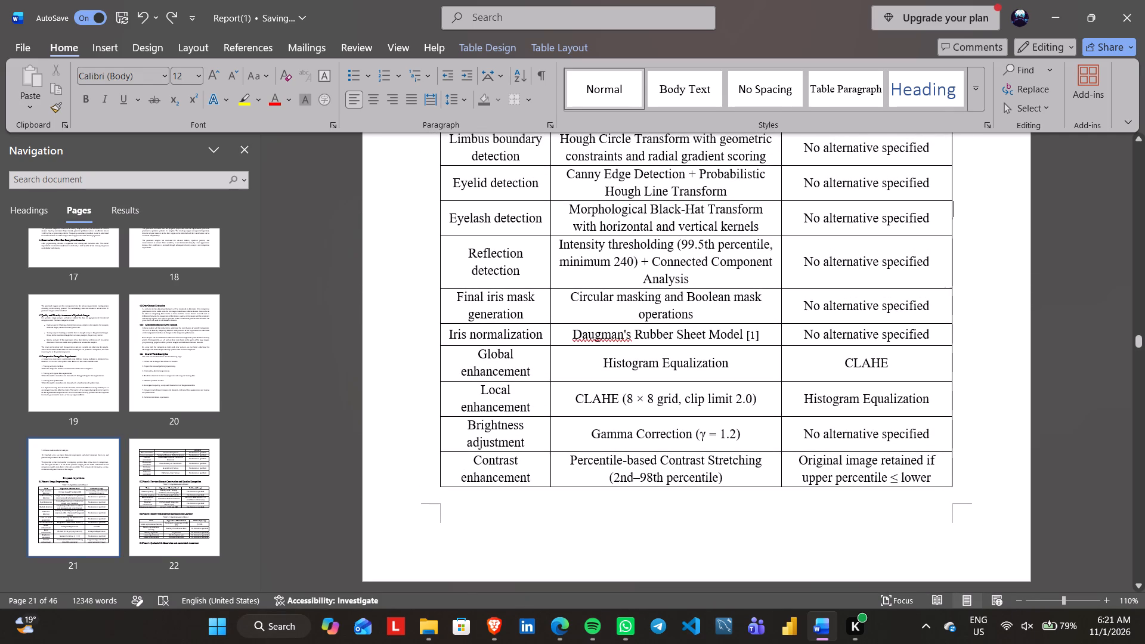
Tighten row heights in Table 5.1, shrinking the header row so the Contrast enhancement row fits on one page.
drag(588, 382, 592, 375)
scroll(596, 384, up, 1)
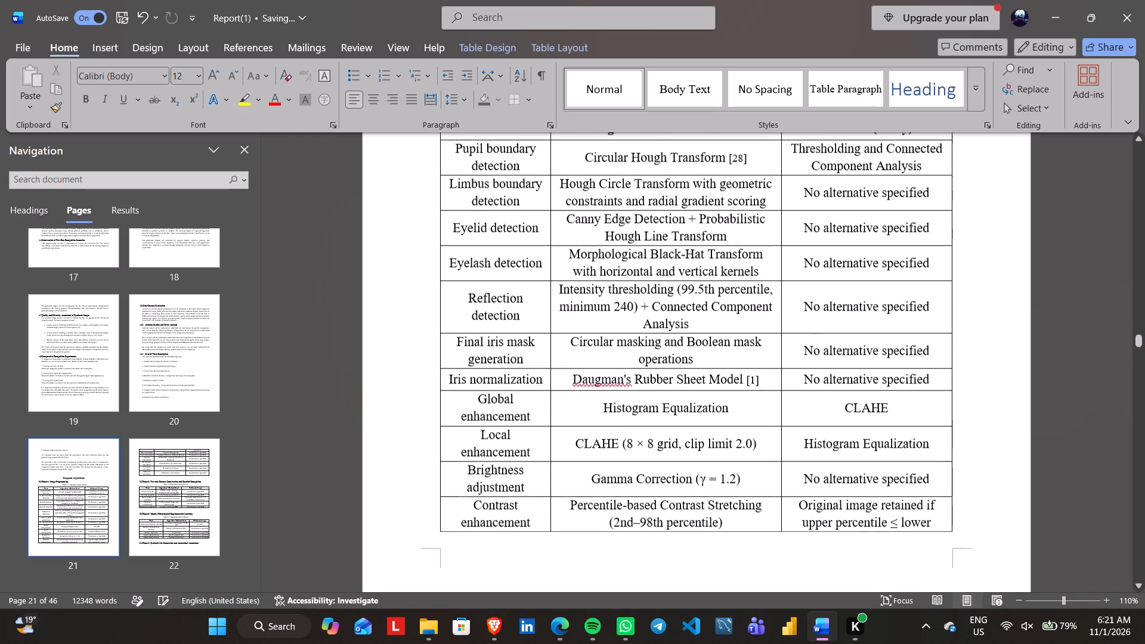
scroll(602, 394, up, 1)
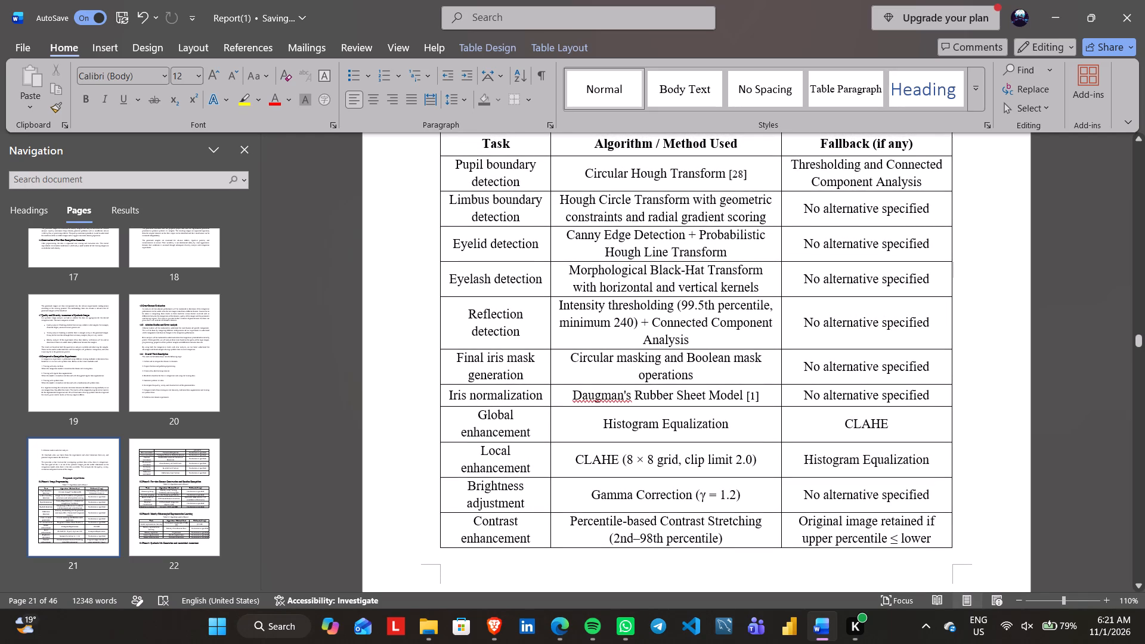
click(593, 322)
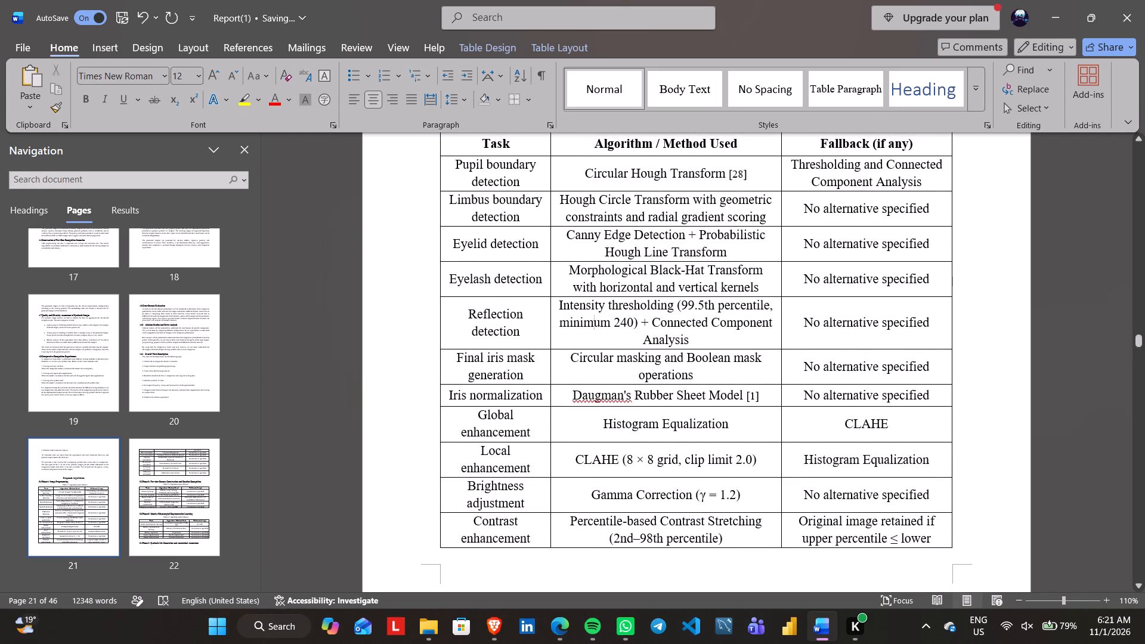
scroll(593, 322, up, 1)
click(622, 460)
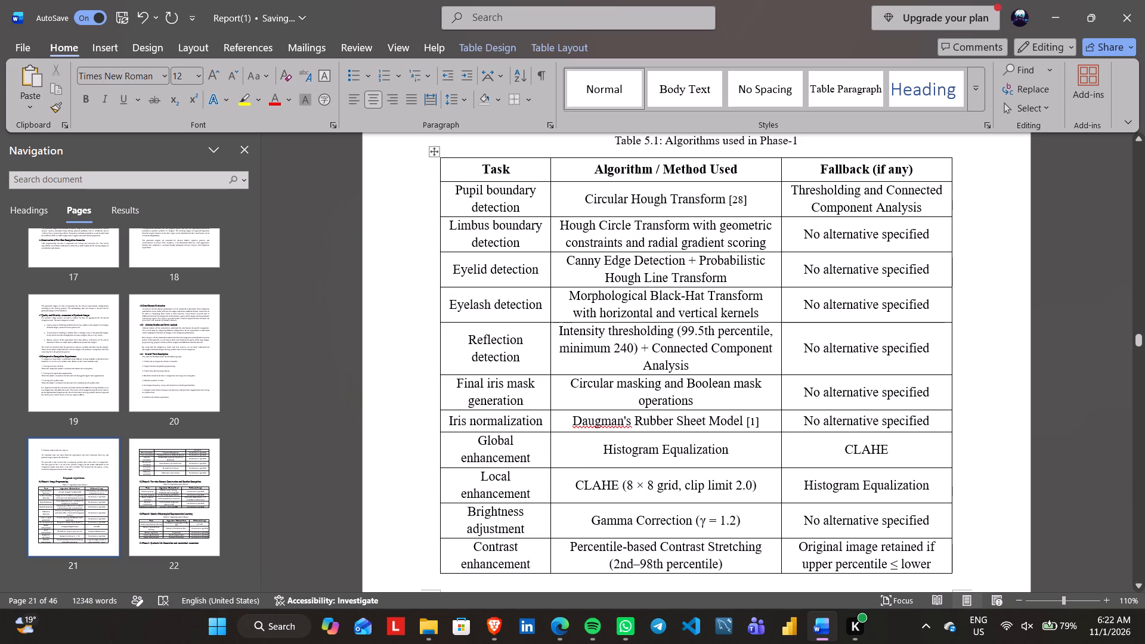
scroll(622, 460, up, 1)
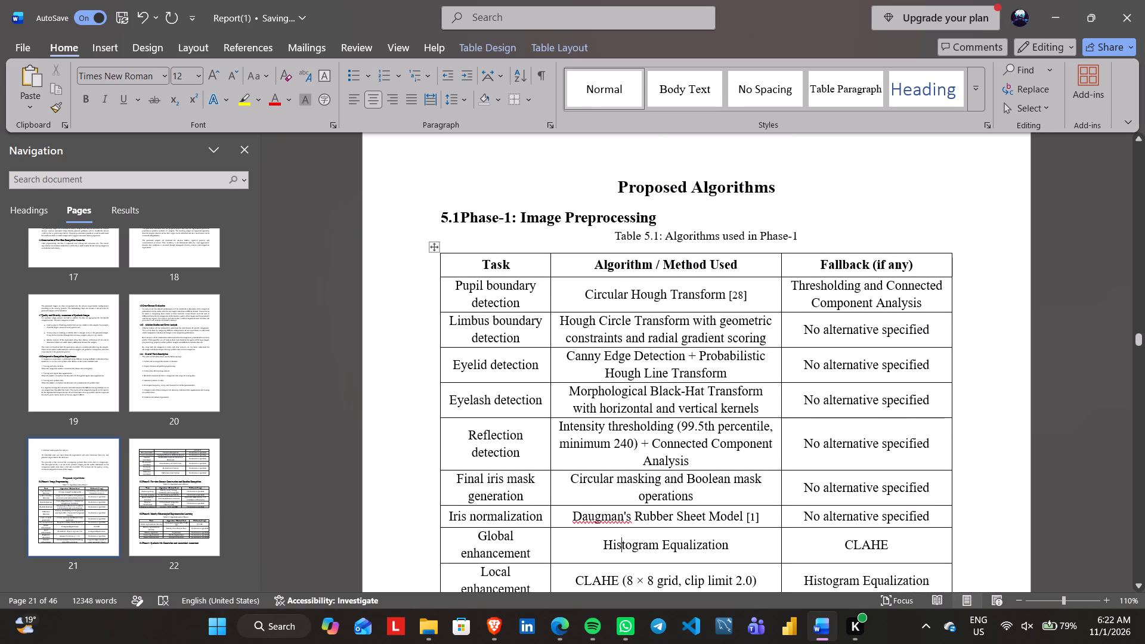
click(637, 277)
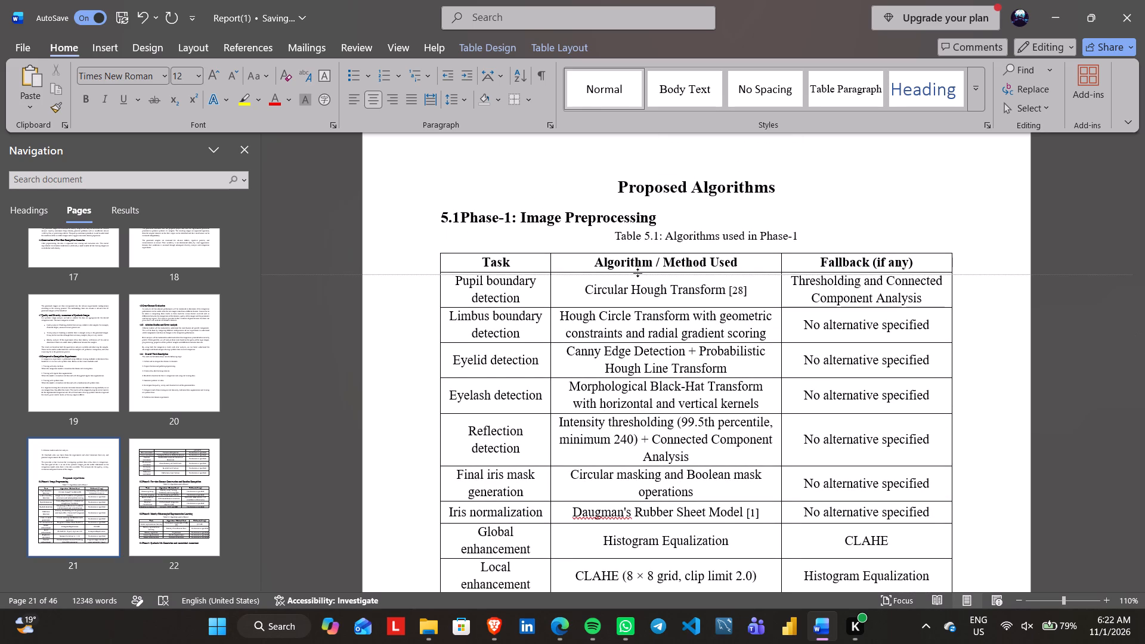
Review the layout of Table 5.1 across the page break and the Phase-2 section that follows it.
scroll(653, 307, down, 2)
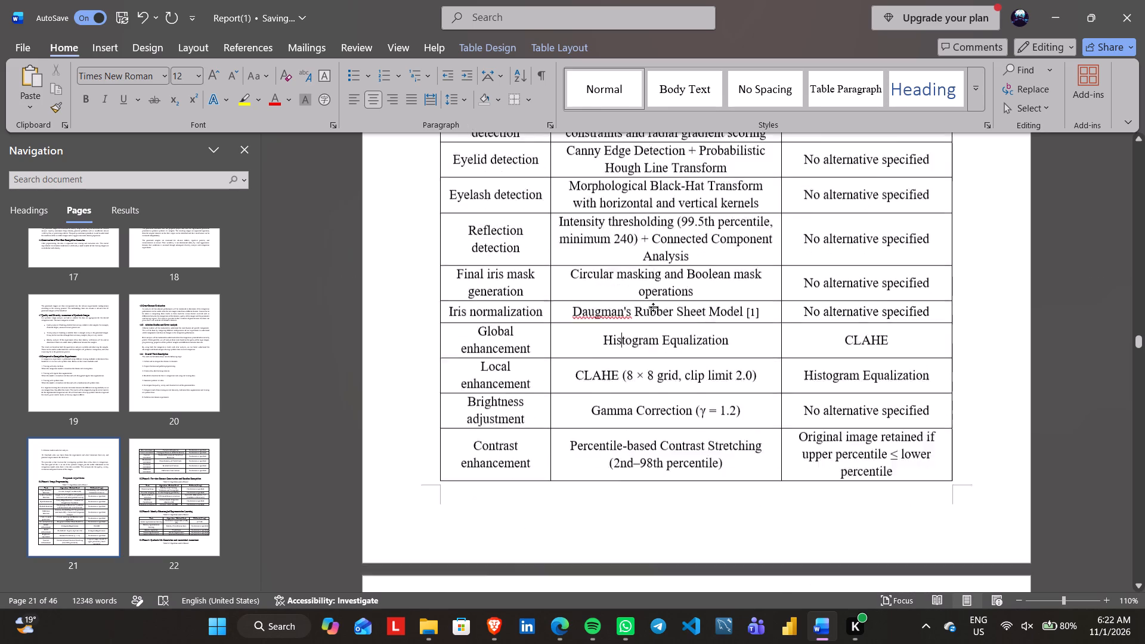
scroll(653, 307, down, 2)
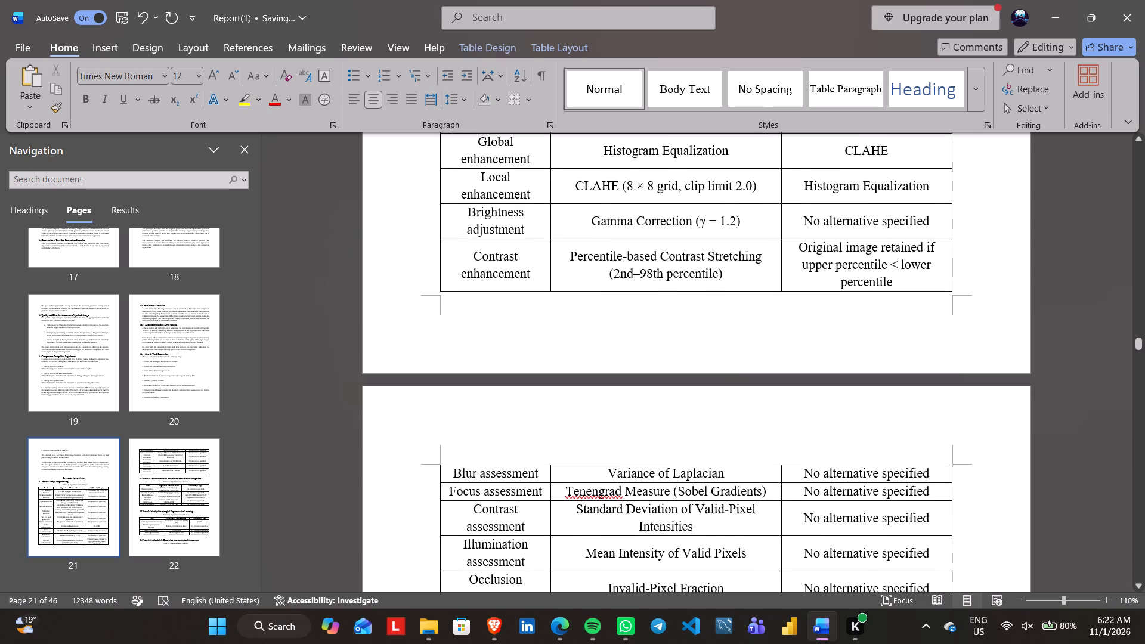
scroll(653, 307, down, 3)
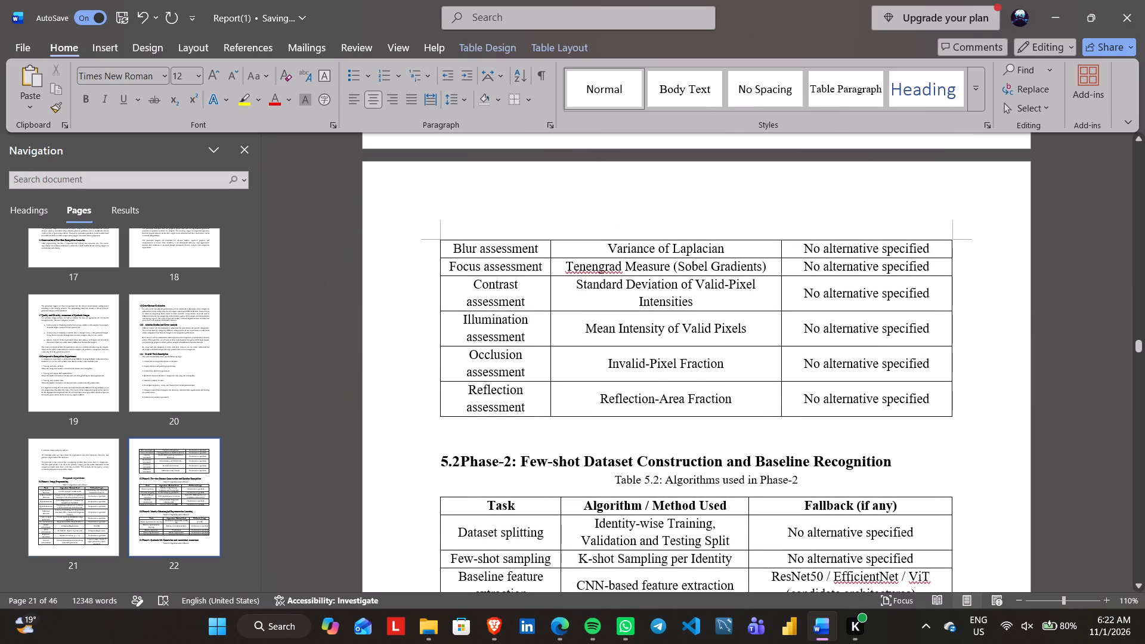
scroll(653, 307, down, 1)
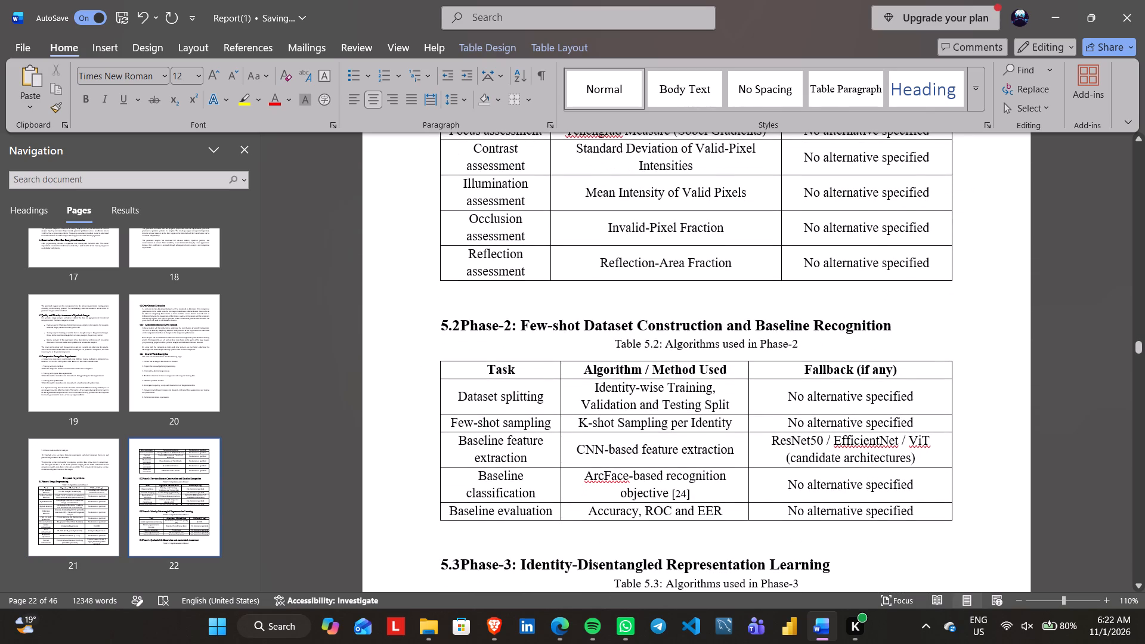
scroll(686, 370, up, 3)
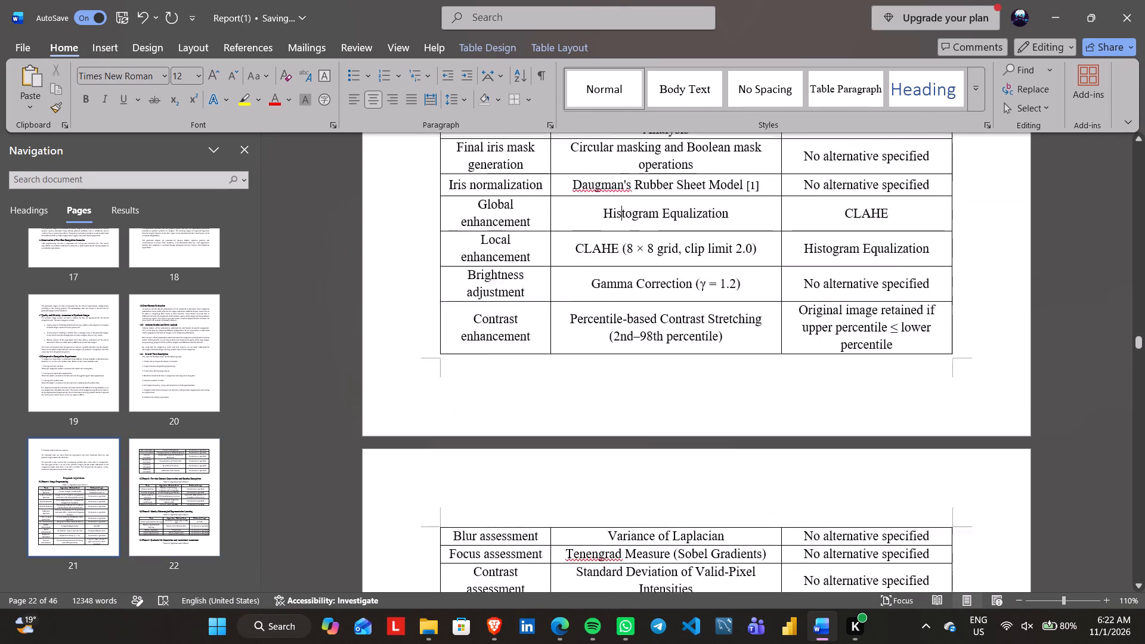
scroll(686, 370, up, 3)
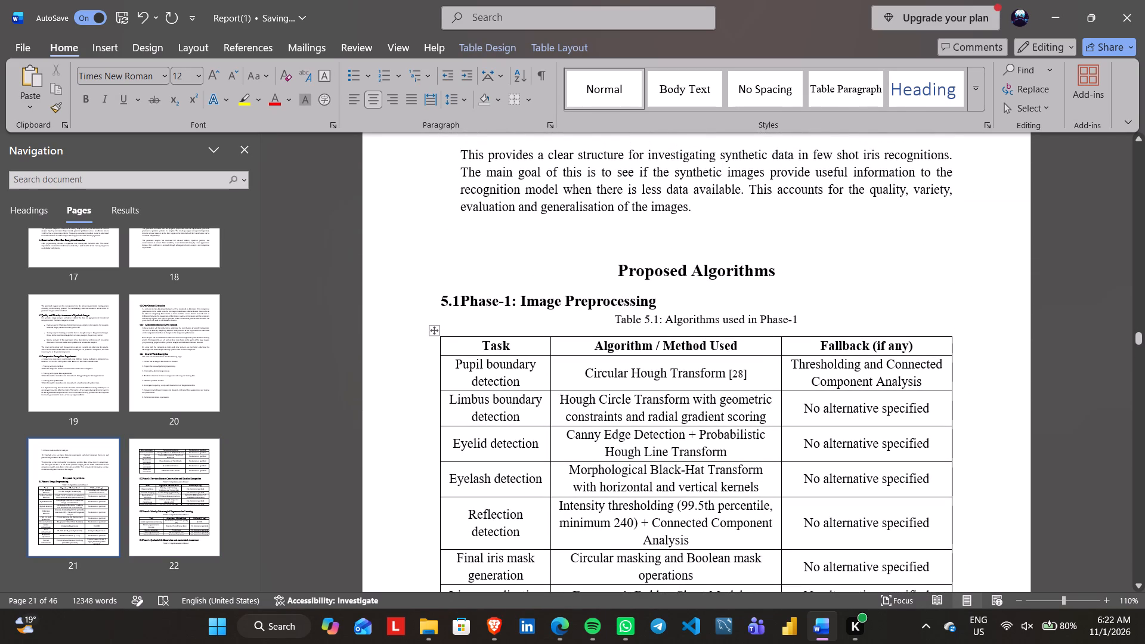
Renumber the Phase-1 algorithms table caption as Table 1.
click(657, 324)
key(Left)
key(Left)
key(Delete)
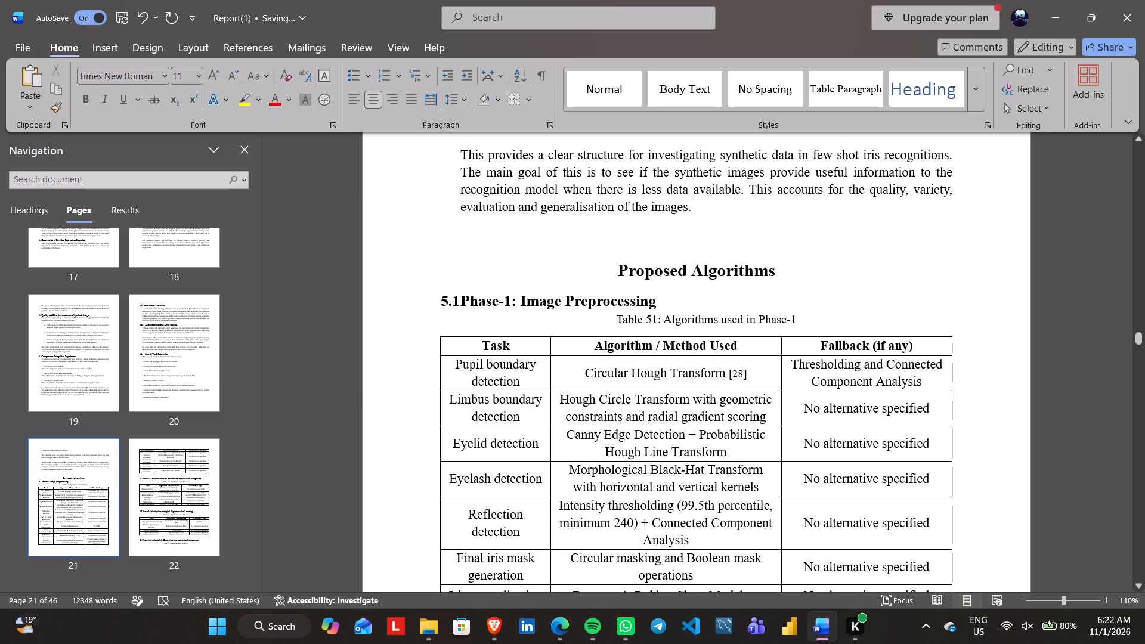
key(BackSpace)
Renumber the Phase-2 algorithms table caption as Table 2.
scroll(657, 324, down, 2)
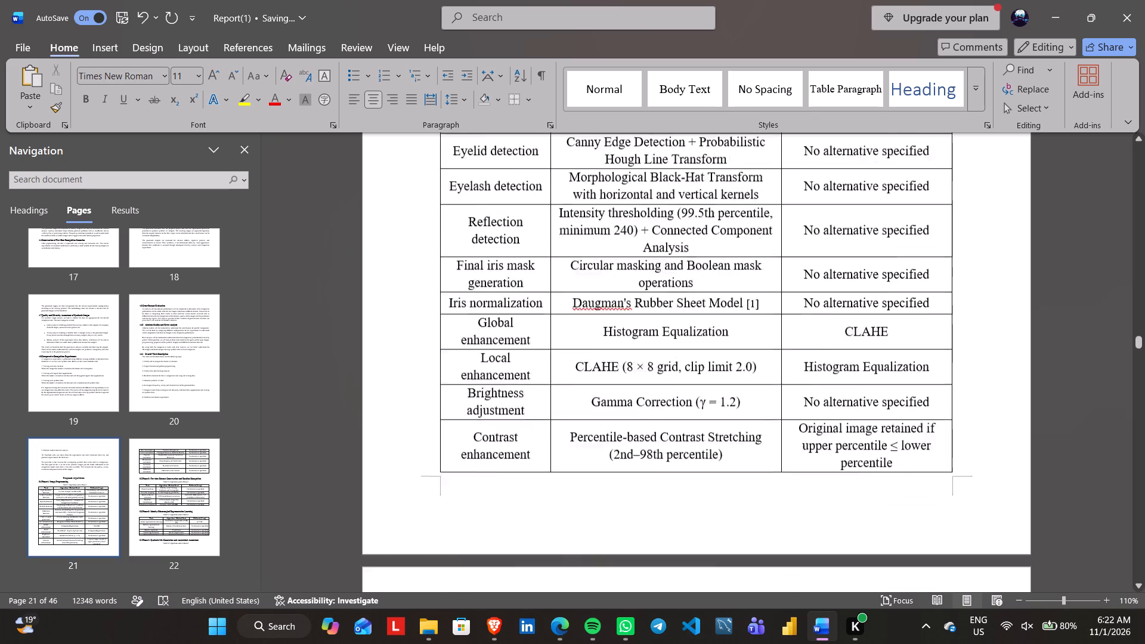
scroll(657, 324, down, 1)
scroll(666, 450, down, 2)
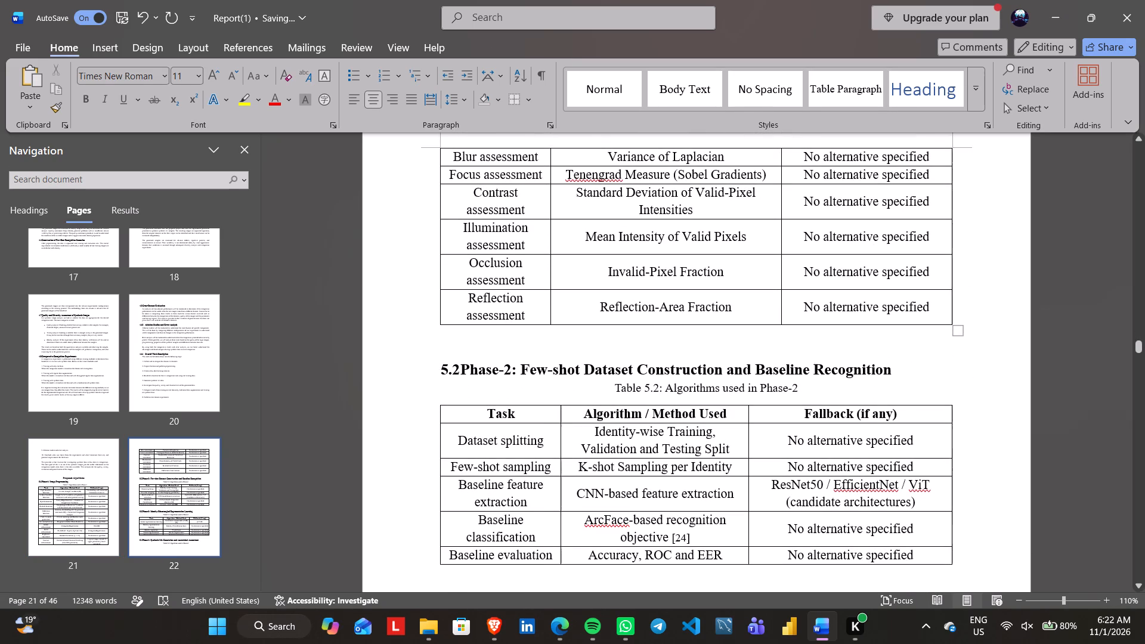
click(654, 389)
key(BackSpace)
key(BackSpace)
Renumber the Phase-3 algorithms table caption as Table 3.
scroll(654, 389, down, 1)
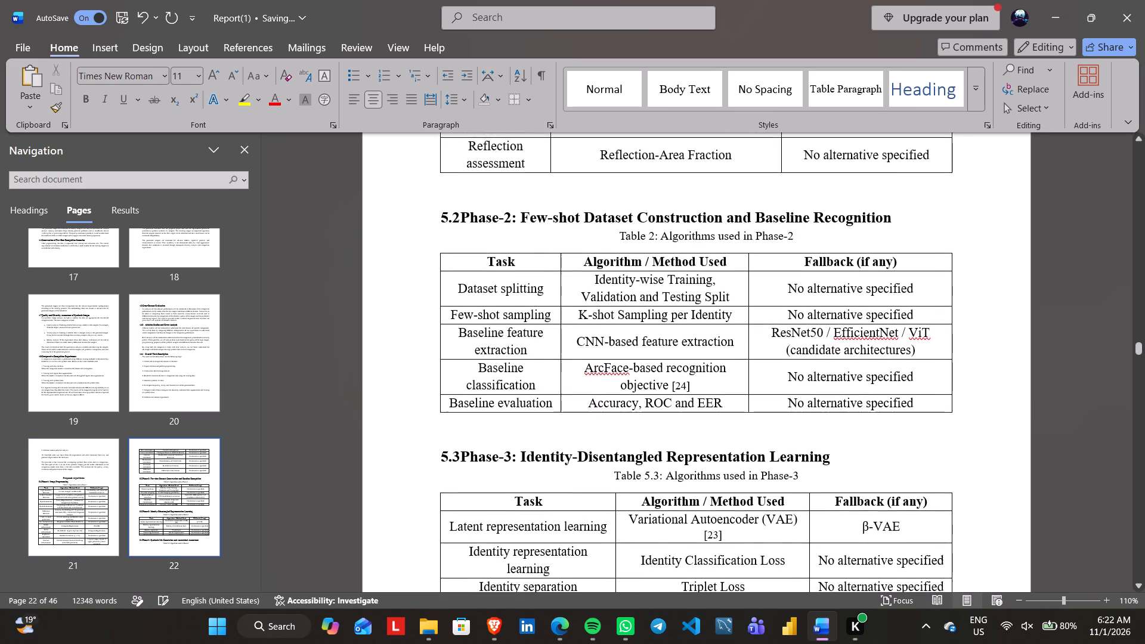
scroll(654, 389, down, 1)
click(653, 416)
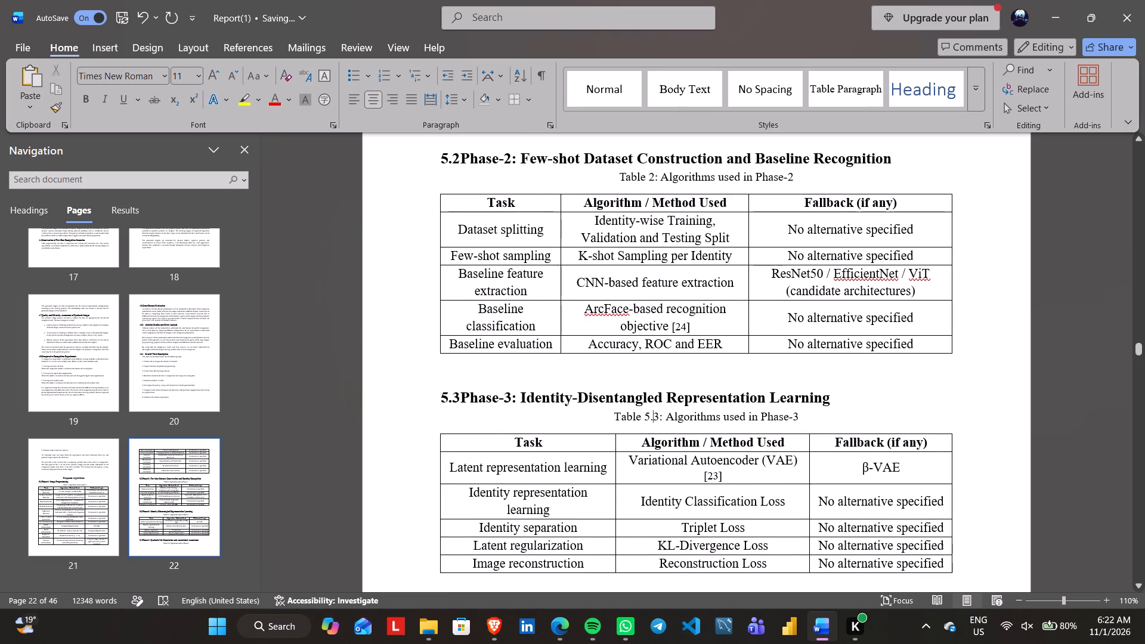
key(BackSpace)
key(BackSpace)
Insert two blank lines above heading 5.4 so it starts on the same page as its Phase-4 table.
scroll(653, 416, down, 1)
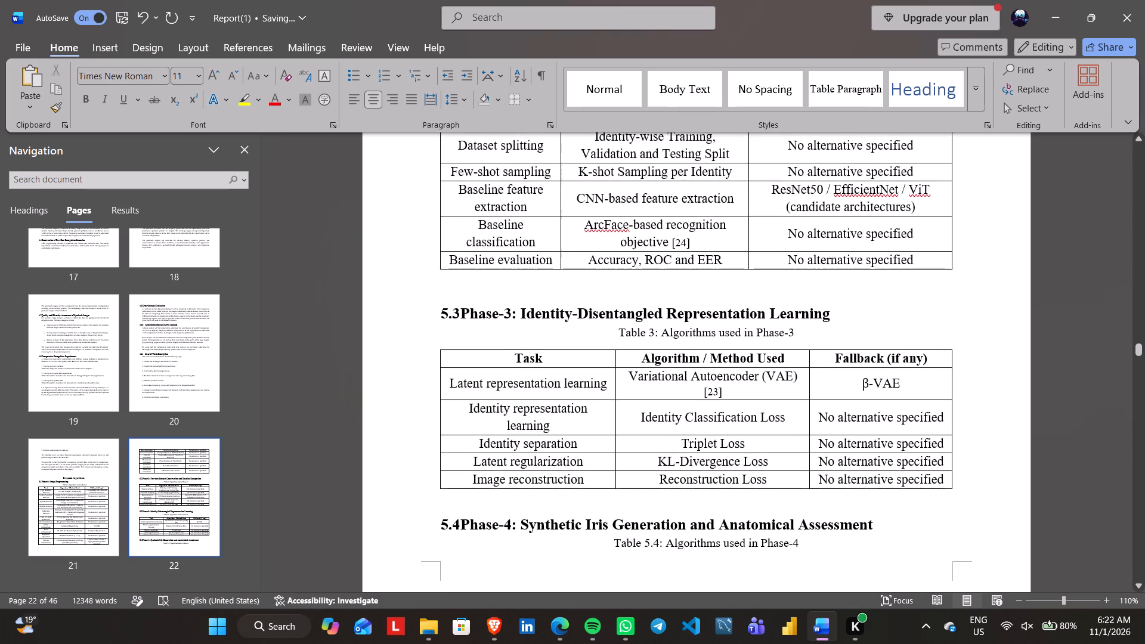
scroll(653, 416, down, 1)
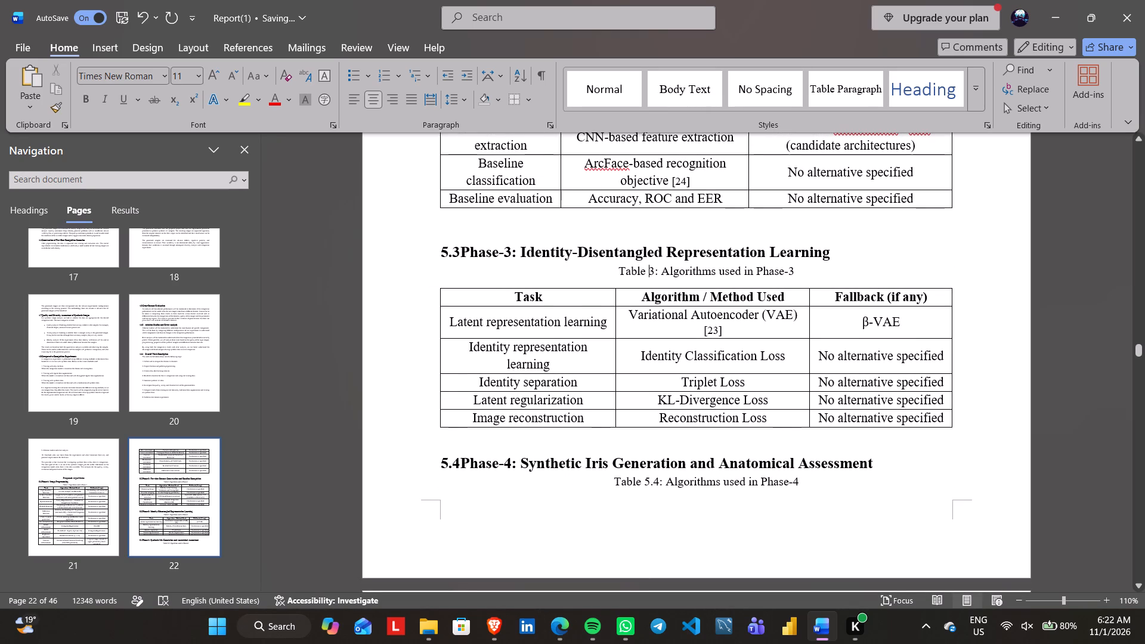
click(571, 452)
key(Return)
key(Return)
Renumber the Phase-4 algorithms table caption as Table 4.
scroll(571, 452, down, 1)
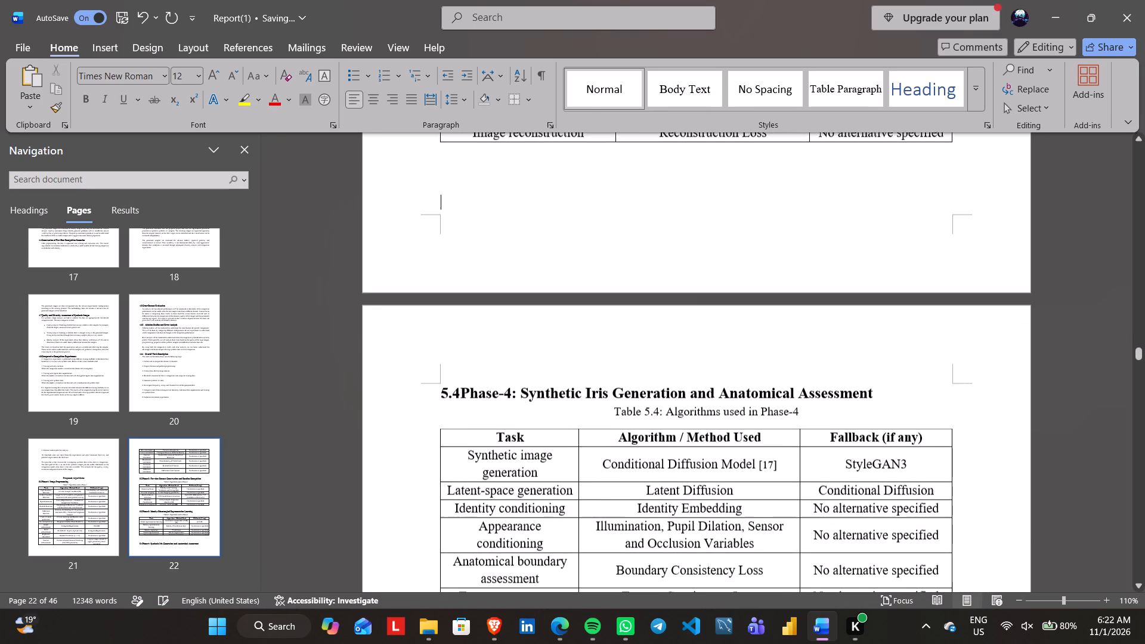
scroll(571, 452, down, 1)
click(652, 394)
key(BackSpace)
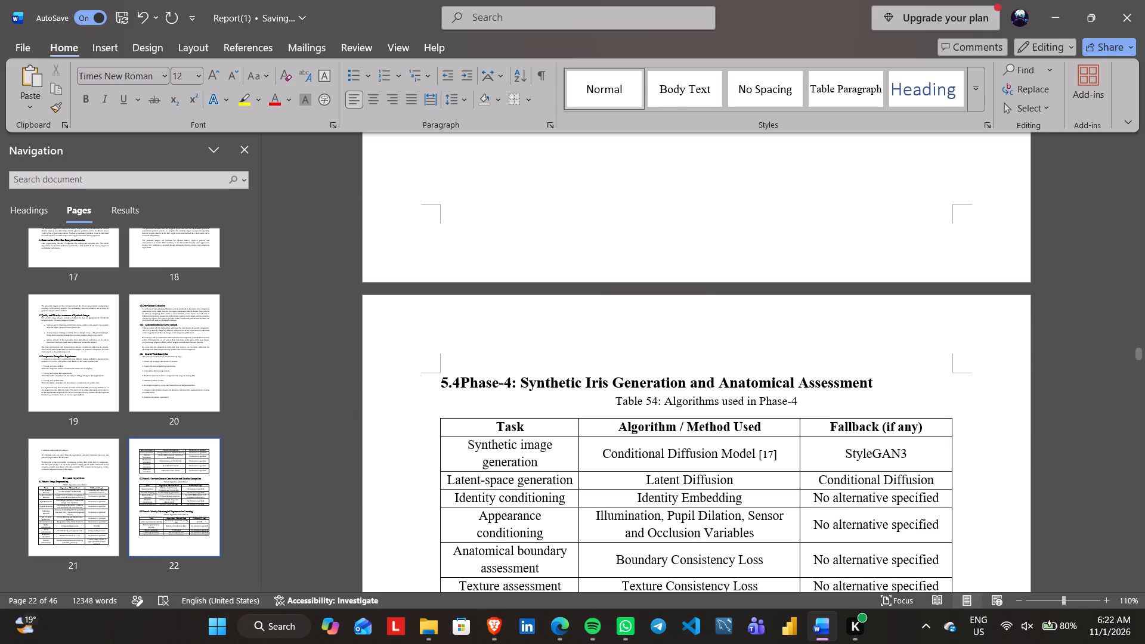
key(BackSpace)
Renumber the Phase-5 algorithms table caption as Table 5.
scroll(652, 394, down, 1)
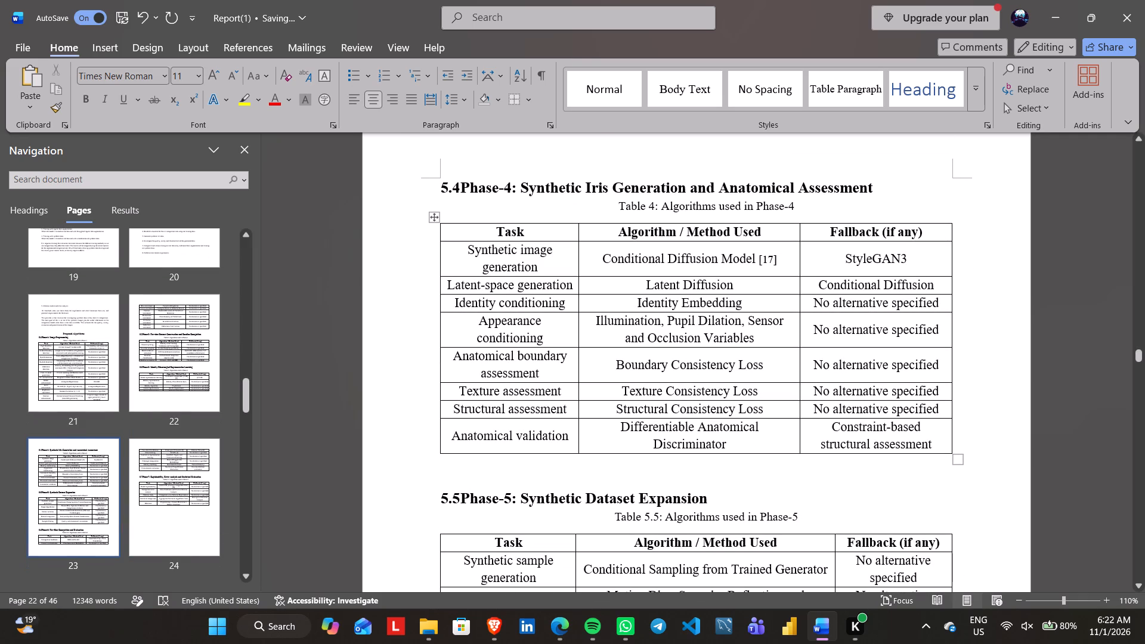
click(655, 515)
key(BackSpace)
key(BackSpace)
Renumber the Phase-6 algorithms table caption as Table 6.
scroll(655, 515, down, 2)
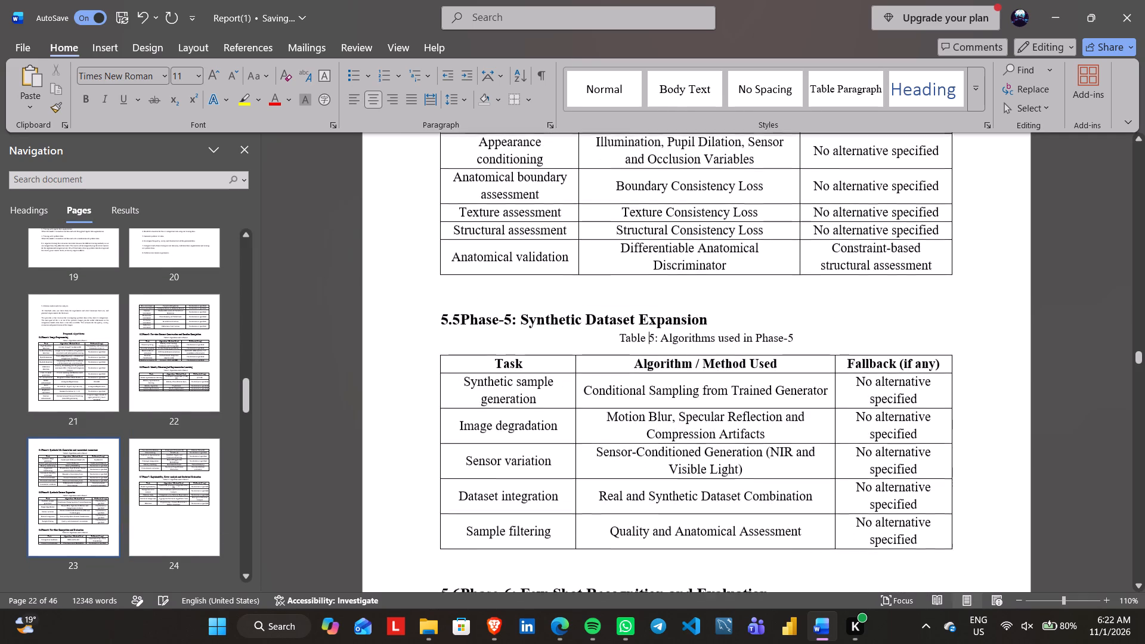
scroll(655, 515, down, 1)
click(655, 456)
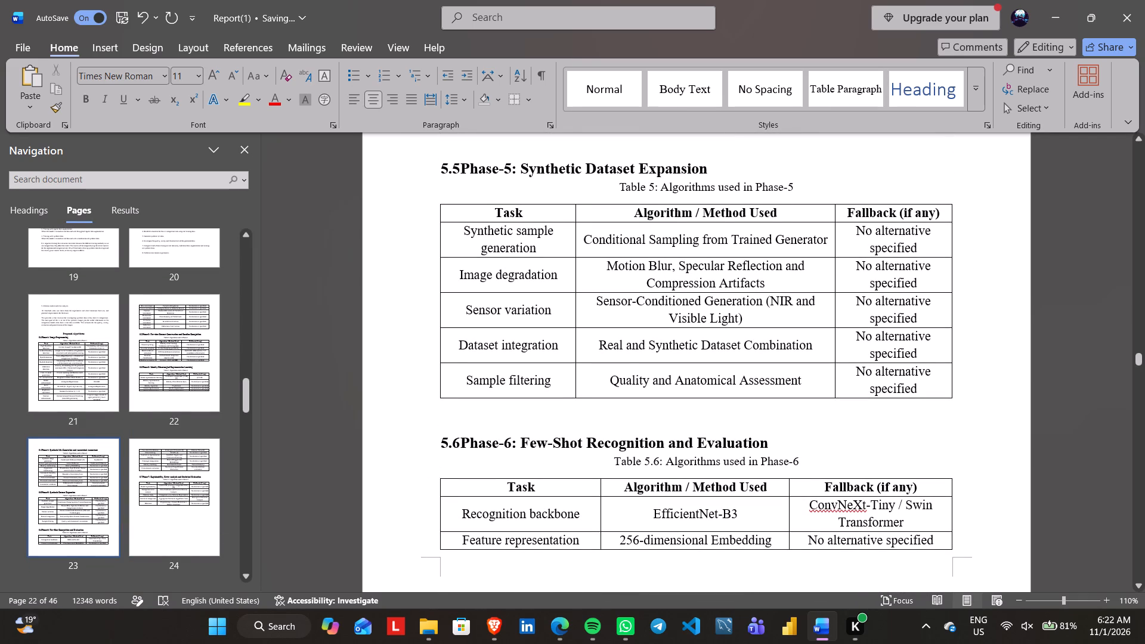
key(BackSpace)
key(BackSpace)
Renumber the Phase-7 algorithms table caption as Table 7.
scroll(655, 456, down, 3)
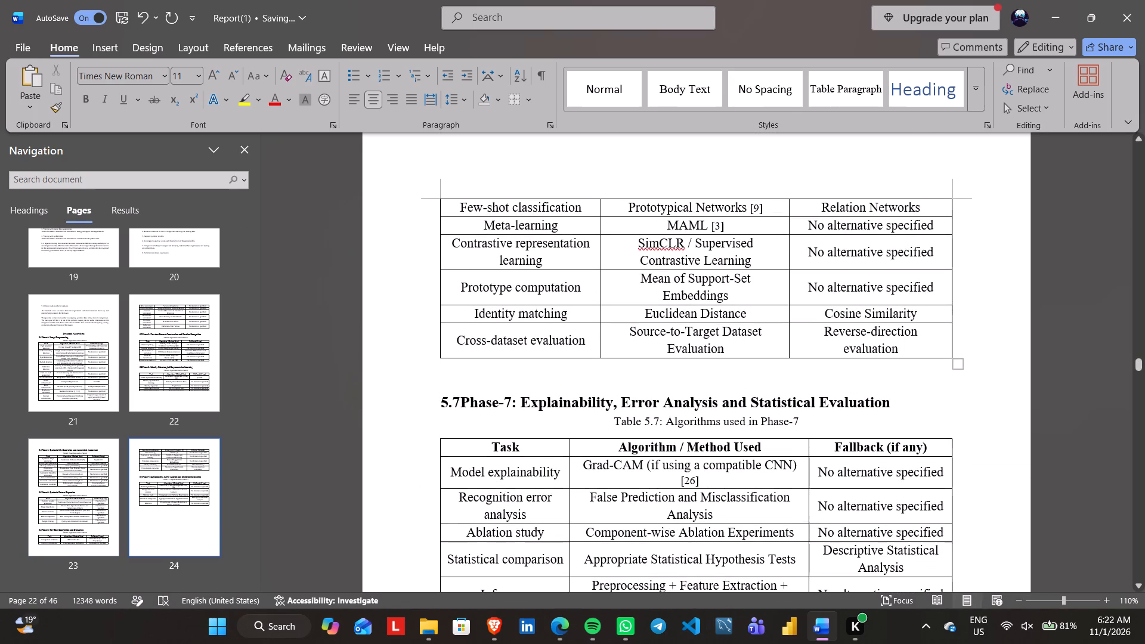
click(654, 420)
key(BackSpace)
key(BackSpace)
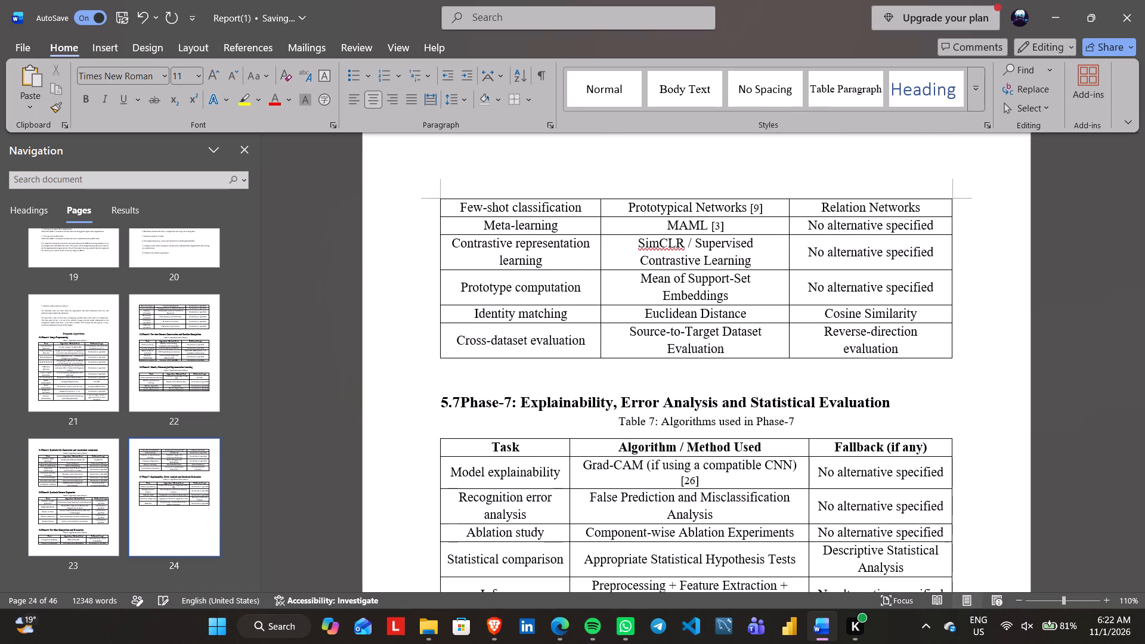
Review the end of the algorithms chapter and the layout of the Proposed Workflow diagram.
scroll(654, 420, down, 3)
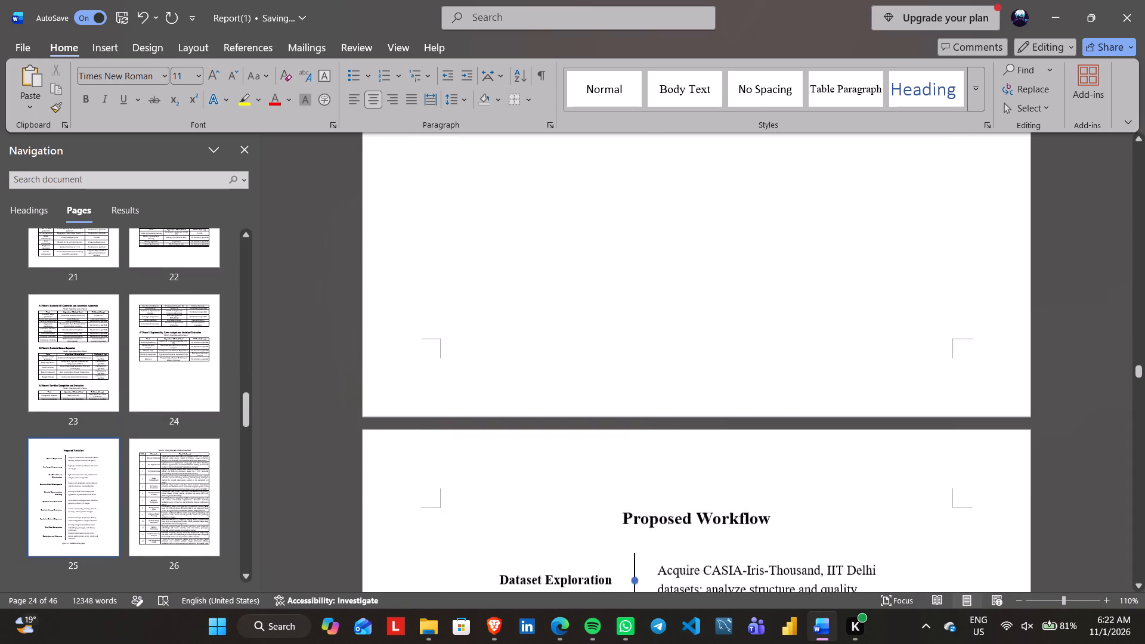
scroll(654, 420, down, 1)
scroll(654, 420, up, 3)
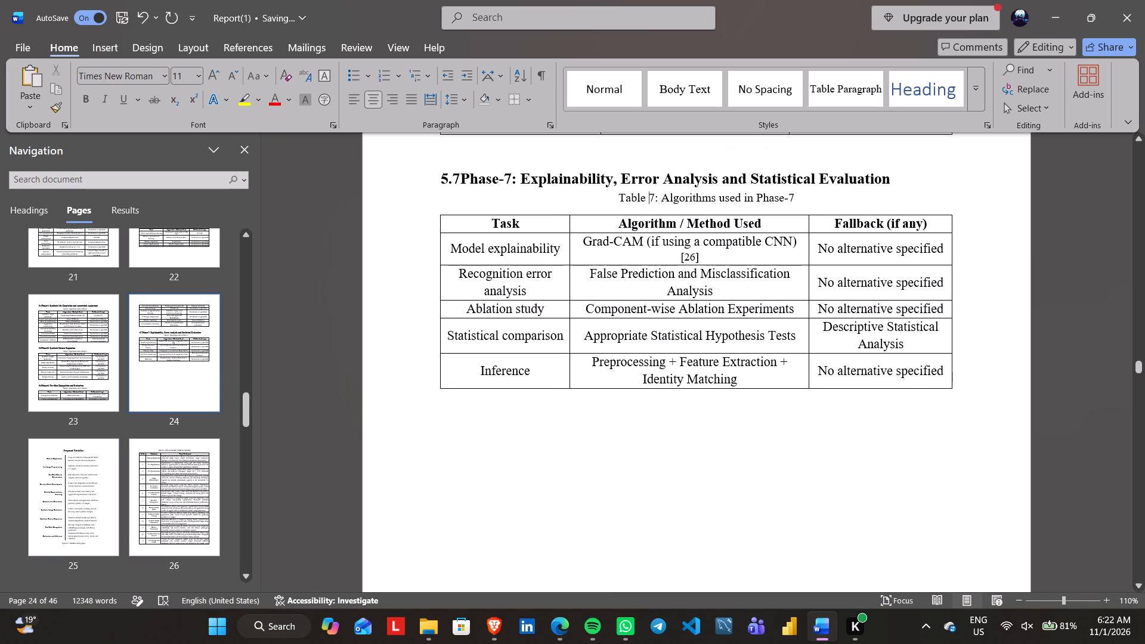
scroll(654, 420, down, 5)
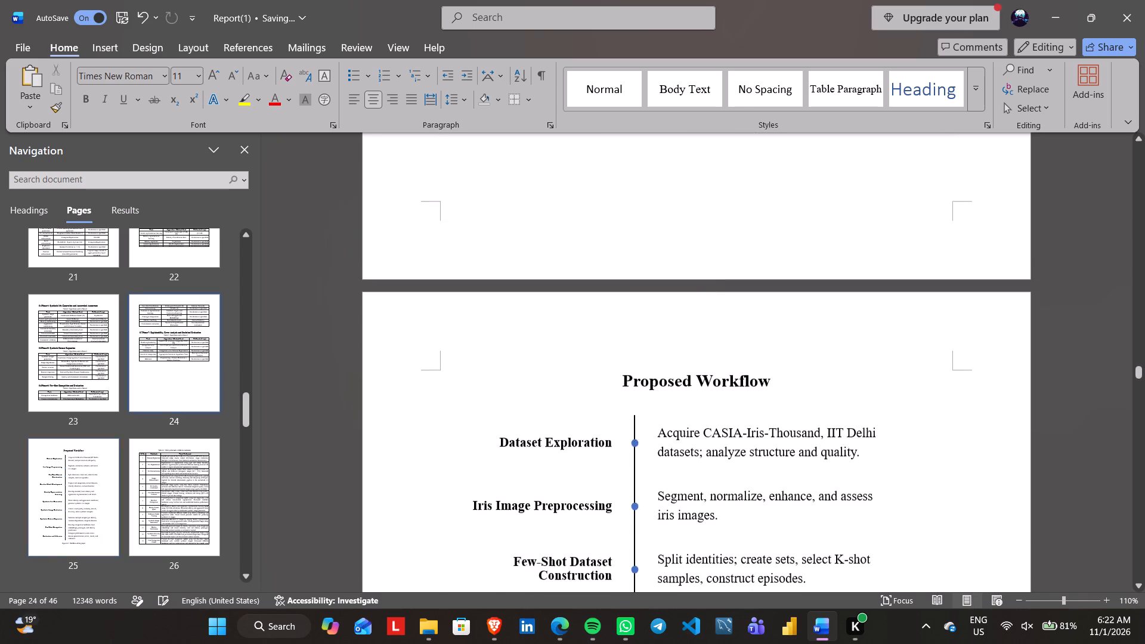
scroll(654, 420, down, 1)
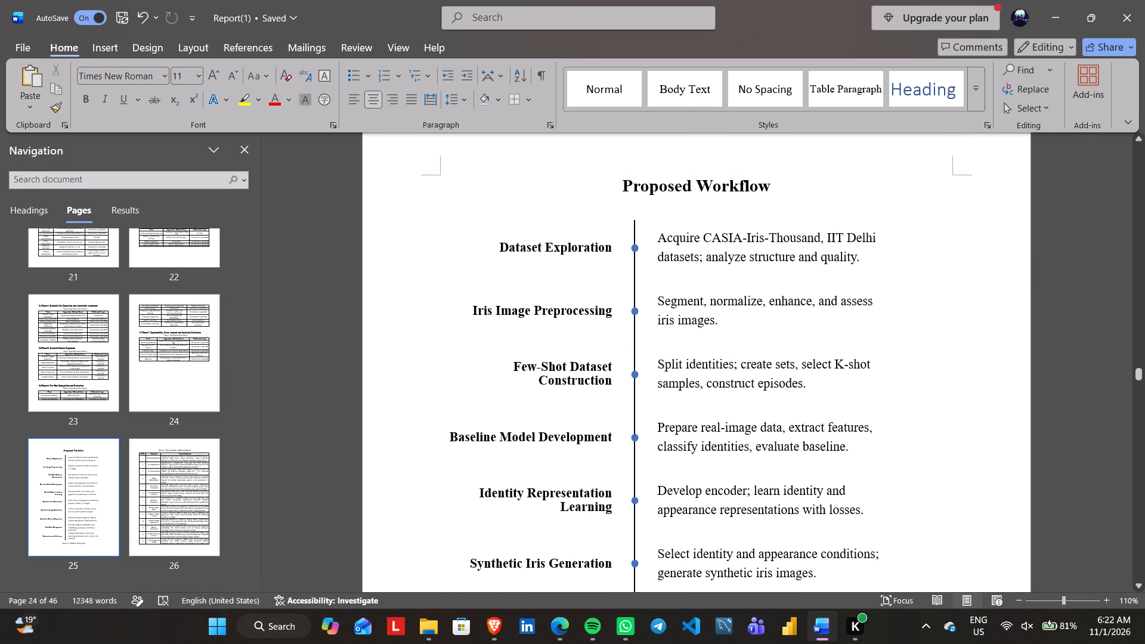
scroll(654, 420, down, 1)
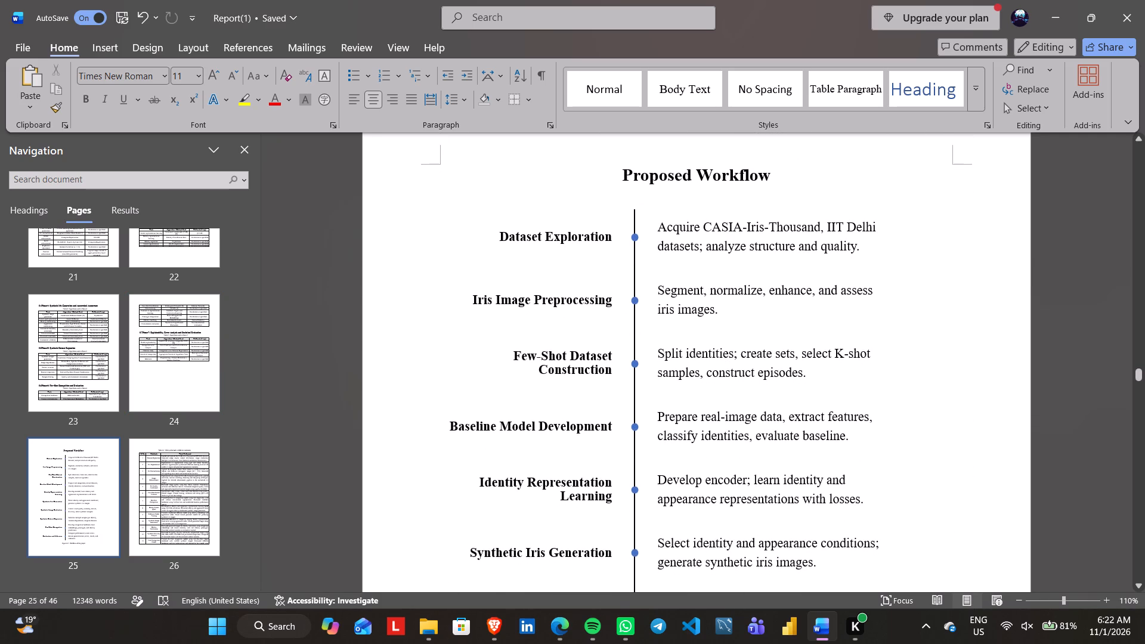
scroll(654, 420, down, 3)
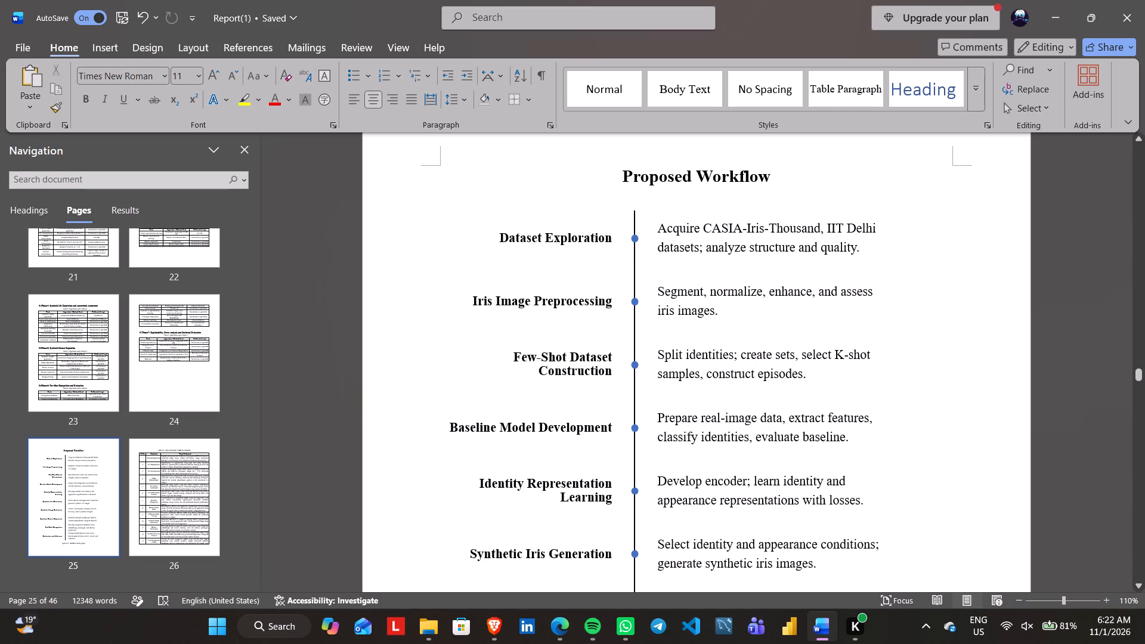
scroll(654, 420, down, 1)
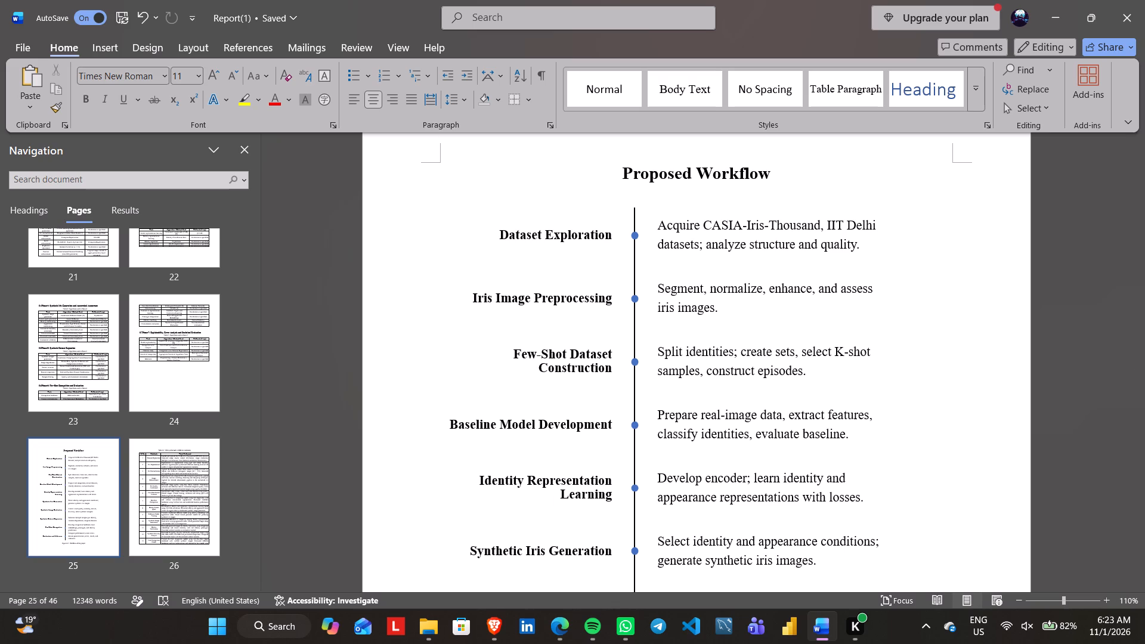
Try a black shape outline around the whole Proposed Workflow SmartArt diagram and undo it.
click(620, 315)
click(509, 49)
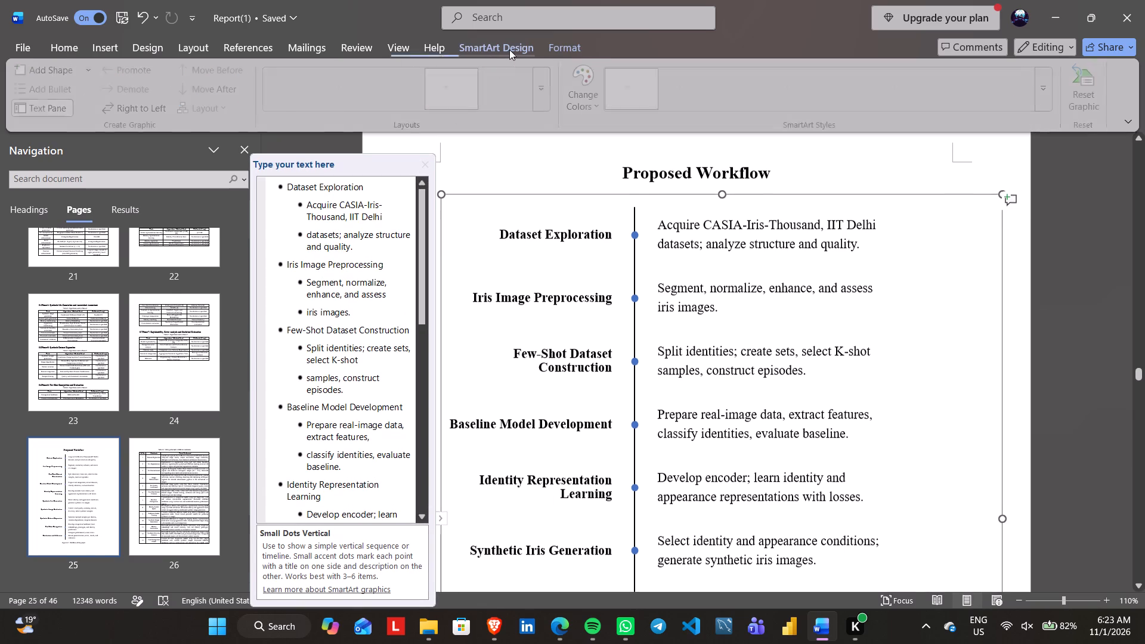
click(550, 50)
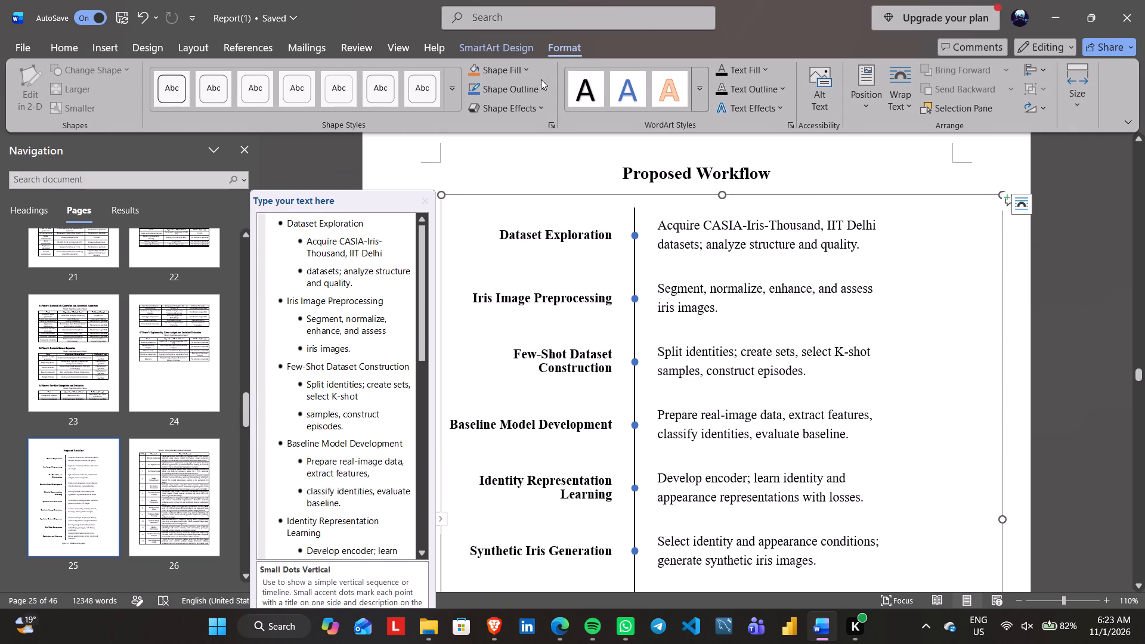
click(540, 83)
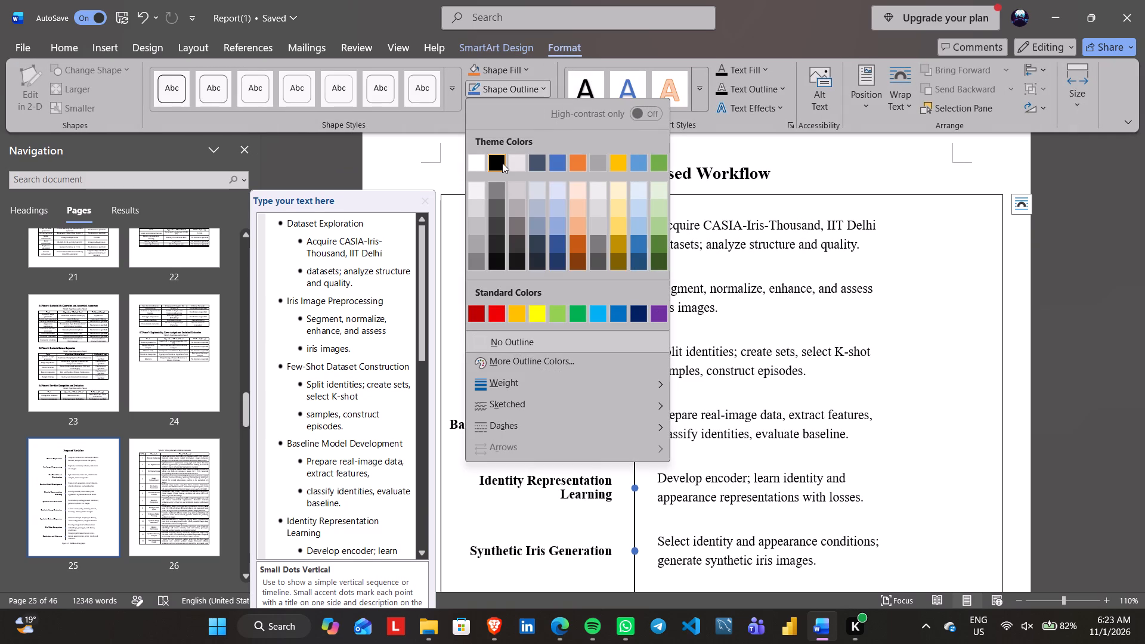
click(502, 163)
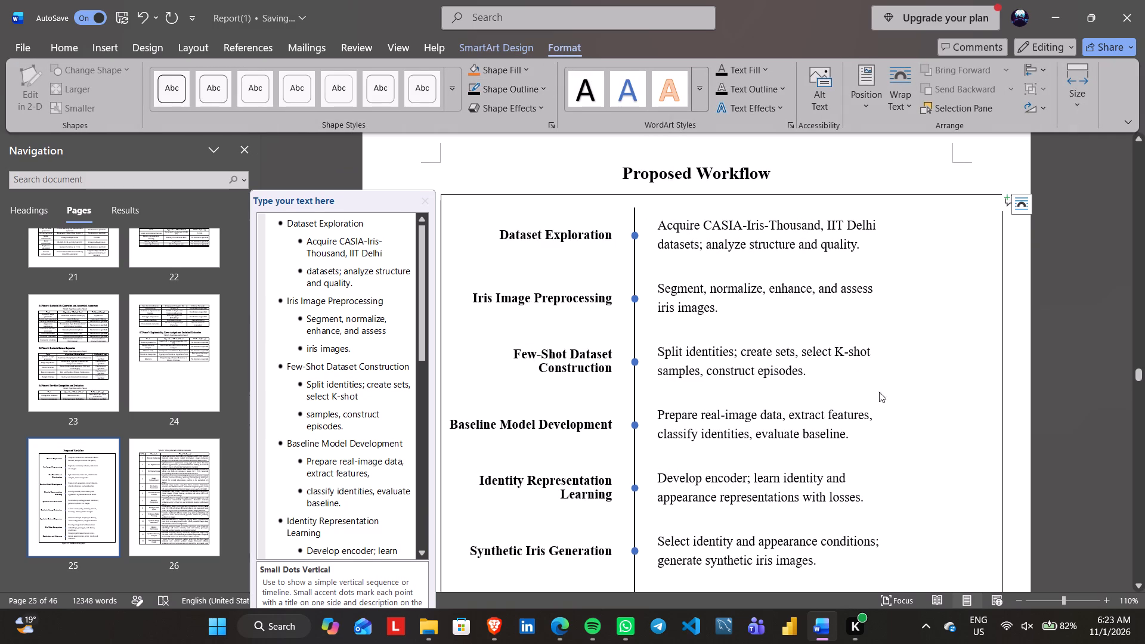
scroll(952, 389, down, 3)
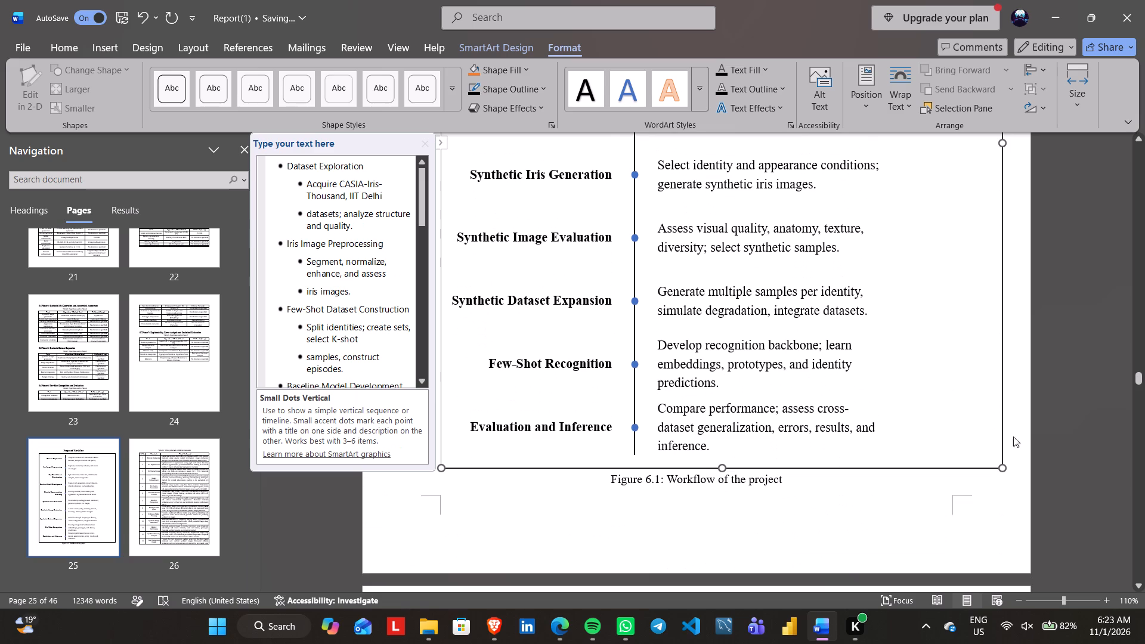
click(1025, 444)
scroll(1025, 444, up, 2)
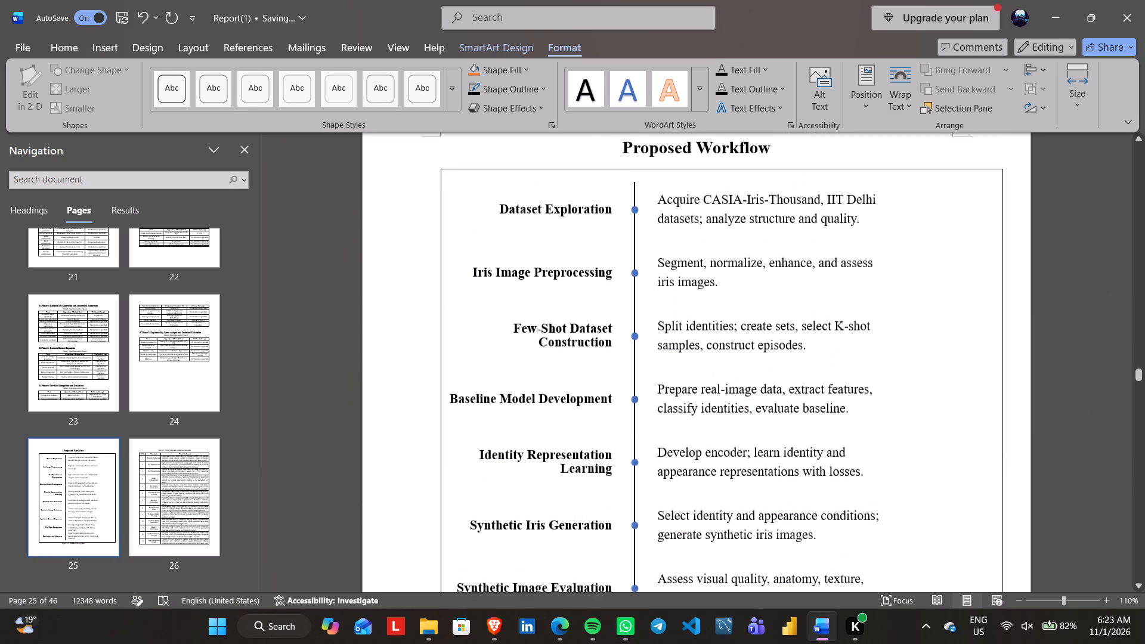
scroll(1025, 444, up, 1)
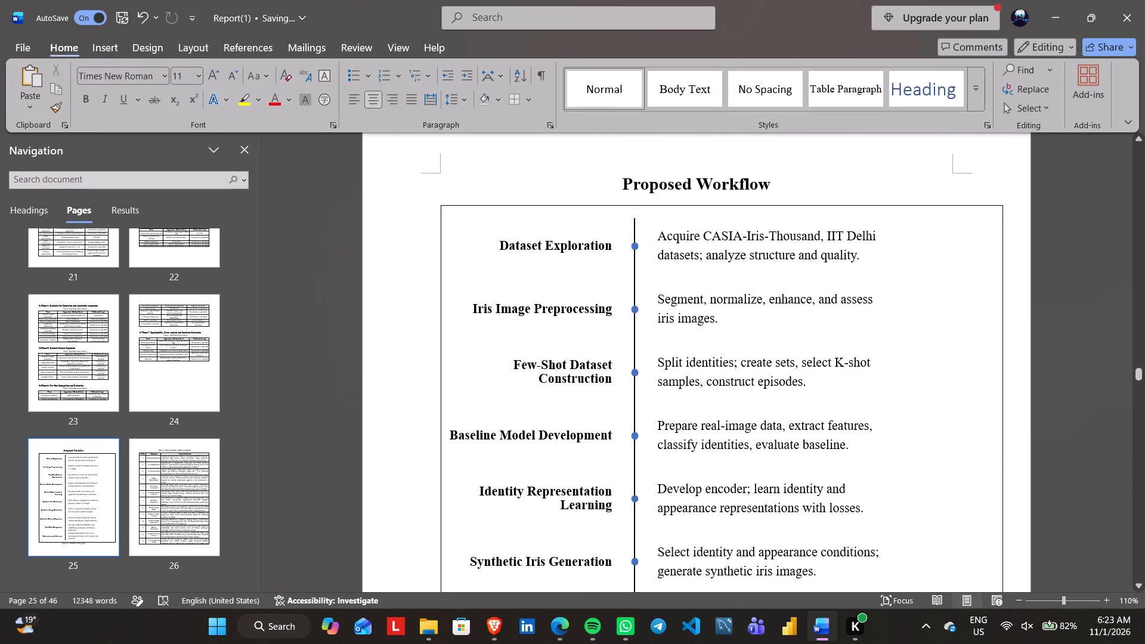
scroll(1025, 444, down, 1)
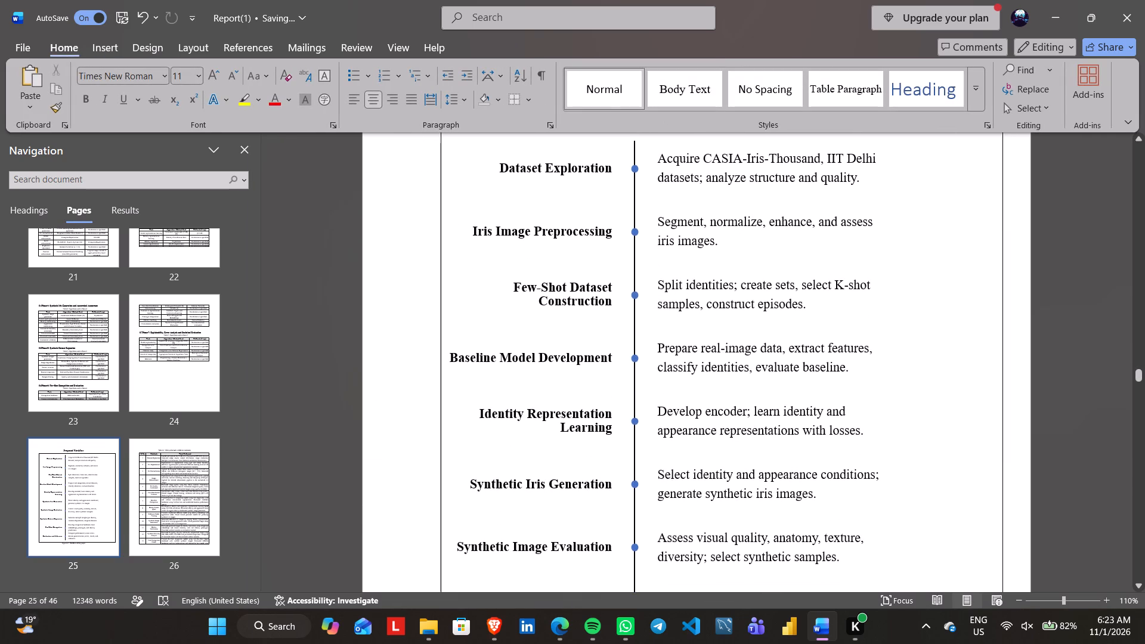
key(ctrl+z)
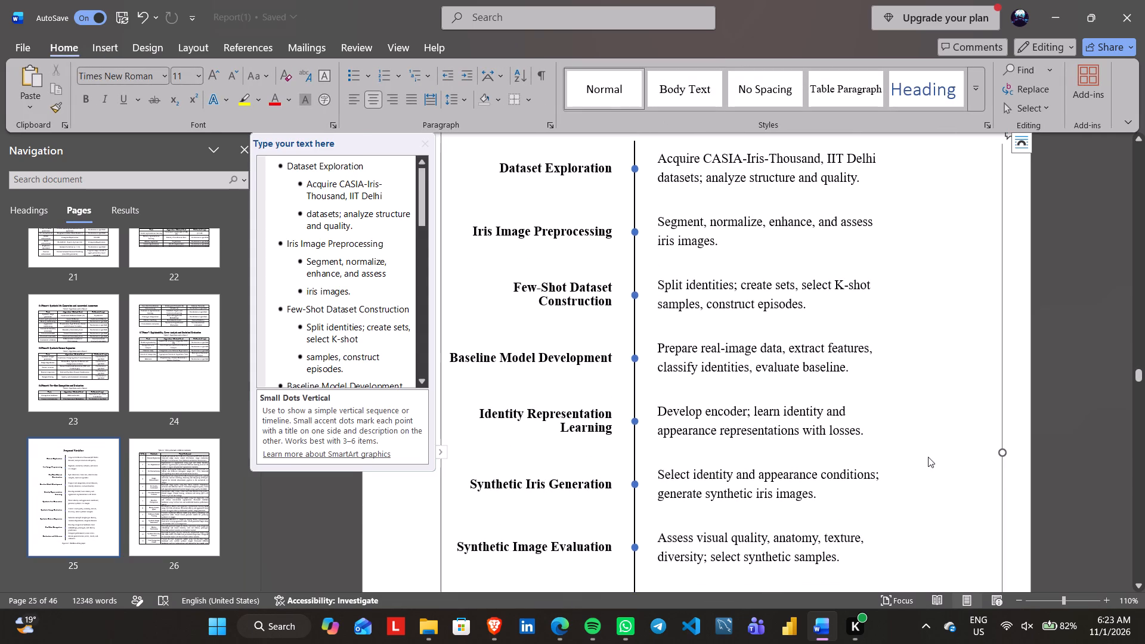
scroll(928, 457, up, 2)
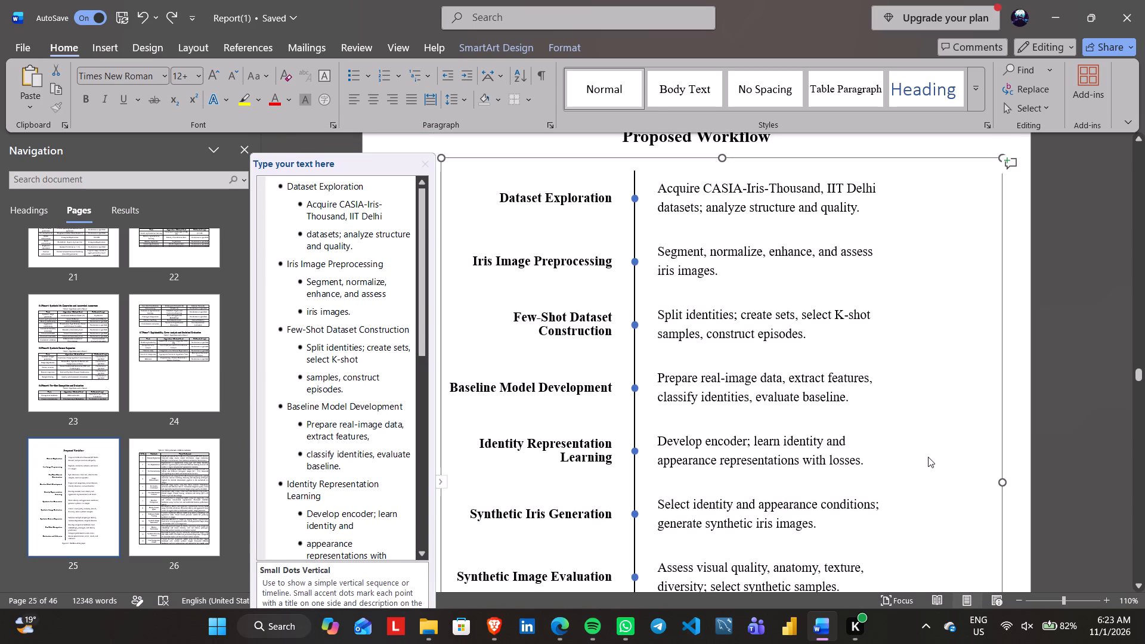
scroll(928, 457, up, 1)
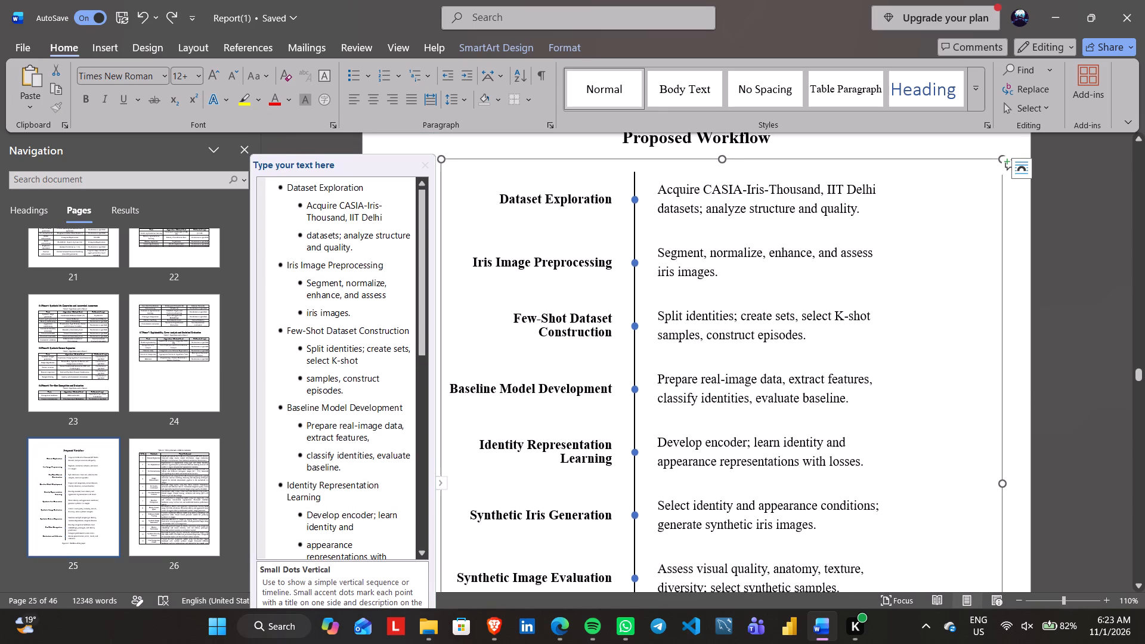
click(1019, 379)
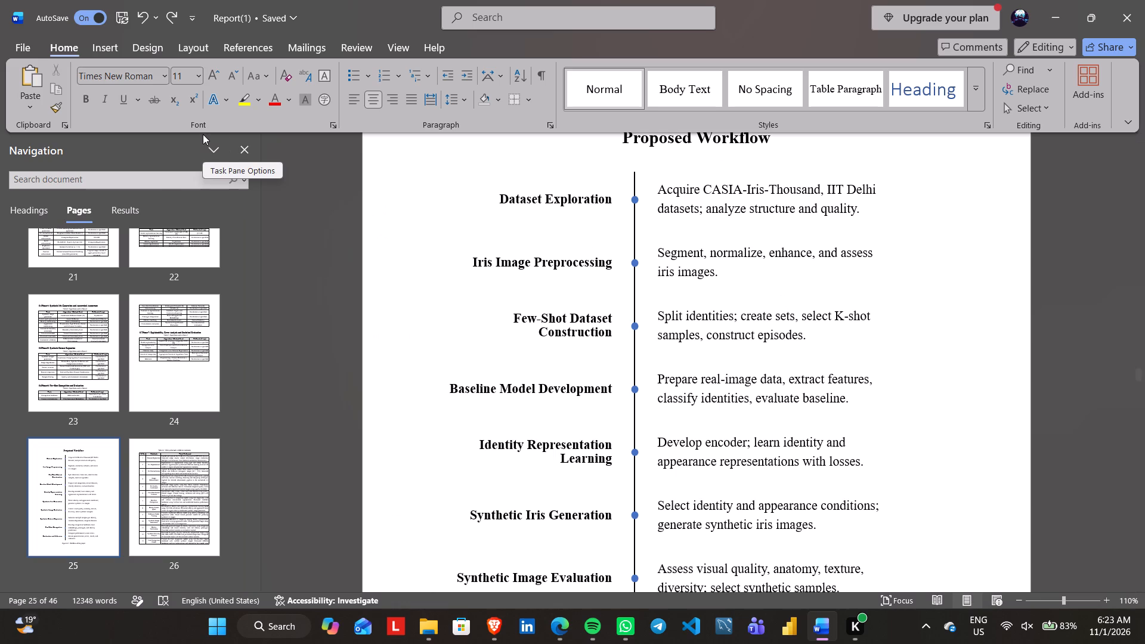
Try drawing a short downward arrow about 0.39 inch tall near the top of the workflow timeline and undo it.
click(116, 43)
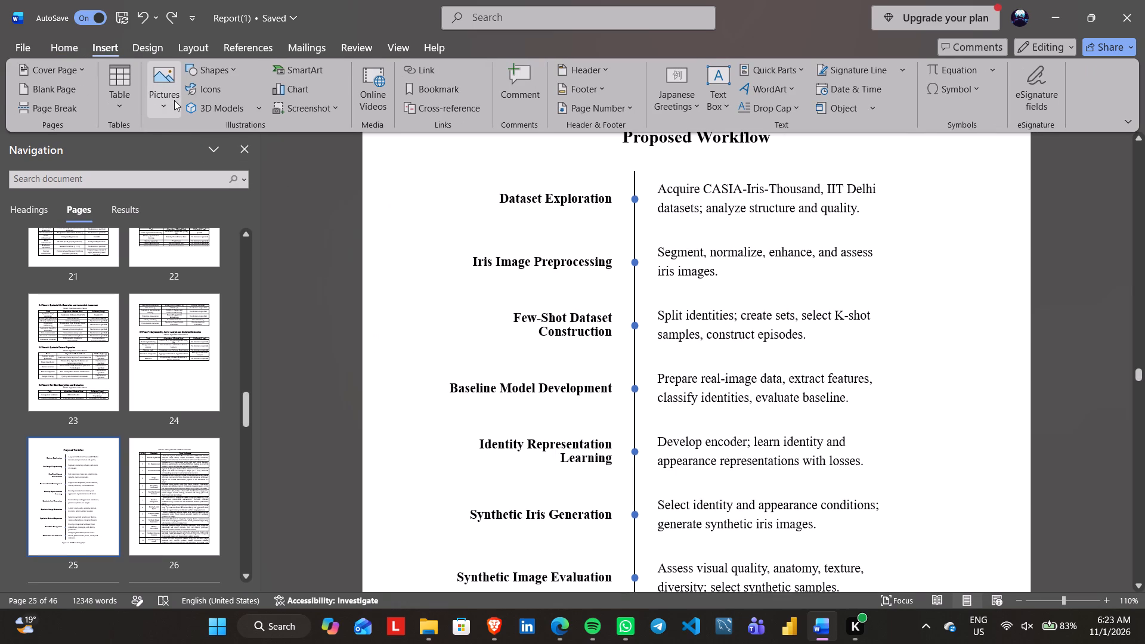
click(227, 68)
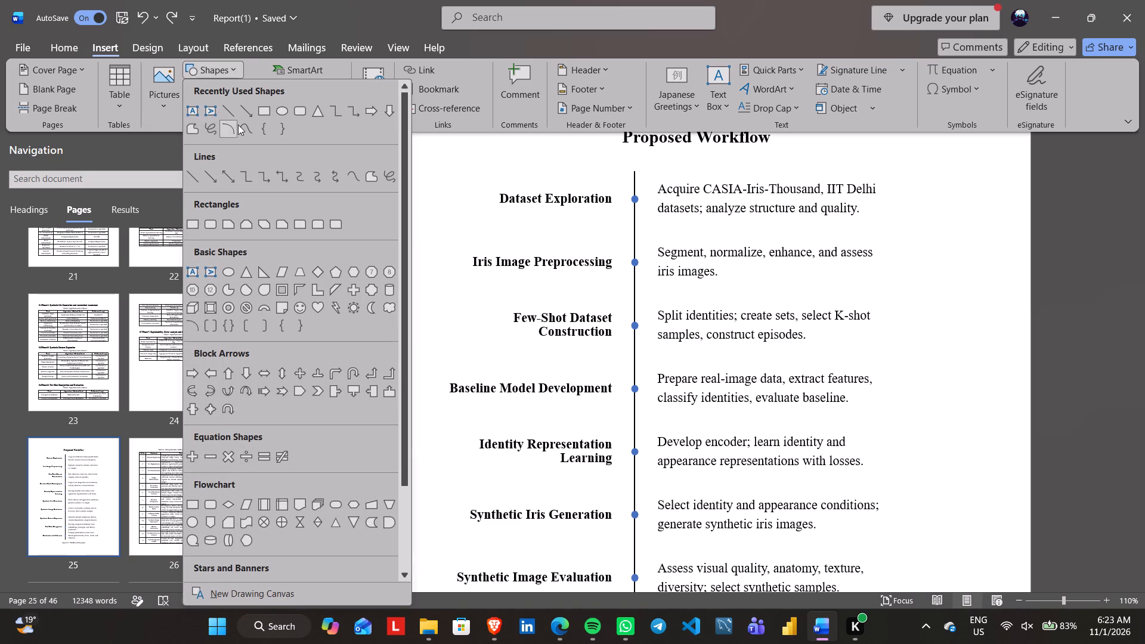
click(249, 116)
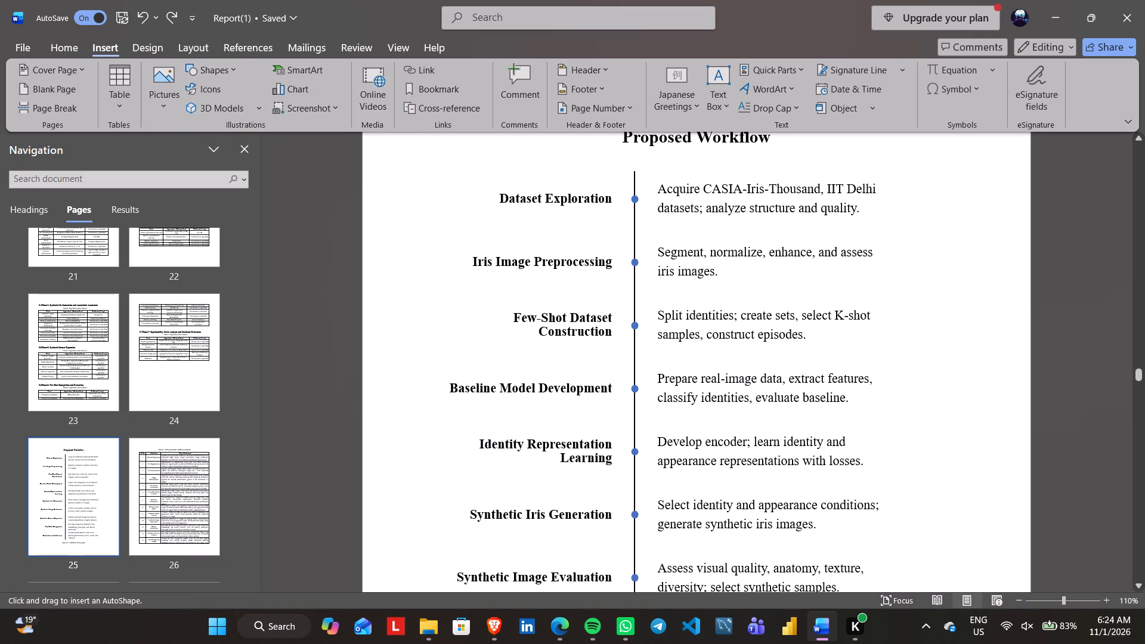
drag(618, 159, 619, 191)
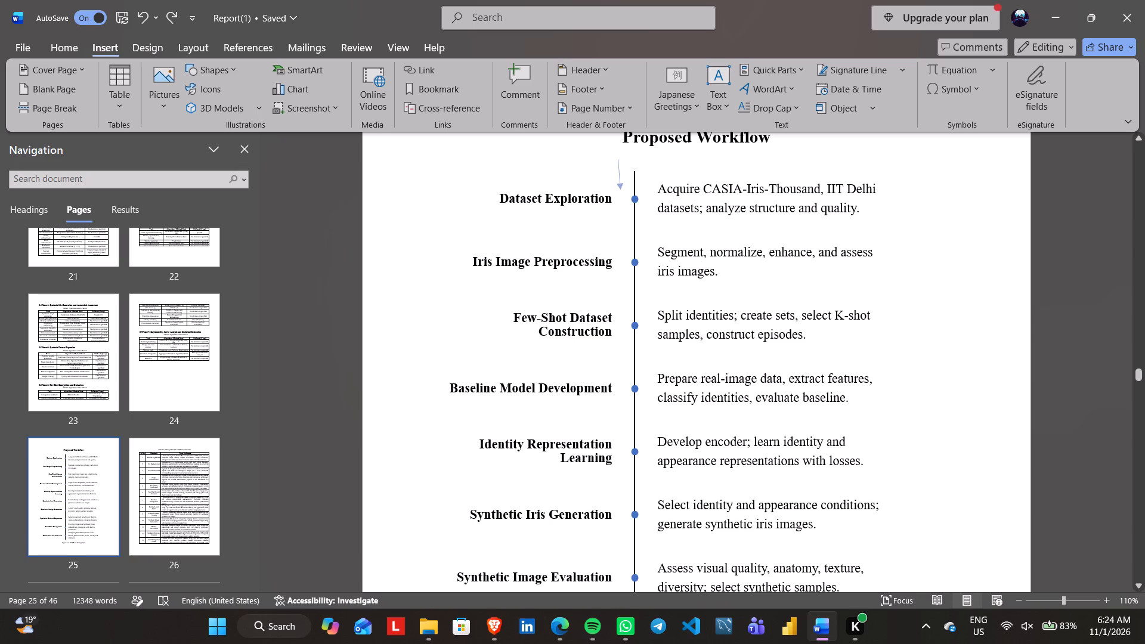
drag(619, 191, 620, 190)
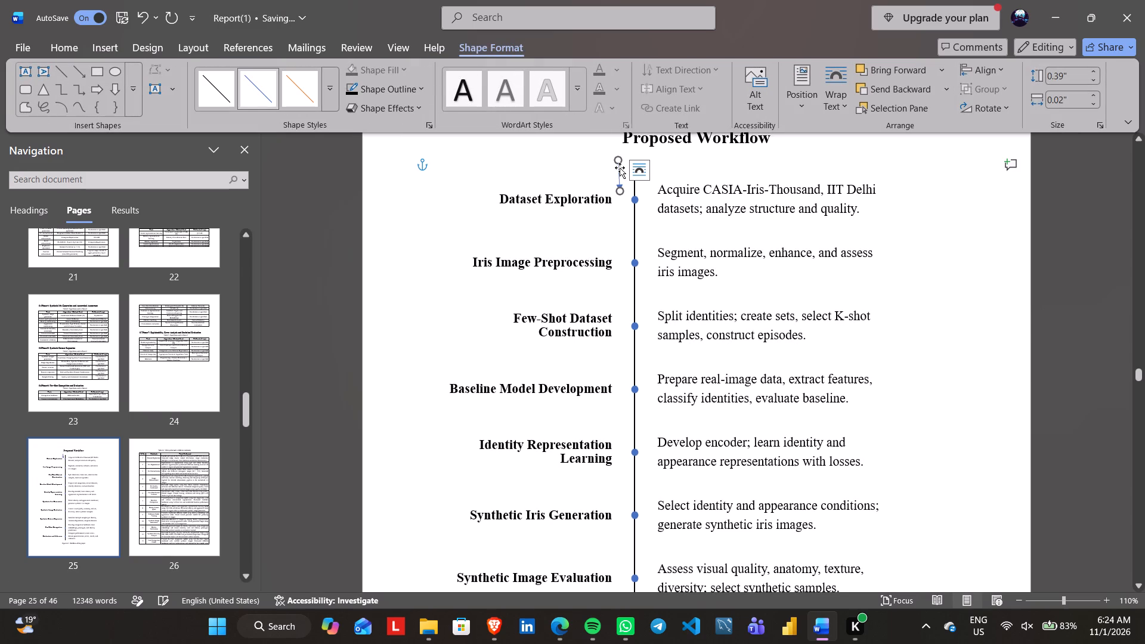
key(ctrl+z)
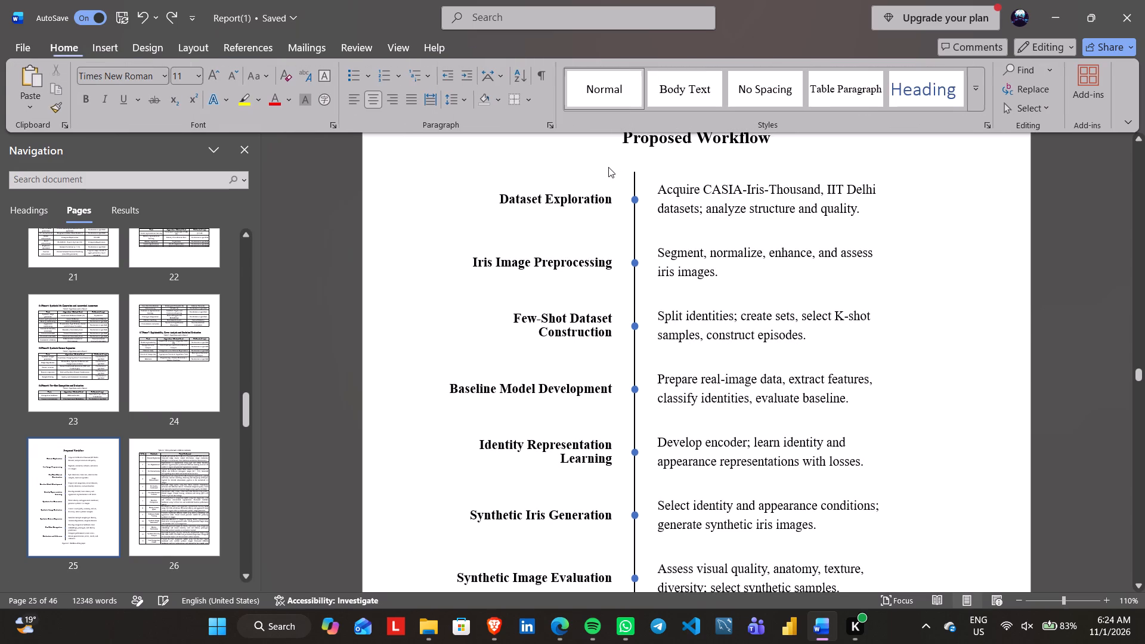
Draw a straight vertical downward arrow about 0.47 inch tall above the Dataset Exploration label in the workflow diagram.
click(113, 39)
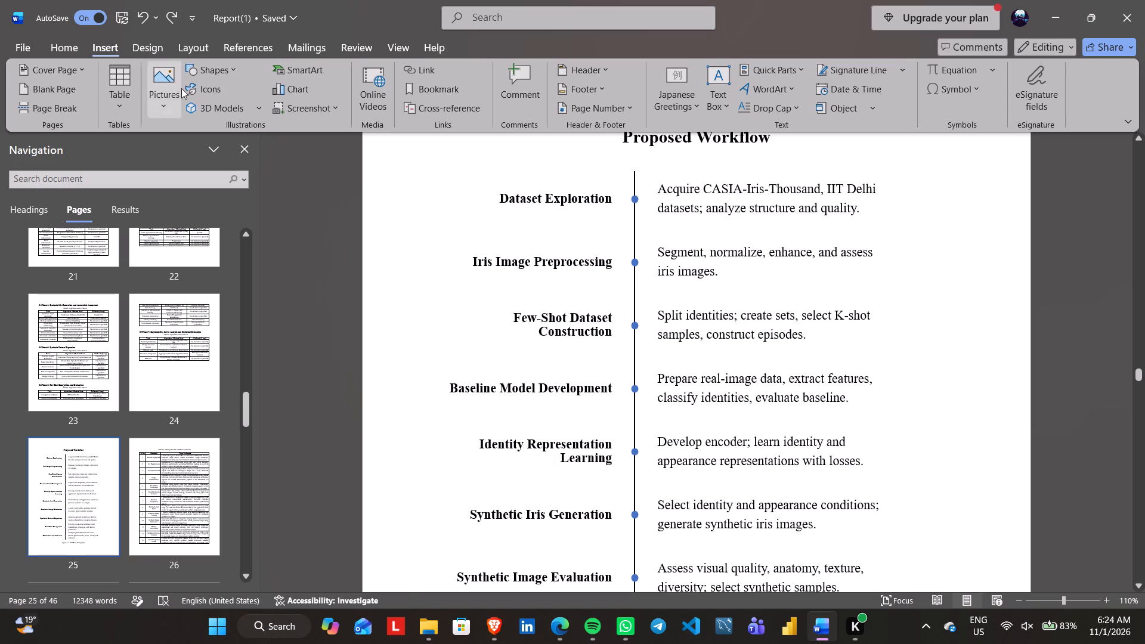
click(209, 72)
click(243, 107)
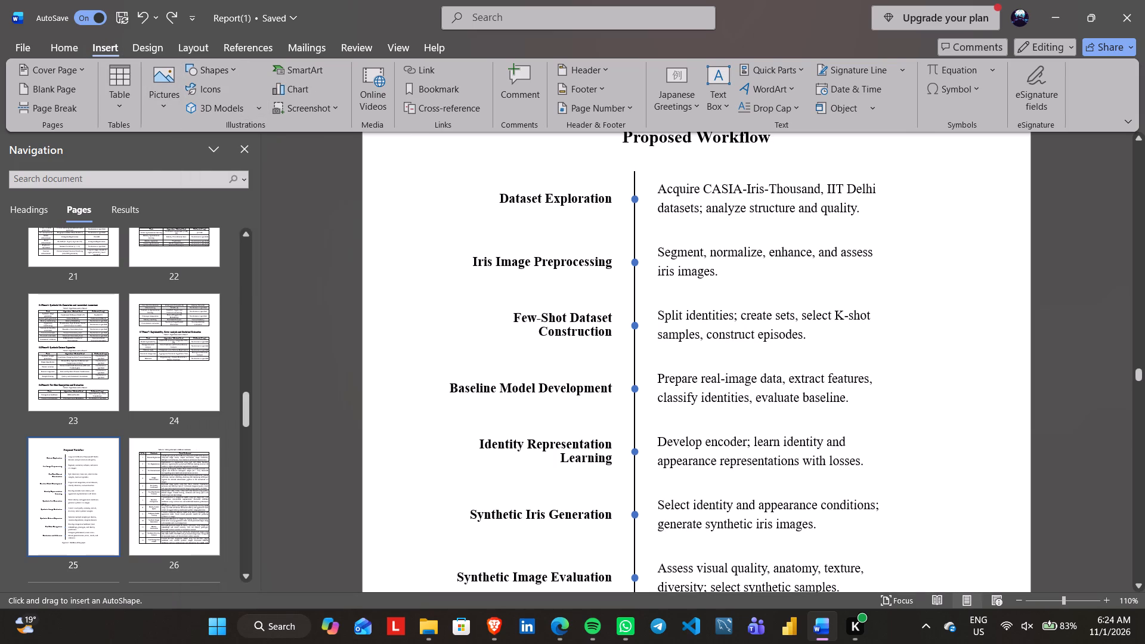
shift+drag(597, 141, 597, 141)
shift+drag(597, 141, 610, 179)
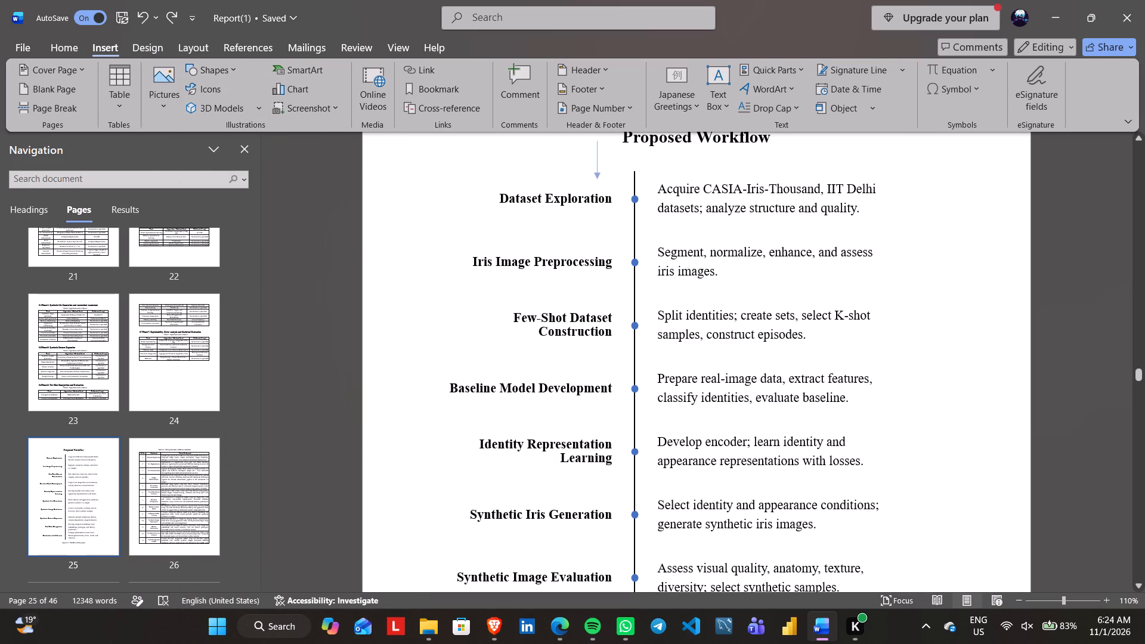
shift+drag(610, 179, 609, 178)
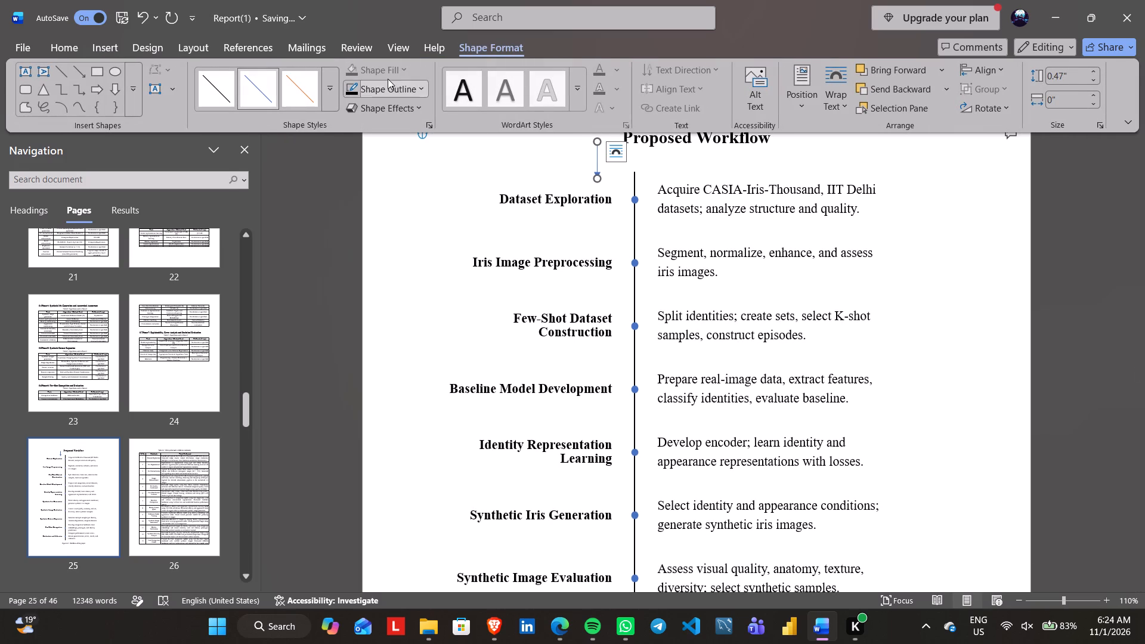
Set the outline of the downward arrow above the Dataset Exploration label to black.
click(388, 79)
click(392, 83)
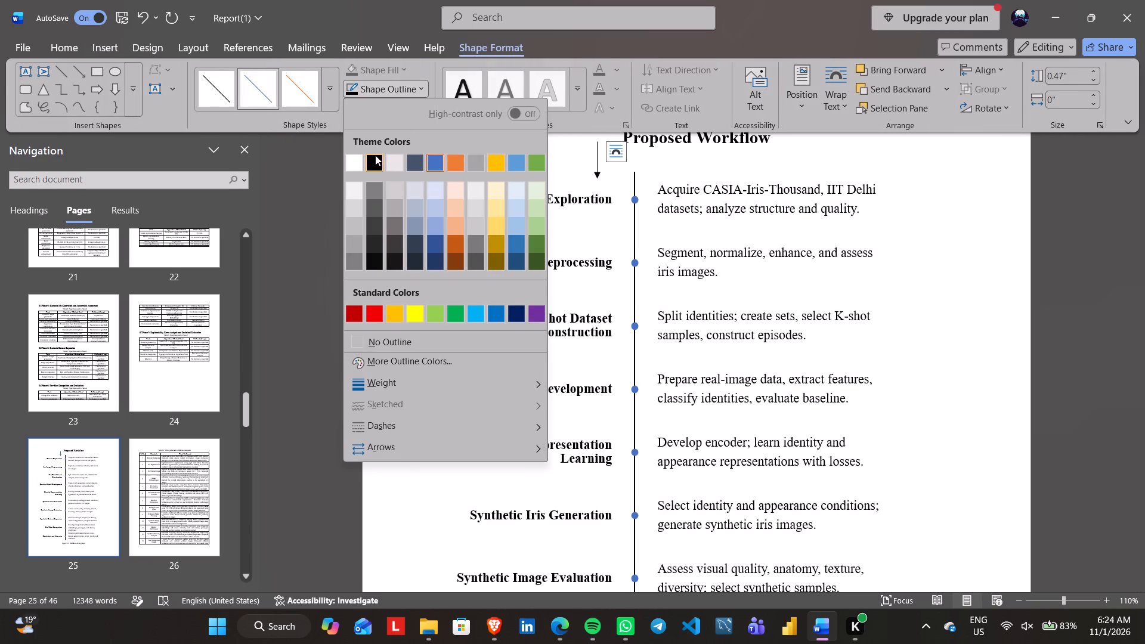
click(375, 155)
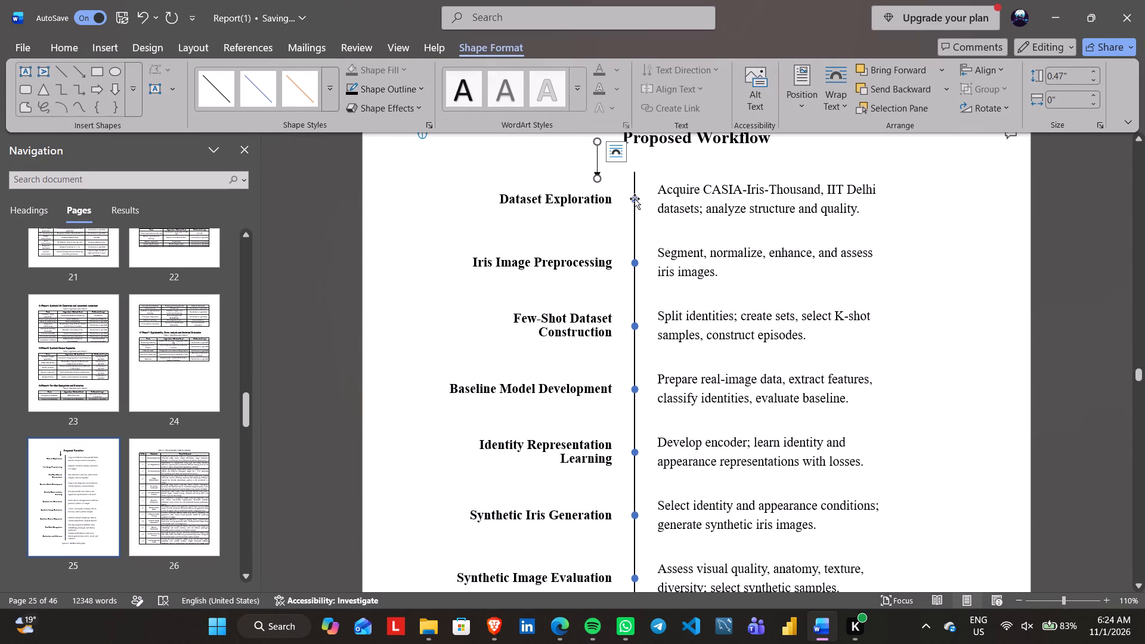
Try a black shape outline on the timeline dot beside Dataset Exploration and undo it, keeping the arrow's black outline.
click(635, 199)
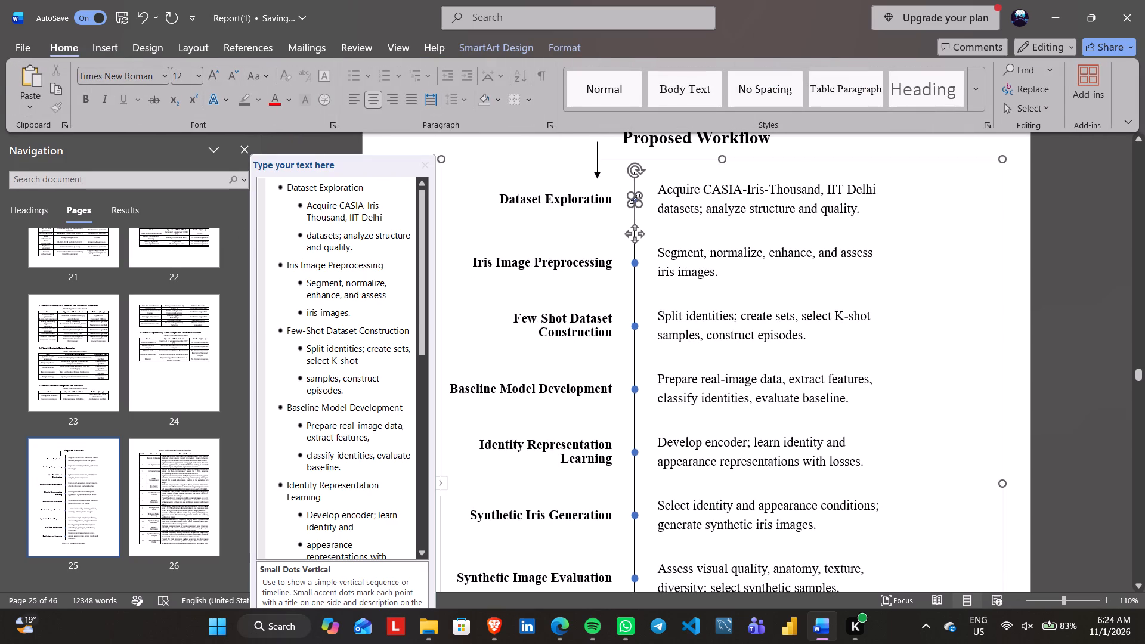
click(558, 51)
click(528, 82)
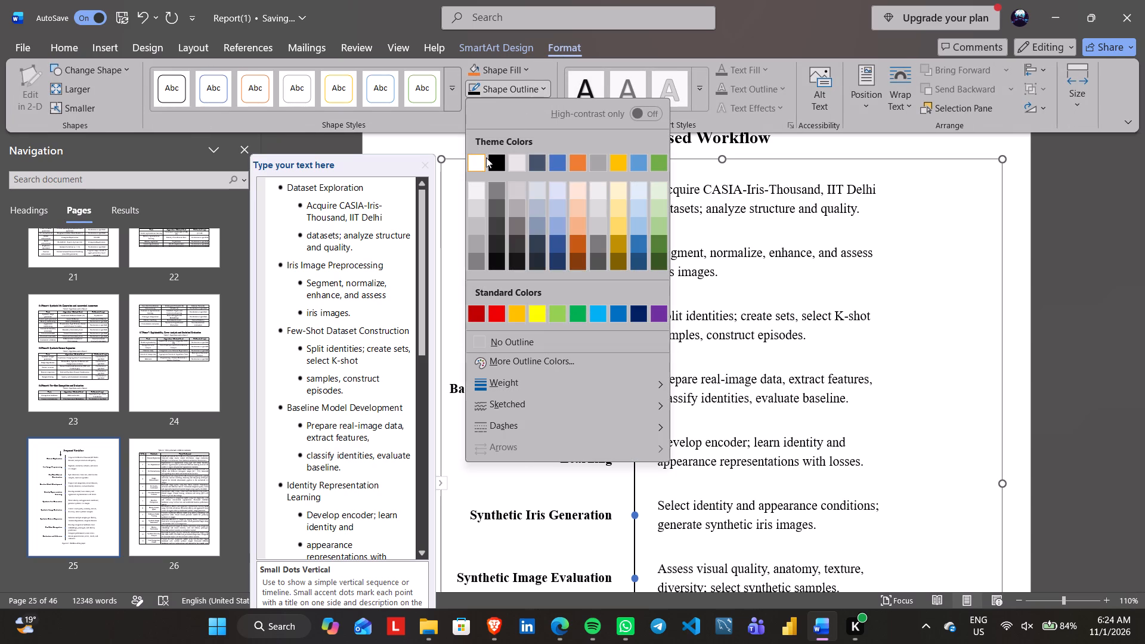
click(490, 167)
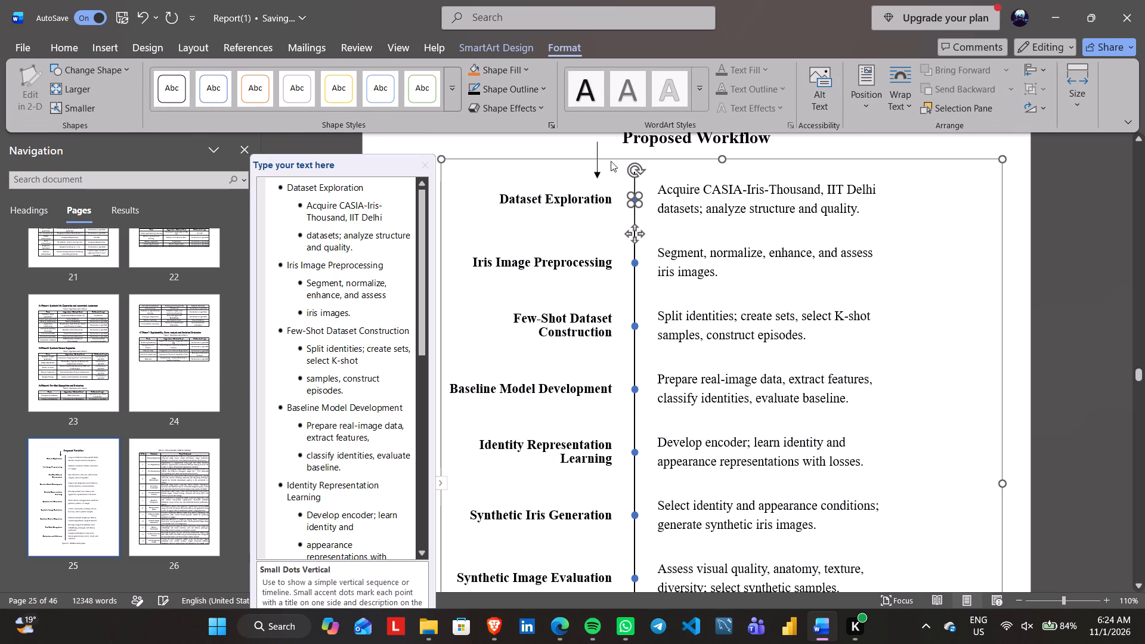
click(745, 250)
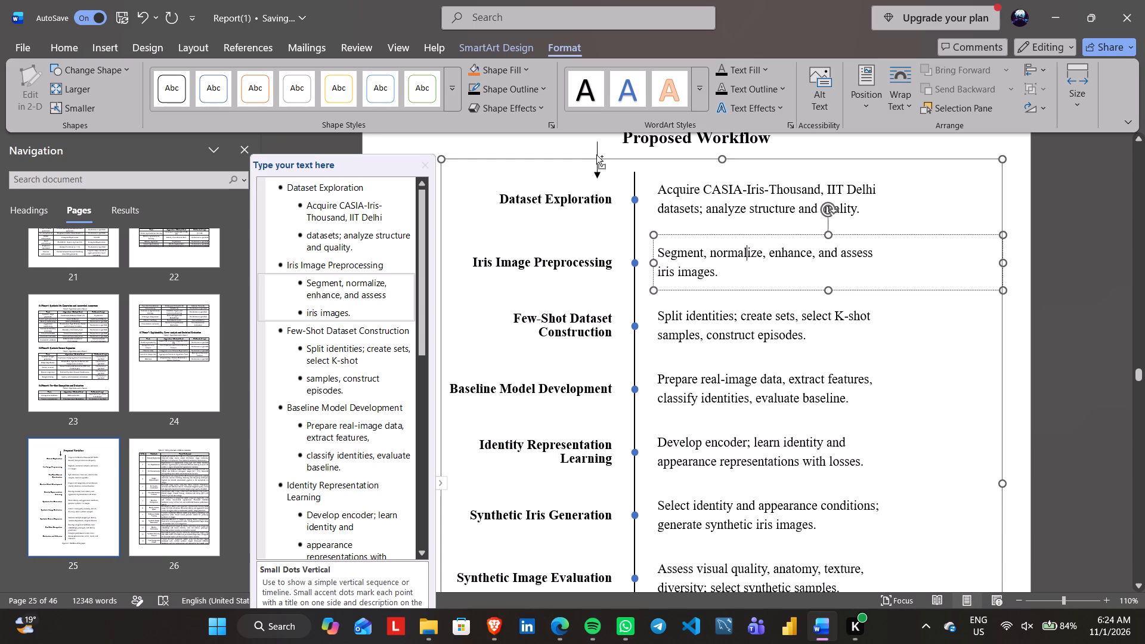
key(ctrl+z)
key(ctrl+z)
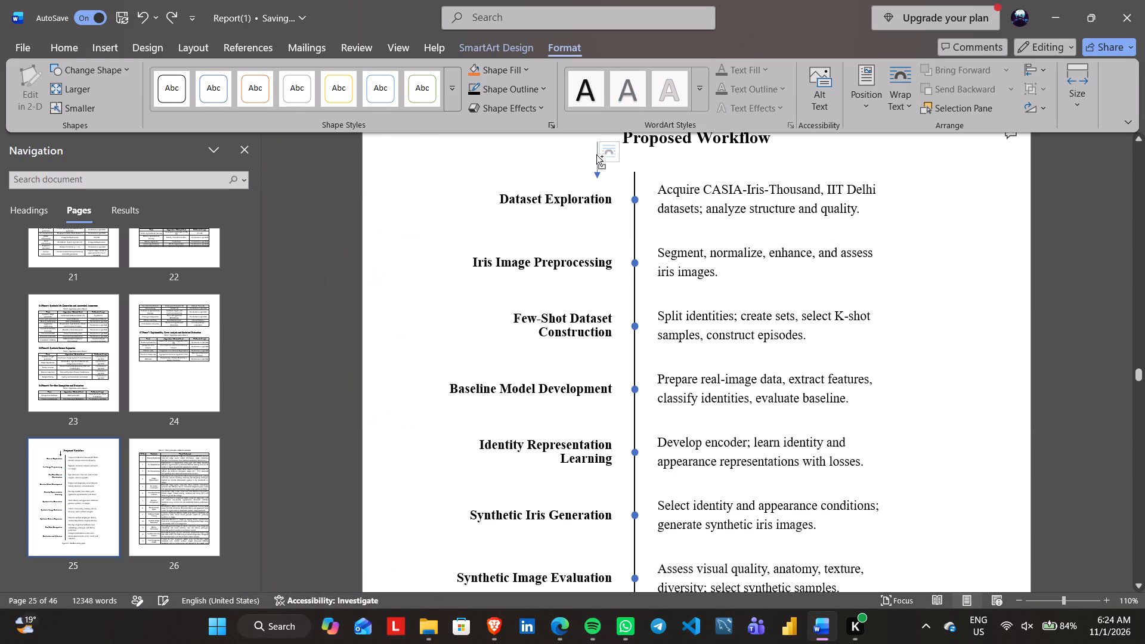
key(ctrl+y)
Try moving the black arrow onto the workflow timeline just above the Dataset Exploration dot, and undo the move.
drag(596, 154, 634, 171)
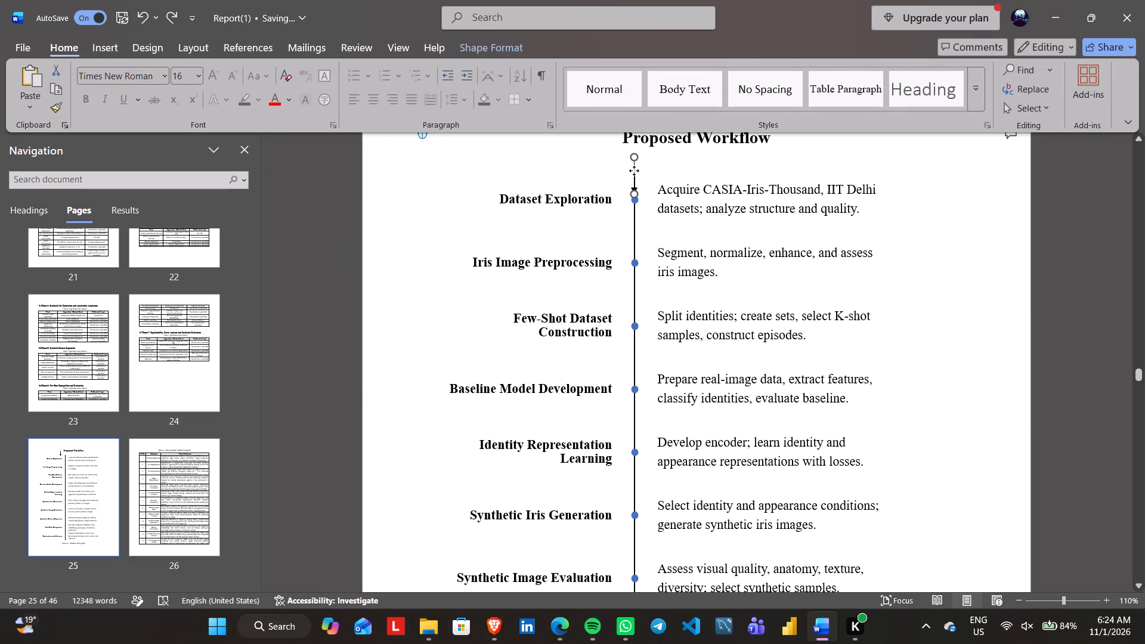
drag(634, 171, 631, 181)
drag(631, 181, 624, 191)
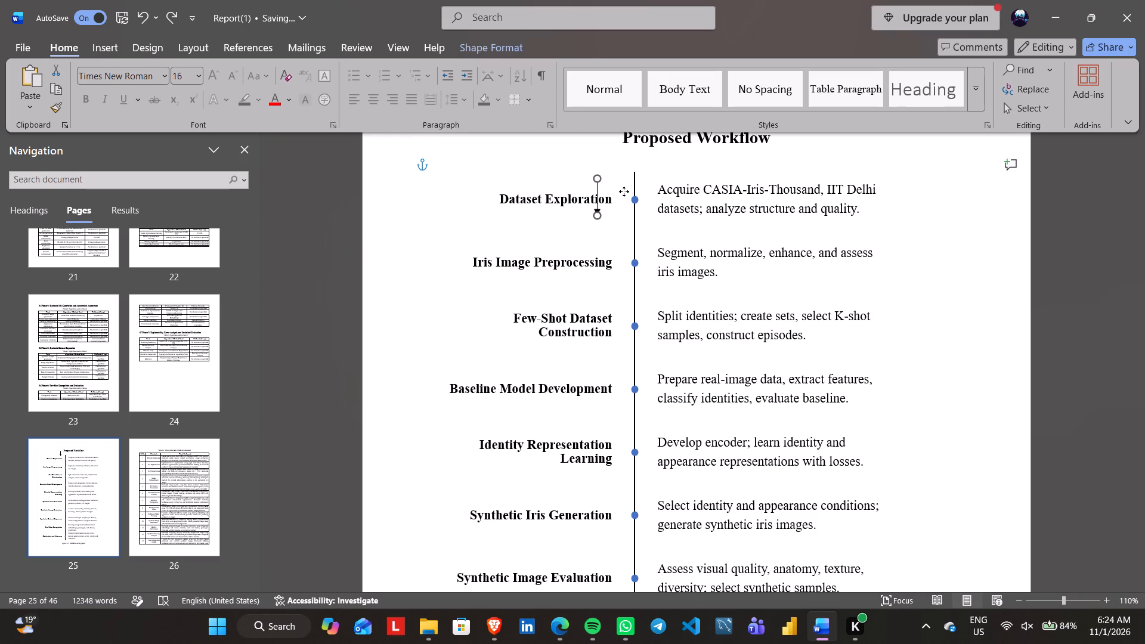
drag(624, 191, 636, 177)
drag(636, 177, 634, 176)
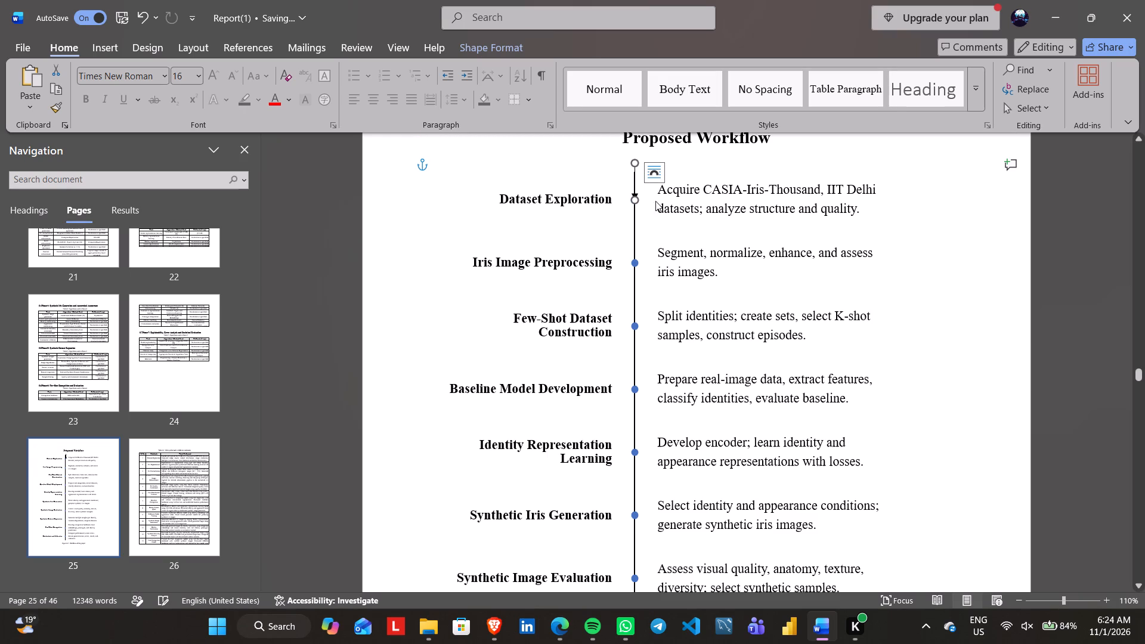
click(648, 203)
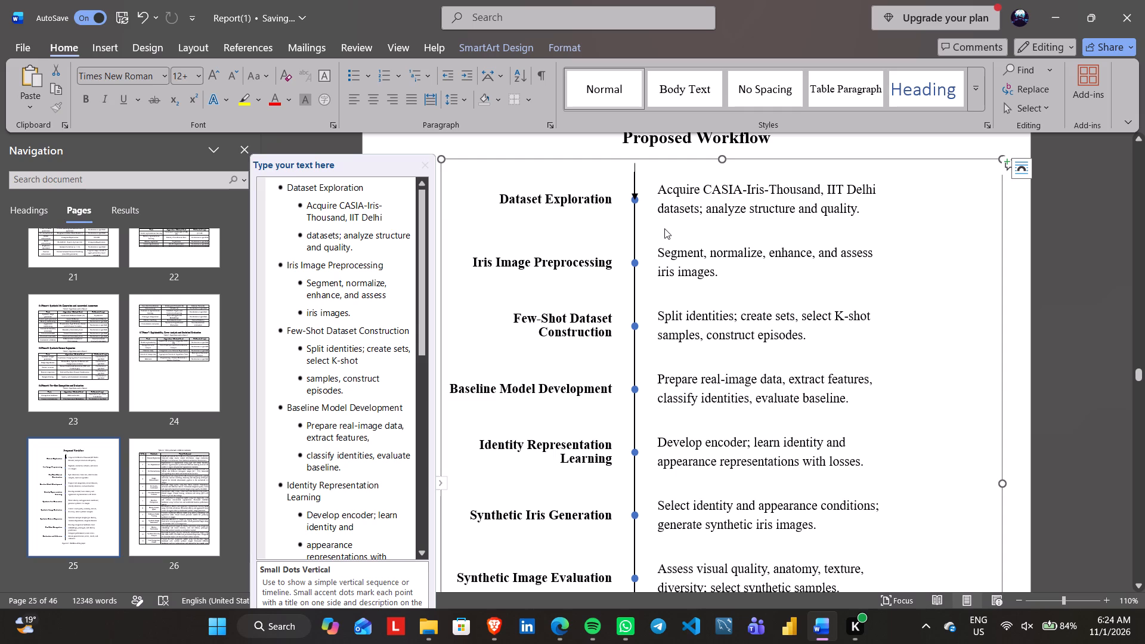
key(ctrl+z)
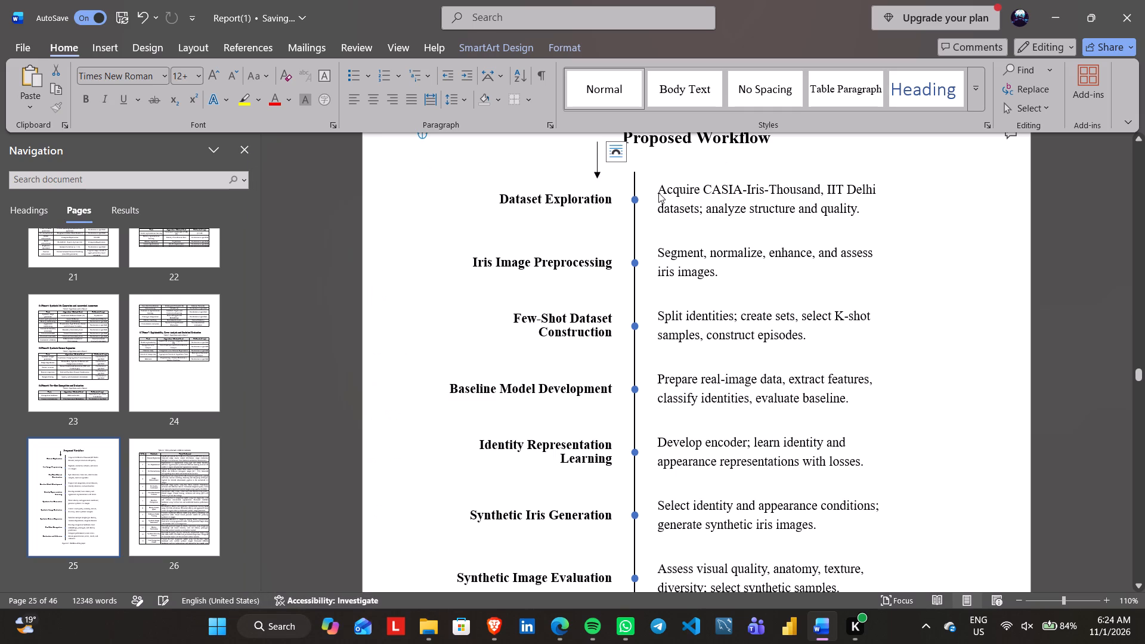
Delete the downward arrow above the Dataset Exploration label.
click(596, 156)
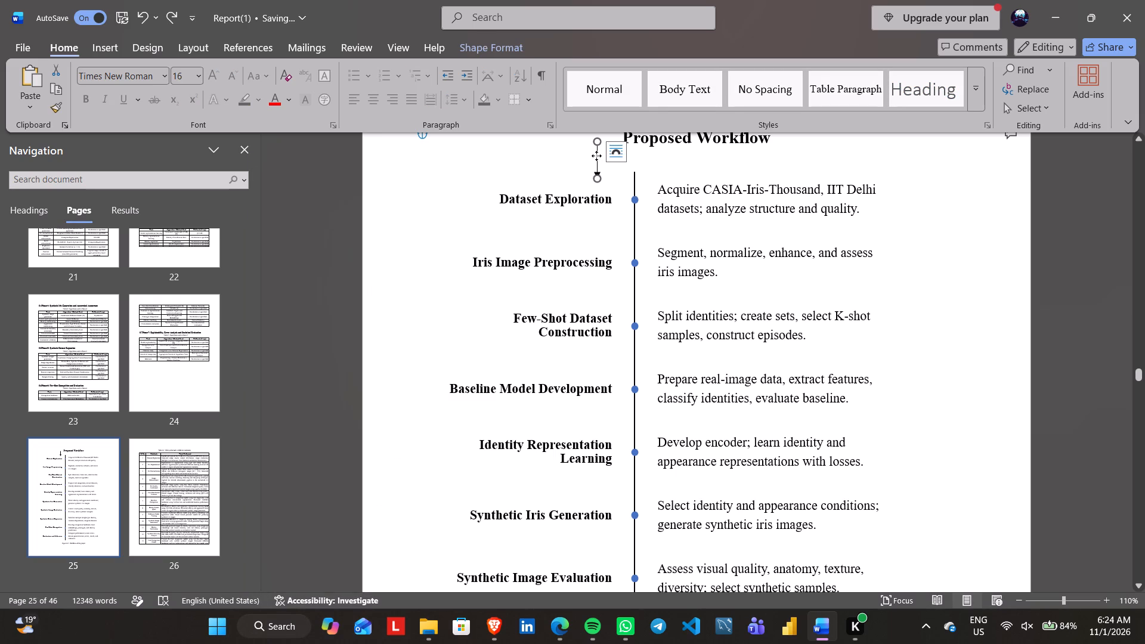
key(Delete)
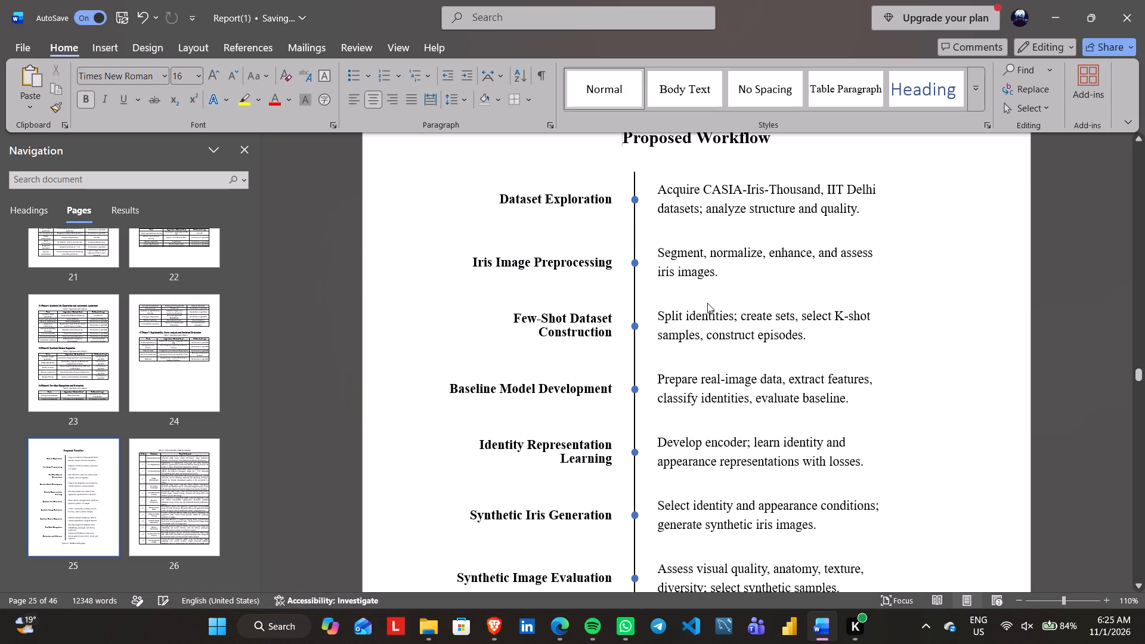
Renumber the caption below the Proposed Workflow diagram as Figure 1.
scroll(725, 298, down, 3)
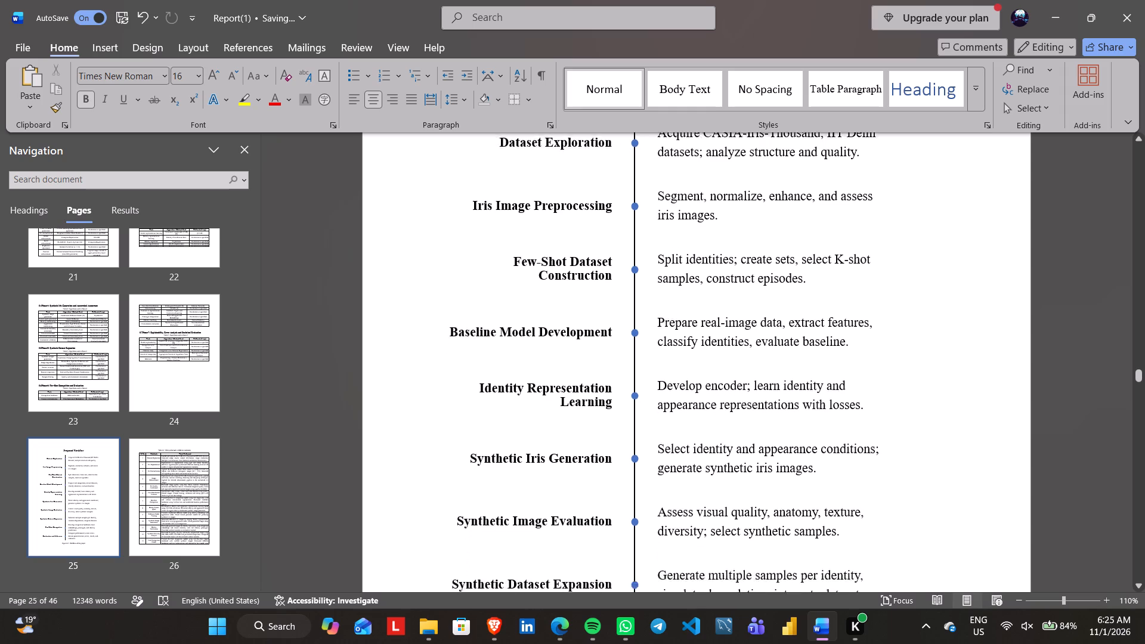
scroll(725, 298, down, 1)
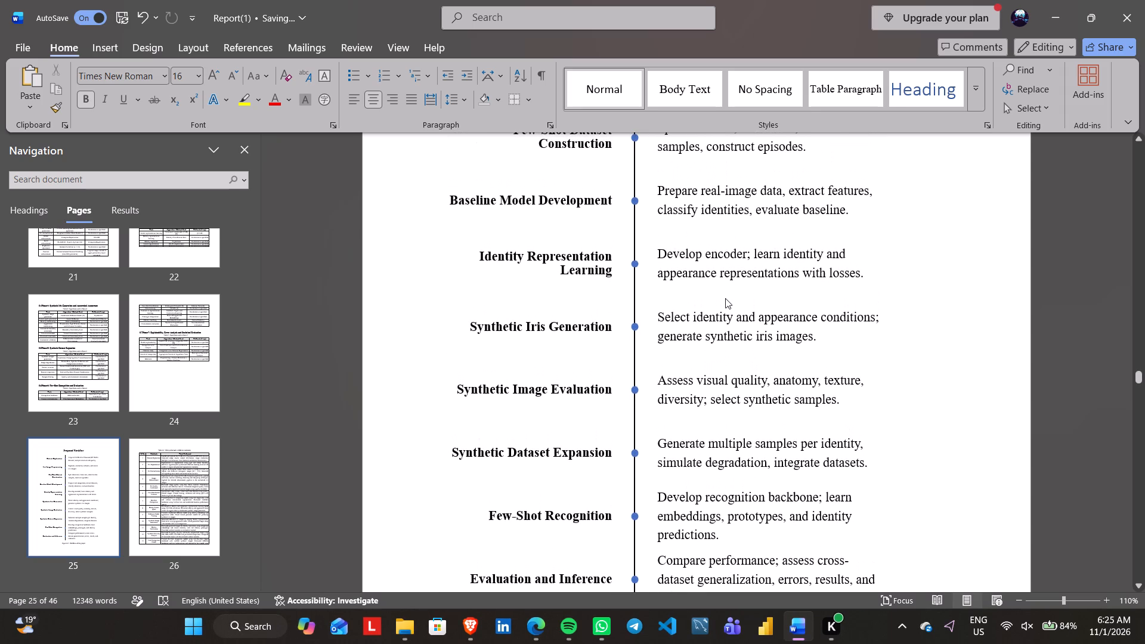
scroll(725, 298, down, 1)
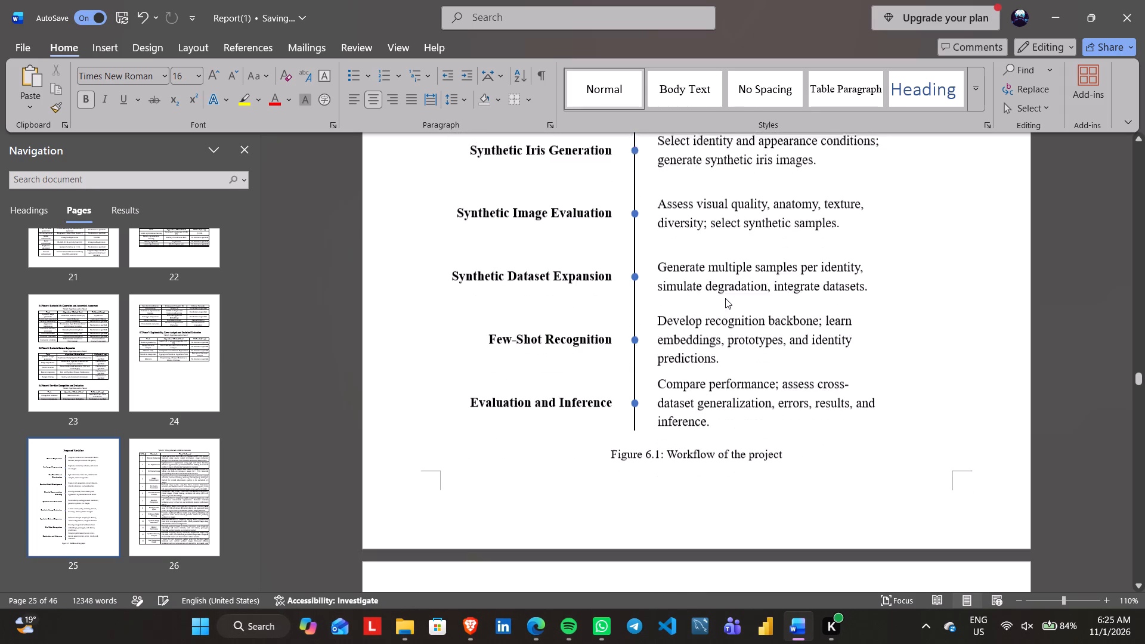
scroll(725, 298, down, 2)
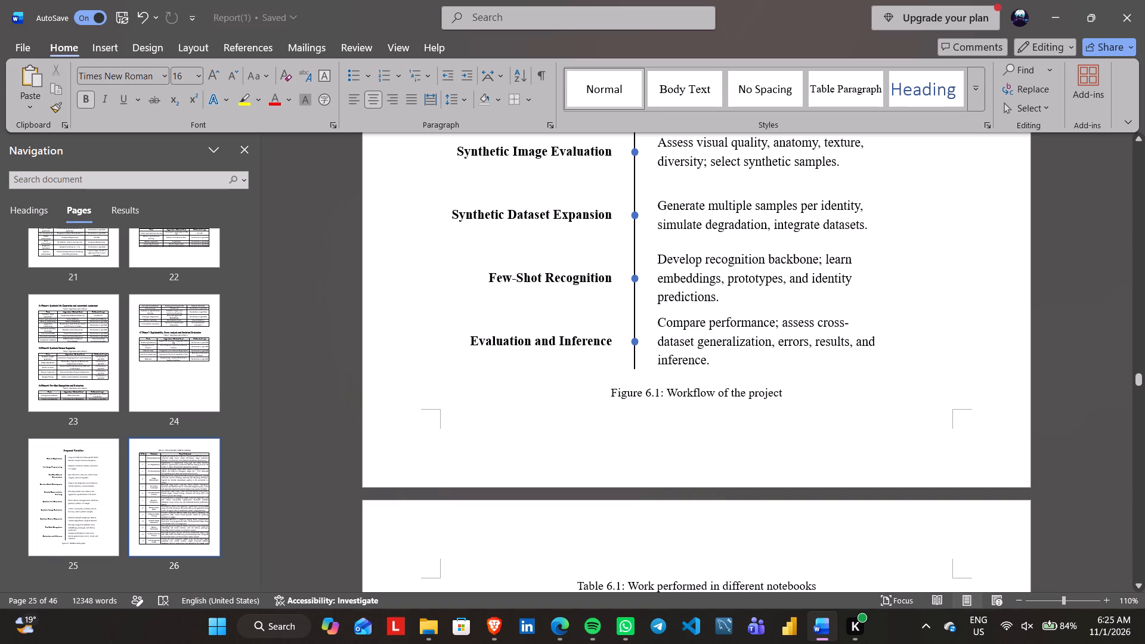
click(658, 392)
key(Left)
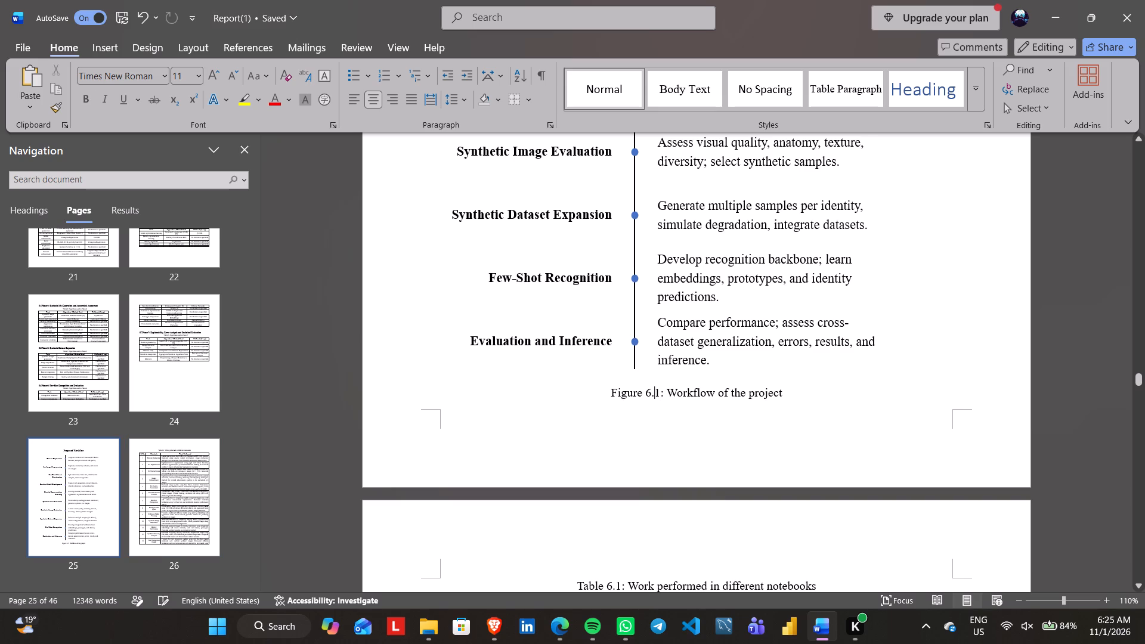
key(BackSpace)
key(BackSpace)
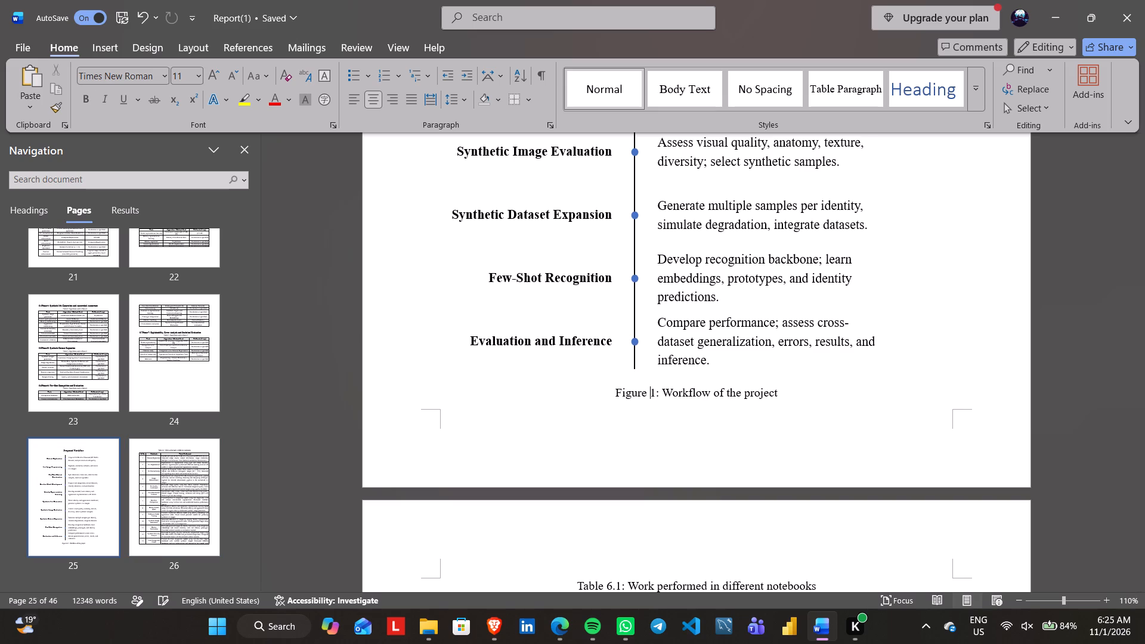
Renumber the caption of the table "Work performed in different notebooks" as Table 8.
scroll(658, 392, down, 1)
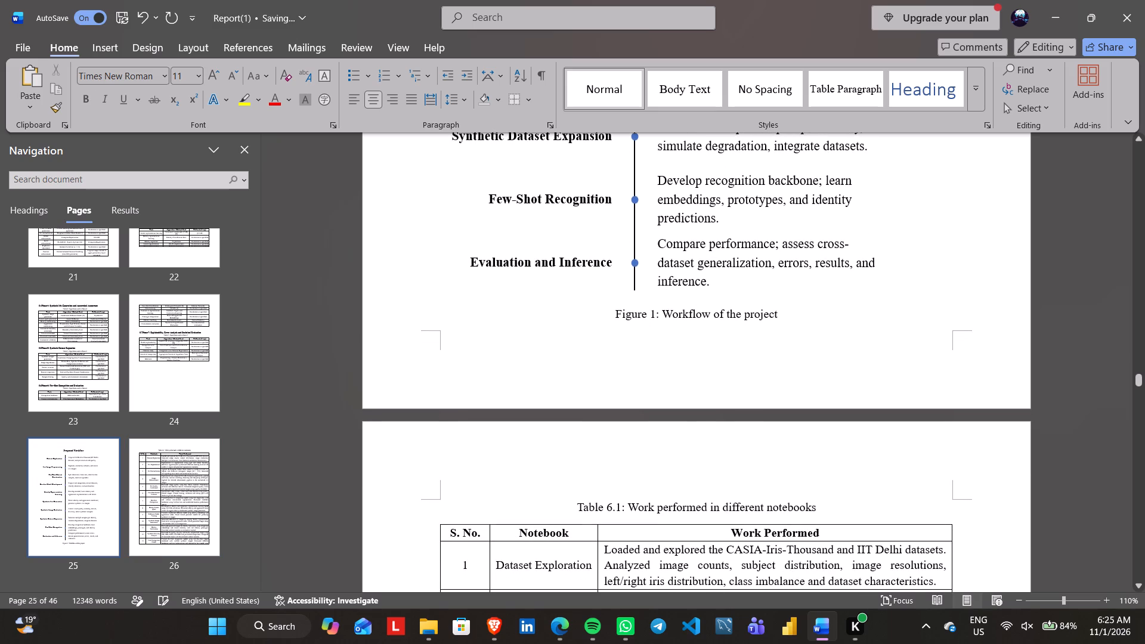
scroll(658, 392, down, 3)
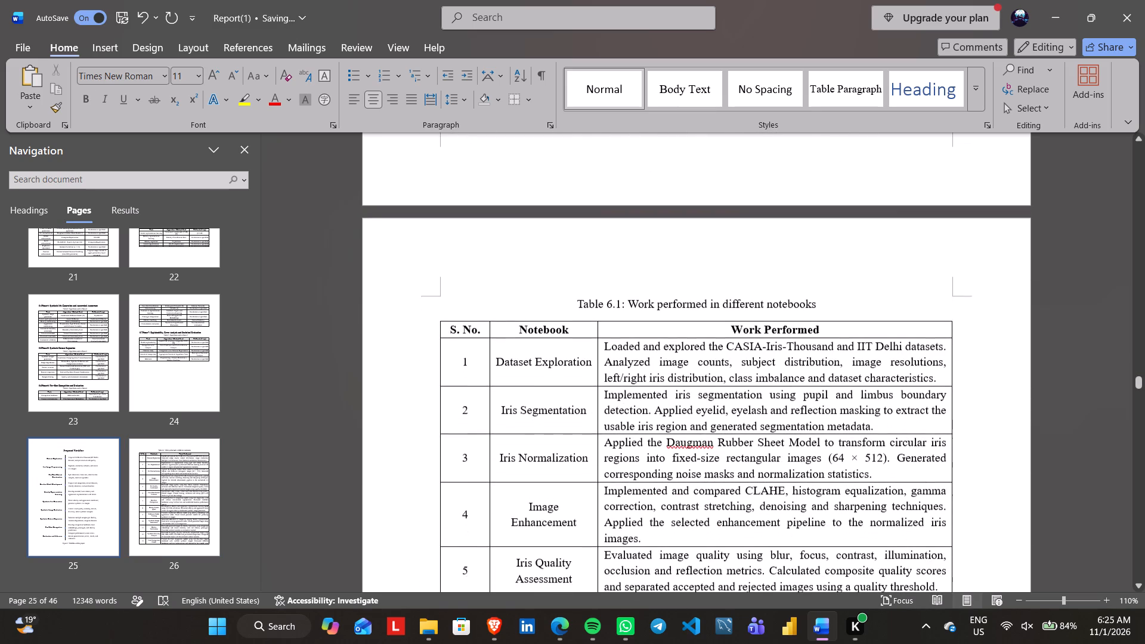
scroll(658, 392, down, 1)
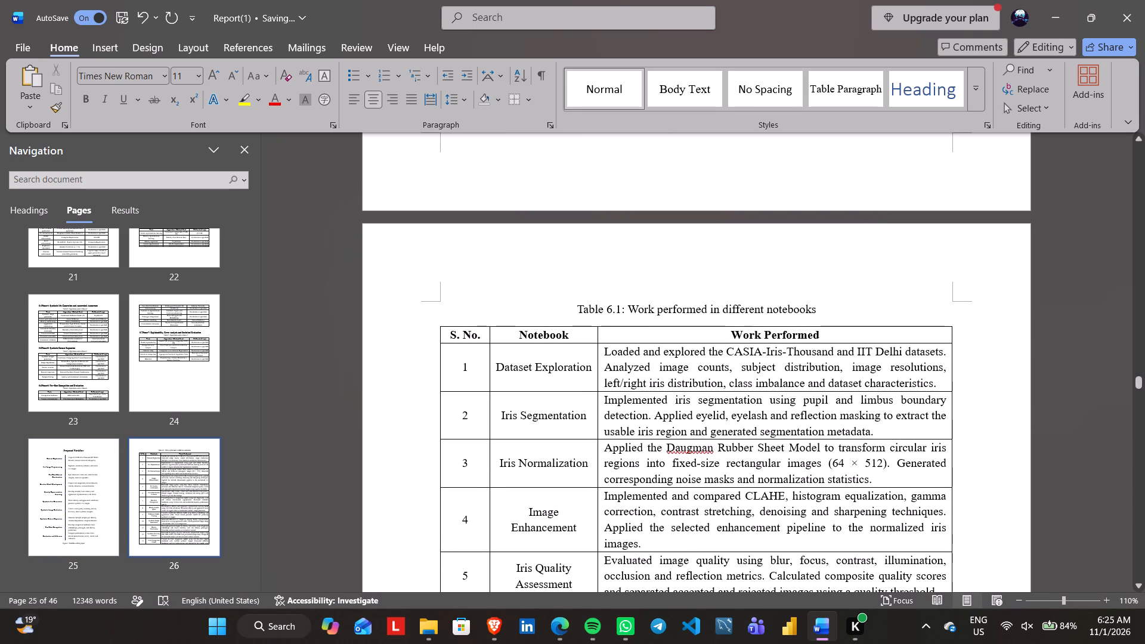
click(615, 310)
scroll(615, 310, up, 5)
scroll(615, 310, down, 1)
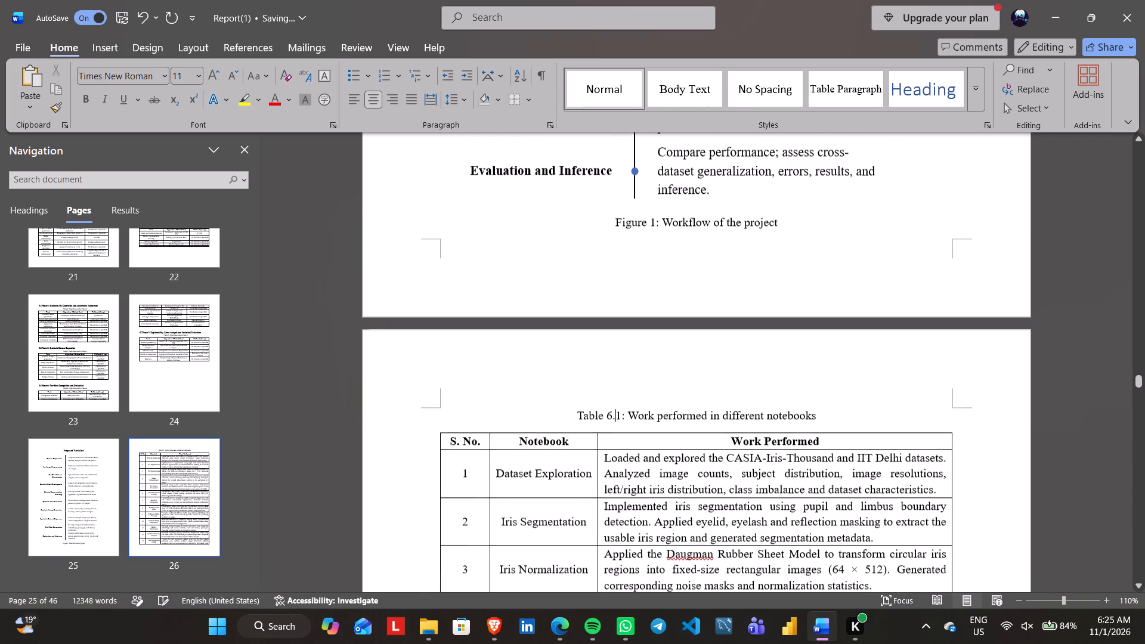
key(BackSpace)
key(BackSpace)
key(Delete)
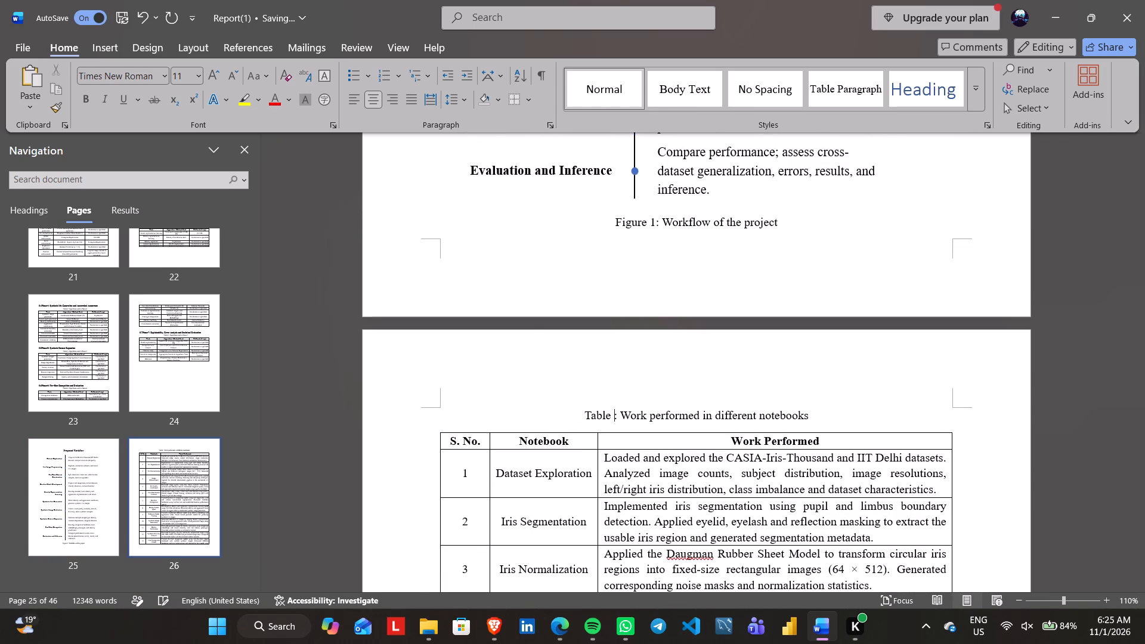
key(8)
Review the pages around the workflow diagram and the rows of the notebook work table, including its page break.
scroll(615, 310, up, 1)
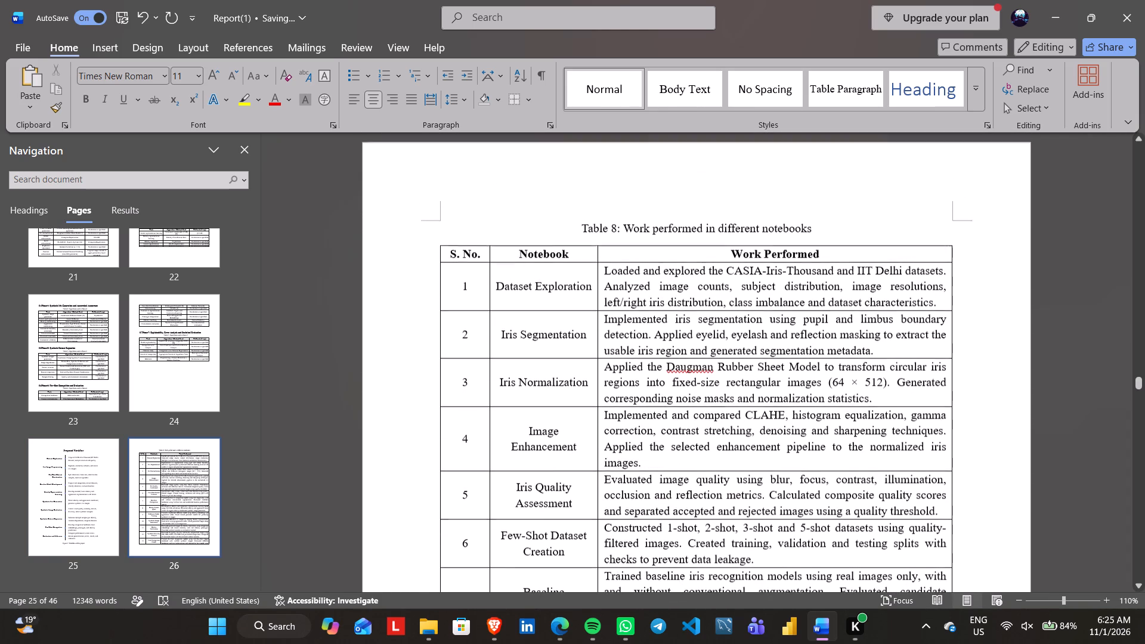
scroll(615, 310, up, 3)
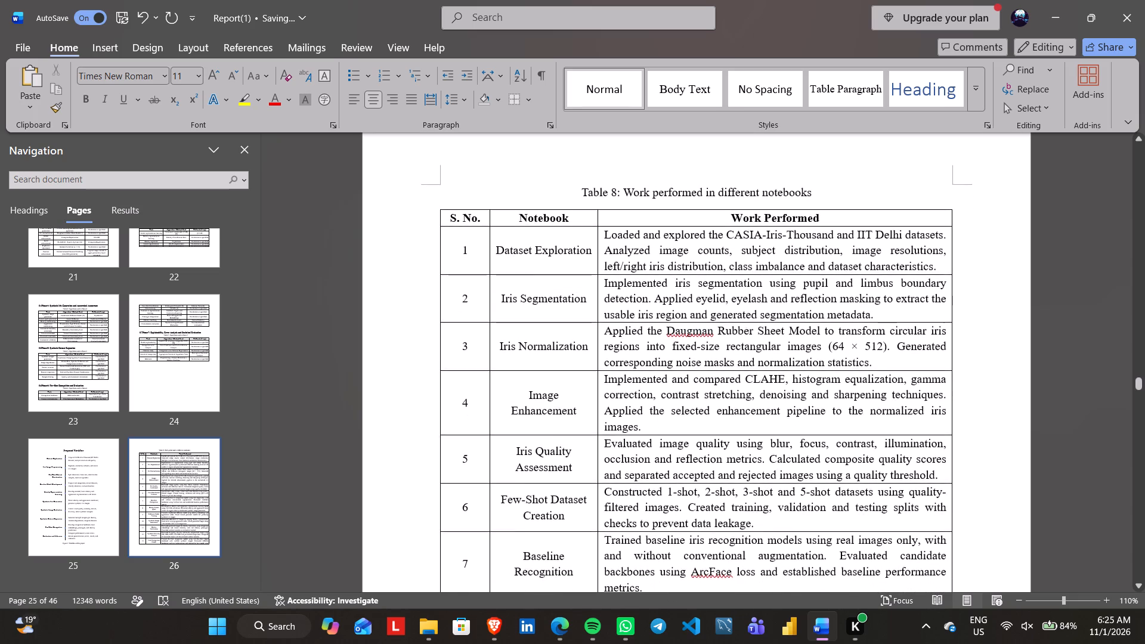
scroll(615, 310, up, 1)
scroll(615, 310, down, 1)
scroll(615, 310, up, 1)
scroll(615, 310, down, 2)
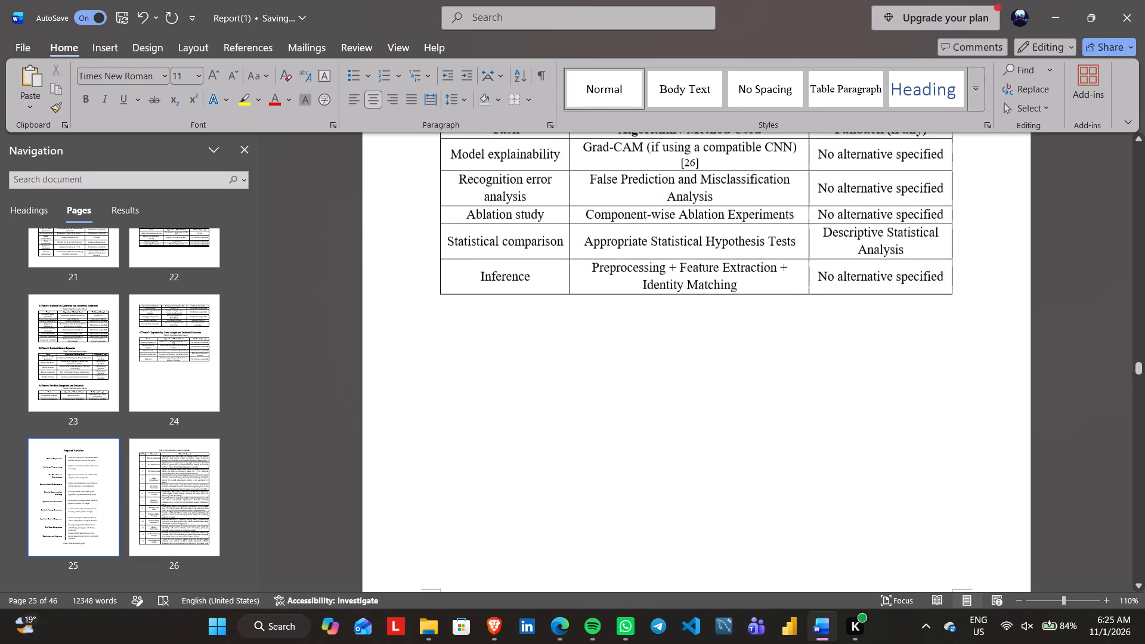
scroll(615, 310, down, 2)
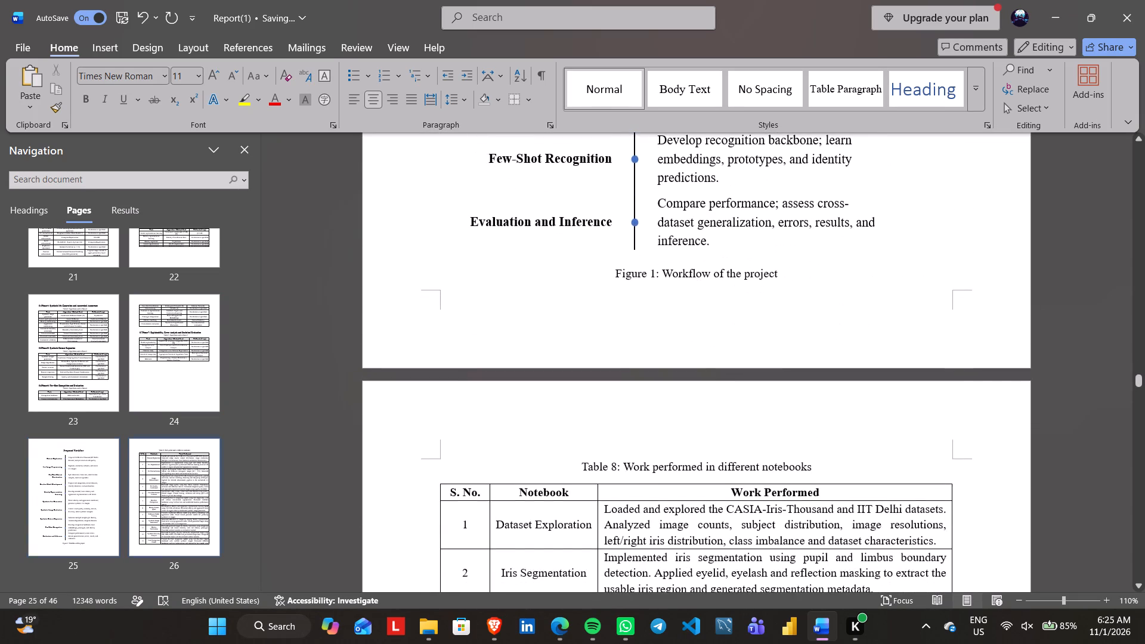
scroll(615, 310, down, 6)
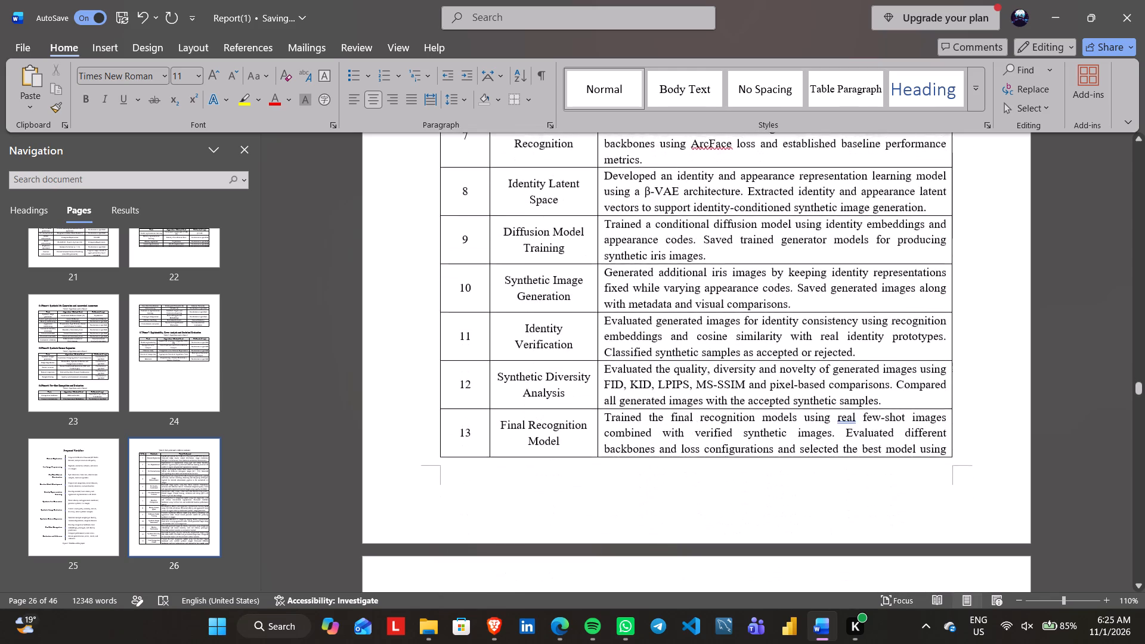
scroll(615, 310, down, 1)
scroll(615, 310, up, 2)
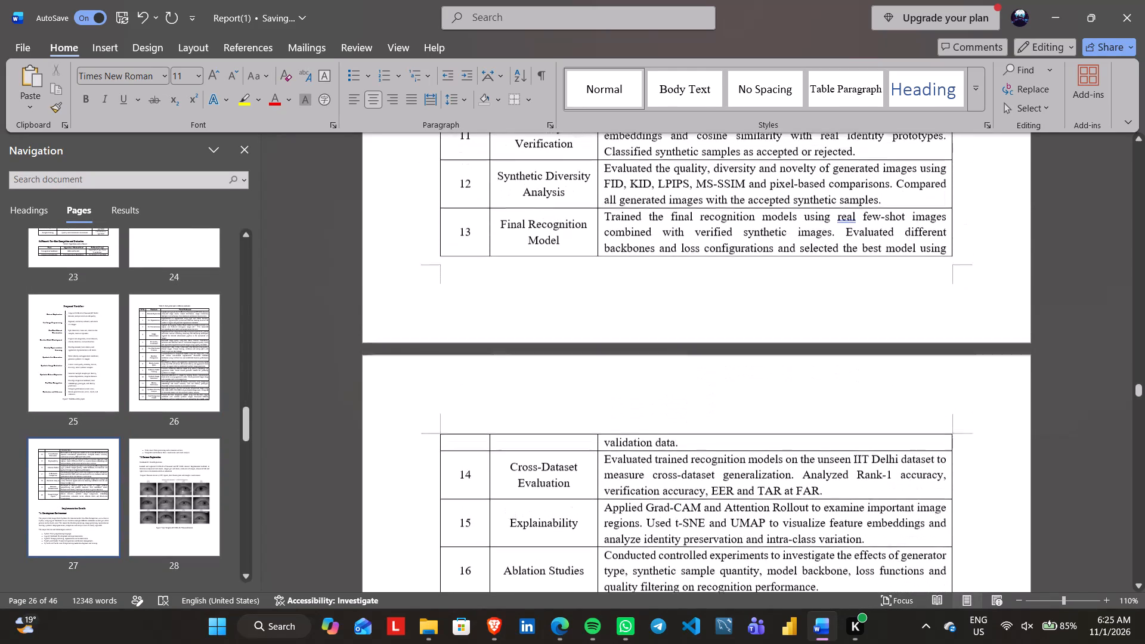
scroll(615, 310, up, 2)
scroll(615, 310, down, 1)
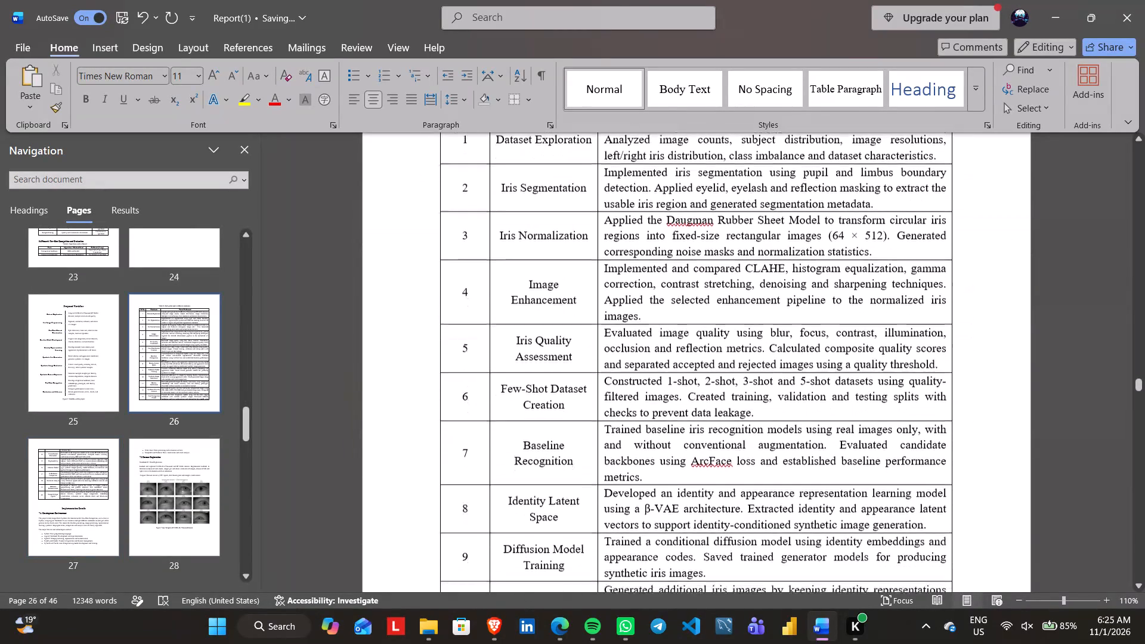
Narrow the Notebook column slightly in Table 8, giving the Work Performed column more width.
scroll(615, 310, down, 2)
scroll(615, 310, up, 1)
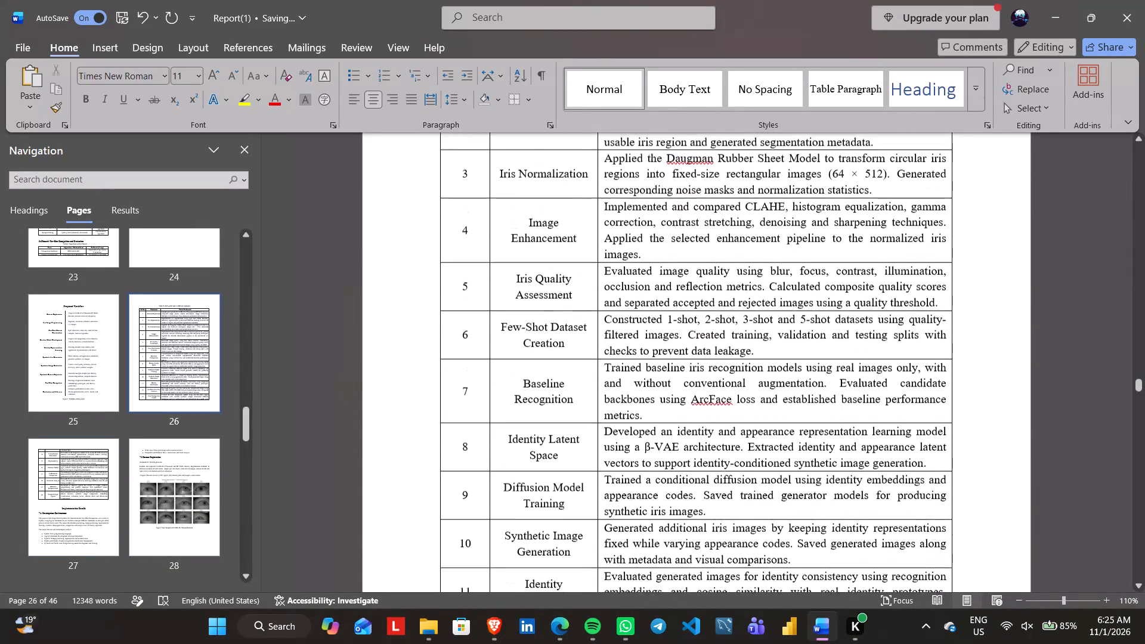
scroll(615, 310, up, 1)
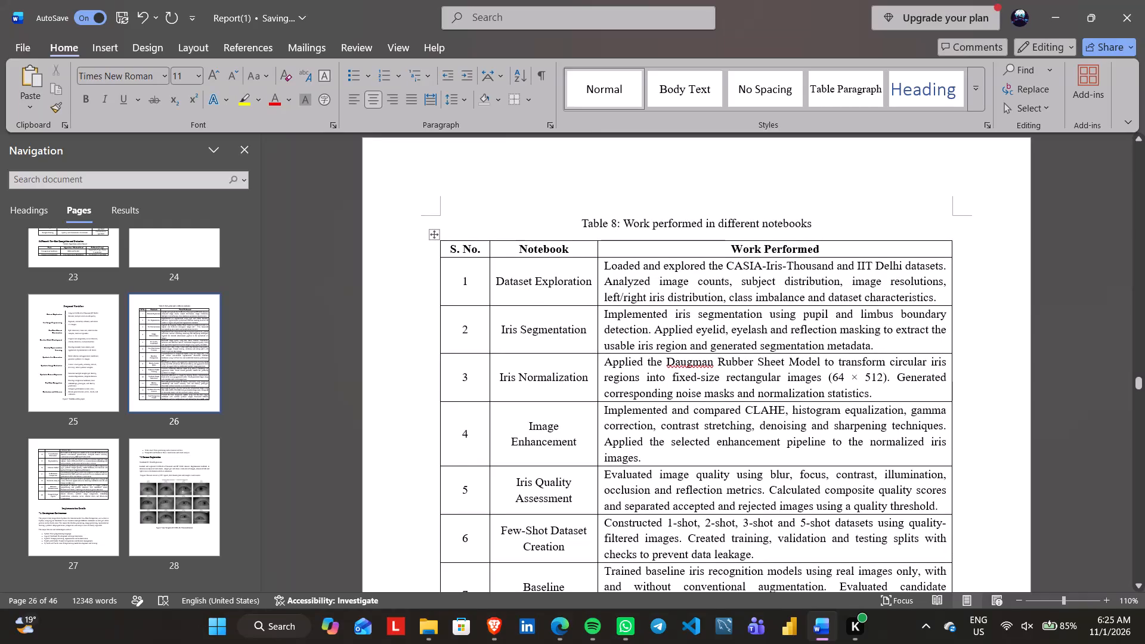
click(597, 245)
Examine Table 8's row layout and page break, along with the Implementation Details section that follows it.
scroll(646, 363, down, 2)
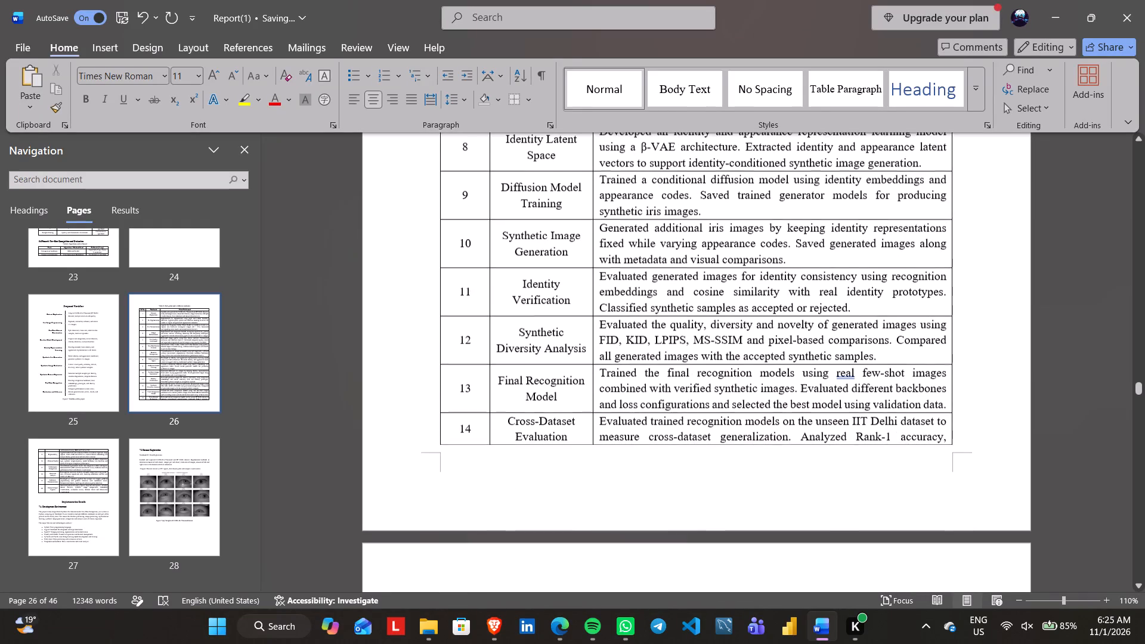
scroll(646, 363, down, 4)
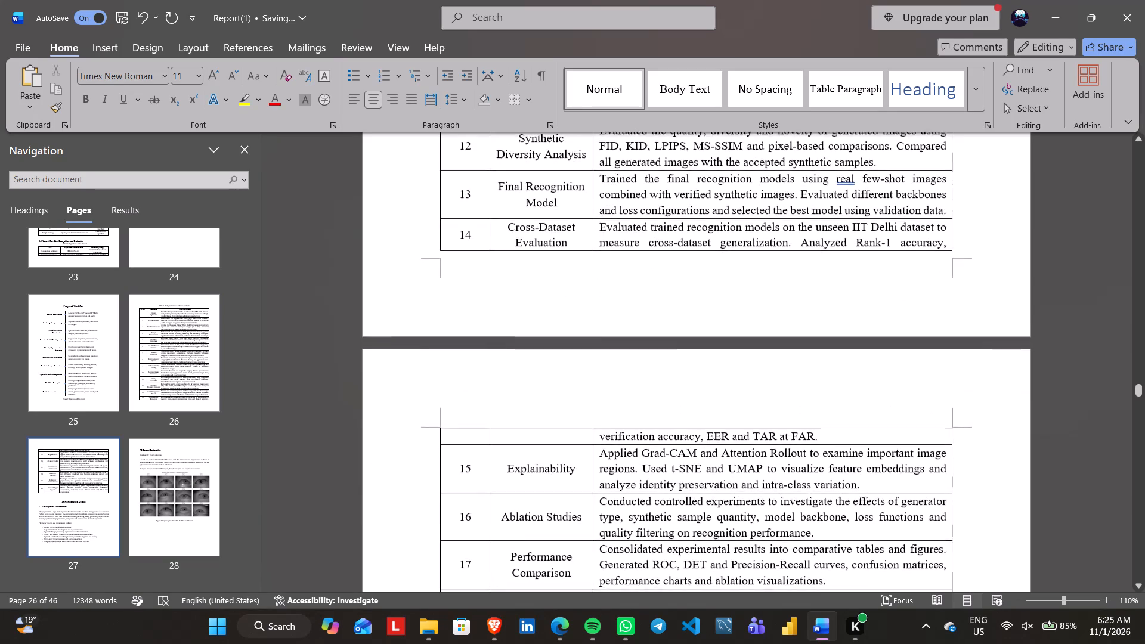
scroll(646, 363, down, 3)
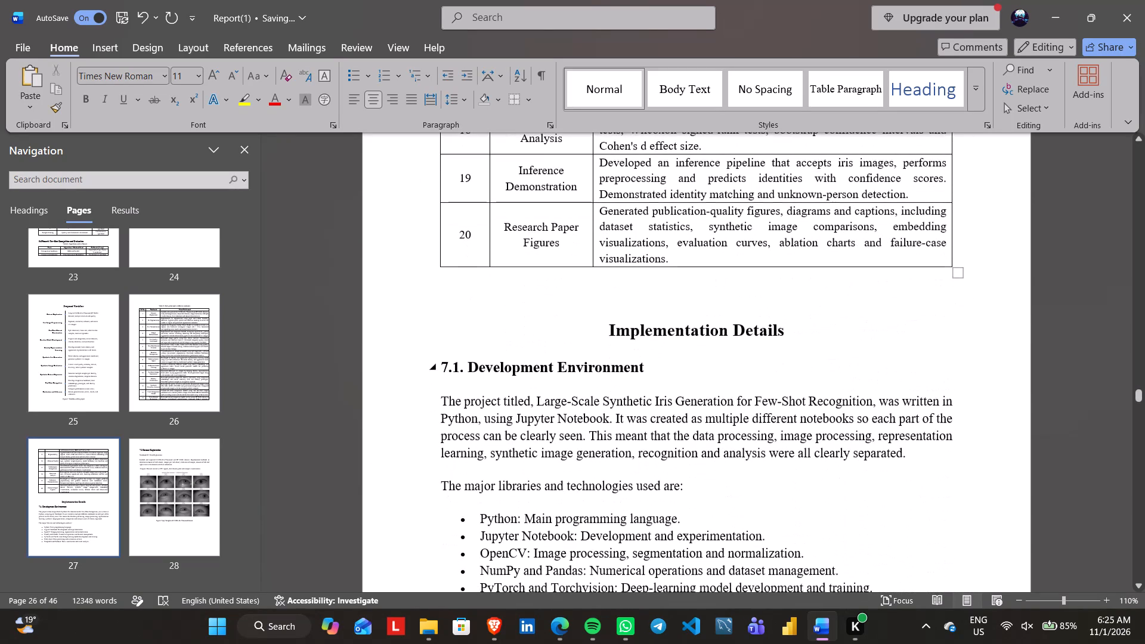
scroll(646, 363, down, 1)
scroll(662, 314, down, 1)
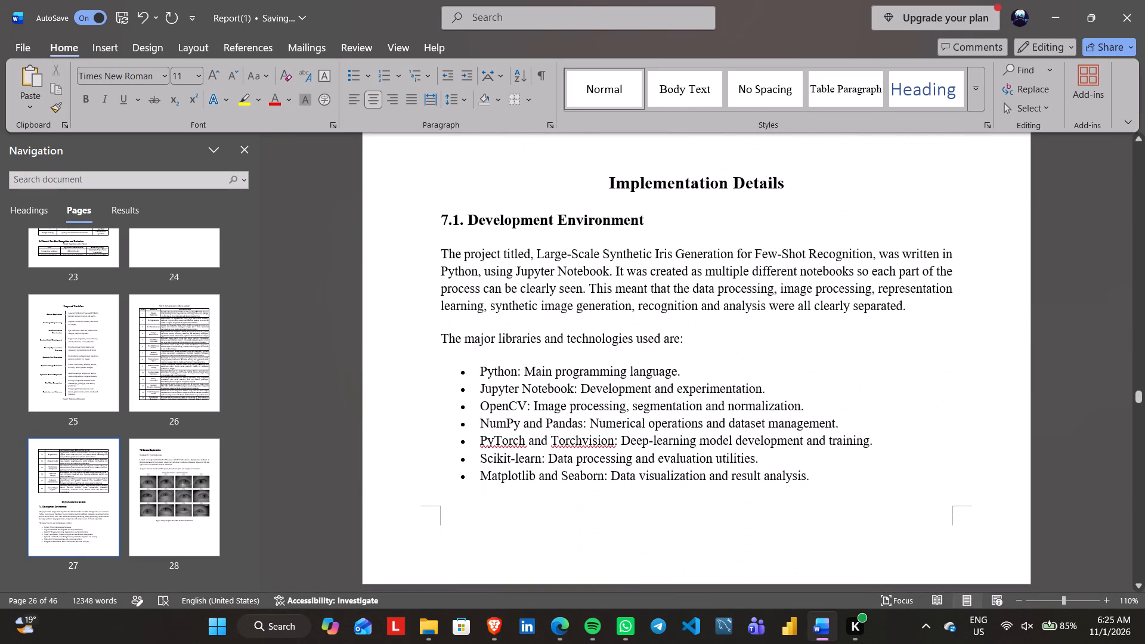
scroll(662, 314, down, 1)
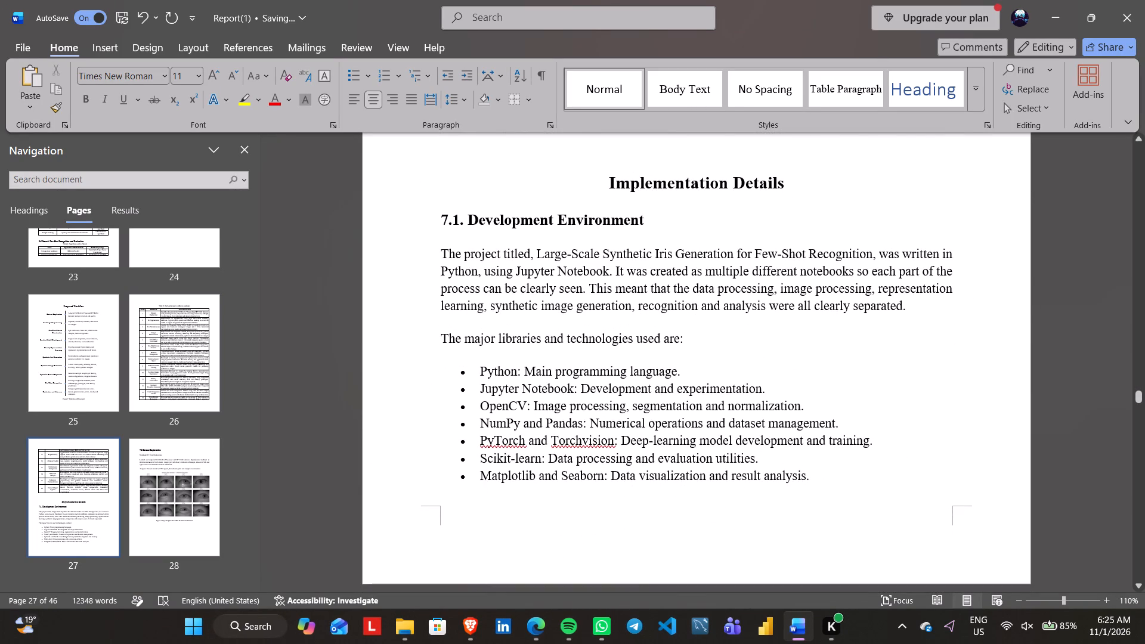
scroll(662, 314, down, 1)
scroll(688, 366, up, 6)
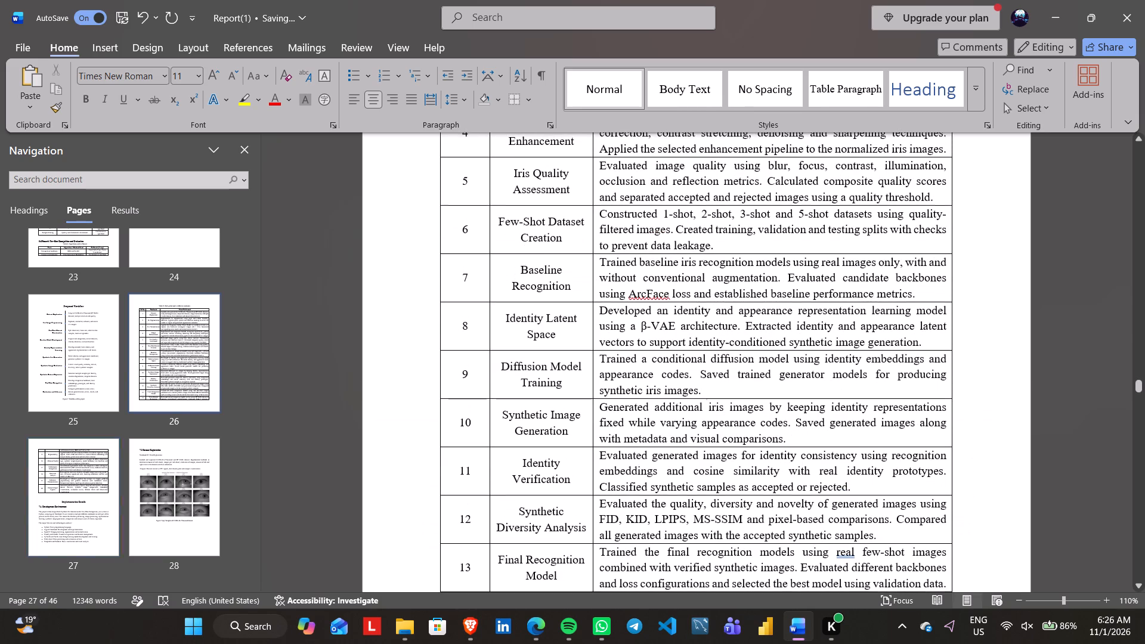
scroll(688, 366, up, 4)
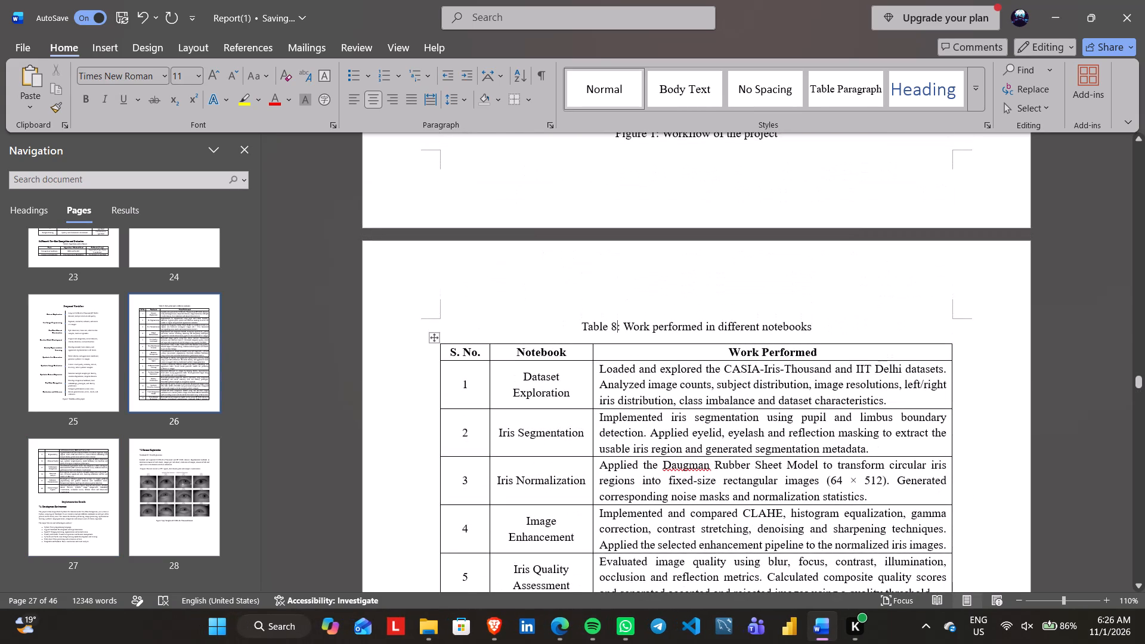
scroll(688, 366, down, 5)
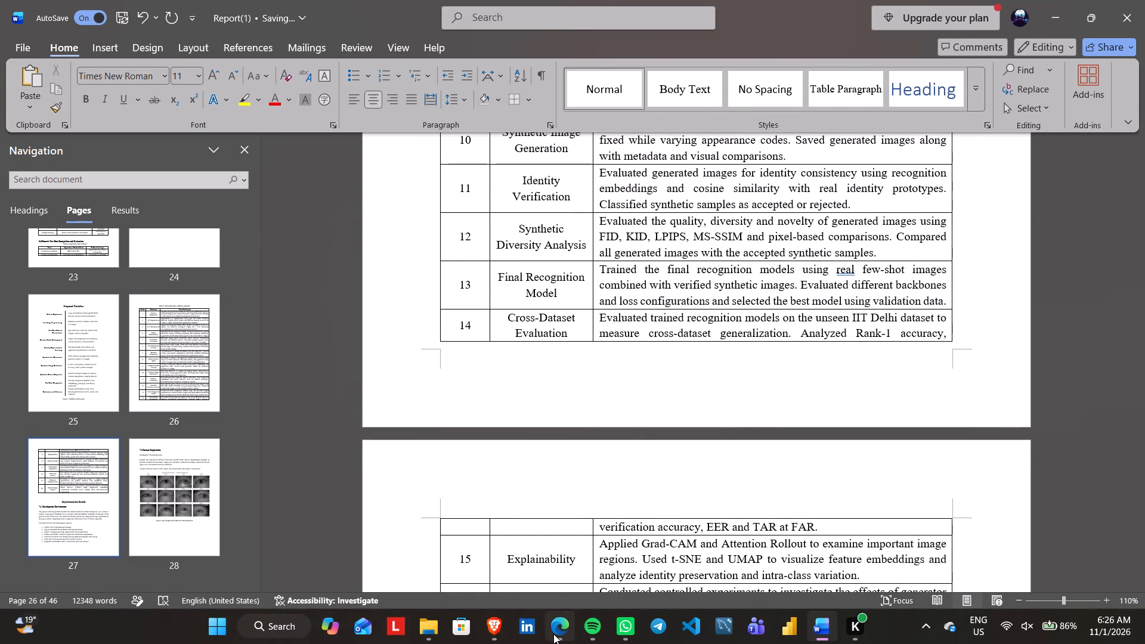
Switch to Edge and consult the B.Tech Project format PDF for its flowchart page and required report sections.
click(553, 634)
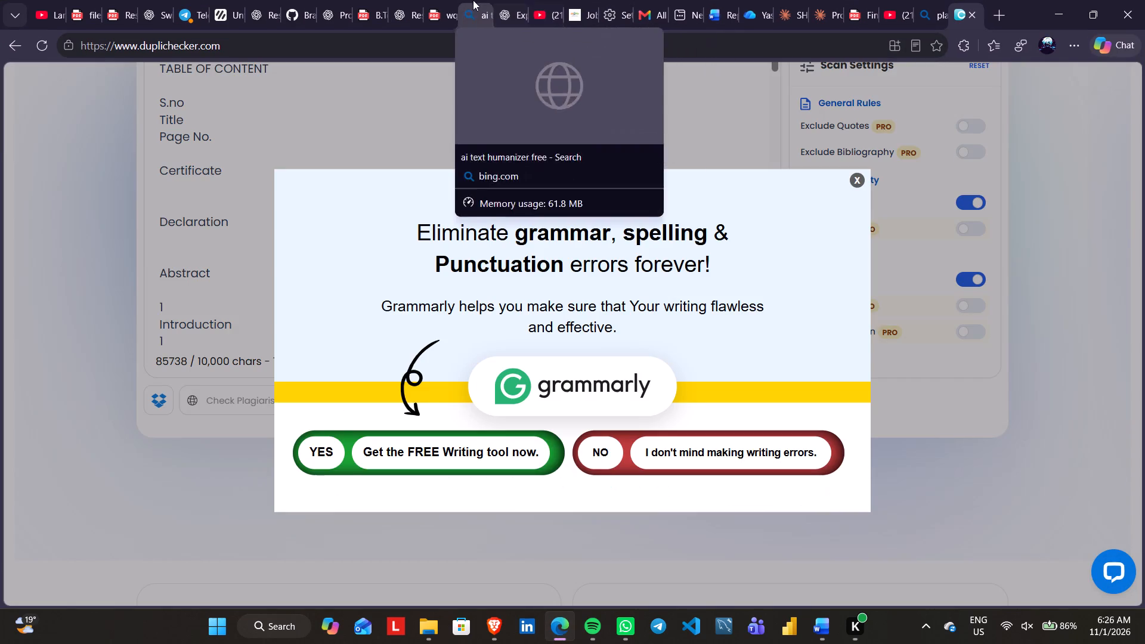
click(435, 0)
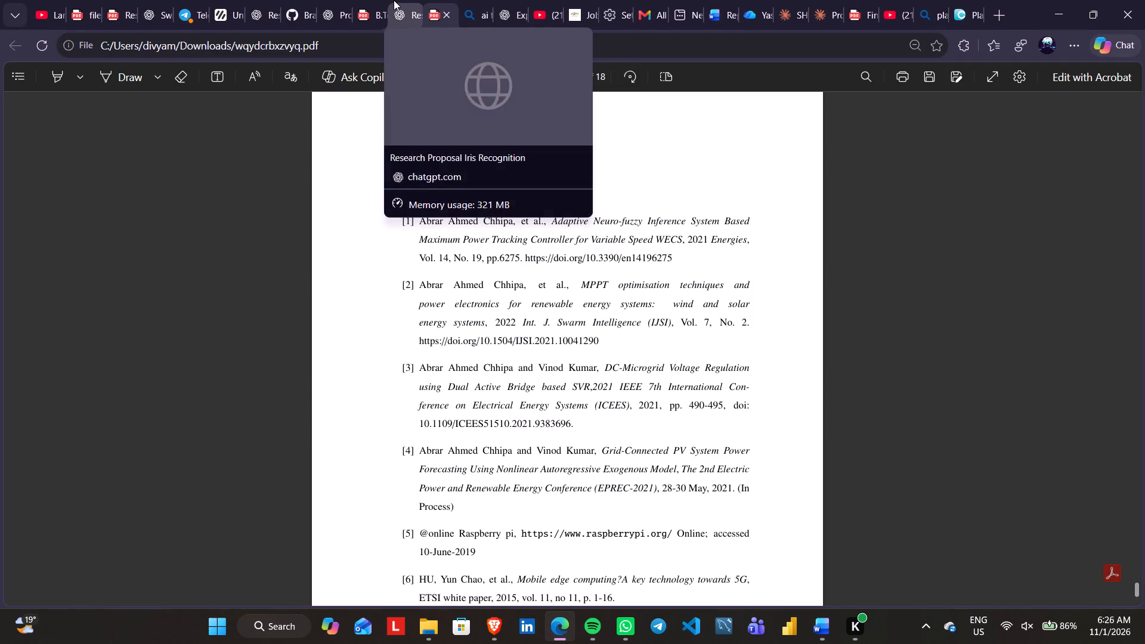
click(380, 0)
scroll(482, 374, up, 20)
scroll(482, 374, up, 9)
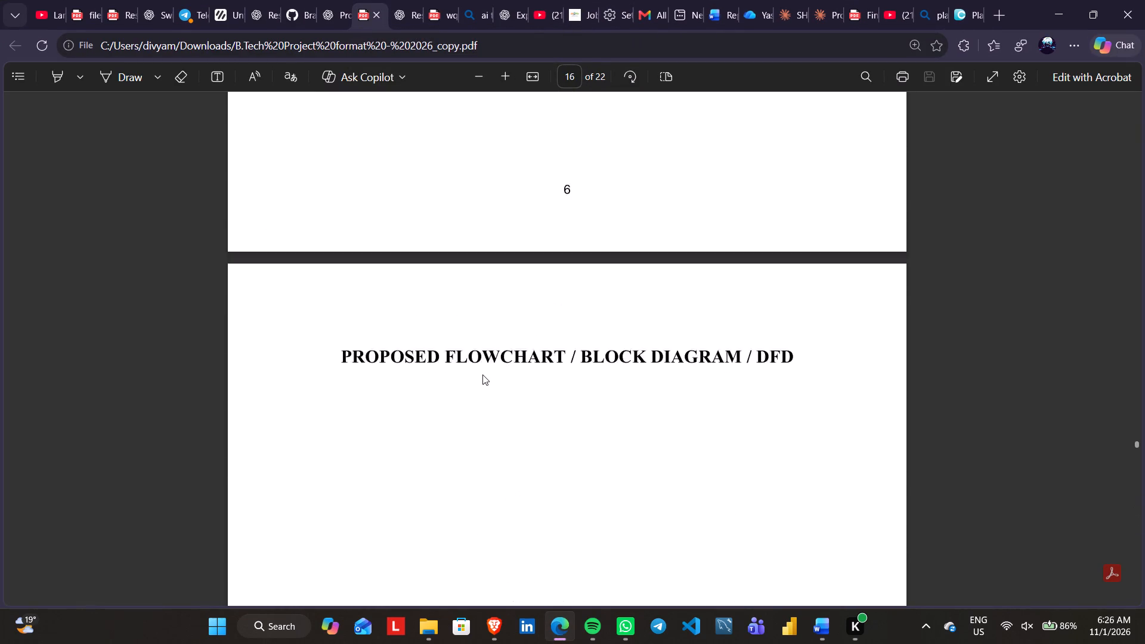
scroll(482, 374, up, 20)
scroll(482, 374, up, 11)
scroll(482, 374, down, 8)
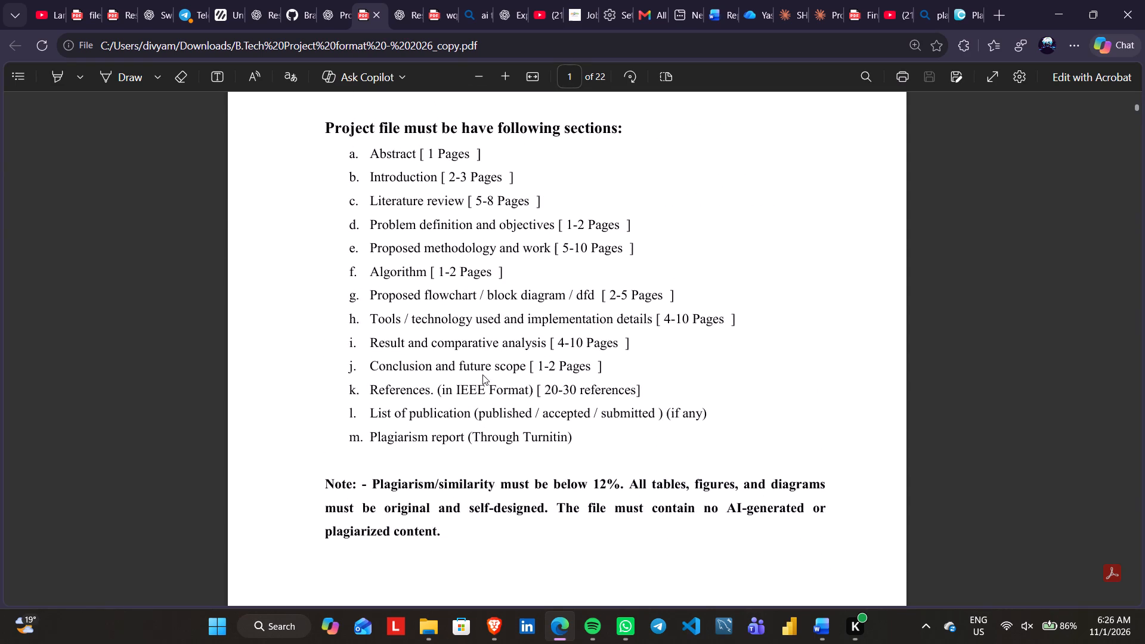
scroll(482, 374, up, 1)
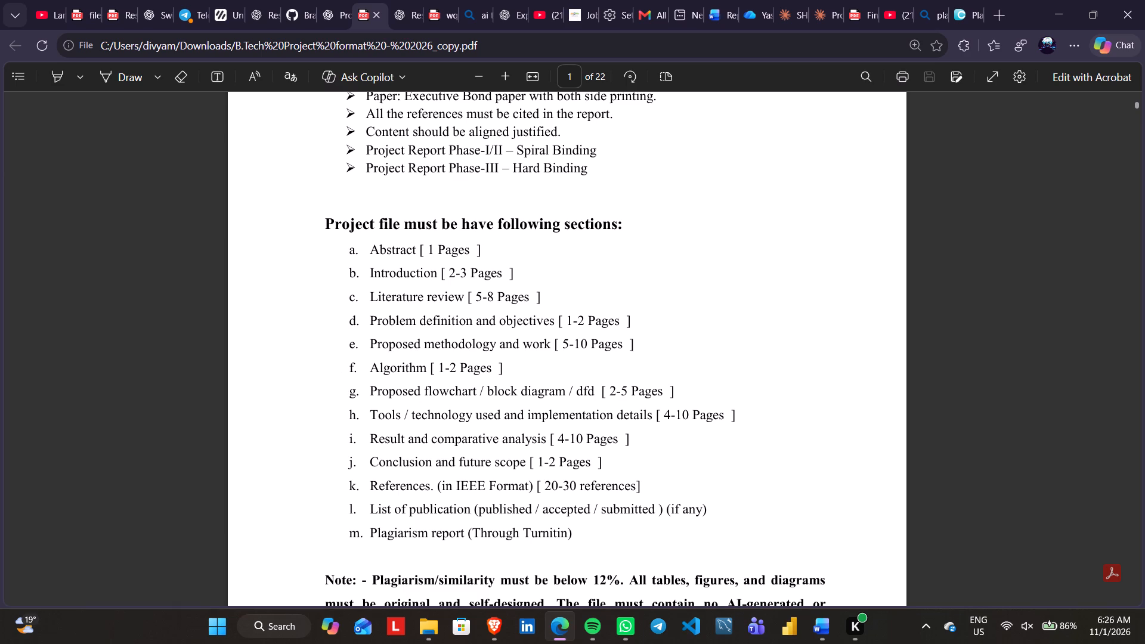
Finish checking the required sections list in the format PDF and switch back to Table 8 in the Word report.
scroll(565, 389, down, 1)
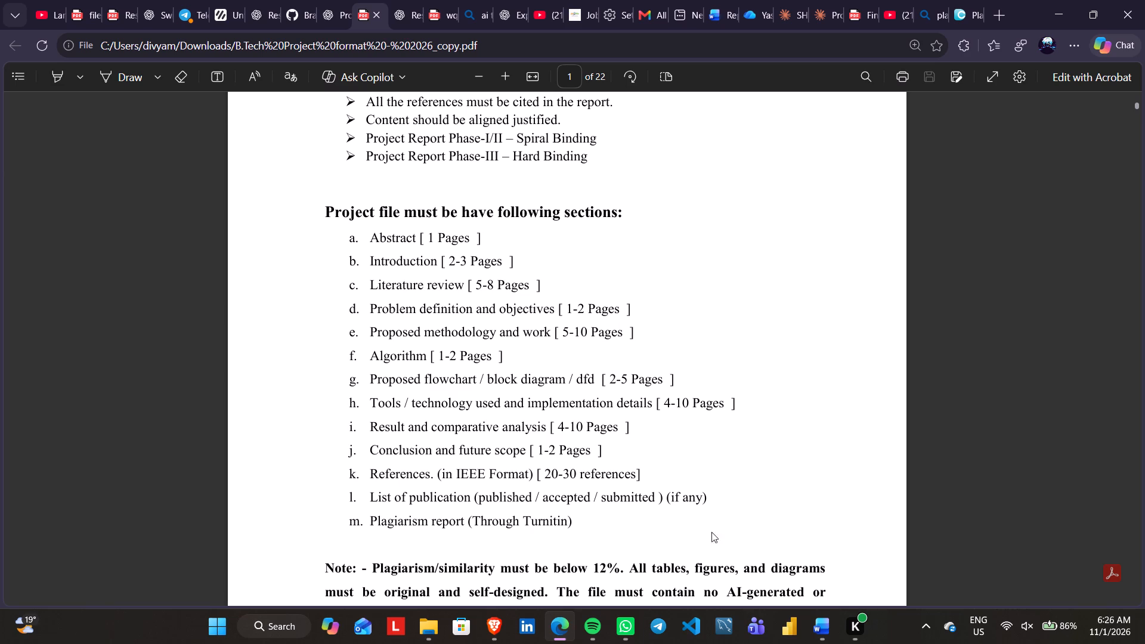
click(849, 561)
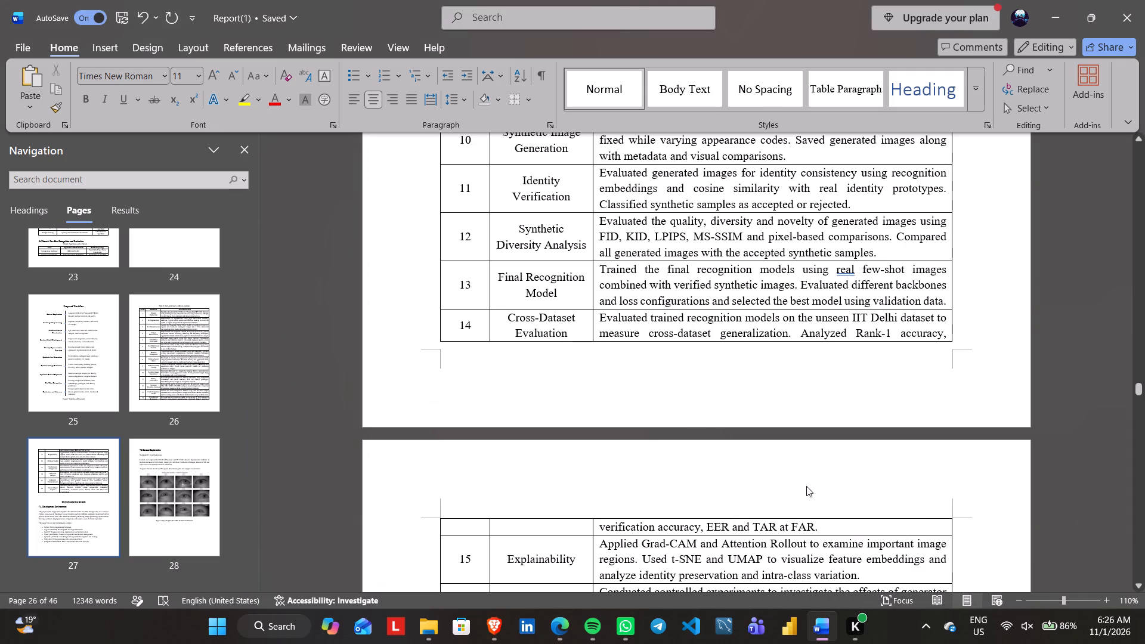
scroll(691, 425, up, 1)
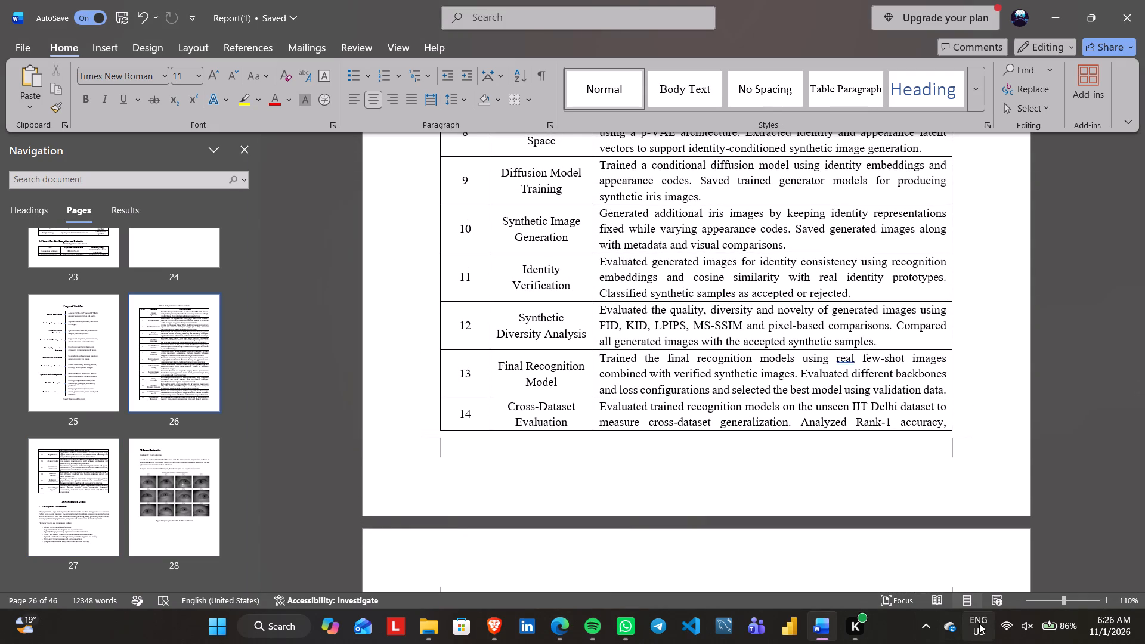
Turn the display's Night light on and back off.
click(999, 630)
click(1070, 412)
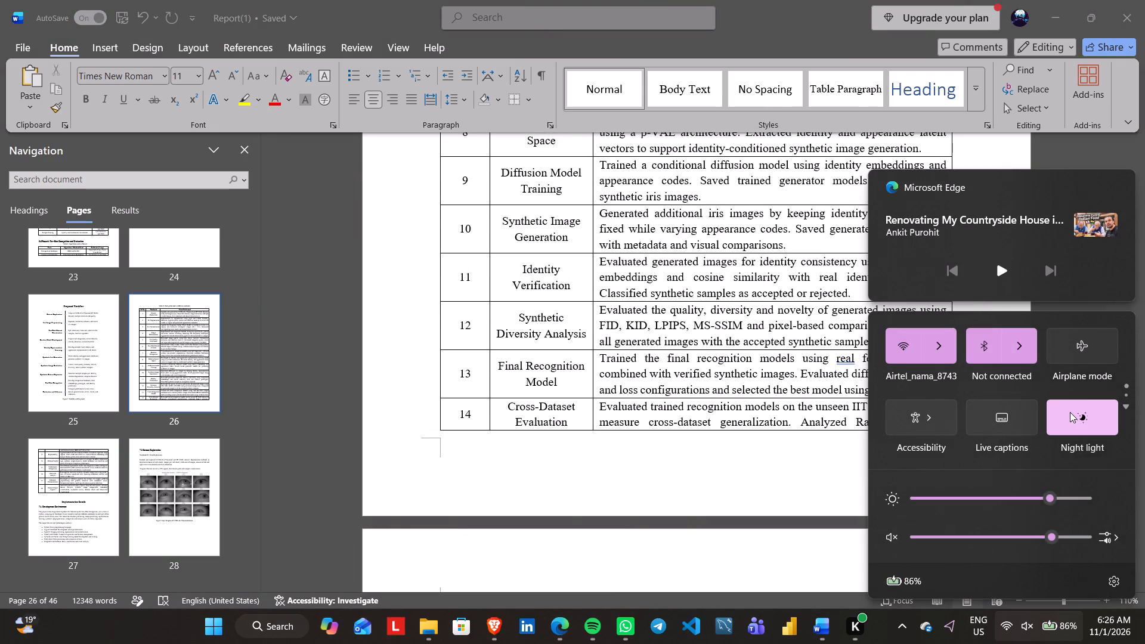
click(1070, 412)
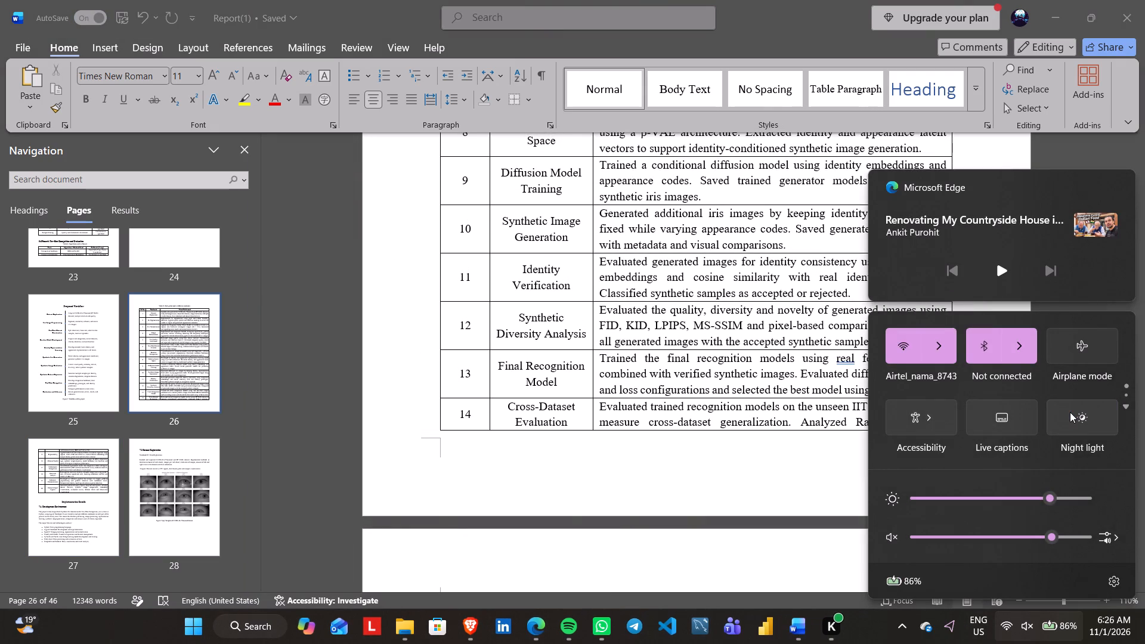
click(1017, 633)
Lower the display brightness.
scroll(726, 437, down, 1)
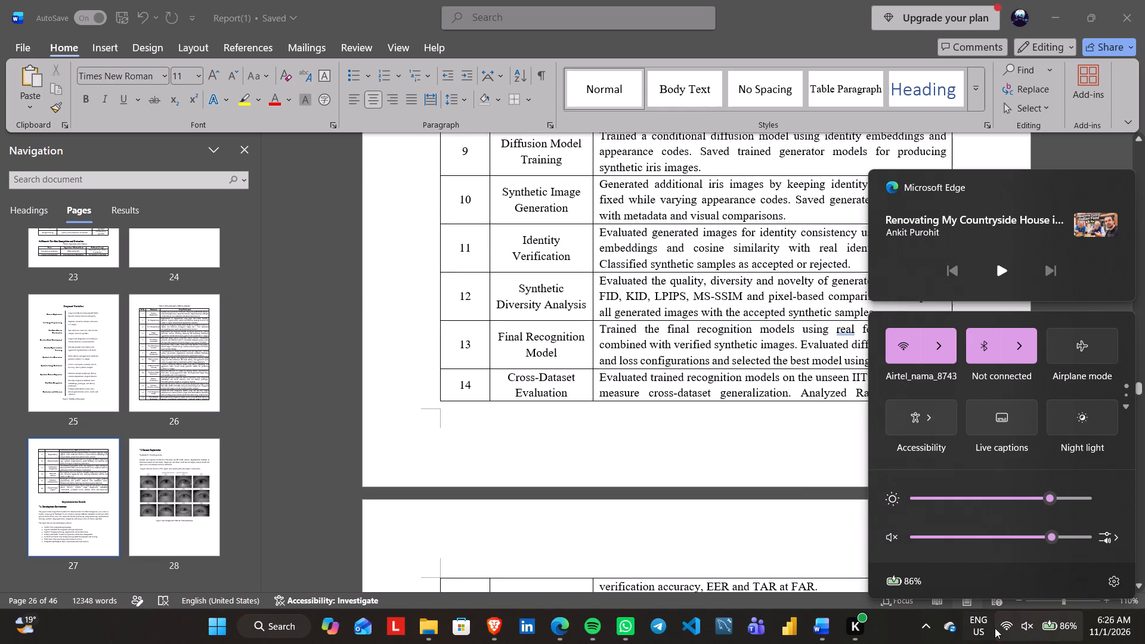
click(995, 628)
click(995, 628)
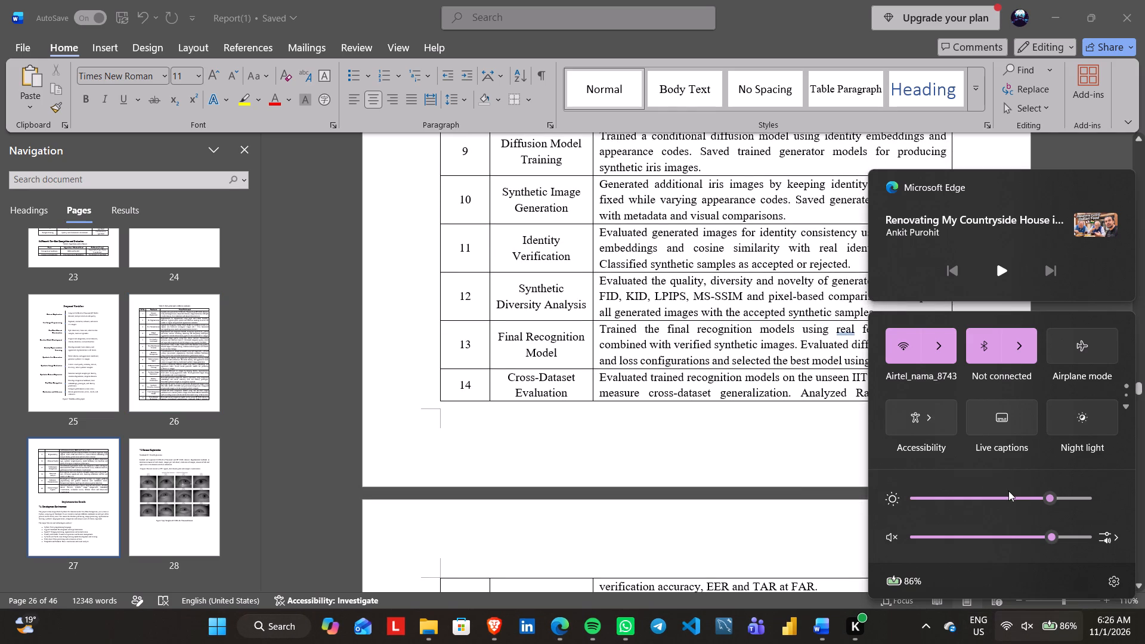
click(1011, 497)
click(1048, 643)
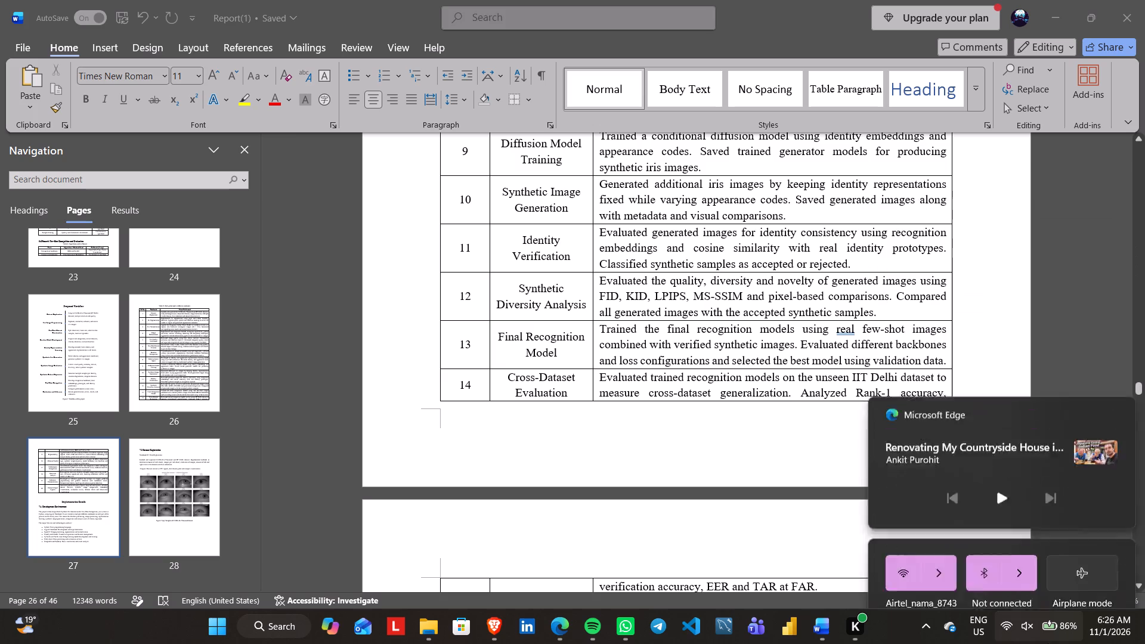
Examine the rows of Table 8 on page 26 of the report and their continuation across the page break.
scroll(1032, 408, down, 3)
scroll(1032, 408, up, 7)
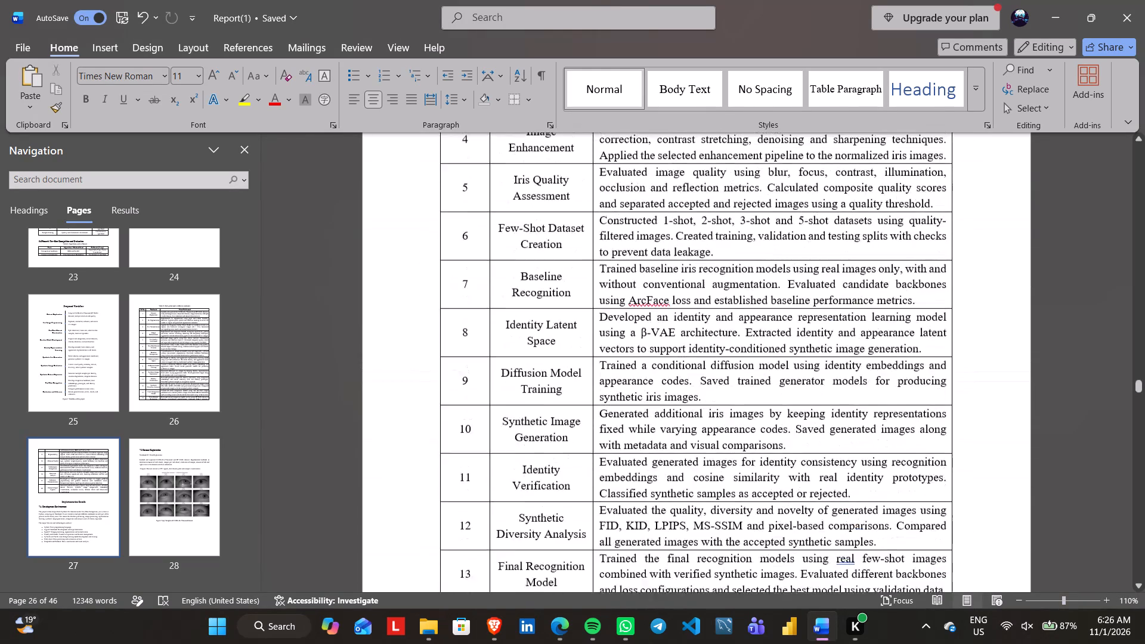
Back in the Word report, review the Table 8 rows and the 7.1 Development Environment text and library list.
scroll(1032, 408, up, 4)
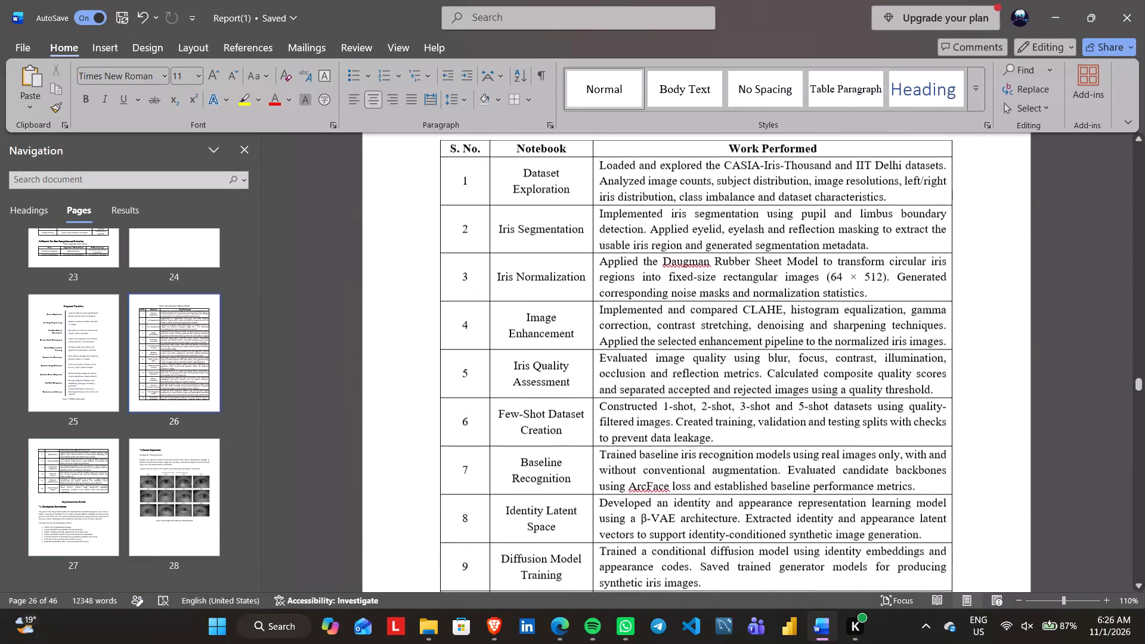
scroll(1032, 408, down, 3)
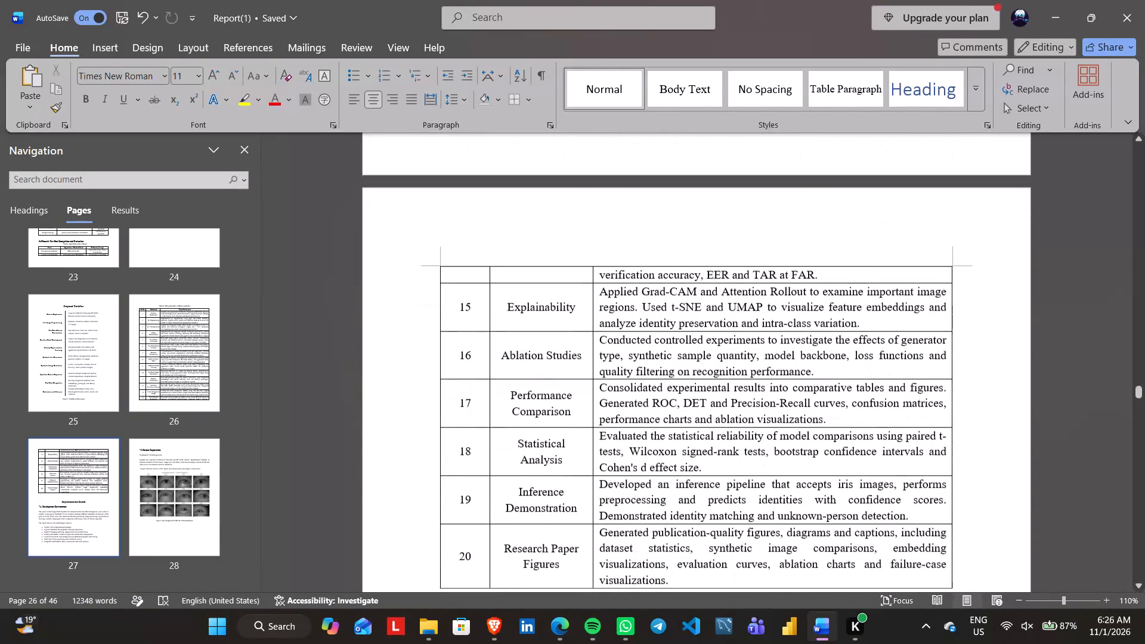
scroll(1032, 408, down, 4)
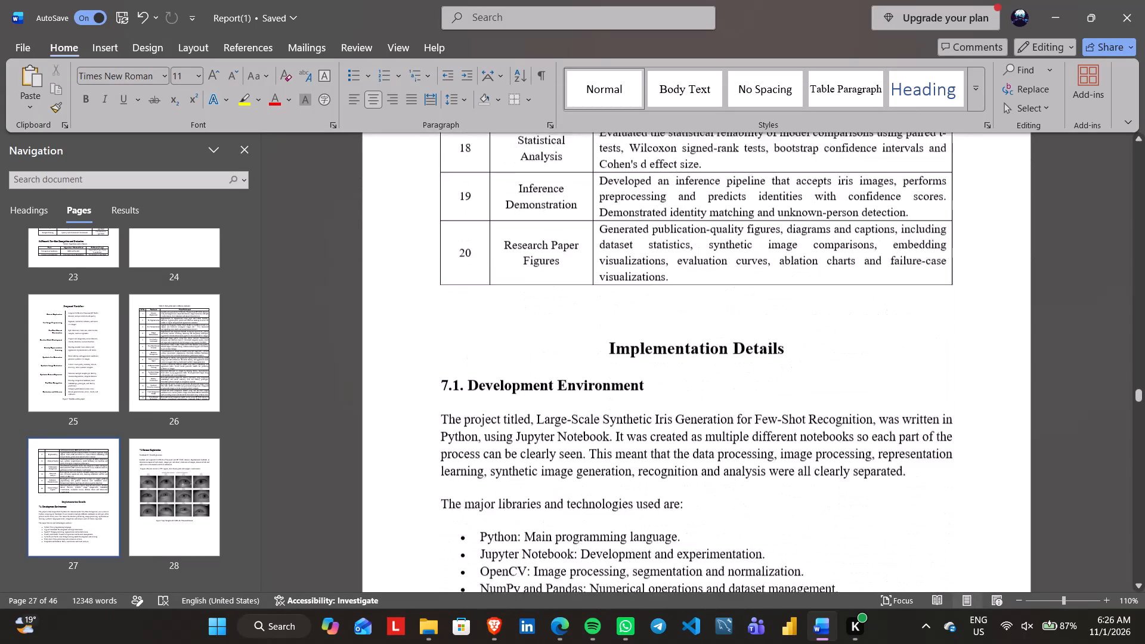
scroll(1032, 408, down, 1)
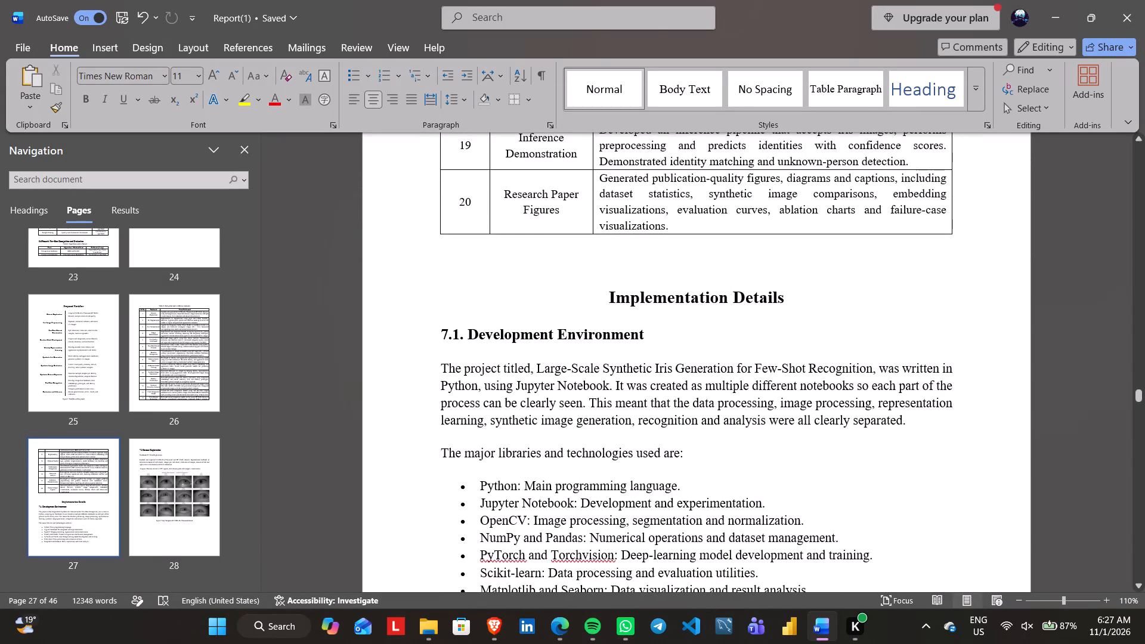
scroll(1032, 408, down, 1)
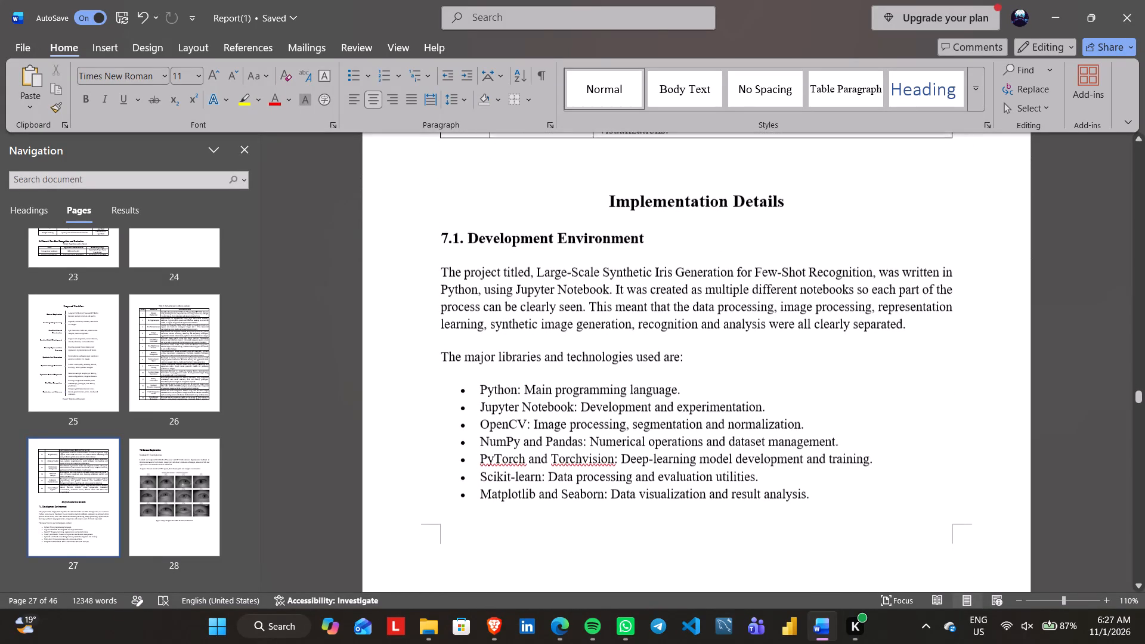
scroll(1032, 408, down, 1)
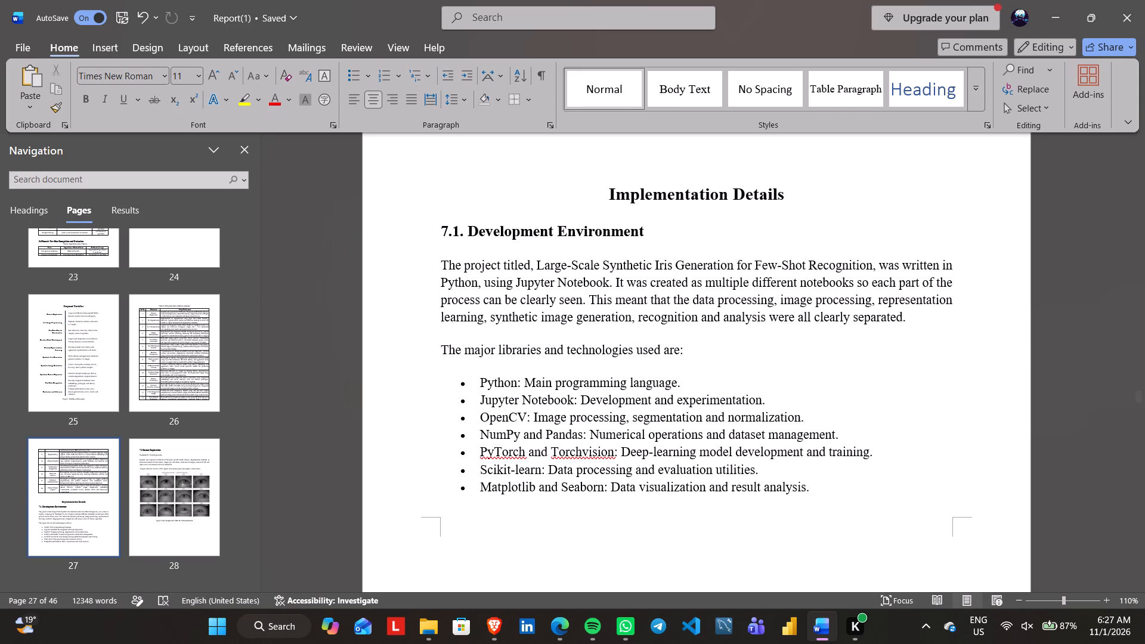
scroll(1032, 408, down, 1)
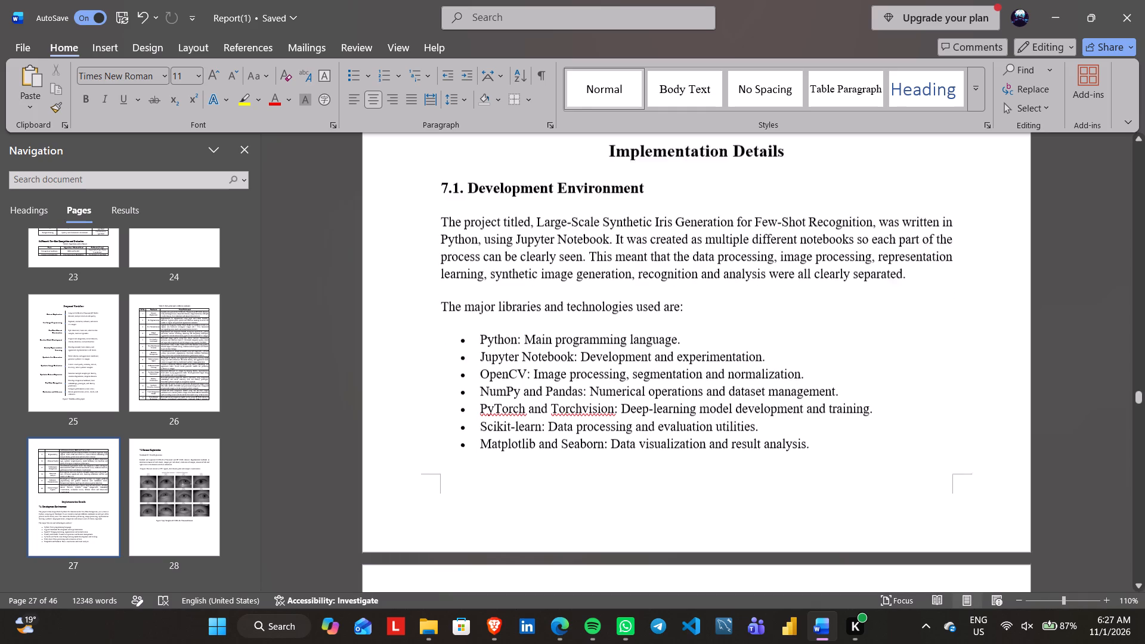
Review the start of 7.2 Dataset Exploration and recheck the pages back to Table 8 and its page break.
scroll(1032, 408, down, 1)
scroll(962, 401, down, 1)
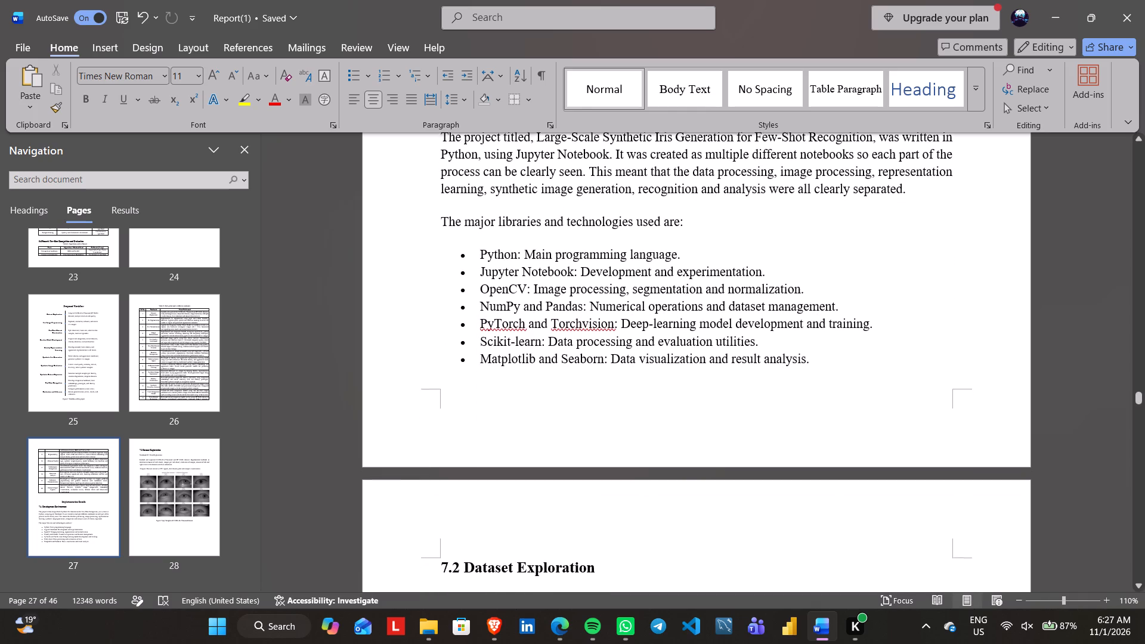
scroll(962, 401, down, 1)
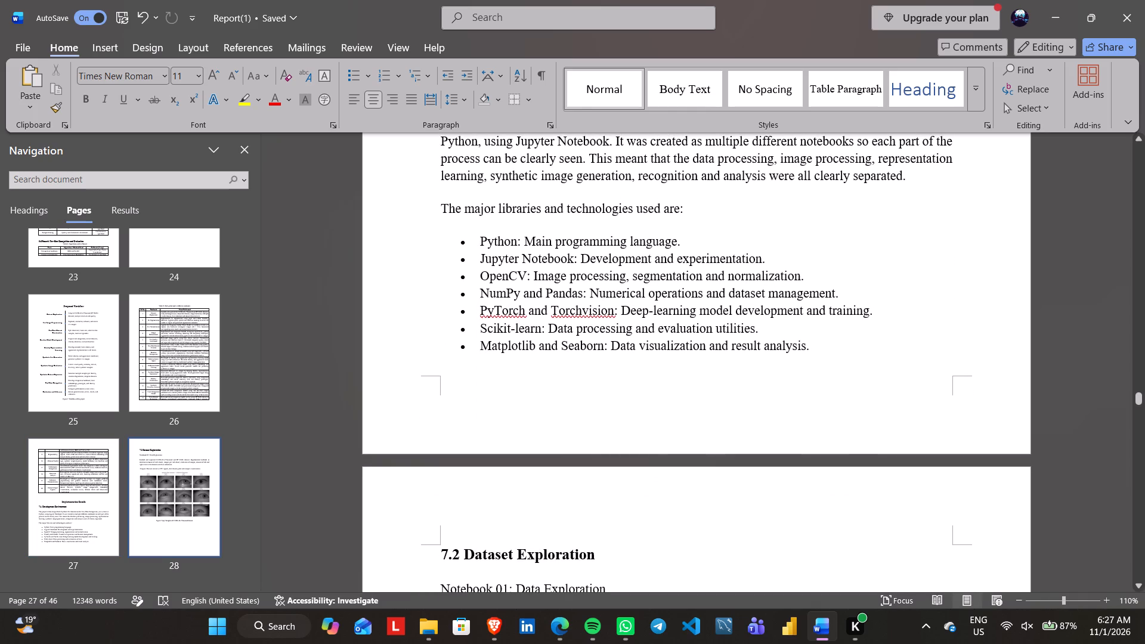
scroll(962, 401, down, 2)
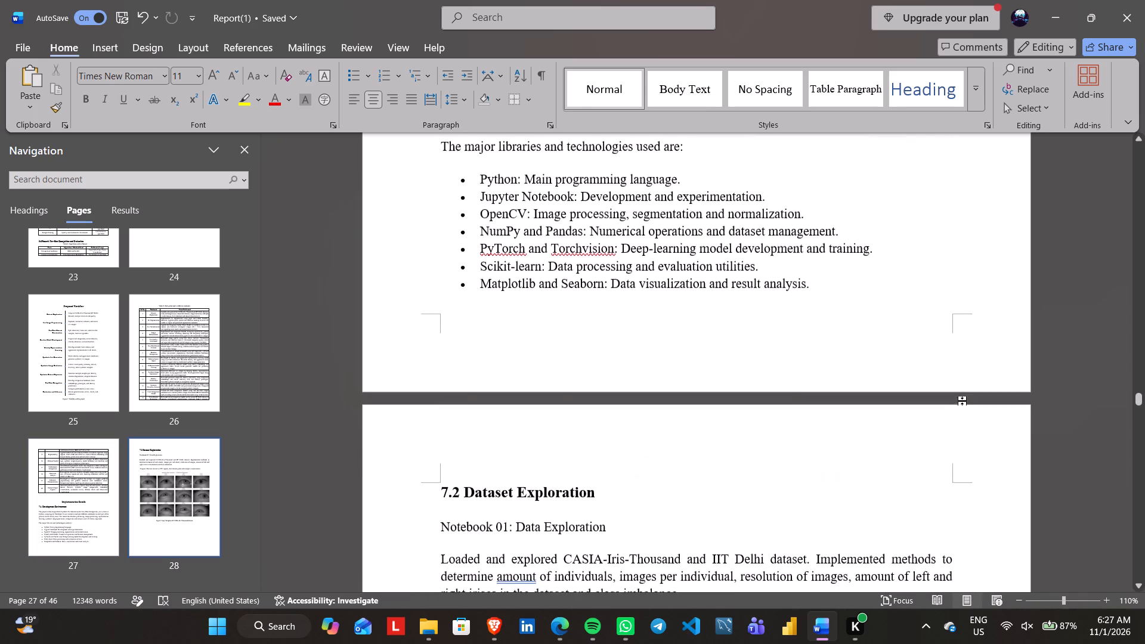
scroll(962, 401, down, 1)
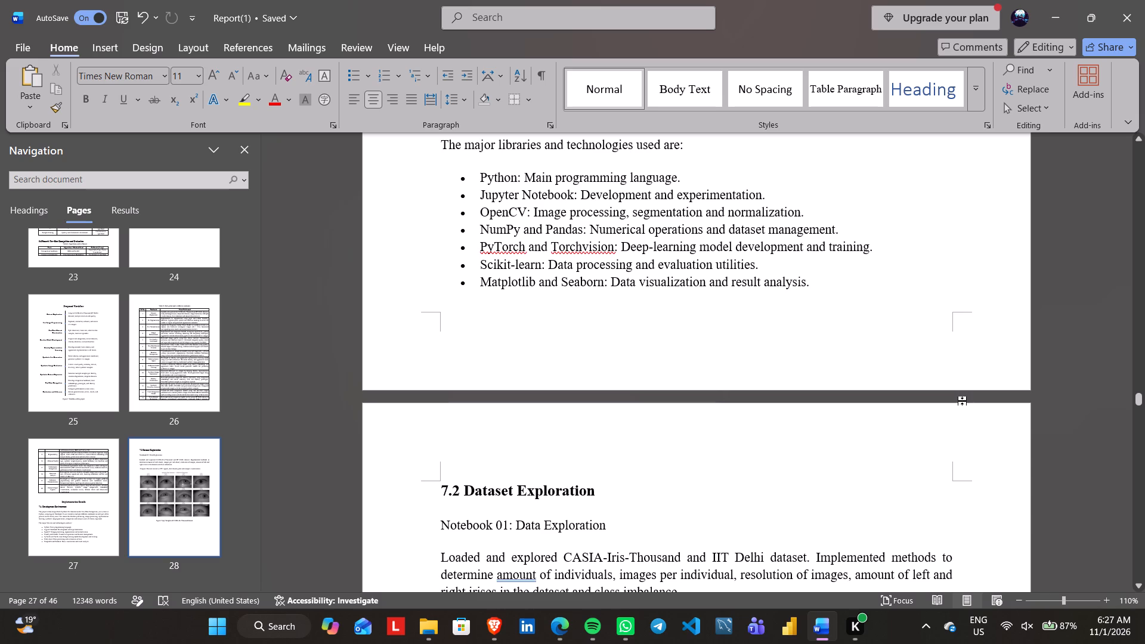
scroll(962, 401, down, 1)
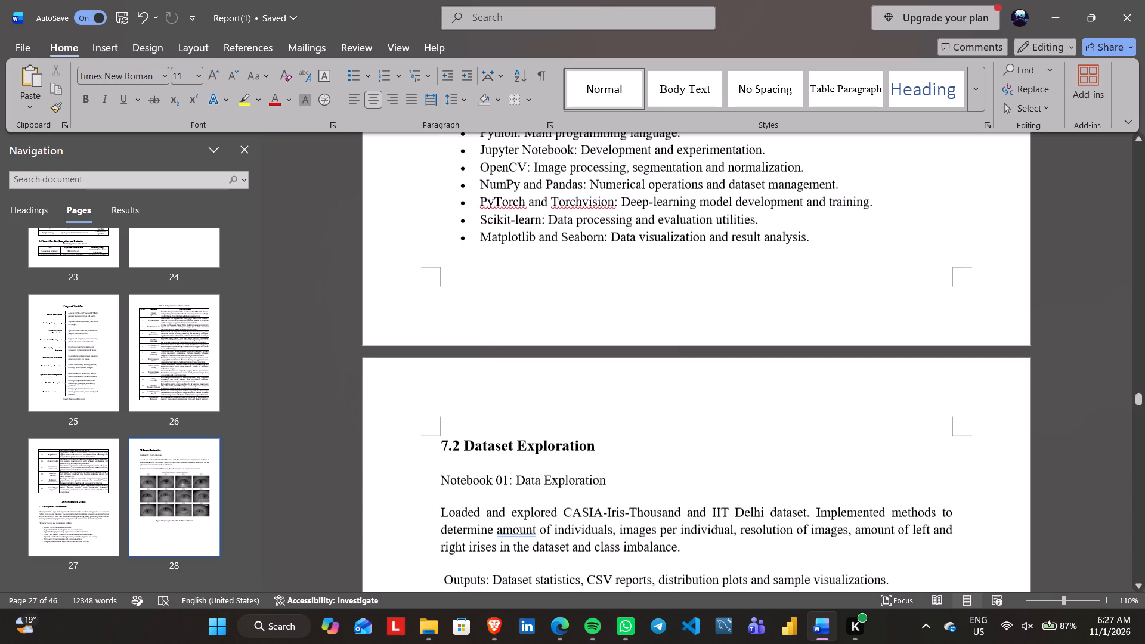
scroll(962, 401, down, 1)
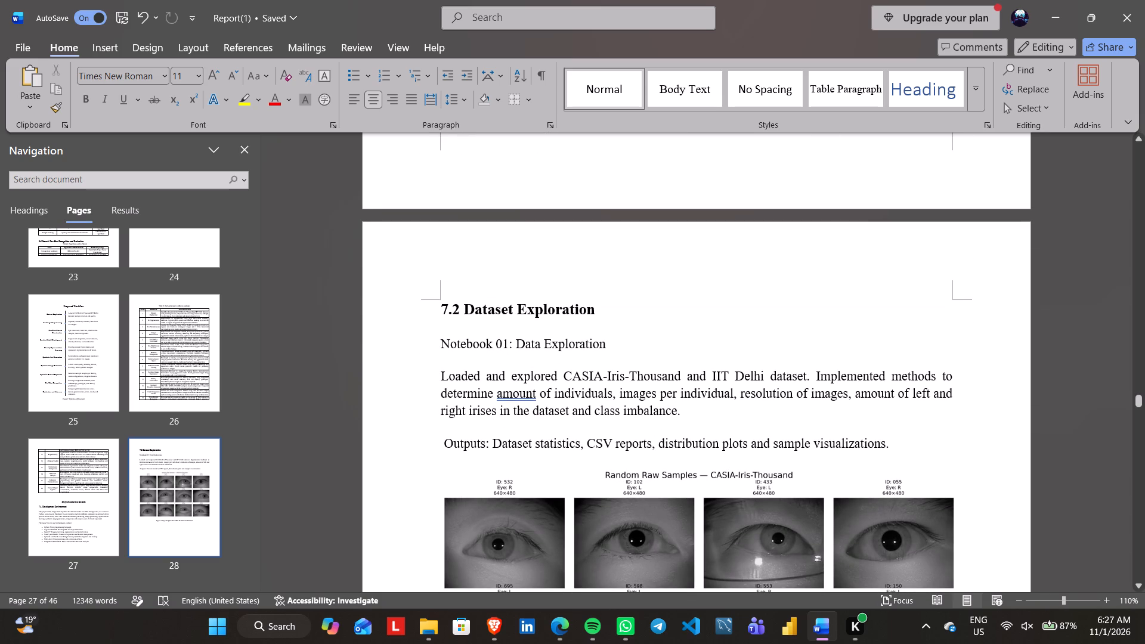
scroll(535, 376, down, 1)
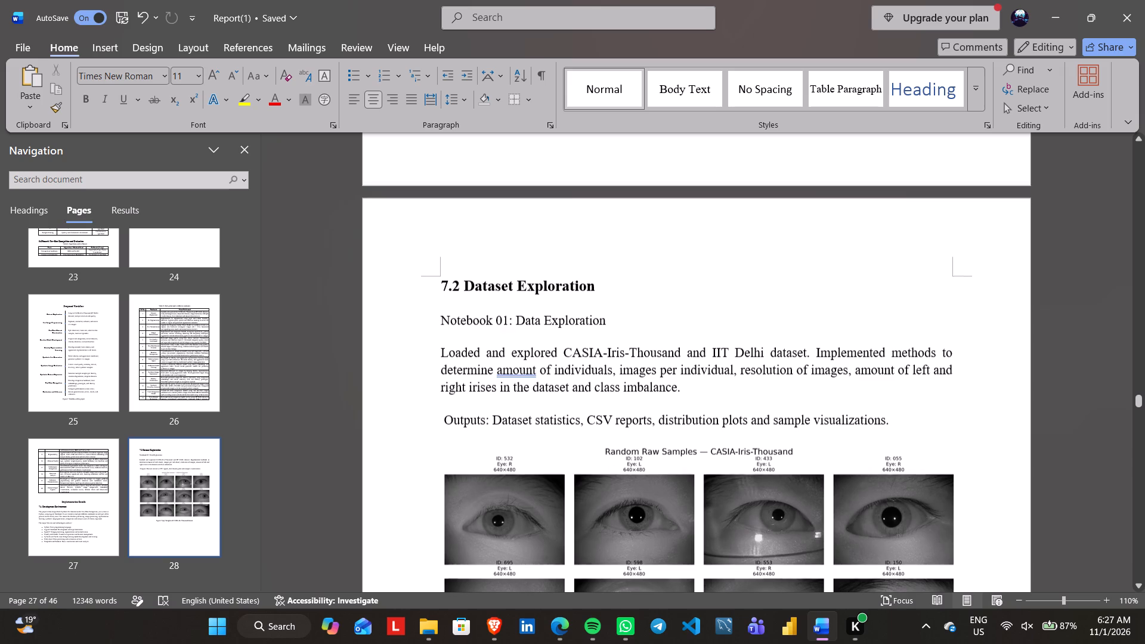
scroll(535, 376, down, 1)
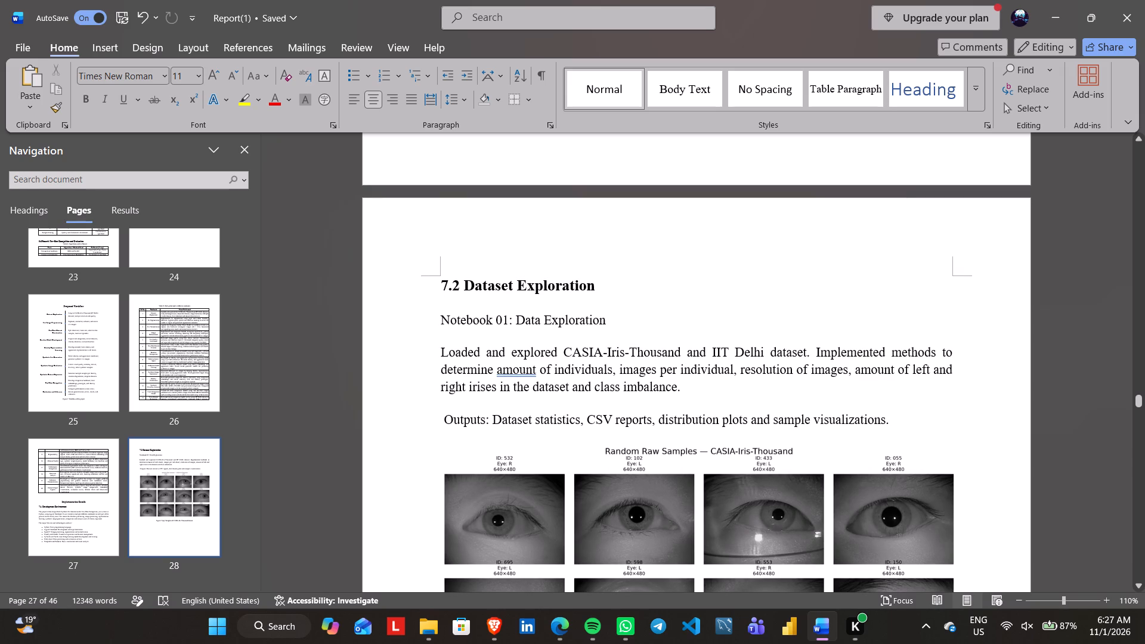
scroll(525, 371, up, 4)
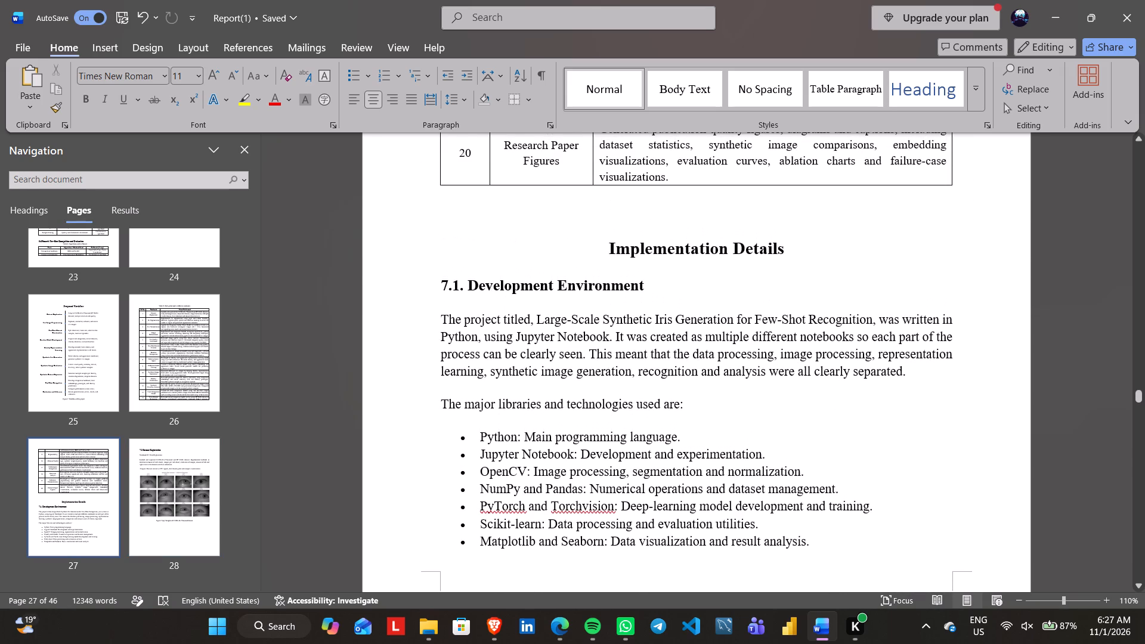
scroll(525, 371, down, 1)
scroll(525, 371, up, 7)
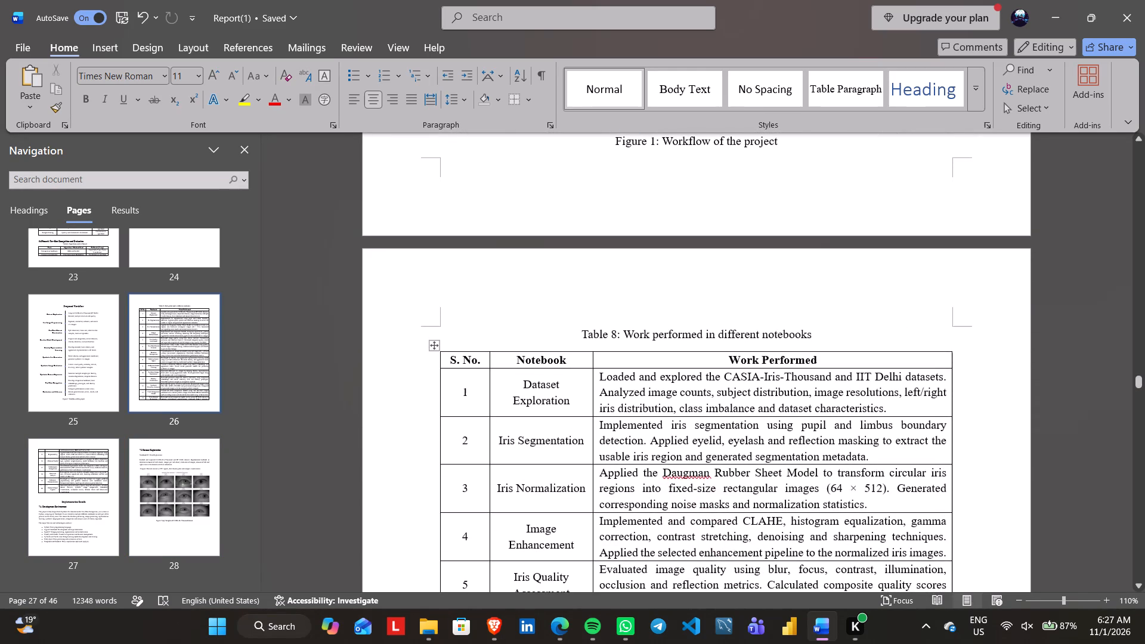
scroll(525, 371, down, 7)
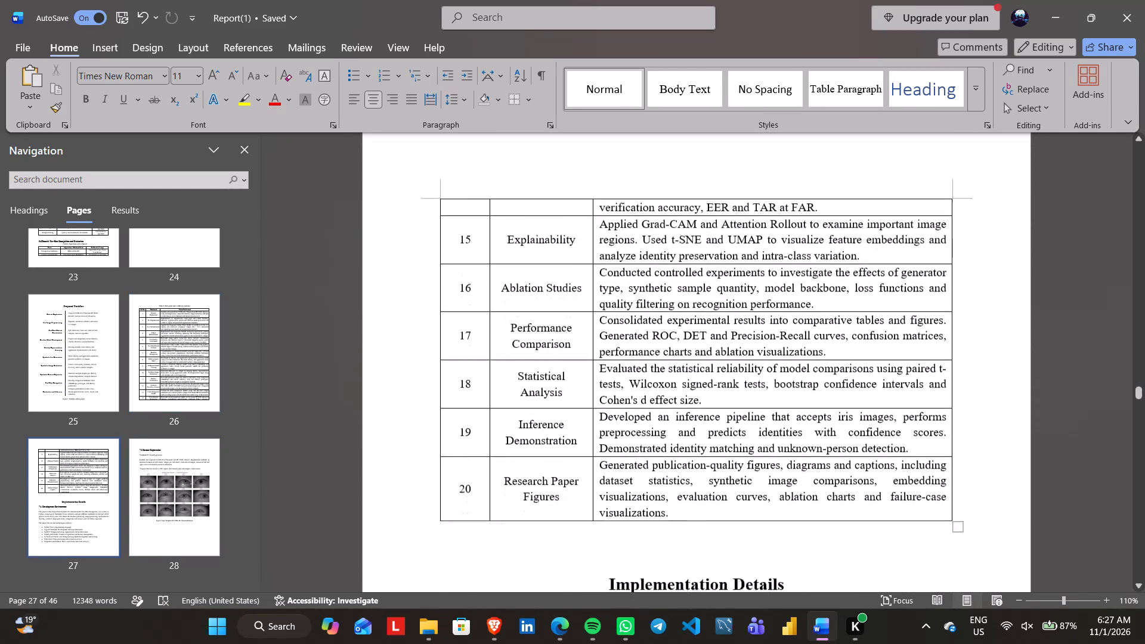
Review the 7.1 Development Environment section and the opening of 7.2 Dataset Exploration.
scroll(525, 371, down, 4)
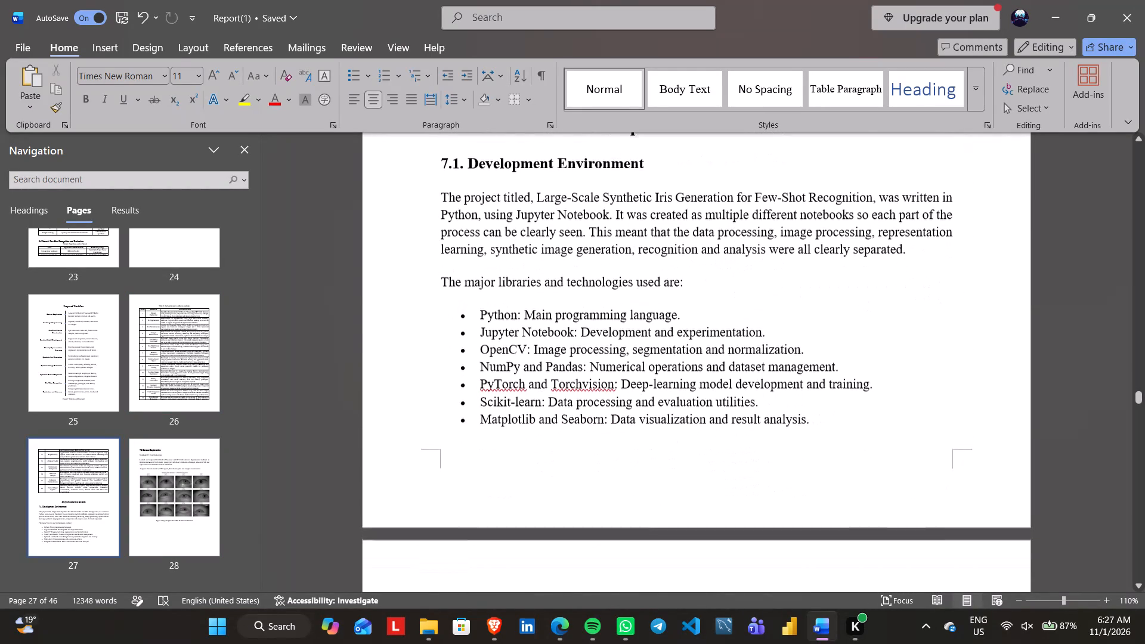
scroll(525, 371, down, 1)
scroll(525, 371, up, 3)
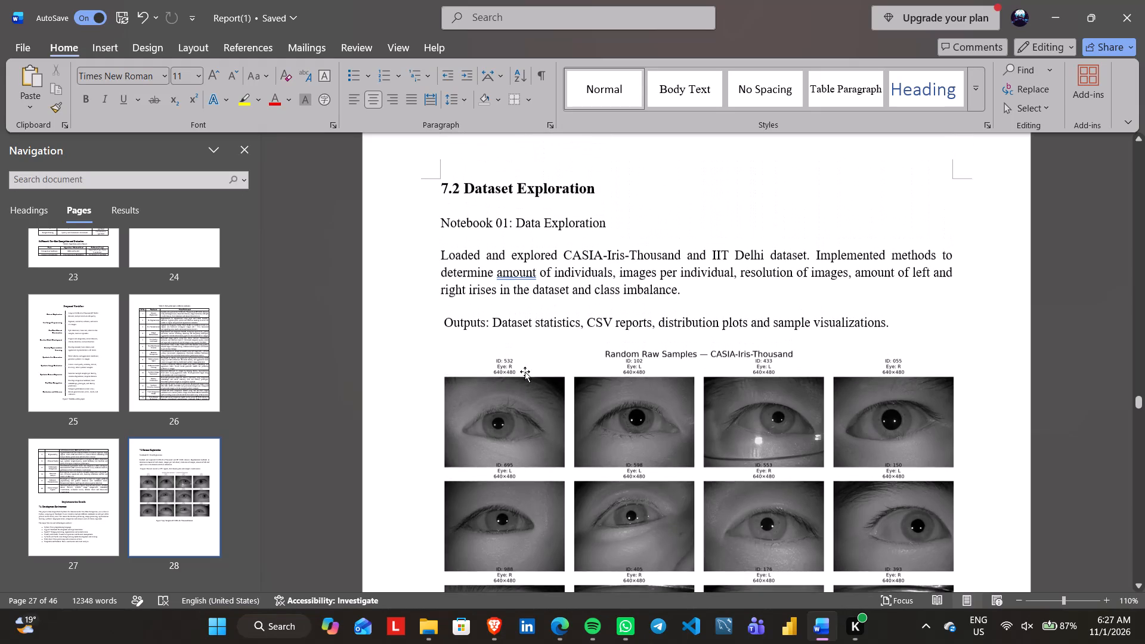
scroll(525, 371, up, 5)
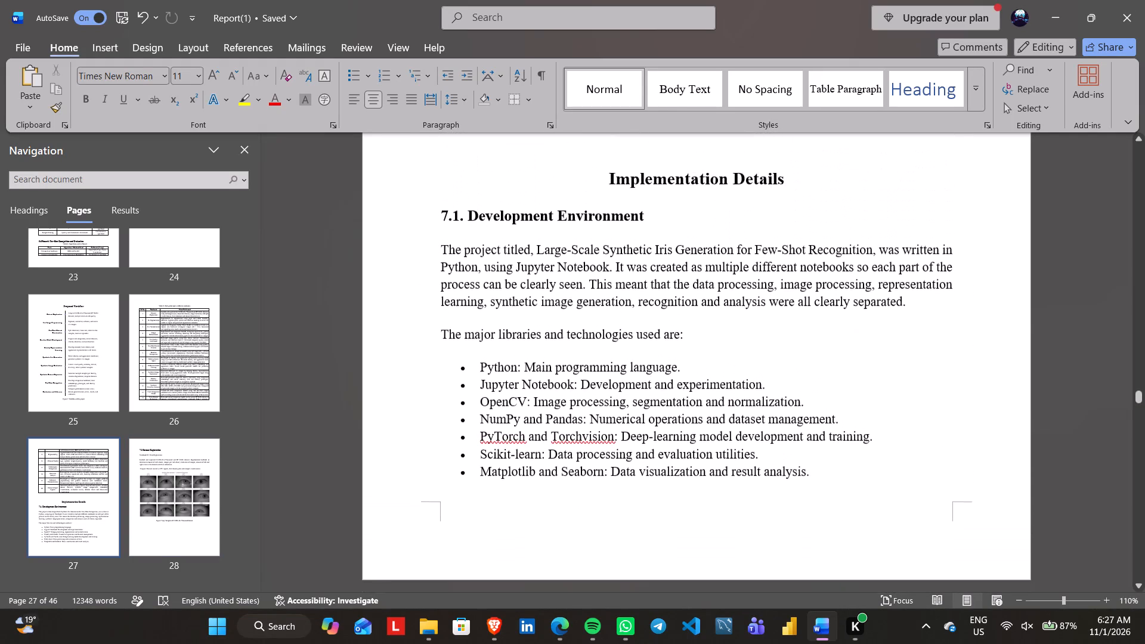
Switch to Edge to check the required report sections in the B.Tech Project format PDF, and return to Word.
click(558, 634)
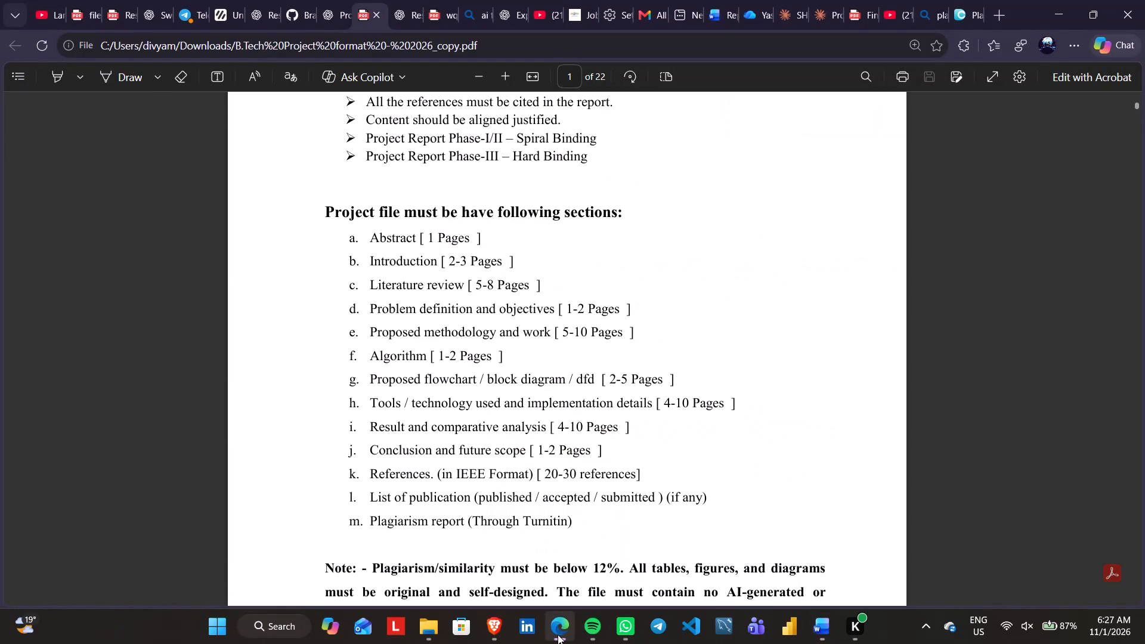
click(558, 634)
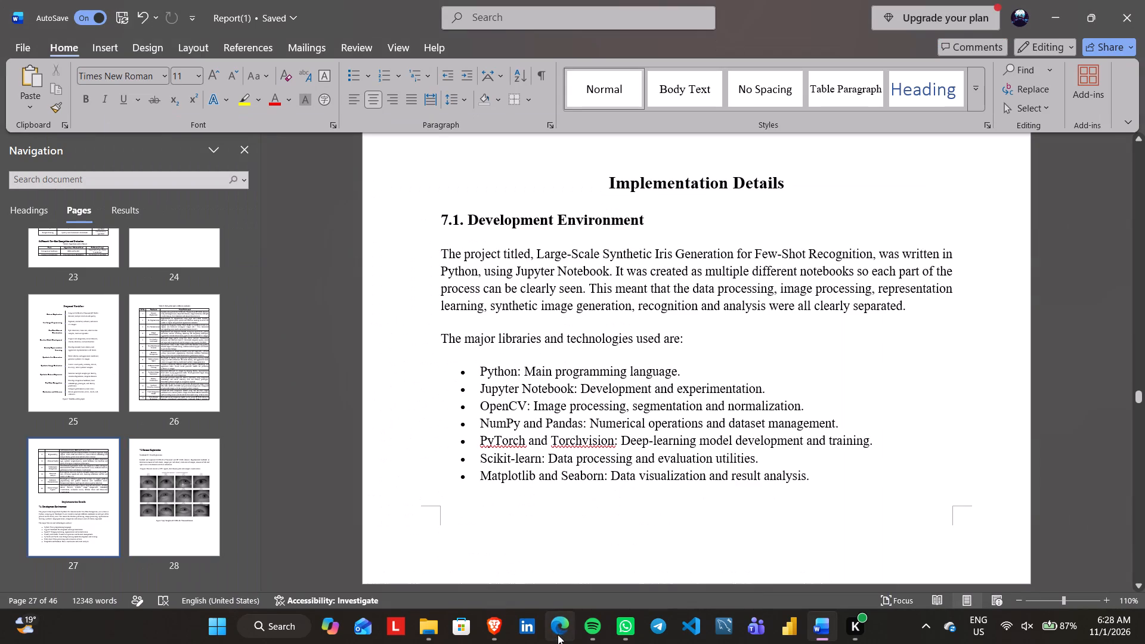
Examine the page transition from 7.1 to 7.2 Dataset Exploration, its text and the CASIA-Iris-Thousand sample picture.
scroll(584, 460, down, 2)
scroll(584, 460, up, 2)
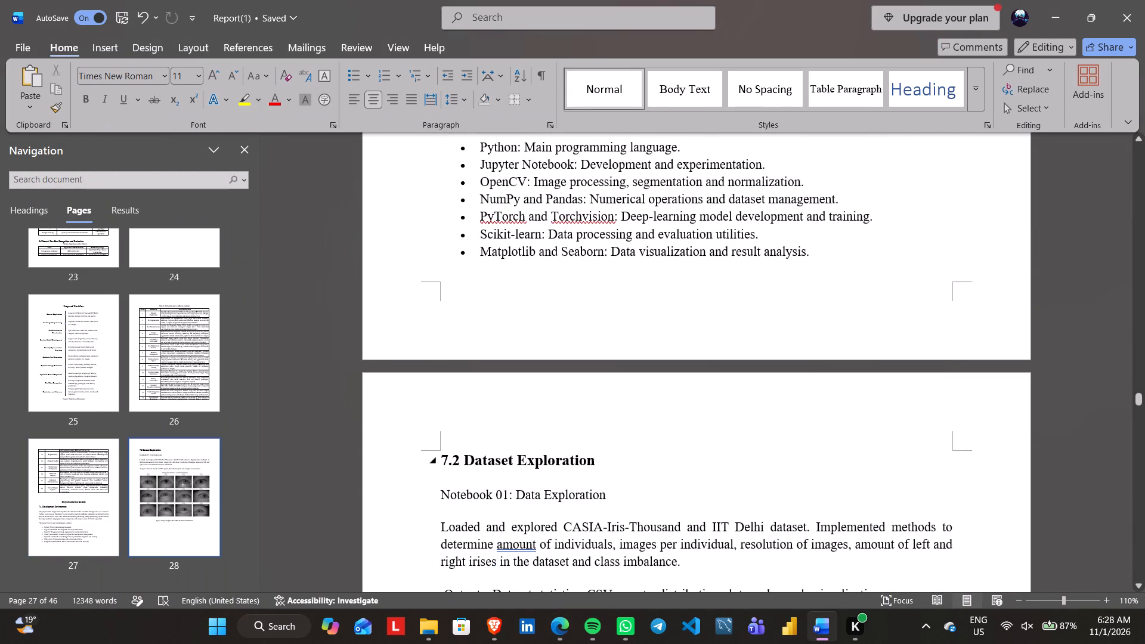
scroll(584, 460, up, 1)
scroll(584, 460, down, 3)
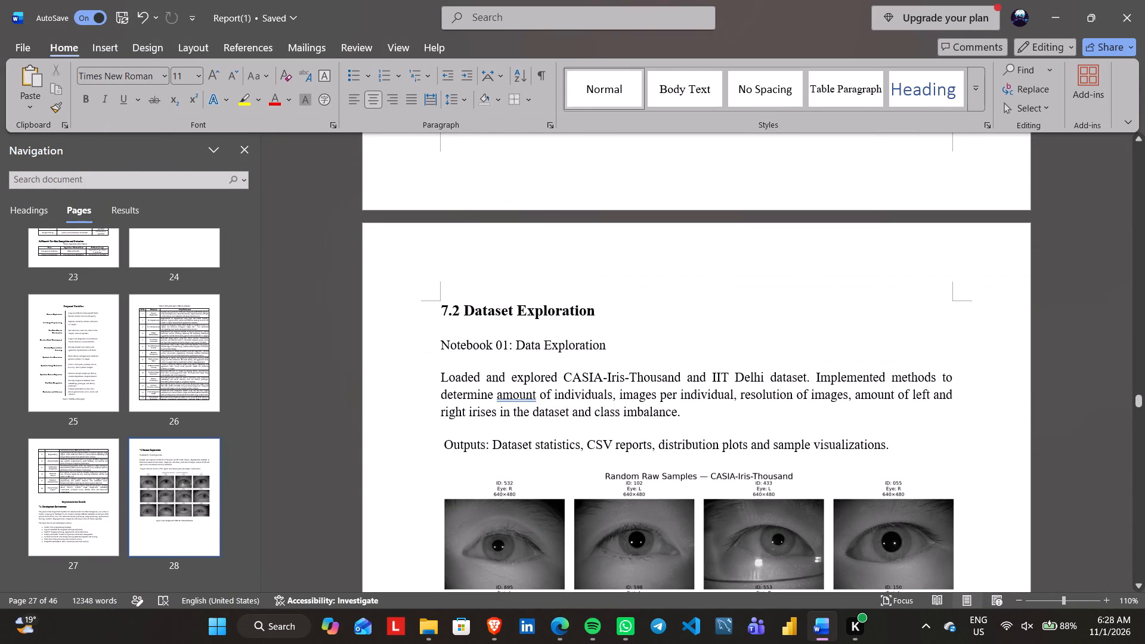
scroll(584, 460, down, 1)
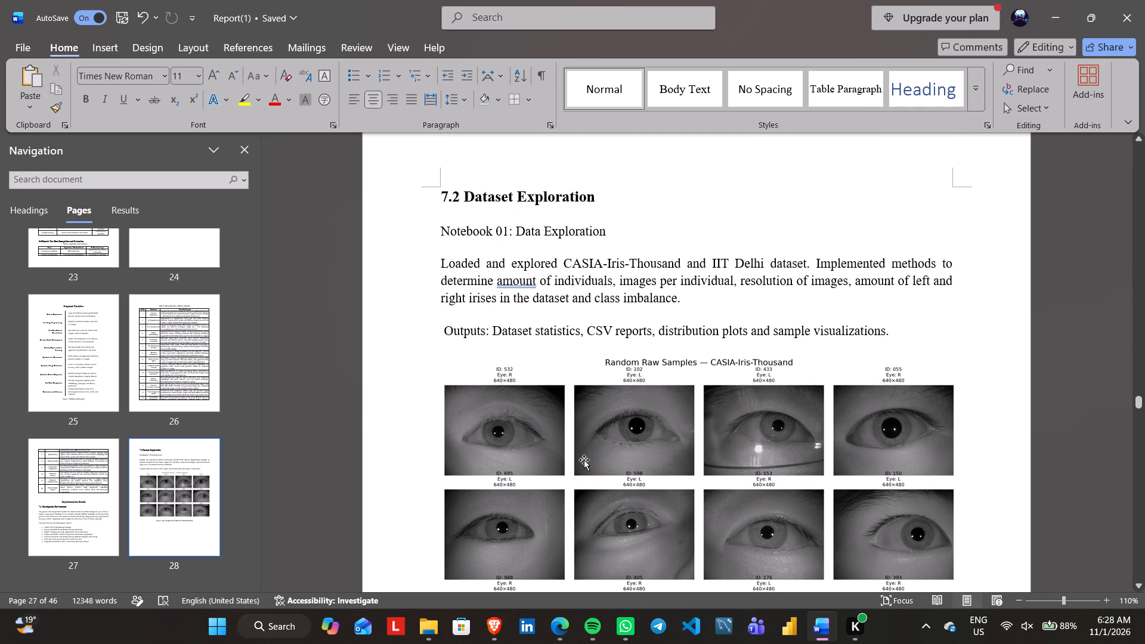
scroll(584, 460, down, 1)
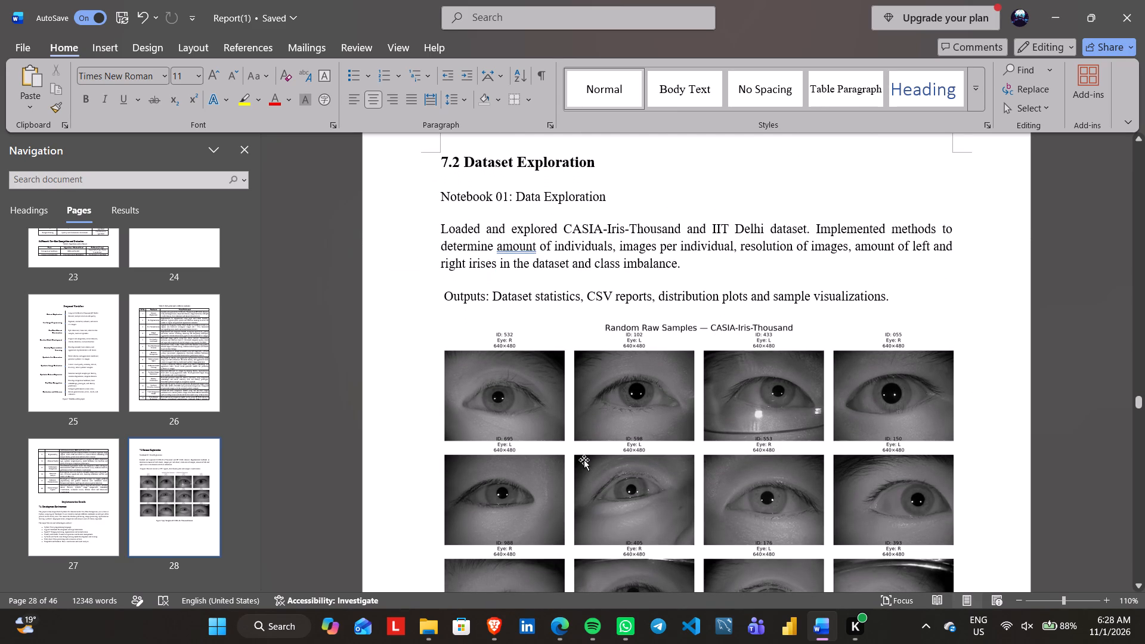
scroll(584, 460, right, 1)
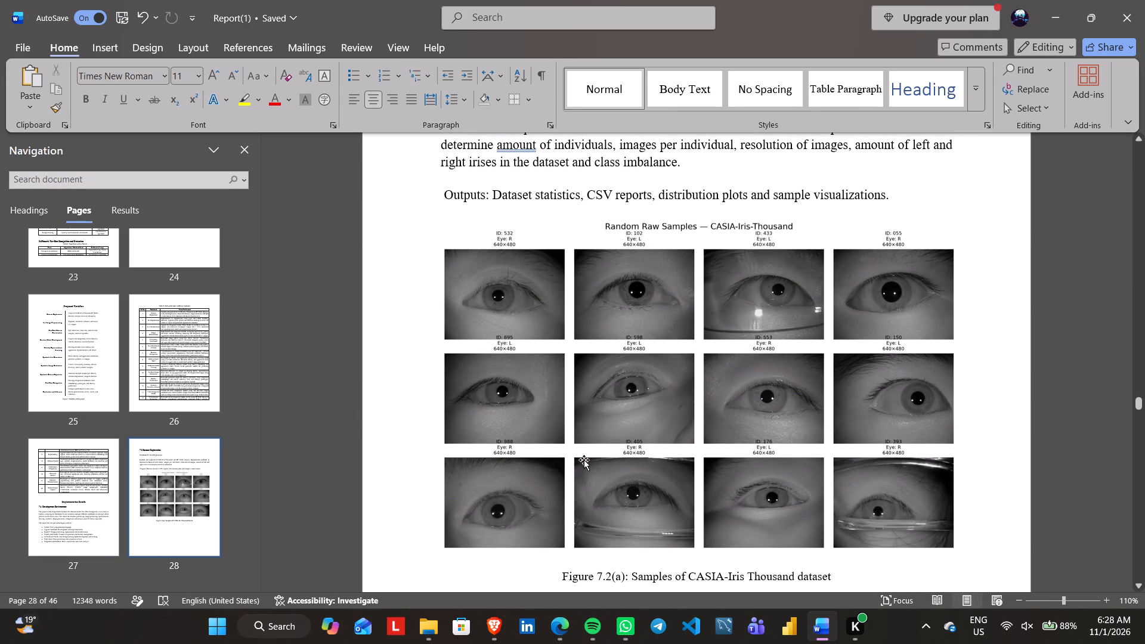
scroll(584, 460, up, 1)
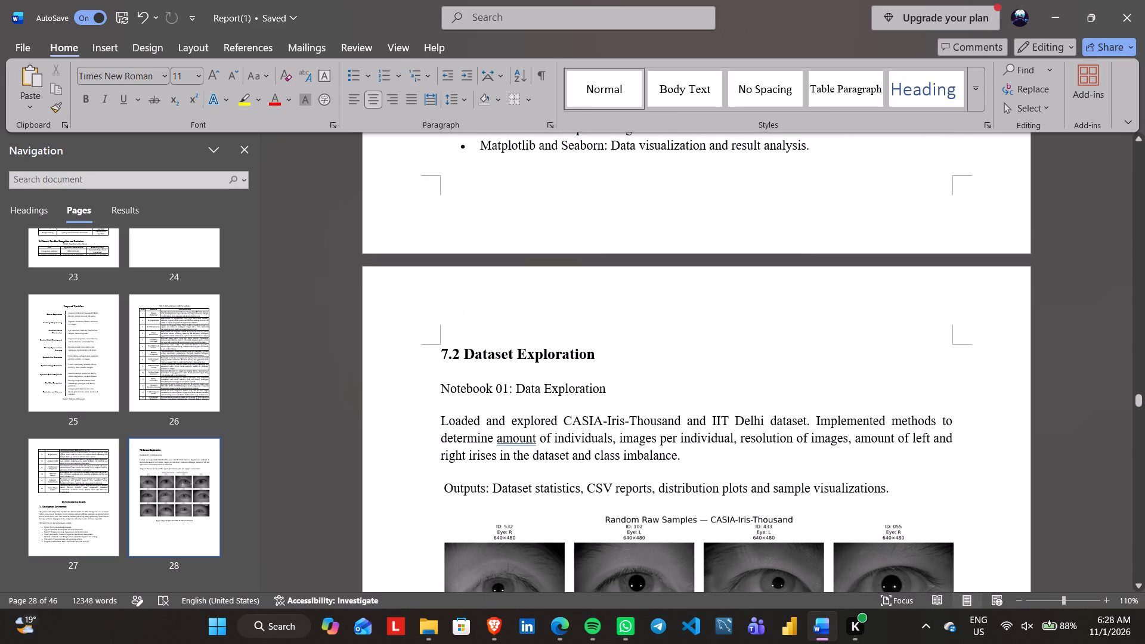
scroll(584, 460, down, 2)
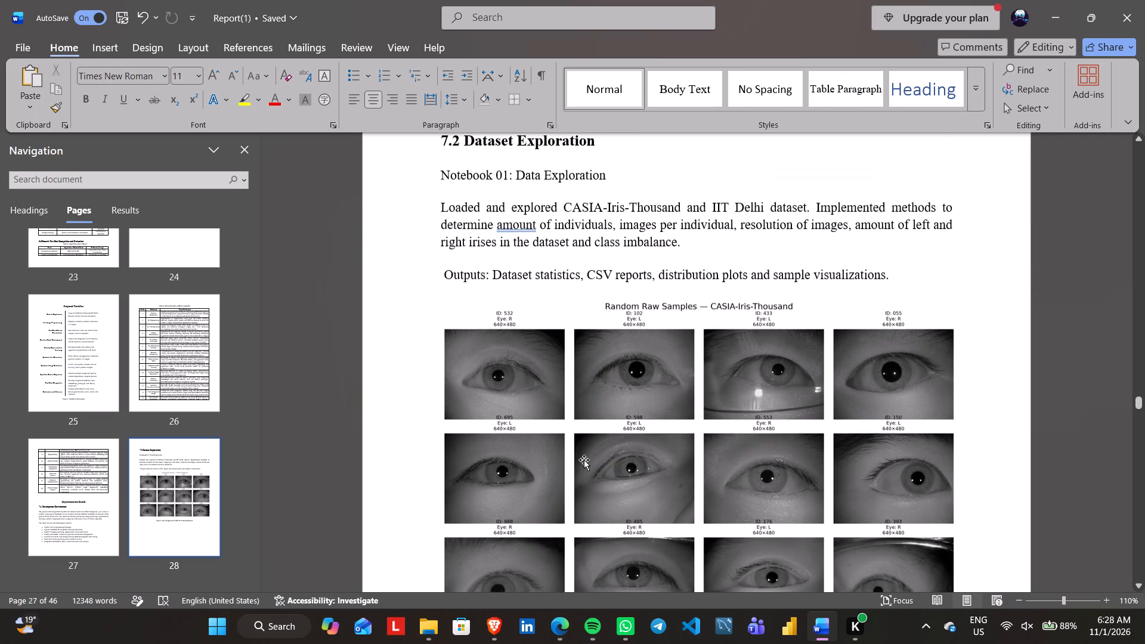
Add a black picture border to the Random Raw Samples — CASIA-Iris-Thousand image in section 7.2.
scroll(584, 460, down, 2)
click(599, 334)
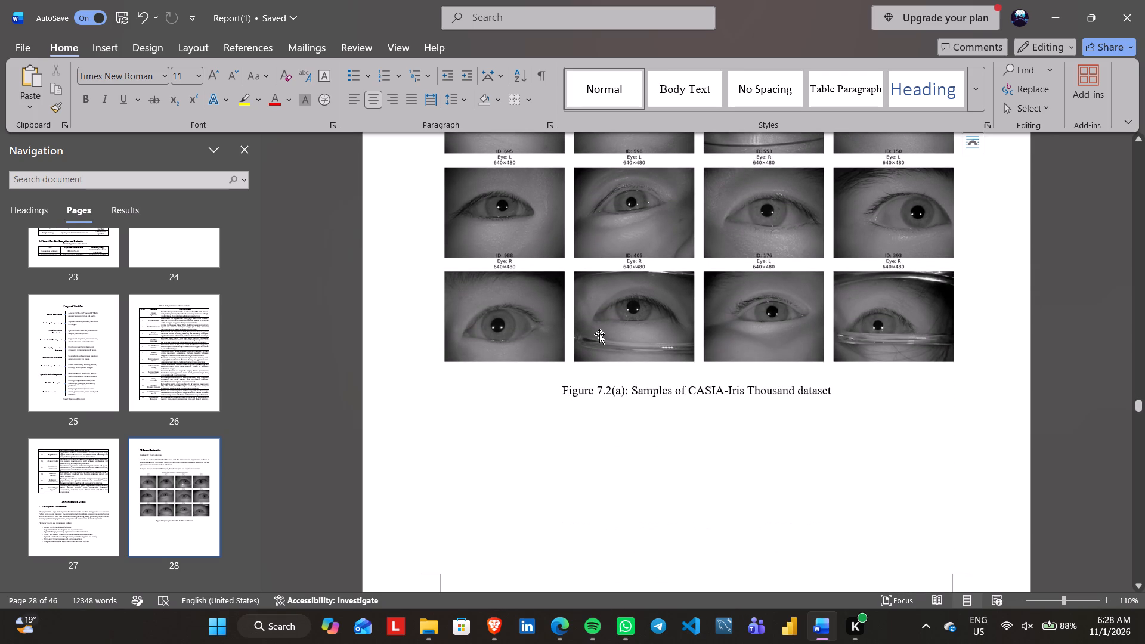
click(503, 36)
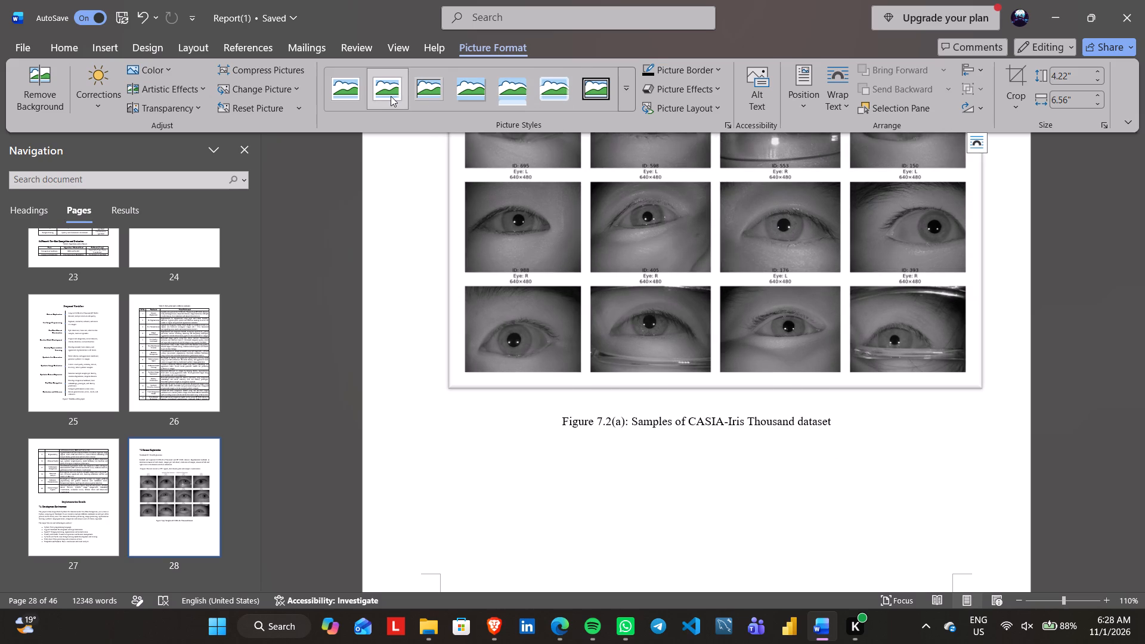
click(694, 77)
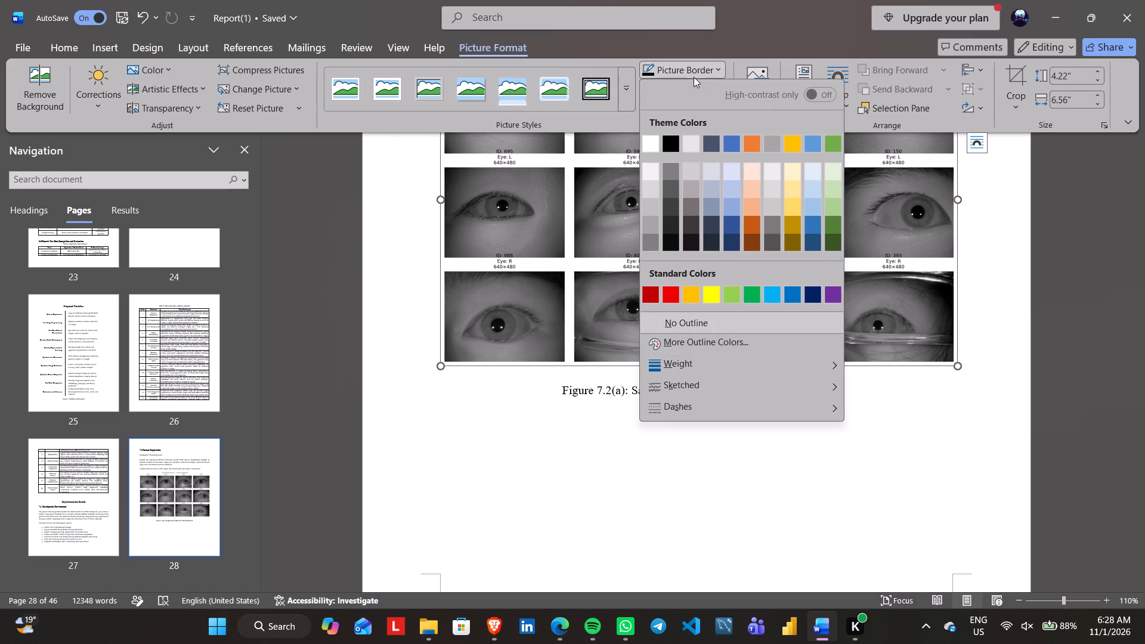
click(666, 141)
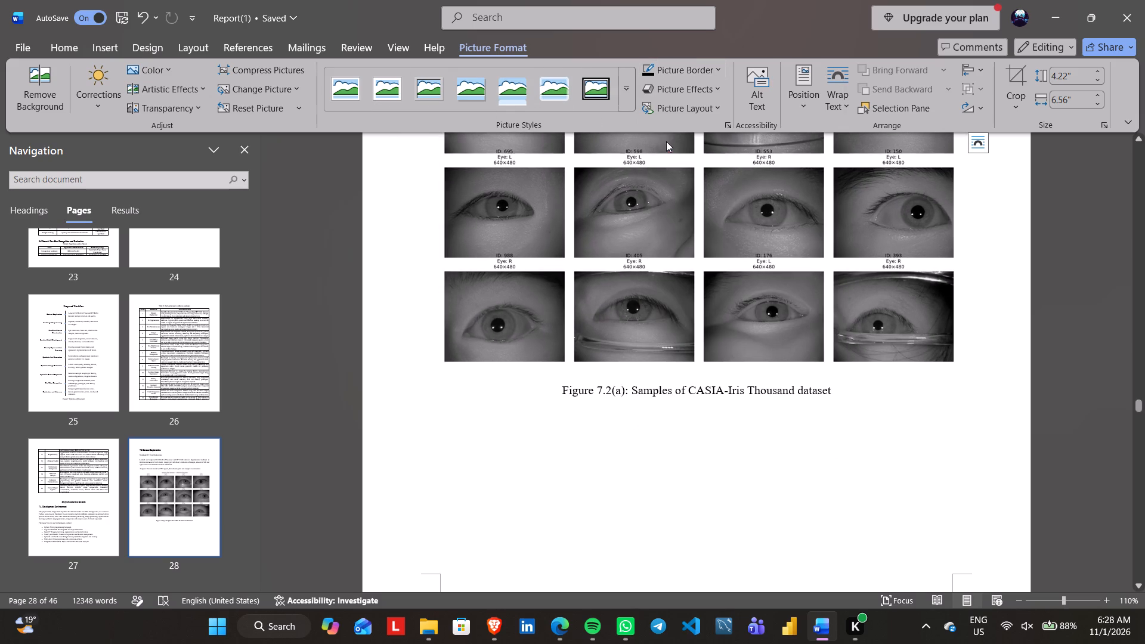
click(737, 460)
scroll(737, 460, up, 1)
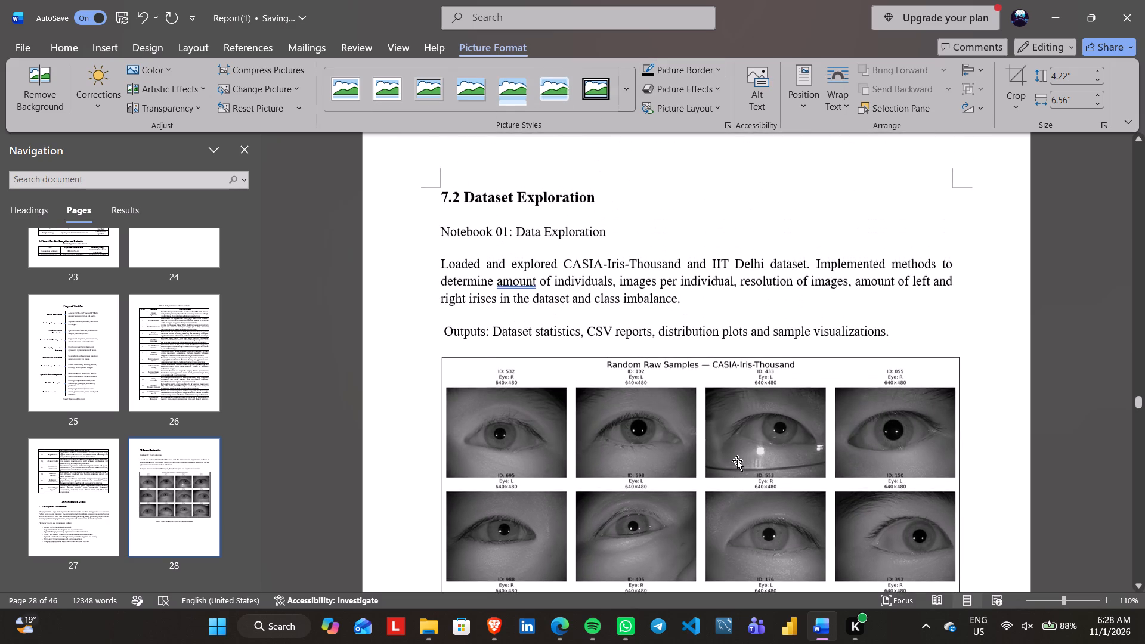
scroll(737, 460, up, 2)
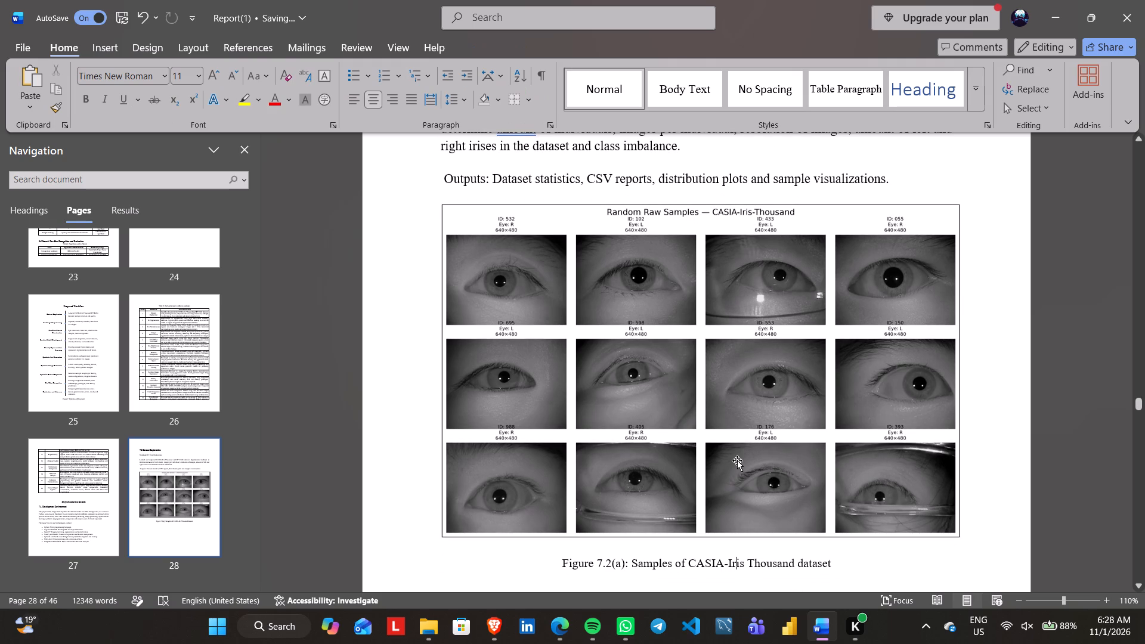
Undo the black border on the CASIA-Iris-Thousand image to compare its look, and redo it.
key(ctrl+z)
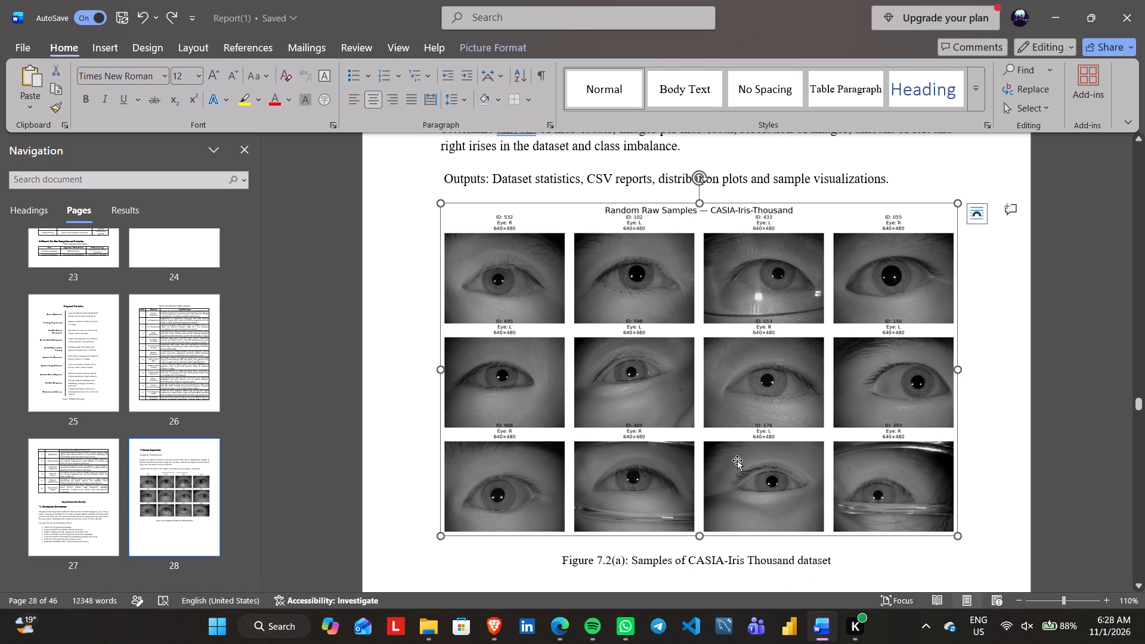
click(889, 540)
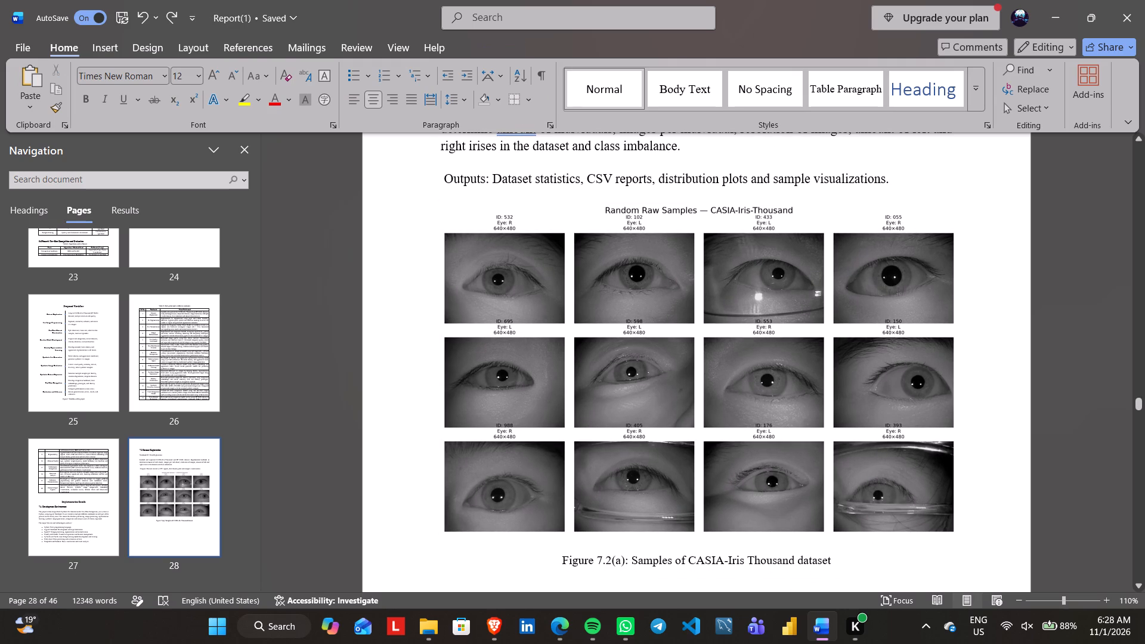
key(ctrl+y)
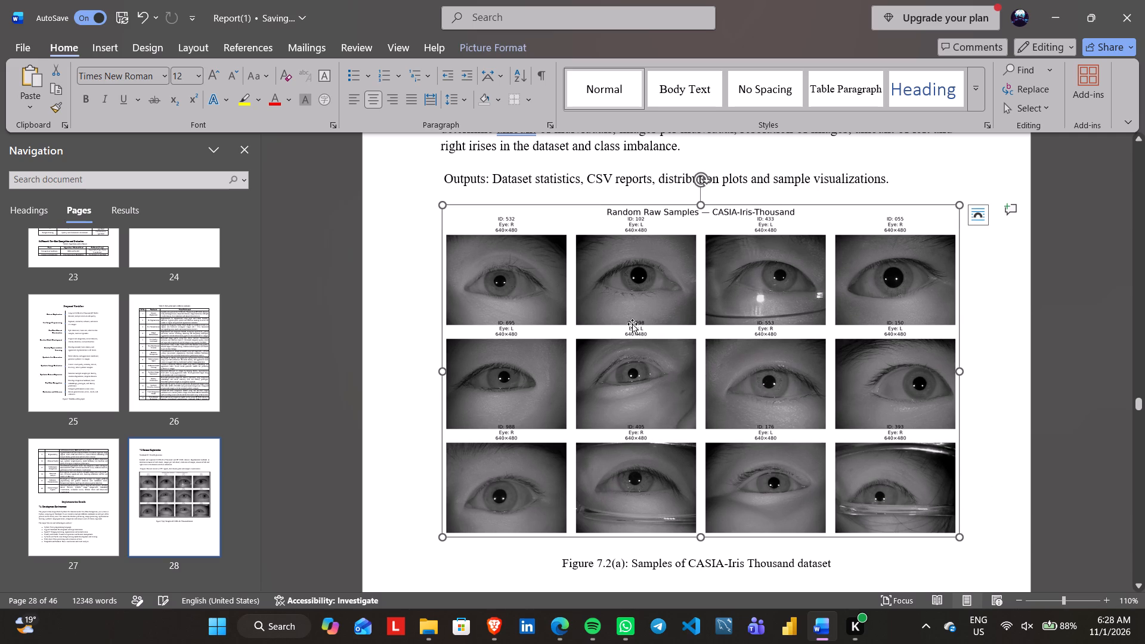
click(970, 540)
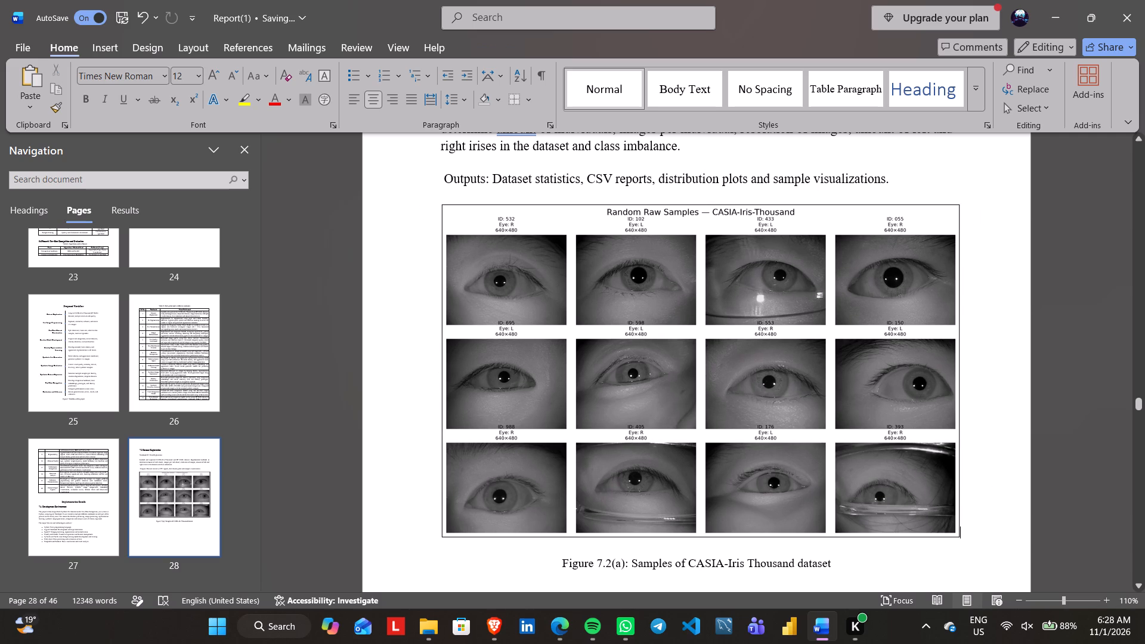
Renumber the CASIA-Iris Thousand samples caption so that it reads "Figure 2: Samples of CASIA-Iris Thousand dataset".
scroll(998, 566, down, 1)
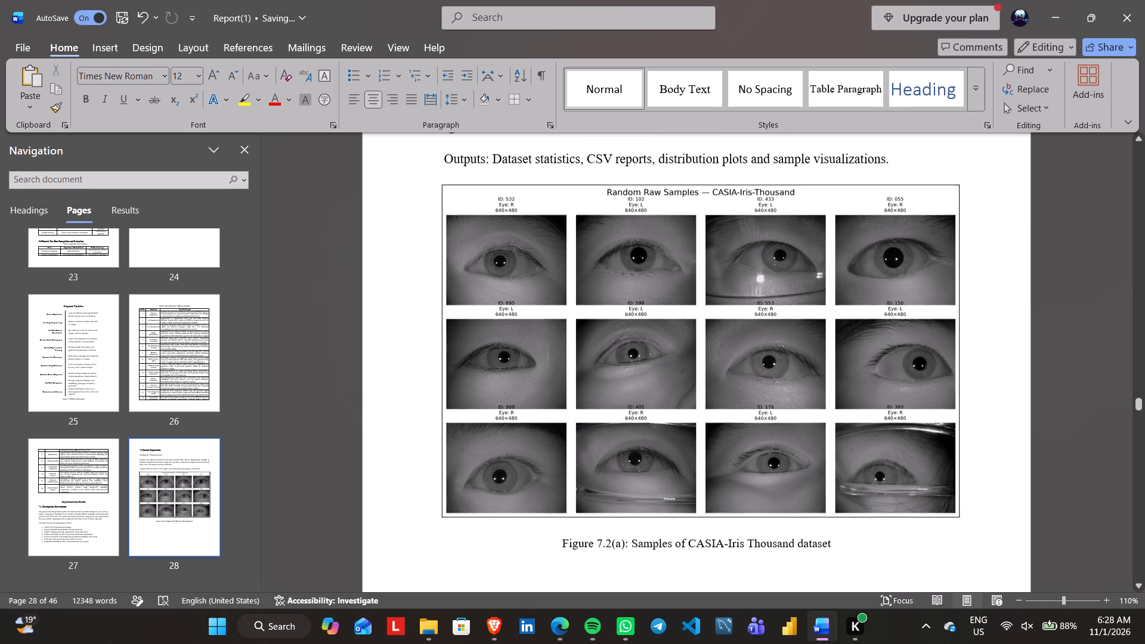
scroll(998, 566, down, 1)
scroll(998, 566, up, 1)
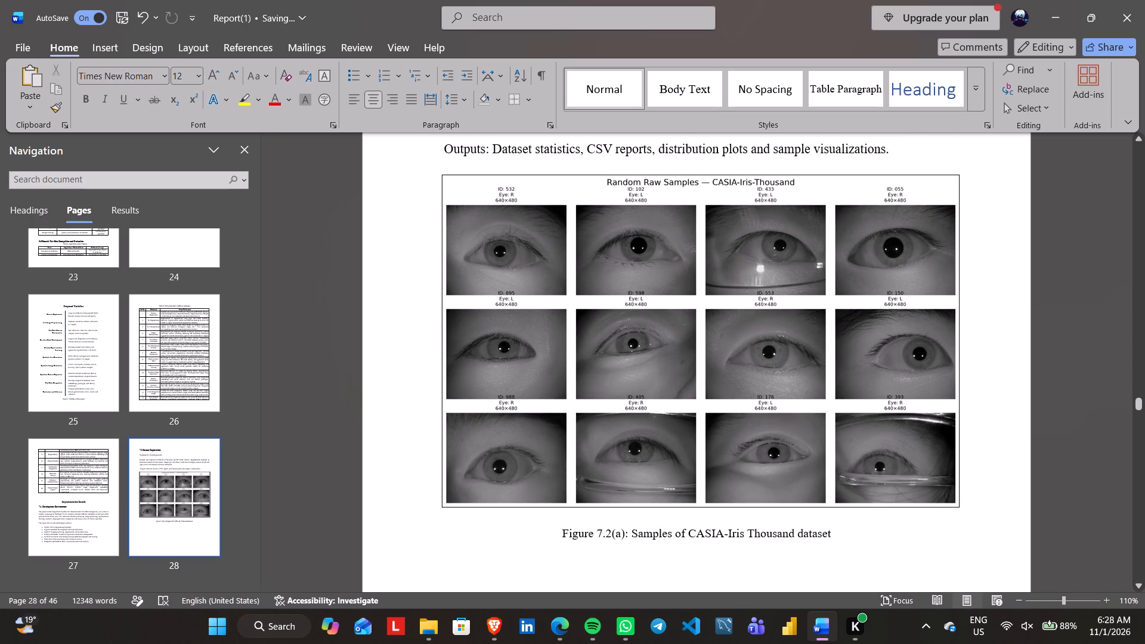
click(609, 538)
key(Left)
key(BackSpace)
key(BackSpace)
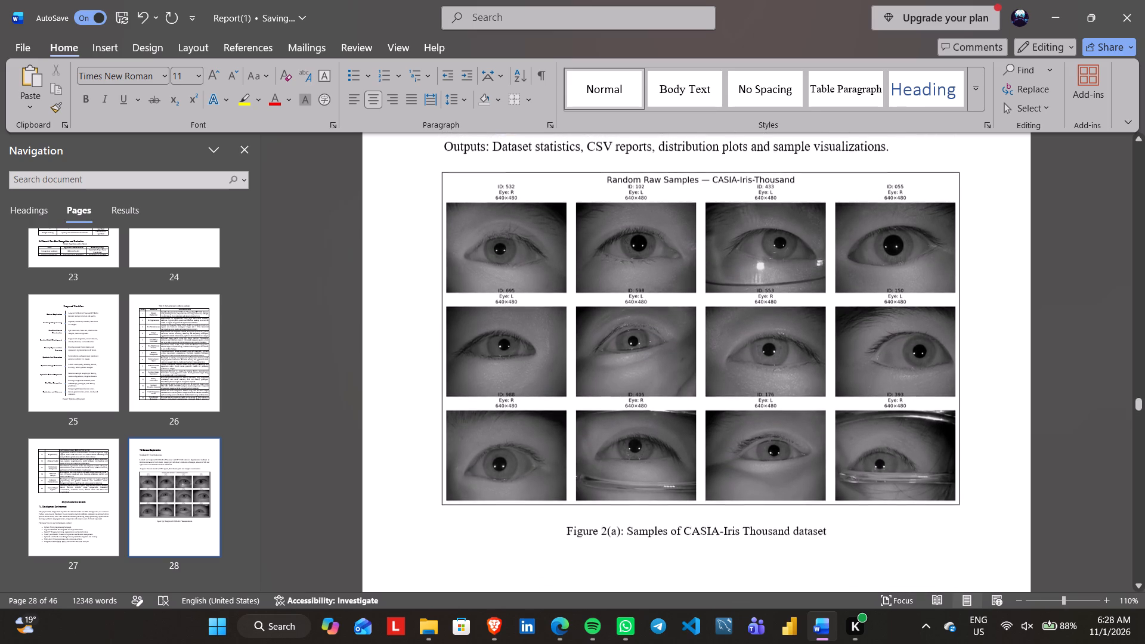
click(622, 475)
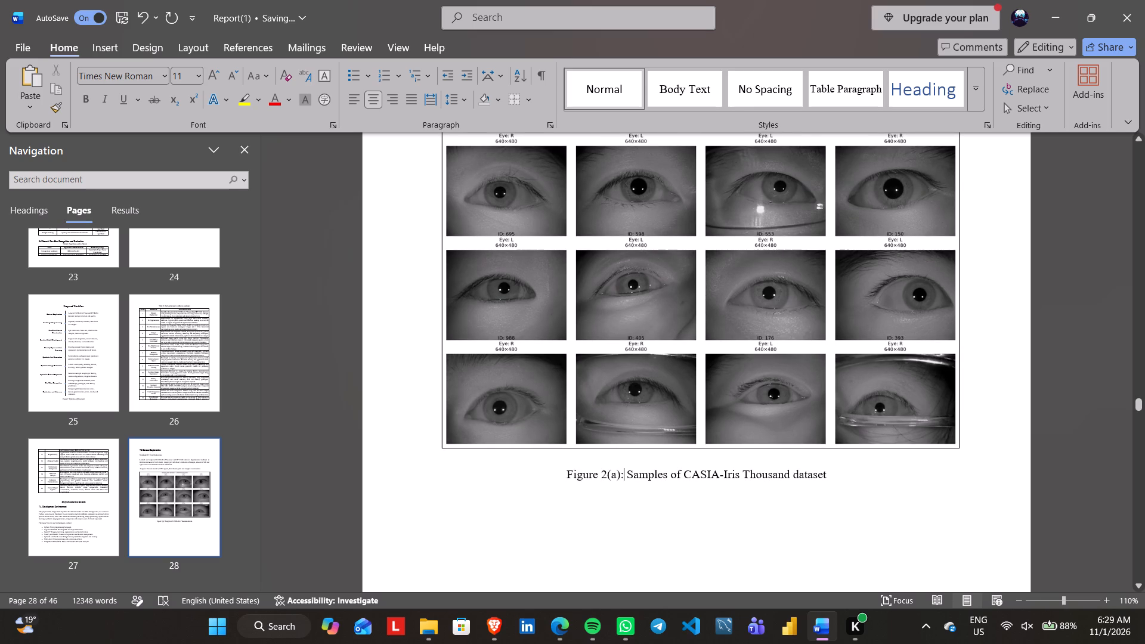
key(Left)
key(BackSpace)
key(BackSpace)
key(BackSpace)
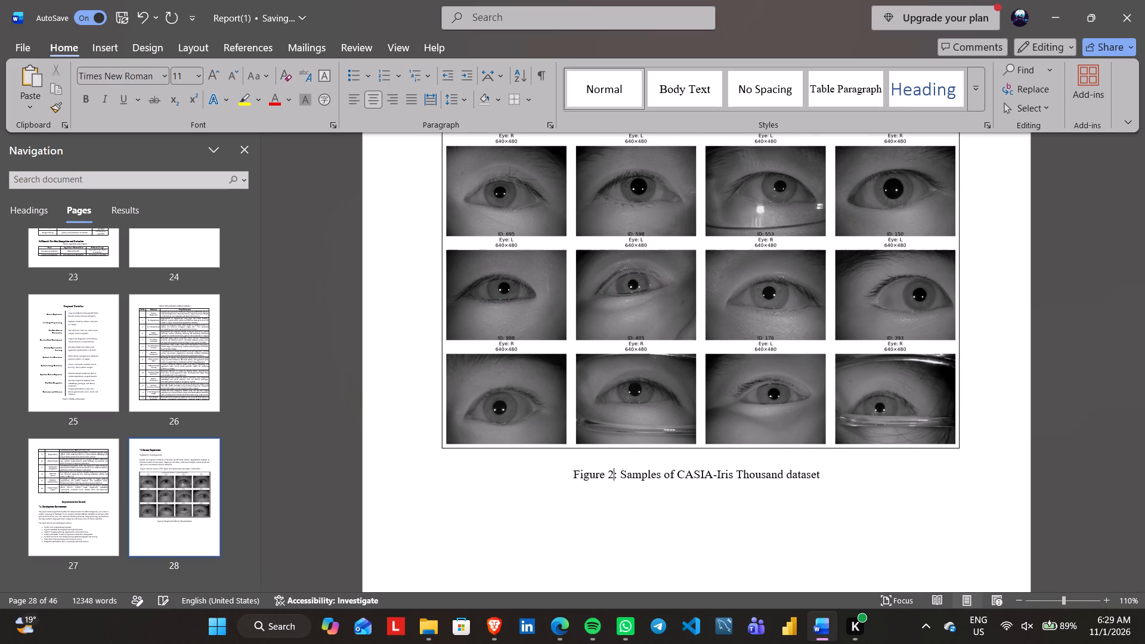
Replace the number in the IIT Delhi Iris dataset samples caption with 3.
scroll(622, 475, down, 5)
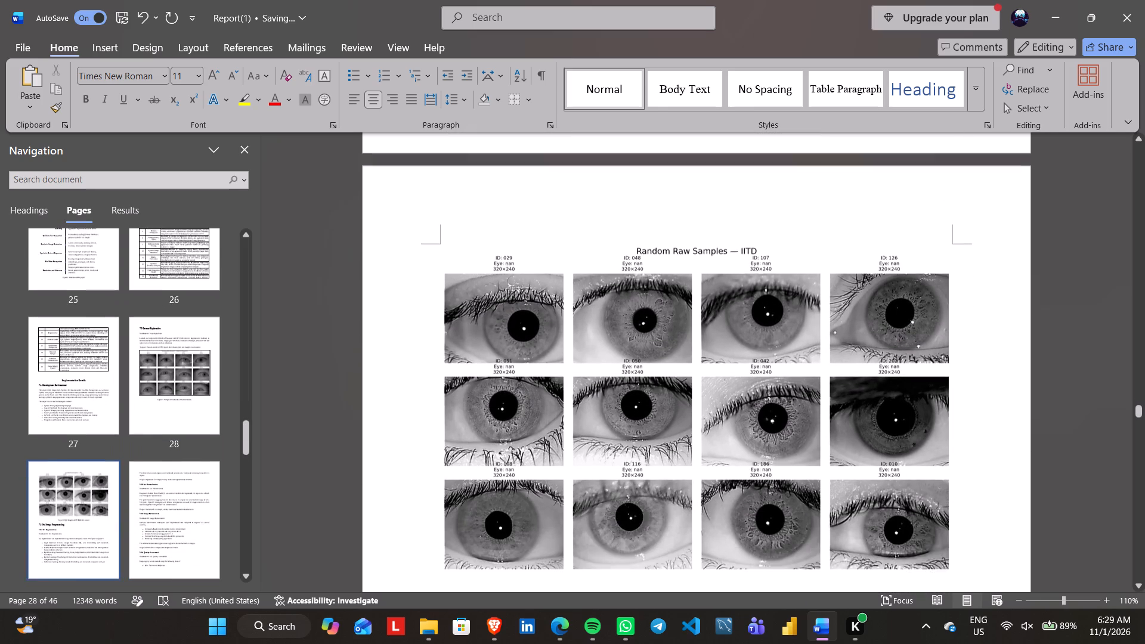
scroll(622, 475, down, 2)
click(645, 441)
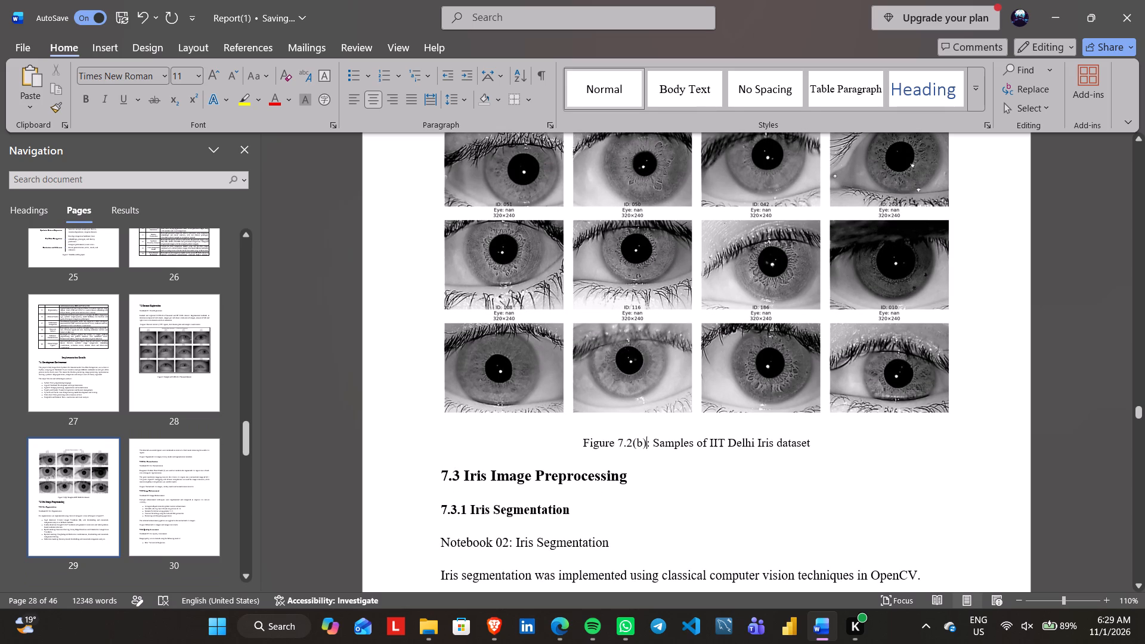
key(BackSpace)
key(BackSpace)
key(BackSpace)
key(BackSpace)
key(BackSpace)
key(BackSpace)
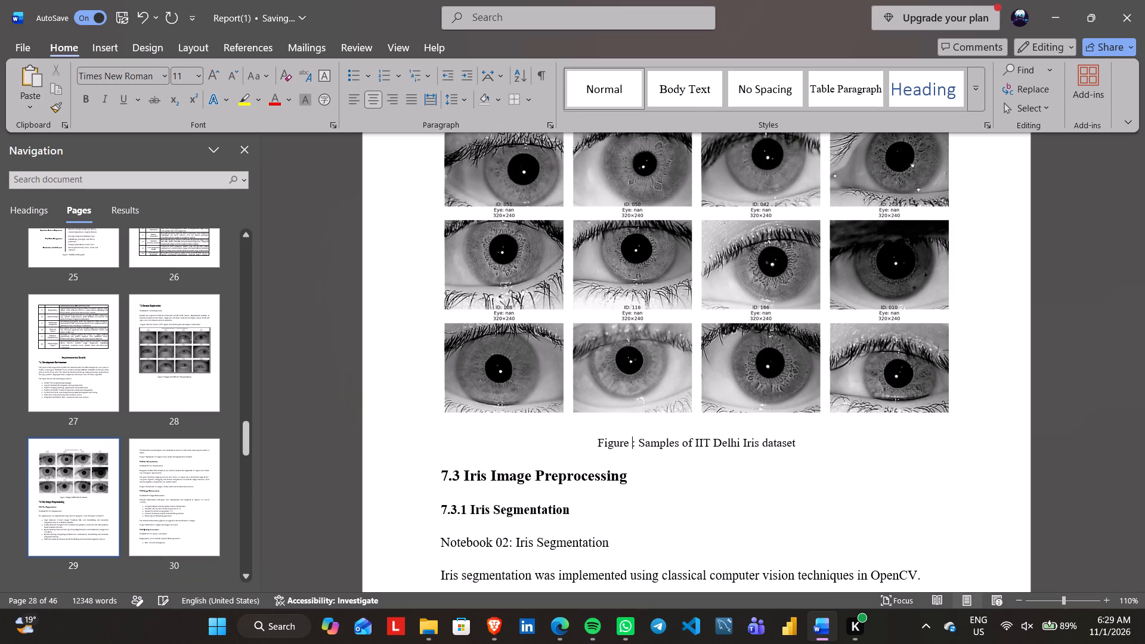
key(3)
Add a black picture border to the Random Raw Samples — IITD image above the Figure 3 caption.
scroll(645, 441, up, 5)
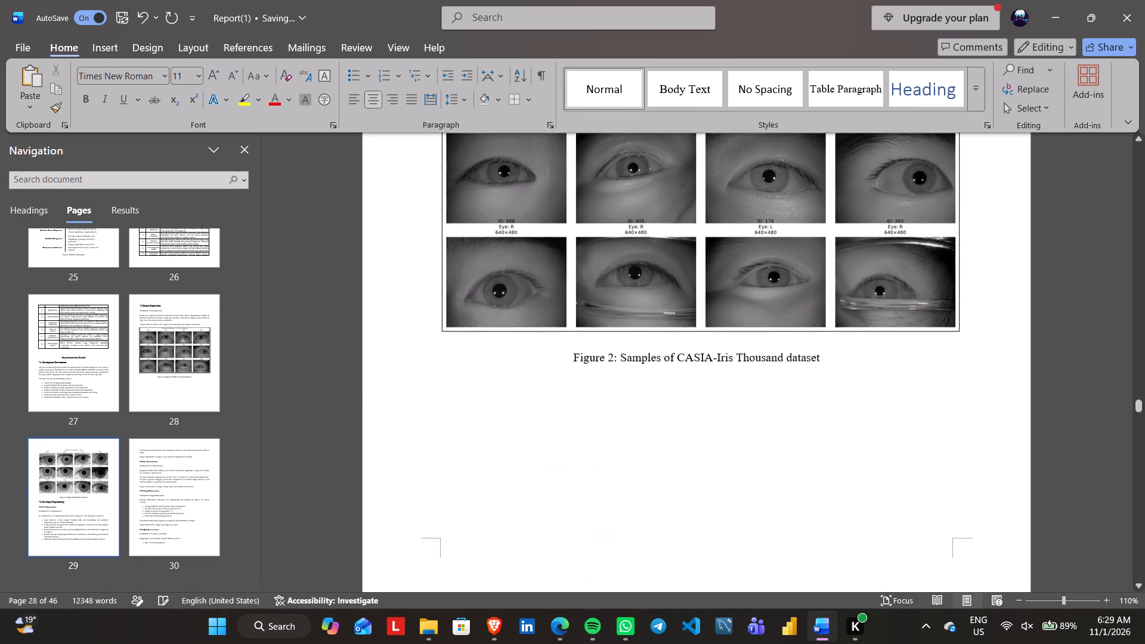
scroll(645, 441, up, 3)
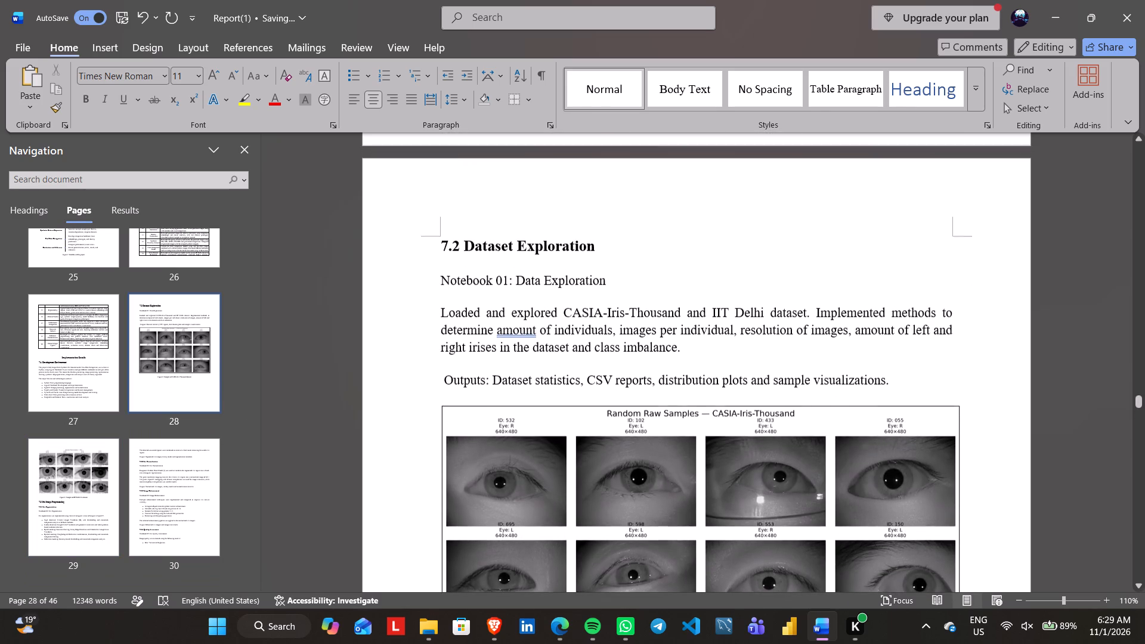
scroll(645, 441, down, 4)
click(551, 468)
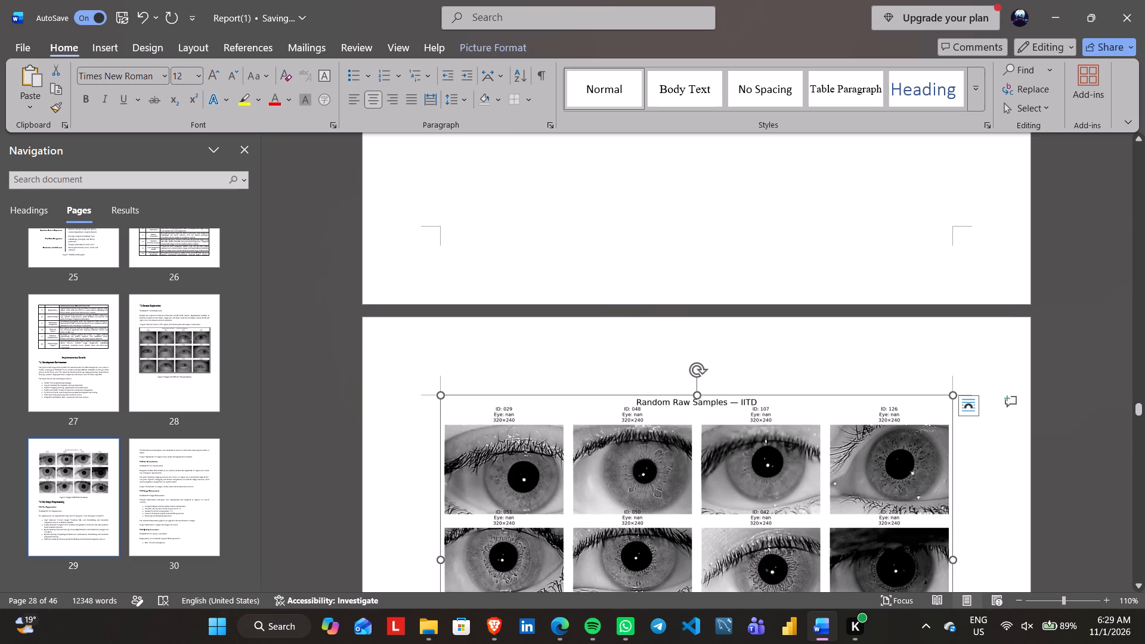
click(491, 56)
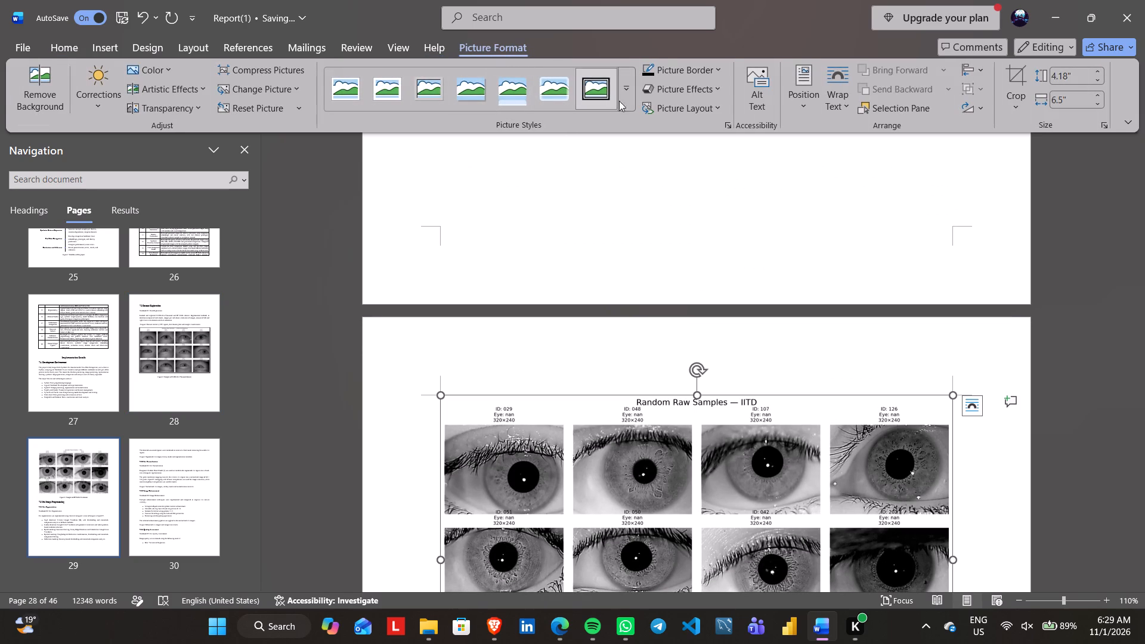
click(683, 72)
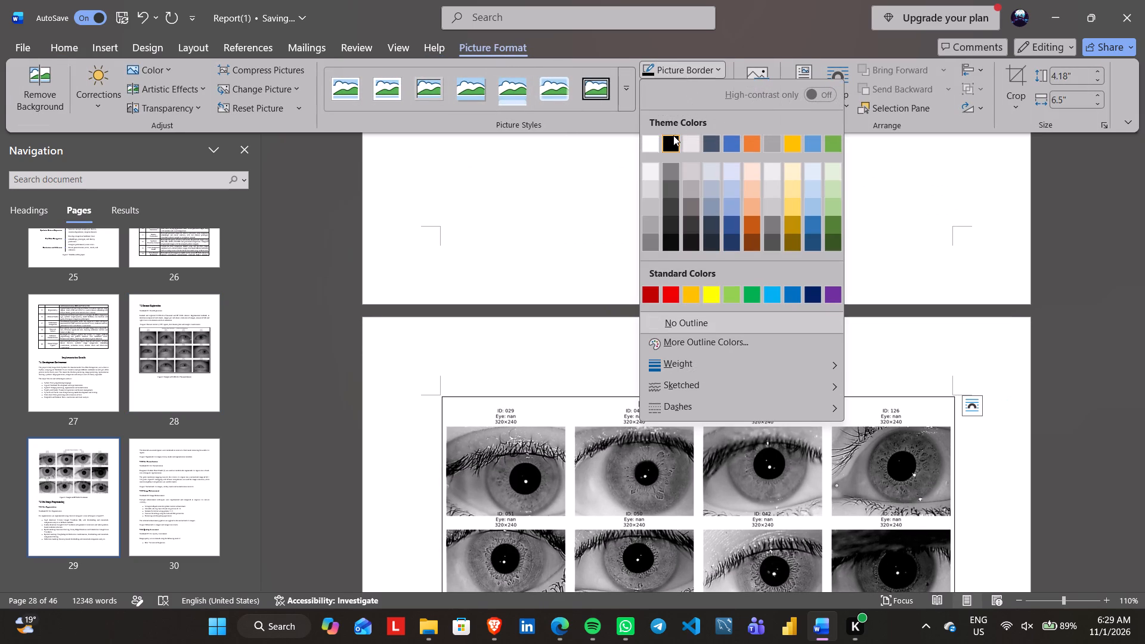
click(673, 135)
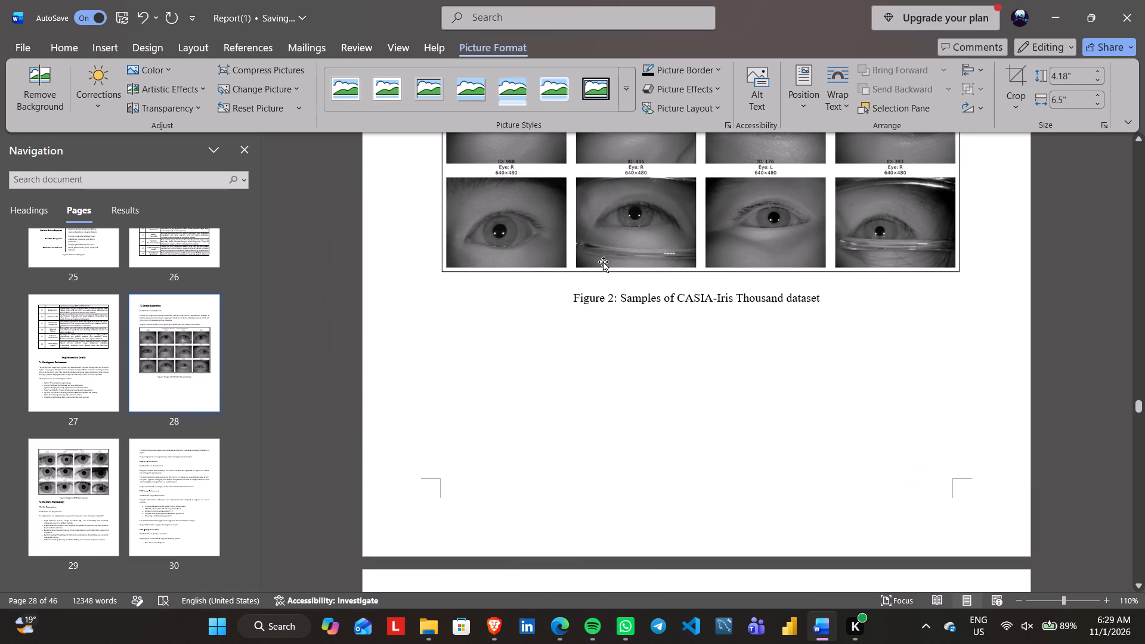
Narrow the bordered Random Raw Samples — IITD image slightly so its outer edge sits within the page's text margin.
click(604, 231)
scroll(682, 436, down, 1)
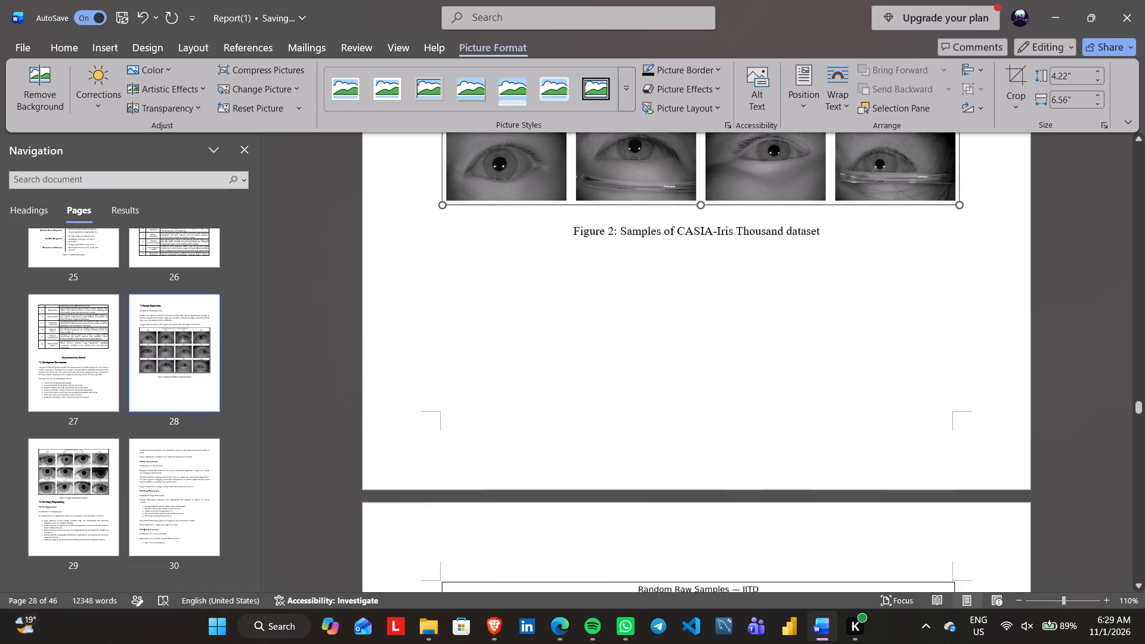
scroll(682, 436, down, 2)
click(714, 414)
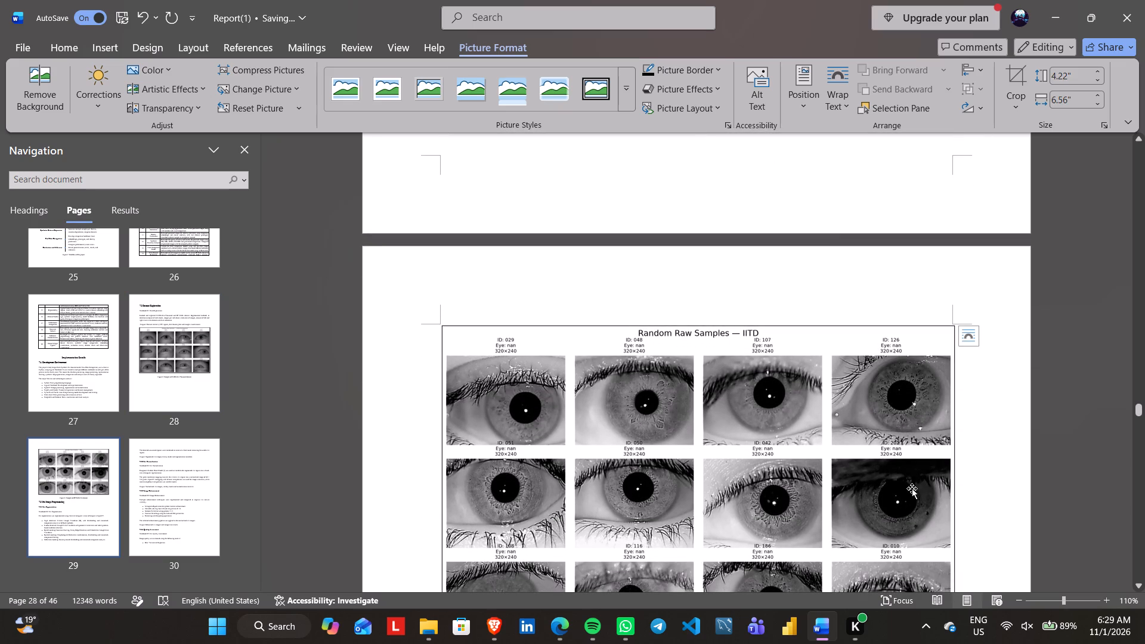
scroll(952, 522, down, 1)
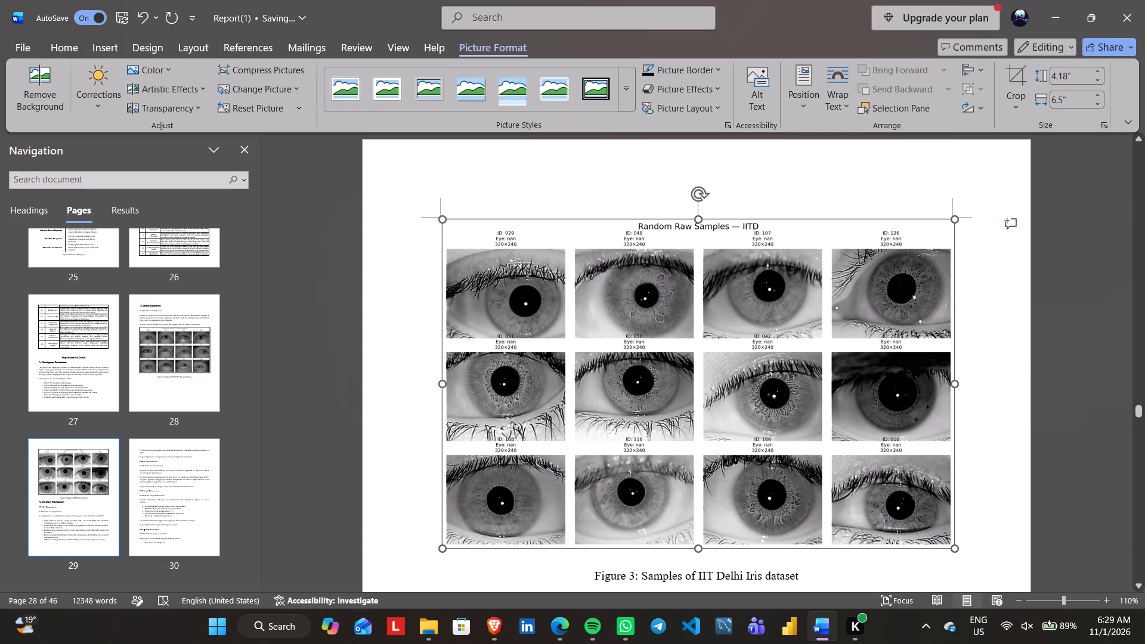
click(957, 385)
click(957, 385)
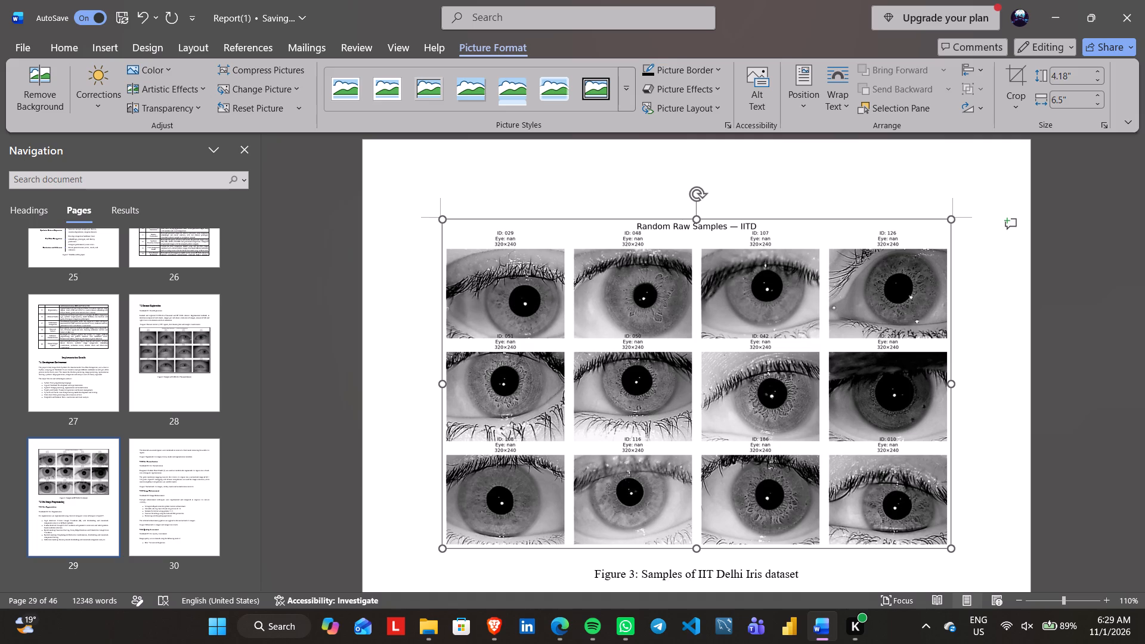
click(977, 384)
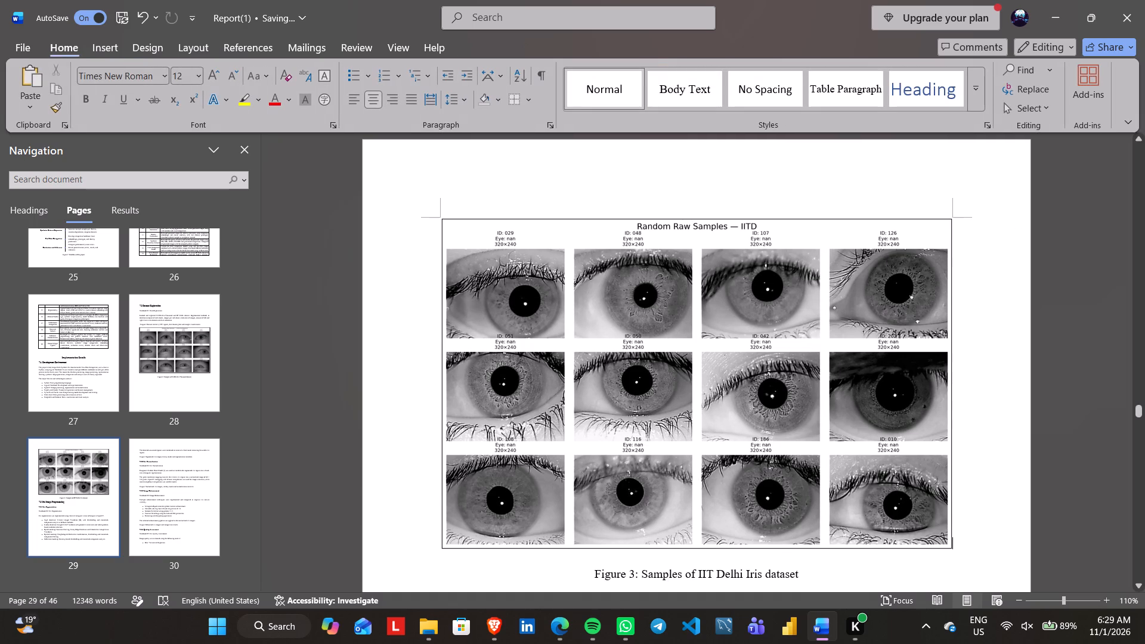
Scale down the bordered CASIA-Iris-Thousand samples image slightly so that it fits inside the text margins of its page.
scroll(977, 384, up, 2)
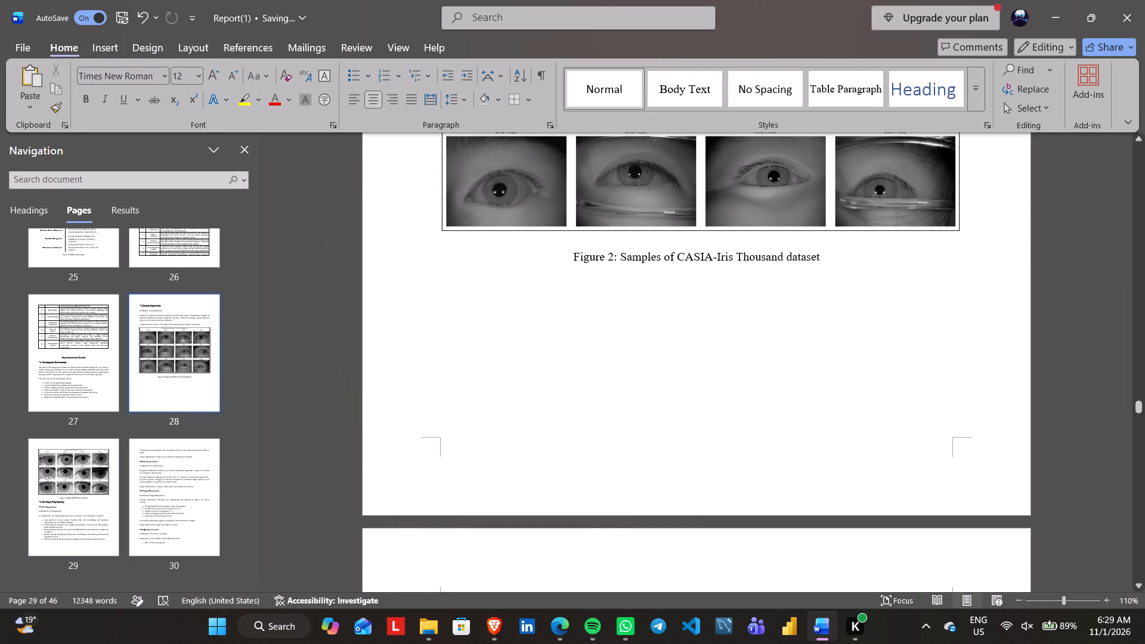
scroll(977, 384, up, 1)
scroll(937, 244, up, 1)
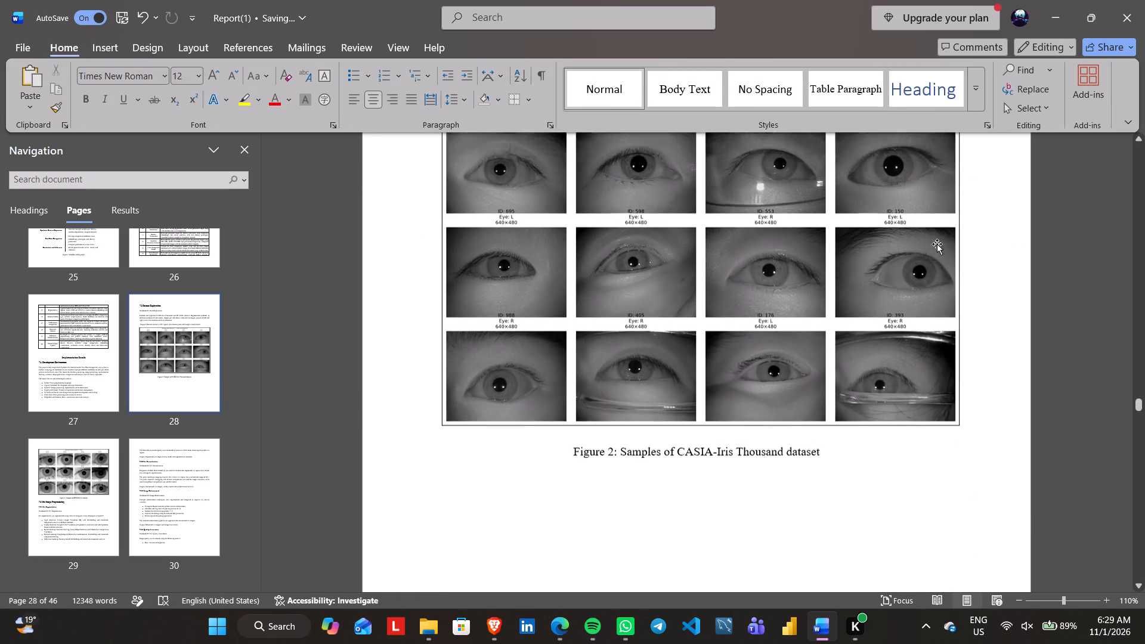
scroll(937, 244, up, 1)
click(882, 240)
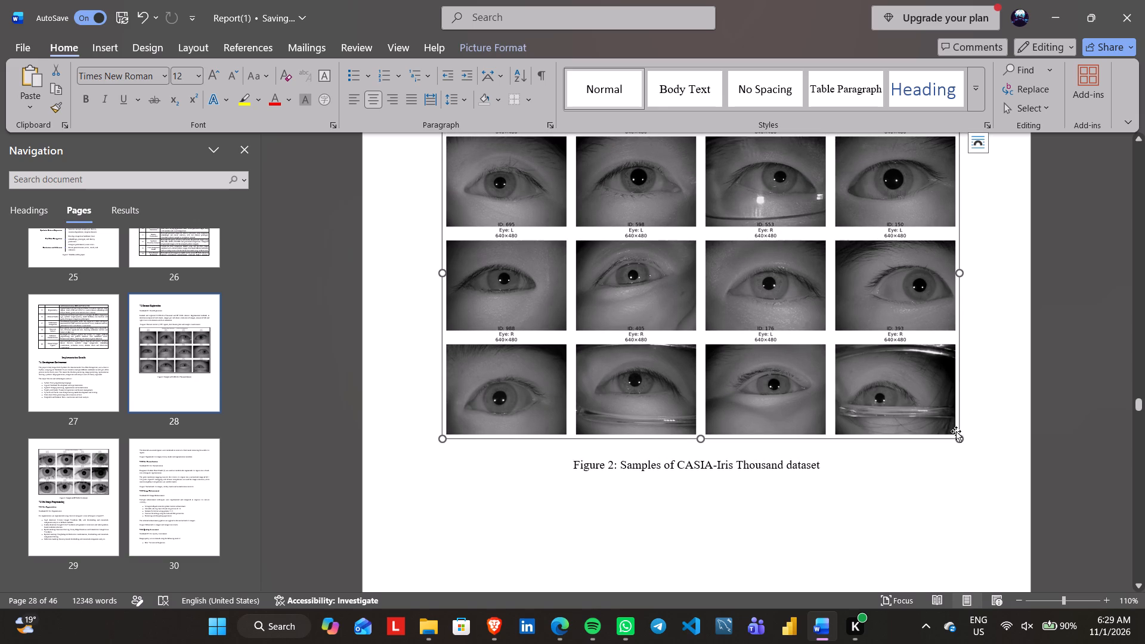
drag(959, 435, 948, 426)
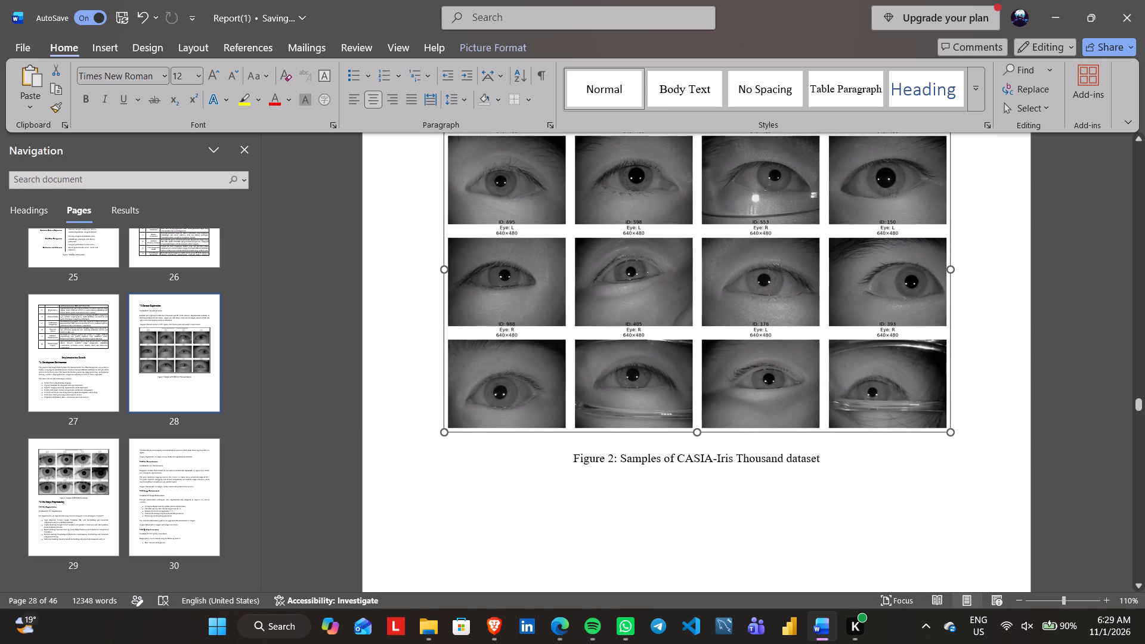
drag(948, 426, 941, 419)
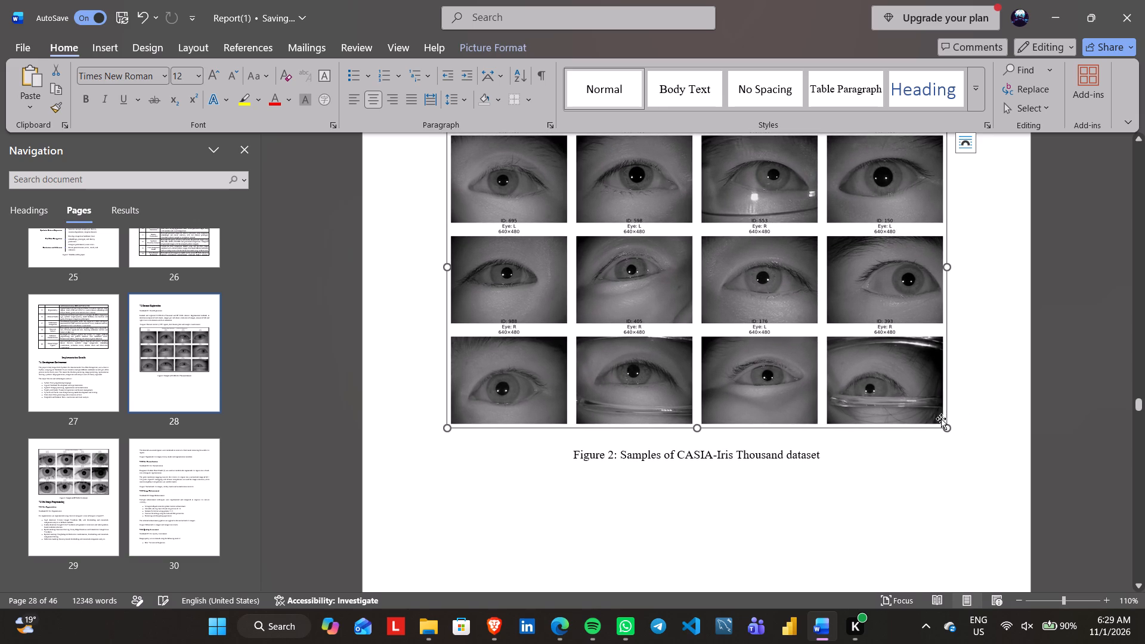
scroll(1003, 428, down, 2)
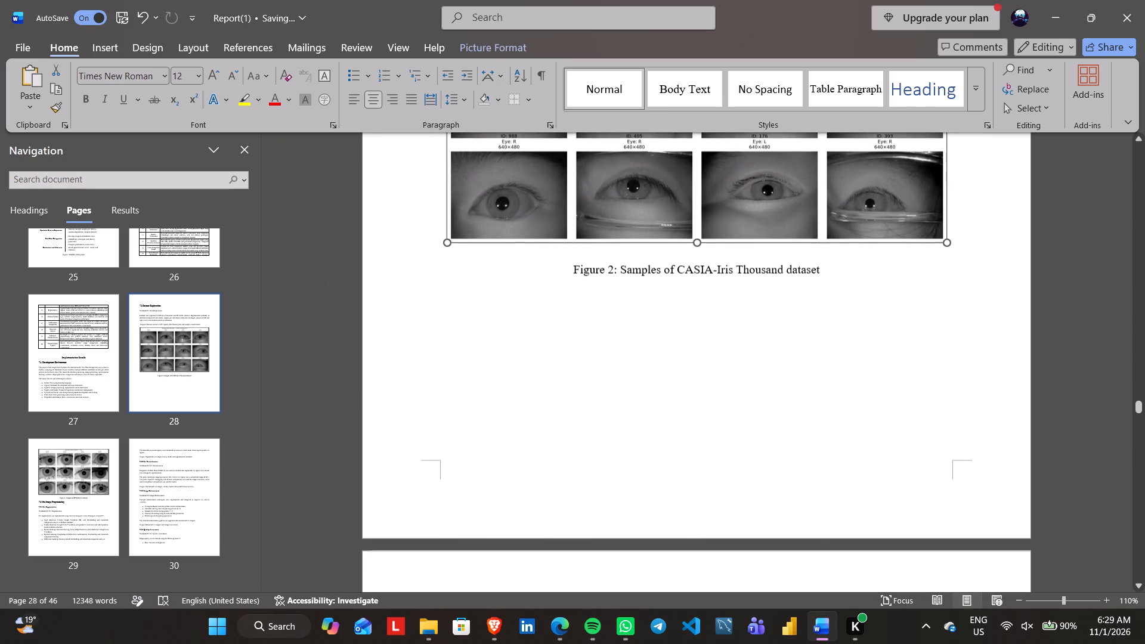
scroll(1003, 428, down, 1)
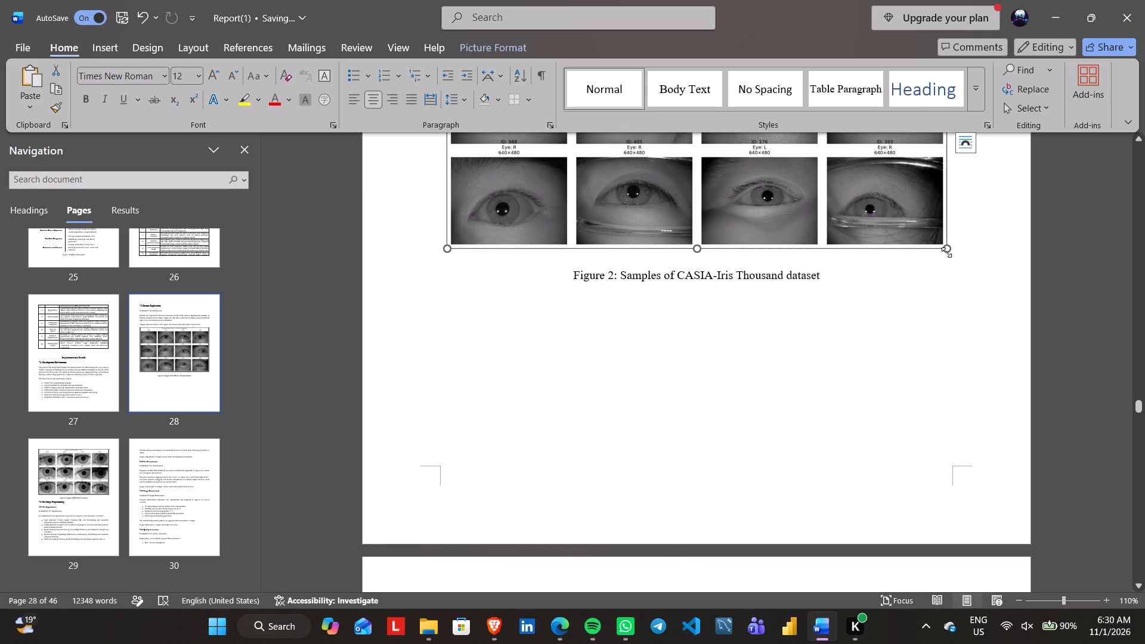
click(964, 345)
Compare both bordered sample images and scale down the Random Raw Samples — IITD image slightly to sit inside the text margins.
ctrl+scroll(964, 345, up, 2)
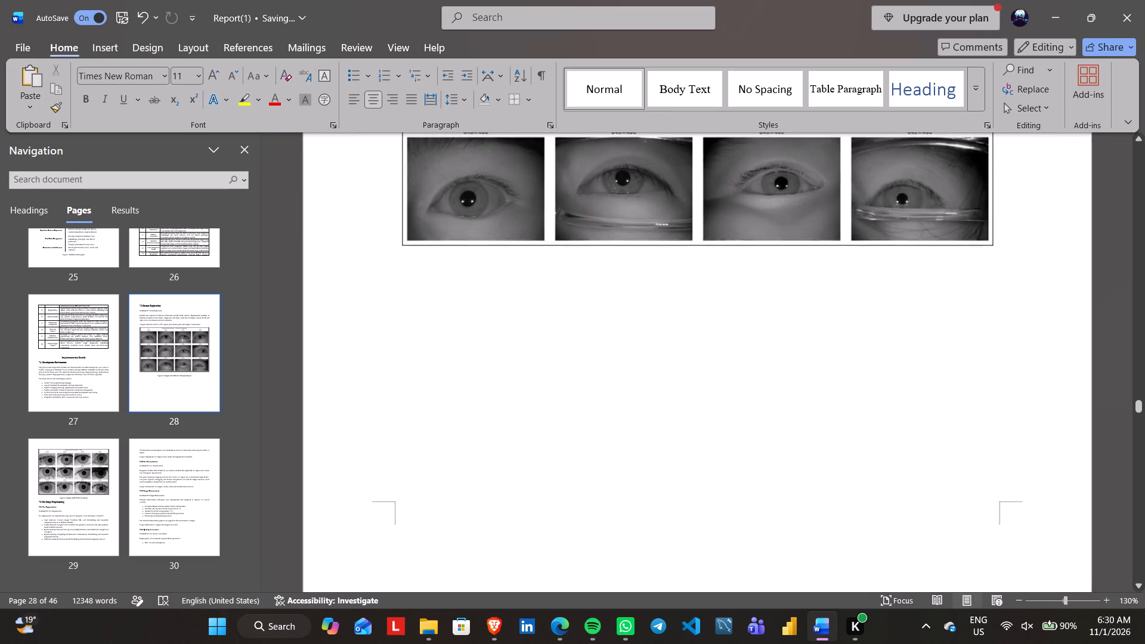
scroll(964, 345, down, 2)
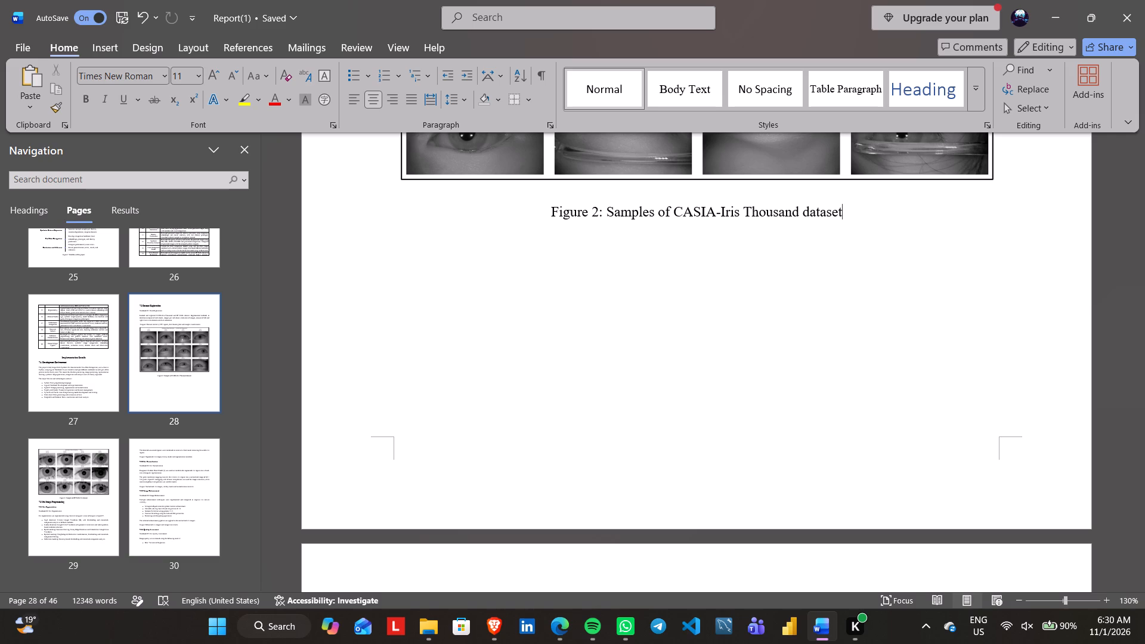
ctrl+scroll(964, 345, down, 3)
scroll(964, 345, down, 1)
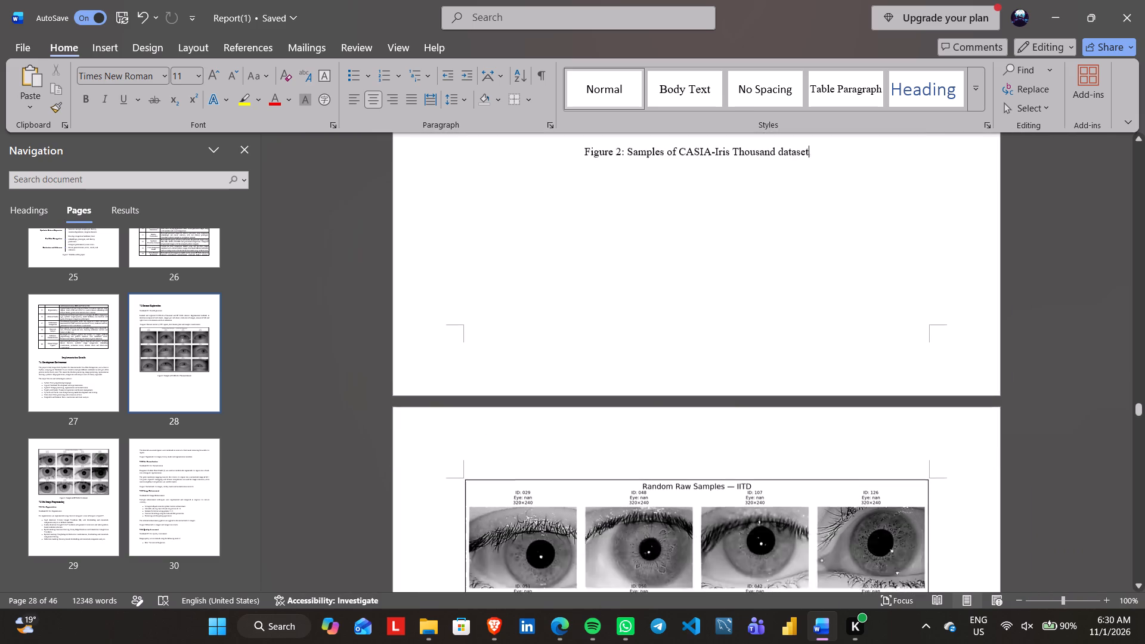
scroll(964, 345, down, 1)
scroll(964, 345, up, 2)
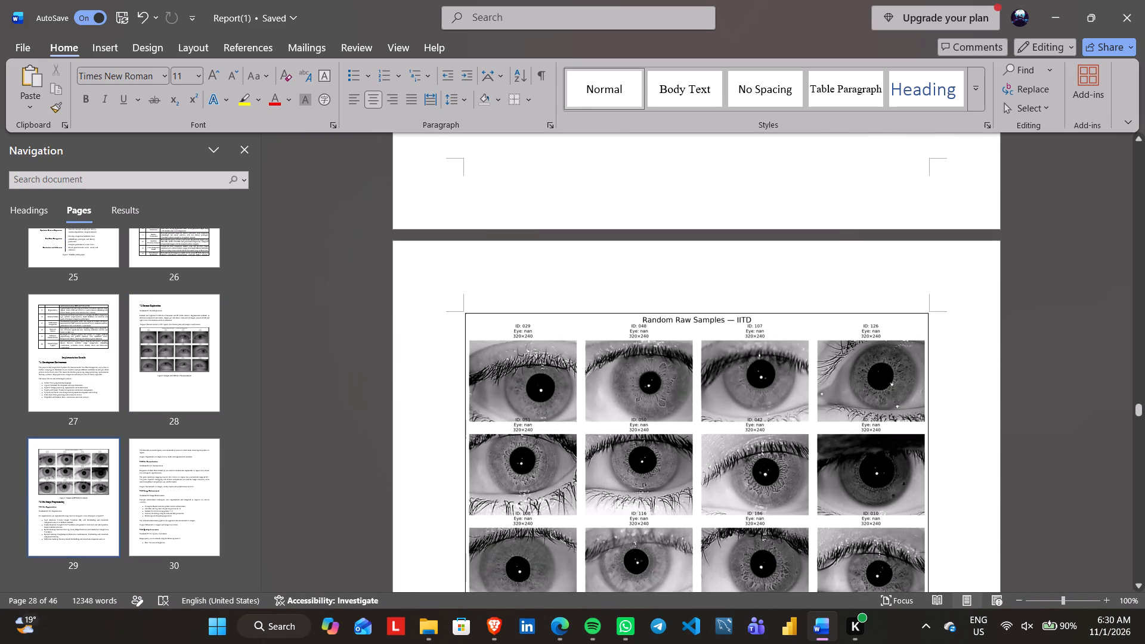
scroll(964, 345, up, 3)
scroll(964, 345, down, 1)
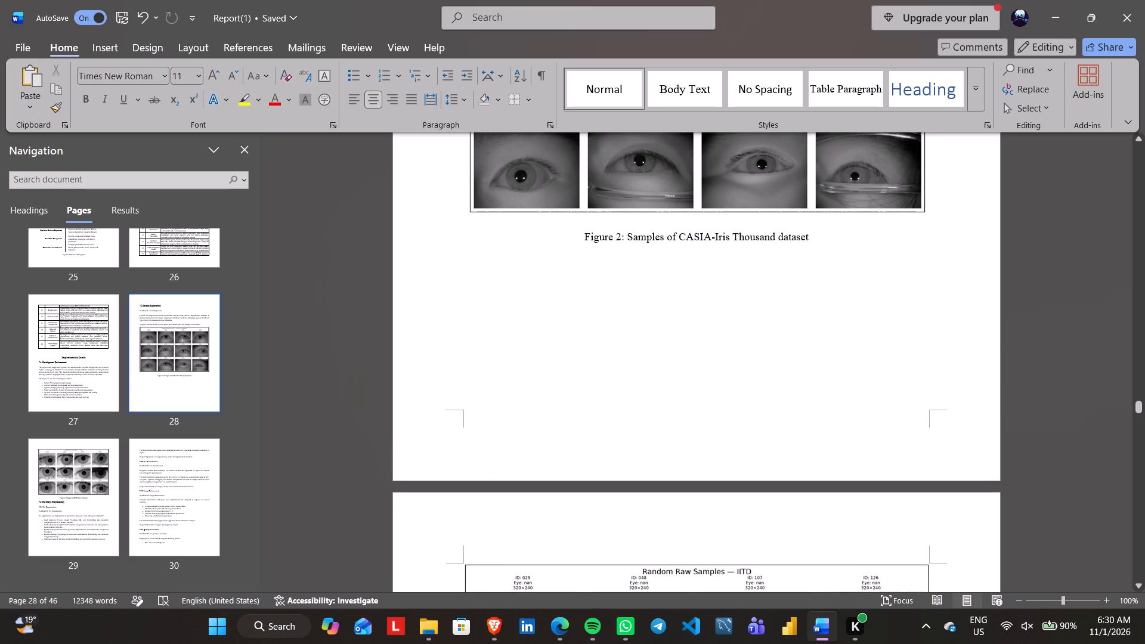
scroll(964, 345, down, 2)
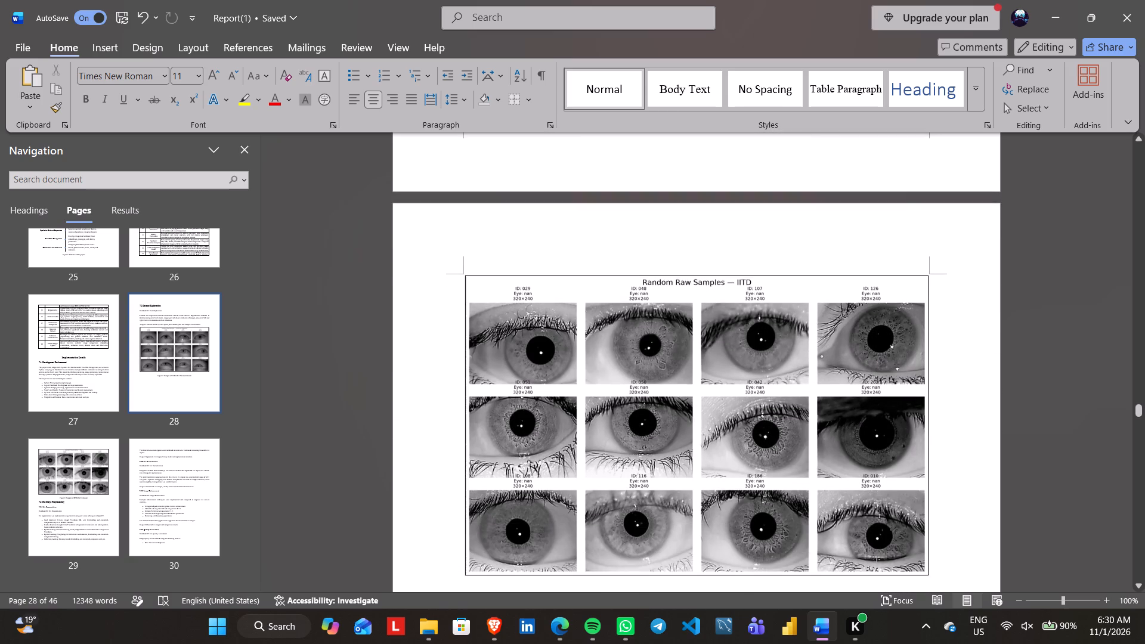
scroll(953, 344, down, 1)
click(889, 503)
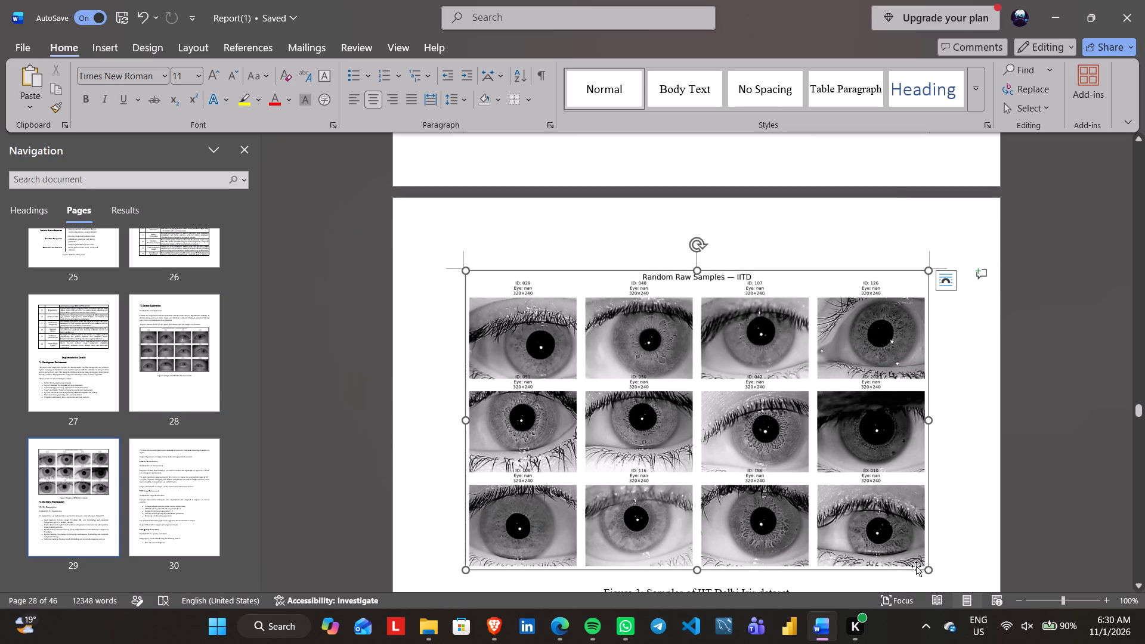
drag(927, 573, 920, 566)
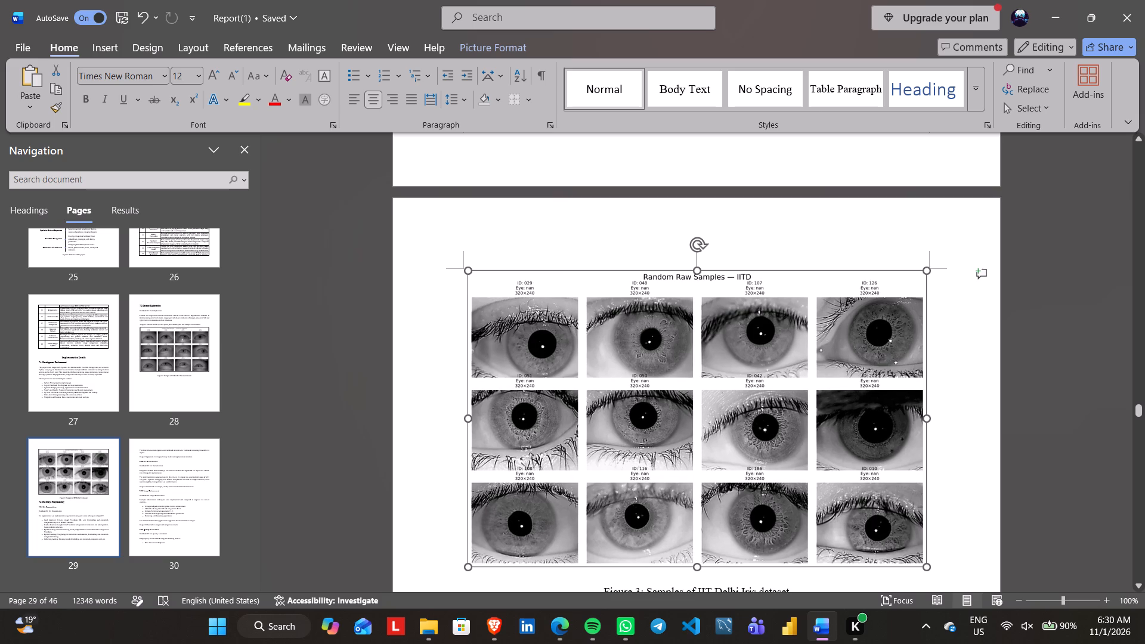
drag(920, 566, 918, 566)
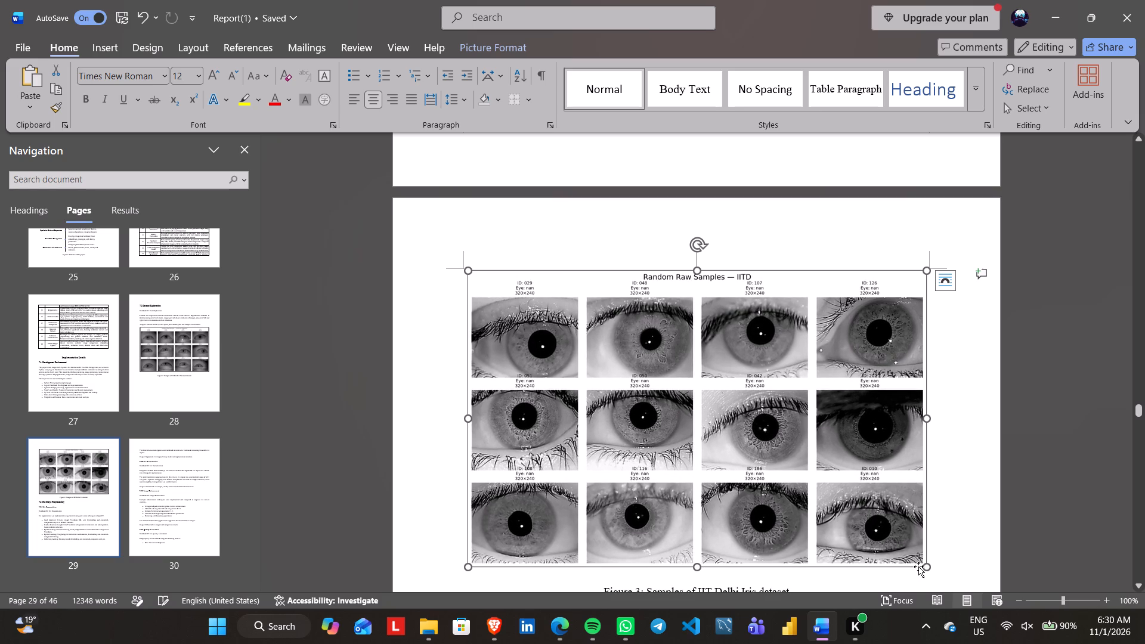
click(968, 550)
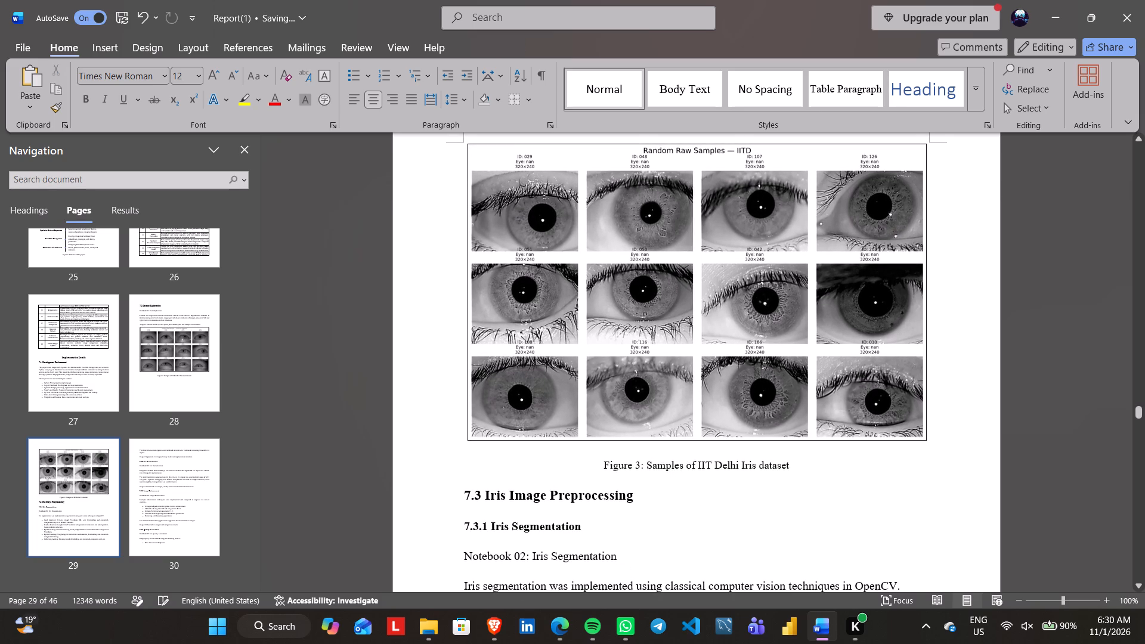
Check the size and placement of the two bordered sample figures, and review sections 7.3.1 to 7.3.3 on iris preprocessing.
scroll(968, 550, up, 3)
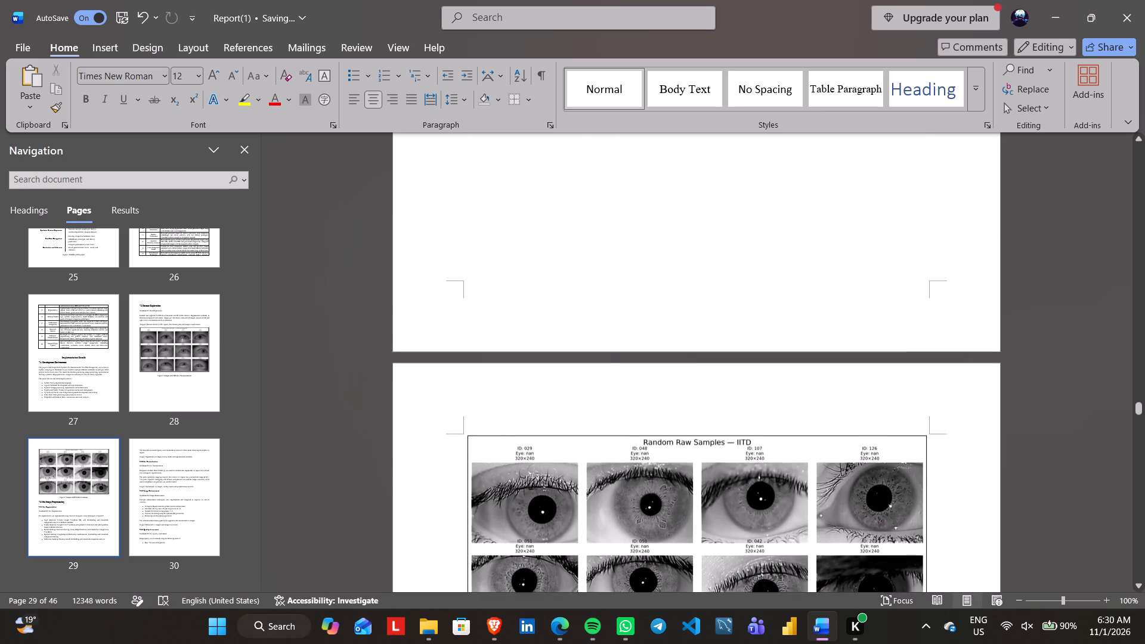
scroll(968, 550, up, 3)
scroll(968, 550, down, 2)
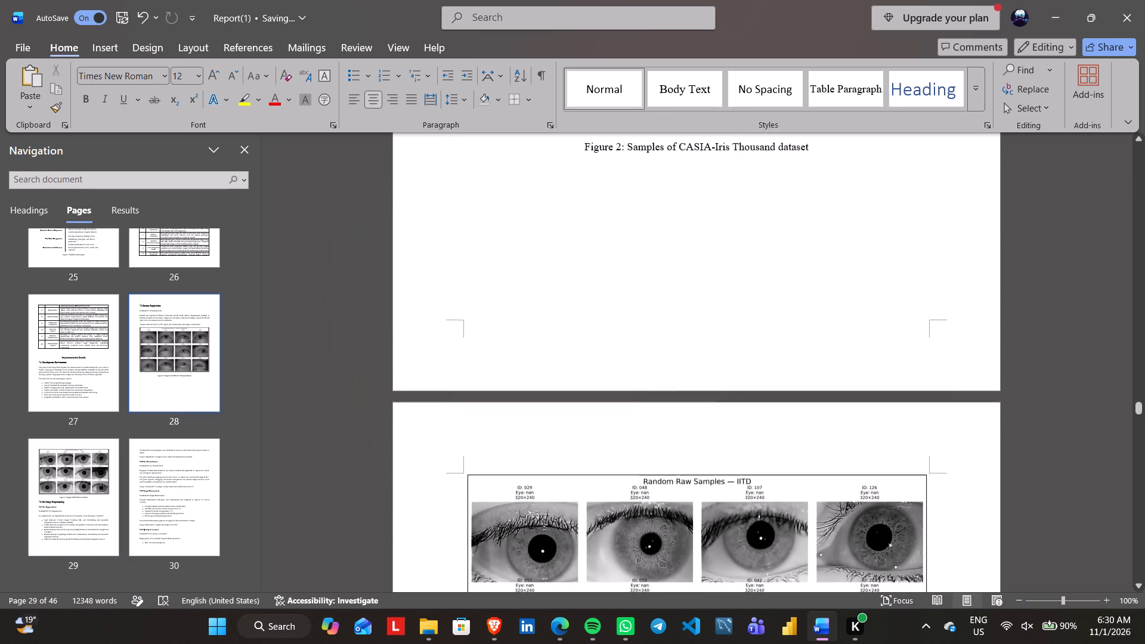
scroll(968, 550, down, 3)
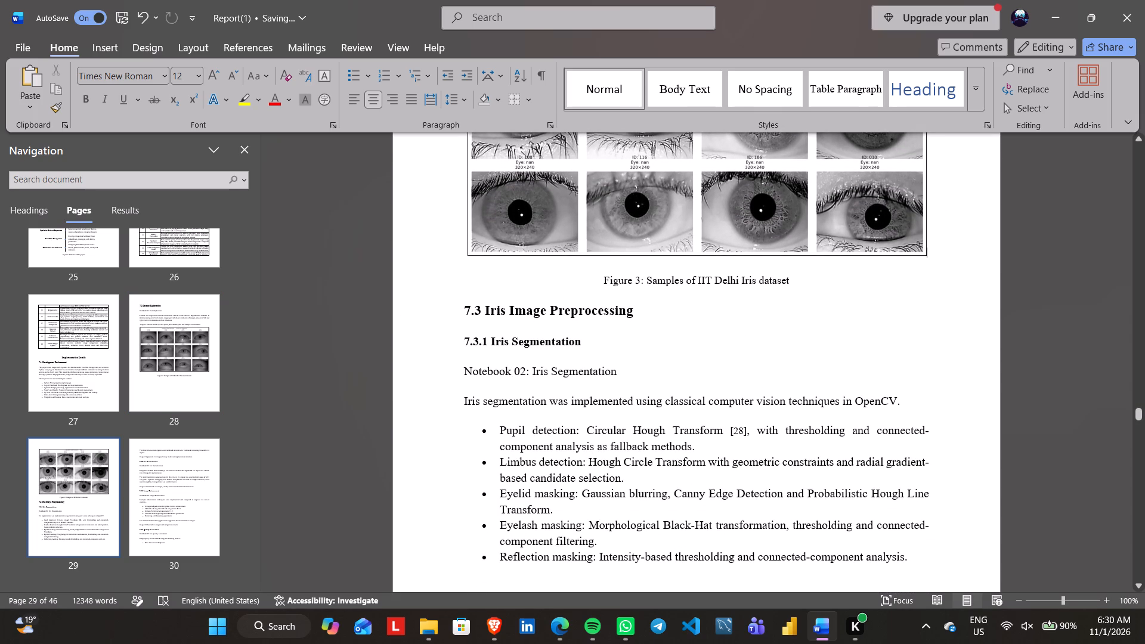
scroll(516, 374, down, 2)
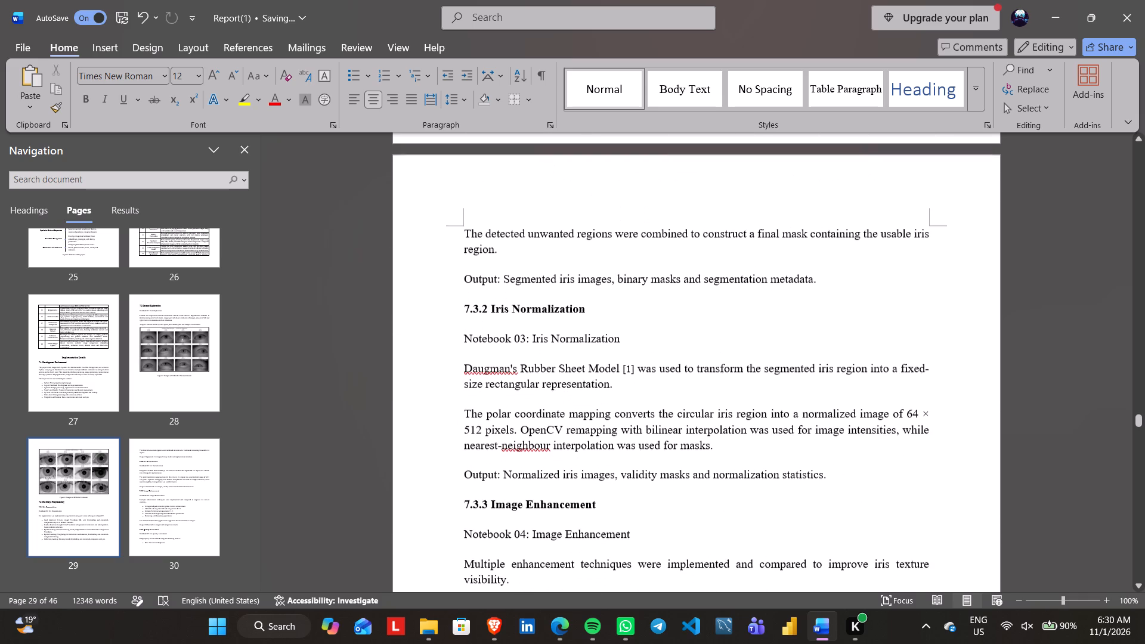
scroll(516, 374, down, 1)
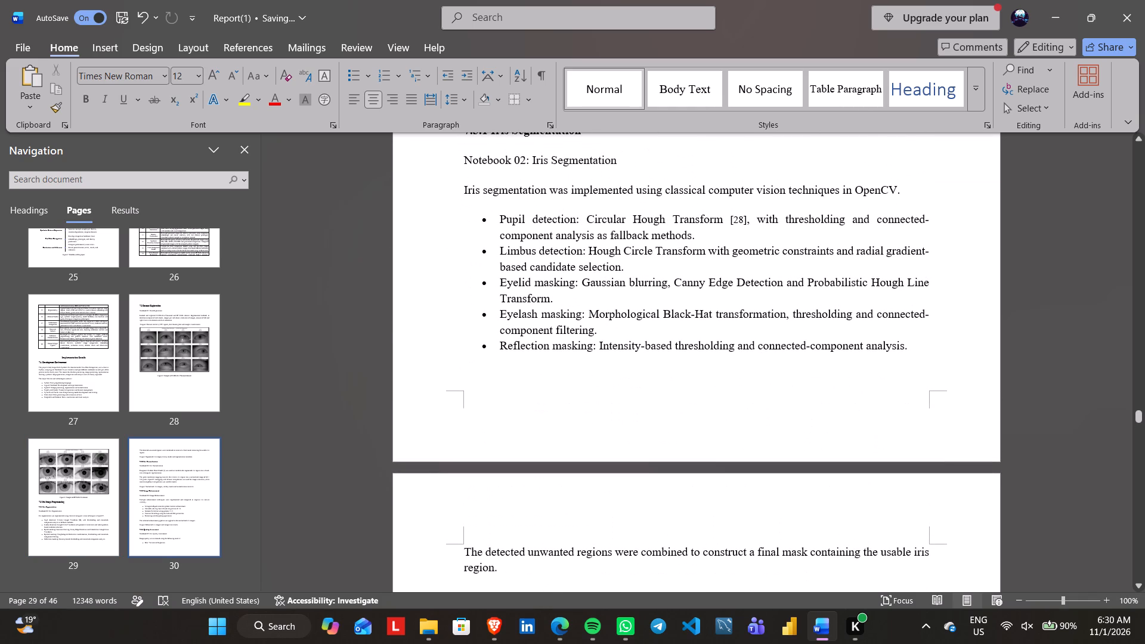
scroll(516, 374, up, 1)
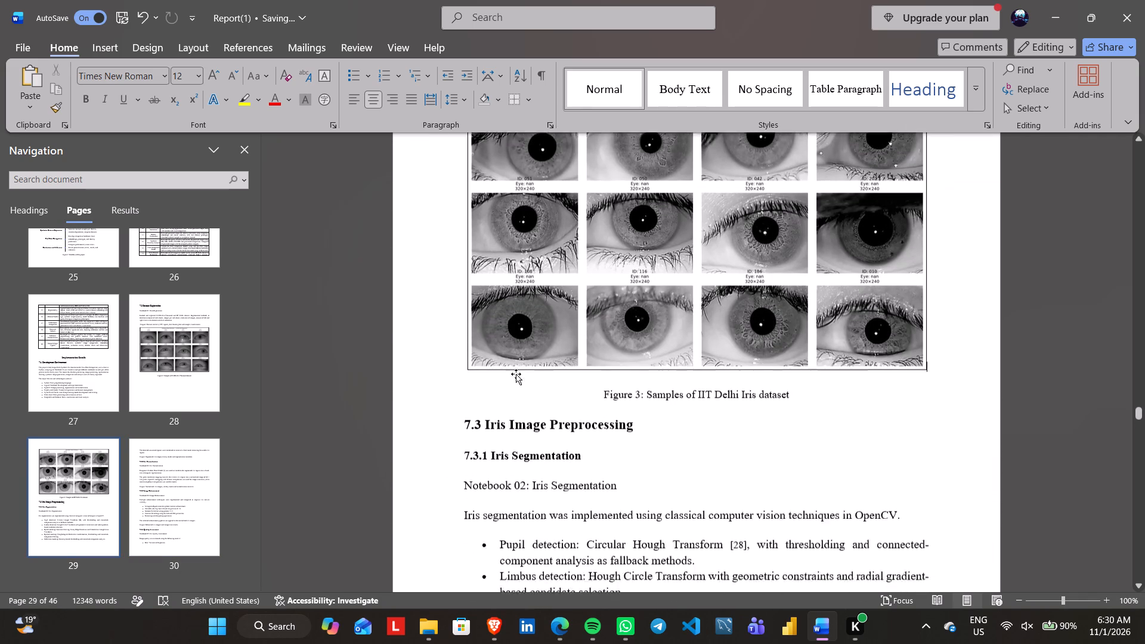
scroll(516, 374, up, 1)
scroll(516, 374, down, 1)
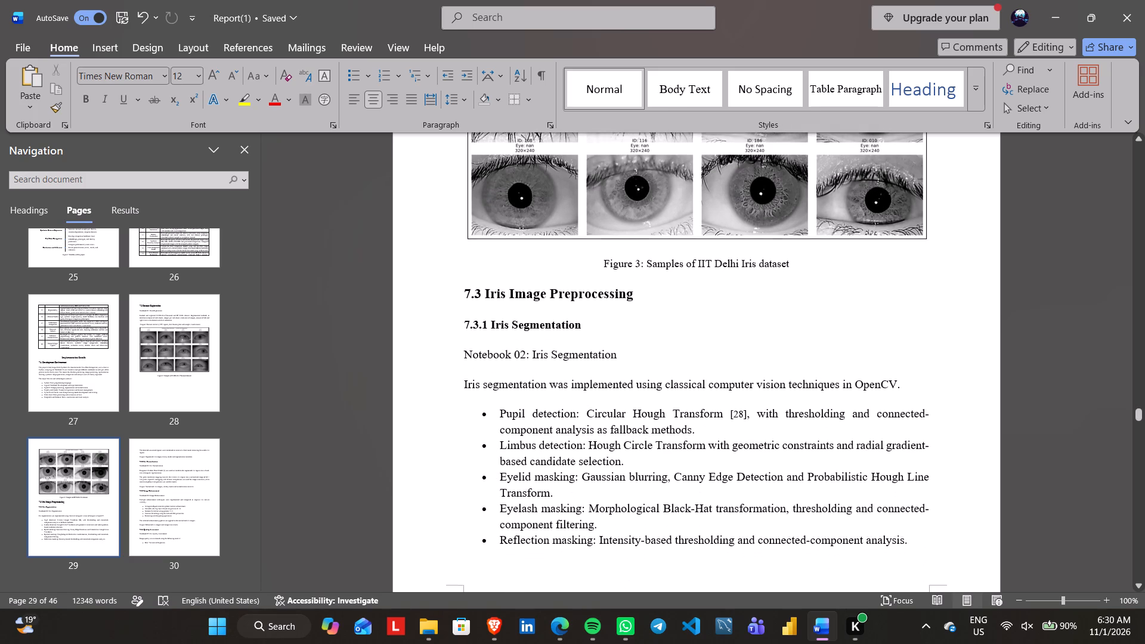
scroll(516, 374, down, 1)
scroll(516, 374, up, 8)
scroll(516, 374, right, 1)
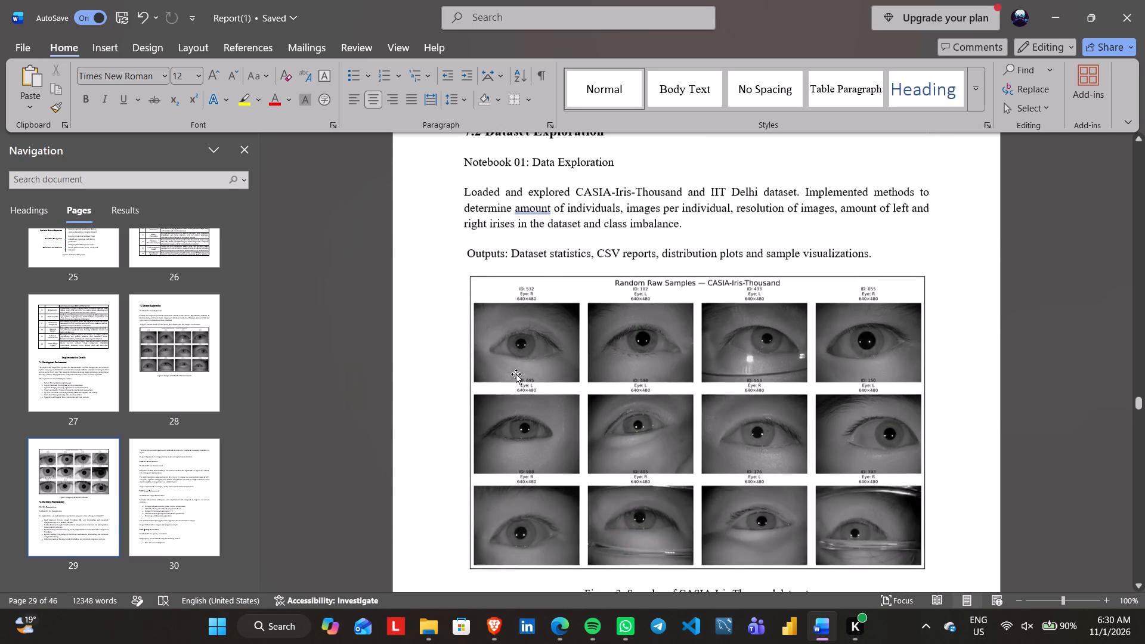
scroll(516, 374, right, 2)
scroll(516, 374, down, 5)
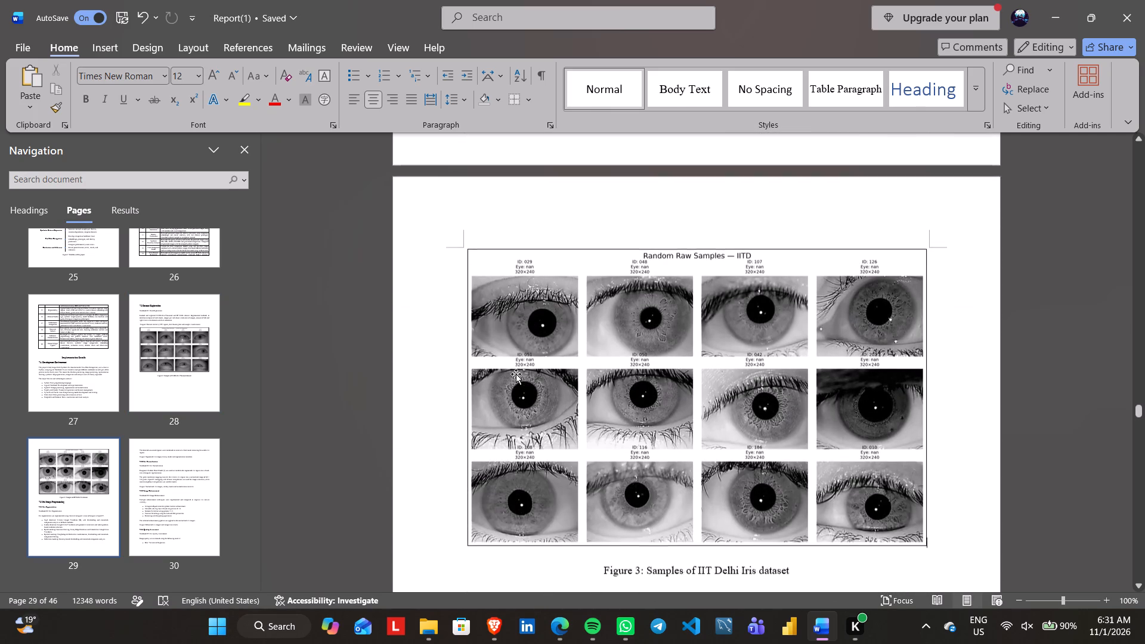
scroll(516, 374, down, 1)
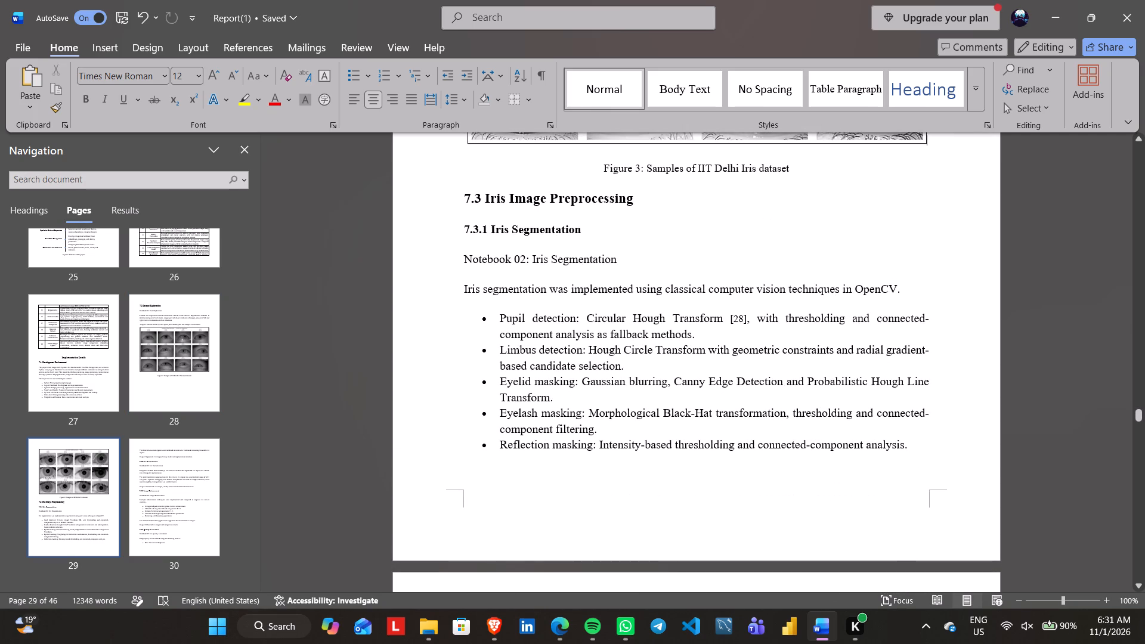
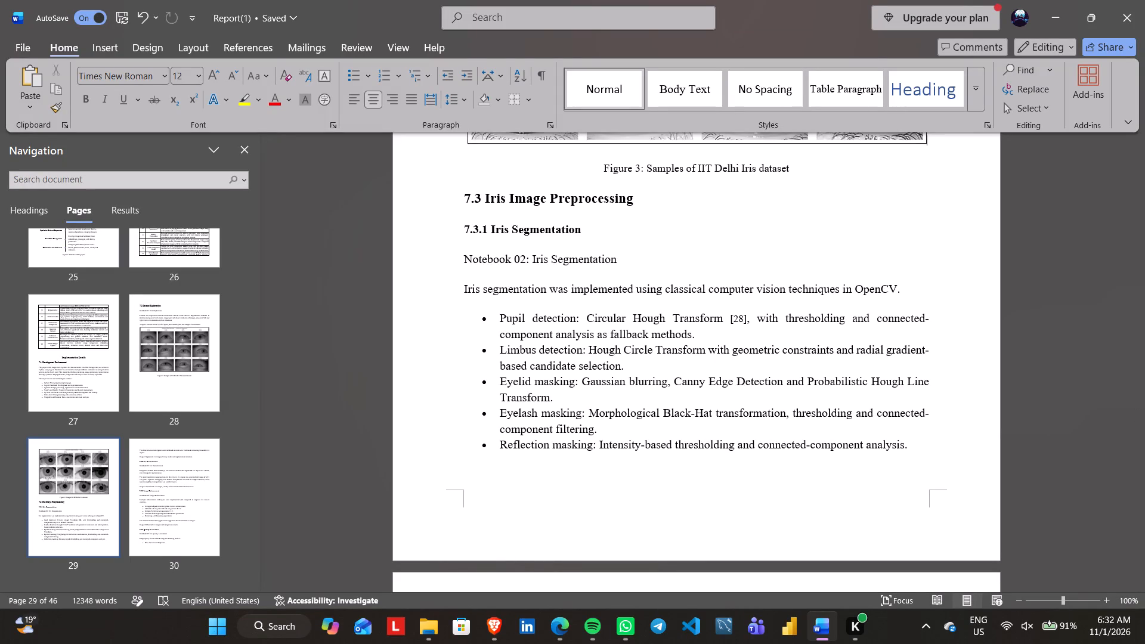
Review the section 7.3.1 Iris Segmentation list, its continuation before 7.3.2, and the preceding pages back to section 7.2.
scroll(734, 402, down, 1)
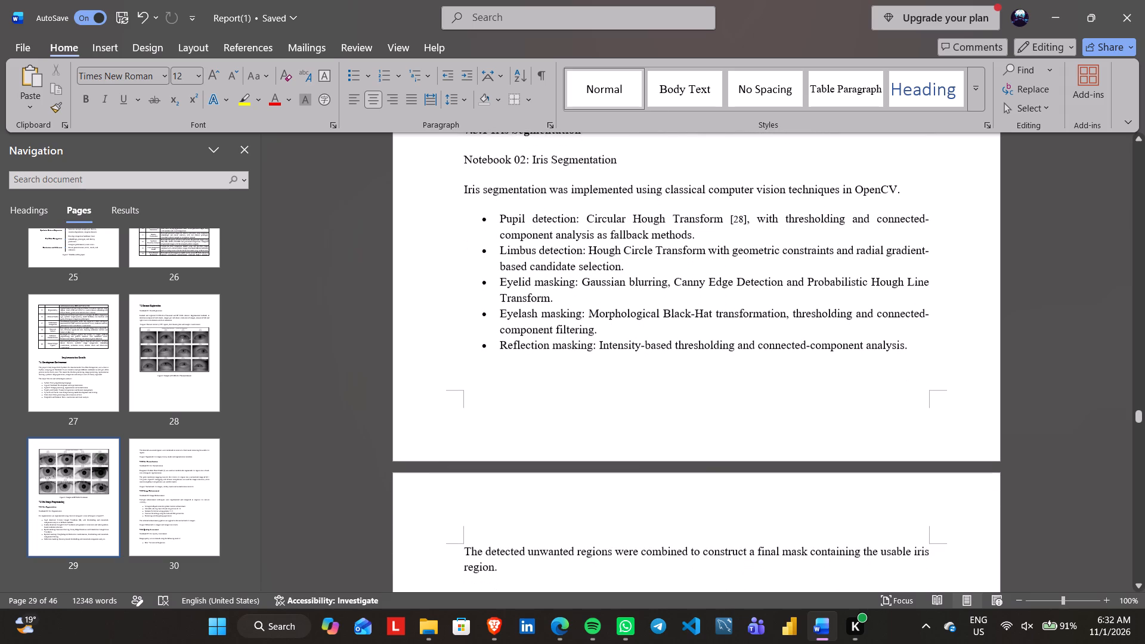
scroll(734, 402, down, 1)
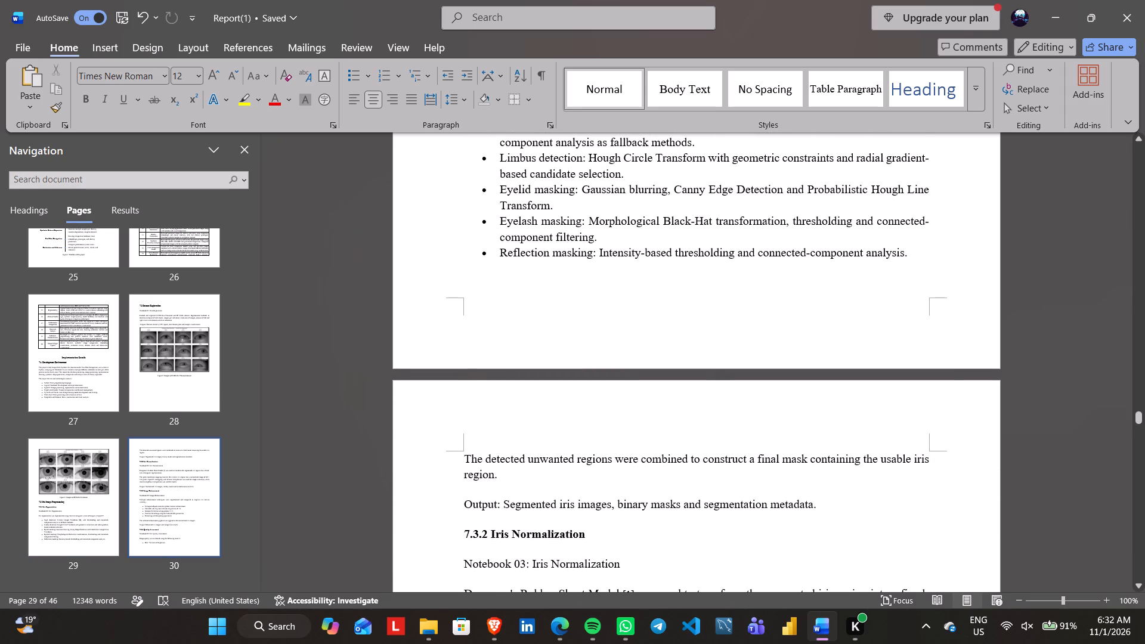
scroll(577, 470, up, 1)
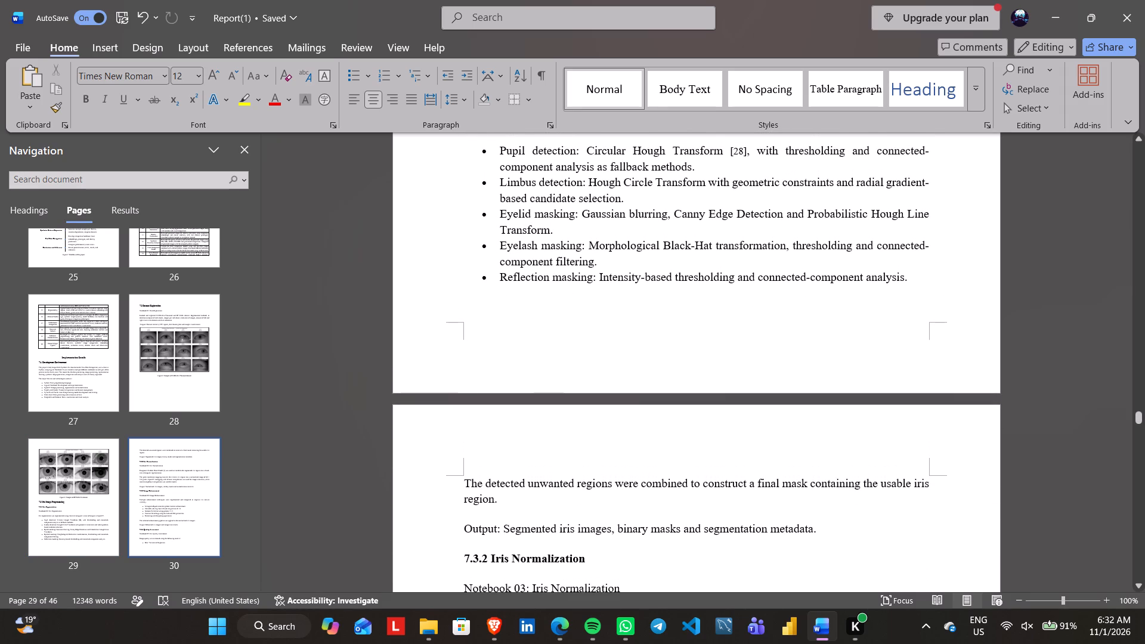
scroll(577, 470, up, 2)
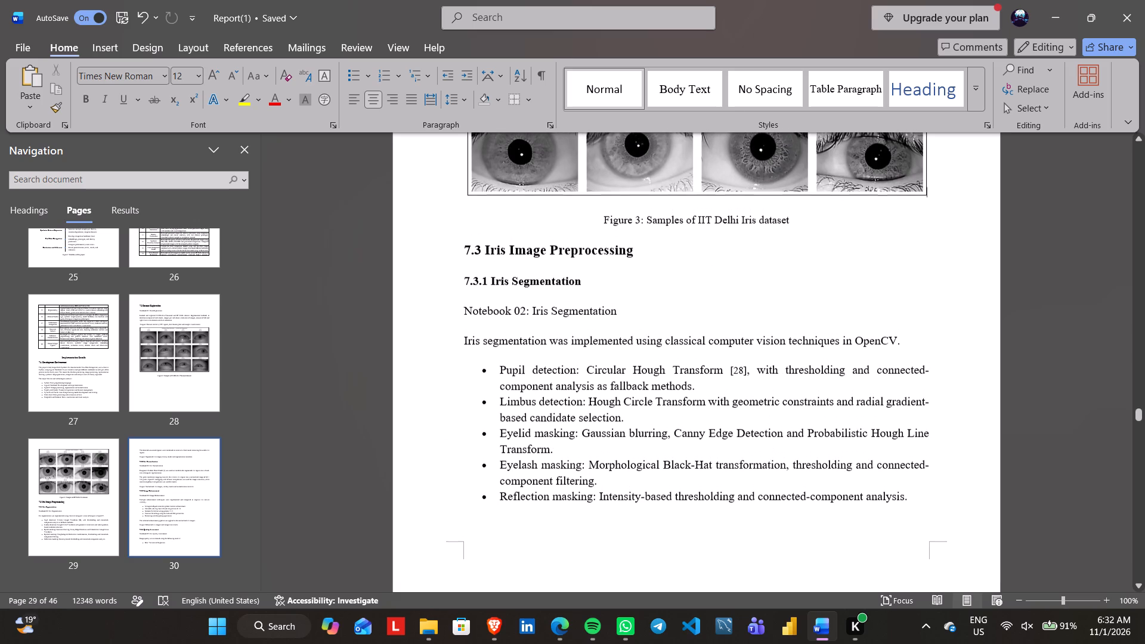
scroll(577, 470, down, 1)
scroll(577, 470, up, 1)
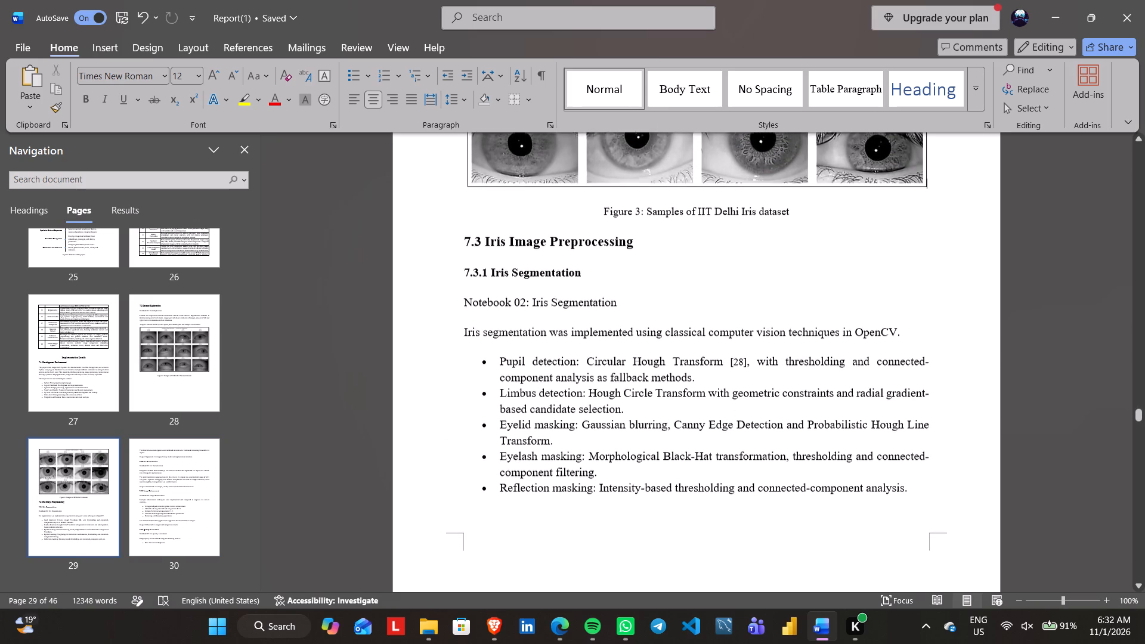
scroll(577, 470, up, 7)
Append "– Notebook 01" to the section heading 7.2 Dataset Exploration.
scroll(577, 470, down, 1)
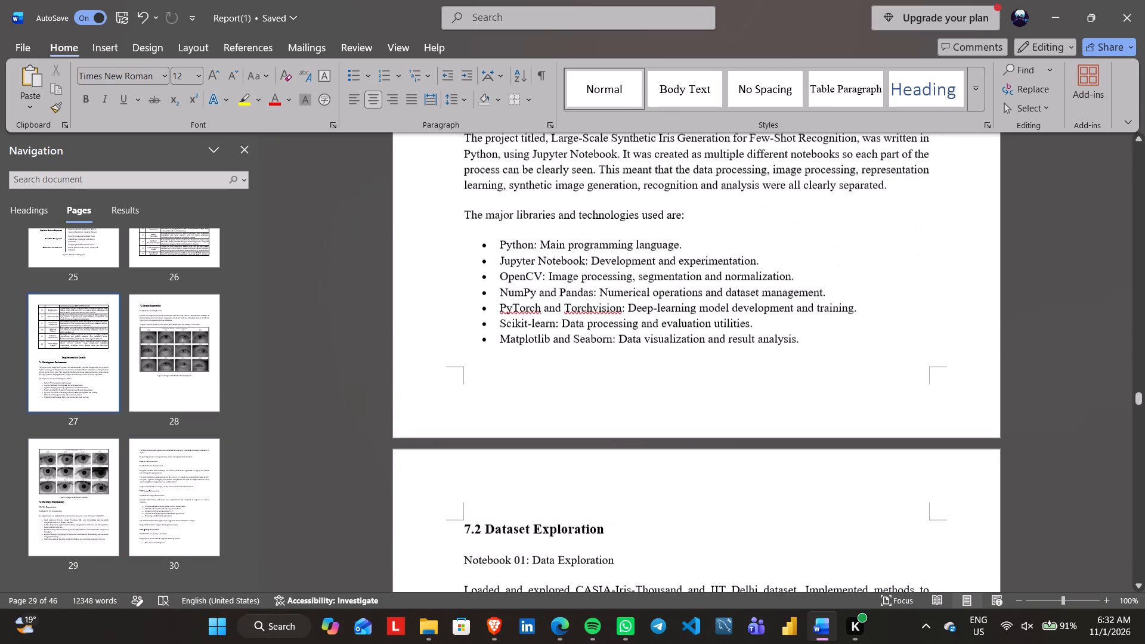
scroll(577, 470, down, 1)
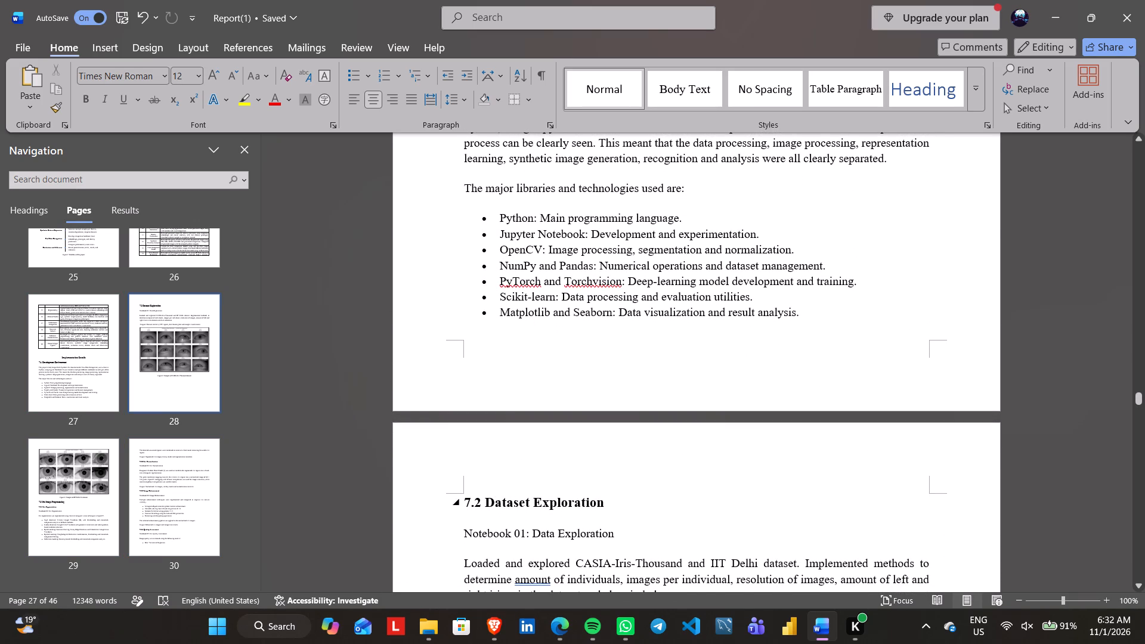
click(611, 499)
key(space)
key(shift+parenleft)
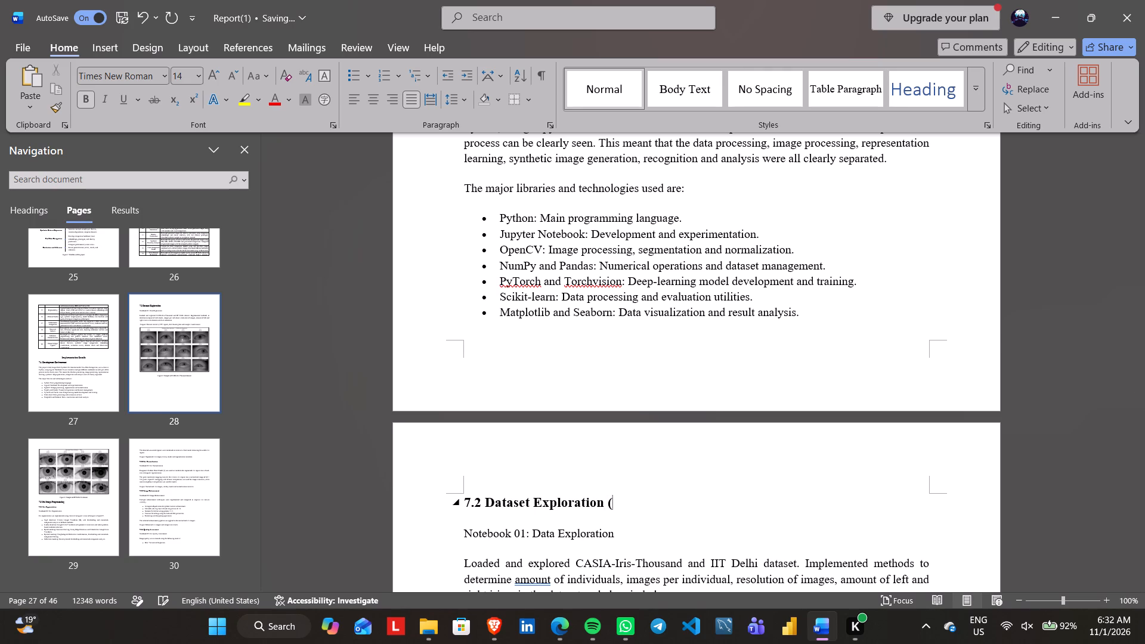
key(BackSpace)
key(minus)
key(BackSpace)
key(BackSpace)
key(space)
text(- Notebook 01)
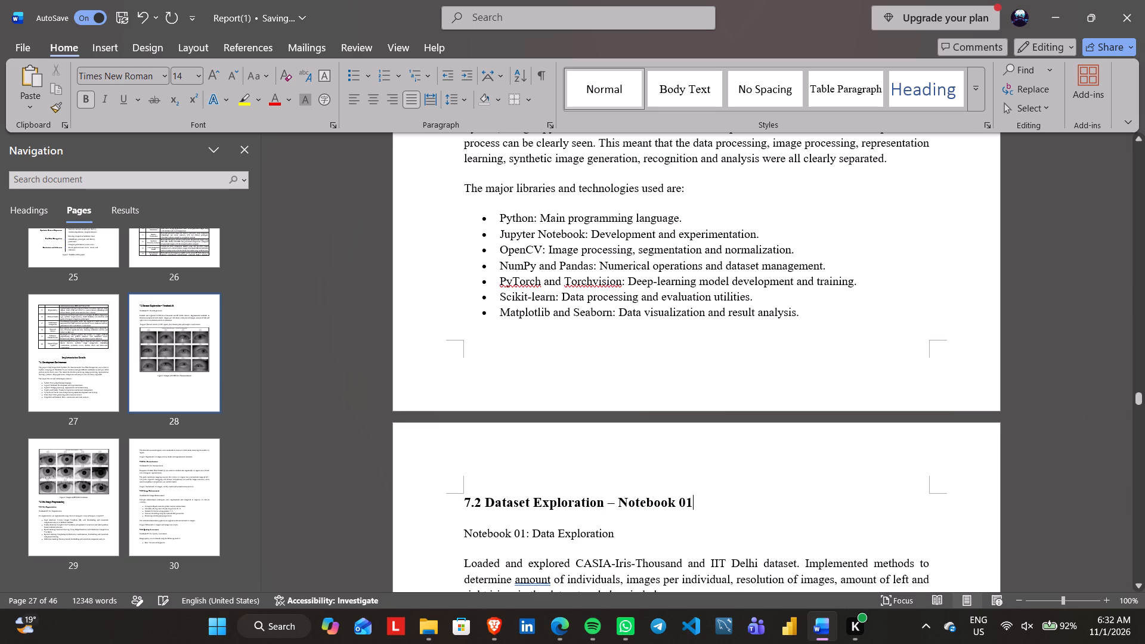
Delete the separate "Notebook 01: Data Exploration" line under heading 7.2, keeping the body text as its own paragraph directly below.
click(622, 530)
key(shift+Up)
key(shift+Down)
key(shift+Left)
key(shift+Left)
key(shift+Left)
key(shift+Left)
key(shift+Left)
key(shift+Left)
key(shift+Left)
key(shift+Left)
key(shift+Left)
key(shift+Left)
key(shift+Left)
key(shift+Left)
key(shift+Left)
key(shift+Left)
key(shift+Left)
key(shift+Left)
key(shift+Left)
key(shift+Left)
key(shift+Left)
key(shift+Left)
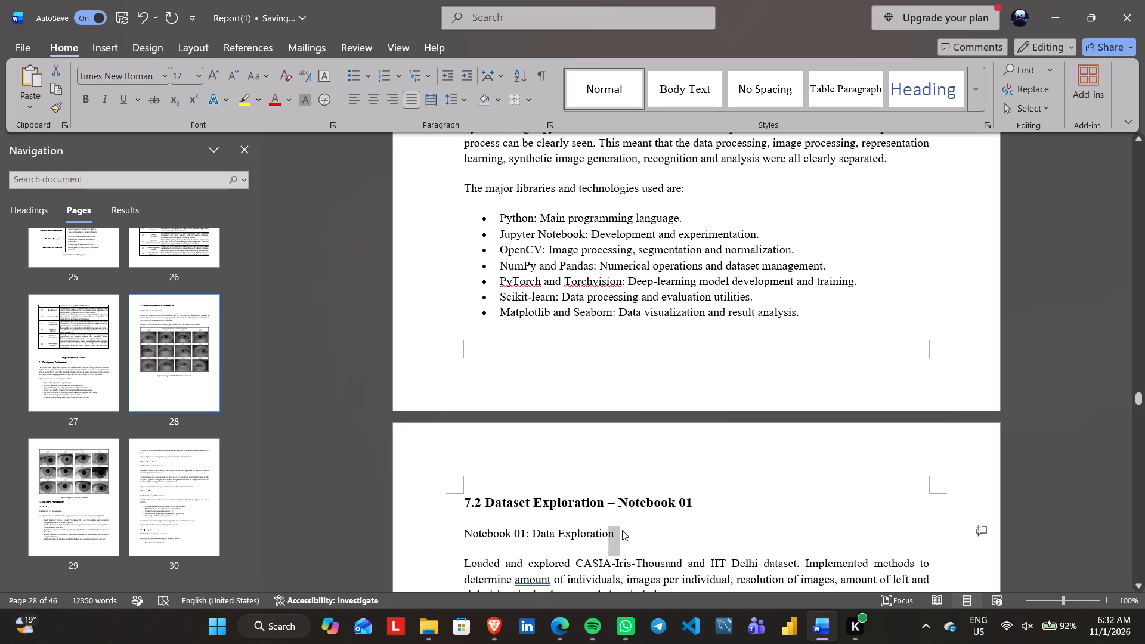
key(BackSpace)
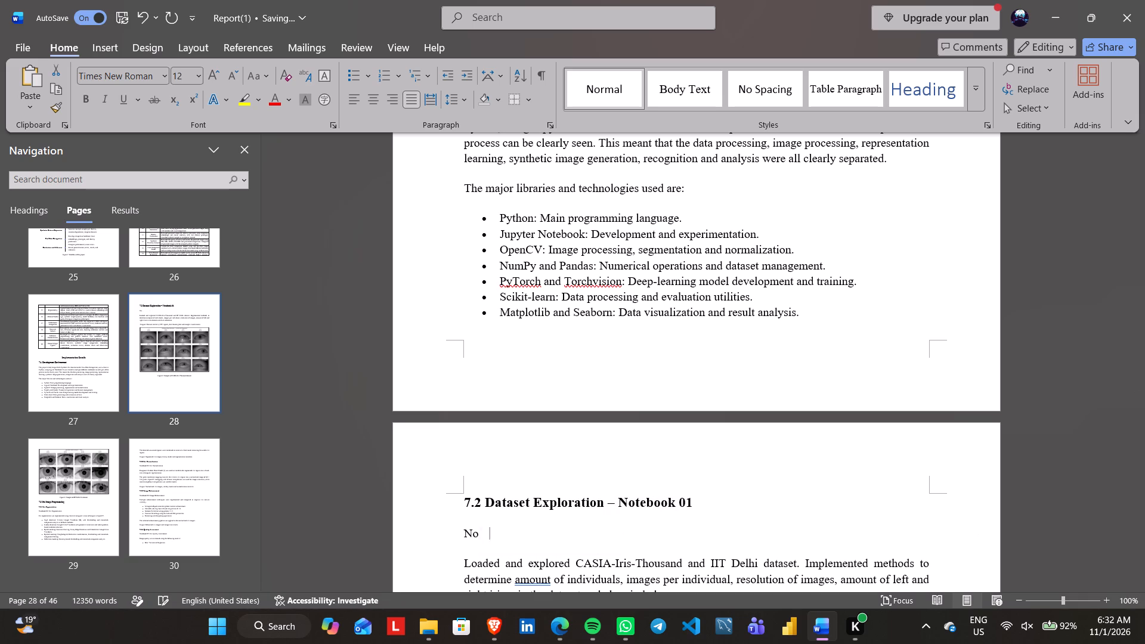
key(BackSpace)
key(BackSpace)
key(BackSpace)
key(Delete)
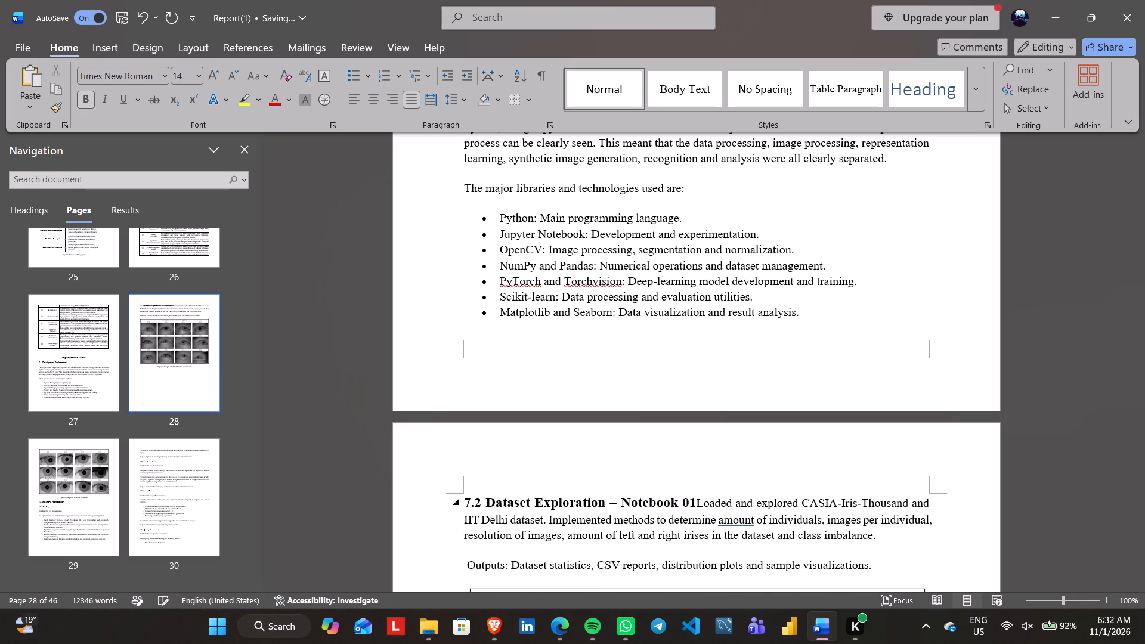
key(Return)
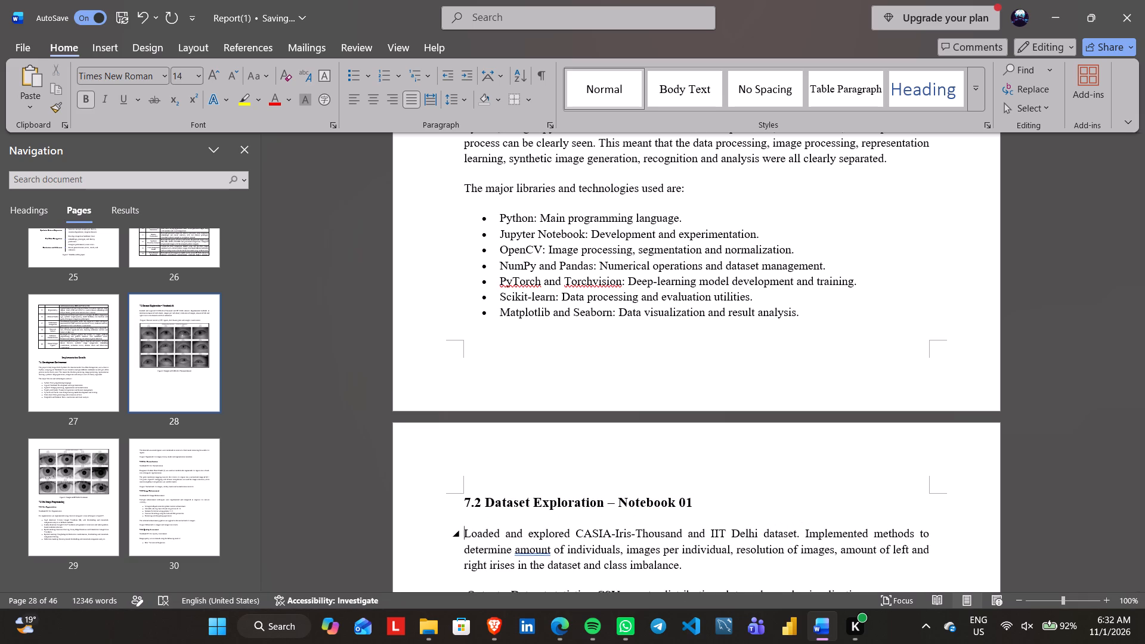
Rejoin heading 7.1 to the Implementation Details title, and split it back onto its own left-aligned line directly beneath.
scroll(622, 530, down, 2)
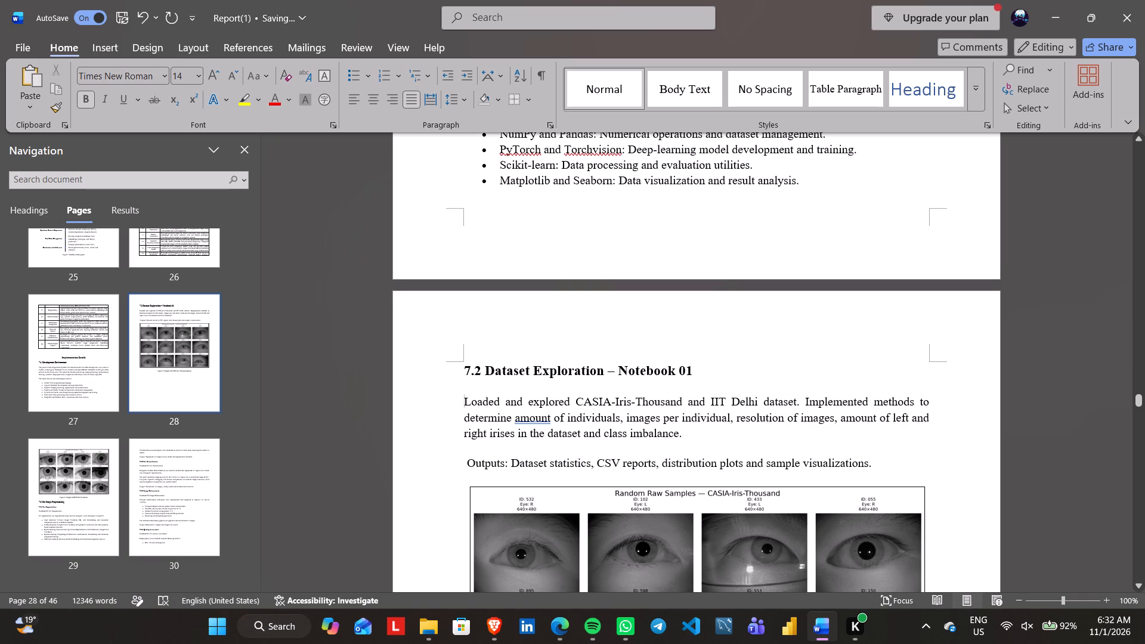
key(Up)
key(Right)
scroll(622, 530, up, 1)
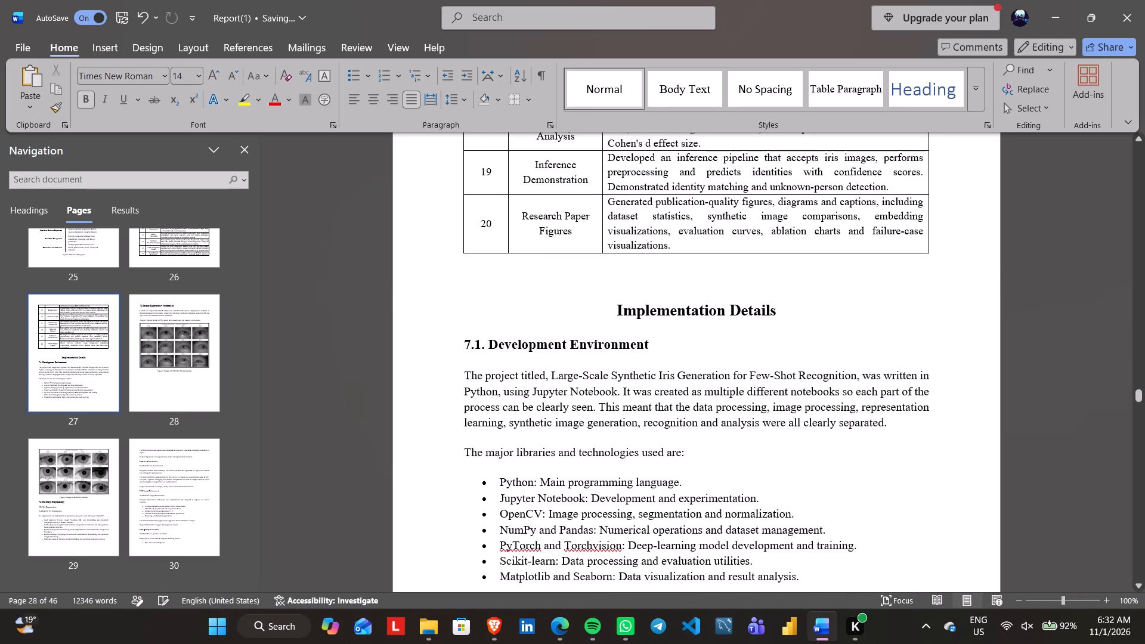
click(465, 342)
scroll(485, 329, up, 1)
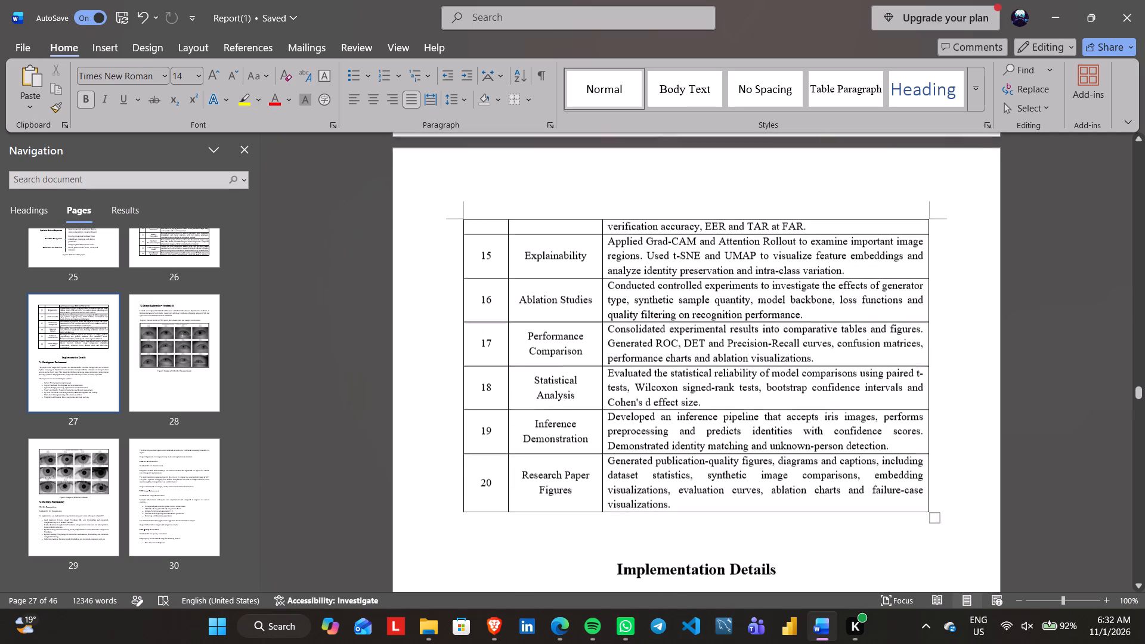
scroll(485, 329, down, 2)
key(Left)
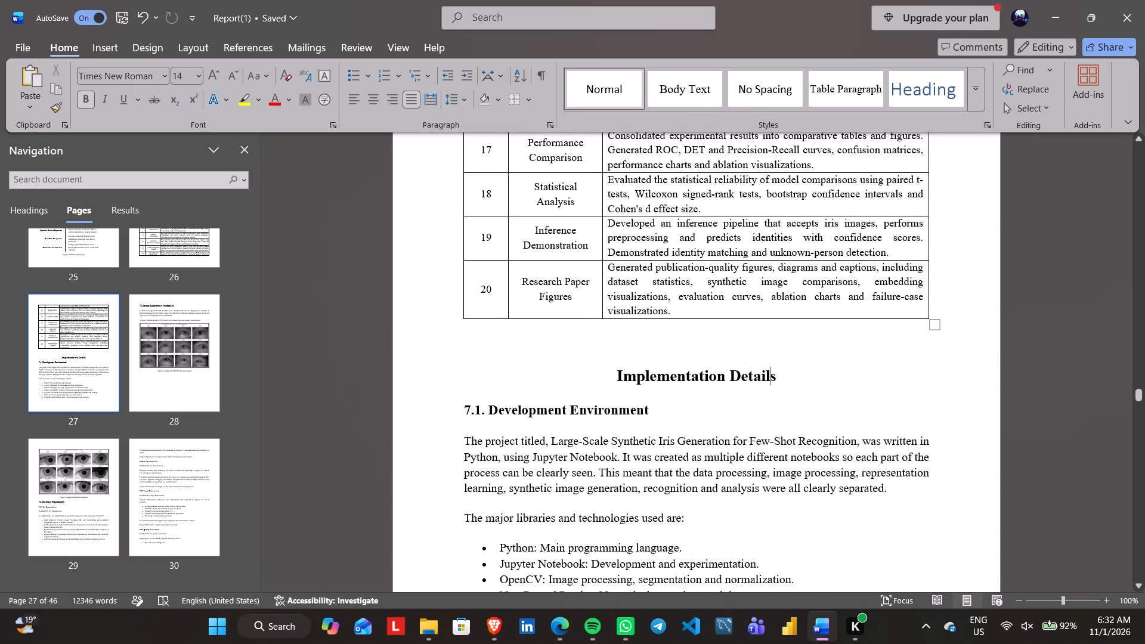
key(Delete)
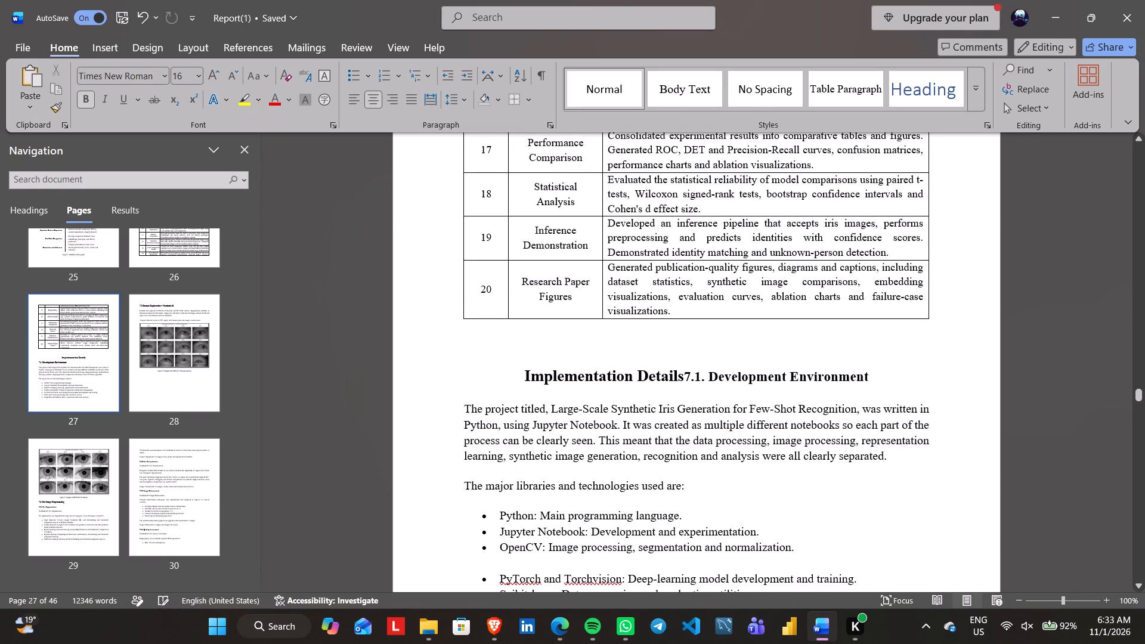
key(Return)
key(BackSpace)
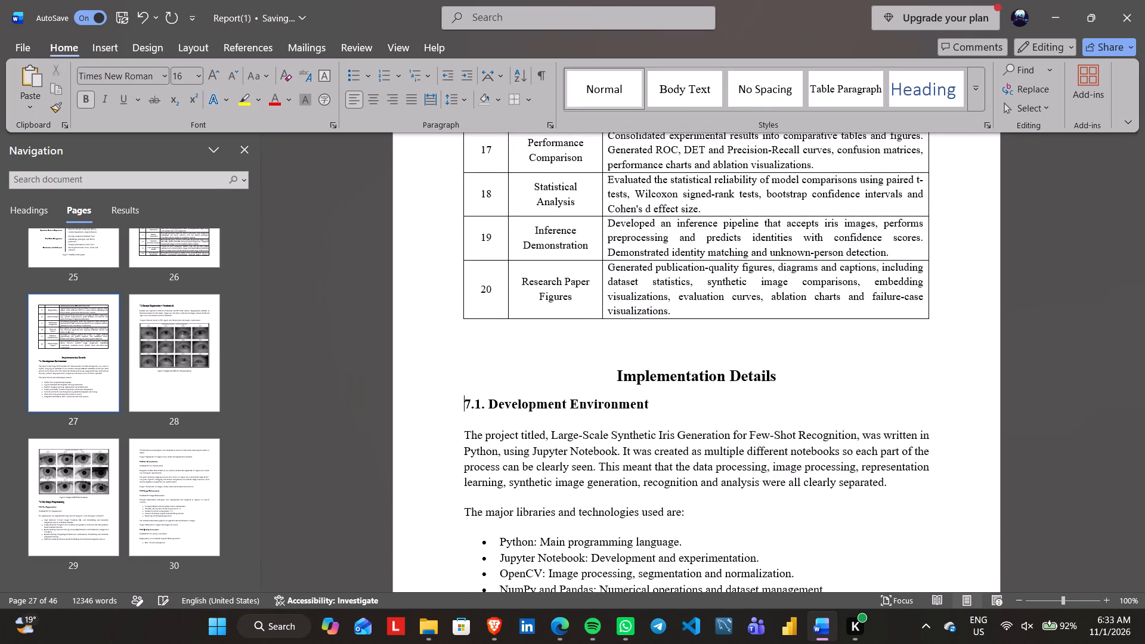
Remove the period after the section number so the heading reads "7.1 Development Environment".
click(489, 401)
key(Left)
key(BackSpace)
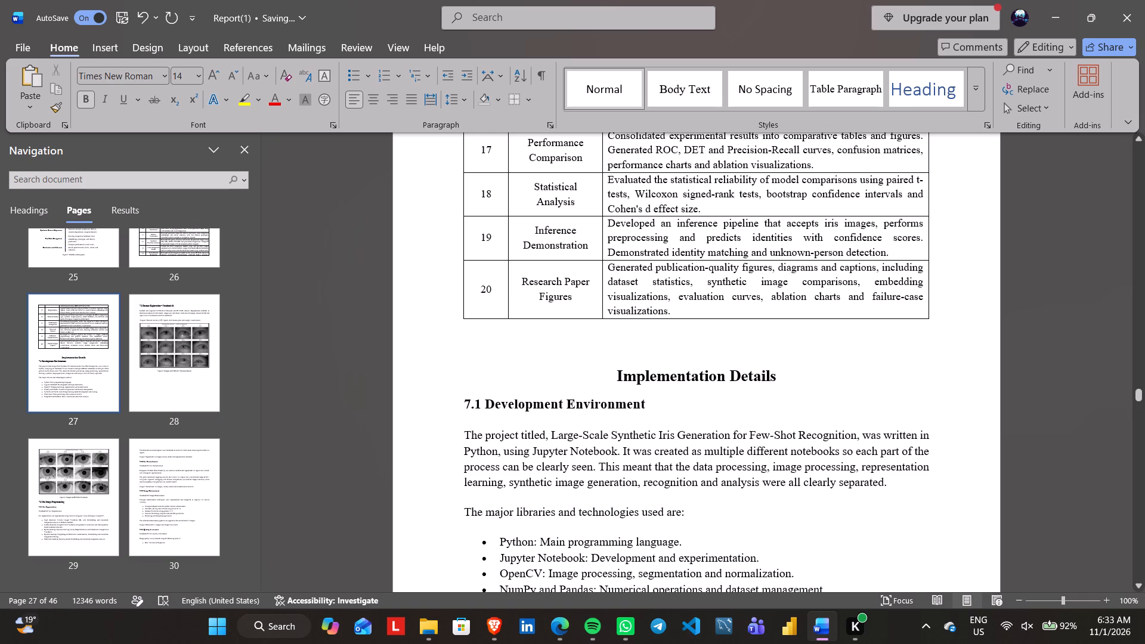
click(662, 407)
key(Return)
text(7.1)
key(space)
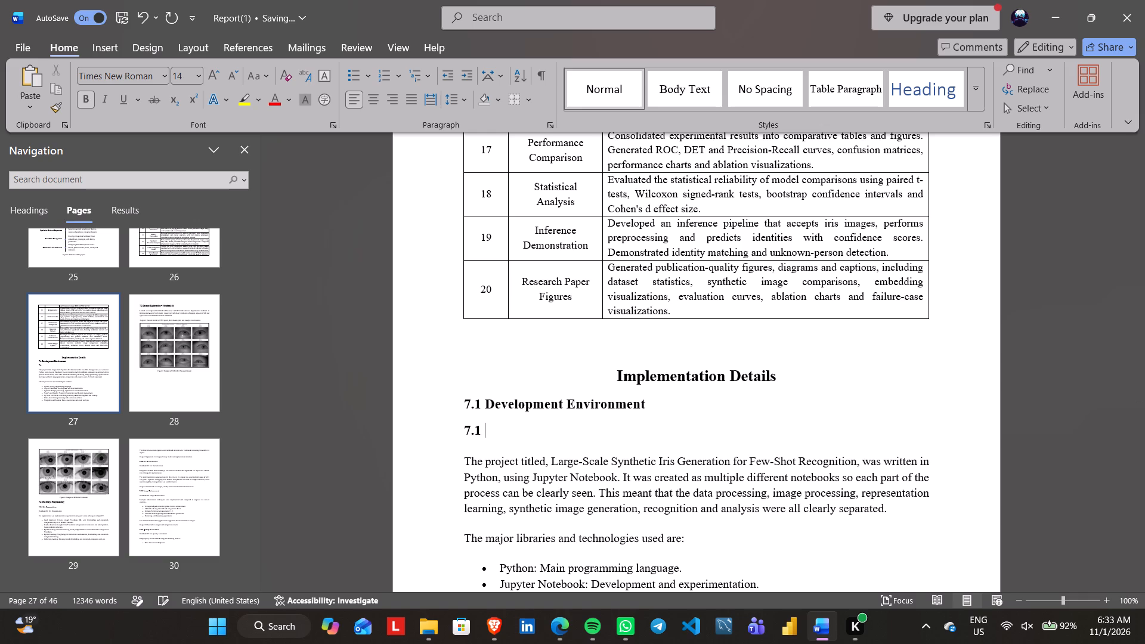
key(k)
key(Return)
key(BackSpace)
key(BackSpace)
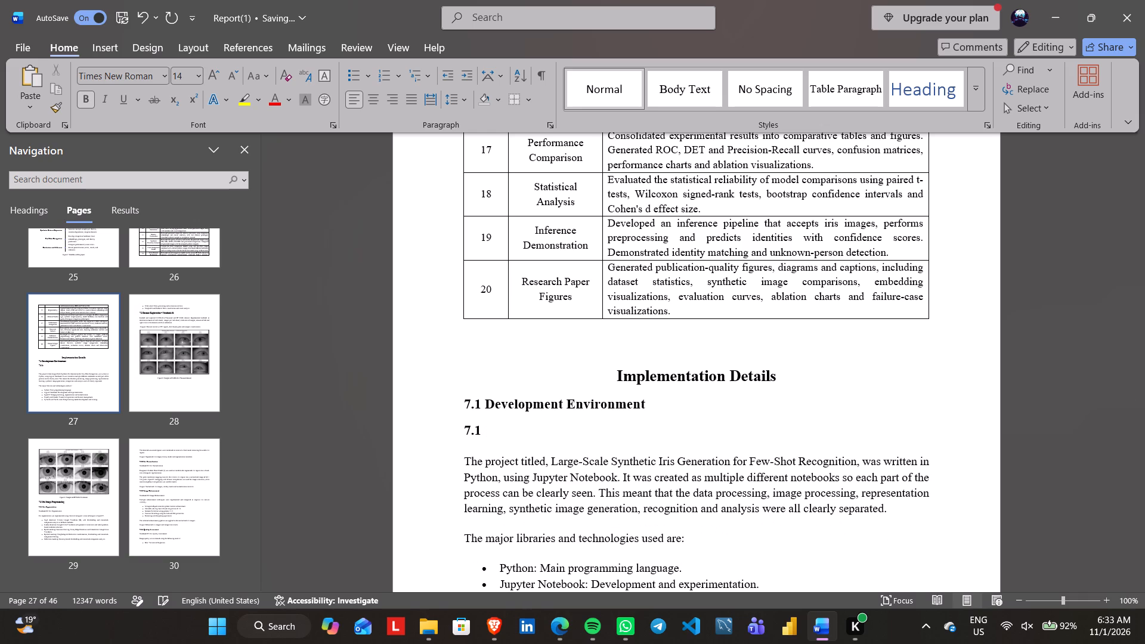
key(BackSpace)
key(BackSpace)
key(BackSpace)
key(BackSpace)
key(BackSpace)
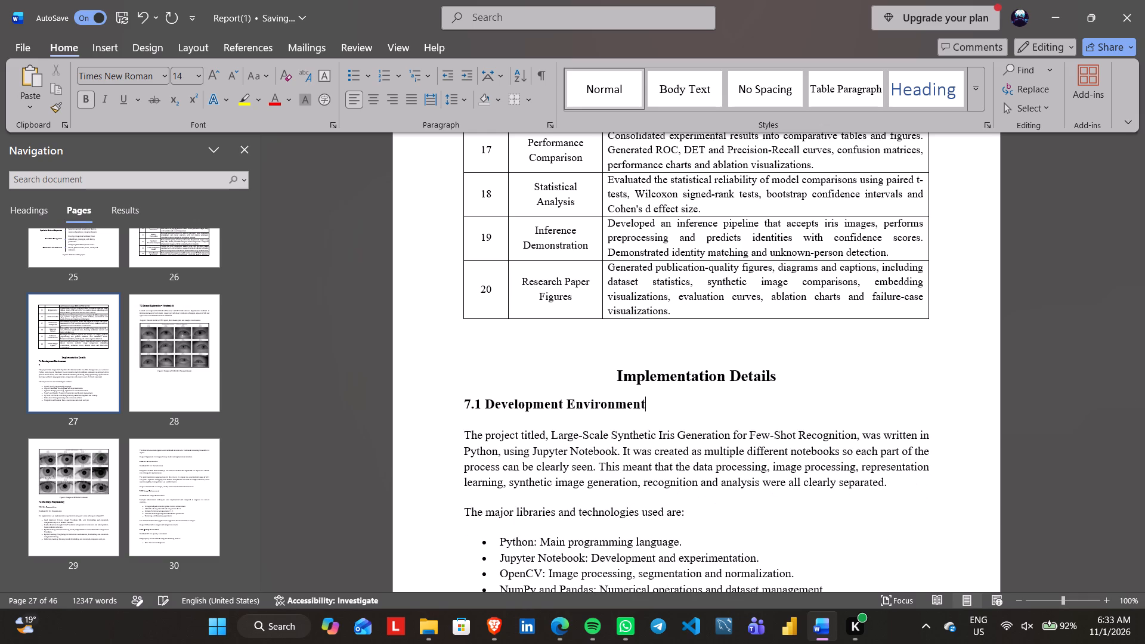
Review sections 7.1 and 7.2 after the heading edits, down to the Figure 2 caption of the CASIA-Iris-Thousand samples.
scroll(662, 407, down, 3)
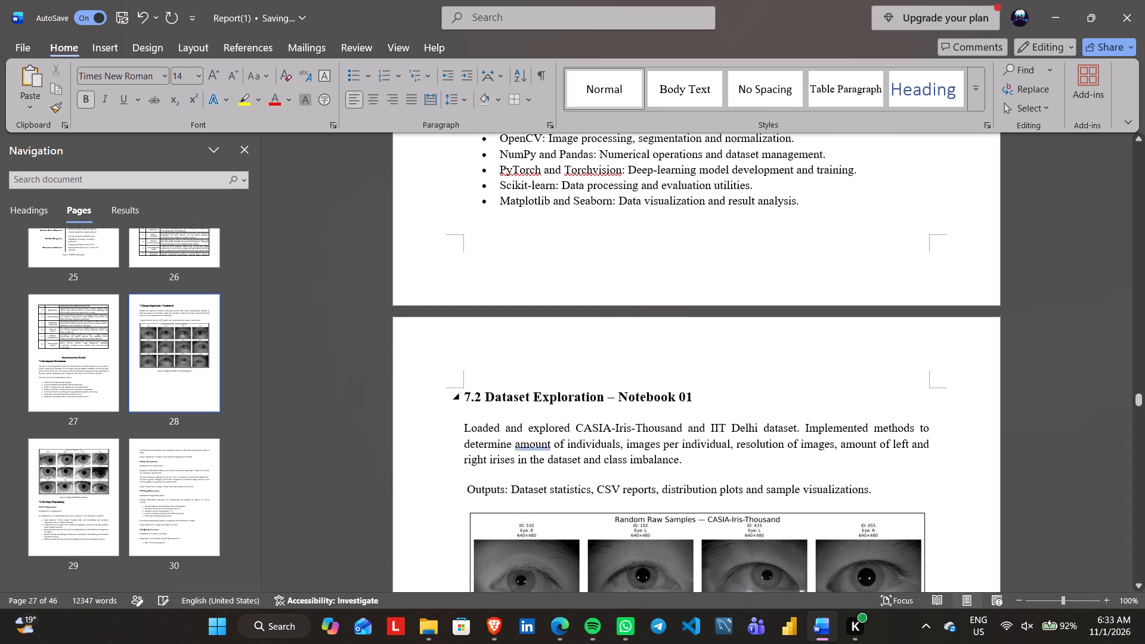
scroll(654, 434, up, 2)
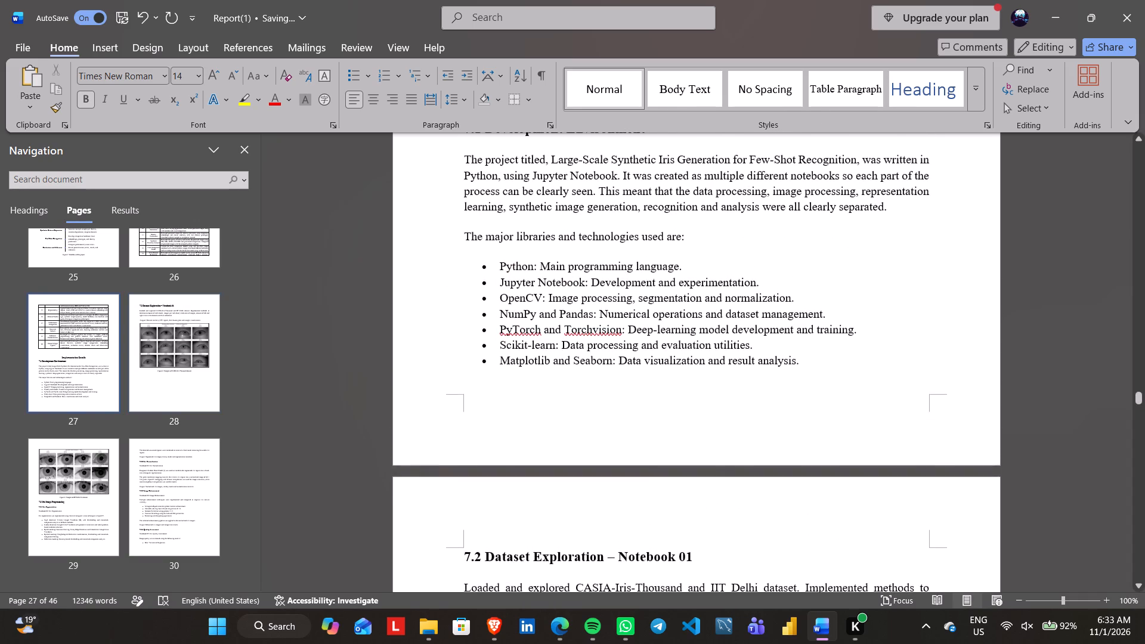
scroll(654, 434, up, 1)
scroll(654, 434, down, 2)
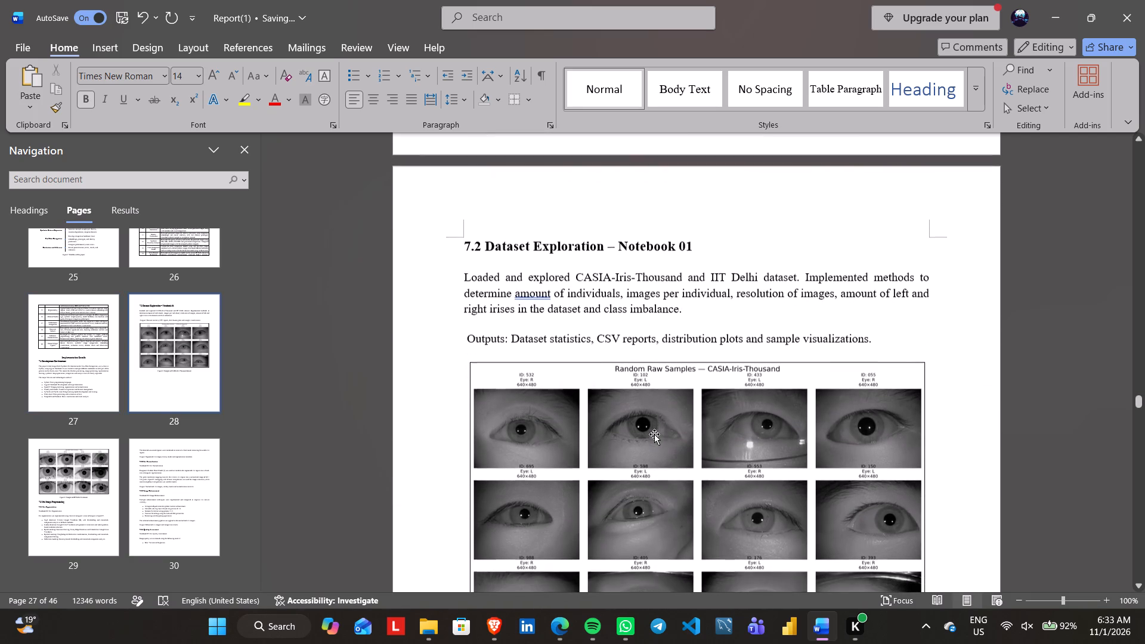
scroll(654, 434, down, 1)
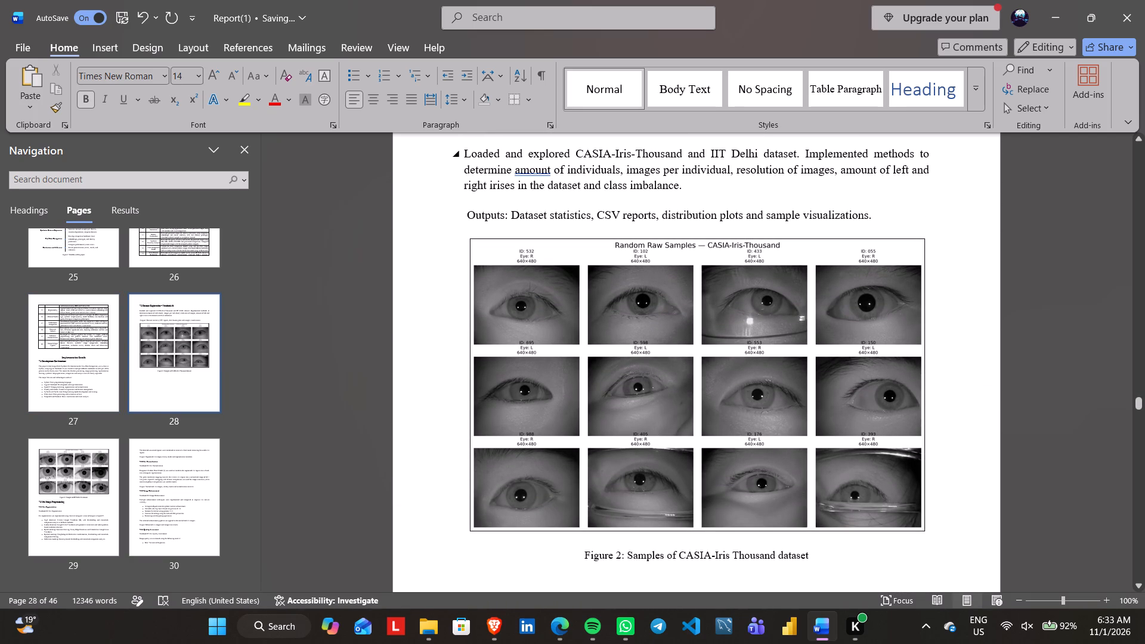
Insert a blank line between the Outputs sentence of section 7.2 and the CASIA-Iris-Thousand sample figure.
scroll(559, 183, down, 4)
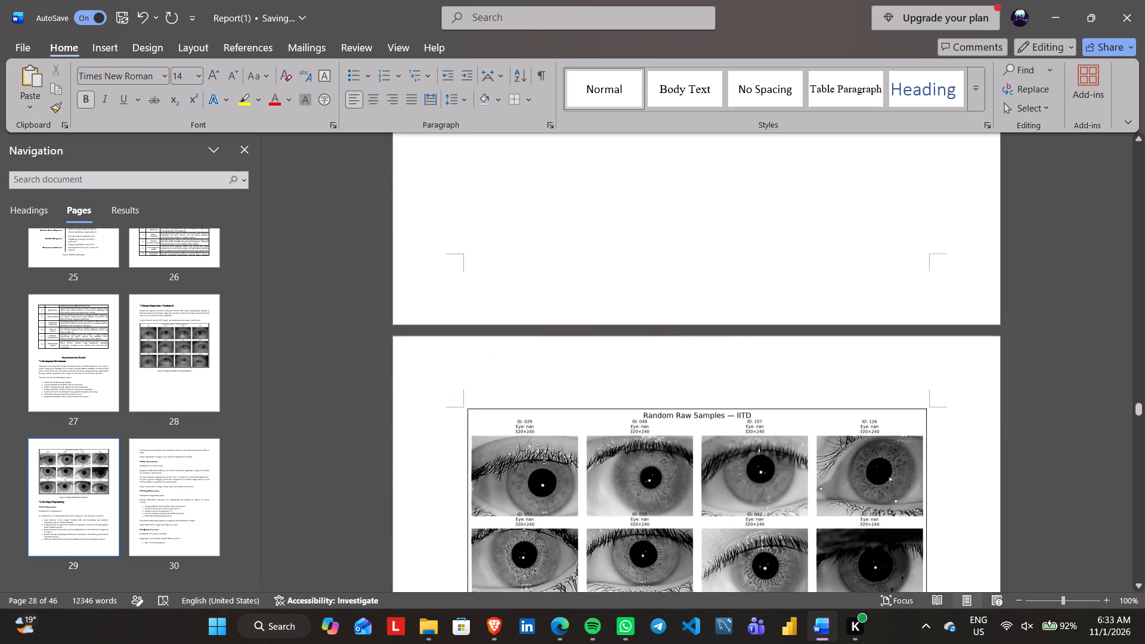
scroll(559, 183, up, 1)
scroll(559, 183, down, 4)
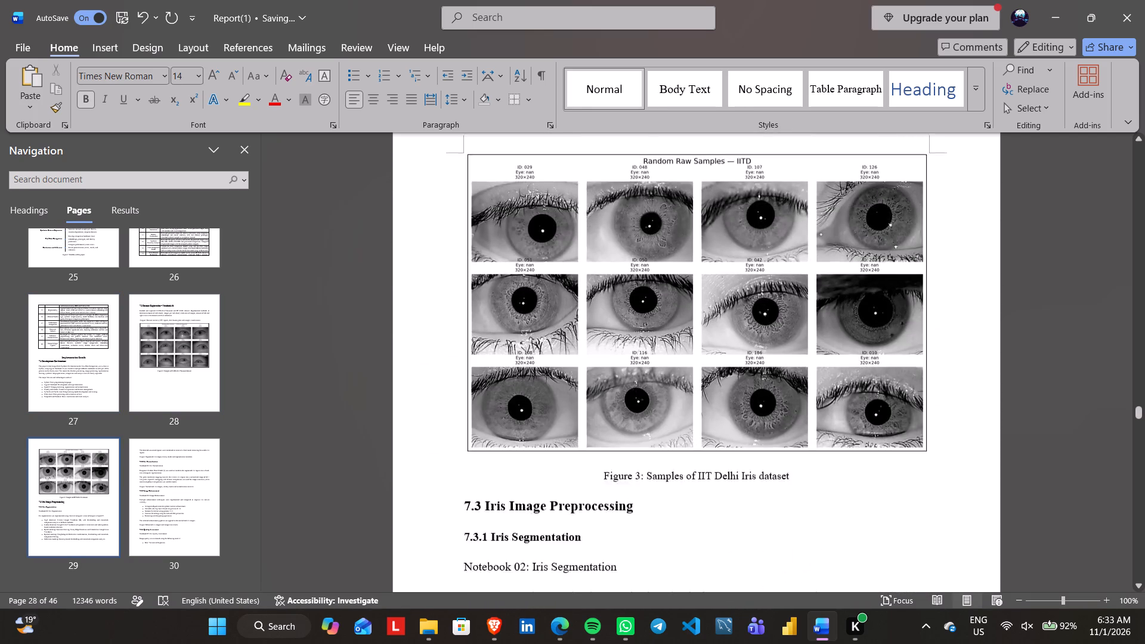
scroll(559, 183, down, 2)
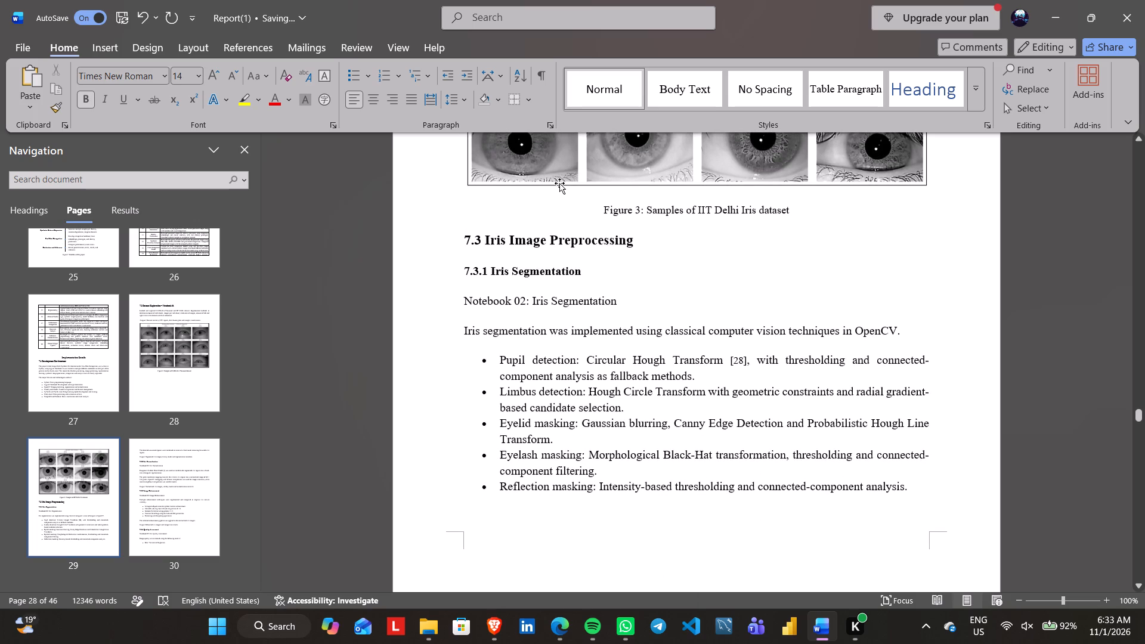
scroll(559, 183, up, 7)
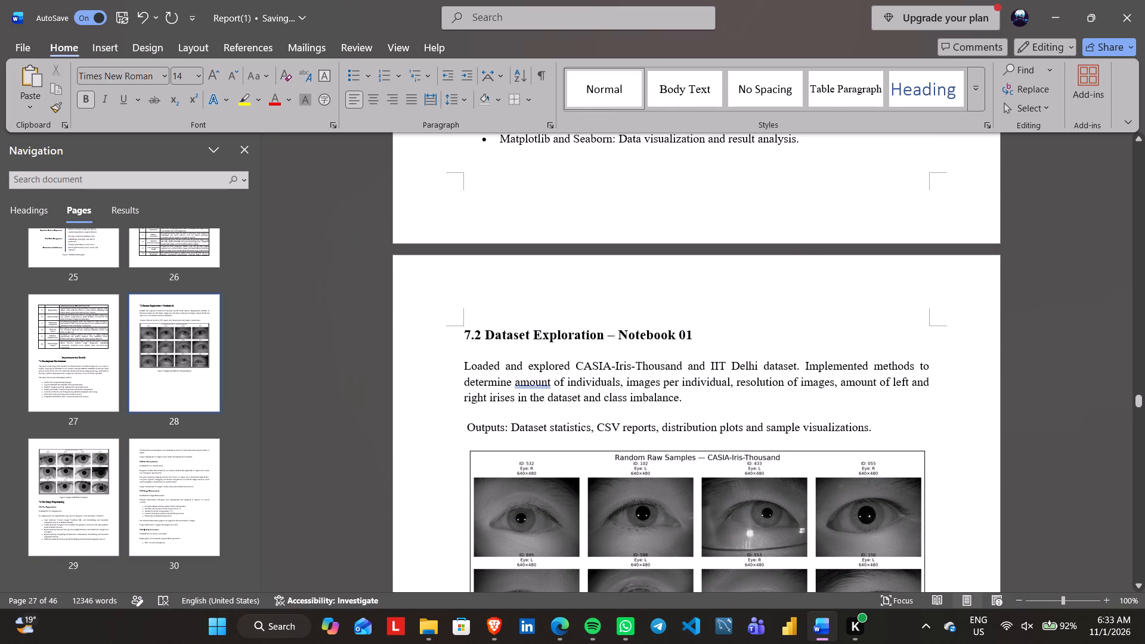
click(887, 428)
key(Return)
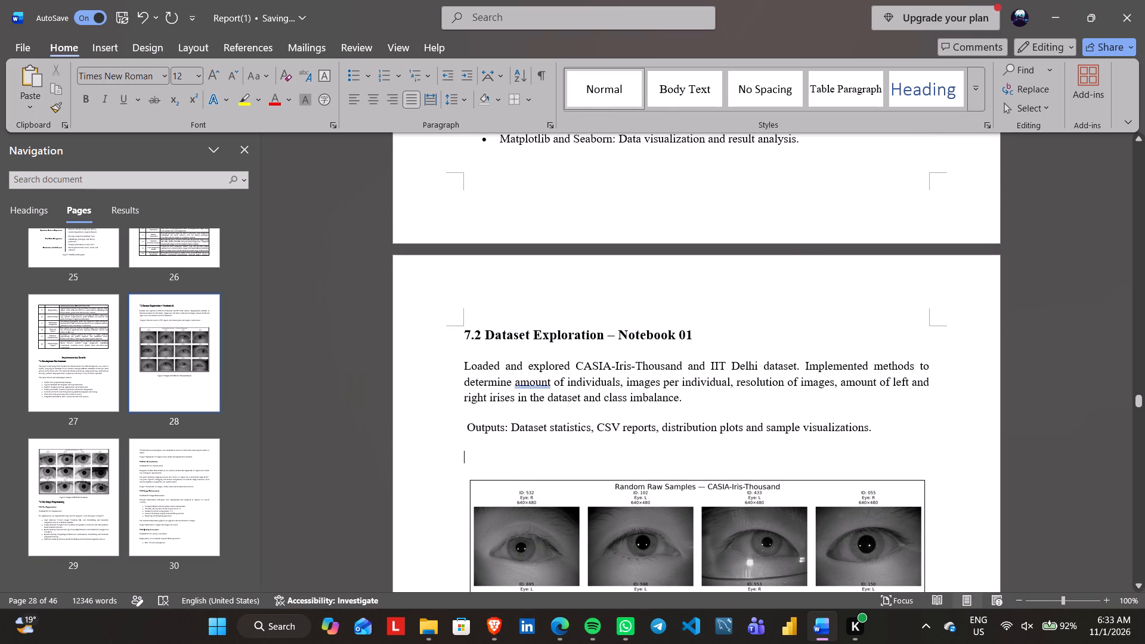
Append "– Notebook 02" to the heading "7.3.1 Iris Segmentation".
scroll(788, 435, down, 3)
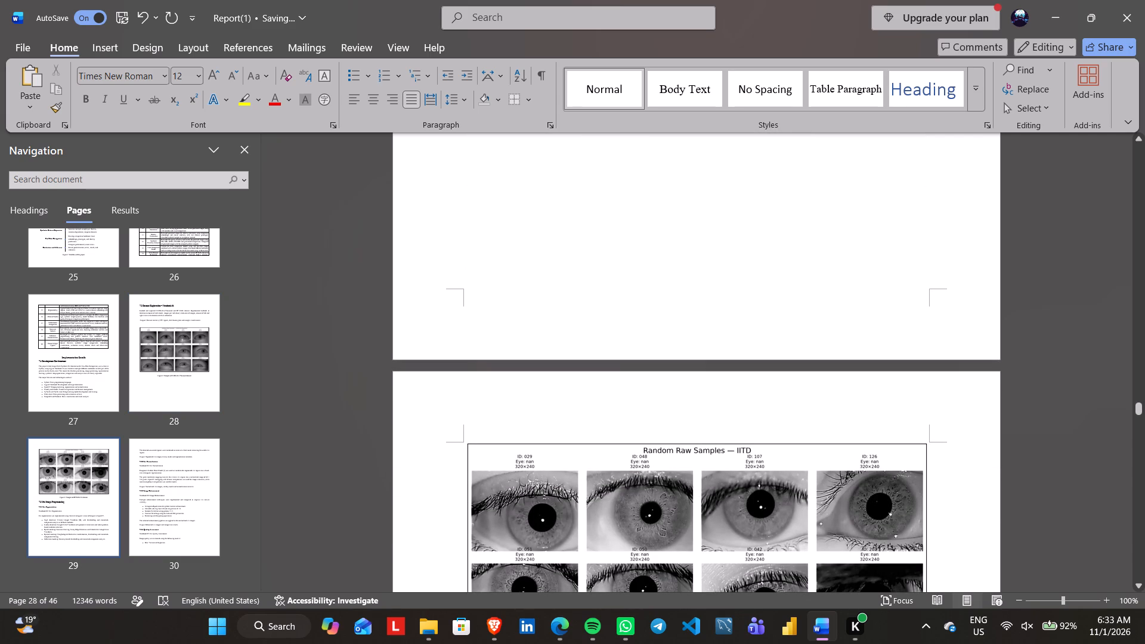
scroll(218, 369, right, 1)
scroll(218, 369, up, 1)
scroll(218, 369, right, 1)
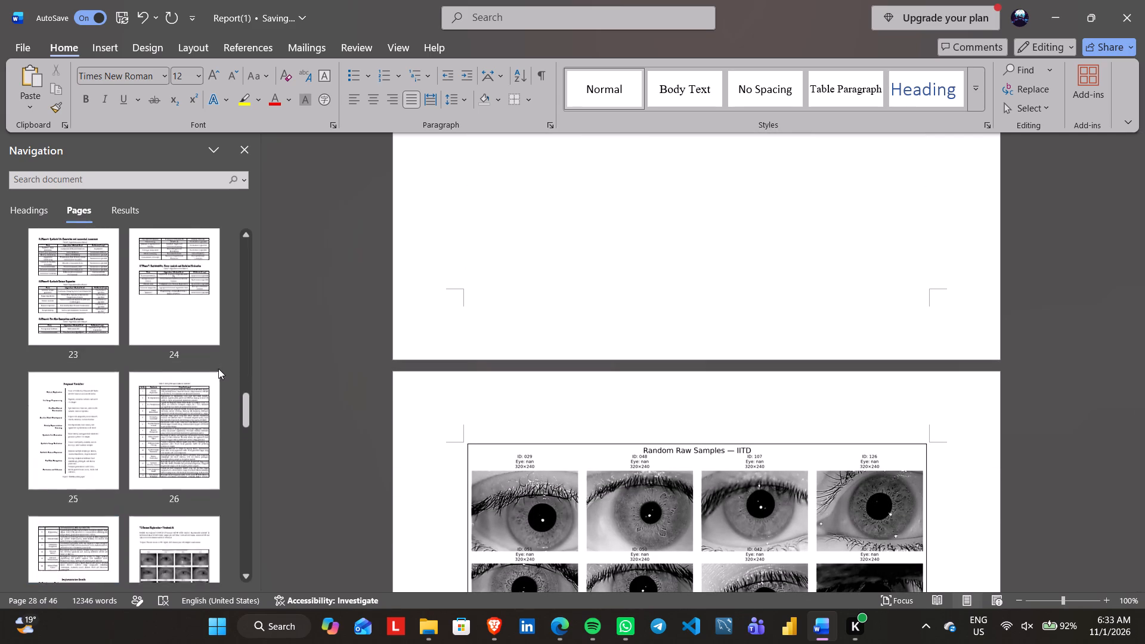
scroll(218, 369, right, 1)
scroll(583, 404, down, 2)
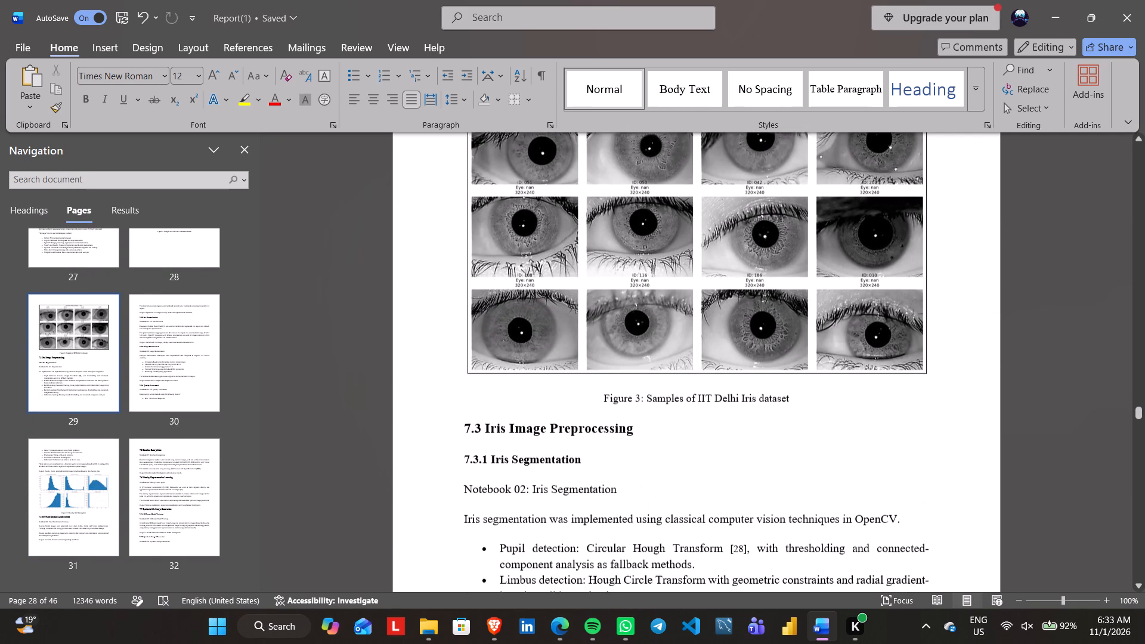
scroll(583, 404, down, 1)
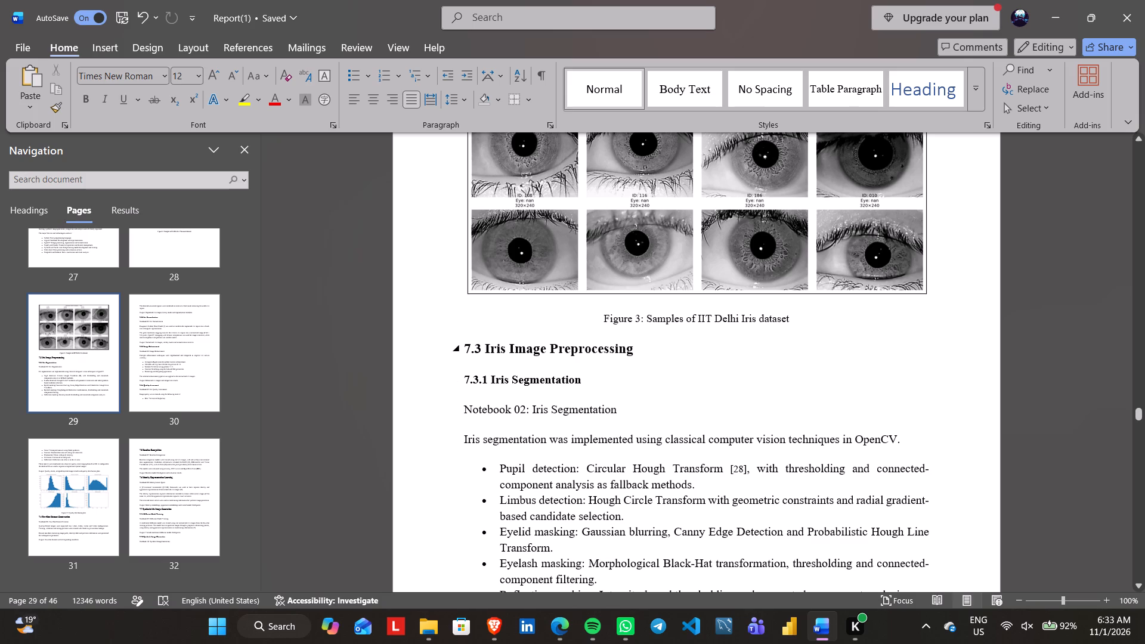
click(632, 336)
key(Right)
key(Down)
scroll(632, 336, down, 1)
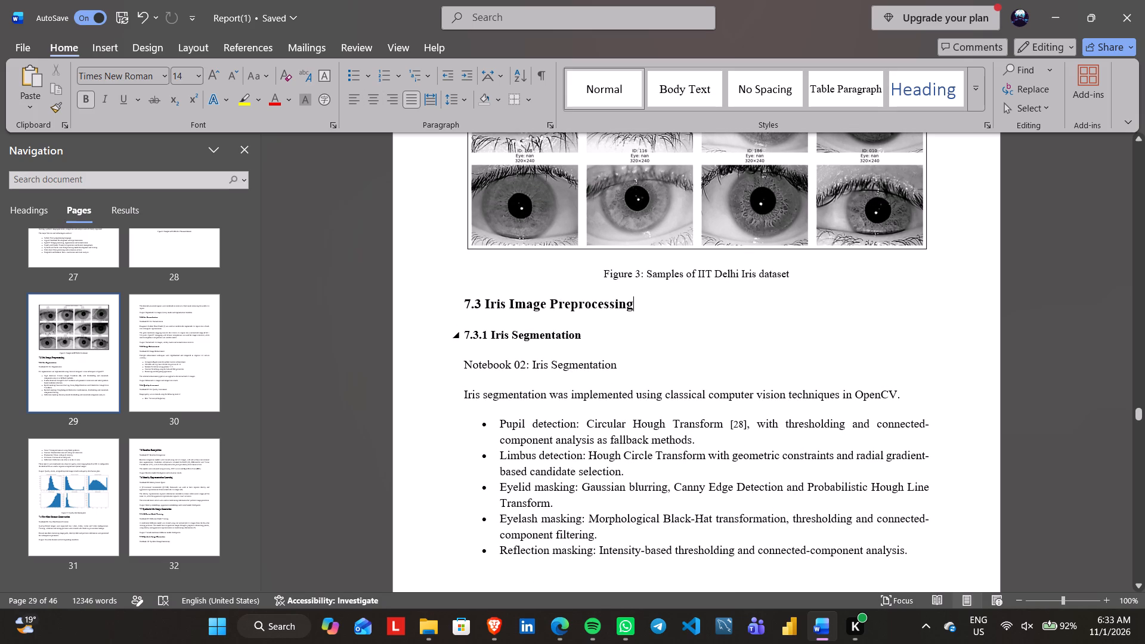
click(583, 340)
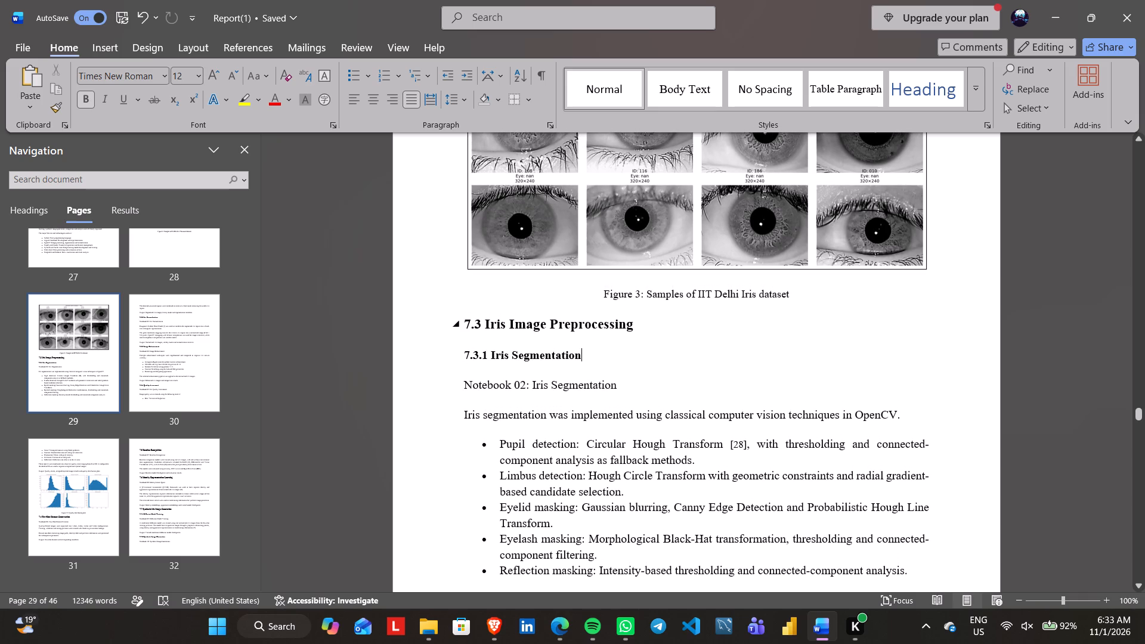
key(space)
text(- Notebook)
key(space)
text(02)
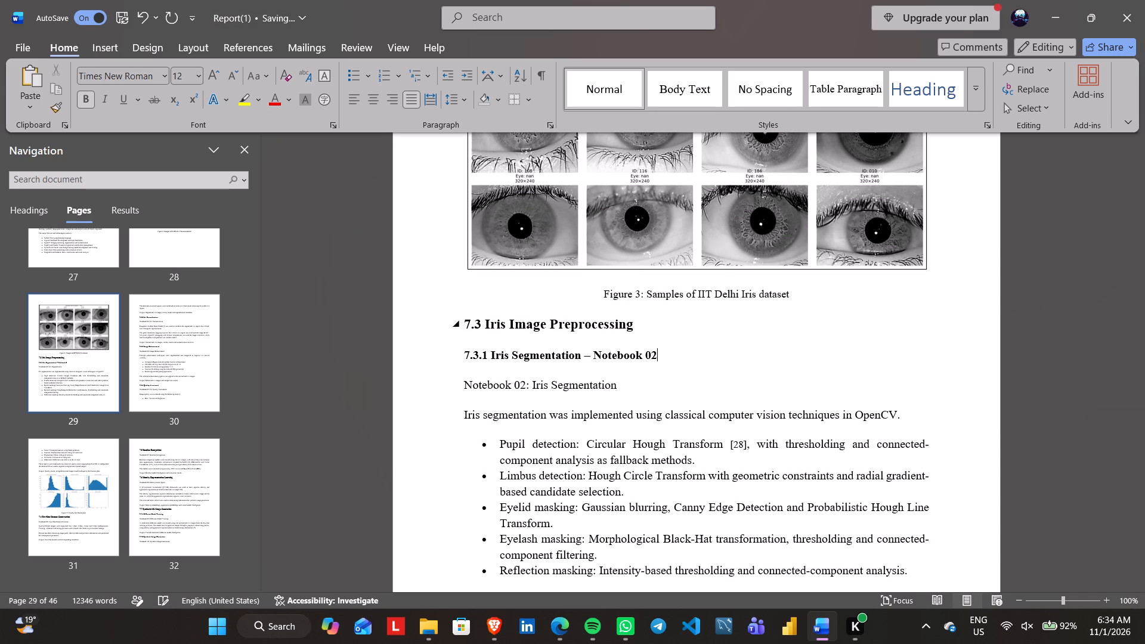
Delete the separate "Notebook 02: Iris Segmentation" line under heading 7.3.1.
key(Down)
key(BackSpace)
key(BackSpace)
key(BackSpace)
key(BackSpace)
key(BackSpace)
key(BackSpace)
key(BackSpace)
key(BackSpace)
key(BackSpace)
key(BackSpace)
key(BackSpace)
key(BackSpace)
key(BackSpace)
key(BackSpace)
key(BackSpace)
key(BackSpace)
key(BackSpace)
key(BackSpace)
key(BackSpace)
key(BackSpace)
key(BackSpace)
key(BackSpace)
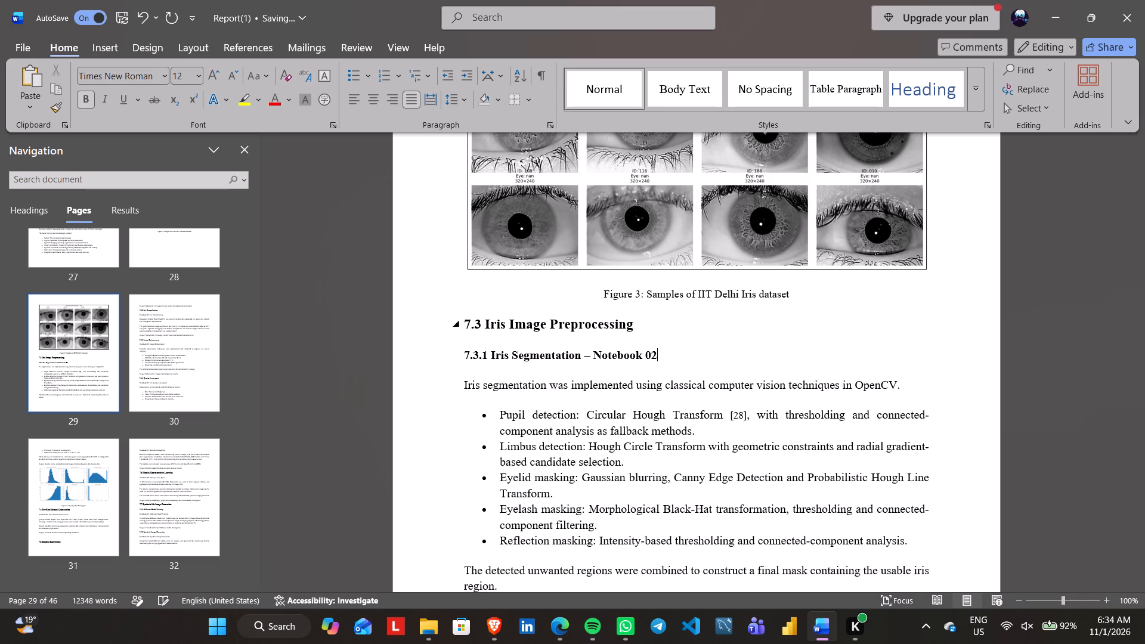
Review section 7.3.1 after the heading edit, including where its Output line falls across the page break.
scroll(583, 340, down, 3)
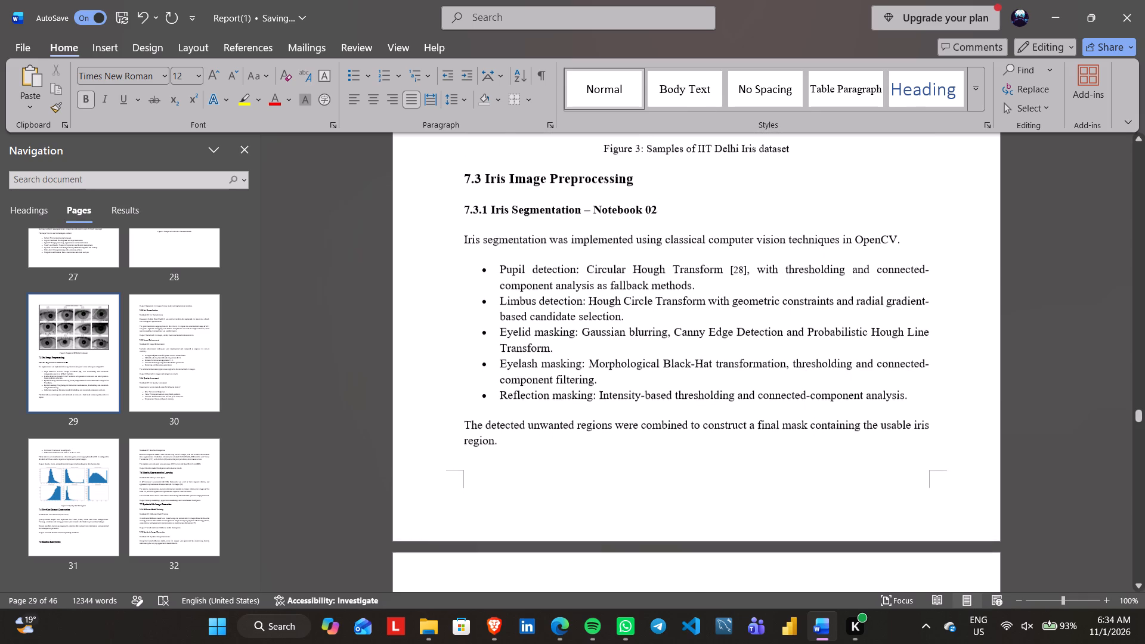
scroll(583, 340, down, 3)
scroll(583, 340, up, 2)
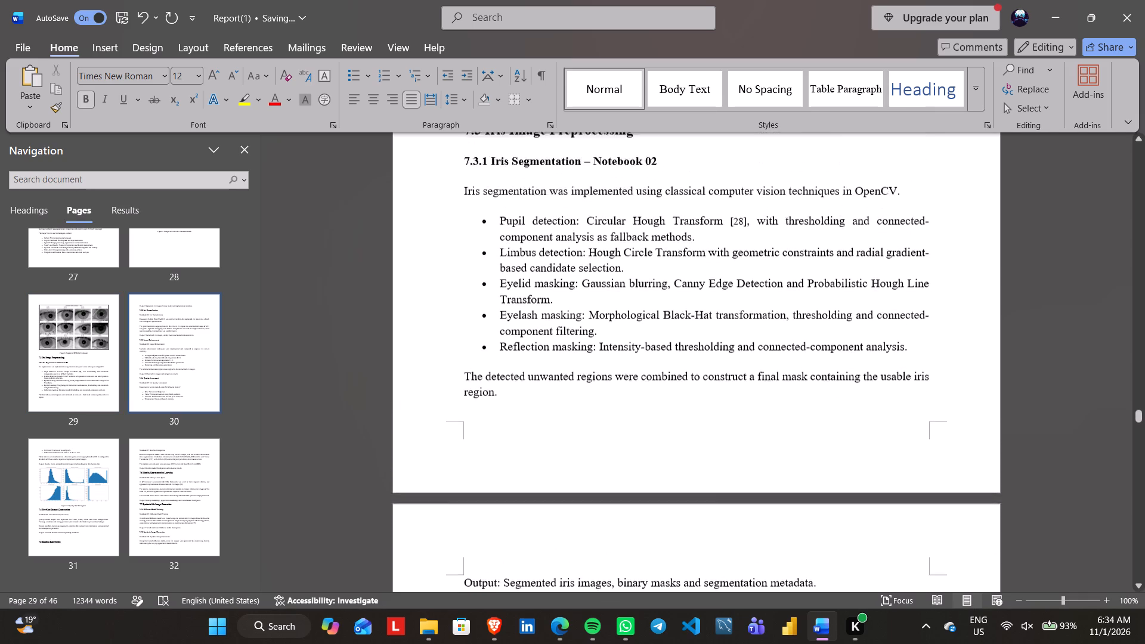
scroll(583, 340, up, 1)
scroll(583, 340, right, 1)
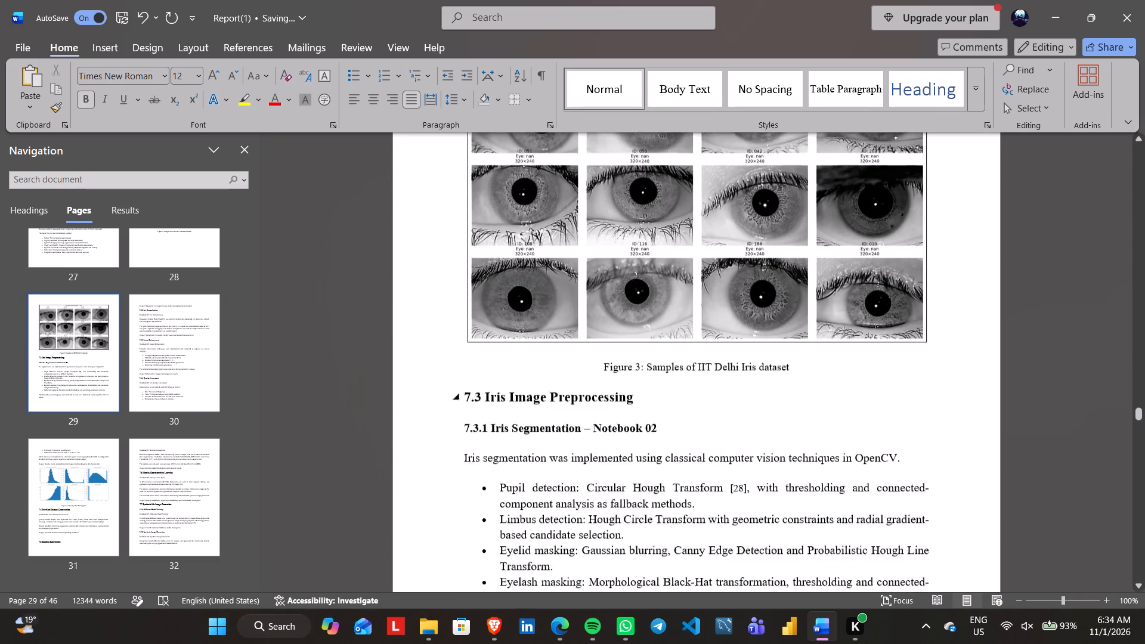
scroll(583, 340, right, 1)
scroll(582, 324, down, 2)
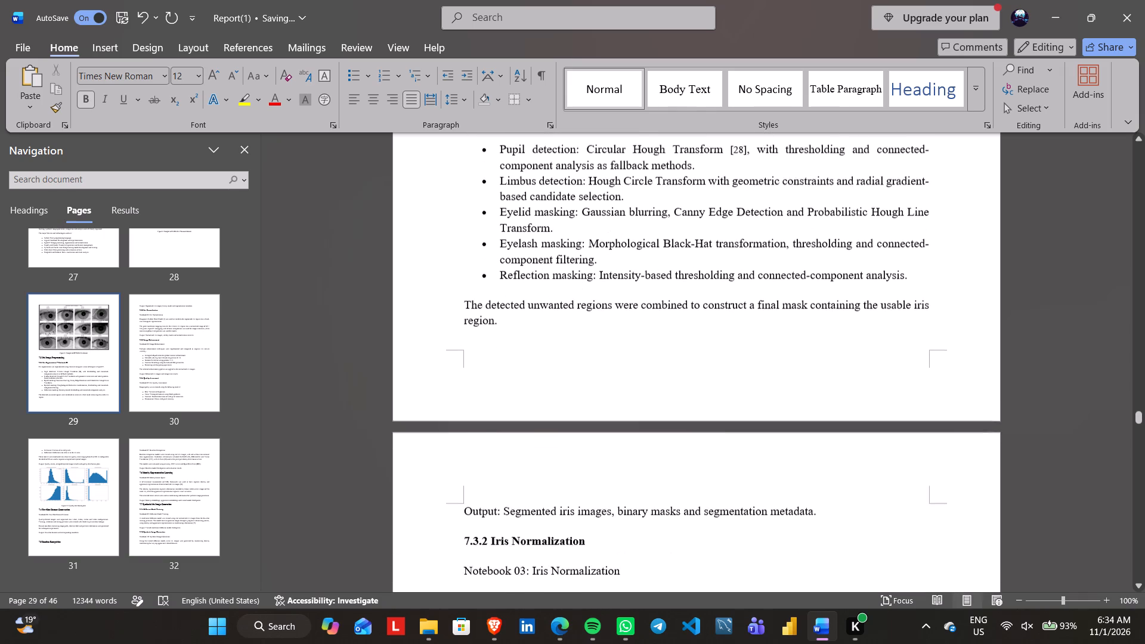
scroll(582, 321, down, 2)
click(465, 236)
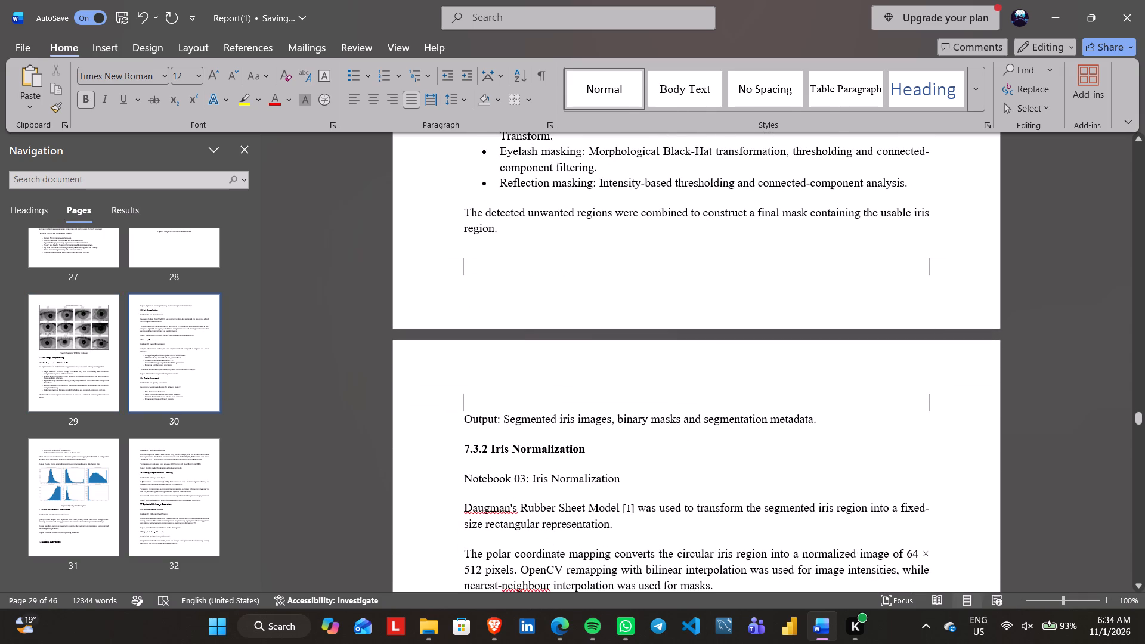
key(Down)
Append "– Notebook 03" to the heading "7.3.2 Iris Normalization".
scroll(552, 314, down, 1)
click(601, 304)
key(space)
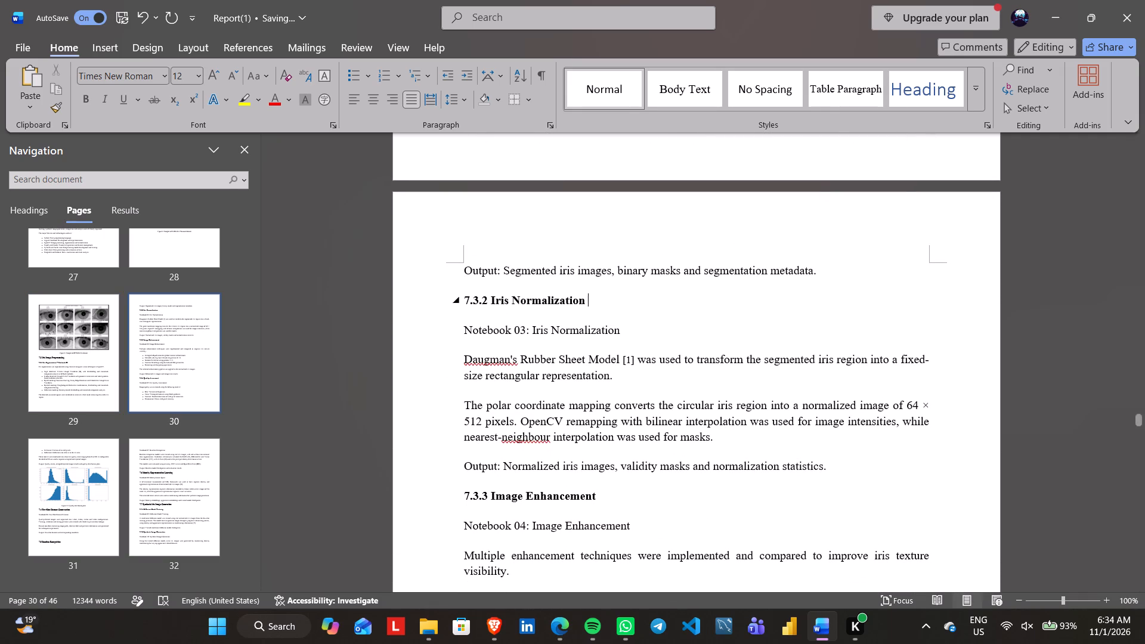
text(- Noebook)
key(Left)
key(Left)
key(Left)
key(Left)
key(Left)
key(t)
key(Right)
key(Right)
key(Right)
key(Right)
key(Right)
key(Right)
key(Right)
key(Left)
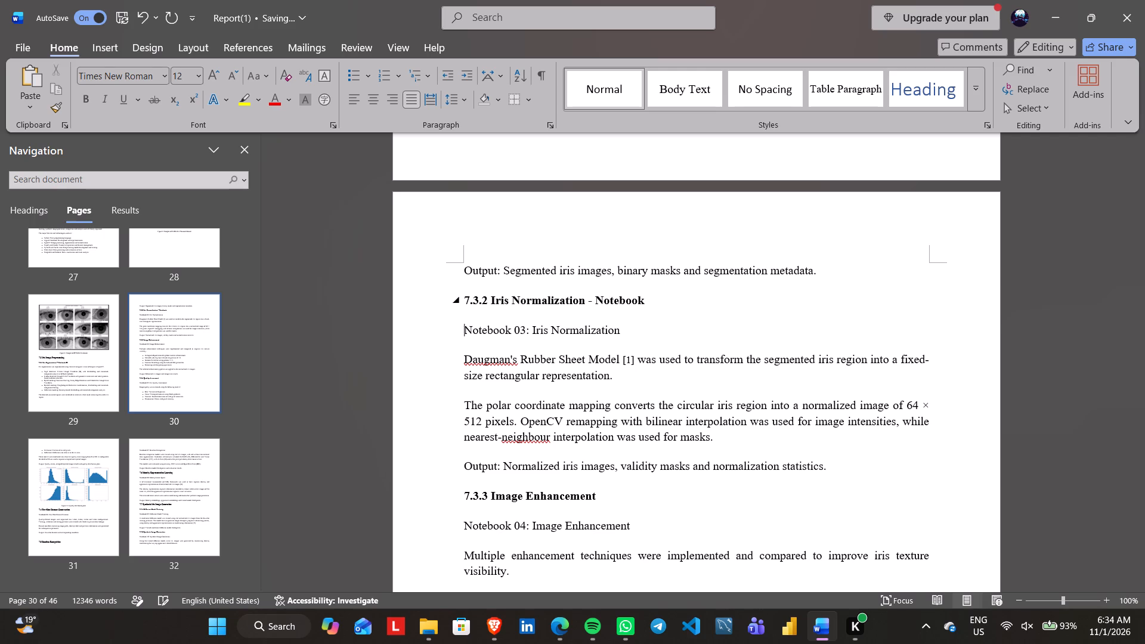
key(Left)
key(space)
text(03)
Delete the "Notebook 03: Iris Normalization" line under heading 7.3.2, keeping the Daugman's Rubber Sheet Model text as its own paragraph directly below.
key(Delete)
key(Delete)
key(Delete)
key(Delete)
key(Delete)
key(Delete)
key(Delete)
key(Delete)
key(Delete)
key(Delete)
key(Delete)
key(Delete)
key(Delete)
key(Delete)
key(Delete)
key(Delete)
key(Delete)
key(Delete)
key(Delete)
key(Delete)
key(Delete)
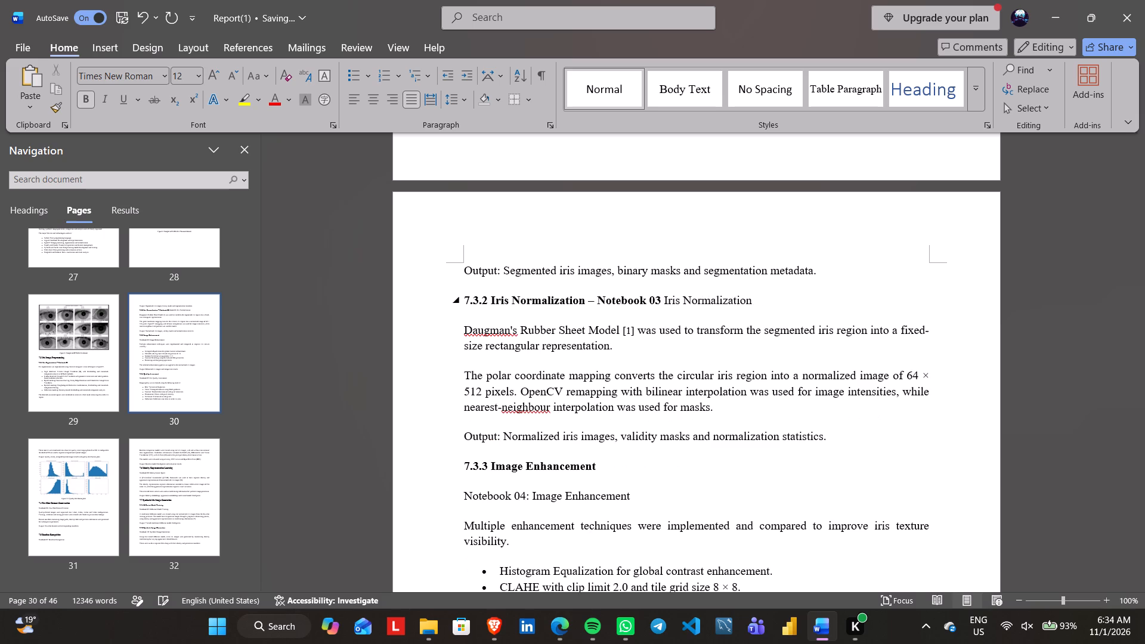
key(Delete)
key(Delete)
key(Delete)
key(Delete)
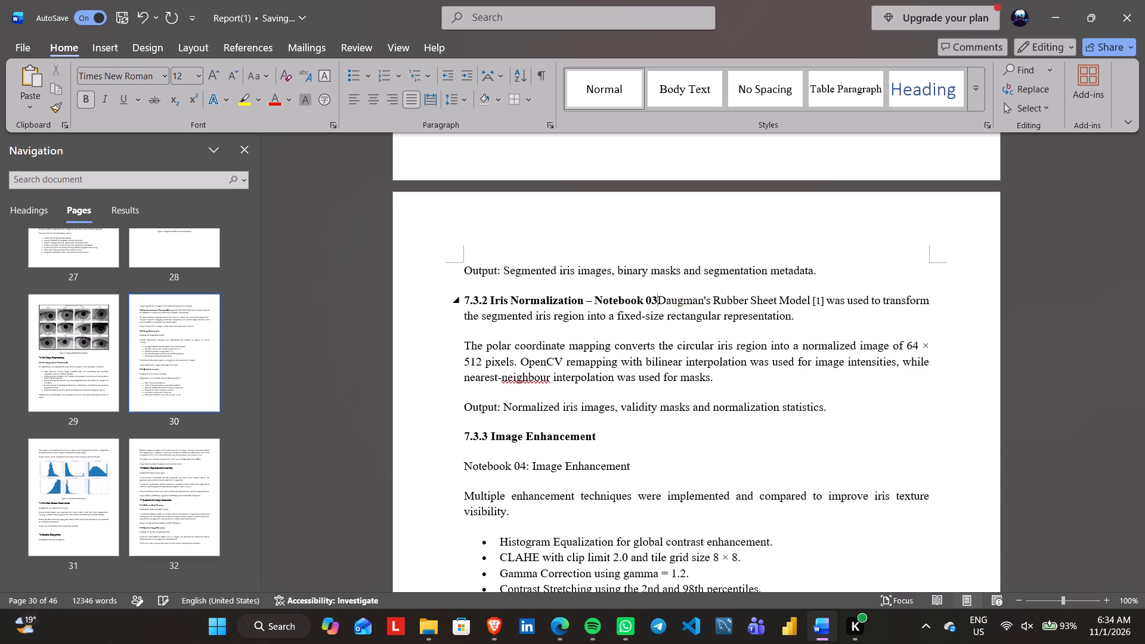
key(Return)
Review sections 7.3.2 and 7.3.3 after the heading edits, down to the 7.3.4 Quality Assessment heading.
scroll(601, 304, down, 1)
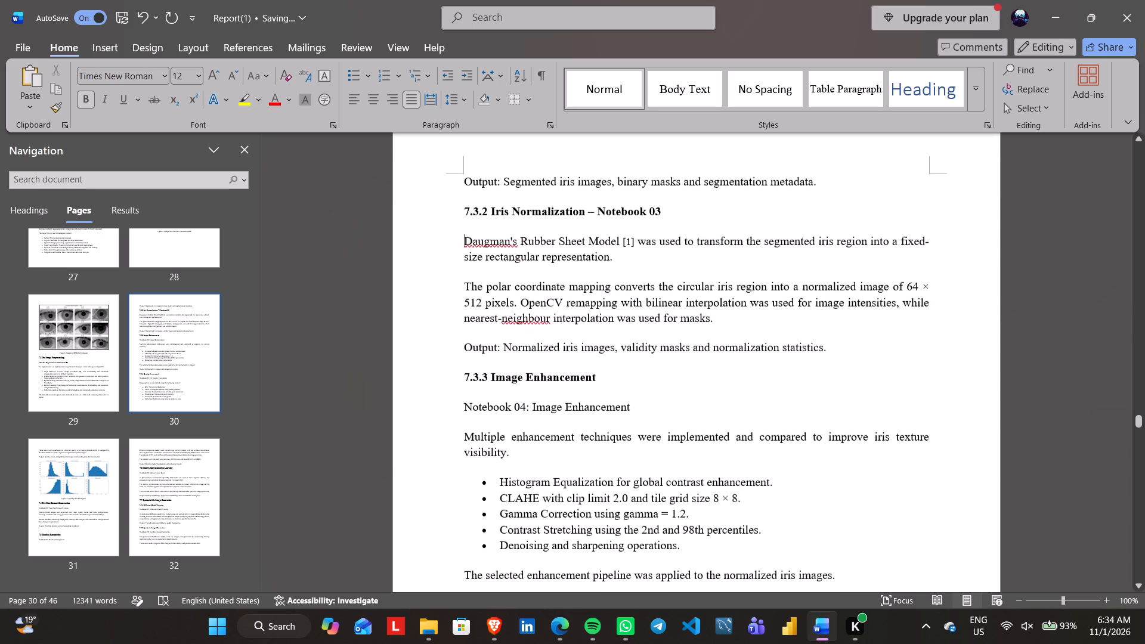
scroll(601, 304, down, 1)
scroll(601, 304, up, 1)
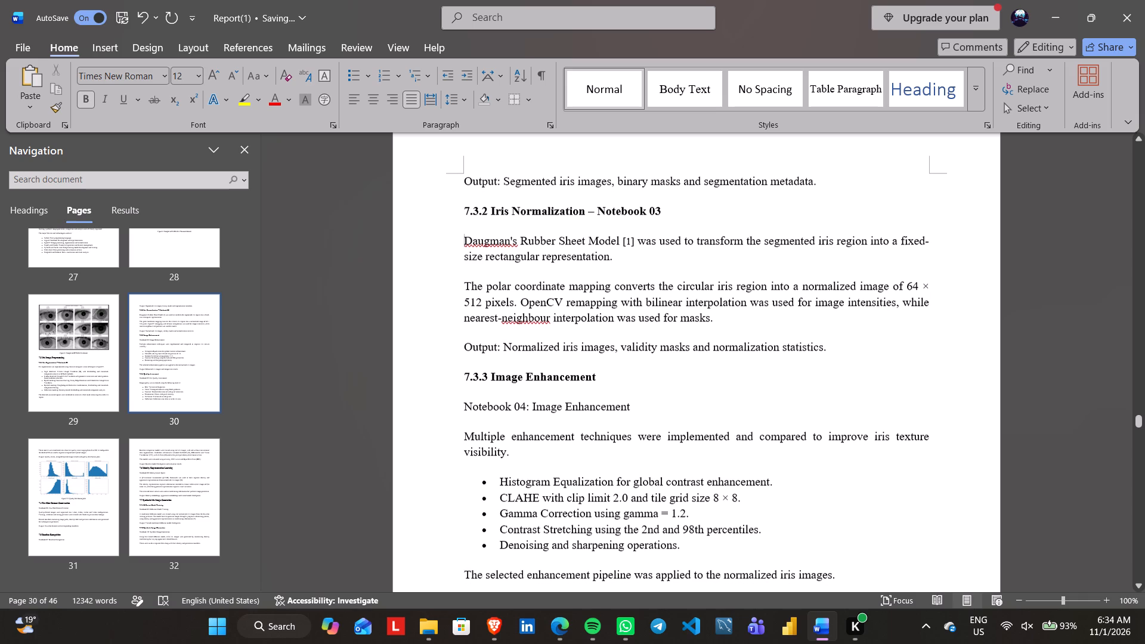
scroll(601, 304, up, 2)
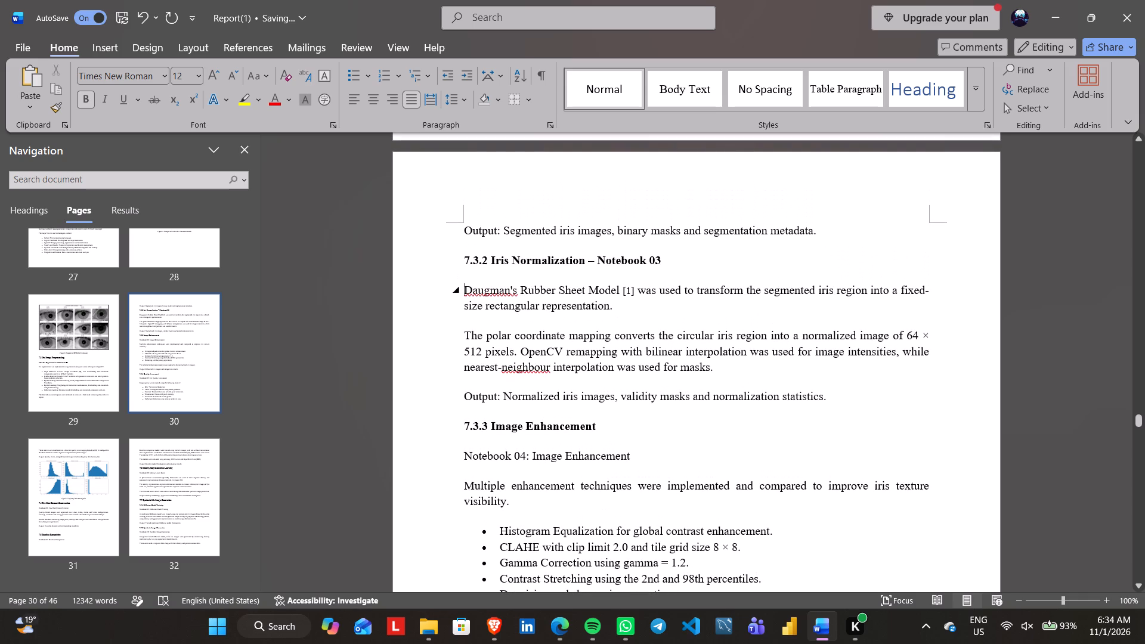
scroll(601, 304, up, 1)
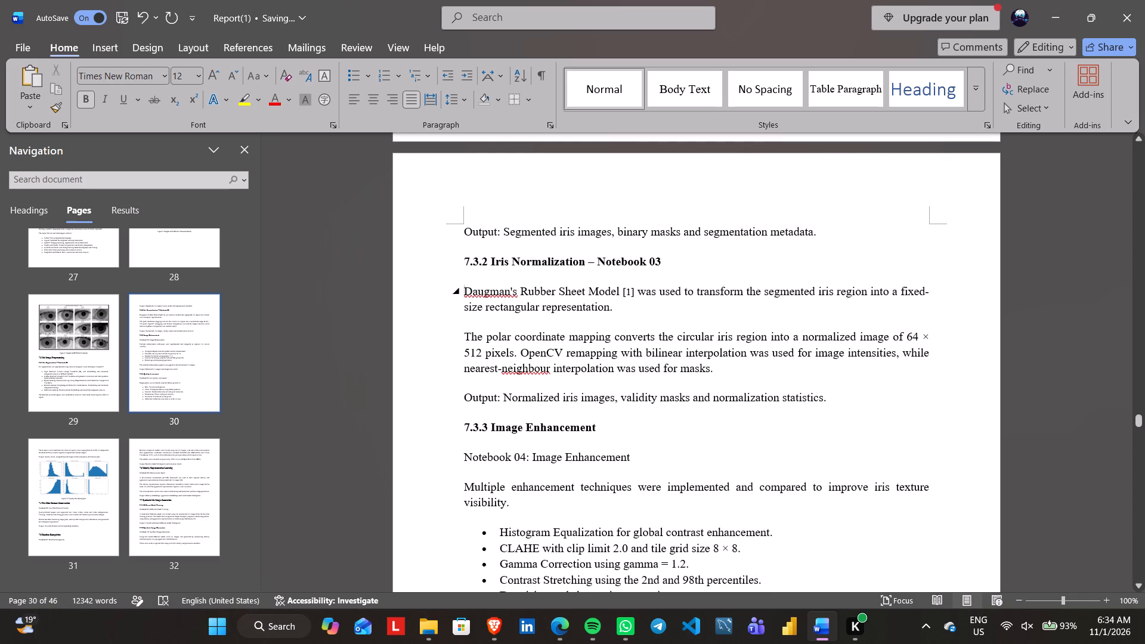
scroll(601, 304, down, 1)
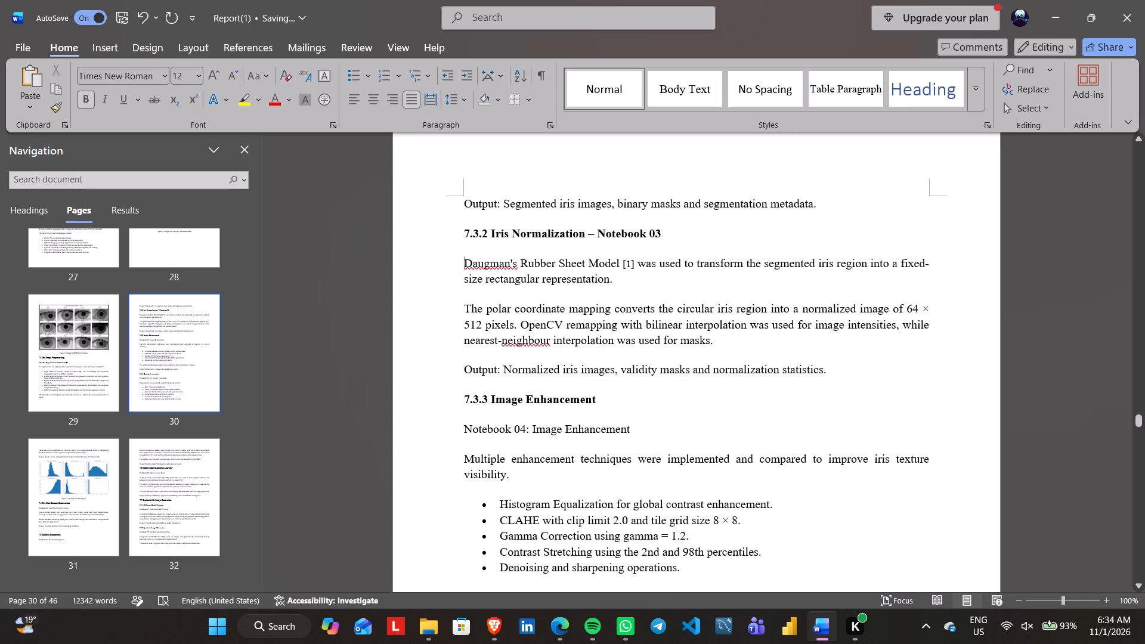
scroll(601, 304, down, 1)
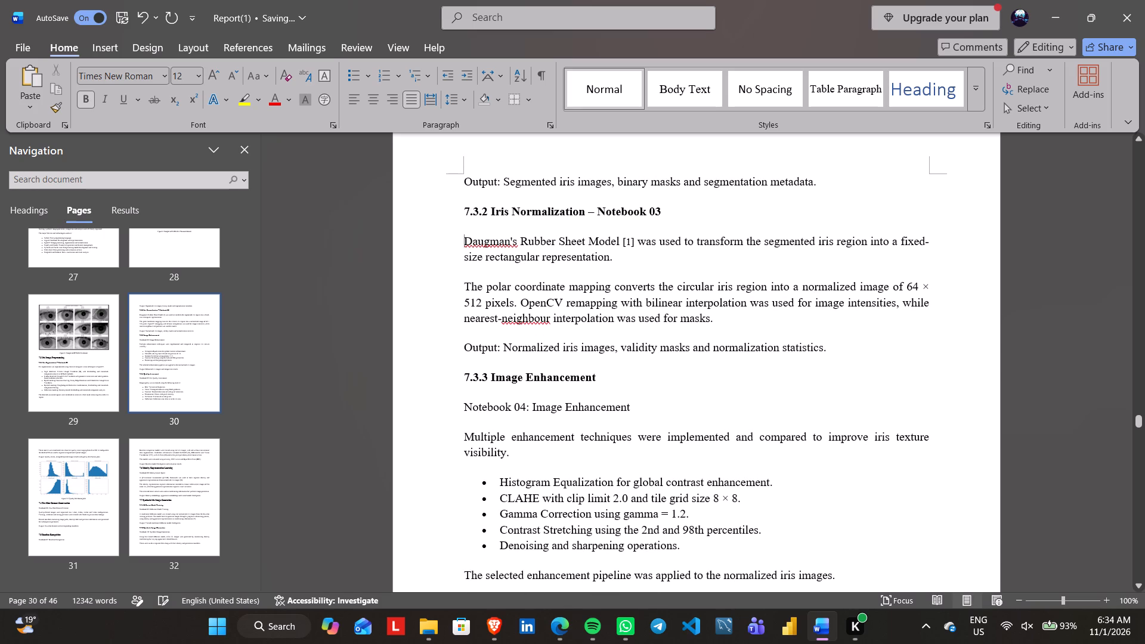
scroll(601, 304, down, 2)
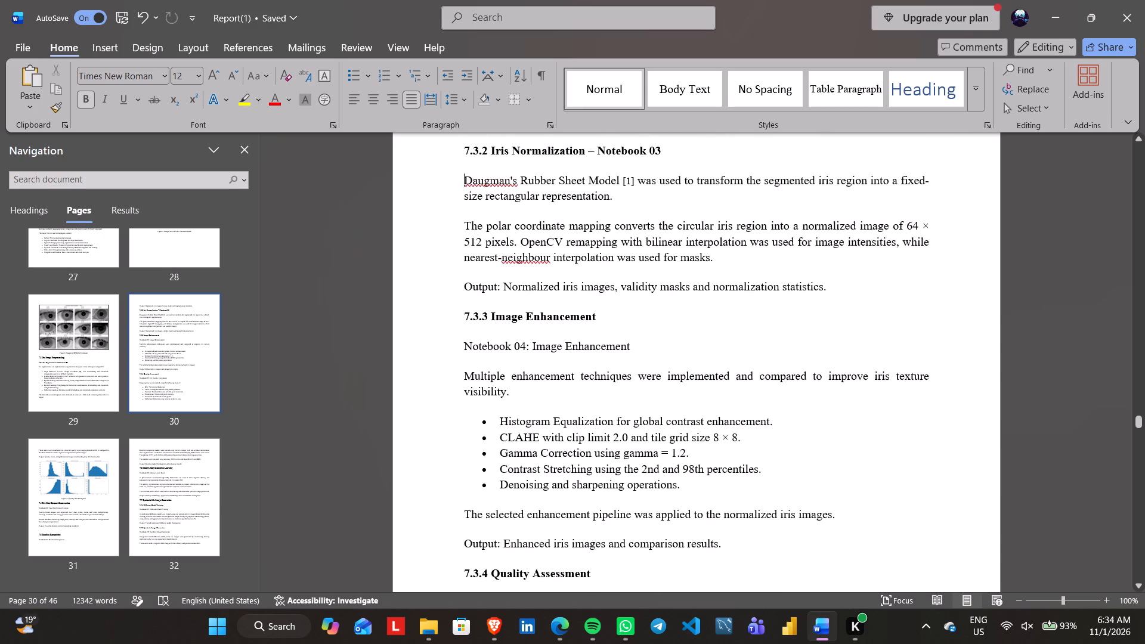
Append "– Notebook 04" to the heading "7.3.3 Image Enhancement".
scroll(601, 304, down, 2)
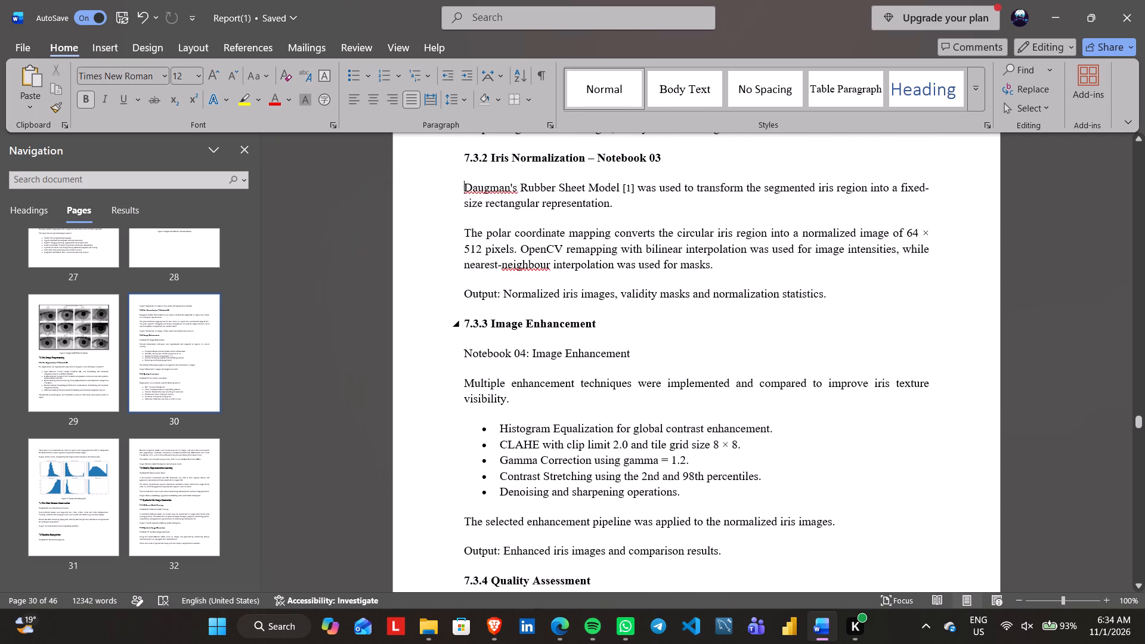
click(608, 327)
key(space)
text(- Notebook 04)
Delete the "Notebook 04: Image Enhancement" line under heading 7.3.3, keeping the heading's "Notebook 04" ending intact.
key(Left)
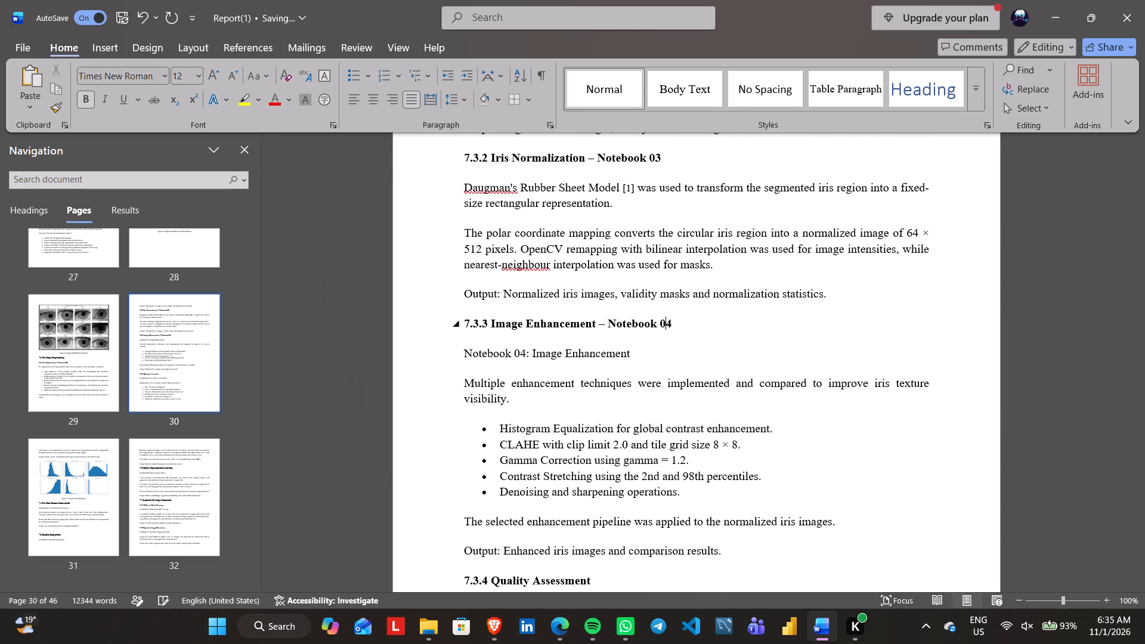
key(Down)
key(BackSpace)
key(BackSpace)
key(BackSpace)
key(BackSpace)
key(BackSpace)
key(BackSpace)
key(BackSpace)
key(BackSpace)
key(BackSpace)
key(BackSpace)
key(BackSpace)
key(BackSpace)
key(BackSpace)
key(BackSpace)
key(BackSpace)
key(BackSpace)
key(BackSpace)
key(BackSpace)
key(BackSpace)
key(BackSpace)
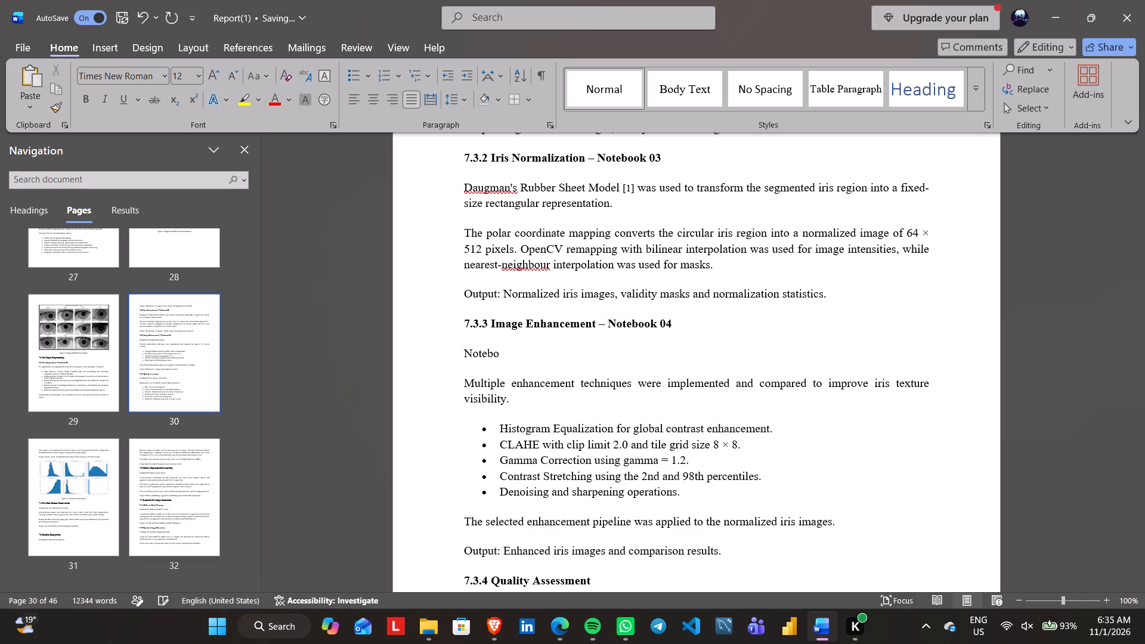
key(BackSpace)
key(BackSpace)
key(BackSpace)
key(BackSpace)
key(BackSpace)
key(BackSpace)
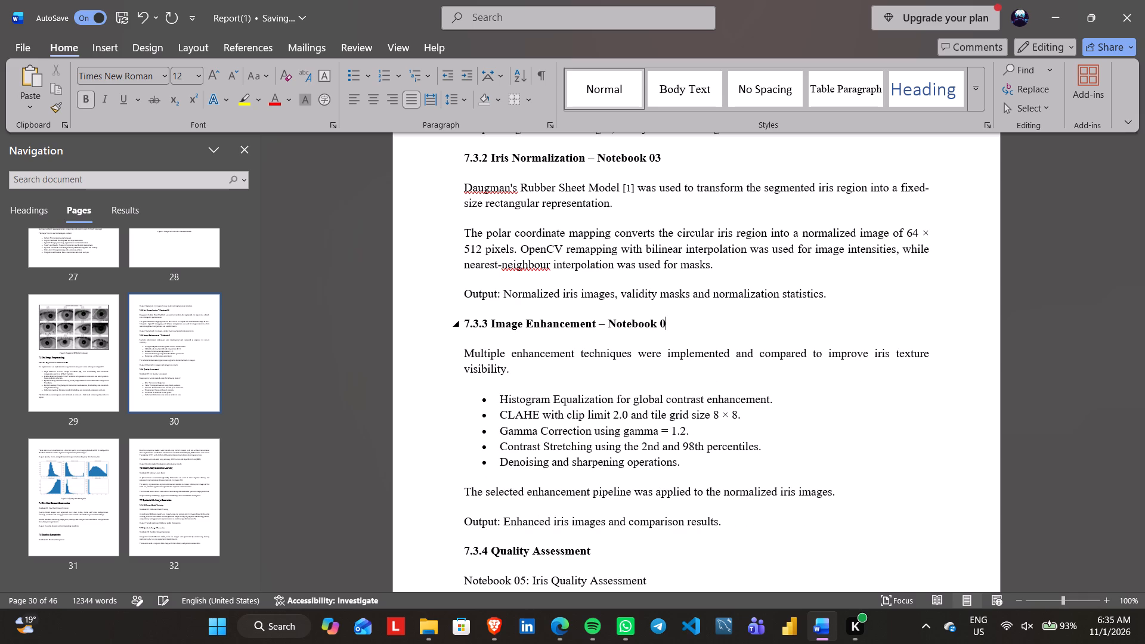
key(4)
In File Explorer, find the LargeScale_Synthetic_Iris_Generation results on drive E and view the quality_distributions image in iris_quality_assessment.
scroll(608, 327, up, 2)
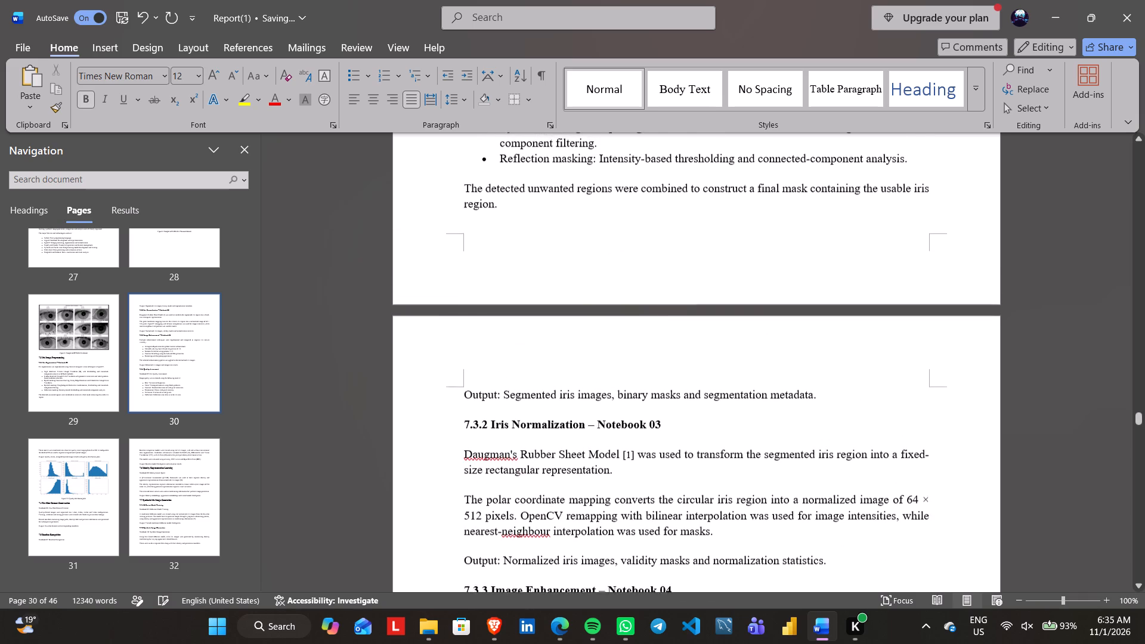
scroll(608, 327, up, 2)
scroll(608, 327, down, 3)
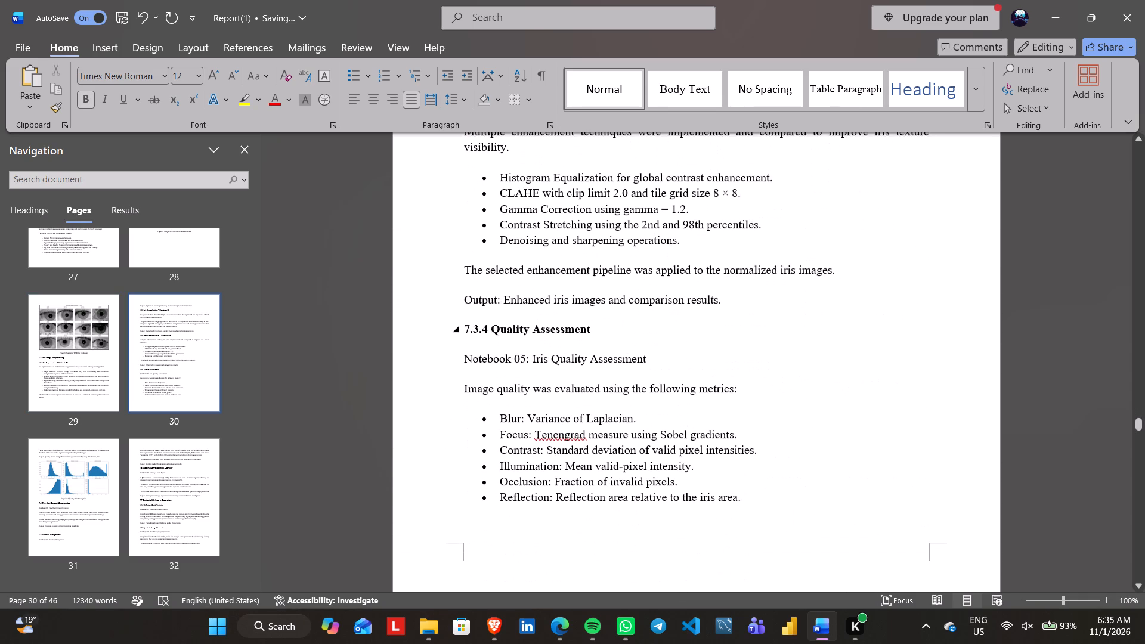
scroll(608, 327, up, 1)
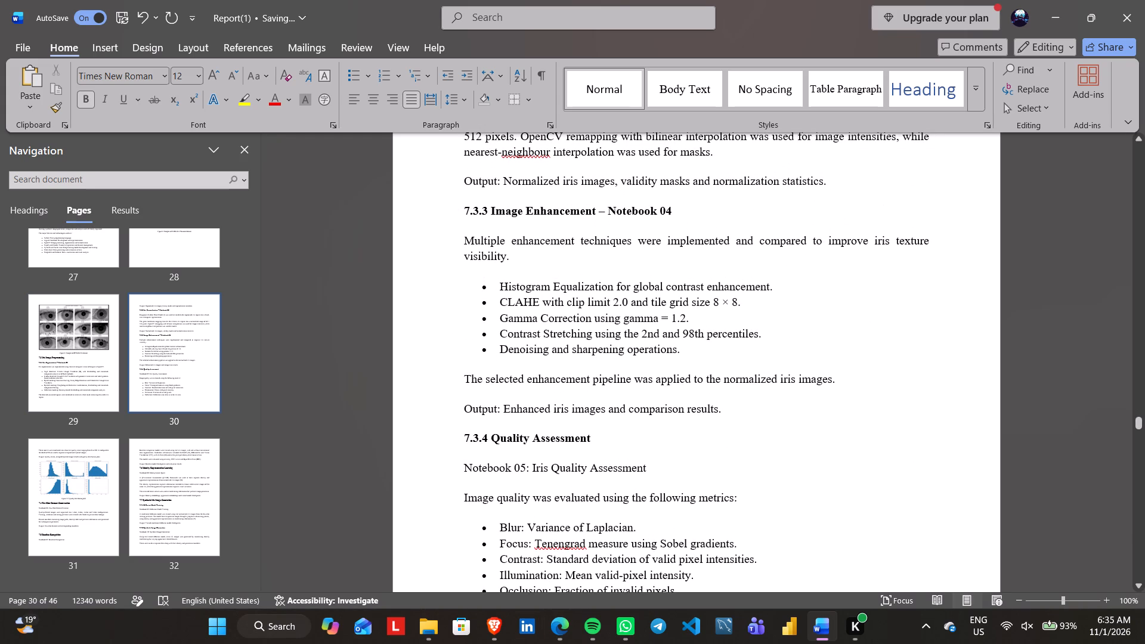
click(419, 623)
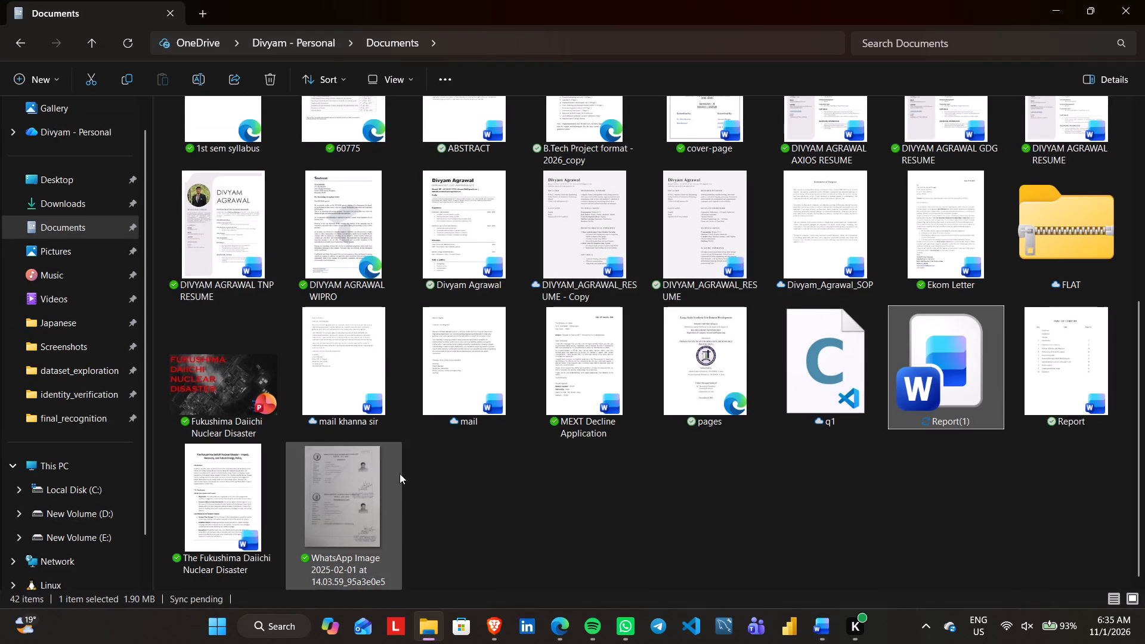
click(87, 542)
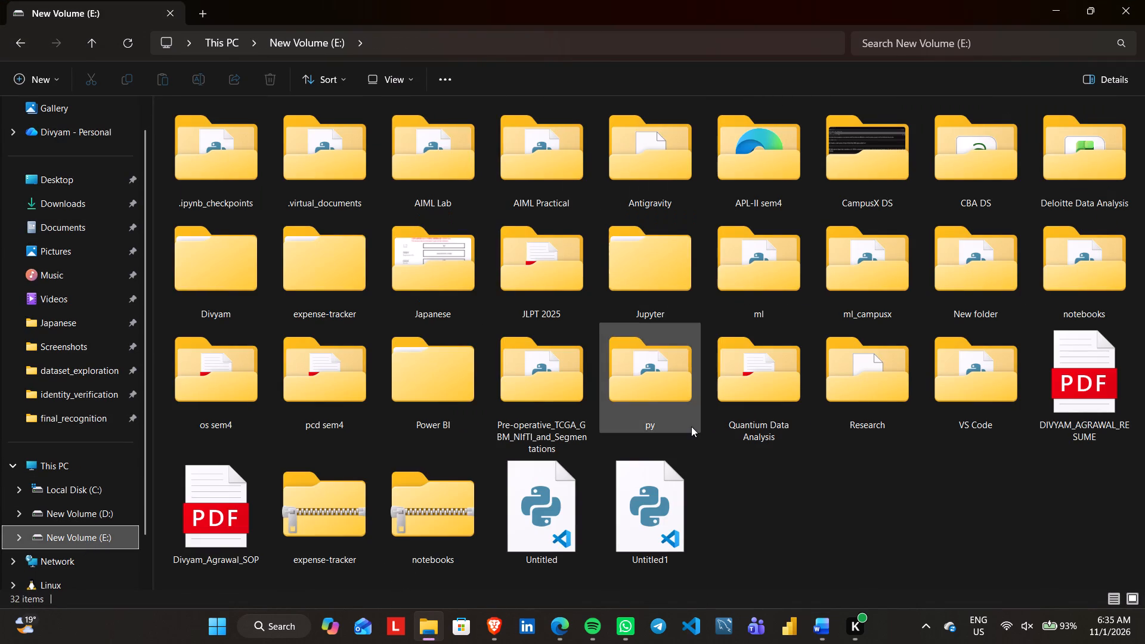
double_click(871, 429)
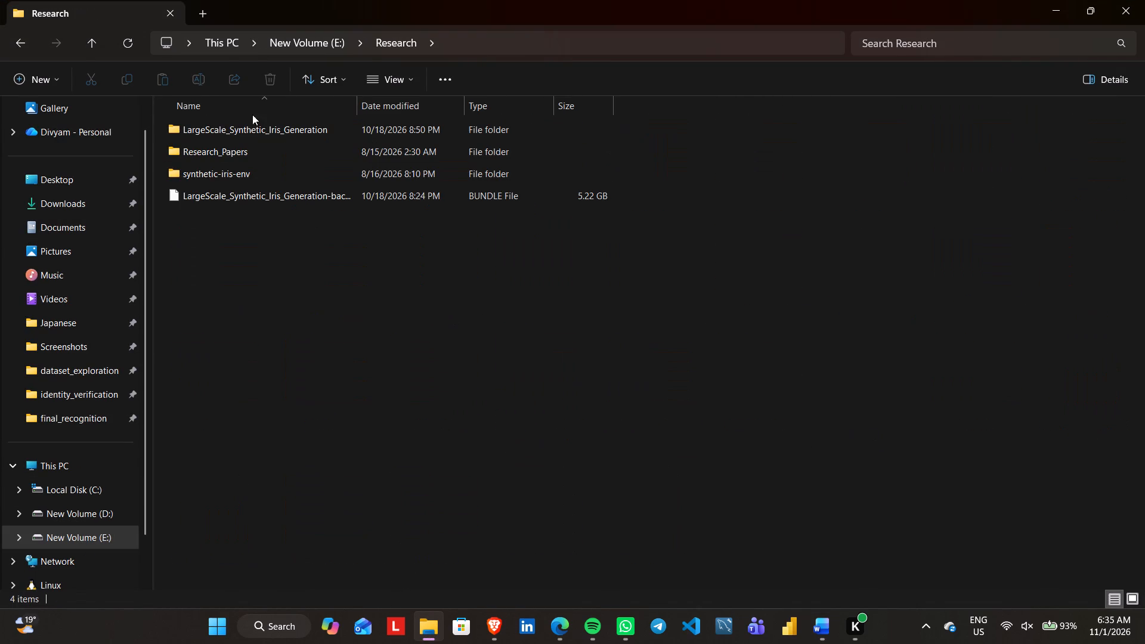
double_click(253, 121)
double_click(737, 340)
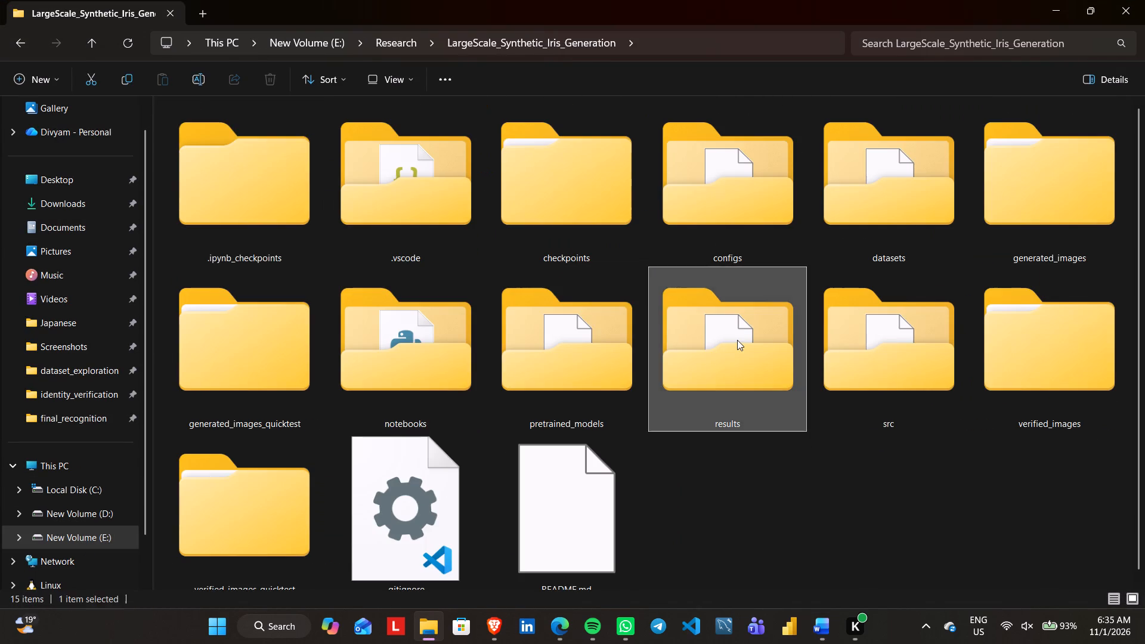
scroll(499, 413, down, 5)
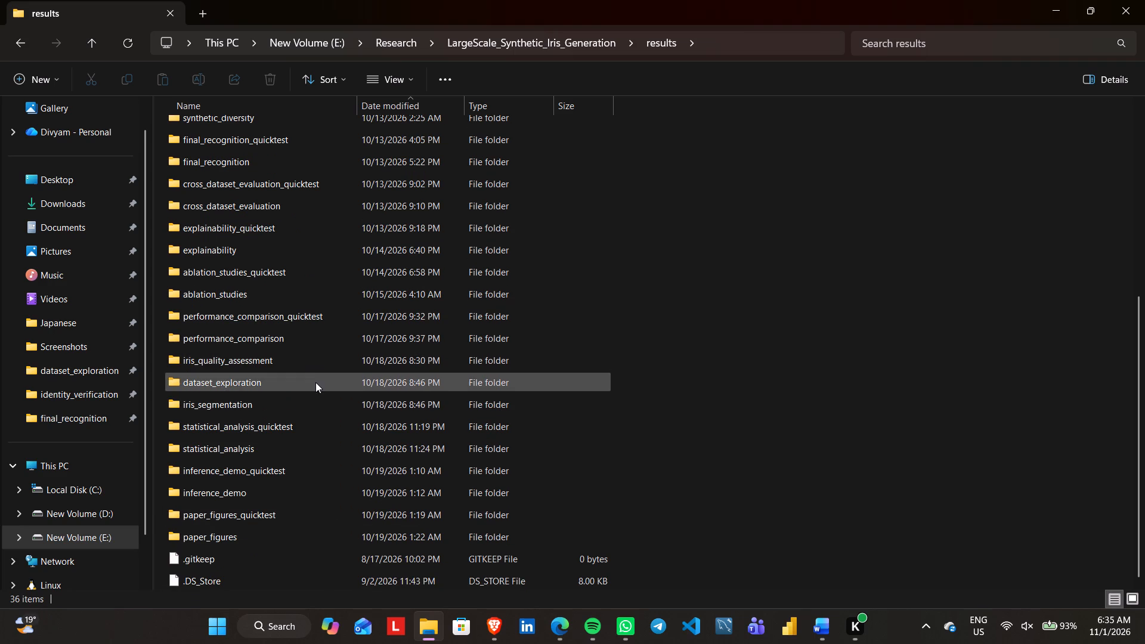
scroll(281, 327, up, 8)
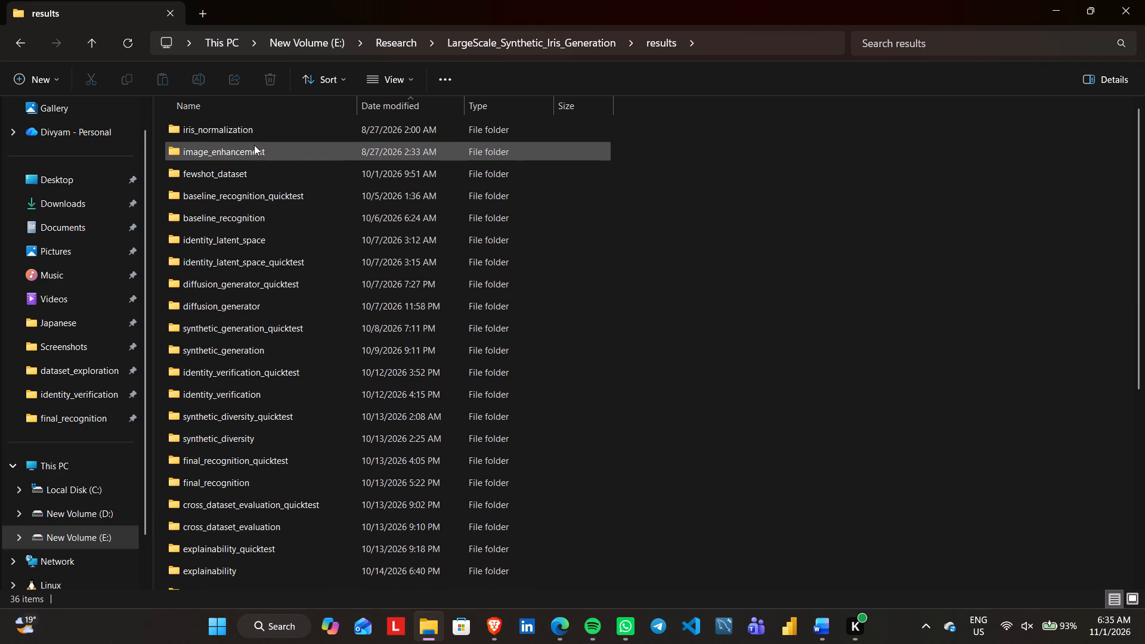
scroll(352, 538, down, 3)
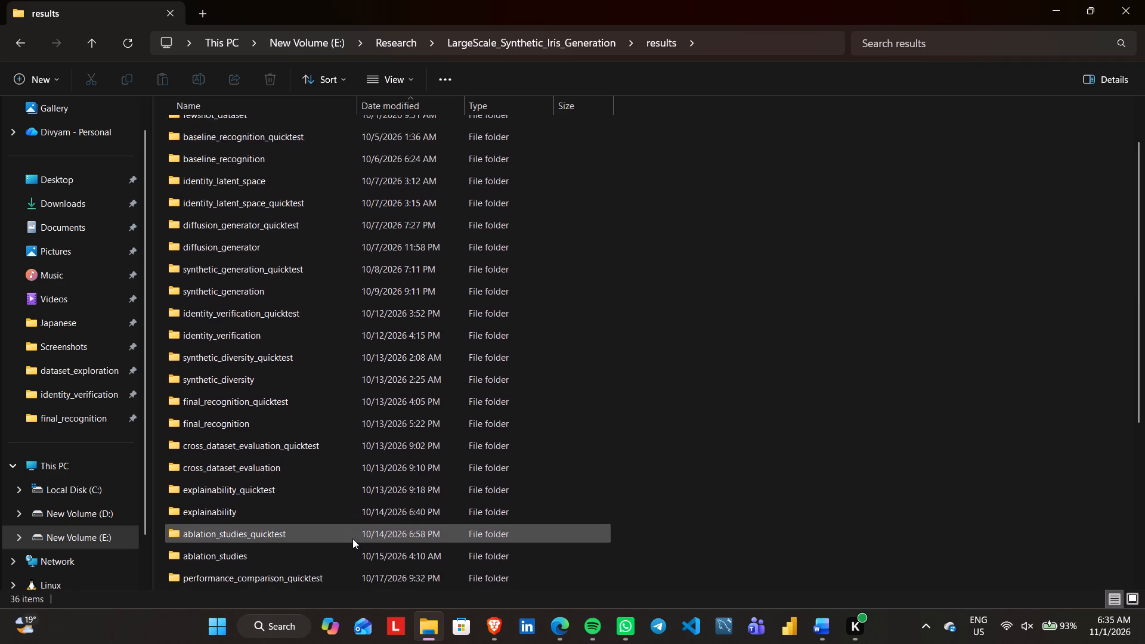
scroll(352, 538, down, 5)
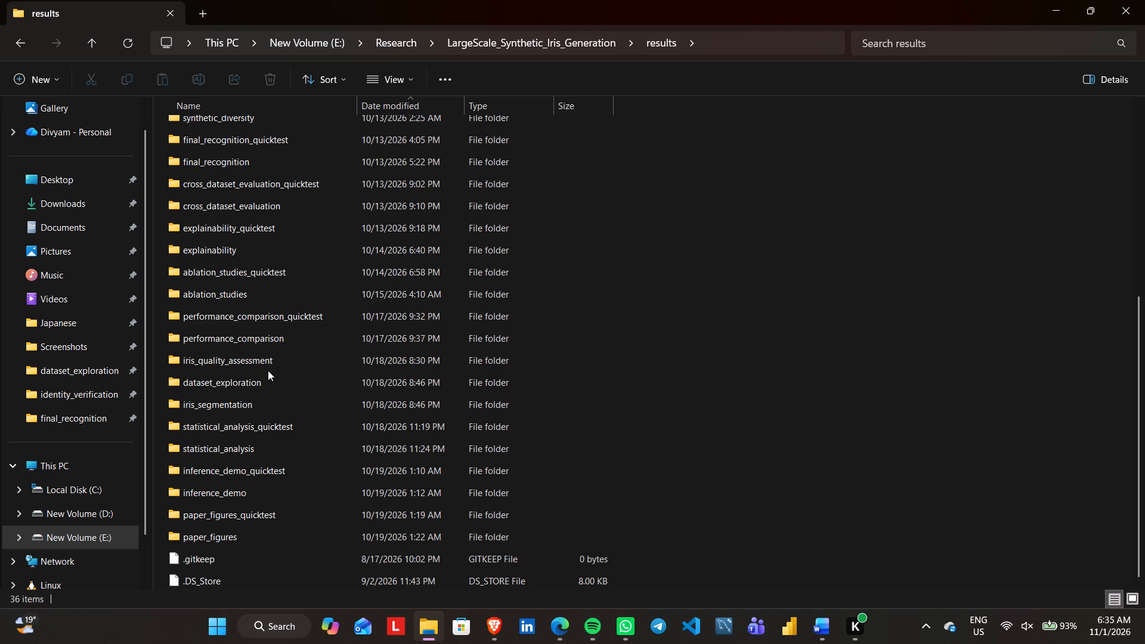
double_click(252, 363)
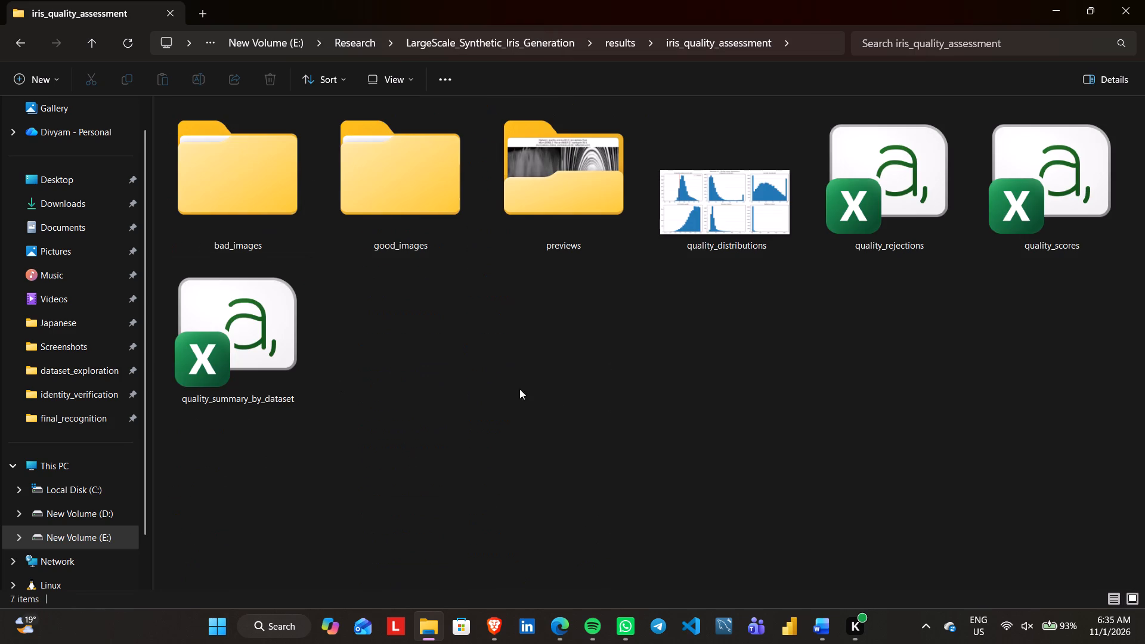
double_click(668, 233)
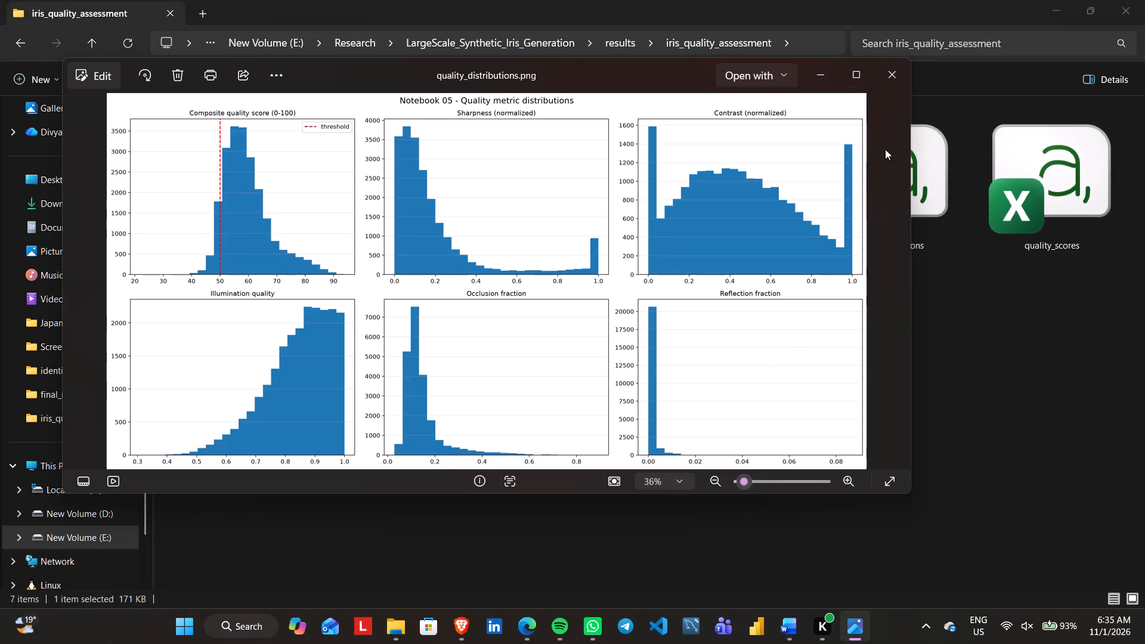
click(889, 88)
View the contrast_improvement_distribution image in the image_enhancement results folder.
key(BackSpace)
scroll(779, 336, up, 4)
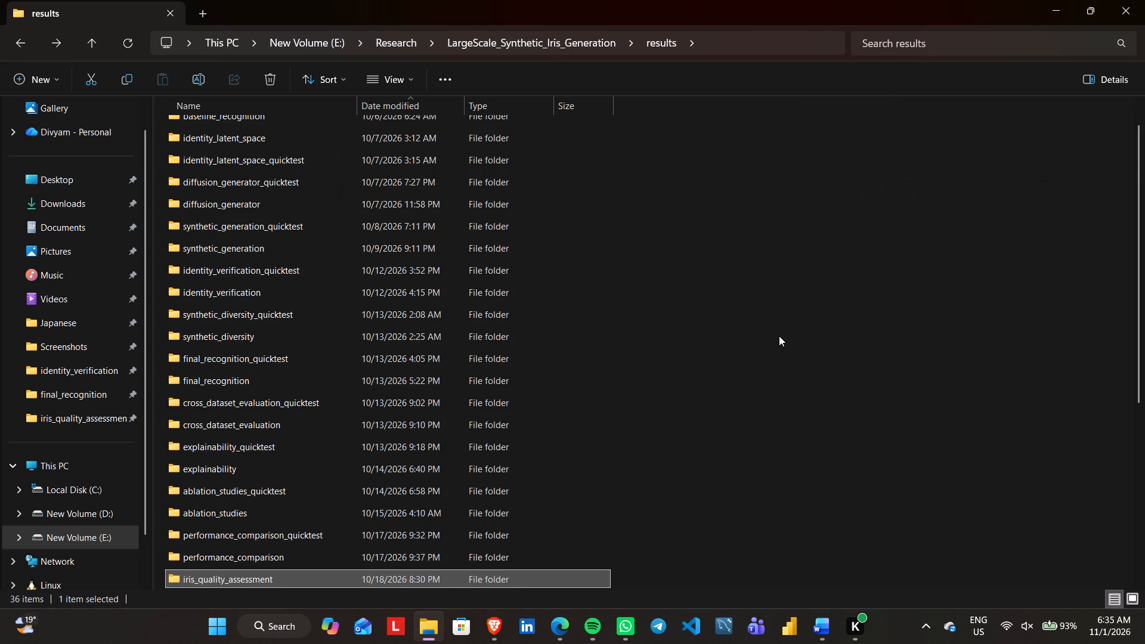
scroll(779, 336, up, 6)
double_click(372, 148)
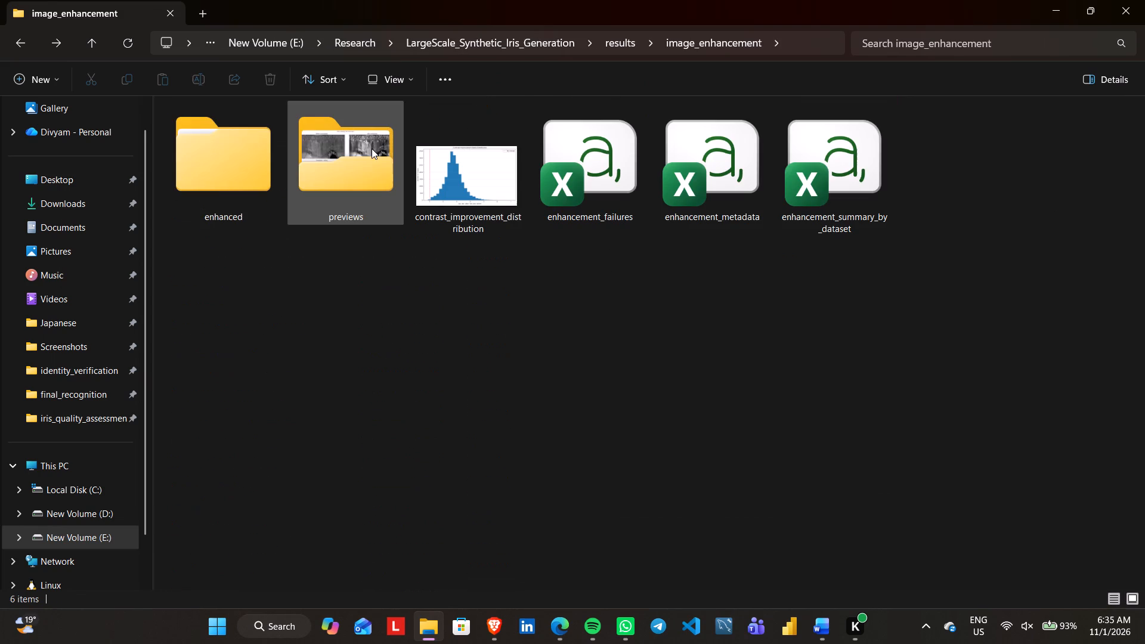
double_click(482, 172)
key(BackSpace)
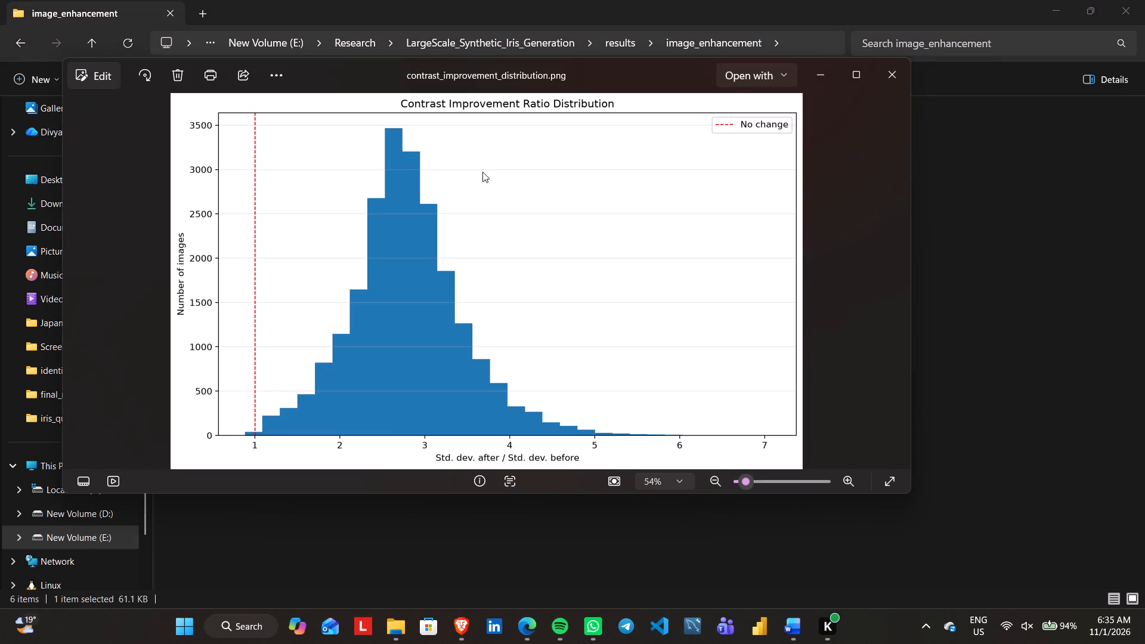
click(880, 75)
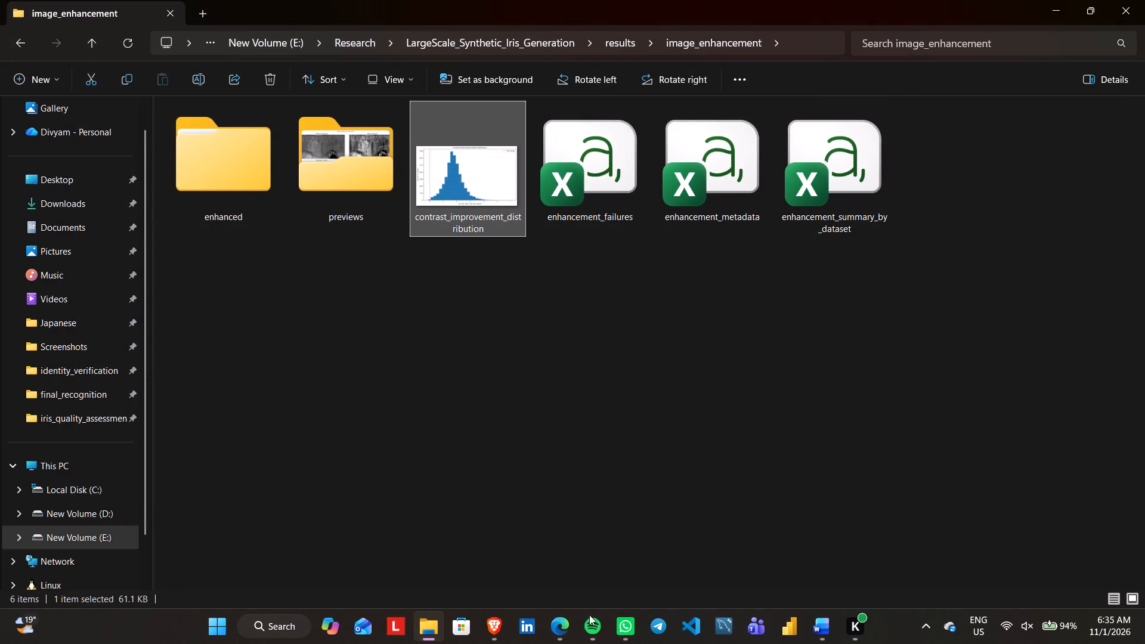
Glance at the B.Tech format PDF in Edge, then return to Word and reread sections 7.3.3 and 7.3.4 of the report.
click(568, 617)
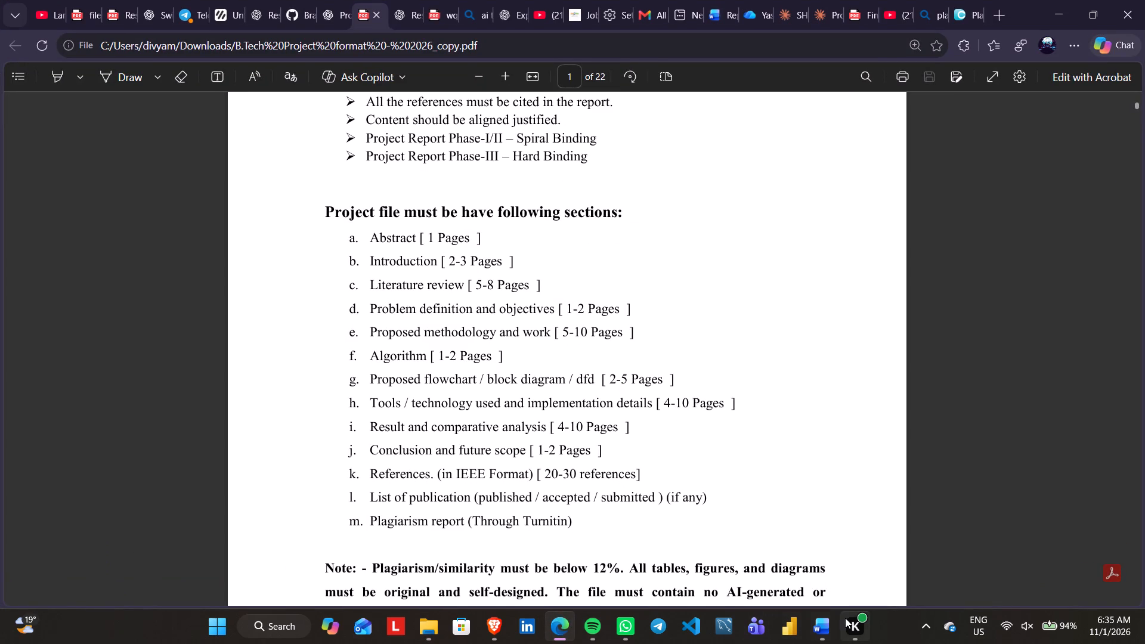
click(814, 626)
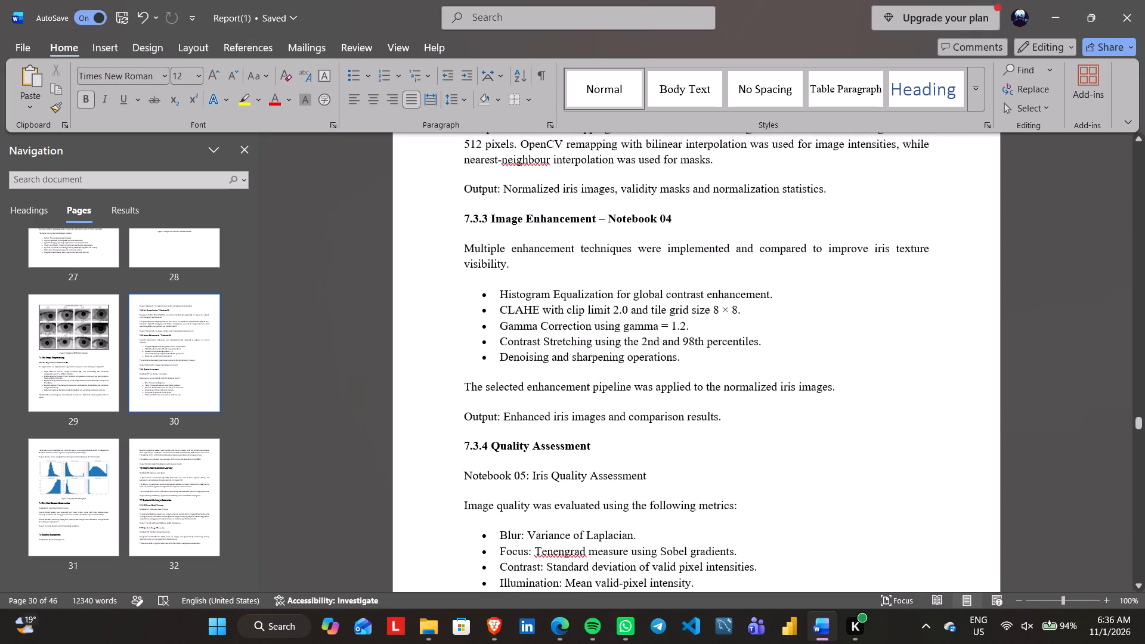
scroll(817, 481, down, 2)
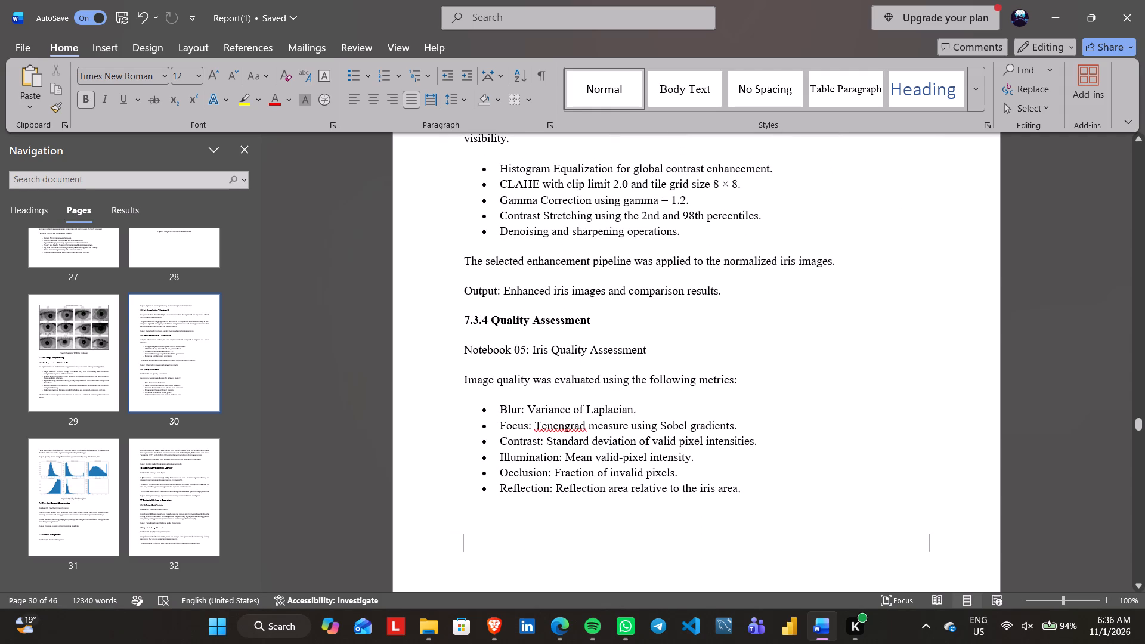
scroll(817, 481, down, 2)
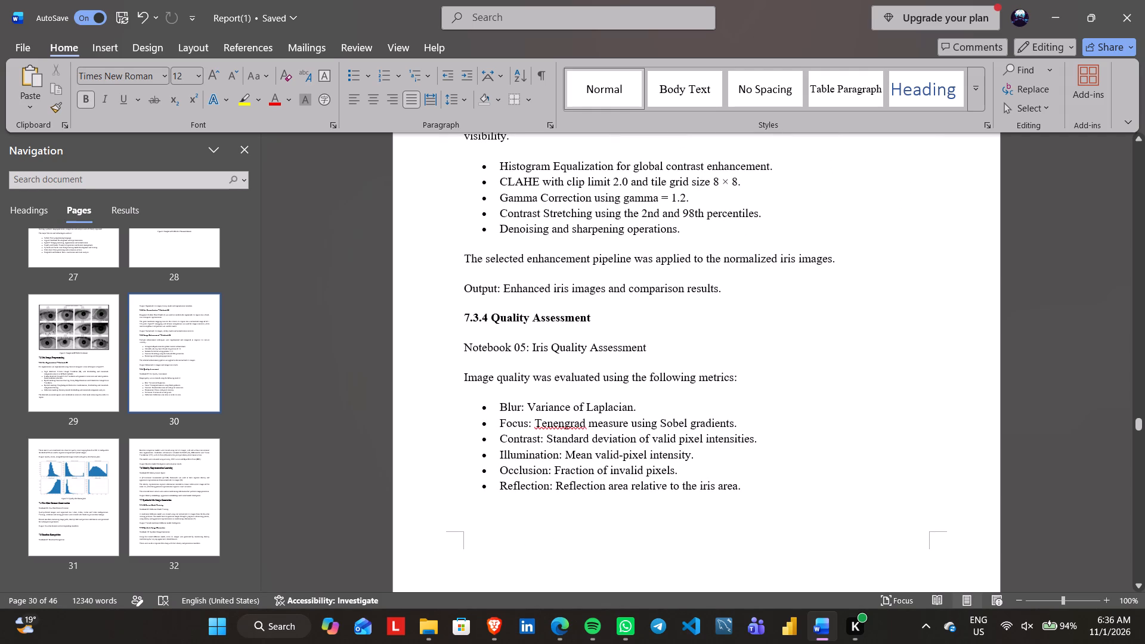
scroll(817, 481, down, 1)
scroll(817, 481, up, 2)
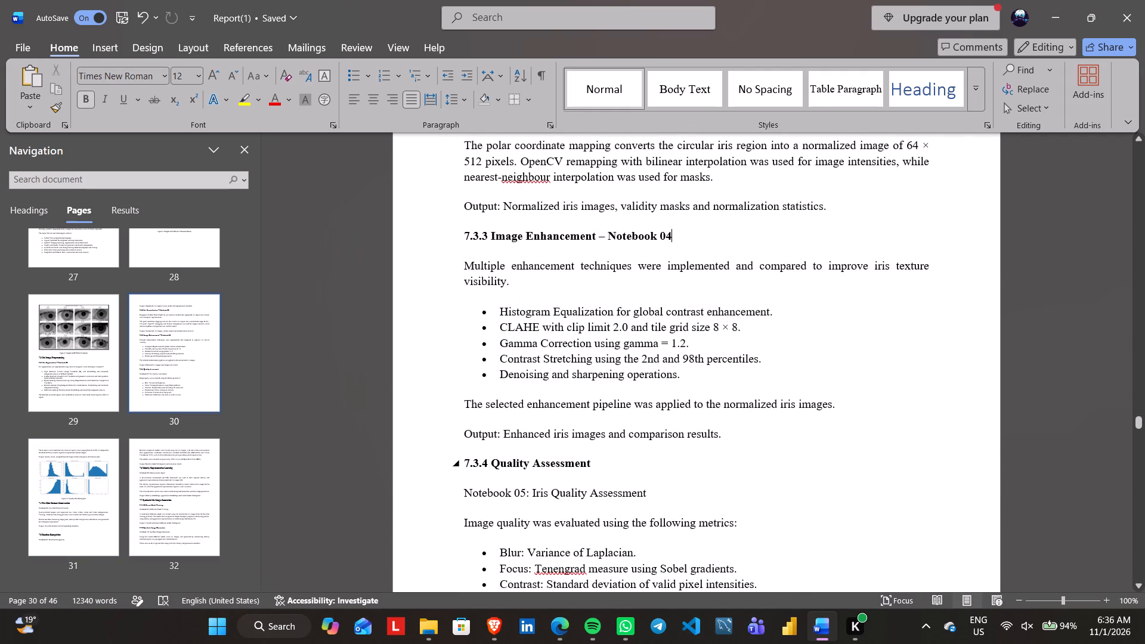
Join the "Notebook 05: Iris Quality Assessment" line onto the heading "7.3.4 Quality Assessment", separated by " - ".
scroll(817, 481, down, 1)
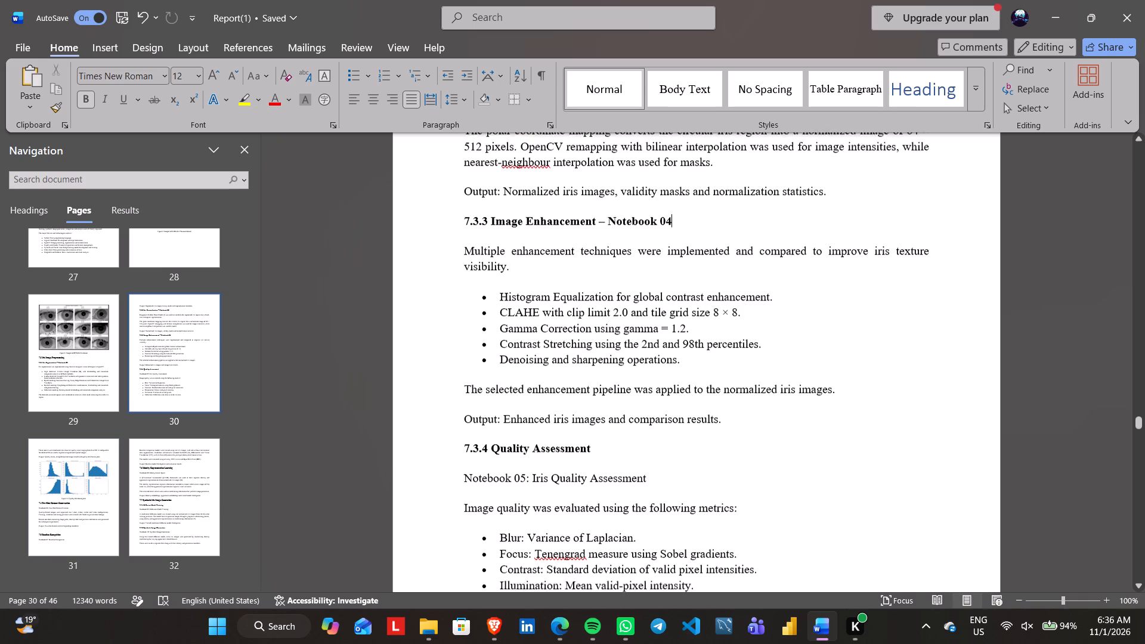
scroll(817, 481, down, 1)
click(618, 354)
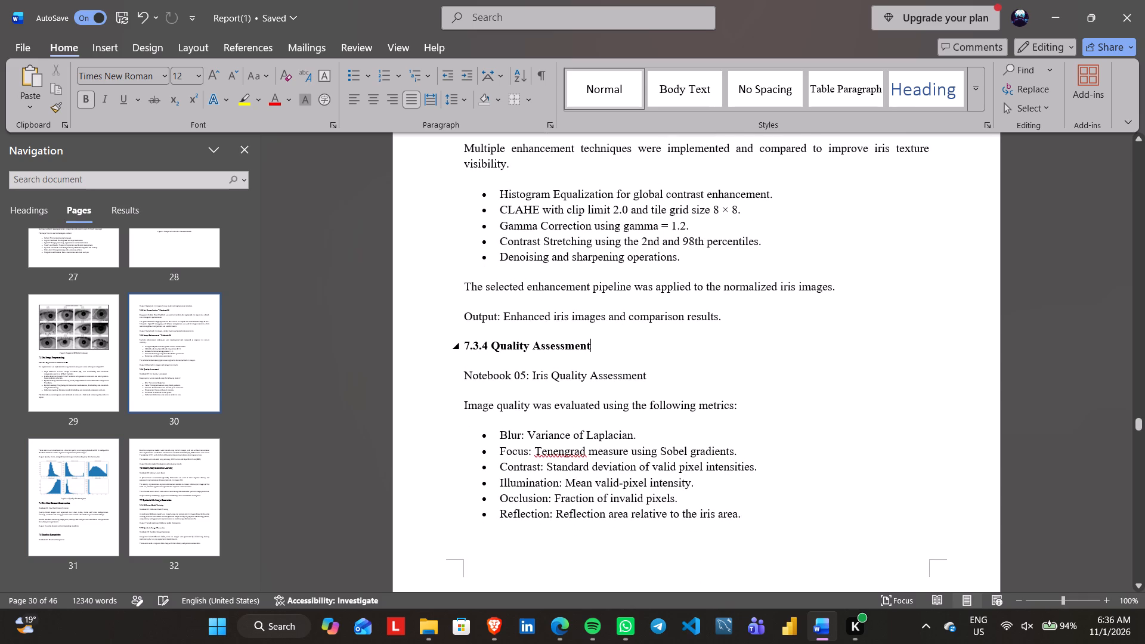
key(space)
text(-)
key(Delete)
key(space)
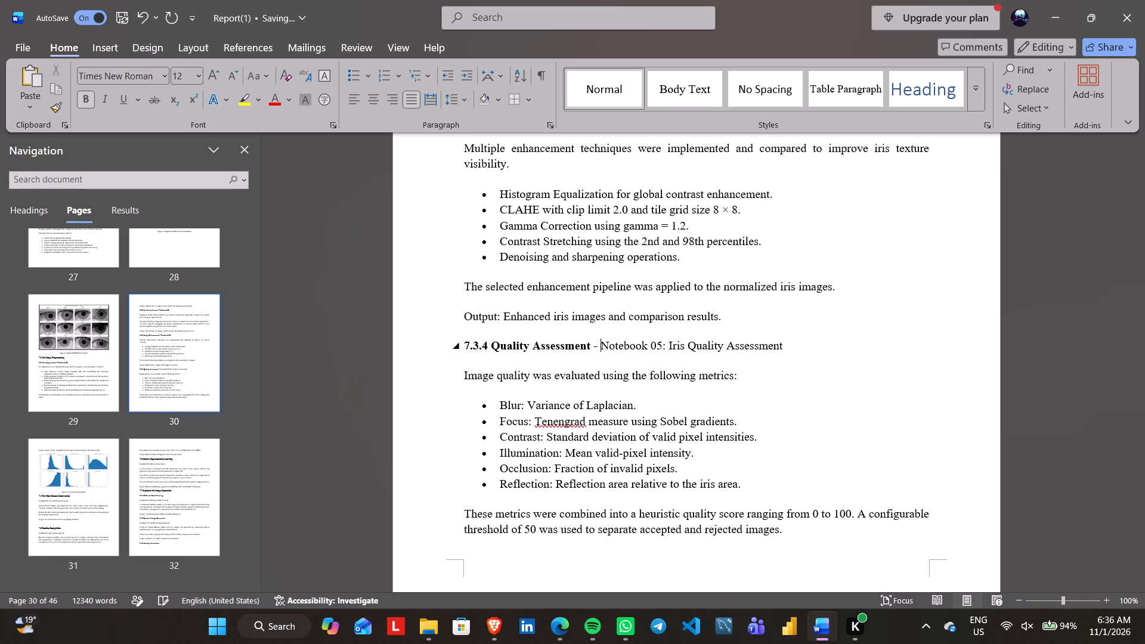
Make the words "Notebook 05" in the 7.3.4 heading bold.
key(Left)
key(Left)
key(Right)
key(Right)
key(shift+Right)
key(shift+Right)
key(shift+Right)
key(shift+Right)
key(shift+Right)
key(shift+Right)
key(shift+Right)
key(shift+Right)
key(shift+Right)
key(shift+Right)
key(shift+Right)
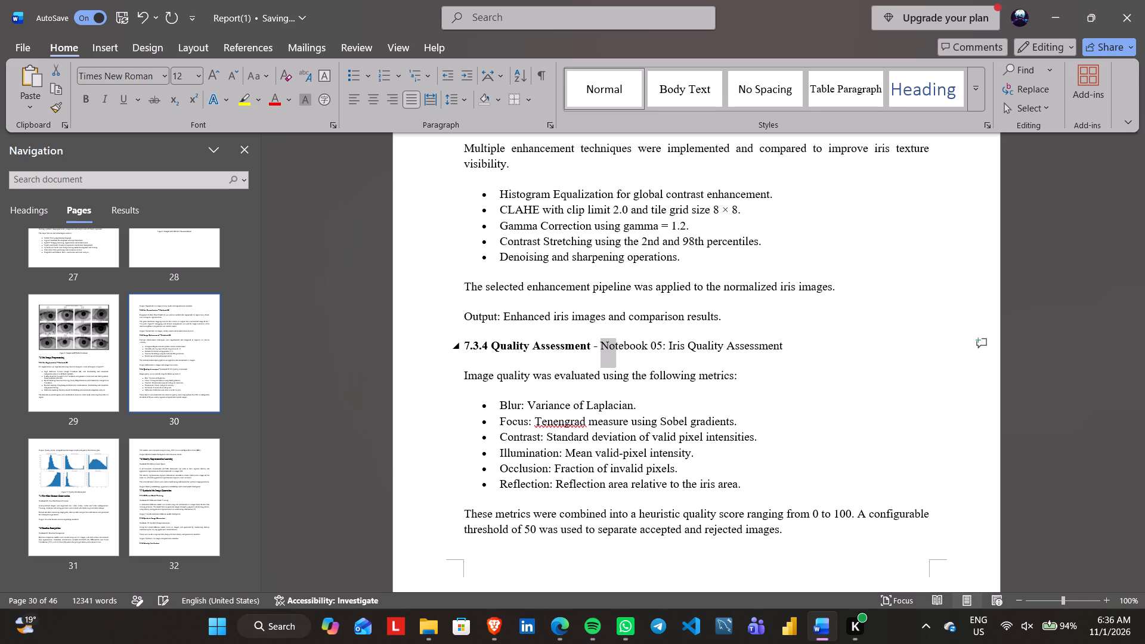
key(ctrl+b)
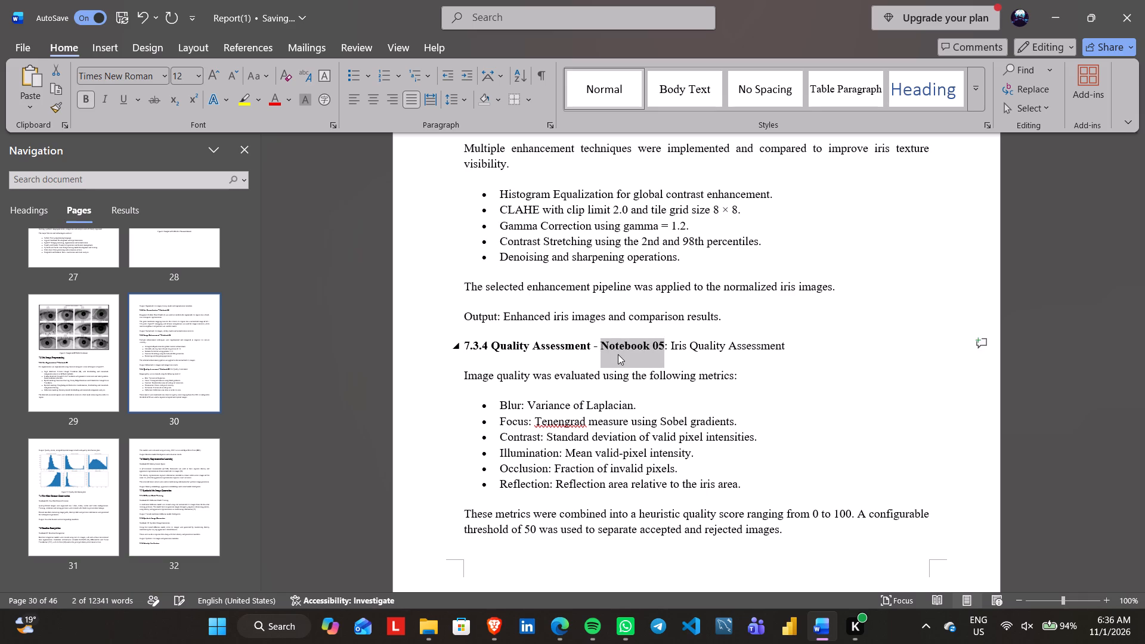
Delete the text ": Iris Quality Assessment" after "Notebook 05" in the 7.3.4 heading.
key(Right)
key(Delete)
key(Delete)
key(Delete)
key(Delete)
key(Delete)
key(Delete)
key(Delete)
key(Delete)
key(Delete)
key(Delete)
key(Delete)
key(Delete)
key(Delete)
key(Delete)
key(Delete)
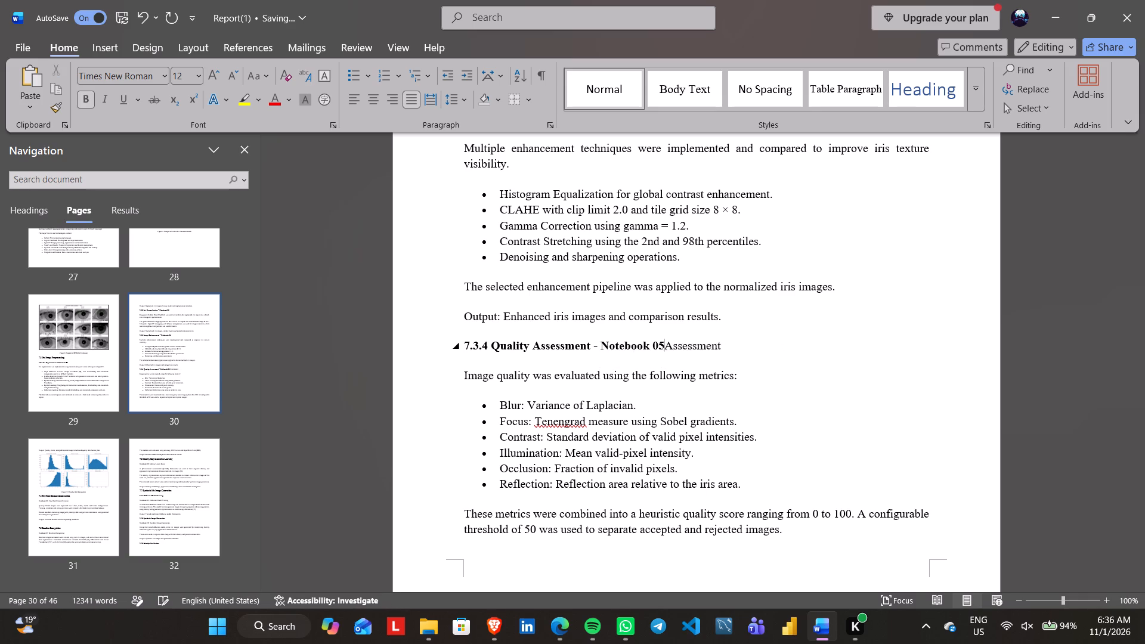
key(Delete)
key(Delete)
key(Delete)
key(Delete)
key(Delete)
key(Delete)
key(Delete)
key(Delete)
key(Delete)
Clear the trailing space after "Notebook 05" in the 7.3.4 heading, keeping the "Image quality was evaluated" paragraph on its own line.
key(Delete)
key(Delete)
key(Return)
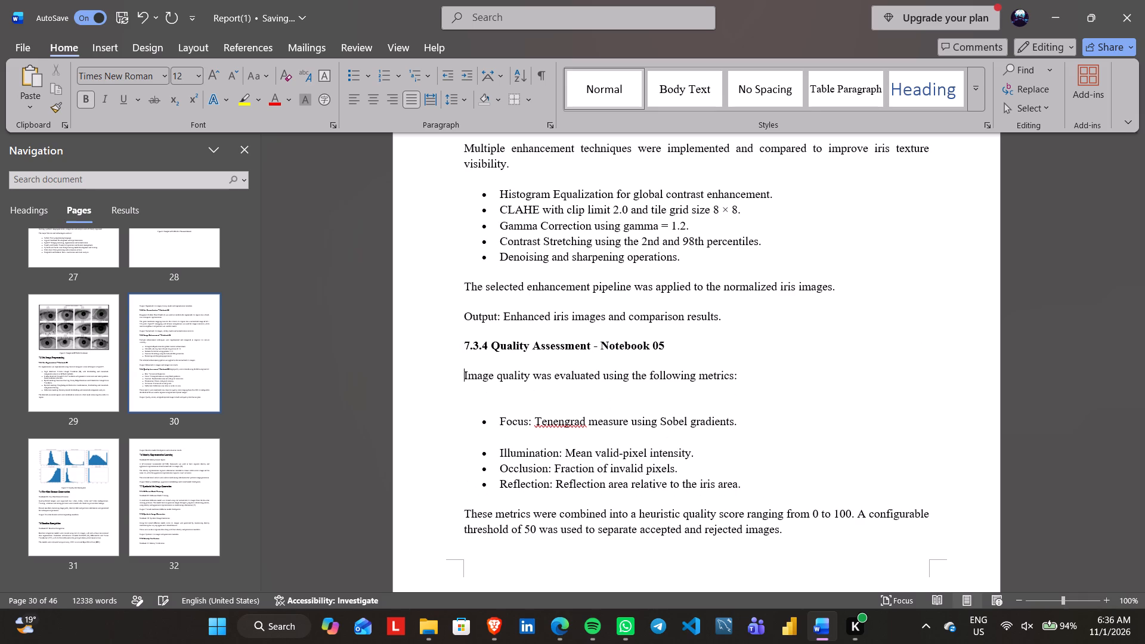
Read through the rest of section 7.3.4, the quality distribution plots in Figure 7.3, and the openings of sections 7.4 and 7.5.
scroll(618, 354, down, 1)
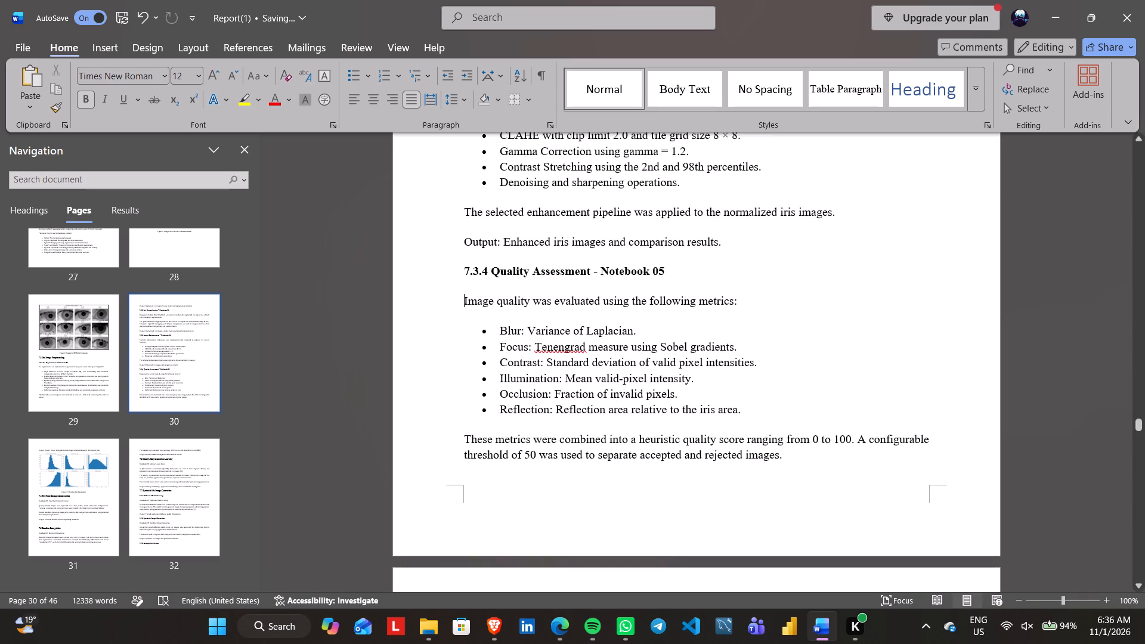
scroll(618, 354, down, 1)
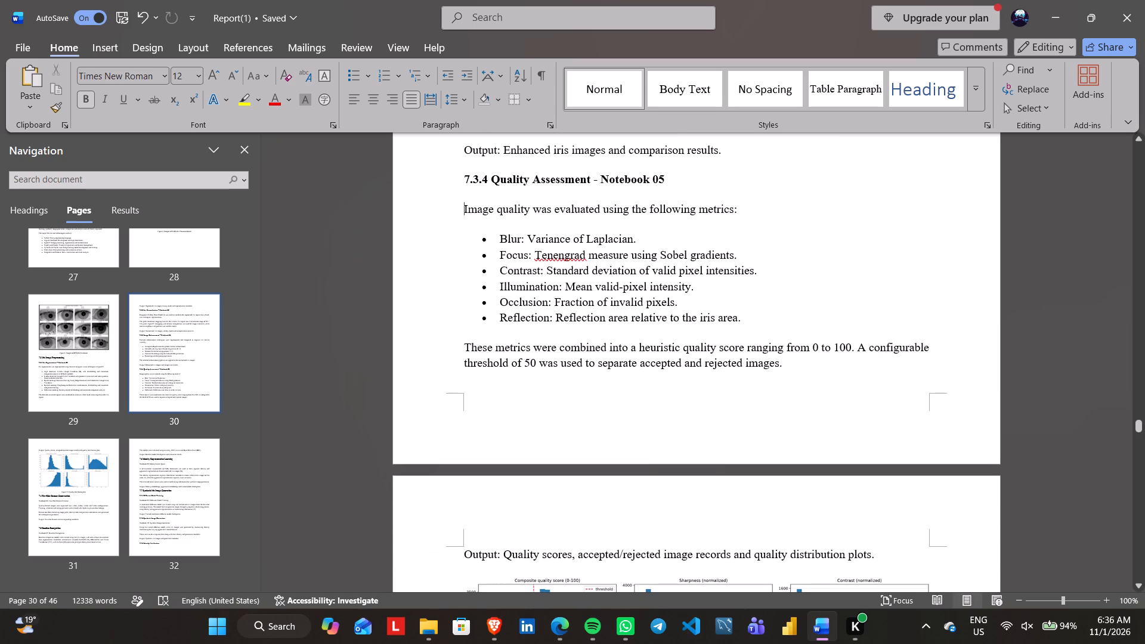
scroll(618, 354, down, 2)
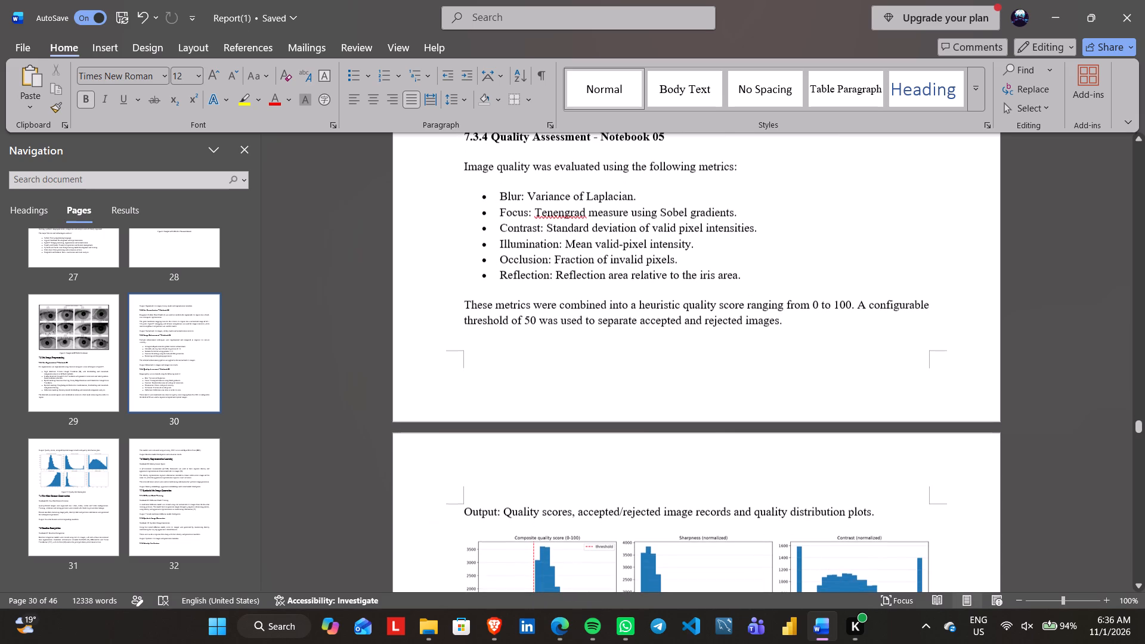
scroll(618, 354, down, 2)
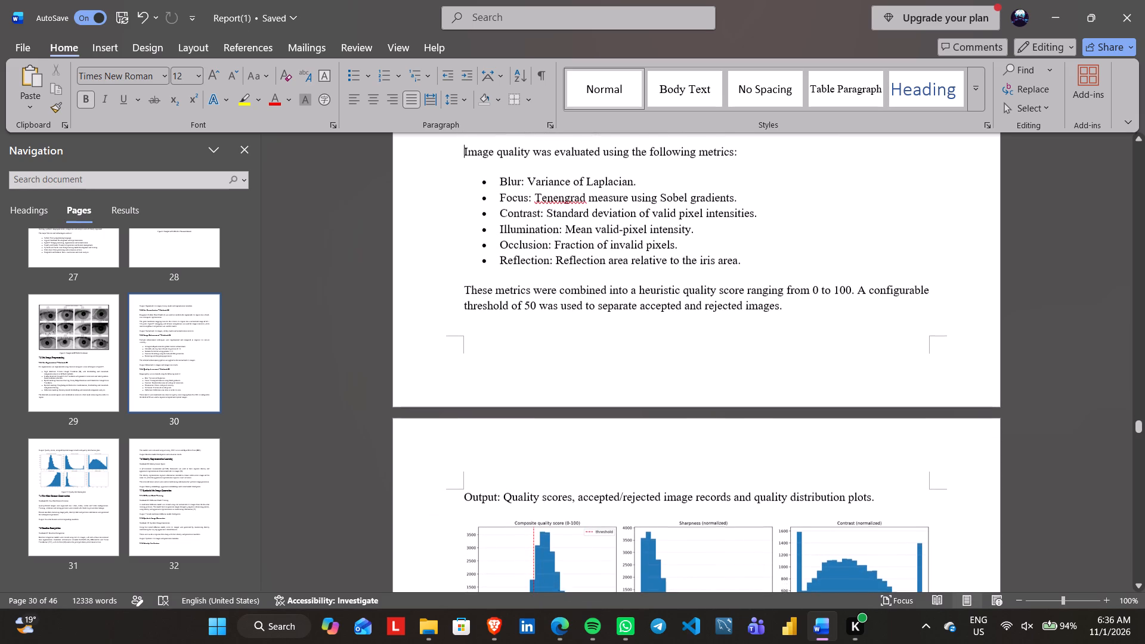
scroll(618, 354, down, 2)
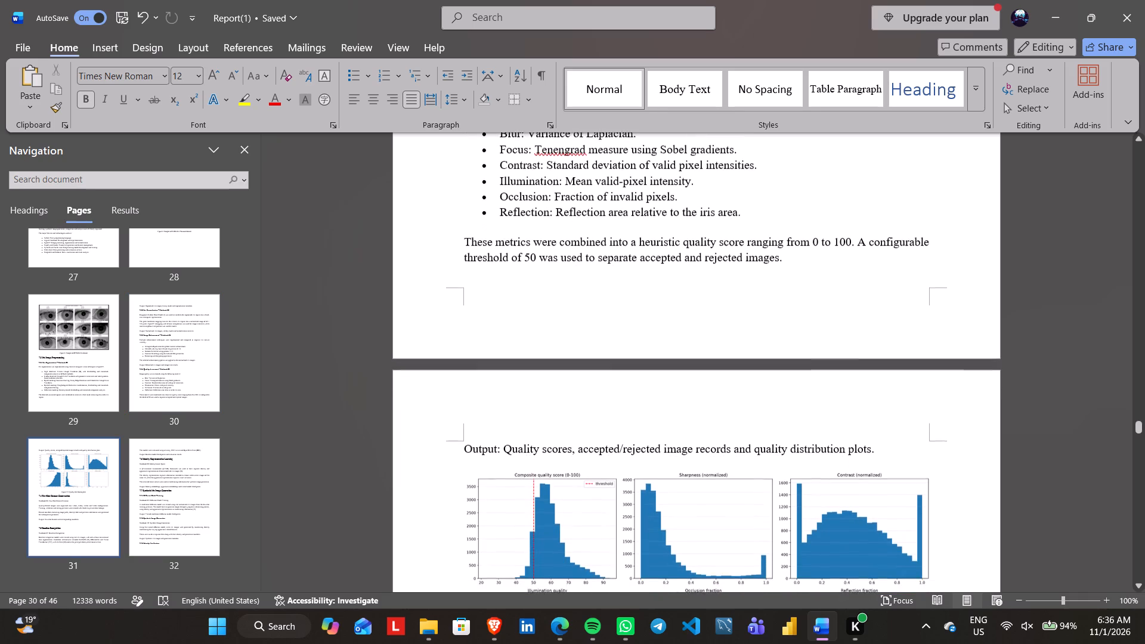
scroll(618, 354, down, 1)
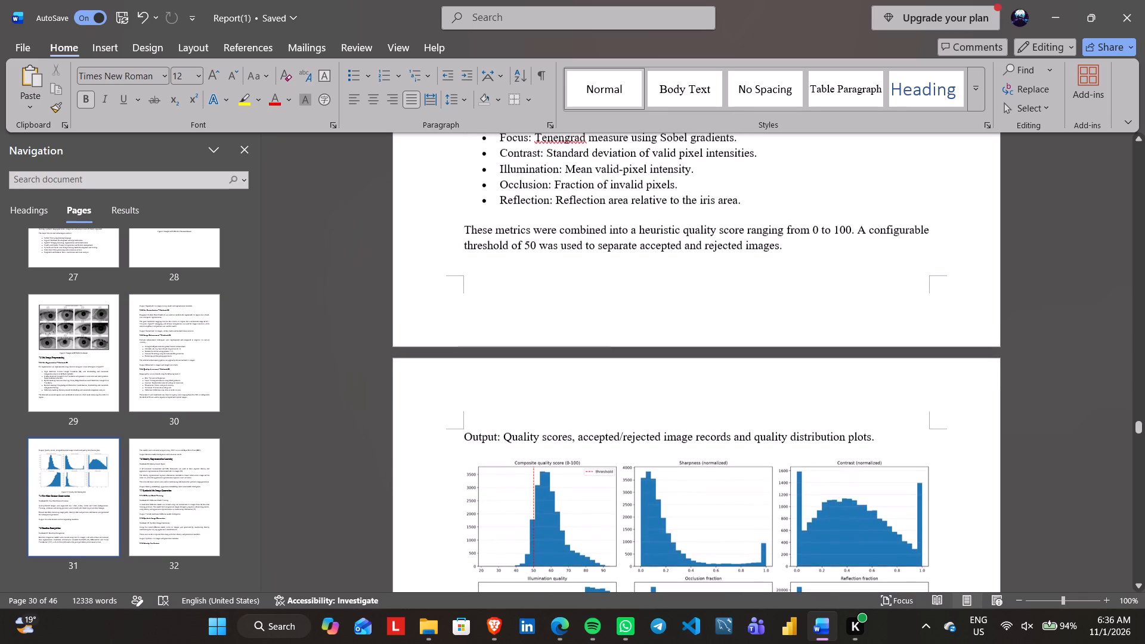
scroll(618, 354, down, 1)
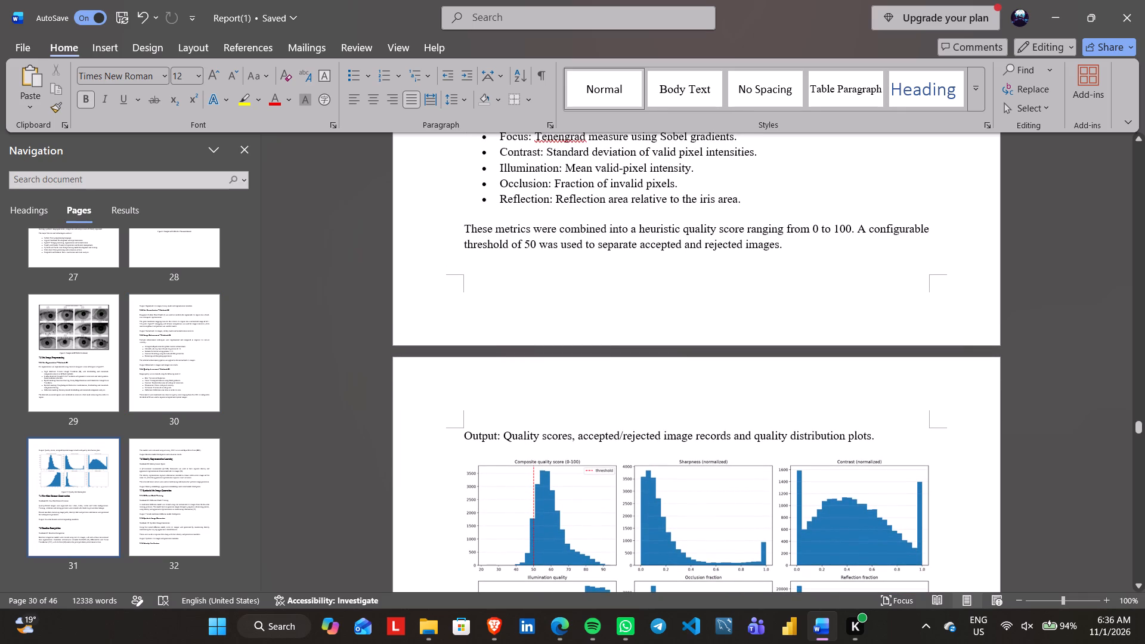
scroll(618, 354, down, 1)
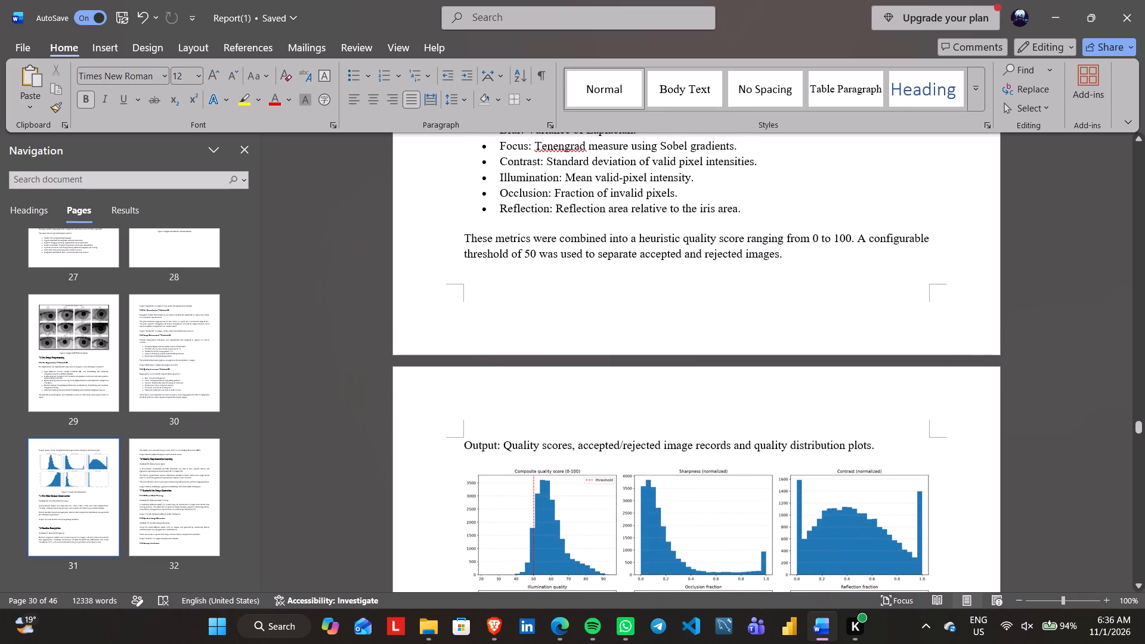
scroll(618, 354, down, 4)
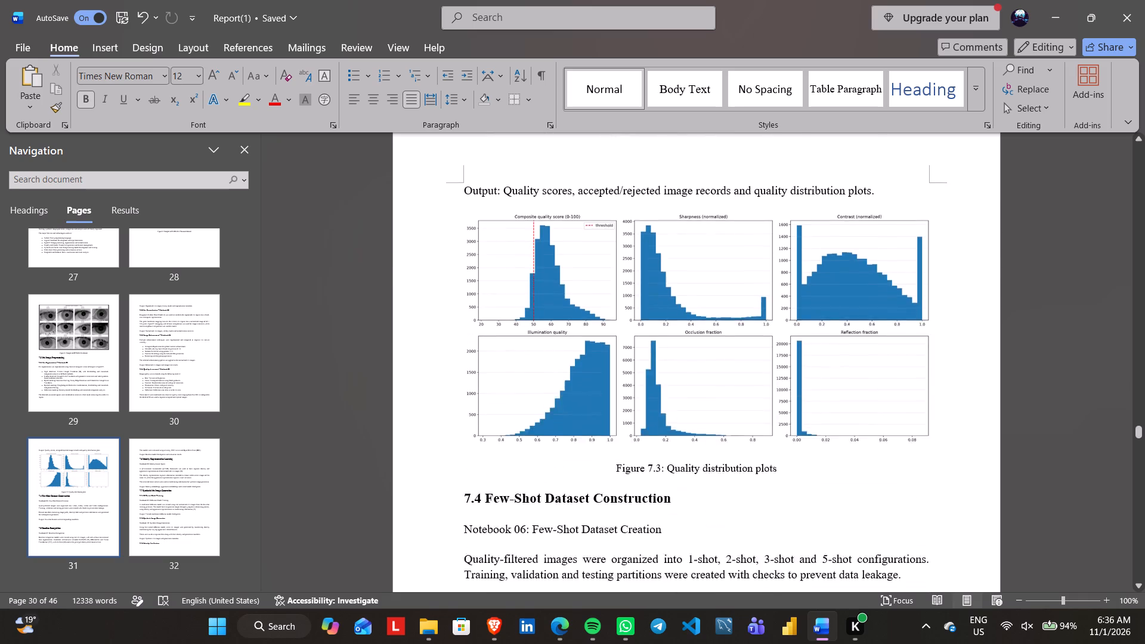
scroll(618, 354, up, 2)
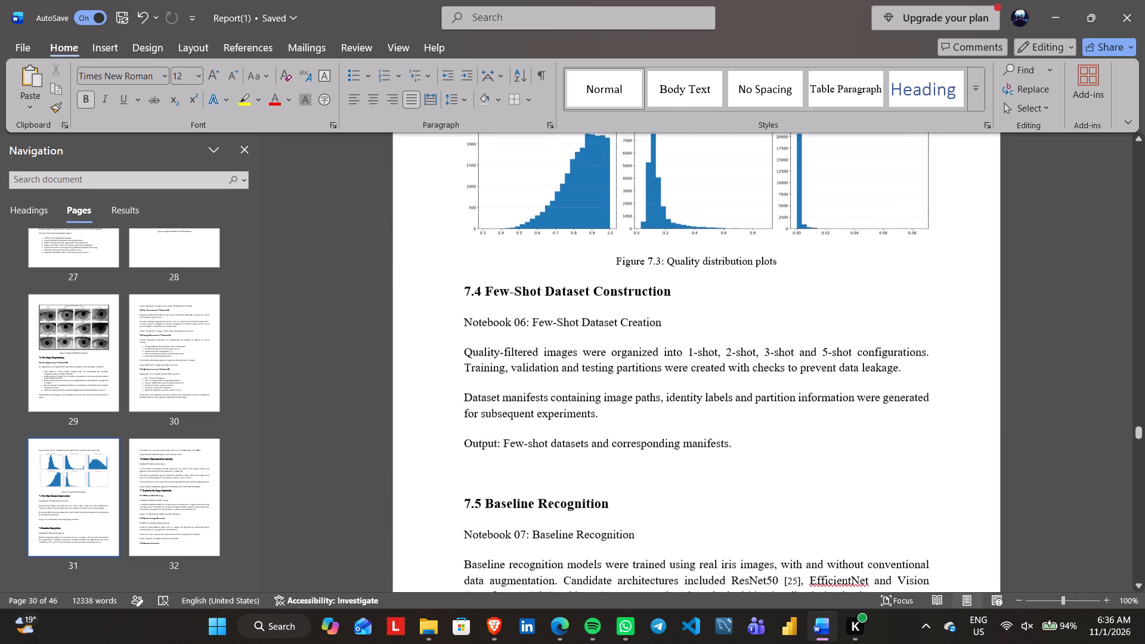
scroll(618, 354, up, 1)
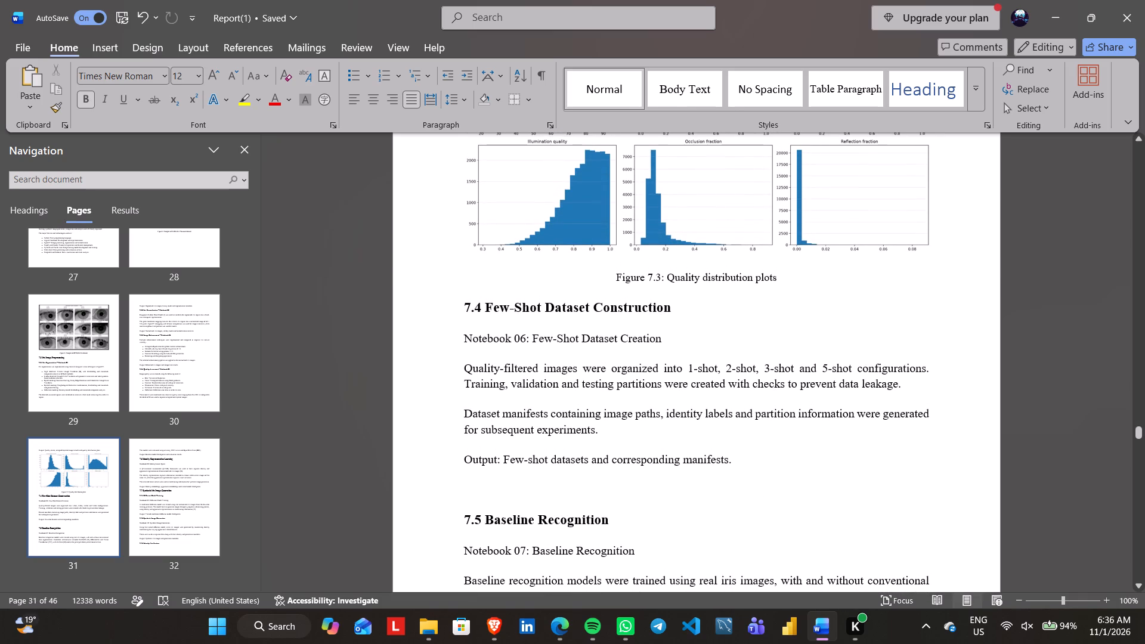
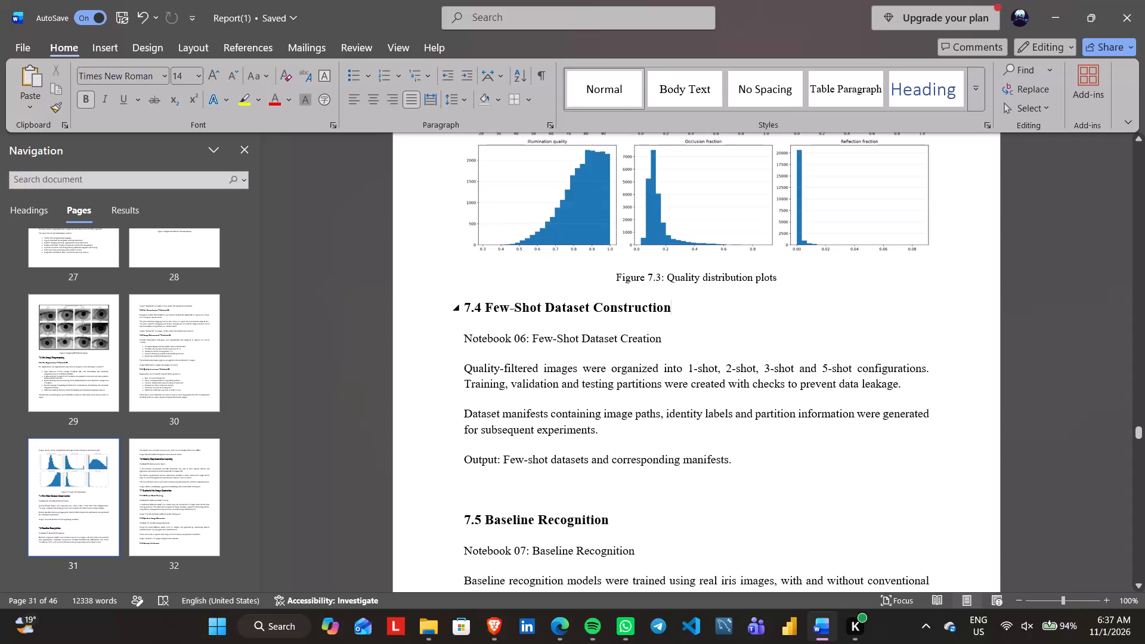
Join the "Notebook 06: Few-Shot Dataset Creation" line onto the 7.4 heading, separated by a hyphen as in the 7.3.4 heading.
key(space)
key(Delete)
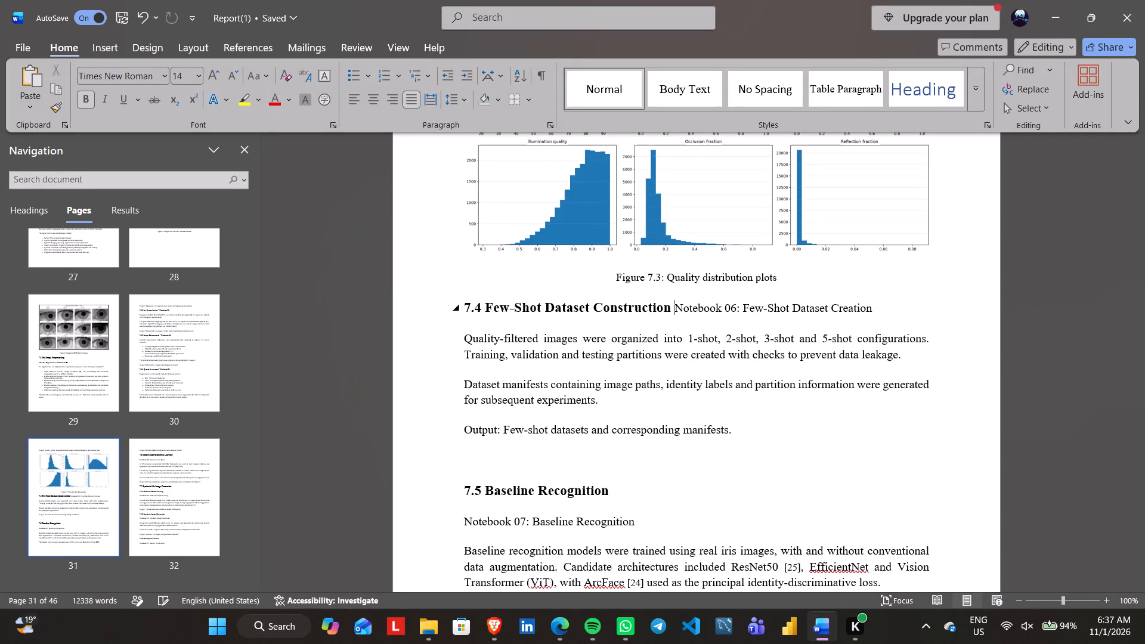
scroll(682, 304, up, 6)
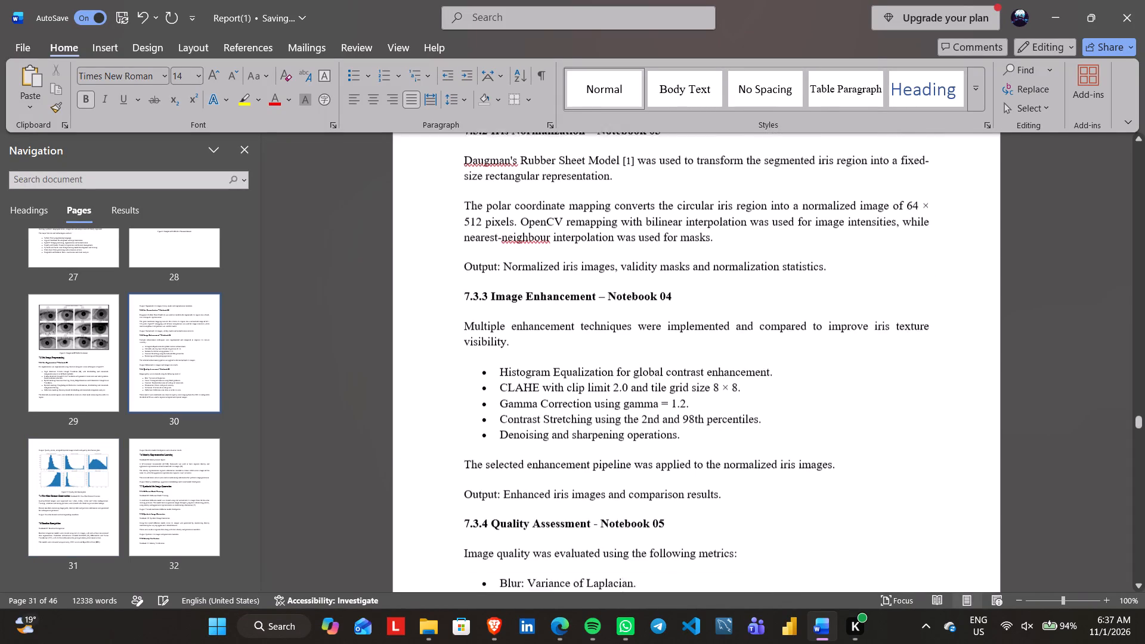
click(561, 439)
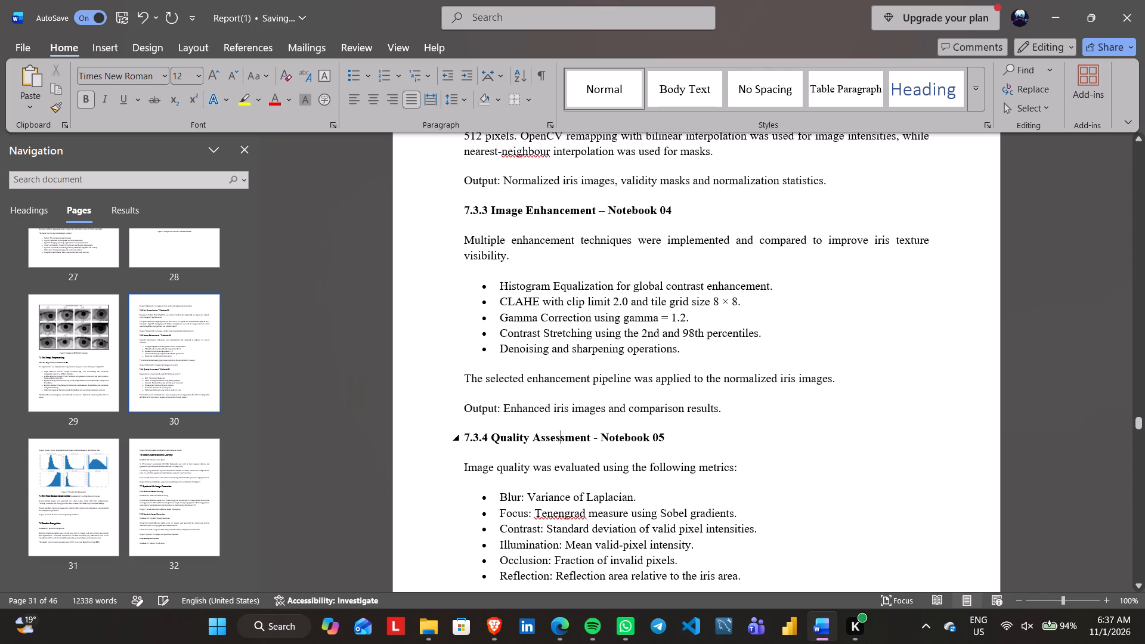
click(618, 438)
scroll(618, 438, down, 4)
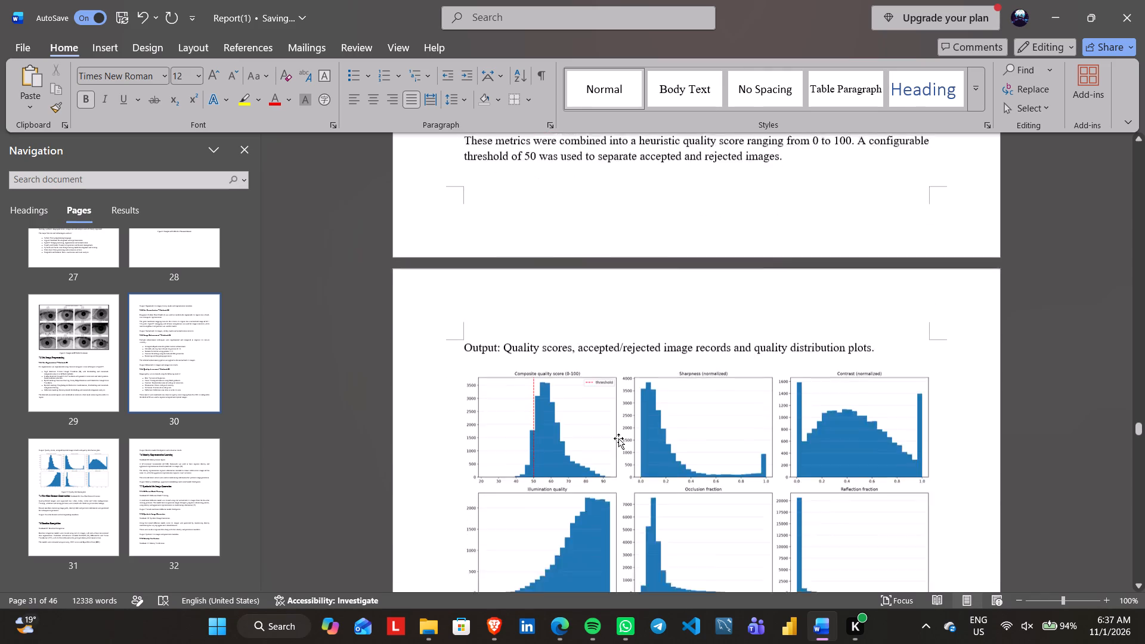
scroll(618, 438, down, 1)
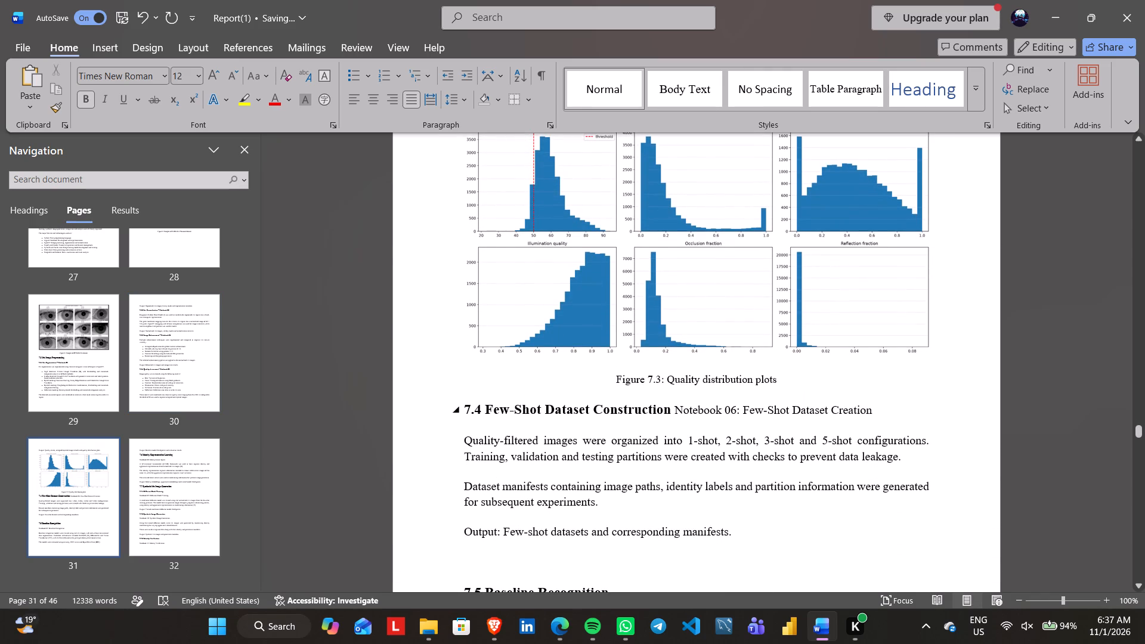
click(671, 410)
key(space)
text(-)
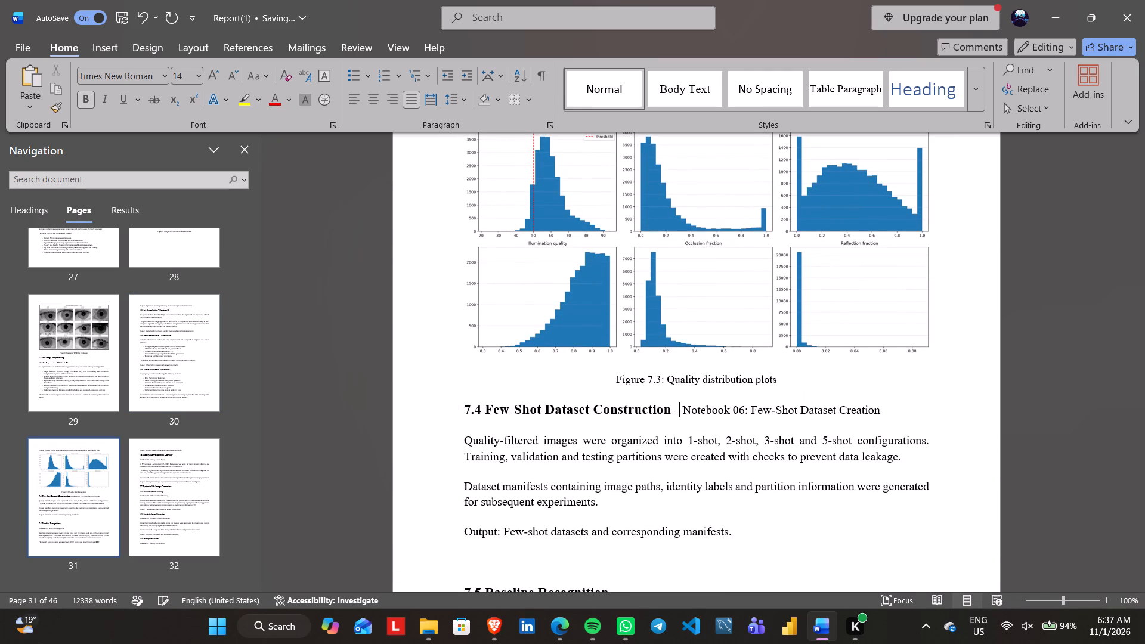
Make the words "Notebook 06" in the 7.4 heading bold.
key(shift+Right)
key(shift+Right)
key(shift+Right)
key(shift+Right)
key(shift+Right)
key(shift+Right)
key(shift+Right)
key(shift+Right)
key(shift+Right)
key(shift+Right)
key(shift+Right)
key(shift+Right)
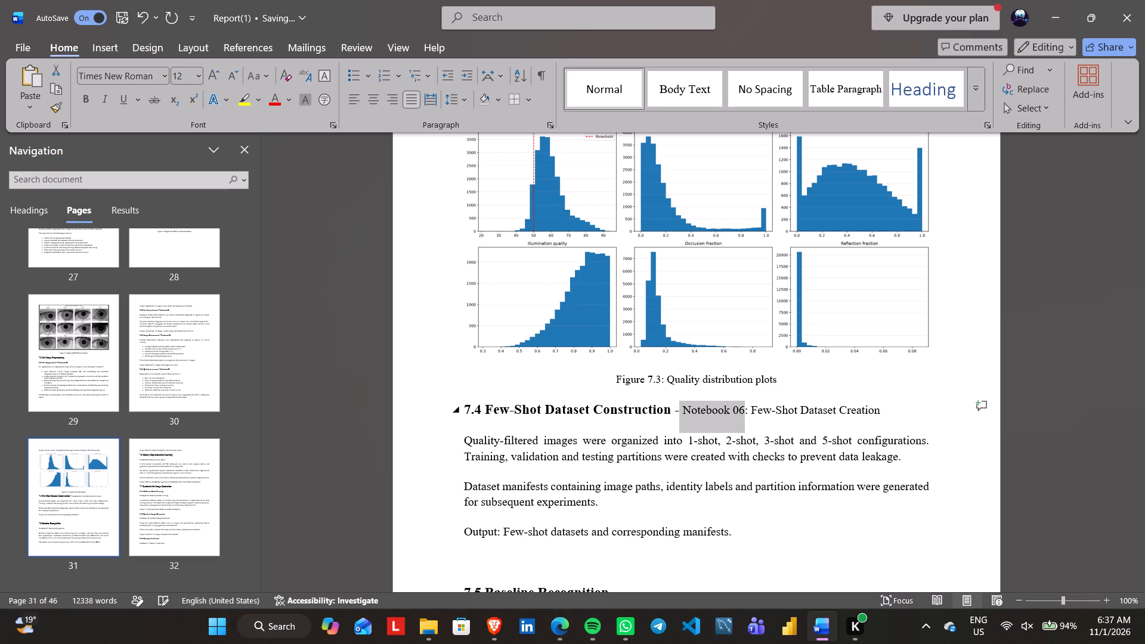
key(ctrl+b)
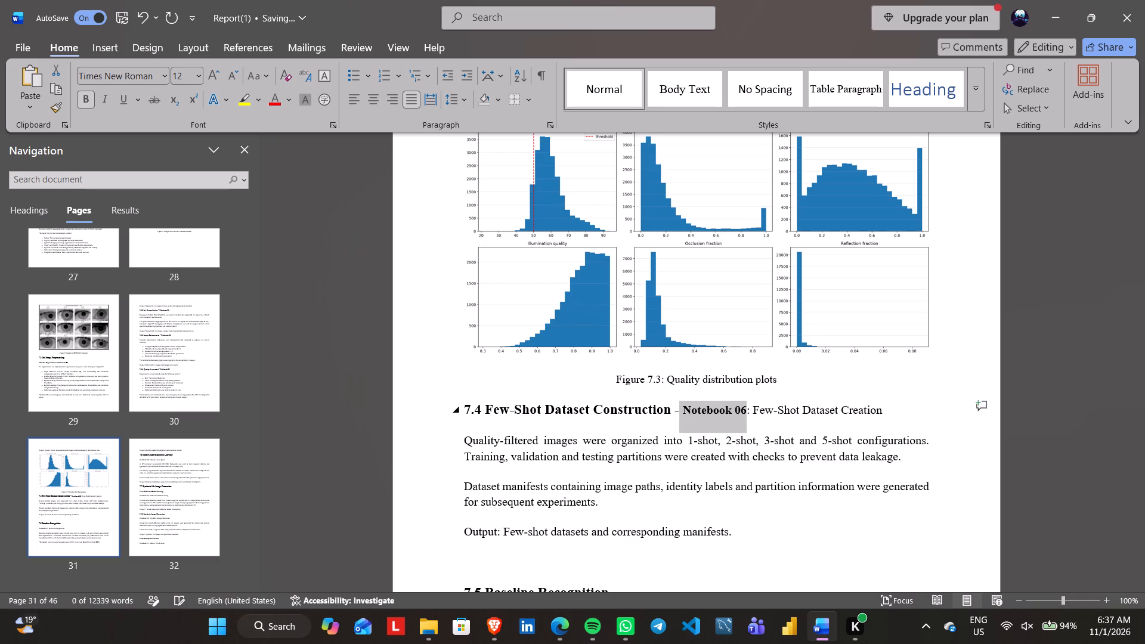
Delete ": Few-Shot Dataset Creation" after "Notebook 06" in the 7.4 heading, keeping the "Quality-filtered images" paragraph on its own line.
key(Right)
key(Delete)
key(Delete)
key(Delete)
key(Delete)
key(Delete)
key(Delete)
key(Delete)
key(Delete)
key(Delete)
key(Delete)
key(Delete)
key(Delete)
key(Delete)
key(Delete)
key(Delete)
key(Delete)
key(Delete)
key(Delete)
key(Delete)
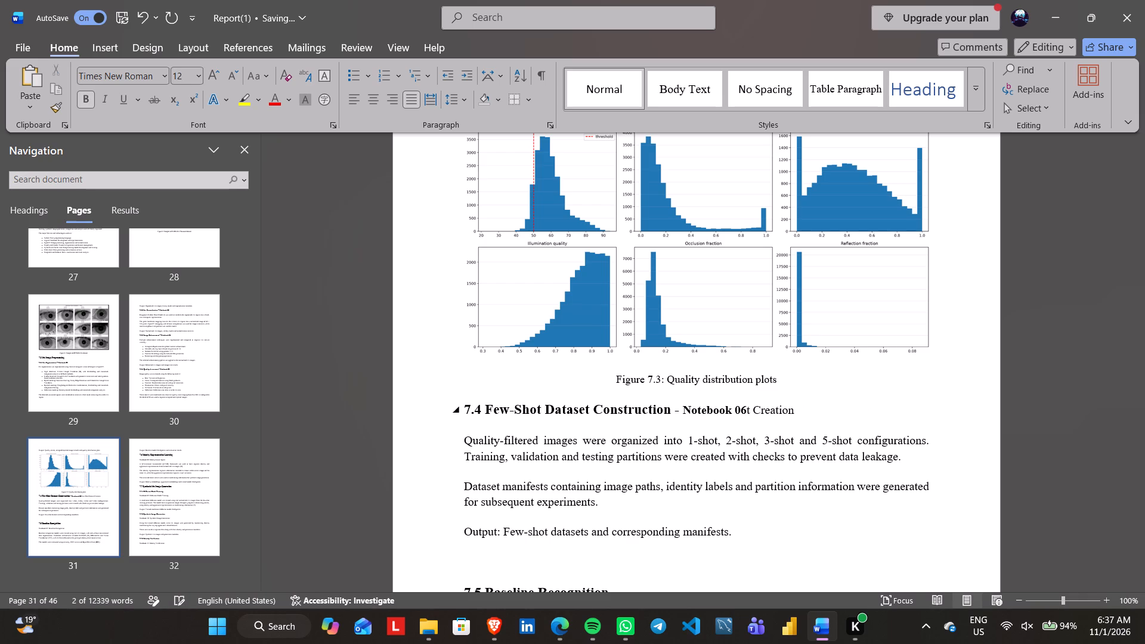
key(Delete)
key(Delete)
key(Delete)
key(Delete)
key(Delete)
key(Delete)
key(Delete)
key(Delete)
key(Delete)
key(Return)
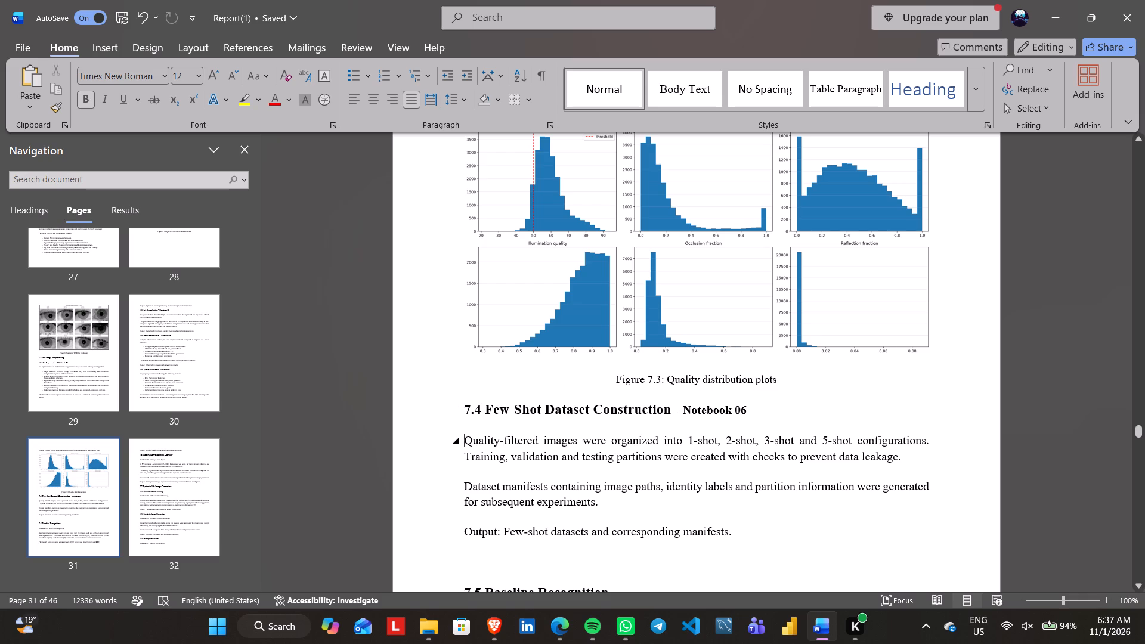
Switch to File Explorer, examine the fewshot_overview image in the fewshot_dataset results folder, and return to the Word report.
click(429, 620)
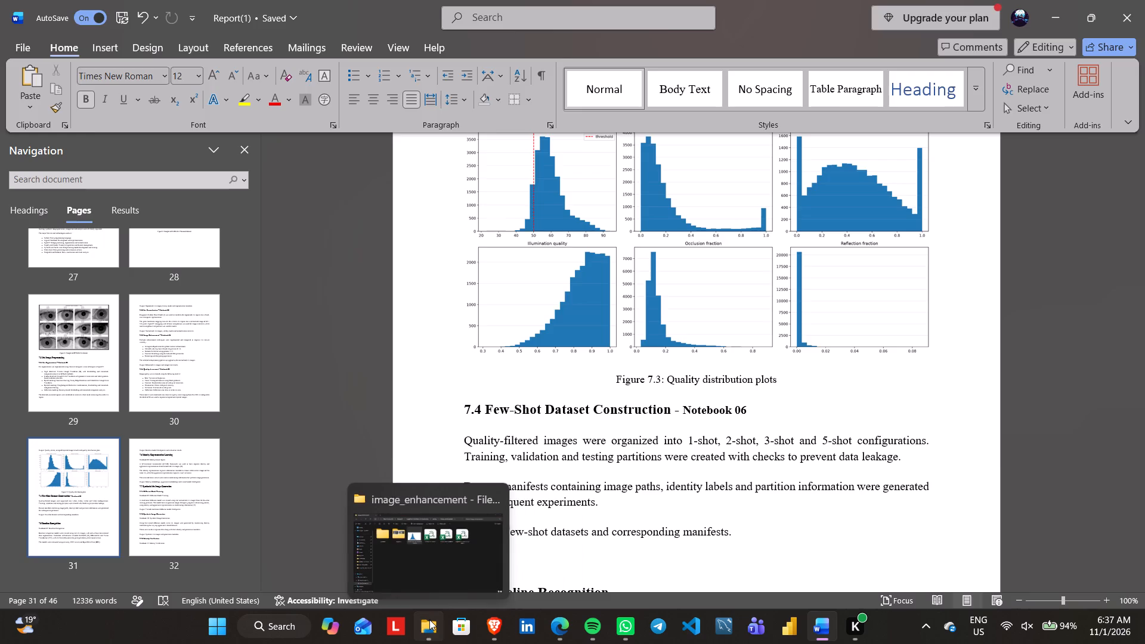
key(BackSpace)
key(Down)
key(Up)
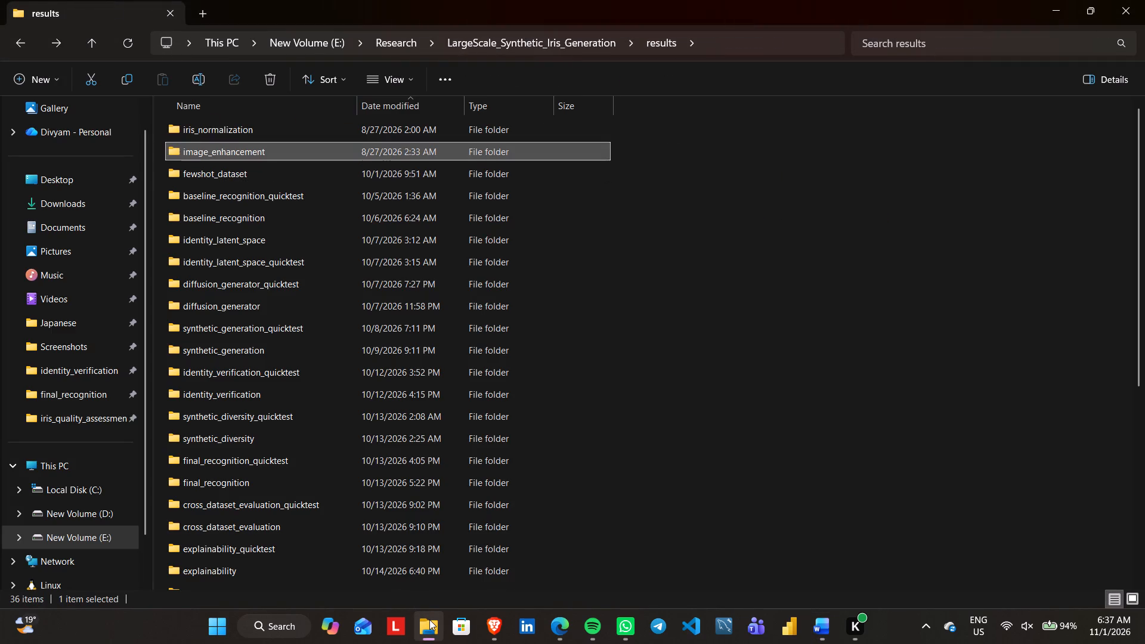
key(Down)
key(Return)
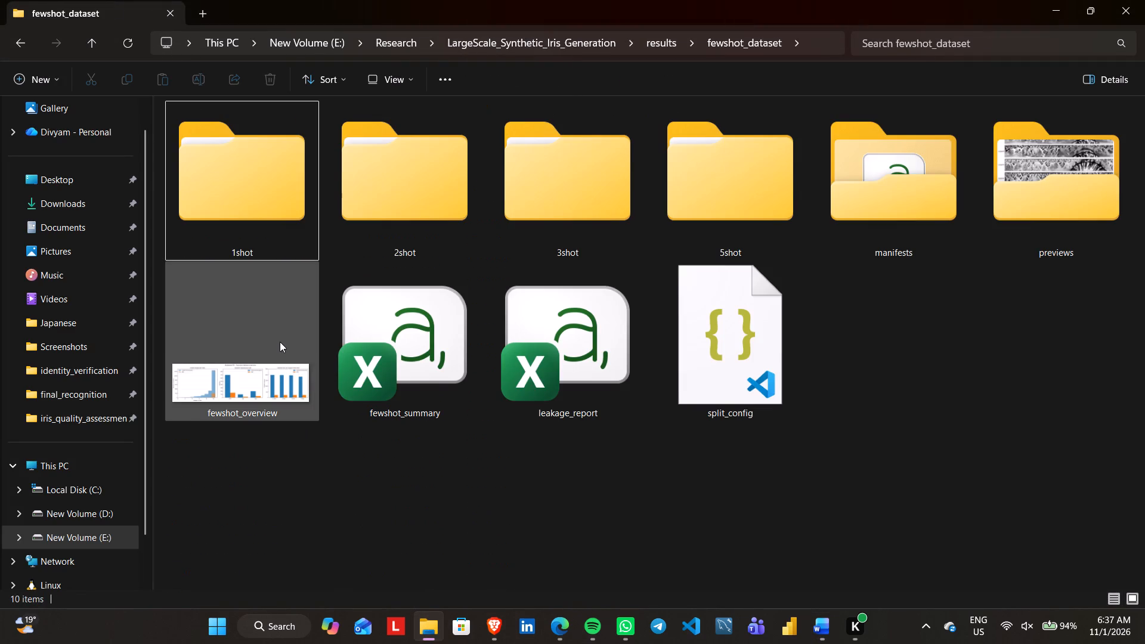
double_click(280, 342)
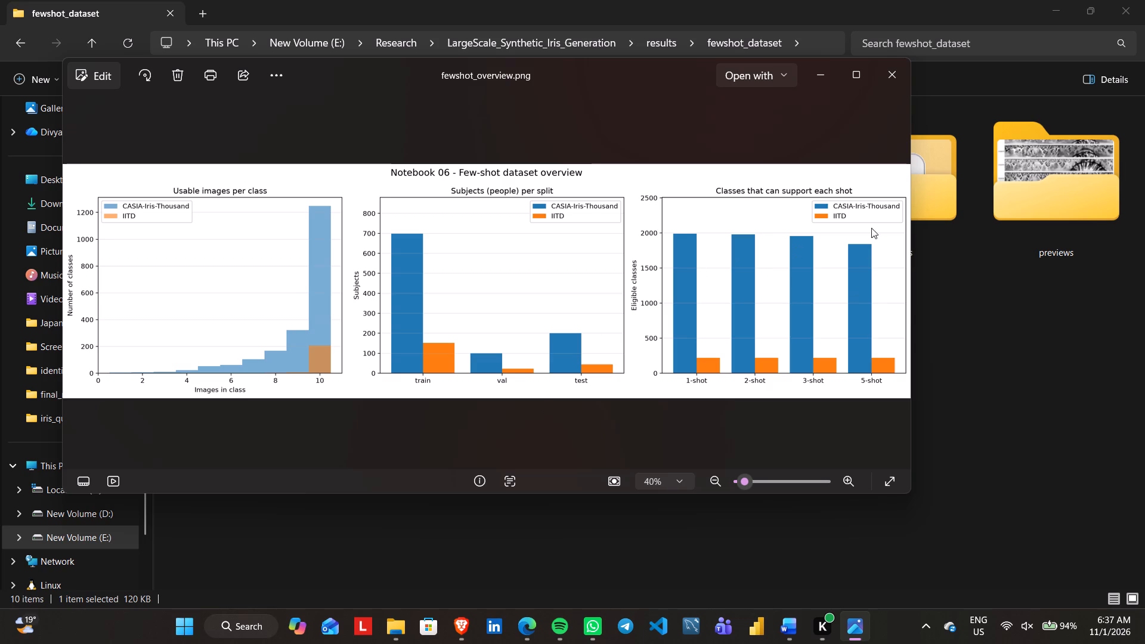
click(891, 70)
click(555, 624)
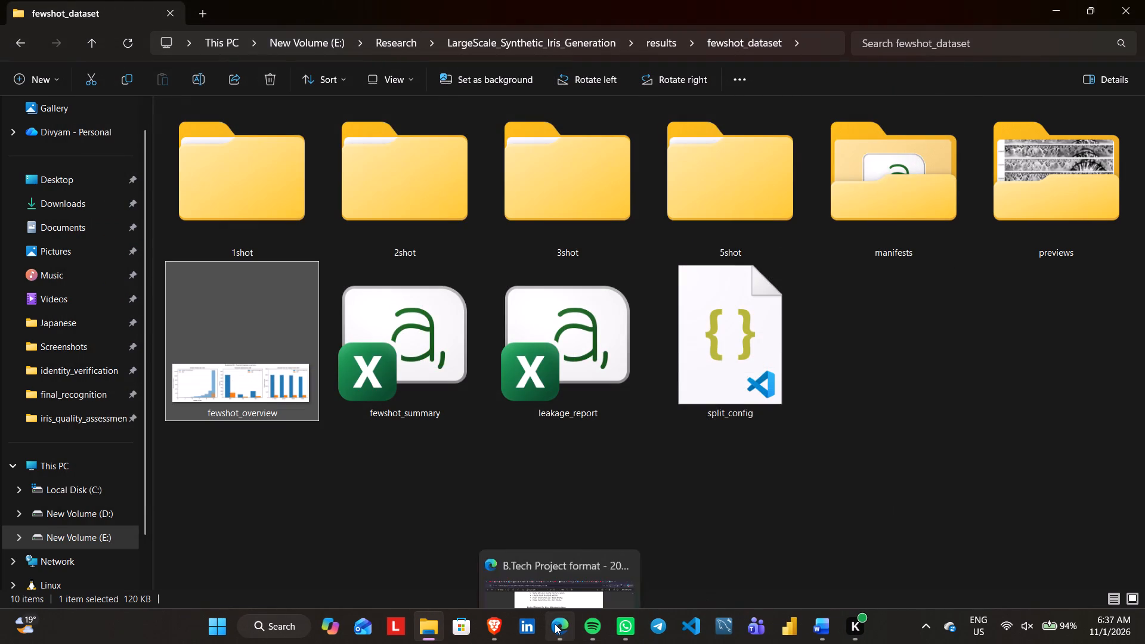
click(818, 634)
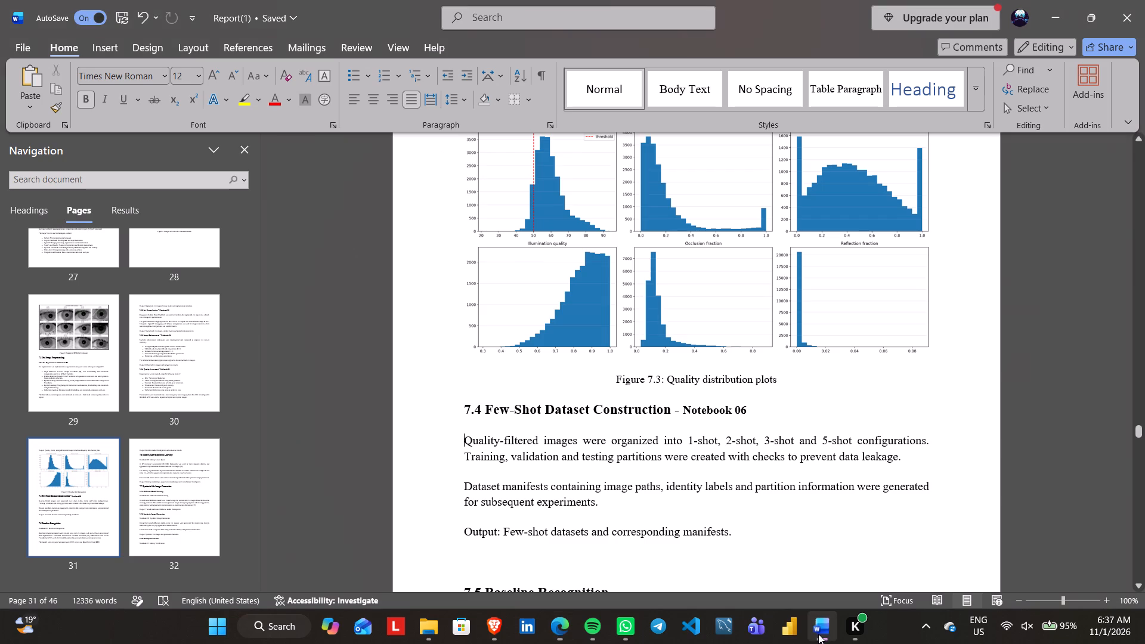
Remove the blank line between the 7.4 output sentence and the 7.5 Baseline Recognition heading.
scroll(791, 526, down, 3)
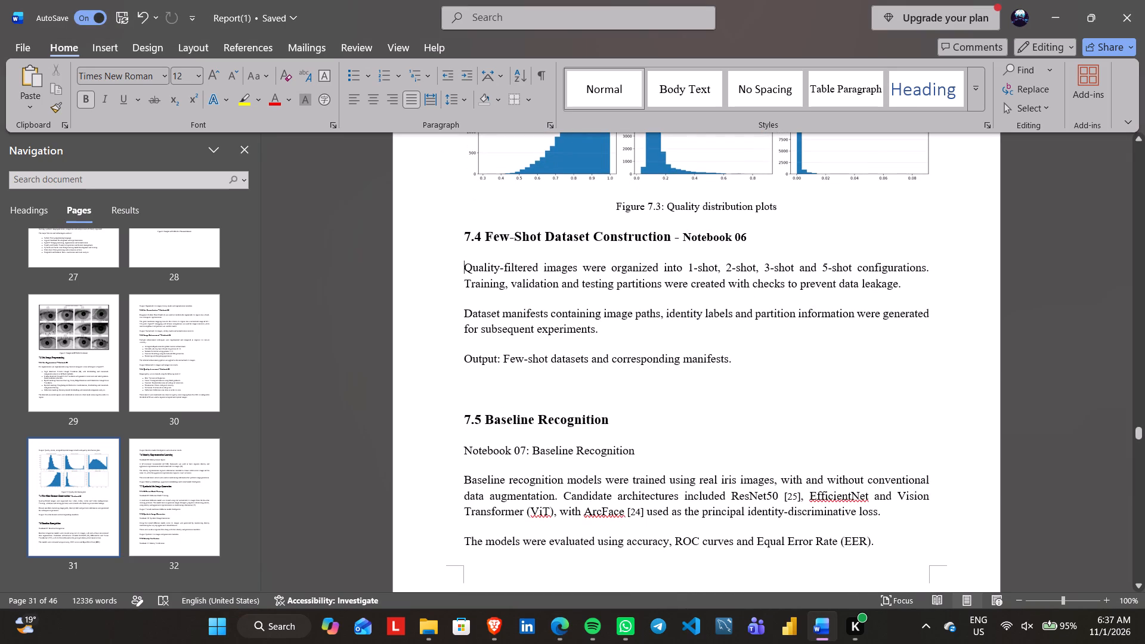
scroll(791, 526, down, 2)
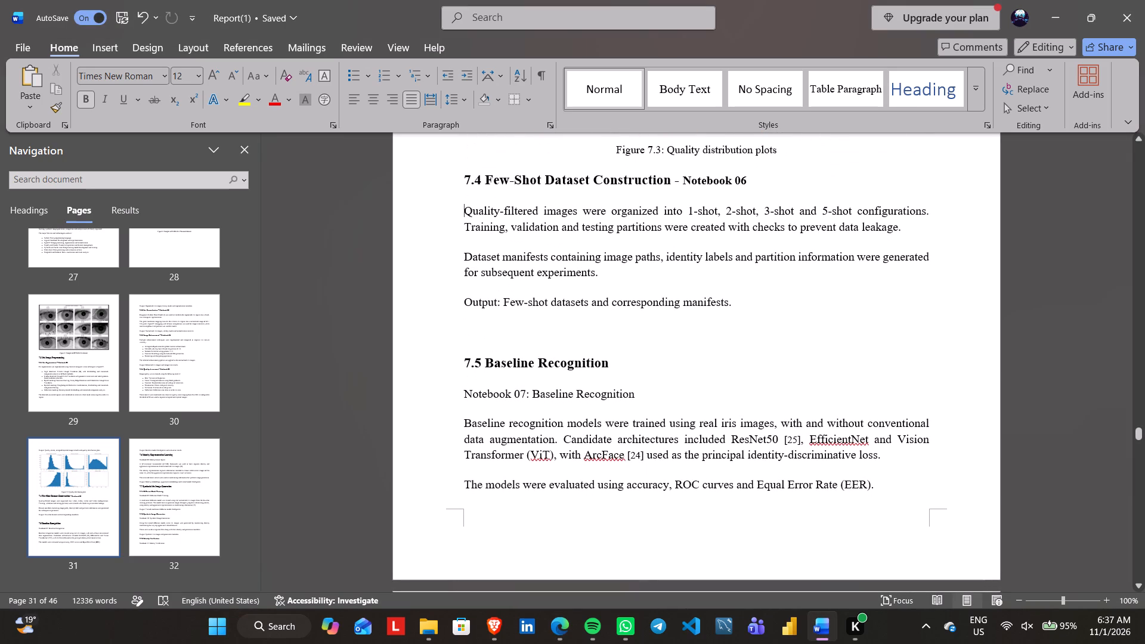
click(543, 335)
key(BackSpace)
Append "– Notebook 07" to the 7.5 Baseline Recognition heading.
scroll(543, 335, down, 1)
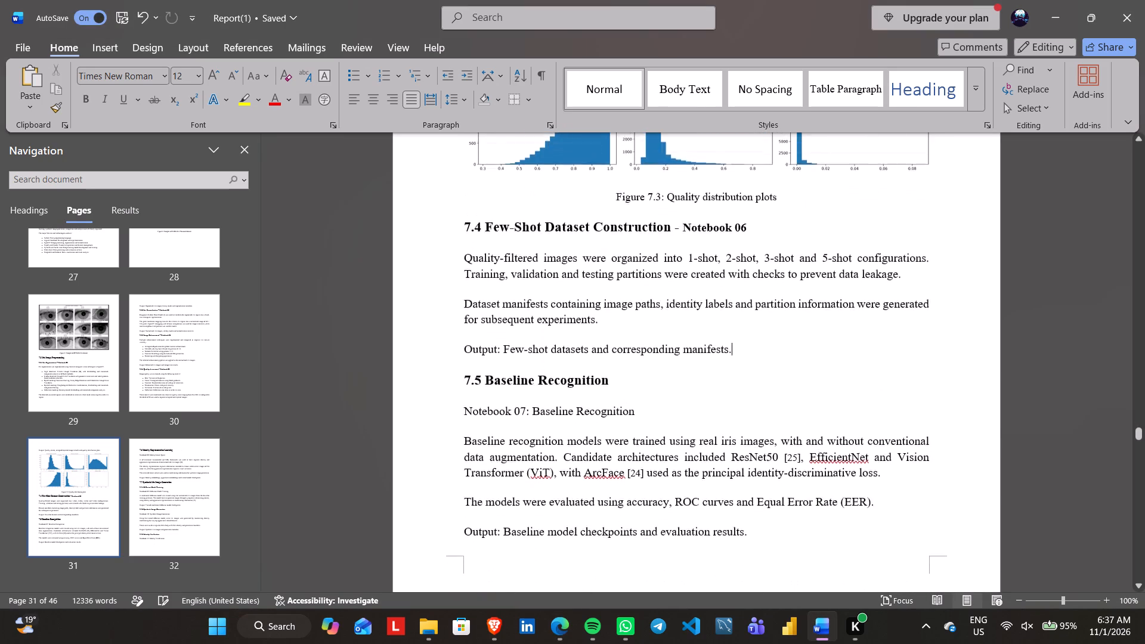
scroll(543, 335, down, 1)
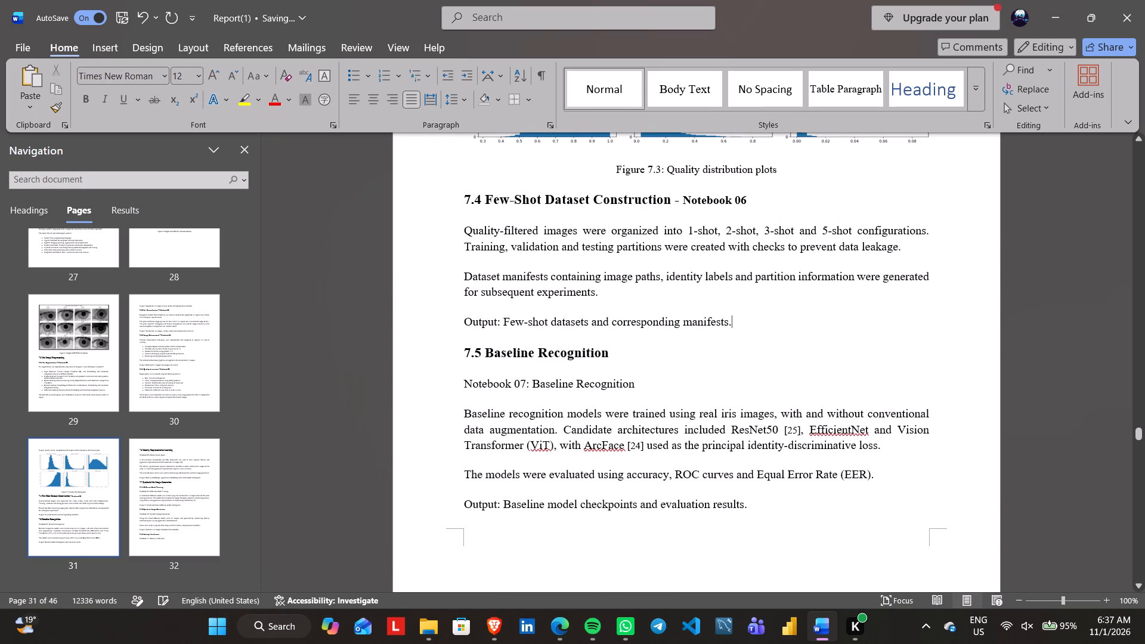
click(645, 364)
key(space)
text(- Notebook 0)
key(7)
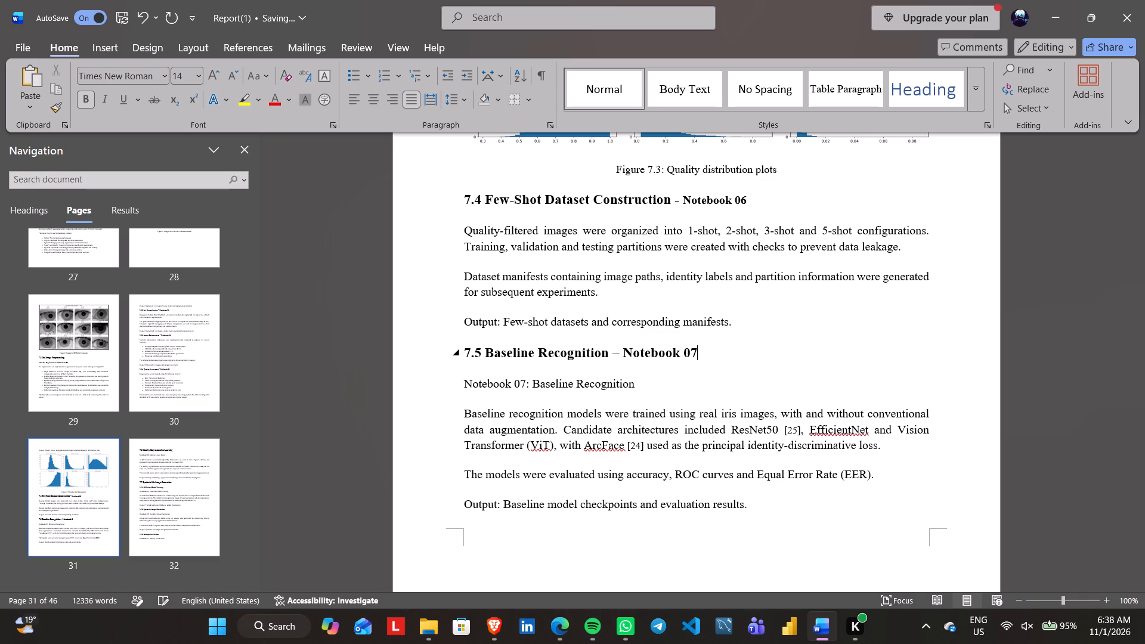
Delete the "Notebook 07: Baseline Recognition" line under the 7.5 heading, keeping the "Baseline recognition models" paragraph on its own line.
key(Delete)
key(Delete)
key(Delete)
key(Delete)
key(Delete)
key(Delete)
key(Delete)
key(Delete)
key(Delete)
key(Delete)
key(Delete)
key(Delete)
key(Delete)
key(Delete)
key(Delete)
key(Delete)
key(Delete)
key(Delete)
key(Delete)
key(Delete)
key(Delete)
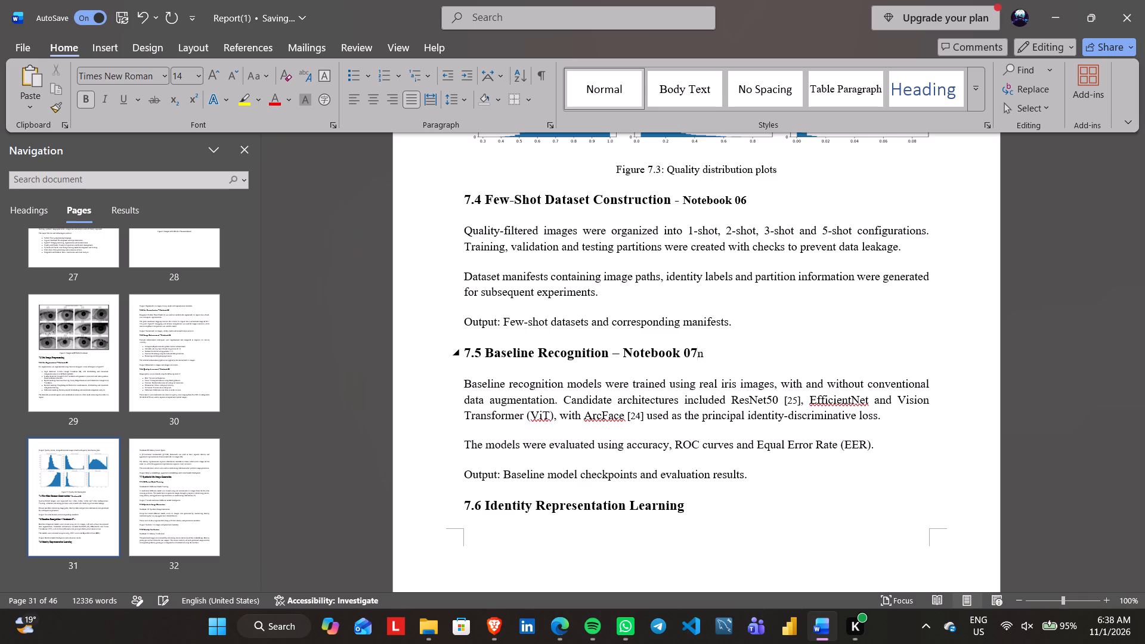
key(Delete)
key(Delete)
key(Return)
Increase the font size of "Notebook 06" in the 7.4 heading to 14.
drag(754, 203, 686, 200)
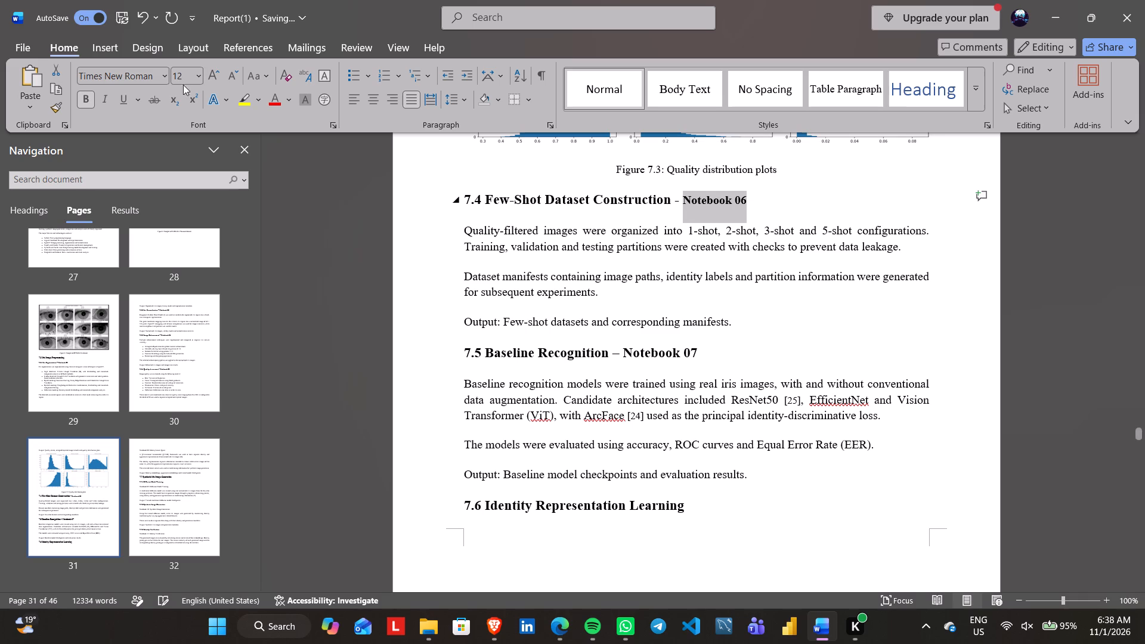
click(221, 81)
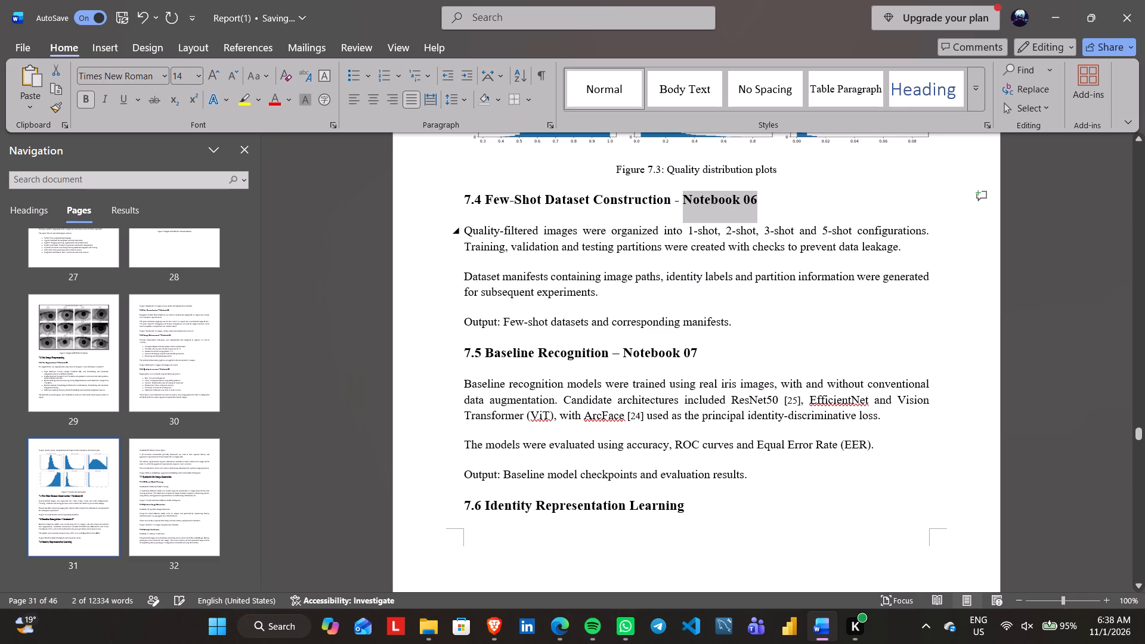
click(685, 249)
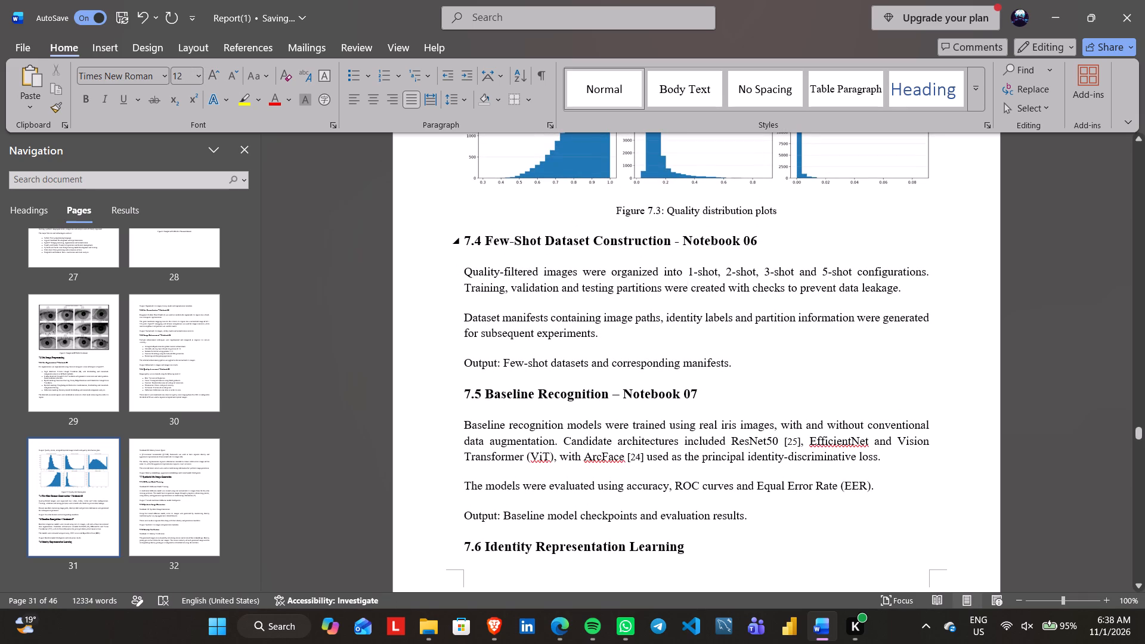
click(677, 242)
Insert an empty line after the 7.5 output sentence so the 7.6 Identity Representation Learning heading starts on the following page.
scroll(677, 284, down, 2)
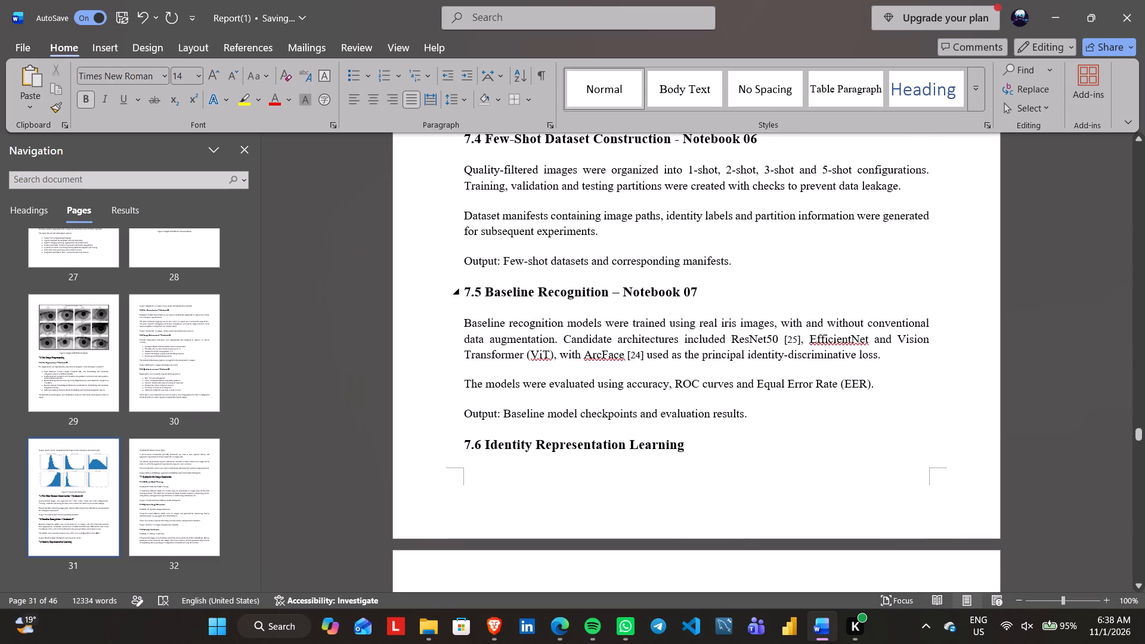
scroll(677, 284, down, 1)
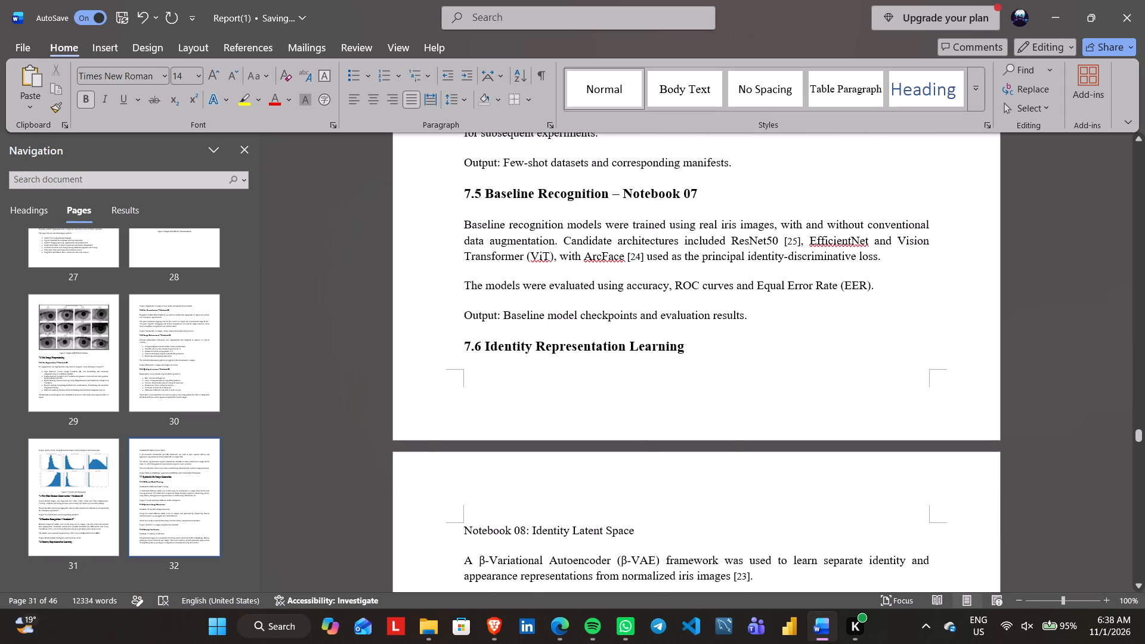
click(770, 317)
key(Return)
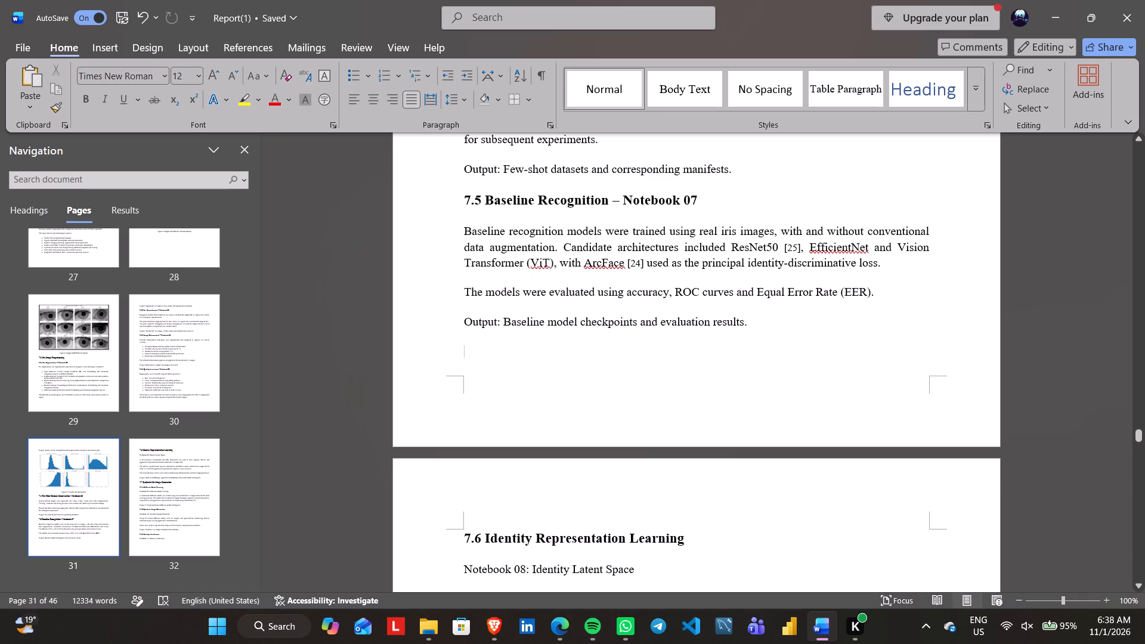
In File Explorer, examine the IITD cross-dataset ROC and metrics-versus-shots figures in the results' baseline_recognition folder.
scroll(870, 327, down, 1)
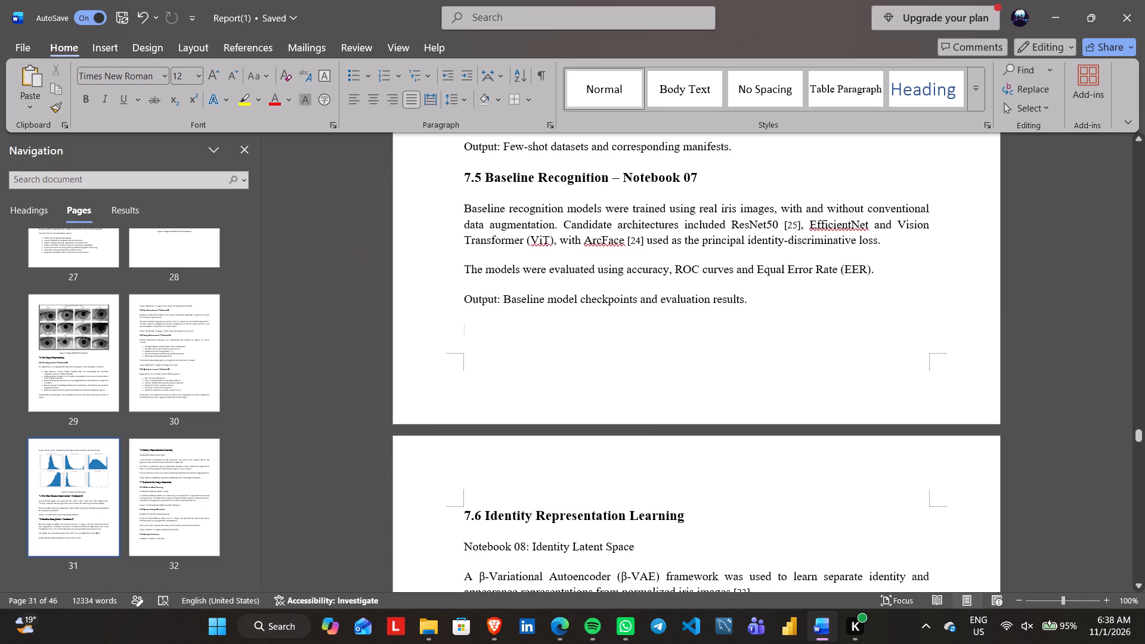
click(420, 630)
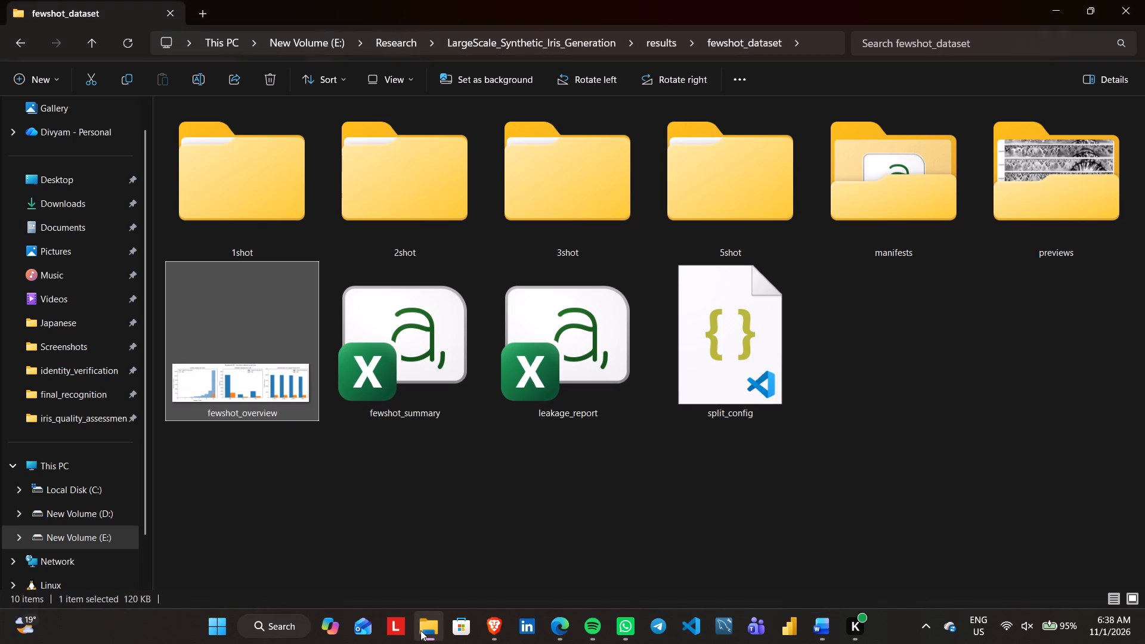
click(516, 519)
key(BackSpace)
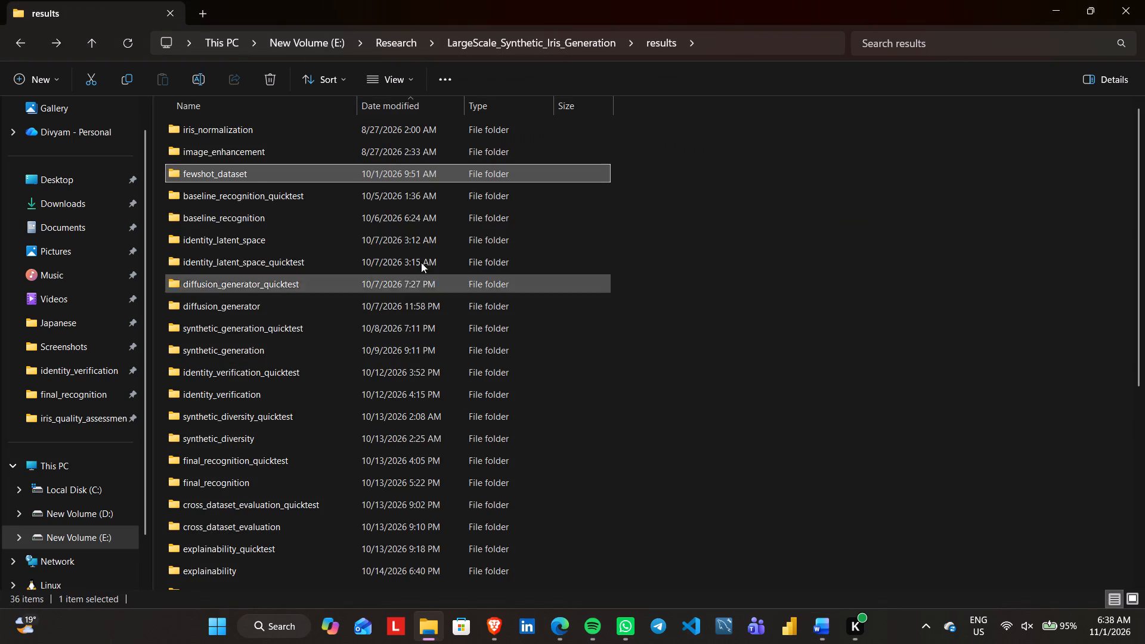
double_click(351, 212)
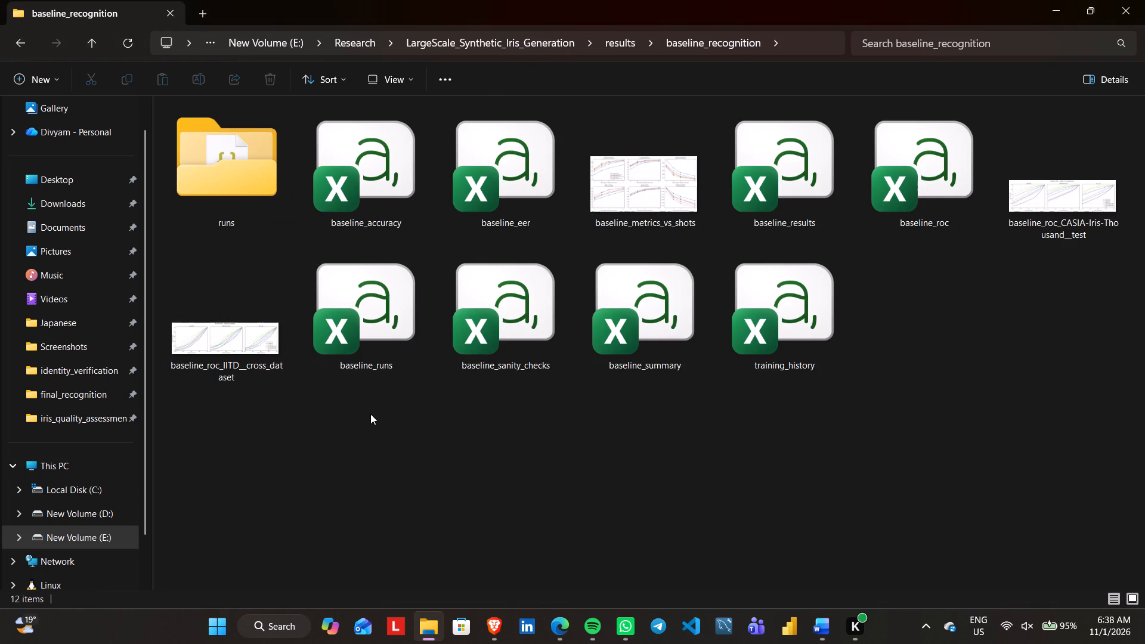
double_click(237, 317)
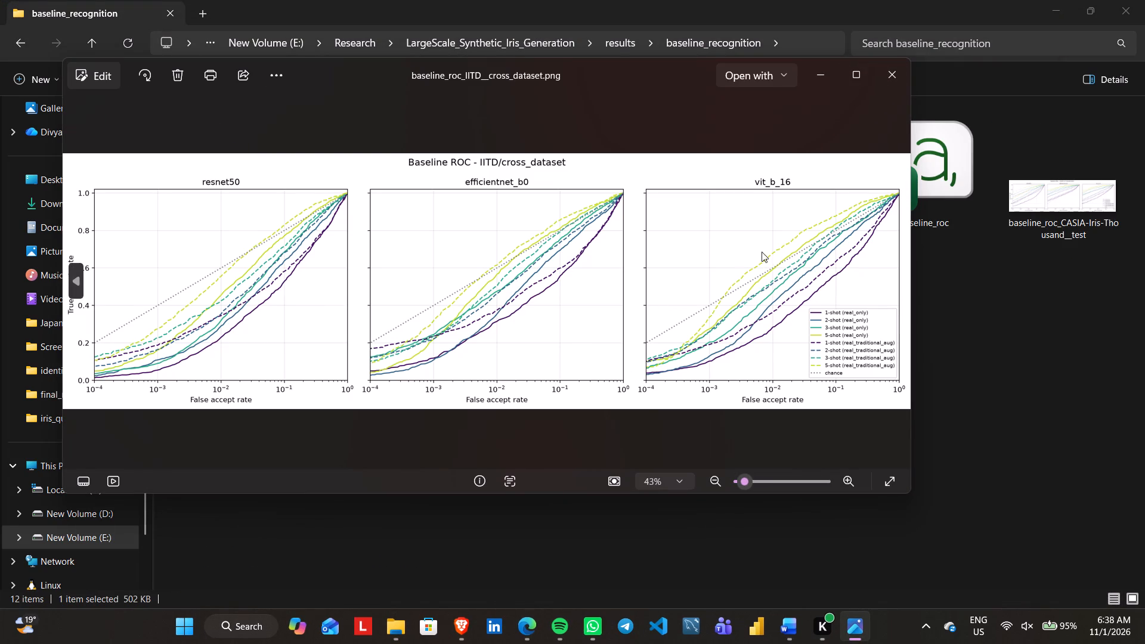
click(899, 73)
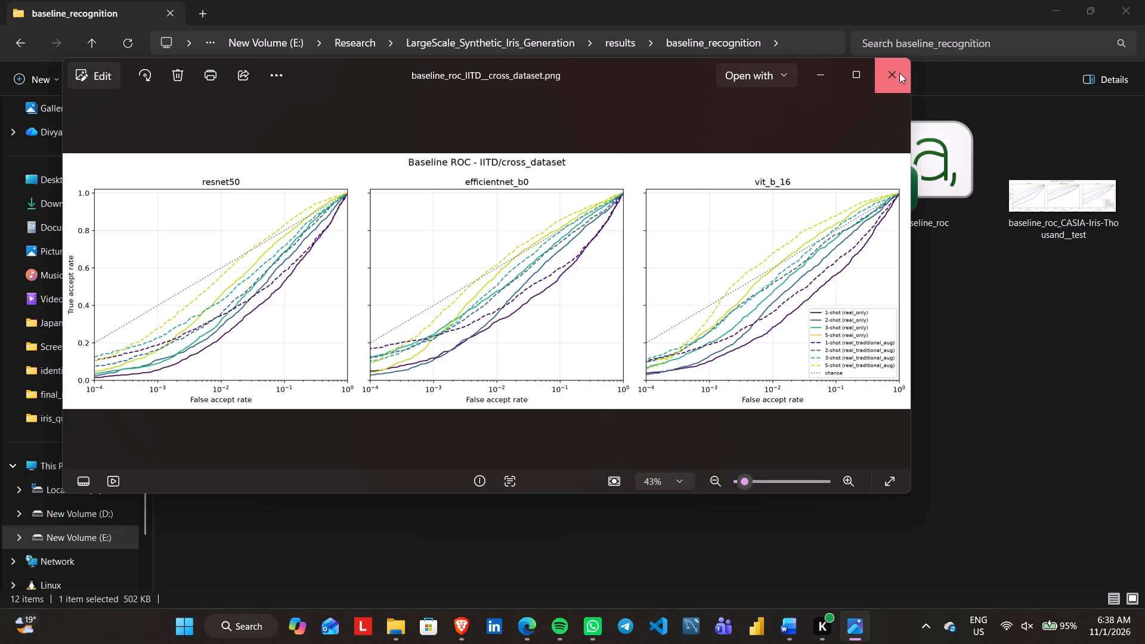
double_click(678, 179)
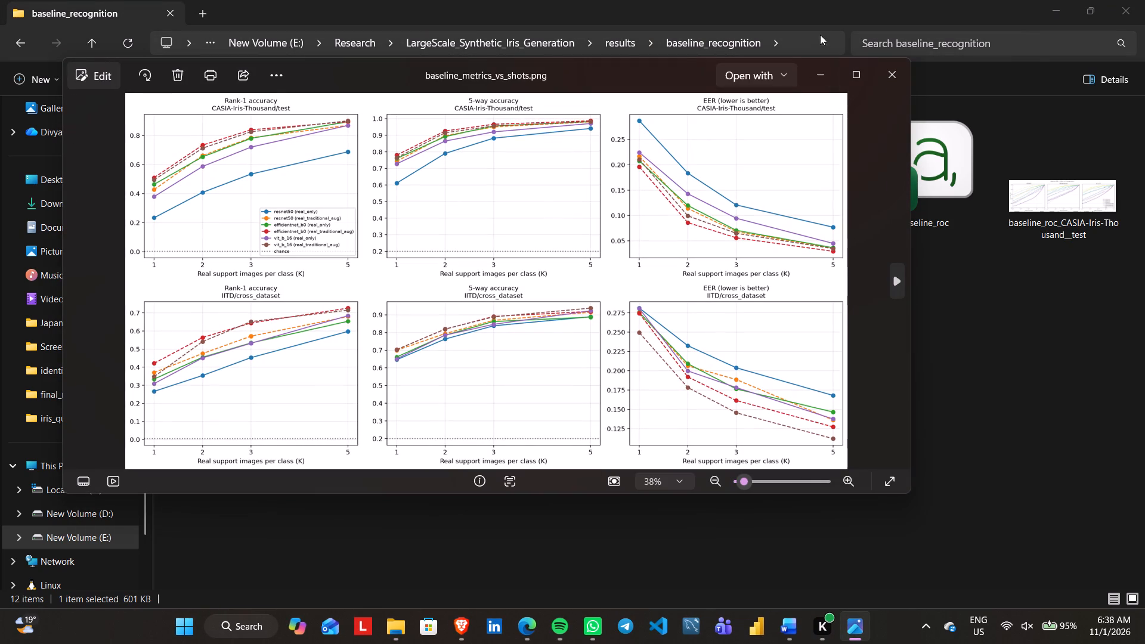
click(889, 75)
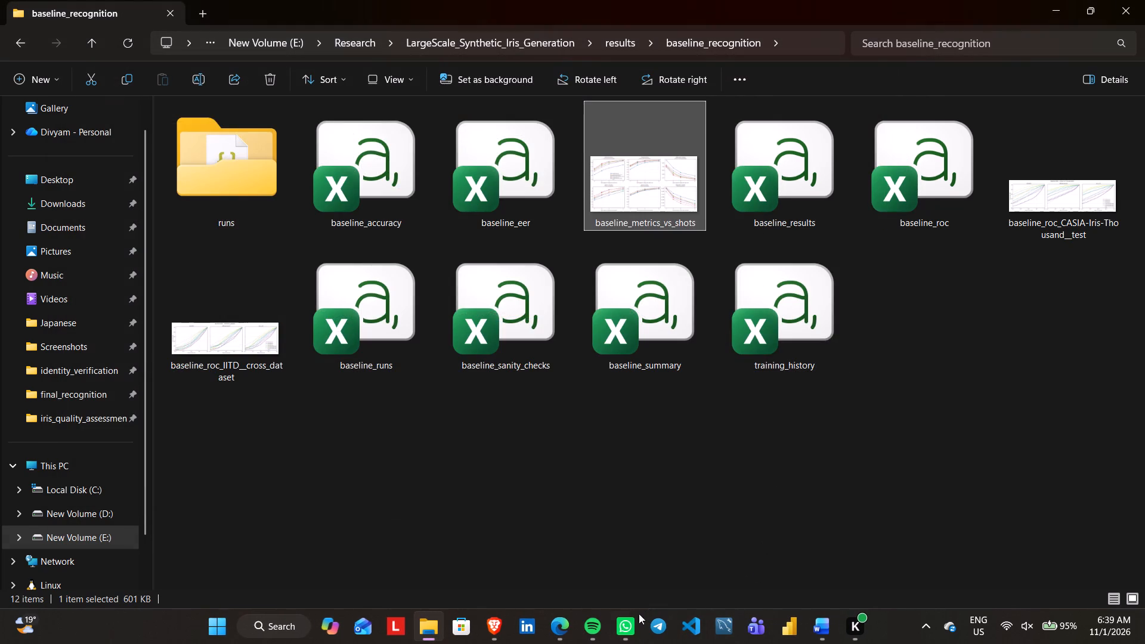
Back in the Word report, append "– Notebook 08" to the 7.6 Identity Representation Learning heading.
click(830, 631)
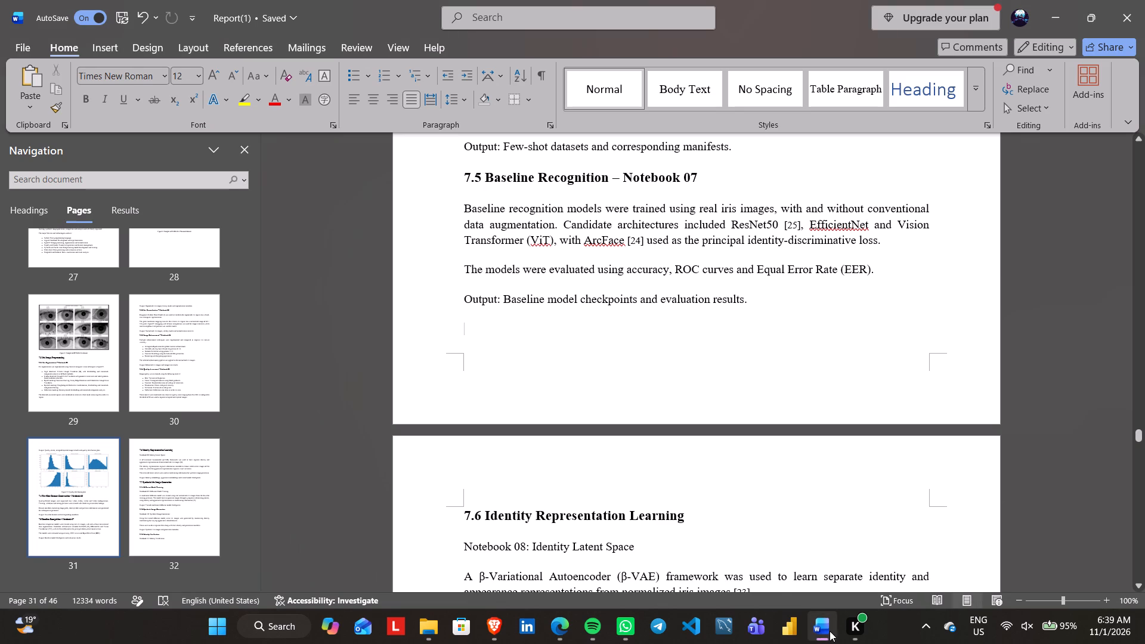
scroll(723, 570, down, 2)
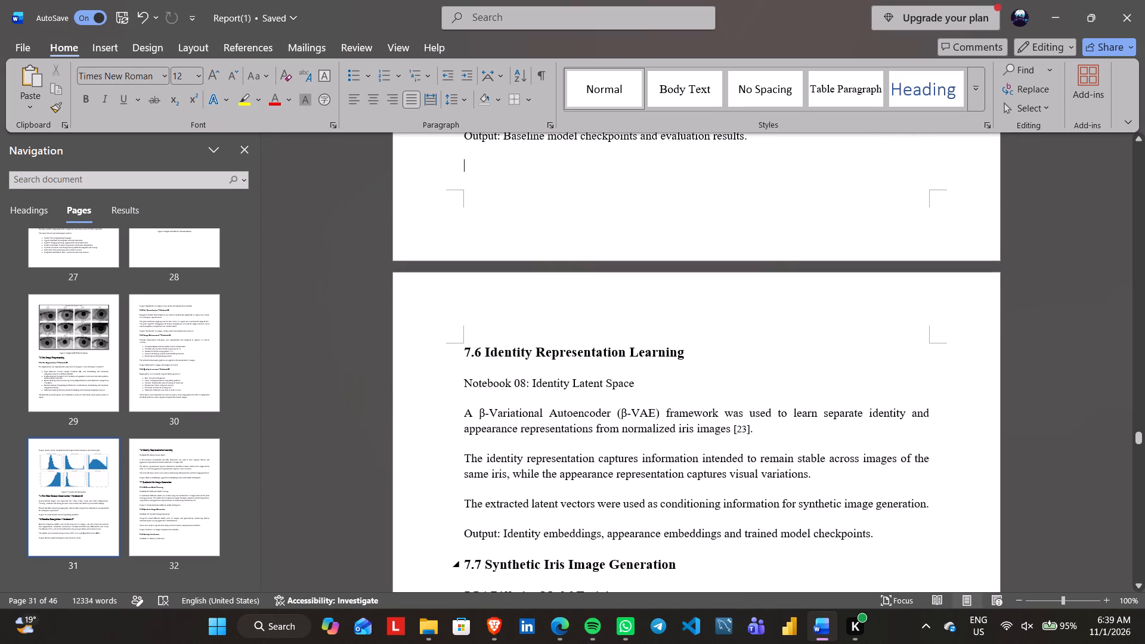
scroll(723, 570, down, 1)
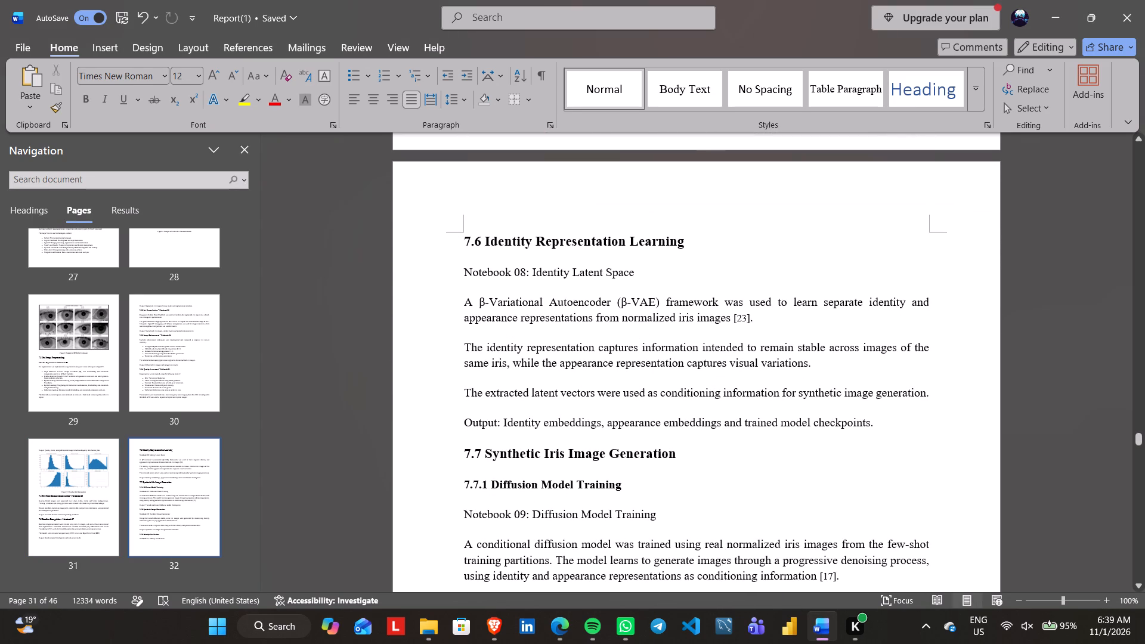
click(704, 241)
key(space)
text(-)
key(space)
text(Notebook 08)
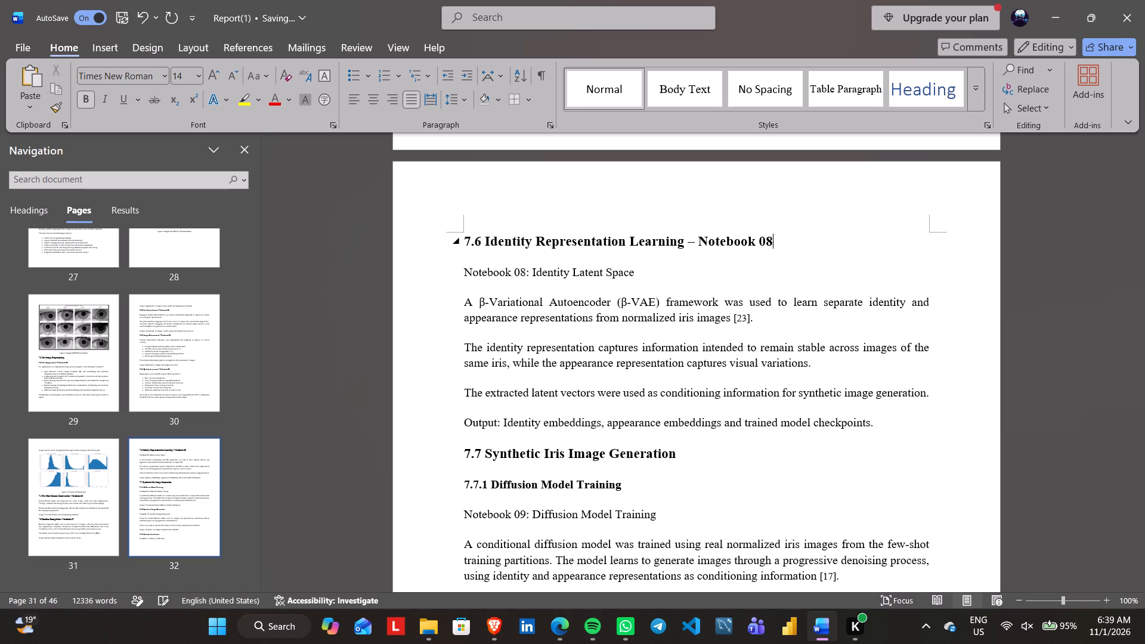
Delete the "Notebook 08: Identity Latent Space" line under the 7.6 heading, keeping the "A β-Variational Autoencoder" paragraph on its own line.
key(Delete)
key(Delete)
key(Delete)
key(Delete)
key(Delete)
key(Delete)
key(Delete)
key(Delete)
key(Delete)
key(Delete)
key(Delete)
key(Delete)
key(Delete)
key(Delete)
key(Delete)
key(Delete)
key(Delete)
key(Delete)
key(Delete)
key(Delete)
key(Delete)
key(Delete)
key(Delete)
key(Delete)
key(Delete)
key(Delete)
key(Delete)
key(Delete)
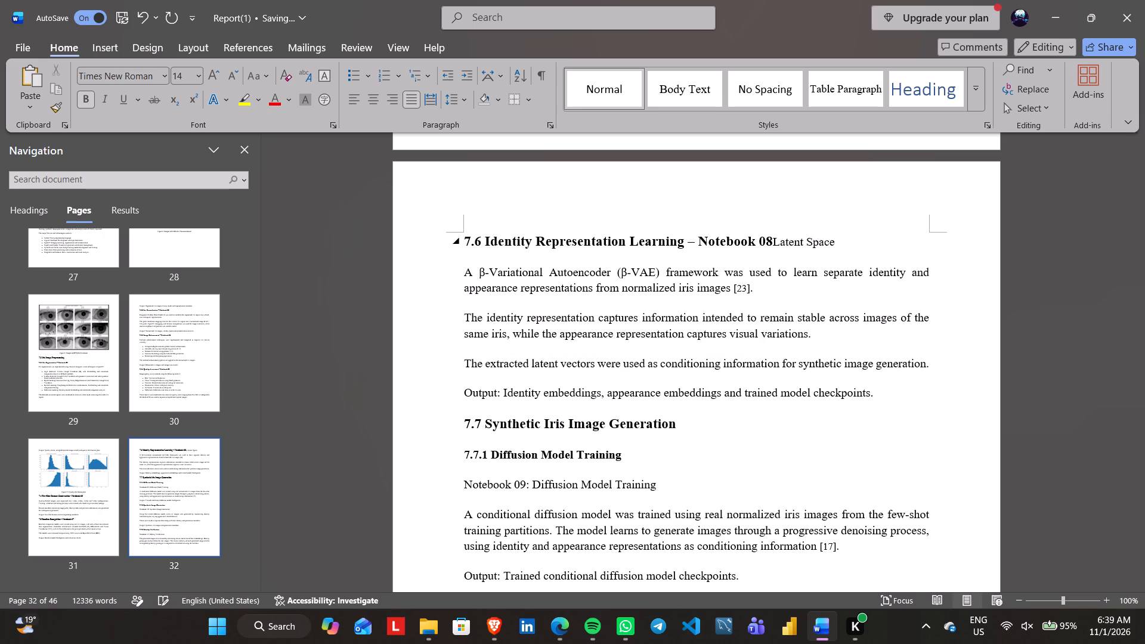
key(Delete)
key(Delete)
key(Delete)
key(Delete)
key(Delete)
key(Delete)
key(Delete)
key(Delete)
key(Return)
Read through sections 7.6 to 7.7.2, checking the text on identity representation, diffusion model training and synthetic image generation.
scroll(704, 241, down, 1)
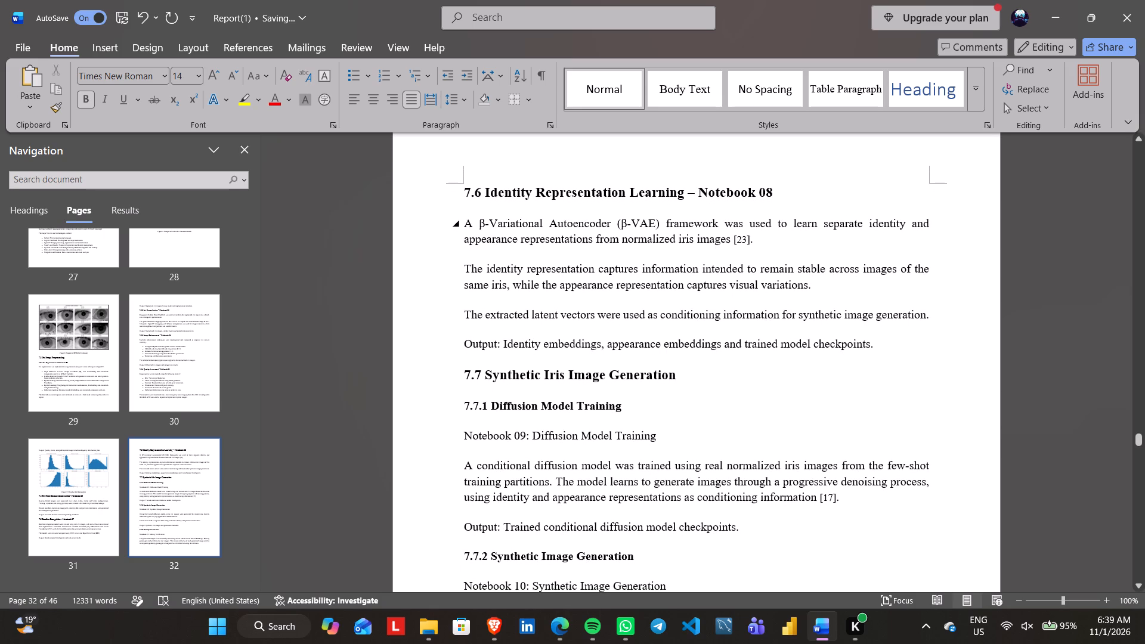
scroll(704, 241, down, 2)
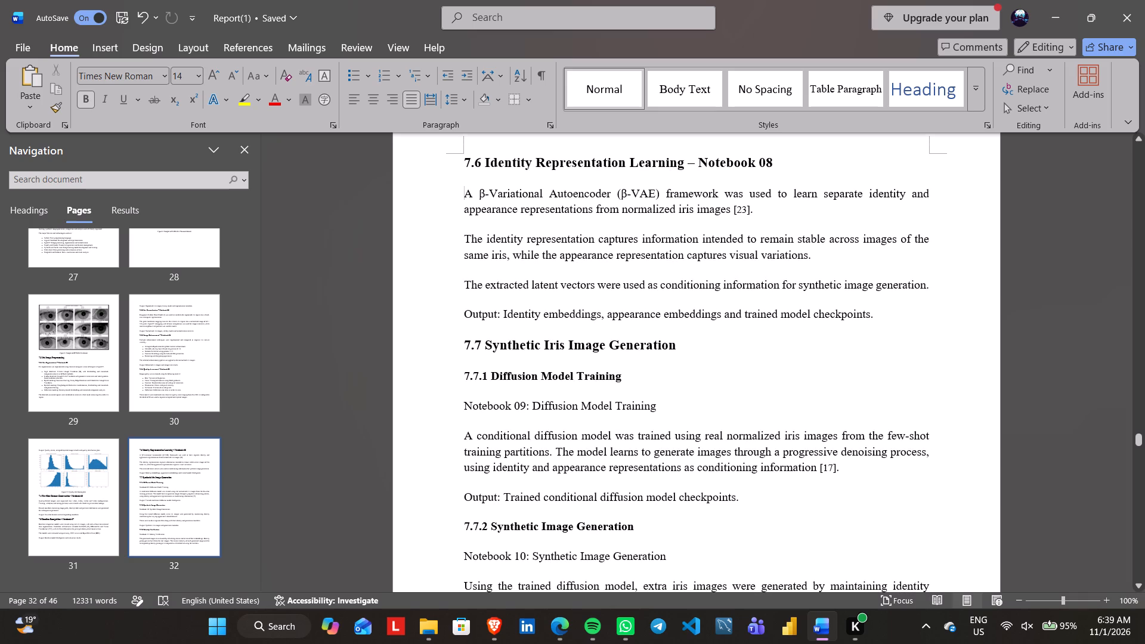
scroll(704, 241, down, 1)
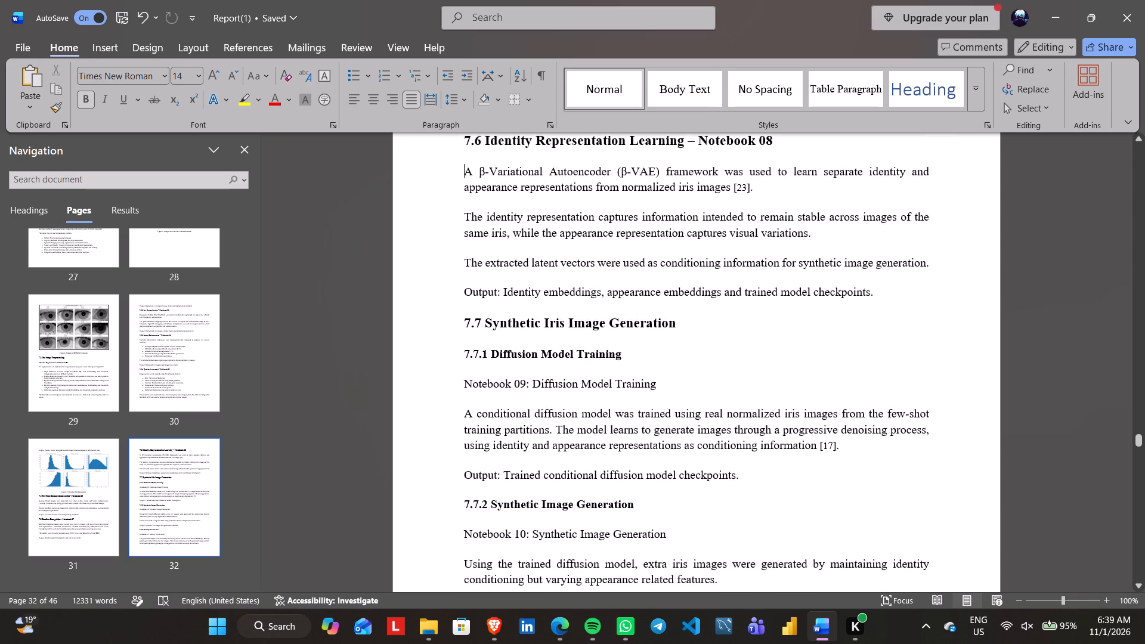
scroll(704, 241, down, 1)
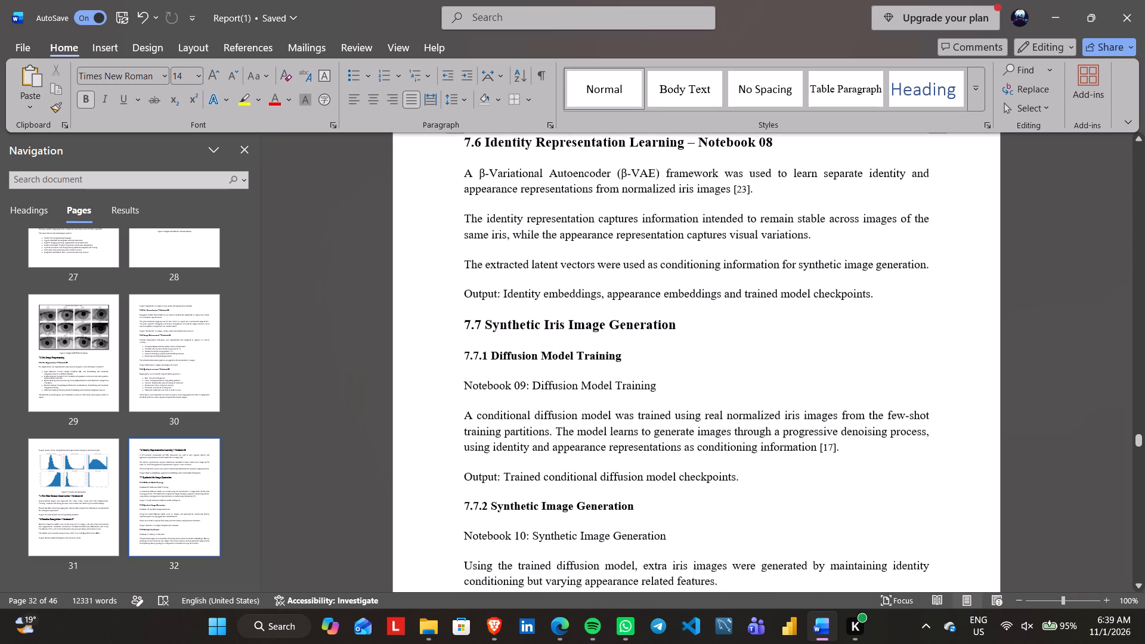
scroll(704, 241, down, 1)
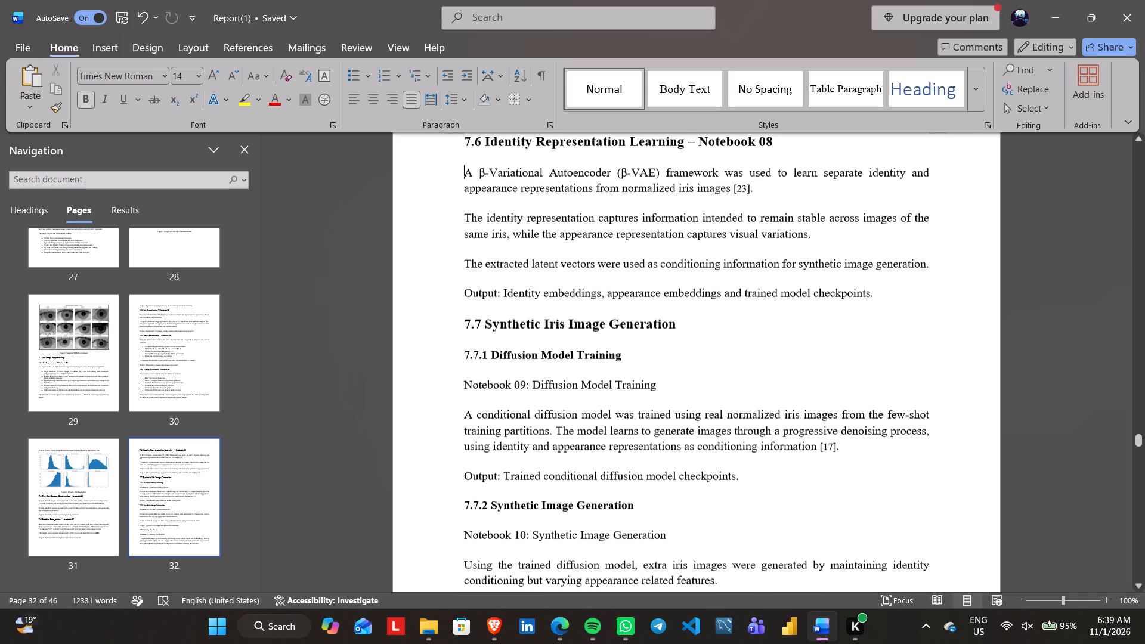
scroll(704, 241, down, 2)
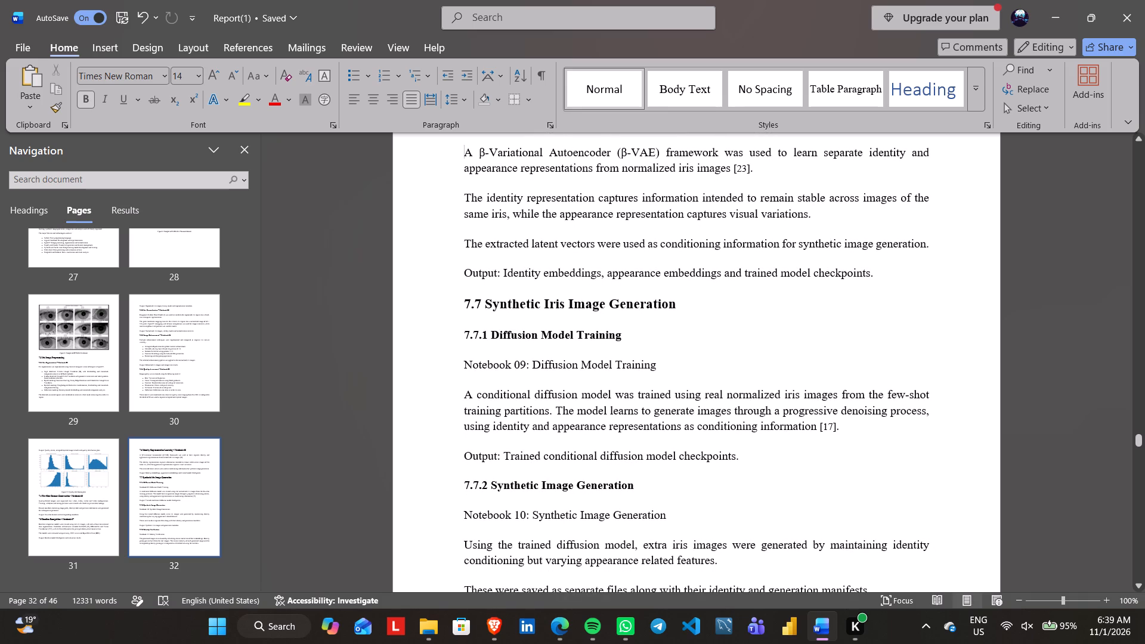
scroll(704, 241, down, 2)
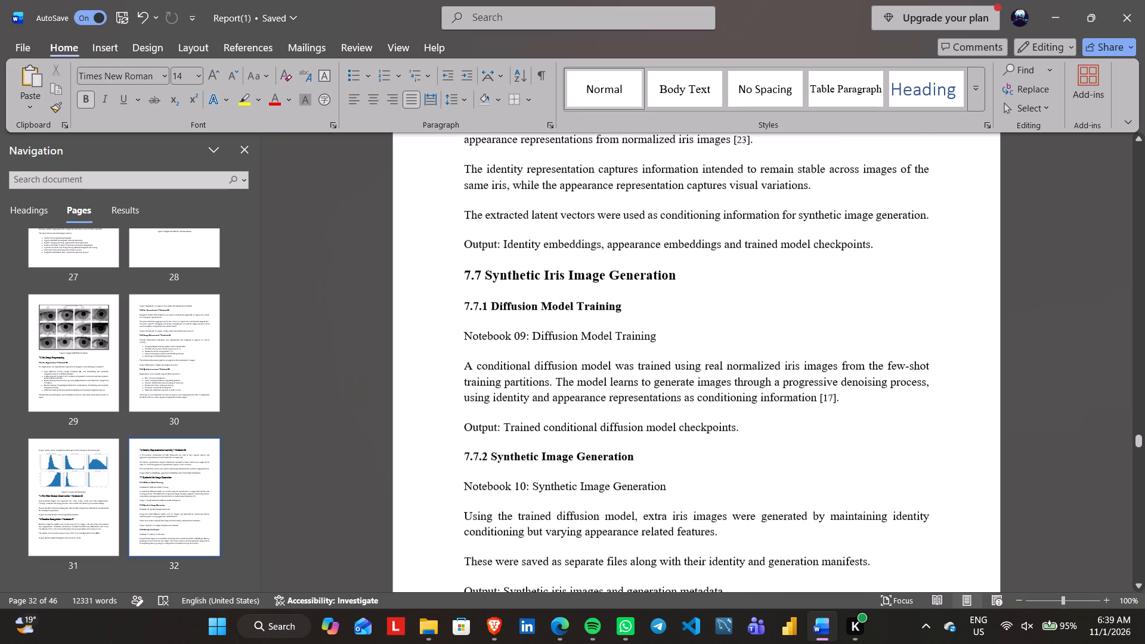
scroll(704, 241, down, 2)
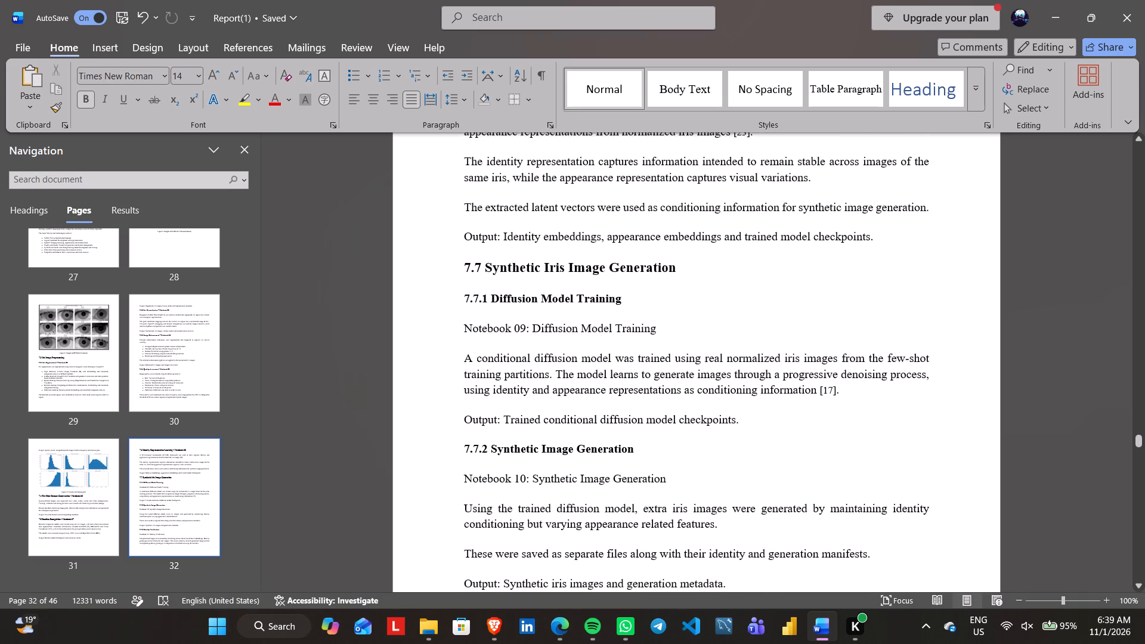
scroll(704, 241, down, 1)
scroll(704, 241, up, 1)
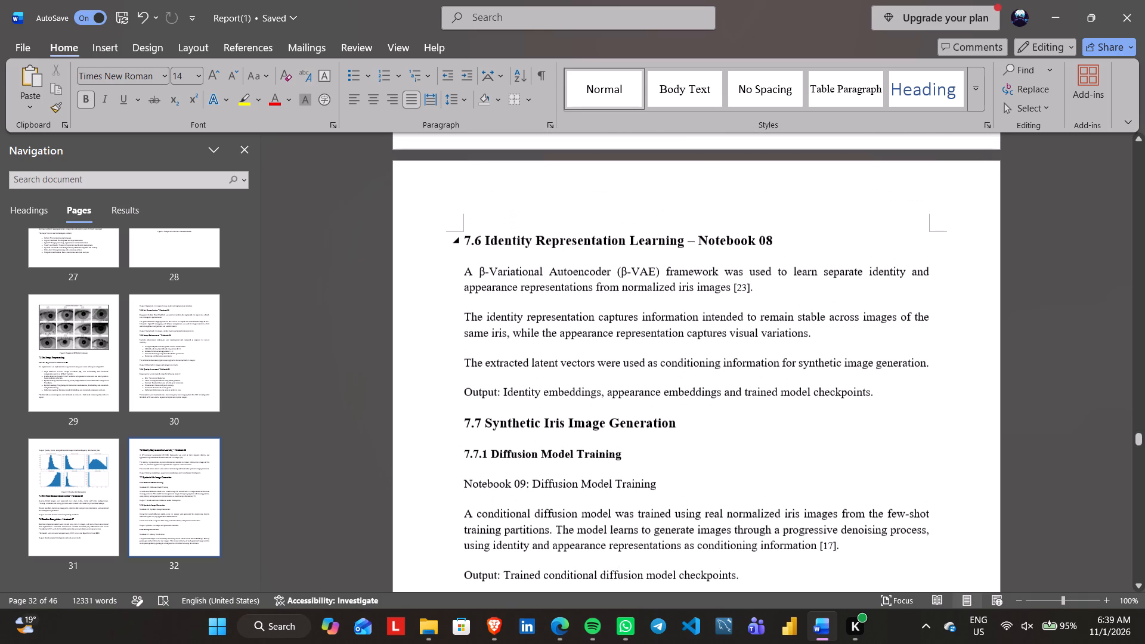
scroll(704, 241, up, 1)
scroll(704, 241, down, 1)
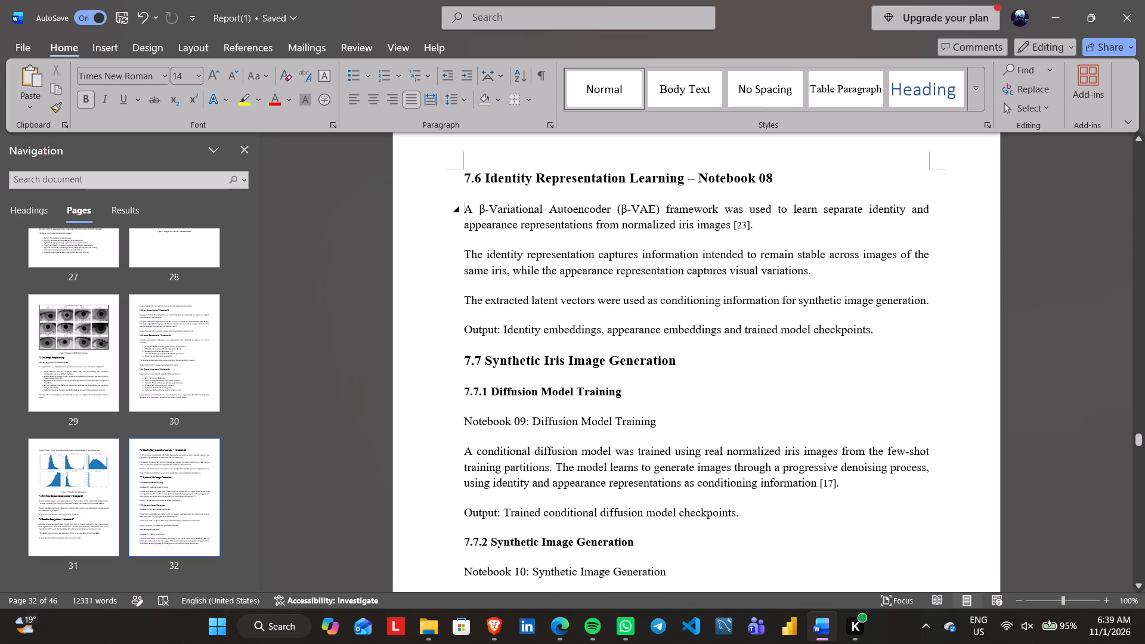
scroll(704, 241, down, 1)
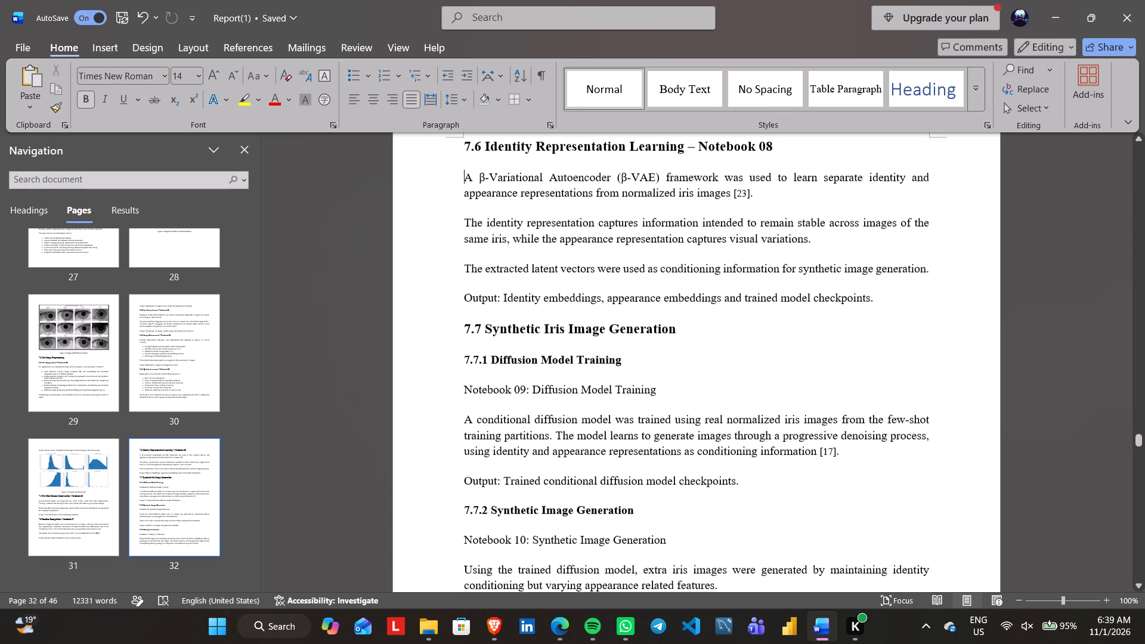
scroll(704, 241, down, 1)
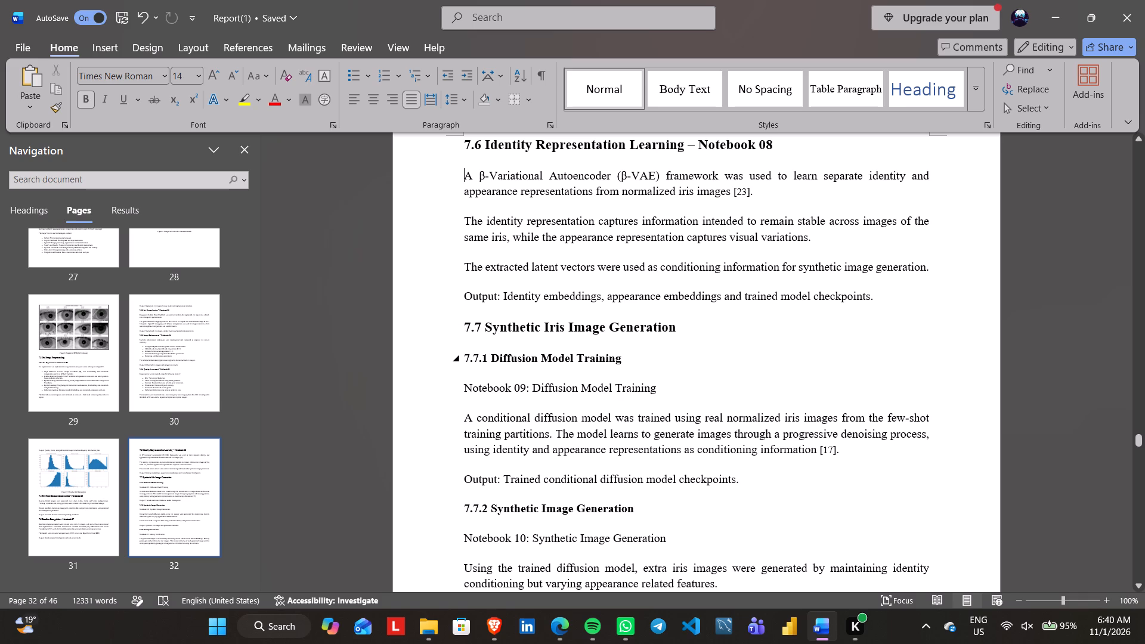
Append "– Notebook 09" to the 7.7.1 Diffusion Model Training heading.
click(628, 360)
key(space)
text(-)
key(space)
text(Notebook 09)
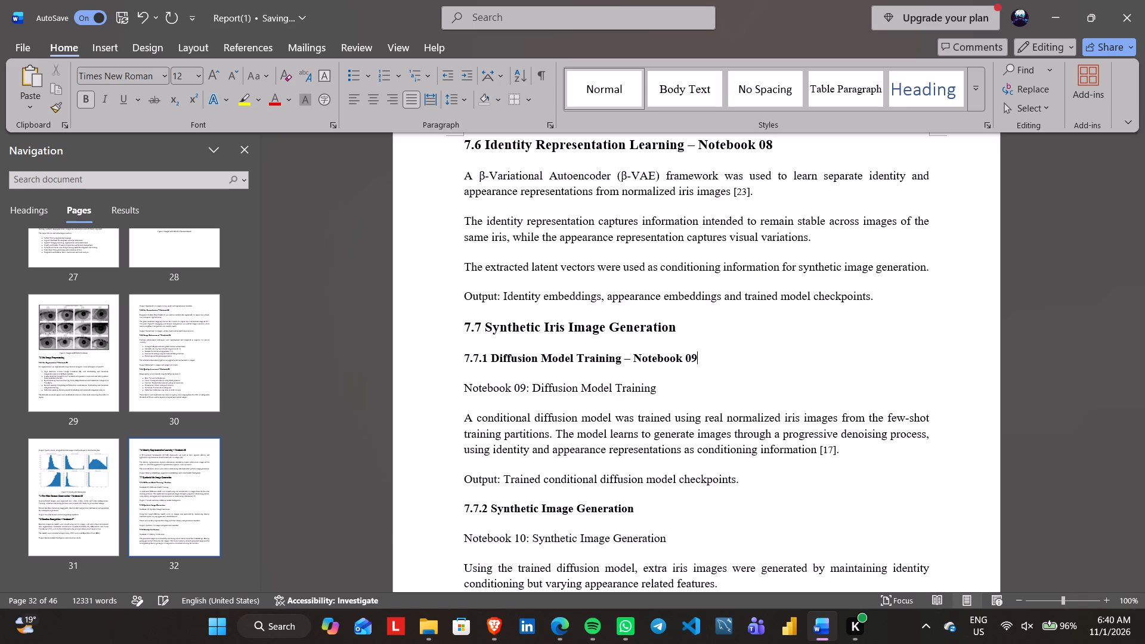
Delete the "Notebook 09: Diffusion Model Training" line under the 7.7.1 heading, keeping the "A conditional diffusion model" paragraph on its own line.
key(Delete)
key(Delete)
key(Delete)
key(Delete)
key(Delete)
key(Delete)
key(Delete)
key(Delete)
key(Delete)
key(Delete)
key(Delete)
key(Delete)
key(Delete)
key(Delete)
key(Delete)
key(Delete)
key(Delete)
key(Delete)
key(Delete)
key(Delete)
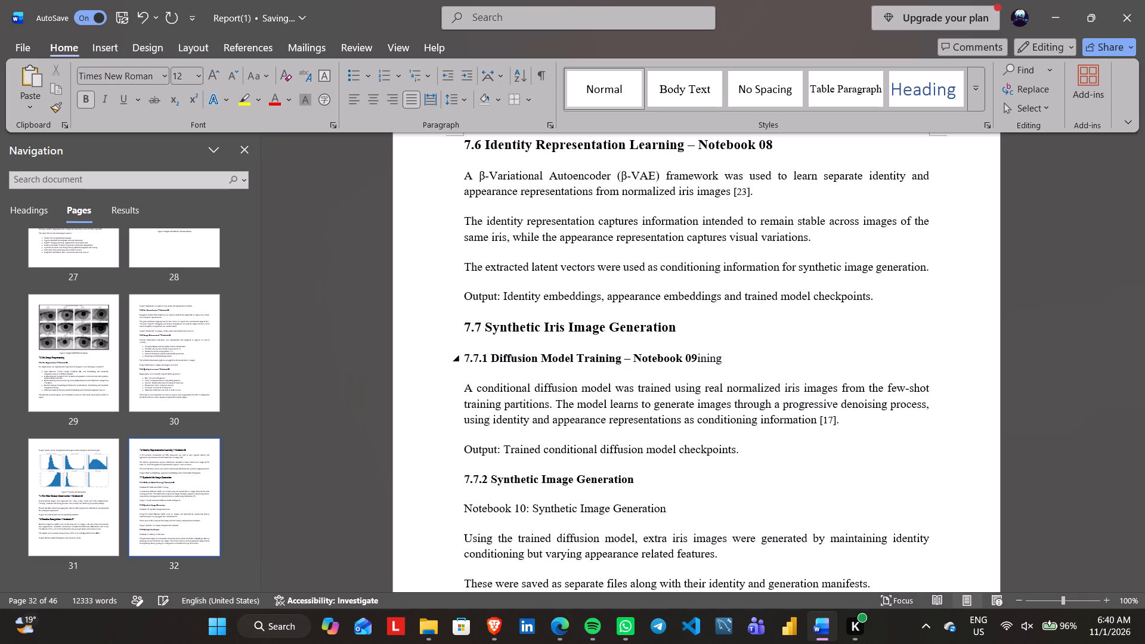
key(Delete)
key(Delete)
key(Delete)
key(Delete)
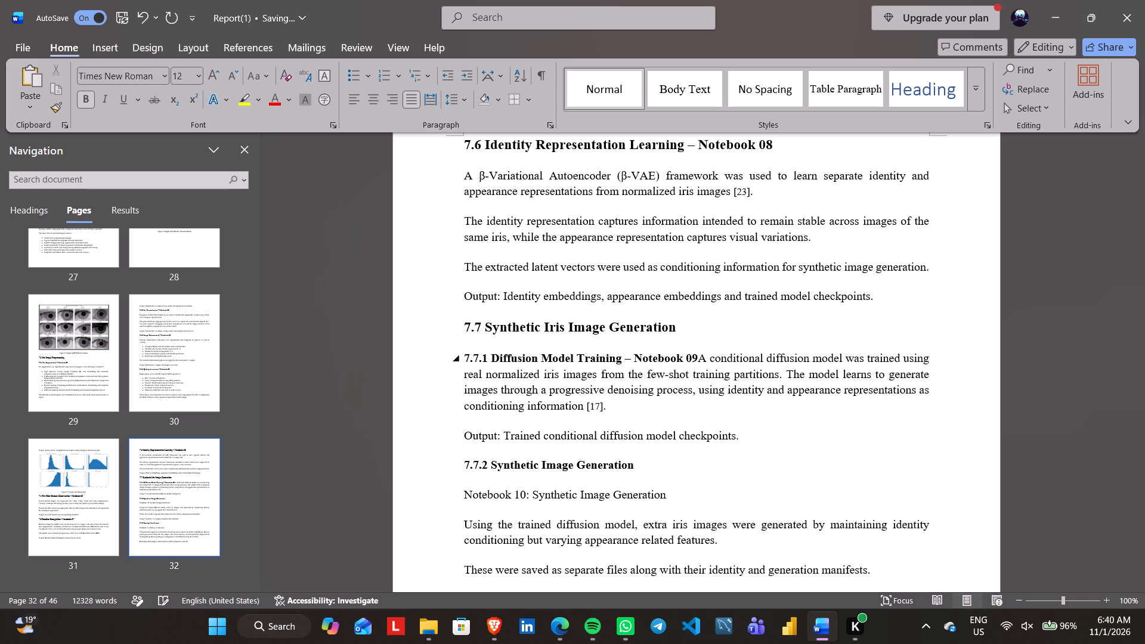
key(Return)
key(backslash)
key(ctrl+z)
key(Return)
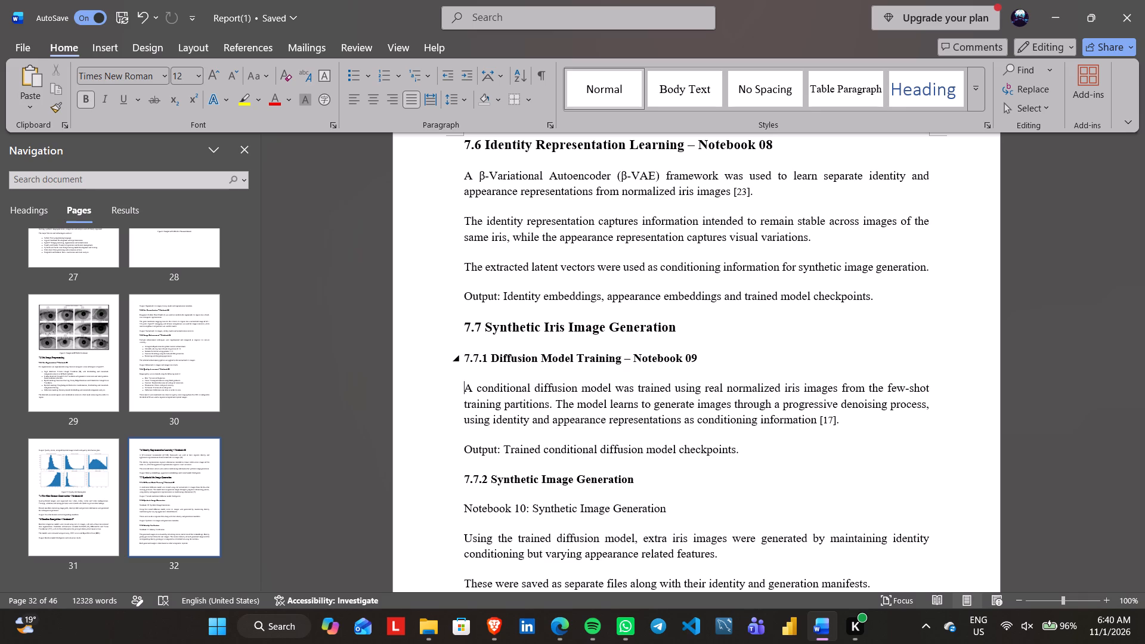
Append "– Notebook 10" to the 7.7.2 Synthetic Image Generation heading.
scroll(628, 360, down, 2)
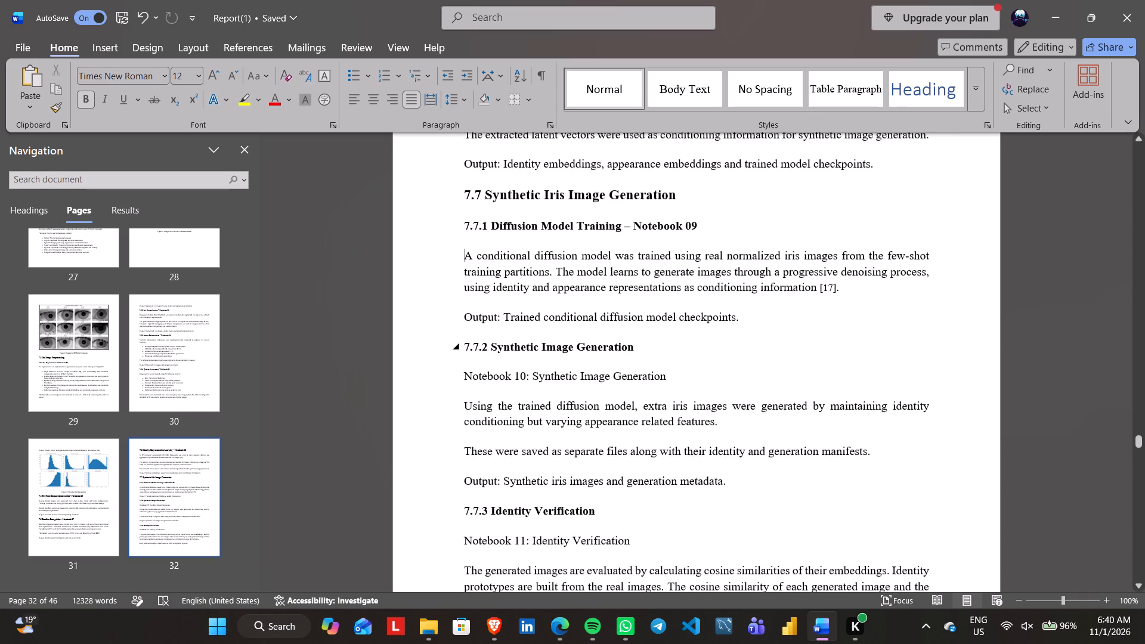
scroll(628, 360, down, 1)
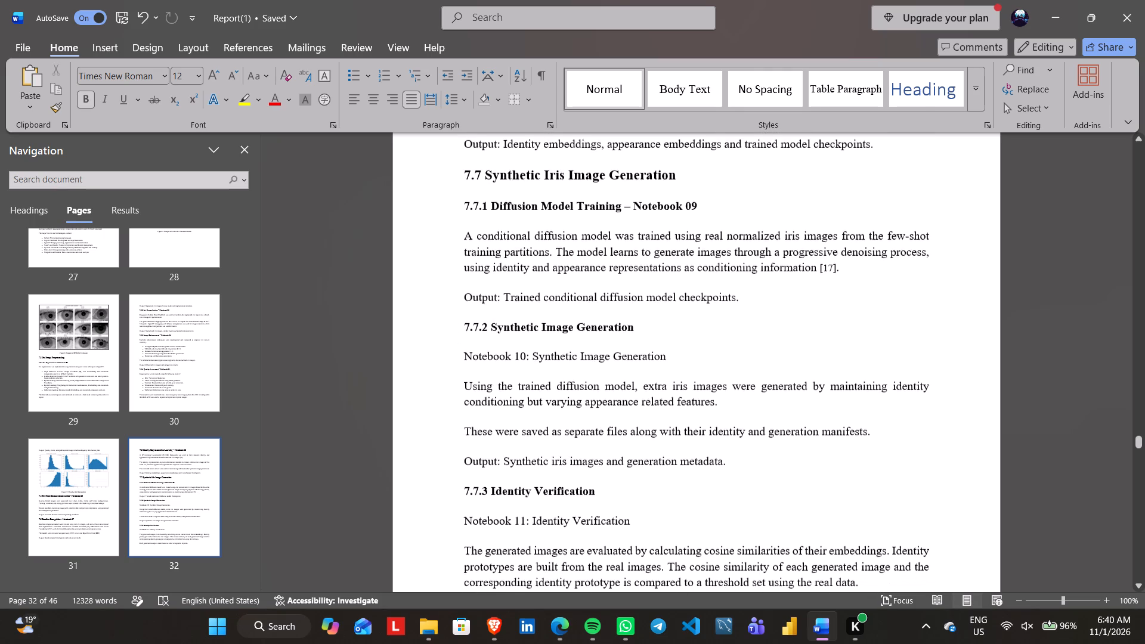
scroll(628, 360, down, 1)
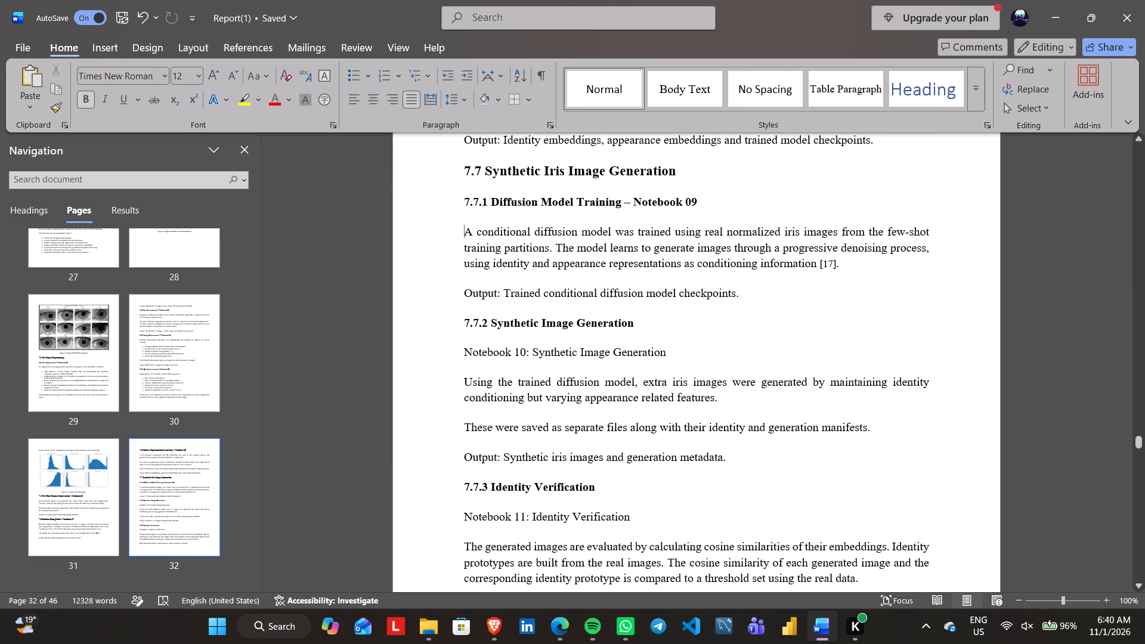
click(640, 321)
key(space)
text(- Notebook 10)
Delete the "Notebook 10: Synthetic Image Generation" line under the 7.7.2 heading, keeping the "Using the trained diffusion model" paragraph on its own line.
key(Delete)
key(Delete)
key(Delete)
key(Delete)
key(Delete)
key(Delete)
key(Delete)
key(Delete)
key(Delete)
key(Delete)
key(Delete)
key(Delete)
key(Delete)
key(Delete)
key(Delete)
key(Delete)
key(Delete)
key(Delete)
key(Delete)
key(Delete)
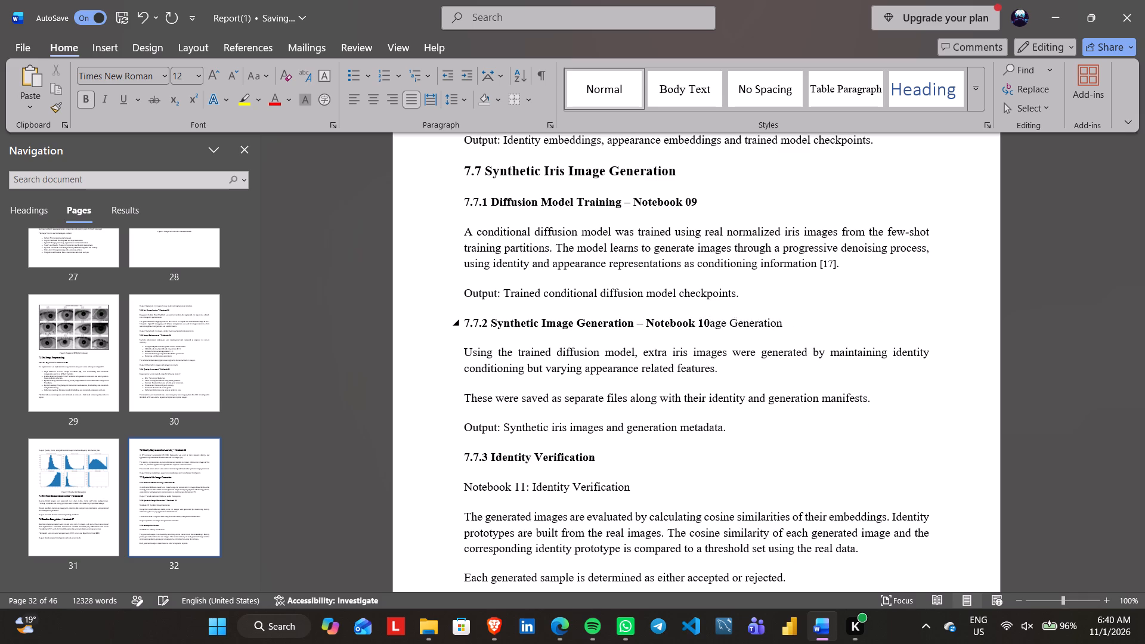
key(Delete)
key(Delete)
key(Delete)
key(Delete)
key(Delete)
key(Delete)
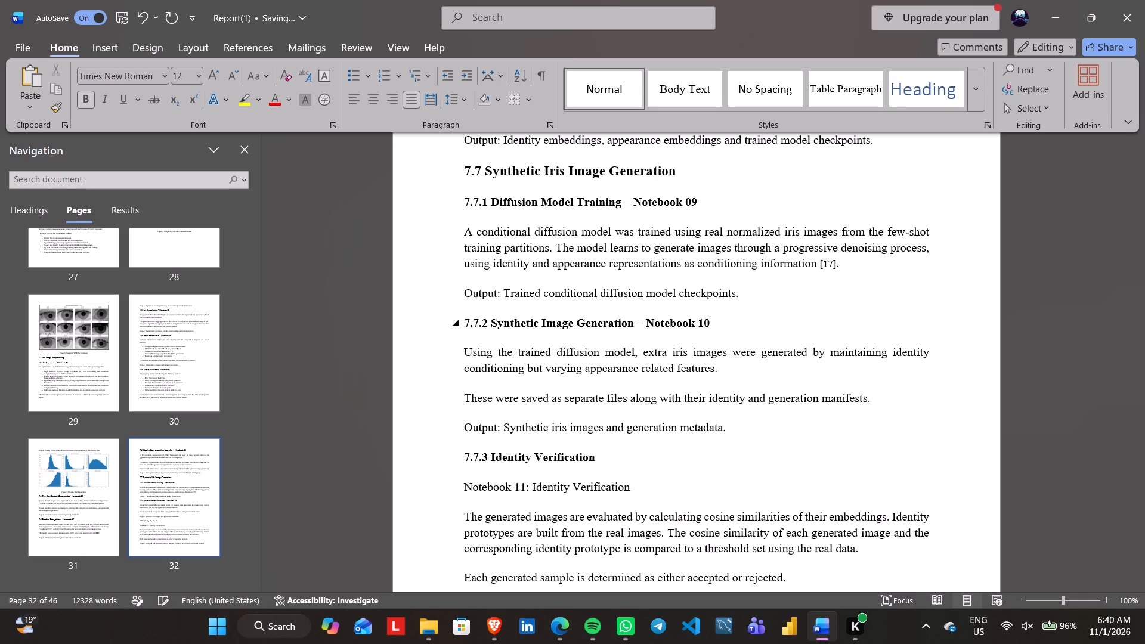
scroll(640, 321, down, 1)
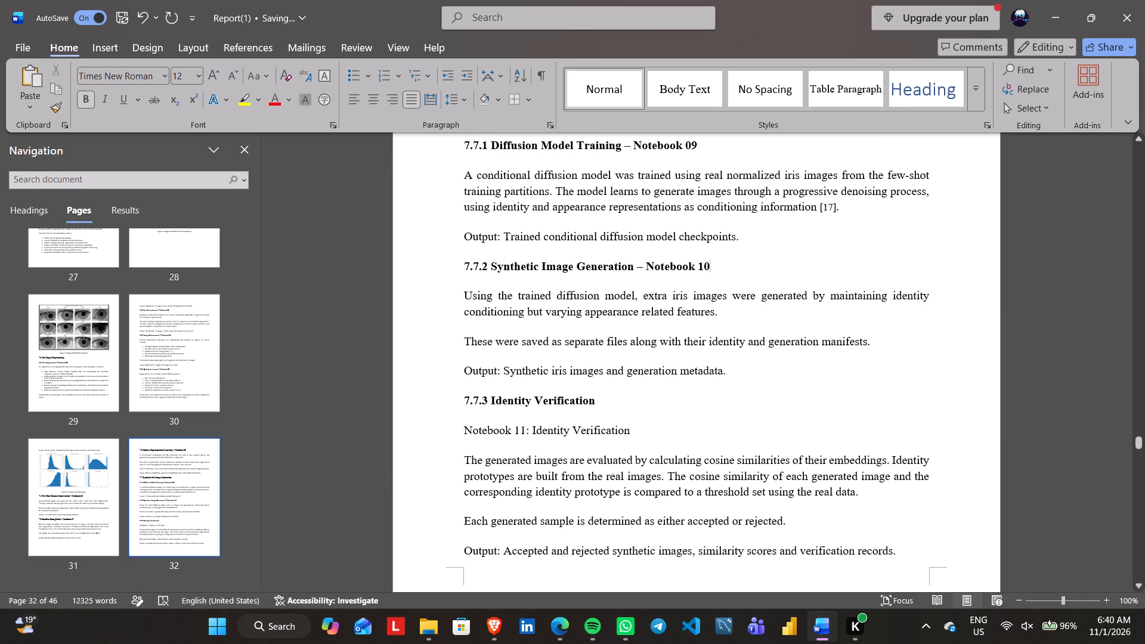
key(Delete)
key(Return)
Append "– Notebook 11" to the 7.7.3 Identity Verification heading.
scroll(649, 380, down, 1)
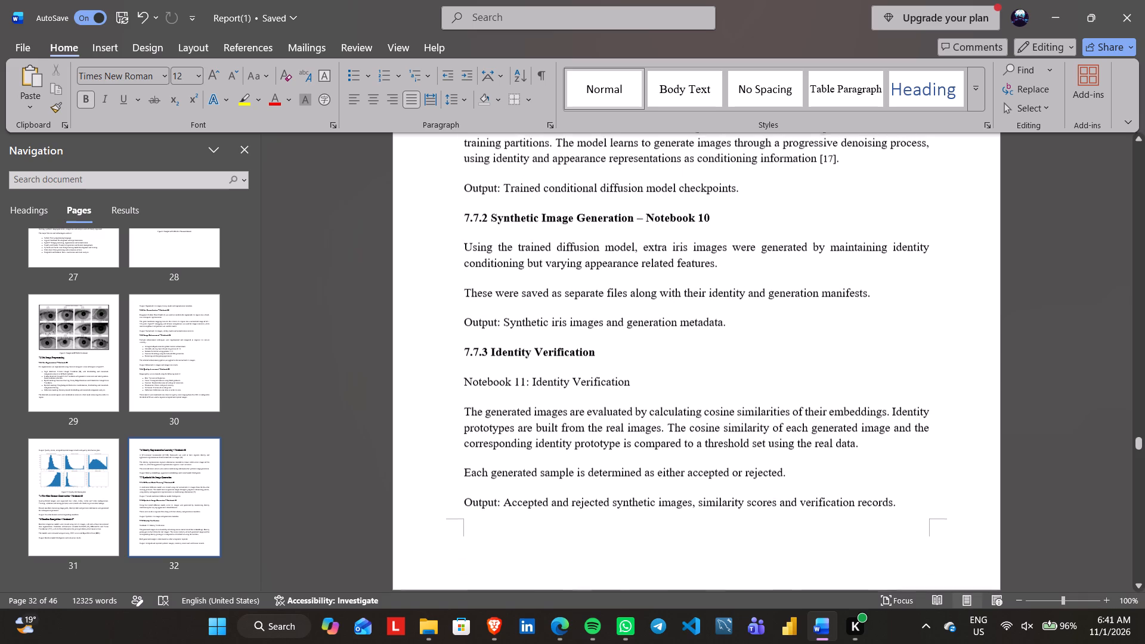
scroll(649, 380, down, 1)
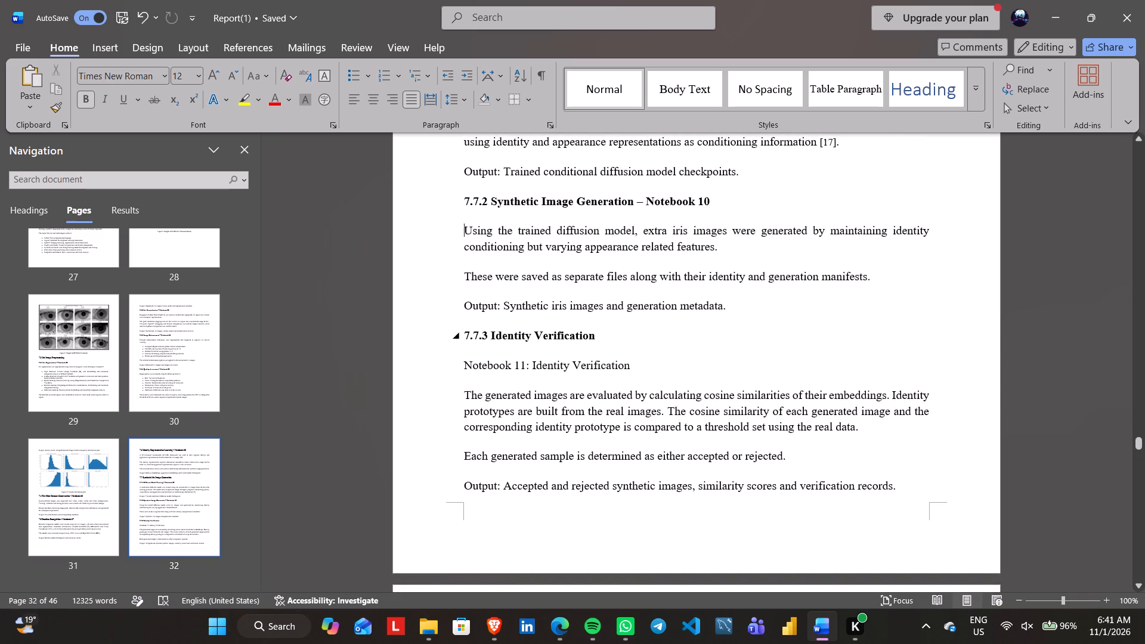
click(609, 335)
key(space)
text(- Notebo)
text(ok 11)
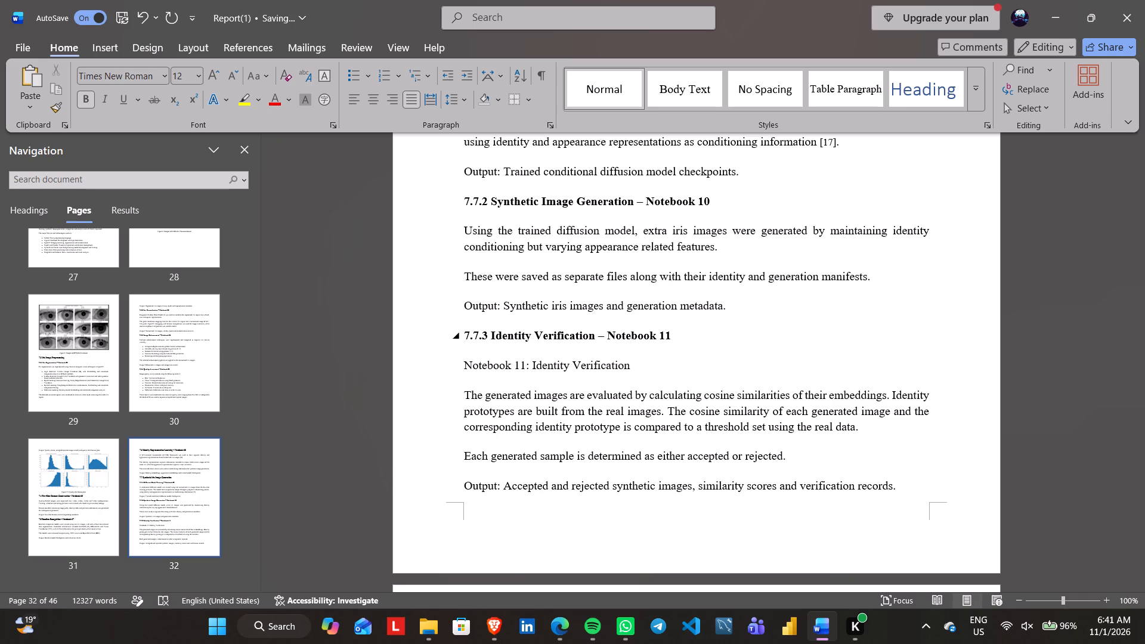
Delete the "Notebook 11: Identity Verification" line under the 7.7.3 heading, keeping the "The generated images are evaluated" paragraph on its own line.
key(Delete)
key(Delete)
key(Delete)
key(Delete)
key(Delete)
key(Delete)
key(Delete)
key(Delete)
key(Delete)
key(Delete)
key(Delete)
key(Delete)
key(Delete)
key(Delete)
key(Delete)
key(Delete)
key(Delete)
key(Delete)
key(Delete)
key(Delete)
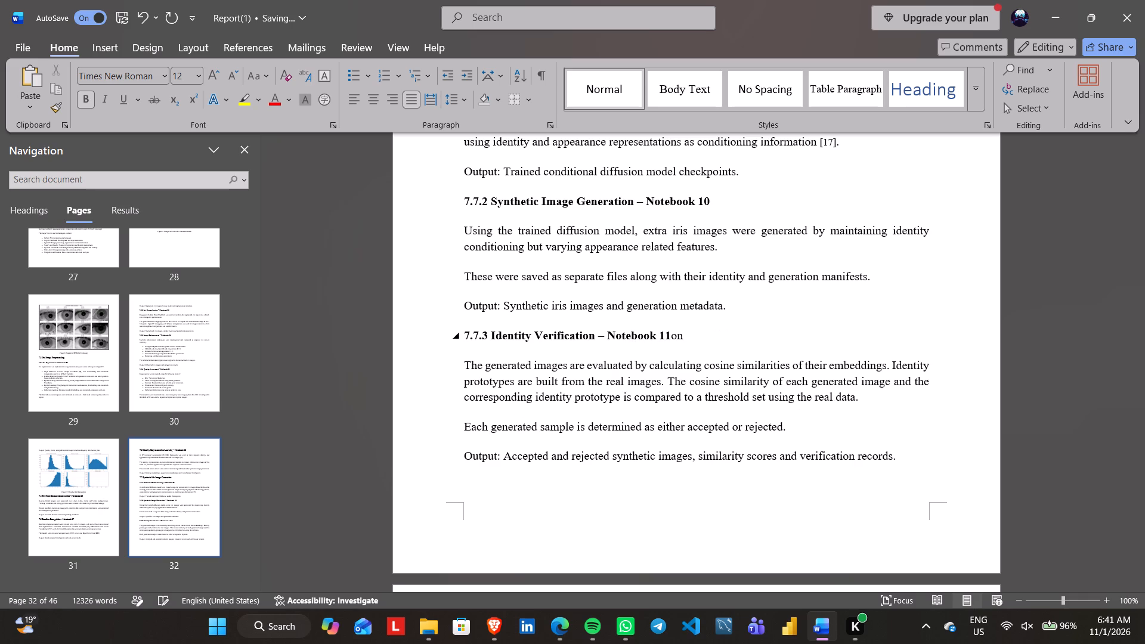
key(Delete)
key(Delete)
key(Delete)
key(Return)
Review sections 7.6 to 7.7.3, checking the edited headings and the spacing of the paragraphs beneath them.
scroll(609, 335, up, 1)
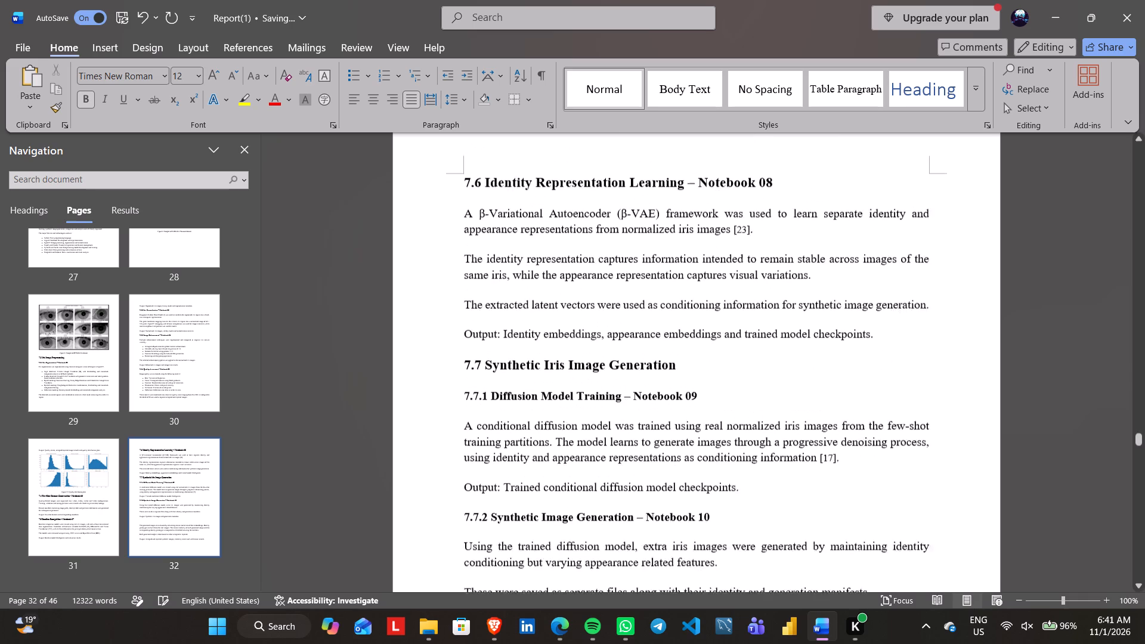
scroll(609, 335, up, 3)
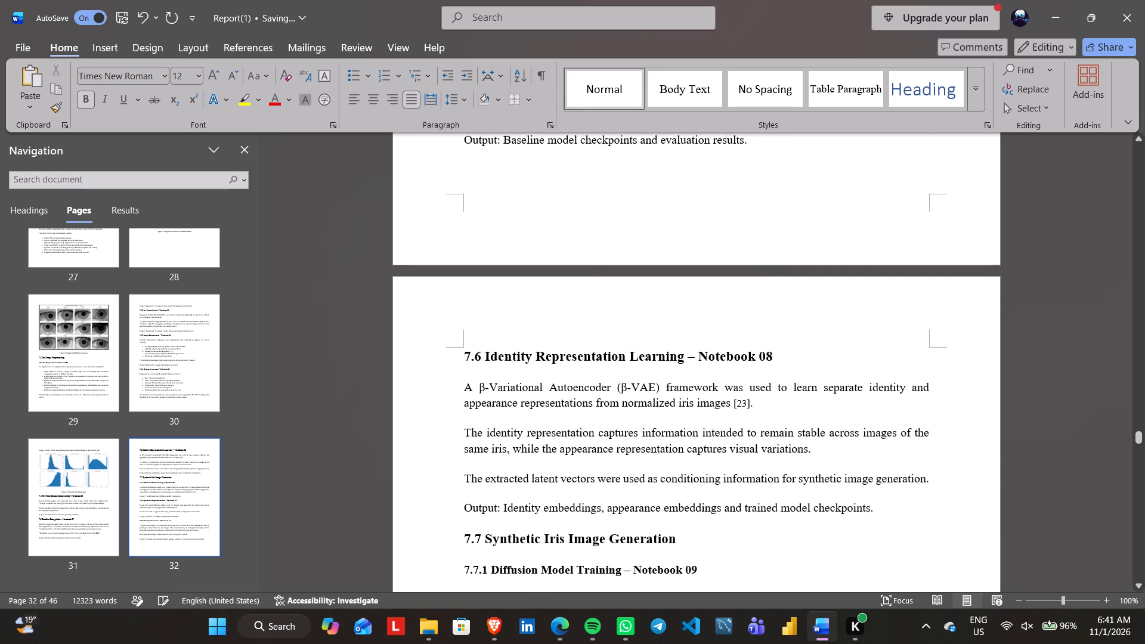
scroll(609, 335, down, 3)
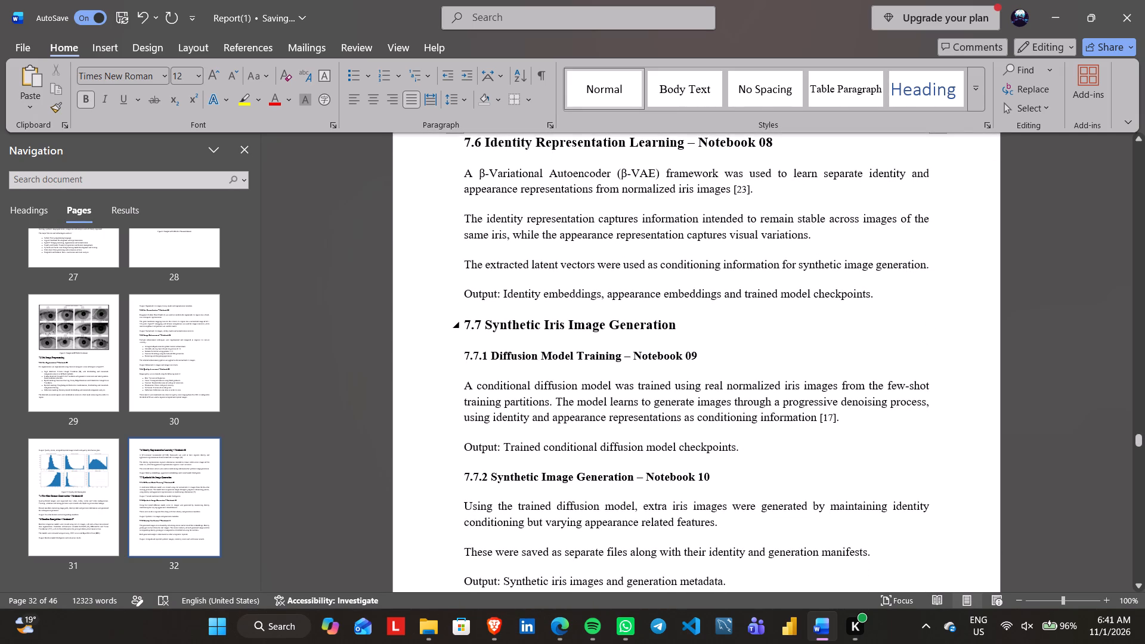
scroll(609, 335, down, 2)
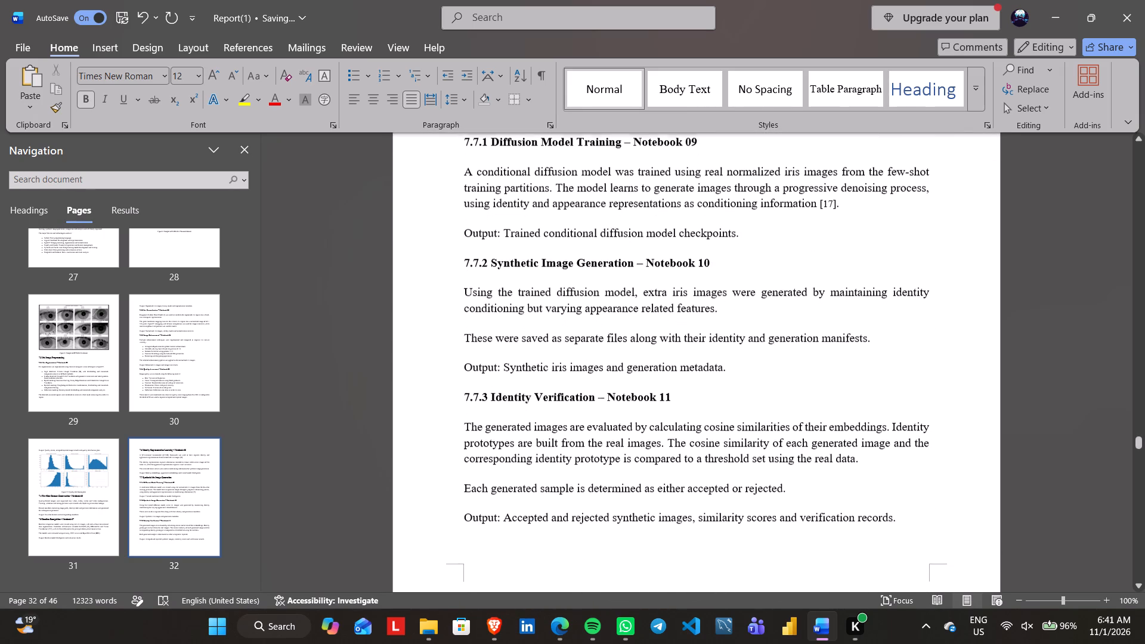
scroll(609, 335, up, 1)
scroll(609, 335, down, 1)
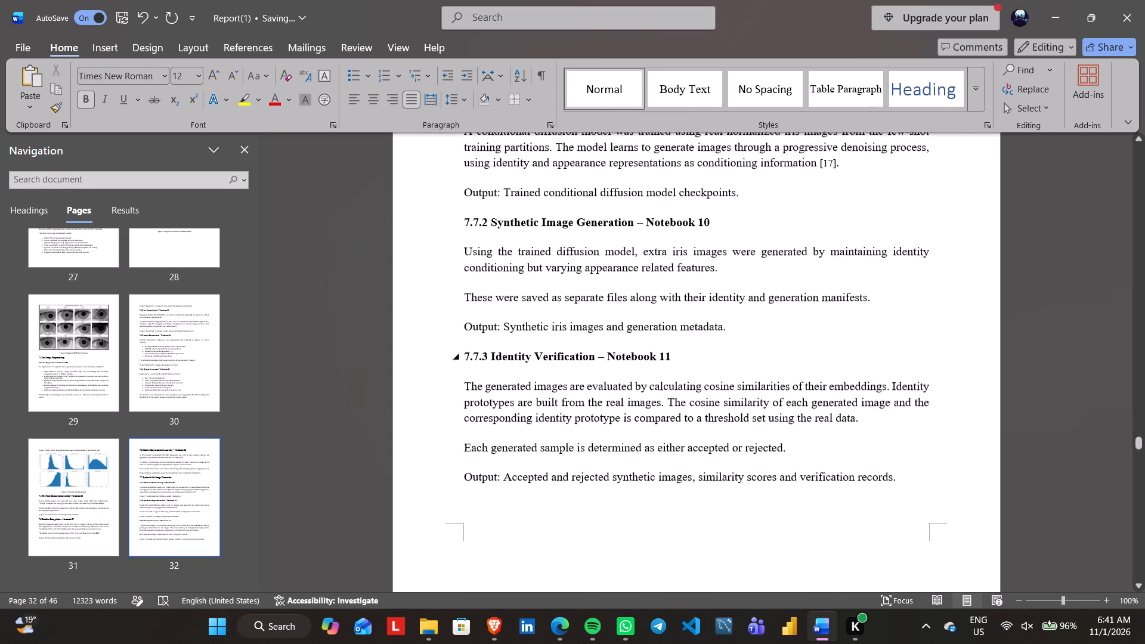
Enlarge the 5-shot score distributions chart of Figure 7.7 slightly, keeping its proportions and its place above the caption.
scroll(609, 335, down, 2)
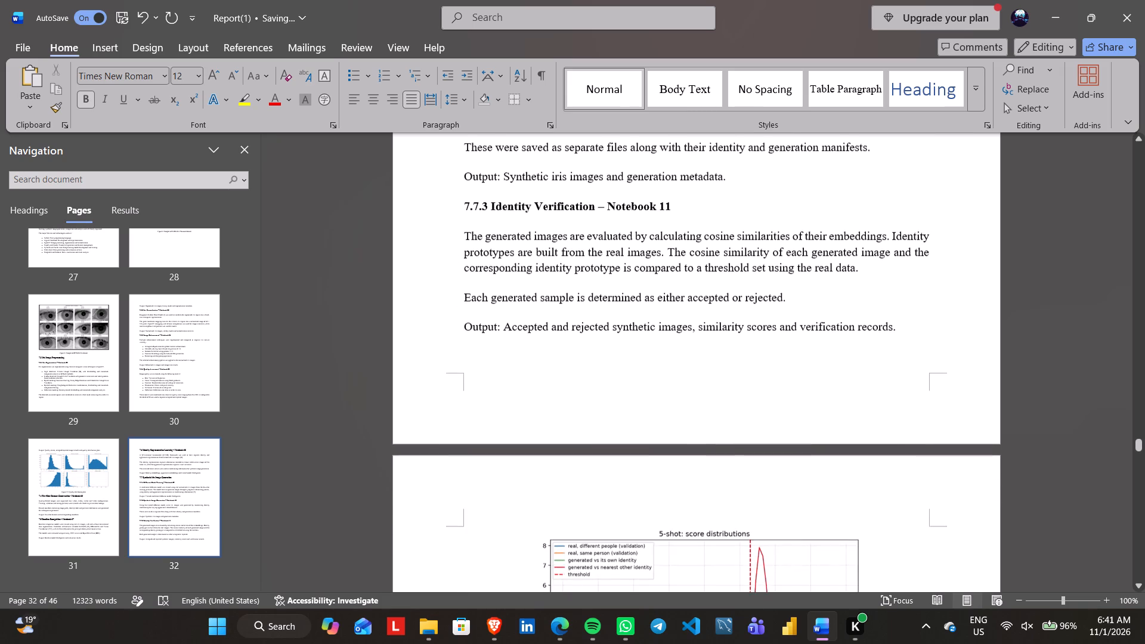
scroll(609, 335, down, 1)
scroll(609, 335, up, 1)
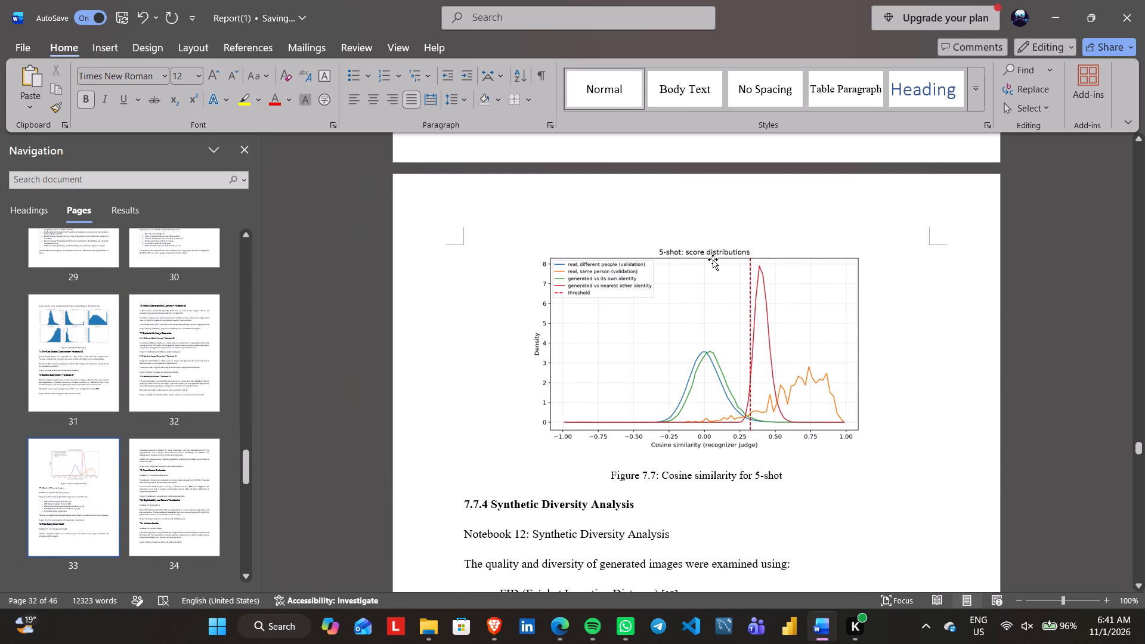
click(710, 305)
drag(529, 454, 528, 462)
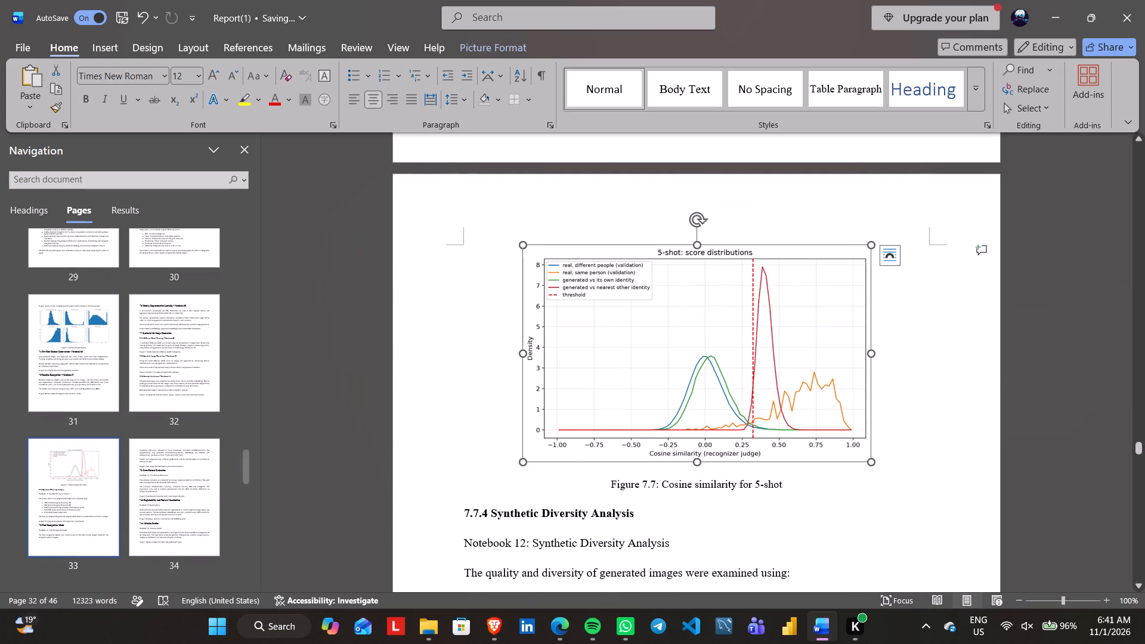
click(839, 504)
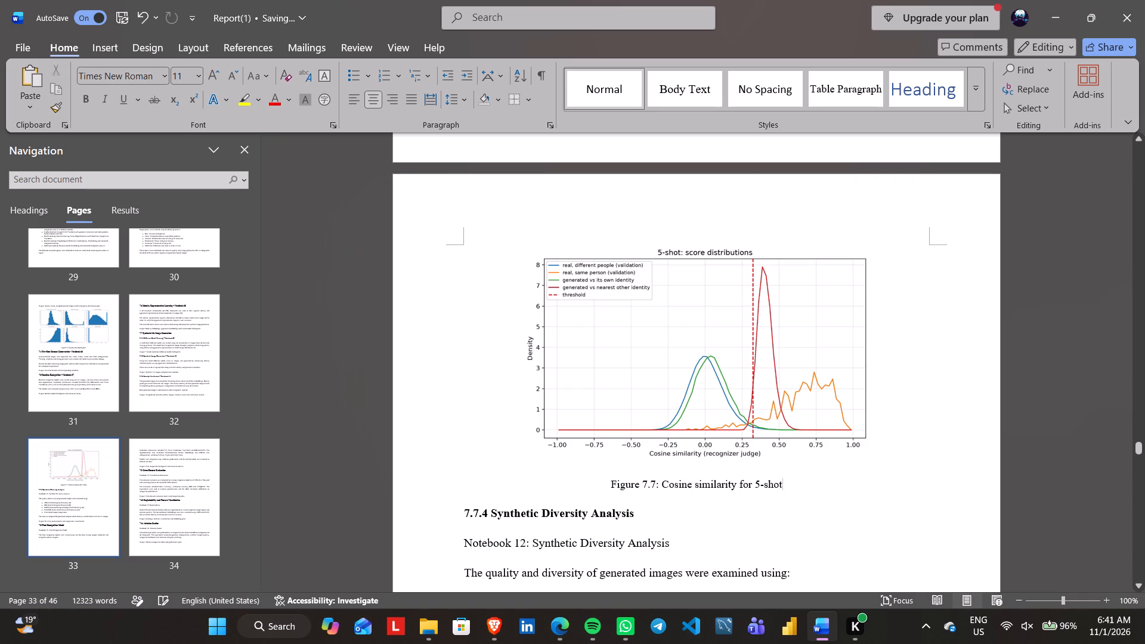
Select the Figure 7.7 chart and switch to File Explorer to look through the project's results folders.
click(772, 427)
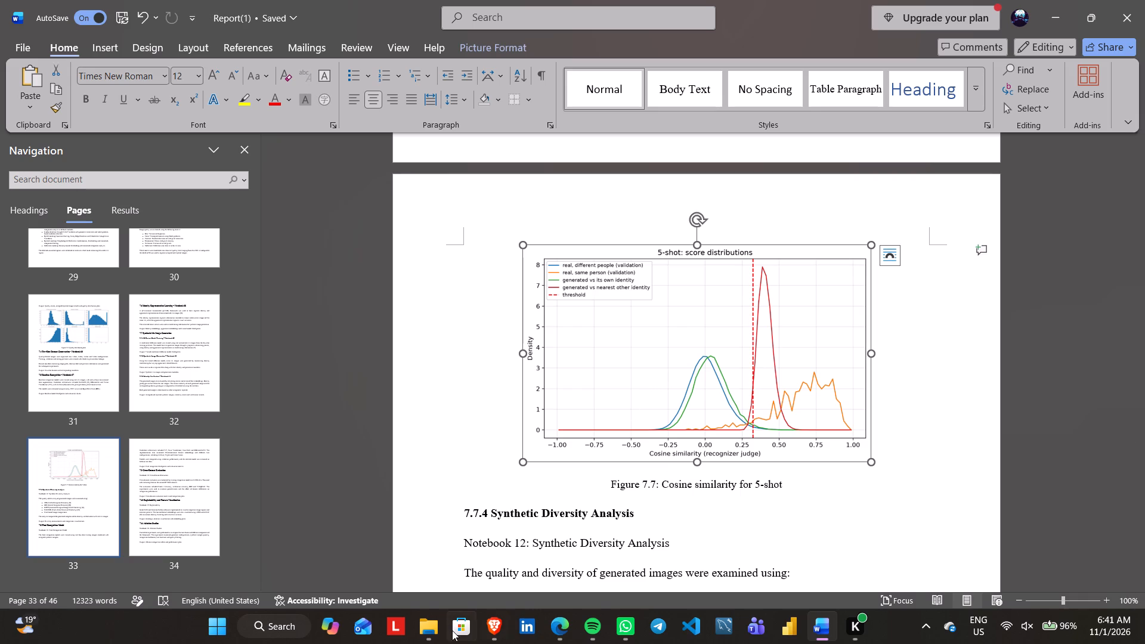
click(438, 624)
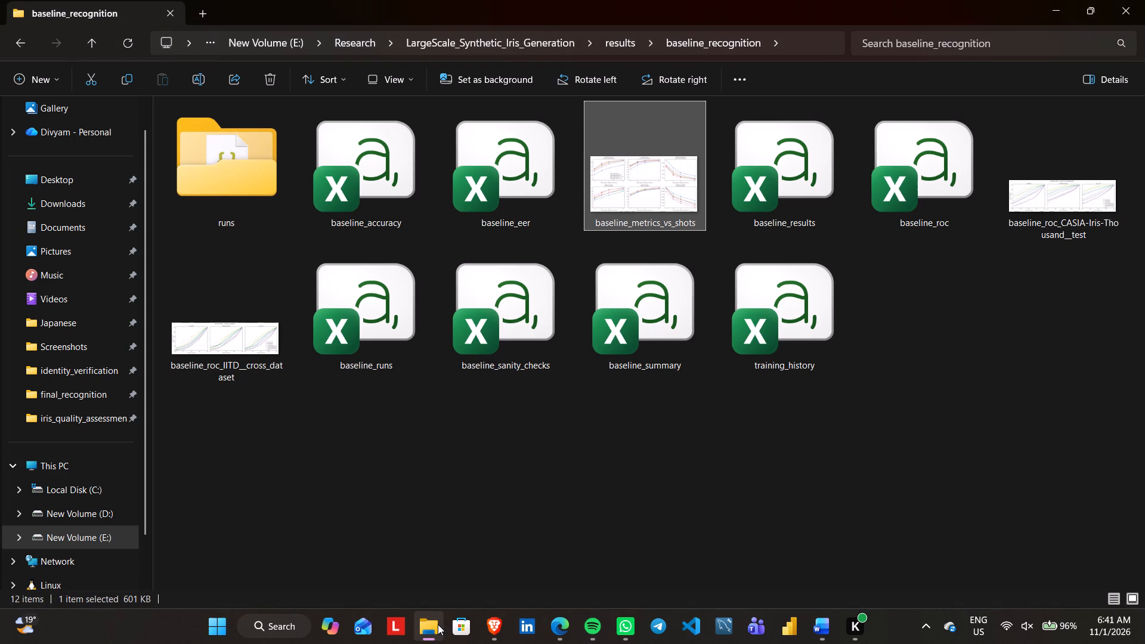
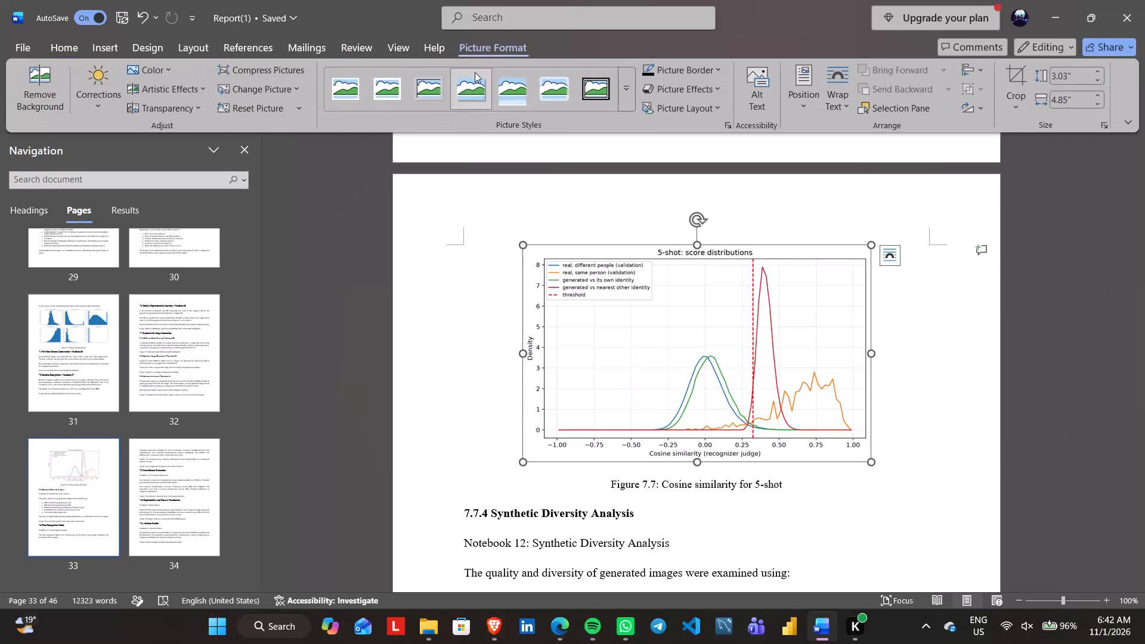
Add a black border to the 5-shot score distributions chart of Figure 7.7.
click(661, 76)
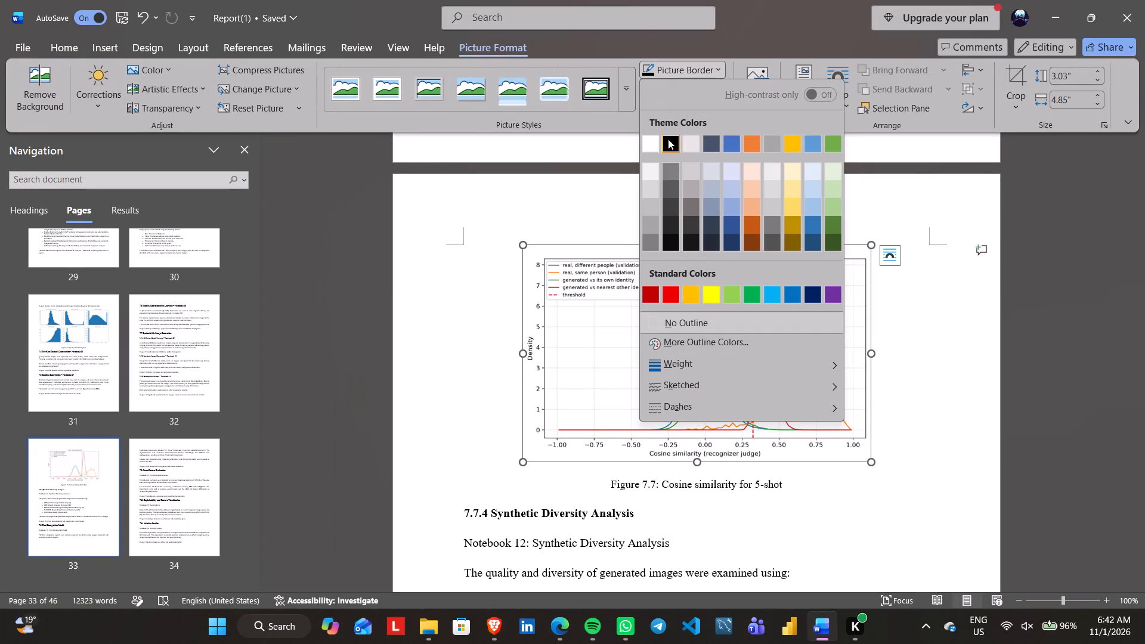
click(668, 139)
click(926, 373)
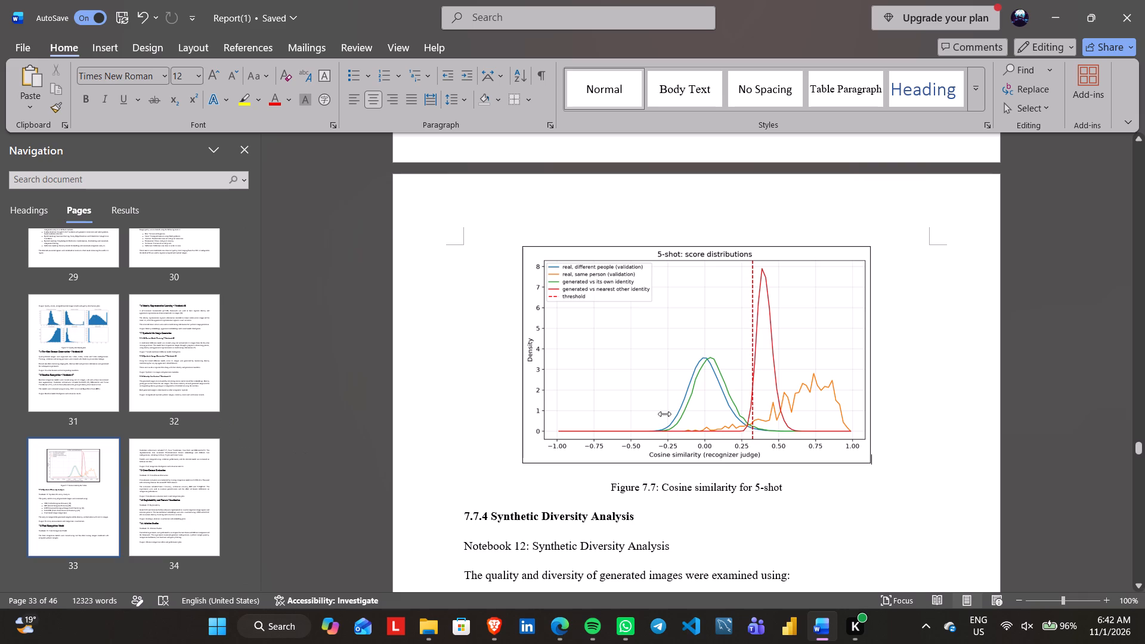
Add a matching black border to the quality distribution plots image of Figure 7.3.
scroll(664, 414, up, 10)
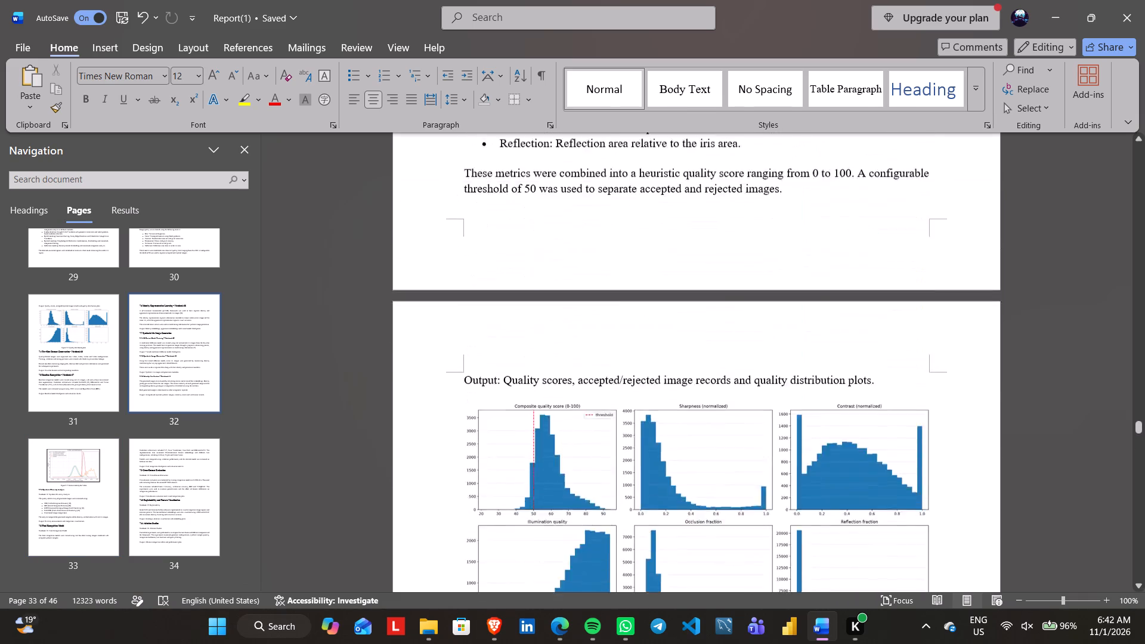
scroll(664, 414, up, 1)
click(689, 309)
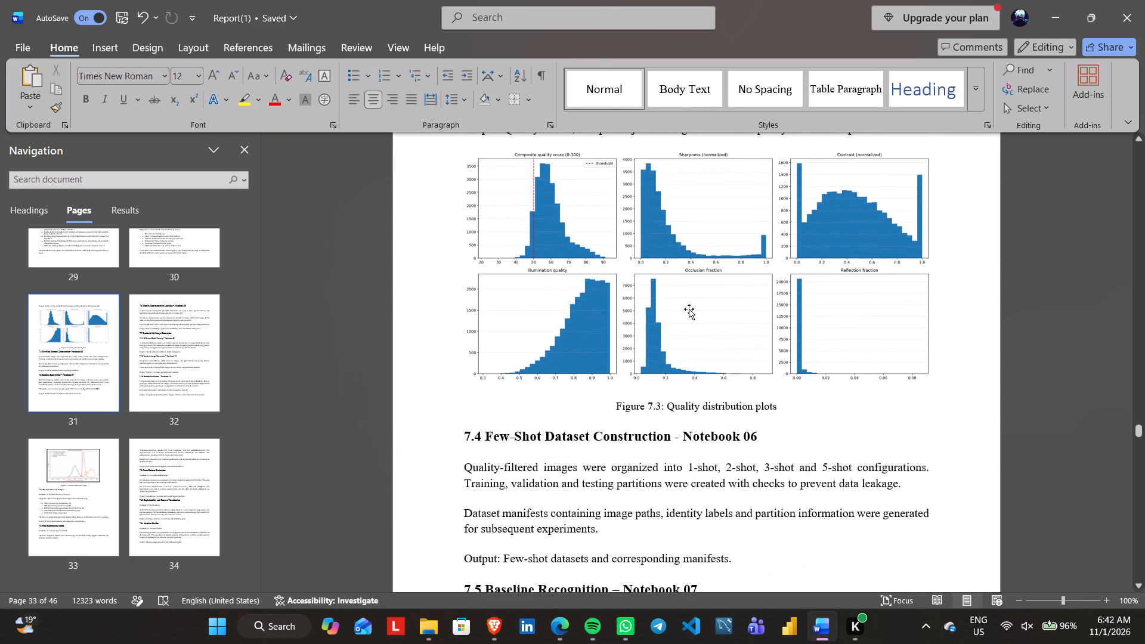
click(482, 51)
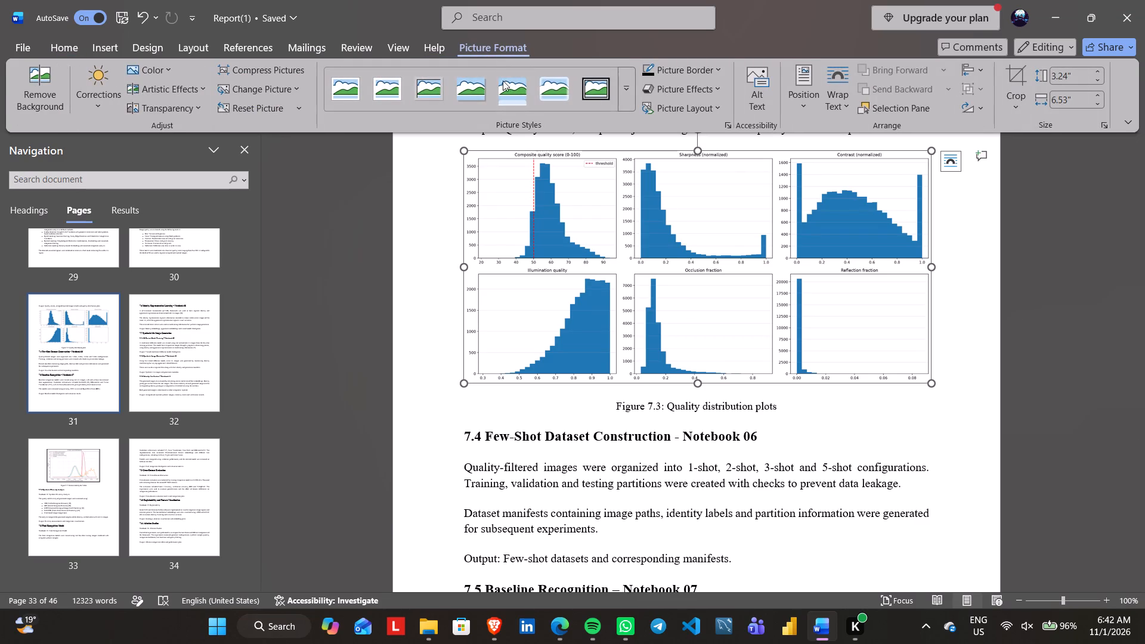
click(671, 72)
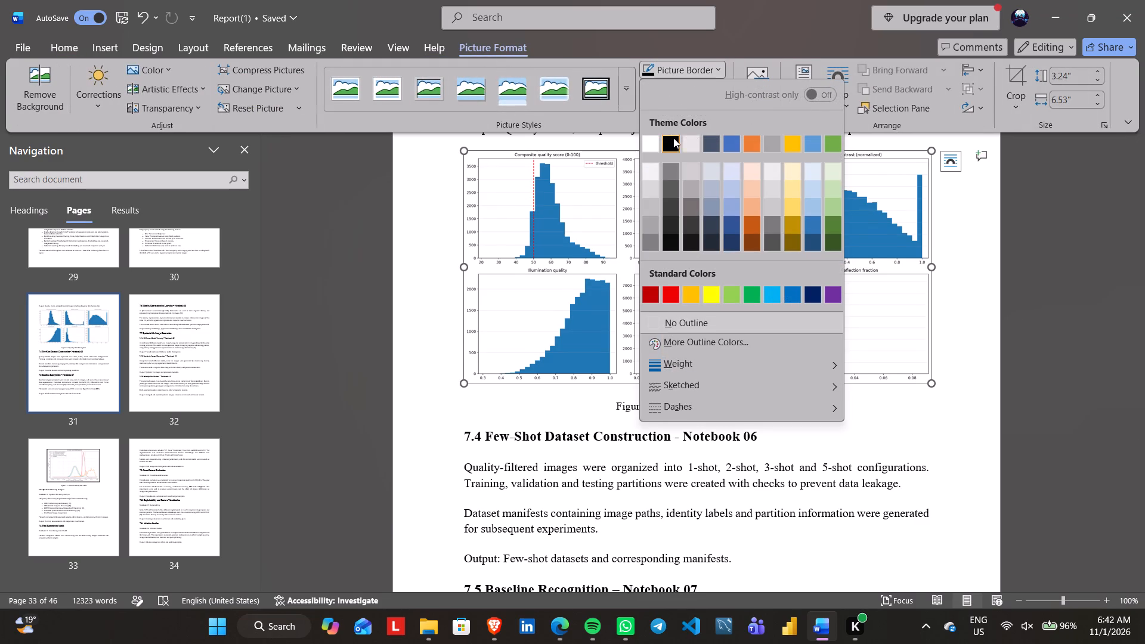
click(674, 138)
click(951, 342)
Review the pages from section 7.3.3 to 7.7.4, checking the figures, their borders and the notebook headings.
scroll(951, 342, up, 1)
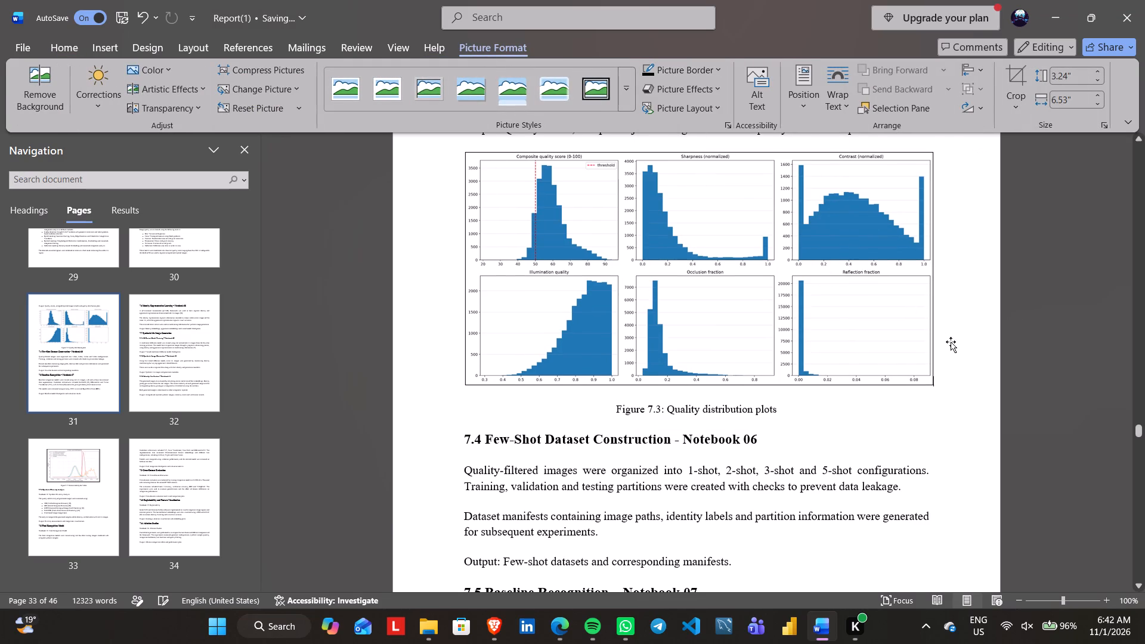
scroll(951, 342, up, 1)
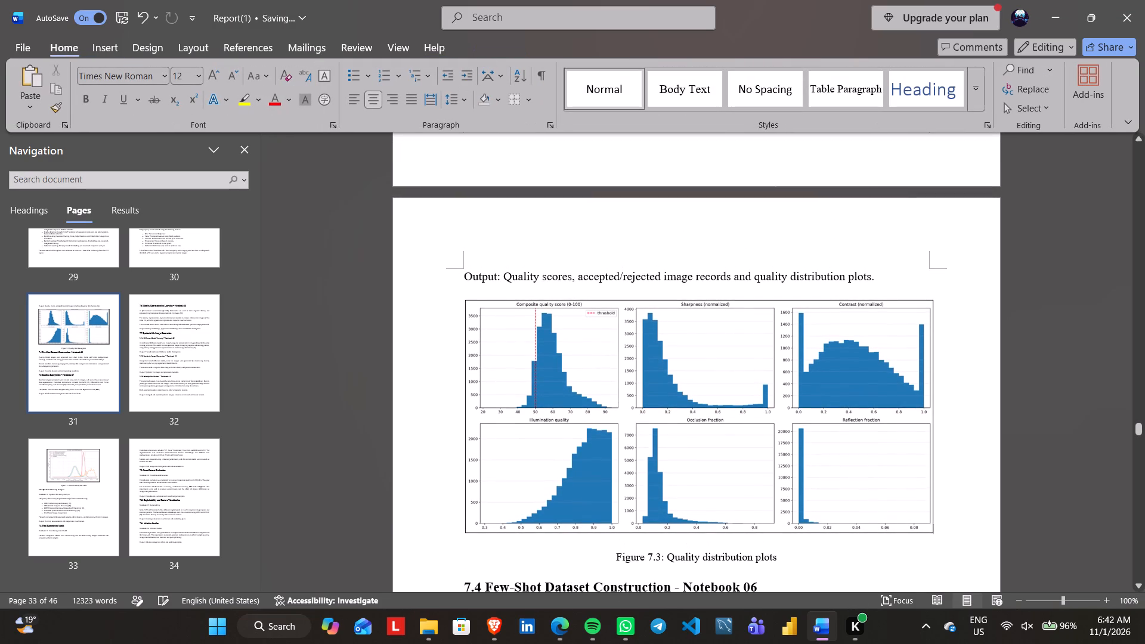
click(534, 408)
scroll(534, 408, up, 9)
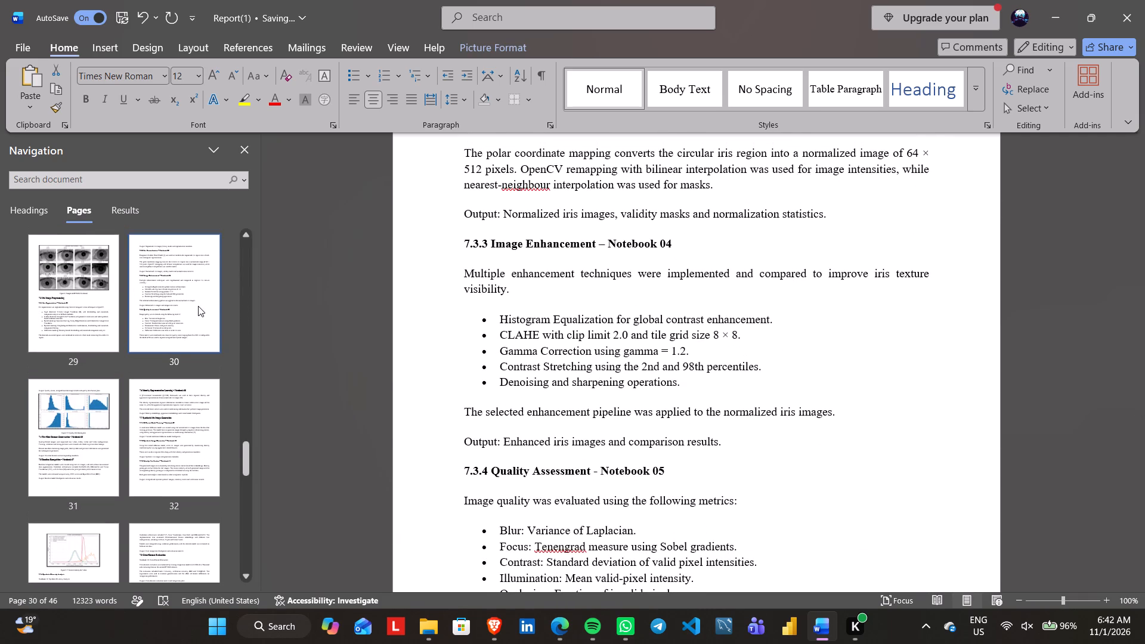
scroll(198, 306, right, 2)
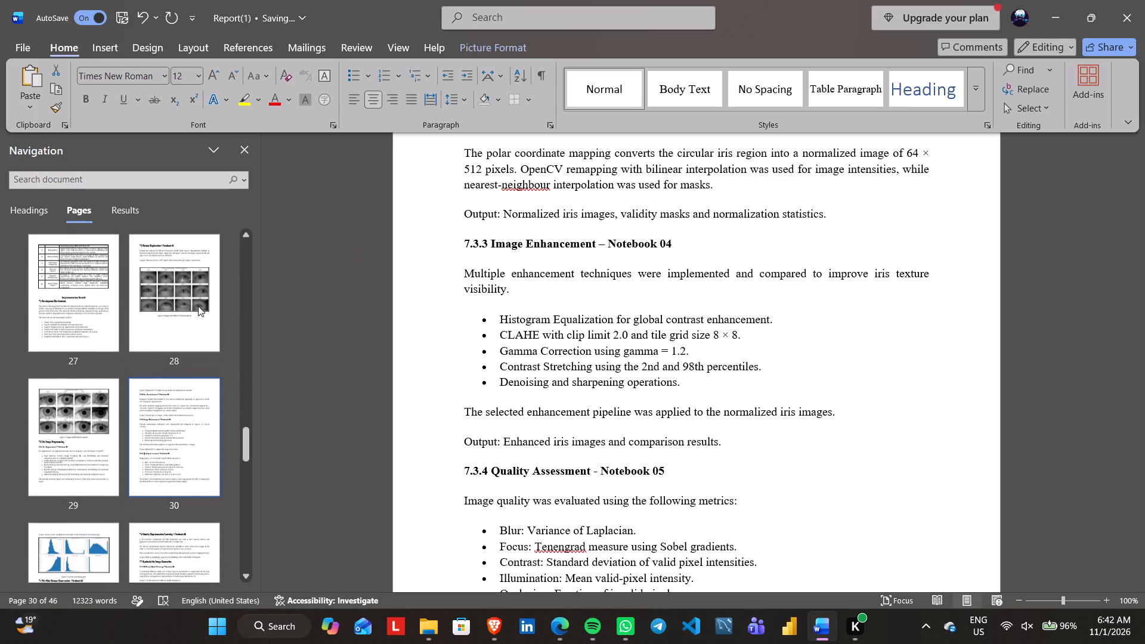
scroll(198, 306, down, 2)
scroll(198, 306, up, 1)
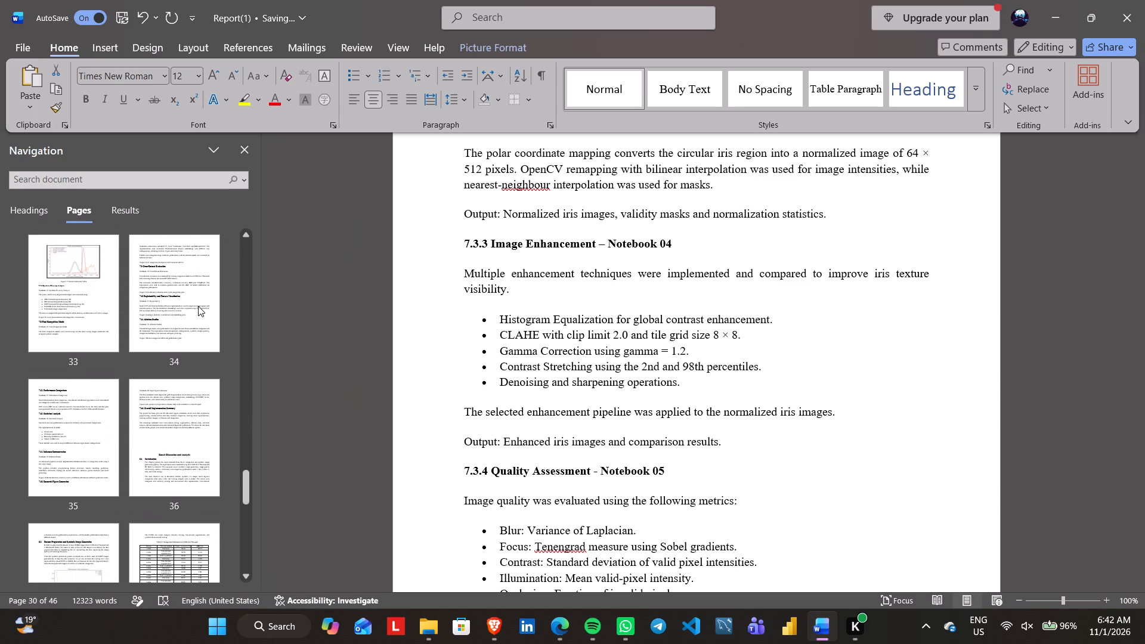
scroll(198, 306, up, 2)
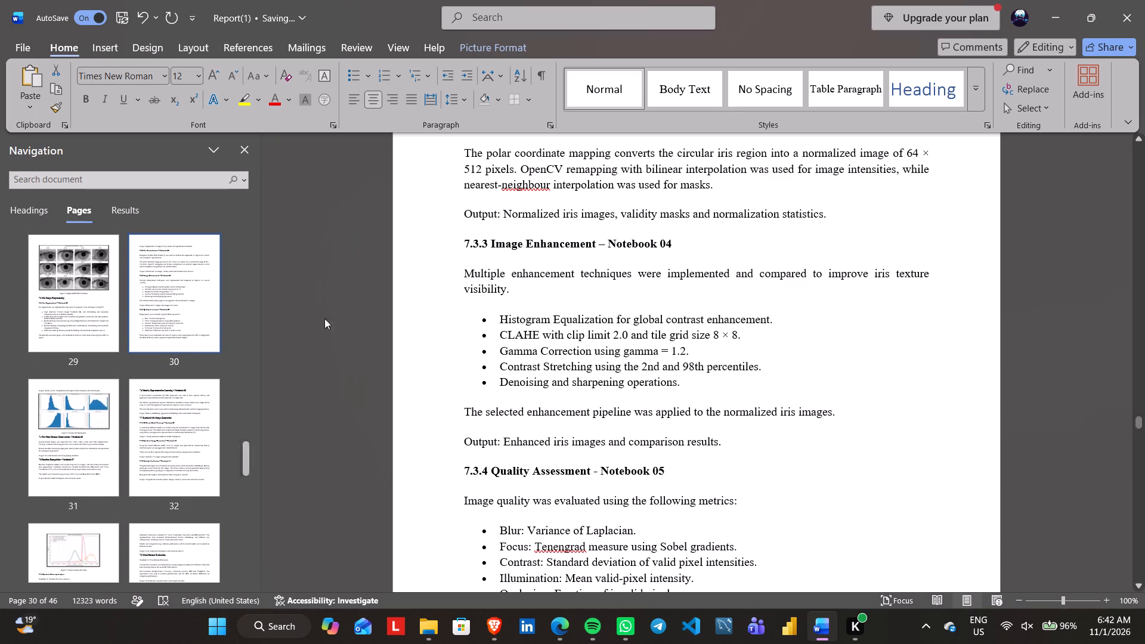
scroll(530, 411, down, 2)
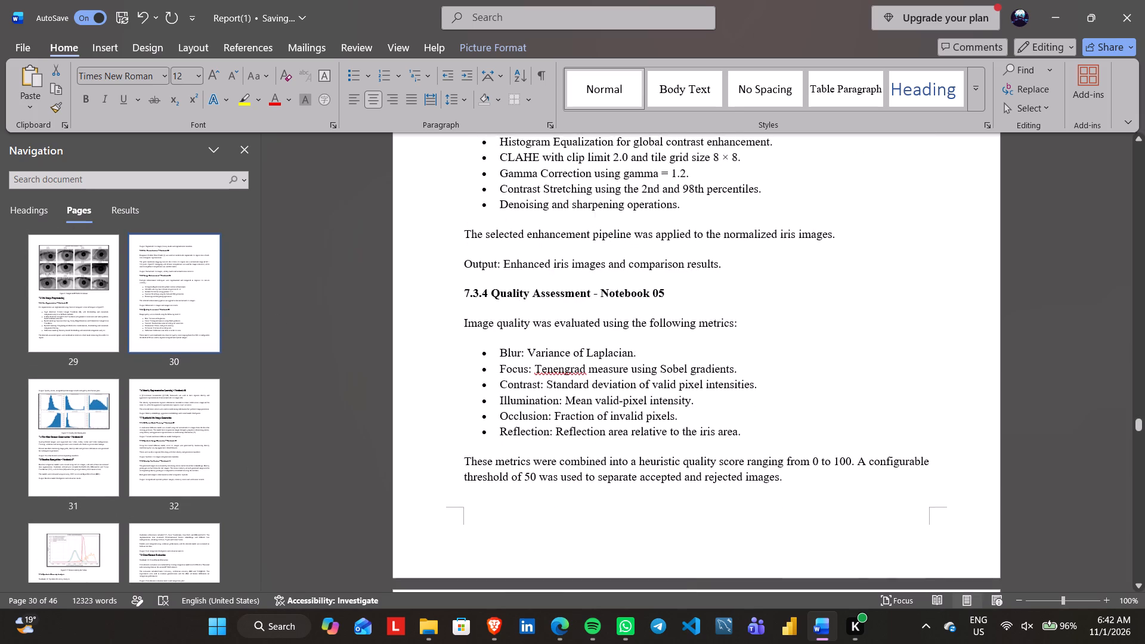
scroll(530, 411, down, 7)
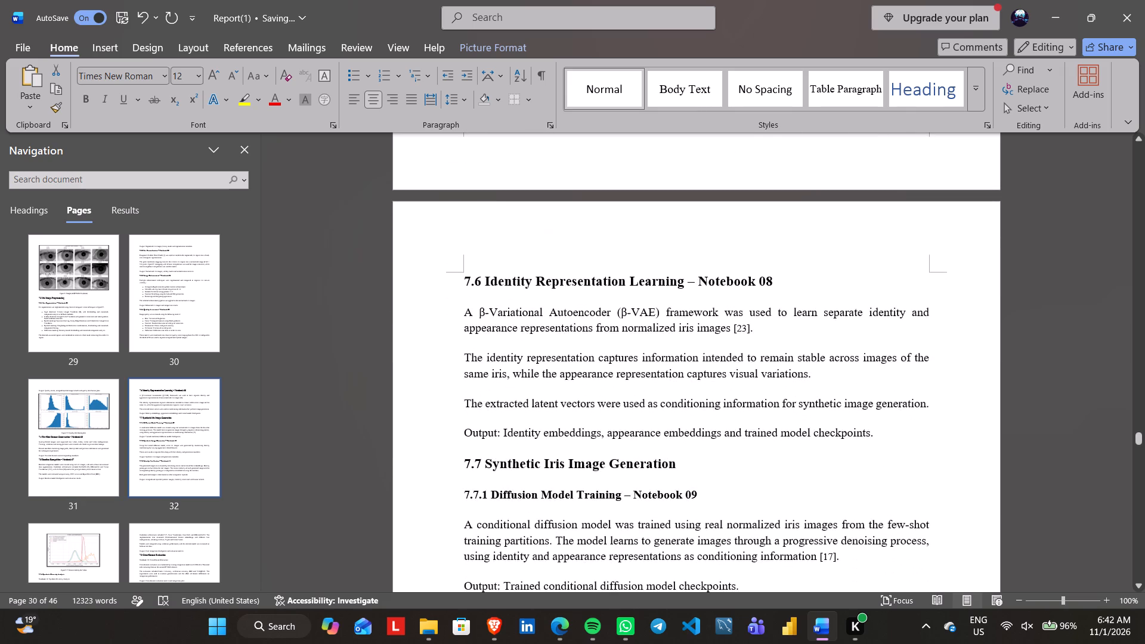
scroll(530, 411, down, 5)
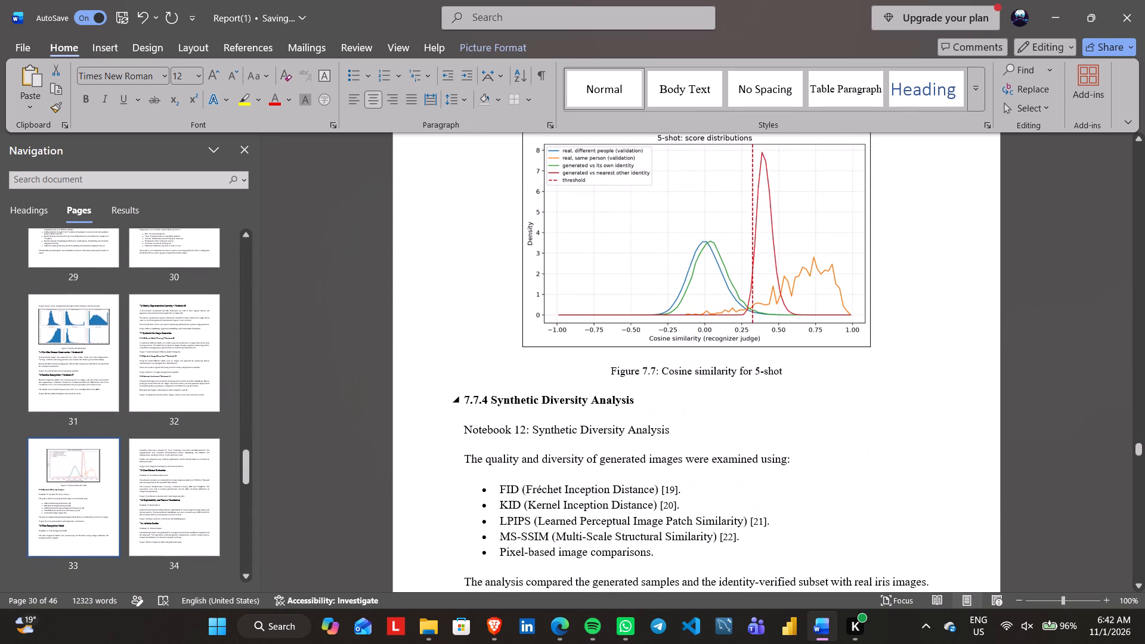
Append "– Notebook 12" to the 7.7.4 Synthetic Diversity Analysis heading.
scroll(564, 458, up, 3)
scroll(564, 458, down, 2)
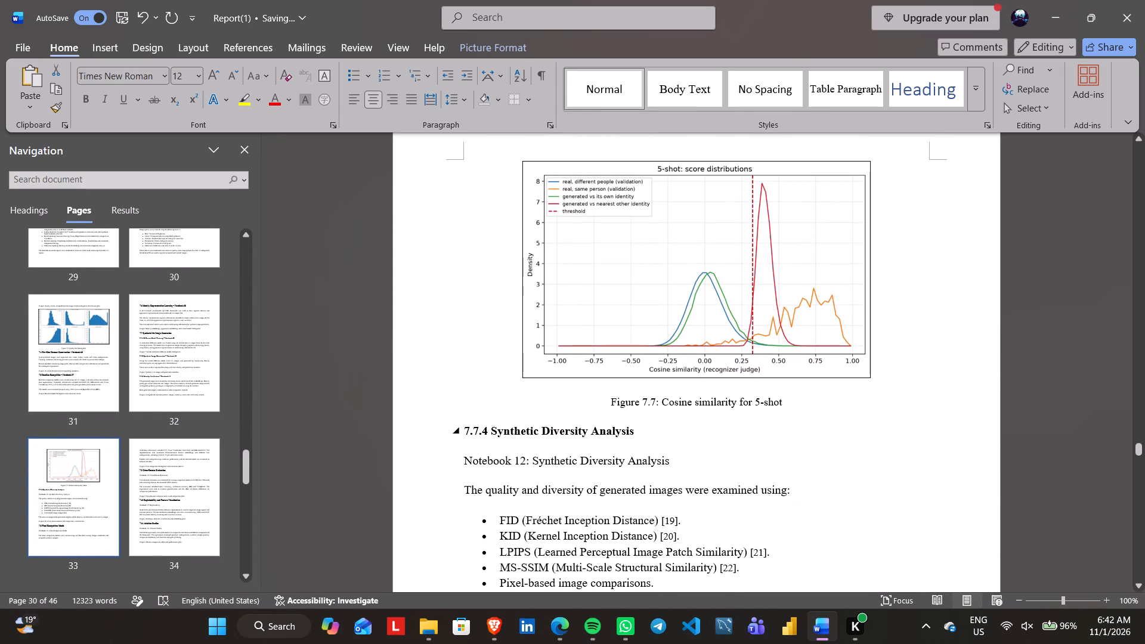
click(644, 433)
key(space)
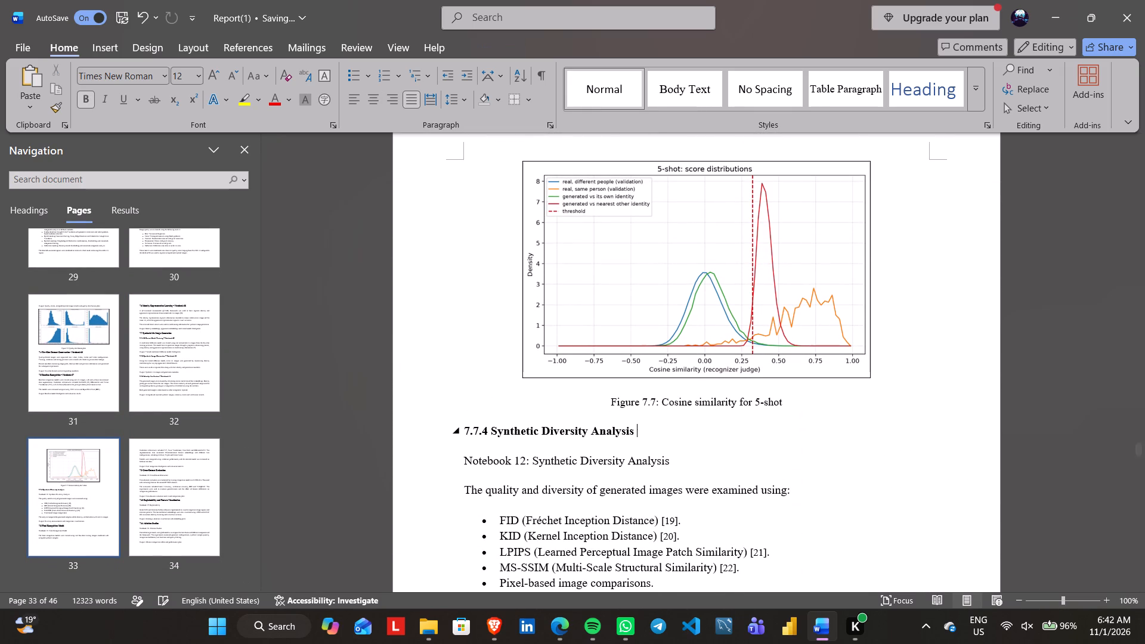
text(- Notebook 12)
Delete the "Notebook 12: Synthetic Diversity Analysis" line under the 7.7.4 heading, keeping the "The quality and diversity" paragraph on its own line.
key(Delete)
key(Delete)
key(Delete)
key(Delete)
key(Delete)
key(Delete)
key(Delete)
key(Delete)
key(Delete)
key(Delete)
key(Delete)
key(Delete)
key(Delete)
key(Delete)
key(Delete)
key(Delete)
key(Delete)
key(Delete)
key(Delete)
key(Delete)
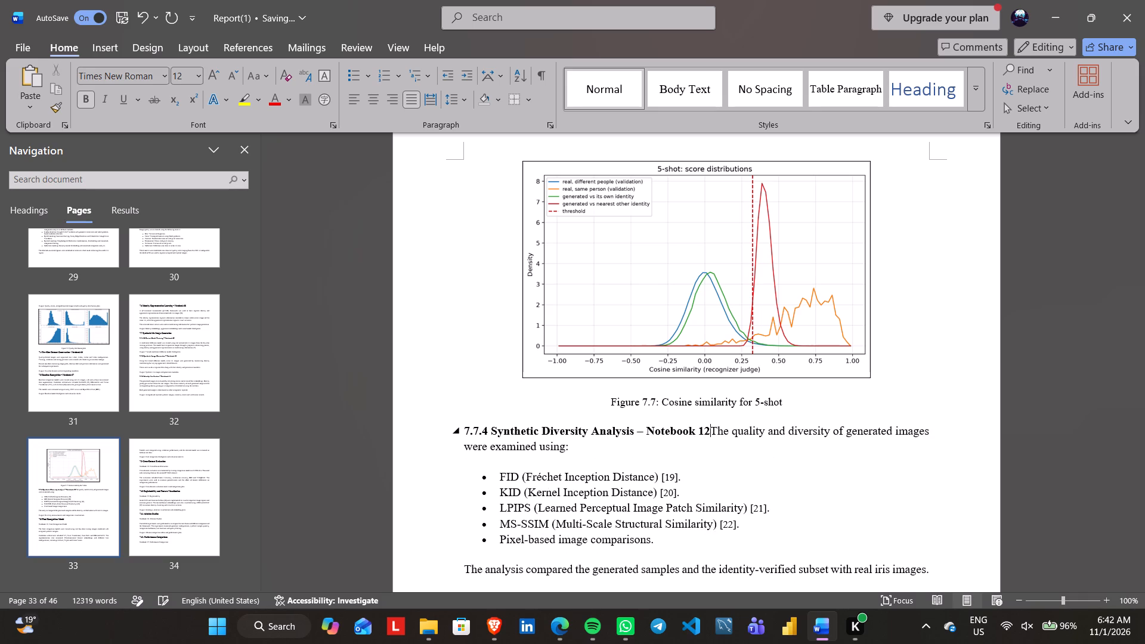
key(Return)
Check the preceding dataset figure's number and renumber the "Quality distribution plots" caption as Figure 4.
scroll(644, 433, up, 11)
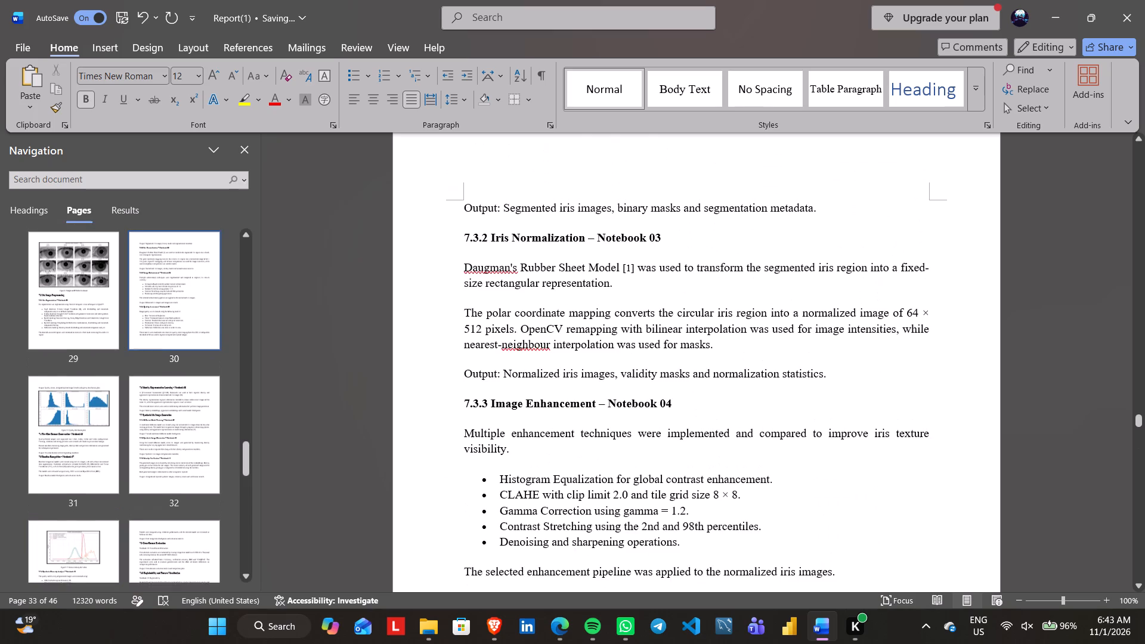
scroll(644, 433, up, 4)
scroll(644, 433, down, 1)
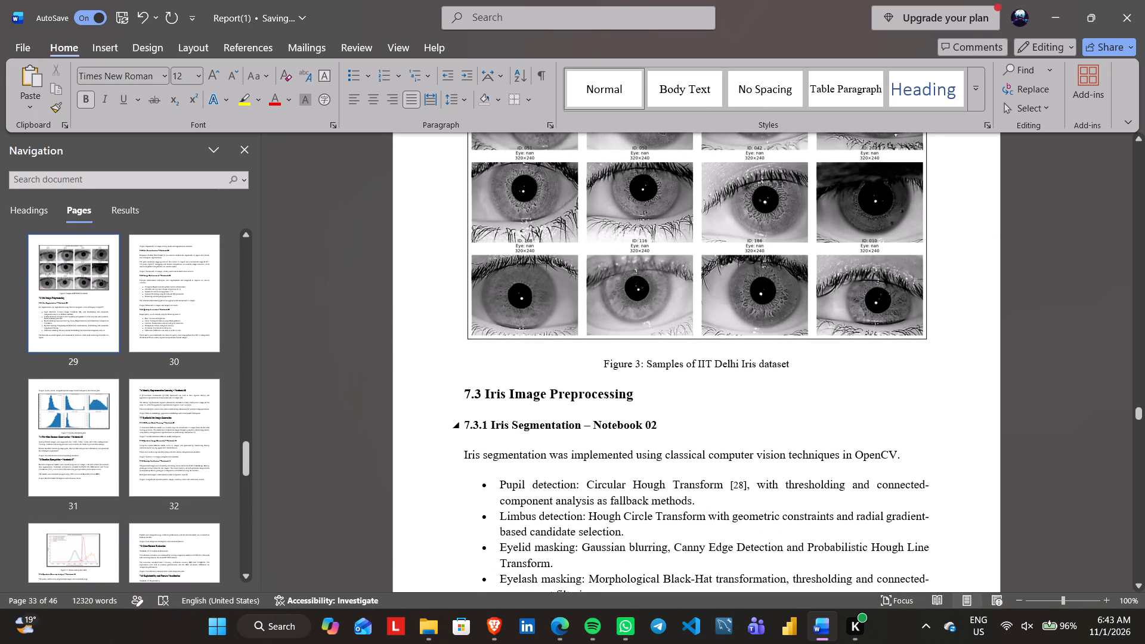
scroll(644, 433, down, 9)
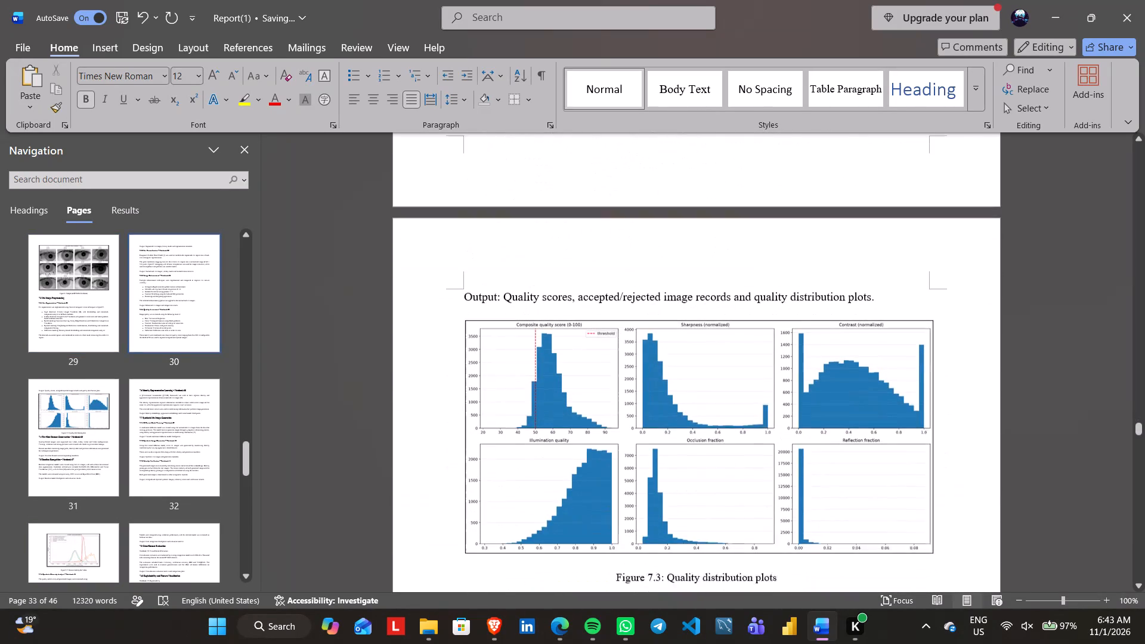
scroll(644, 433, down, 1)
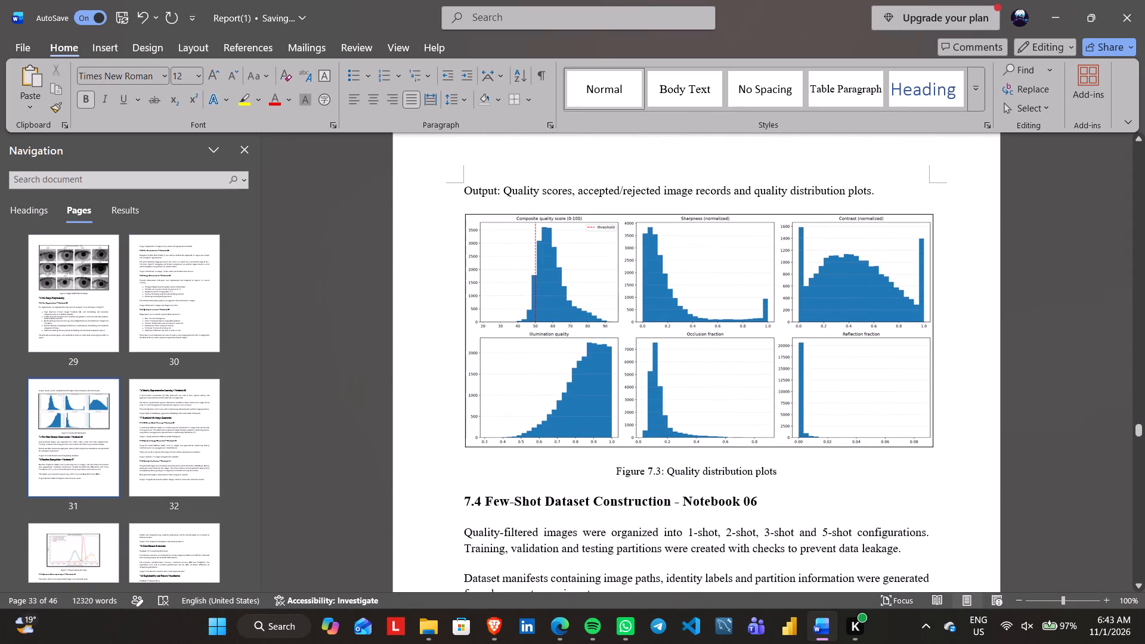
click(656, 471)
key(Right)
key(BackSpace)
key(BackSpace)
key(BackSpace)
key(4)
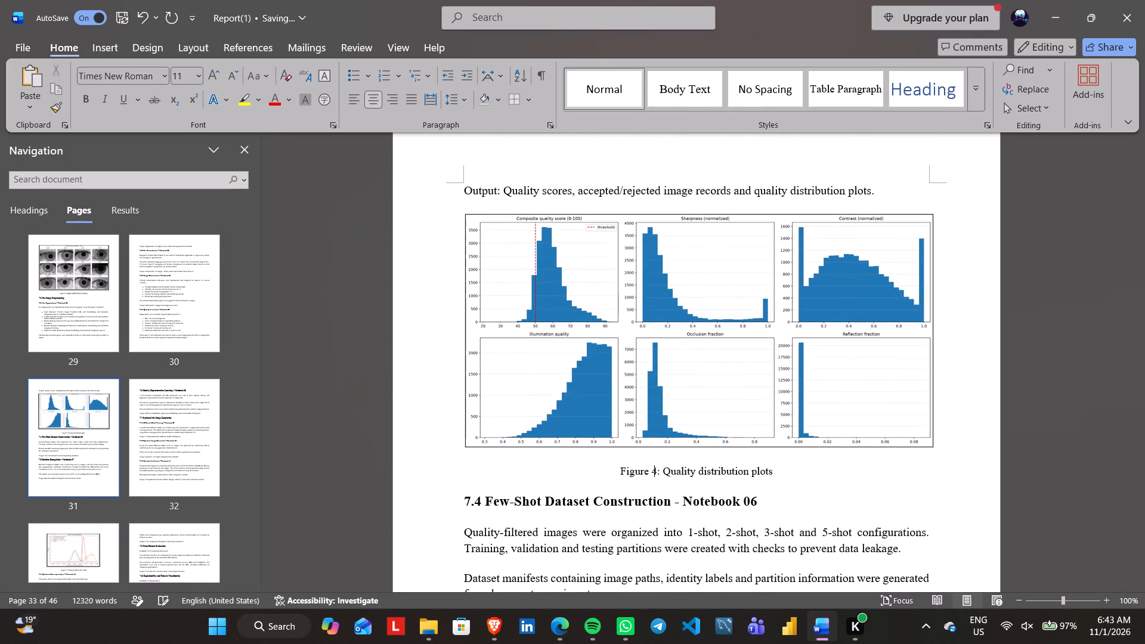
Look for any figures between the quality plots and section 7.7.4, and renumber the "Cosine similarity for 5-shot" caption as Figure 5.
scroll(656, 471, down, 2)
scroll(656, 471, up, 3)
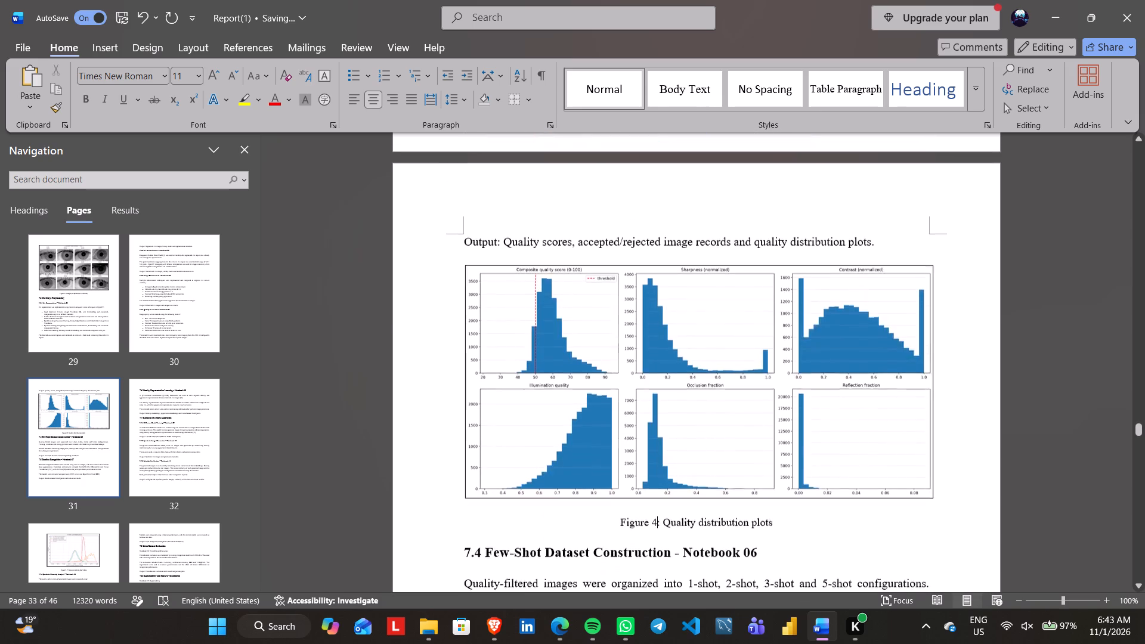
scroll(656, 471, up, 3)
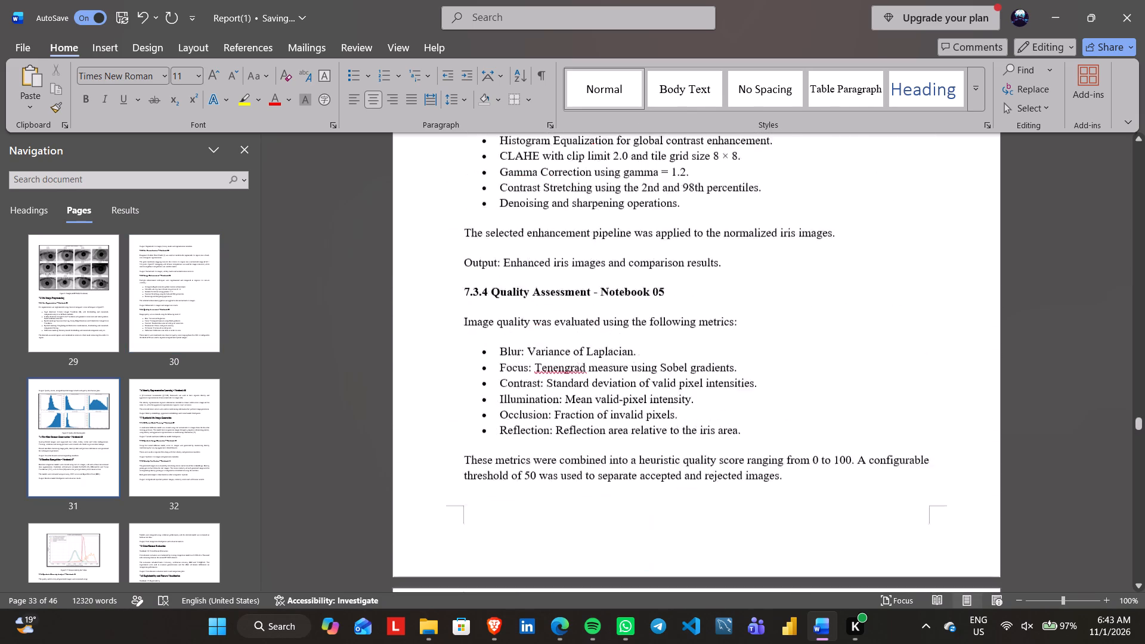
scroll(656, 471, up, 1)
scroll(656, 471, down, 6)
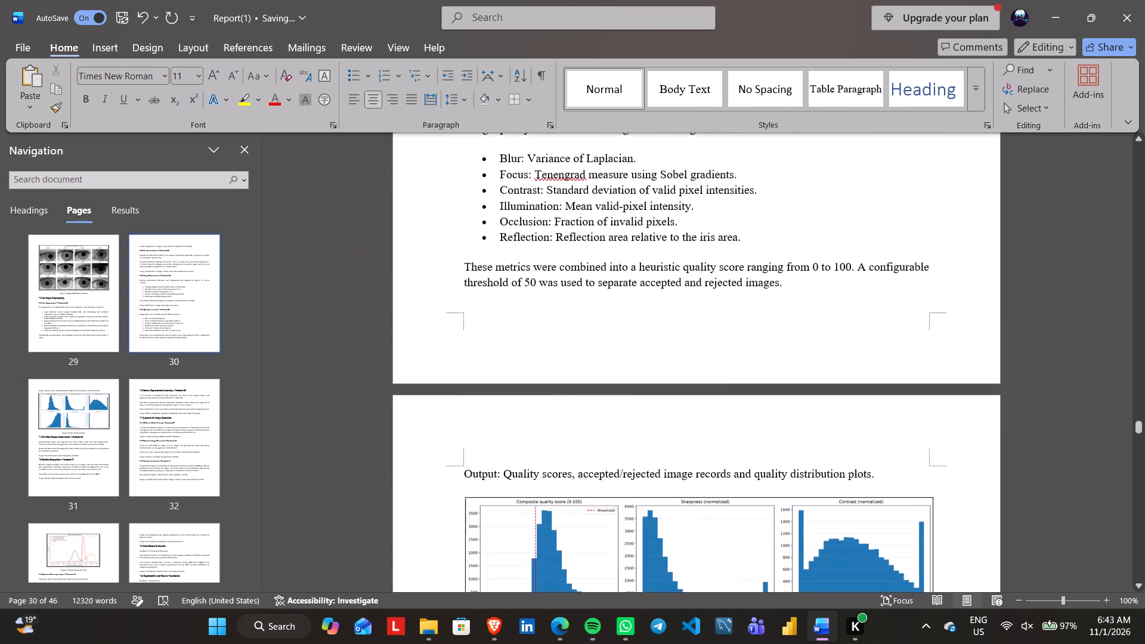
scroll(656, 471, down, 6)
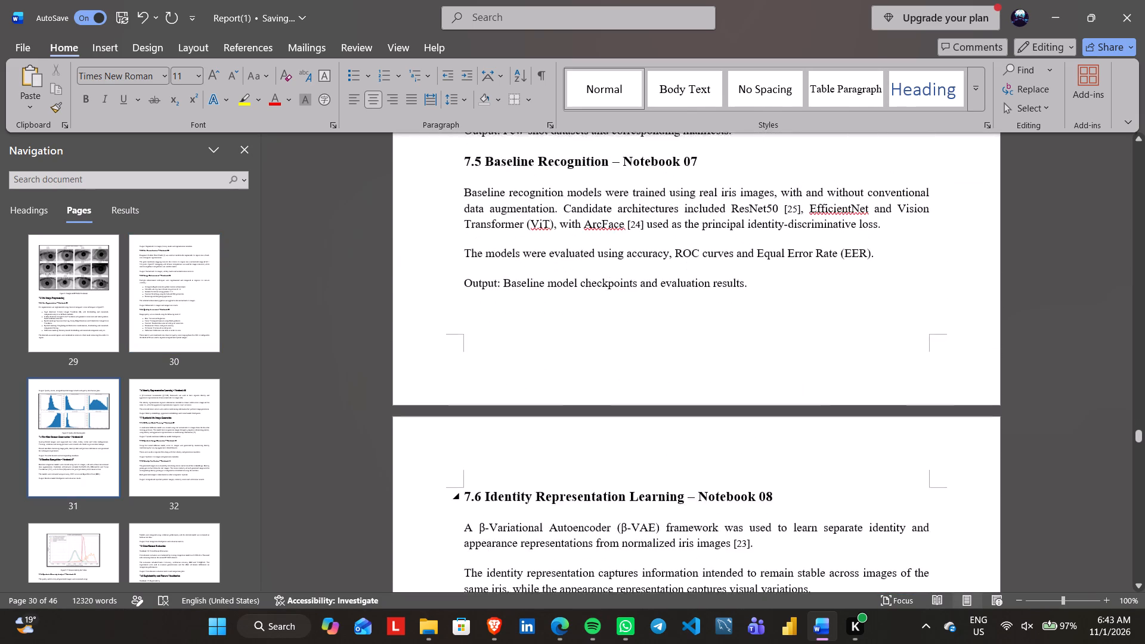
scroll(656, 471, down, 7)
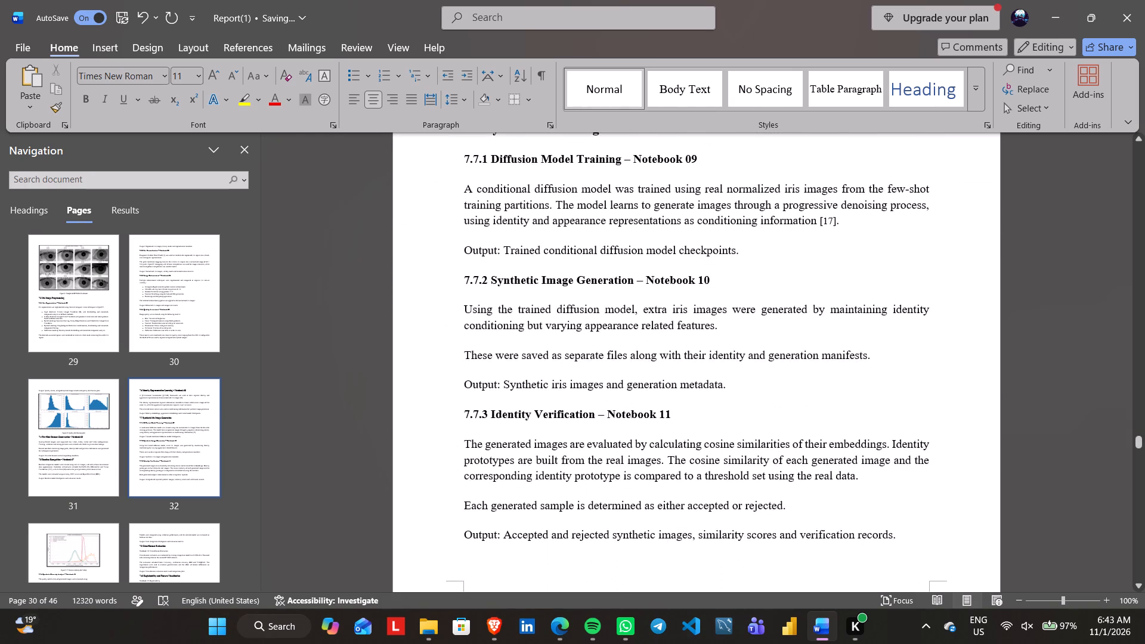
scroll(656, 471, down, 1)
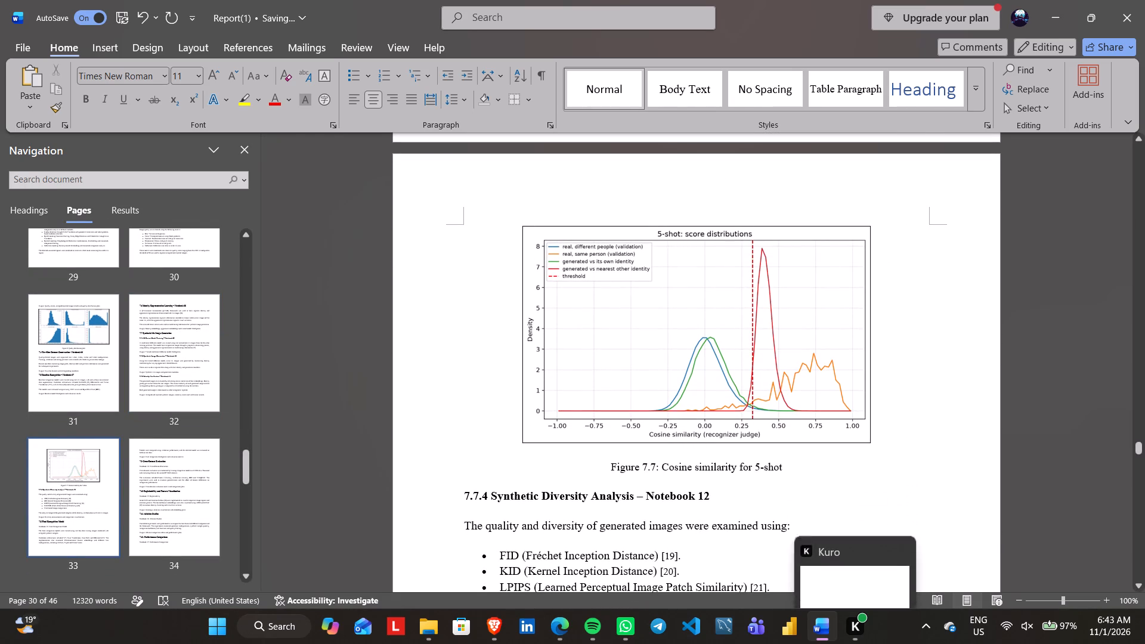
click(652, 466)
key(Right)
key(BackSpace)
key(BackSpace)
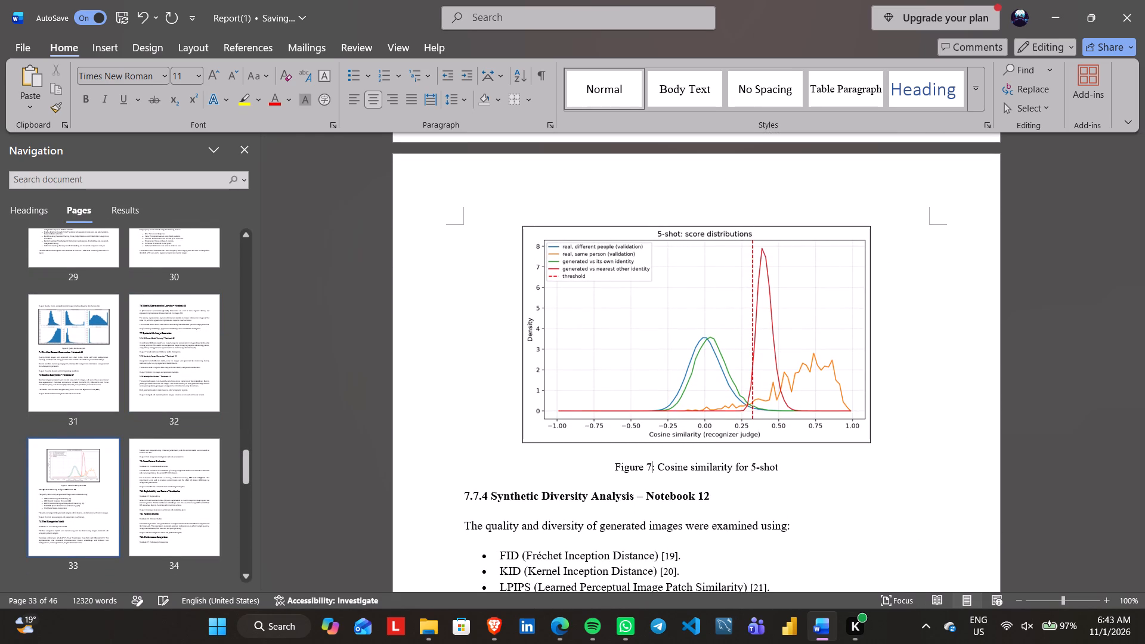
key(BackSpace)
key(5)
Switch to File Explorer and open the synthetic_diversity folder within the project's results folder.
scroll(652, 466, down, 3)
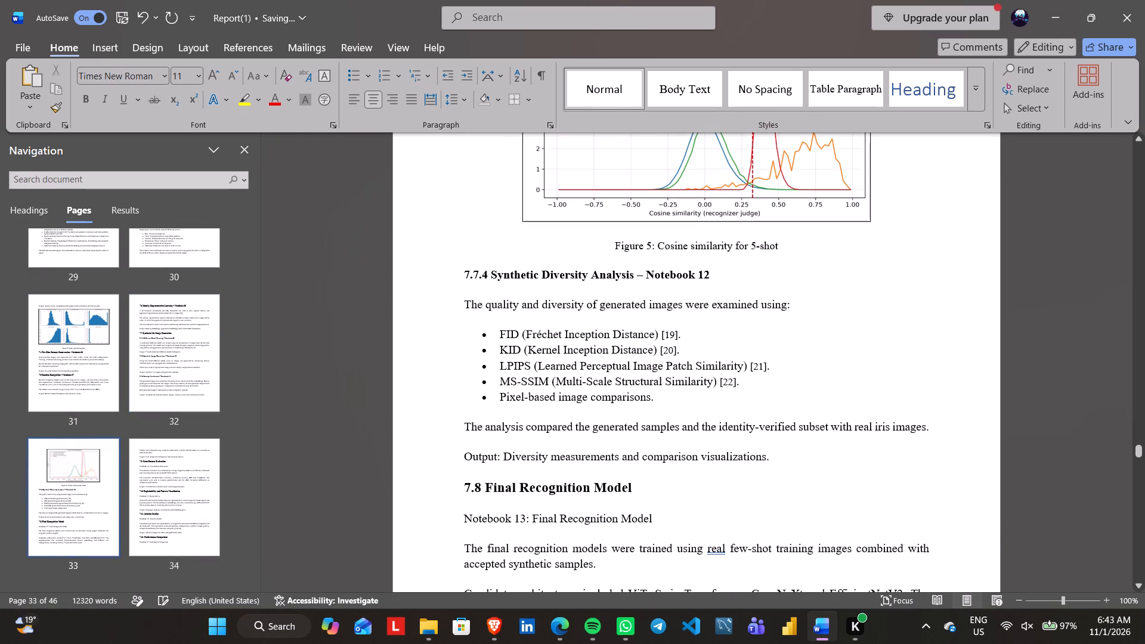
scroll(652, 466, down, 1)
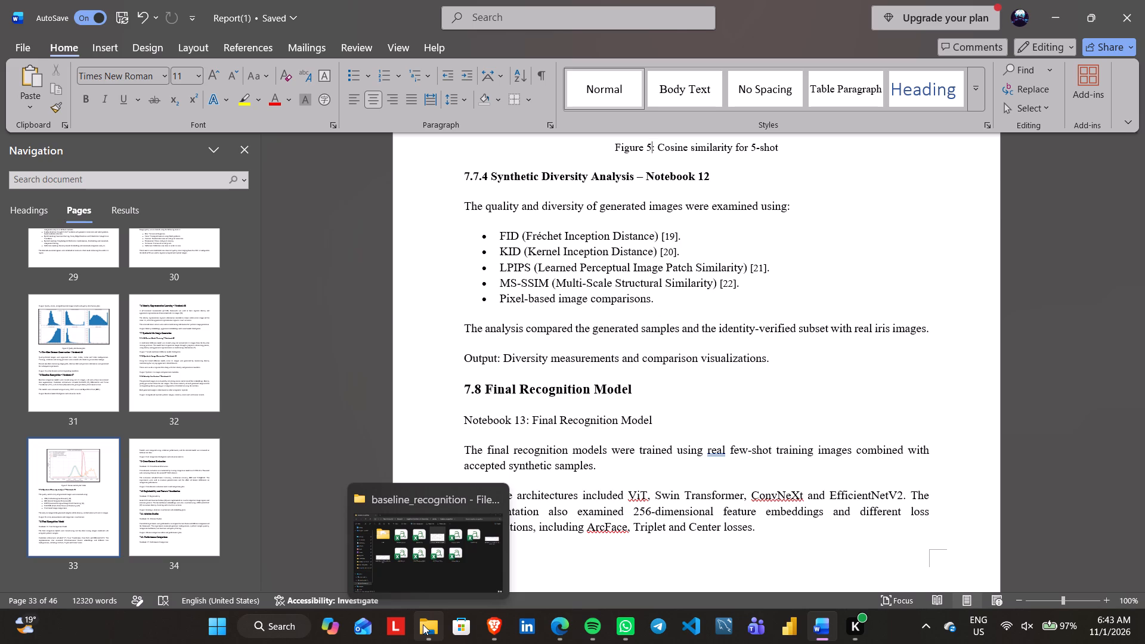
click(423, 624)
click(395, 471)
key(BackSpace)
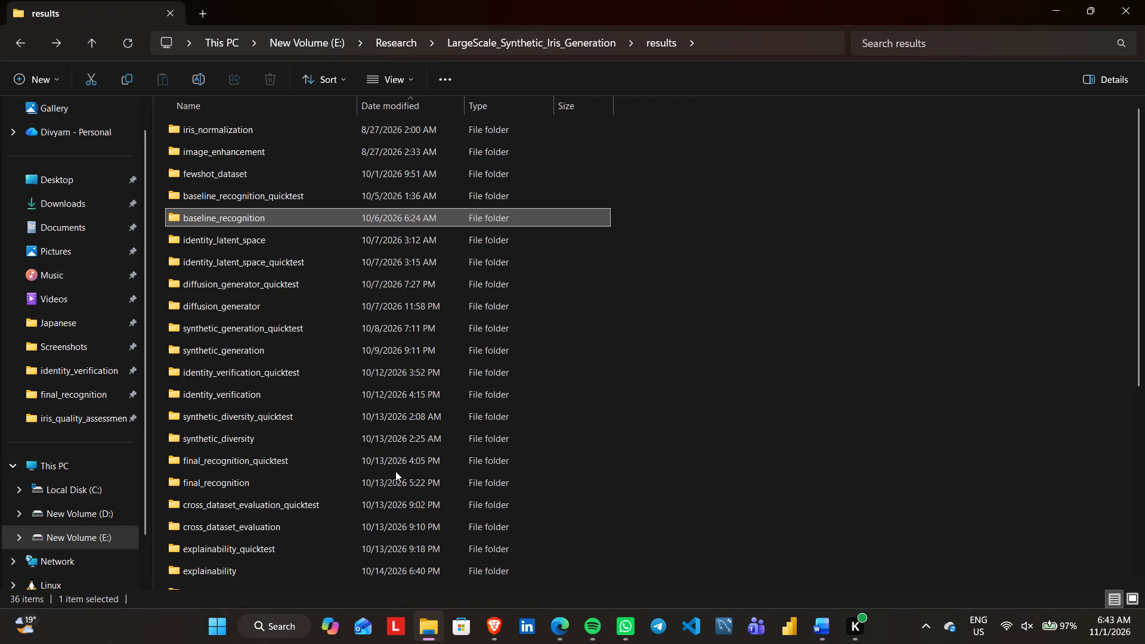
double_click(304, 438)
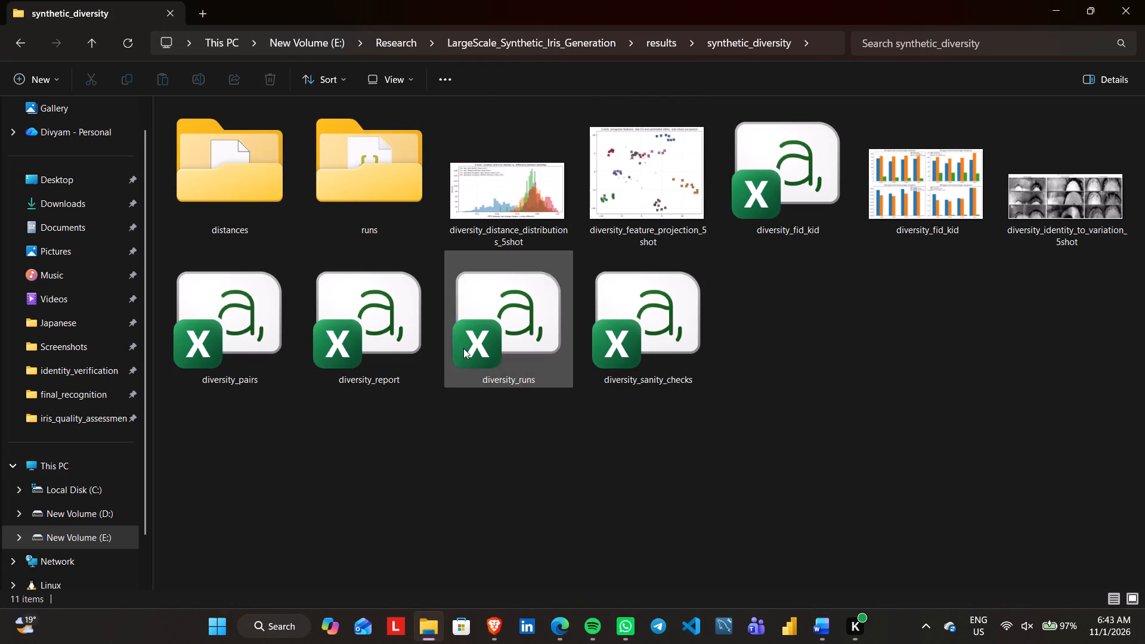
Examine the diversity_distance_distributions_5shot and diversity_fid_kid images in the synthetic_diversity folder, and return to the report in Word.
double_click(524, 191)
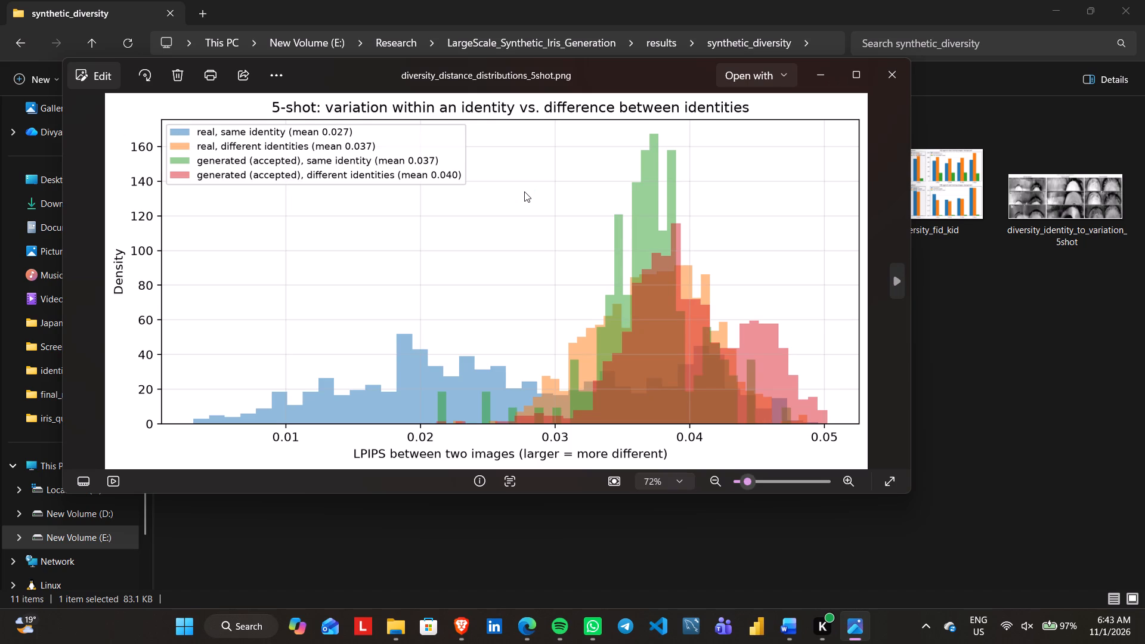
click(891, 69)
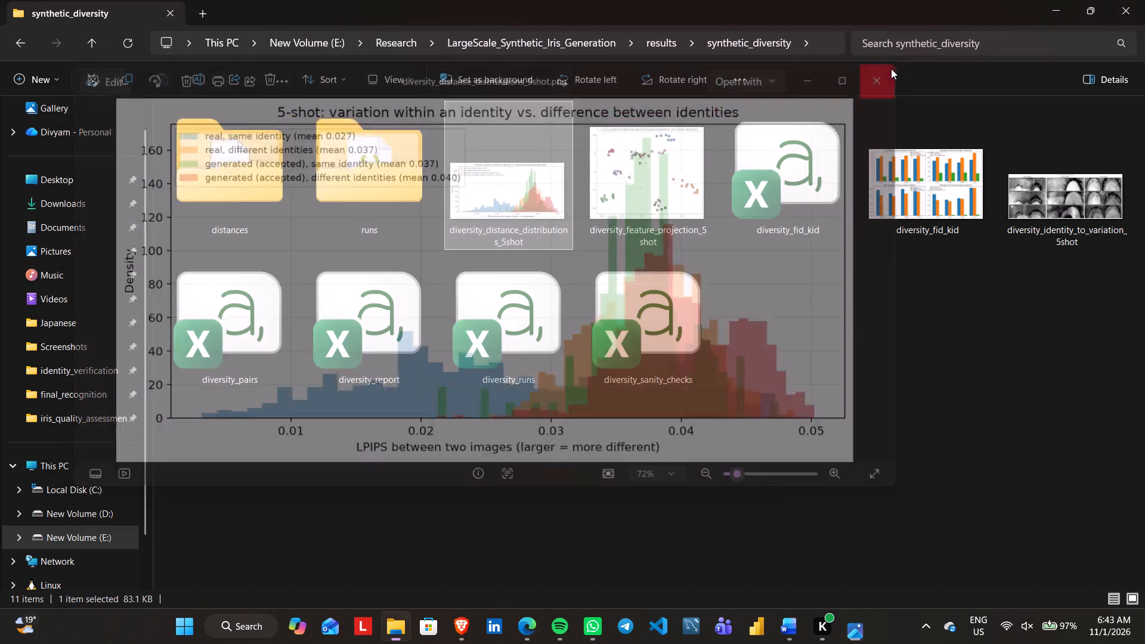
double_click(946, 203)
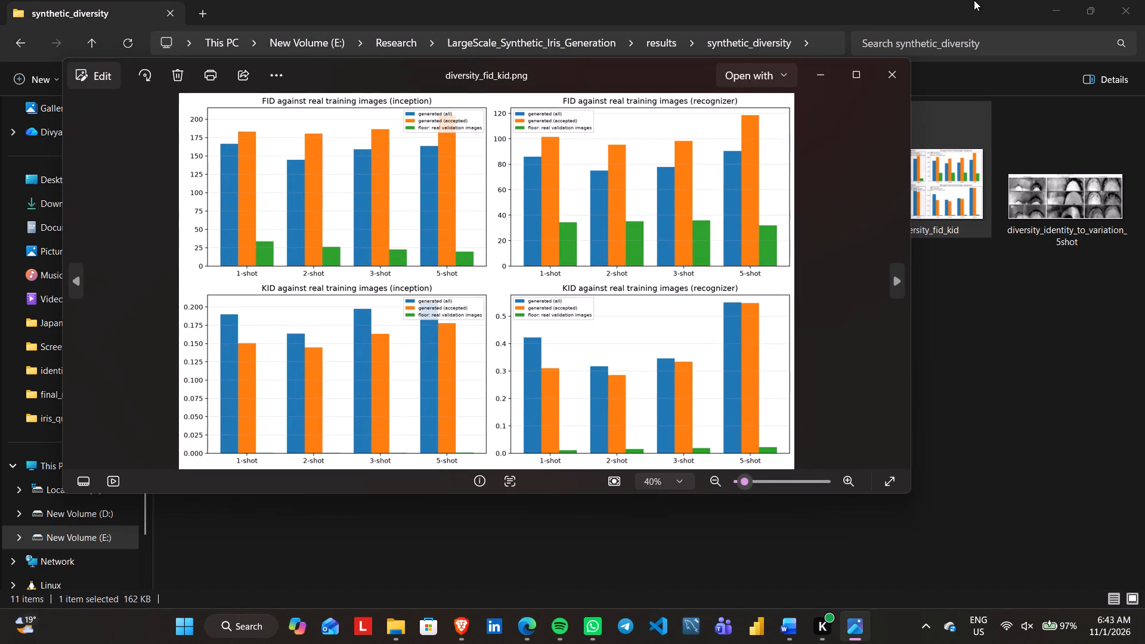
click(890, 76)
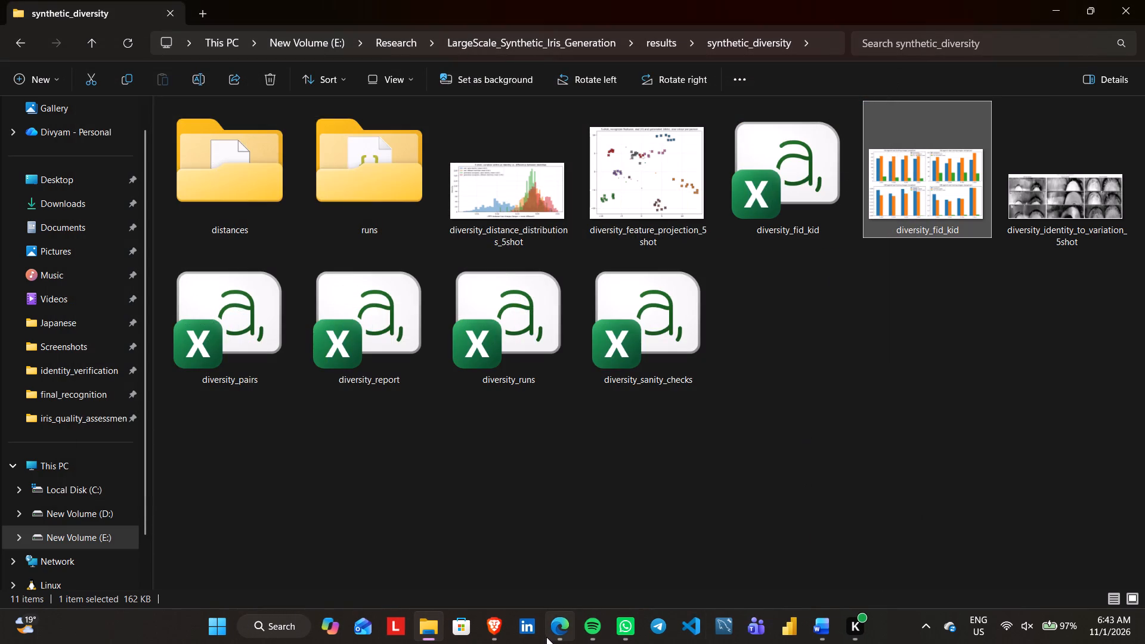
click(559, 631)
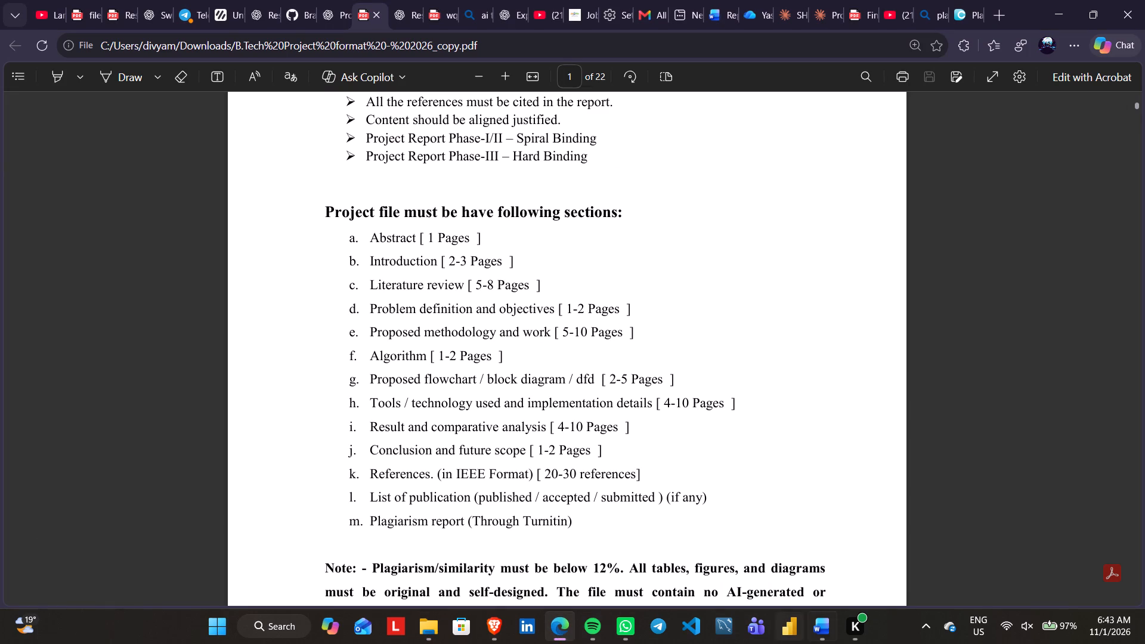
click(820, 631)
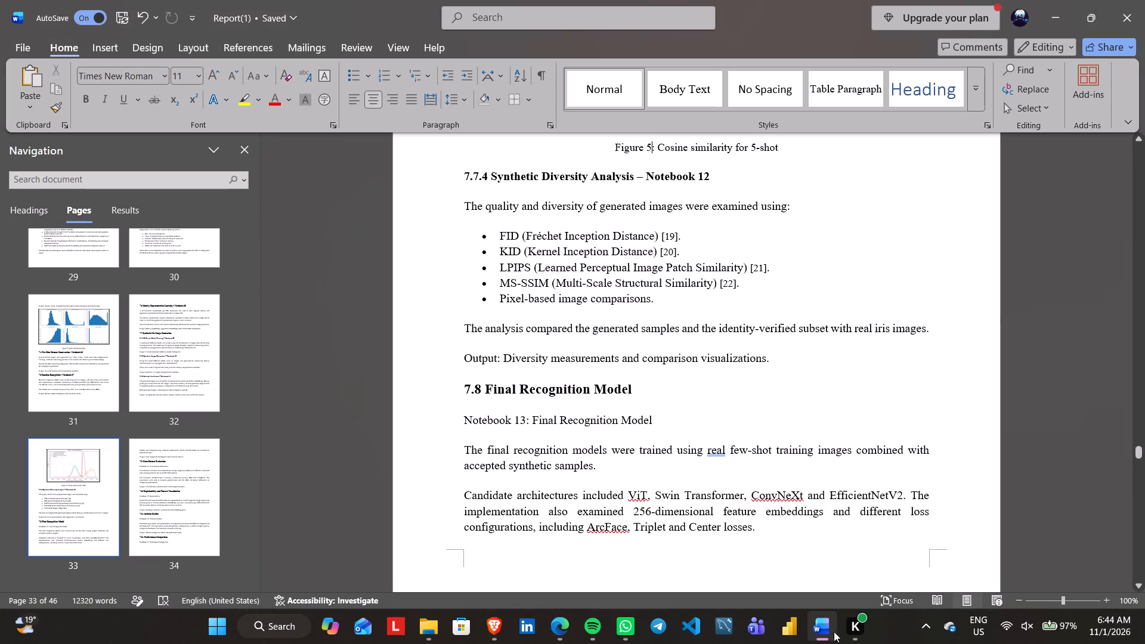
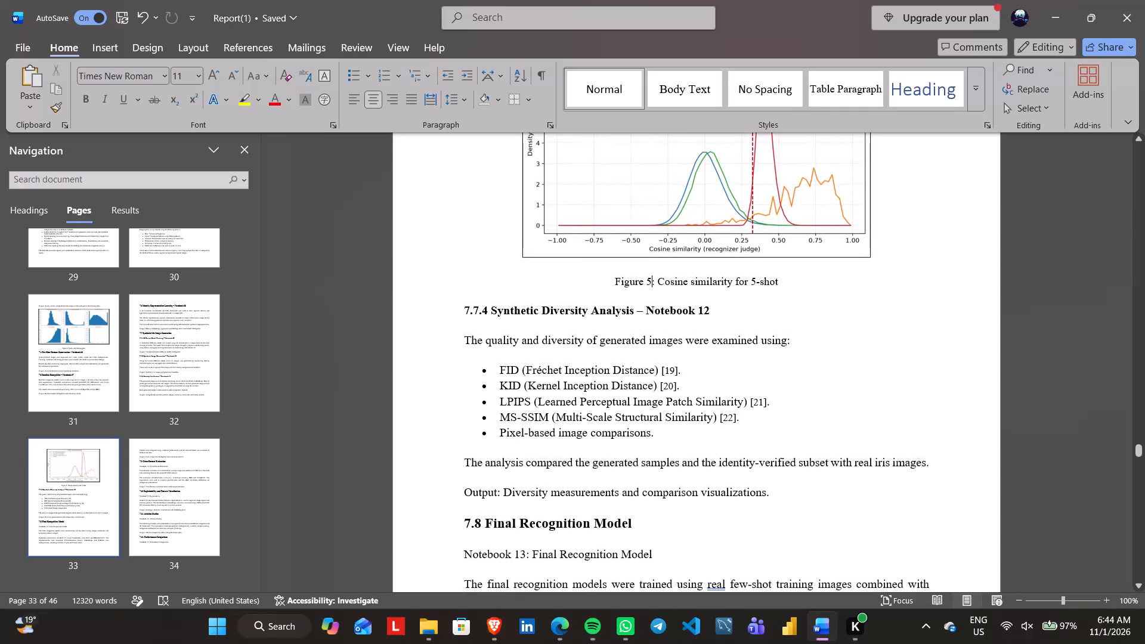
Append "– Notebook 13" to the 7.8 Final Recognition Model heading.
scroll(677, 464, down, 2)
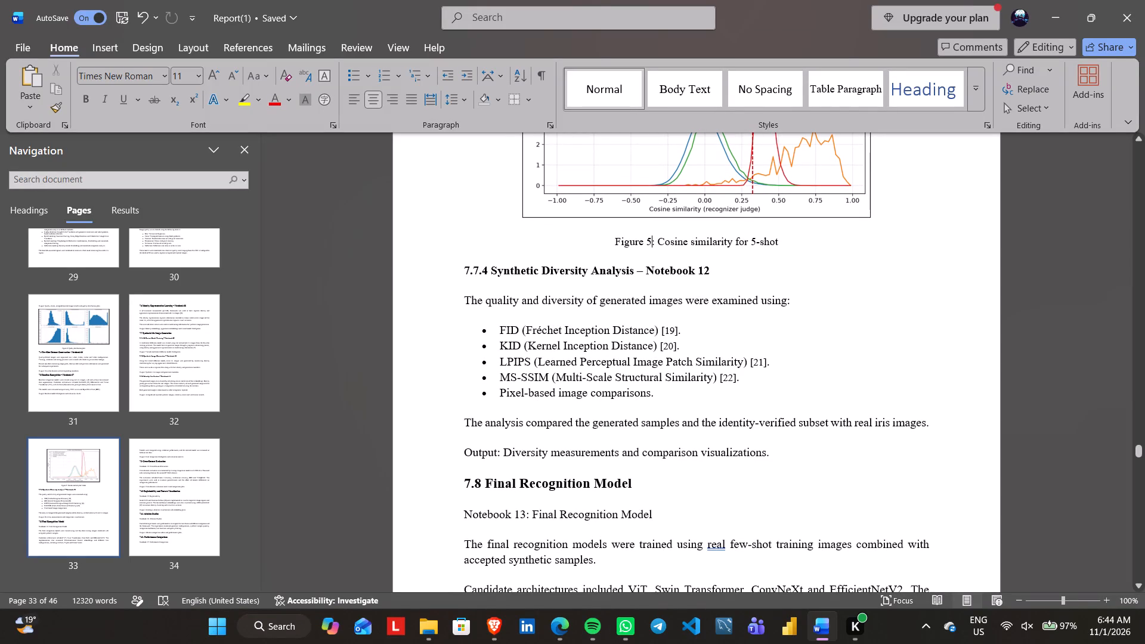
click(651, 479)
key(space)
text(- Note)
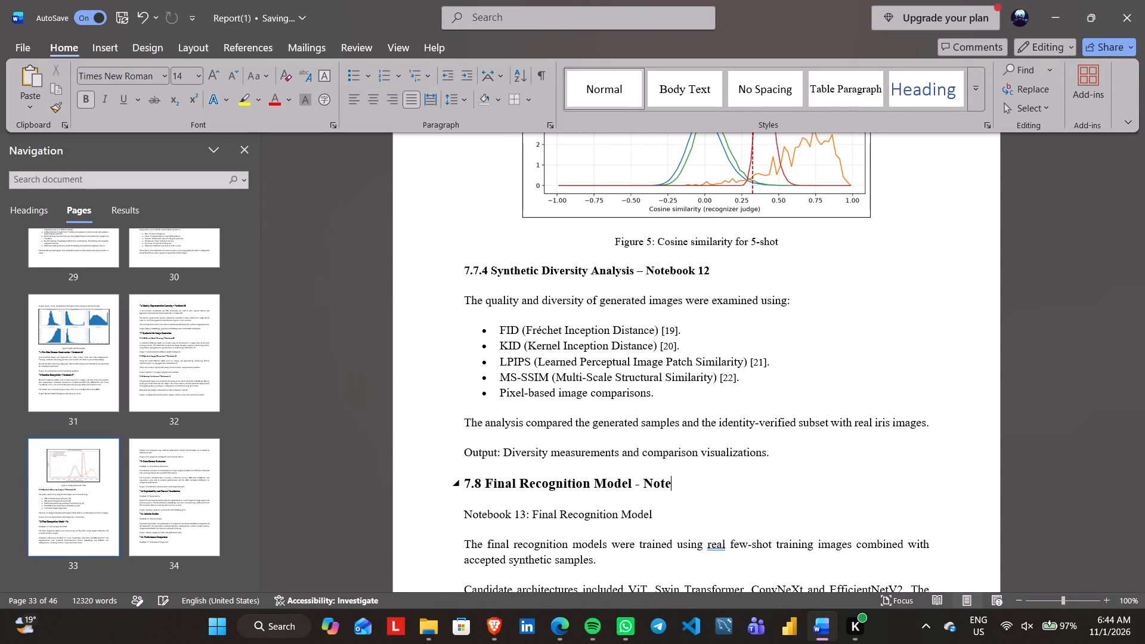
text(book)
key(space)
key(BackSpace)
key(space)
text(13)
Delete the redundant "Notebook 13: Final Recognition Model" line under heading 7.8, keeping the body paragraph directly below the heading.
key(Down)
key(BackSpace)
key(BackSpace)
key(BackSpace)
key(BackSpace)
key(BackSpace)
key(BackSpace)
key(BackSpace)
key(BackSpace)
key(BackSpace)
key(BackSpace)
key(BackSpace)
key(BackSpace)
key(BackSpace)
key(BackSpace)
key(BackSpace)
key(BackSpace)
key(BackSpace)
key(BackSpace)
key(BackSpace)
key(BackSpace)
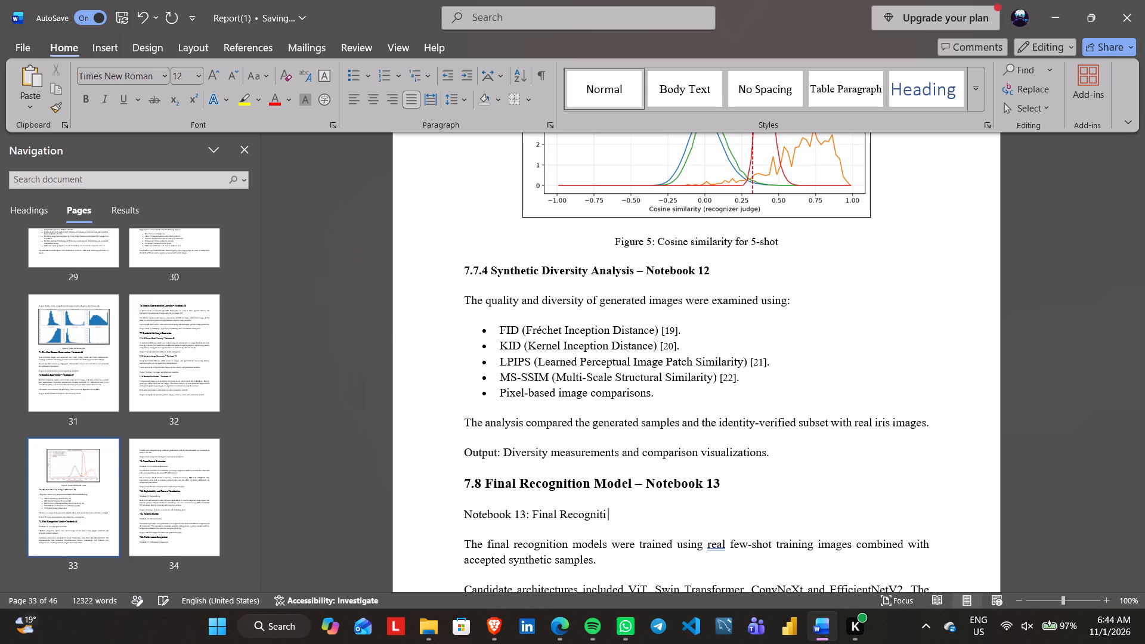
key(BackSpace)
key(BackSpace)
key(BackSpace)
key(BackSpace)
key(BackSpace)
key(BackSpace)
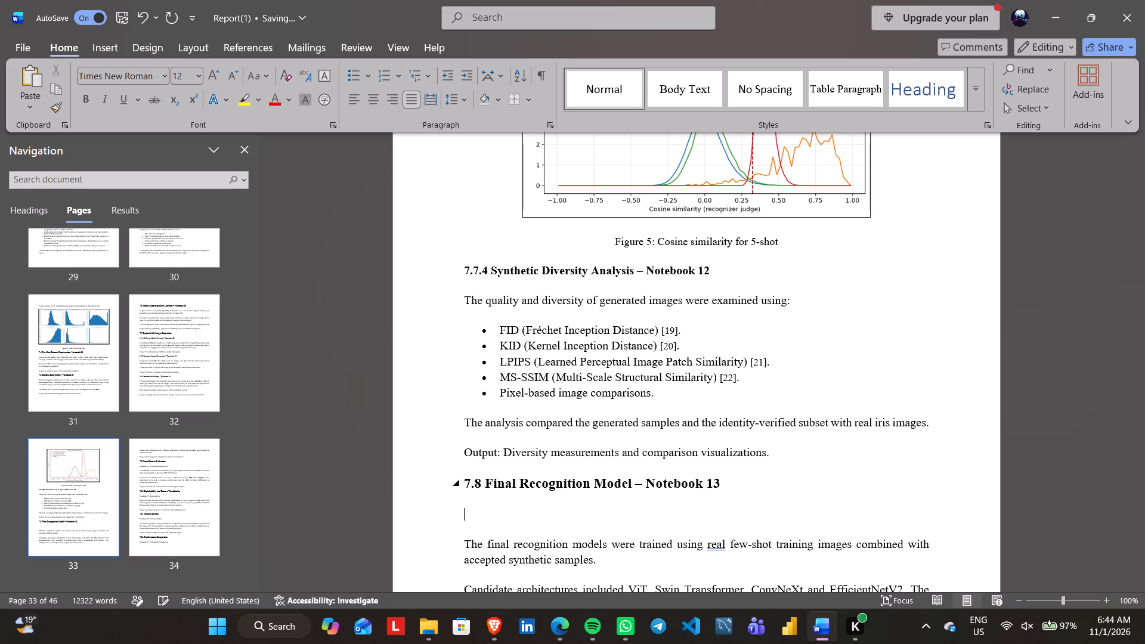
key(BackSpace)
key(Delete)
key(Return)
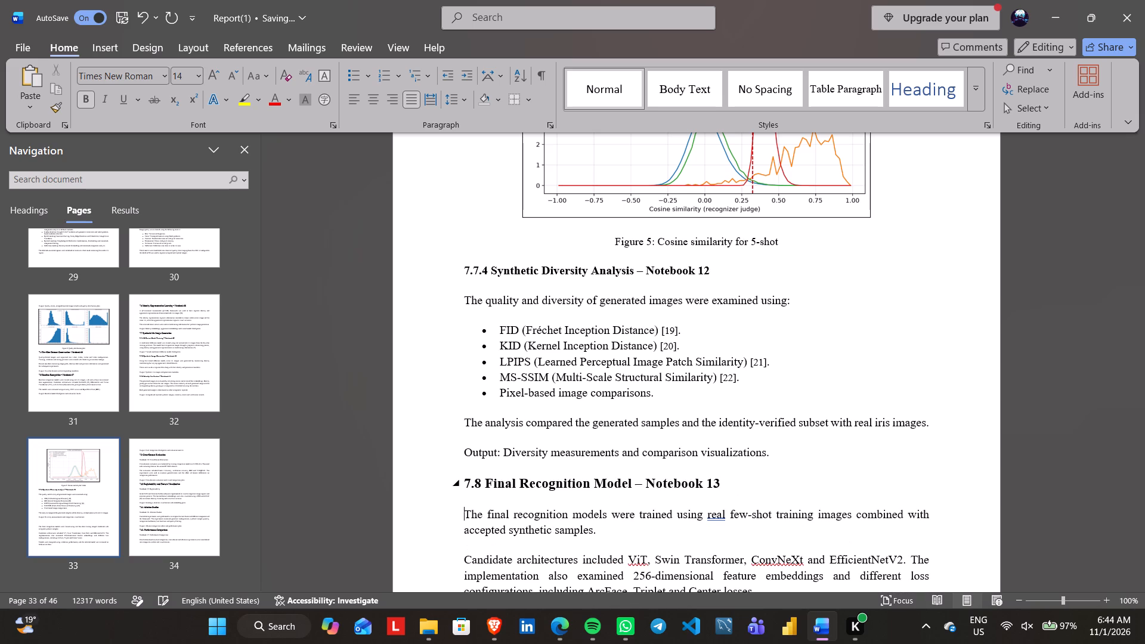
Read through section 7.8 and the start of section 7.9 Cross-Dataset Evaluation, checking the text and page layout.
scroll(651, 479, down, 2)
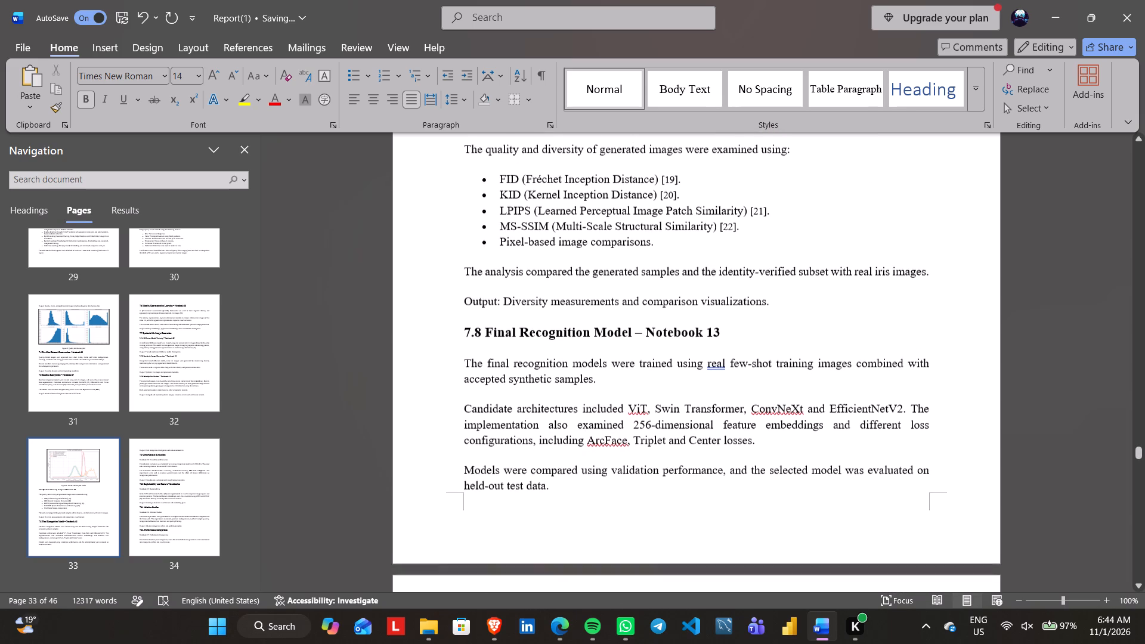
scroll(651, 479, down, 2)
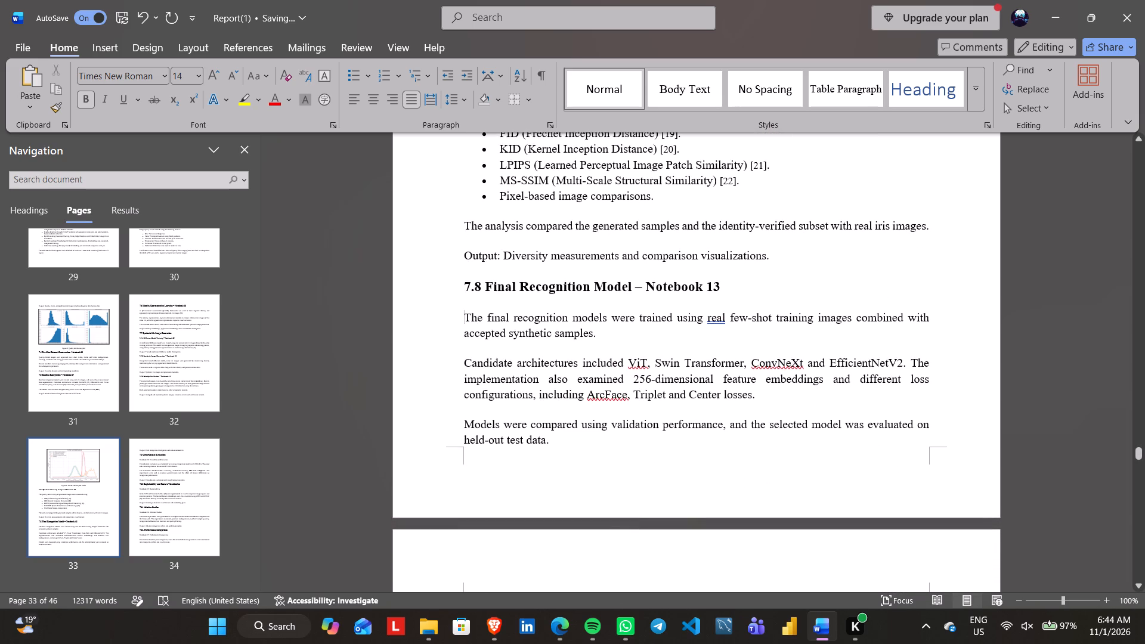
scroll(651, 479, down, 2)
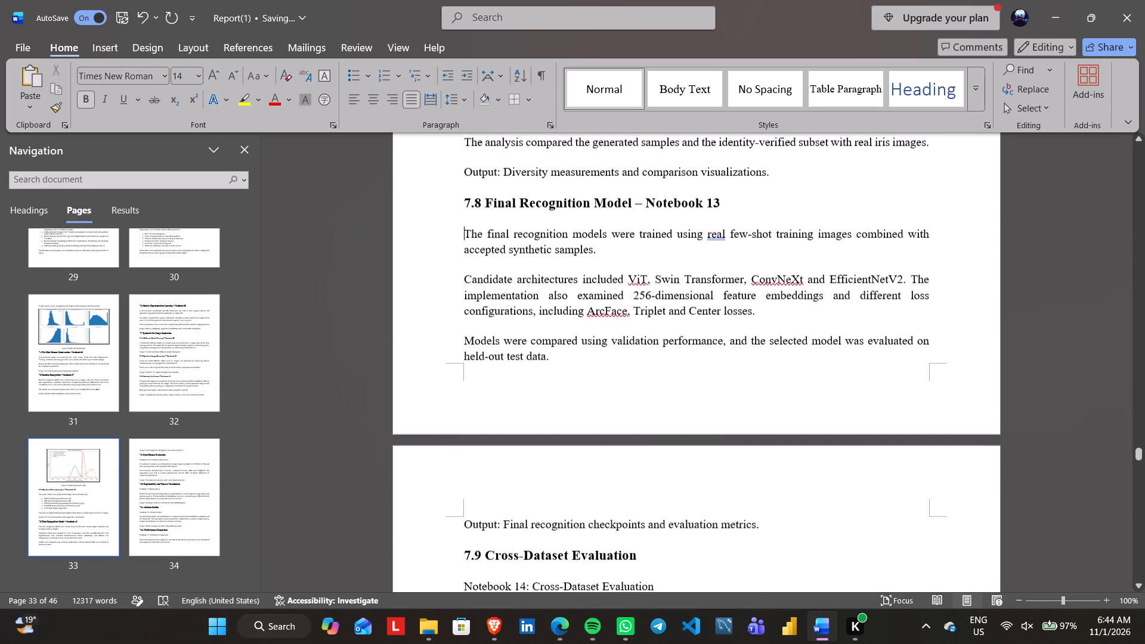
scroll(651, 479, down, 2)
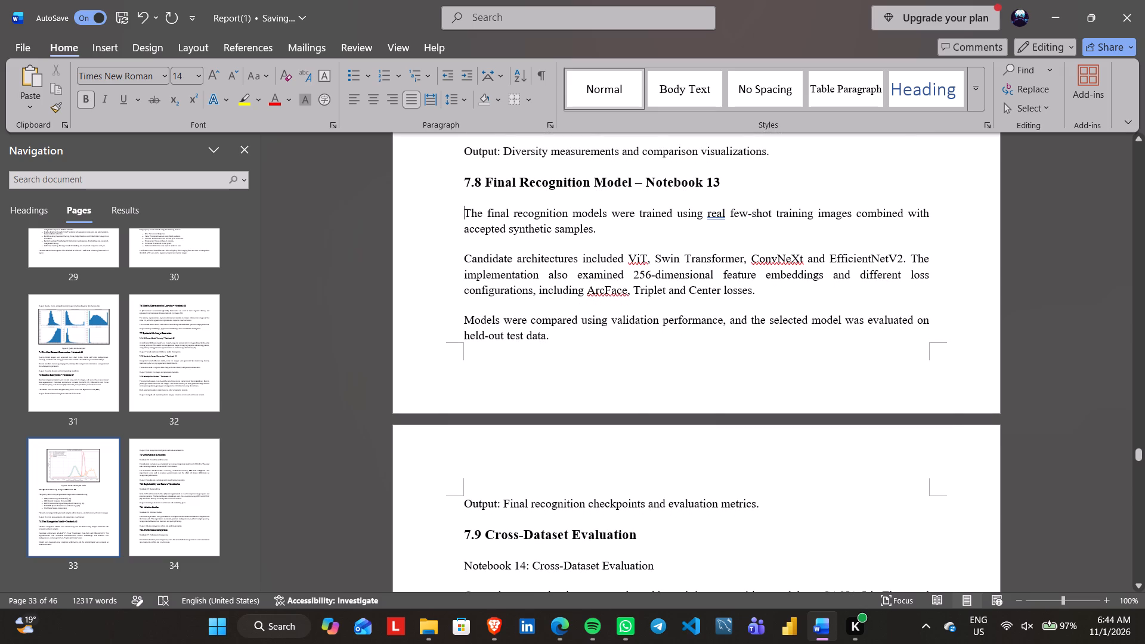
scroll(651, 479, down, 1)
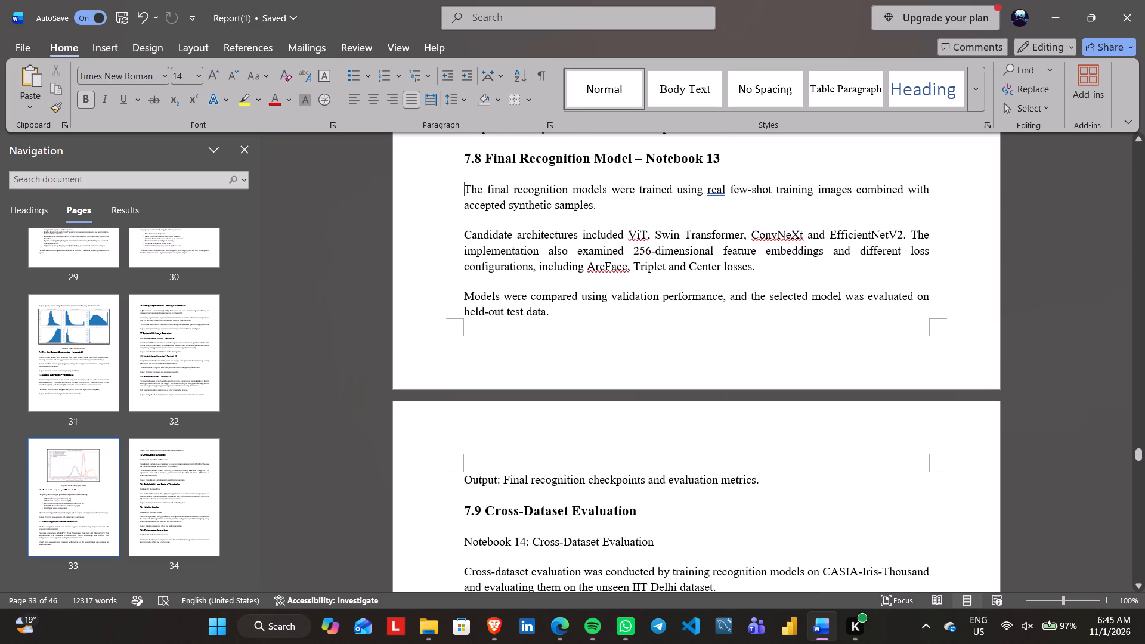
scroll(618, 467, down, 2)
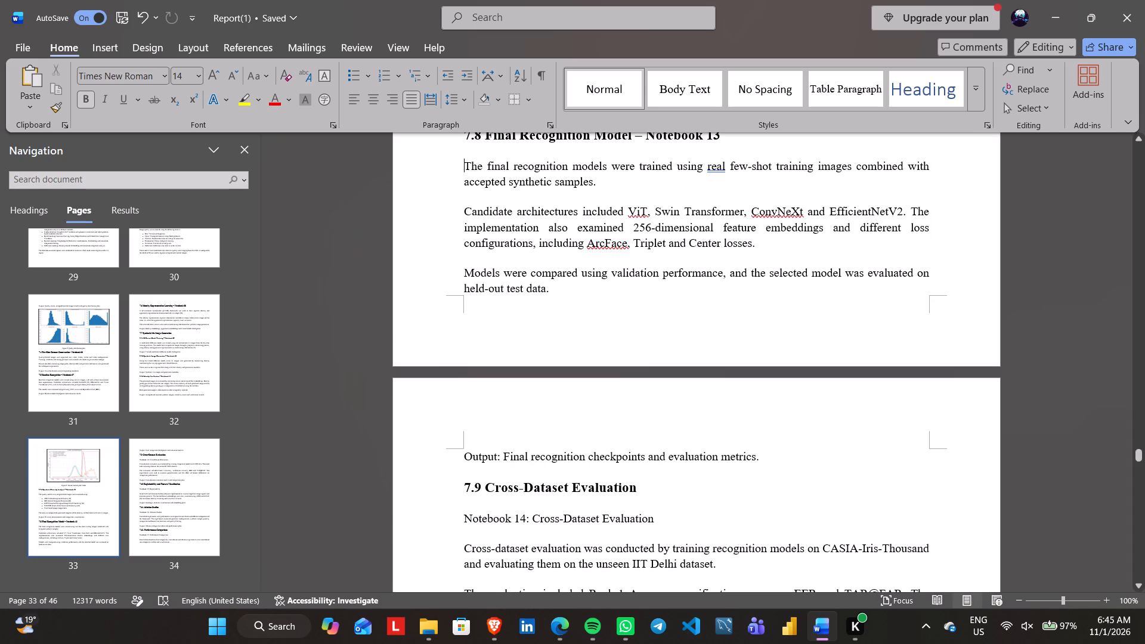
Remove the outline from the Figure 4 quality distribution plots image.
scroll(469, 447, up, 10)
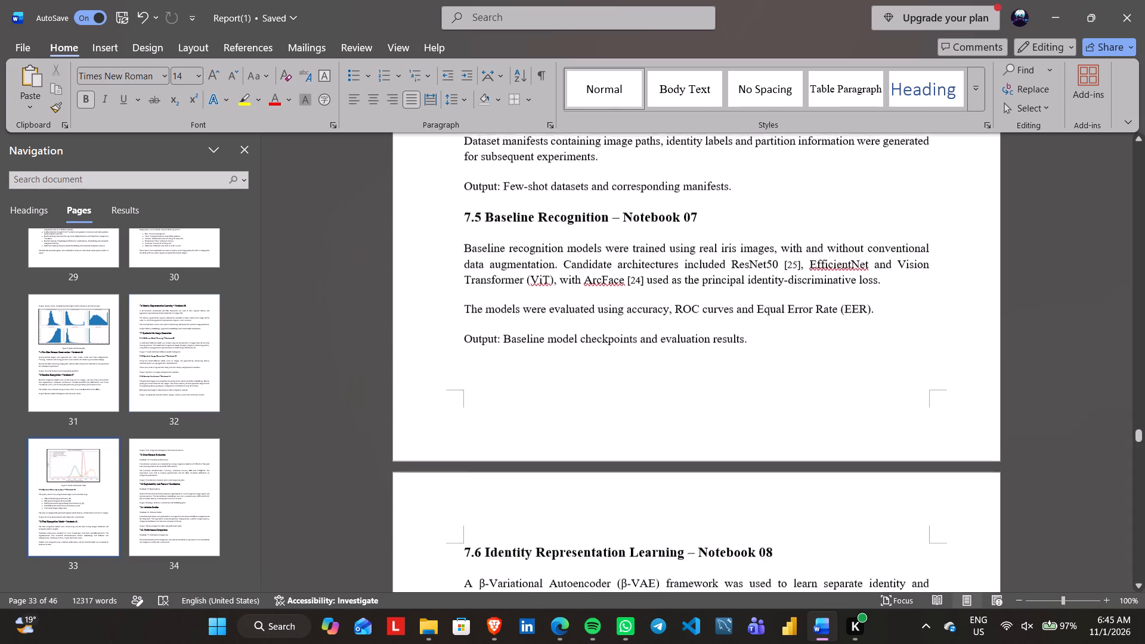
scroll(469, 447, up, 2)
scroll(469, 447, down, 5)
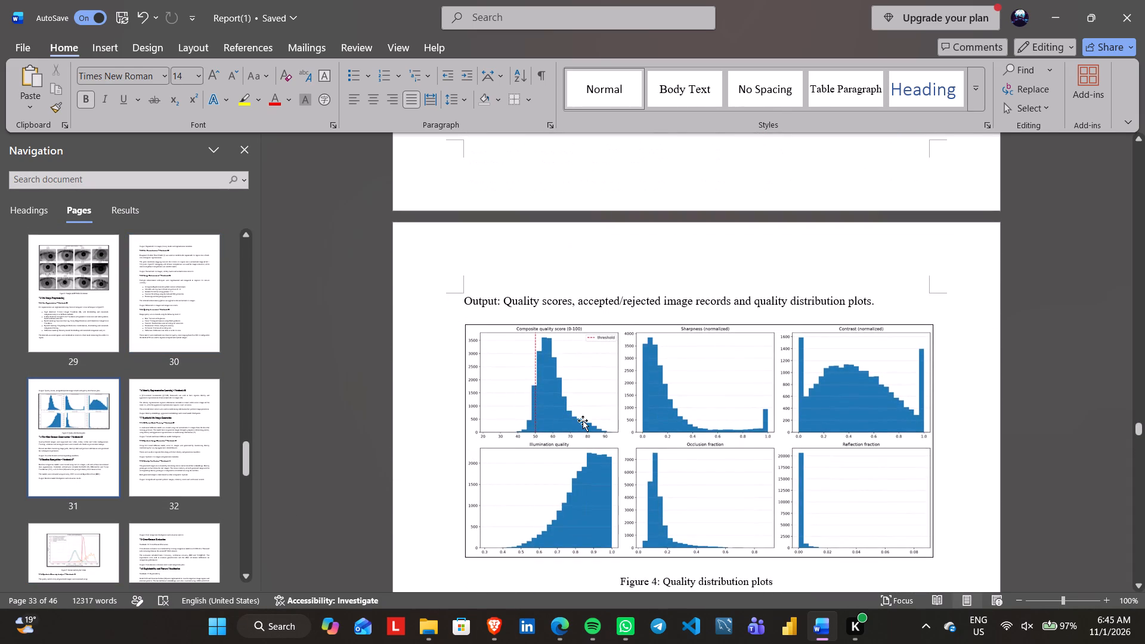
click(583, 420)
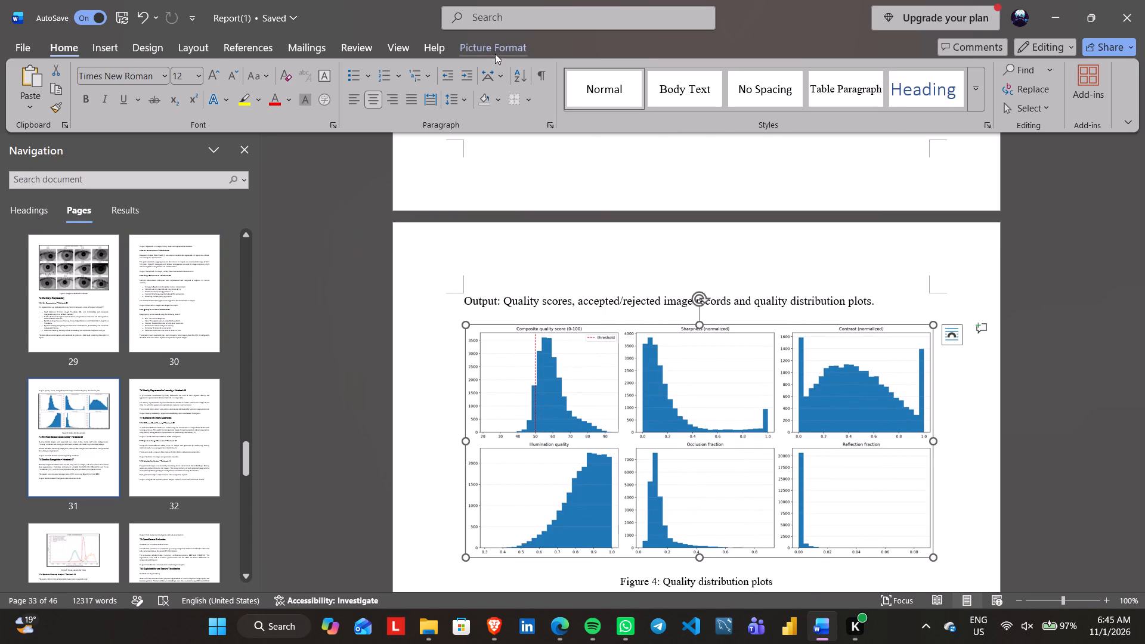
click(495, 54)
click(705, 69)
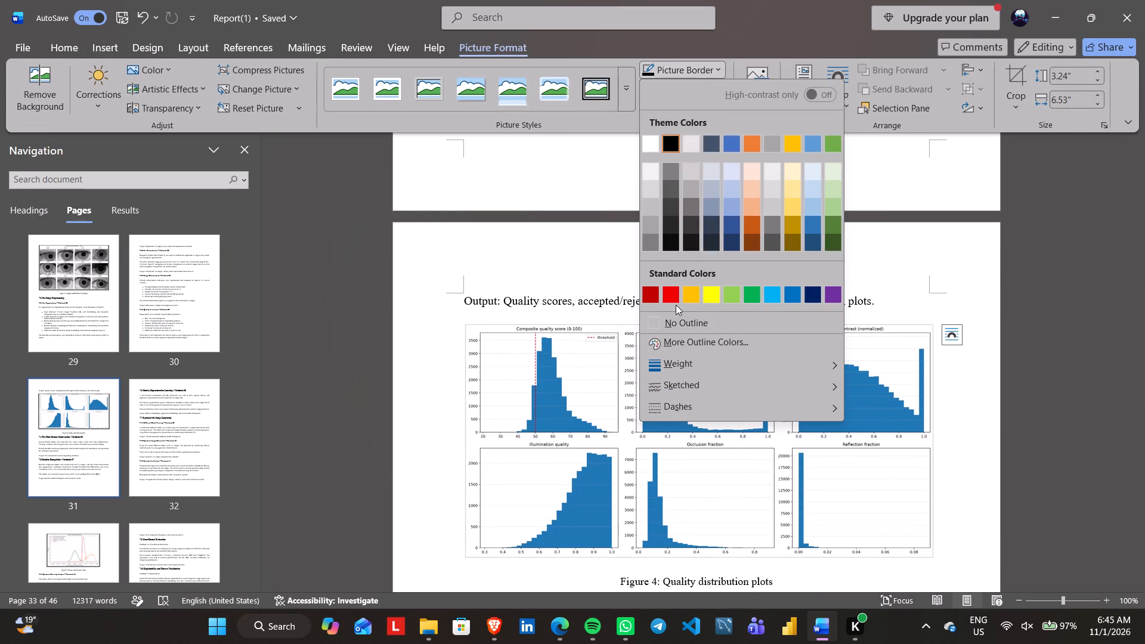
click(680, 317)
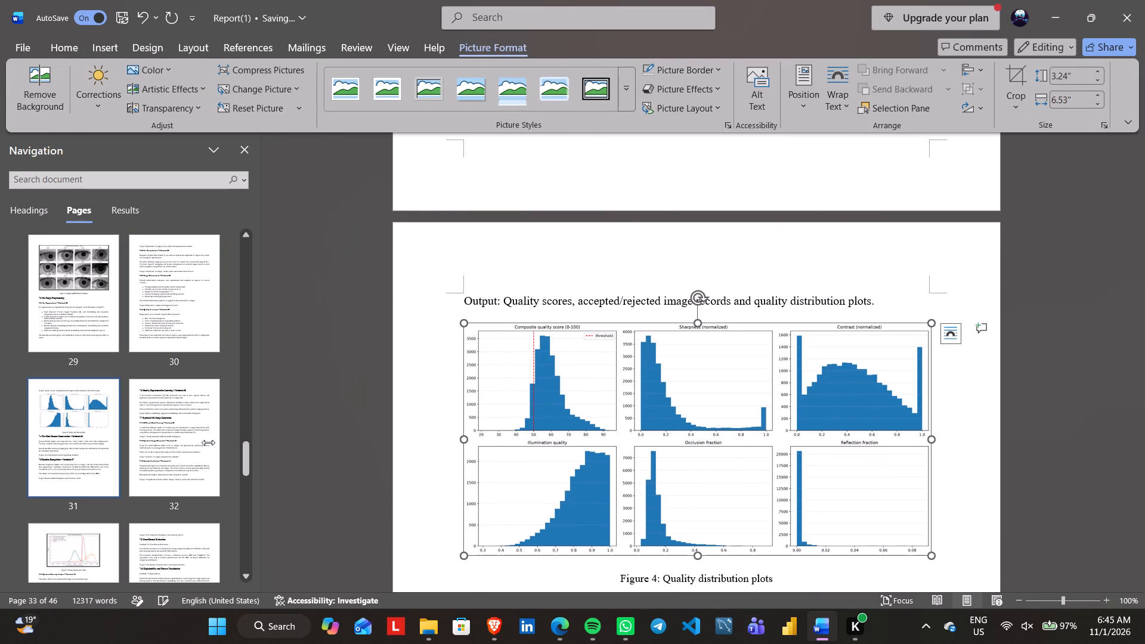
Remove the outline from the "Random Raw Samples — IITD" image.
scroll(558, 402, up, 6)
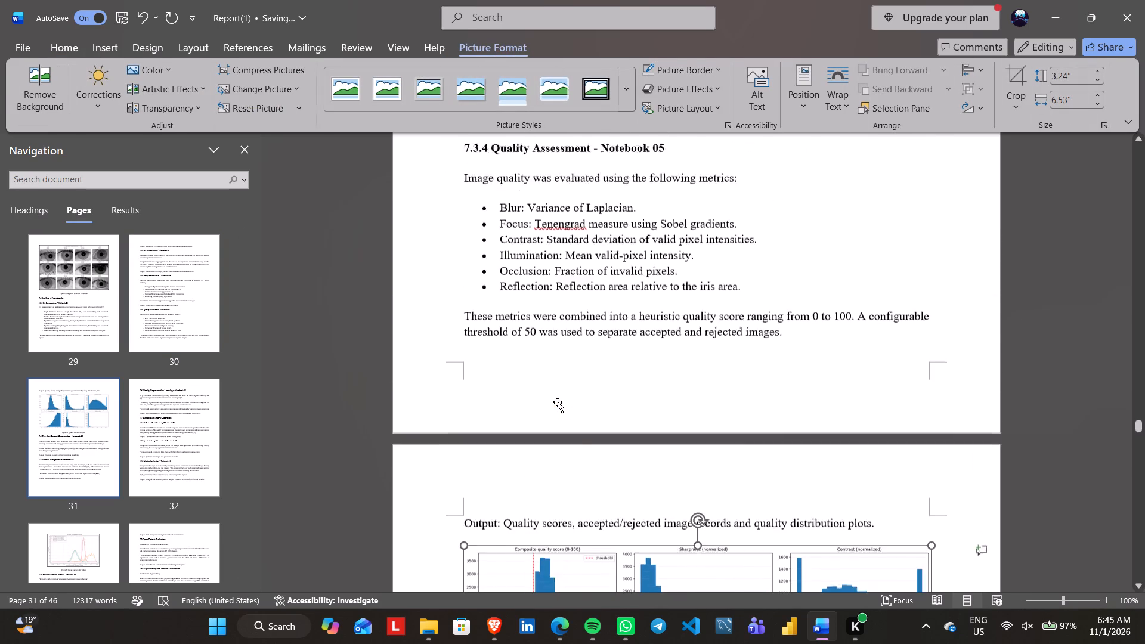
scroll(558, 402, up, 4)
click(576, 364)
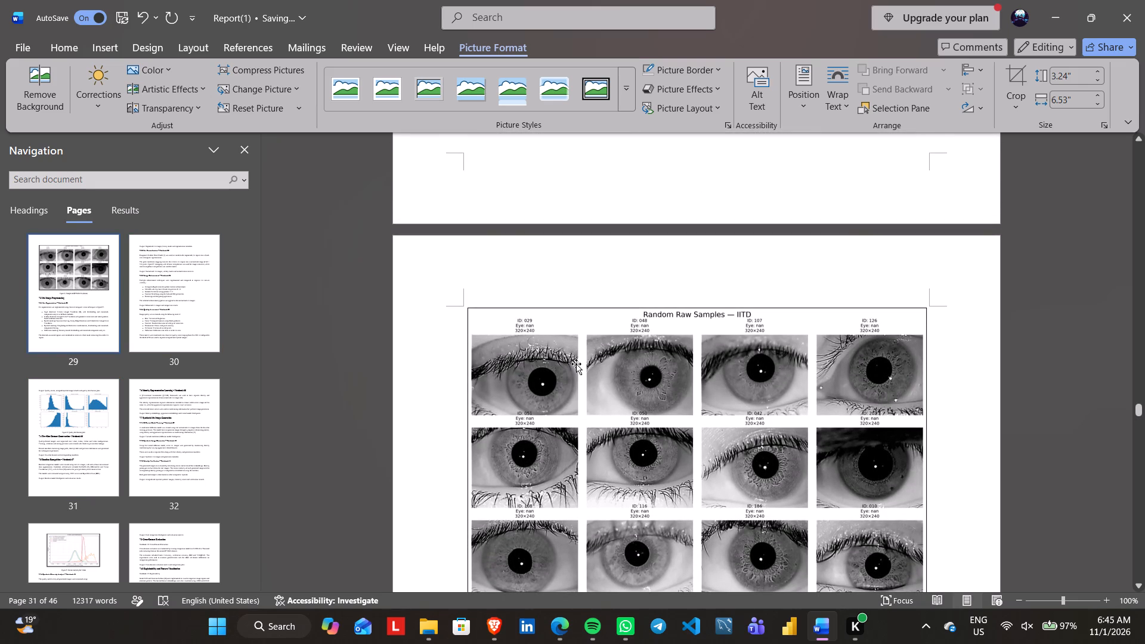
click(667, 72)
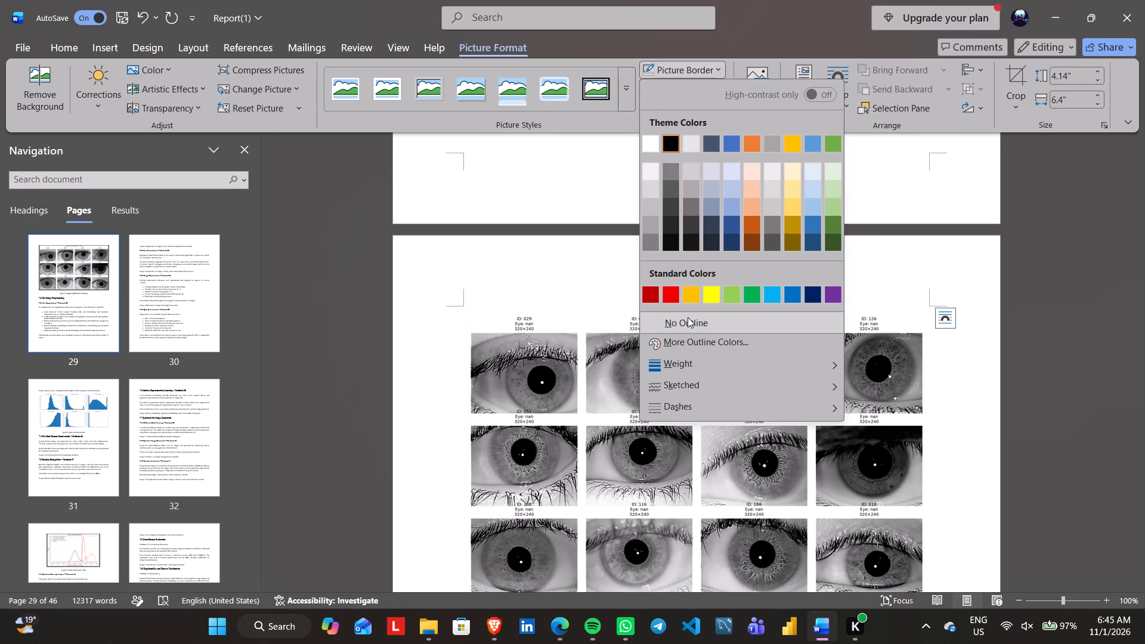
click(688, 317)
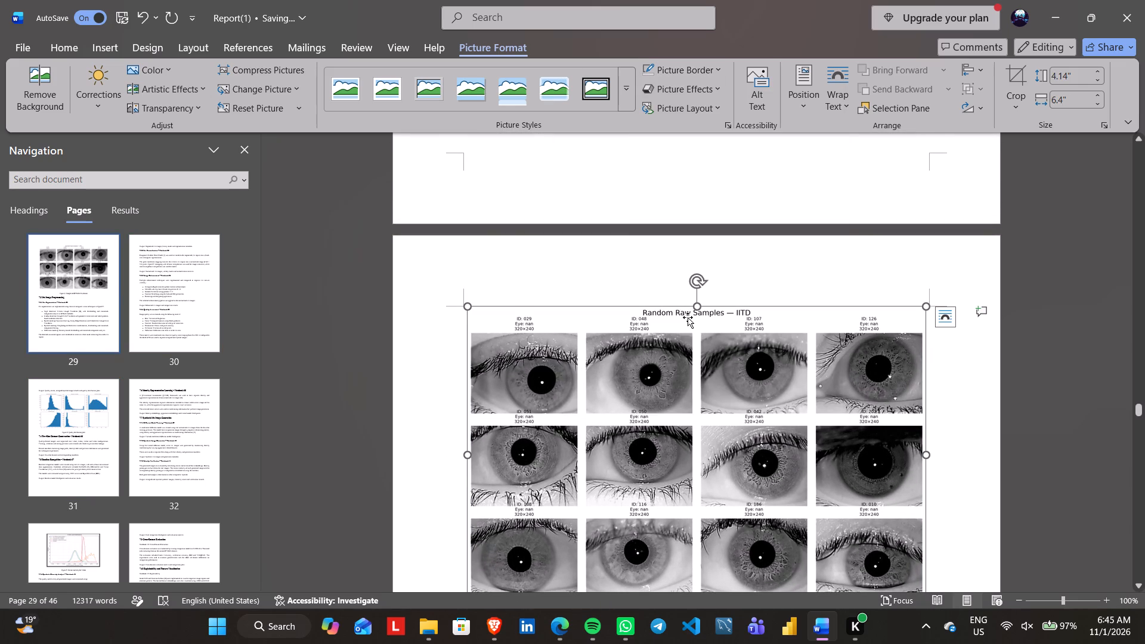
Remove the outline from the Figure 2 CASIA-Iris Thousand dataset samples image.
scroll(688, 317, up, 5)
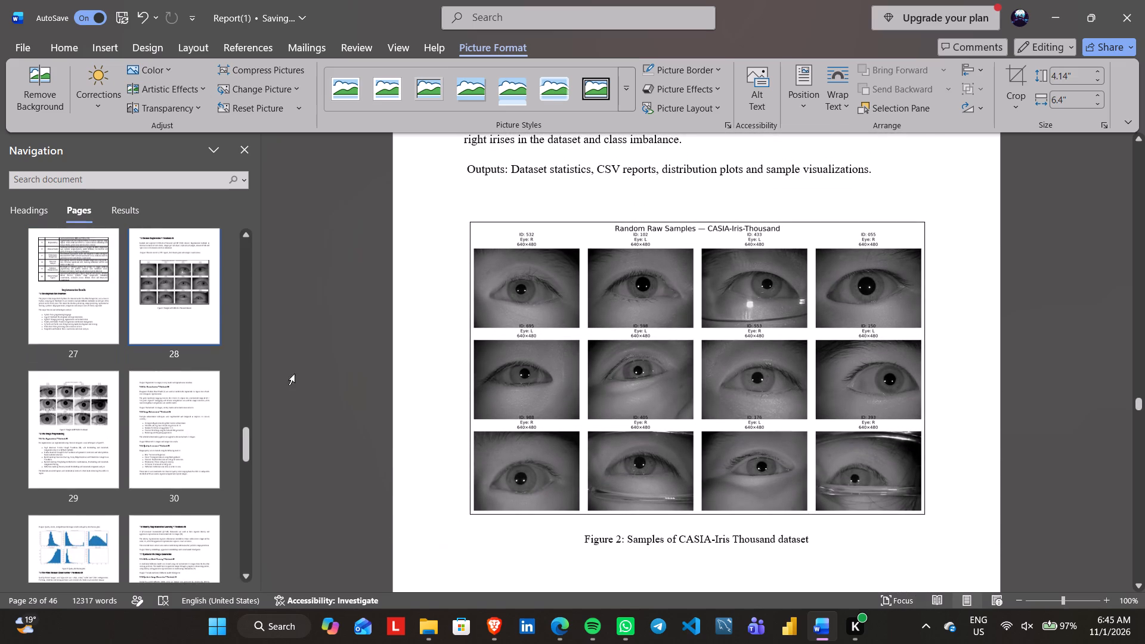
click(514, 404)
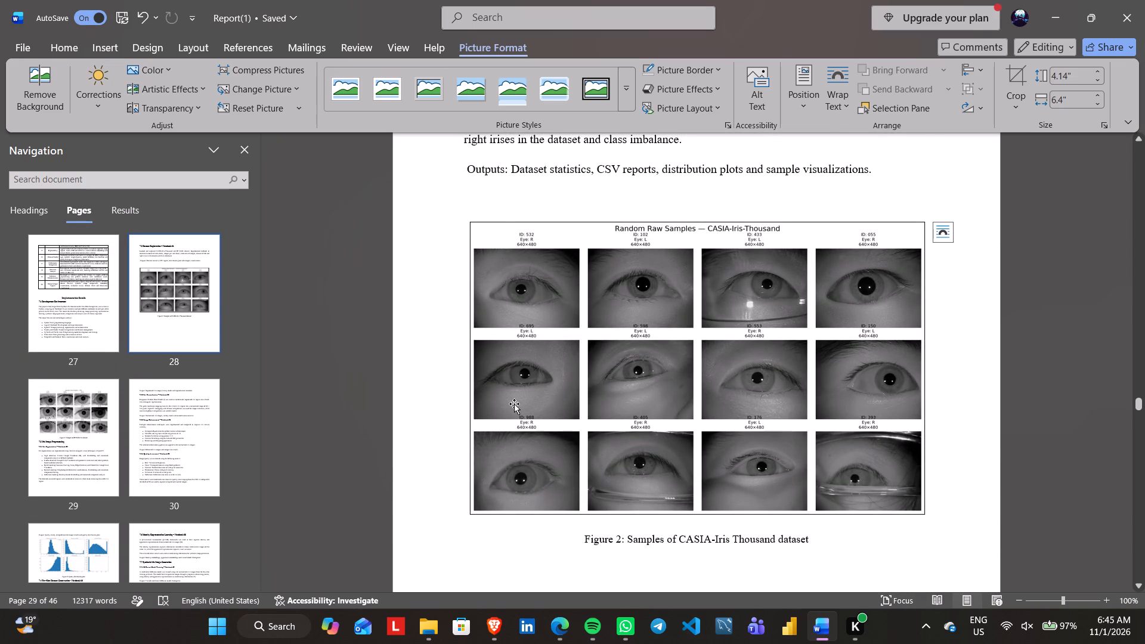
click(700, 78)
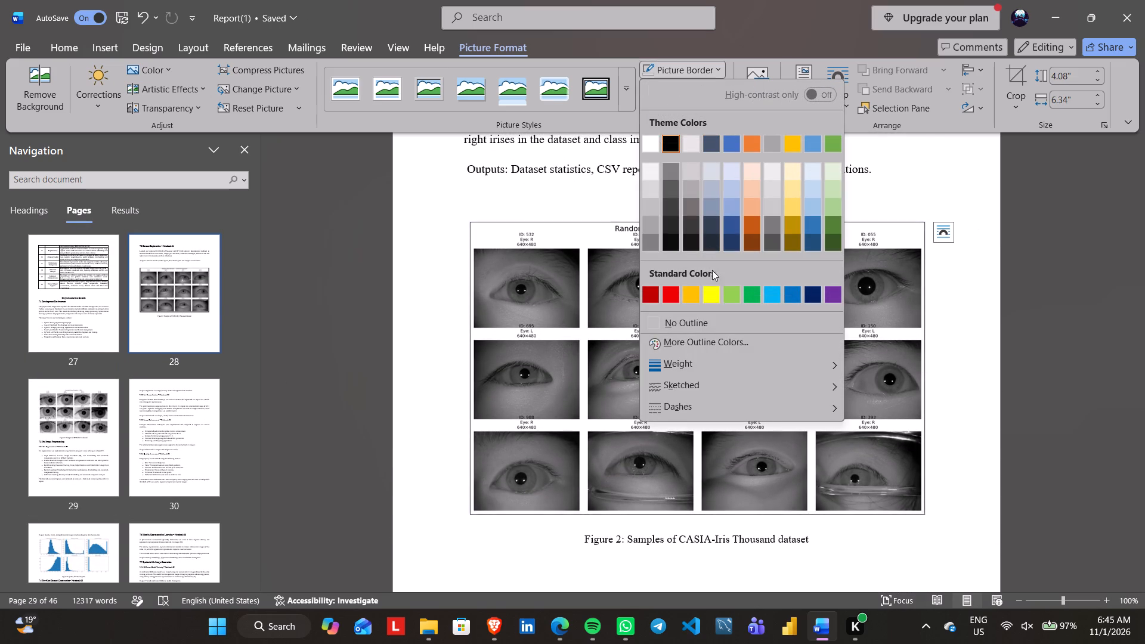
click(720, 324)
Remove the outline from the Figure 5 cosine similarity for 5-shot image.
scroll(748, 455, down, 1)
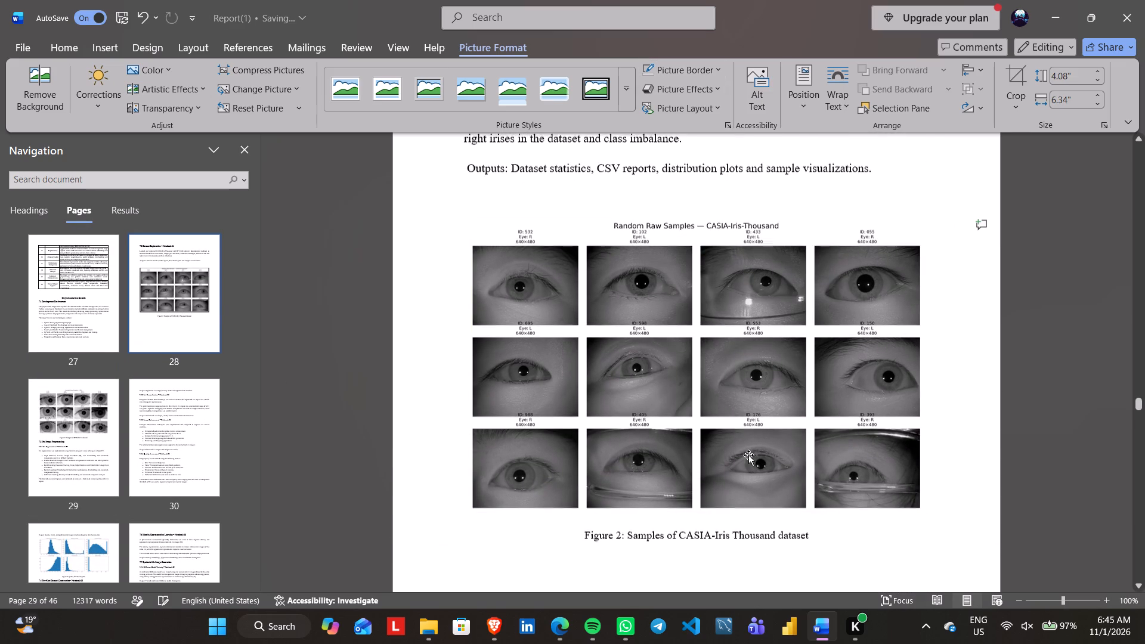
scroll(748, 455, down, 1)
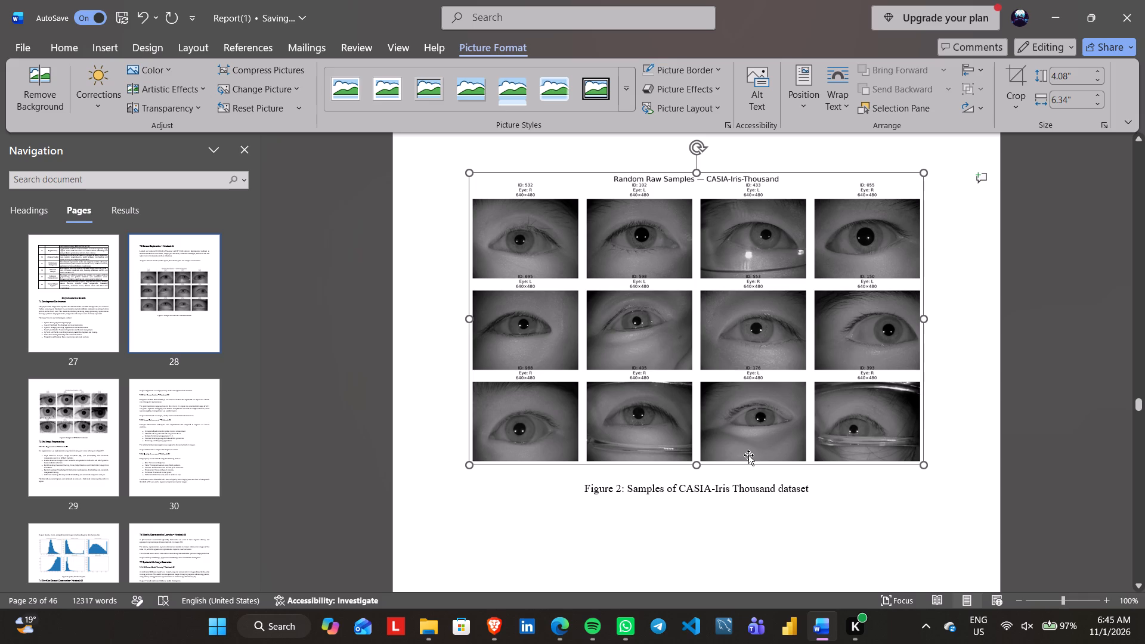
scroll(748, 455, down, 11)
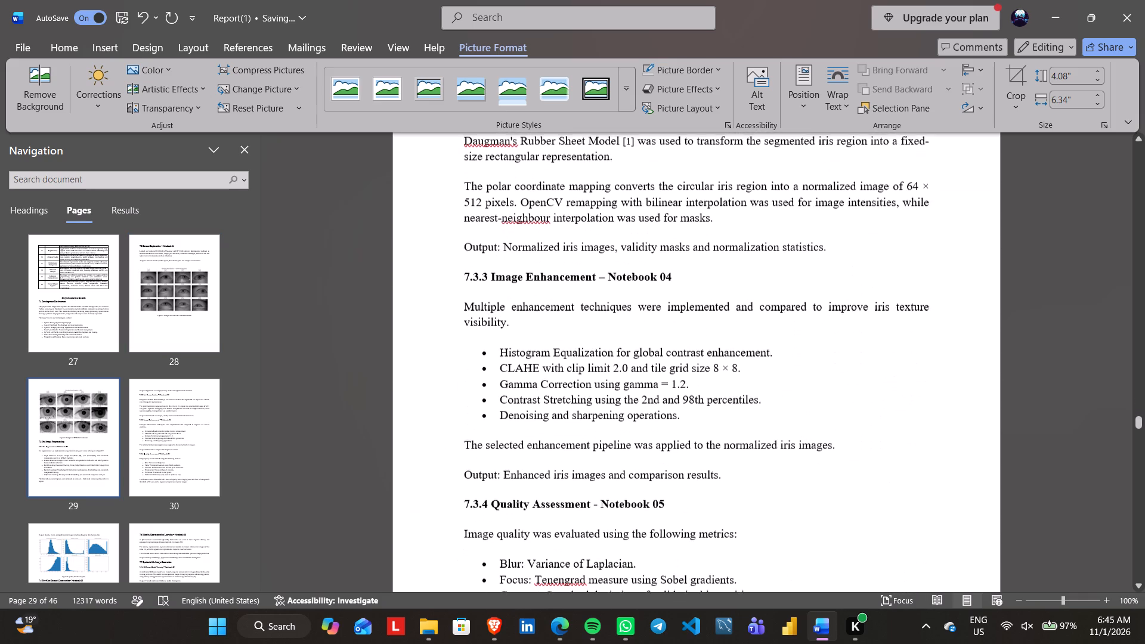
scroll(748, 455, down, 5)
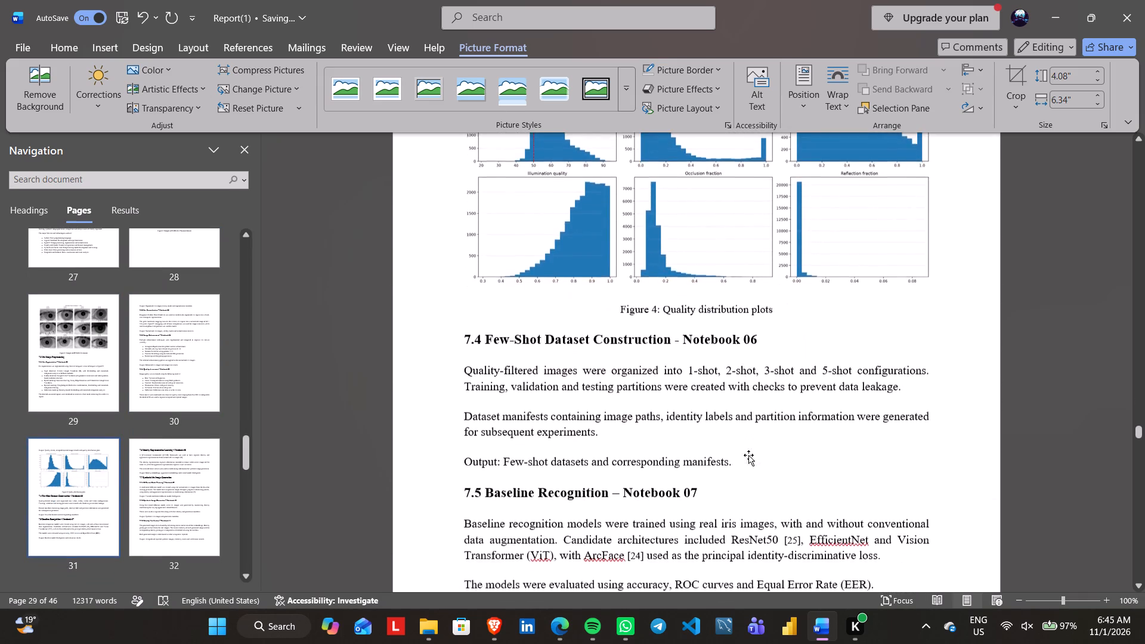
scroll(748, 455, down, 10)
scroll(748, 455, up, 2)
click(664, 270)
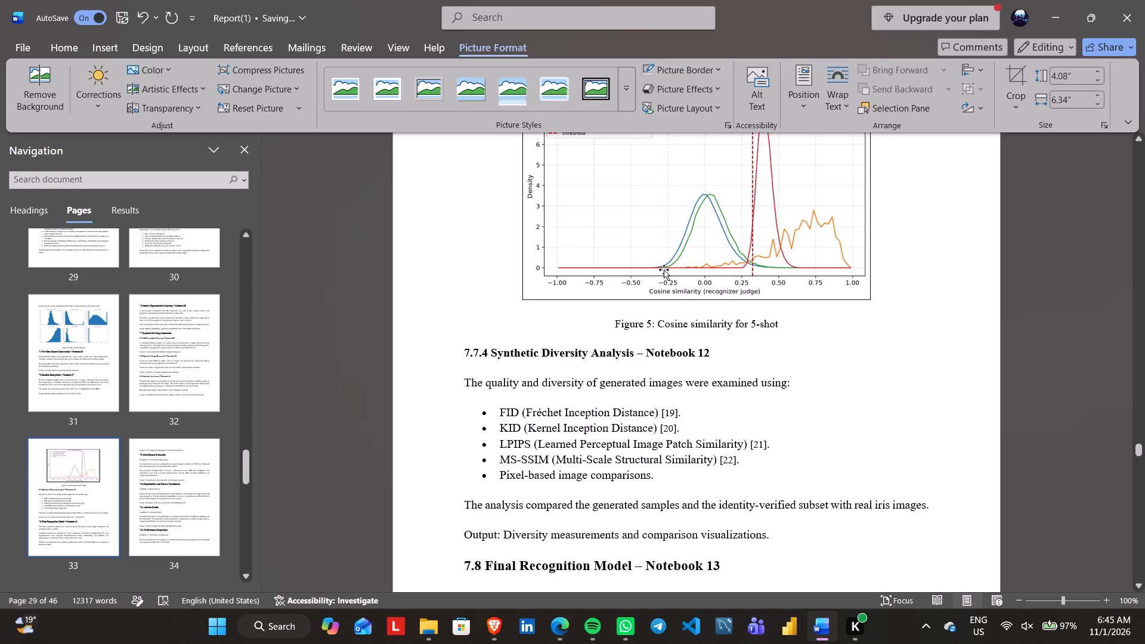
click(703, 66)
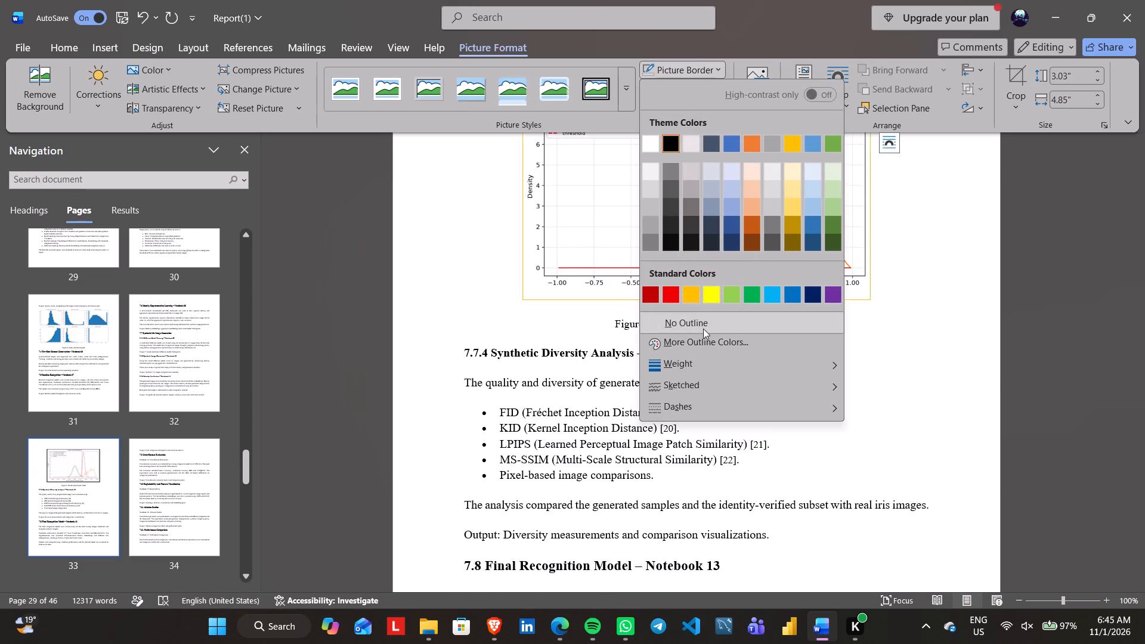
click(699, 325)
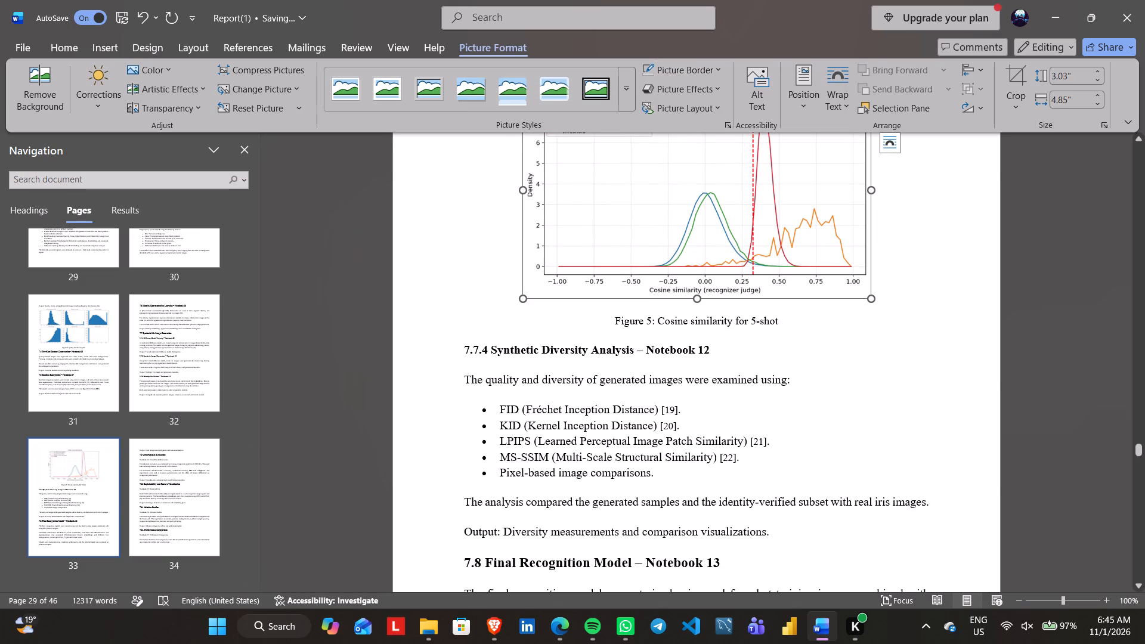
Deselect the Figure 5 image, check how it looks on the page, and look over sections 7.7.4 and 7.8.
scroll(699, 325, down, 2)
scroll(699, 325, up, 1)
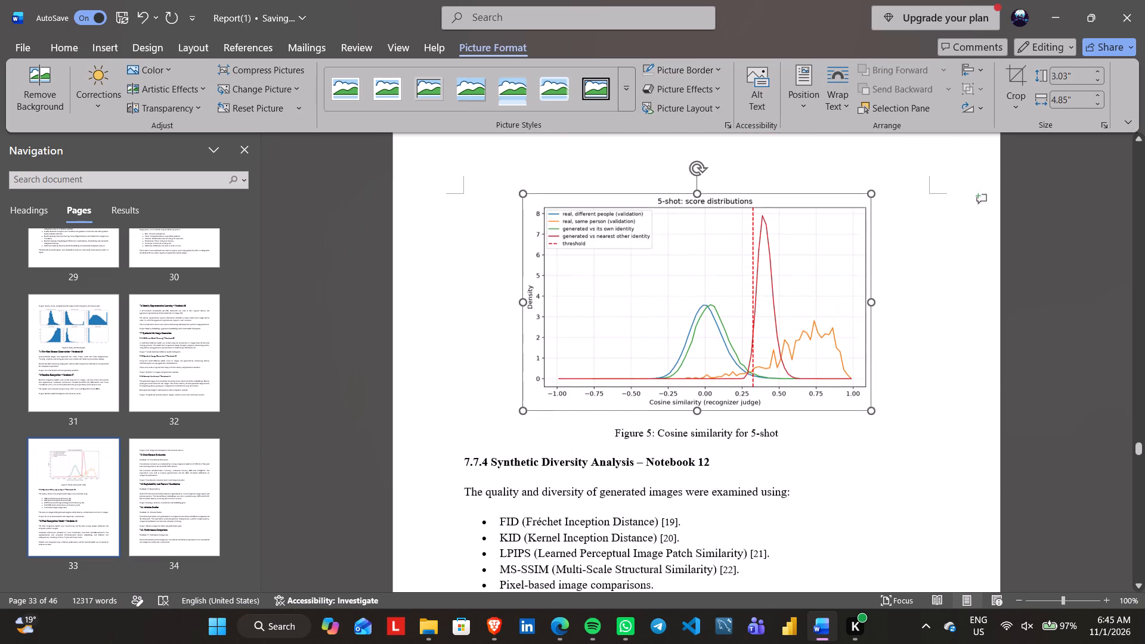
scroll(699, 325, up, 1)
click(846, 559)
scroll(846, 559, down, 1)
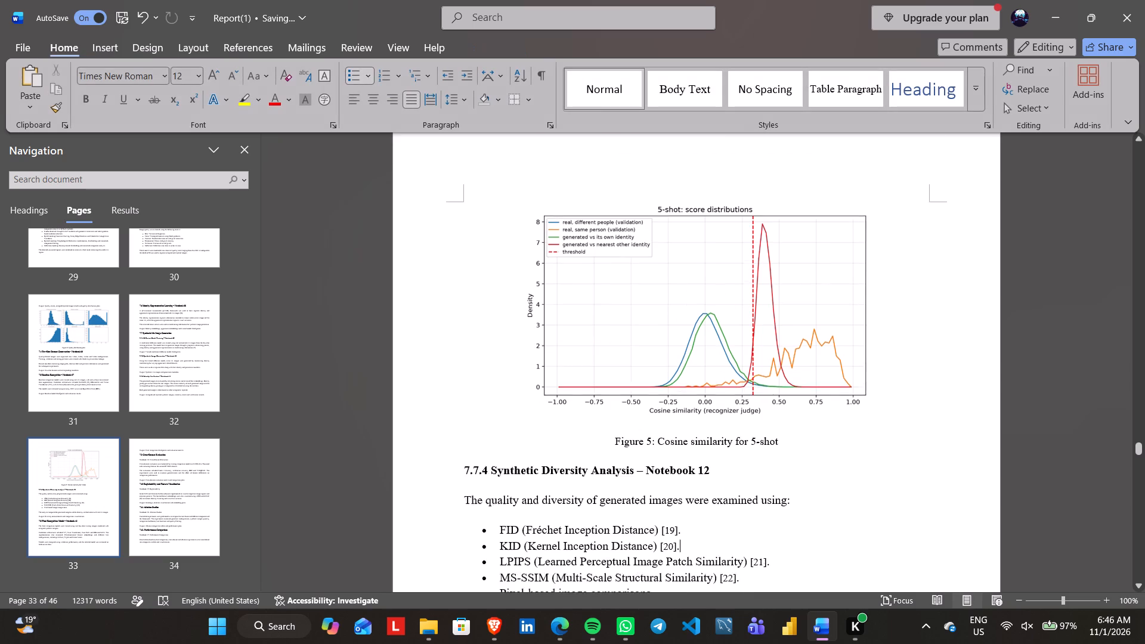
scroll(846, 559, down, 3)
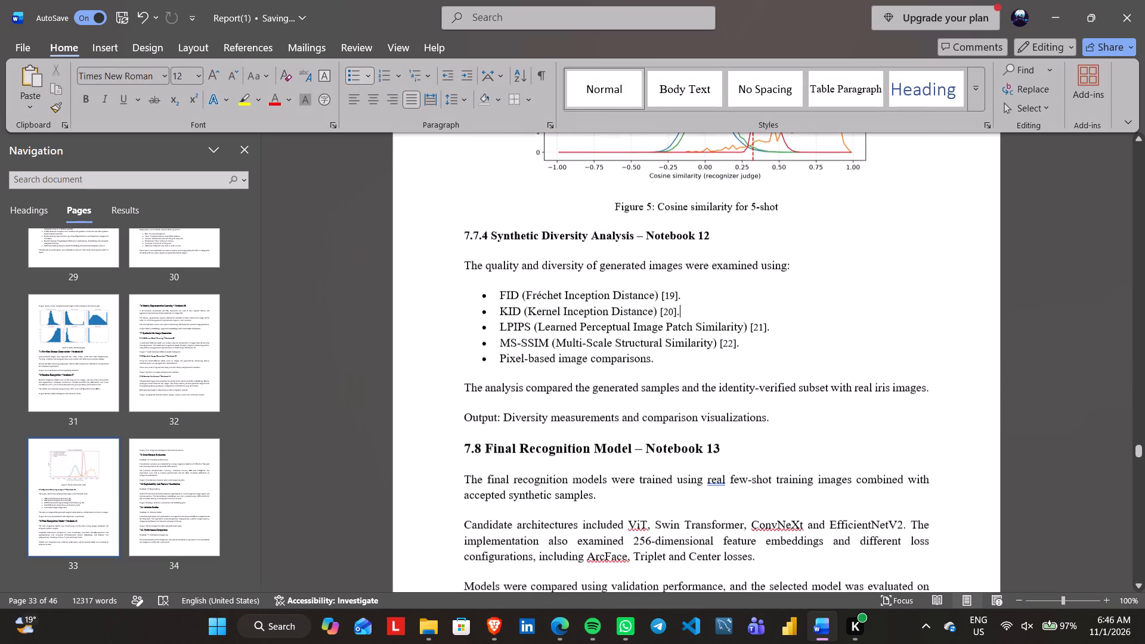
scroll(846, 559, down, 1)
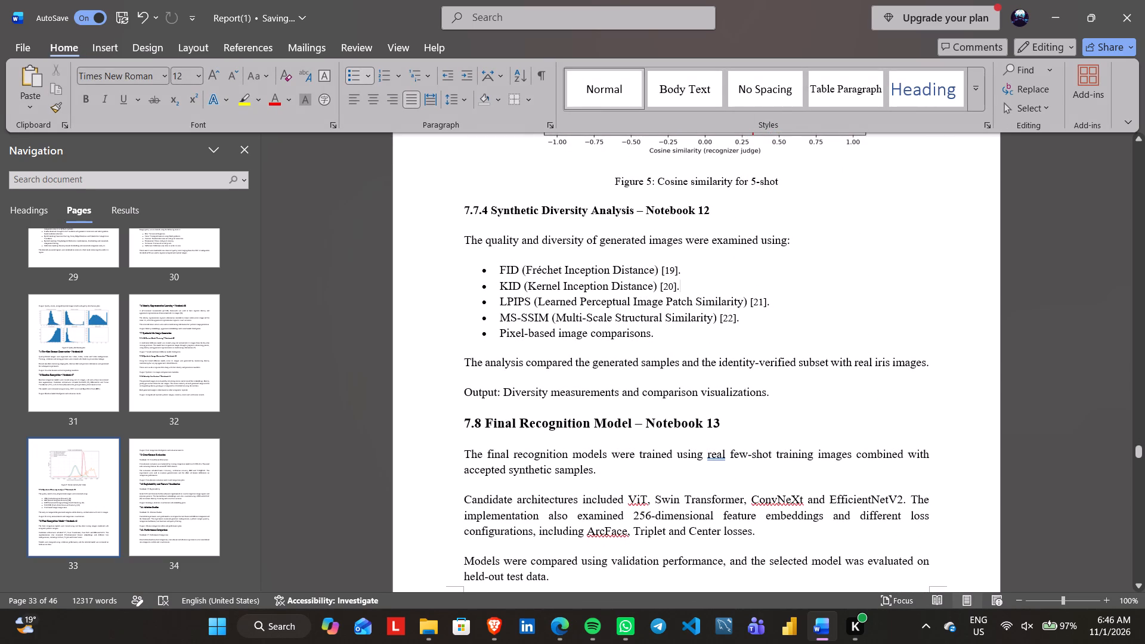
Read through section 7.8 on the final recognition model and the start of section 7.9.
scroll(846, 559, down, 1)
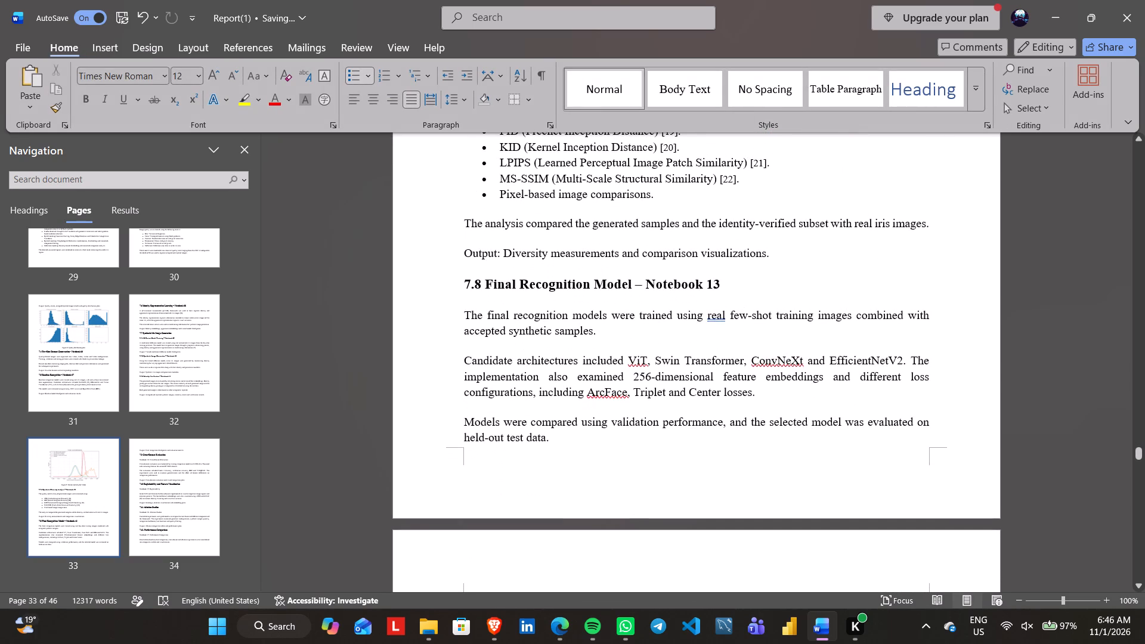
scroll(846, 559, down, 2)
scroll(587, 382, down, 1)
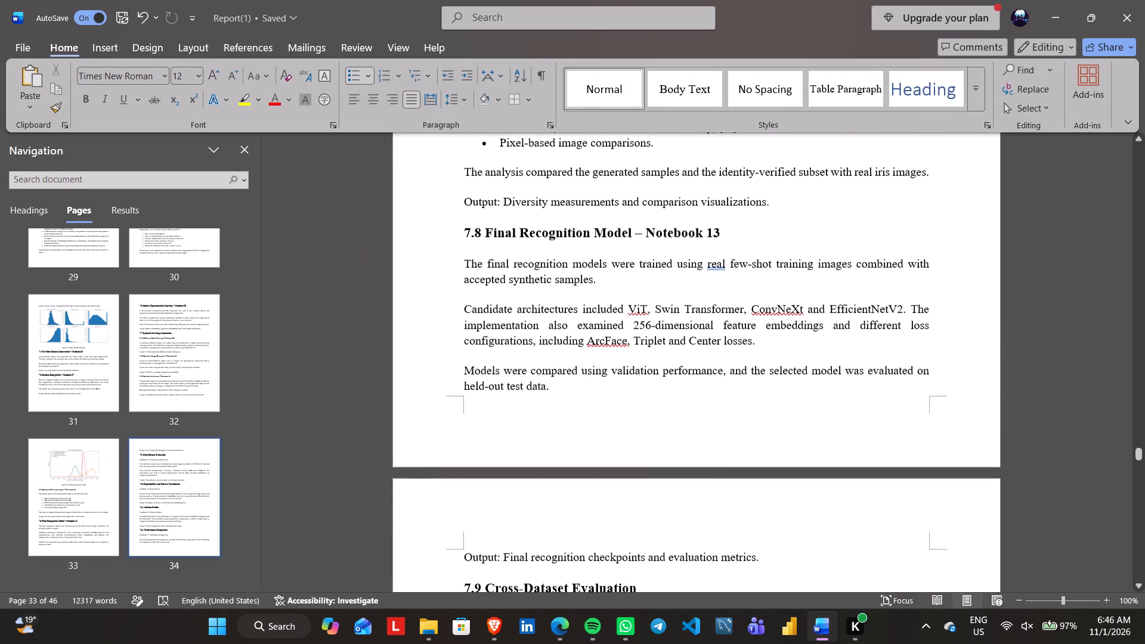
scroll(587, 382, down, 1)
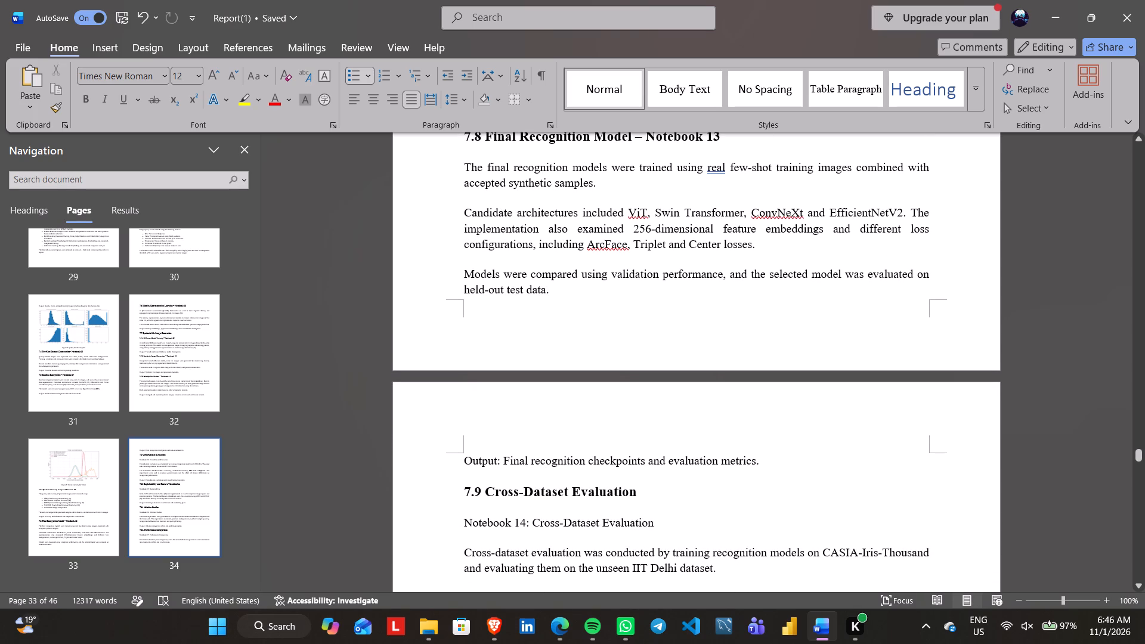
scroll(587, 382, down, 1)
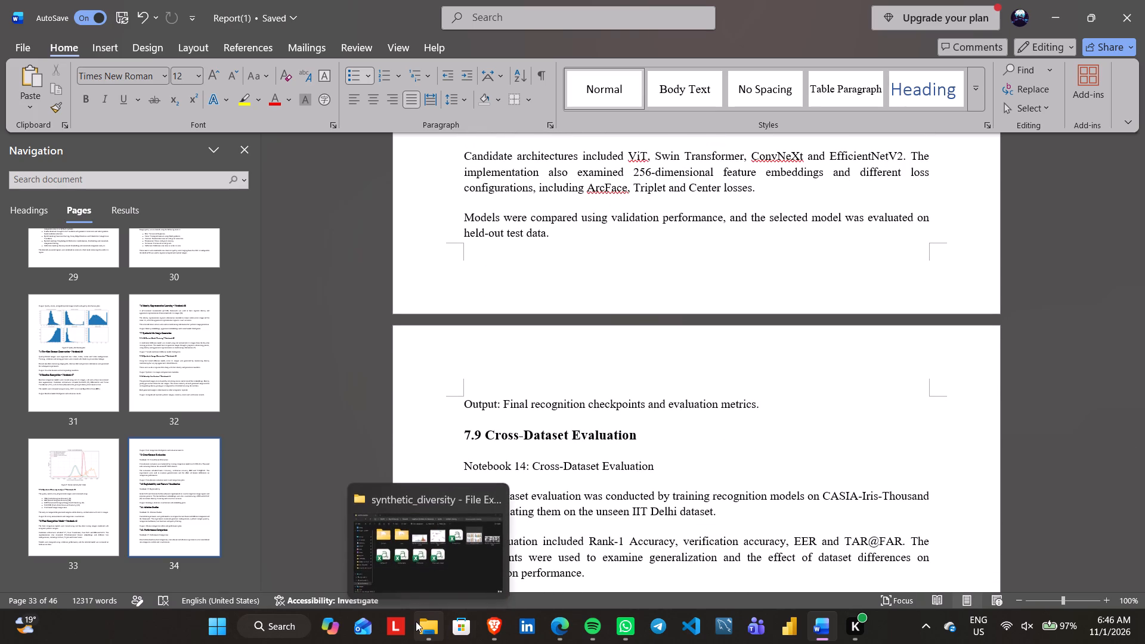
scroll(588, 353, up, 1)
Open the final_recognition results folder, view the final_metrics_vs_shots plot, and return to the report after a glance at the B.Tech format PDF.
click(432, 623)
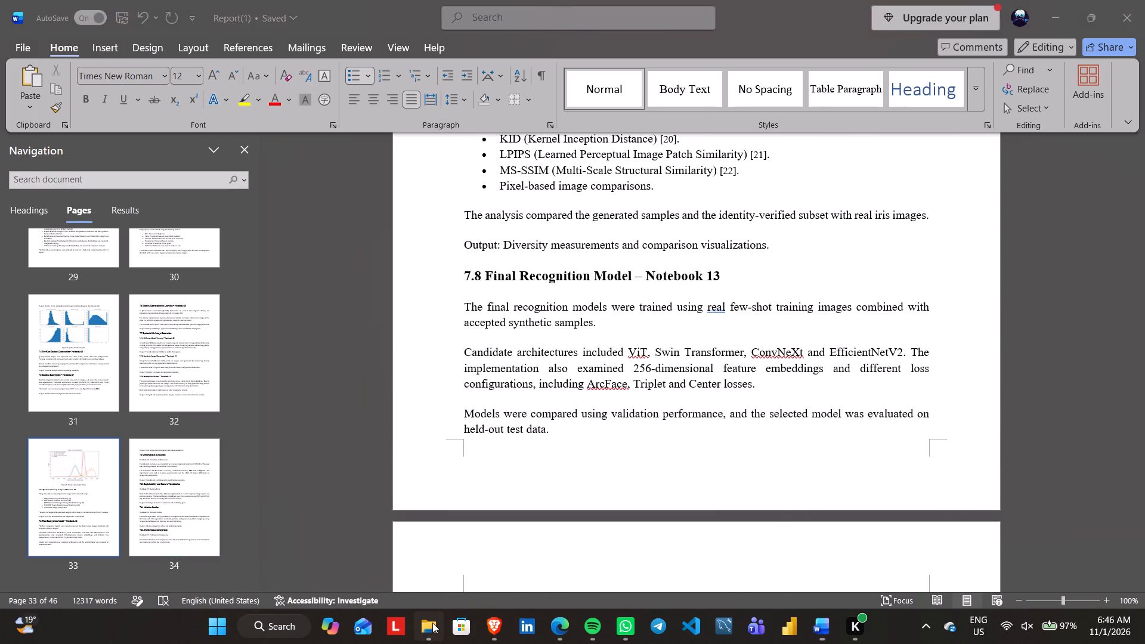
key(BackSpace)
key(Down)
key(Down)
key(Return)
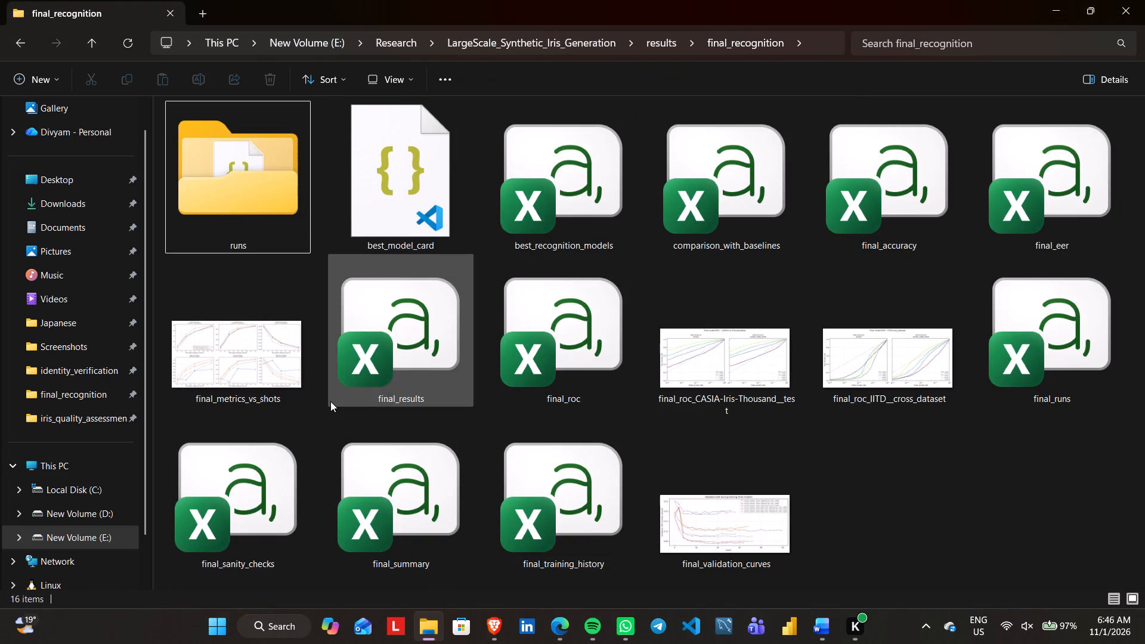
double_click(244, 392)
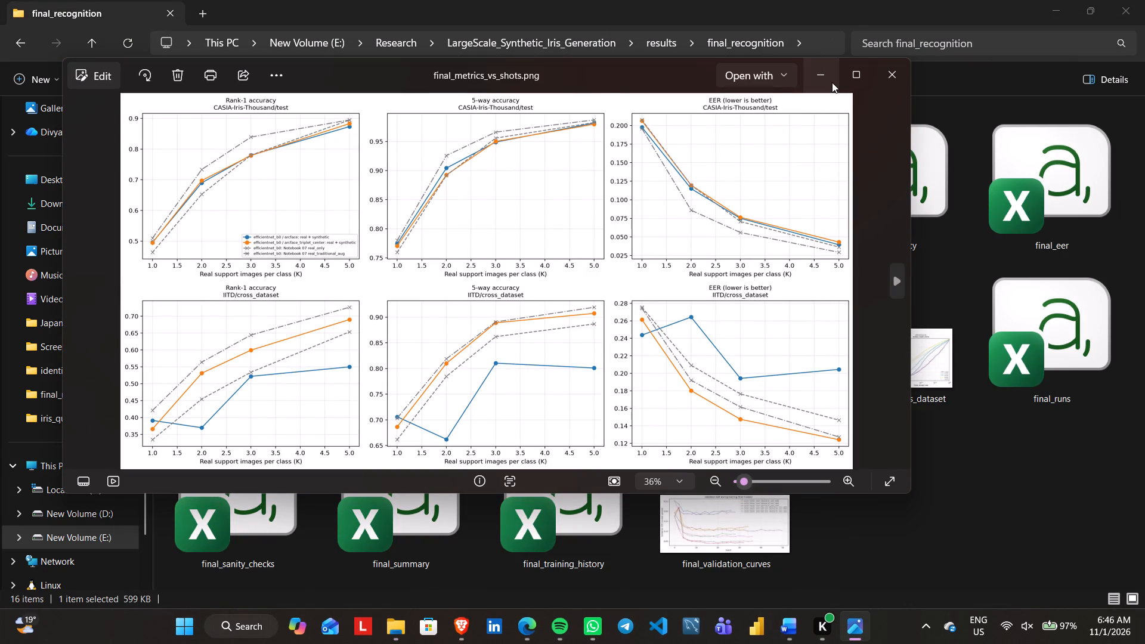
click(880, 64)
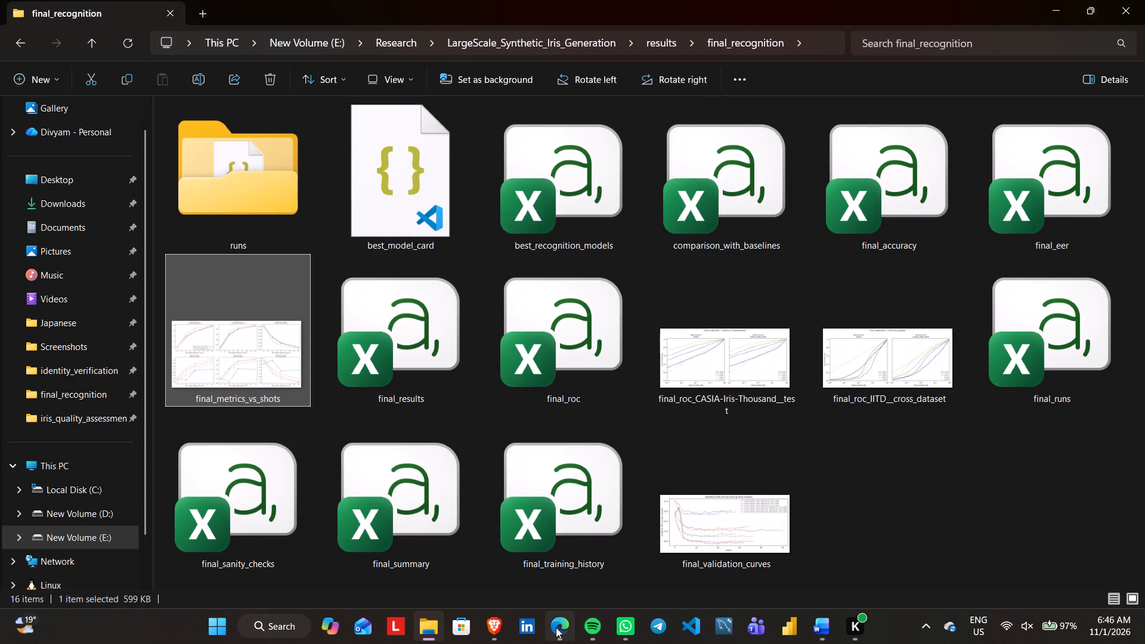
click(556, 627)
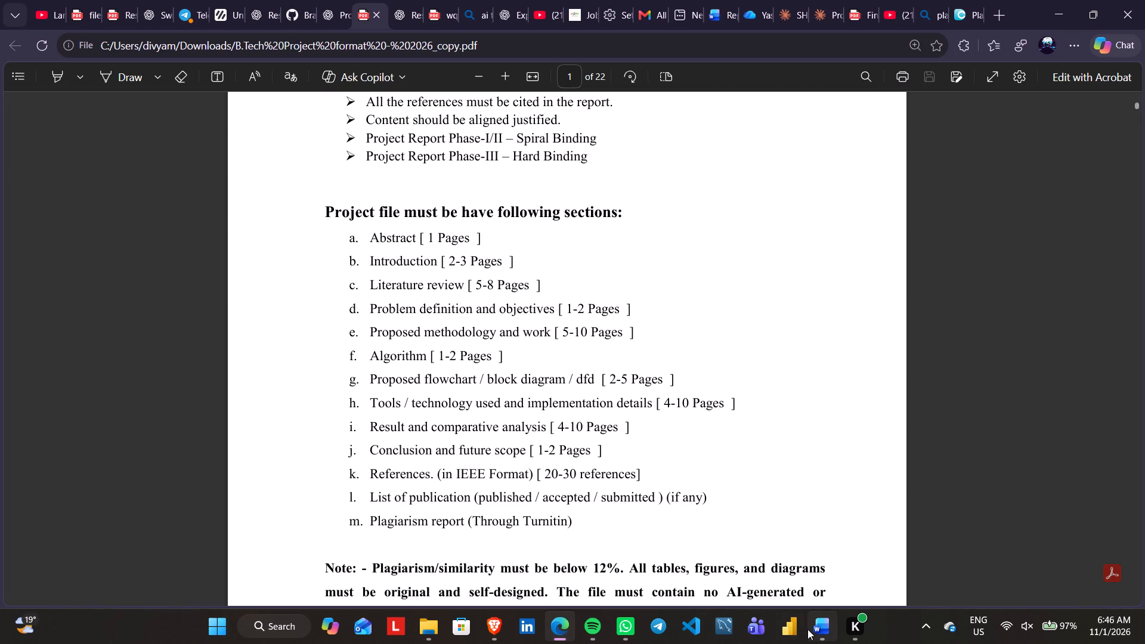
click(807, 629)
Append "– Notebook 14" to the heading "7.9 Cross-Dataset Evaluation".
scroll(738, 469, down, 4)
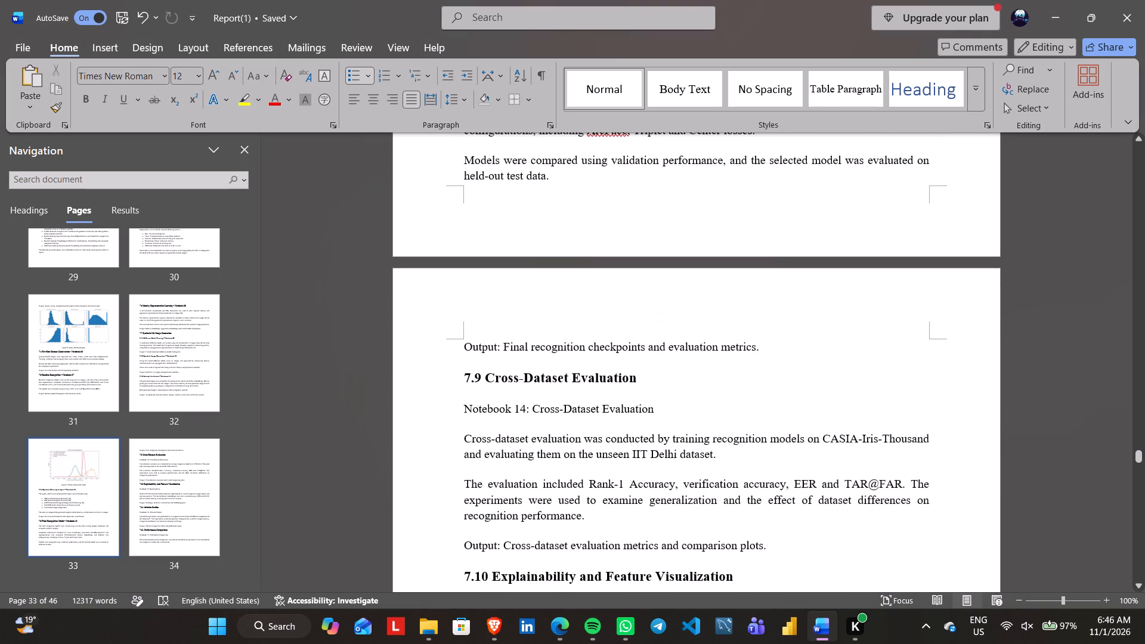
scroll(738, 469, down, 1)
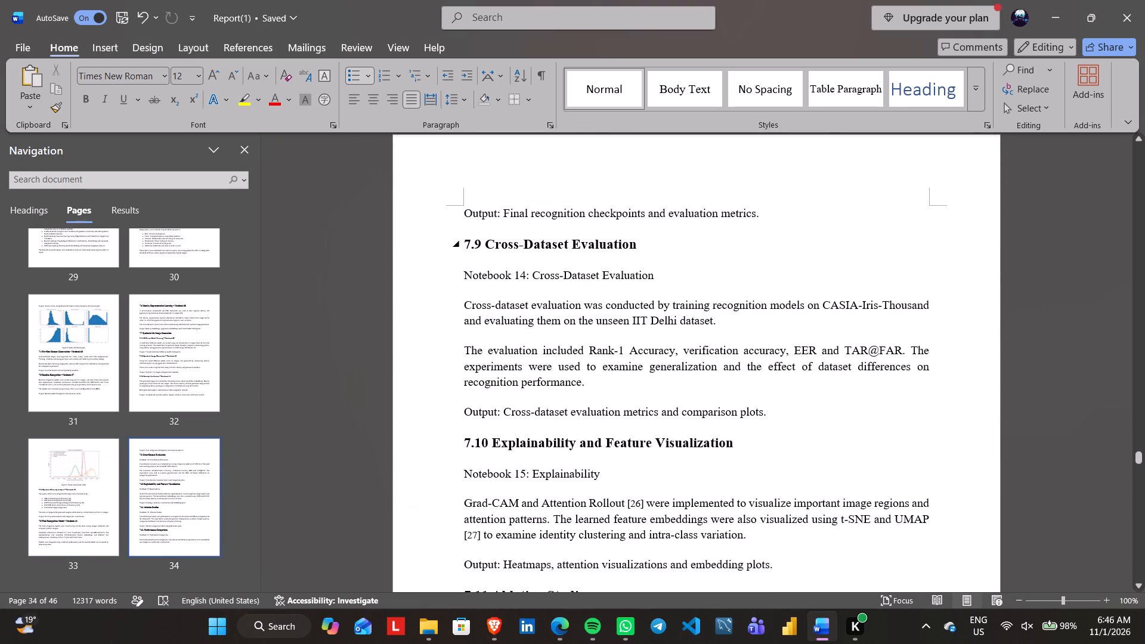
click(666, 247)
key(space)
text(-)
key(space)
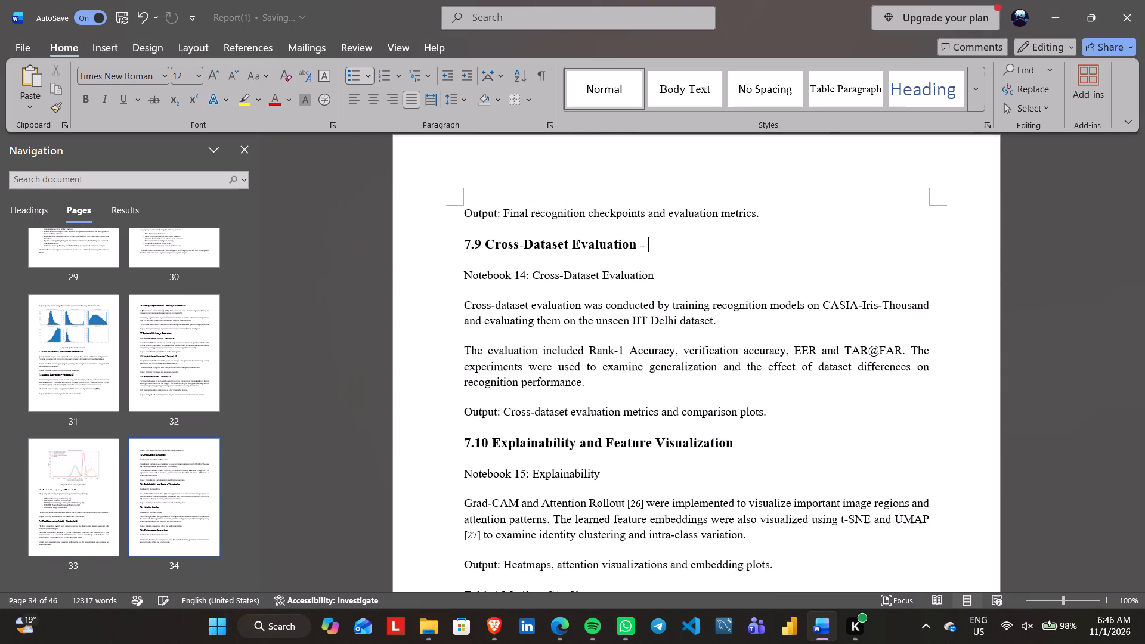
text(Noten)
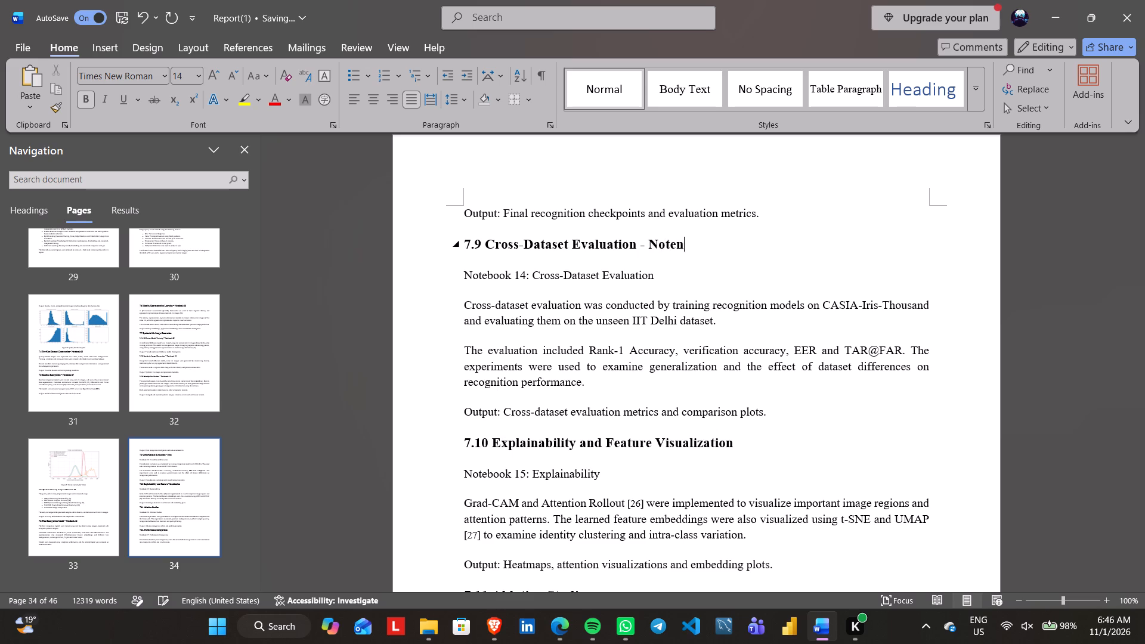
key(BackSpace)
text(bpp)
key(BackSpace)
key(BackSpace)
text(ook 14)
Delete the separate "Notebook 14: Cross-Dataset Evaluation" line under heading 7.9, keeping the first body paragraph directly below the heading.
key(Up)
key(Down)
key(Down)
key(BackSpace)
key(BackSpace)
key(BackSpace)
key(BackSpace)
key(BackSpace)
key(BackSpace)
key(BackSpace)
key(BackSpace)
key(BackSpace)
key(BackSpace)
key(BackSpace)
key(BackSpace)
key(BackSpace)
key(BackSpace)
key(BackSpace)
key(BackSpace)
key(BackSpace)
key(BackSpace)
key(BackSpace)
key(BackSpace)
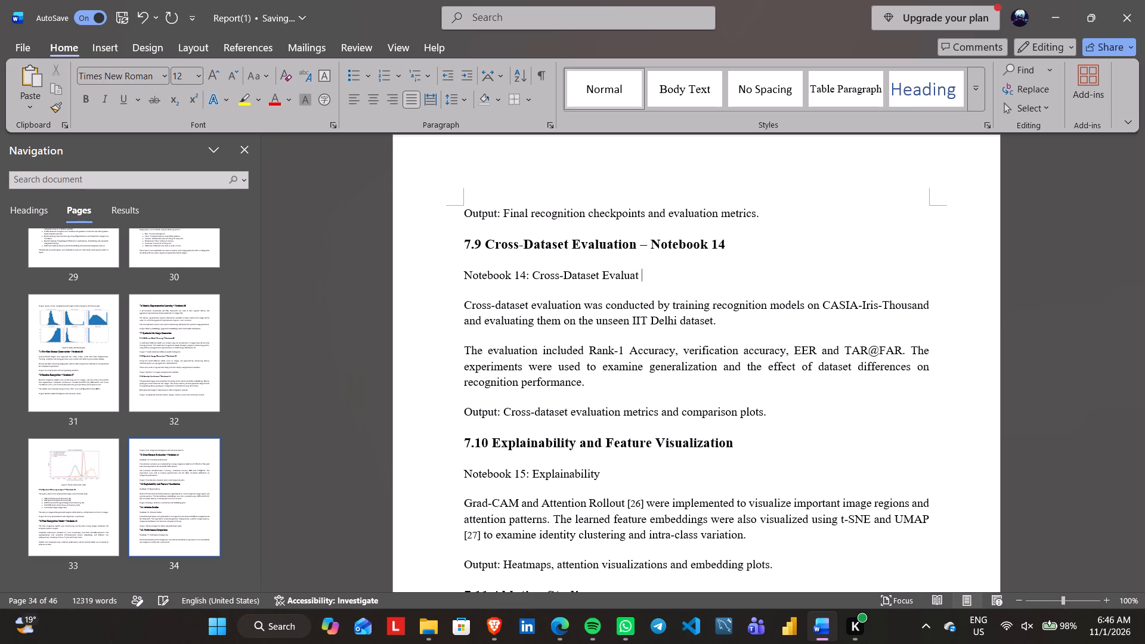
key(BackSpace)
key(BackSpace)
key(BackSpace)
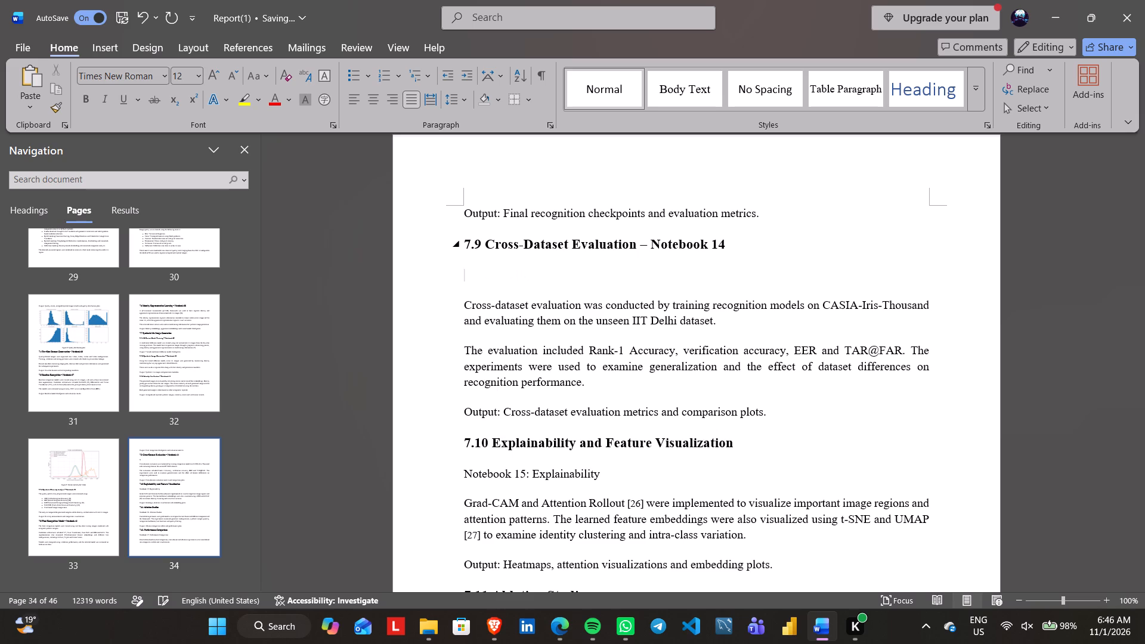
key(BackSpace)
key(Delete)
key(Return)
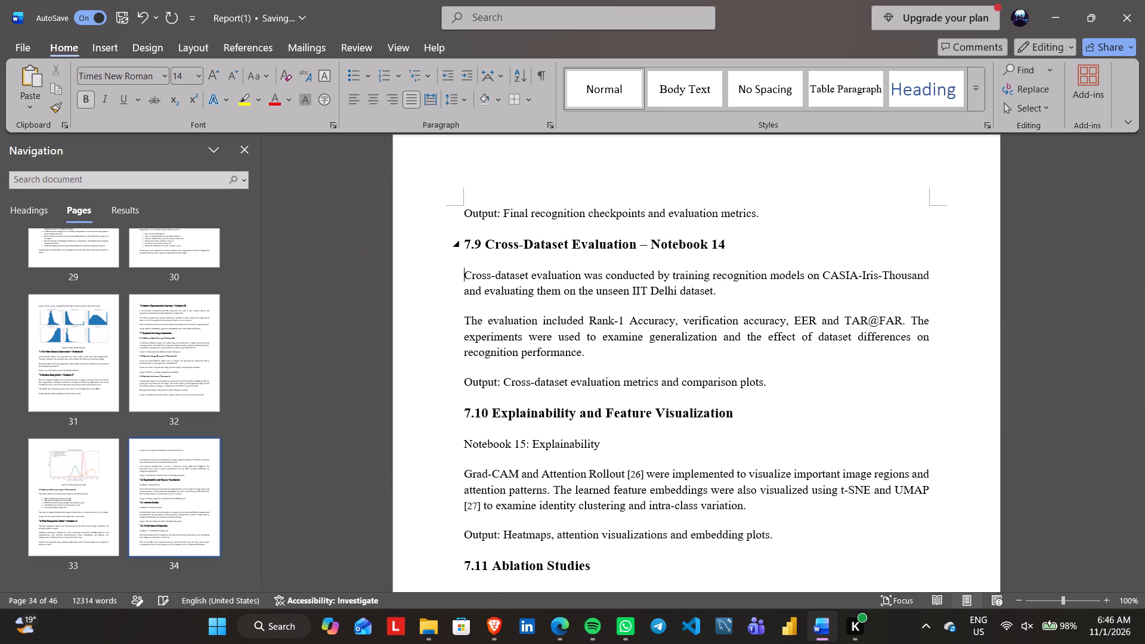
Open the cross_dataset_evaluation results folder, enlarge the thumbnails, and examine the IITD cross-dataset ROC and score distributions plots.
scroll(666, 247, down, 1)
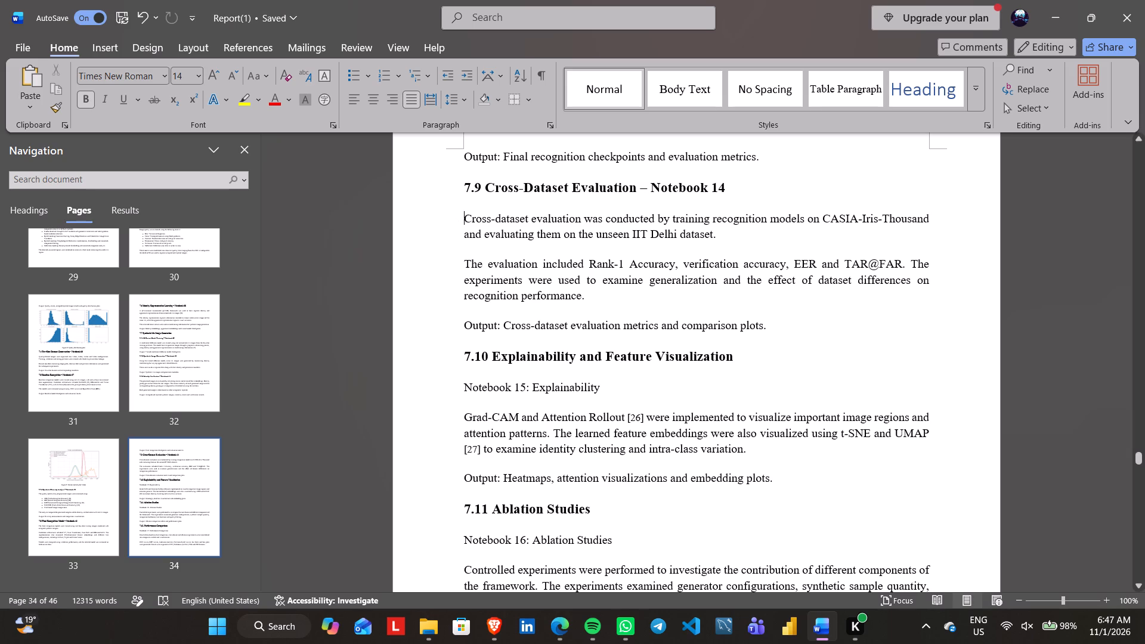
click(436, 625)
key(BackSpace)
key(Down)
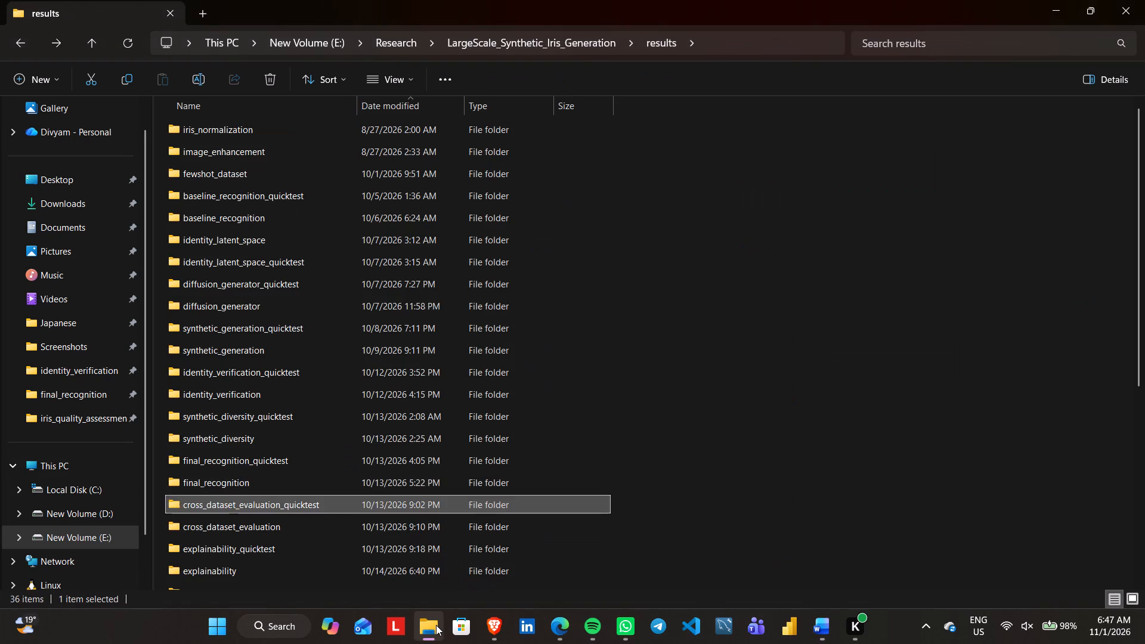
key(Down)
key(Return)
ctrl+scroll(489, 516, up, 6)
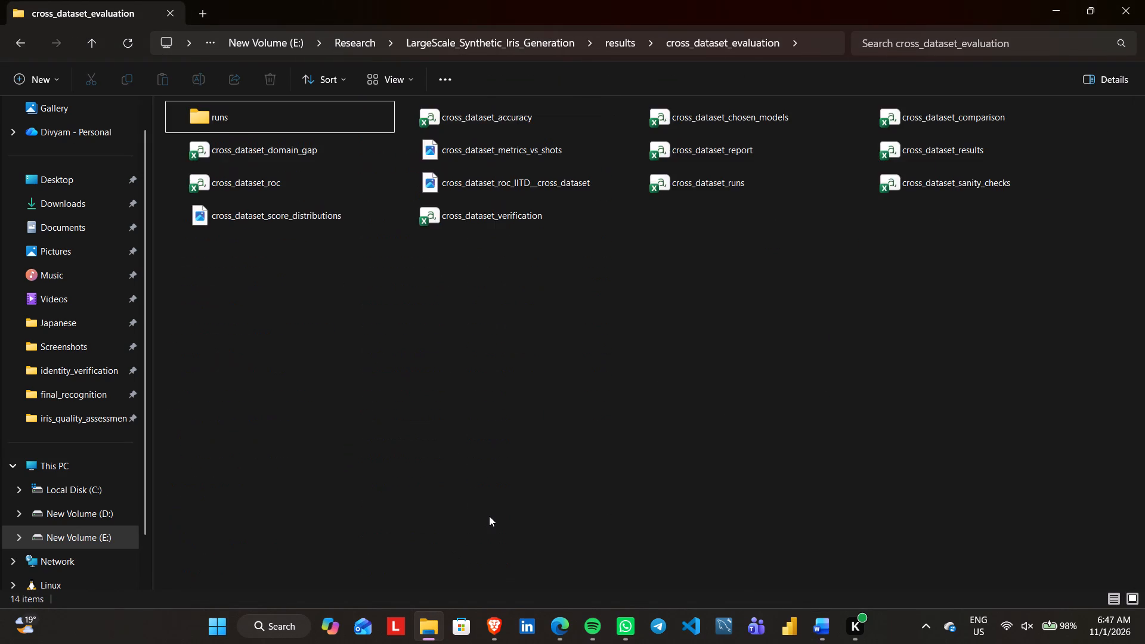
ctrl+scroll(489, 516, up, 20)
ctrl+scroll(489, 516, up, 9)
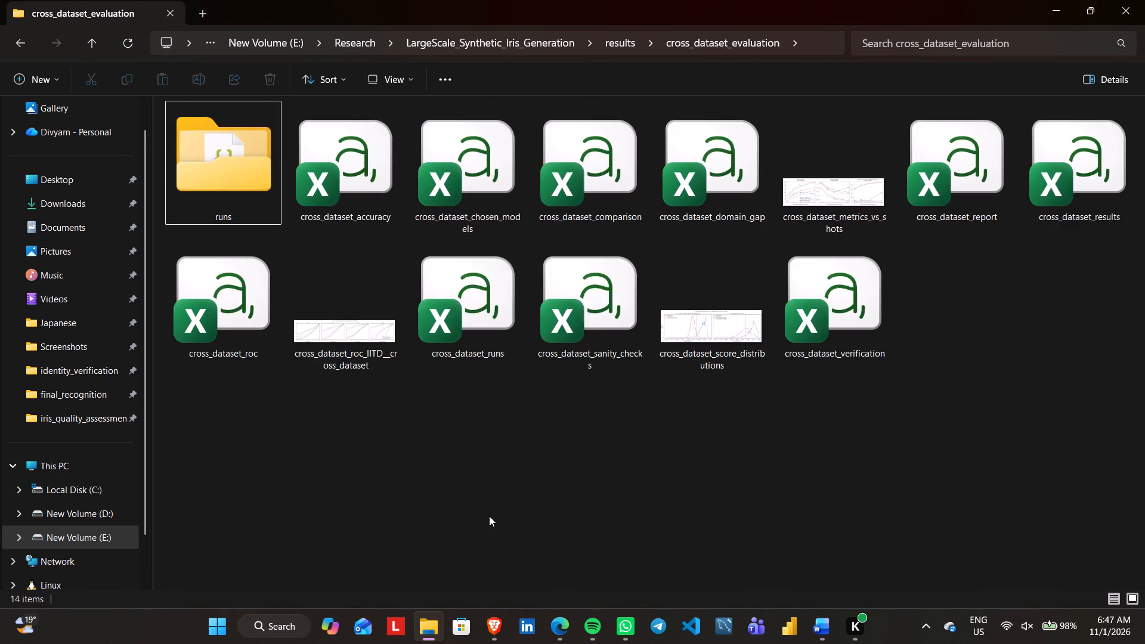
ctrl+scroll(489, 516, up, 5)
scroll(489, 516, down, 1)
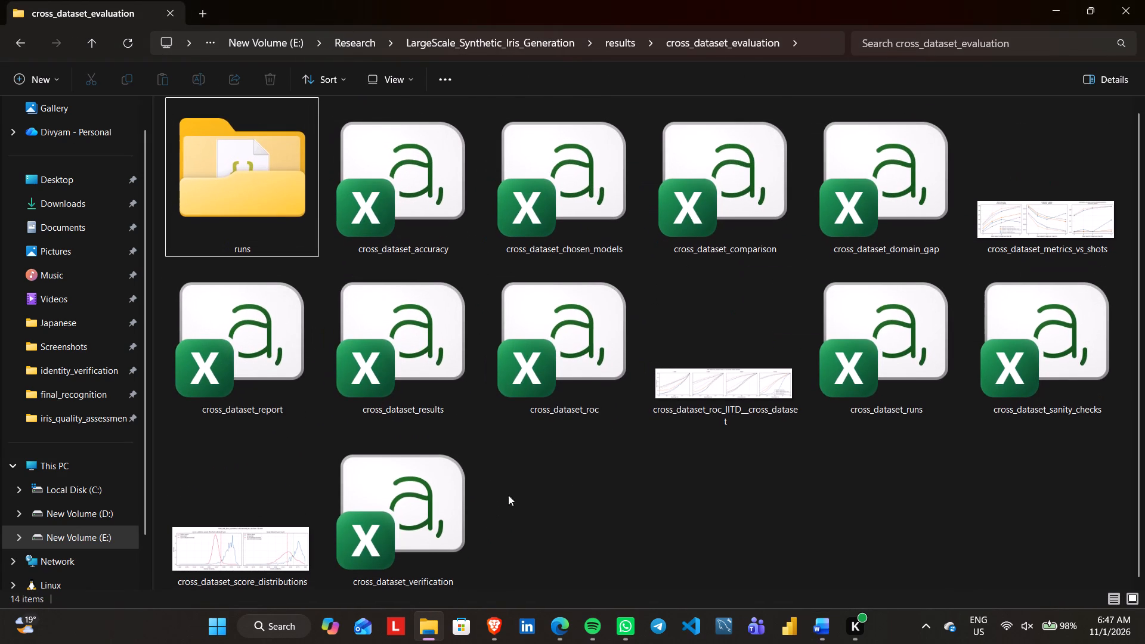
double_click(759, 361)
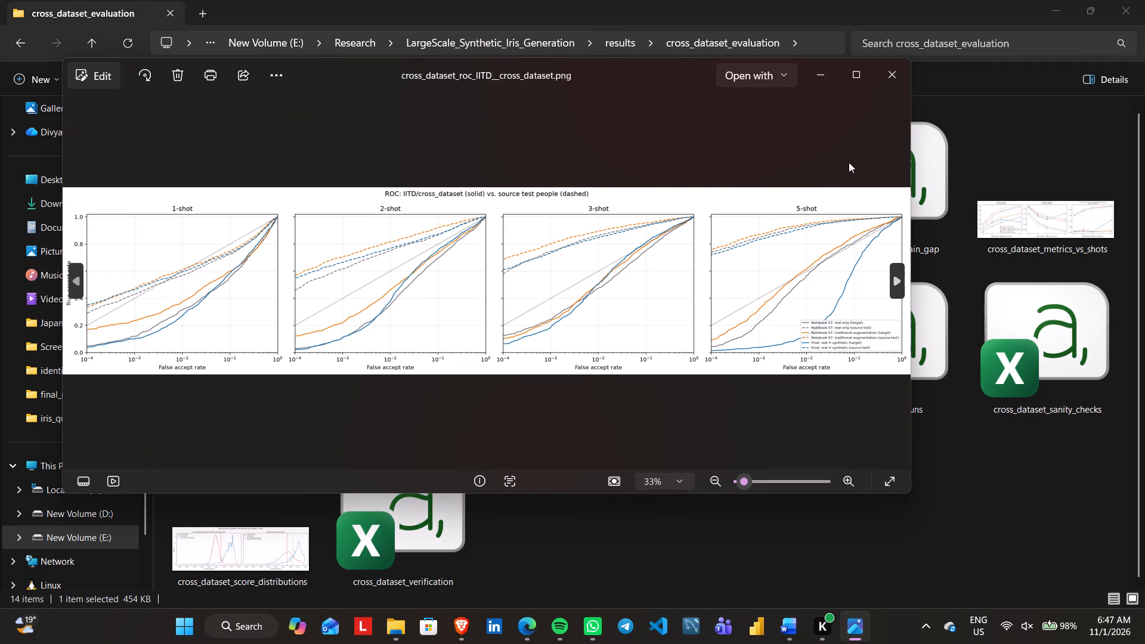
click(890, 88)
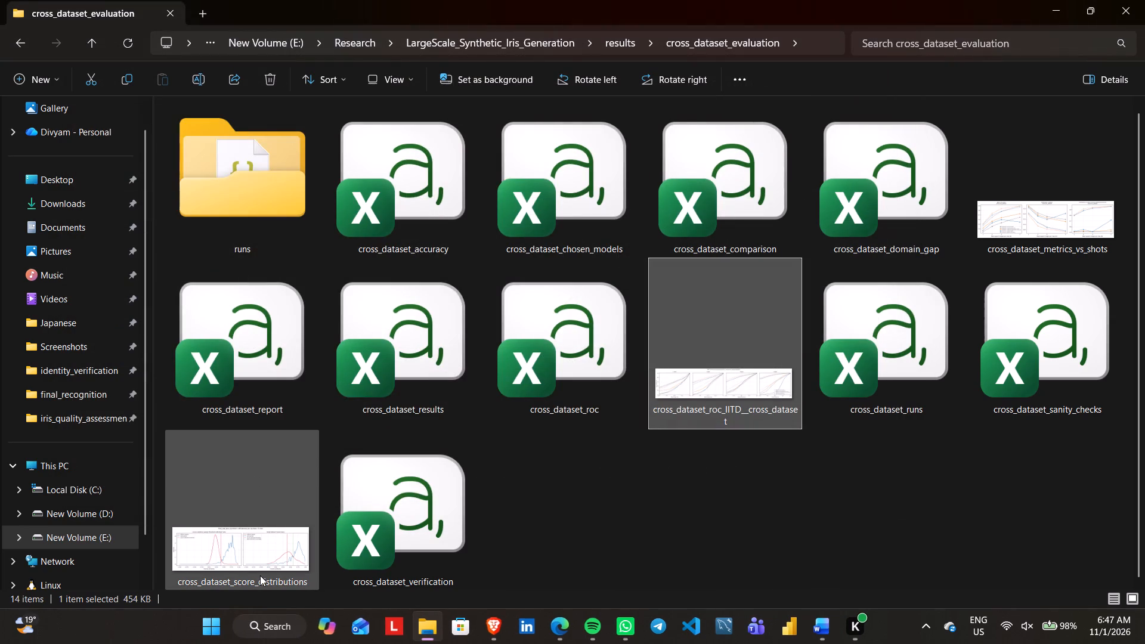
double_click(260, 575)
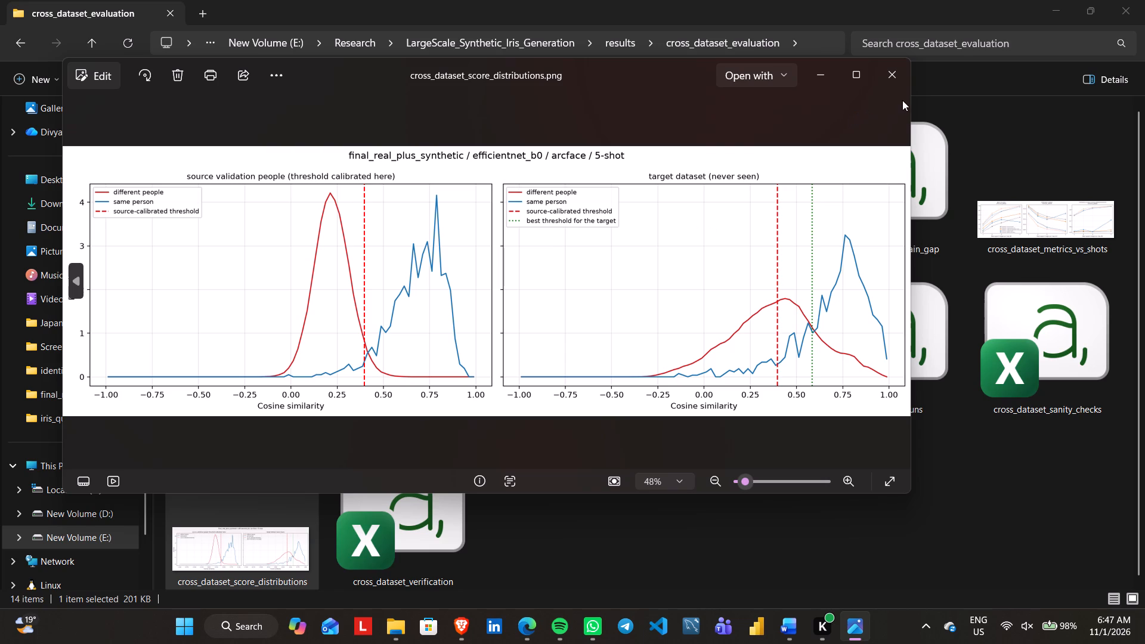
click(899, 70)
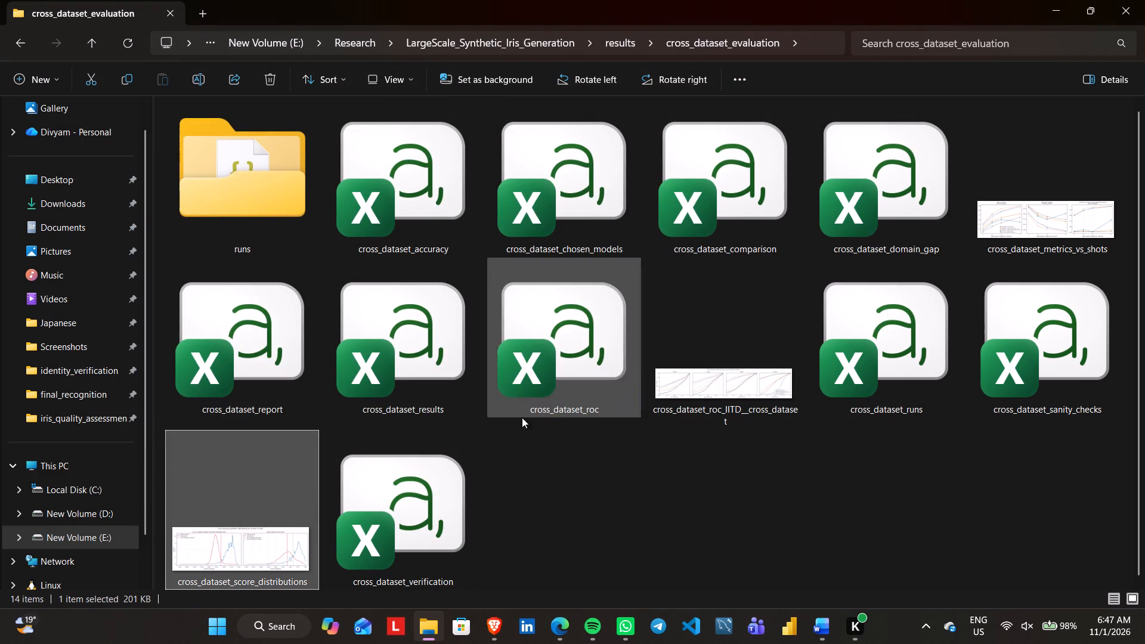
click(575, 459)
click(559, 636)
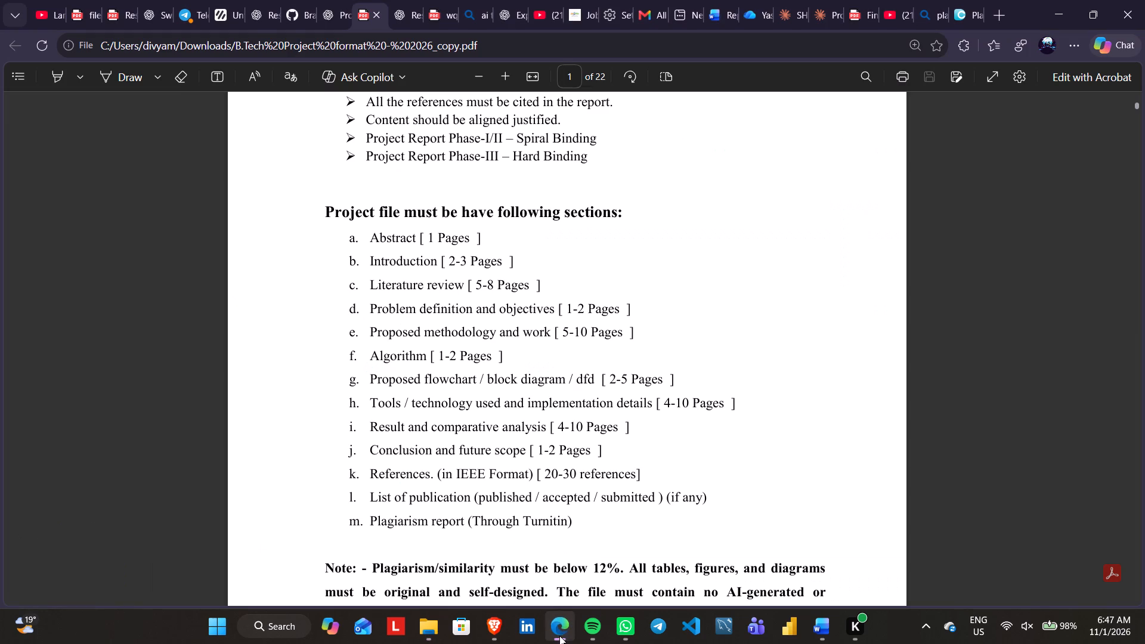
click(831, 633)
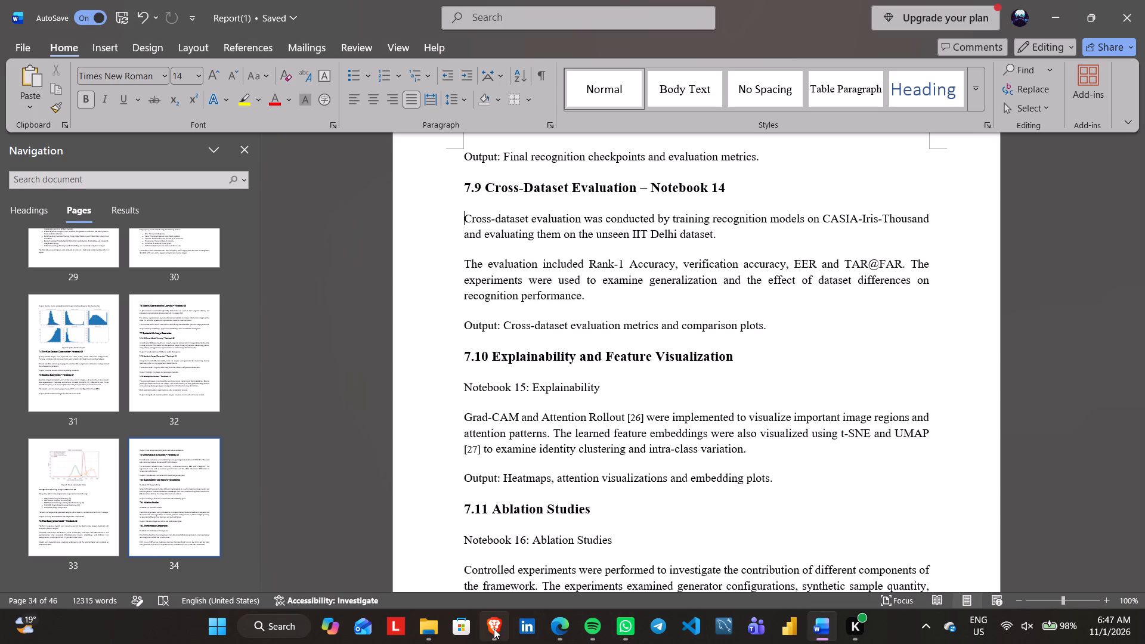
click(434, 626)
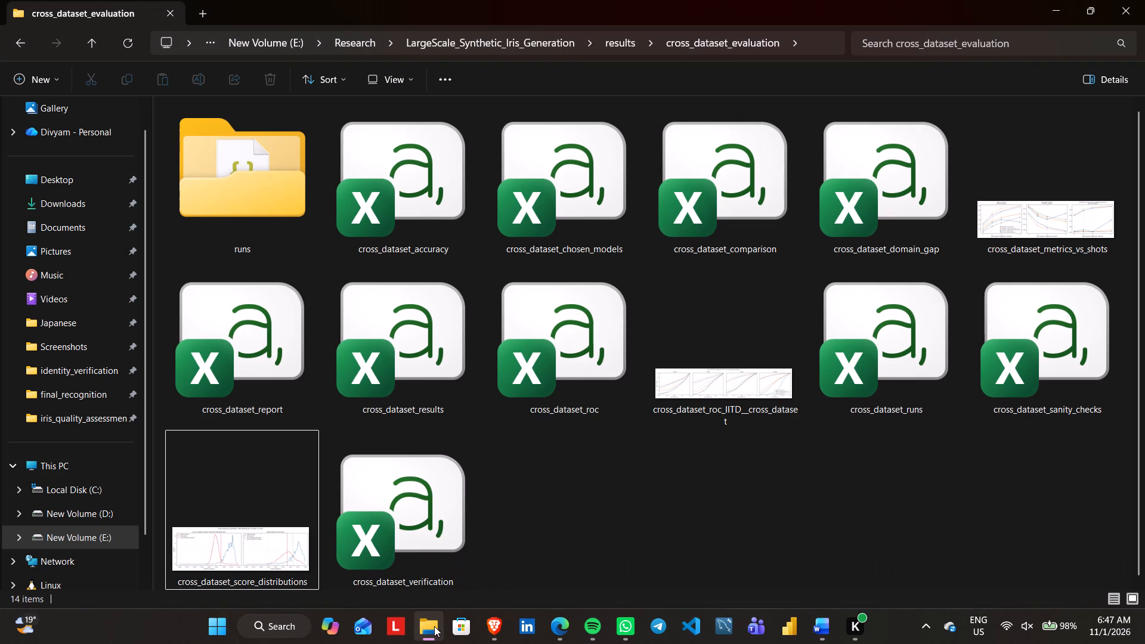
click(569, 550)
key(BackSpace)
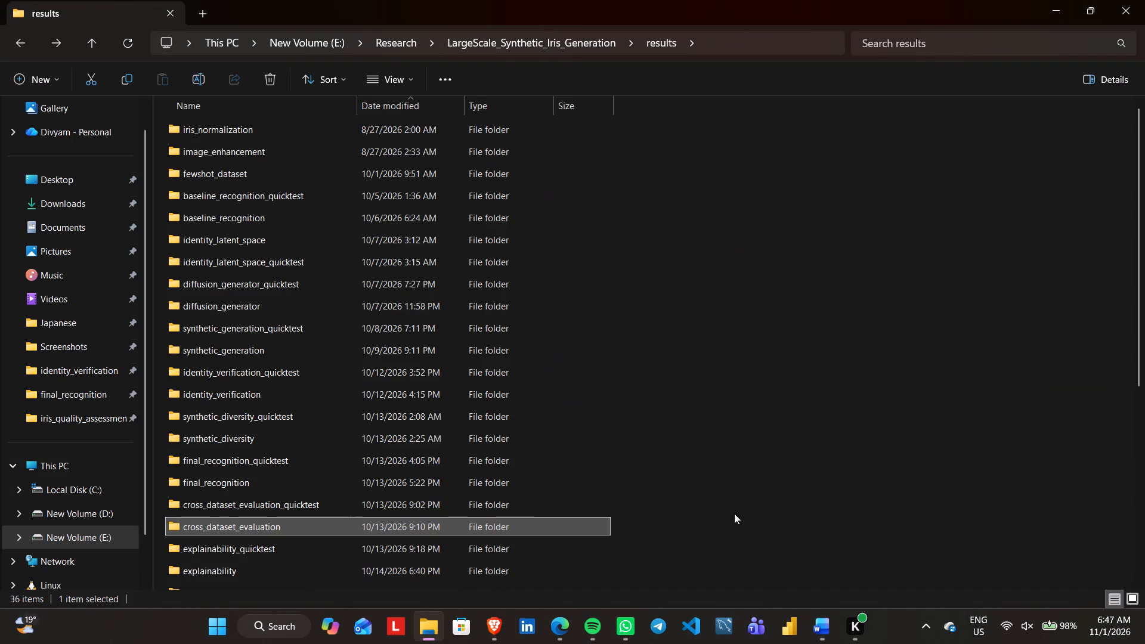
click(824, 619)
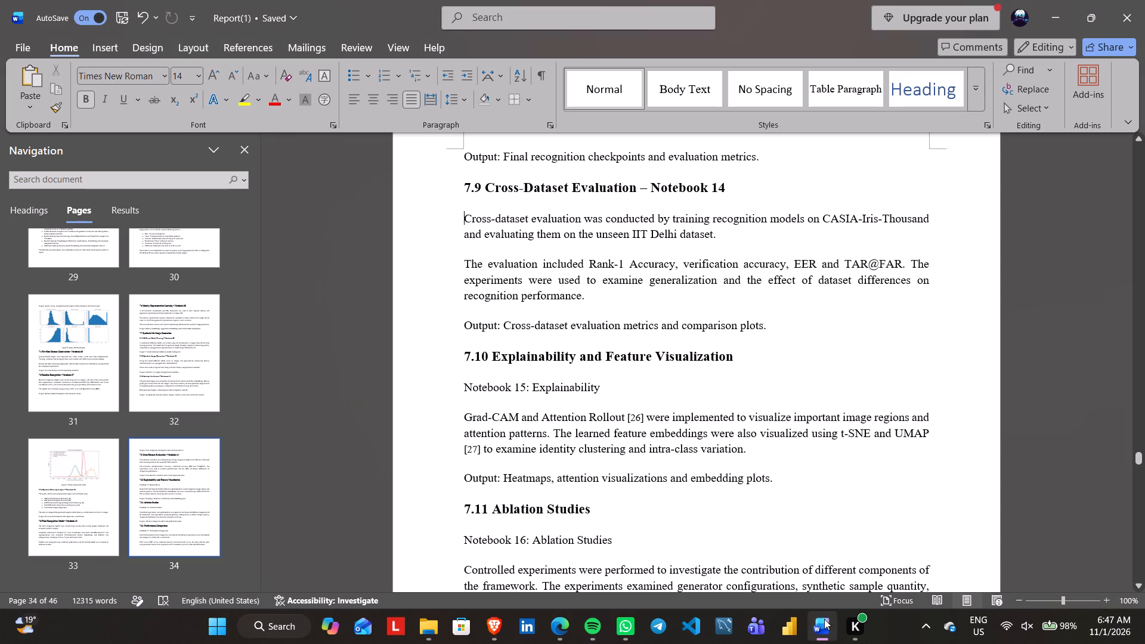
Append "– Notebook 15" to the heading "7.10 Explainability and Feature Visualization".
scroll(806, 458, up, 1)
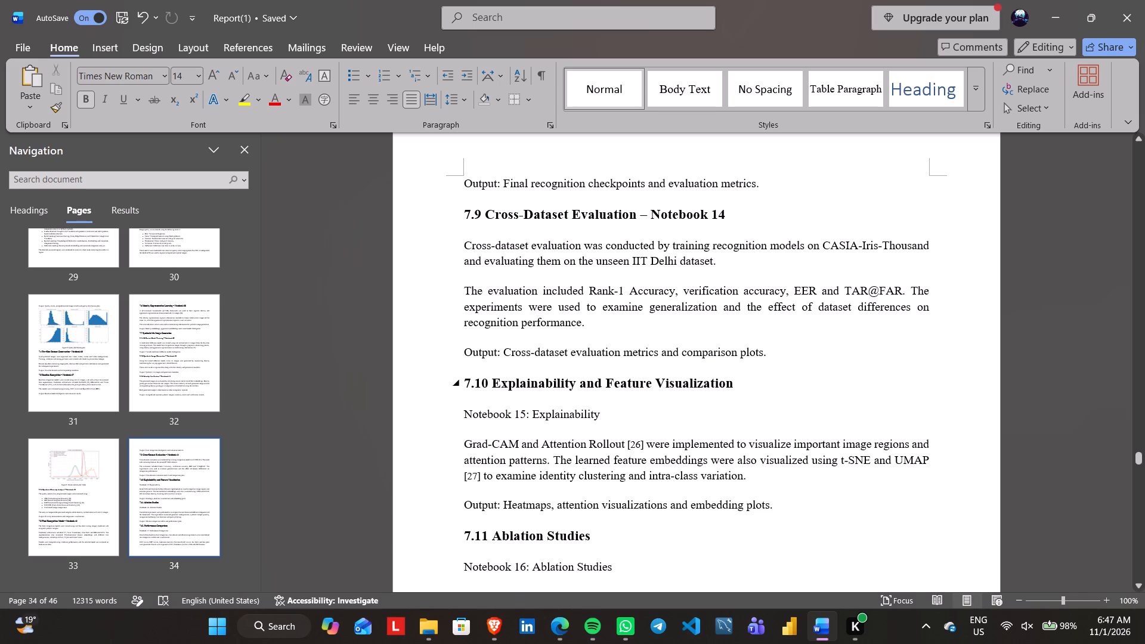
click(736, 377)
click(736, 377)
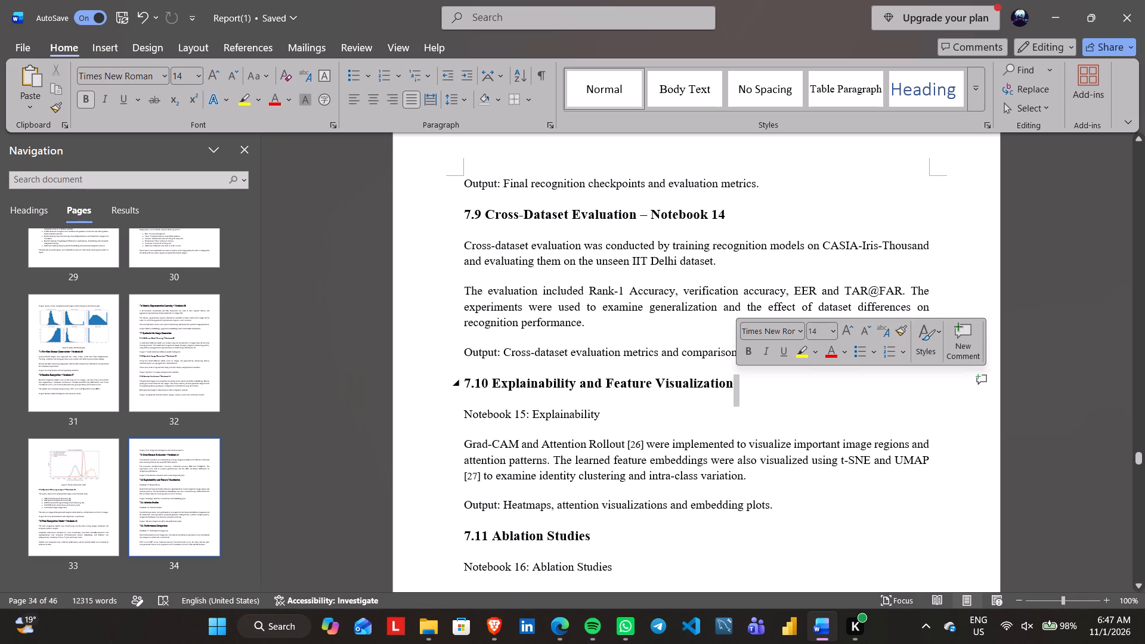
click(736, 377)
key(space)
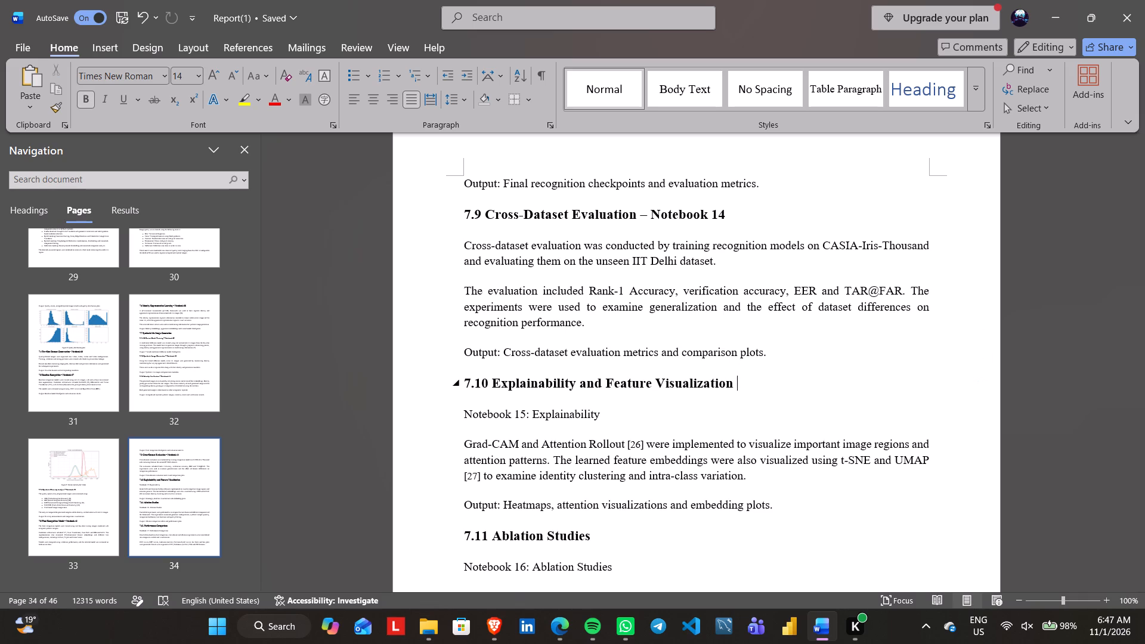
text(- Not)
text(ebook 15)
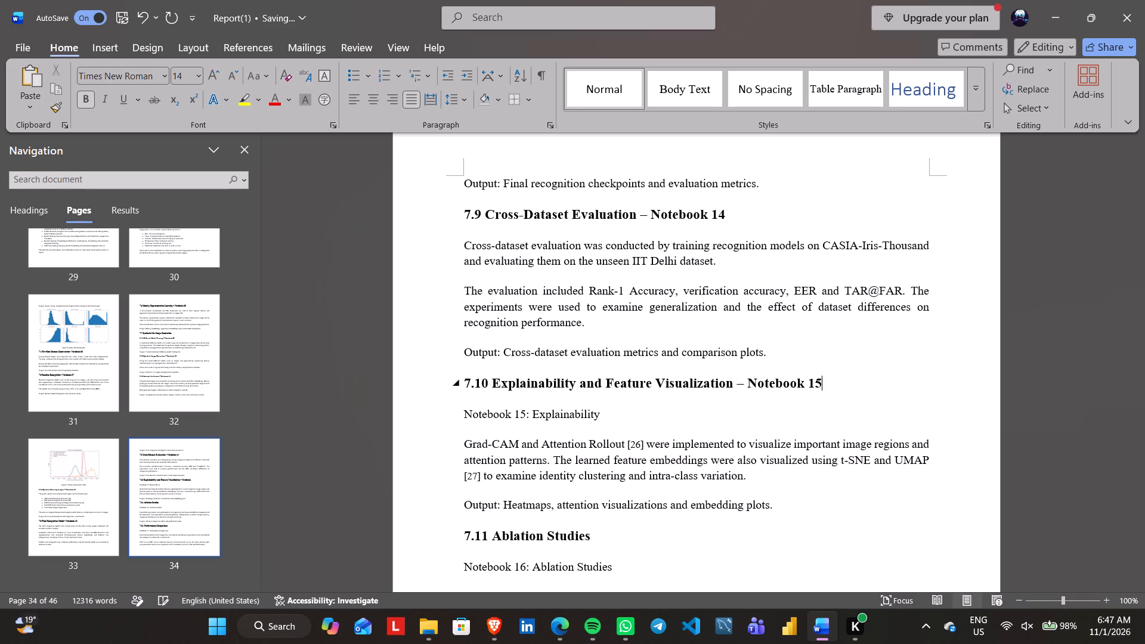
Delete the separate "Notebook 15: Explainability" line under heading 7.10, keeping the Grad-CAM paragraph directly below the heading.
key(Down)
key(BackSpace)
key(BackSpace)
key(BackSpace)
key(BackSpace)
key(BackSpace)
key(BackSpace)
key(BackSpace)
key(BackSpace)
key(BackSpace)
key(BackSpace)
key(BackSpace)
key(BackSpace)
key(BackSpace)
key(BackSpace)
key(BackSpace)
key(BackSpace)
key(BackSpace)
key(BackSpace)
key(BackSpace)
key(BackSpace)
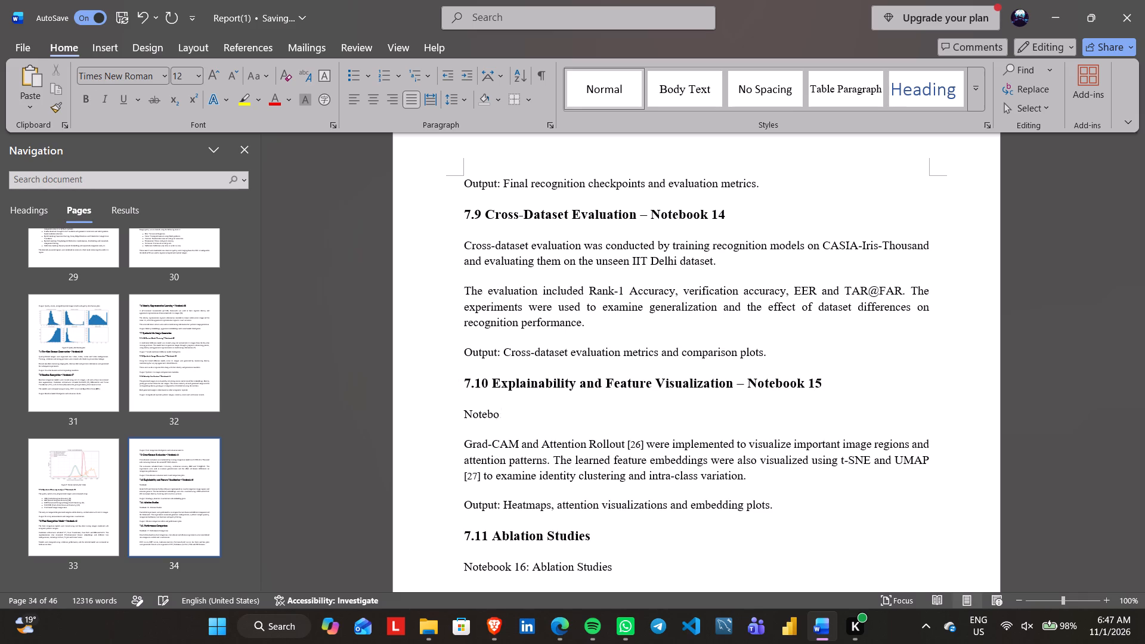
key(BackSpace)
key(BackSpace)
key(BackSpace)
key(BackSpace)
key(Delete)
key(Return)
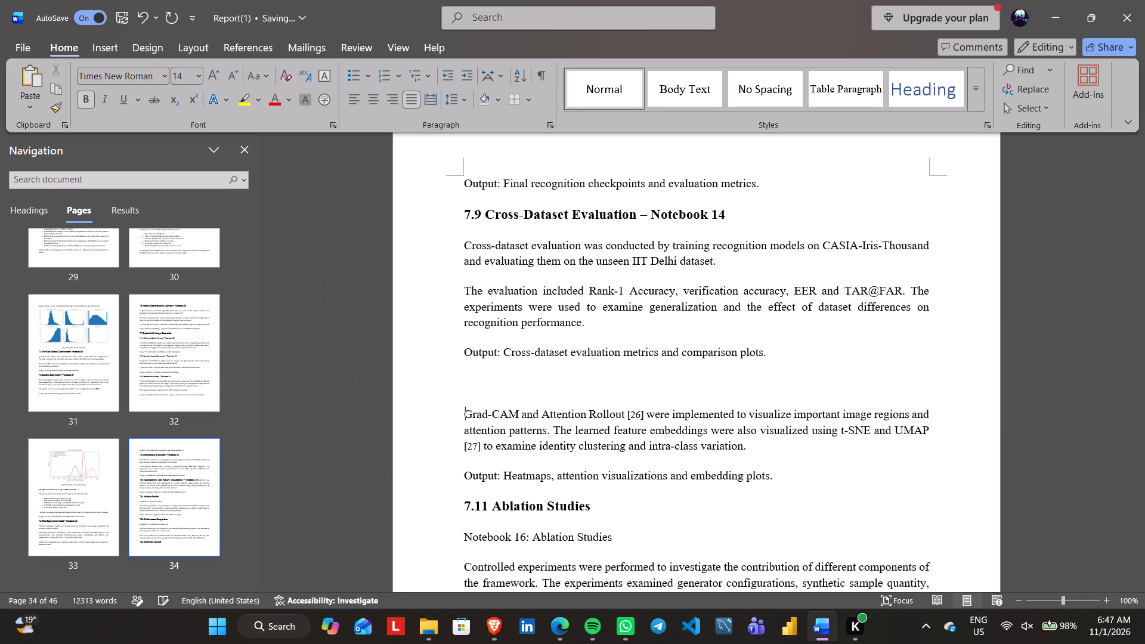
Read on through sections 7.10 to 7.12, open the explainability results folder in File Explorer, and examine the attention_profiles_3shot plot.
scroll(736, 377, down, 1)
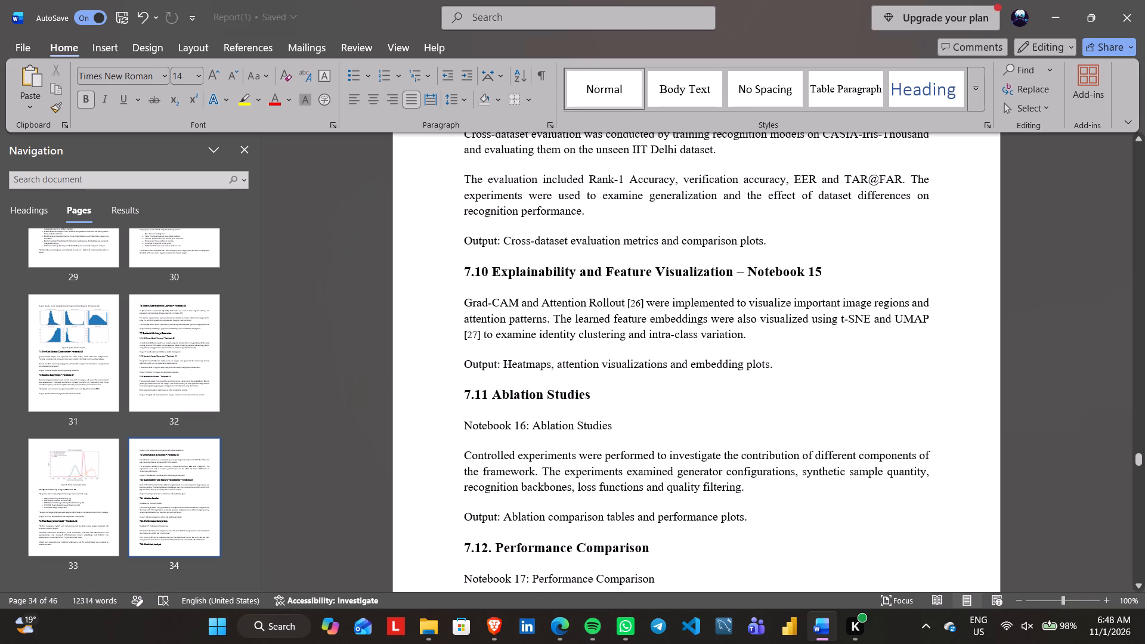
scroll(736, 377, down, 1)
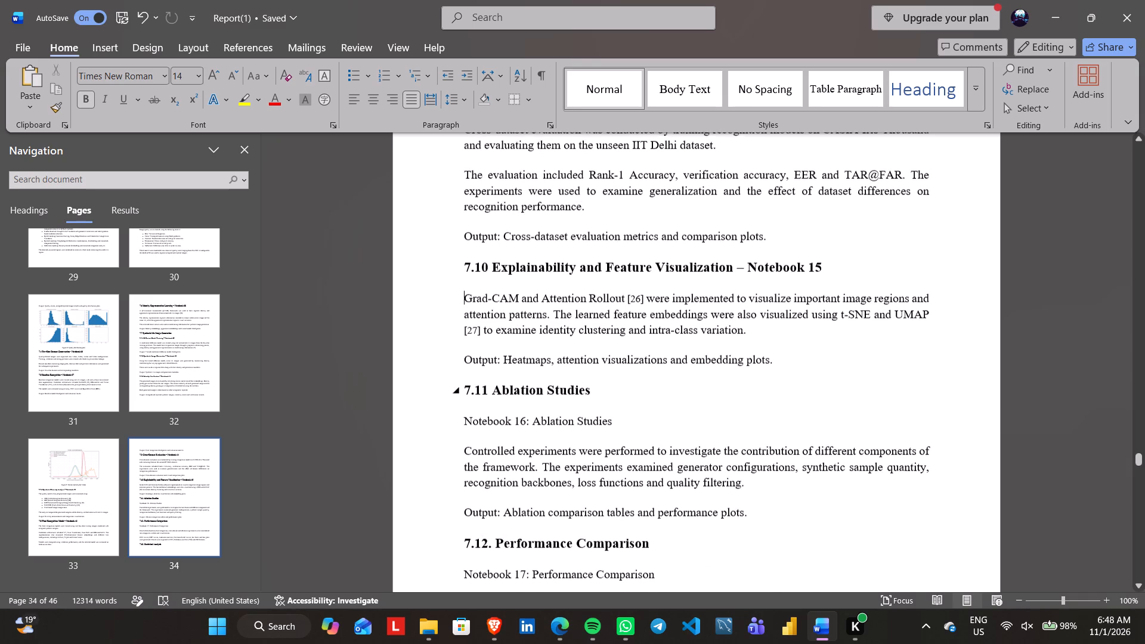
scroll(736, 377, down, 2)
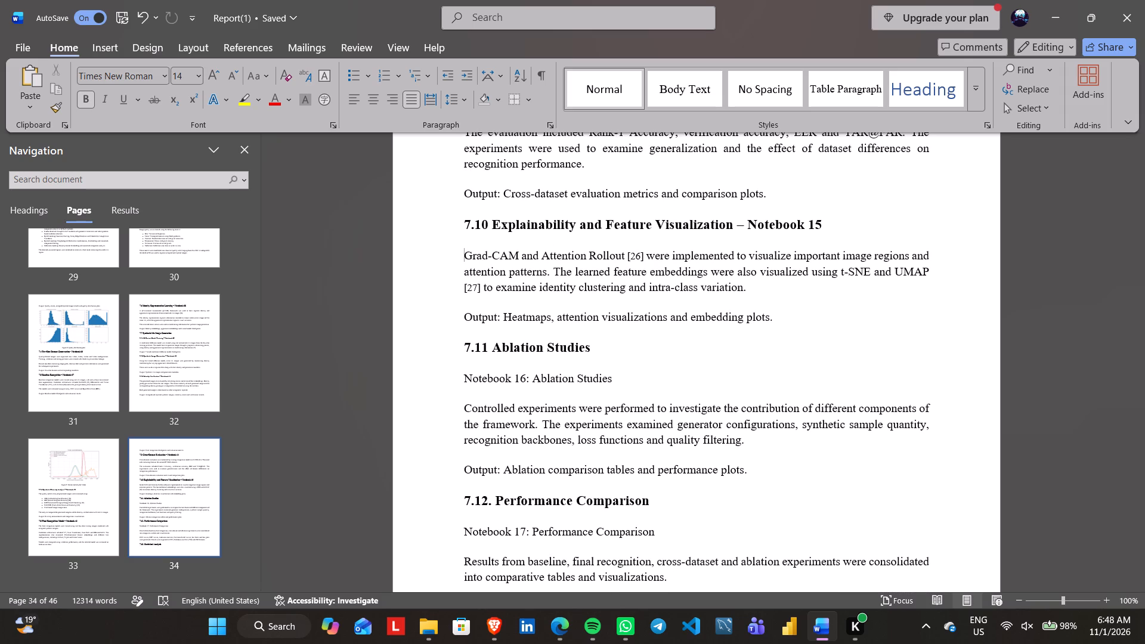
scroll(736, 377, down, 1)
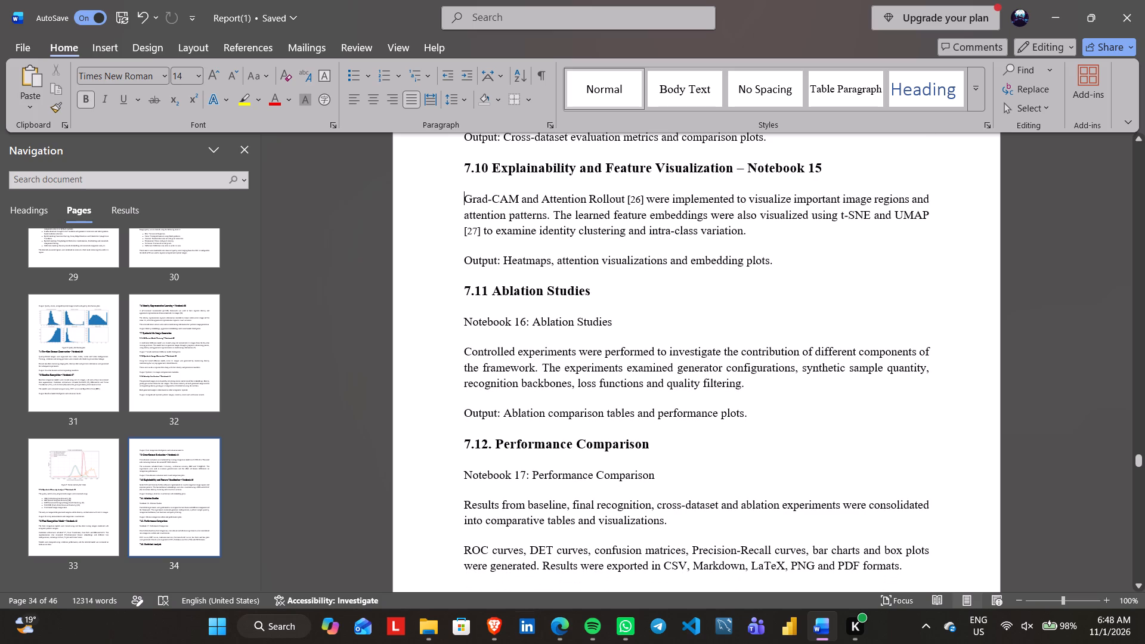
click(432, 626)
key(BackSpace)
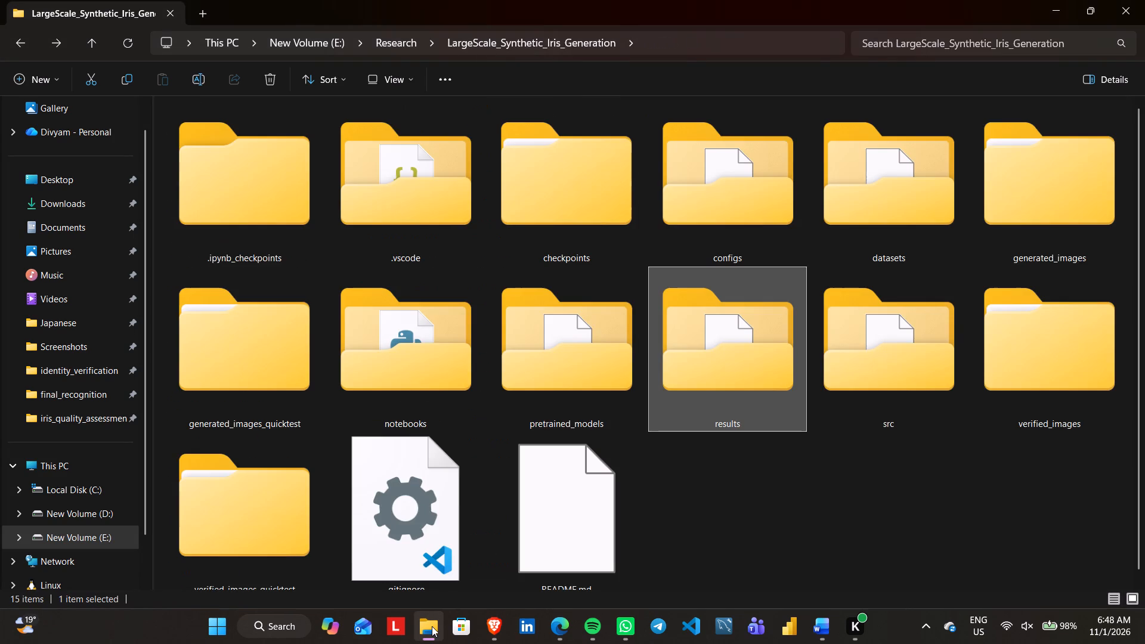
key(Return)
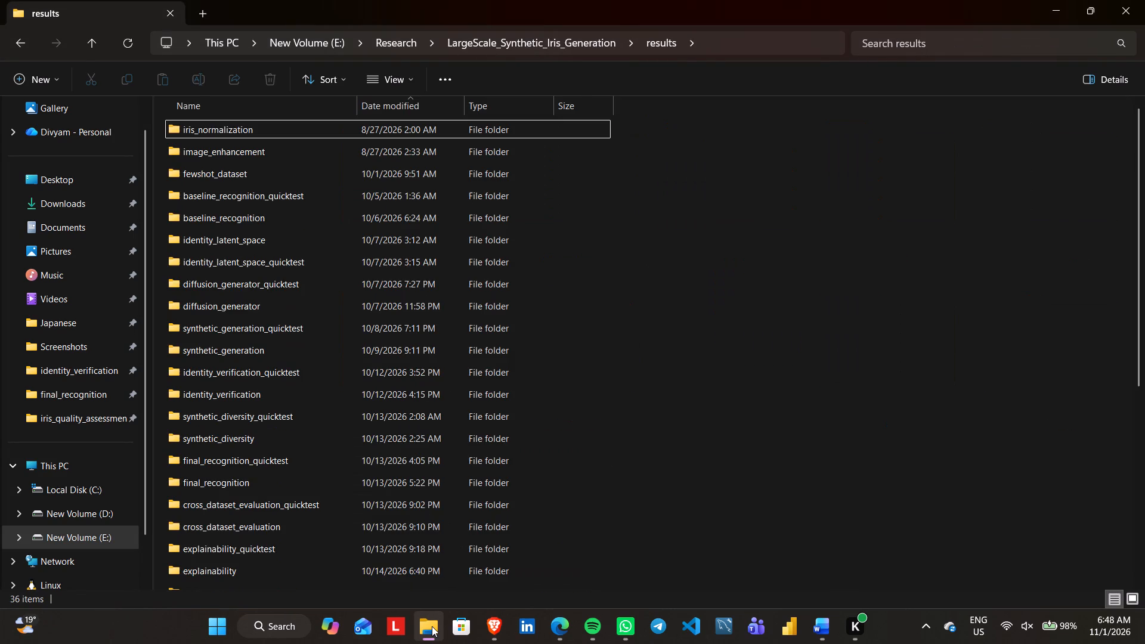
scroll(432, 626, down, 2)
double_click(316, 566)
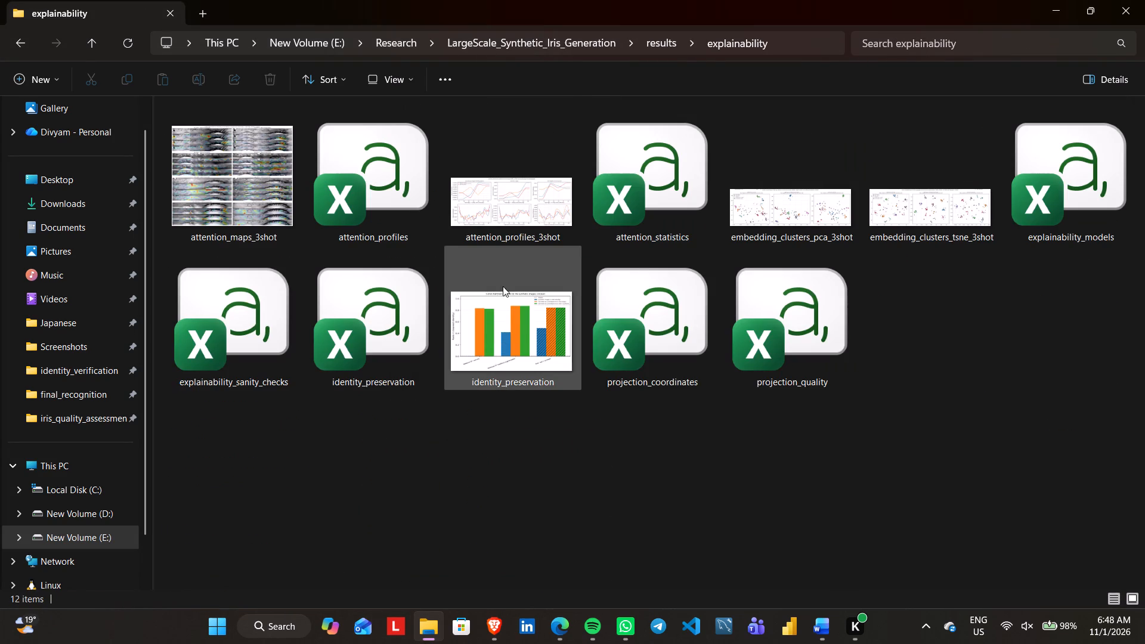
double_click(506, 165)
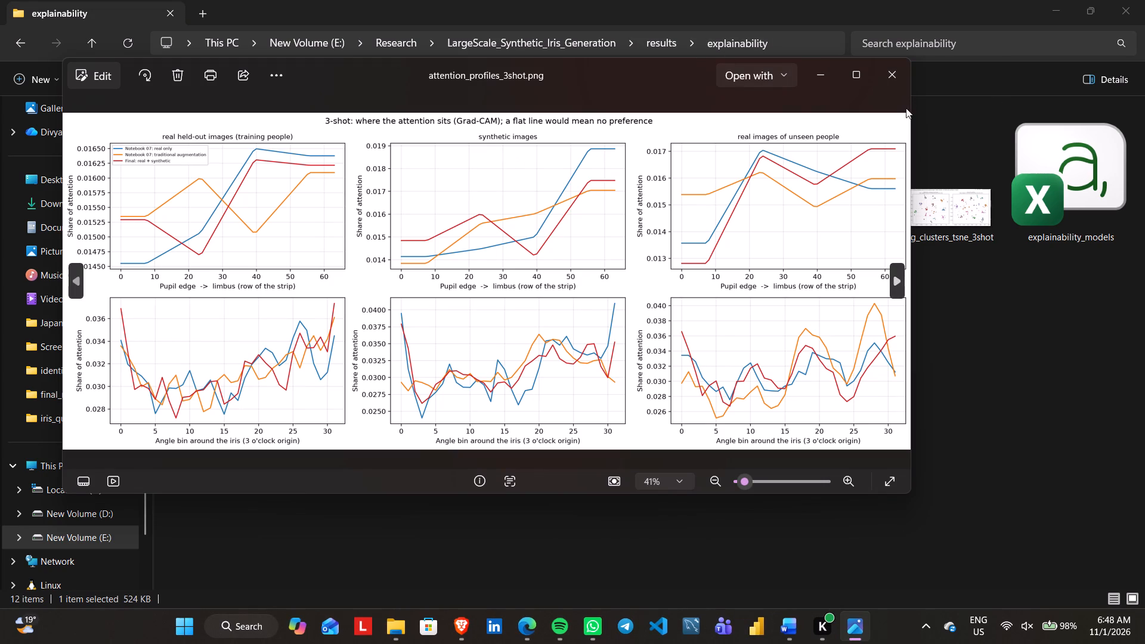
click(889, 76)
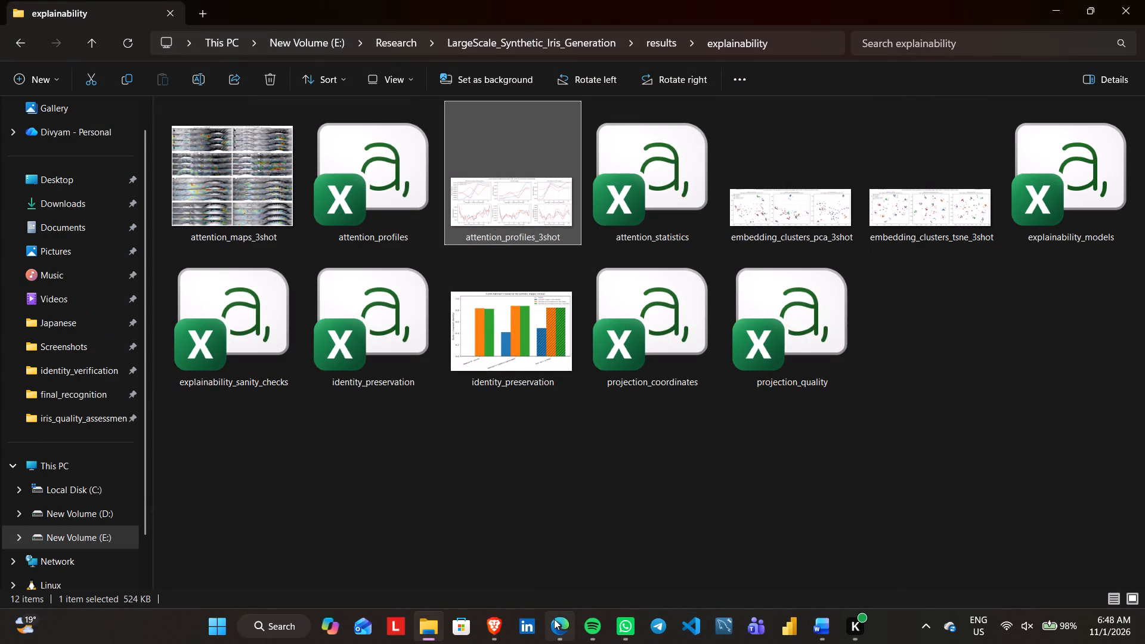
click(567, 627)
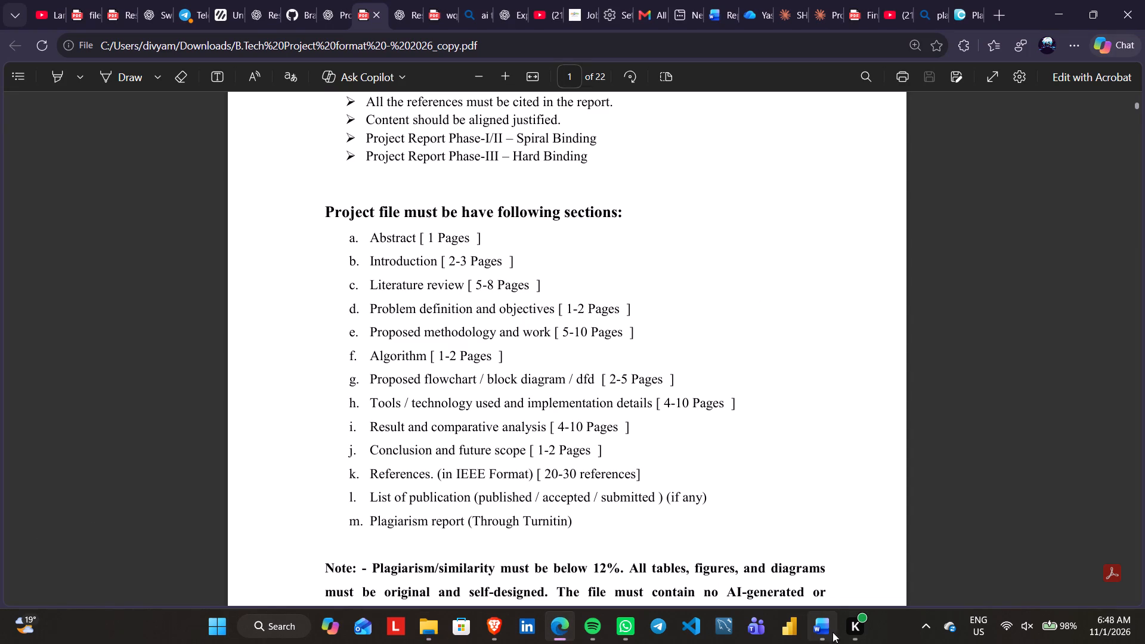
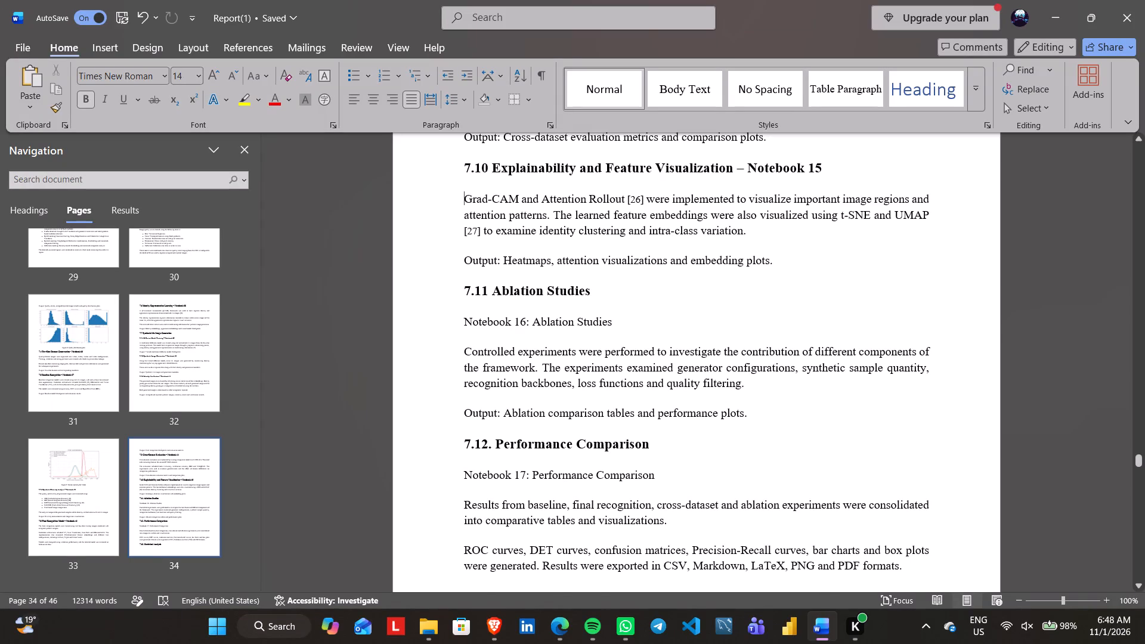
Append "– Notebook 16" to the 7.11 Ablation Studies heading.
scroll(779, 488, down, 1)
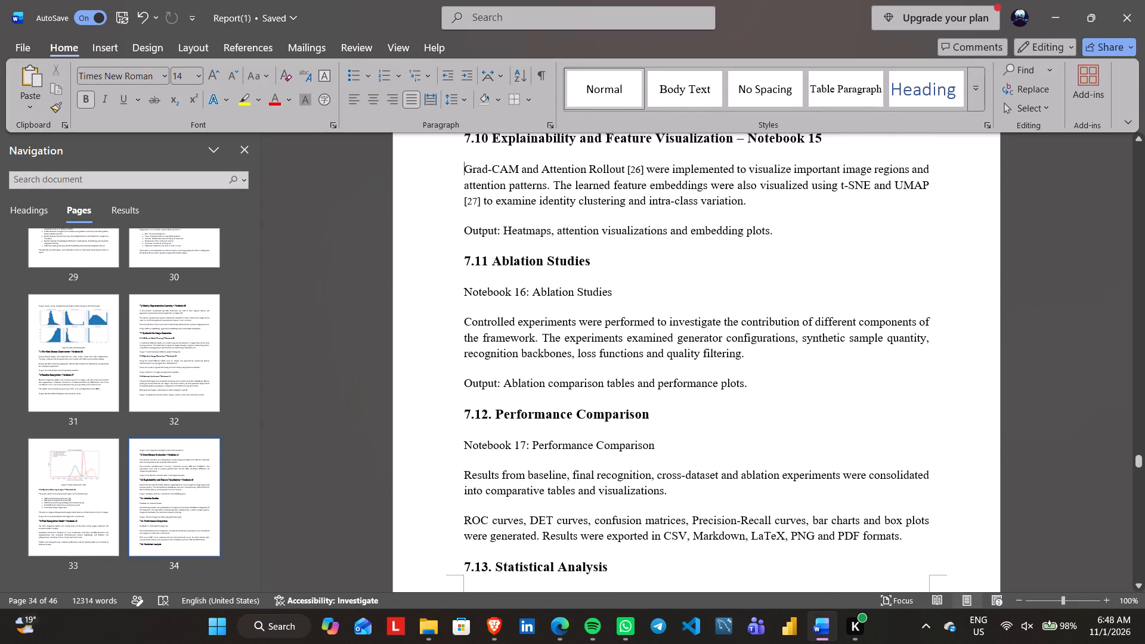
scroll(682, 427, up, 1)
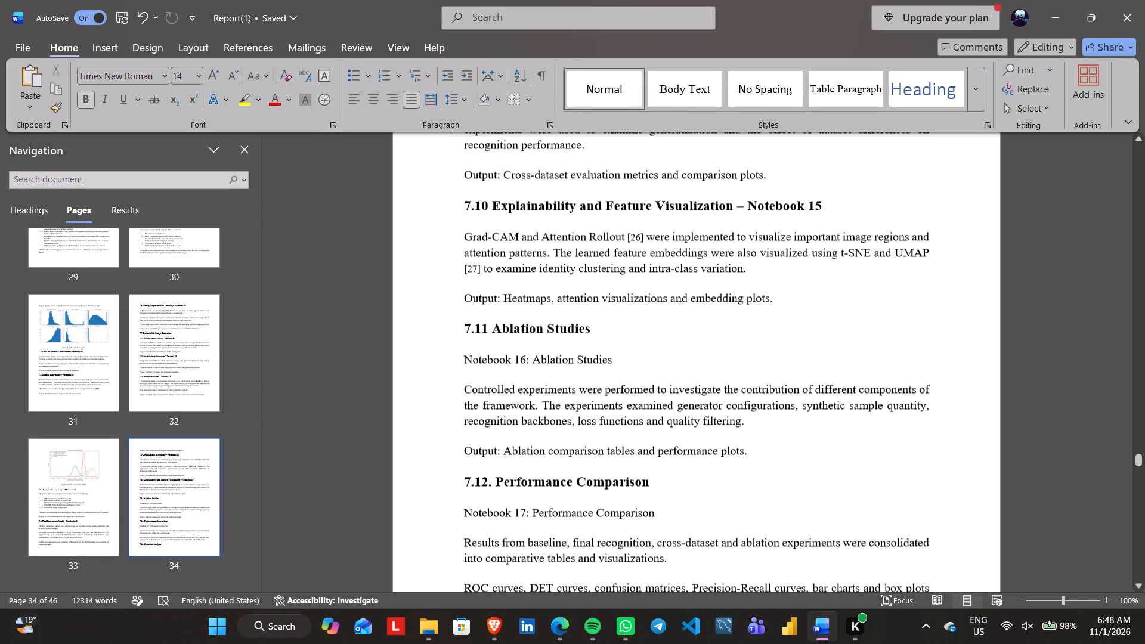
click(602, 330)
key(space)
text(- Notebook 1)
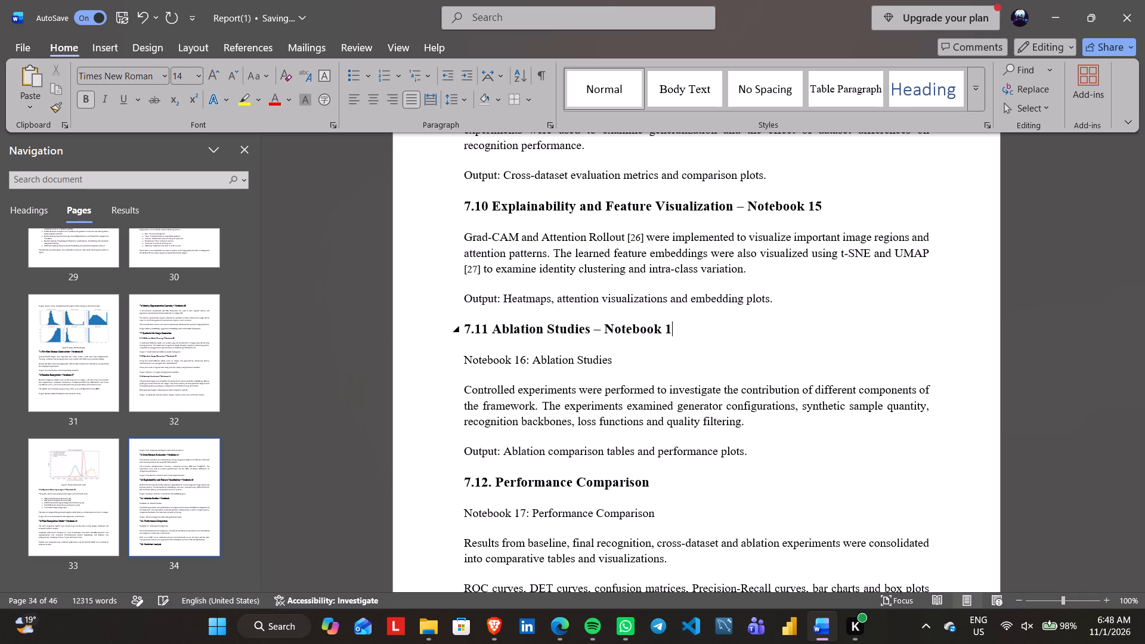
key(6)
Delete the separate "Notebook 16: Ablation Studies" line beneath heading 7.11, keeping the heading and body text as separate paragraphs.
key(Down)
key(BackSpace)
key(BackSpace)
key(BackSpace)
key(BackSpace)
key(BackSpace)
key(BackSpace)
key(BackSpace)
key(BackSpace)
key(BackSpace)
key(BackSpace)
key(BackSpace)
key(BackSpace)
key(BackSpace)
key(BackSpace)
key(BackSpace)
key(BackSpace)
key(BackSpace)
key(BackSpace)
key(BackSpace)
key(BackSpace)
key(BackSpace)
key(BackSpace)
key(BackSpace)
key(Delete)
key(Return)
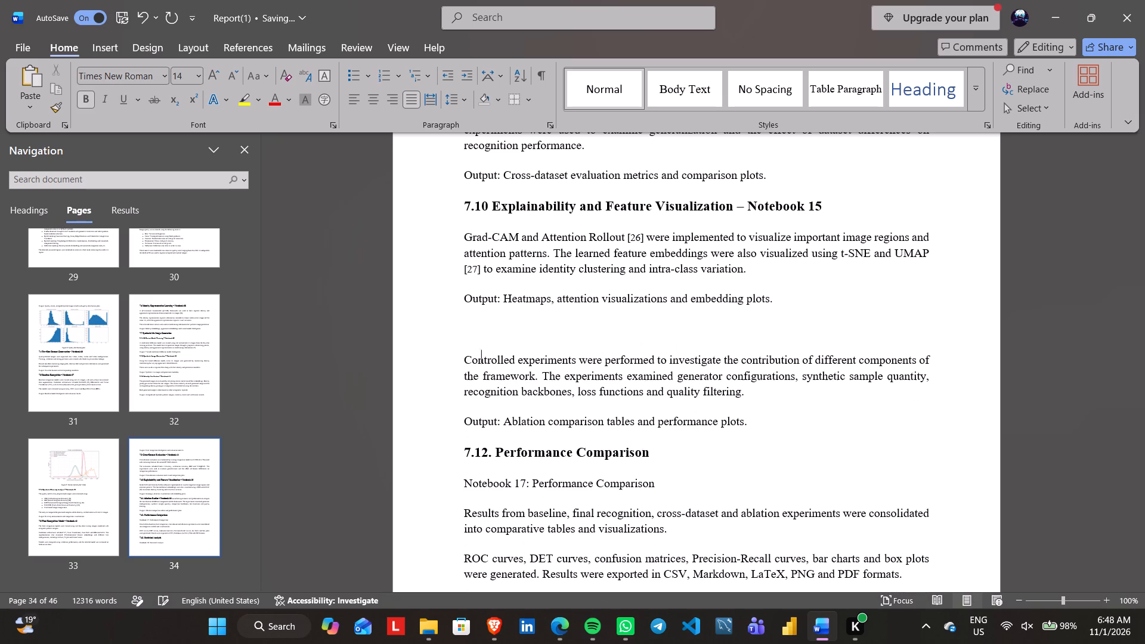
Switch to File Explorer and open the ablation_studies folder inside the project's results folder.
scroll(602, 330, down, 1)
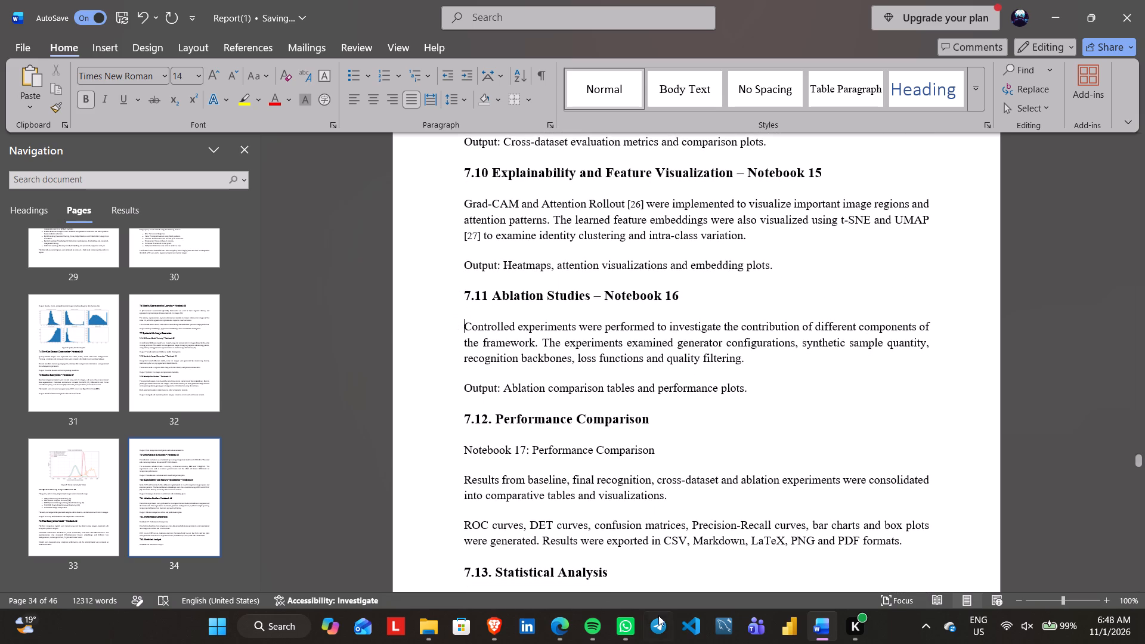
click(419, 621)
key(BackSpace)
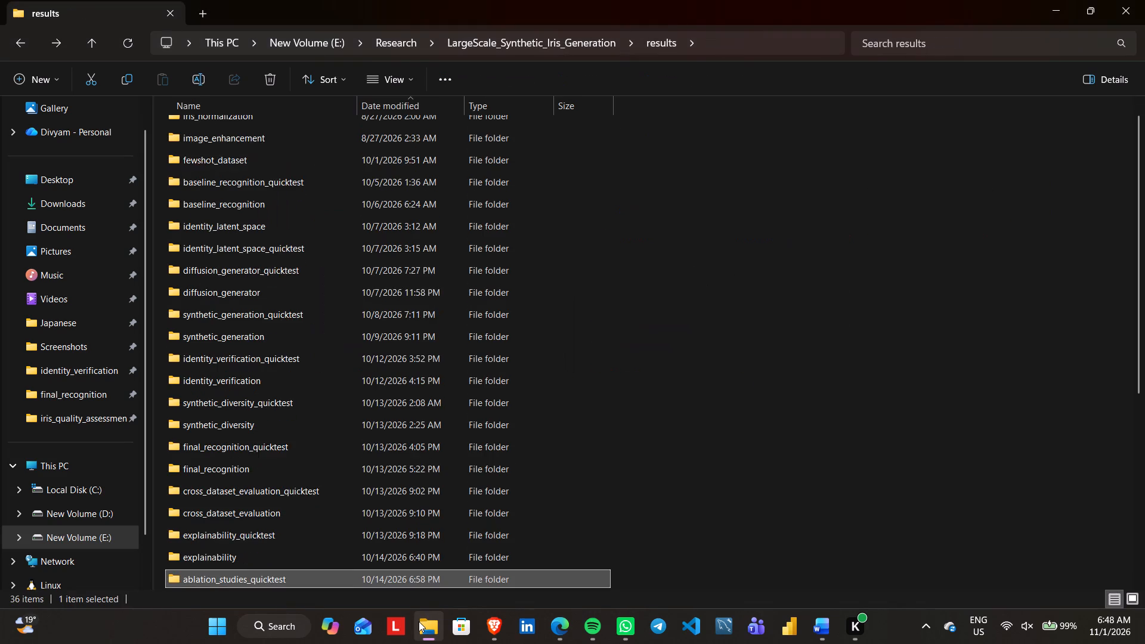
key(Down)
key(Down)
key(Return)
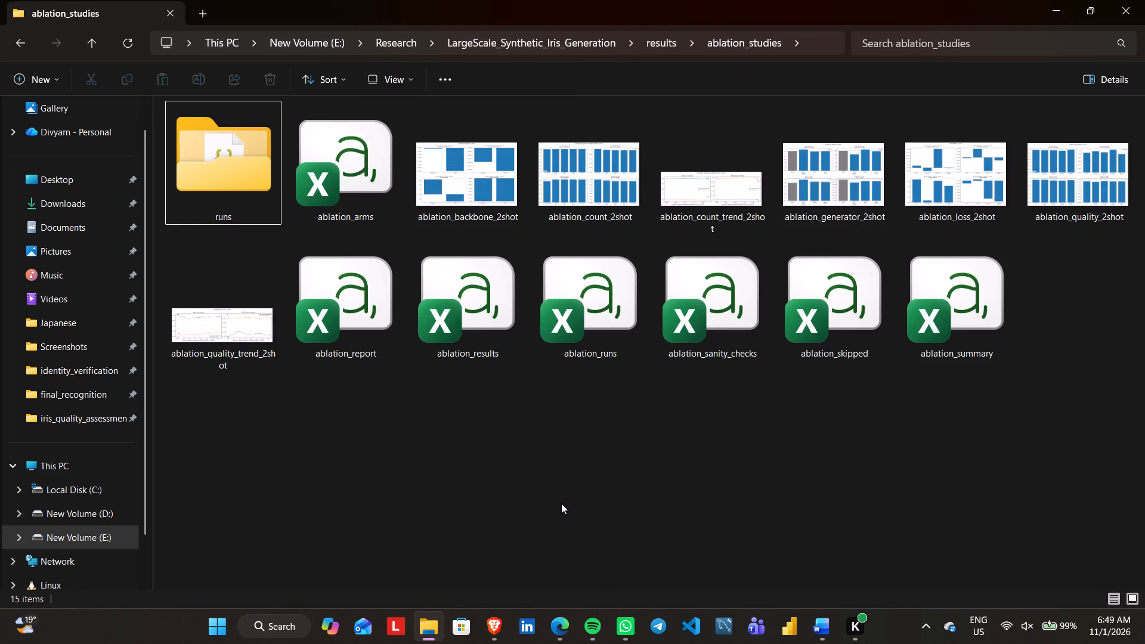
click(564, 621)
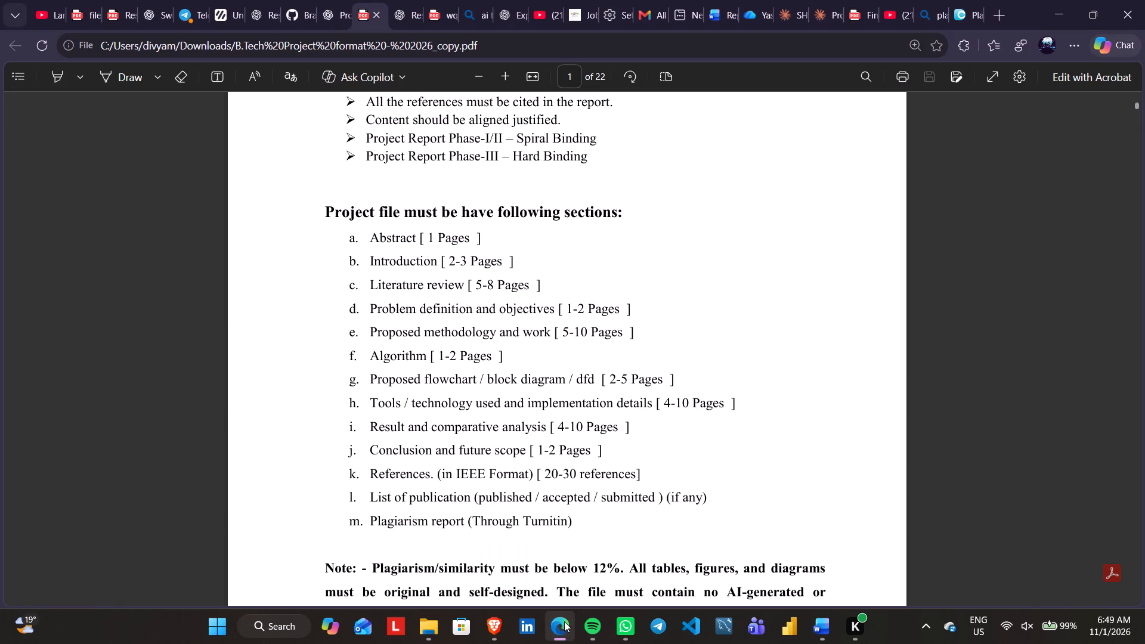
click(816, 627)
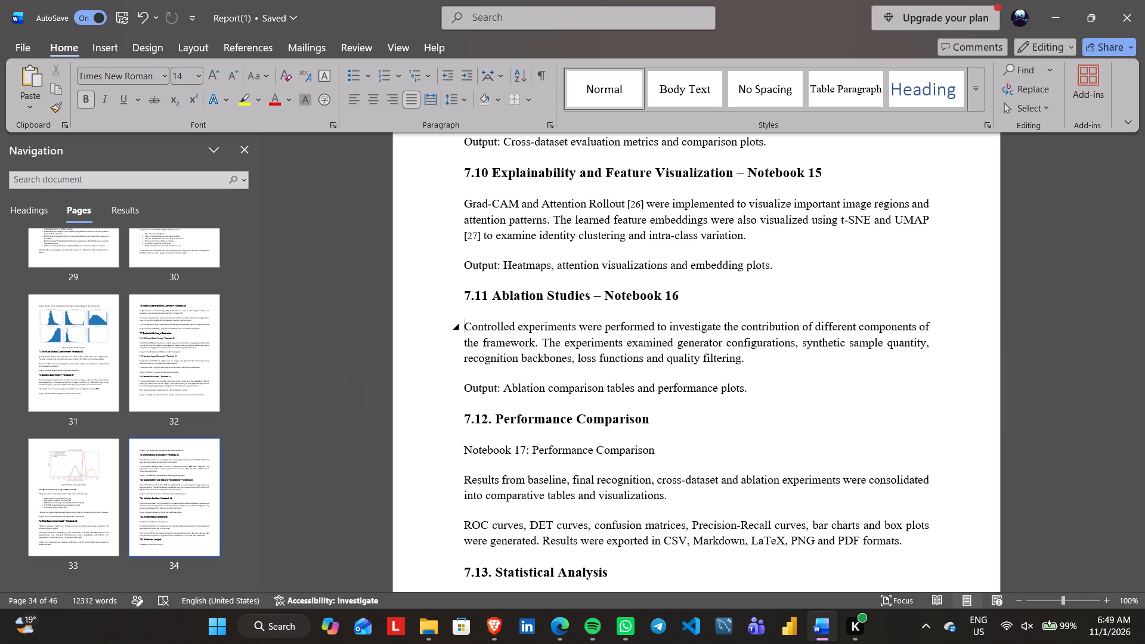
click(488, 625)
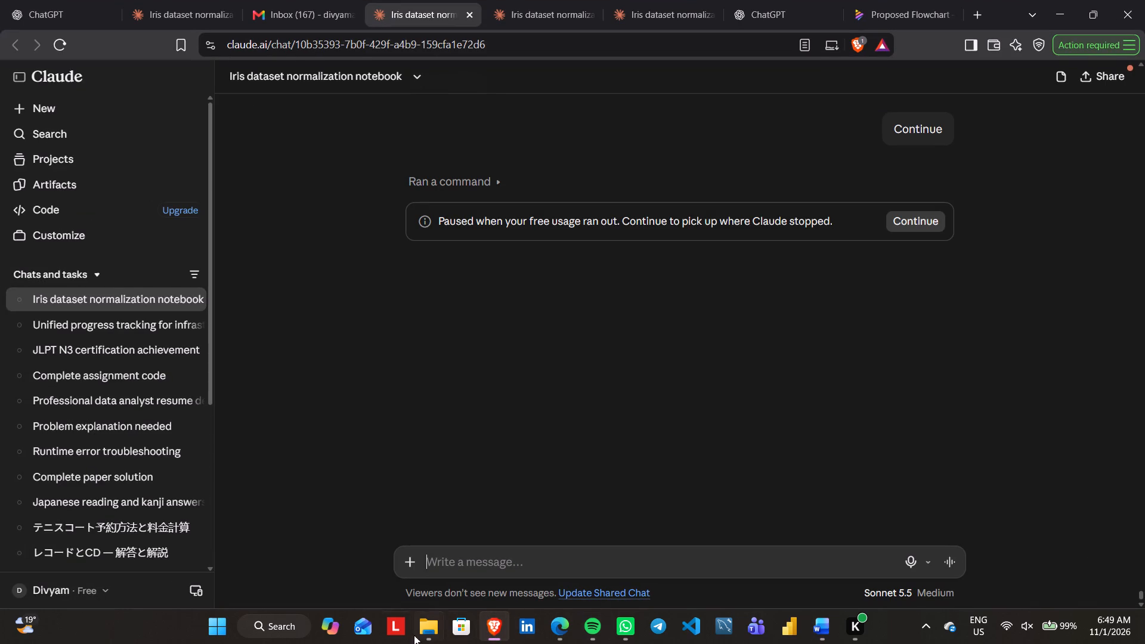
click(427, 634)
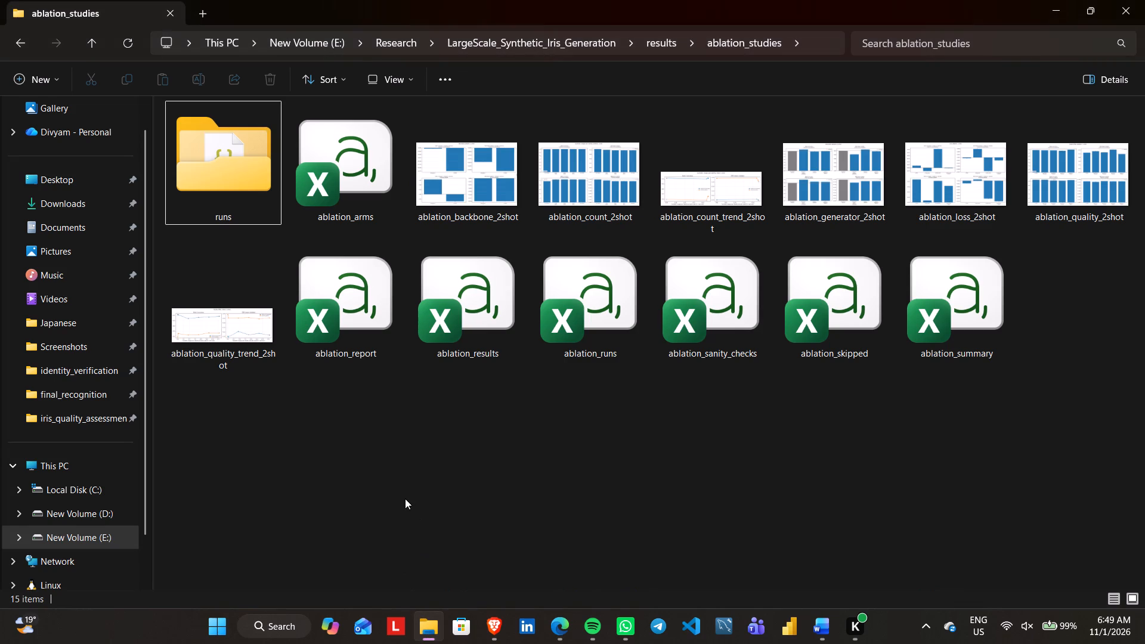
View the ablation_quality_2shot chart from the ablation_studies folder.
double_click(1066, 203)
key(BackSpace)
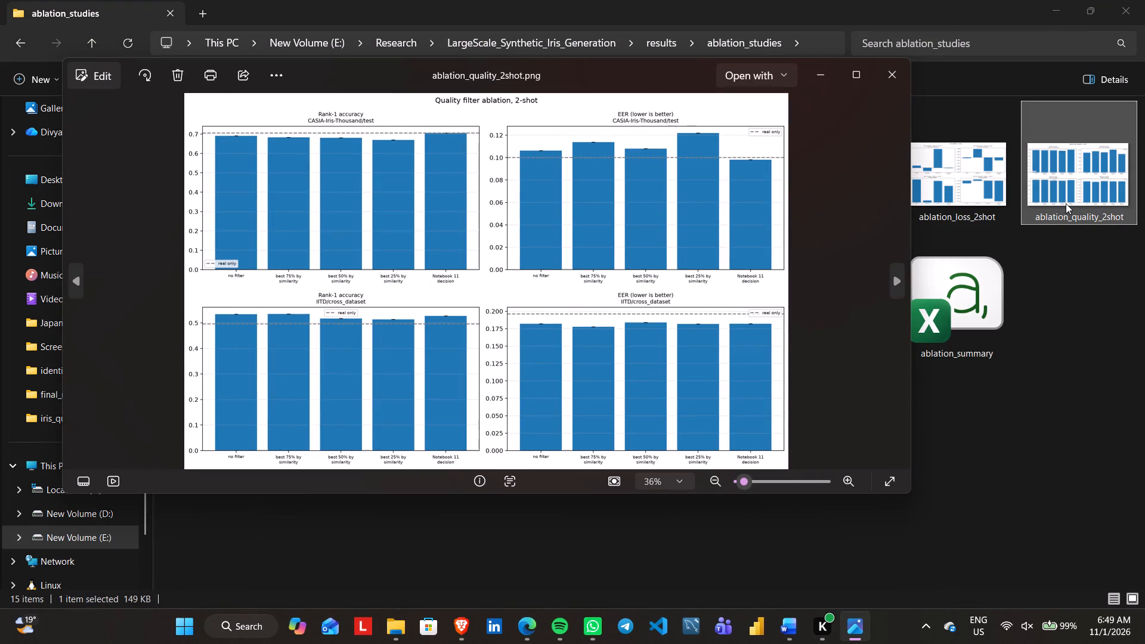
click(906, 78)
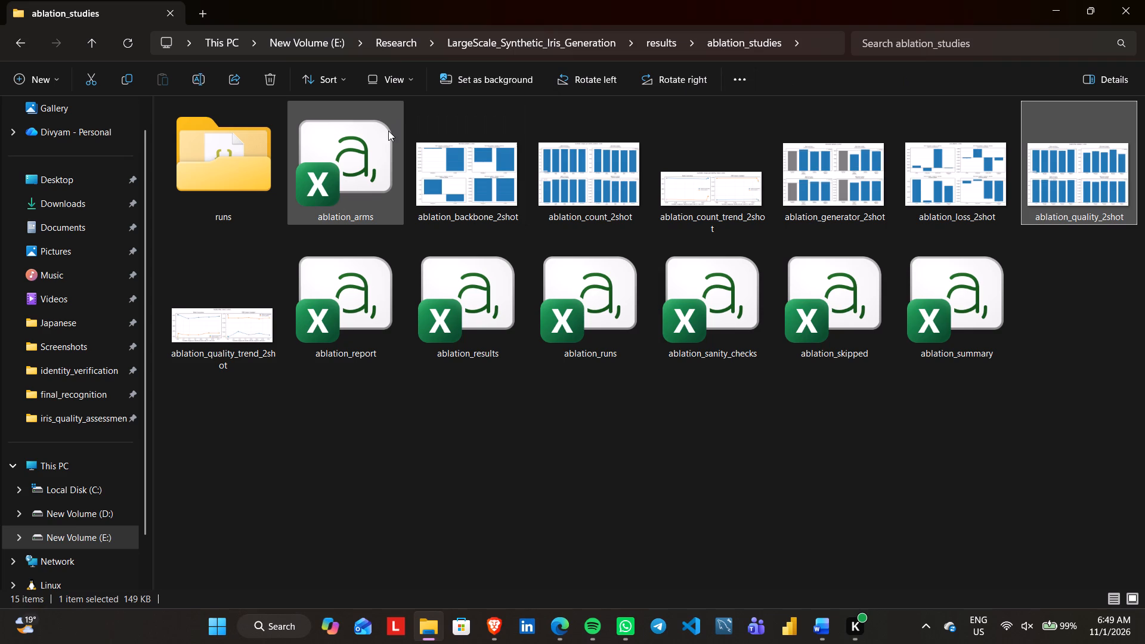
Look through the ablation_report, ablation_results, ablation_runs and ablation_summary spreadsheets one after another.
double_click(389, 319)
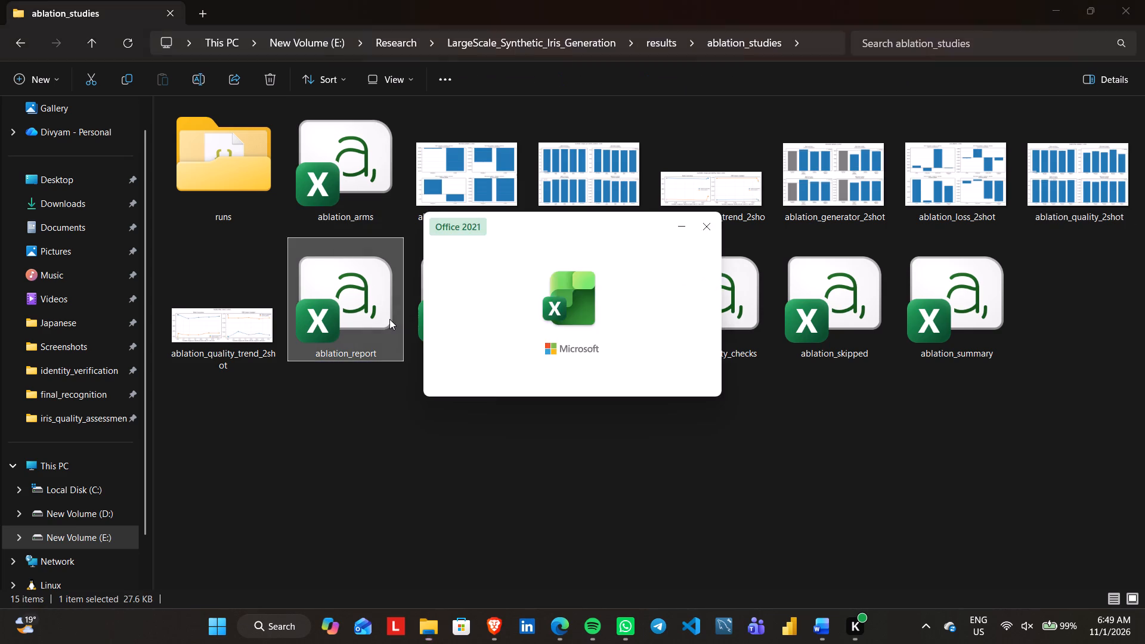
click(1144, 0)
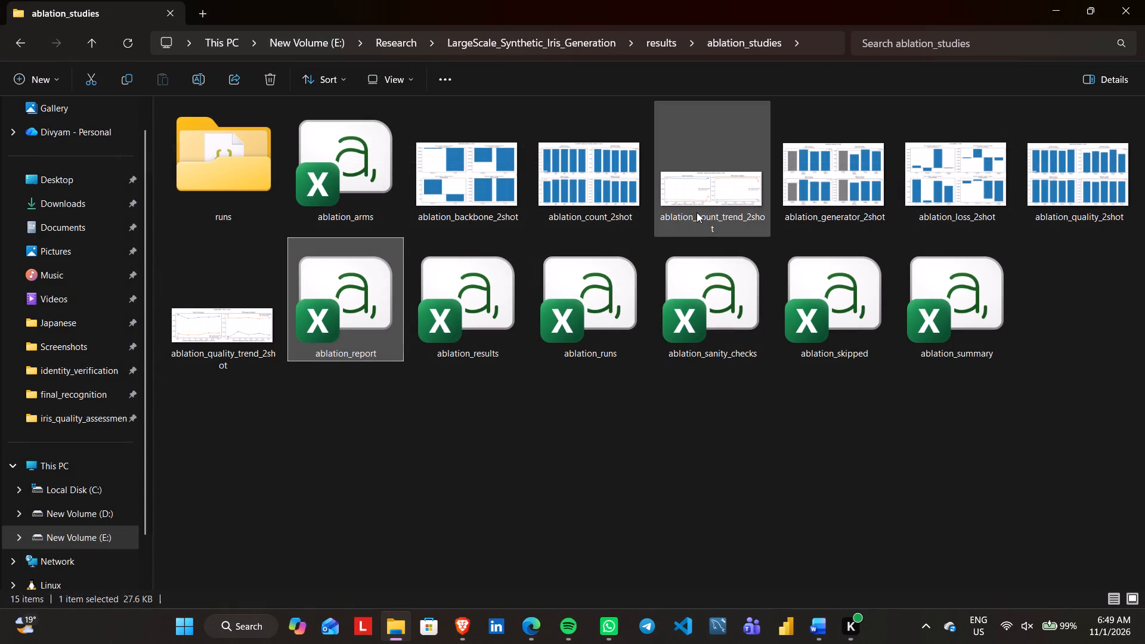
key(Right)
key(Return)
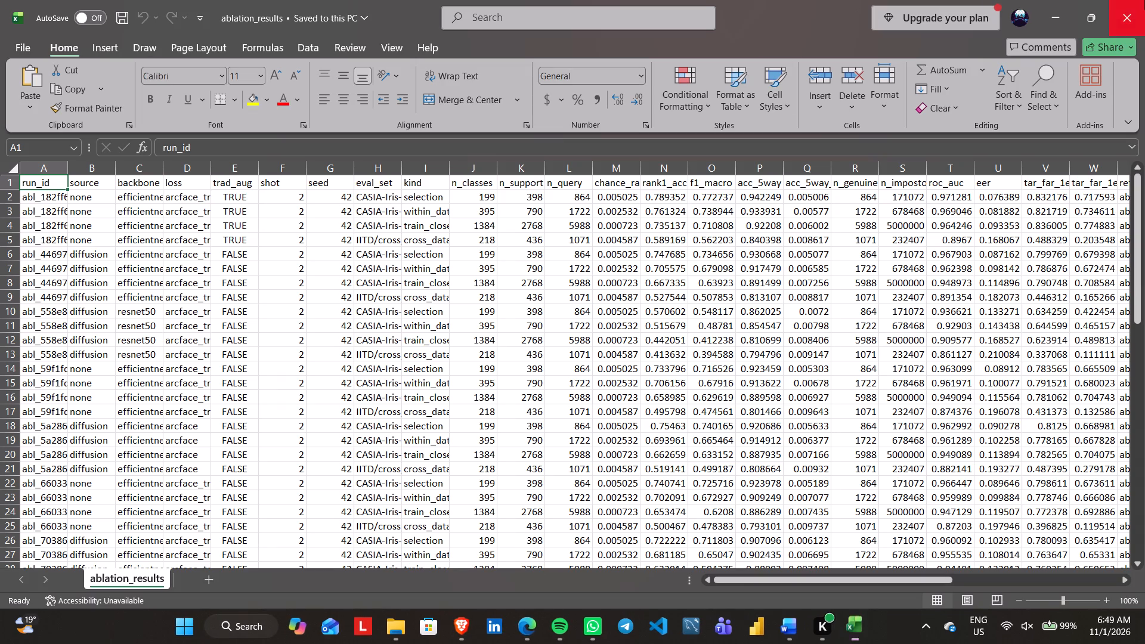
click(1144, 0)
key(Right)
key(Return)
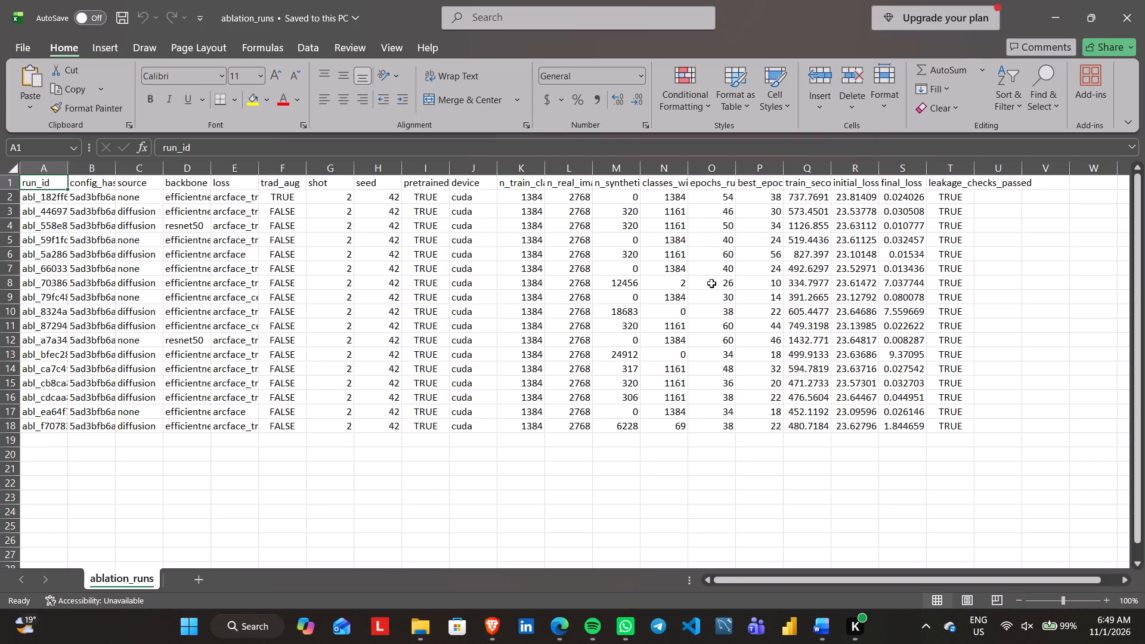
click(1144, 0)
double_click(953, 331)
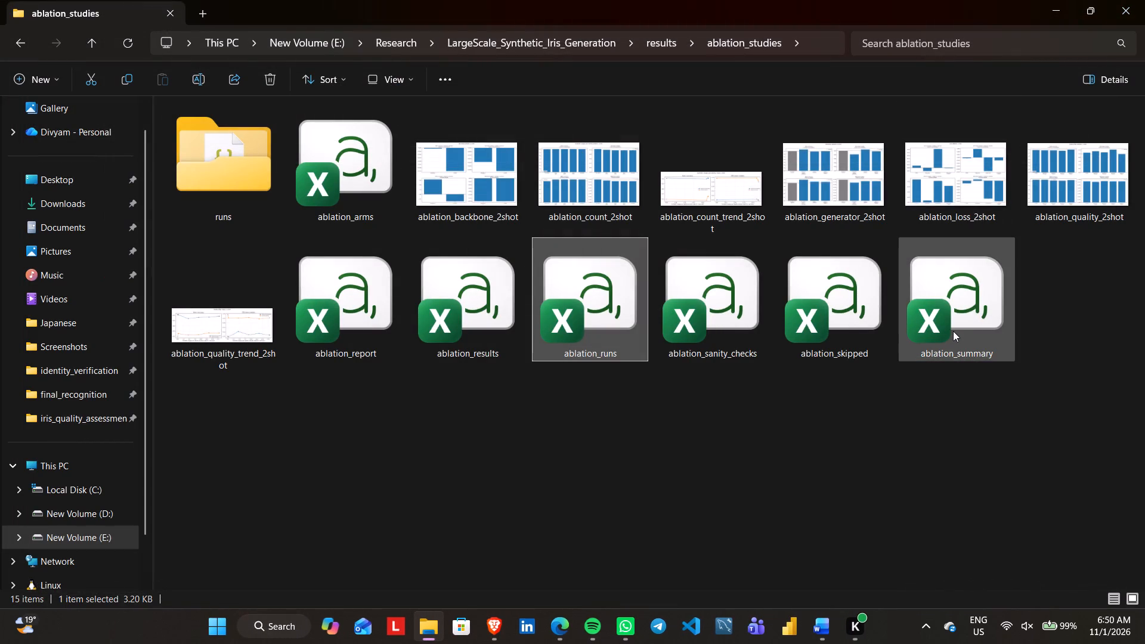
click(1144, 0)
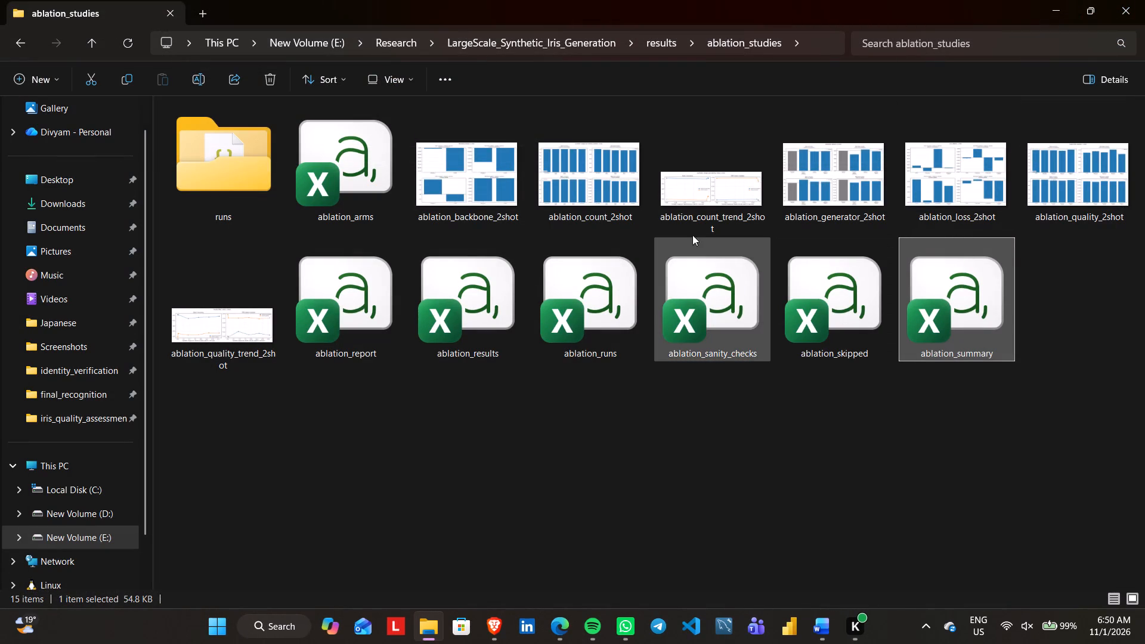
View the ablation_count_trend_2shot chart and the ablation_arms spreadsheet.
double_click(687, 211)
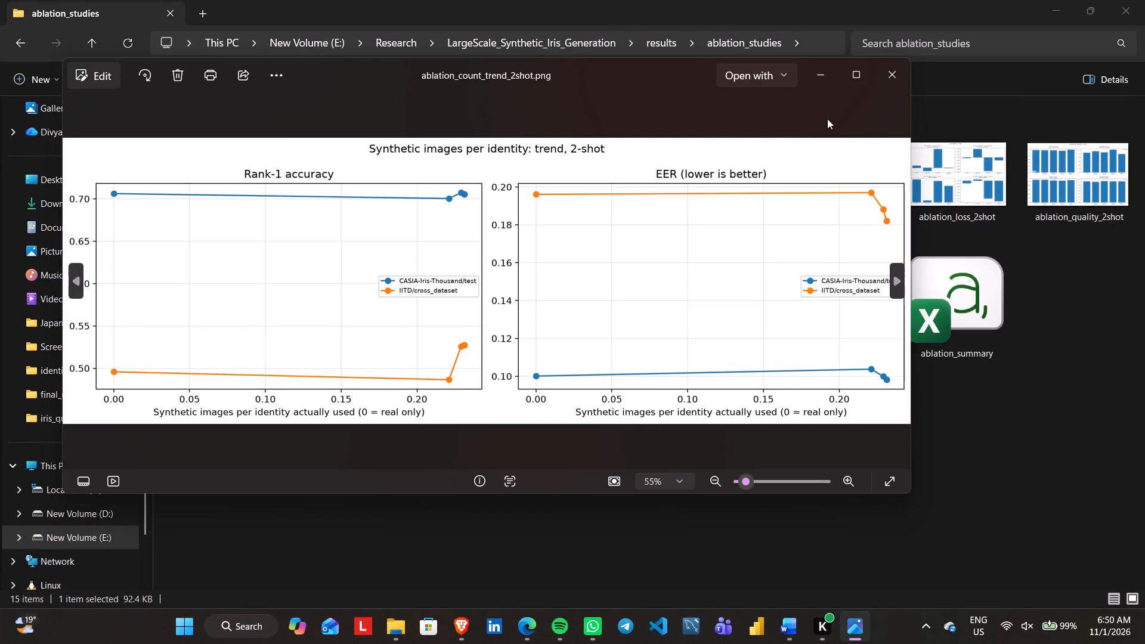
click(902, 74)
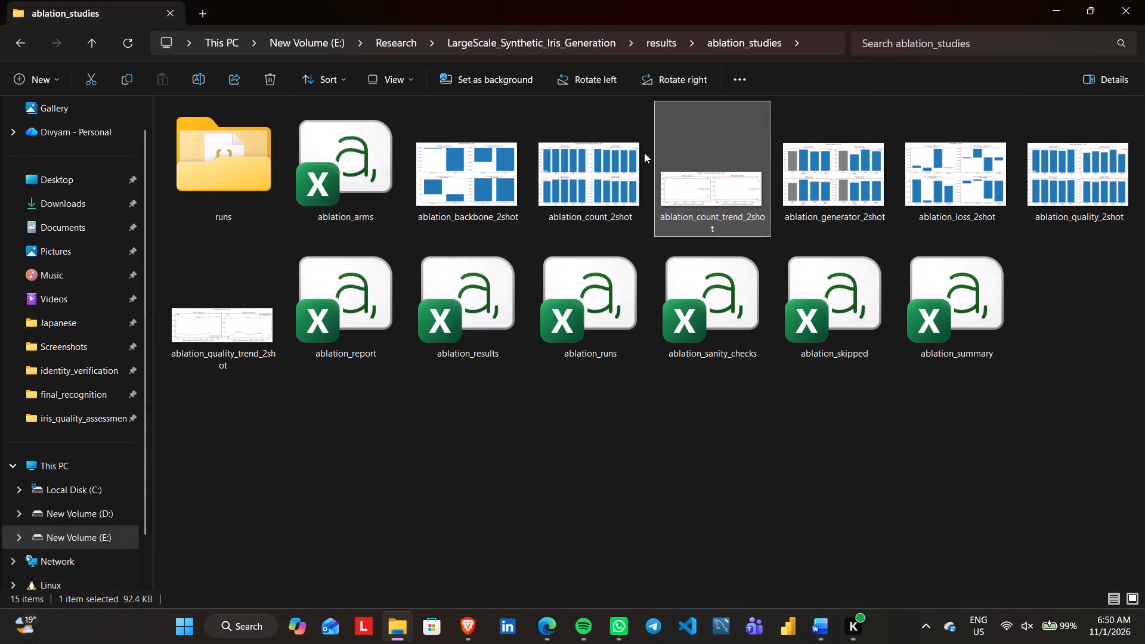
double_click(361, 161)
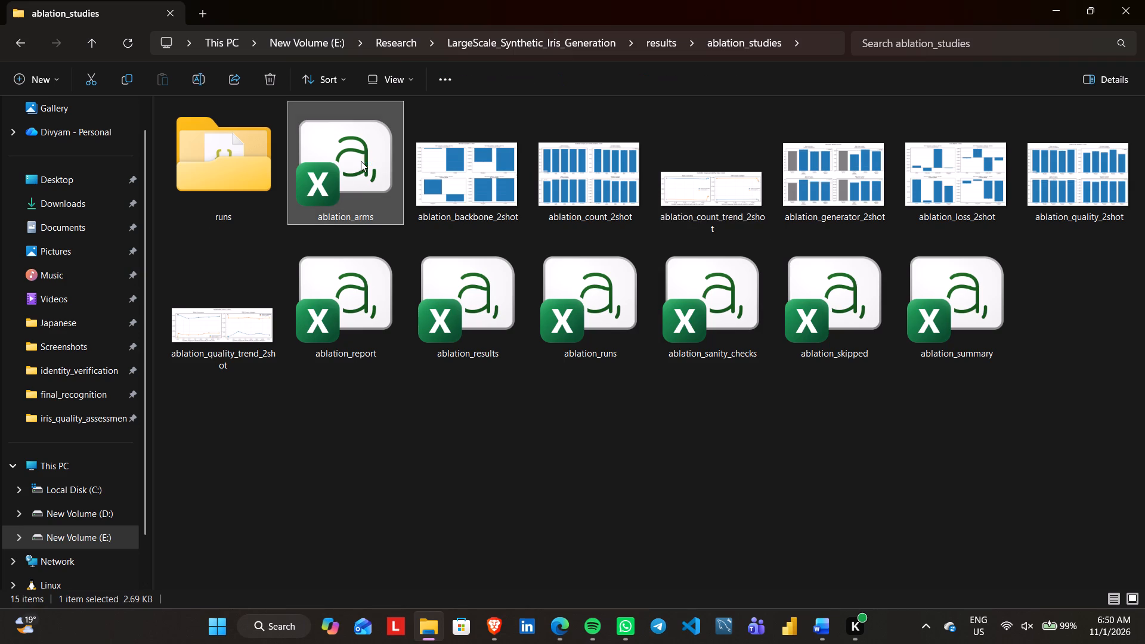
click(1144, 0)
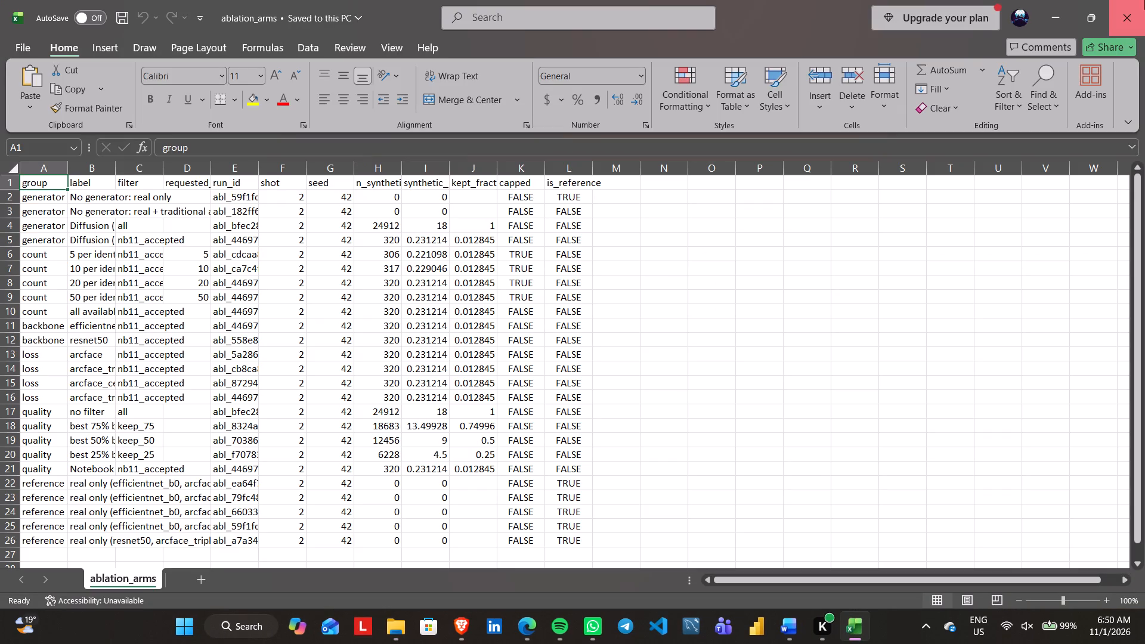
Browse the remaining ablation charts, from ablation_count_2shot through to ablation_quality_trend_2shot.
double_click(580, 218)
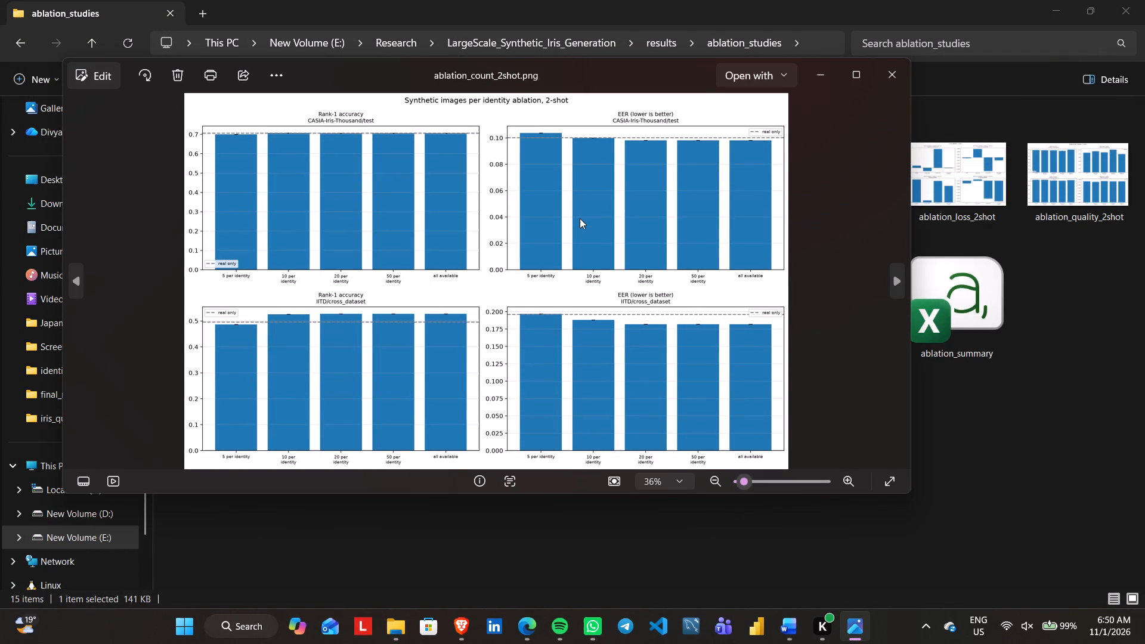
key(Left)
key(Right)
key(Right)
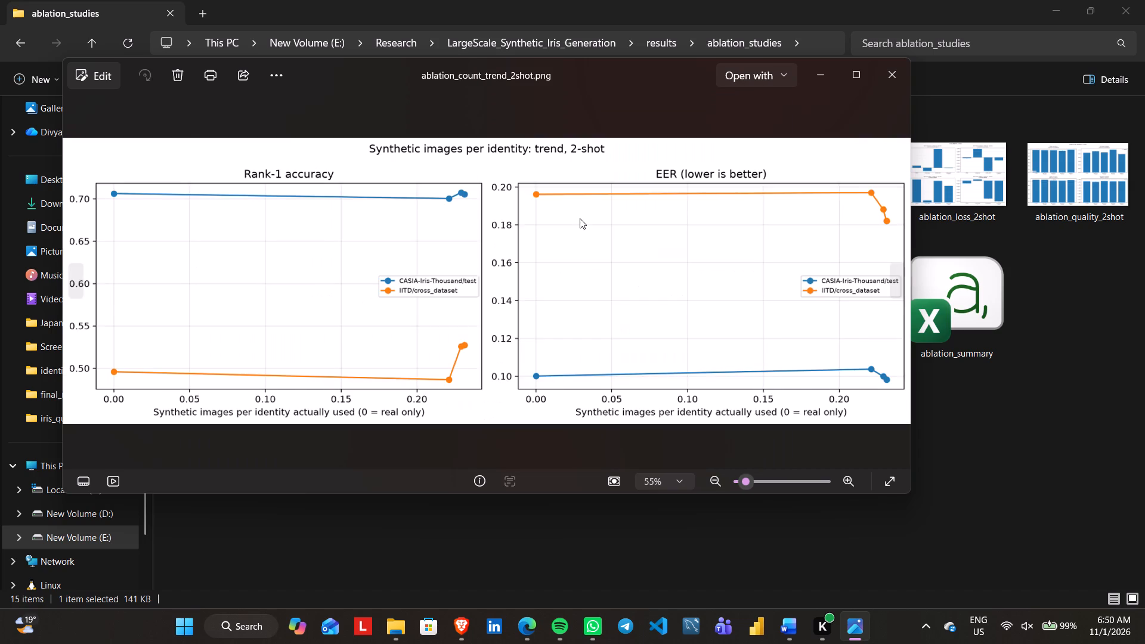
key(Right)
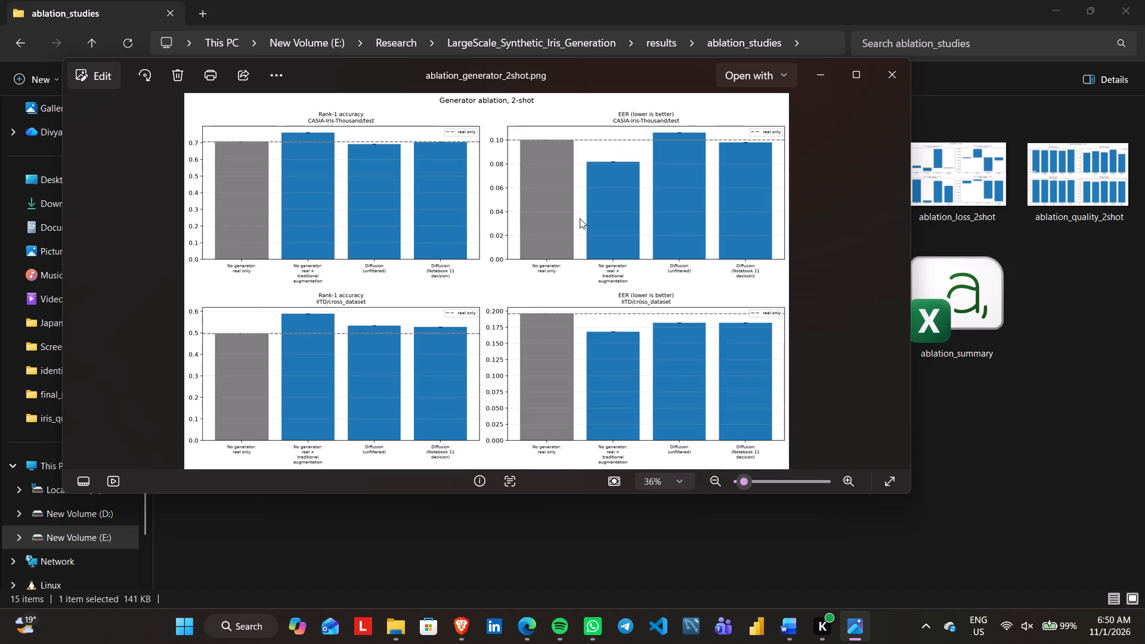
key(Right)
key(Right)
key(Right)
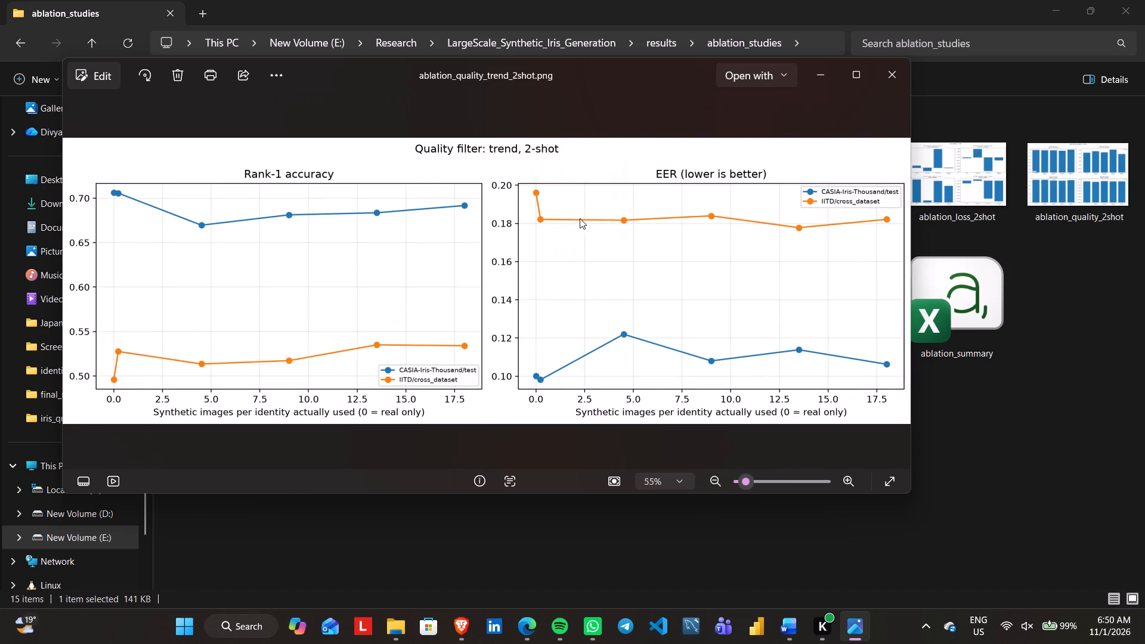
click(889, 61)
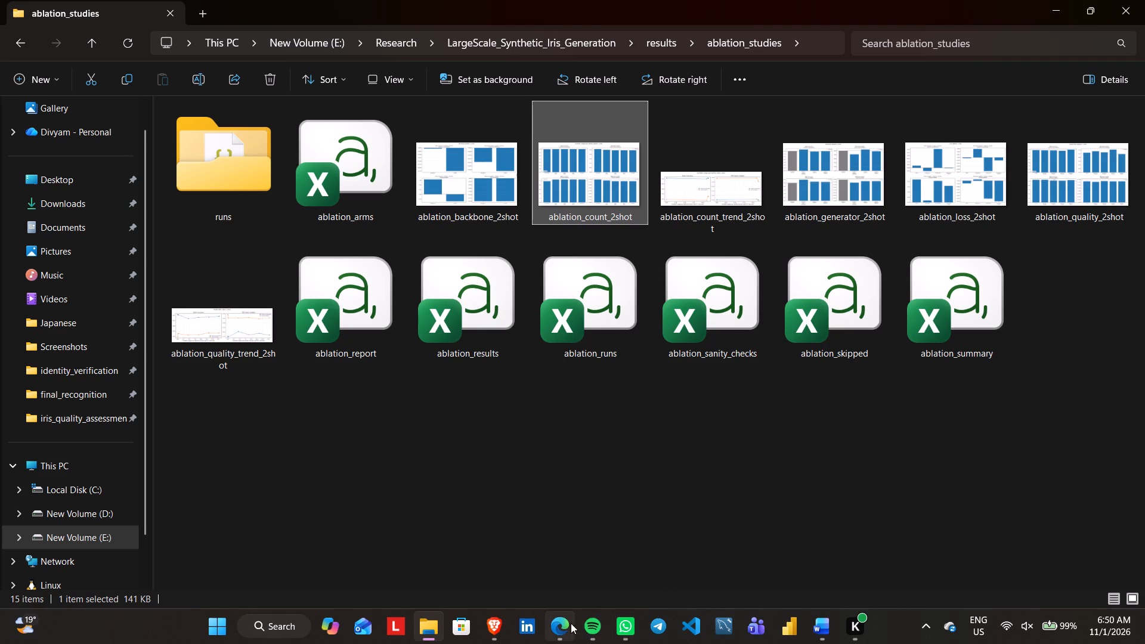
Return to the Word report and append "– Notebook 17" to the 7.12 Performance Comparison heading.
click(828, 622)
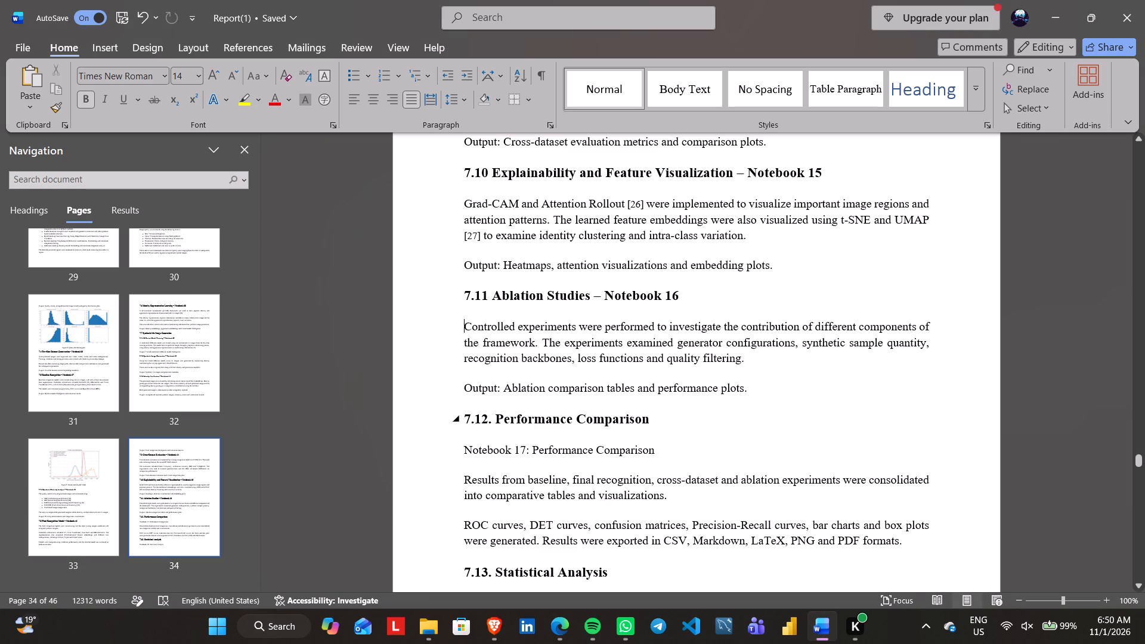
scroll(727, 429, down, 1)
click(687, 394)
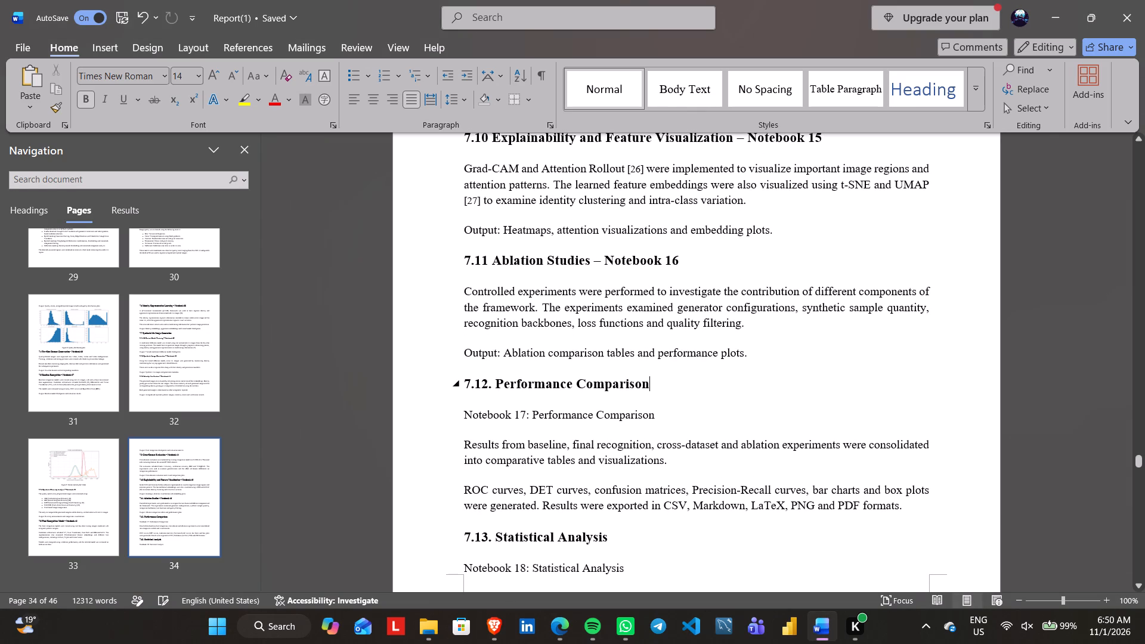
key(space)
text(- Notebook 1)
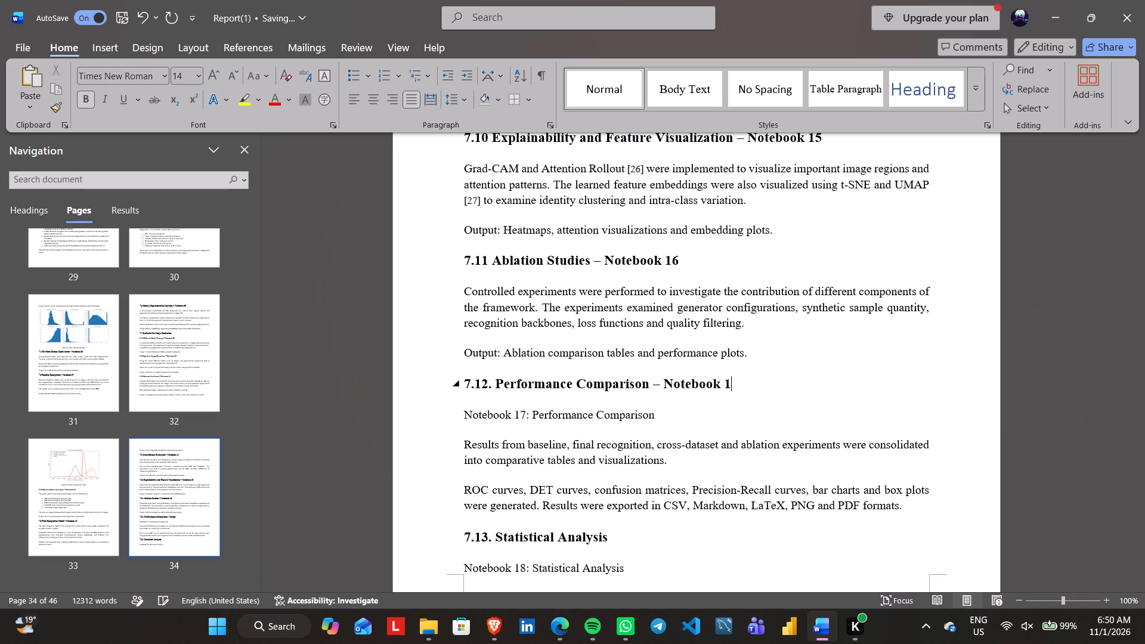
key(7)
Delete the separate "Notebook 17: Performance Comparison" line beneath heading 7.12, keeping the body text in its own paragraph.
key(Delete)
key(Delete)
key(Delete)
key(Delete)
key(Delete)
key(Delete)
key(Delete)
key(Delete)
key(Delete)
key(Delete)
key(Delete)
key(Delete)
key(Delete)
key(Delete)
key(Delete)
key(Delete)
key(Delete)
key(Delete)
key(Delete)
key(Delete)
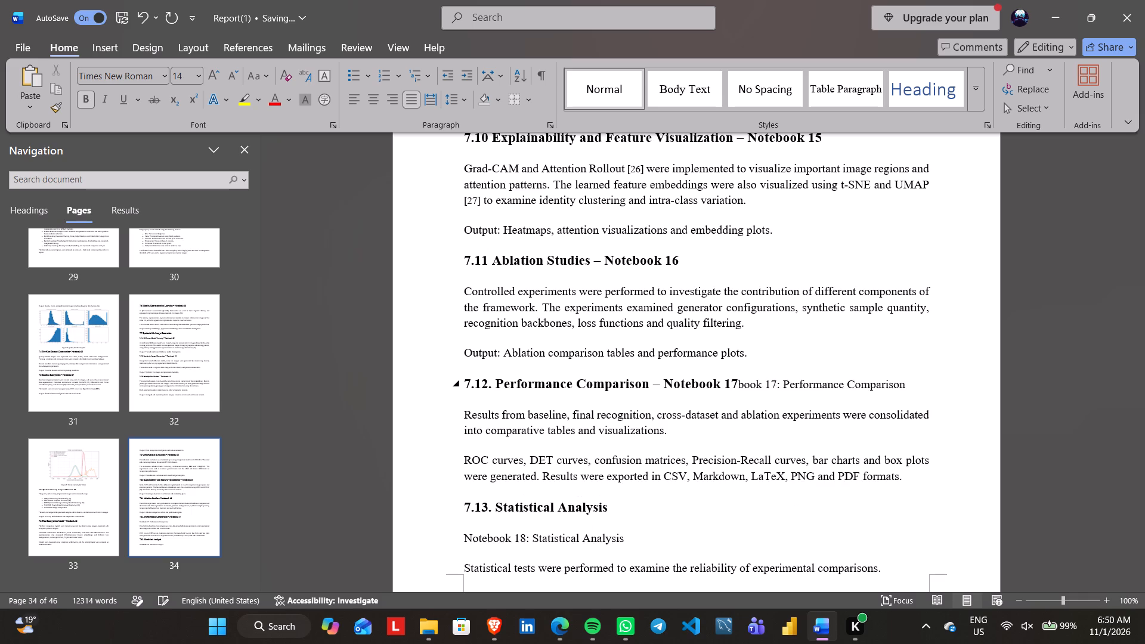
key(Delete)
key(Delete)
key(Delete)
key(Delete)
key(Delete)
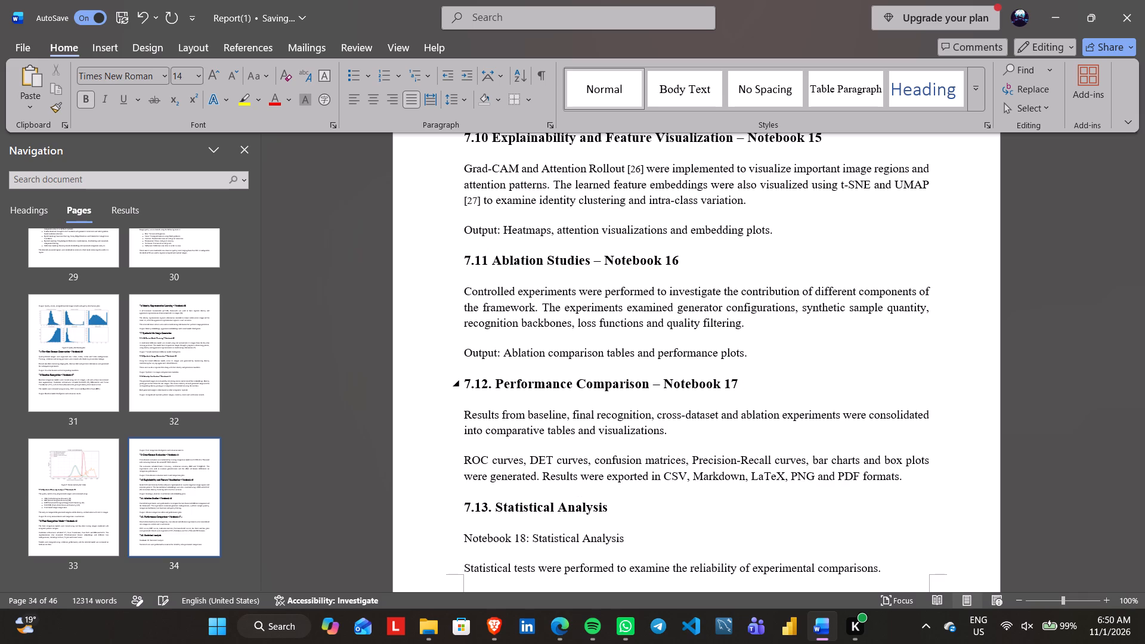
key(Delete)
key(Return)
scroll(689, 449, down, 1)
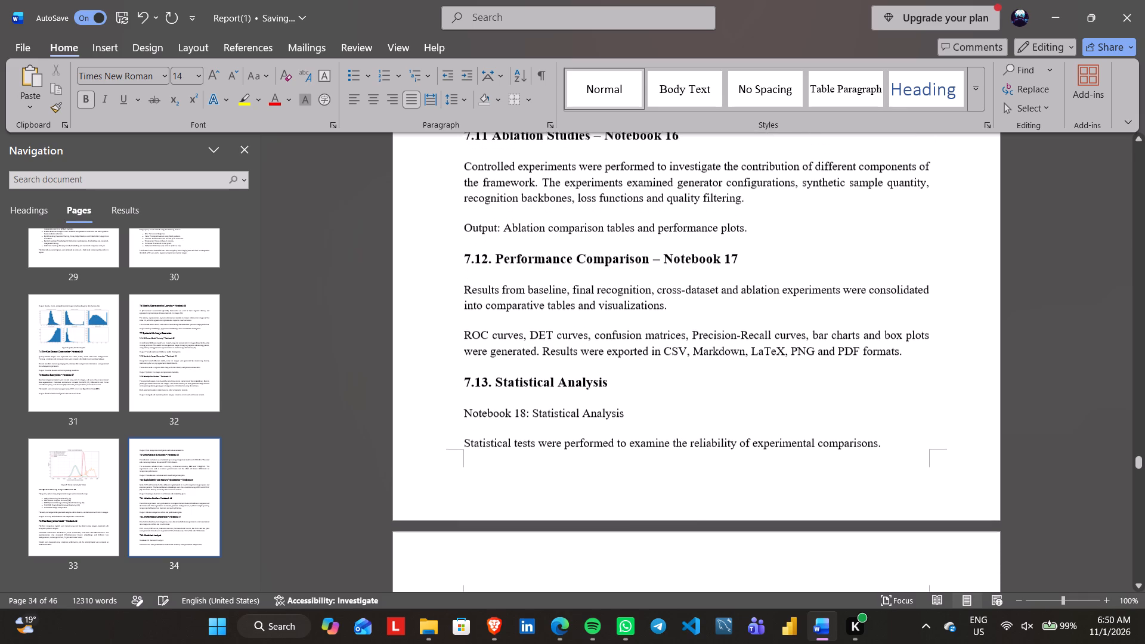
Switch to File Explorer, open the performance_comparison results folder and look through its tables subfolder.
scroll(689, 449, down, 2)
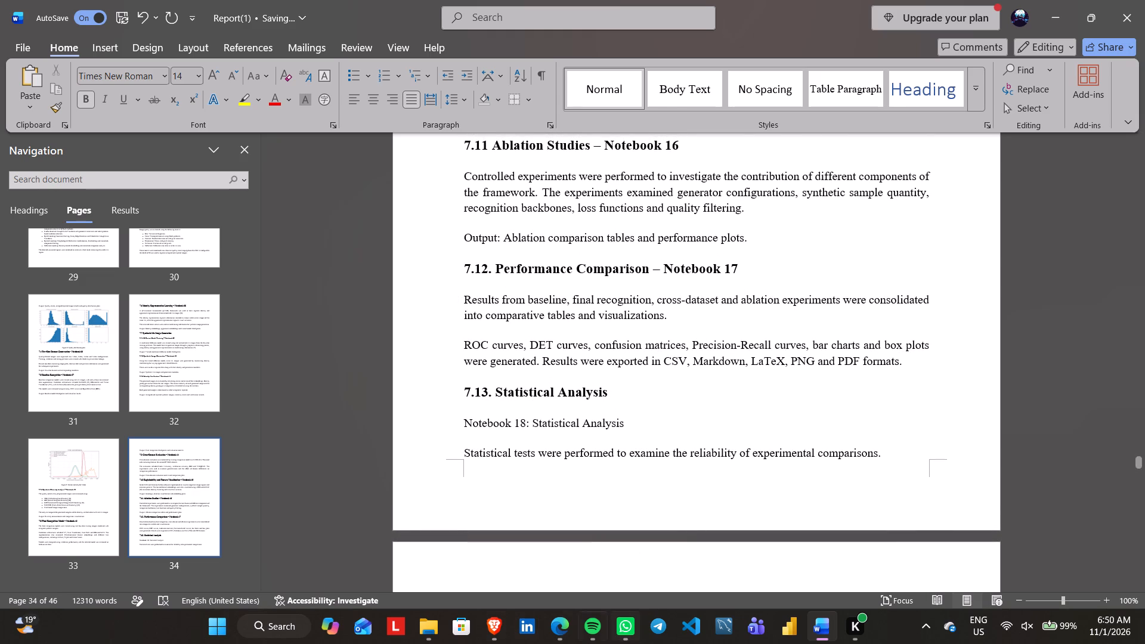
click(429, 621)
key(BackSpace)
key(Down)
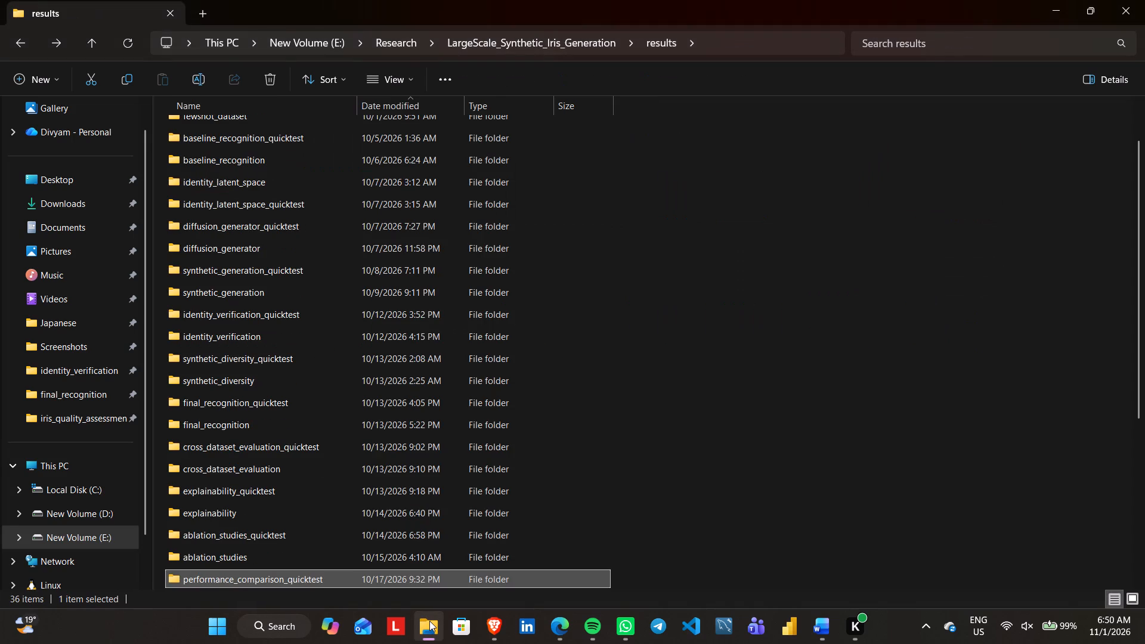
key(Down)
key(Return)
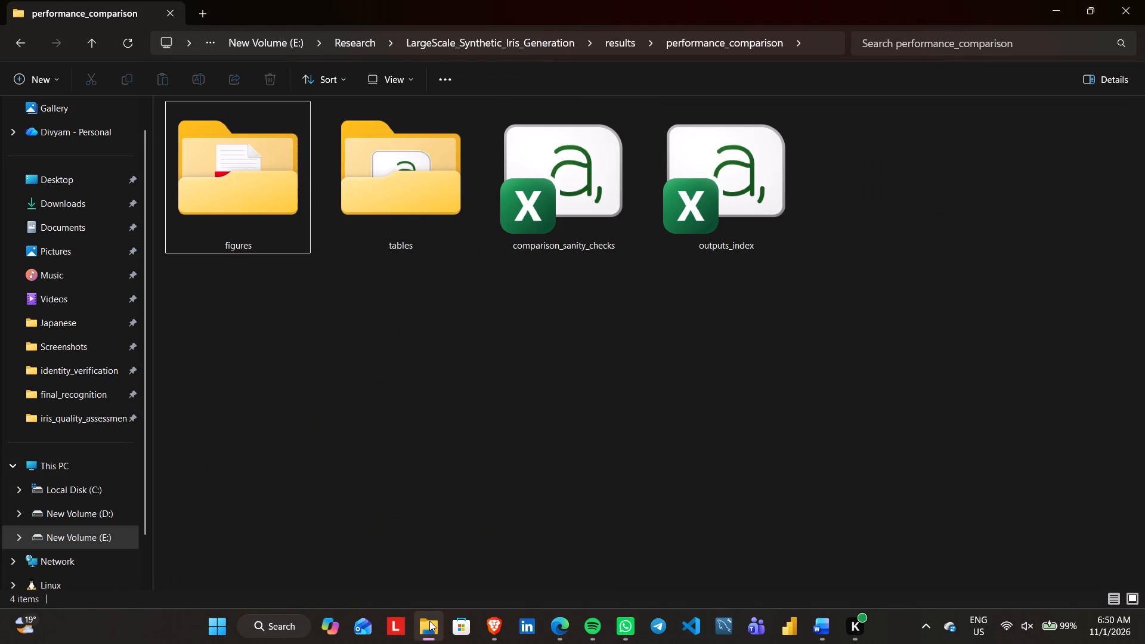
double_click(431, 235)
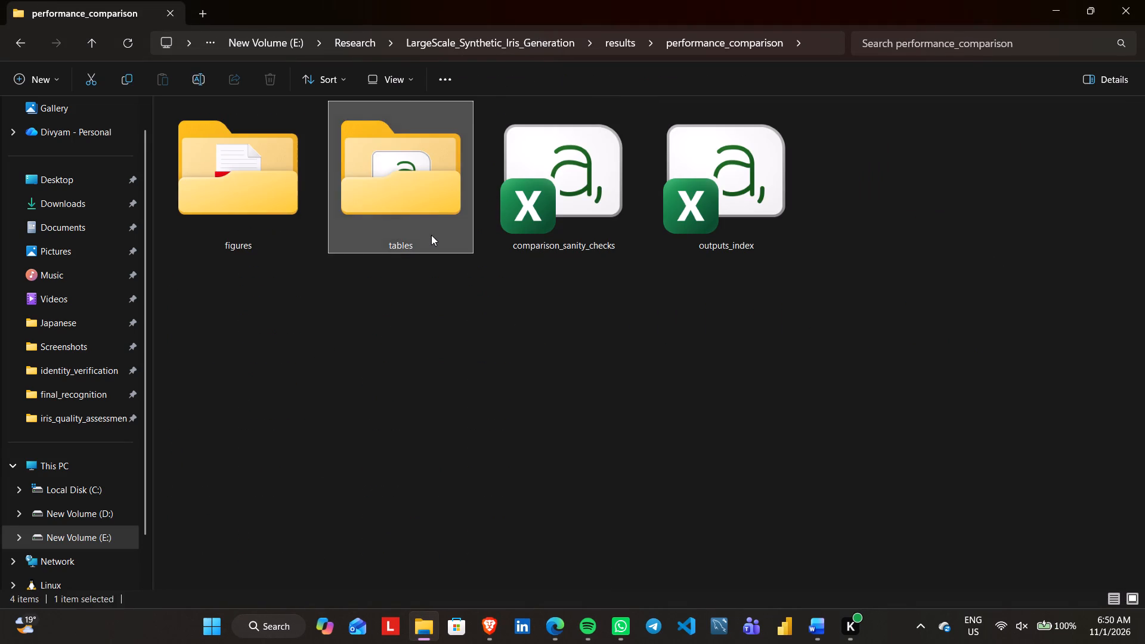
ctrl+scroll(431, 235, up, 12)
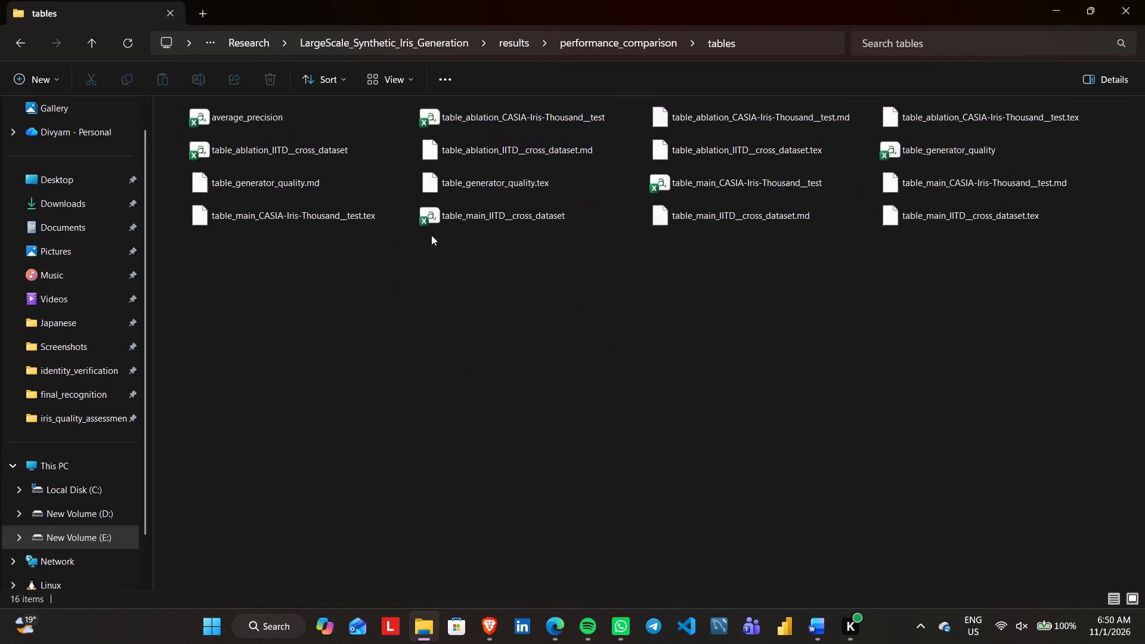
ctrl+scroll(431, 235, up, 19)
ctrl+scroll(431, 235, up, 3)
key(BackSpace)
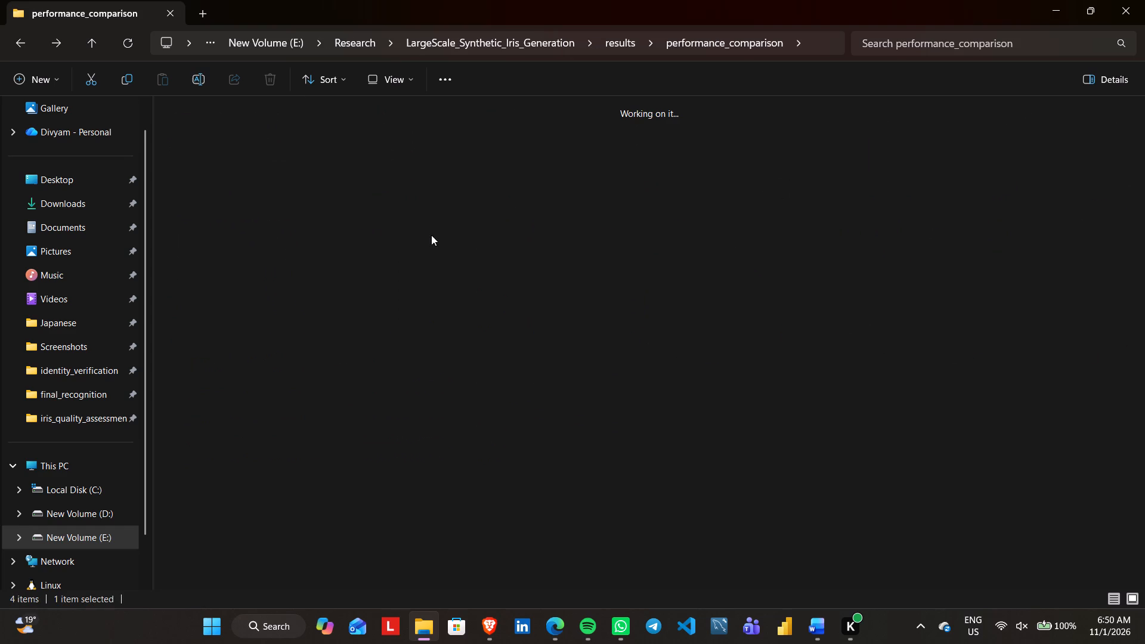
Open the performance_comparison figures subfolder and examine the fig_confusion_matrices PNG up close.
key(Left)
key(Return)
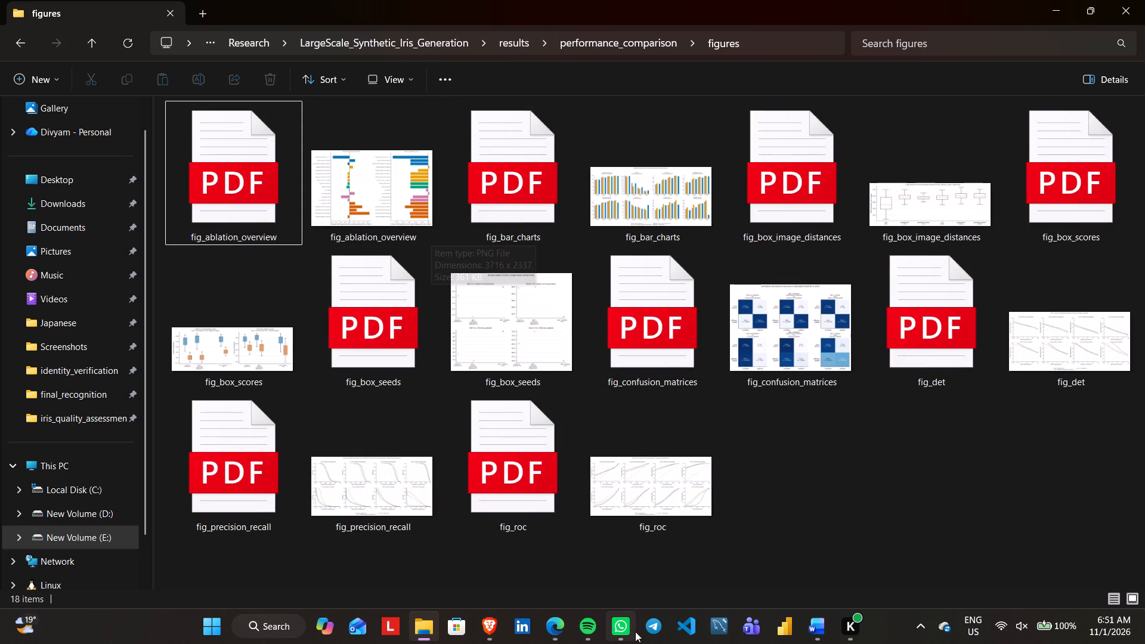
double_click(769, 309)
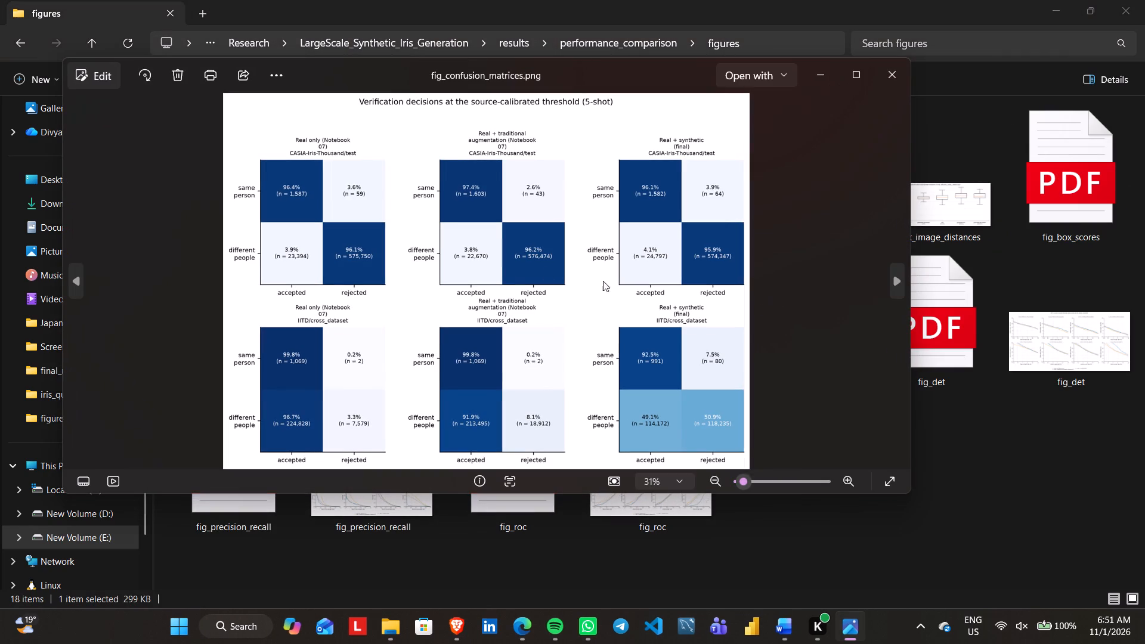
scroll(444, 258, up, 2)
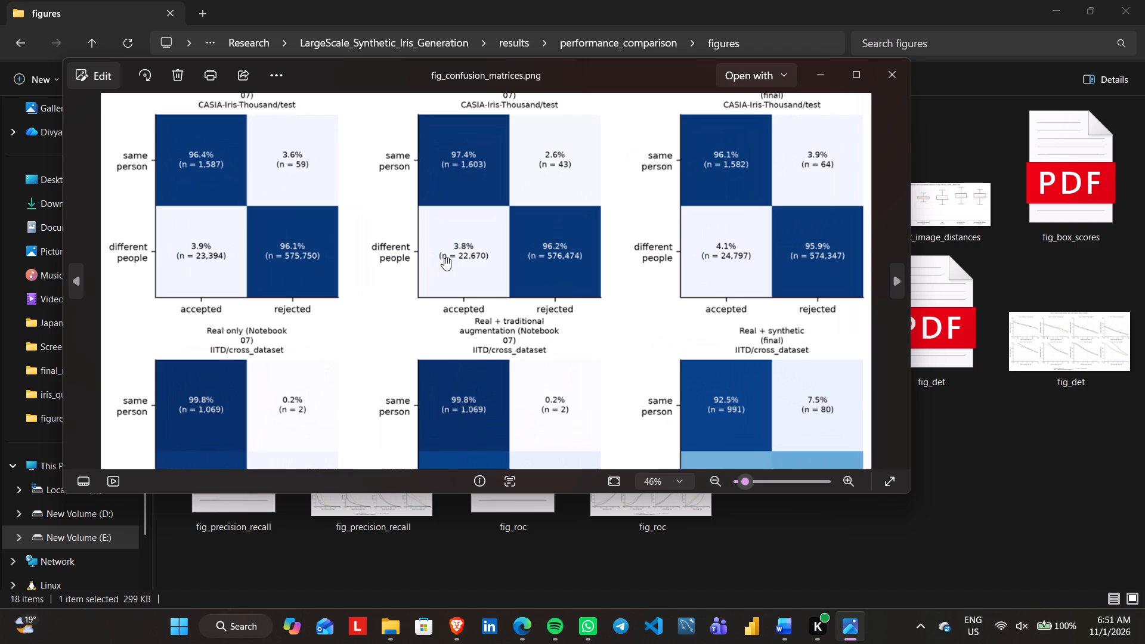
scroll(444, 258, down, 1)
drag(444, 258, 419, 370)
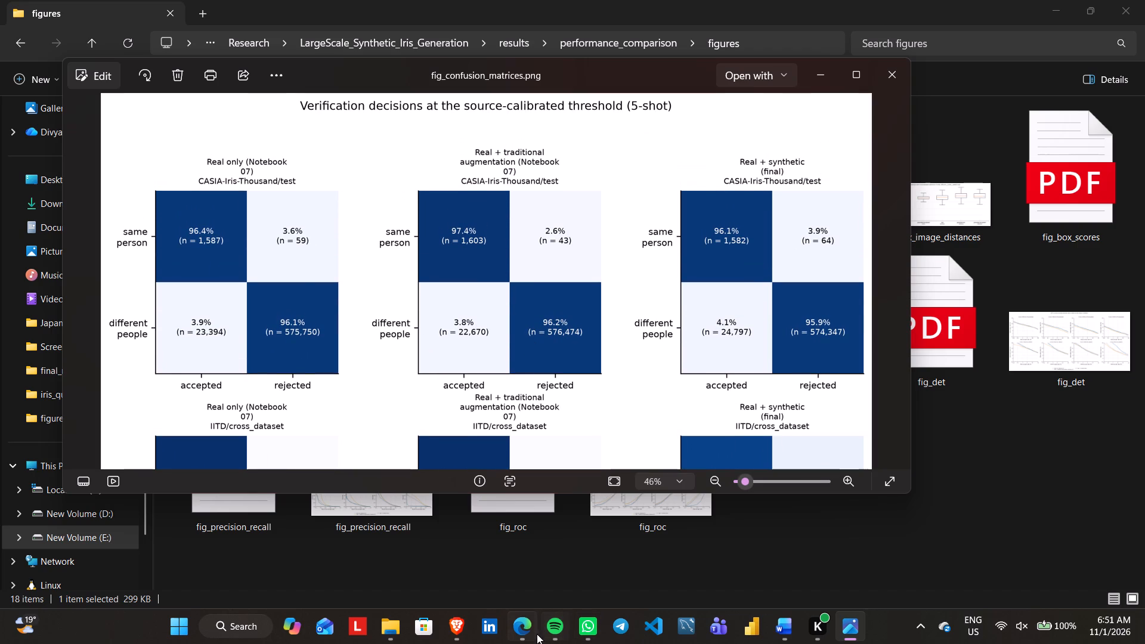
Switch back to the Word report at the 7.12 Performance Comparison section.
click(528, 630)
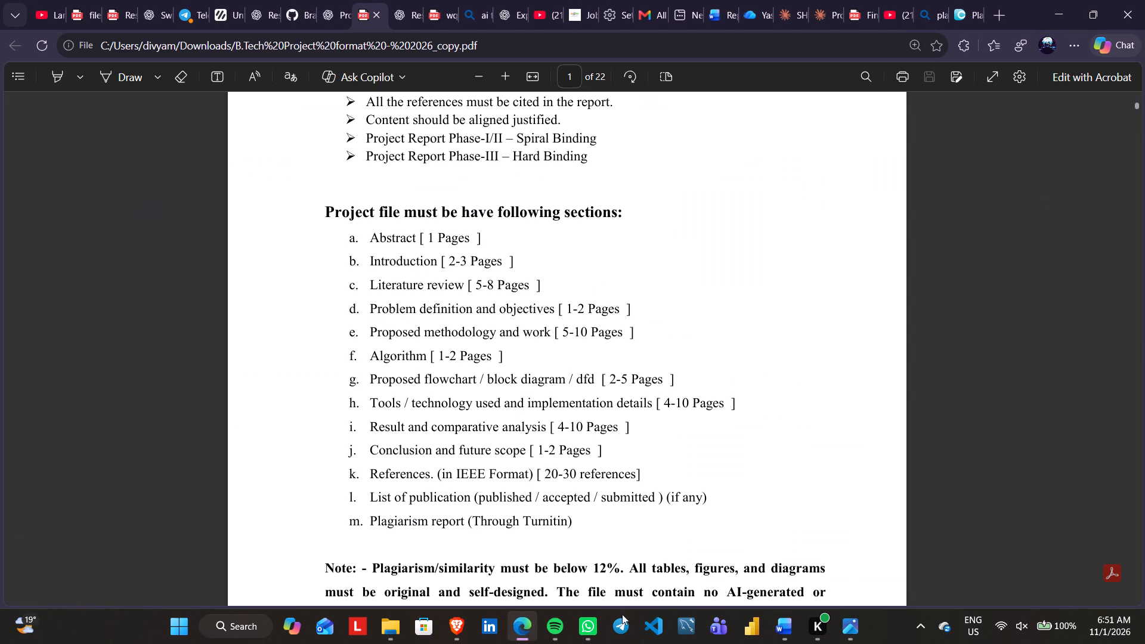
click(792, 621)
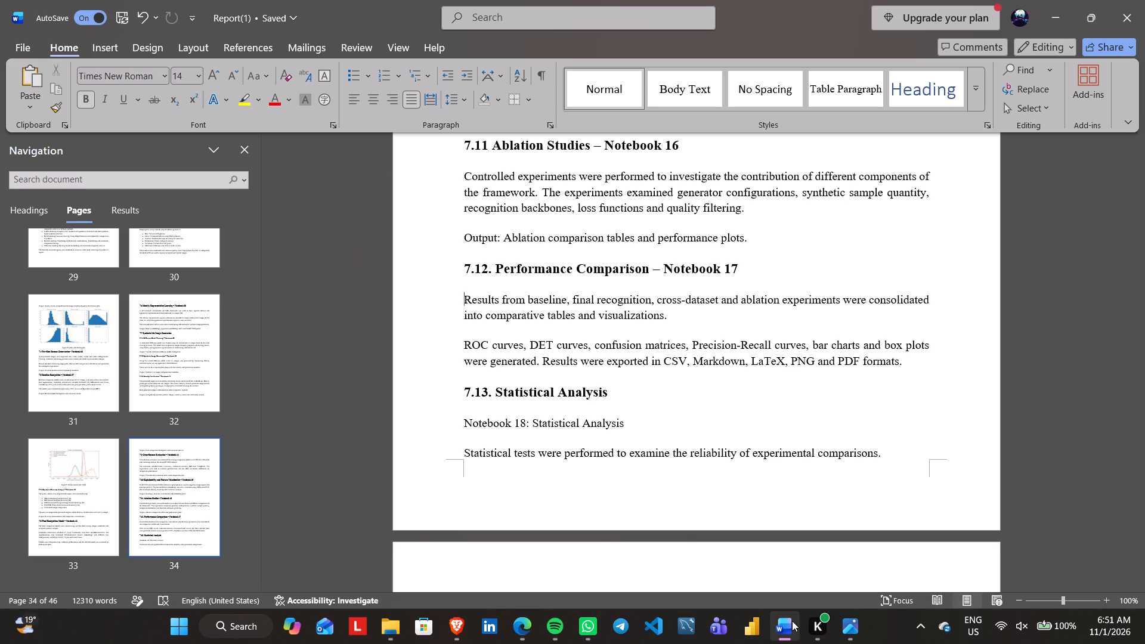
click(792, 621)
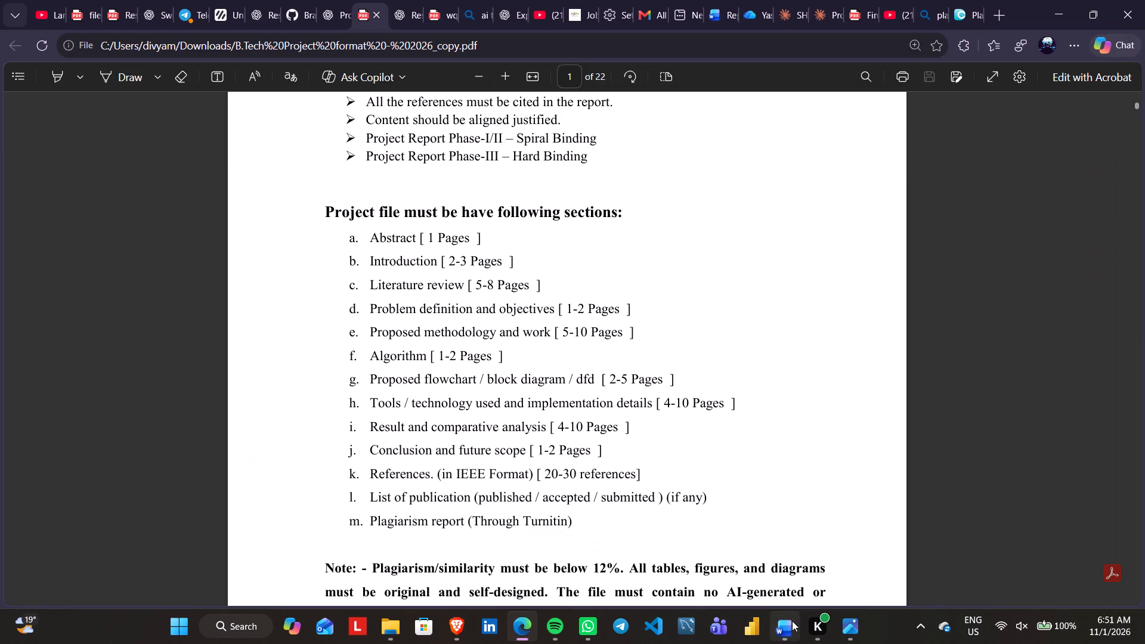
click(793, 637)
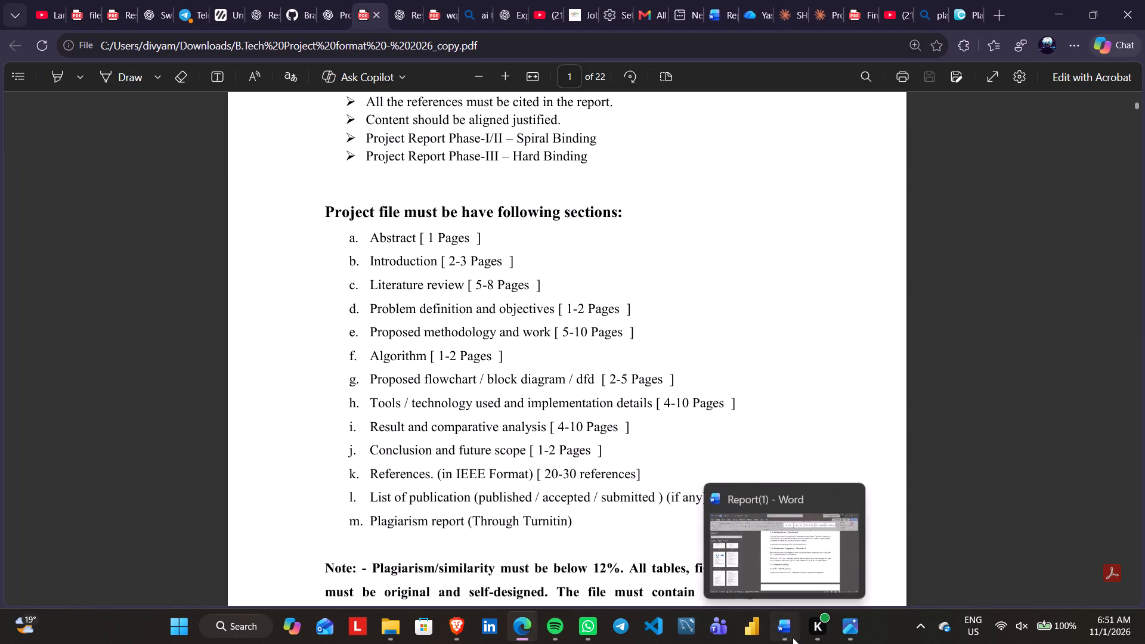
Return to fig_confusion_matrices in Photos and examine the CASIA-Iris-Thousand and IITD matrices together.
click(854, 637)
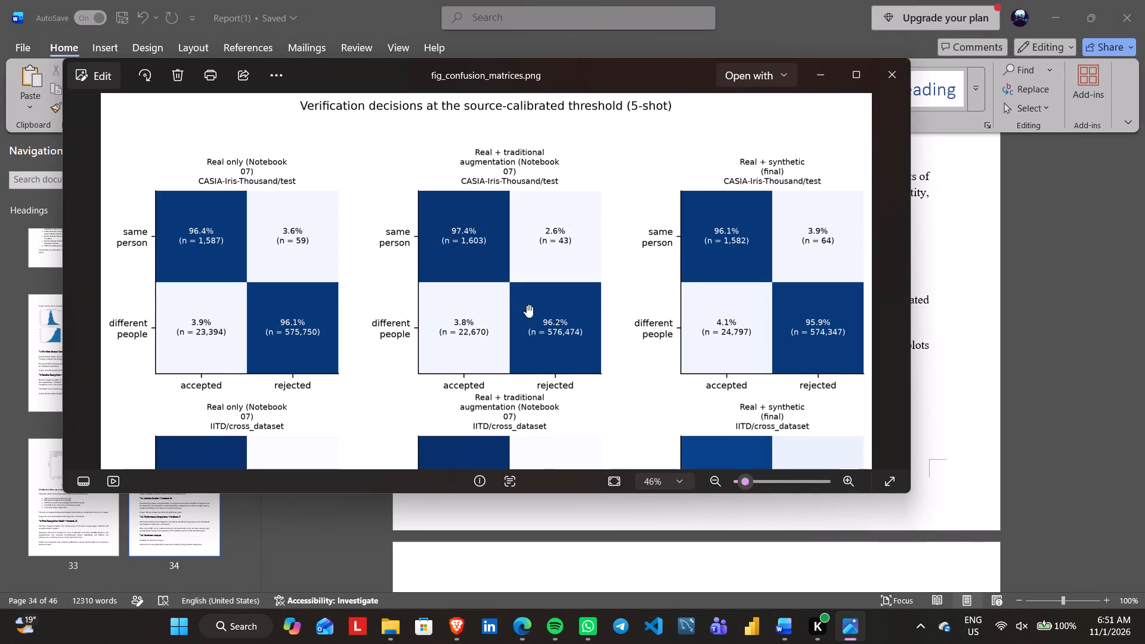
scroll(527, 305, down, 1)
drag(527, 305, 503, 247)
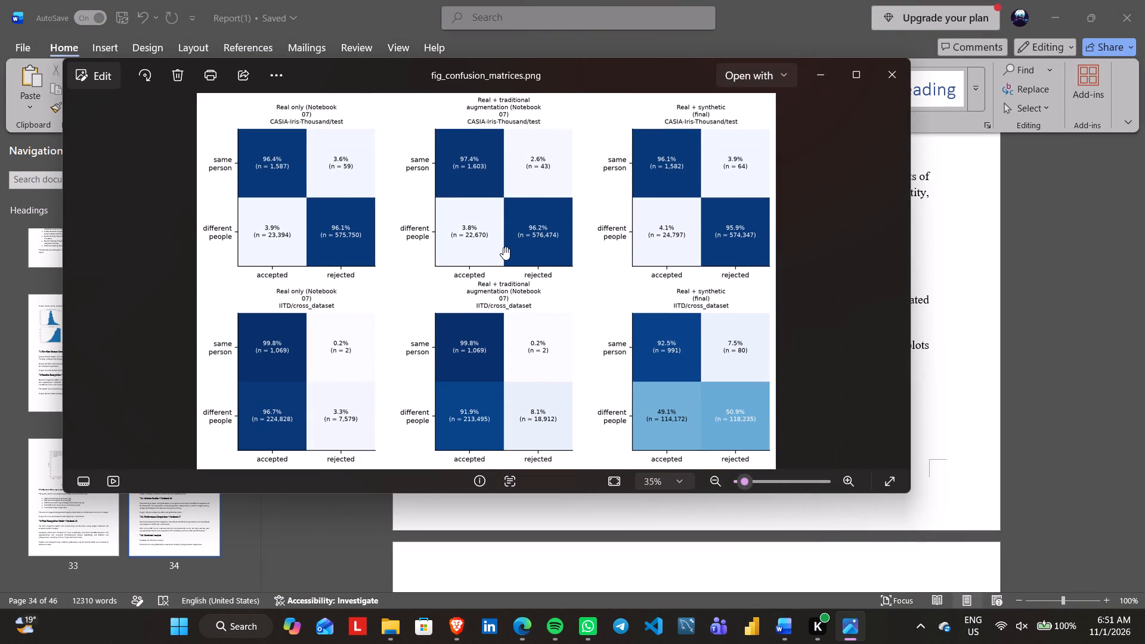
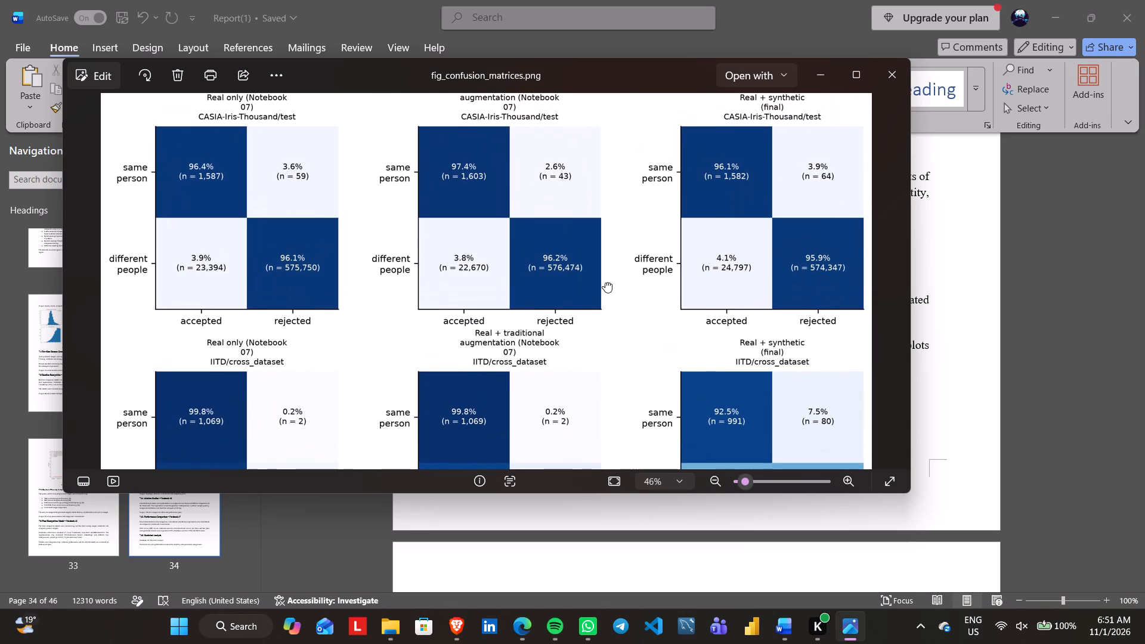
Compare the three training setups across the CASIA-Iris-Thousand and IITD matrices in fig_confusion_matrices, and close the image.
drag(605, 282, 620, 306)
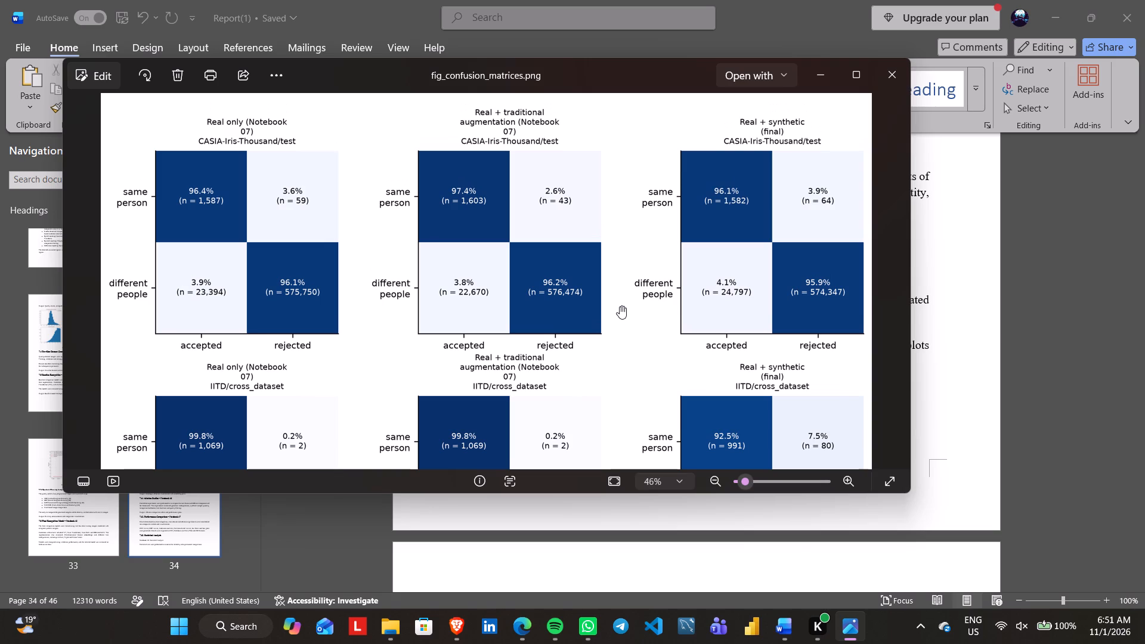
drag(431, 324, 418, 282)
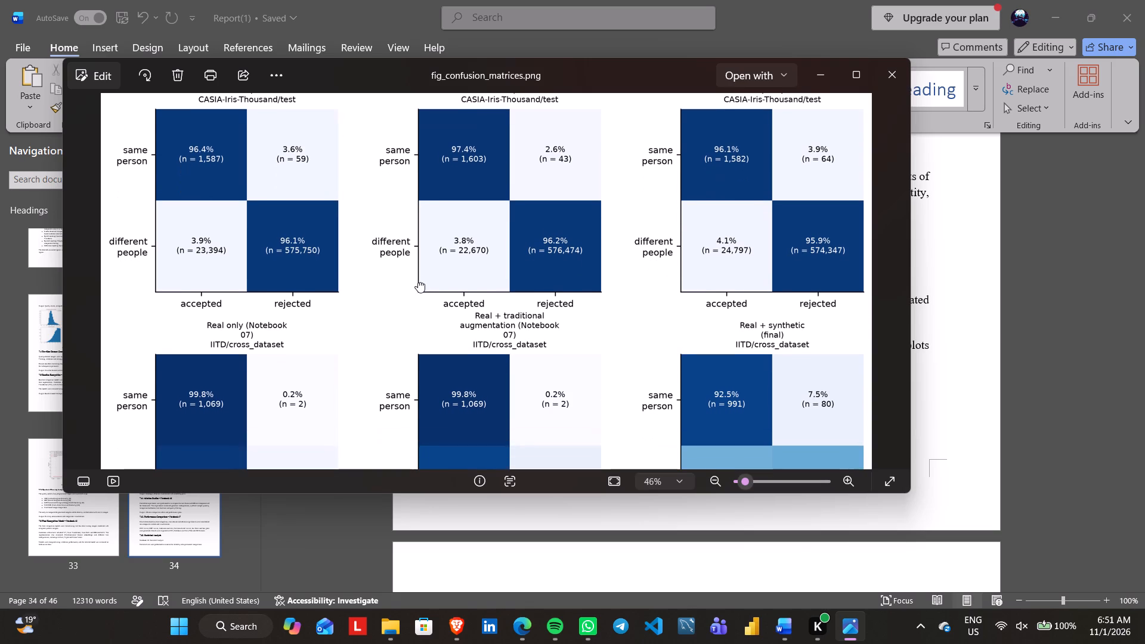
drag(418, 282, 413, 265)
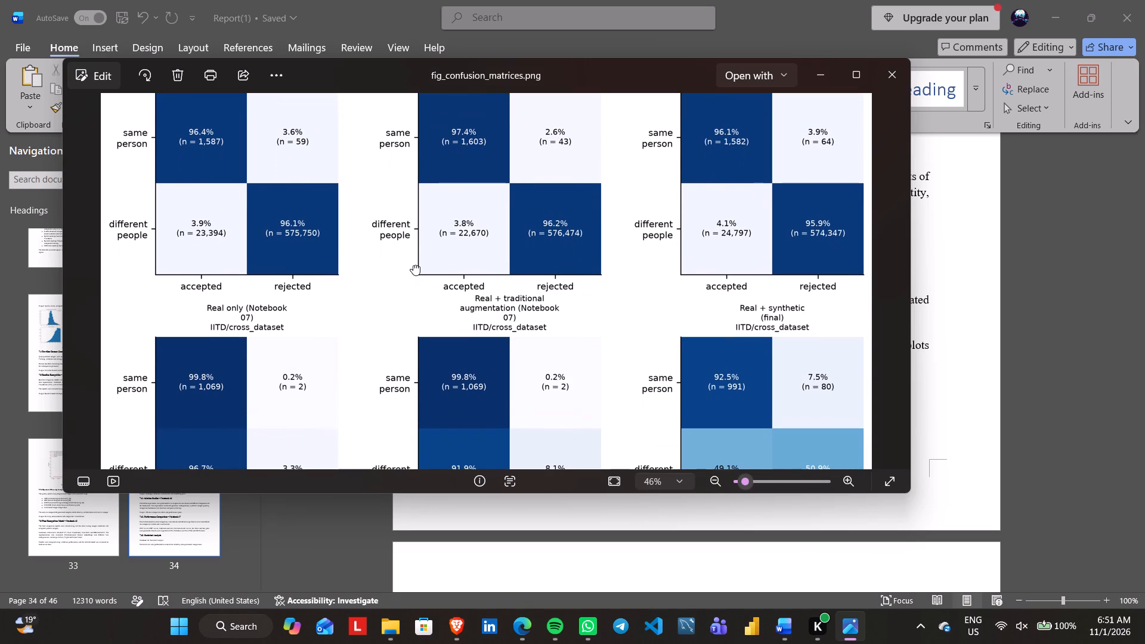
drag(413, 265, 420, 334)
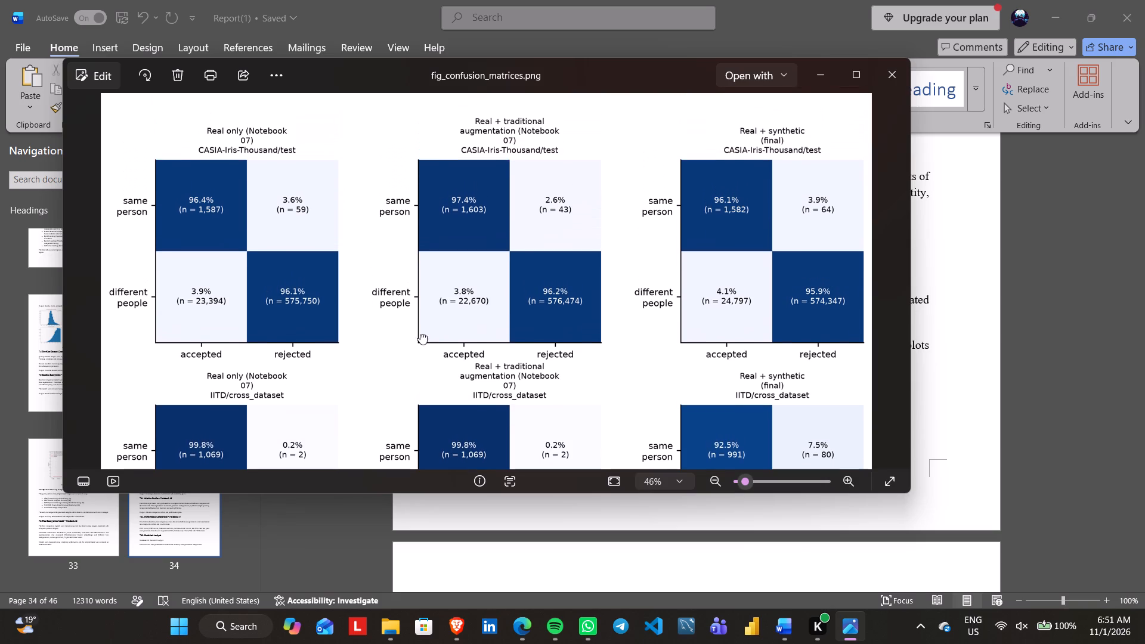
drag(420, 334, 416, 286)
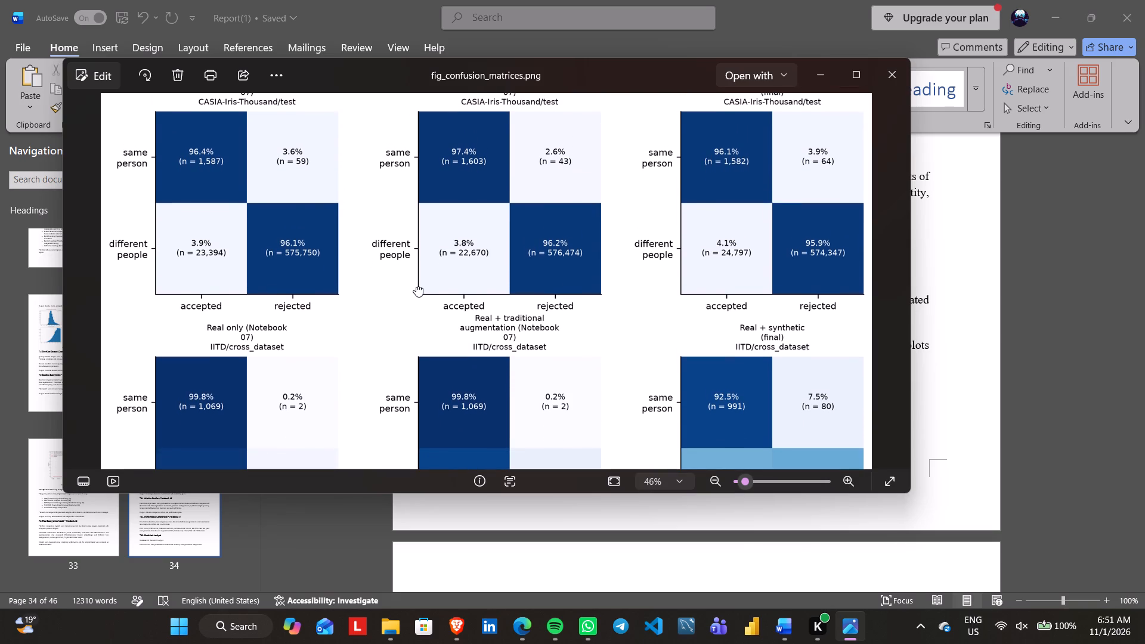
drag(416, 286, 419, 312)
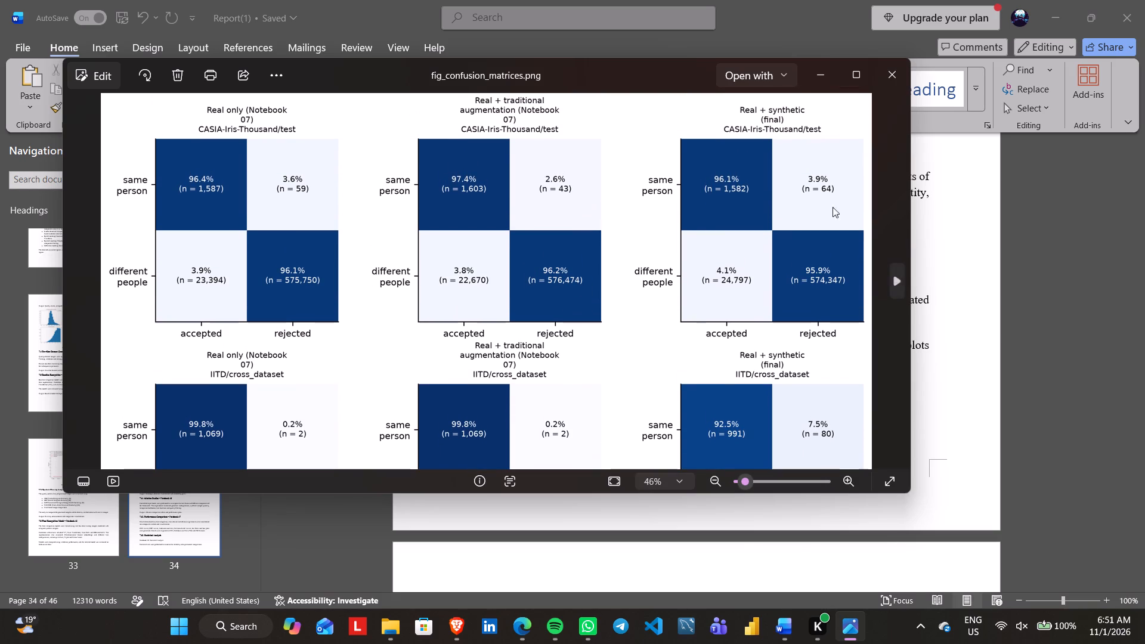
drag(694, 369, 679, 321)
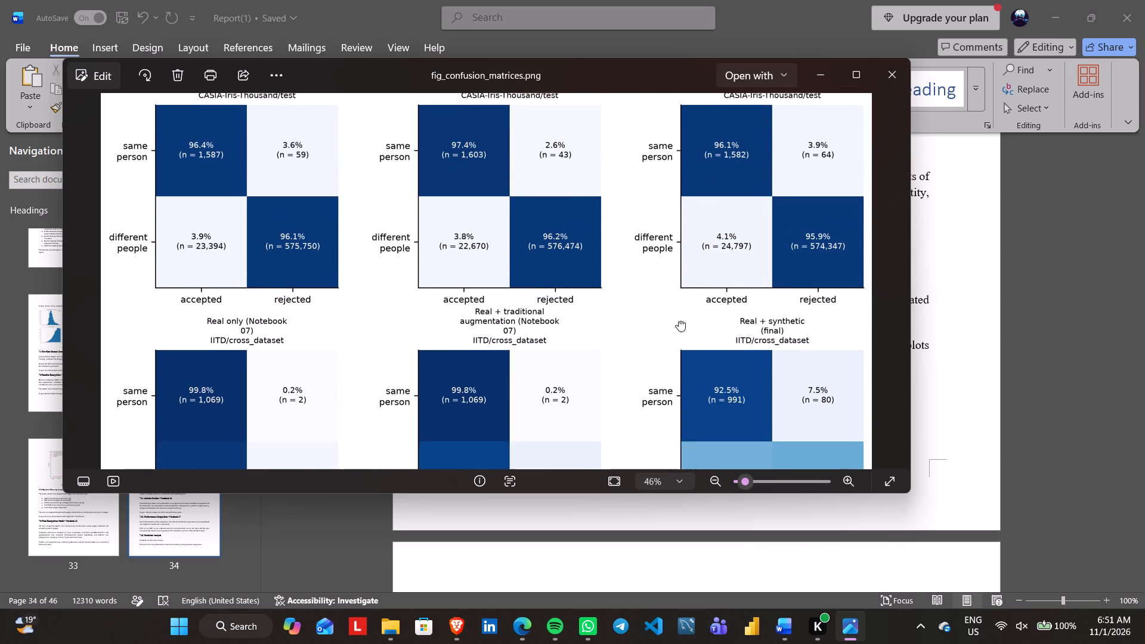
drag(679, 321, 676, 309)
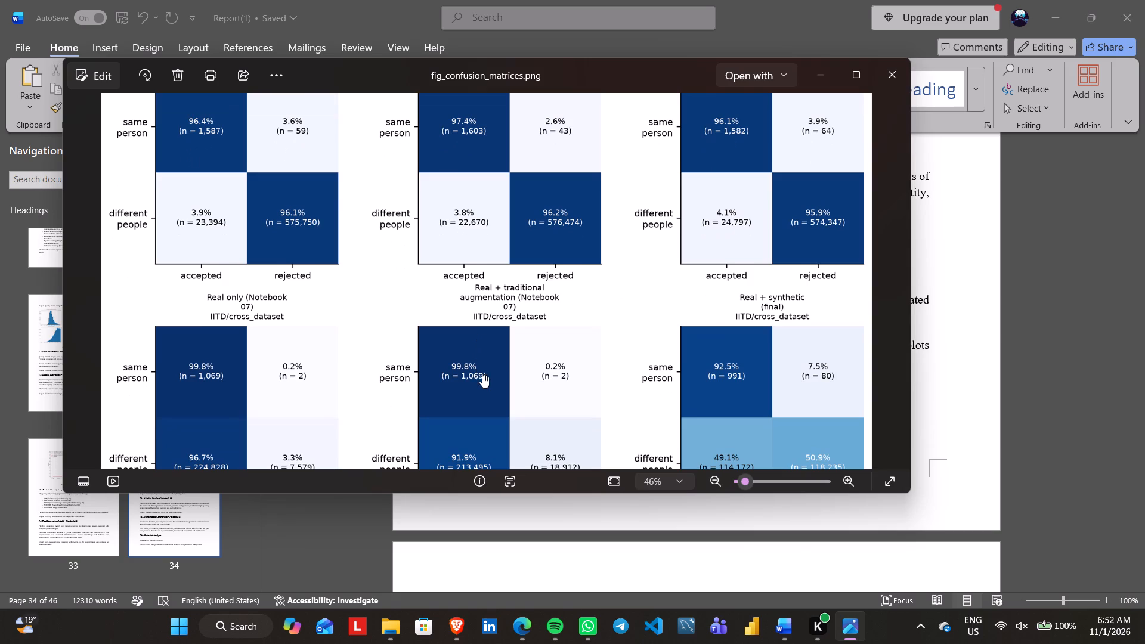
drag(482, 375, 453, 257)
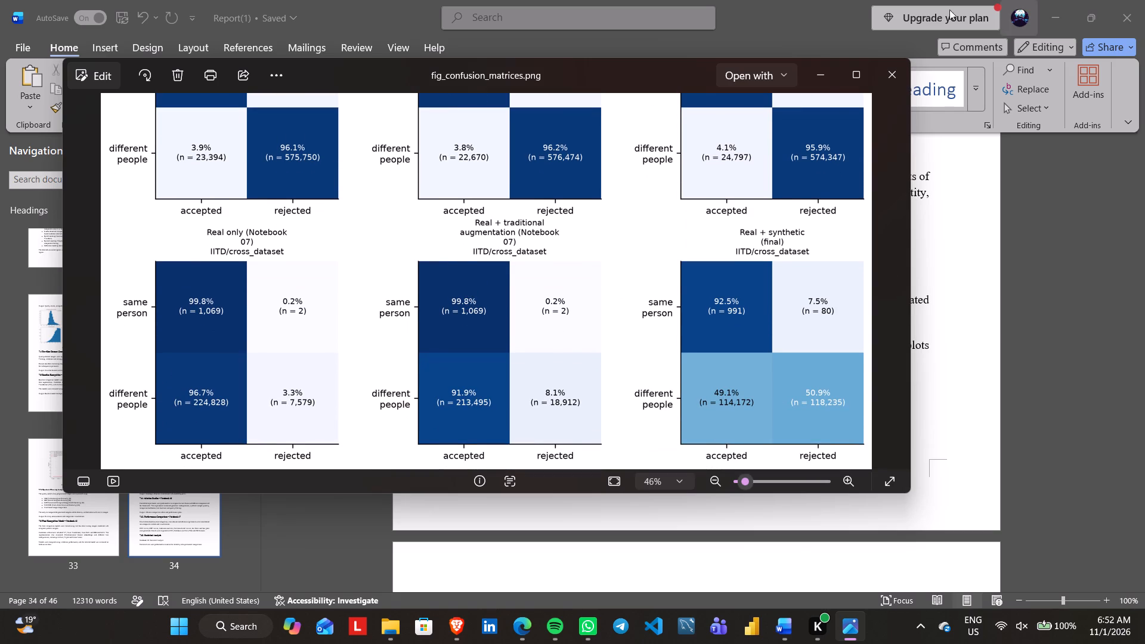
click(888, 69)
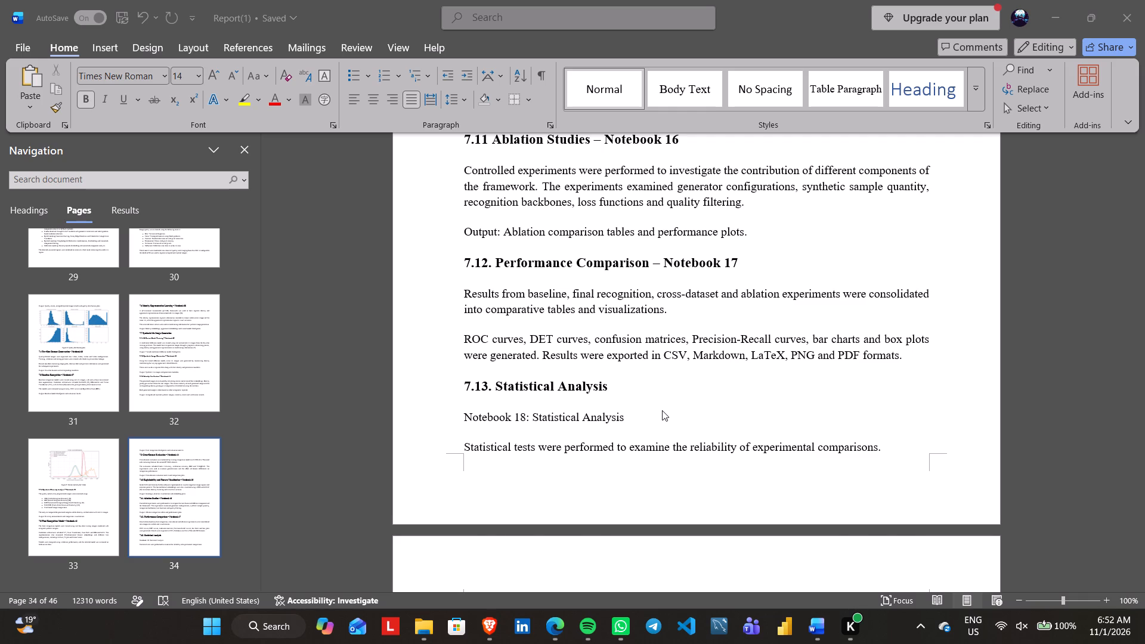
Review the report from section 7.7.3 Identity Verification through 7.12 Performance Comparison, including the 5-shot cosine similarity figure.
scroll(662, 410, up, 9)
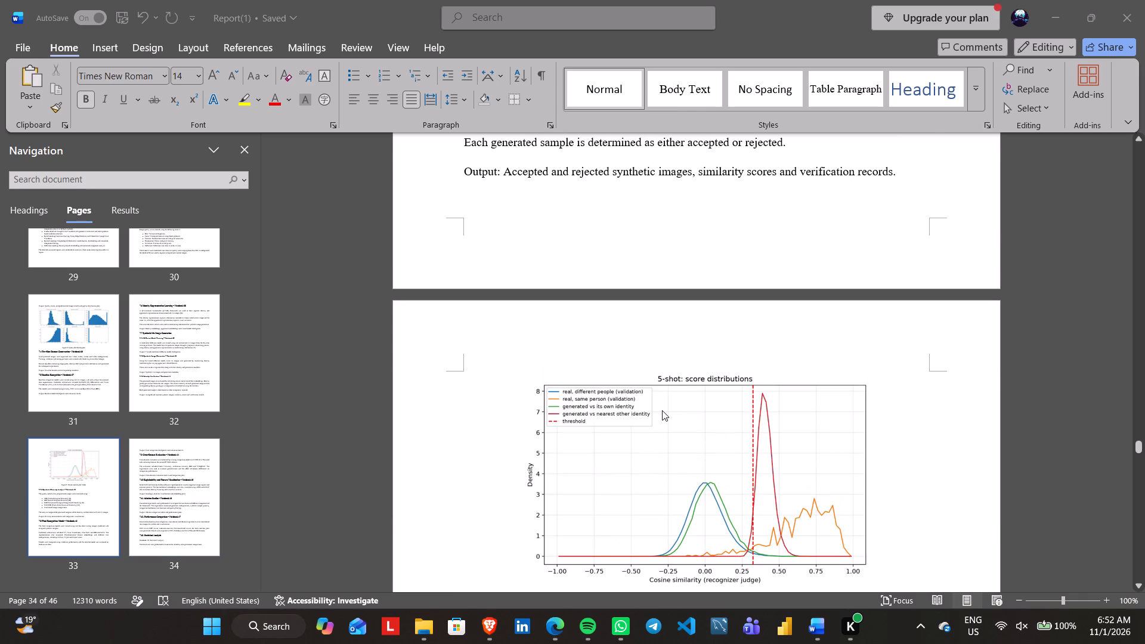
scroll(662, 410, up, 2)
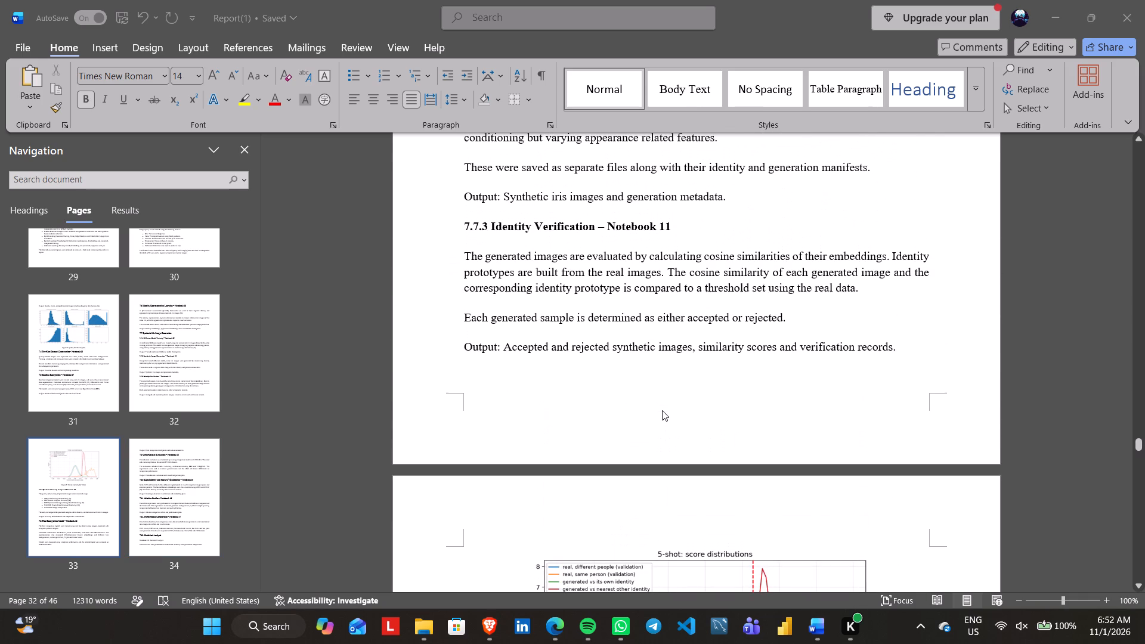
scroll(662, 410, down, 3)
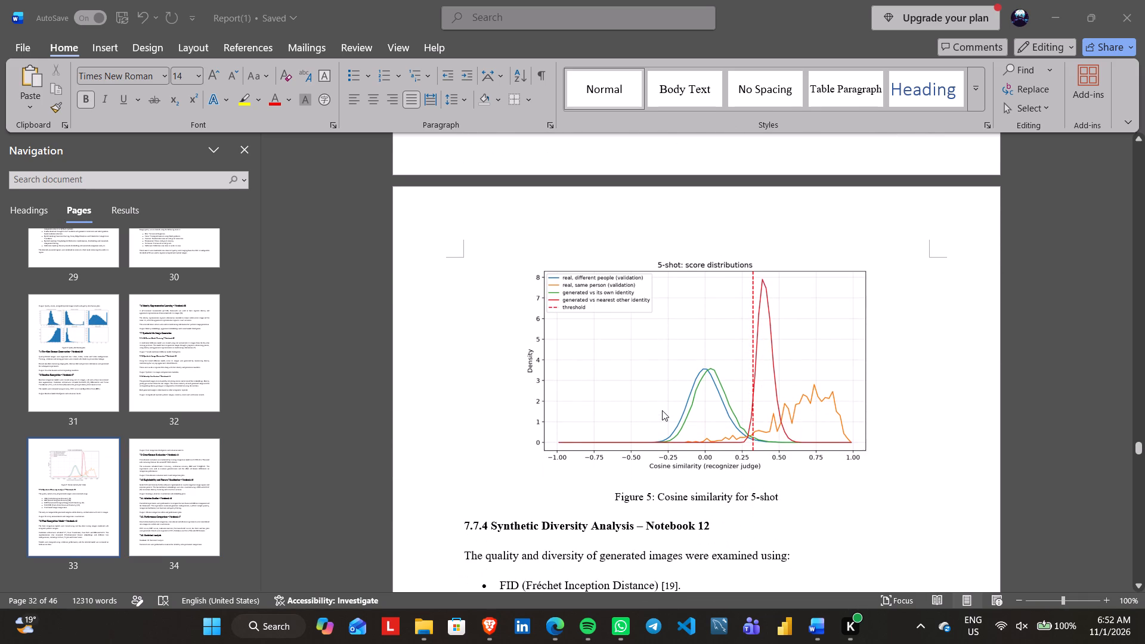
scroll(662, 410, down, 6)
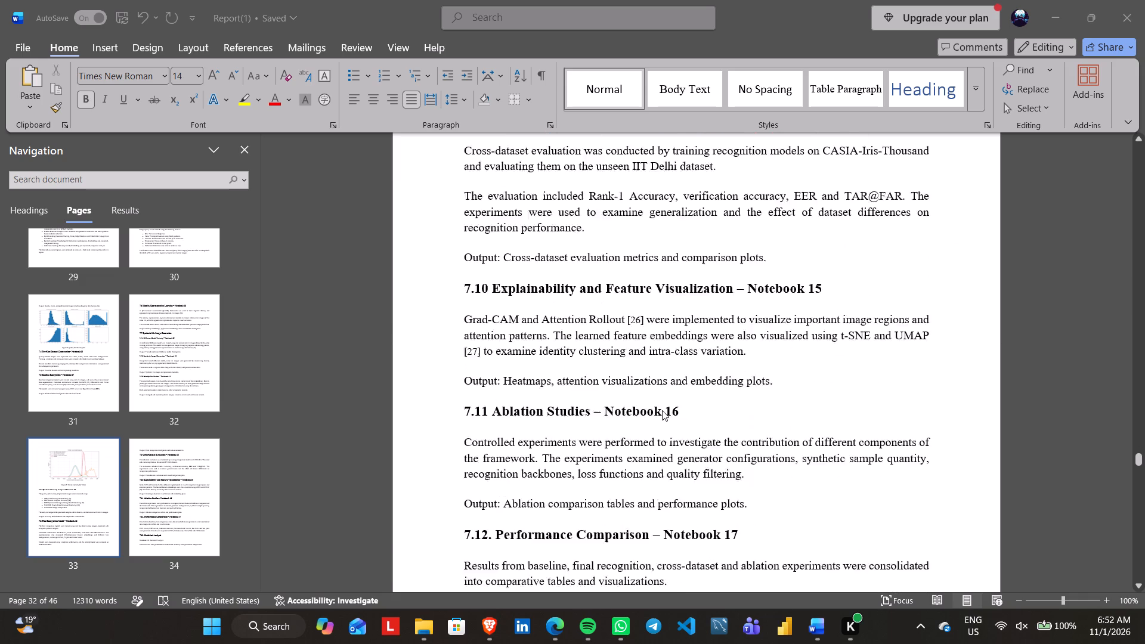
scroll(662, 410, up, 1)
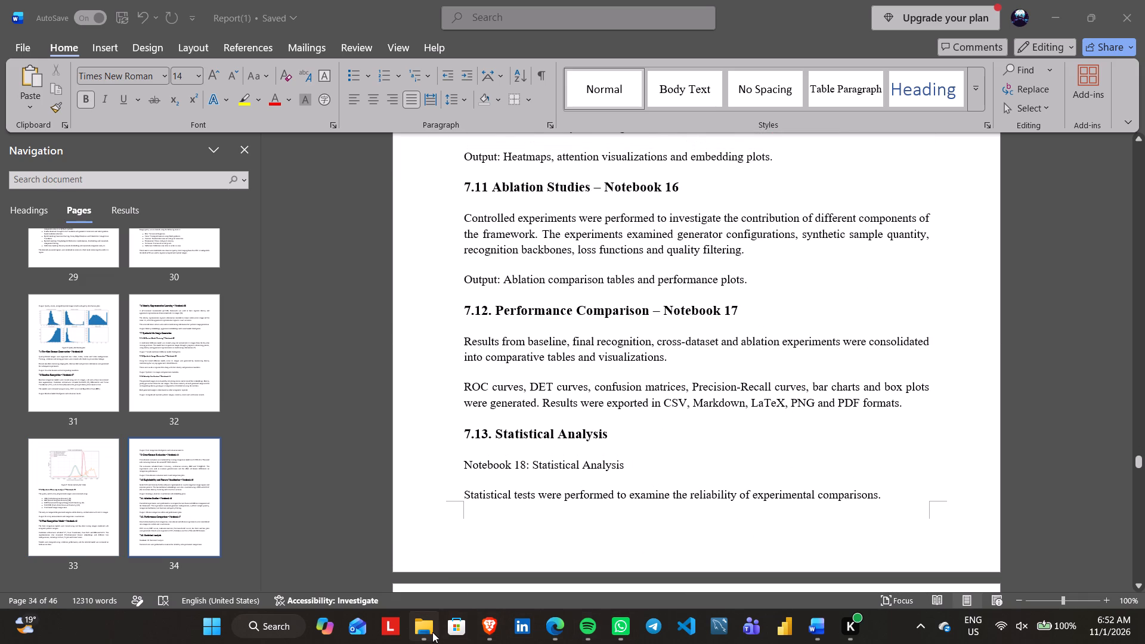
Switch to File Explorer's performance_comparison figures folder and view the fig_box_scores, fig_ablation_overview and fig_bar_charts PNGs.
click(432, 632)
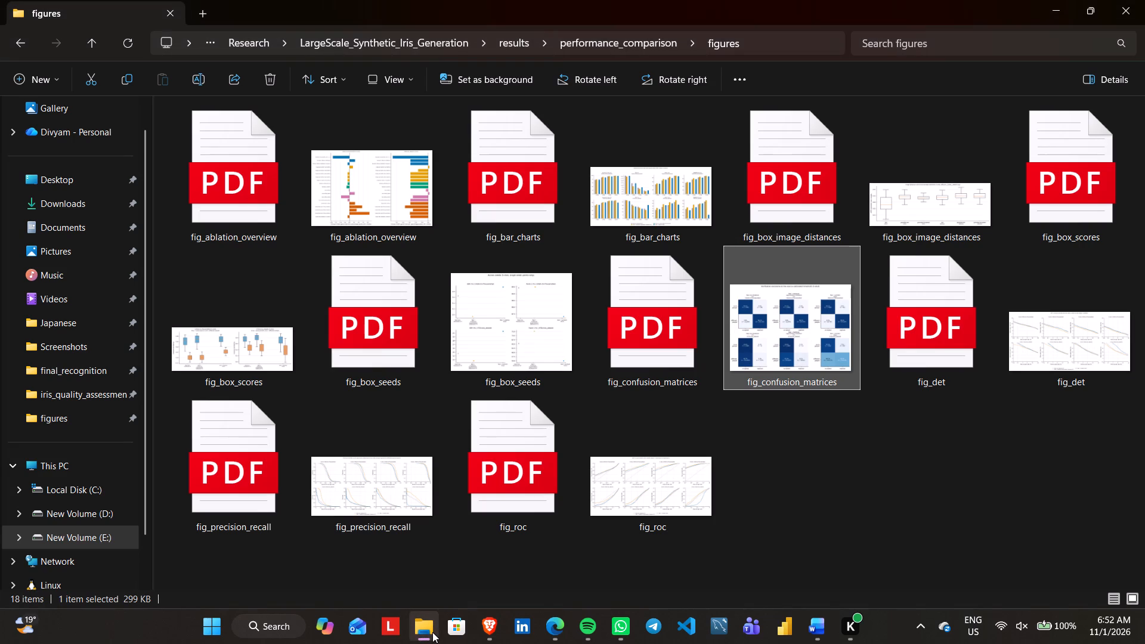
double_click(212, 319)
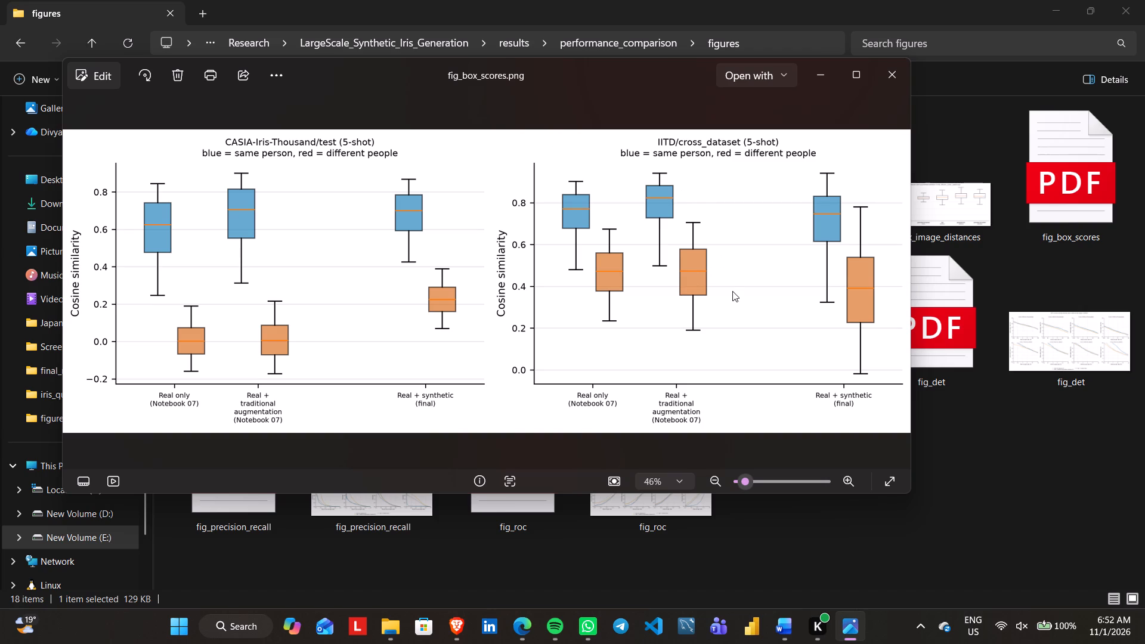
scroll(732, 291, up, 1)
click(895, 85)
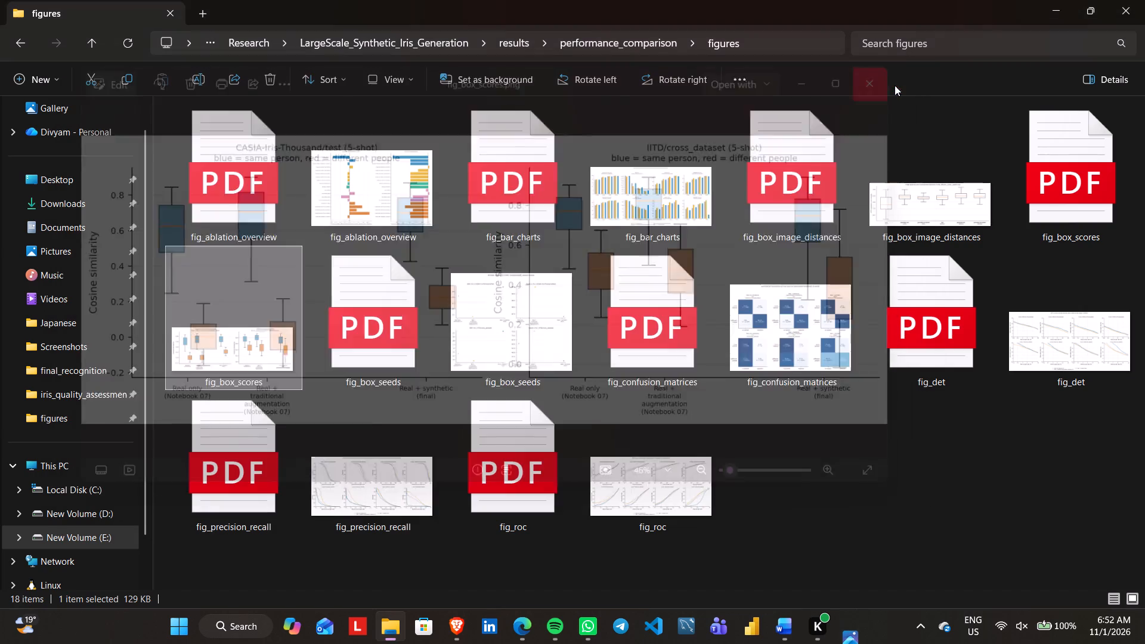
double_click(366, 228)
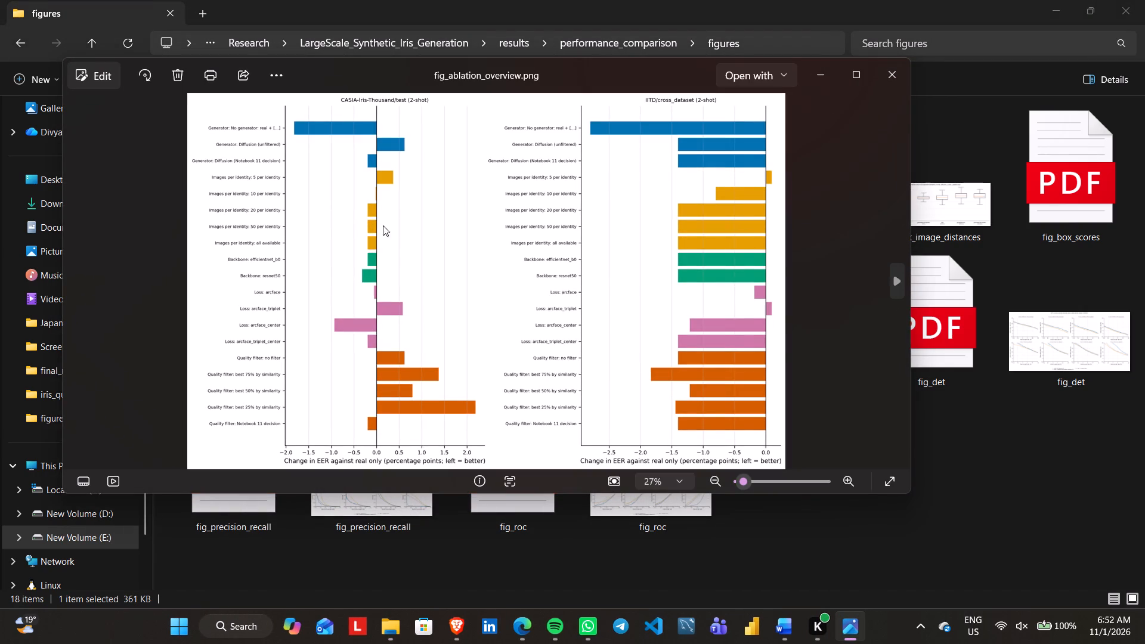
key(Right)
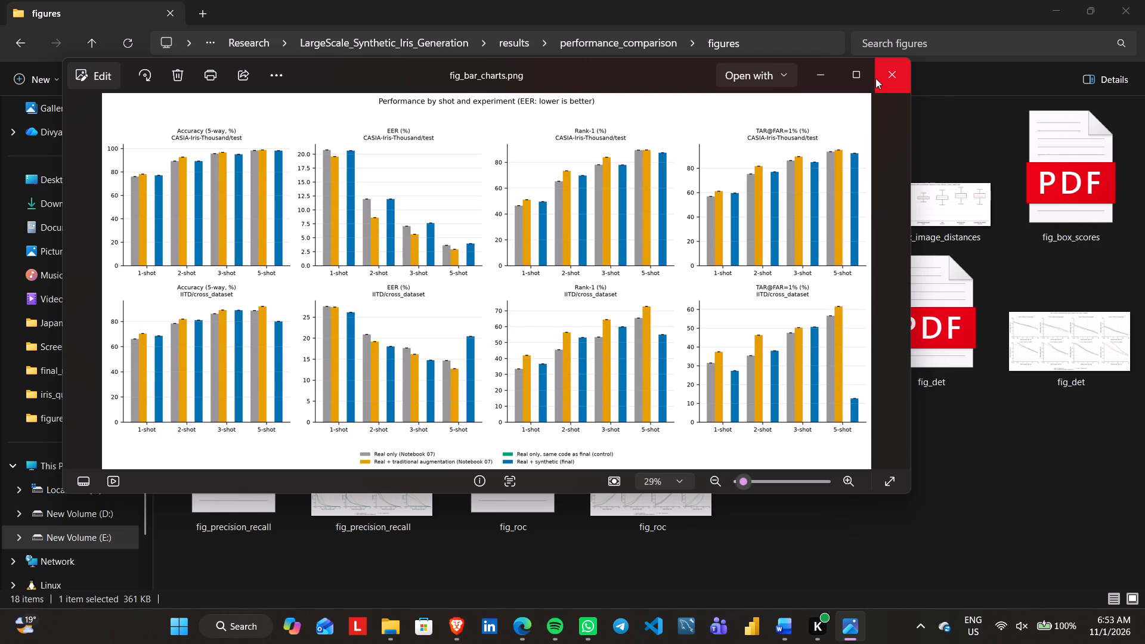
Switch to the Word report and reread sections 7.9 to 7.13 against the fig_bar_charts image.
click(784, 621)
scroll(677, 413, up, 1)
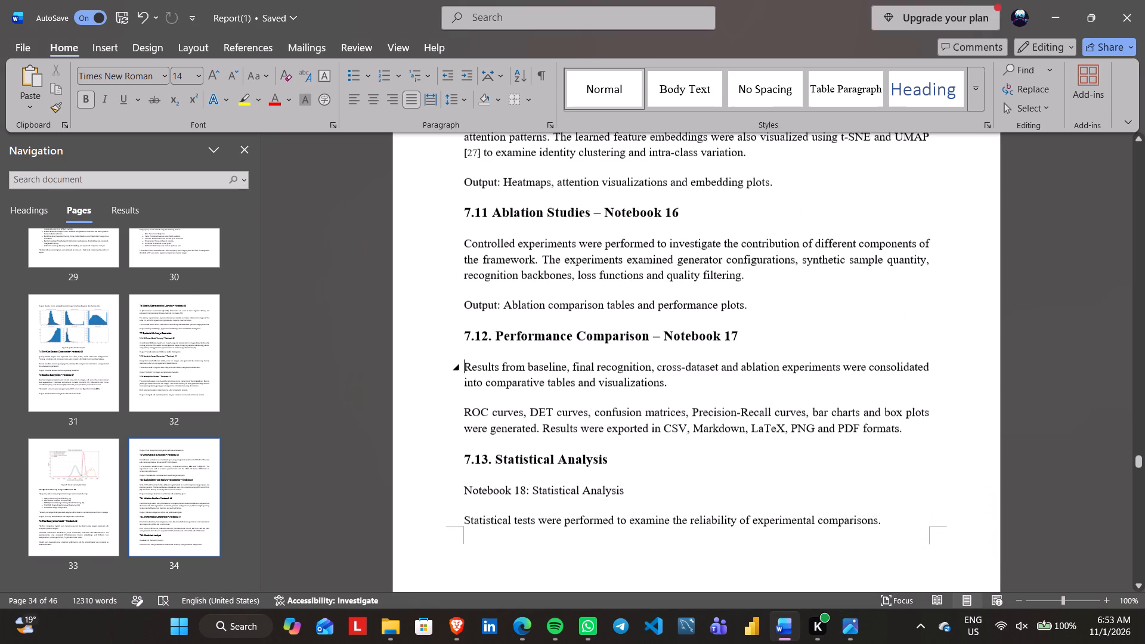
scroll(677, 413, up, 1)
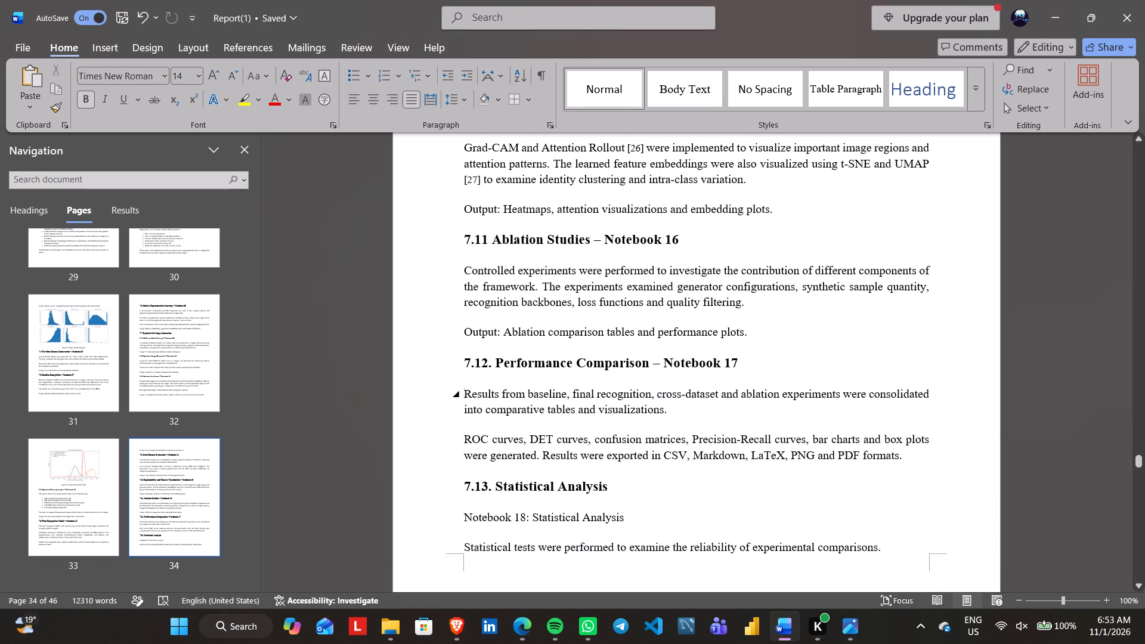
scroll(677, 413, up, 4)
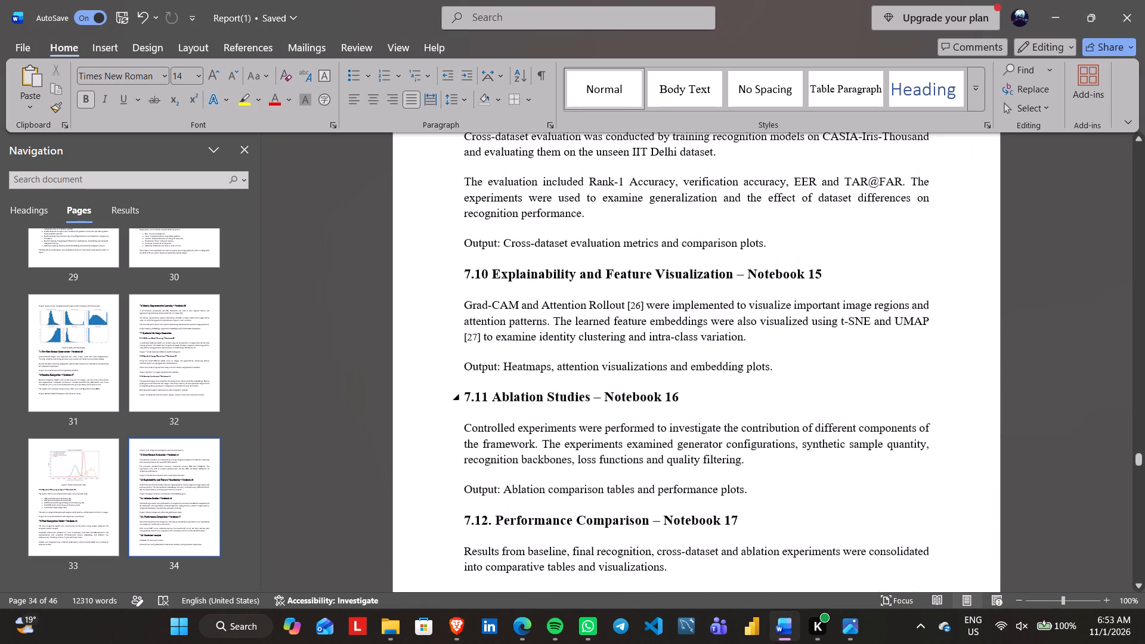
scroll(677, 413, up, 1)
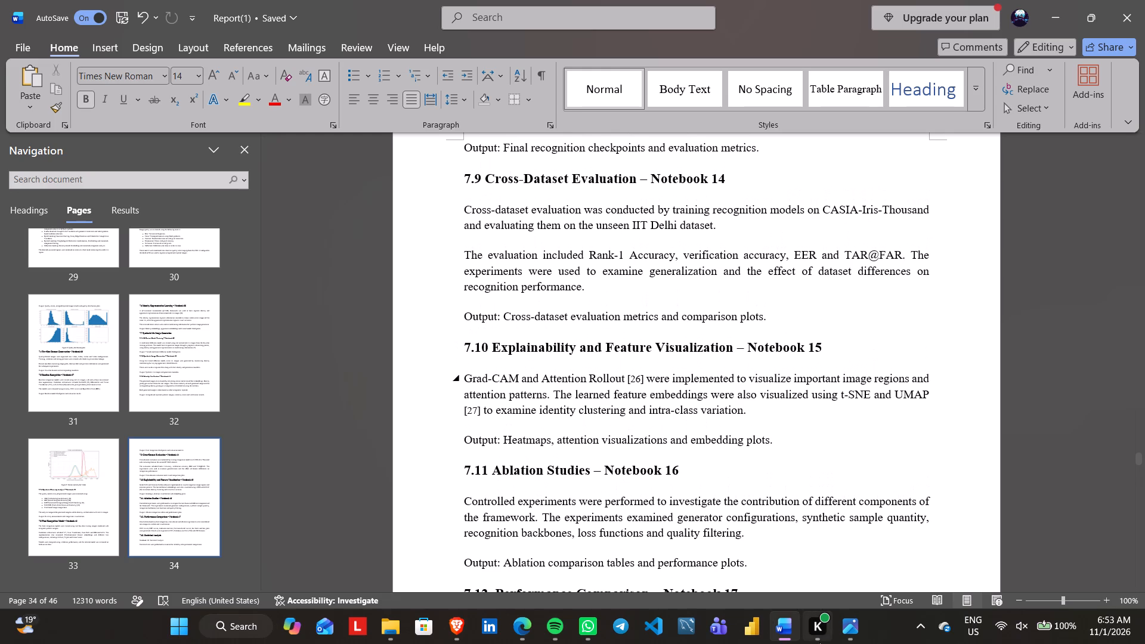
click(838, 631)
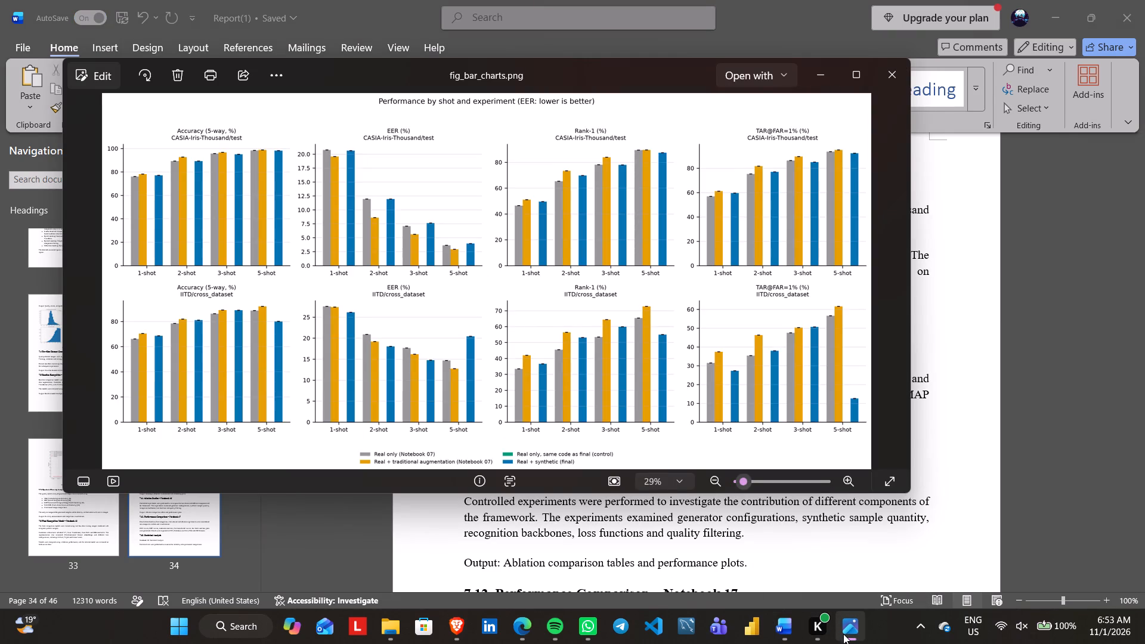
click(843, 634)
scroll(865, 541, down, 1)
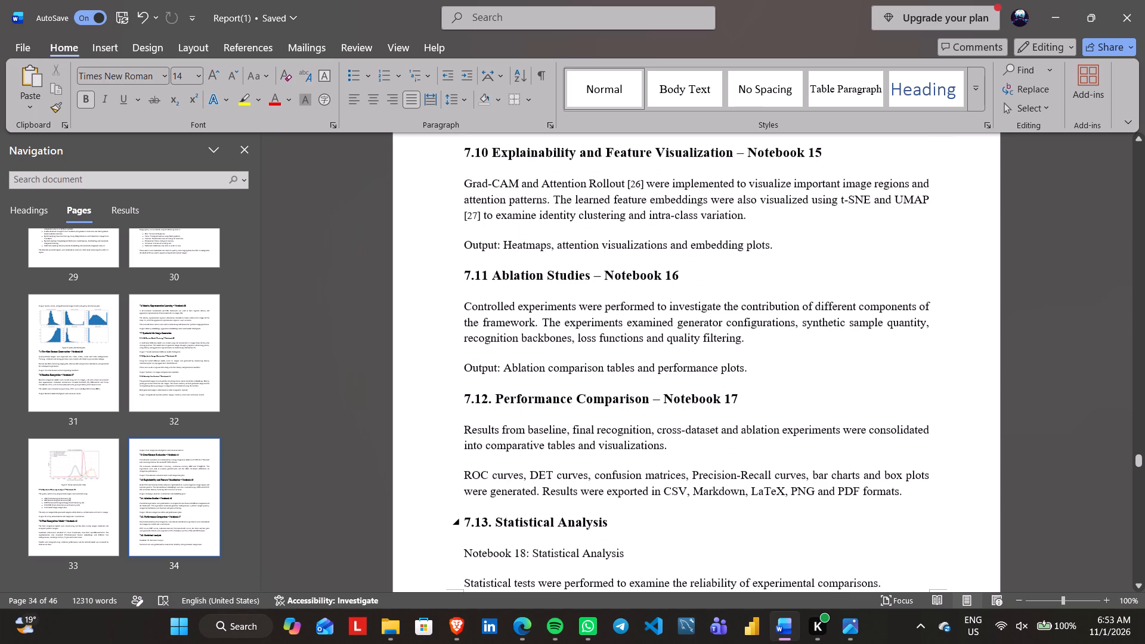
scroll(865, 541, down, 1)
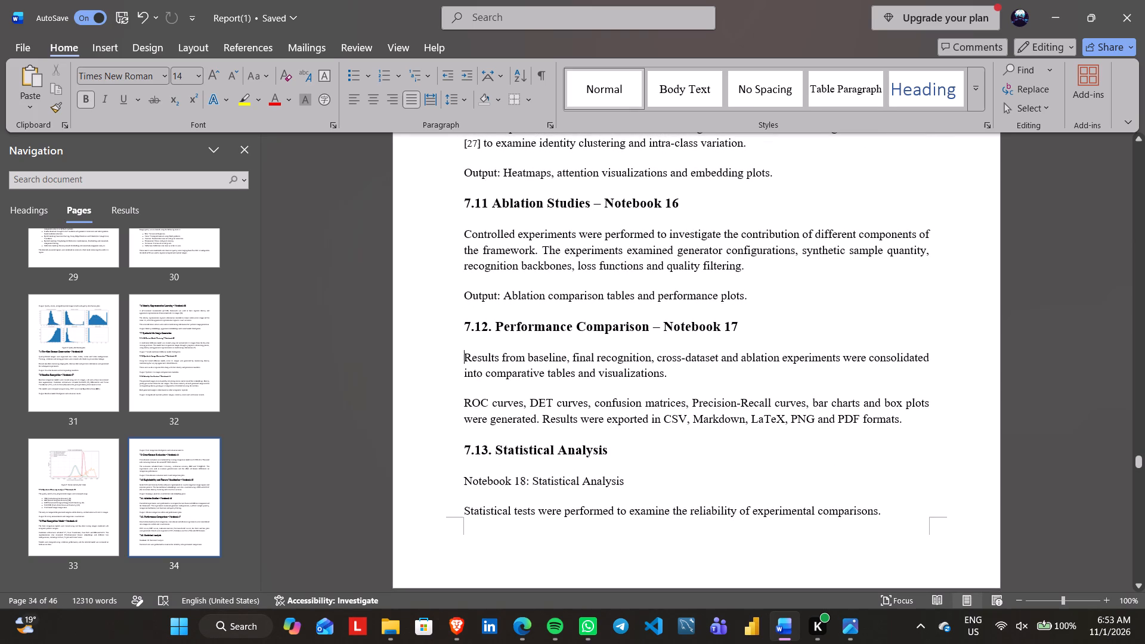
Return to fig_bar_charts in Photos, examine its charts, close it and go back to section 7.12 in the Word report.
click(847, 634)
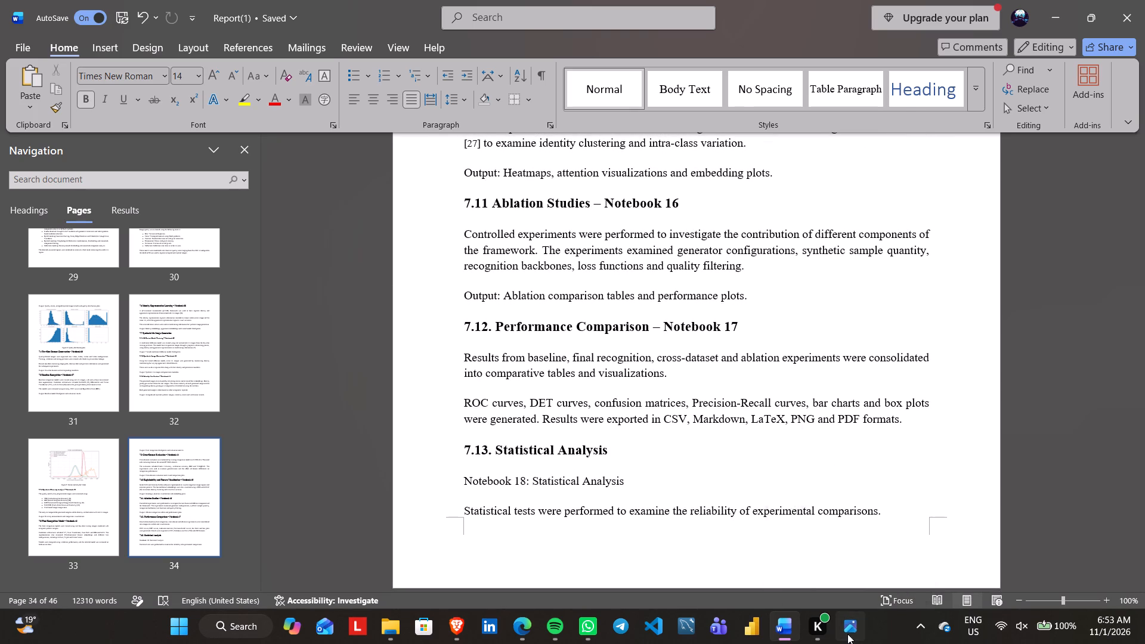
click(847, 634)
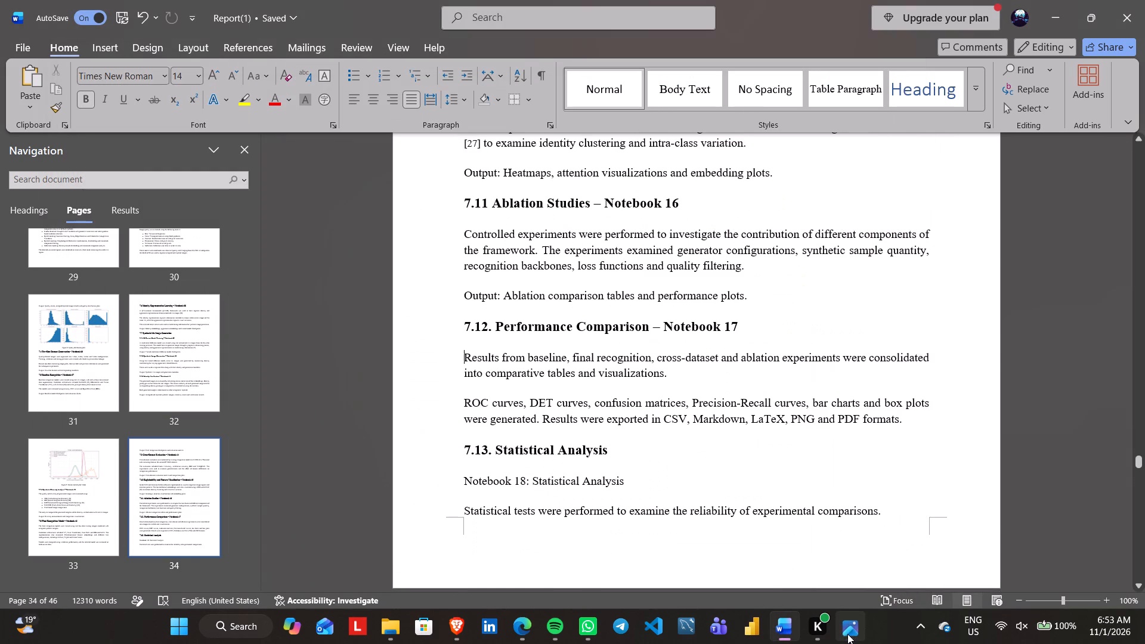
click(847, 634)
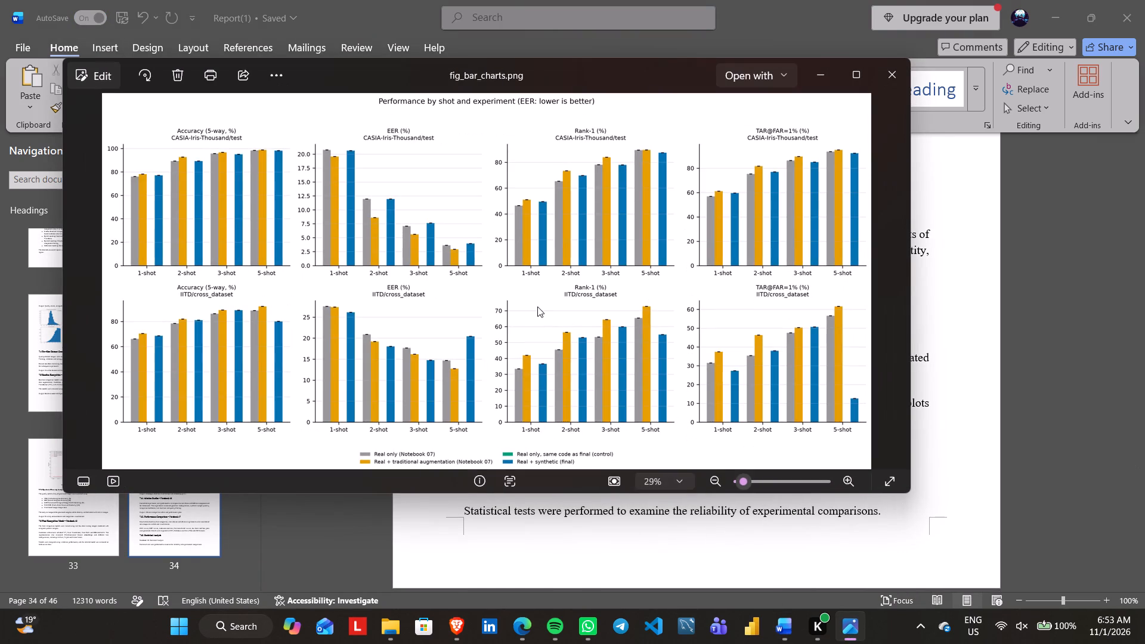
scroll(536, 306, up, 2)
scroll(536, 306, down, 1)
scroll(536, 306, up, 1)
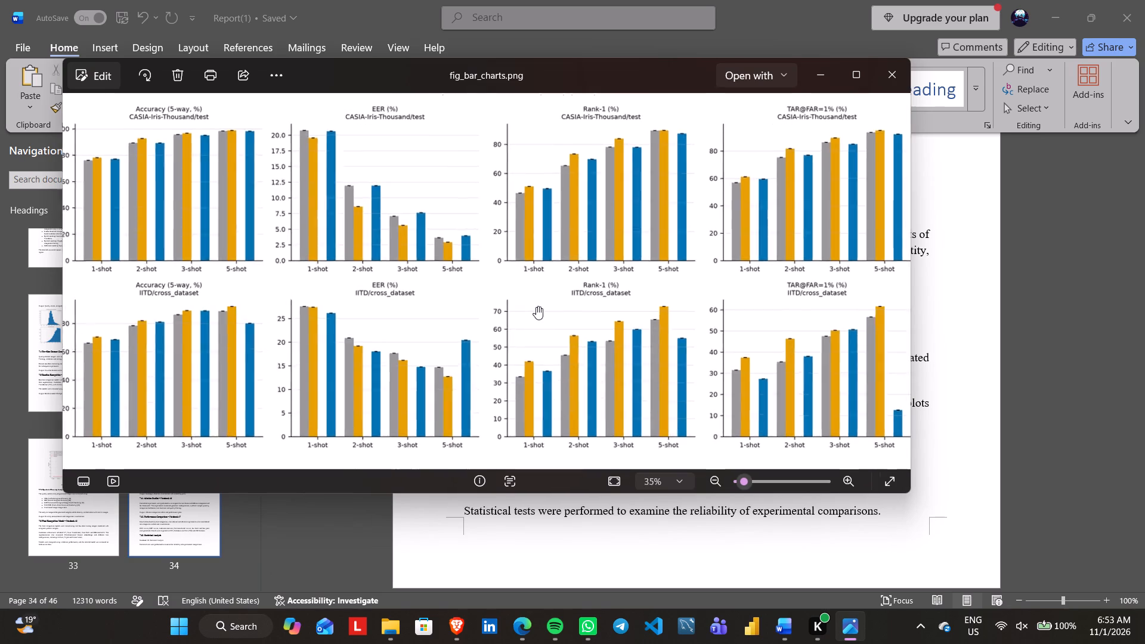
scroll(536, 306, down, 2)
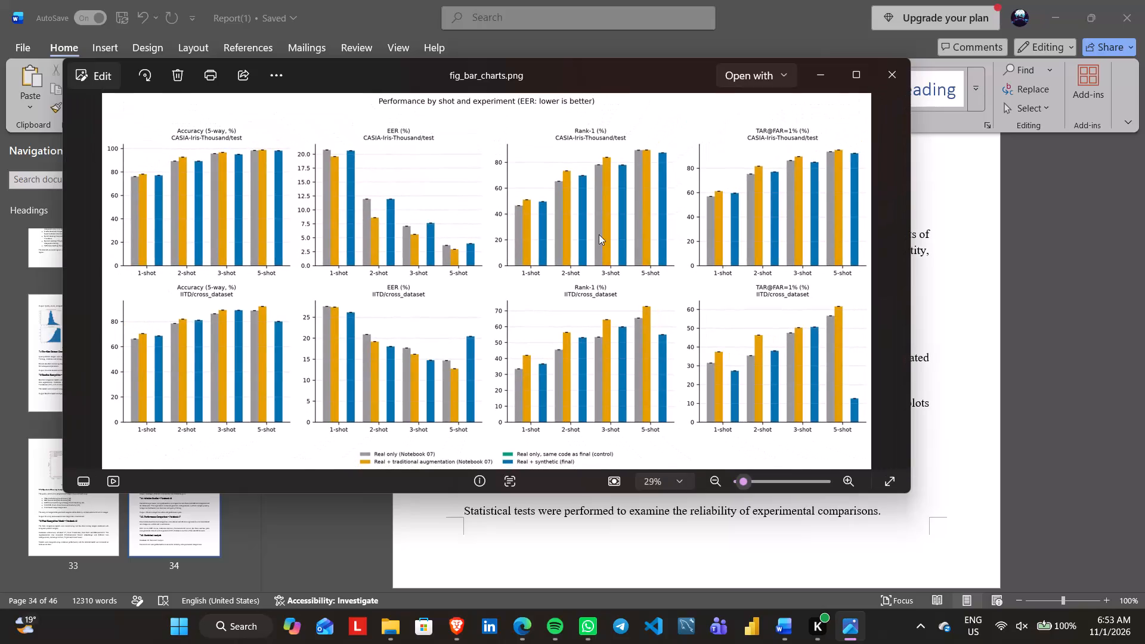
click(882, 73)
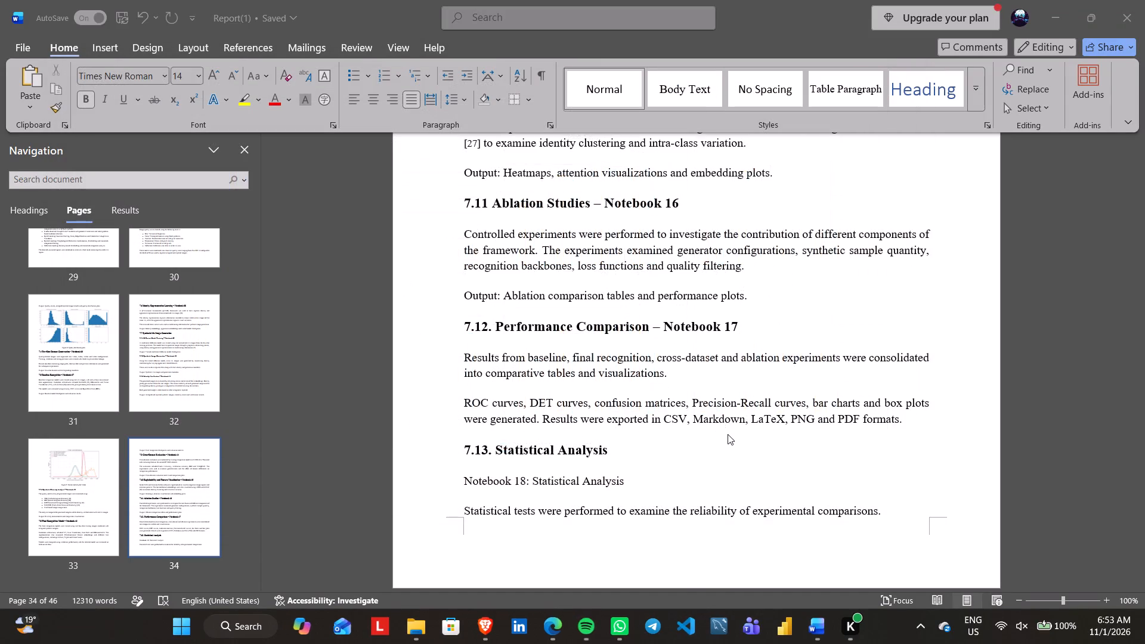
scroll(728, 434, down, 1)
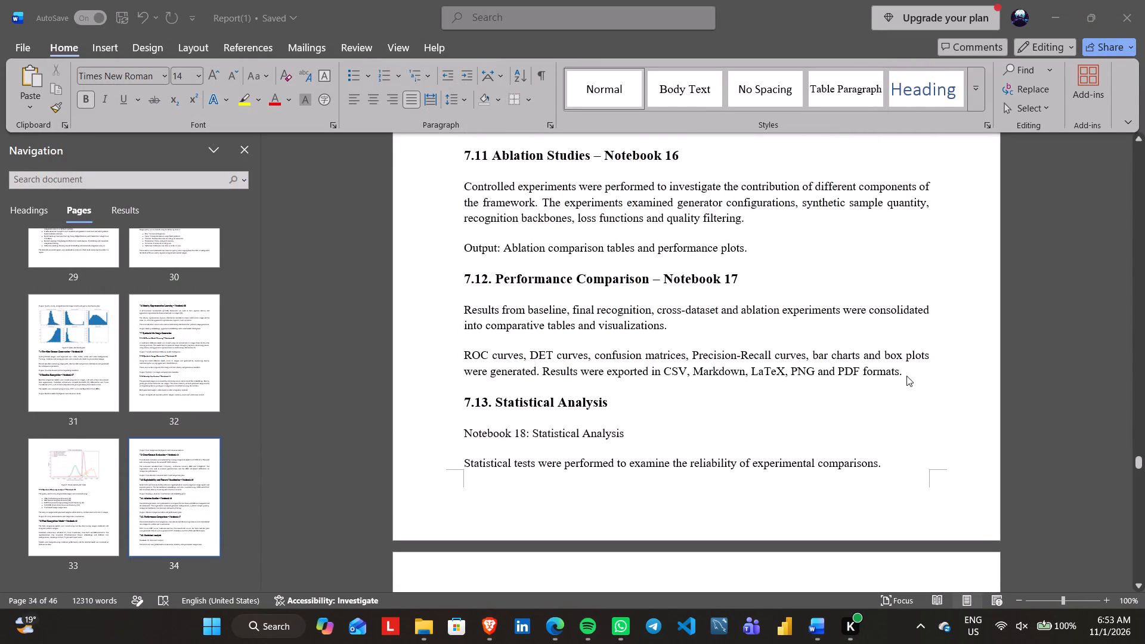
Add an empty paragraph after the last paragraph of section 7.12 Performance Comparison.
click(904, 369)
click(884, 369)
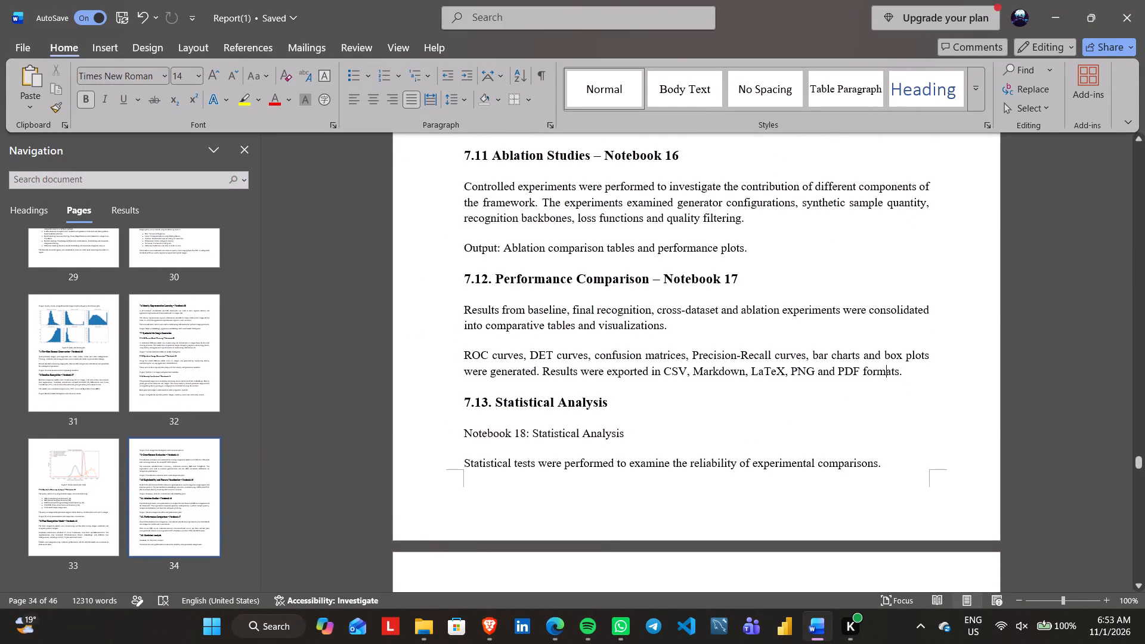
key(Right)
key(Right)
key(Right)
key(Right)
key(Return)
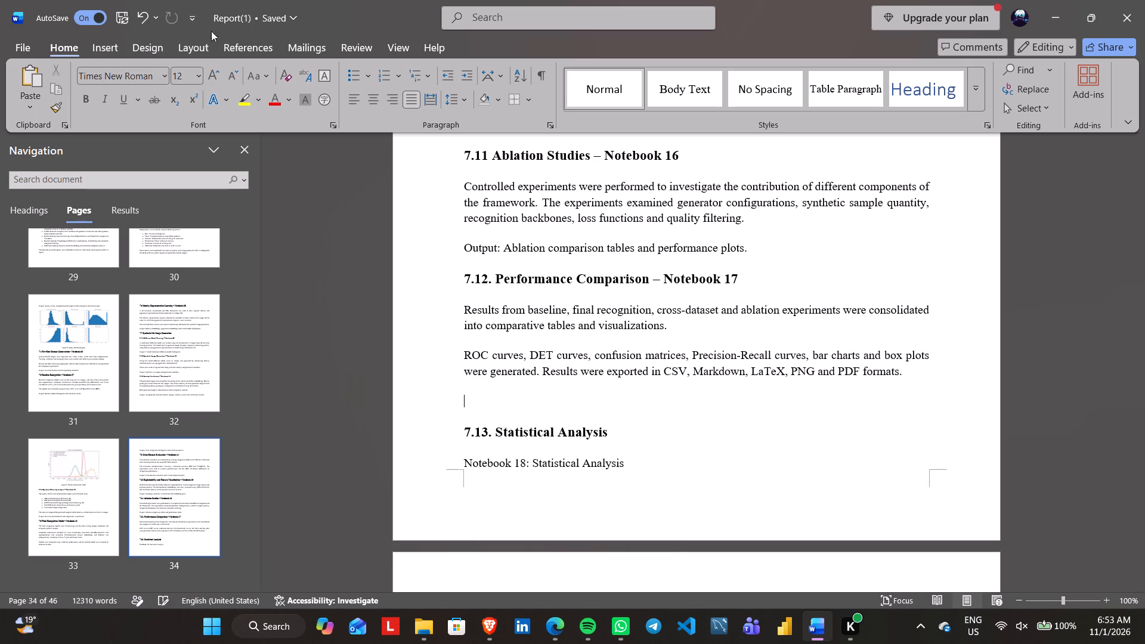
Insert the fig_bar_charts picture from the results/performance_comparison/figures folder at the end of section 7.12.
click(116, 54)
click(163, 100)
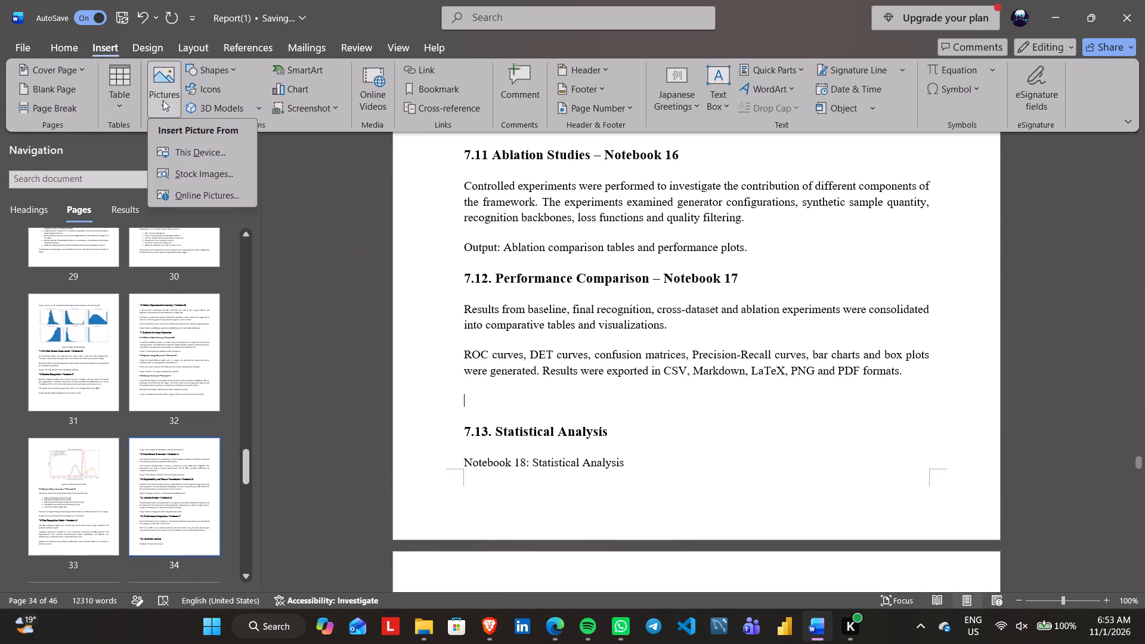
click(200, 149)
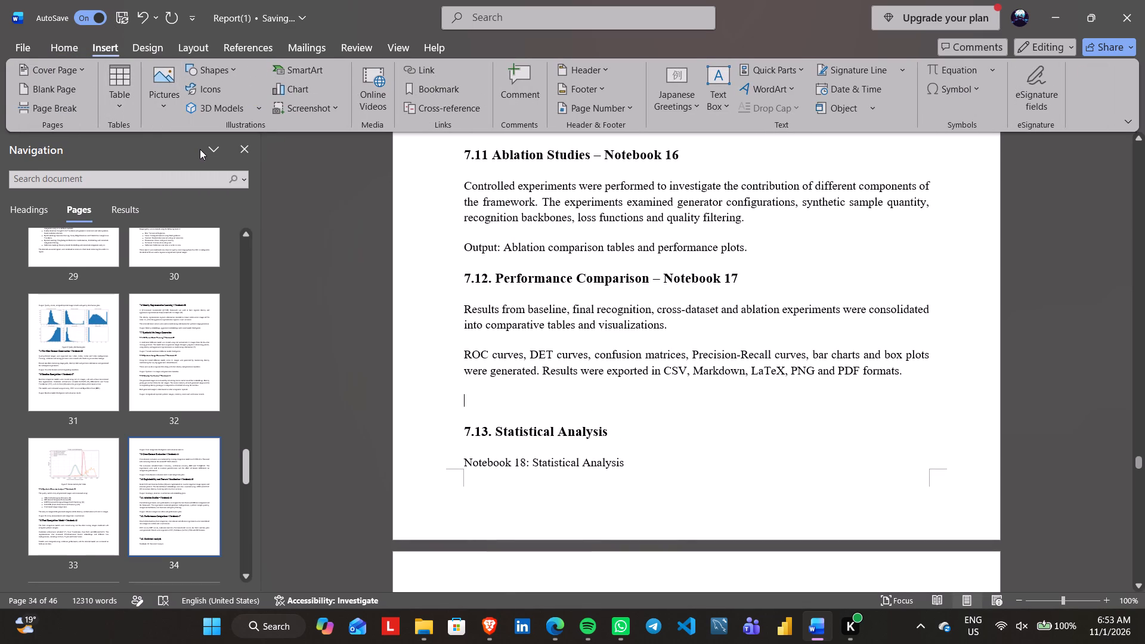
scroll(82, 255, down, 3)
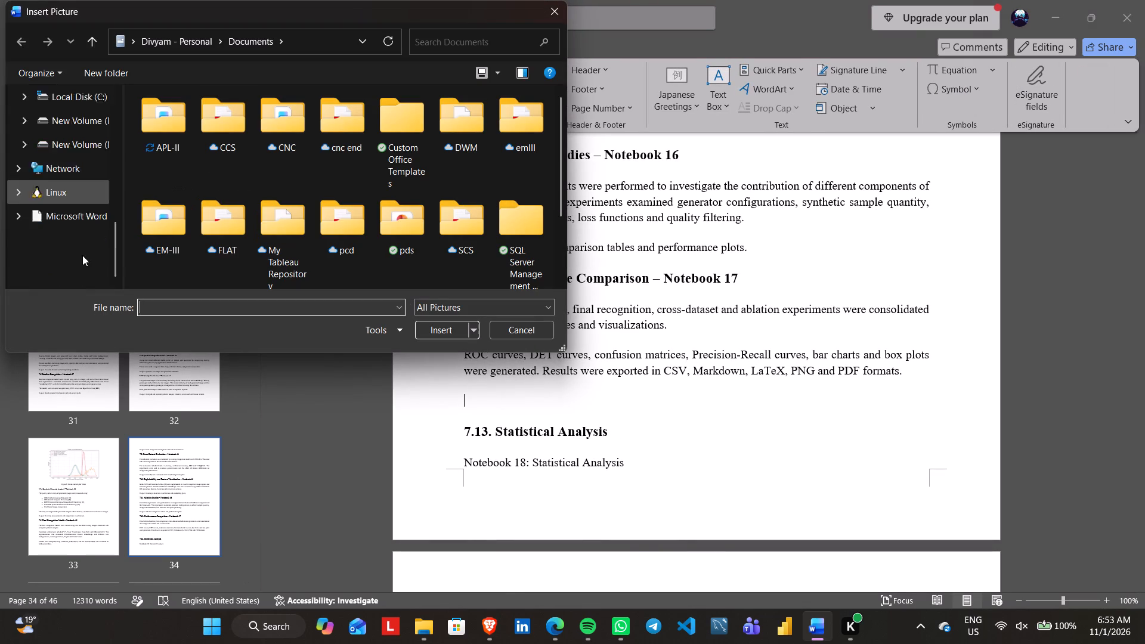
scroll(82, 255, down, 2)
scroll(74, 180, up, 1)
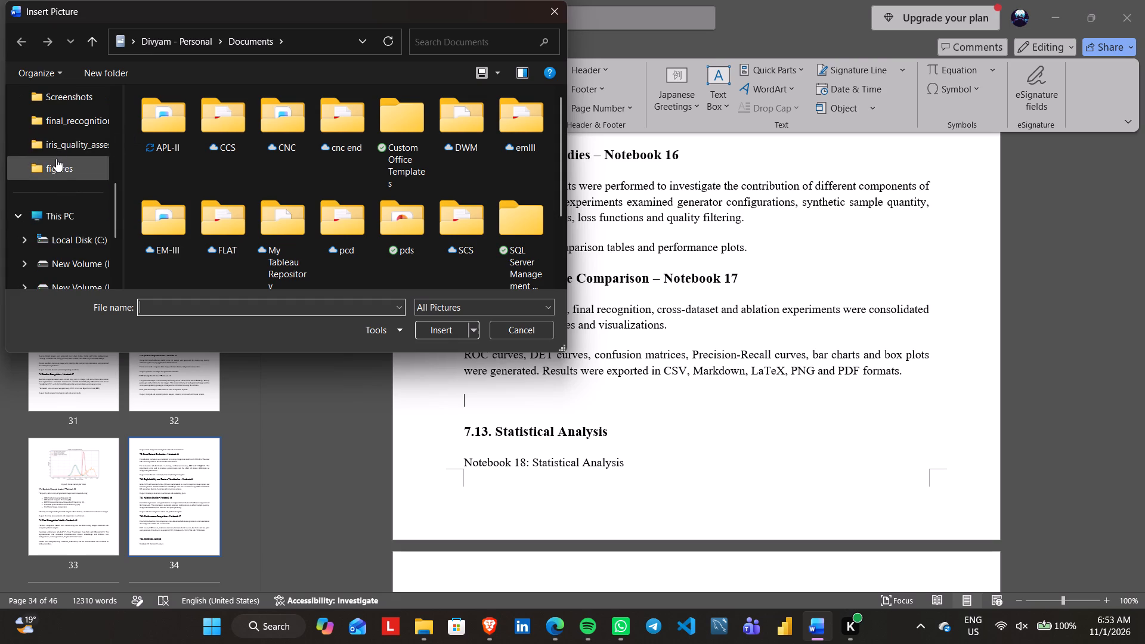
click(41, 116)
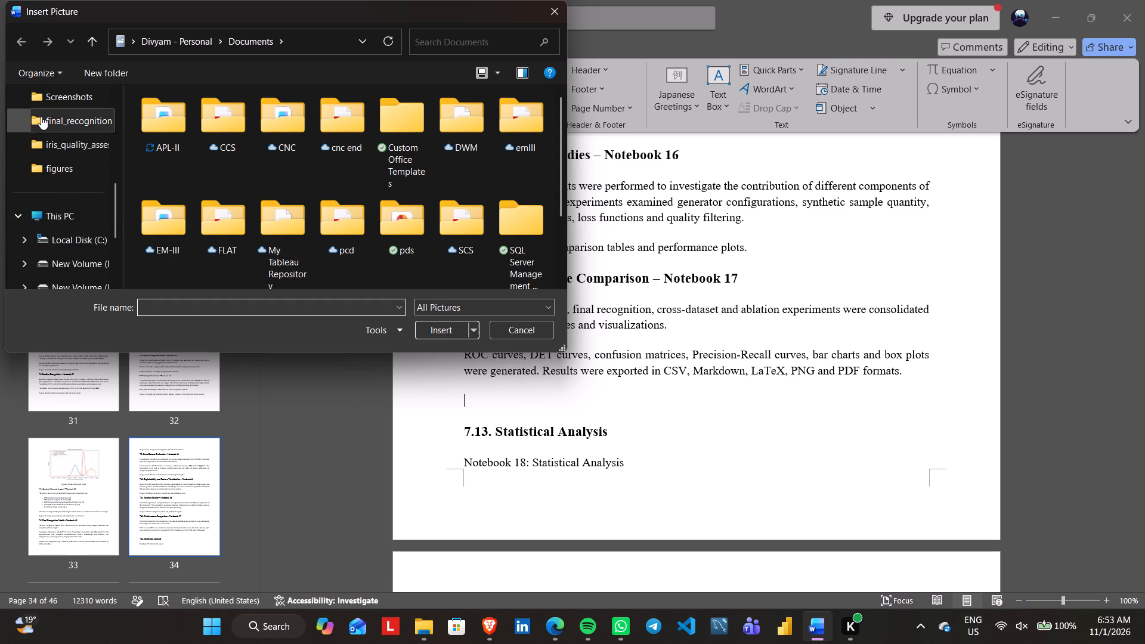
click(160, 41)
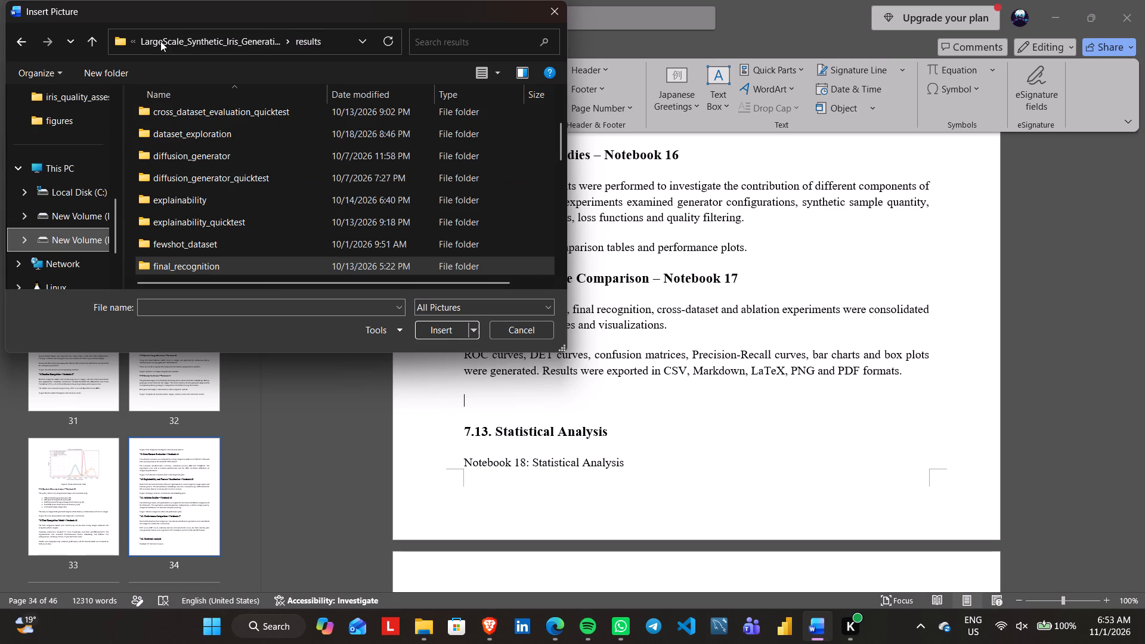
scroll(261, 155, down, 11)
scroll(255, 216, up, 1)
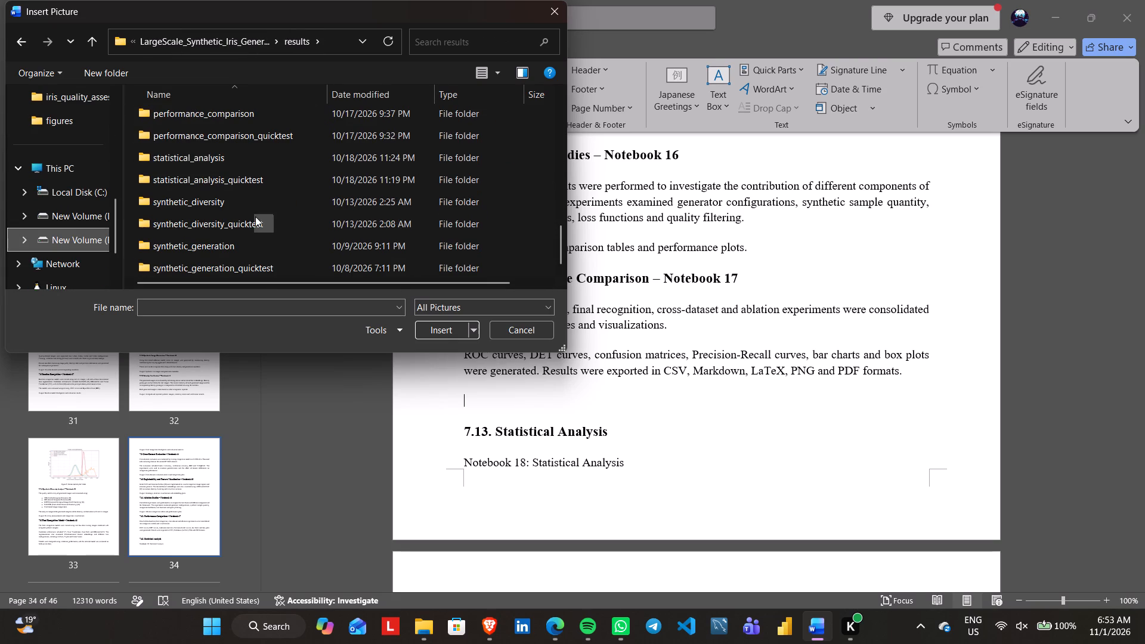
scroll(255, 216, up, 1)
double_click(197, 120)
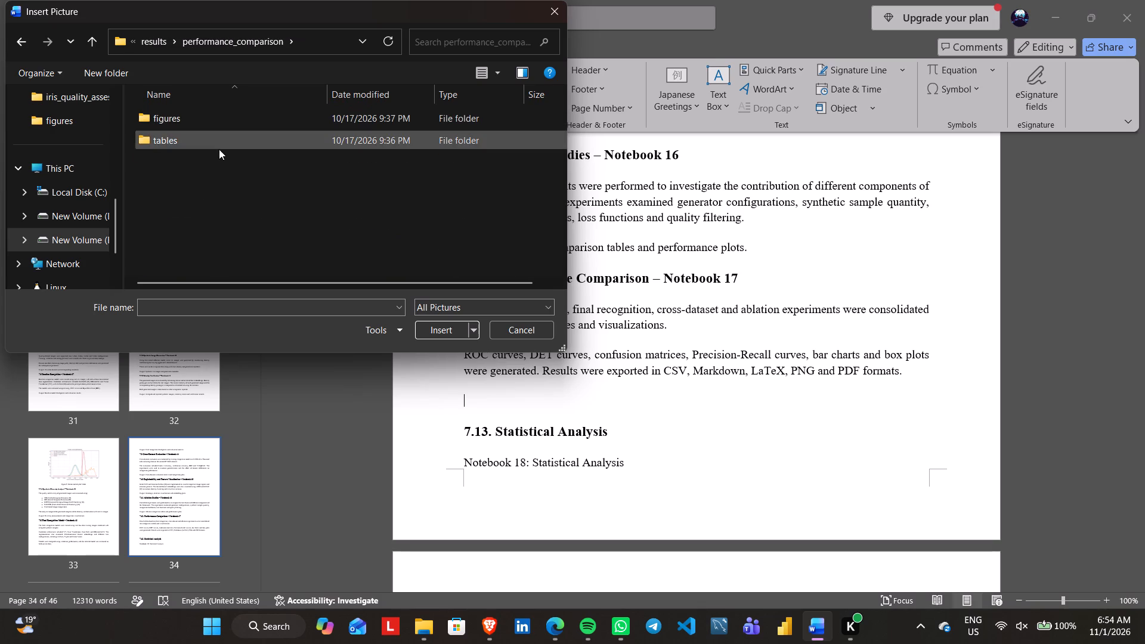
double_click(181, 121)
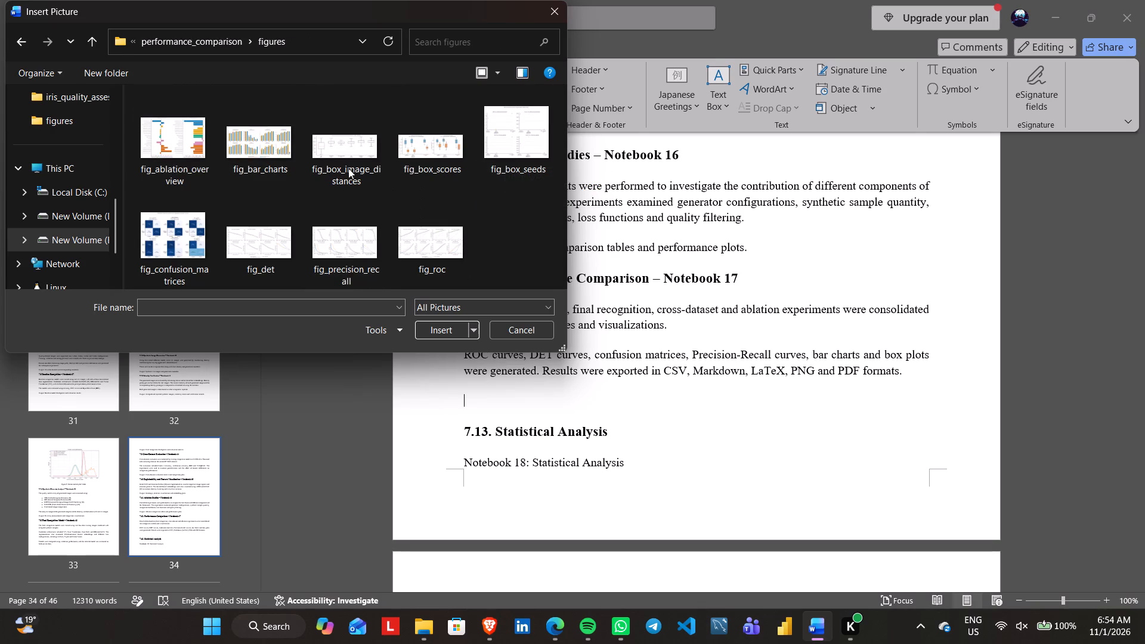
double_click(261, 145)
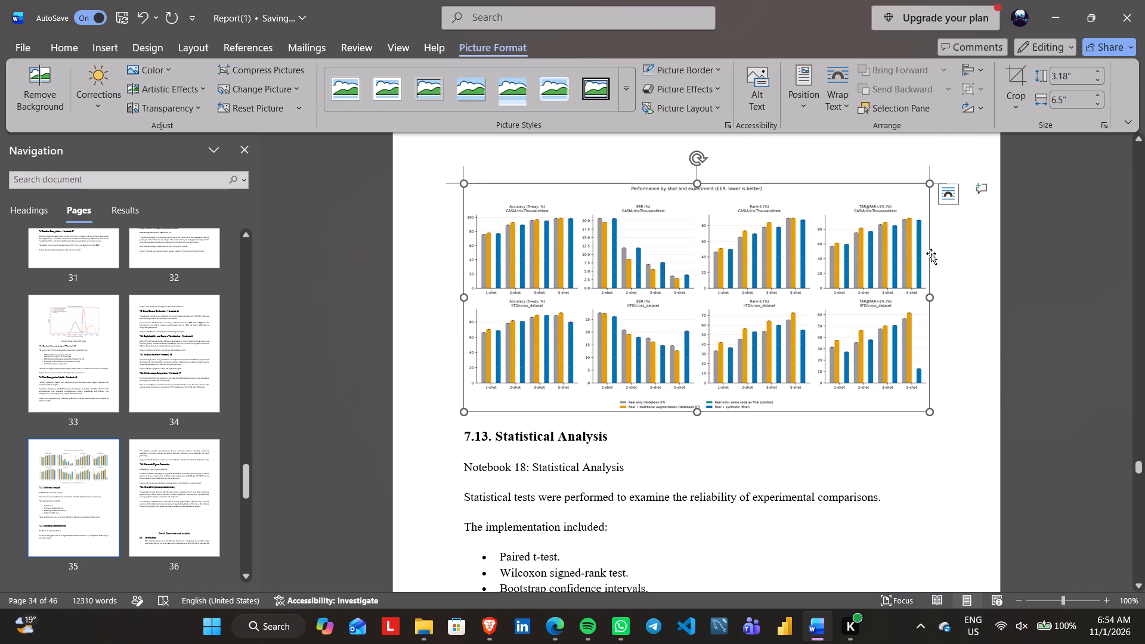
Crop the bar-chart picture to the CASIA-Iris-Thousand row, cutting off the overall title, second chart row and legend, to about 1.39" high.
click(1026, 67)
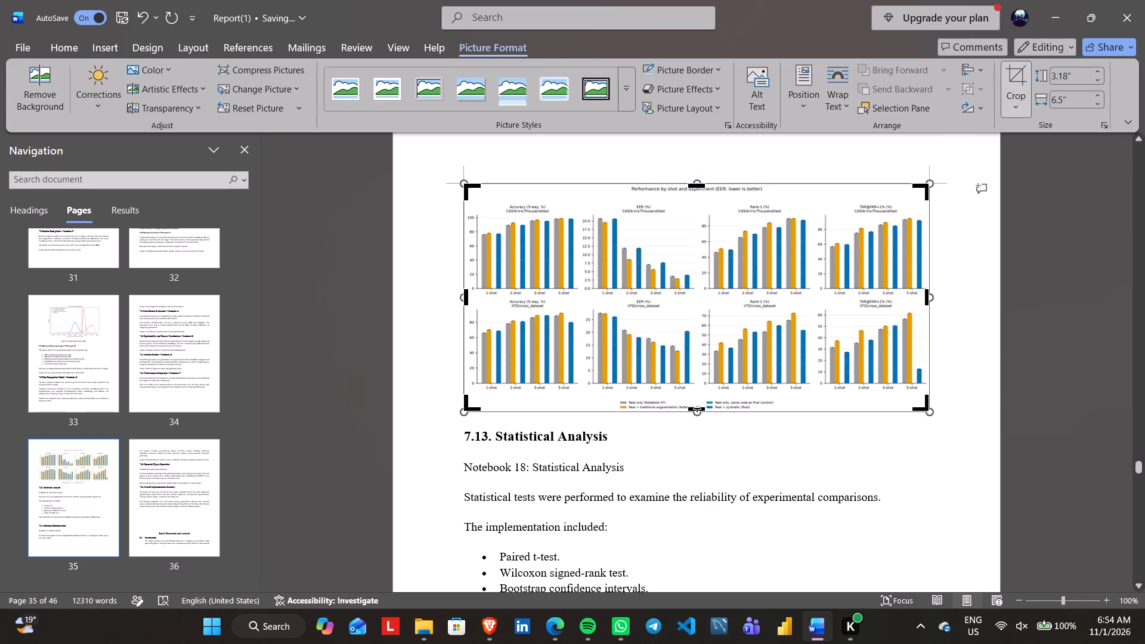
drag(697, 408, 697, 296)
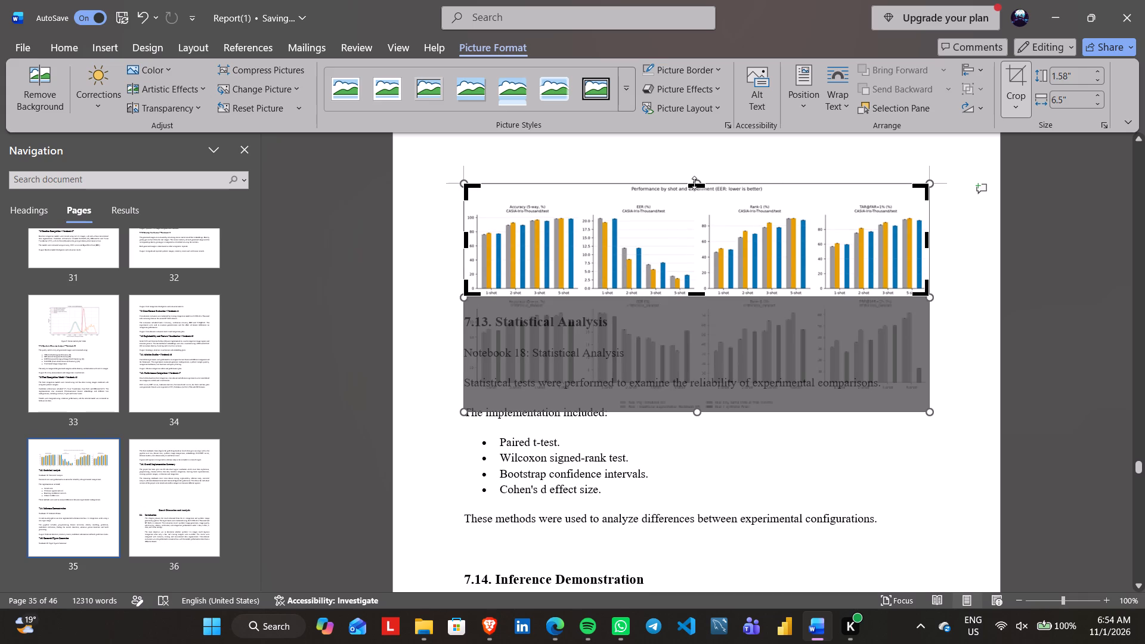
drag(694, 185, 696, 191)
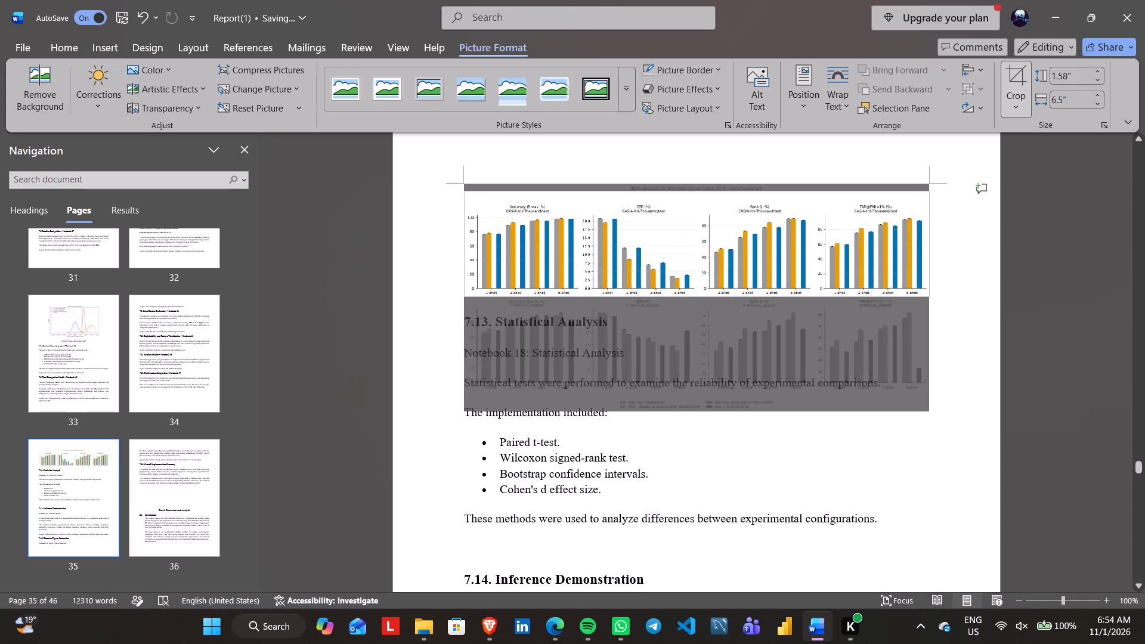
drag(696, 191, 697, 198)
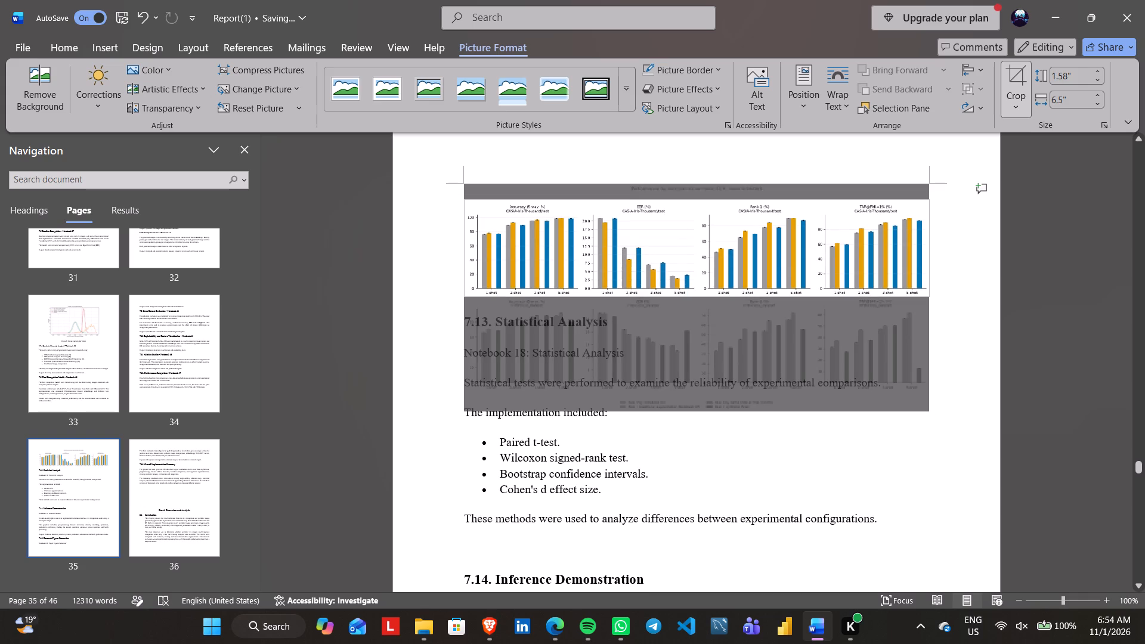
drag(697, 198, 697, 197)
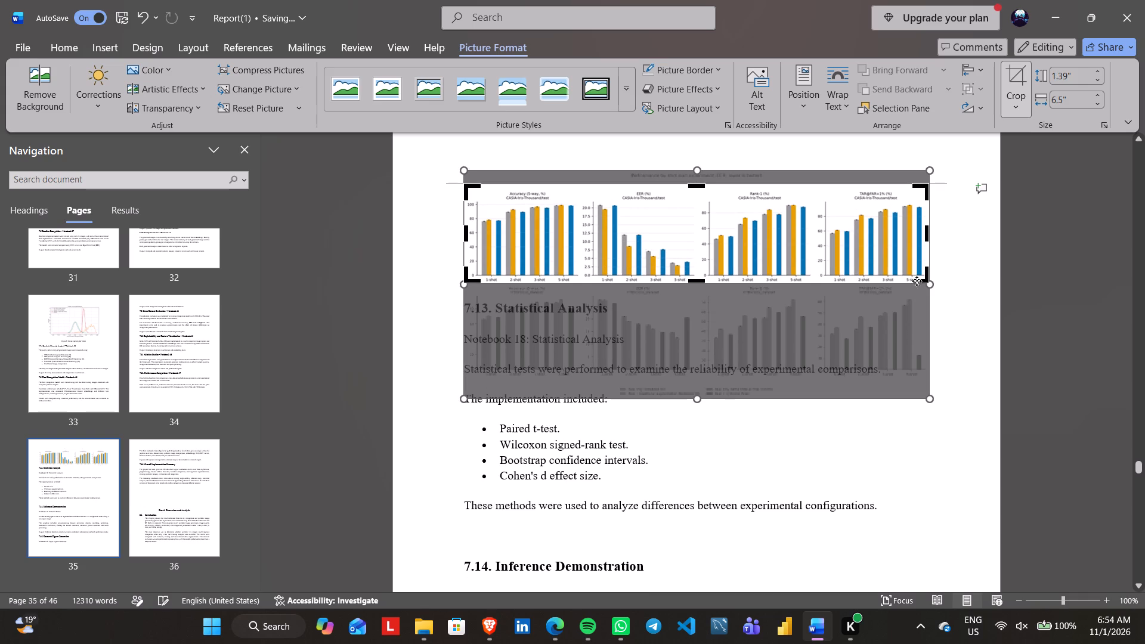
click(982, 295)
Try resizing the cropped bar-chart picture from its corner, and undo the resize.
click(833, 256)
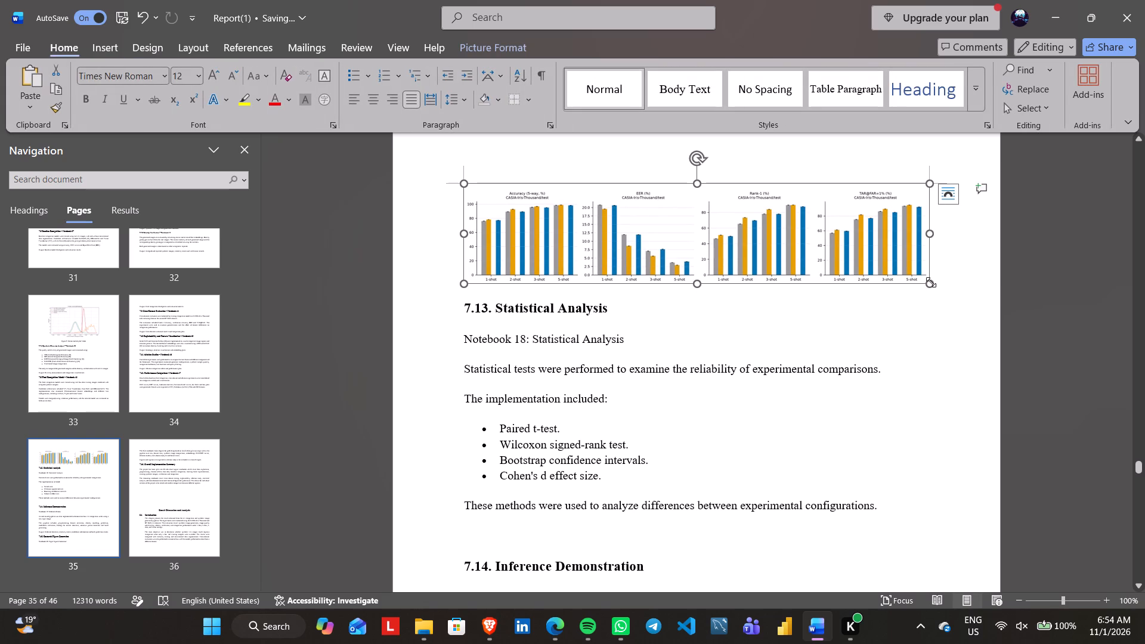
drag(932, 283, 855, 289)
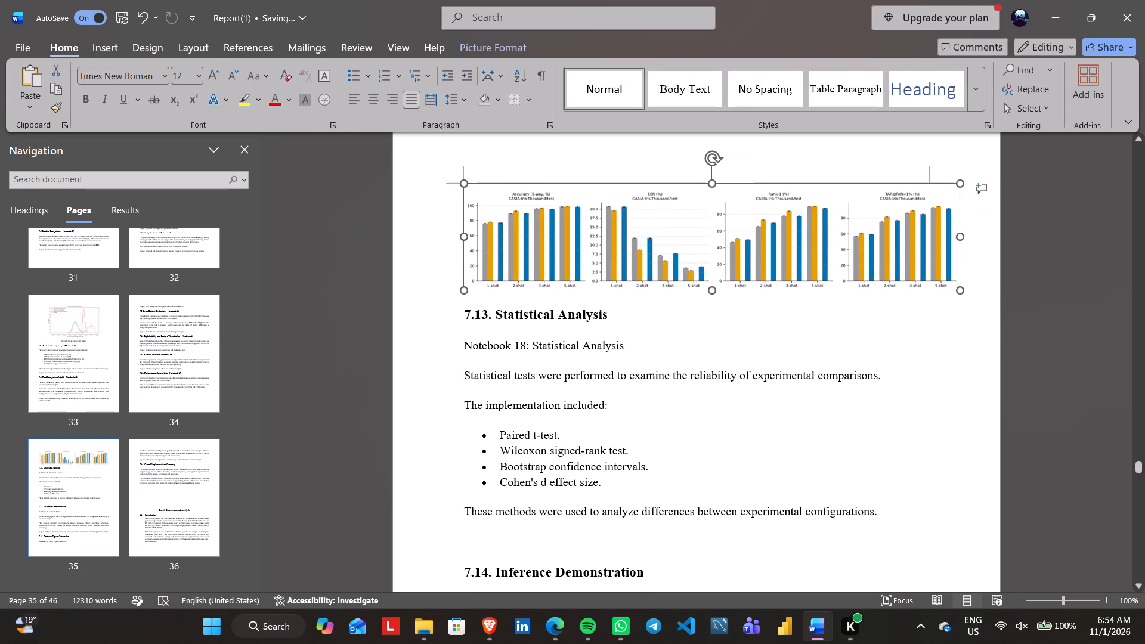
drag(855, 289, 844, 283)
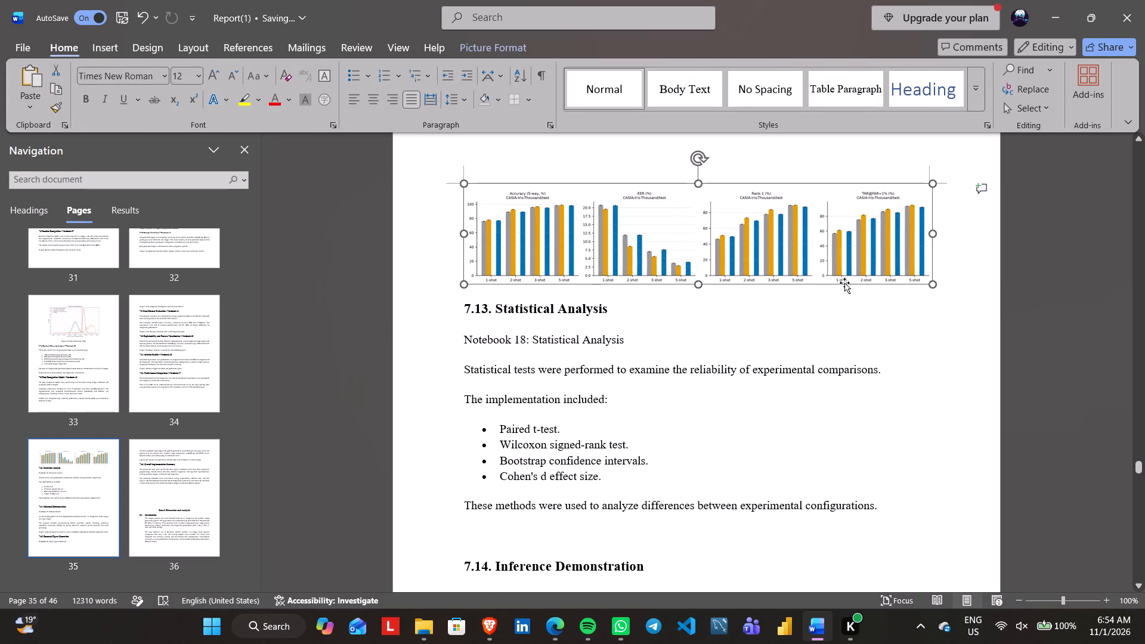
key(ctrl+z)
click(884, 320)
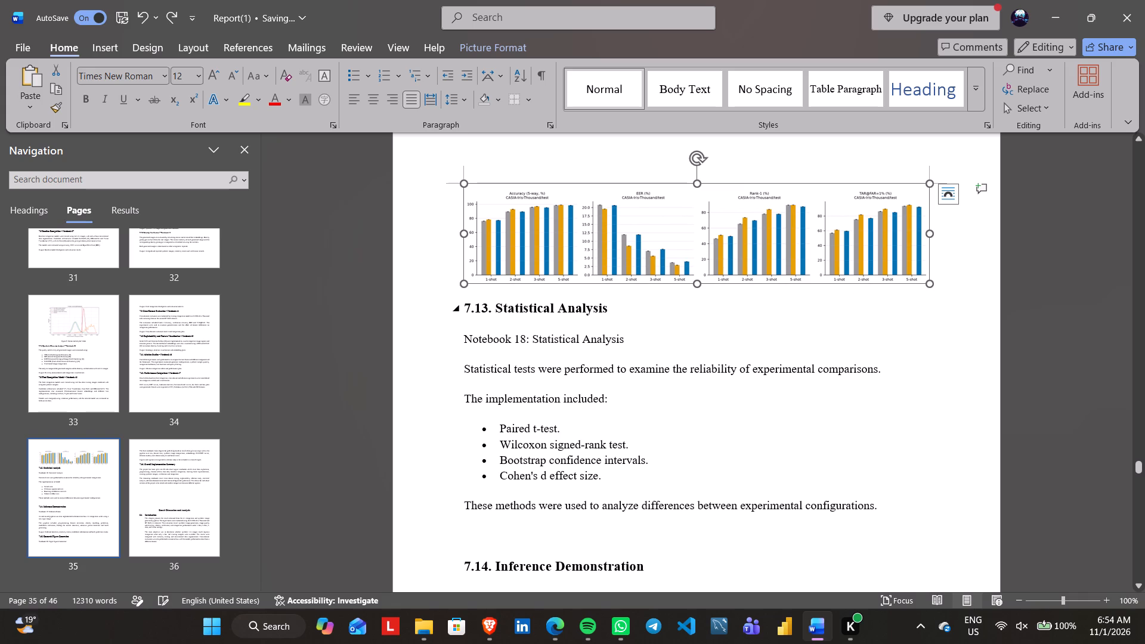
Examine the cropped bar charts at 130% zoom and review the surrounding sections from 7.7.4 to 7.14.
ctrl+scroll(884, 320, up, 2)
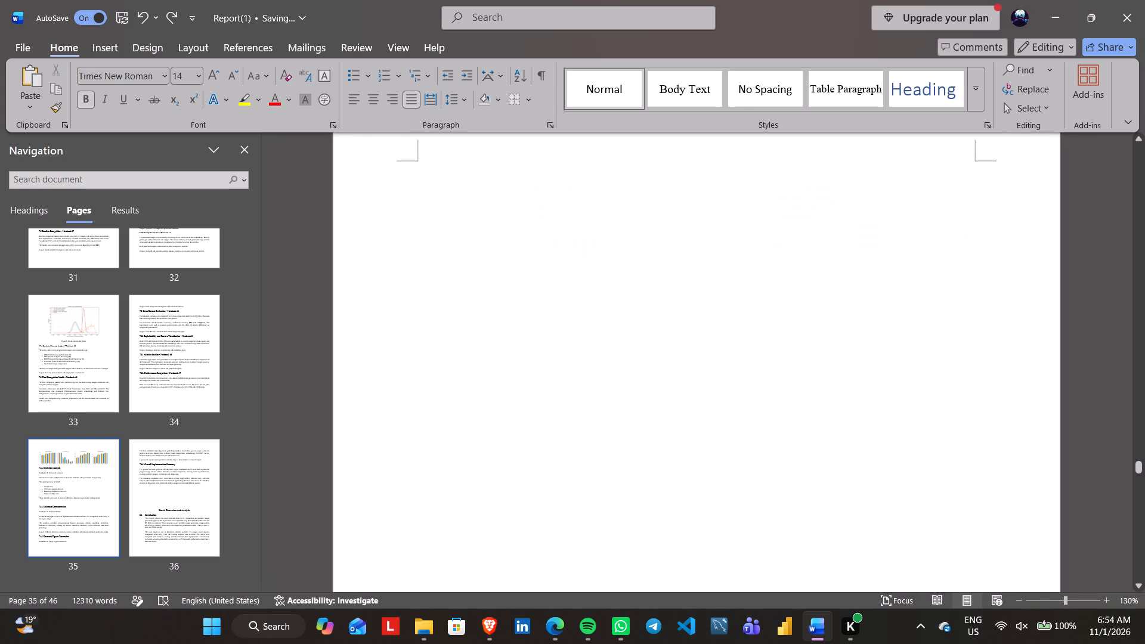
ctrl+scroll(884, 320, up, 1)
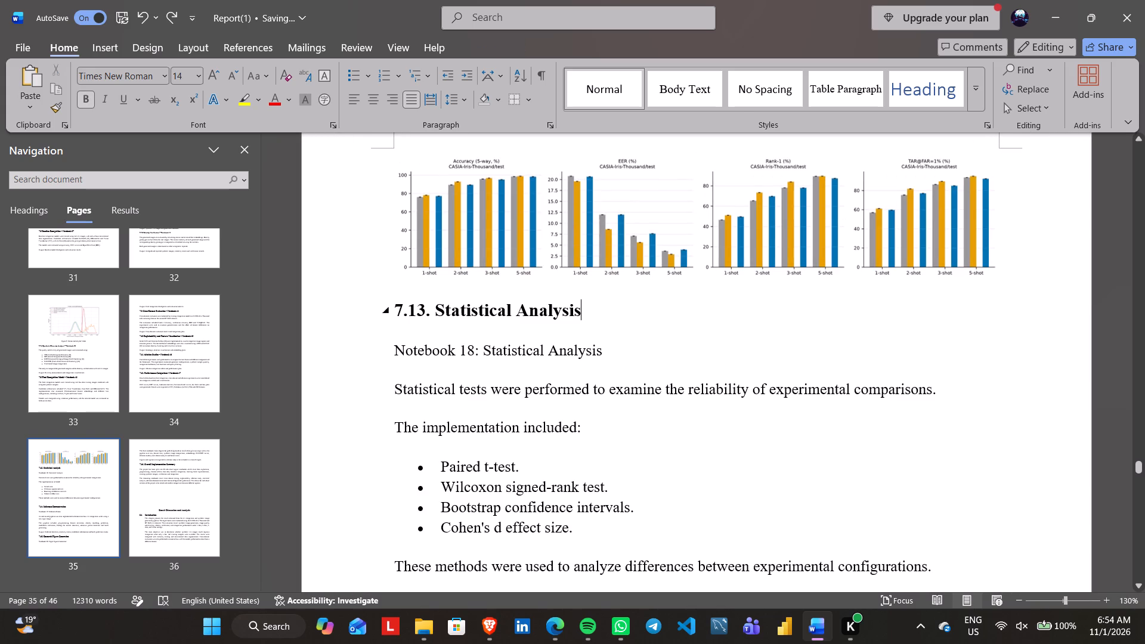
scroll(884, 320, up, 2)
scroll(884, 320, down, 1)
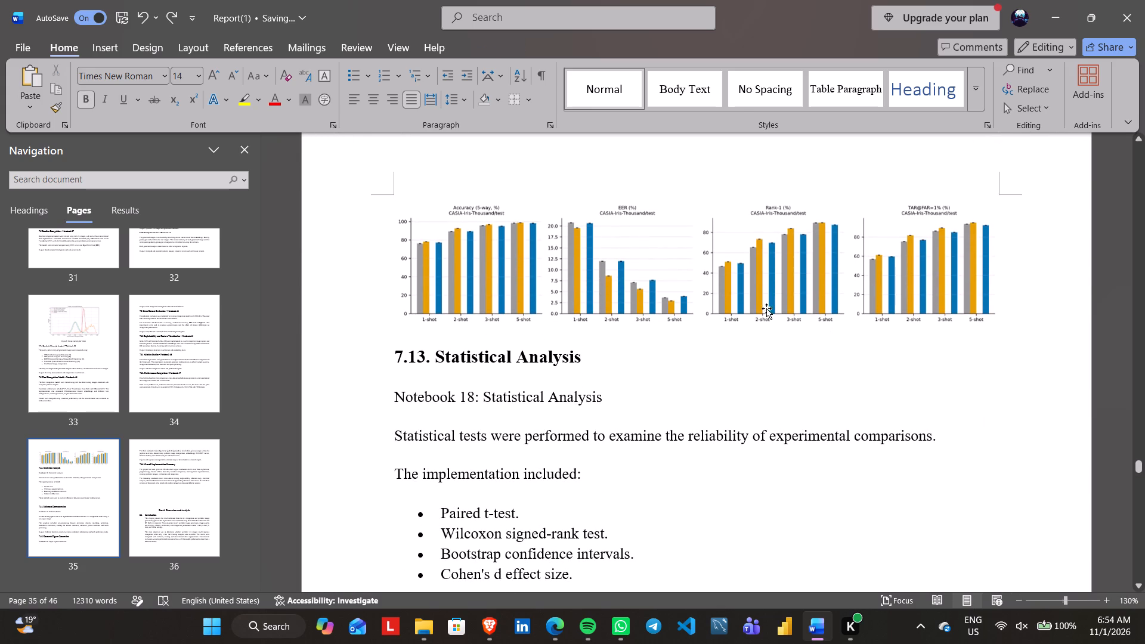
click(735, 299)
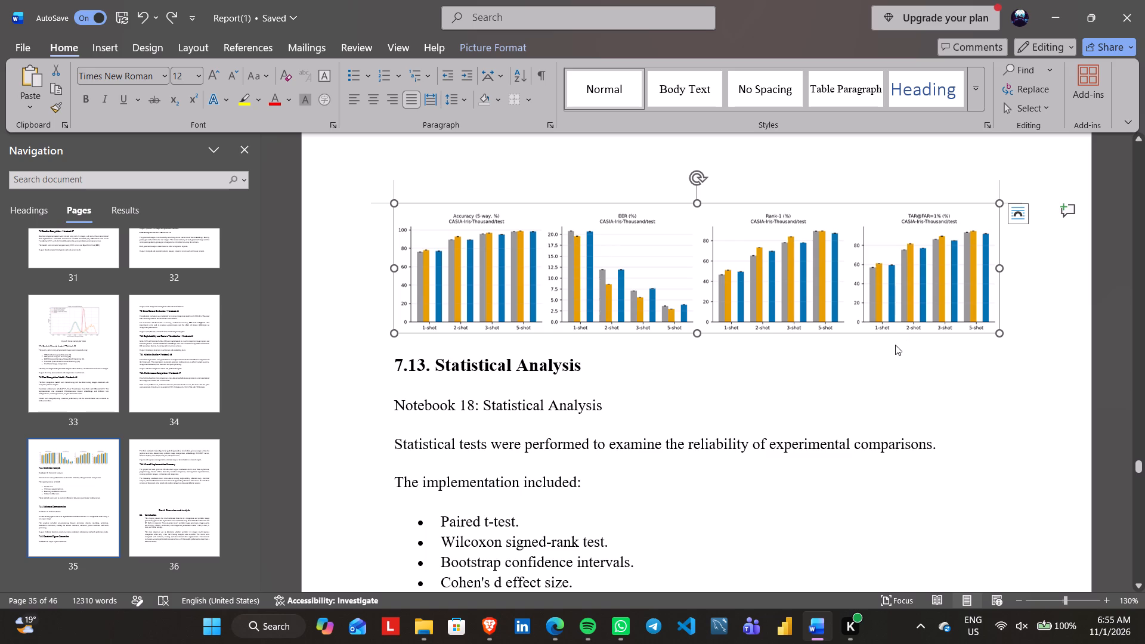
click(895, 345)
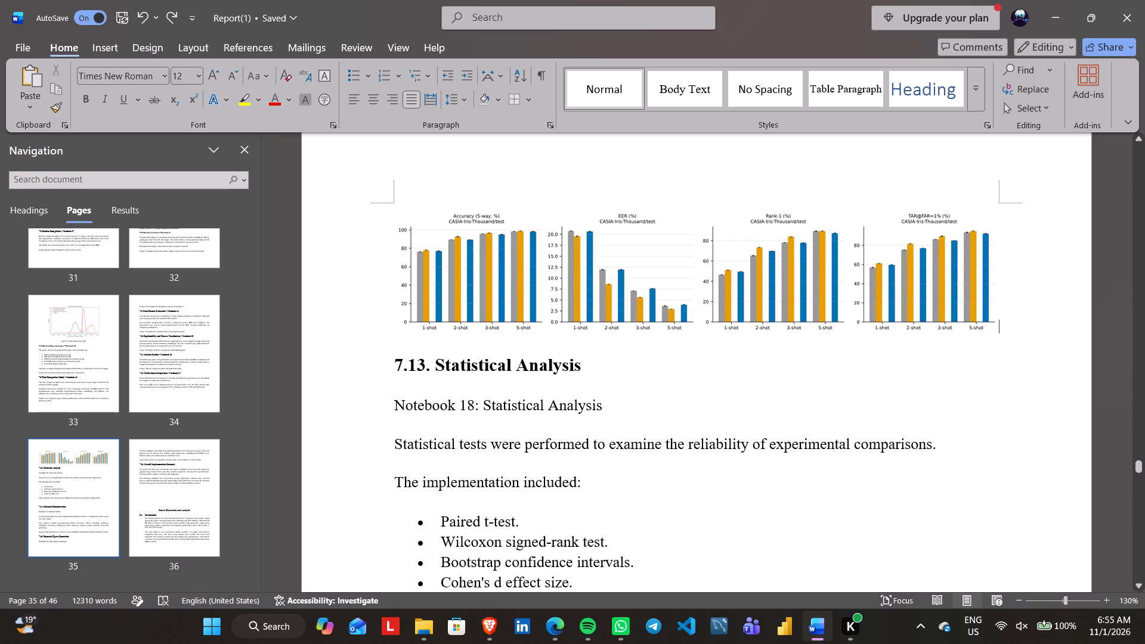
scroll(1054, 282, up, 5)
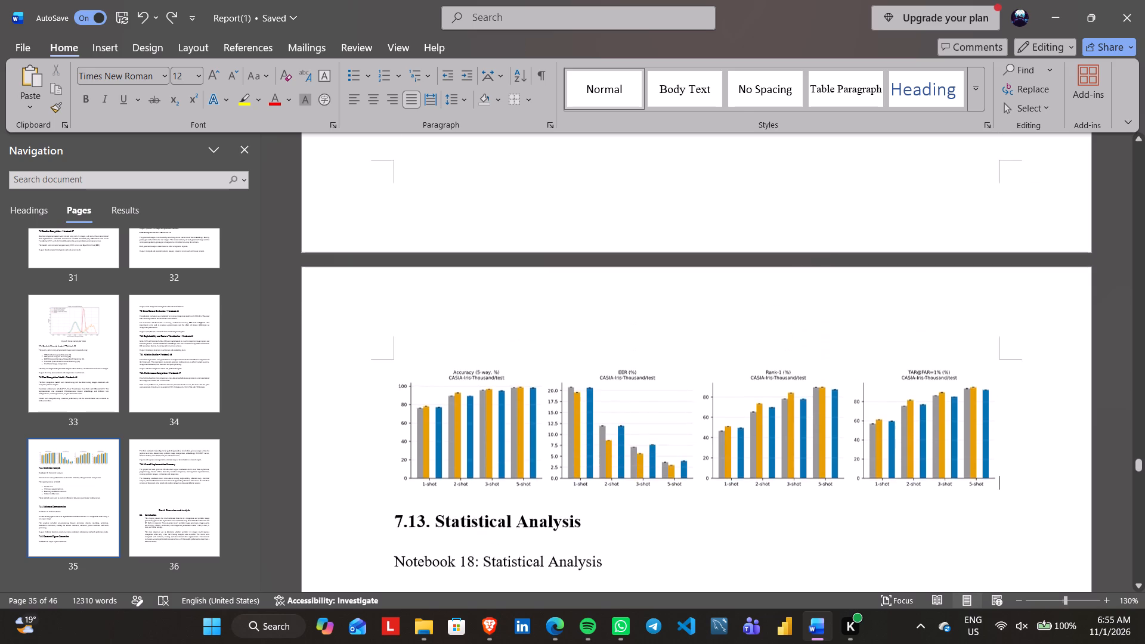
scroll(1054, 282, up, 6)
scroll(1054, 282, down, 1)
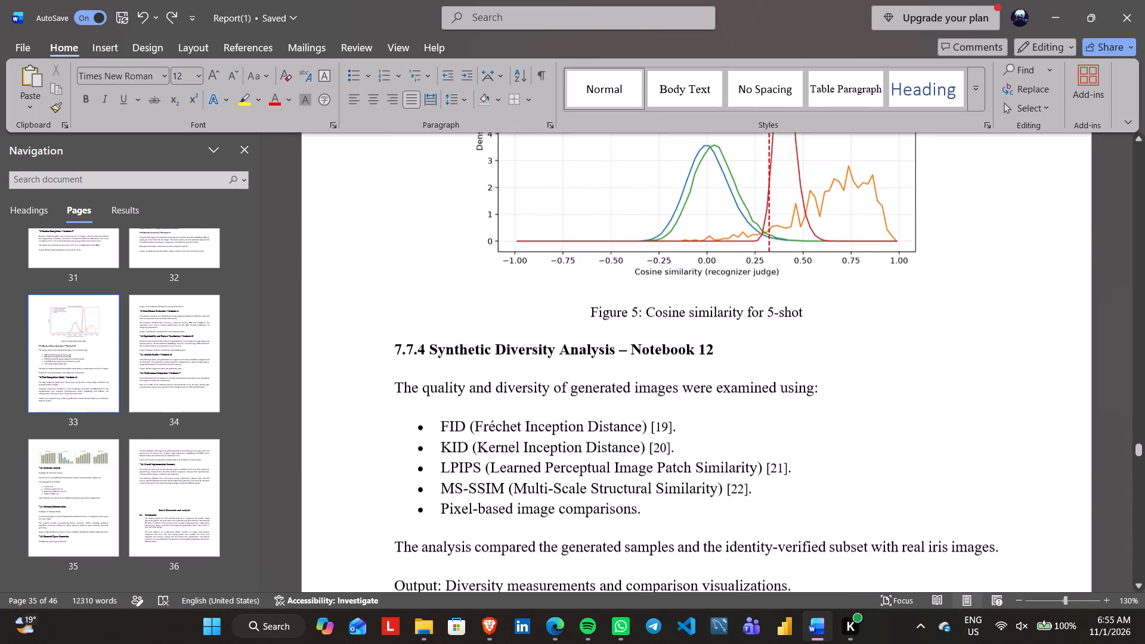
scroll(1054, 282, down, 8)
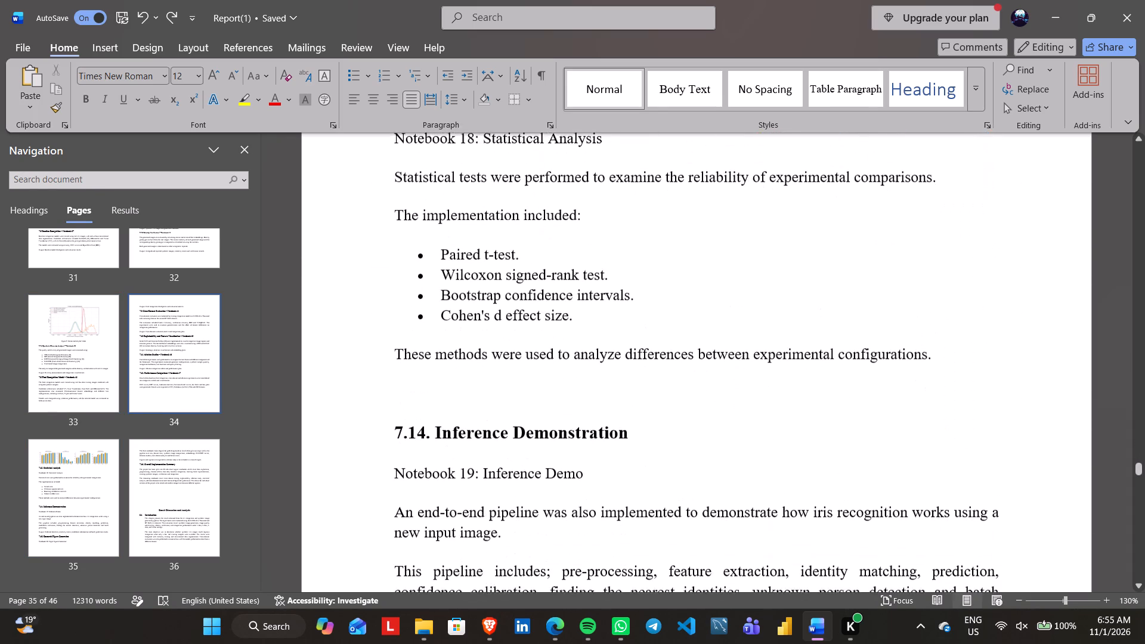
Copy the caption "Figure 5: Cosine similarity for 5-shot" above section 7.7.4.
scroll(1054, 282, up, 3)
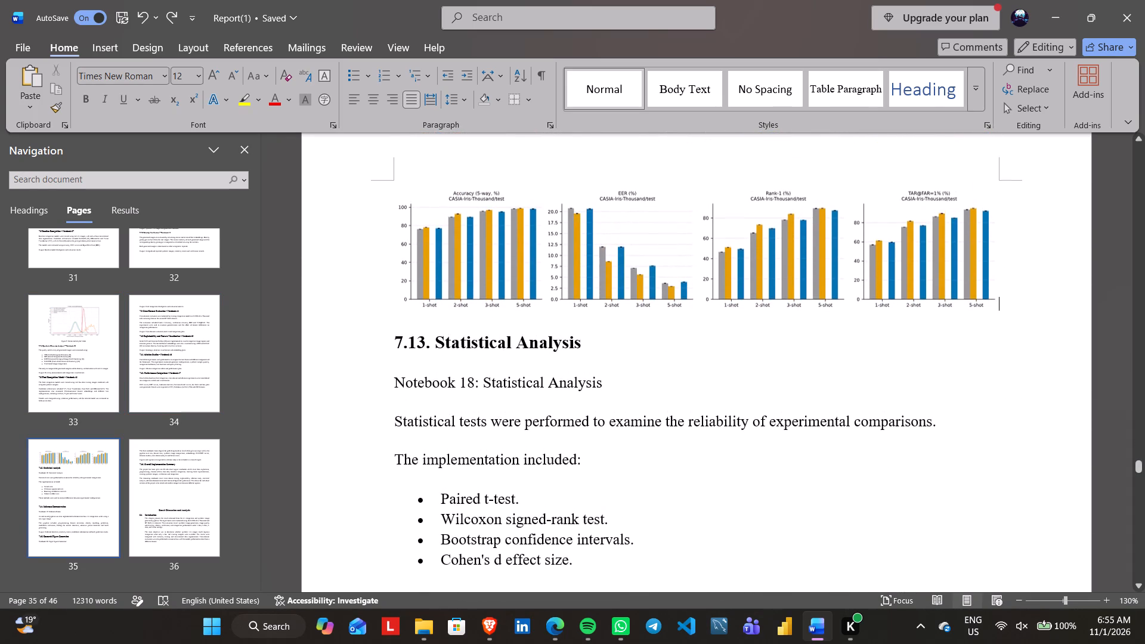
scroll(1054, 282, up, 6)
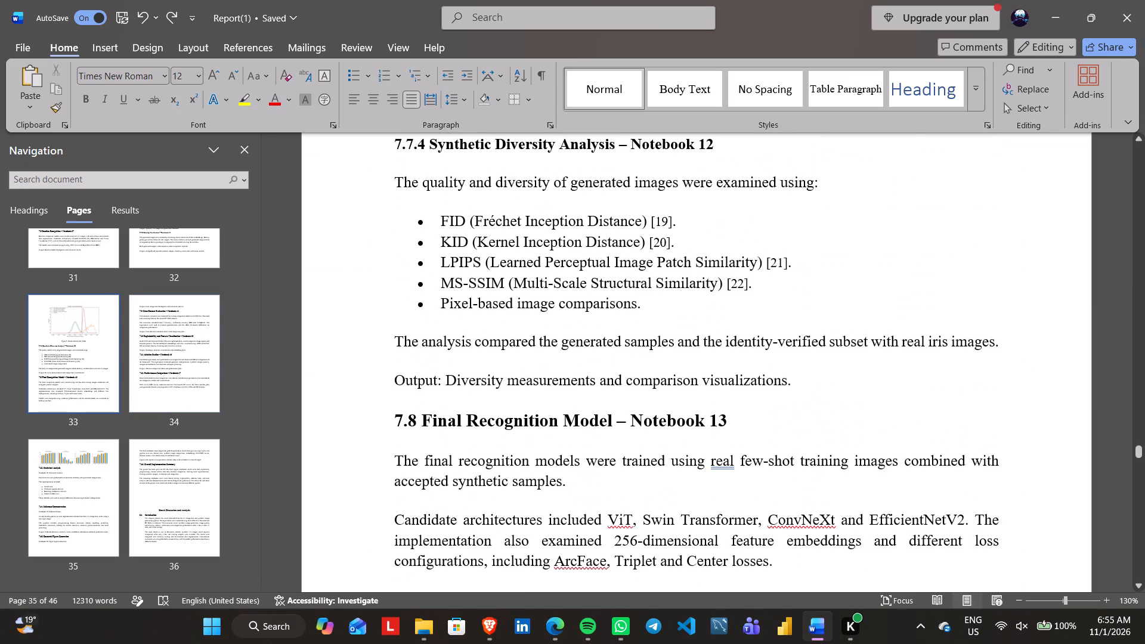
scroll(677, 326, up, 2)
drag(590, 371, 679, 372)
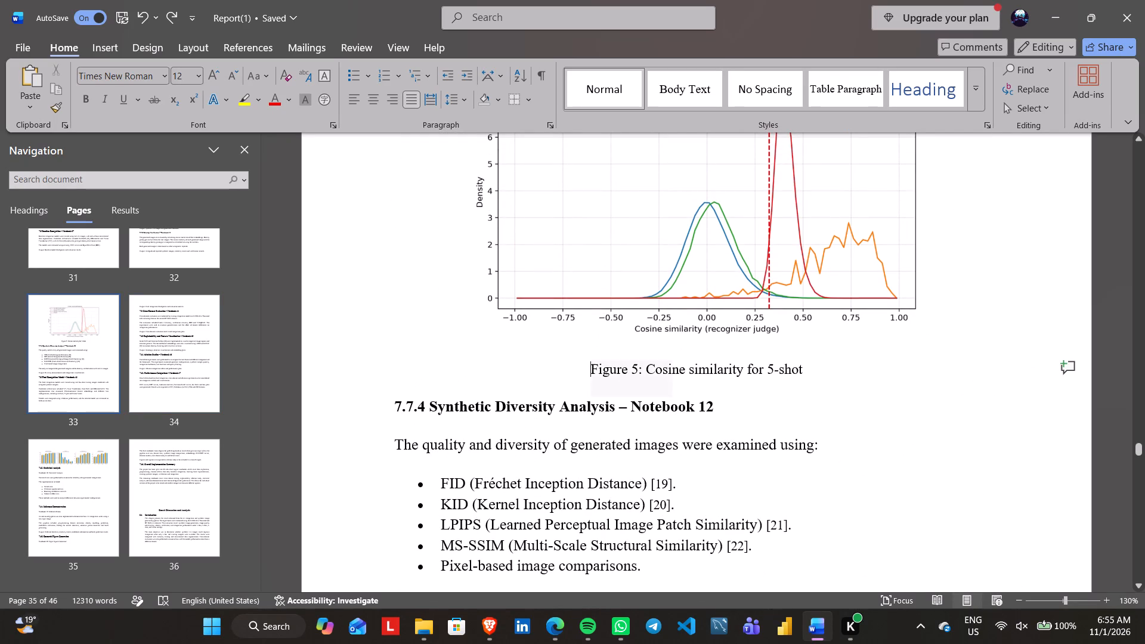
drag(679, 372, 806, 369)
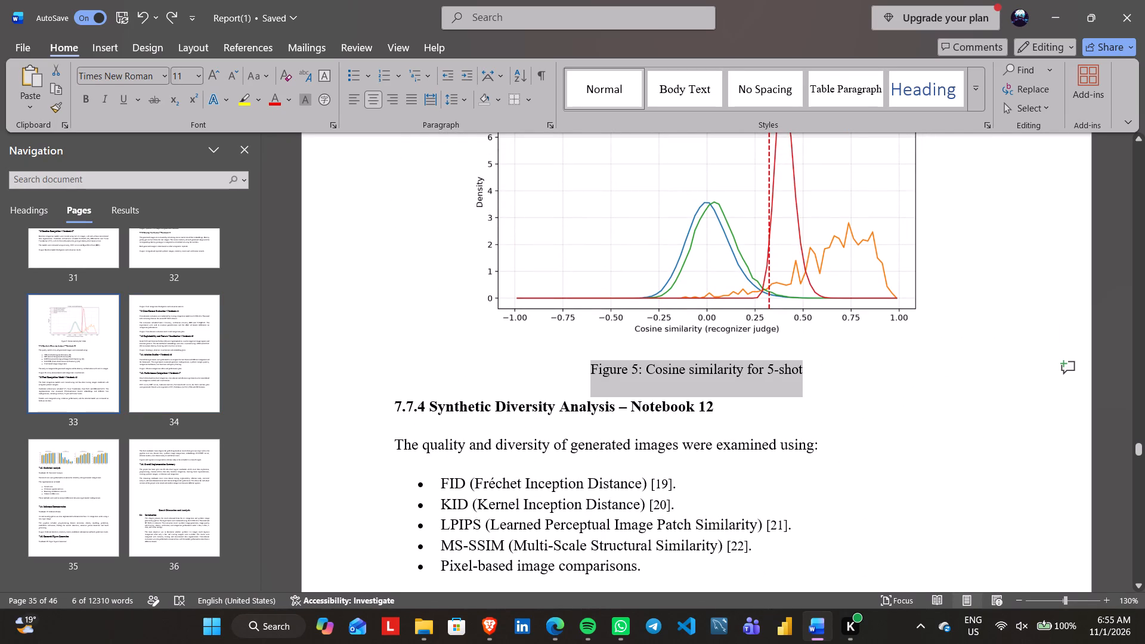
key(ctrl+c)
click(806, 369)
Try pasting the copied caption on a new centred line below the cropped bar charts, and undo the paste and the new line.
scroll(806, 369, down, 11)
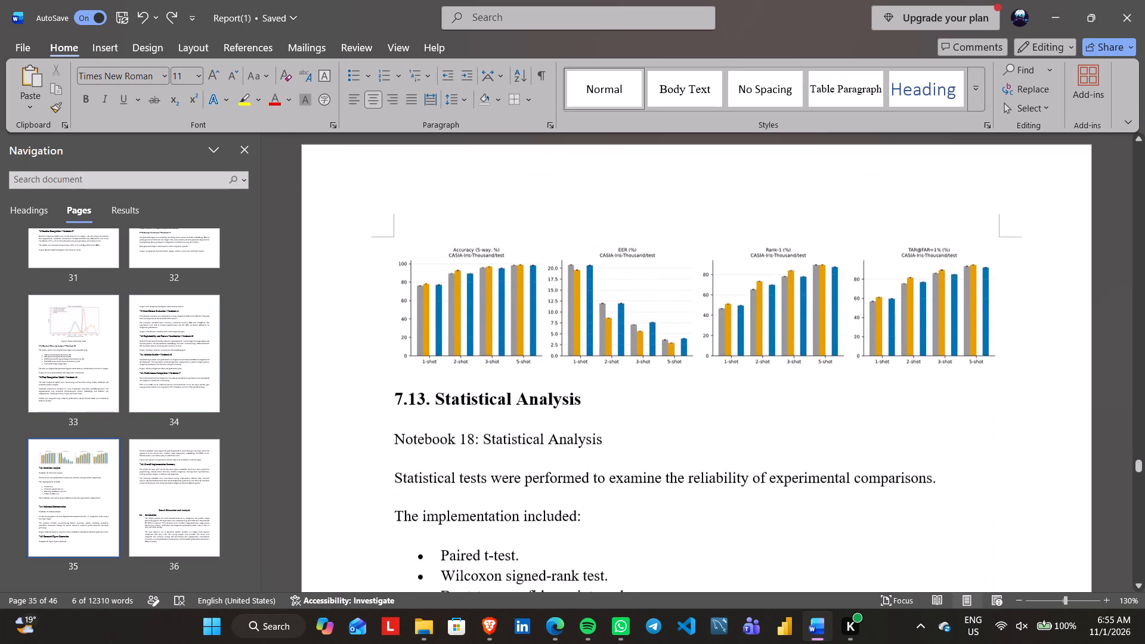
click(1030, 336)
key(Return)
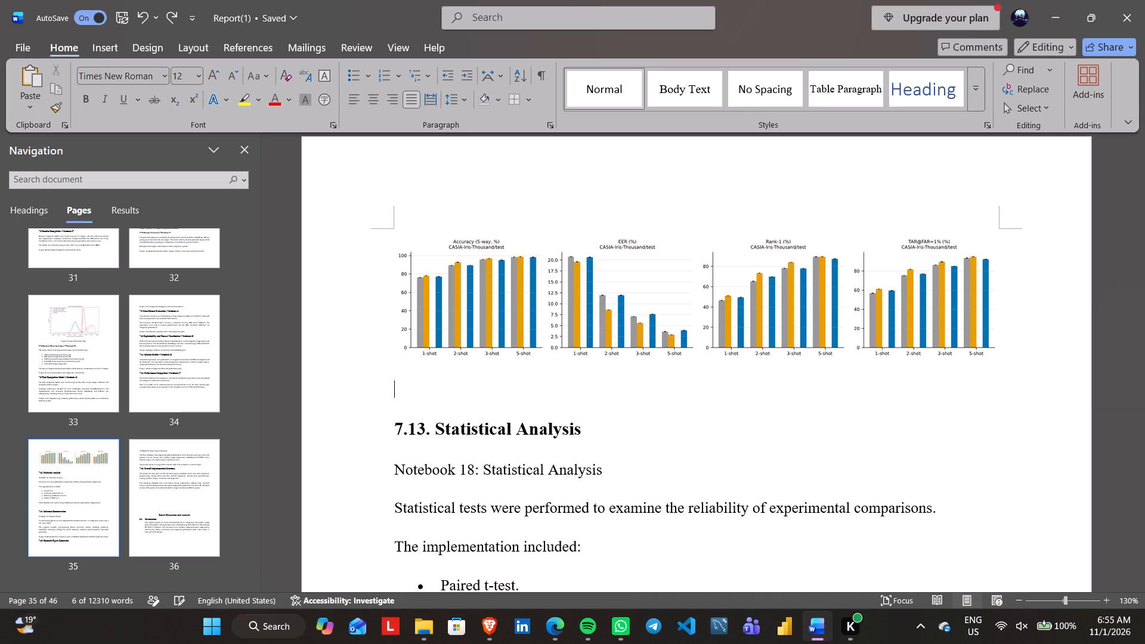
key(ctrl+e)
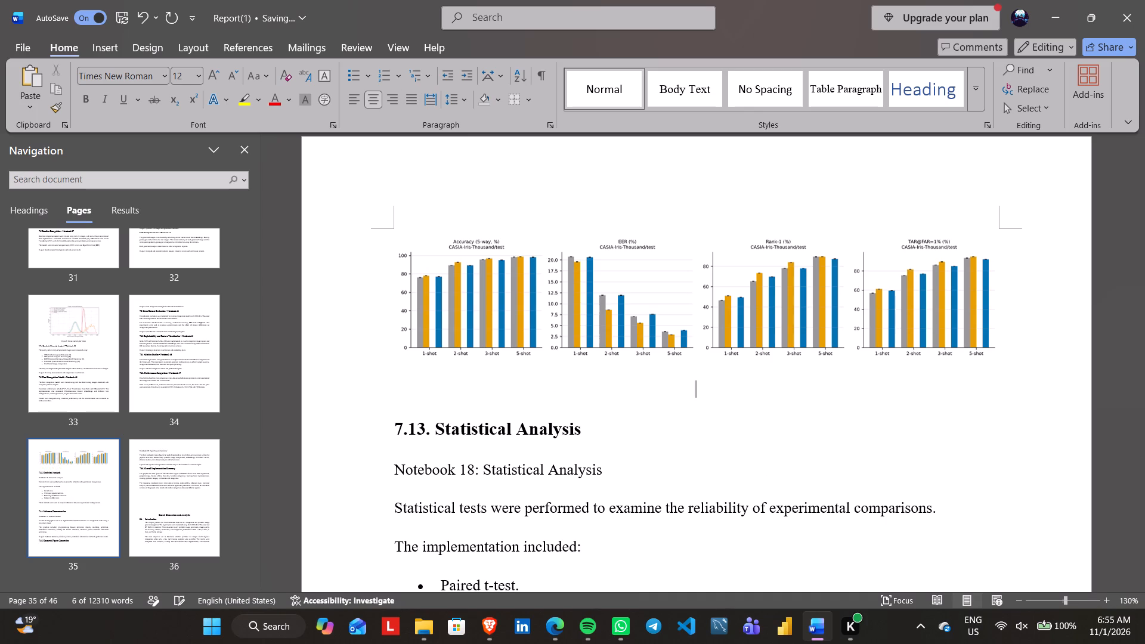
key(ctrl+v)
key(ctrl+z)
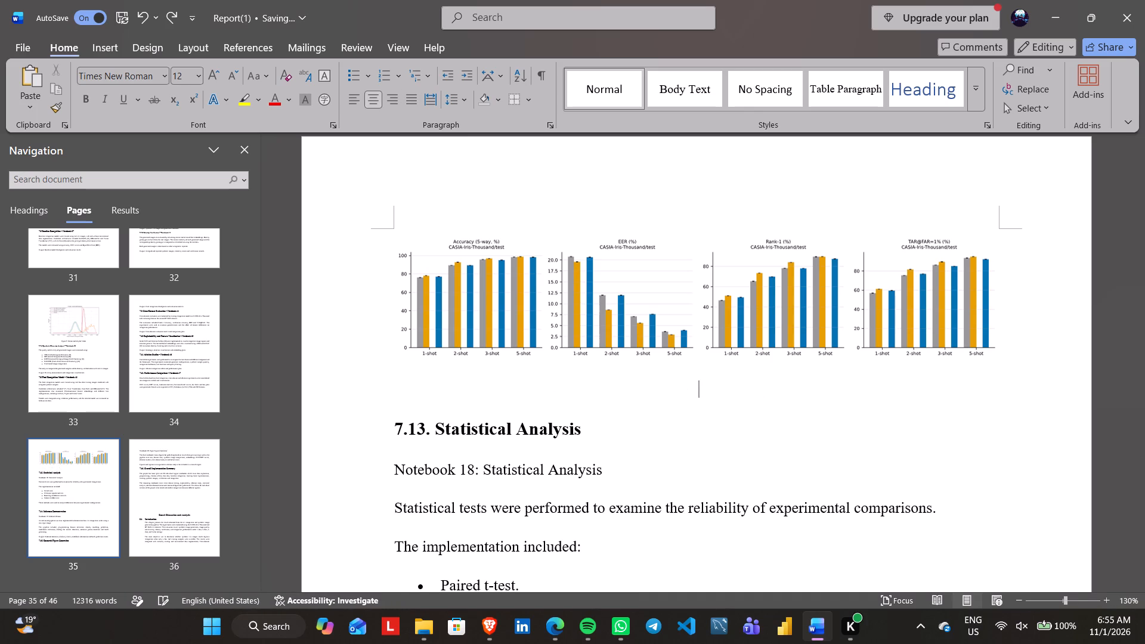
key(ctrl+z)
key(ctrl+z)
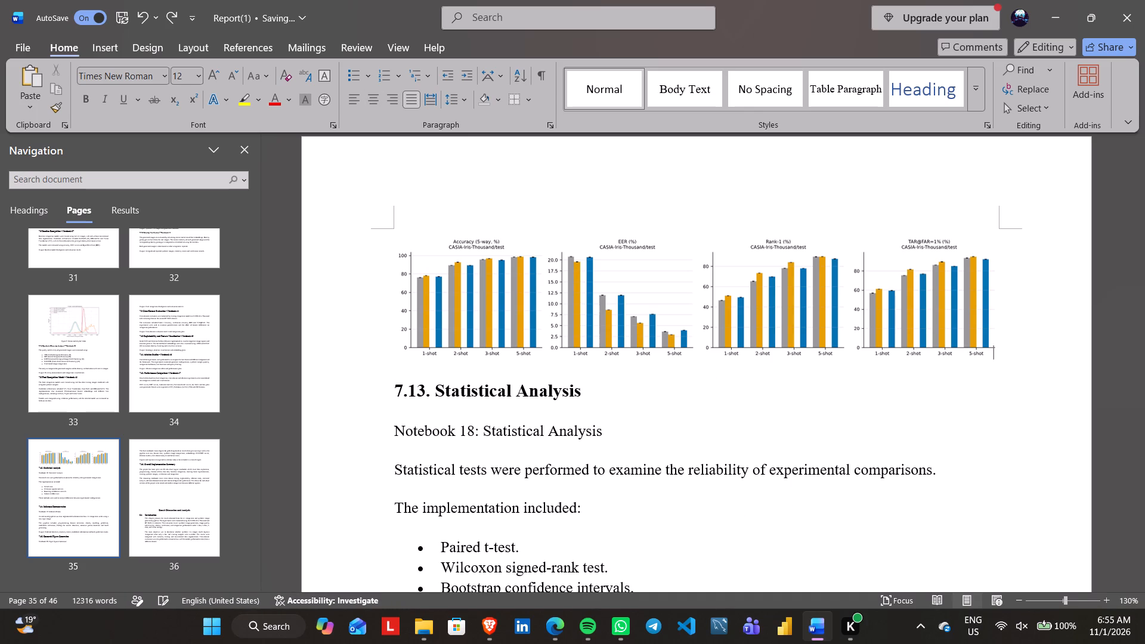
Paste the copied Figure 5 caption on a new line directly below the cropped bar charts and centre it.
key(Return)
key(ctrl+v)
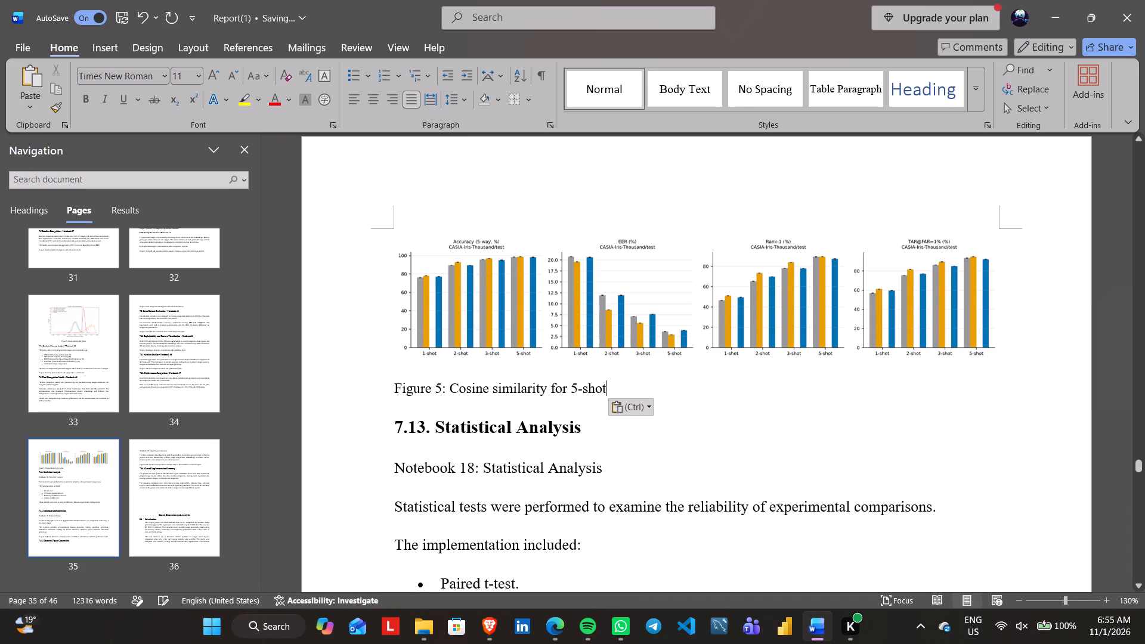
key(ctrl+e)
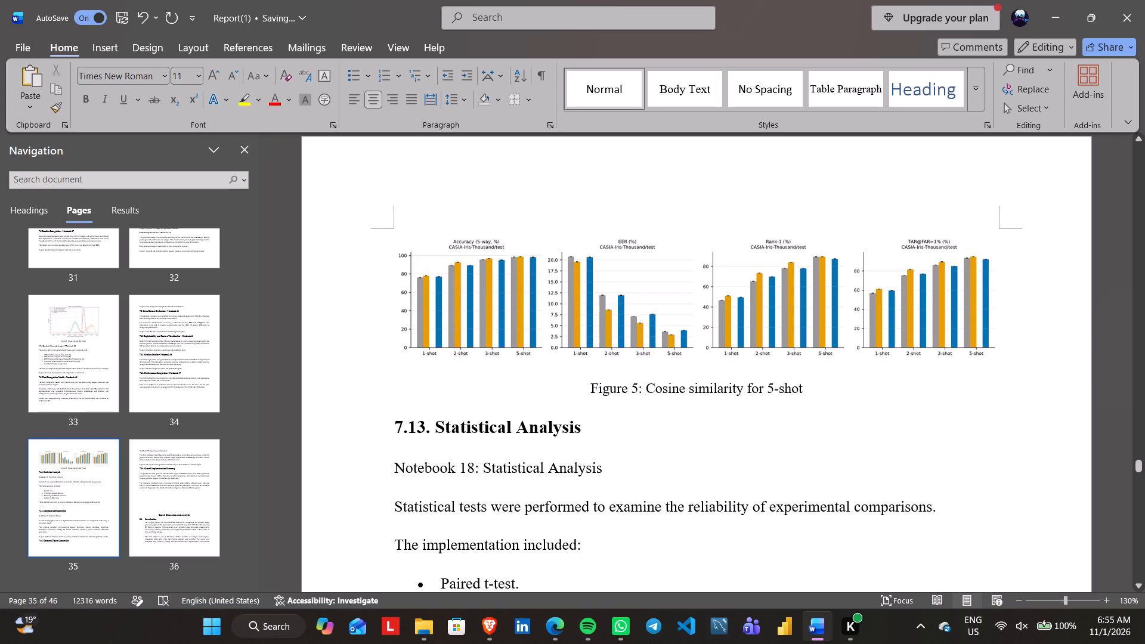
Delete the description "Cosine similarity for 5-shot" from the pasted caption, keeping only the figure label and colon.
key(BackSpace)
key(BackSpace)
key(BackSpace)
key(BackSpace)
key(BackSpace)
key(BackSpace)
key(BackSpace)
key(BackSpace)
key(BackSpace)
key(BackSpace)
key(BackSpace)
key(BackSpace)
key(BackSpace)
key(BackSpace)
key(BackSpace)
key(BackSpace)
key(BackSpace)
key(BackSpace)
key(BackSpace)
key(BackSpace)
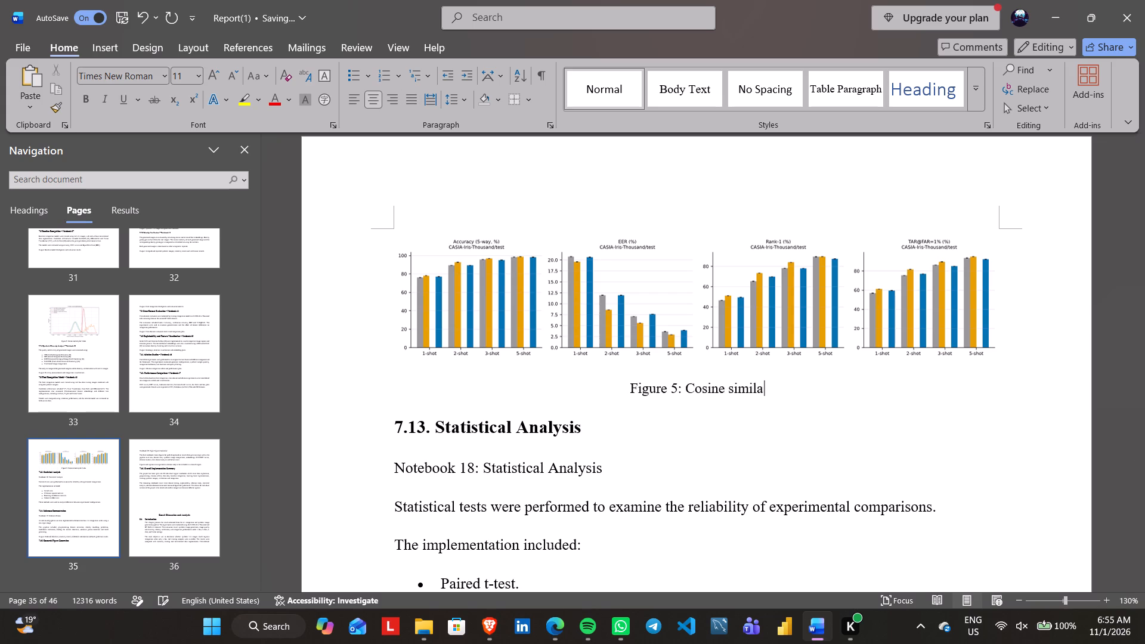
key(BackSpace)
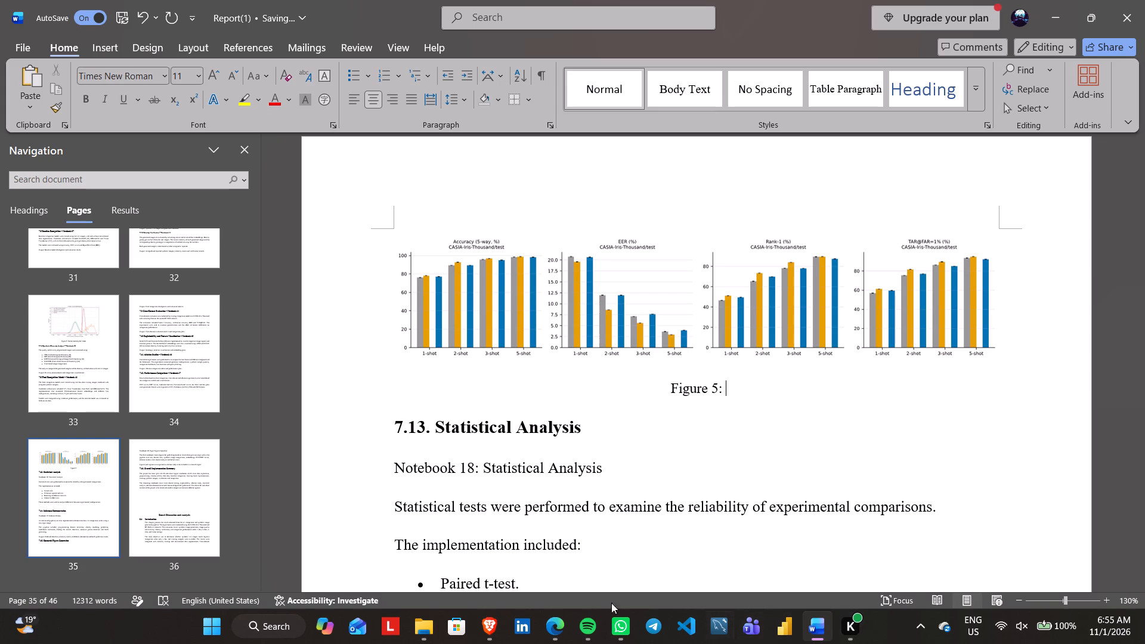
View fig_bar_charts.png from the performance_comparison figures folder in File Explorer, and return to section 7.12 of the Word report.
click(424, 623)
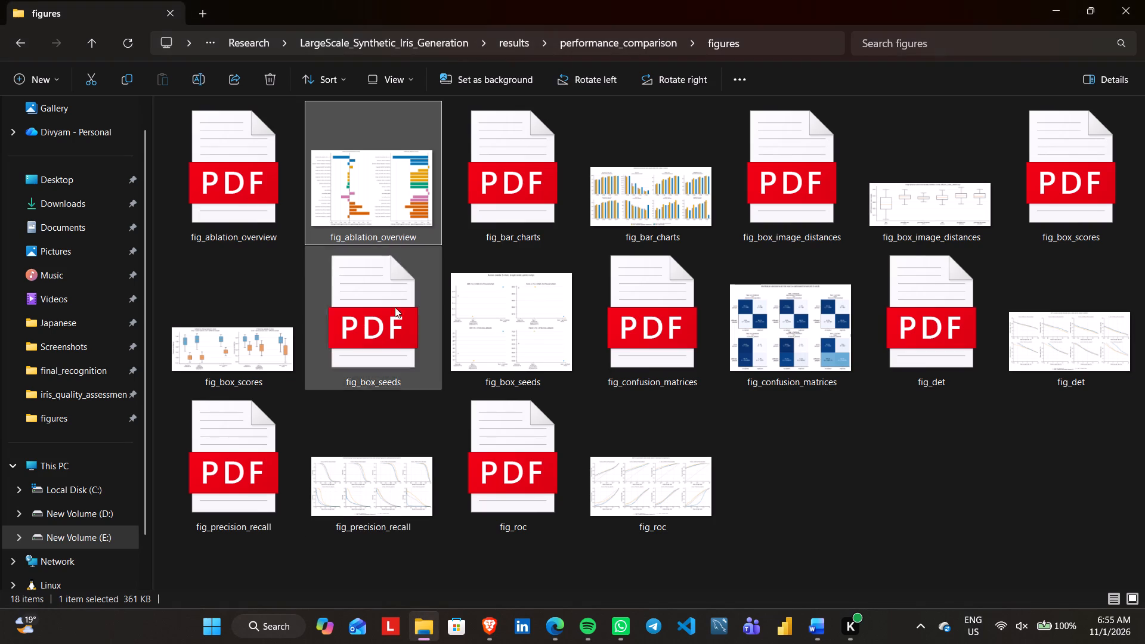
double_click(645, 118)
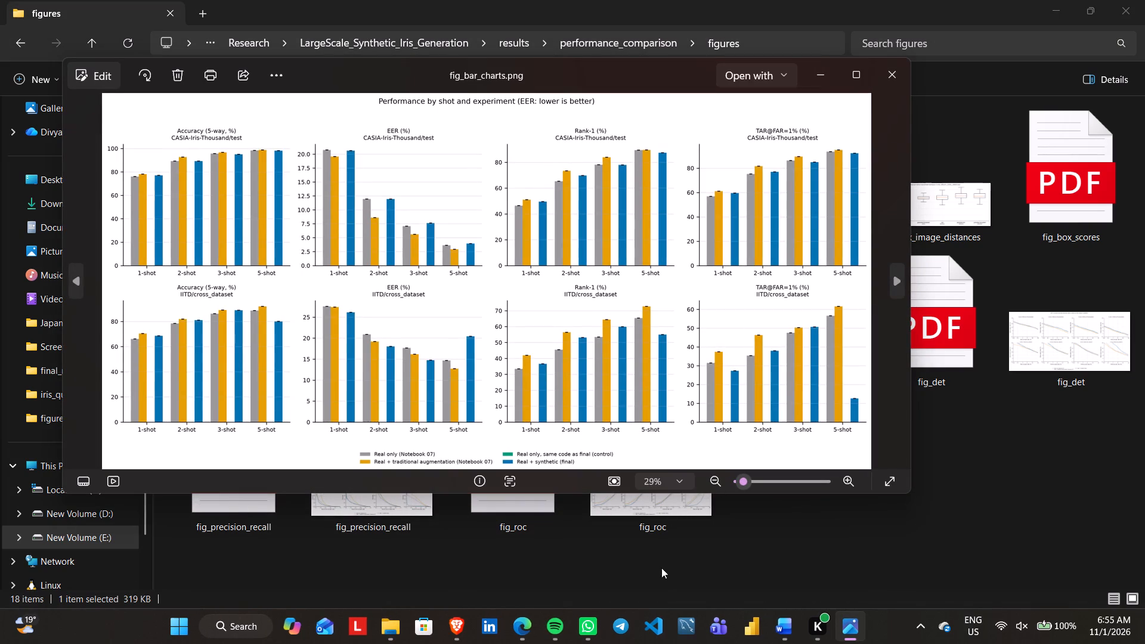
click(793, 628)
scroll(750, 430, up, 3)
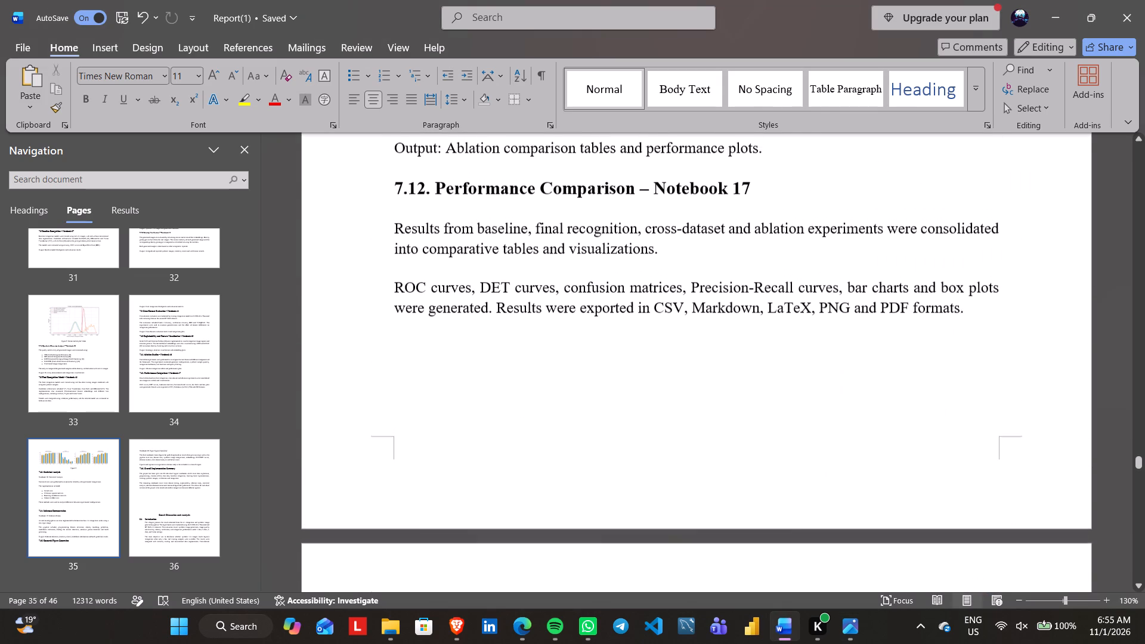
scroll(750, 430, up, 1)
Change the figure number in the caption below the bar charts to 6.
ctrl+scroll(750, 430, down, 1)
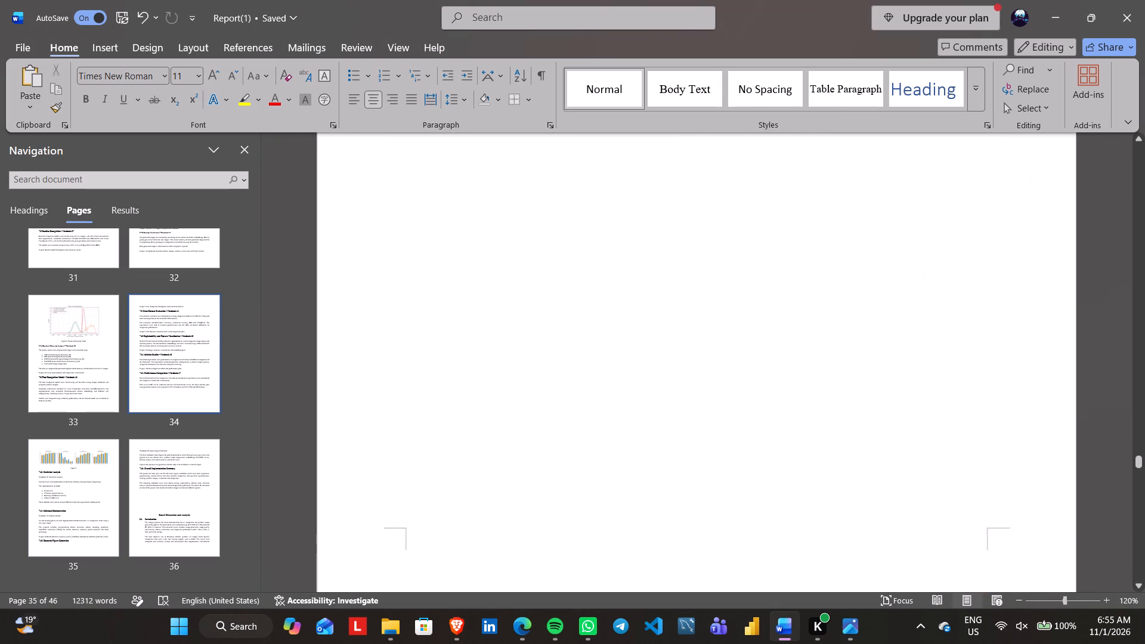
ctrl+scroll(750, 430, down, 1)
scroll(750, 430, down, 2)
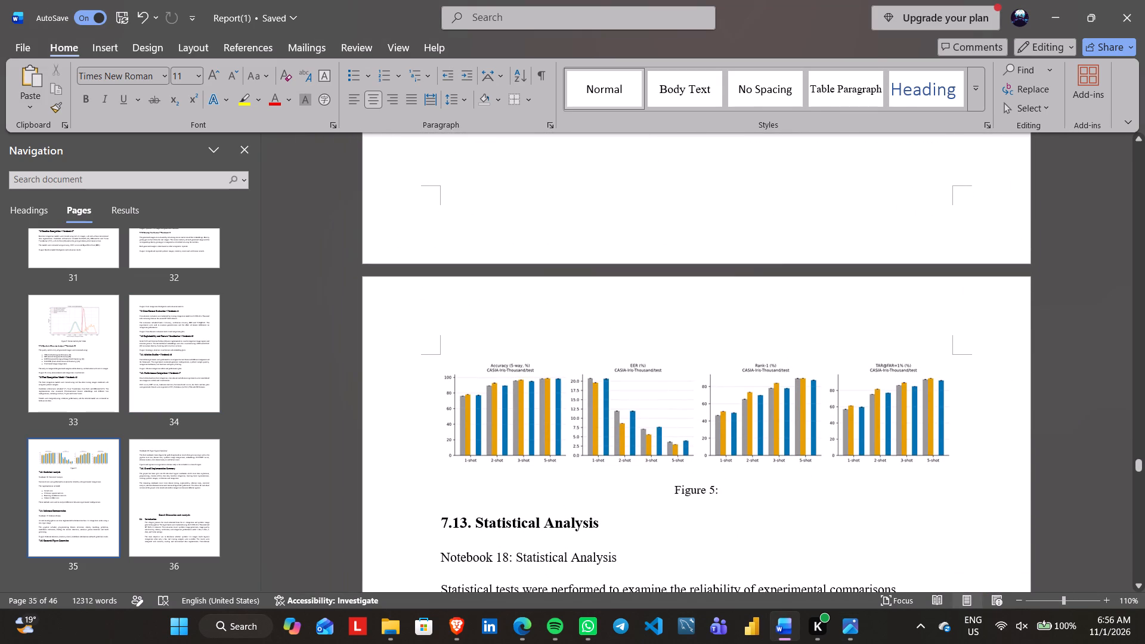
click(713, 492)
key(BackSpace)
key(6)
click(741, 491)
Examine the text of sections 7.9 to 7.12 and the bar charts for wording to describe Figure 6.
scroll(741, 491, up, 3)
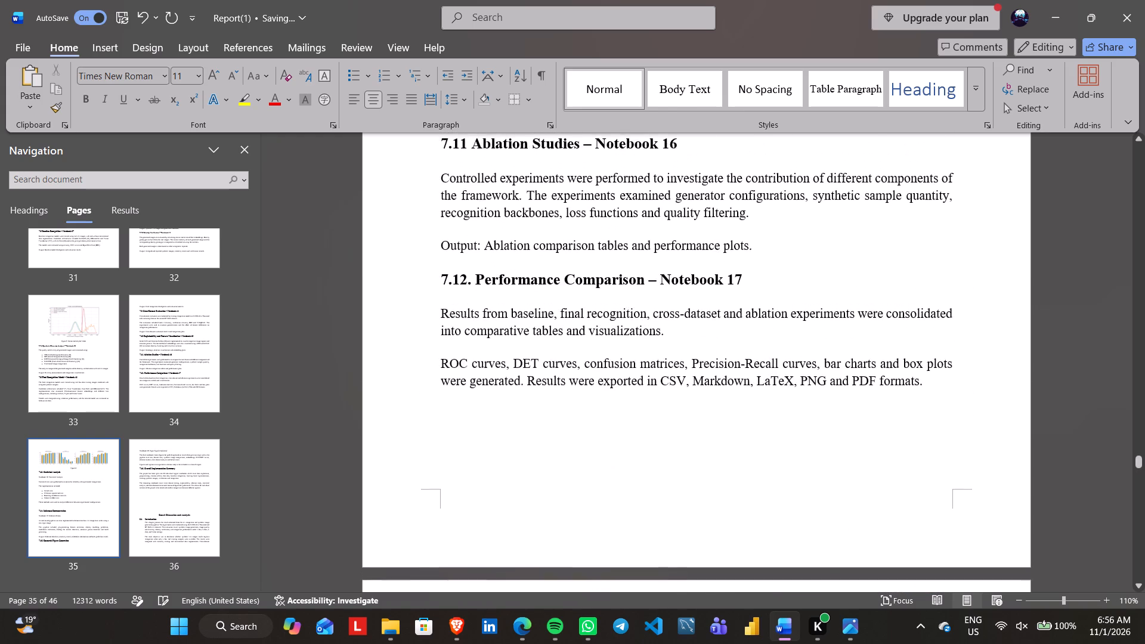
scroll(741, 491, up, 5)
scroll(741, 491, down, 1)
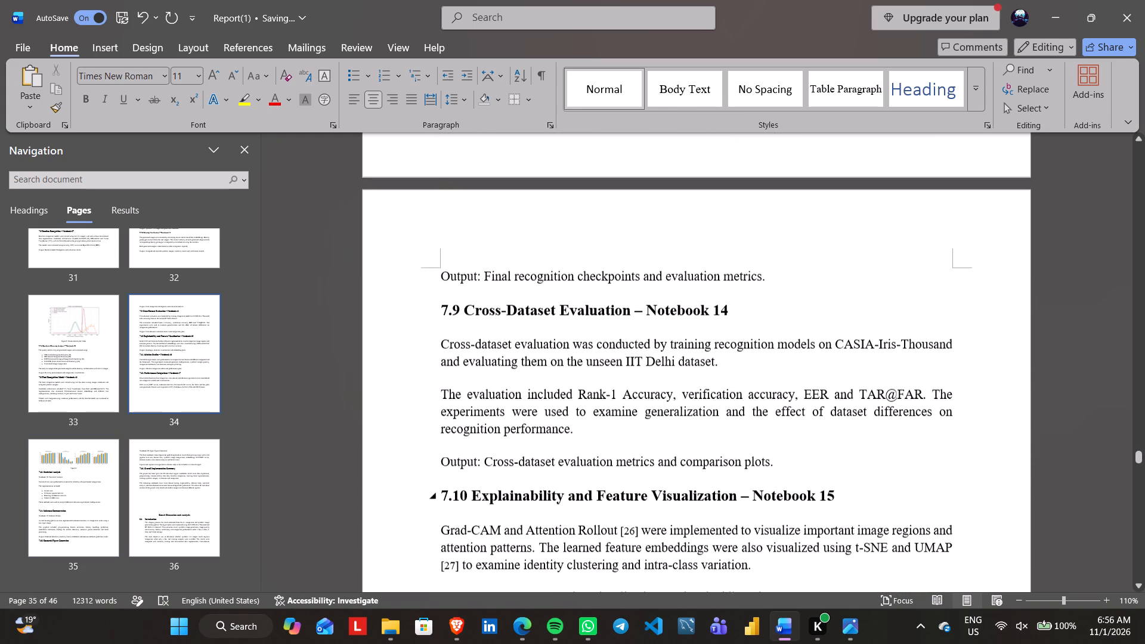
scroll(741, 491, down, 2)
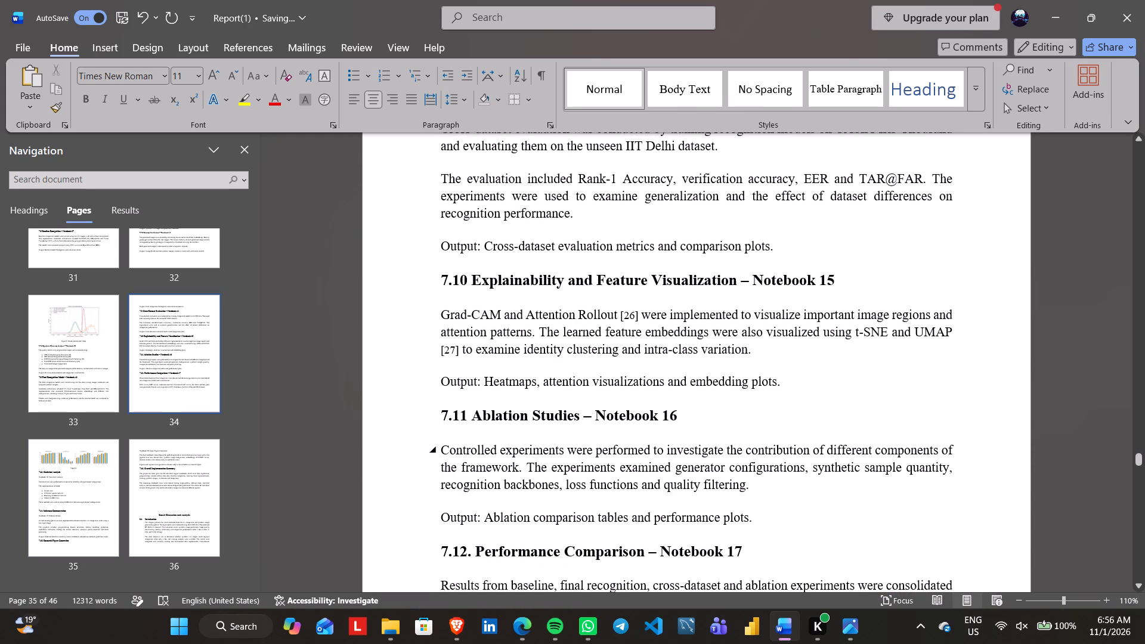
scroll(741, 491, right, 1)
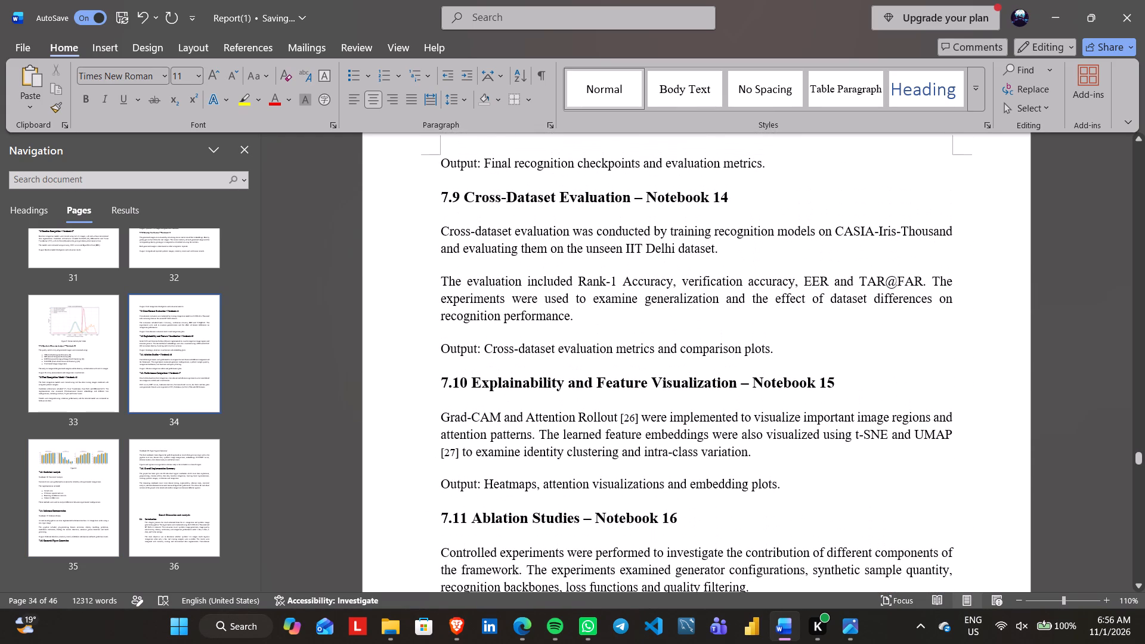
scroll(741, 491, right, 1)
scroll(741, 491, down, 1)
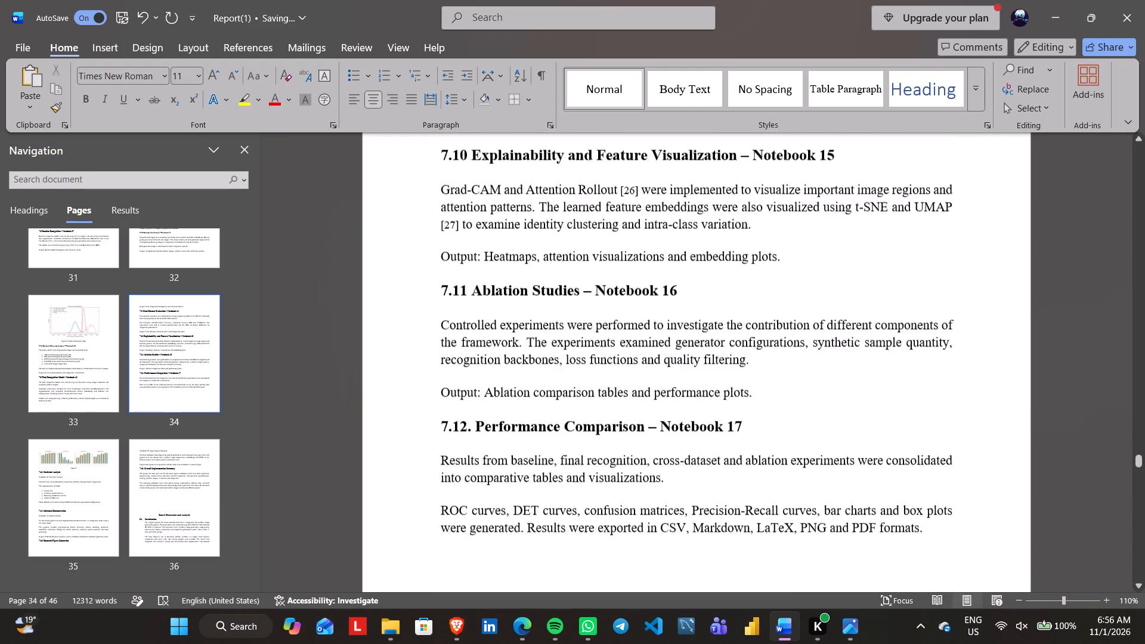
scroll(741, 491, down, 1)
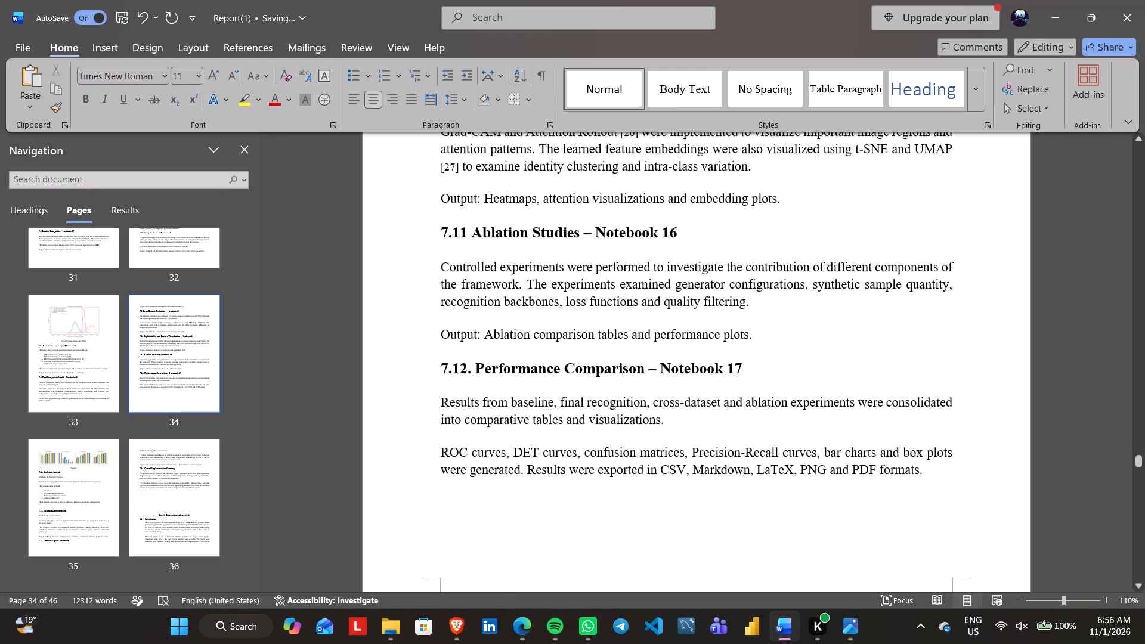
scroll(741, 491, down, 1)
scroll(741, 491, up, 1)
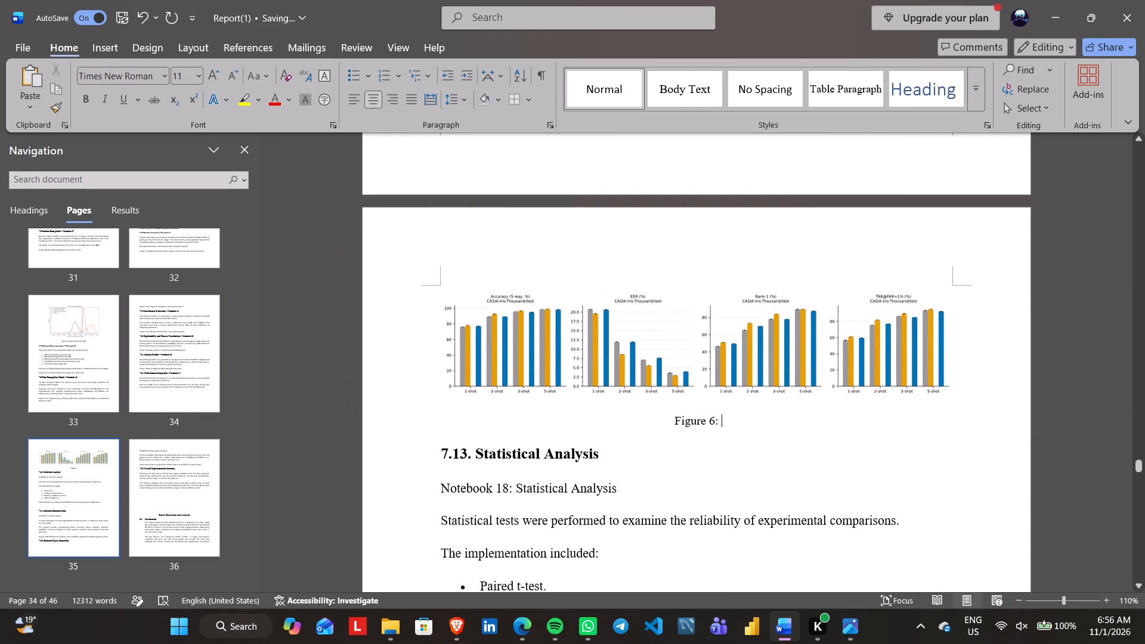
scroll(741, 491, up, 1)
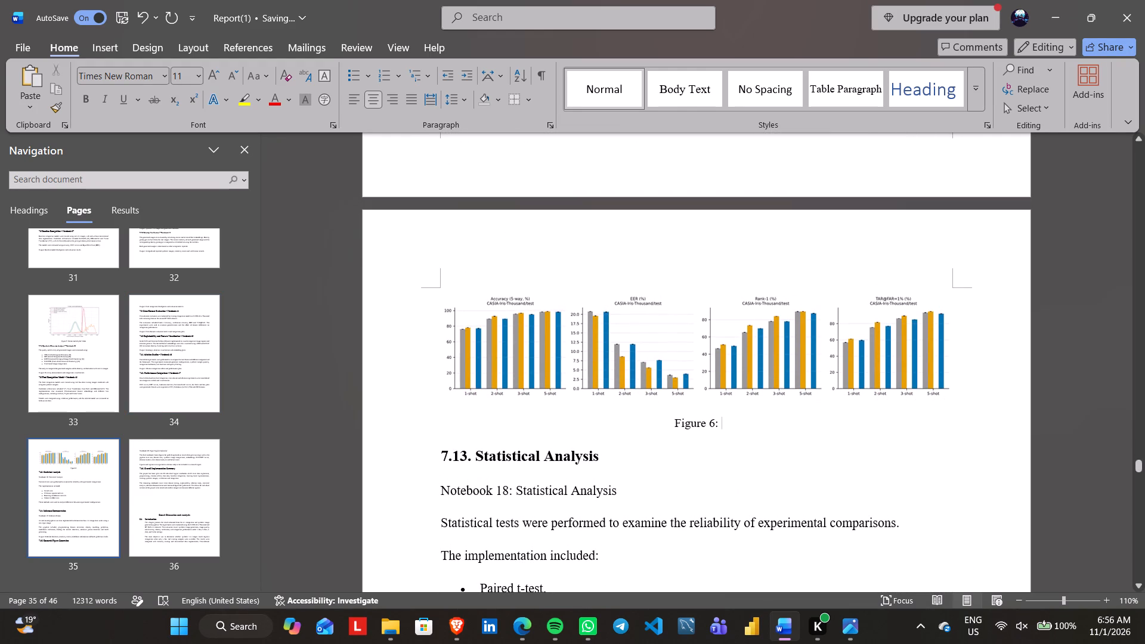
scroll(741, 491, up, 6)
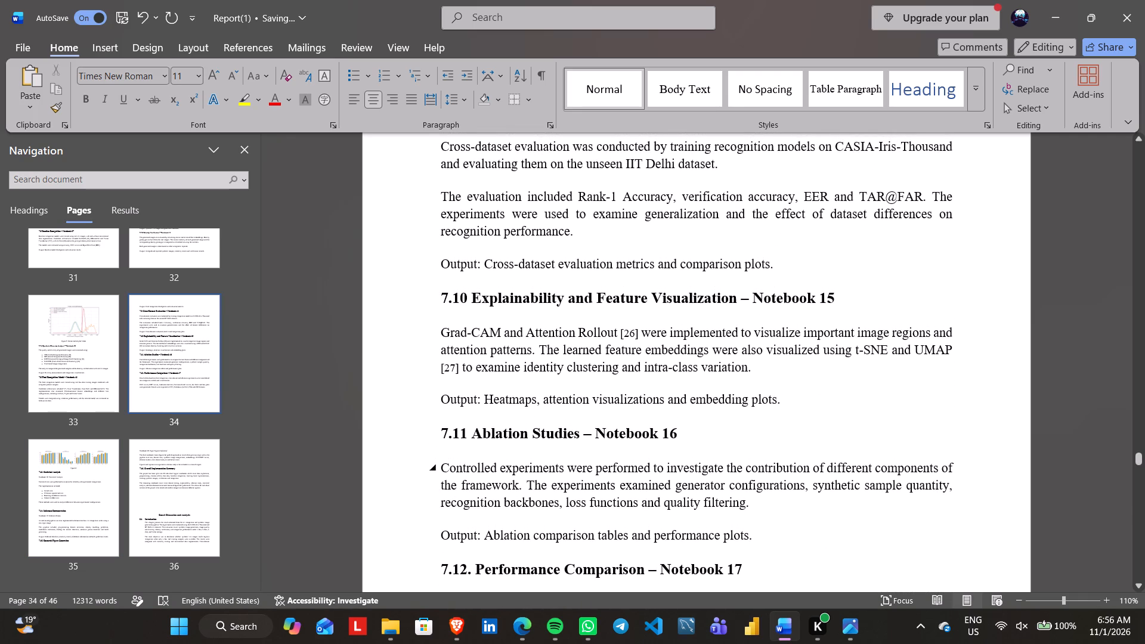
scroll(741, 491, up, 1)
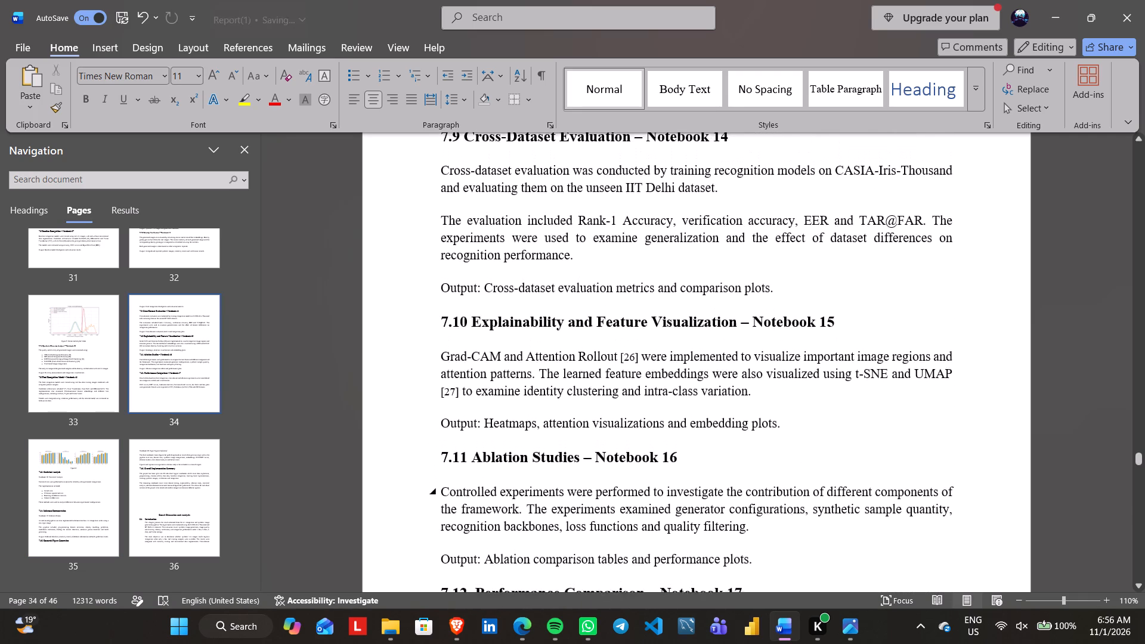
scroll(741, 491, up, 1)
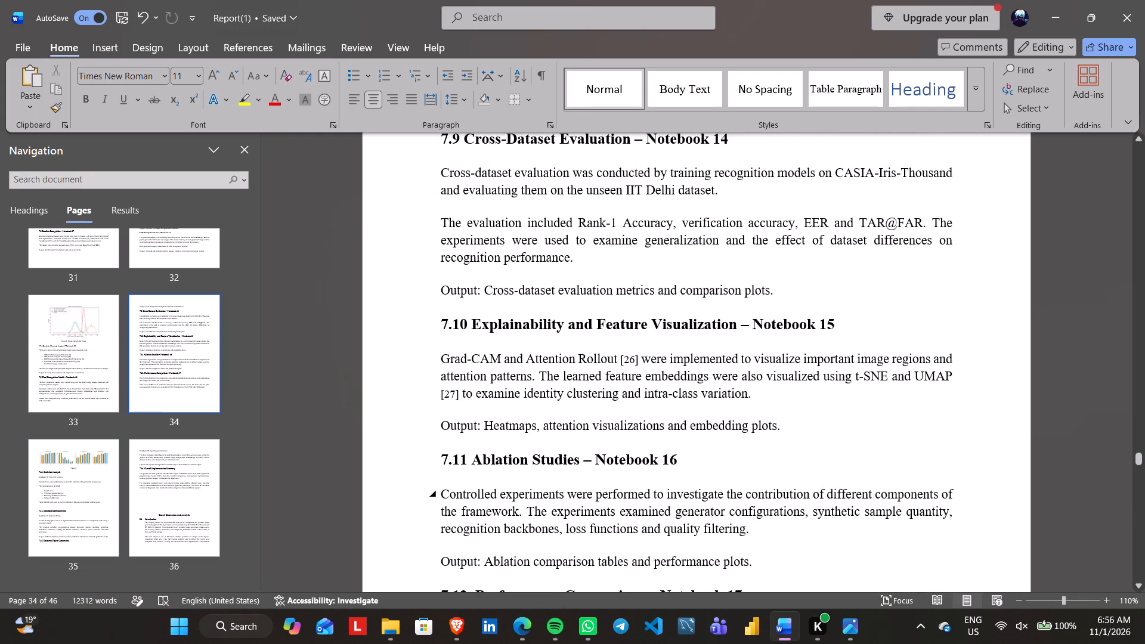
scroll(741, 491, down, 2)
scroll(741, 491, up, 1)
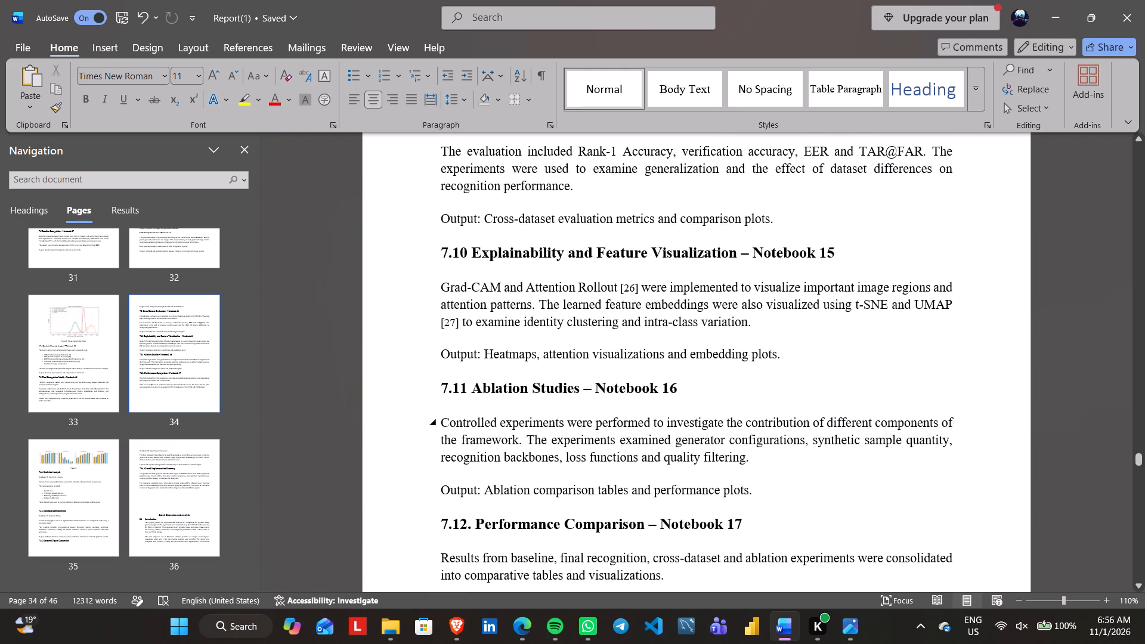
scroll(741, 491, up, 1)
scroll(741, 491, down, 3)
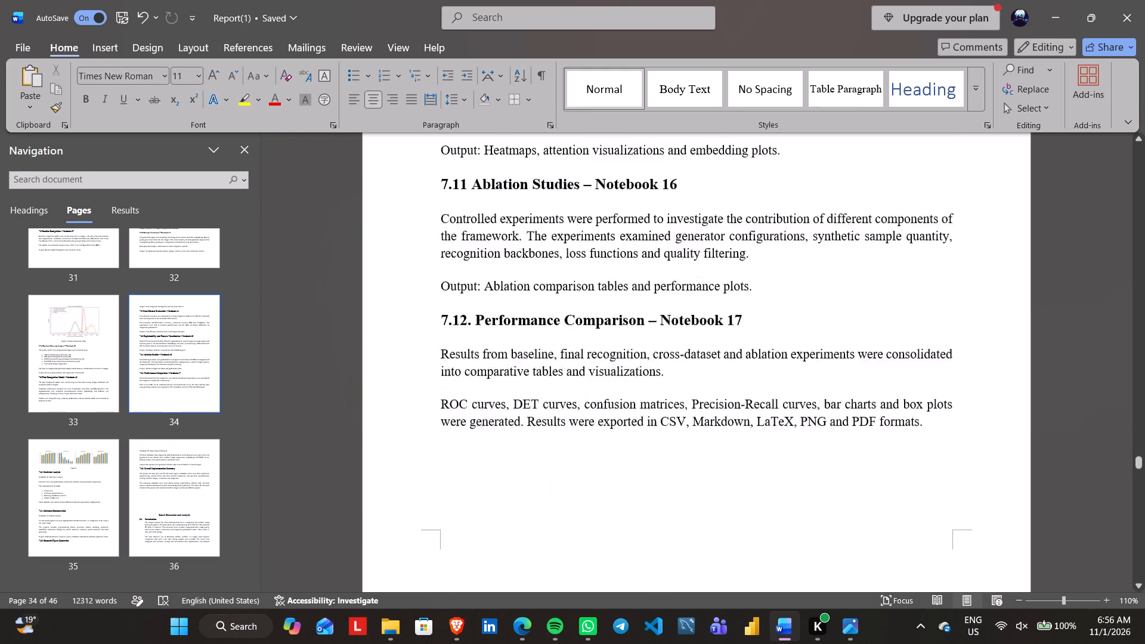
scroll(741, 491, down, 1)
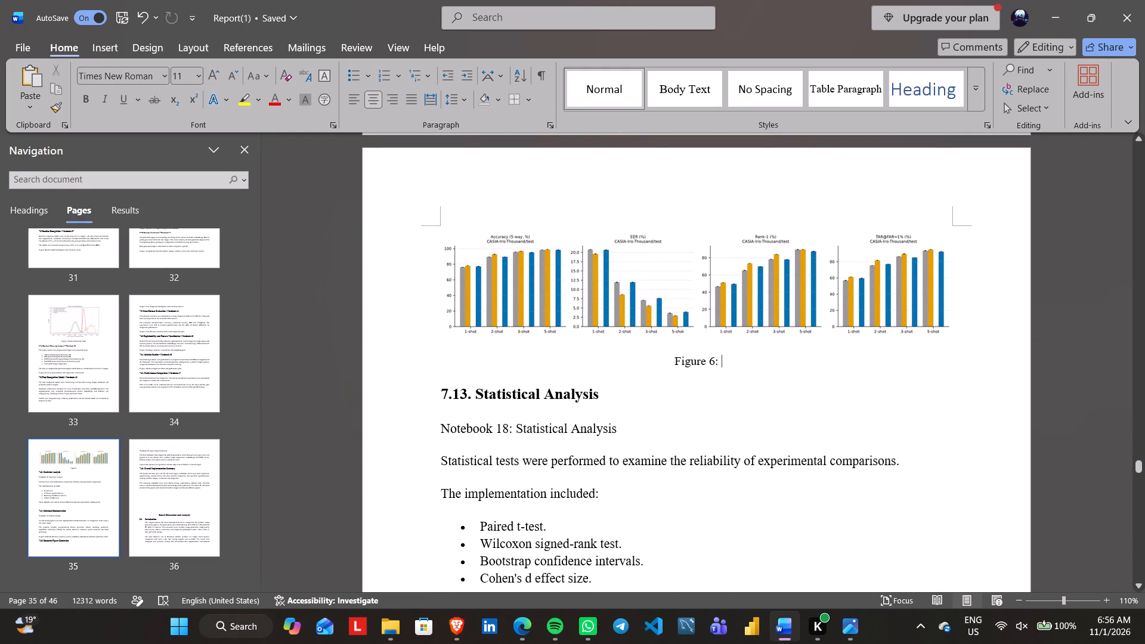
Complete the Figure 6 caption with the description "Evaluation metrics by shot for CASIA-Iris Thousand".
key(shift+e)
text(valuation mert)
key(BackSpace)
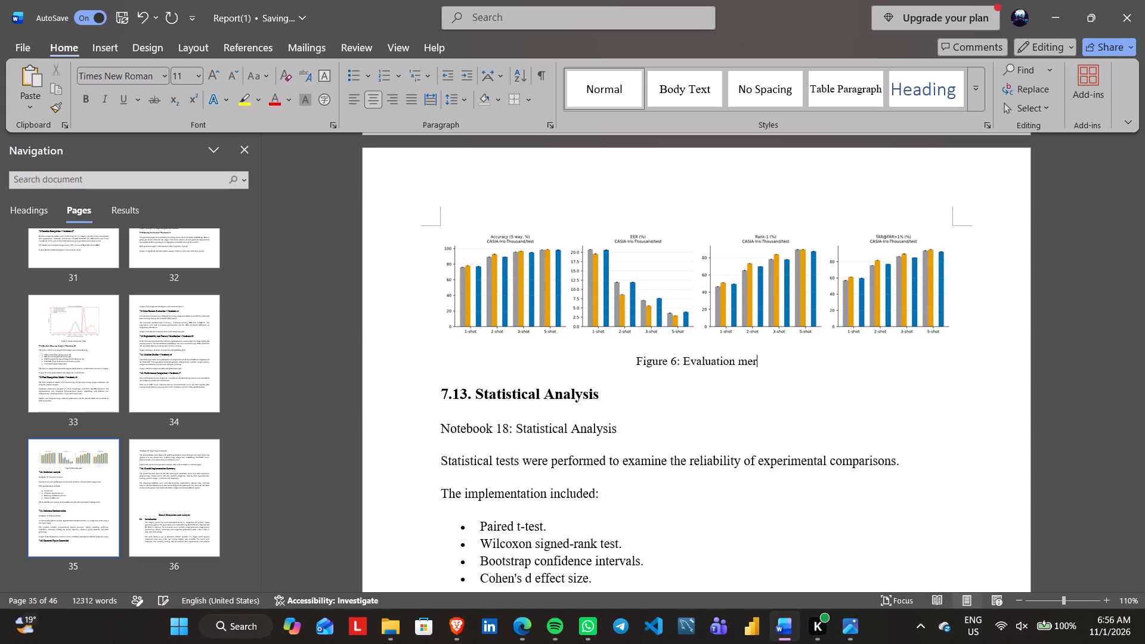
key(BackSpace)
text(tric)
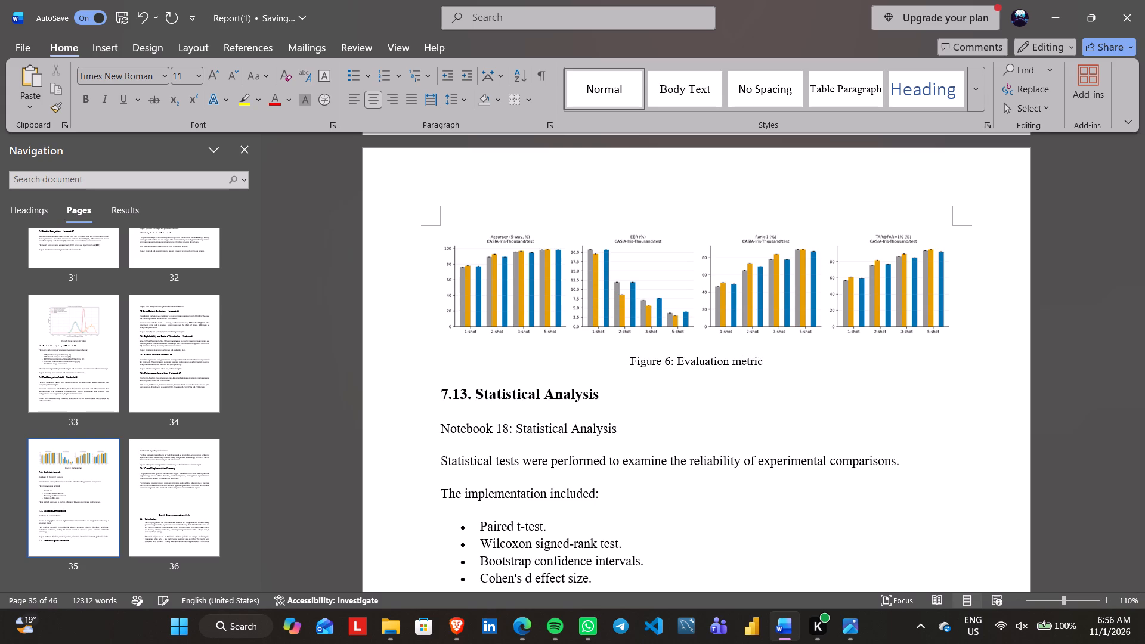
text(s by shot)
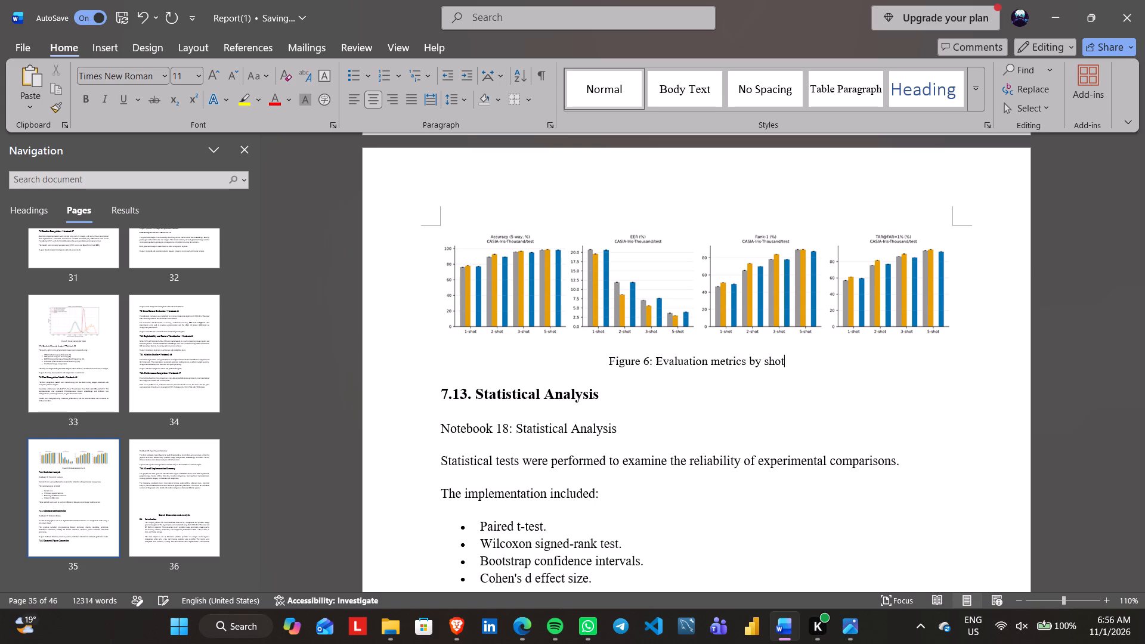
key(space)
text(for)
key(space)
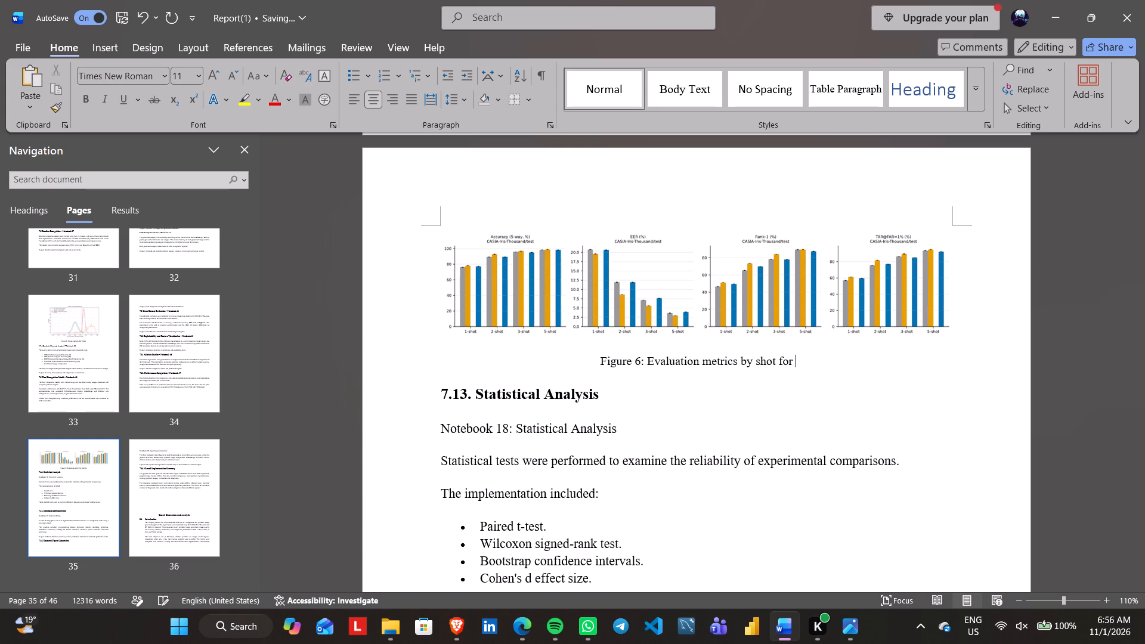
text(CASIA-Iris Thousand)
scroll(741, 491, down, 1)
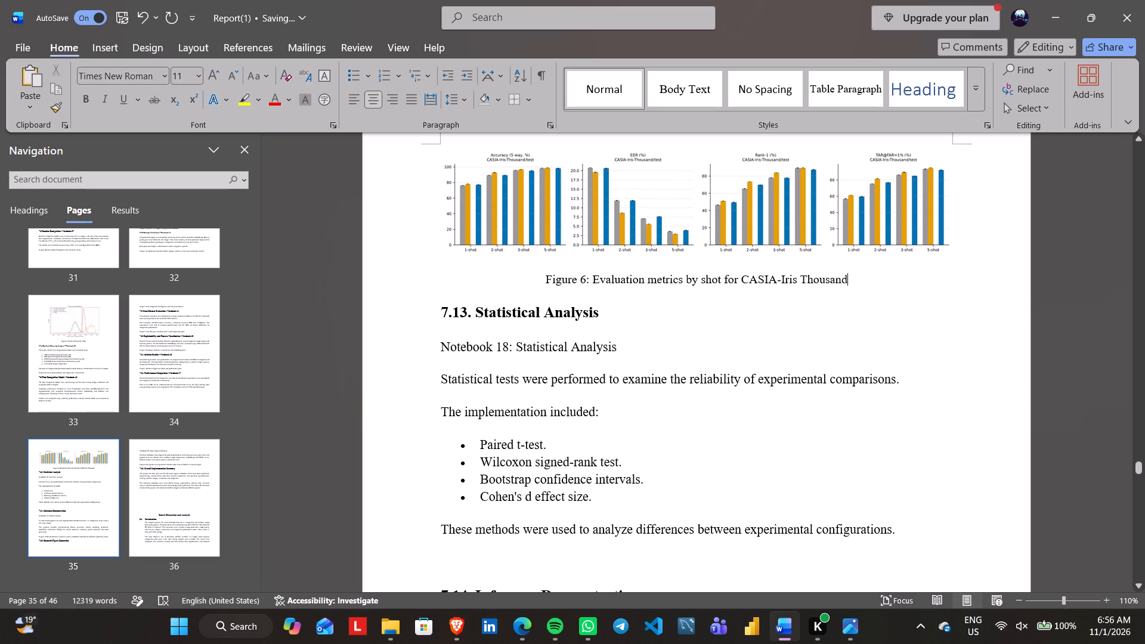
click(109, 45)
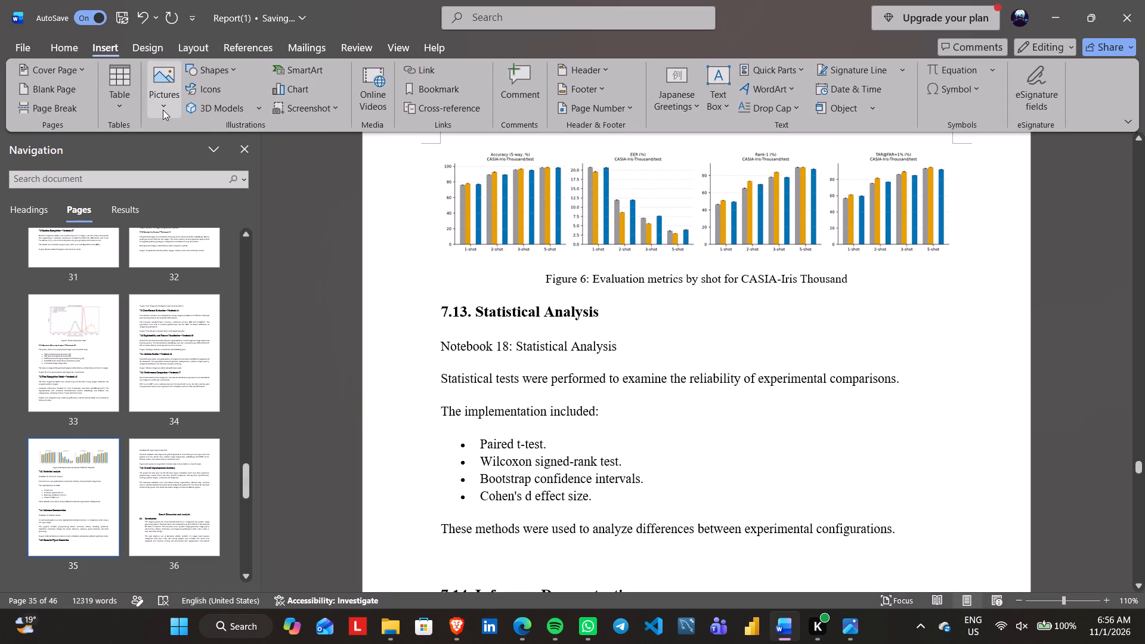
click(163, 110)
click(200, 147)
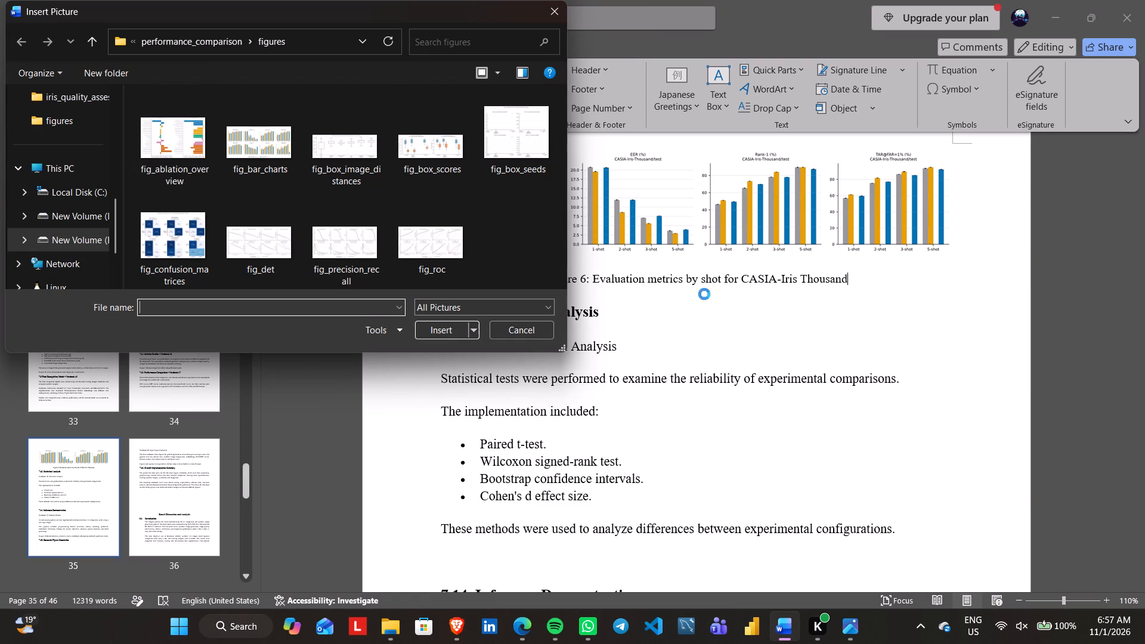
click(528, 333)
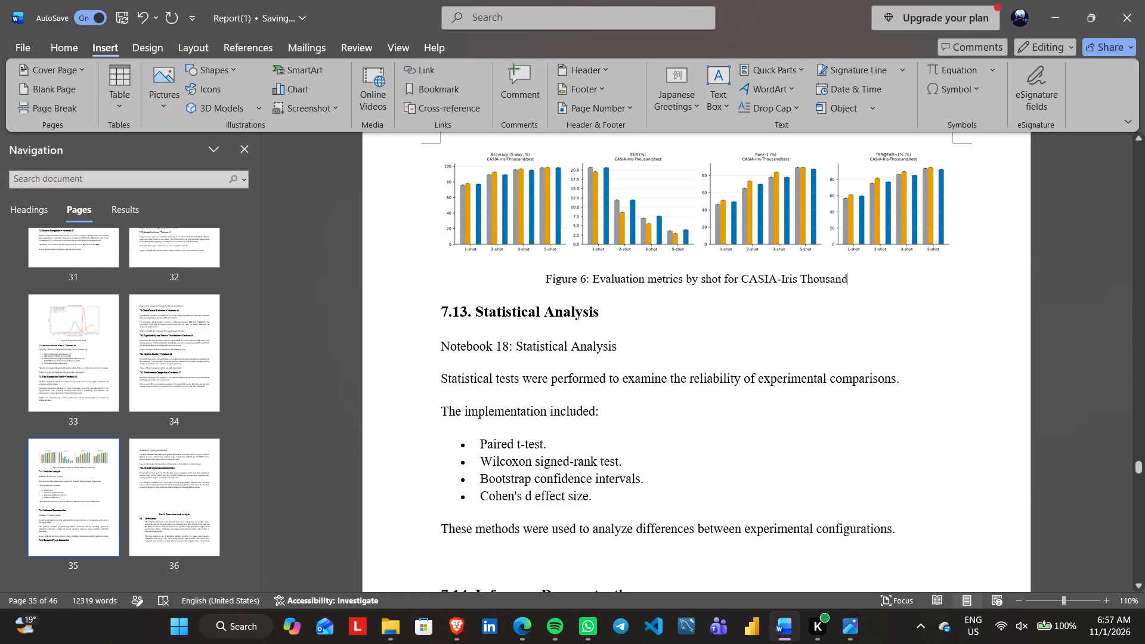
Add an empty line below the Figure 6 caption.
key(Return)
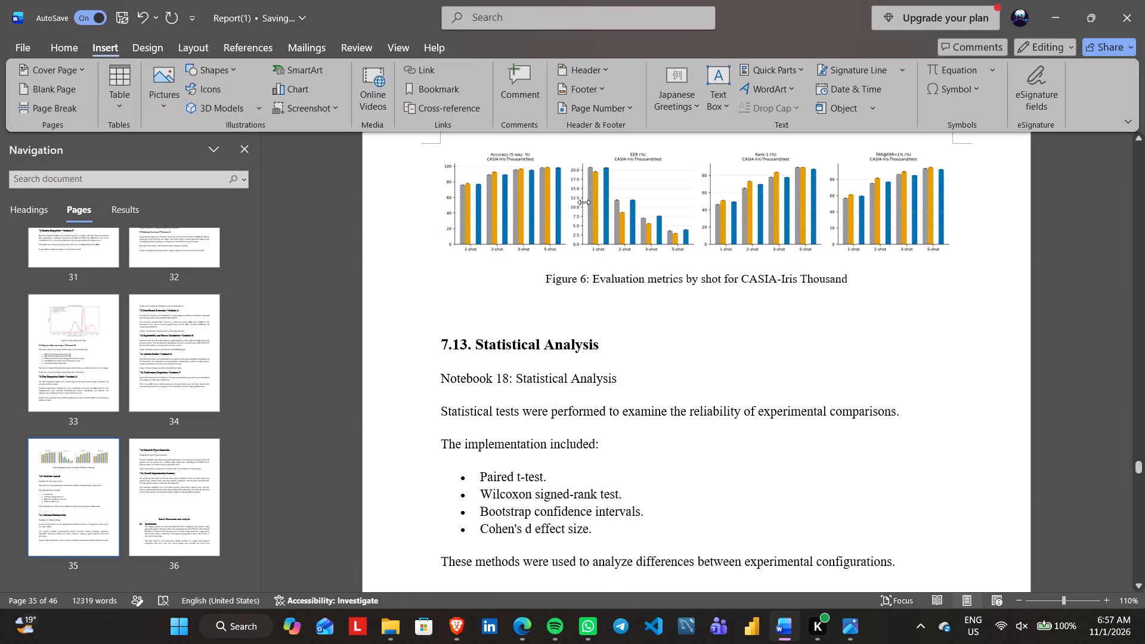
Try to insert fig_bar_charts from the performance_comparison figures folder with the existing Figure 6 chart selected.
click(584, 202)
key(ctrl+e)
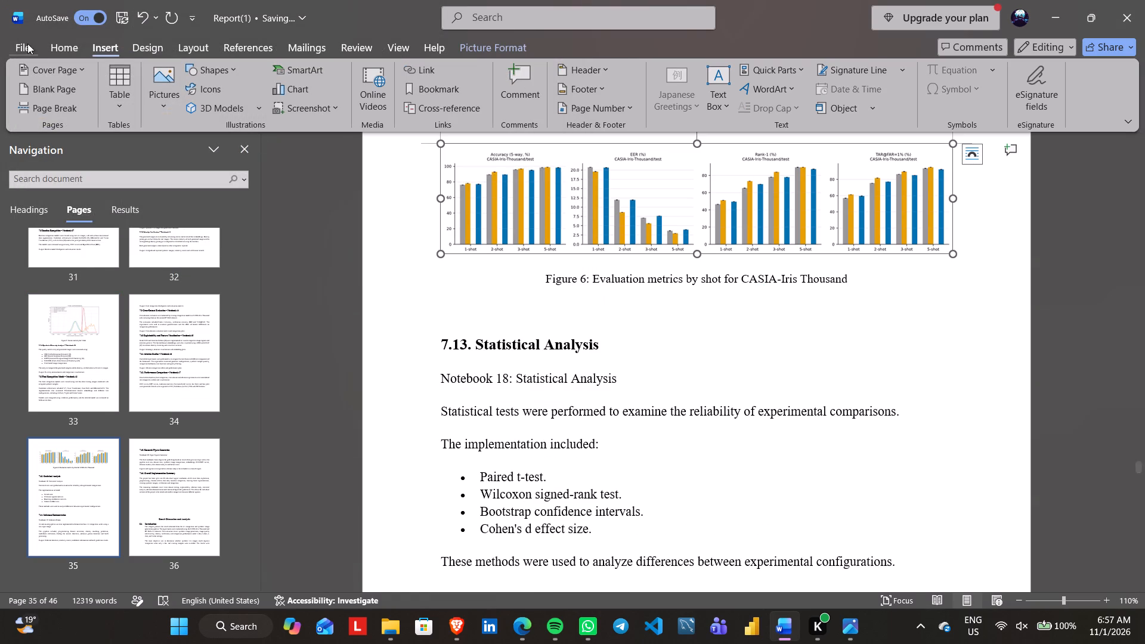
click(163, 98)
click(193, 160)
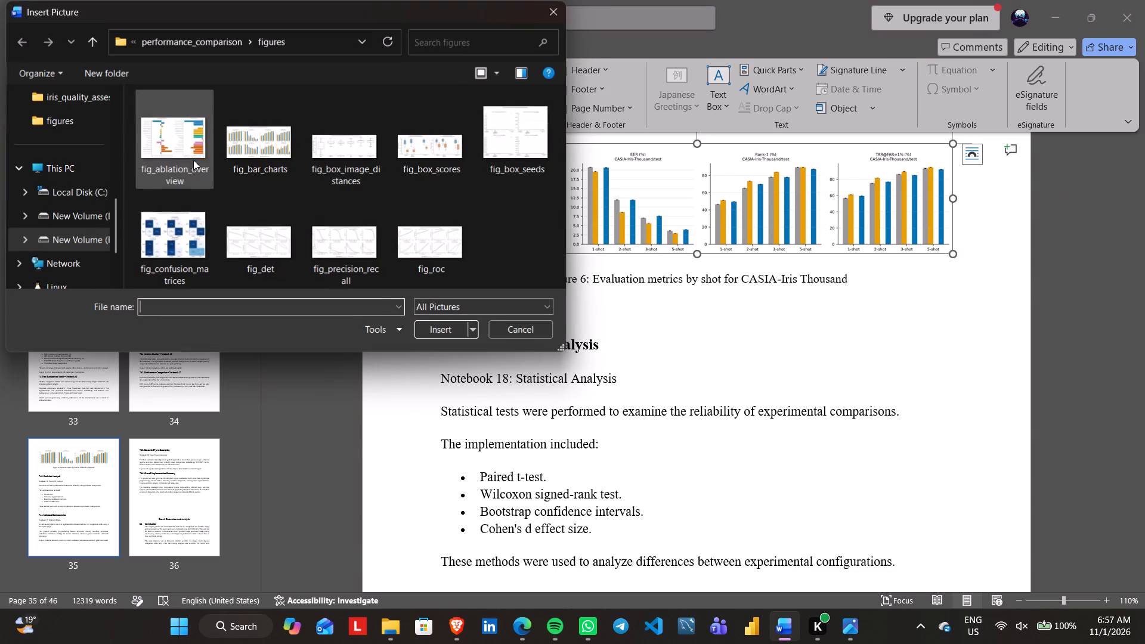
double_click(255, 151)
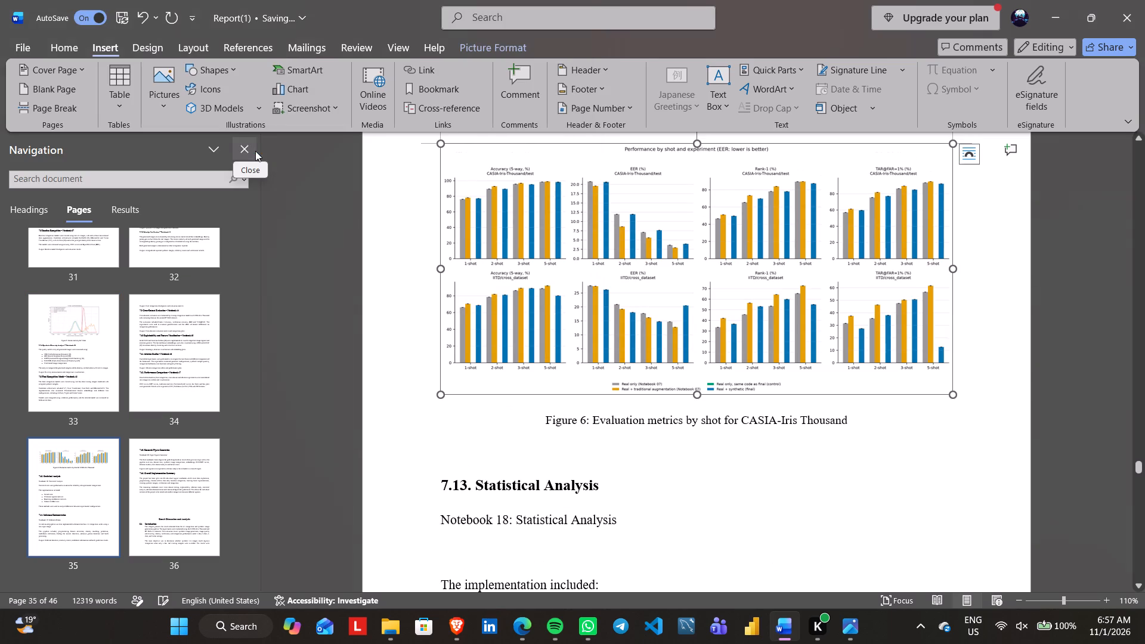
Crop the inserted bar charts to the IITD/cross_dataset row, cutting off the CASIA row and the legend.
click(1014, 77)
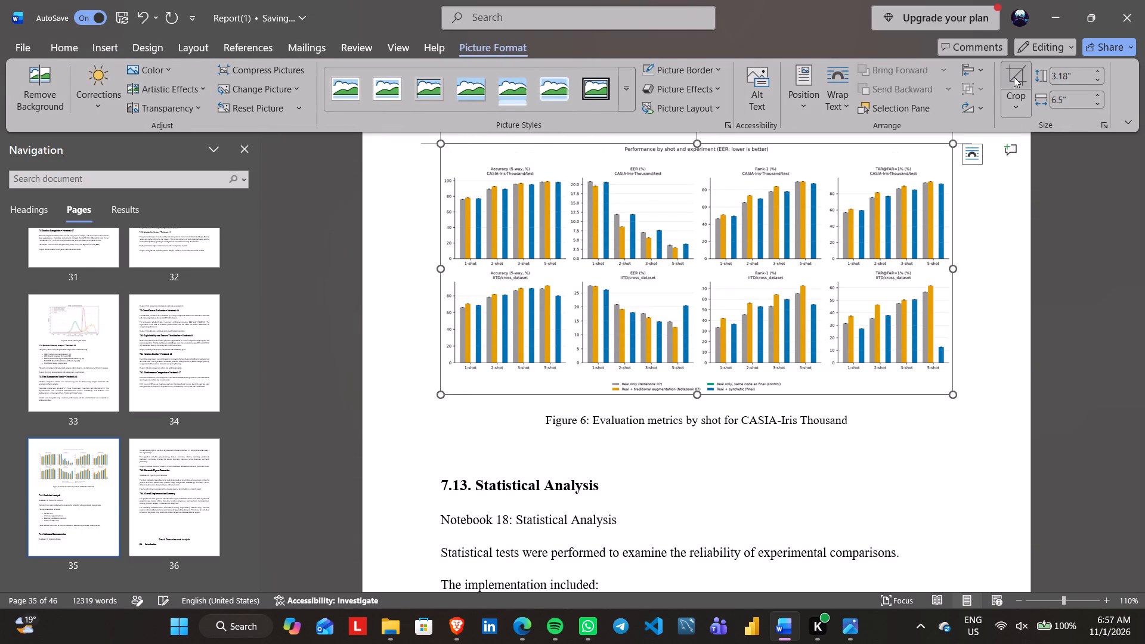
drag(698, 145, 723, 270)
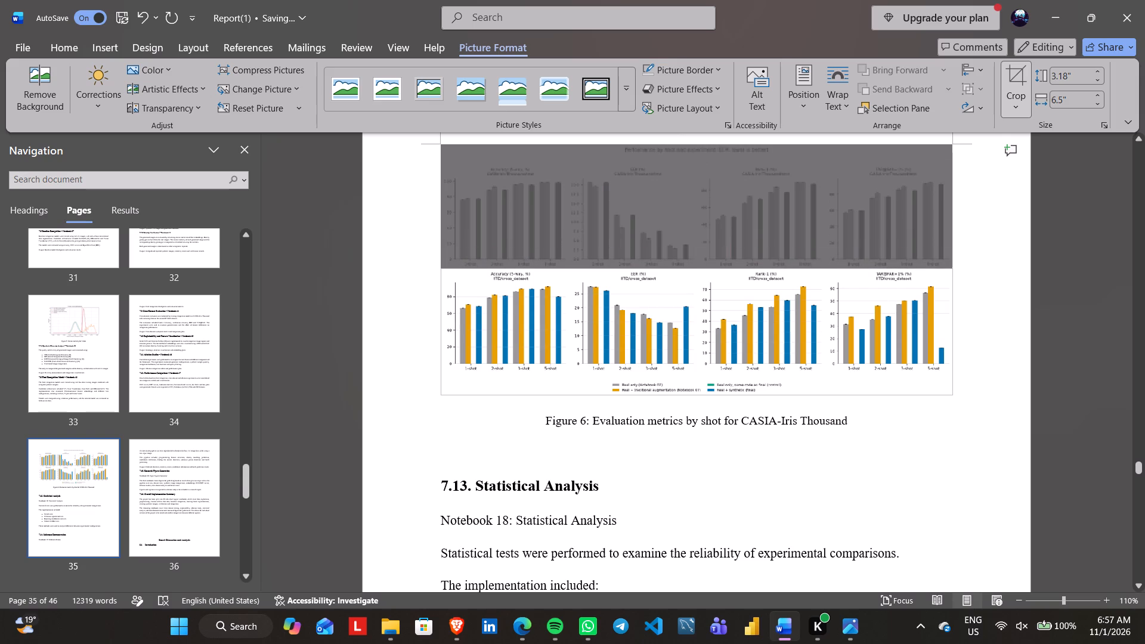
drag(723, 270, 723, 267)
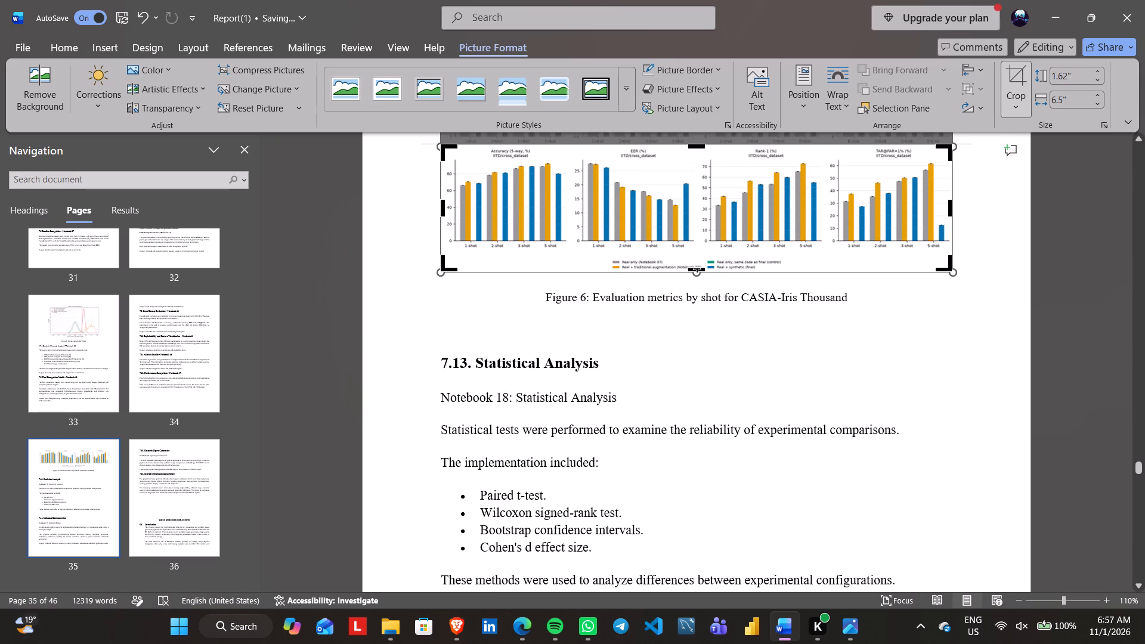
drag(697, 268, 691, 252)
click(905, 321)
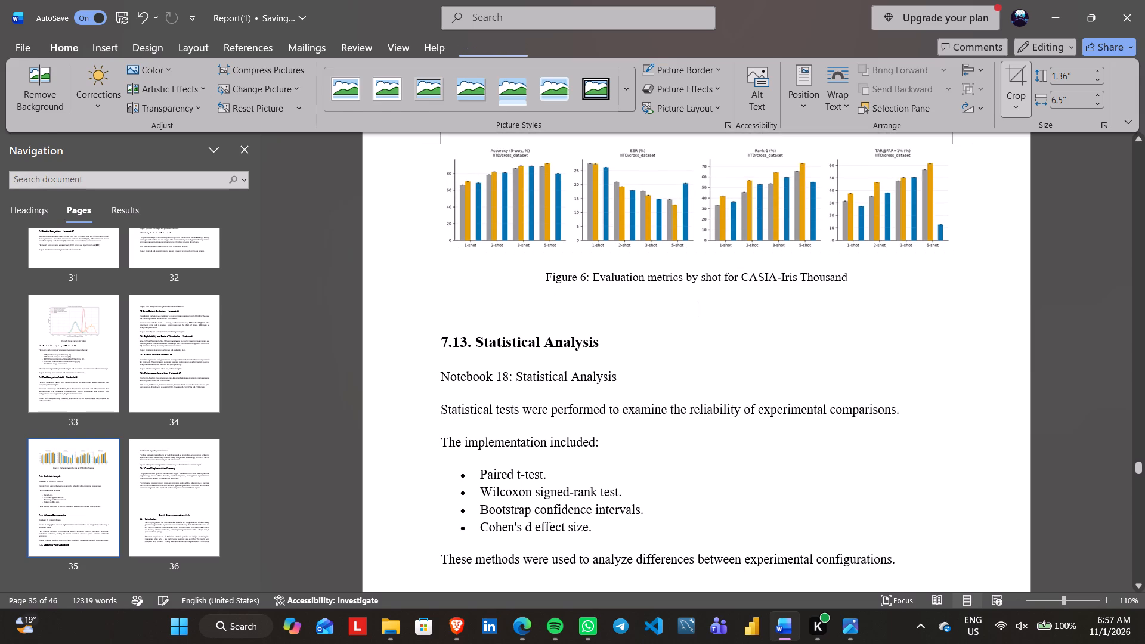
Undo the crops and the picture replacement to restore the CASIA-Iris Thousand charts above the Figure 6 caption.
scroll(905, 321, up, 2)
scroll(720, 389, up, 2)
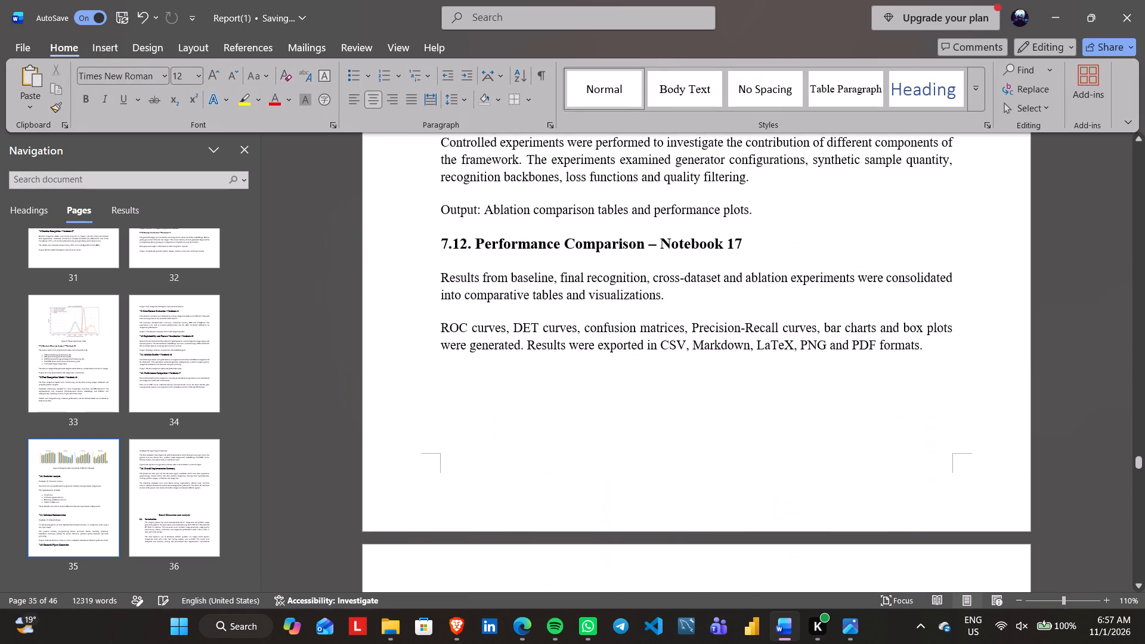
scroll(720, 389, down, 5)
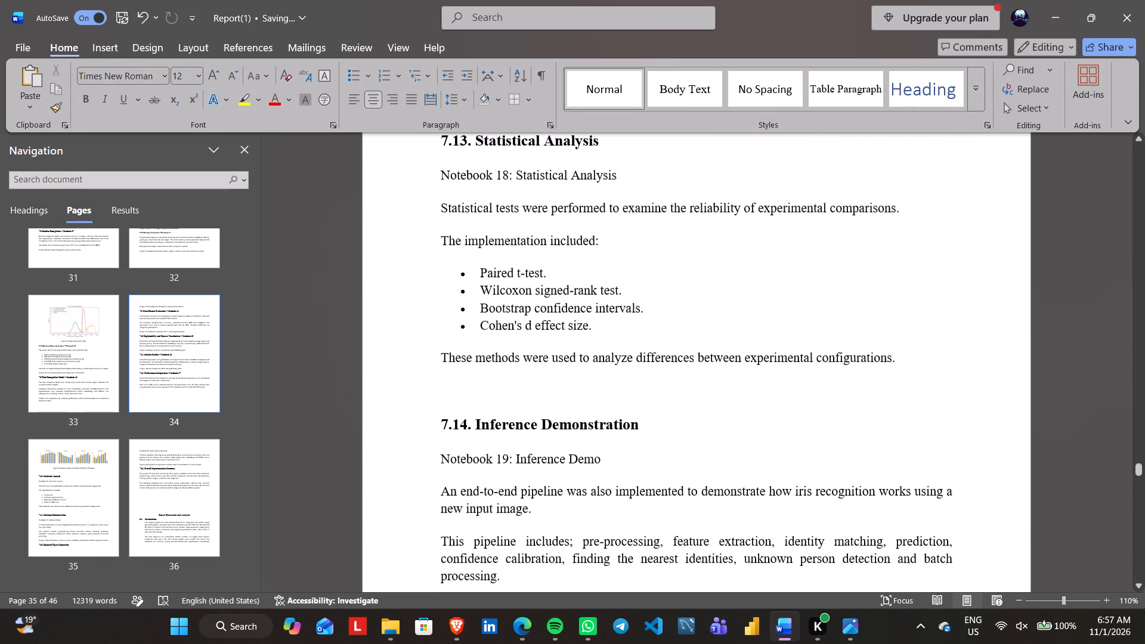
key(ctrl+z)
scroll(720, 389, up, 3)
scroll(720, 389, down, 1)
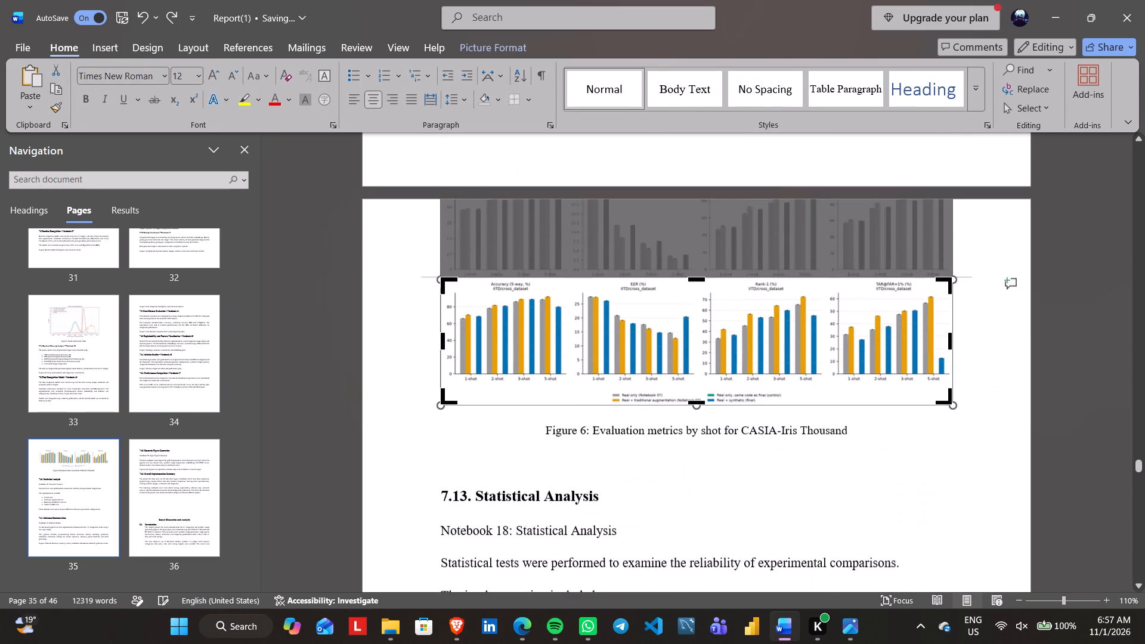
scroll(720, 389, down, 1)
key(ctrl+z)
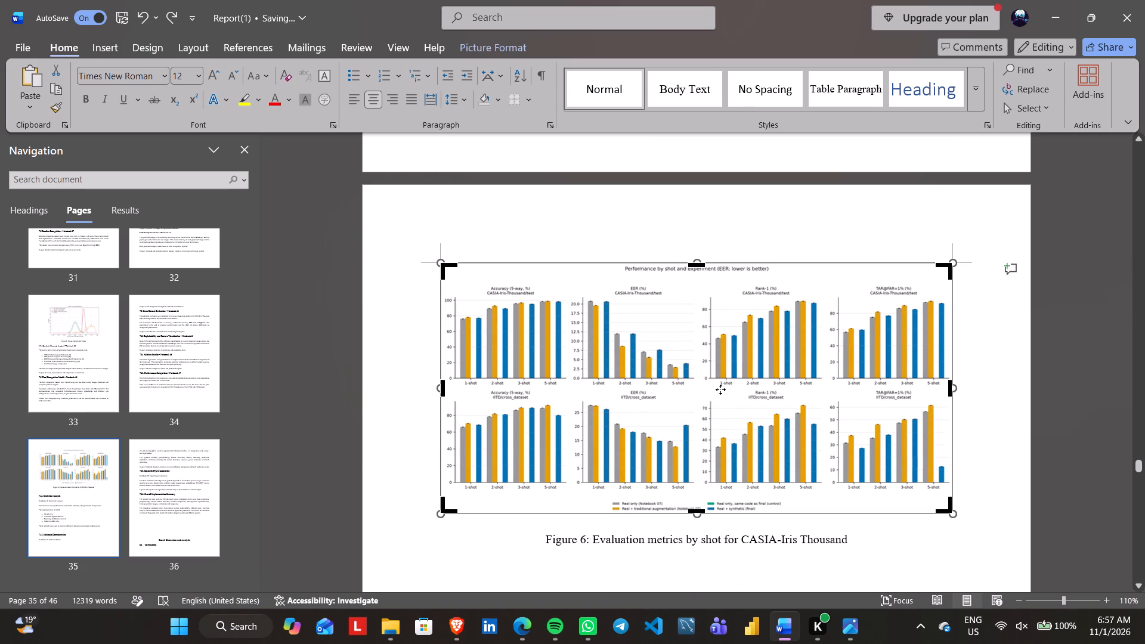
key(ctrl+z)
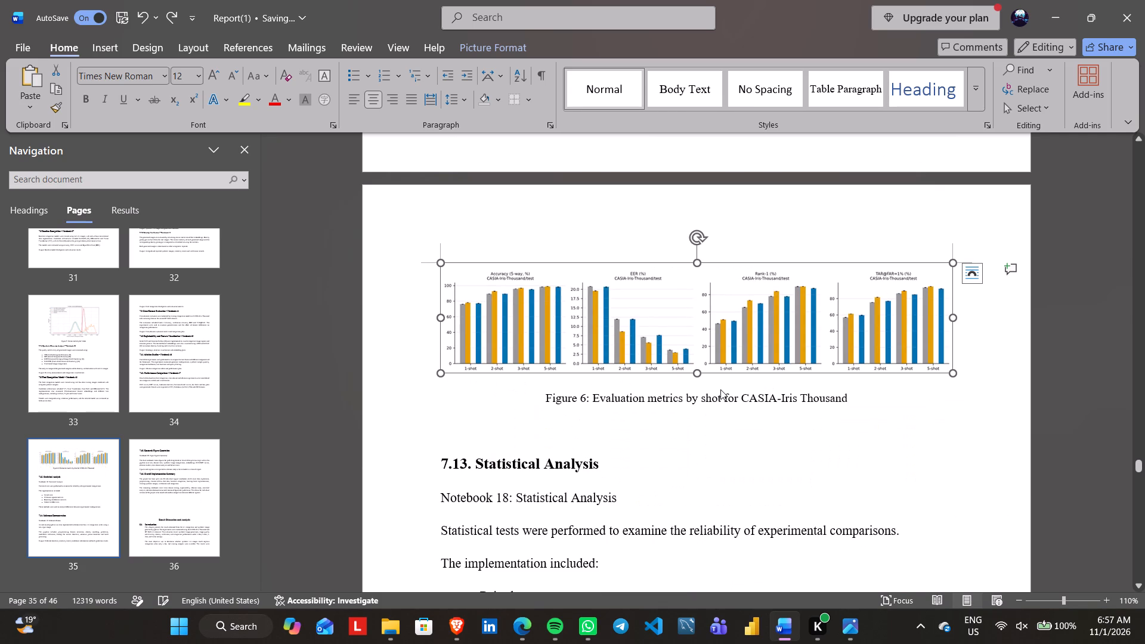
Insert fig_bar_charts from the performance_comparison figures folder on the empty line below the Figure 6 caption.
click(765, 426)
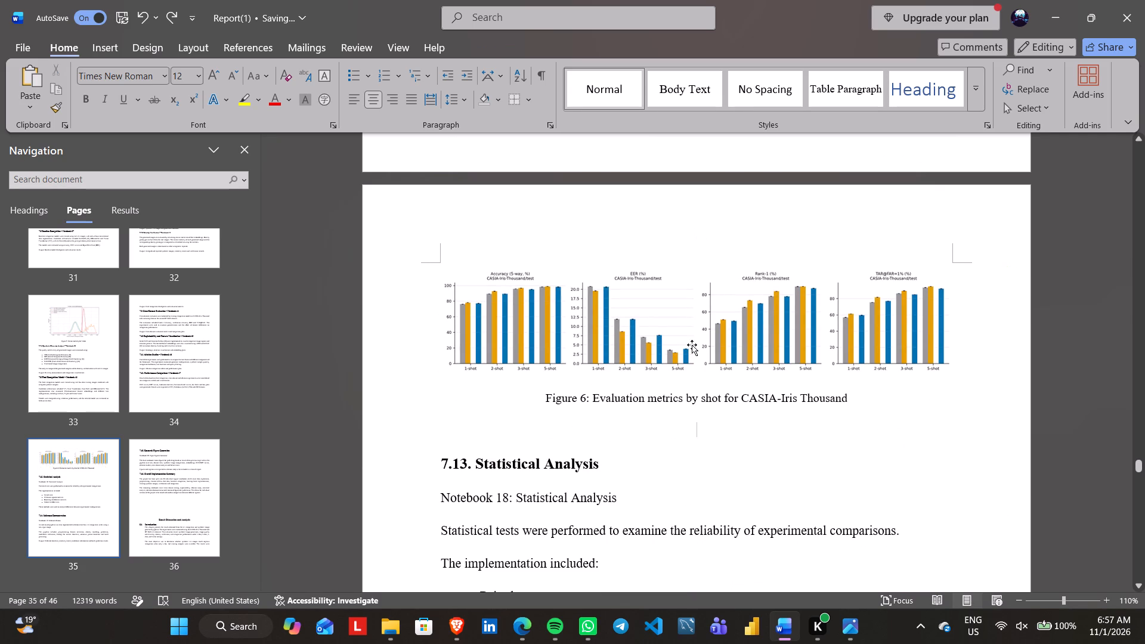
click(97, 54)
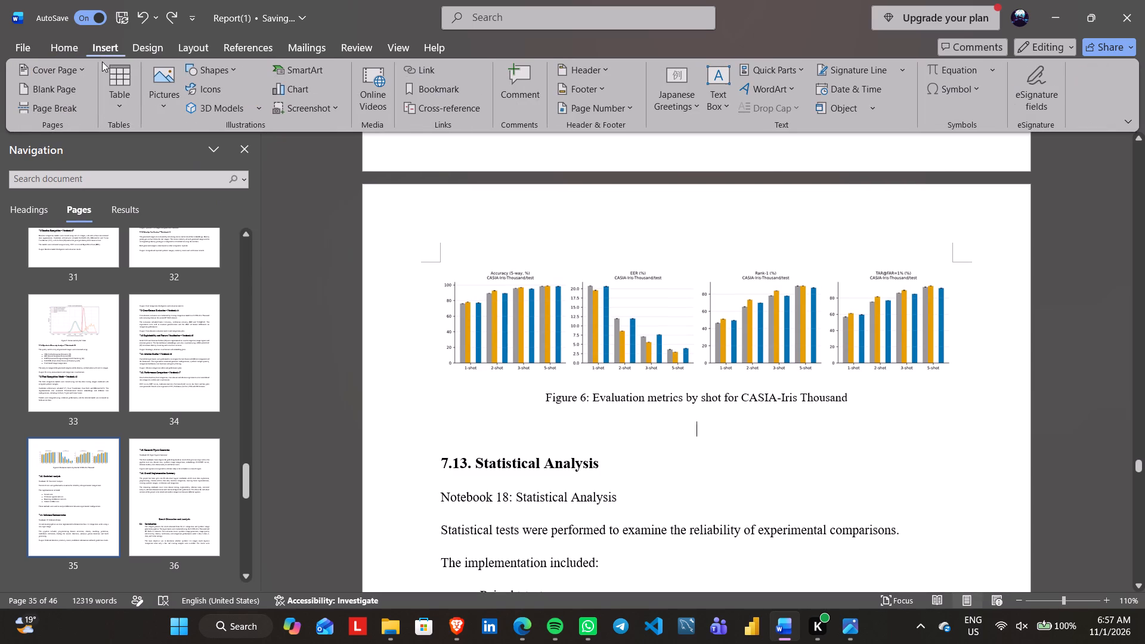
click(168, 111)
click(201, 144)
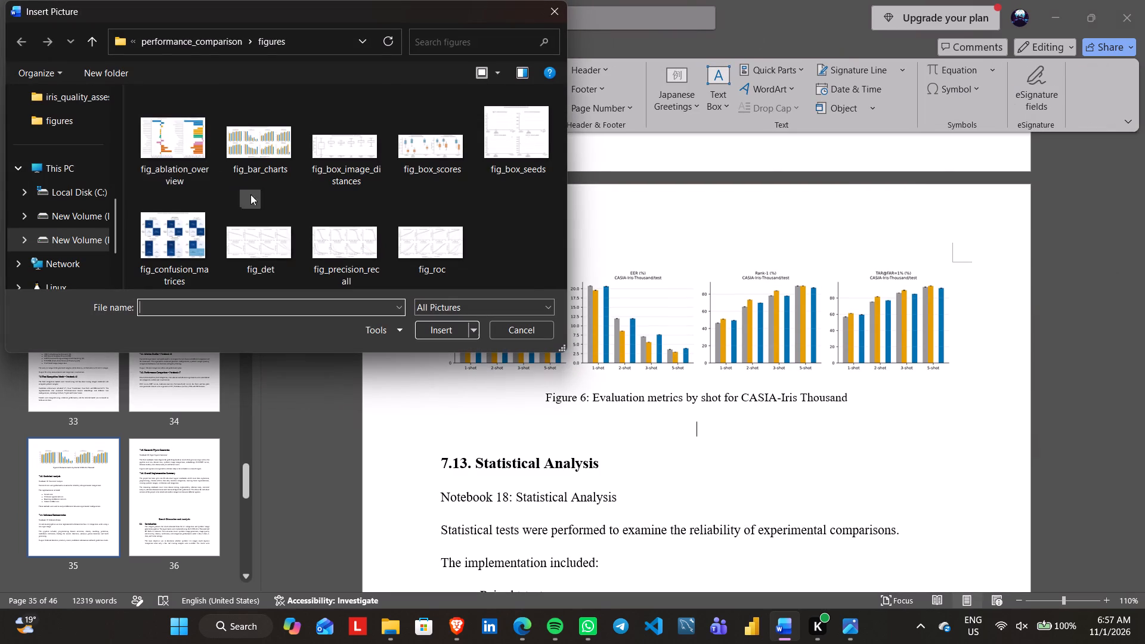
click(240, 165)
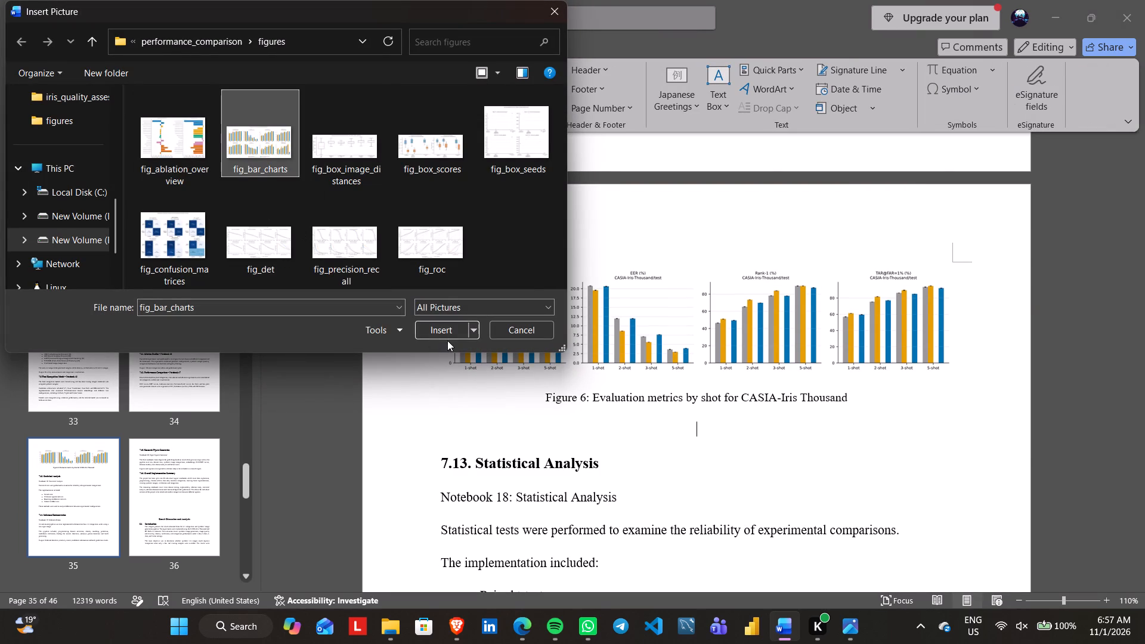
click(445, 338)
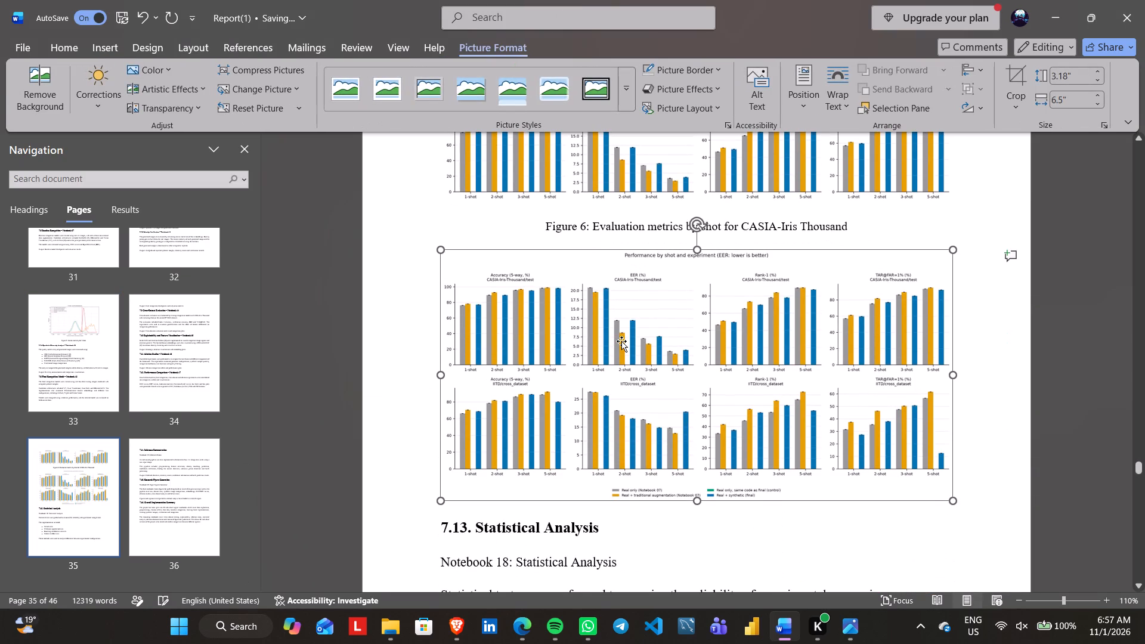
Crop the new bar charts to the IITD/cross_dataset row without the legend, about 1.36" high.
click(1003, 75)
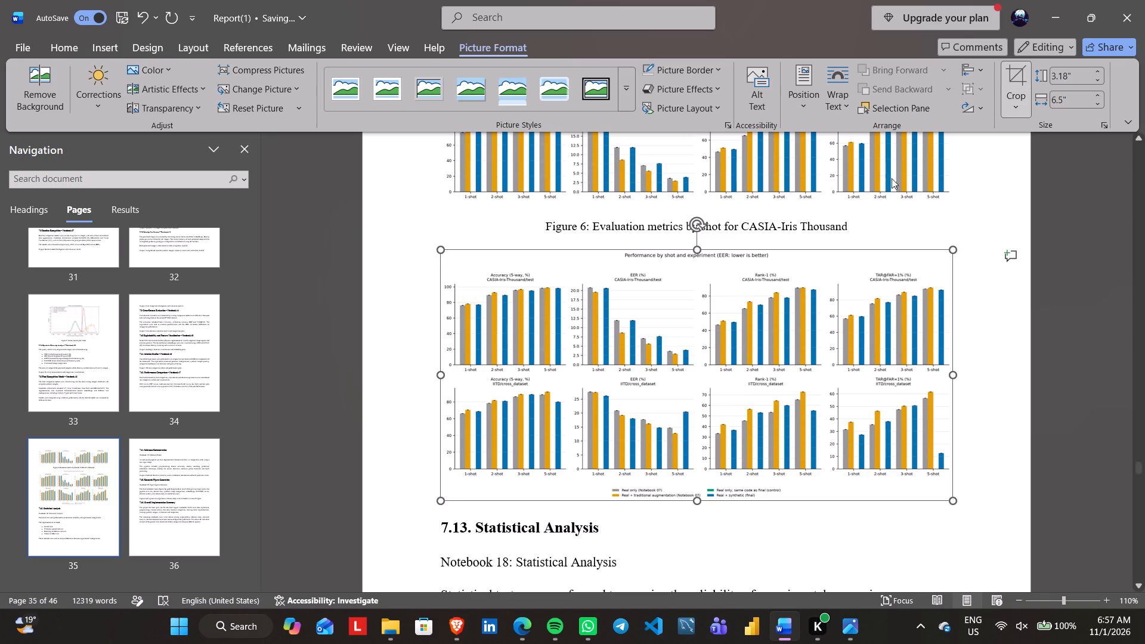
drag(697, 252, 726, 374)
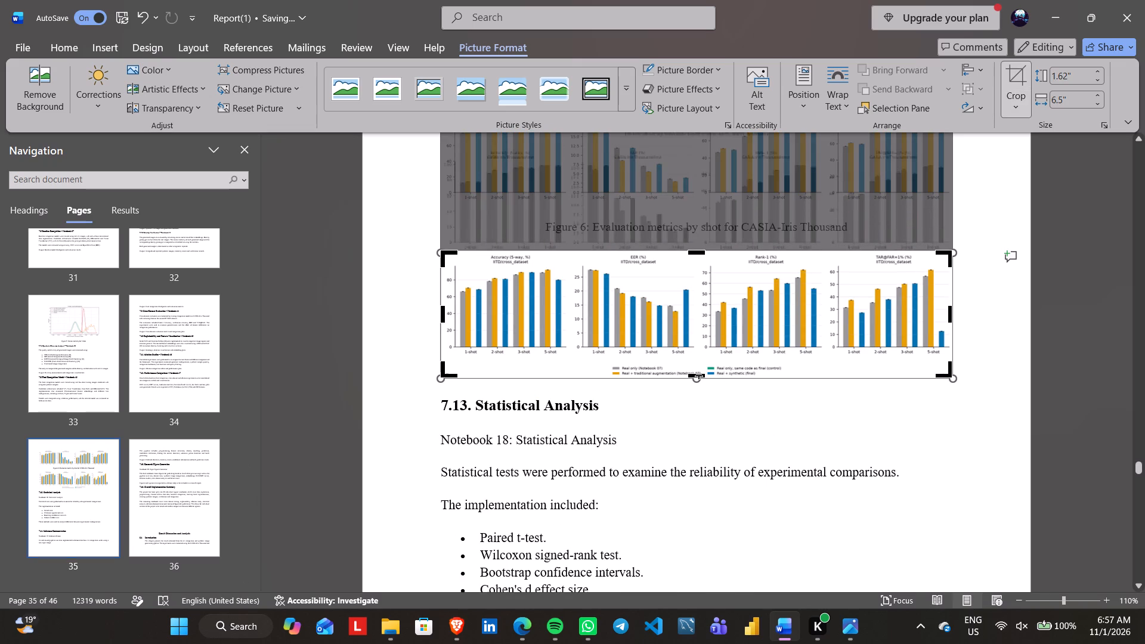
scroll(699, 375, up, 2)
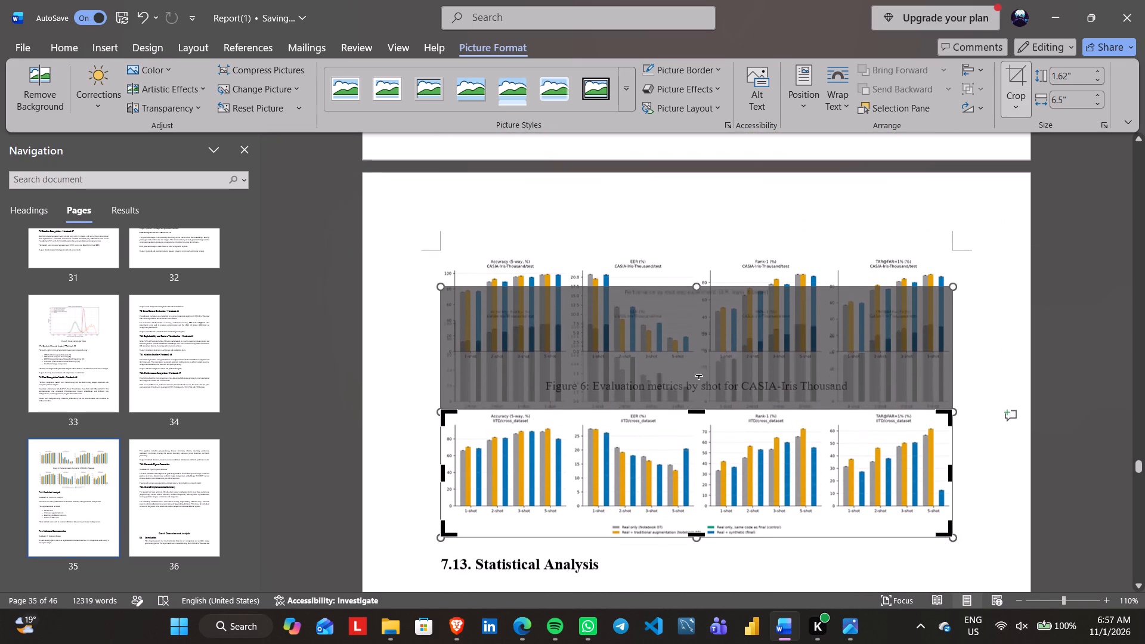
scroll(699, 375, up, 1)
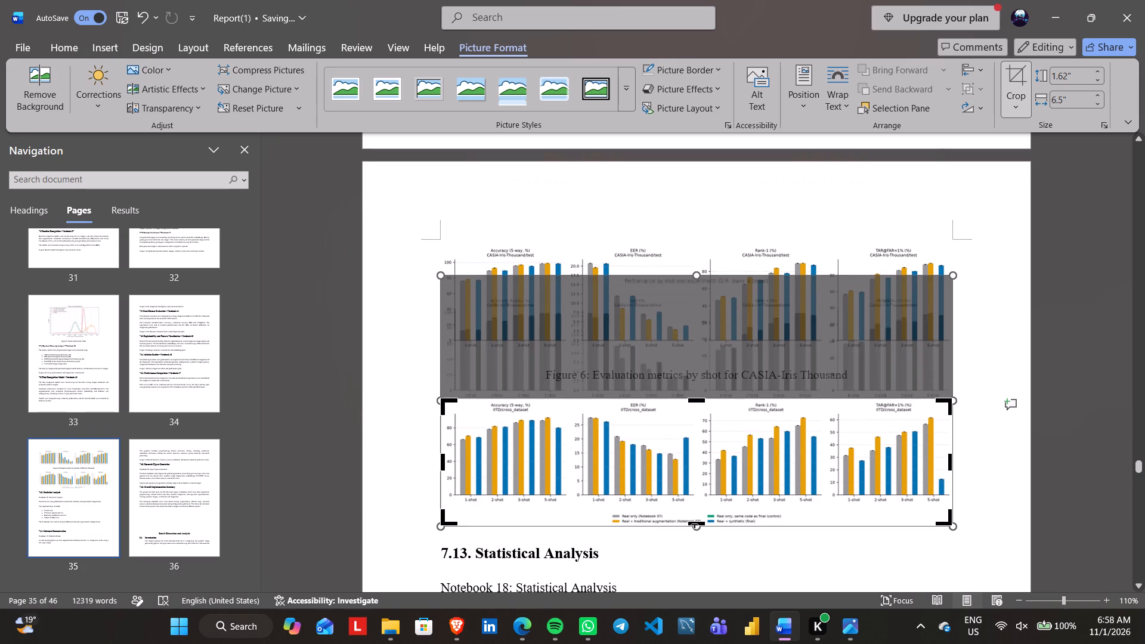
drag(695, 524, 698, 505)
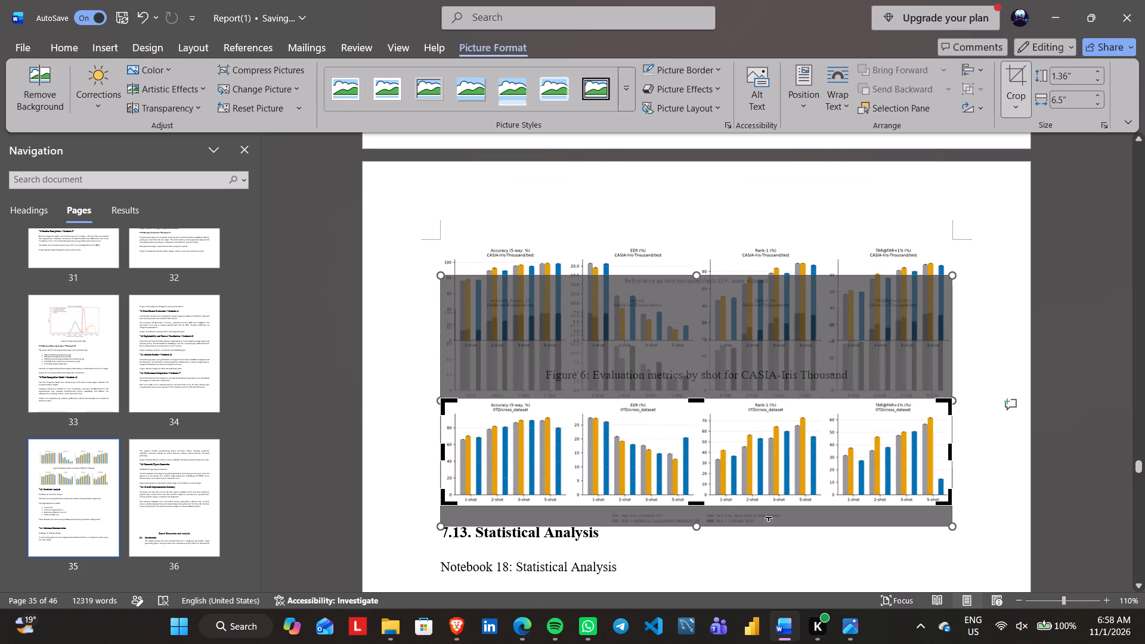
click(799, 521)
click(831, 543)
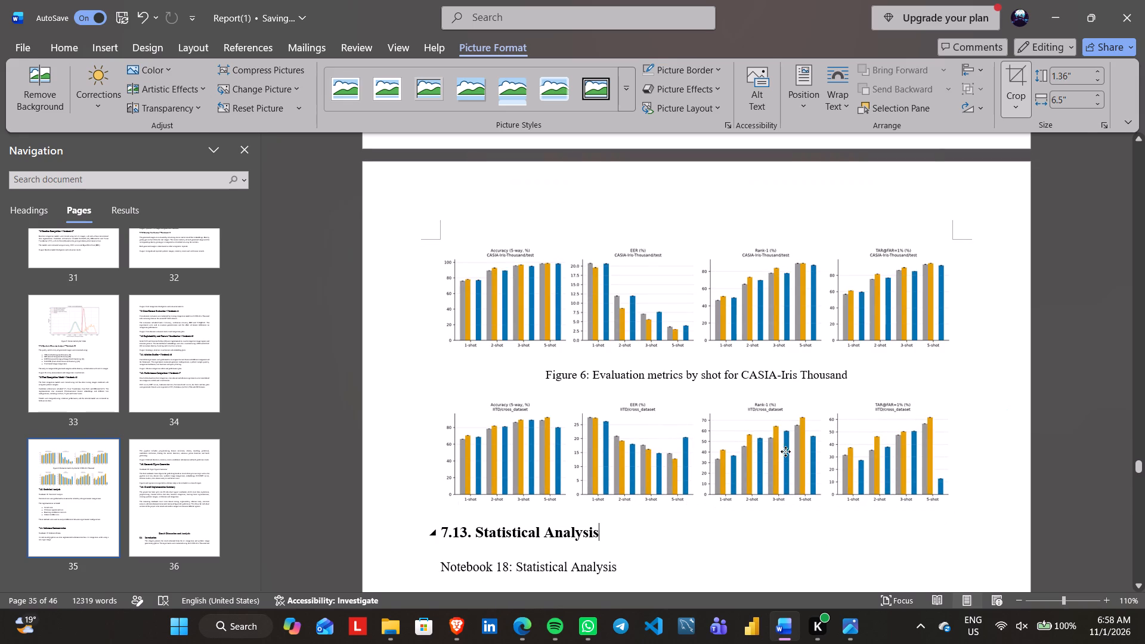
Paste a copy of the Figure 6 caption on a new line below the cropped IITD charts.
click(970, 503)
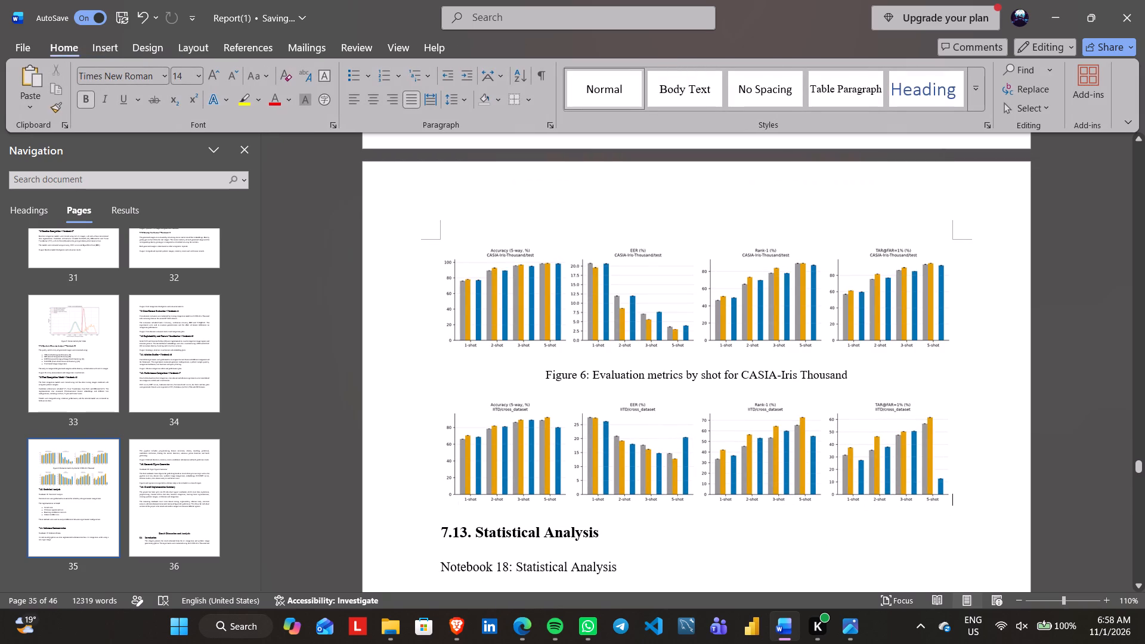
key(Return)
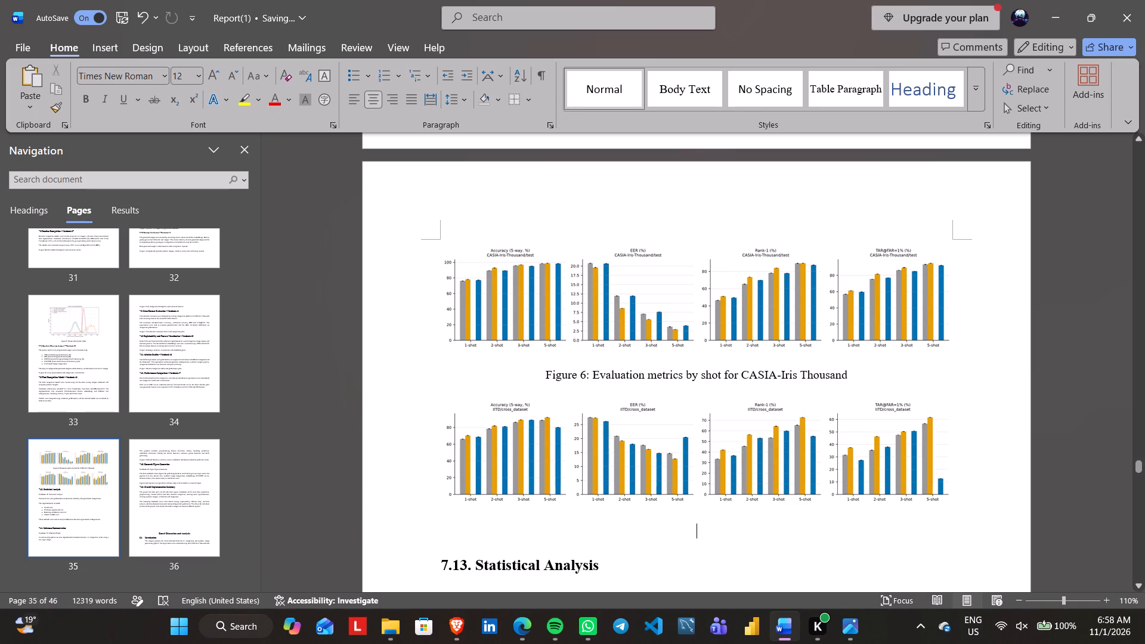
drag(545, 373, 834, 400)
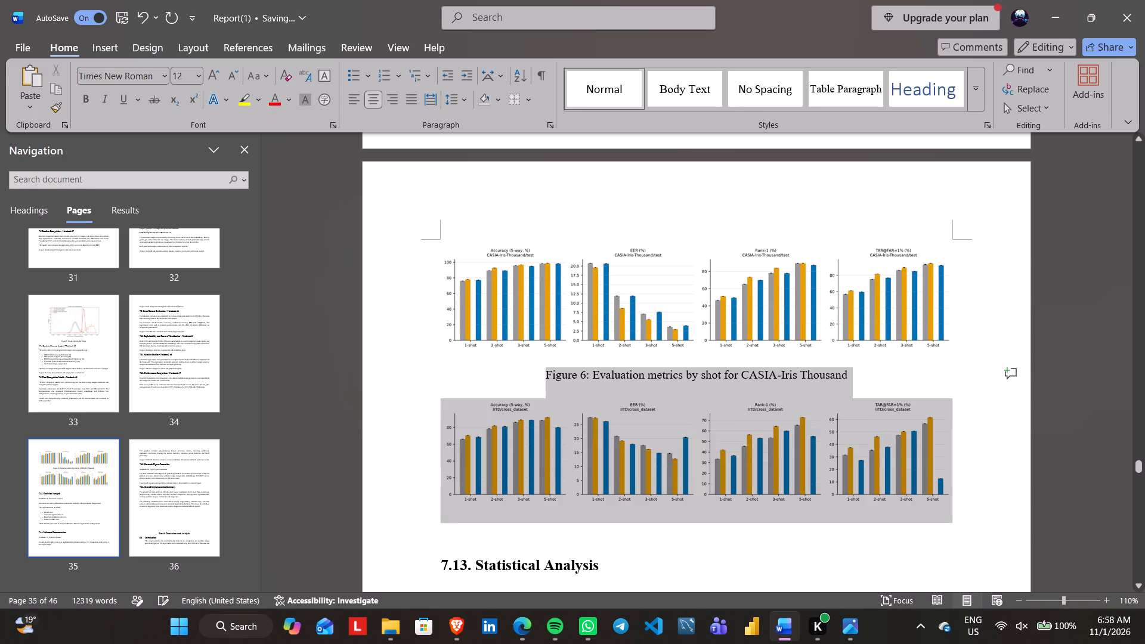
drag(834, 400, 845, 381)
key(ctrl+c)
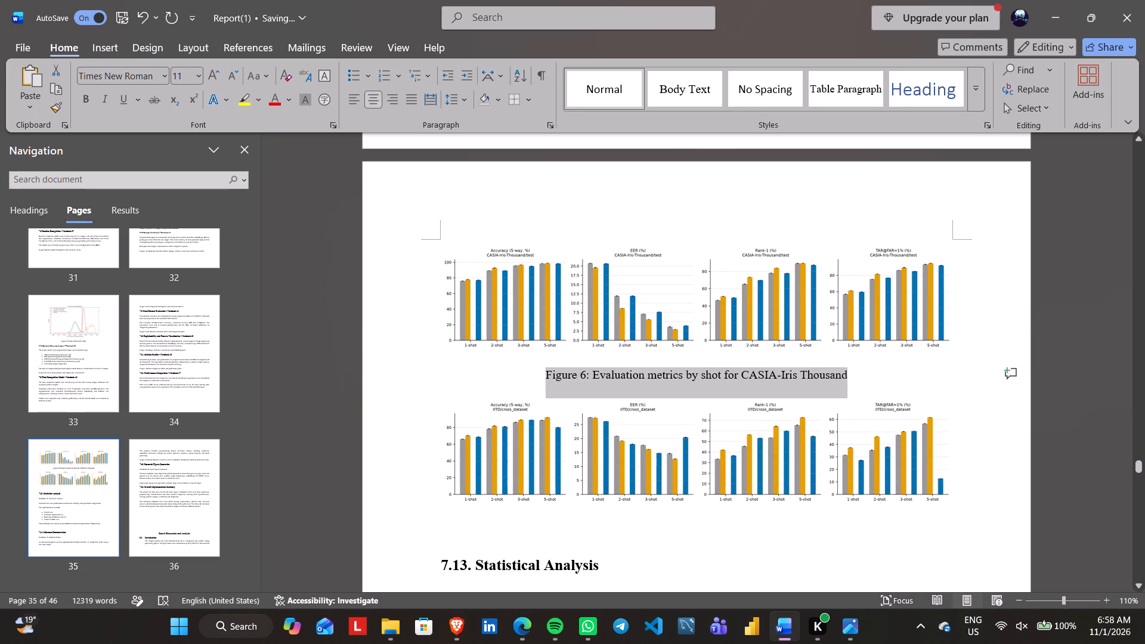
click(804, 528)
key(ctrl+v)
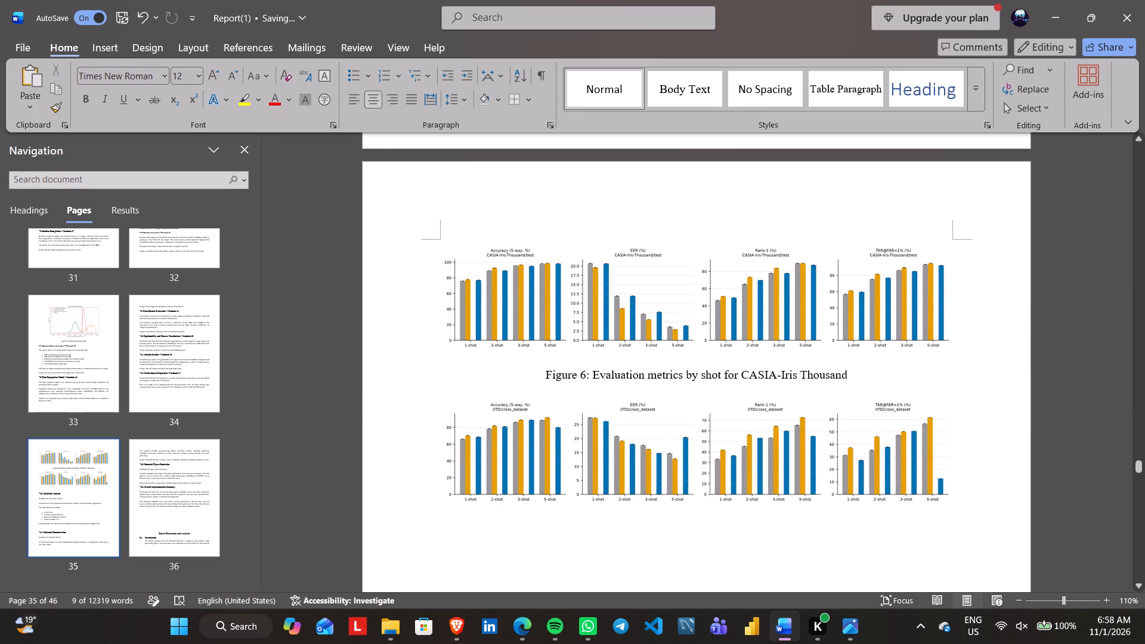
Change the figure number in the caption below the IITD charts to 7.
scroll(804, 528, down, 2)
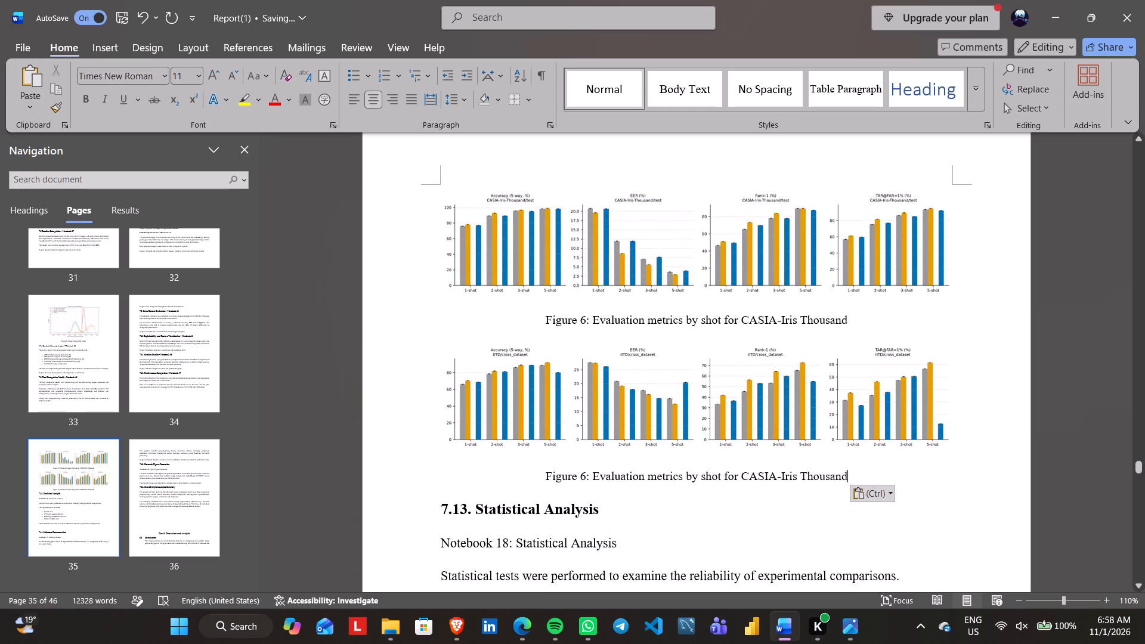
click(587, 471)
key(BackSpace)
key(7)
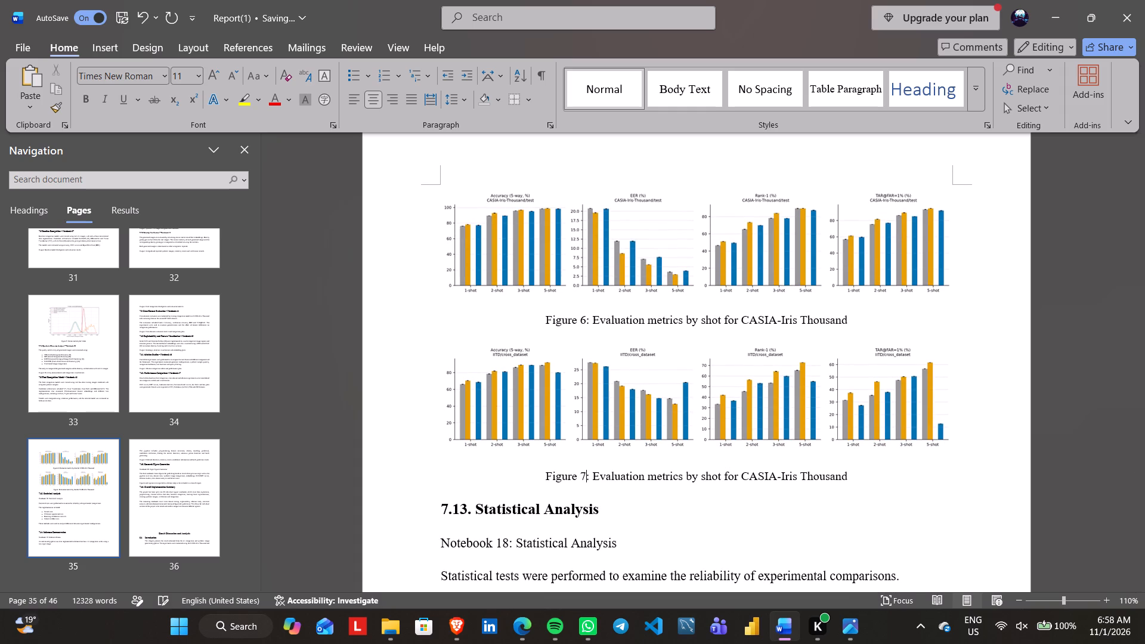
Replace the dataset name "CASIA-Iris Thousand" in the Figure 7 caption with "IITD".
click(861, 473)
key(BackSpace)
key(BackSpace)
key(BackSpace)
key(BackSpace)
key(BackSpace)
key(BackSpace)
key(BackSpace)
key(BackSpace)
key(BackSpace)
key(BackSpace)
key(BackSpace)
key(BackSpace)
key(BackSpace)
key(BackSpace)
key(BackSpace)
key(BackSpace)
key(BackSpace)
key(BackSpace)
key(BackSpace)
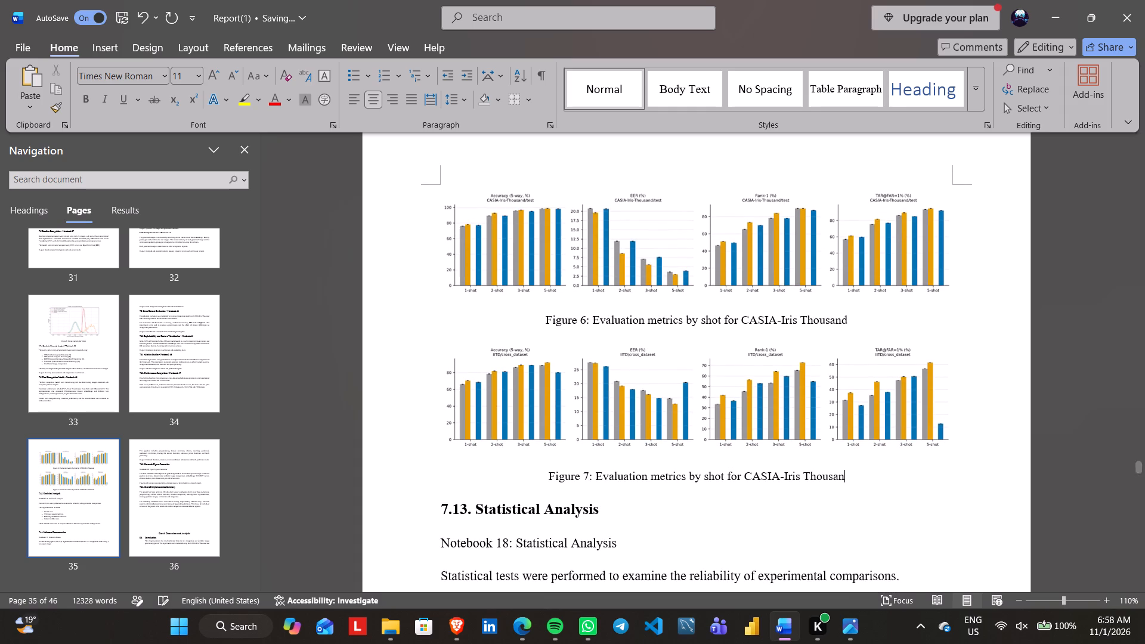
key(BackSpace)
key(space)
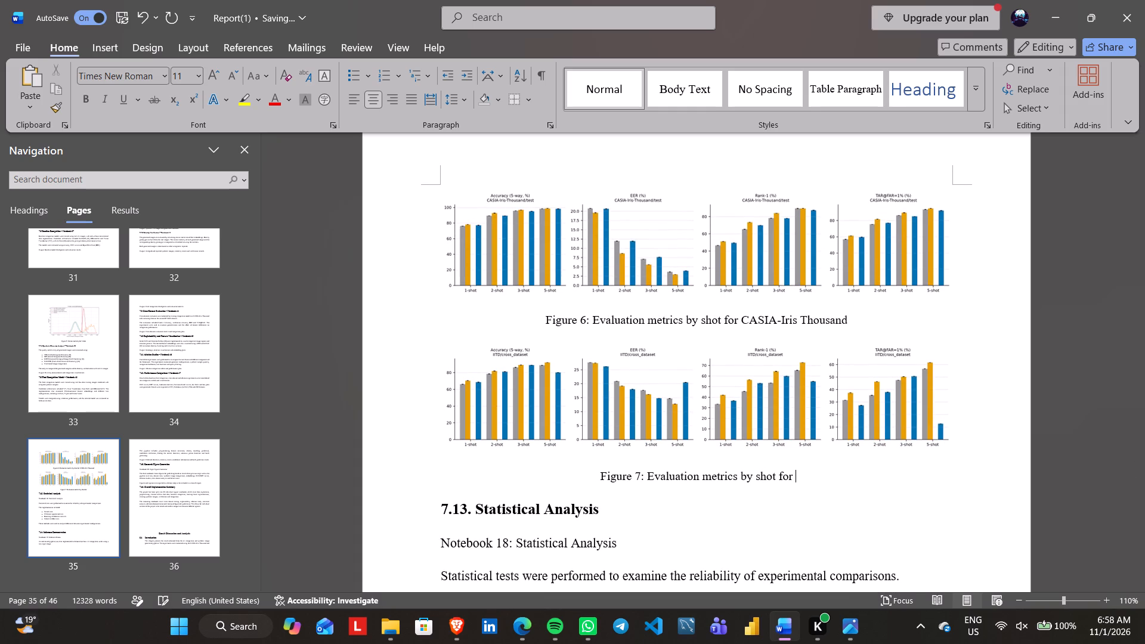
text(IITD)
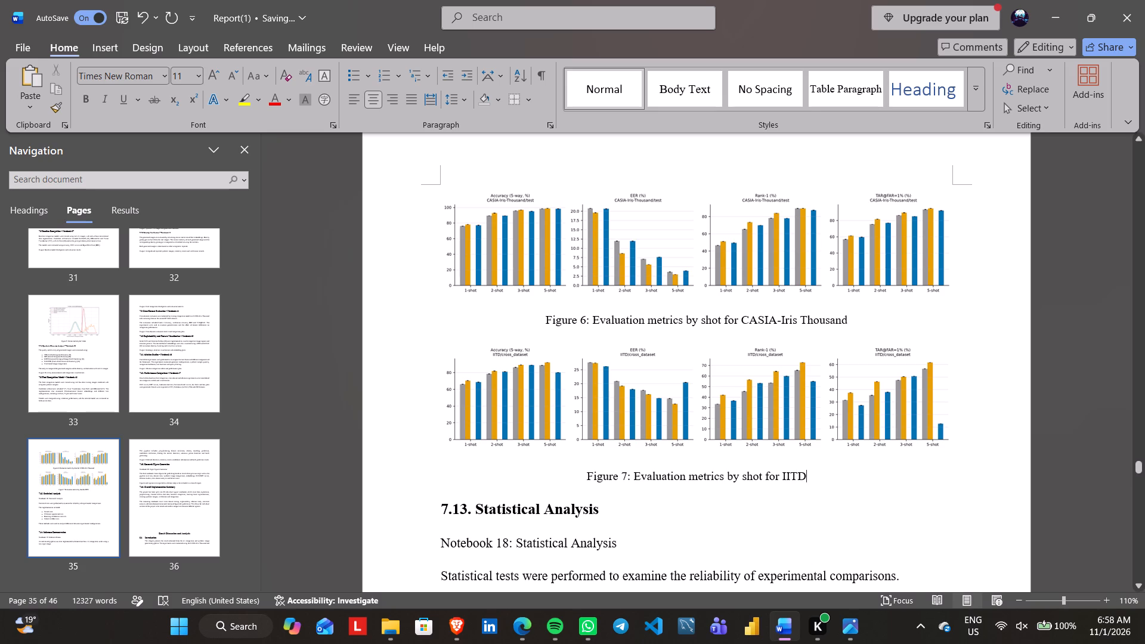
Examine the comparison figure captions in chapter 8 and check them against the Figure 6 and 7 captions.
scroll(867, 334, down, 3)
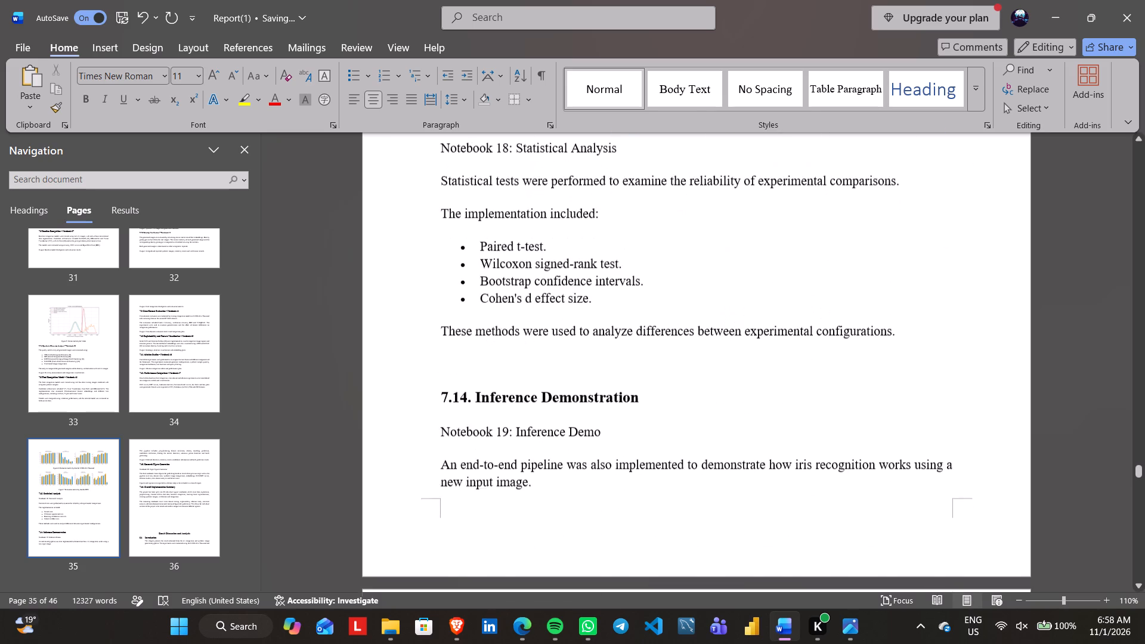
scroll(867, 334, down, 11)
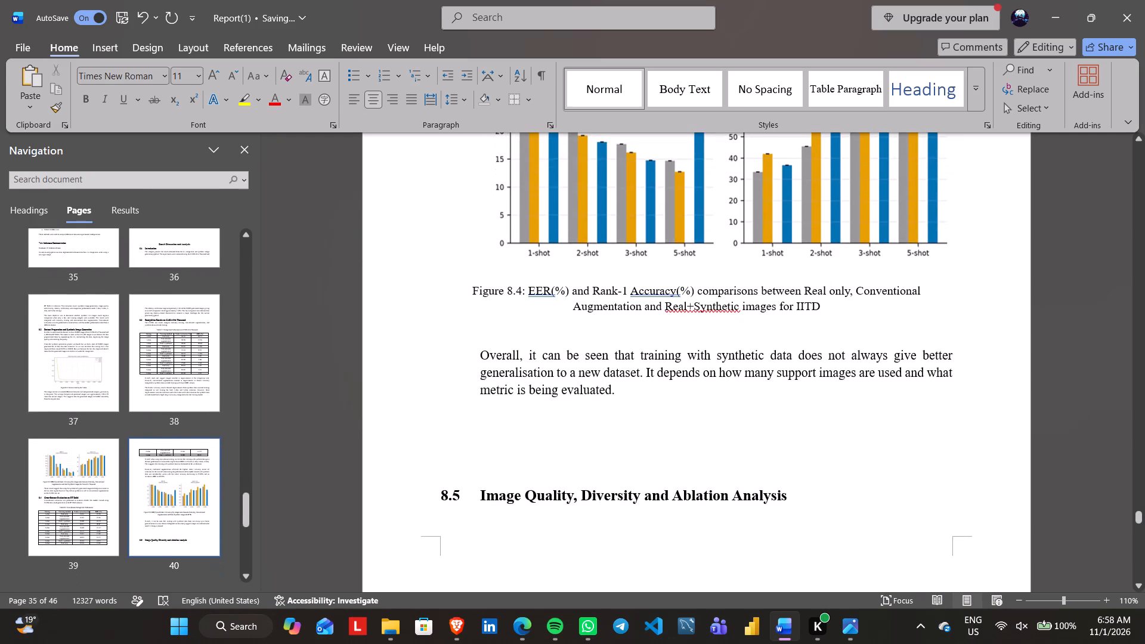
click(700, 289)
scroll(700, 289, up, 6)
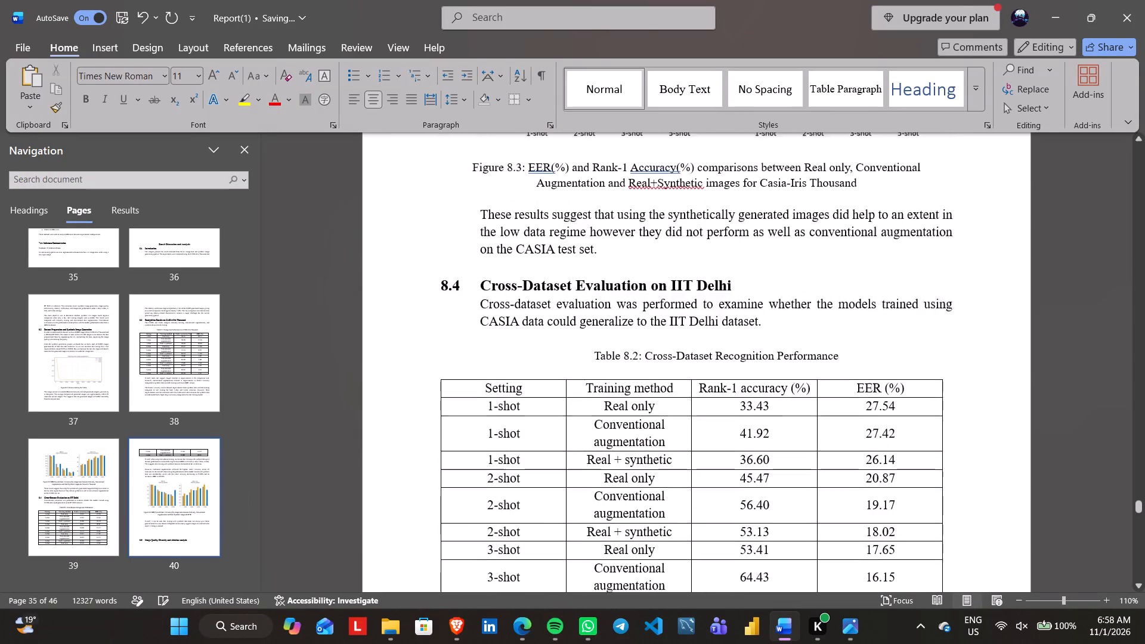
scroll(700, 289, up, 6)
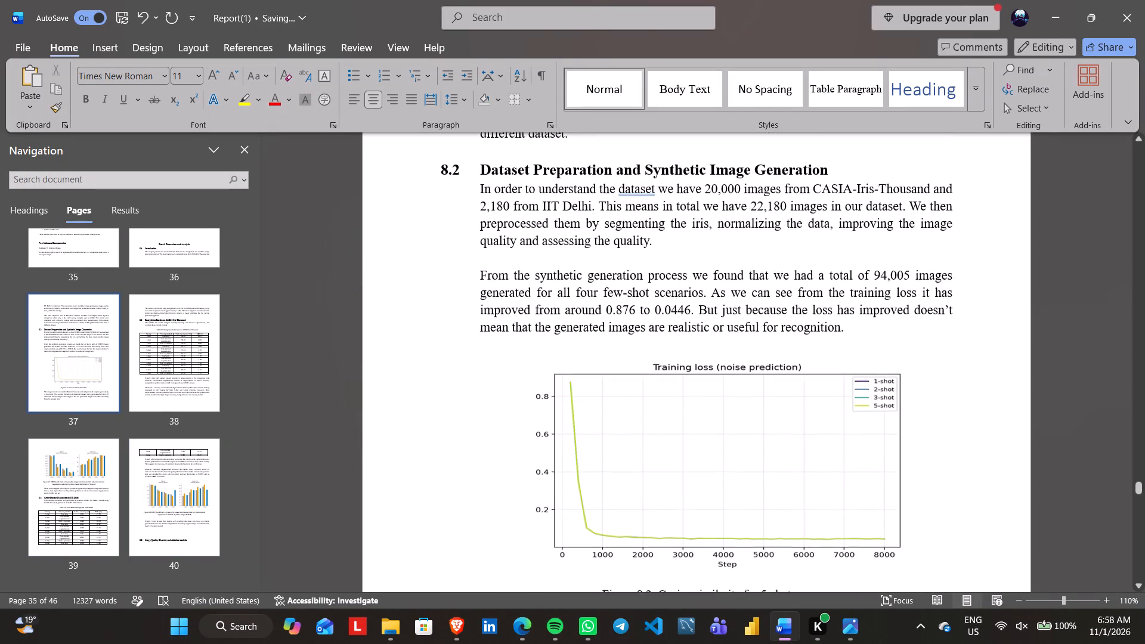
scroll(700, 289, up, 4)
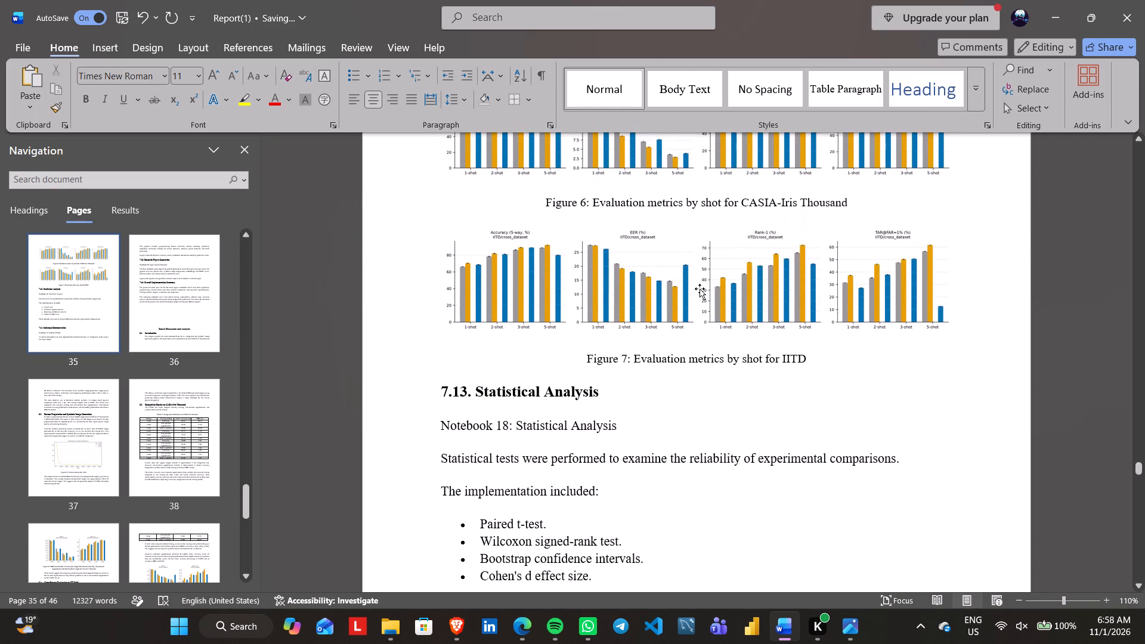
click(679, 206)
key(Right)
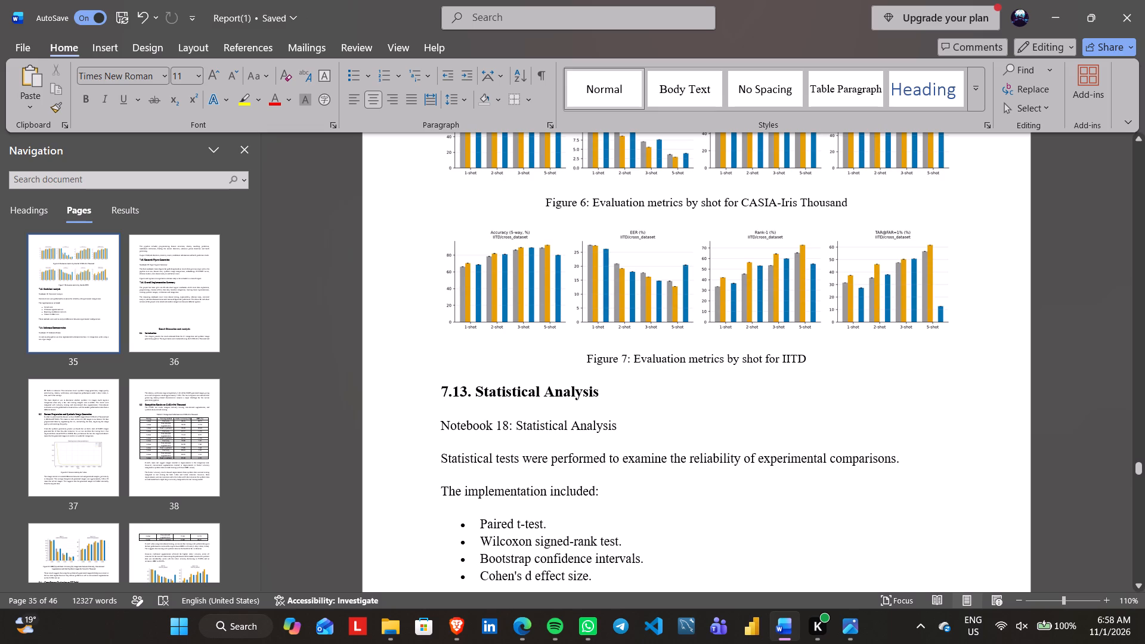
Copy "comparisons between Real only, Conventional Augmentation and Real+Synthetic images" from the Figure 8.3 caption into the Figure 6 caption after "Evaluation metrics".
scroll(670, 207, down, 6)
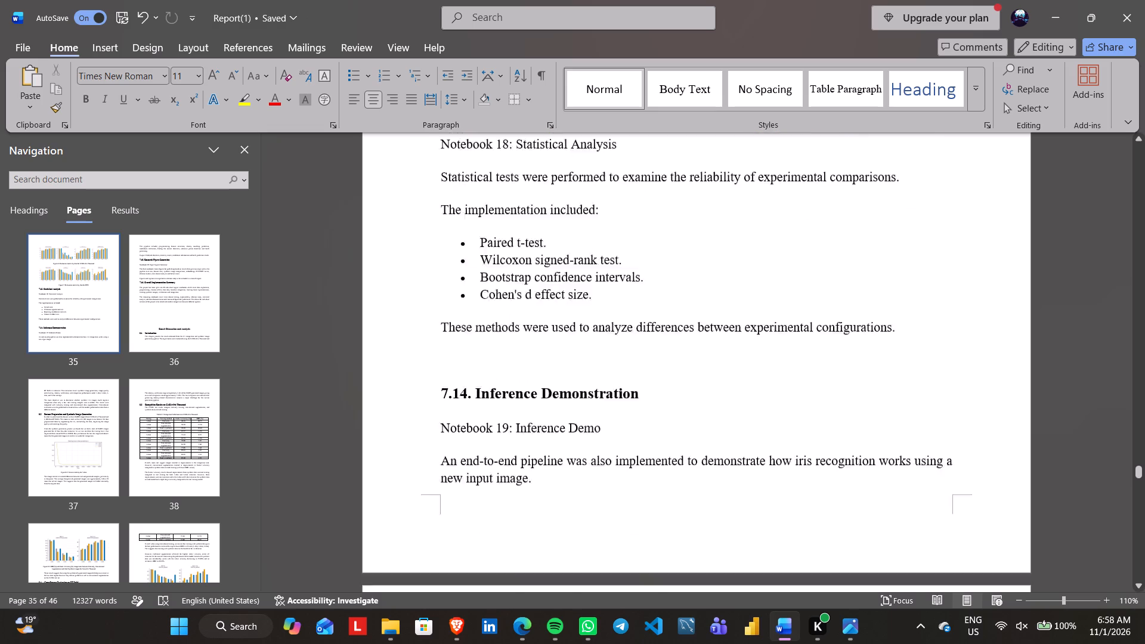
scroll(670, 207, down, 13)
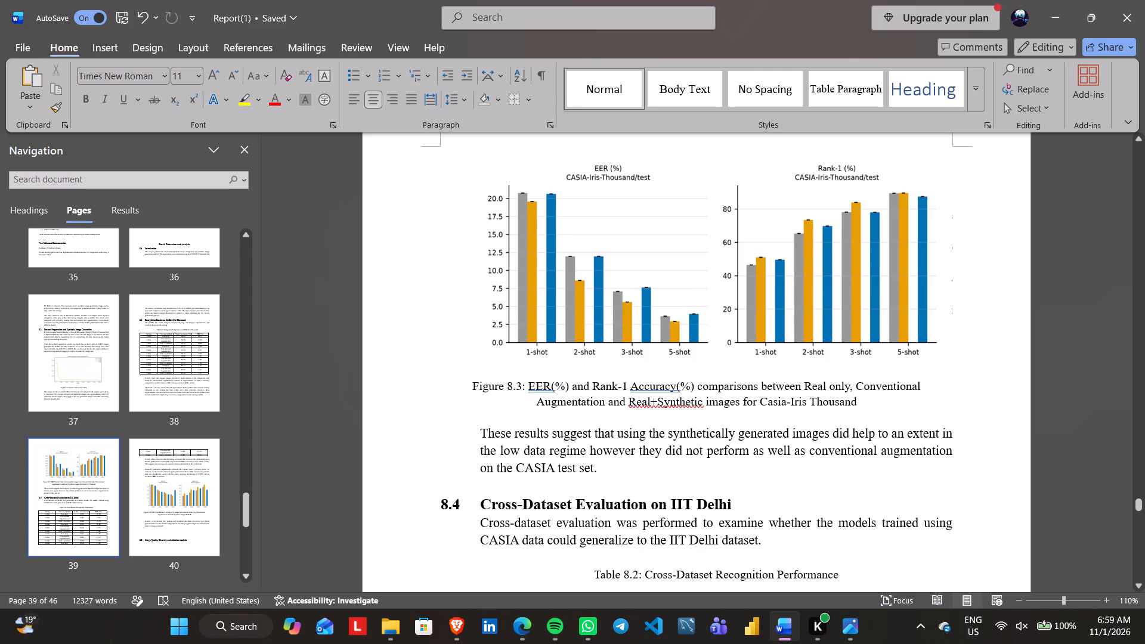
drag(697, 386, 723, 401)
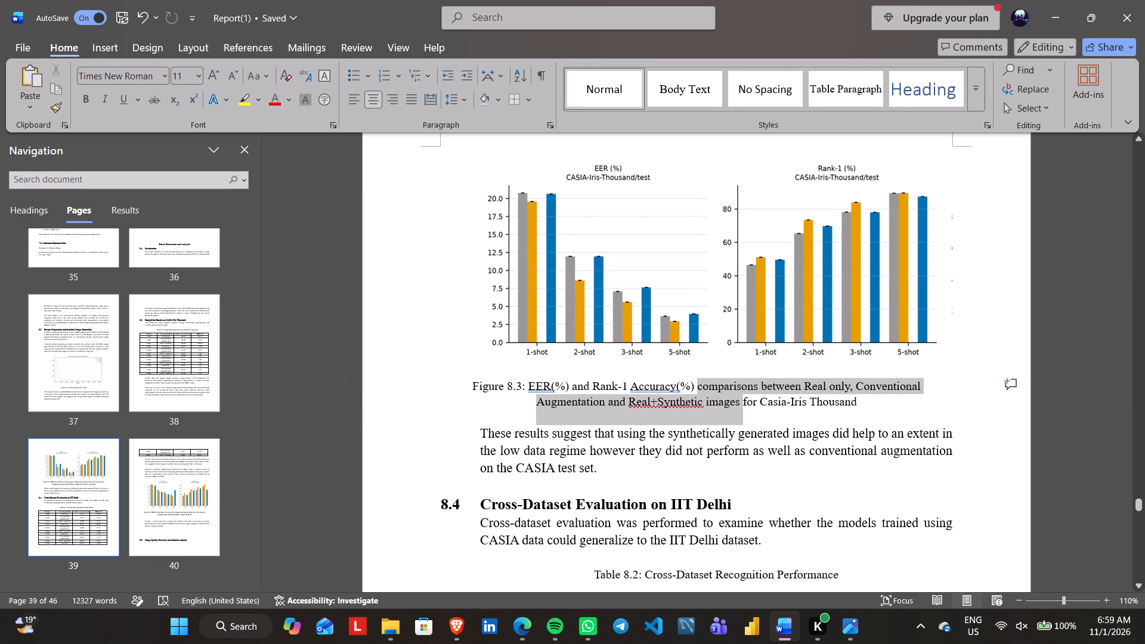
drag(723, 401, 724, 401)
key(ctrl+c)
click(739, 404)
scroll(739, 404, up, 6)
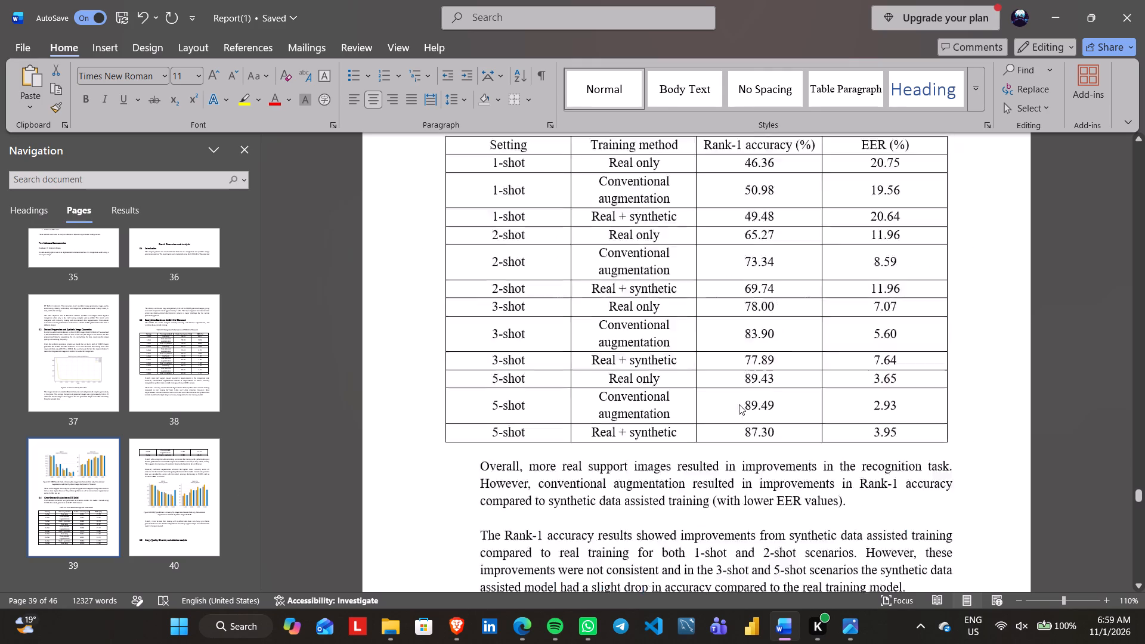
scroll(739, 404, up, 8)
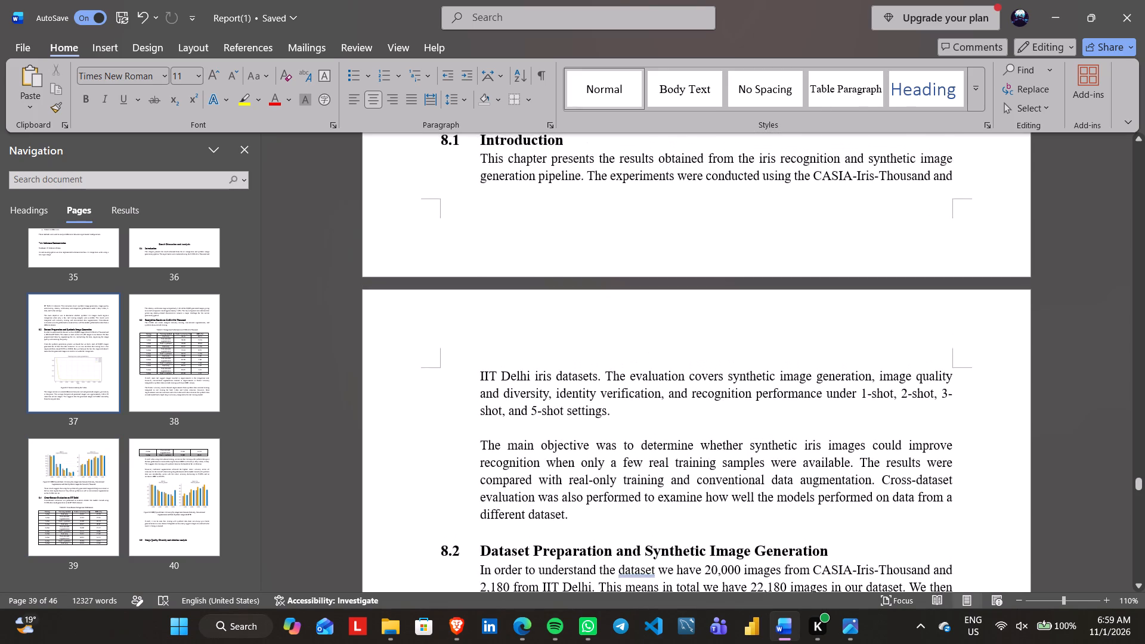
scroll(739, 404, up, 6)
scroll(721, 394, down, 2)
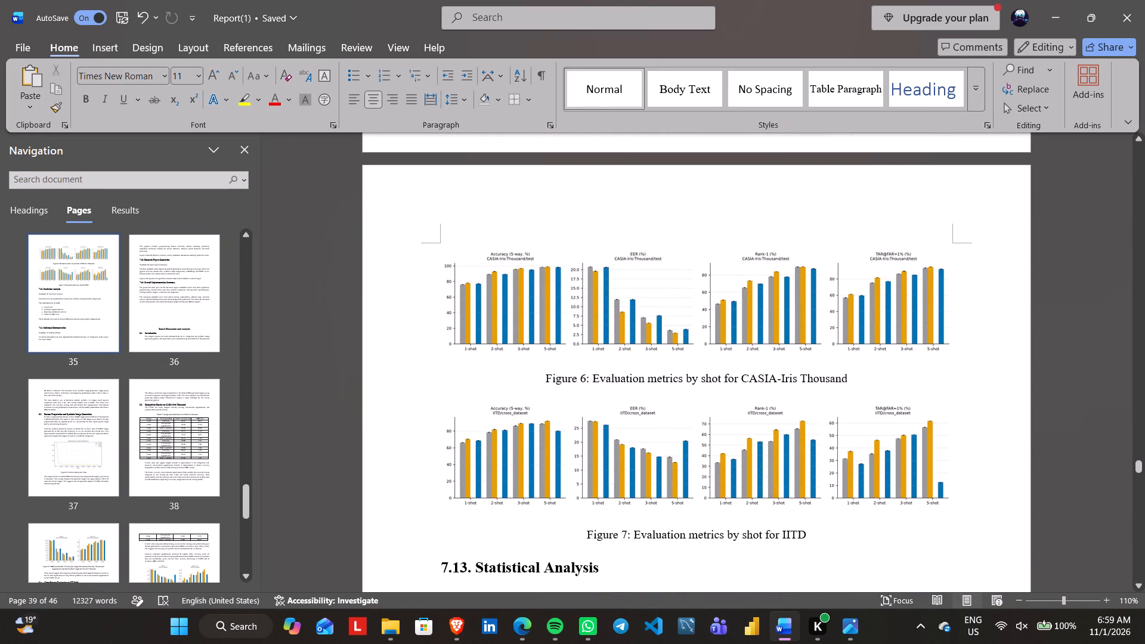
click(688, 376)
key(ctrl+v)
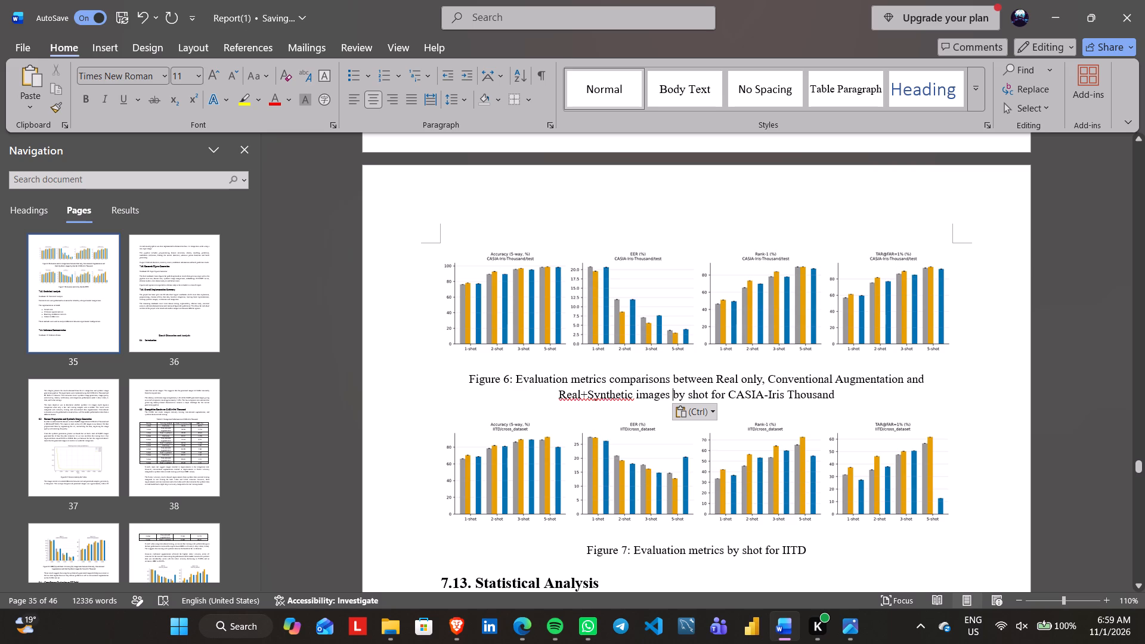
Delete "by shot" from the Figure 6 caption and append "for few-shots" at its end.
click(706, 394)
key(Right)
key(BackSpace)
key(BackSpace)
key(BackSpace)
key(BackSpace)
key(BackSpace)
key(BackSpace)
key(BackSpace)
key(BackSpace)
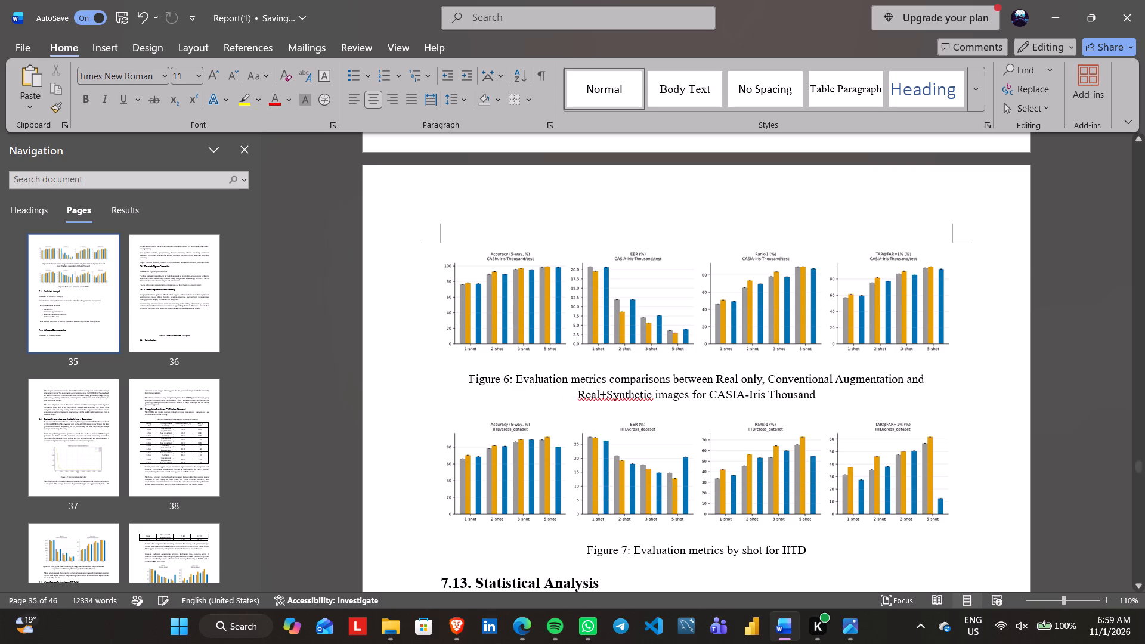
click(823, 391)
key(space)
text(for few-shots)
Paste the copied comparison wording after "Evaluation metrics" in the Figure 7 caption and append "for few-shots" at its end.
scroll(823, 391, down, 1)
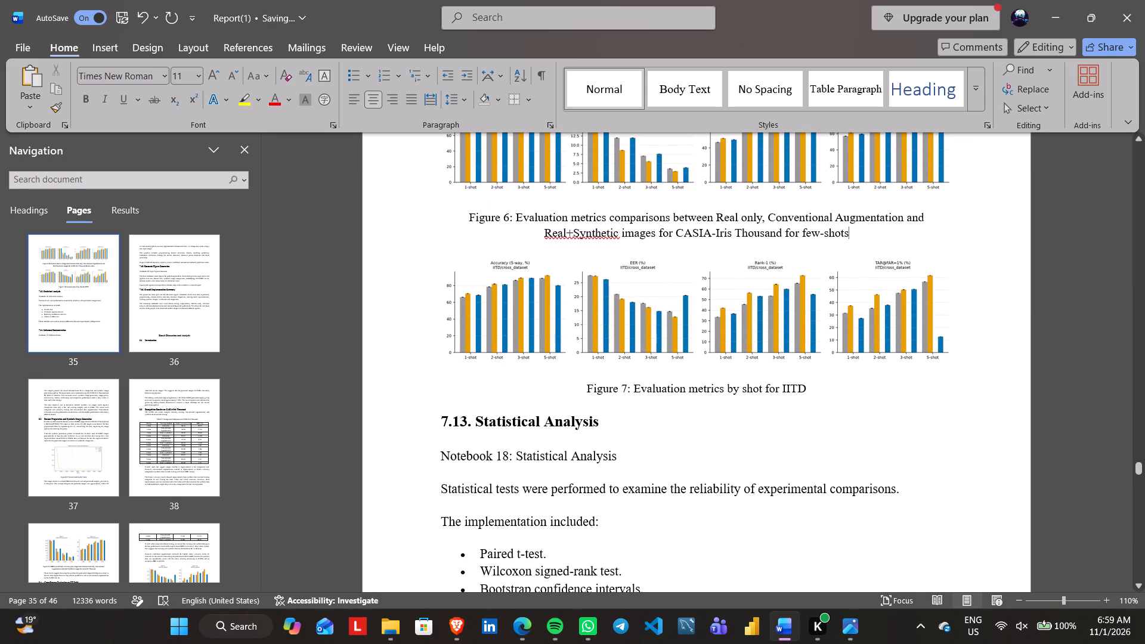
click(834, 393)
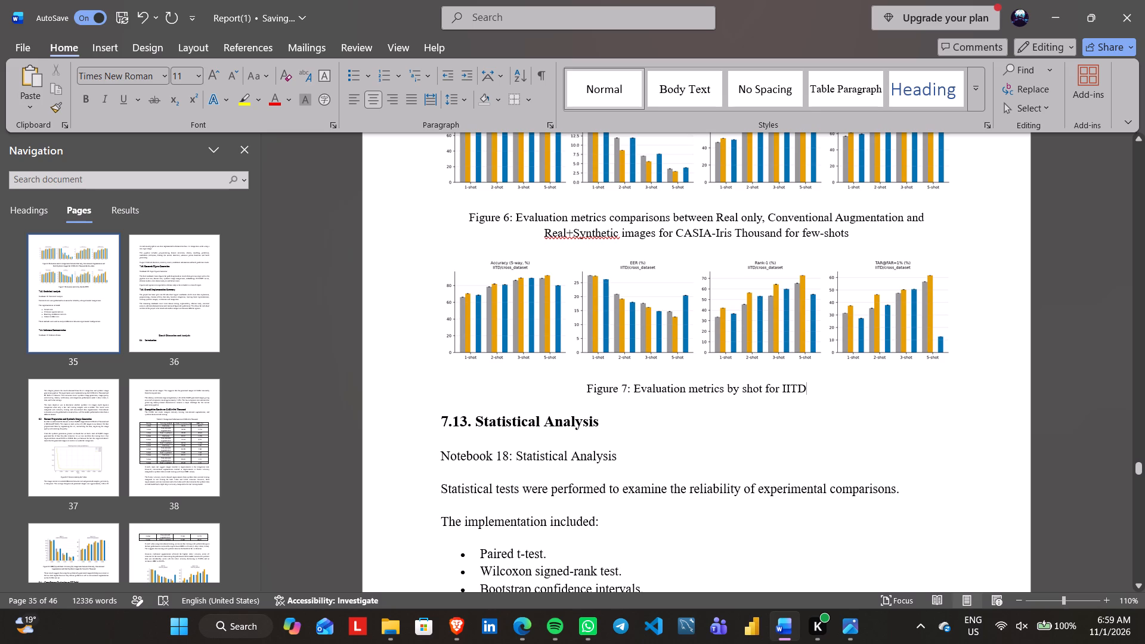
click(724, 389)
key(space)
key(ctrl+v)
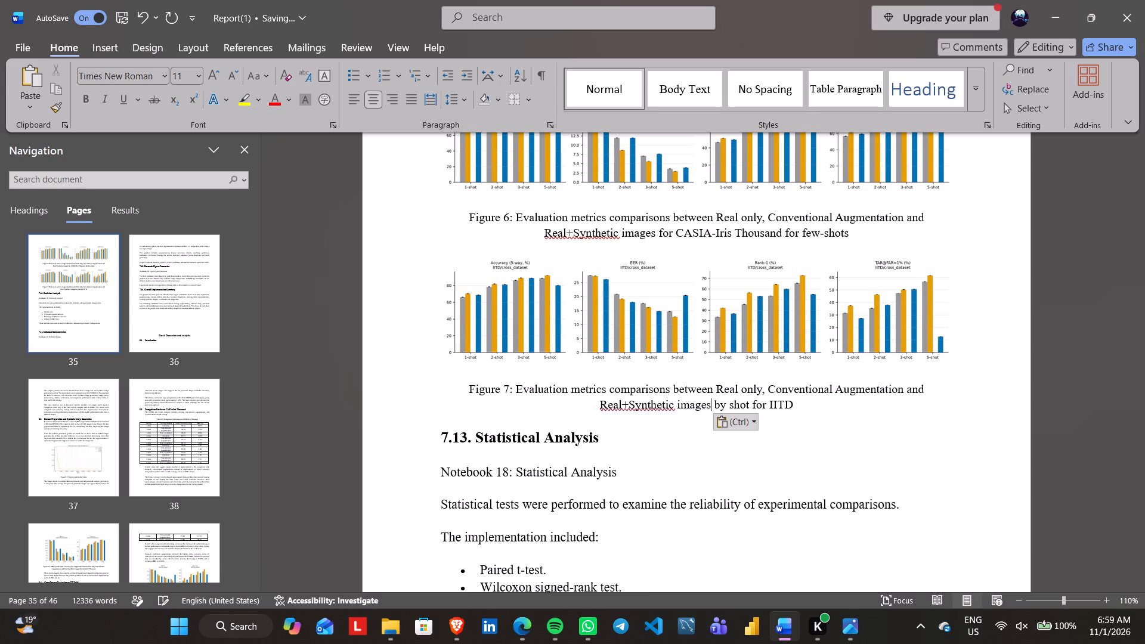
click(817, 405)
key(space)
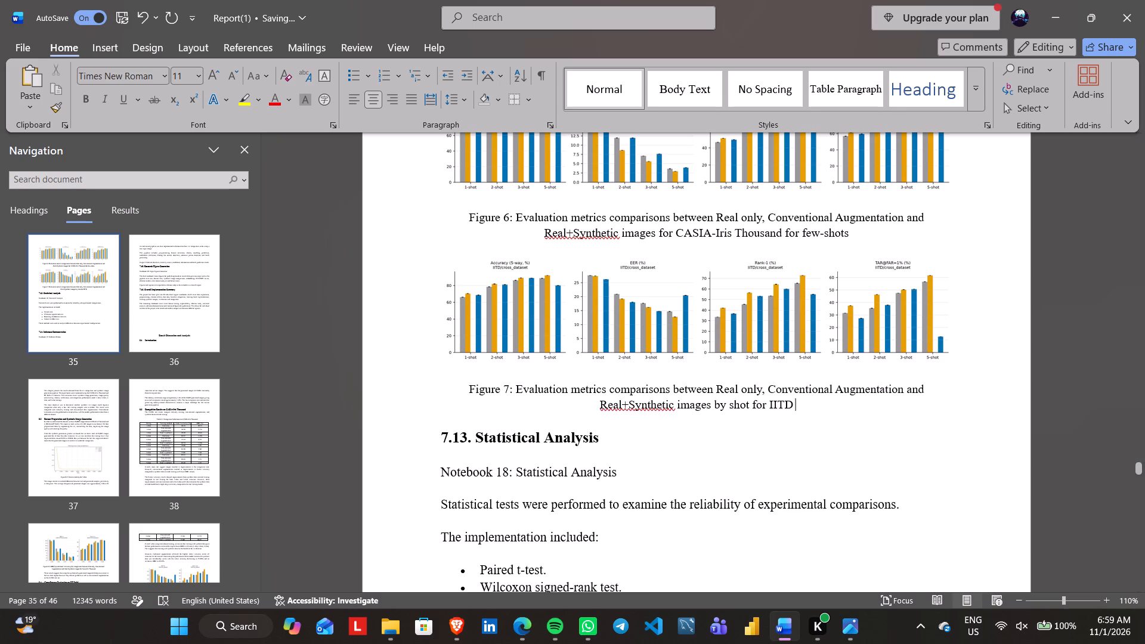
text(for few-shots)
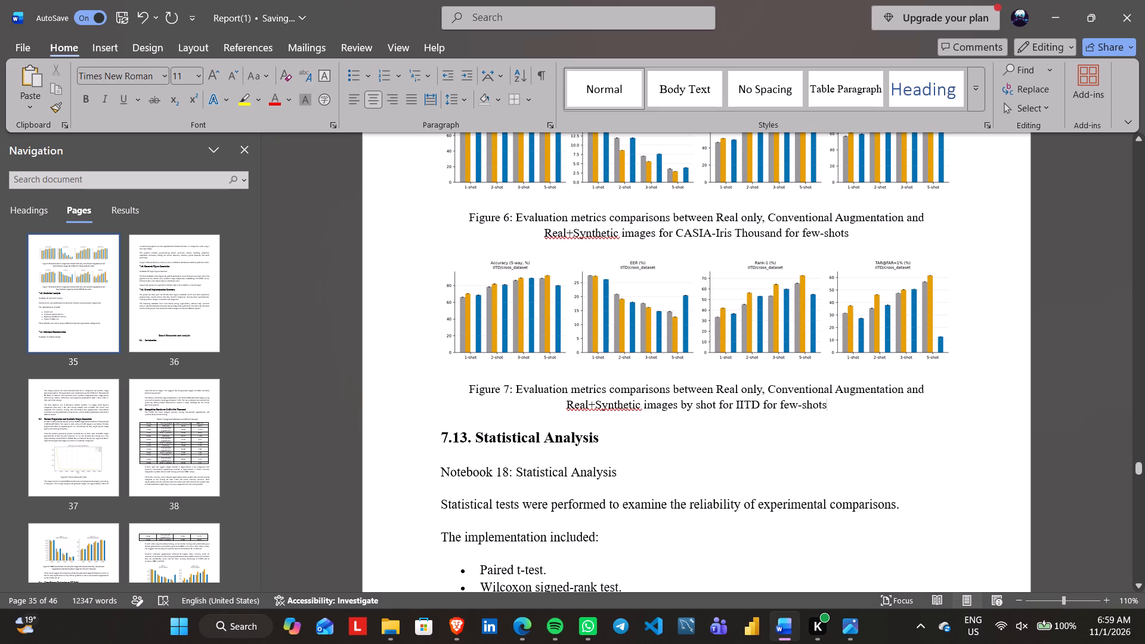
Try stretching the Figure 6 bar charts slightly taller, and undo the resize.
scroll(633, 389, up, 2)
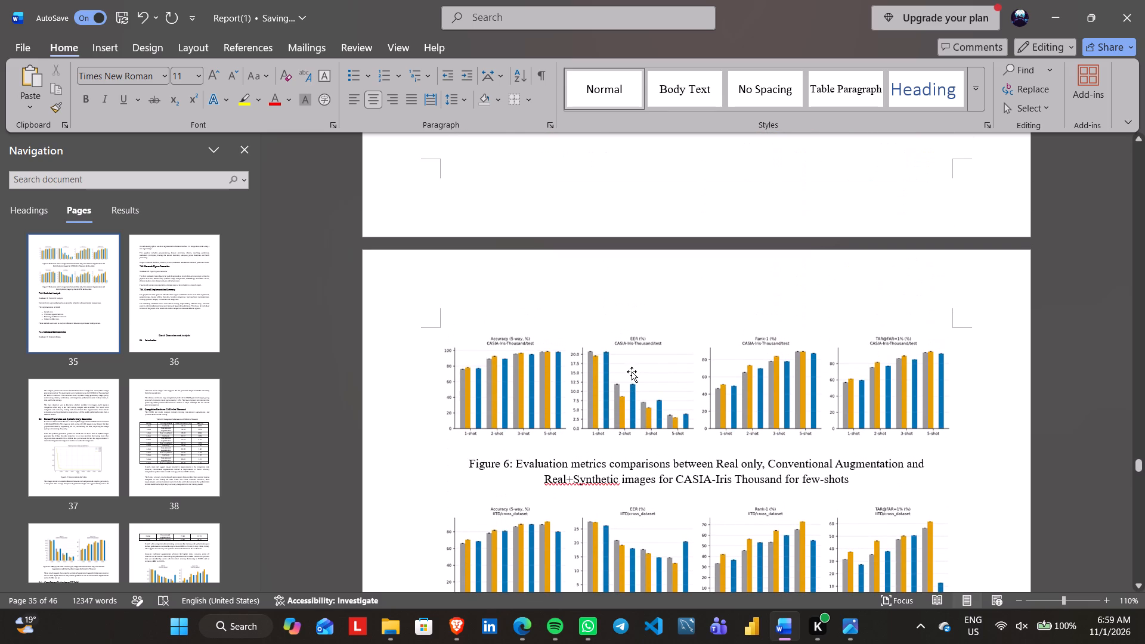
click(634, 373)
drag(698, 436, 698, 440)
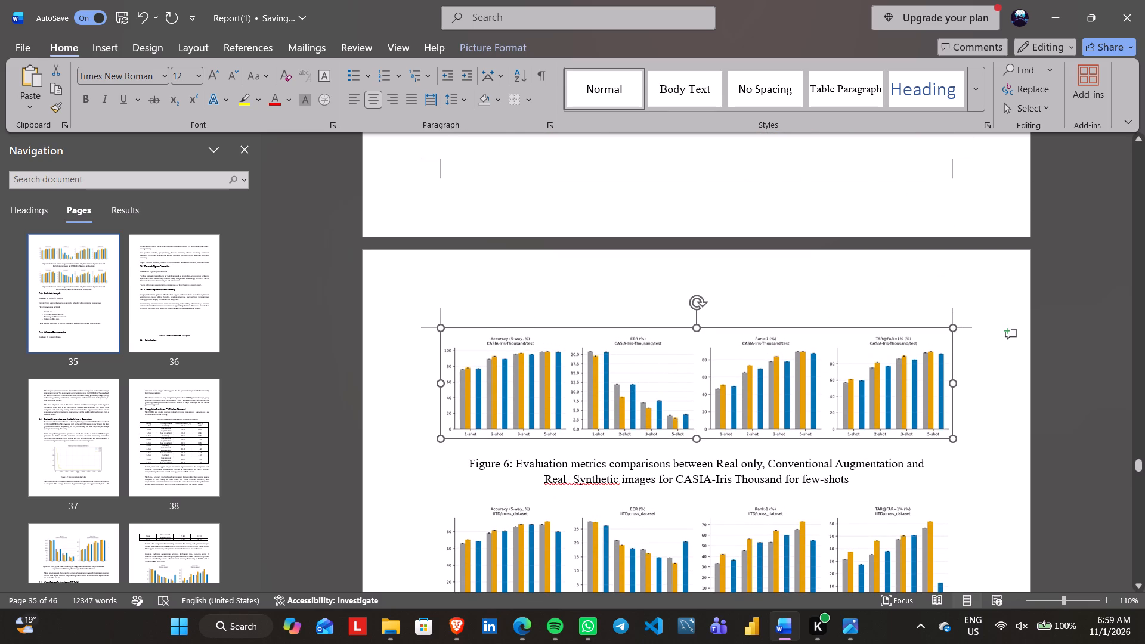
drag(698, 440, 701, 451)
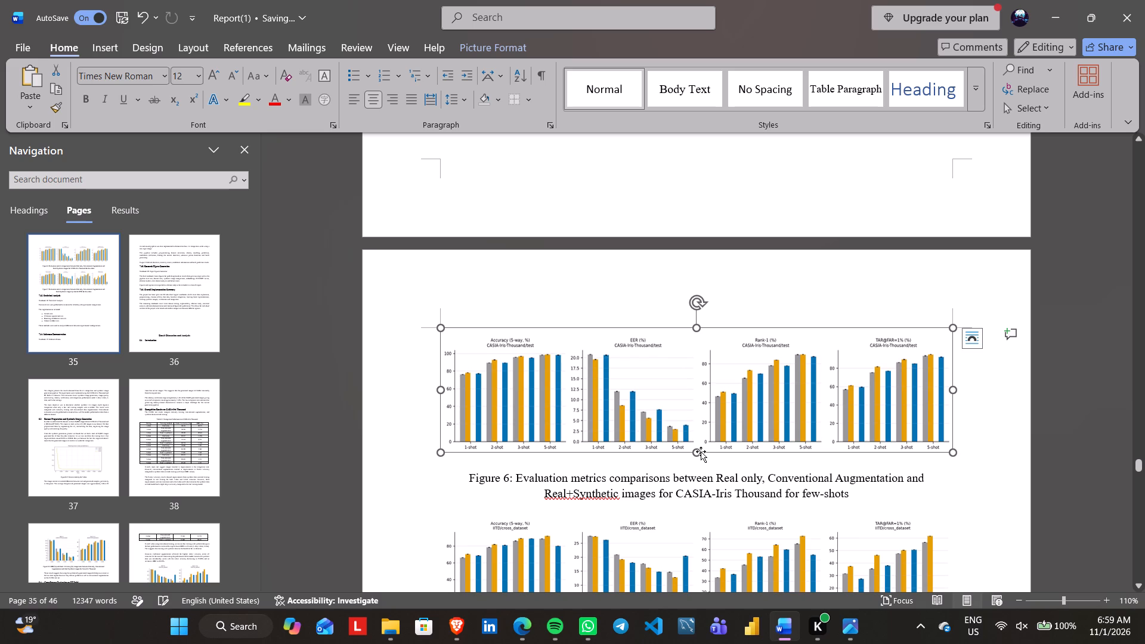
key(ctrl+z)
Review the Figure 6 and 7 charts and captions and the Statistical Analysis section below them.
scroll(701, 451, down, 1)
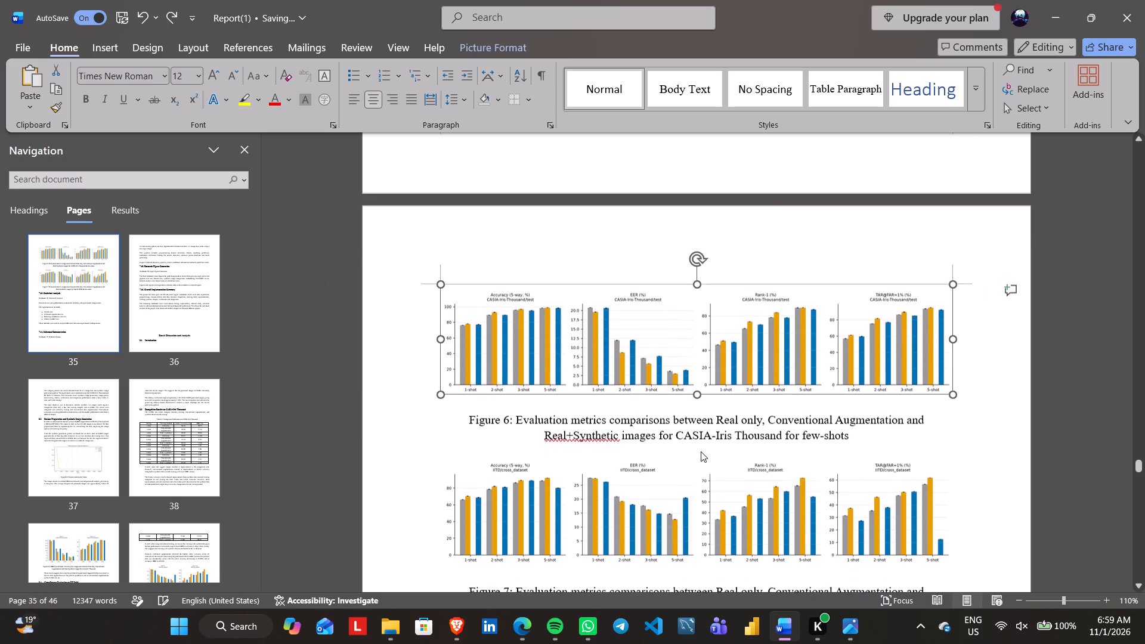
scroll(701, 451, down, 1)
click(951, 461)
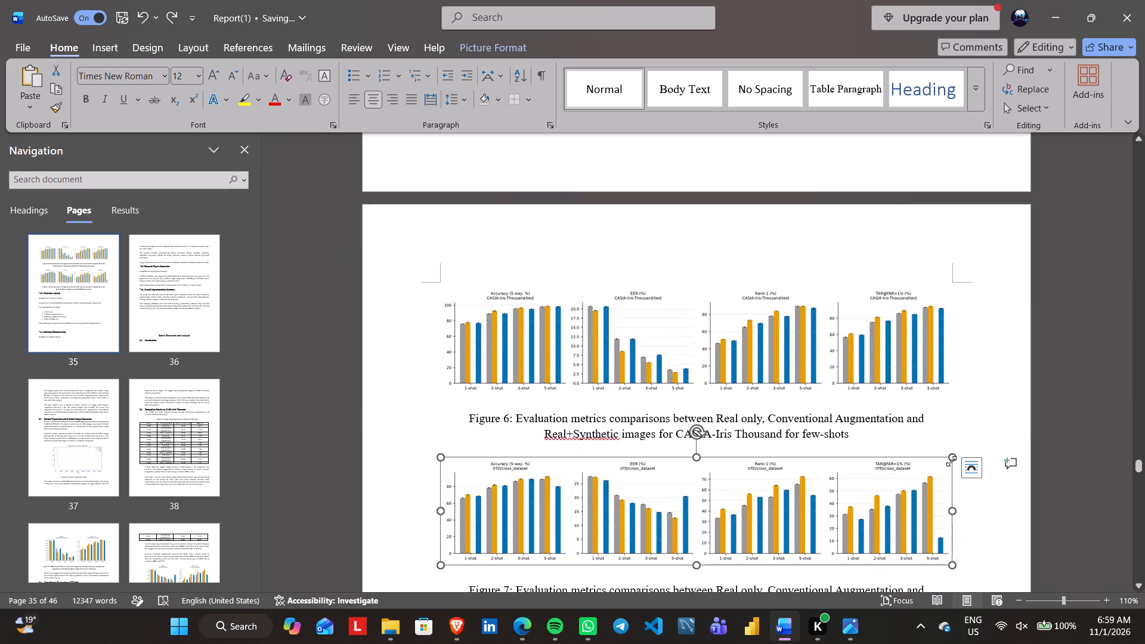
click(999, 370)
scroll(999, 370, down, 1)
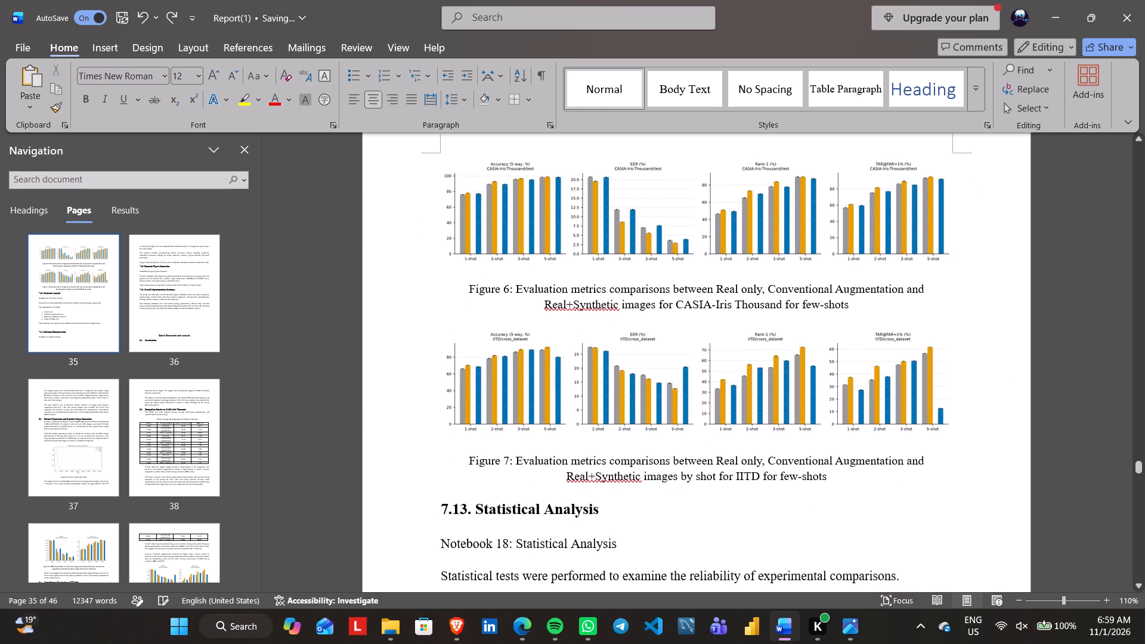
scroll(999, 370, down, 1)
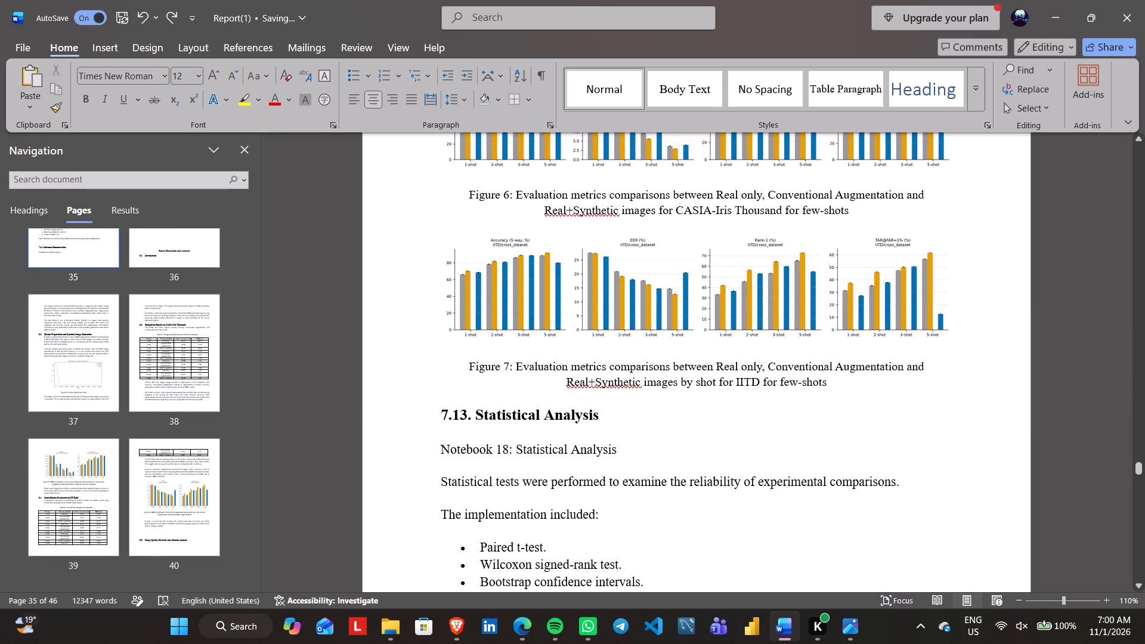
scroll(599, 372, down, 1)
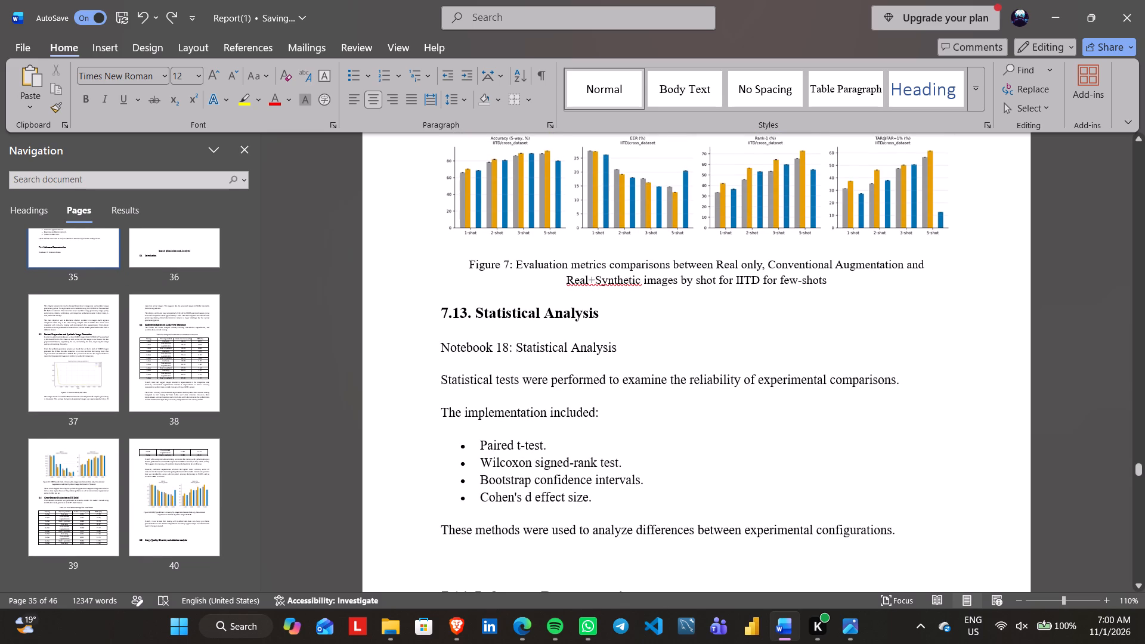
scroll(599, 372, down, 1)
scroll(599, 372, up, 1)
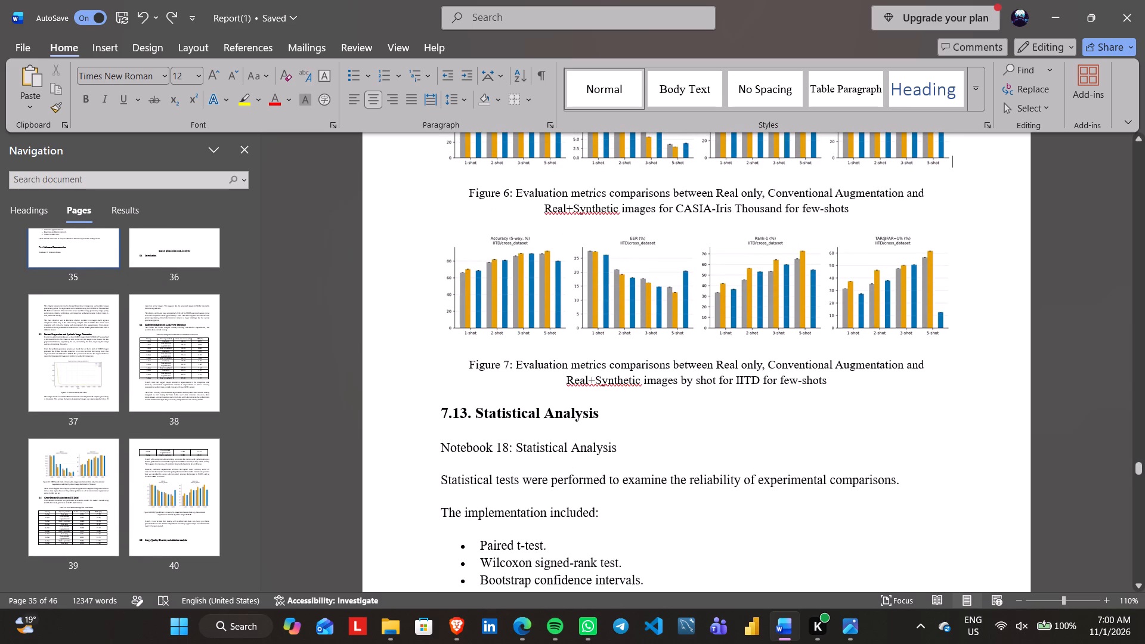
Compare the Figure 6 and 7 bar charts in section 7.12 with the EER and Rank-1 charts at Figure 8.4.
scroll(599, 372, up, 2)
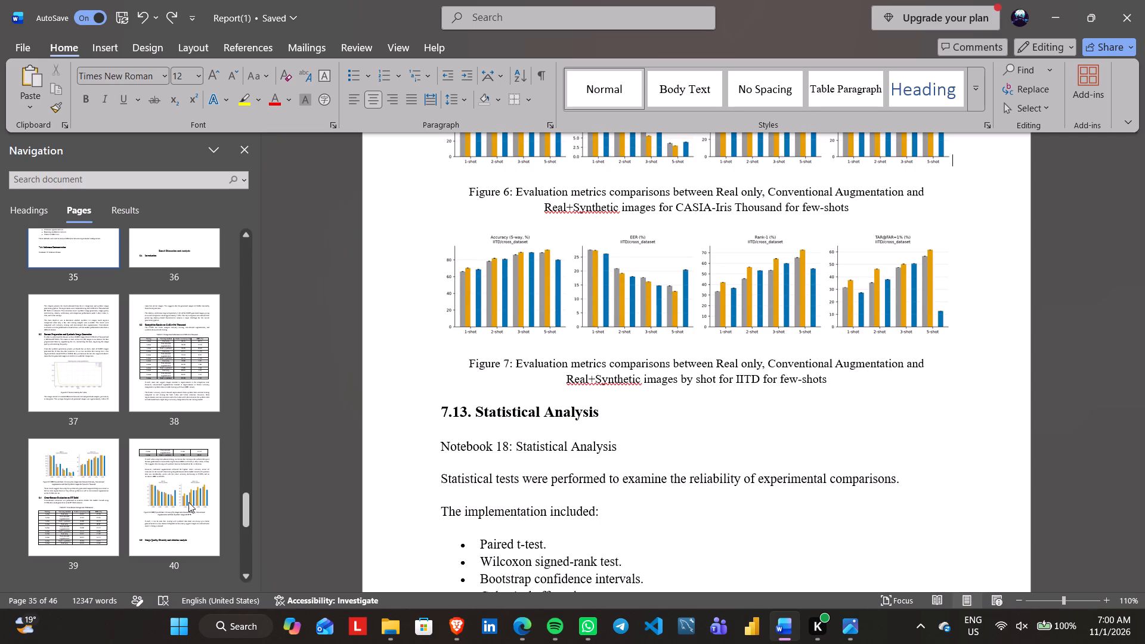
click(188, 502)
scroll(188, 502, up, 1)
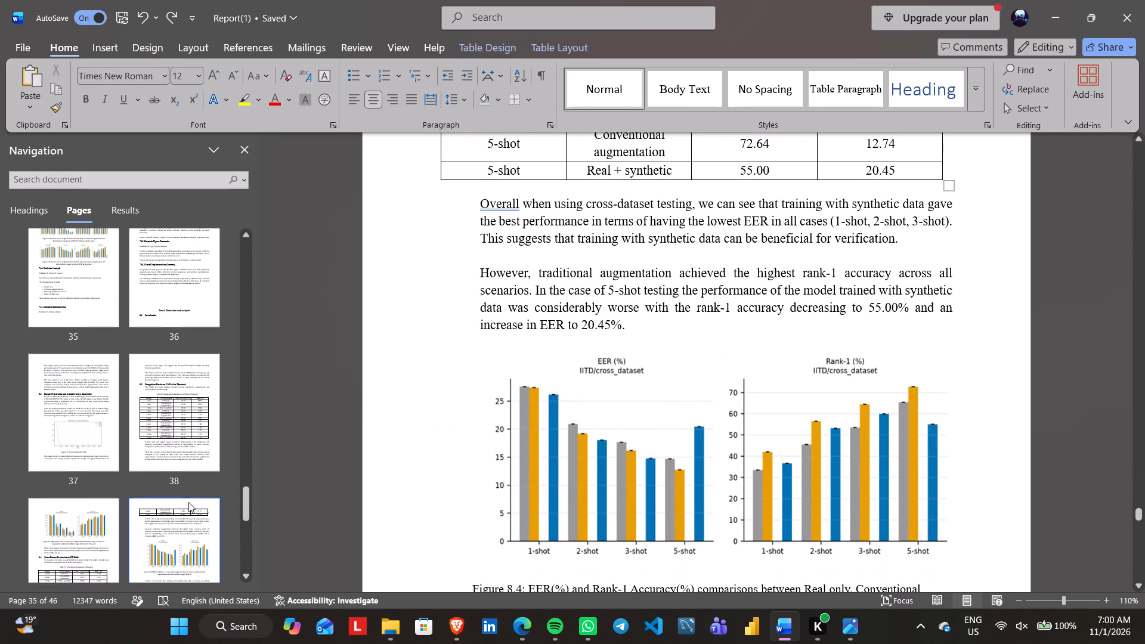
scroll(188, 502, up, 3)
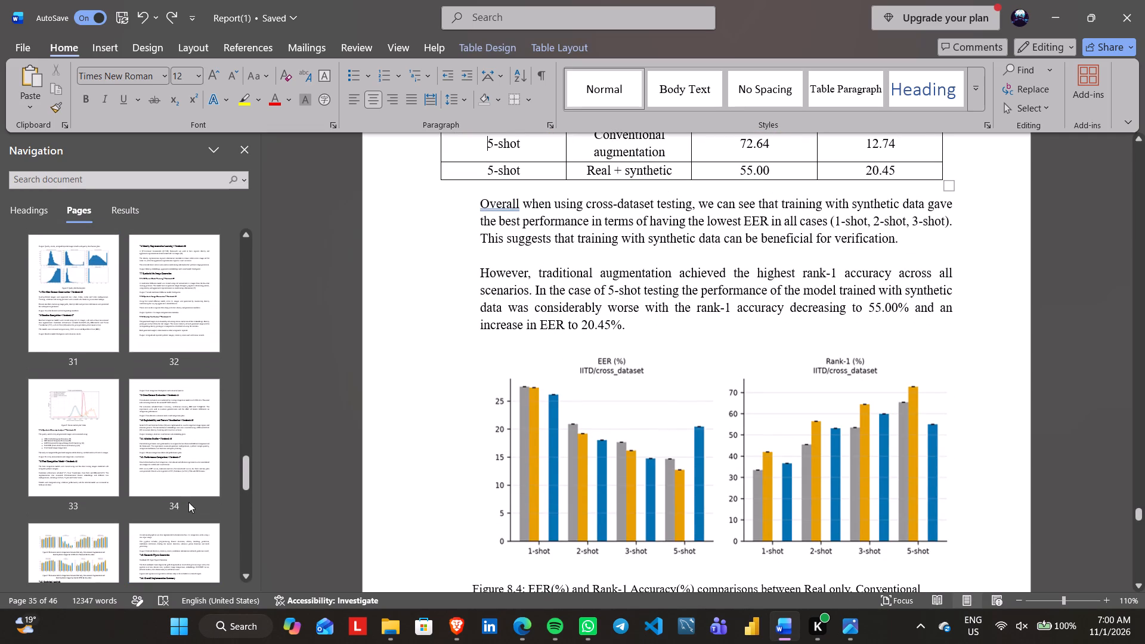
scroll(133, 468, down, 1)
scroll(72, 386, down, 1)
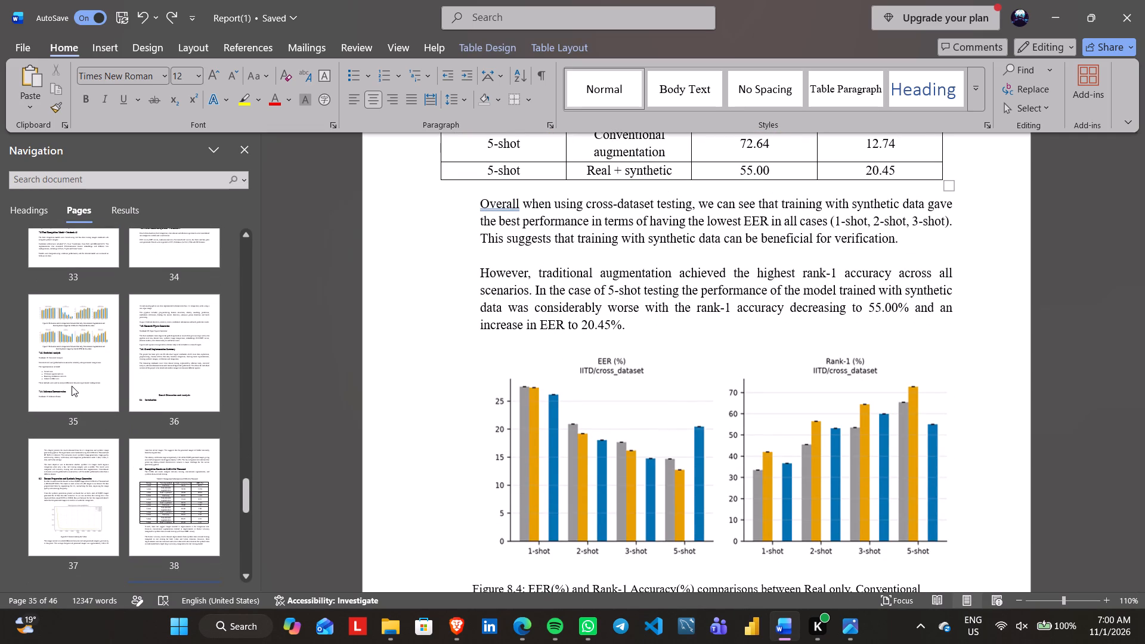
click(35, 345)
scroll(371, 390, up, 2)
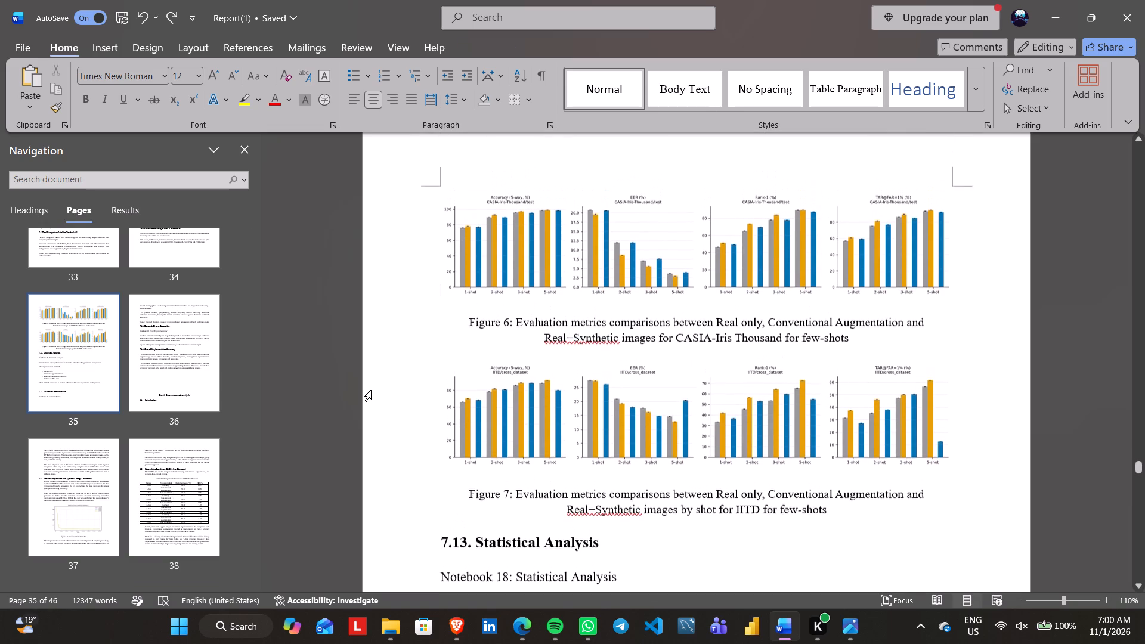
scroll(371, 390, up, 1)
click(603, 268)
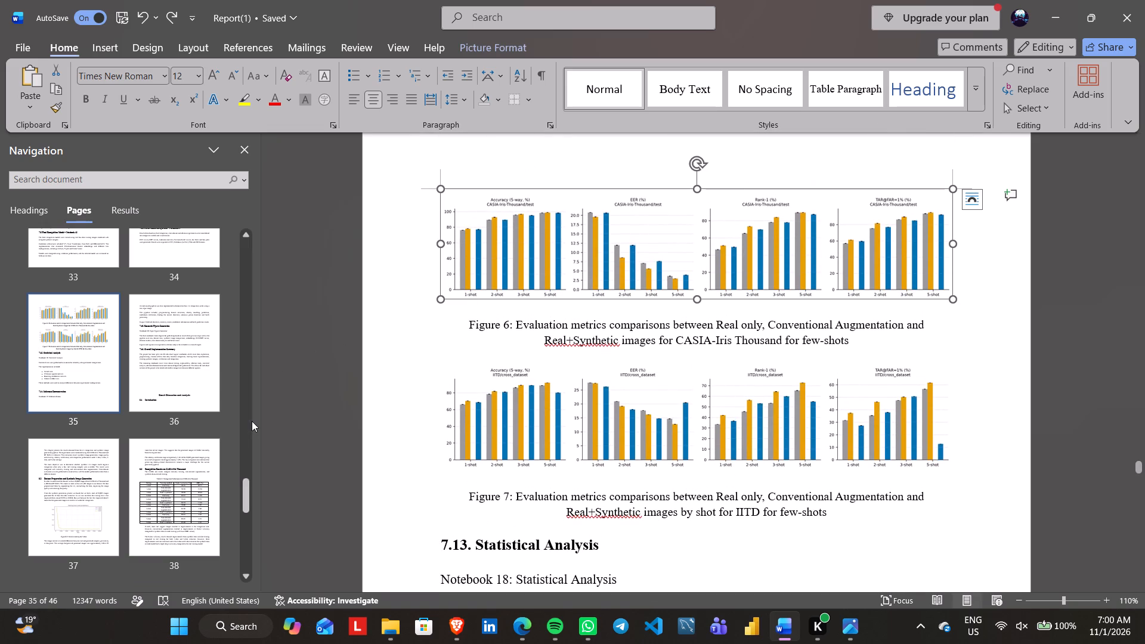
scroll(191, 436, down, 1)
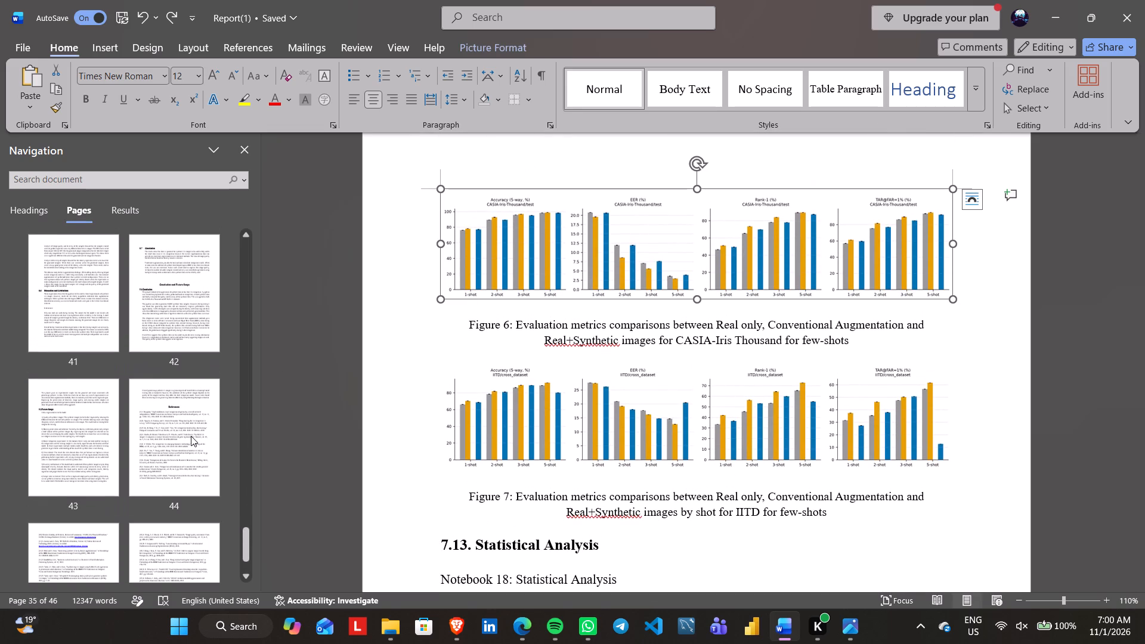
scroll(191, 436, up, 1)
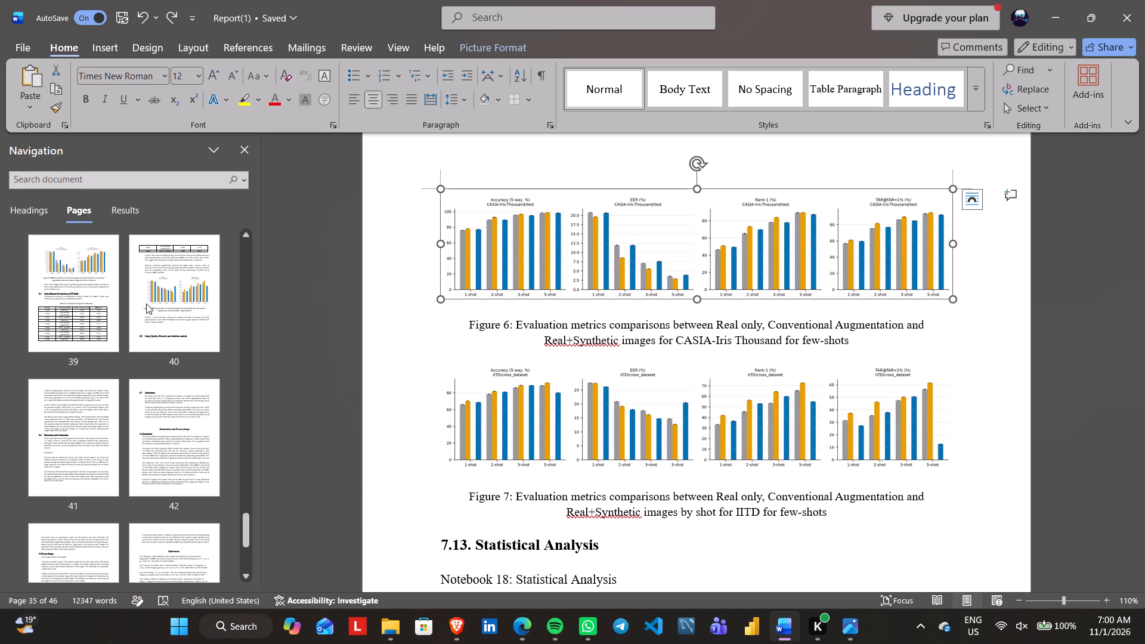
click(148, 287)
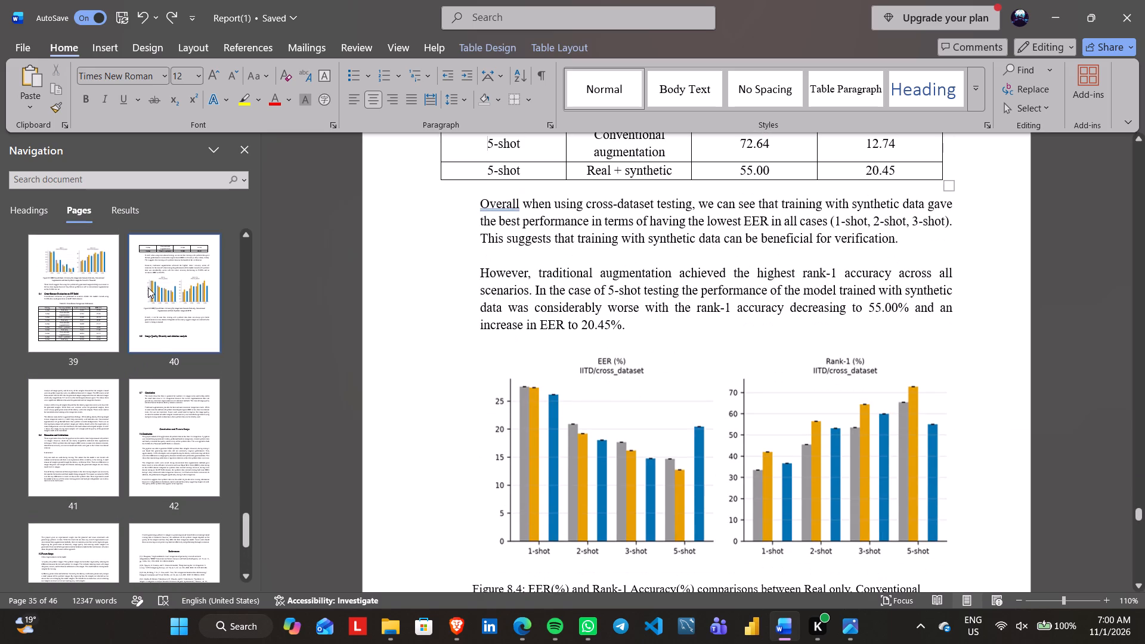
Delete the CASIA-Iris Thousand and IITD bar chart images above the Figure 6 and Figure 7 captions.
scroll(157, 345, up, 5)
scroll(157, 345, down, 2)
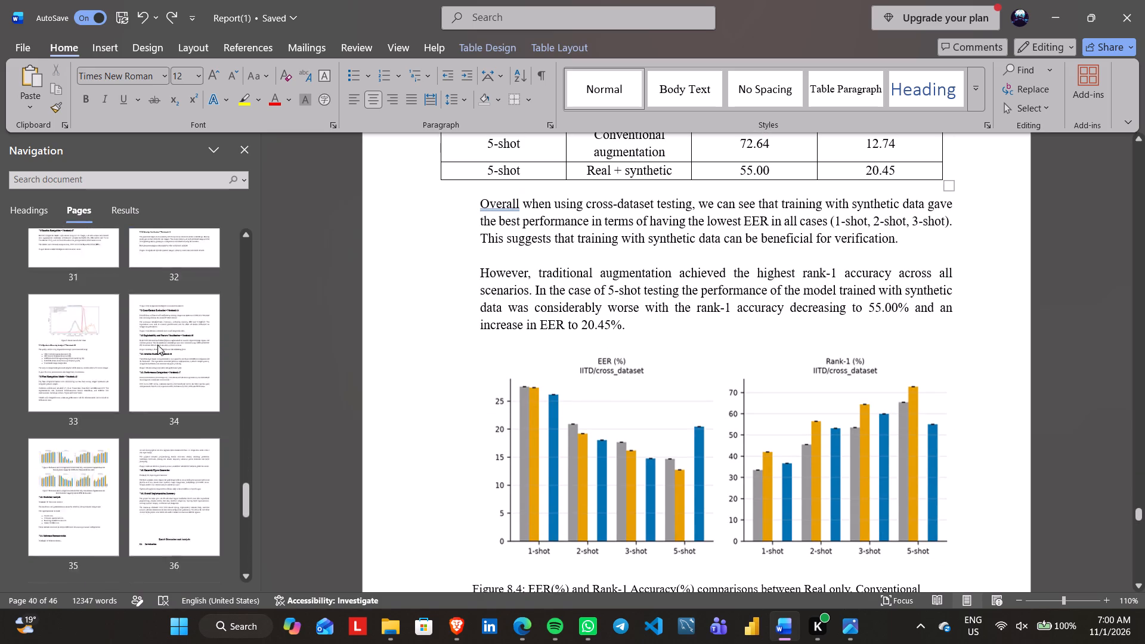
scroll(157, 345, down, 1)
scroll(157, 345, up, 1)
click(95, 410)
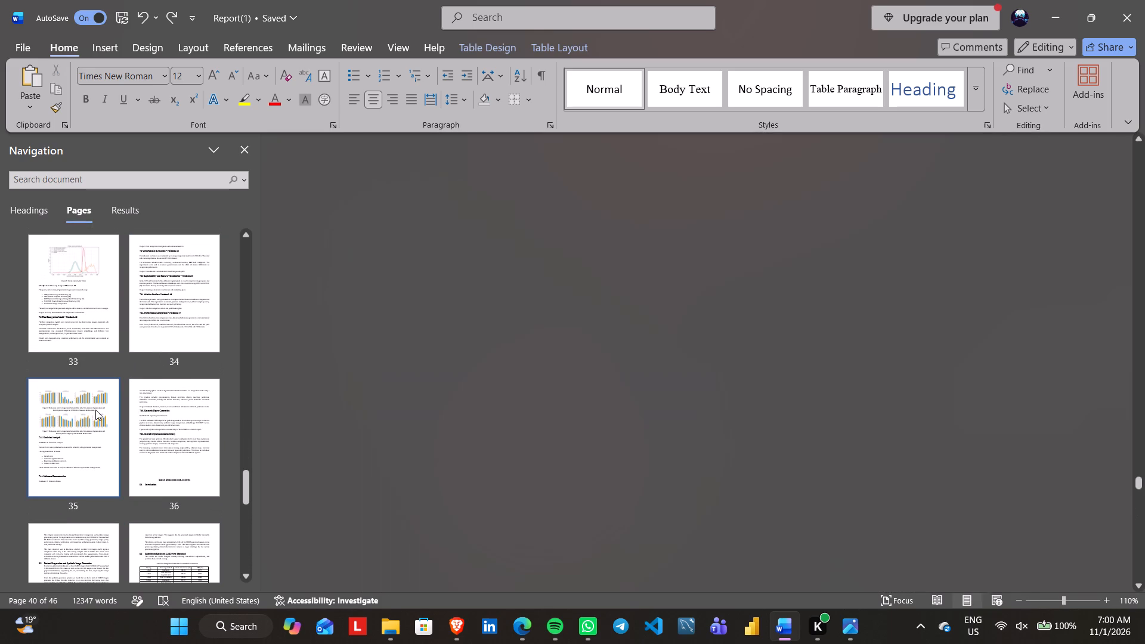
click(707, 241)
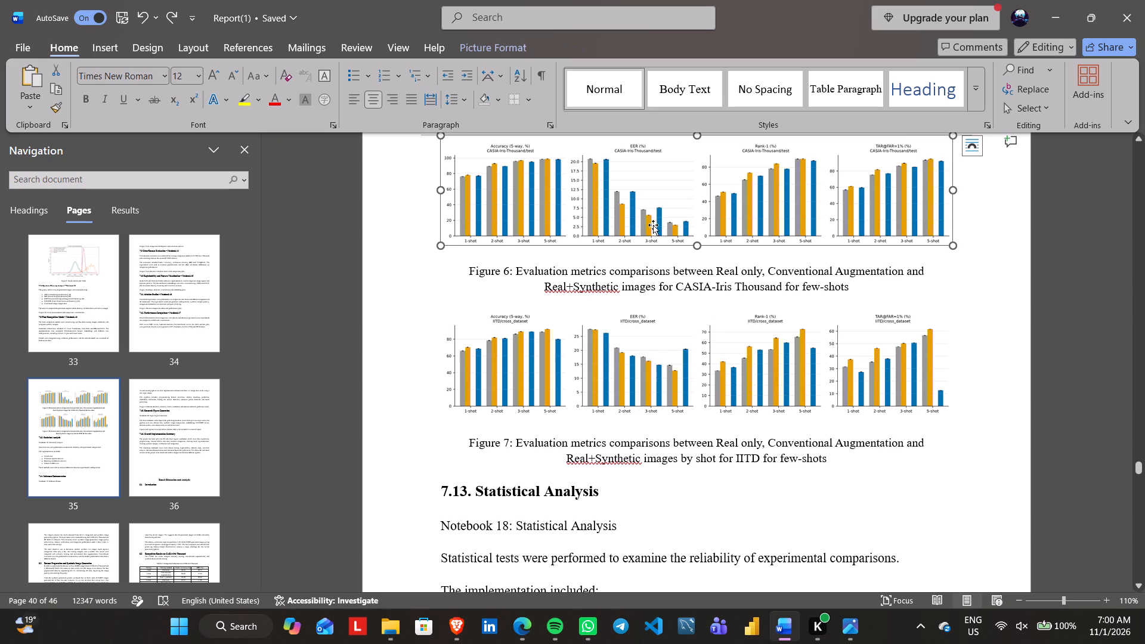
click(633, 218)
key(Delete)
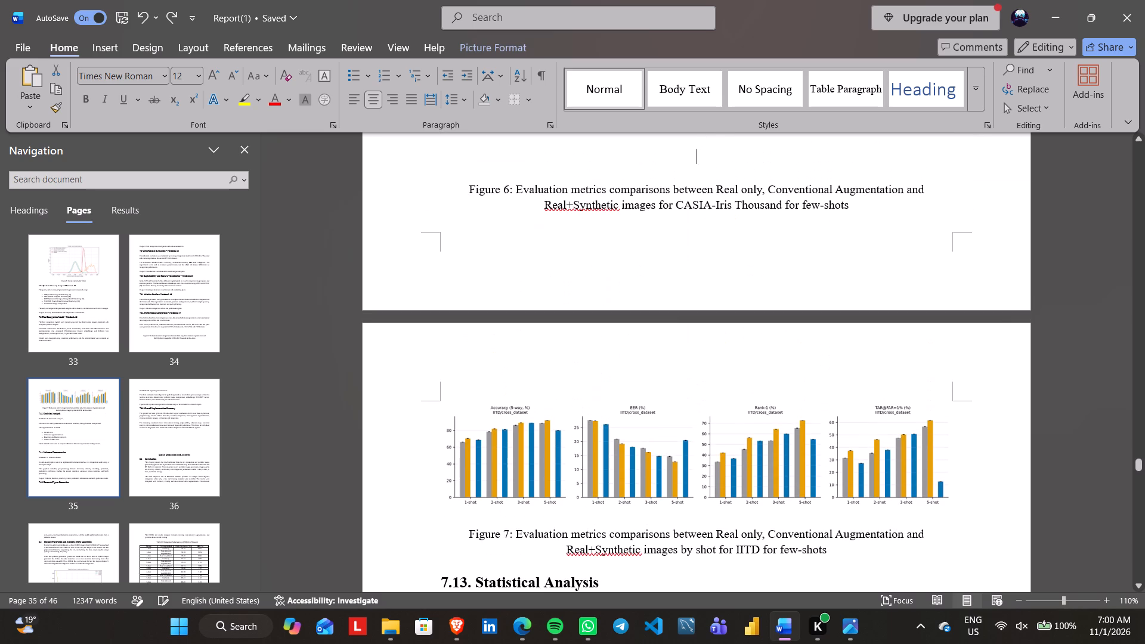
click(606, 206)
click(666, 422)
key(Delete)
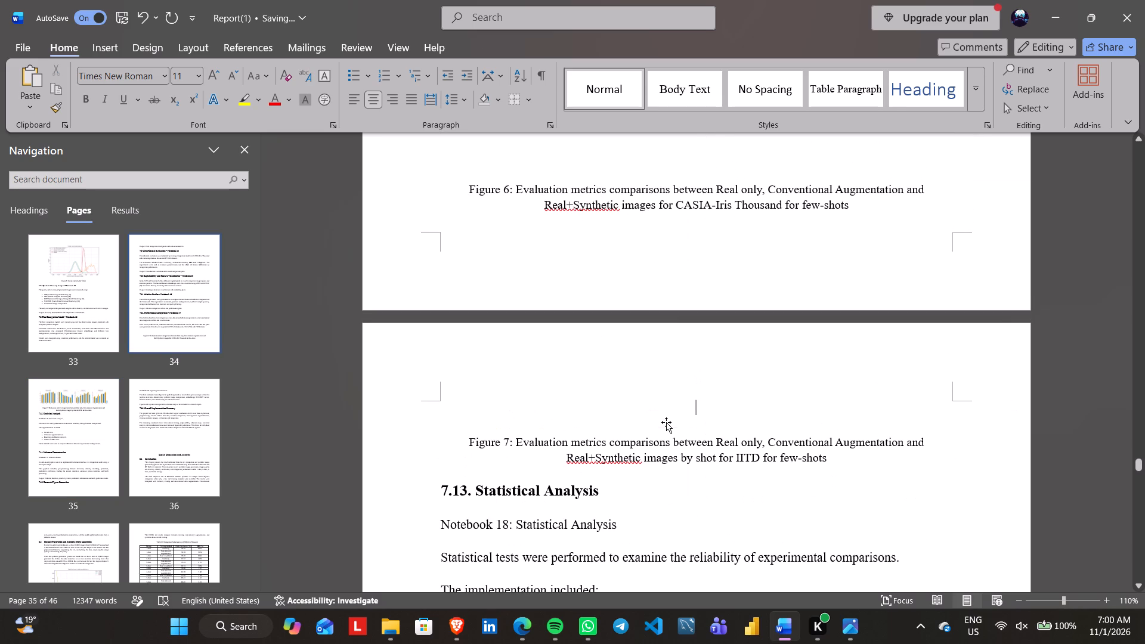
Delete the Figure 7 and Figure 6 captions with their empty lines, between section 7.12's text and the 7.13 heading.
drag(865, 457, 507, 422)
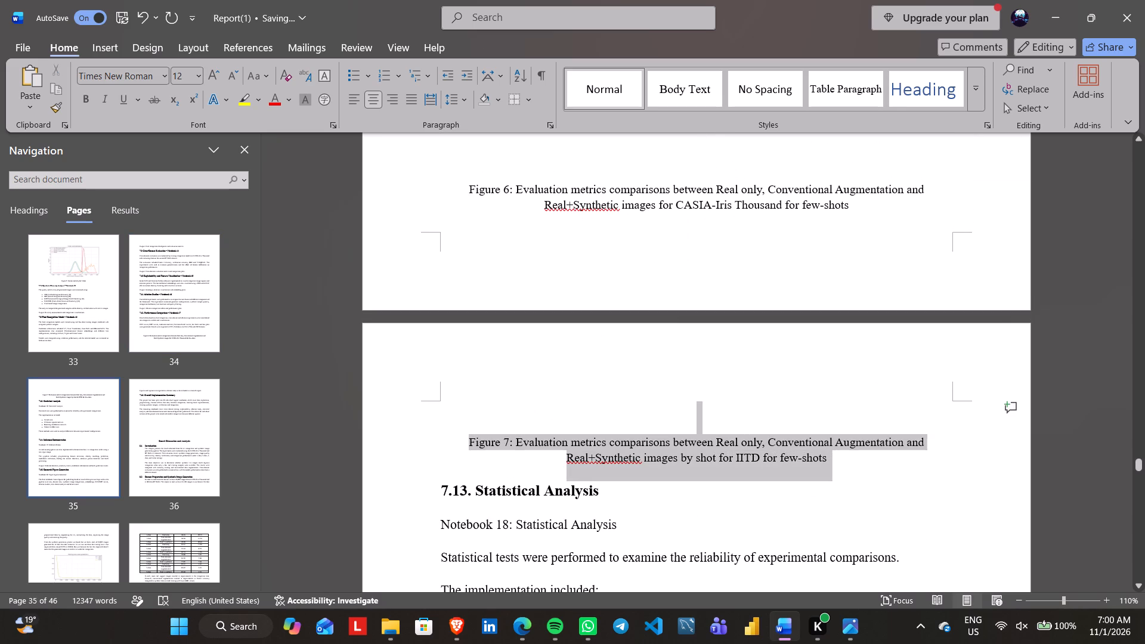
drag(507, 422, 493, 418)
key(BackSpace)
scroll(493, 418, up, 1)
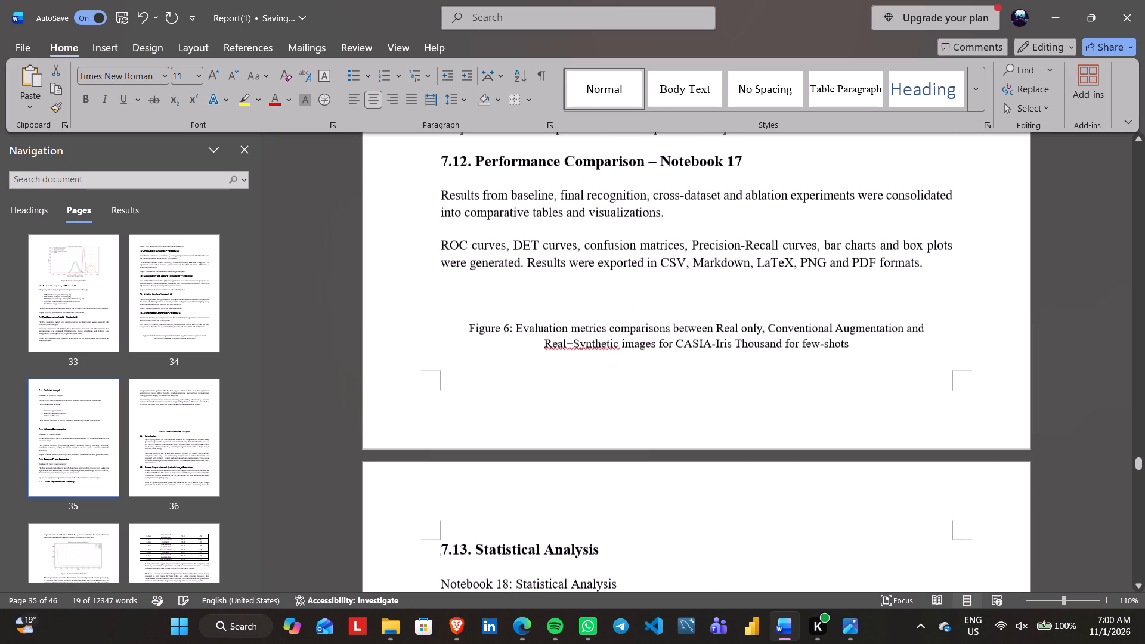
drag(865, 352, 569, 317)
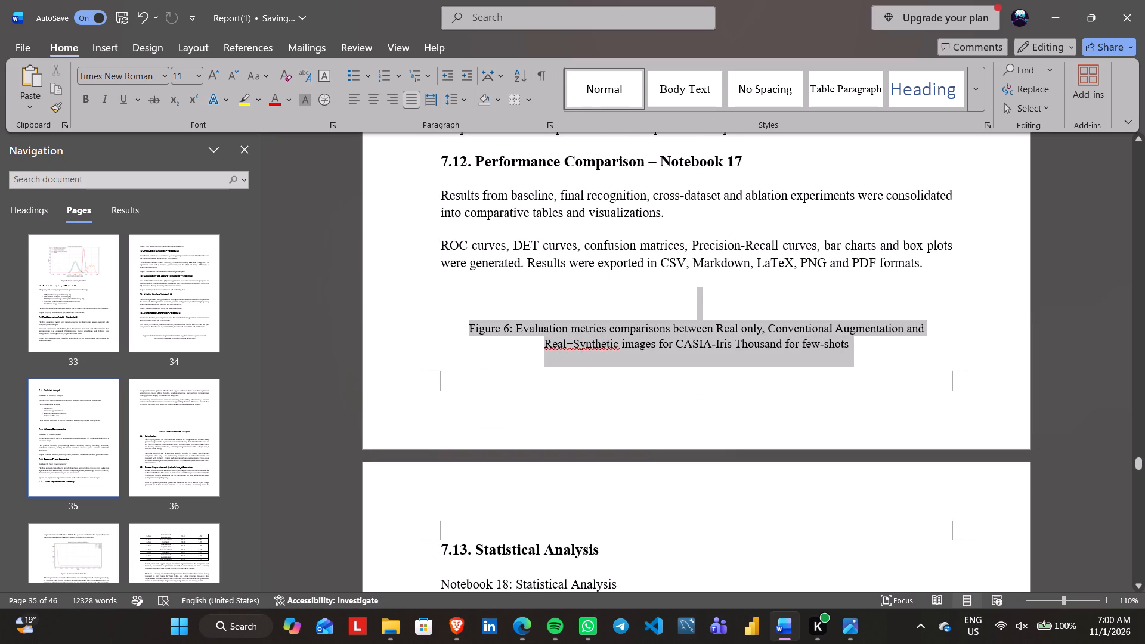
drag(569, 317, 556, 317)
key(BackSpace)
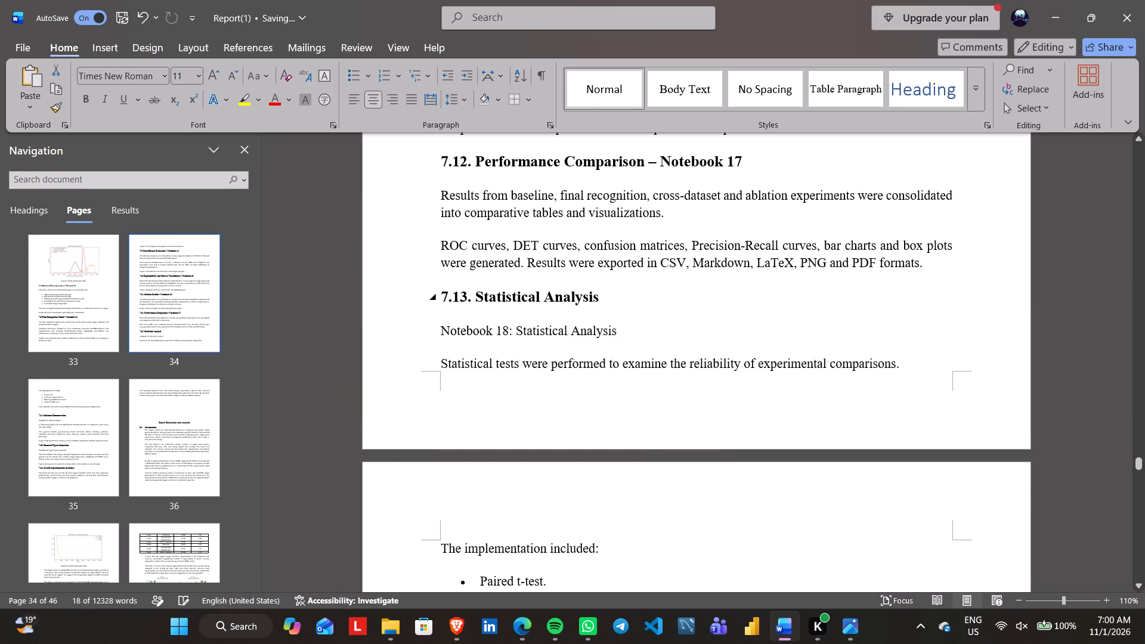
Examine the bar chart, image-distance box plot and score box plot files in the performance_comparison figures folder.
scroll(556, 317, up, 1)
click(376, 627)
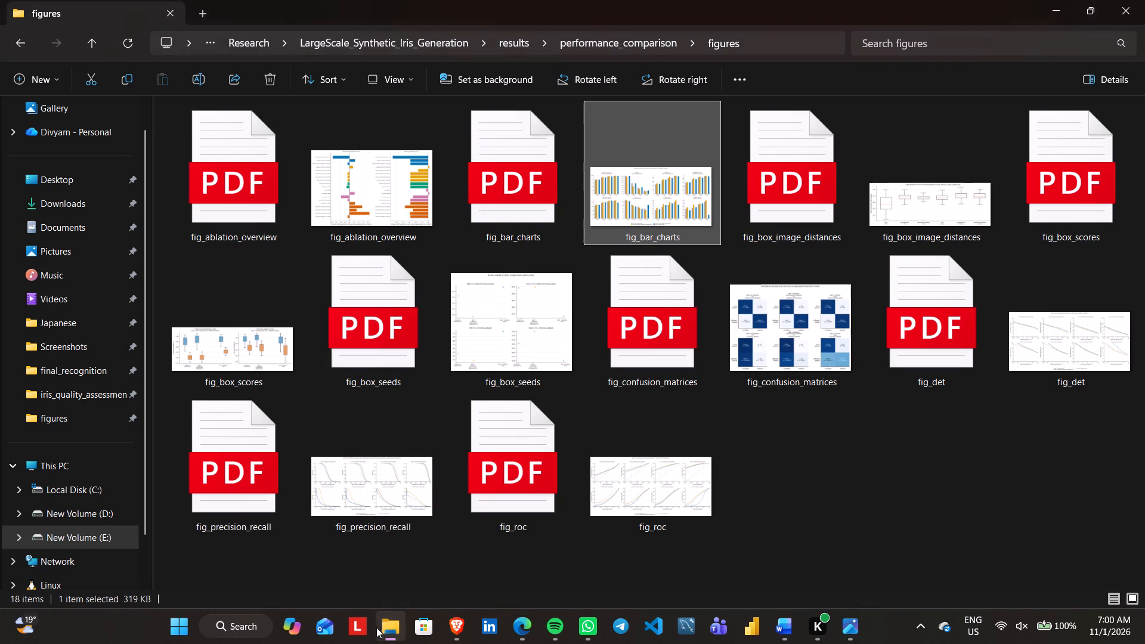
double_click(541, 184)
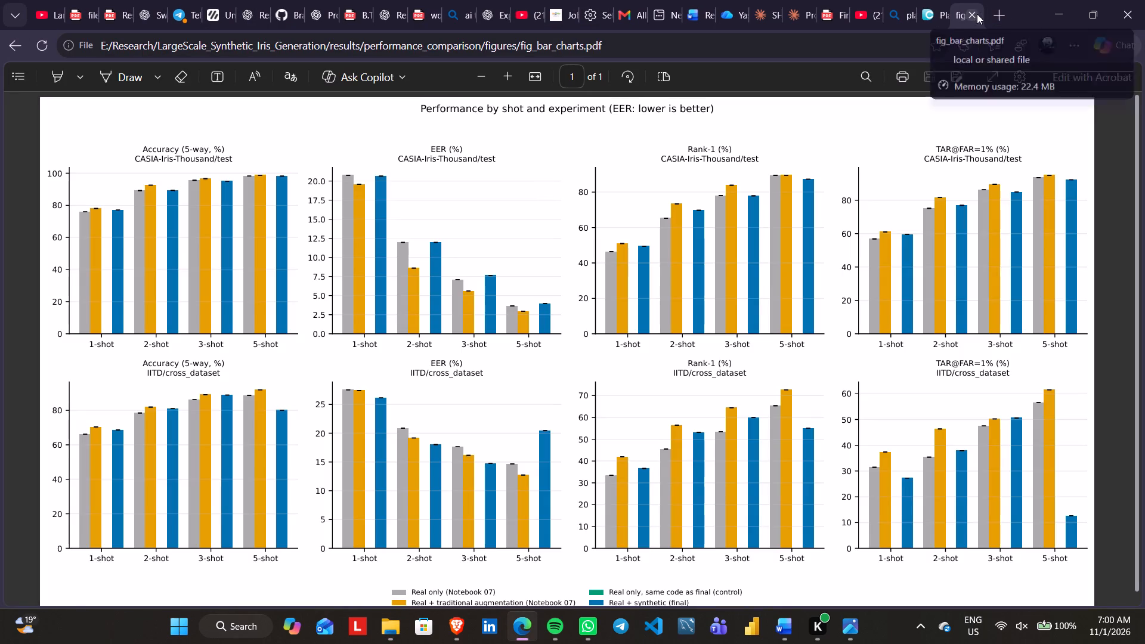
click(977, 14)
click(450, 632)
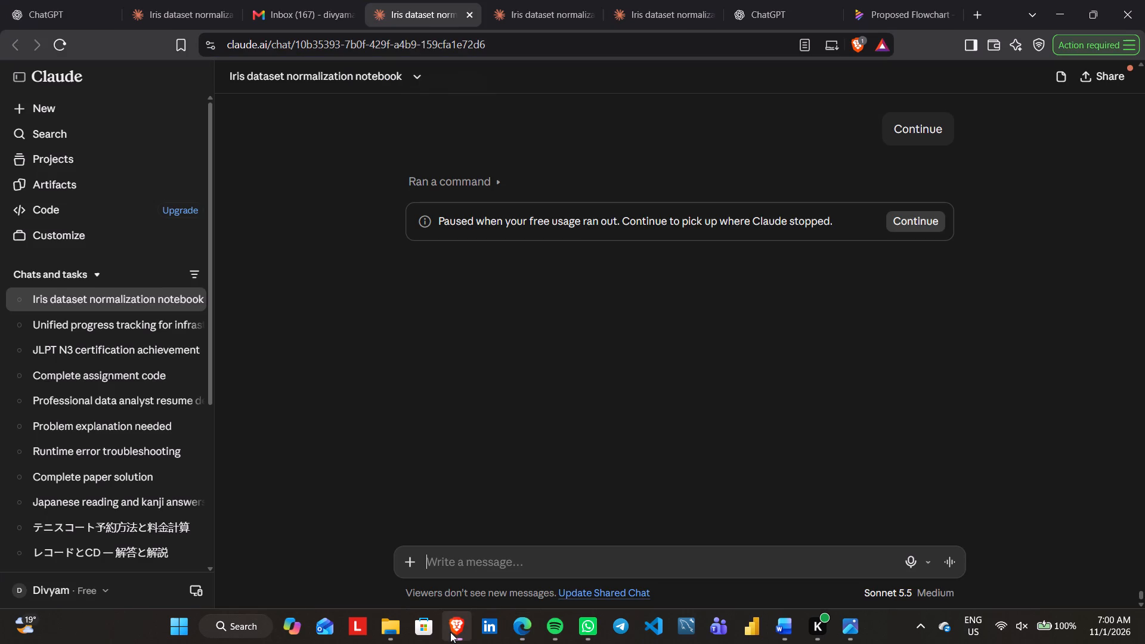
click(394, 638)
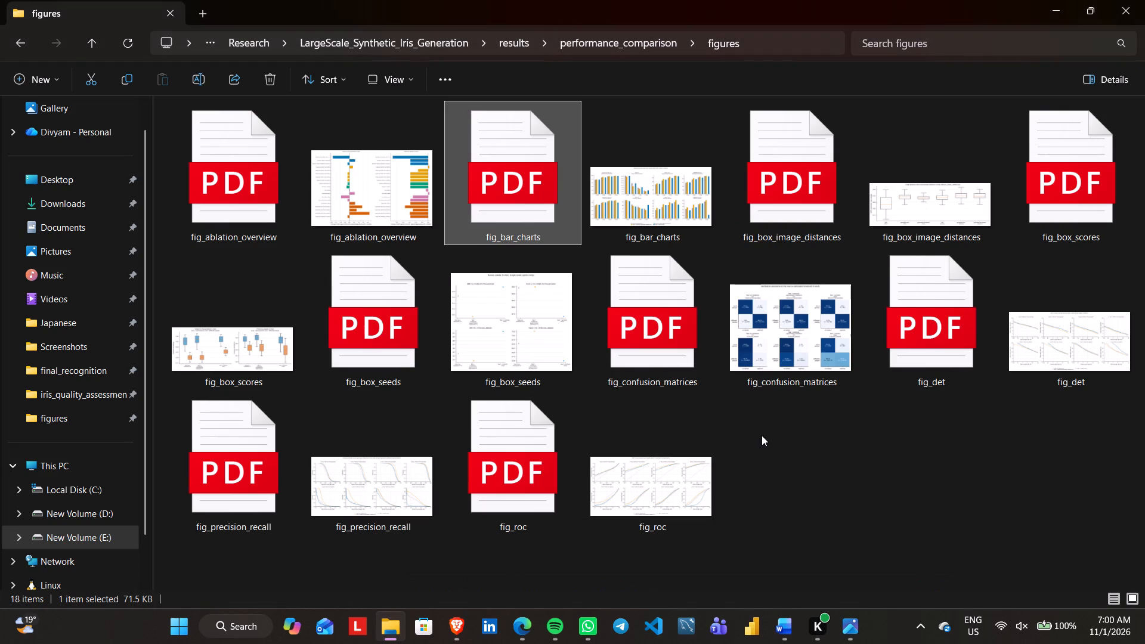
double_click(895, 200)
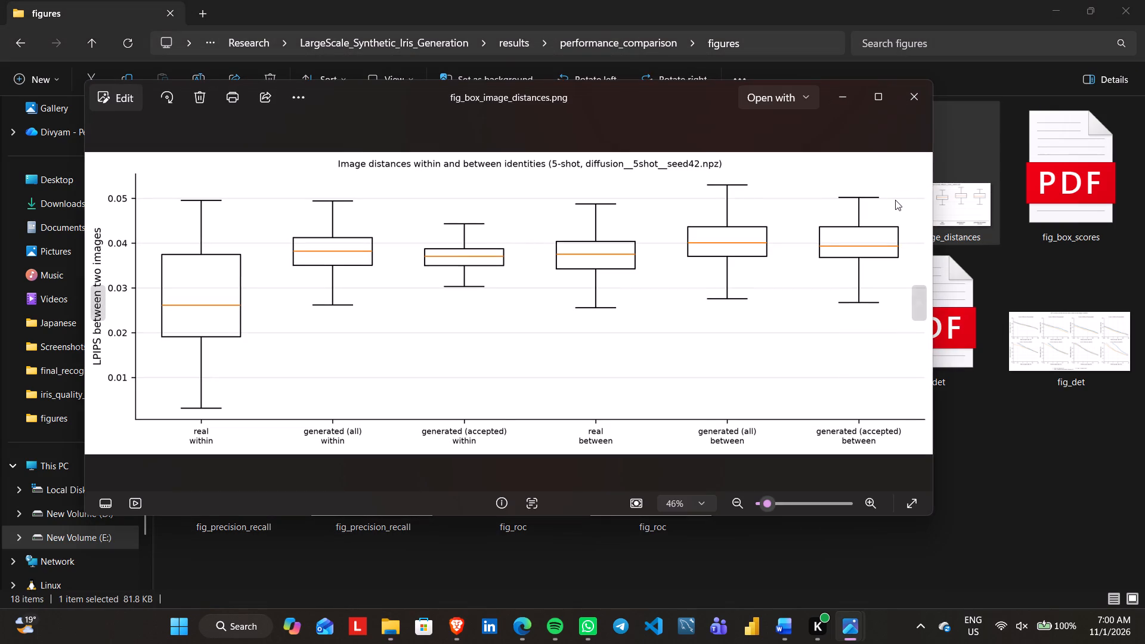
click(914, 86)
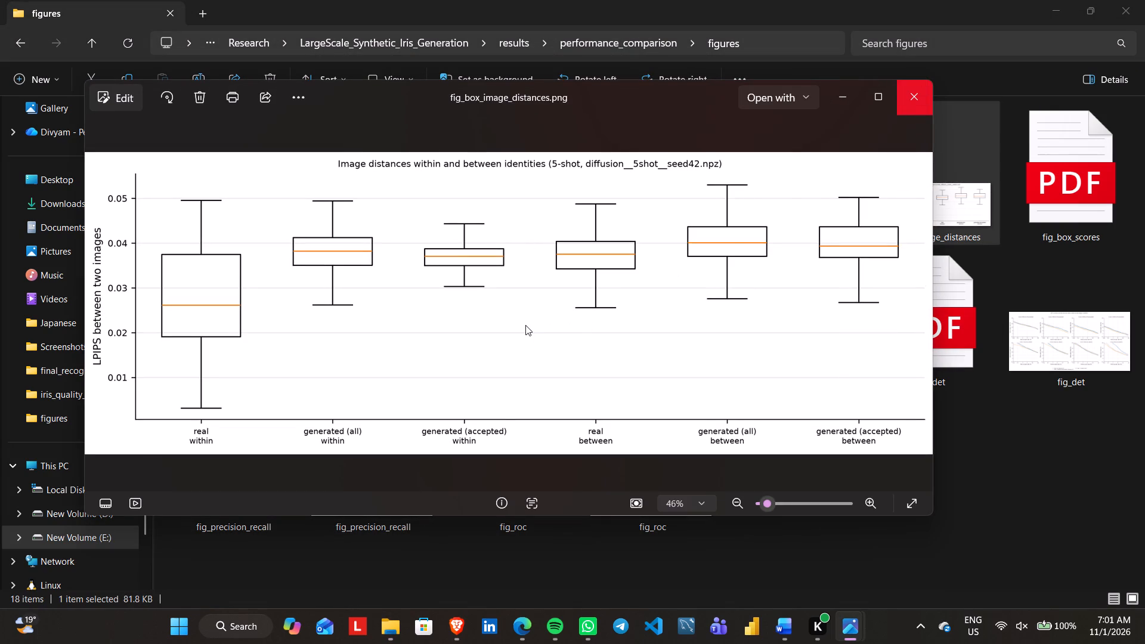
click(900, 107)
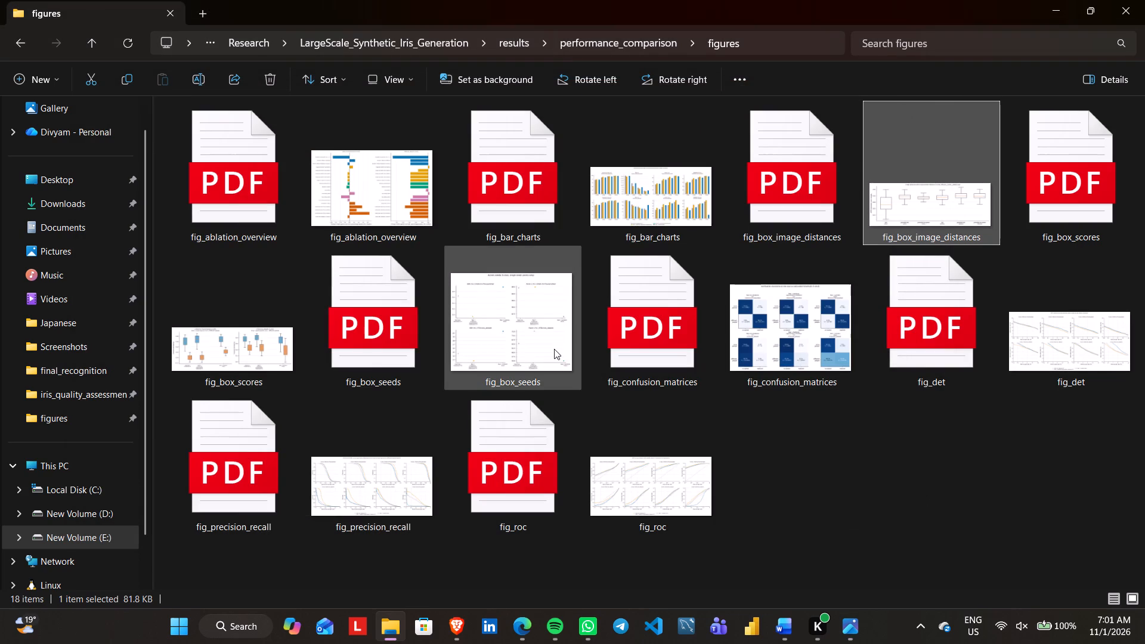
double_click(219, 374)
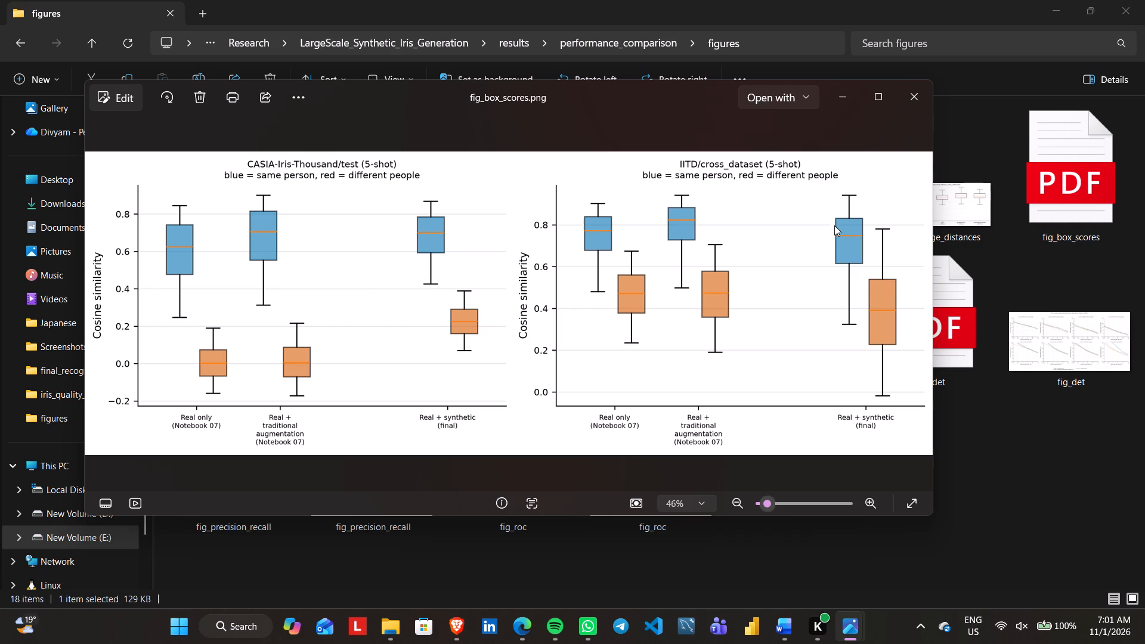
click(925, 105)
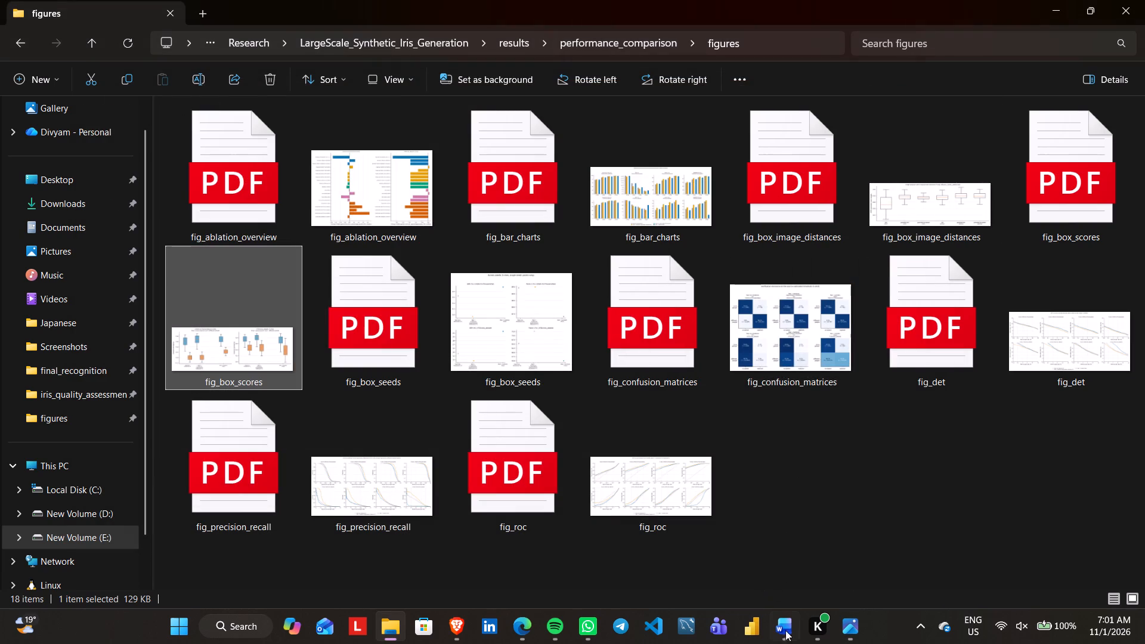
click(856, 630)
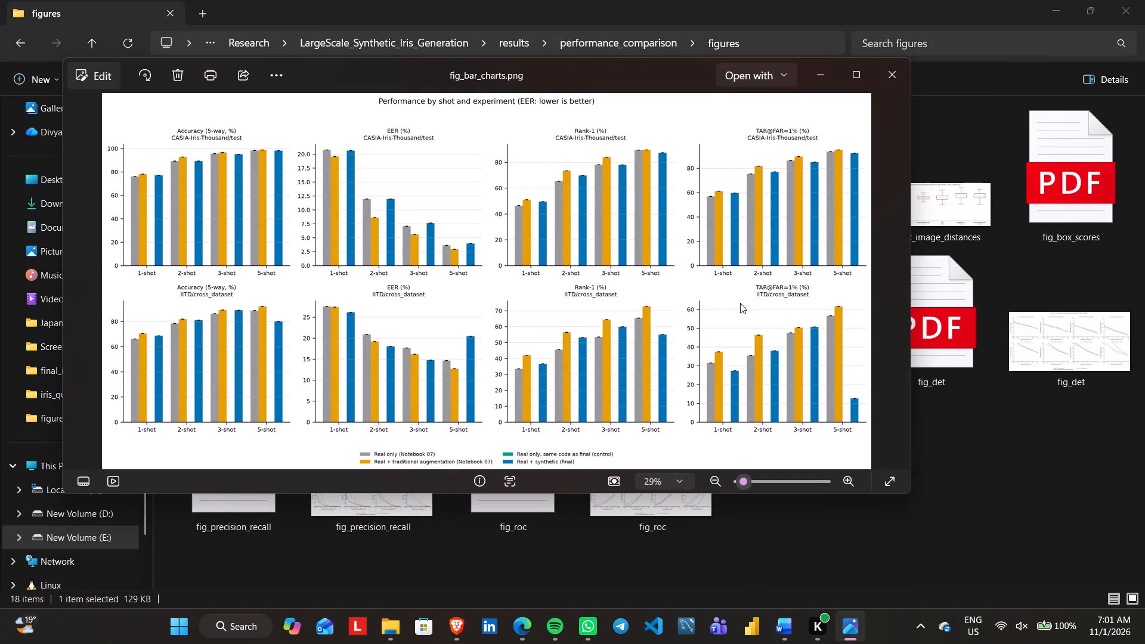
click(891, 80)
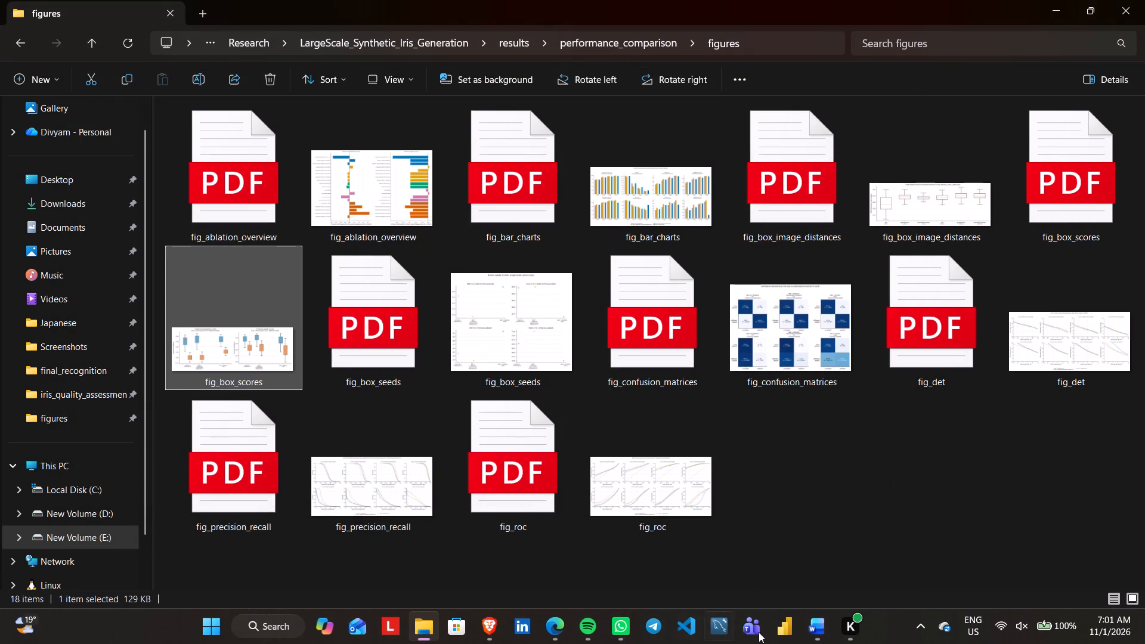
Return to the Word report and append "– Notebook 18" to the 7.13 Statistical Analysis heading.
click(818, 629)
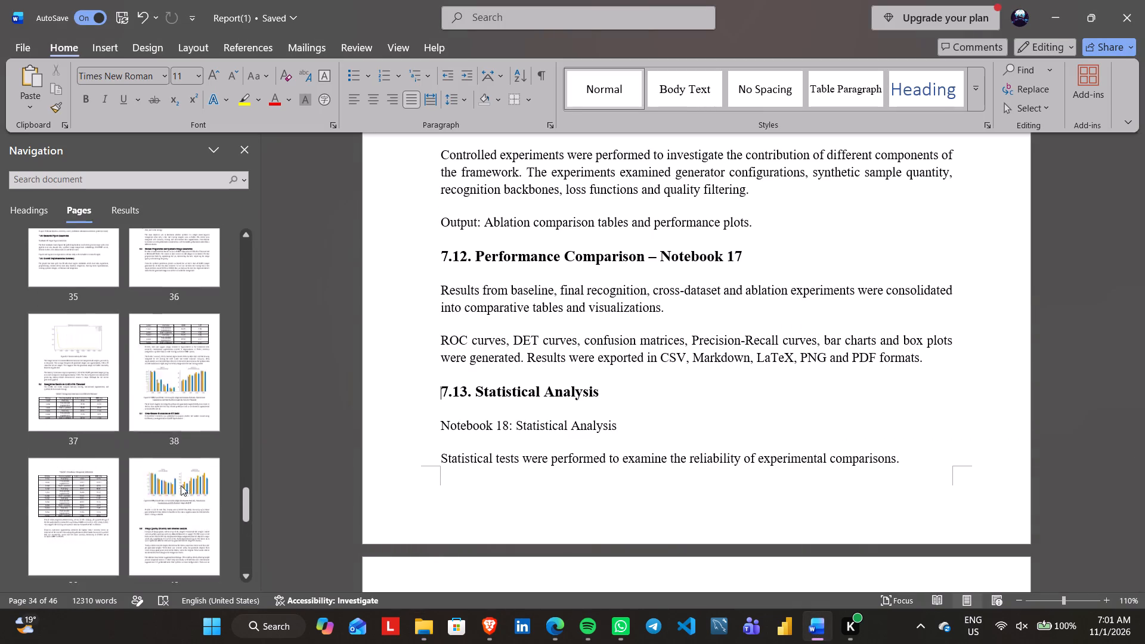
scroll(181, 485, up, 1)
scroll(527, 442, down, 1)
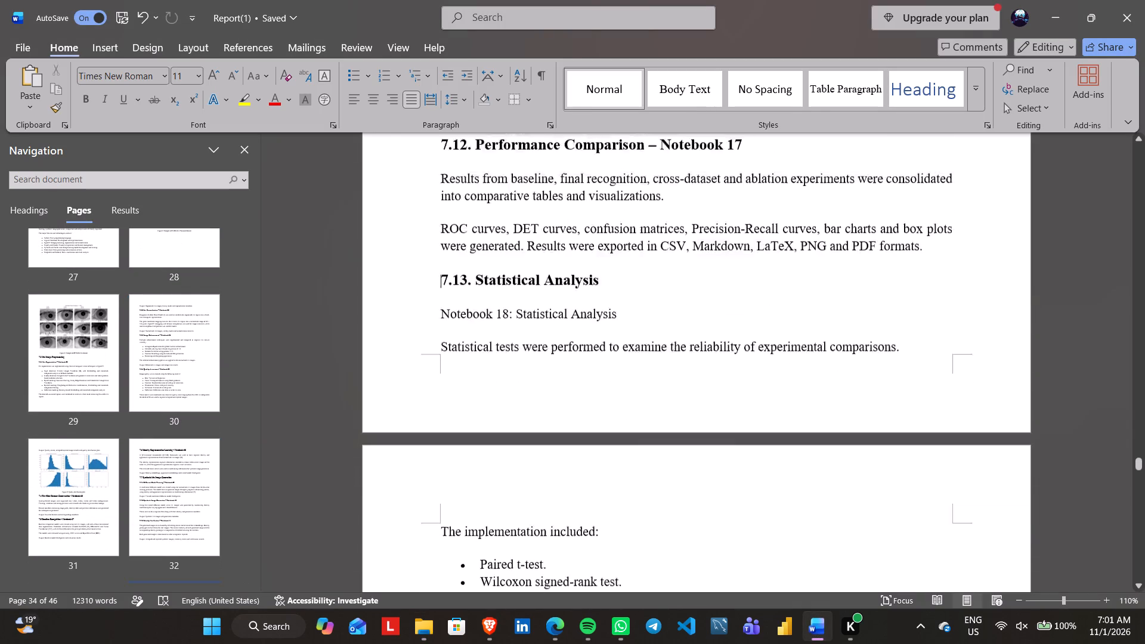
scroll(527, 442, down, 1)
scroll(588, 264, up, 1)
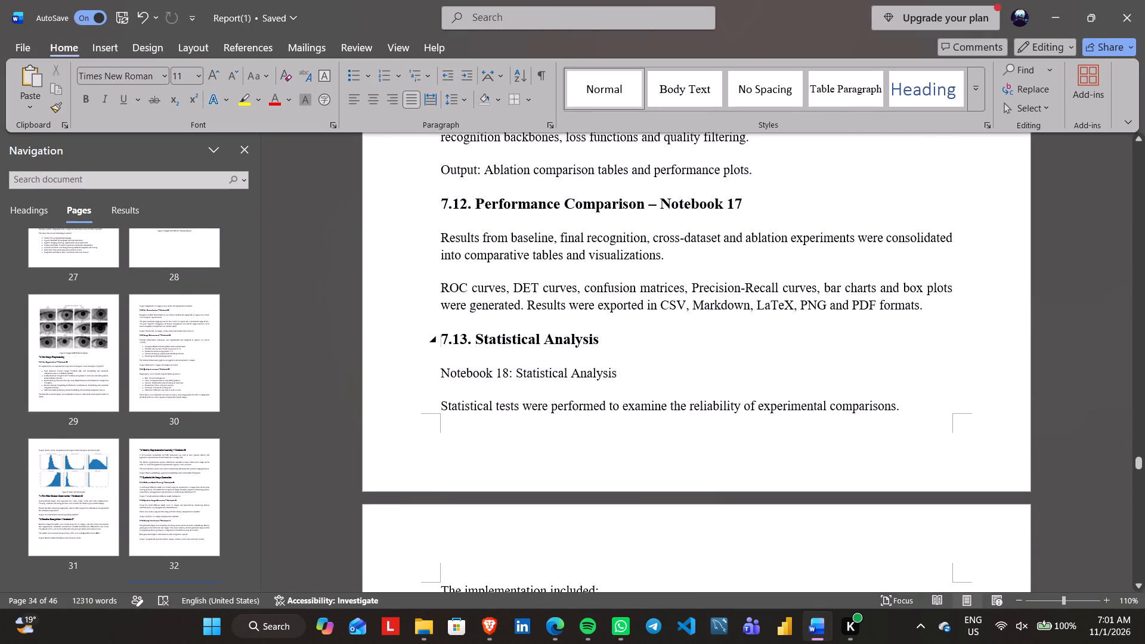
click(630, 346)
key(space)
text(-N)
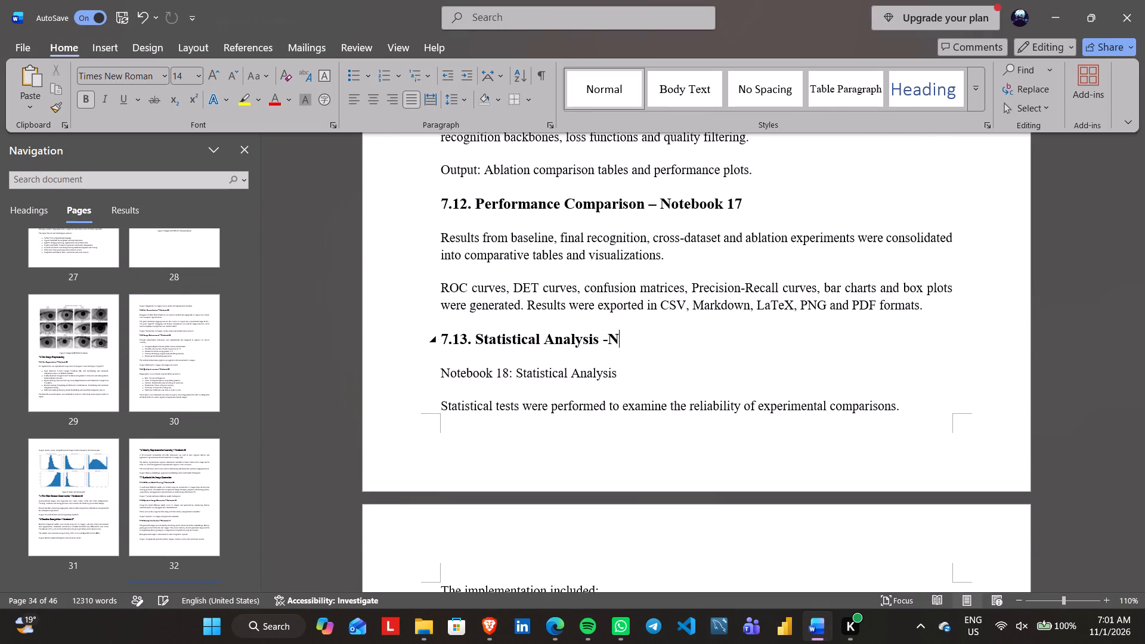
key(BackSpace)
key(space)
text(Notebook 18)
Delete the "Notebook 18: Statistical Analysis" line beneath the 7.13 heading, keeping the body text in its own paragraph.
key(Delete)
key(Delete)
key(Delete)
key(Delete)
key(Delete)
key(Delete)
key(Delete)
key(Delete)
key(Delete)
key(Delete)
key(Delete)
key(Delete)
key(Delete)
key(Delete)
key(Delete)
key(Delete)
key(Delete)
key(Delete)
key(Delete)
key(Delete)
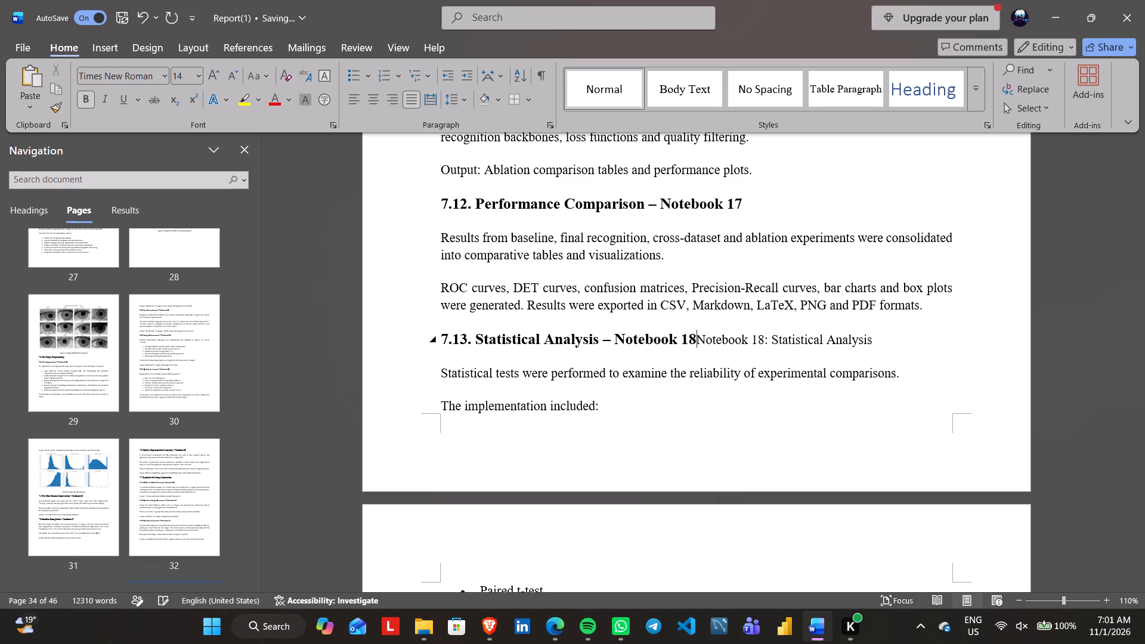
key(Delete)
key(Delete)
key(Delete)
key(Delete)
key(Delete)
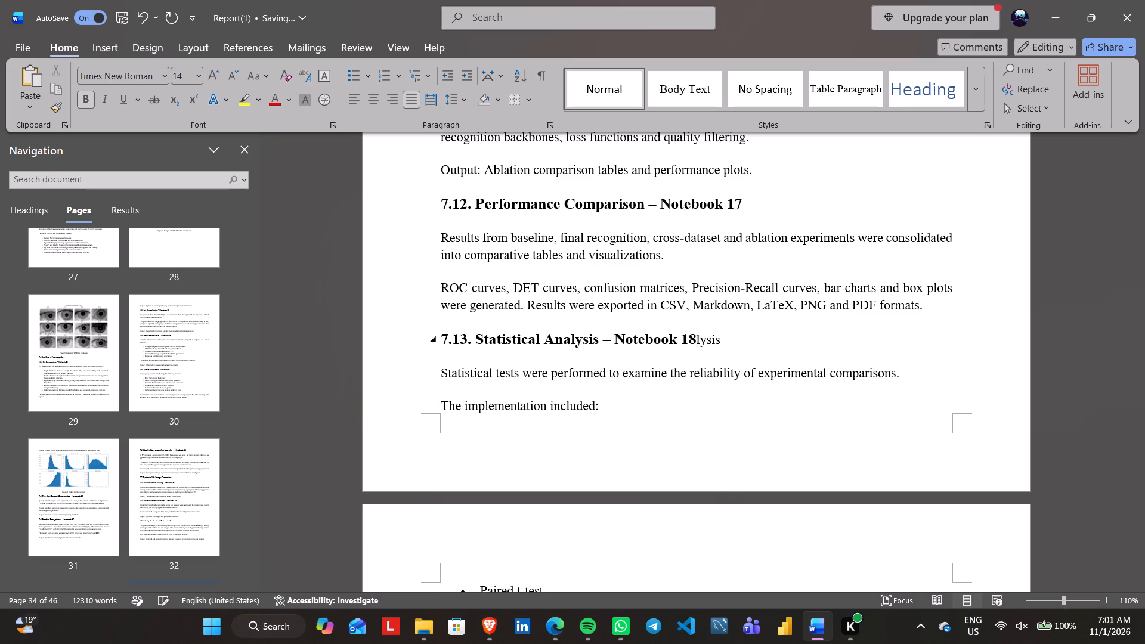
key(Delete)
key(Delete)
key(Delete)
key(Delete)
key(Delete)
key(Delete)
key(Return)
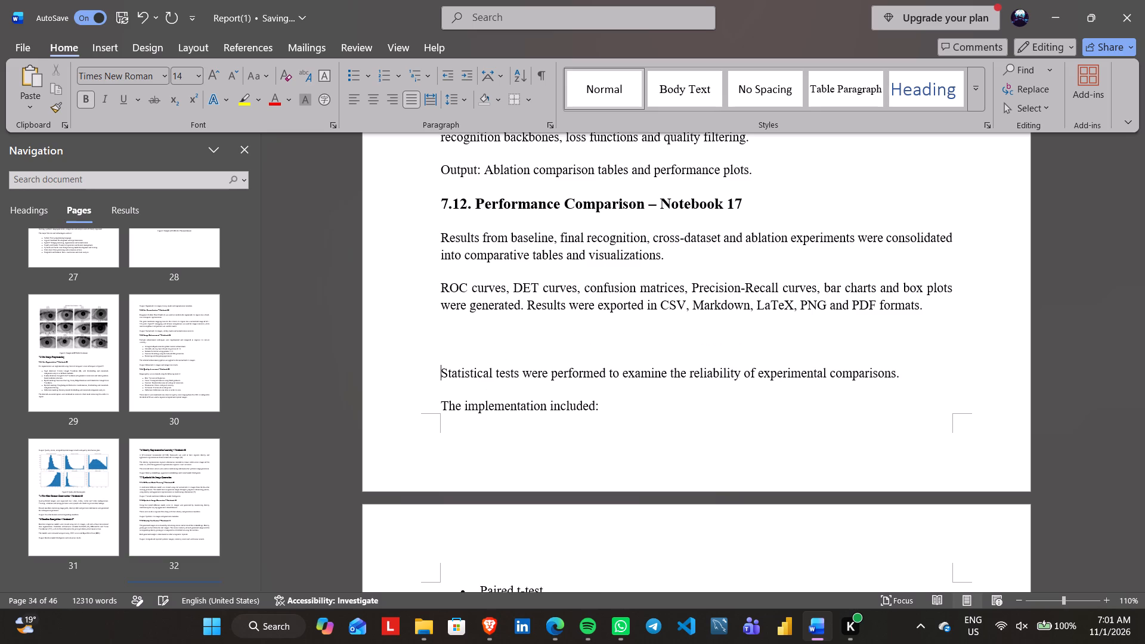
Remove the empty paragraph between the end of section 7.13 and the 7.14 Inference Demonstration heading.
scroll(630, 346, down, 1)
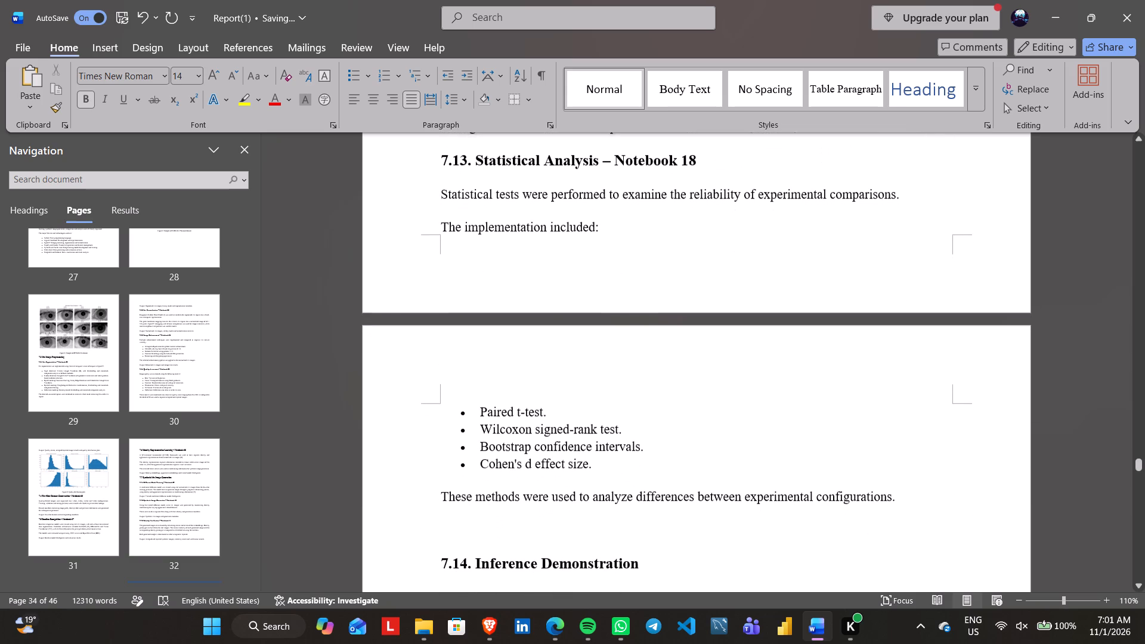
scroll(630, 346, down, 1)
key(Down)
scroll(643, 263, down, 1)
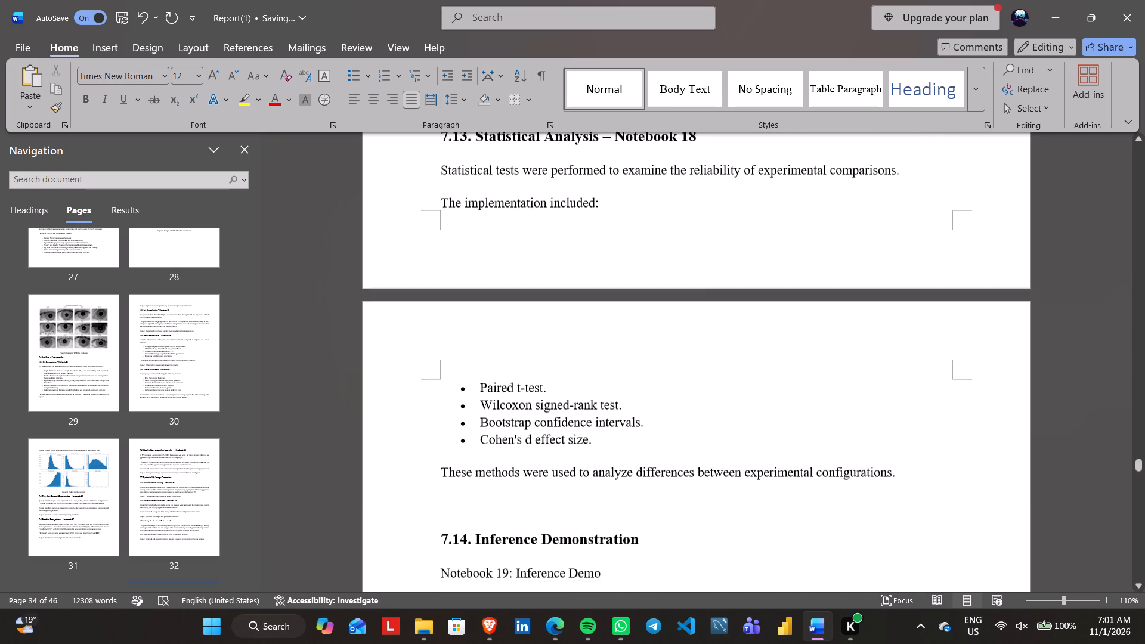
scroll(643, 263, down, 1)
scroll(633, 361, down, 1)
click(543, 390)
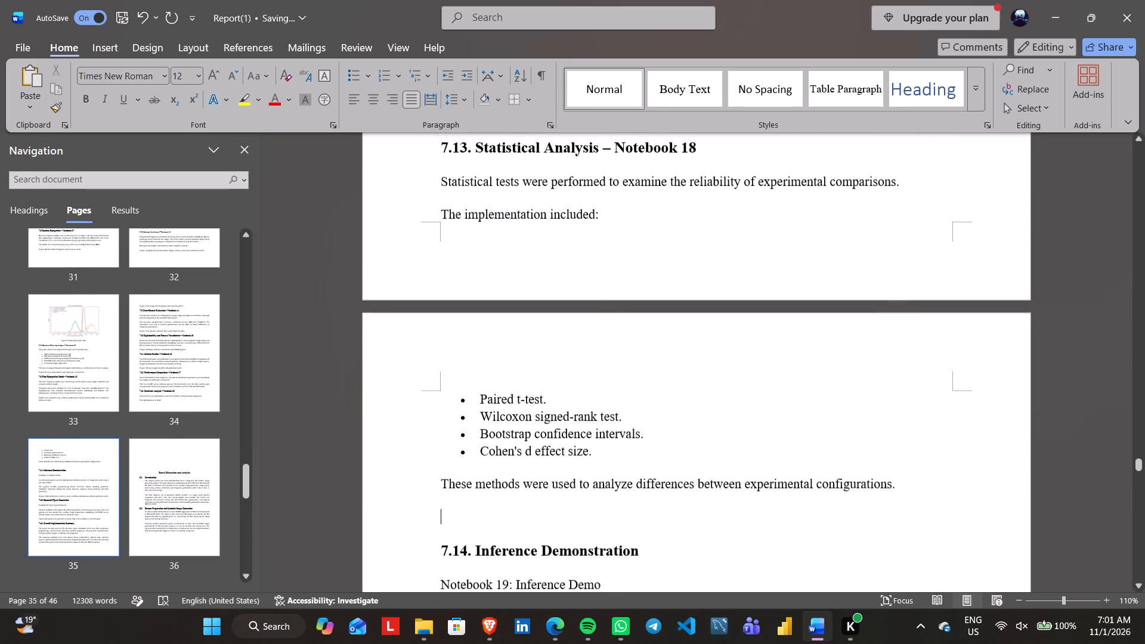
scroll(543, 390, up, 2)
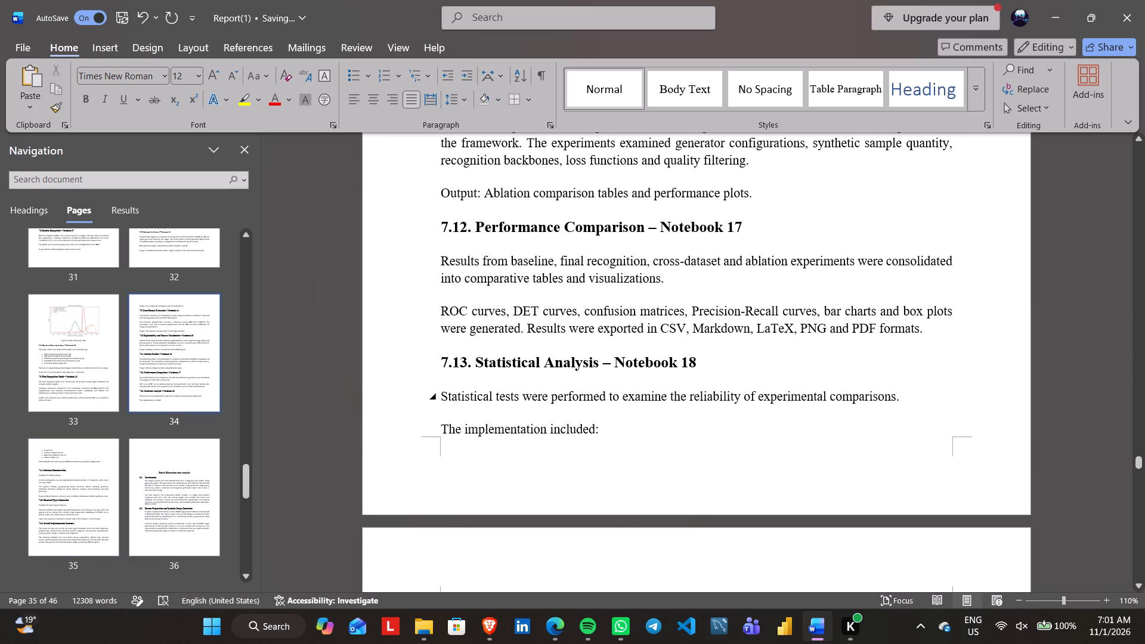
key(BackSpace)
Examine the edited headings and text of chapter 7 from section 7.6 through section 7.14.
scroll(543, 390, down, 1)
scroll(543, 390, up, 2)
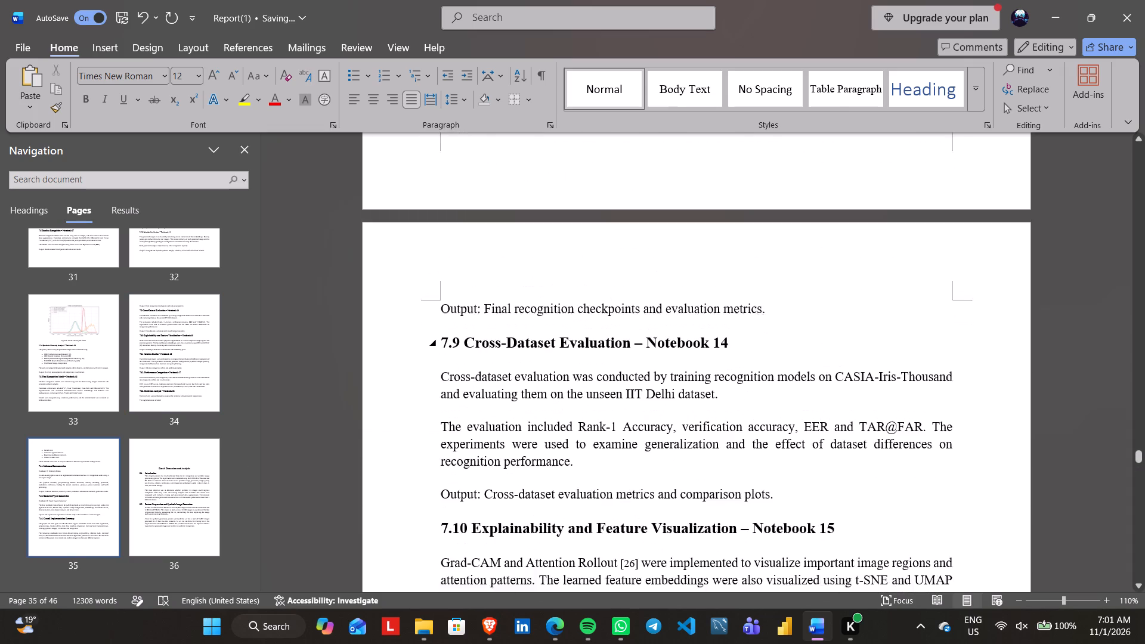
scroll(543, 390, up, 12)
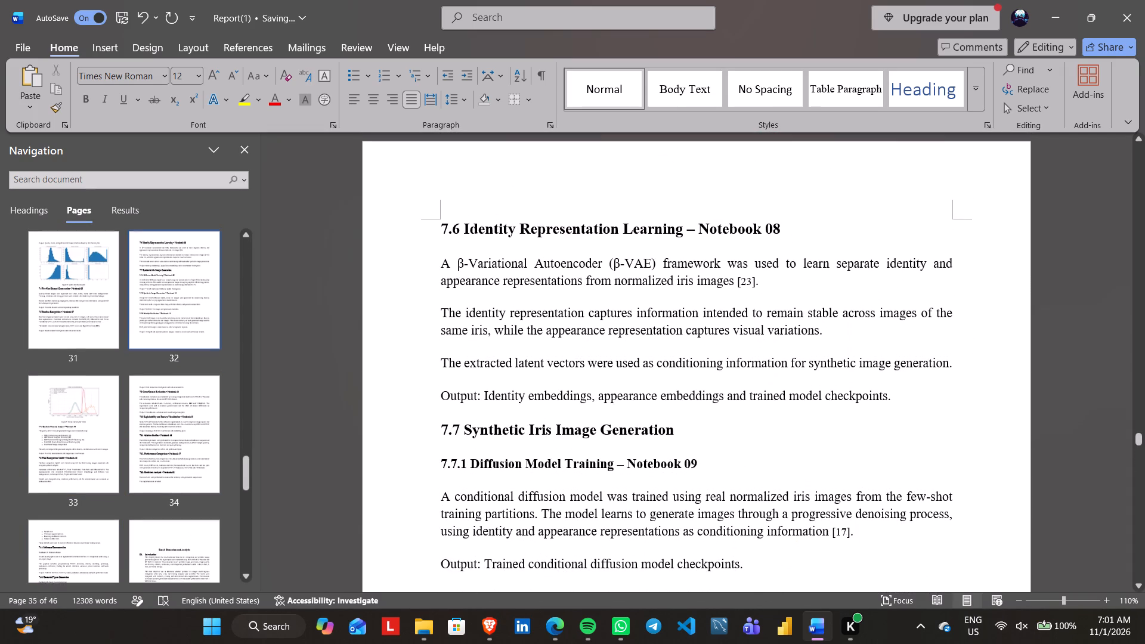
scroll(543, 390, down, 9)
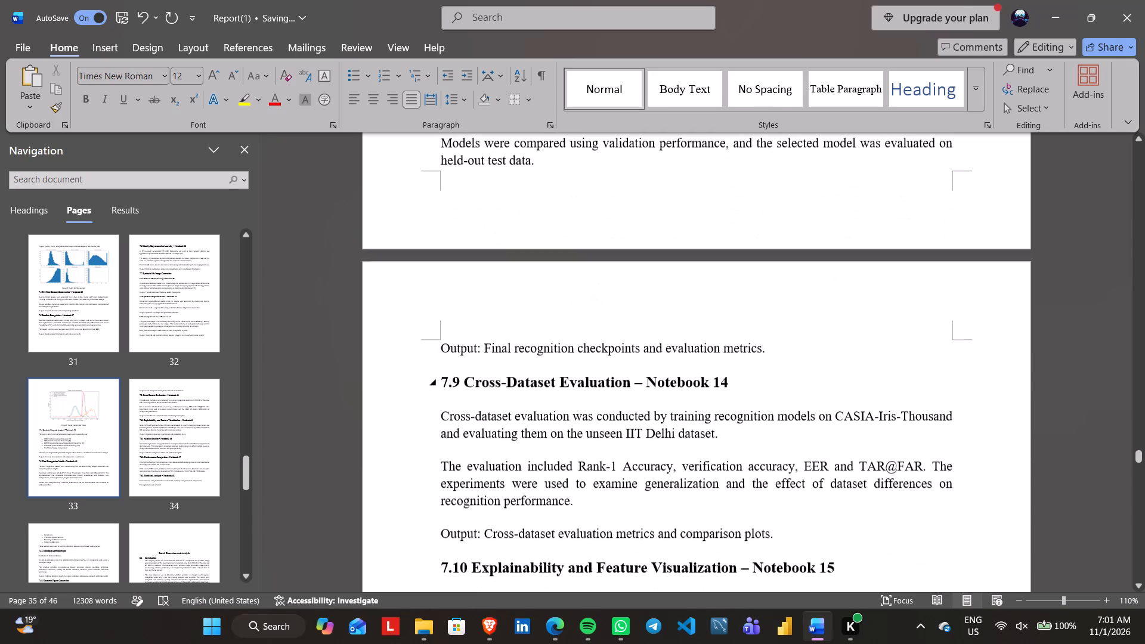
scroll(543, 390, down, 2)
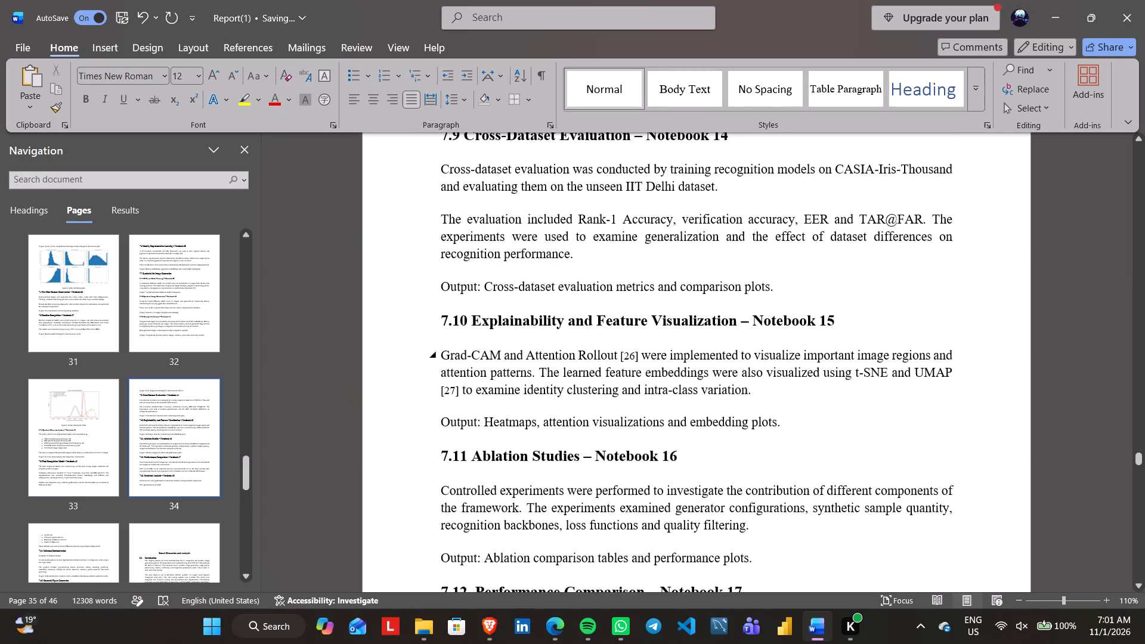
scroll(543, 390, down, 3)
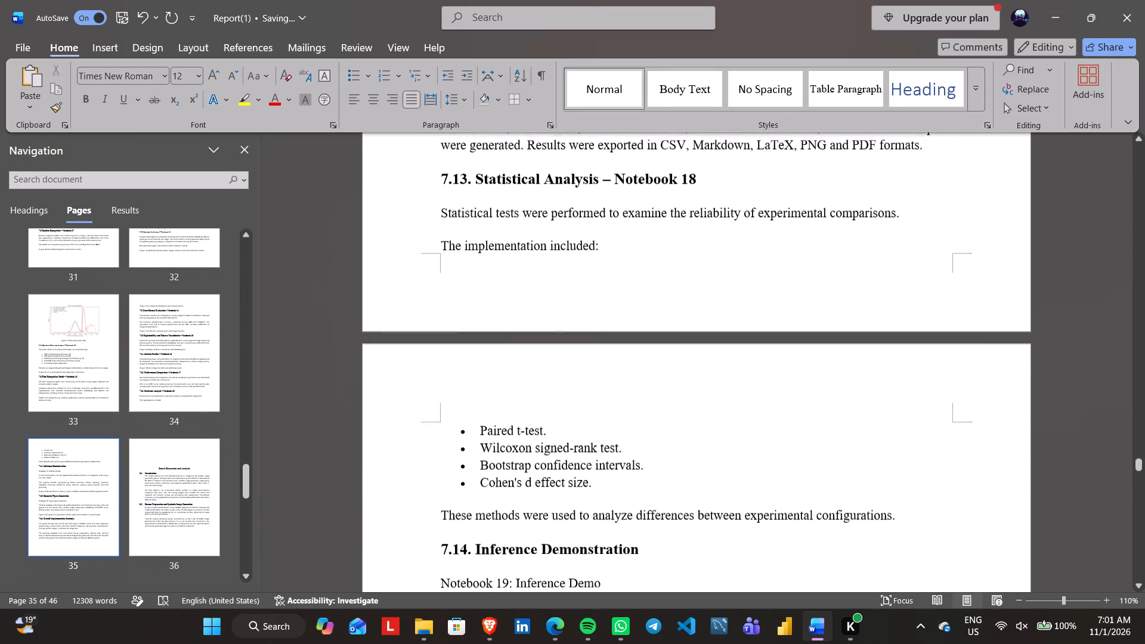
Append "– Notebook 19" to the 7.14 Inference Demonstration heading.
scroll(543, 390, down, 2)
click(697, 469)
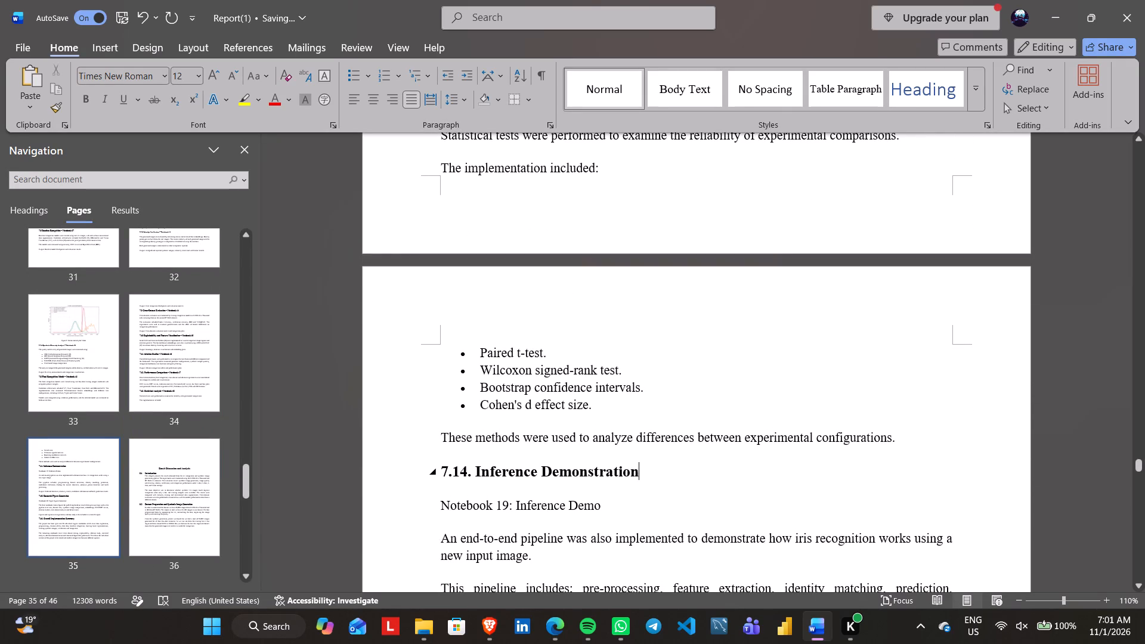
key(space)
text(- Notebook 19)
Delete the "Notebook 19: Inference Demo" line beneath the 7.14 heading, keeping the body text in its own paragraph.
key(Delete)
key(Delete)
key(Delete)
key(Delete)
key(Delete)
key(Delete)
key(Delete)
key(Delete)
key(Delete)
key(Delete)
key(Delete)
key(Delete)
key(Delete)
key(Delete)
key(Delete)
key(Delete)
key(Delete)
key(Delete)
key(Delete)
key(Delete)
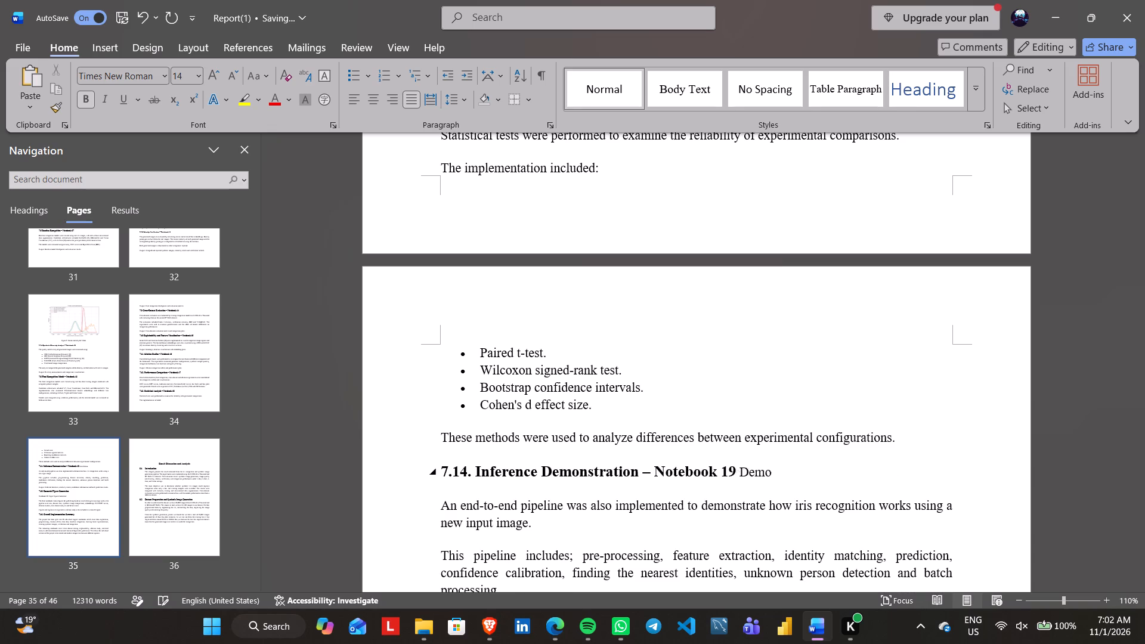
key(Delete)
key(Delete)
key(Delete)
key(Return)
Join the first two body paragraphs of section 7.14 into one, separating their sentences with a space.
scroll(697, 469, down, 2)
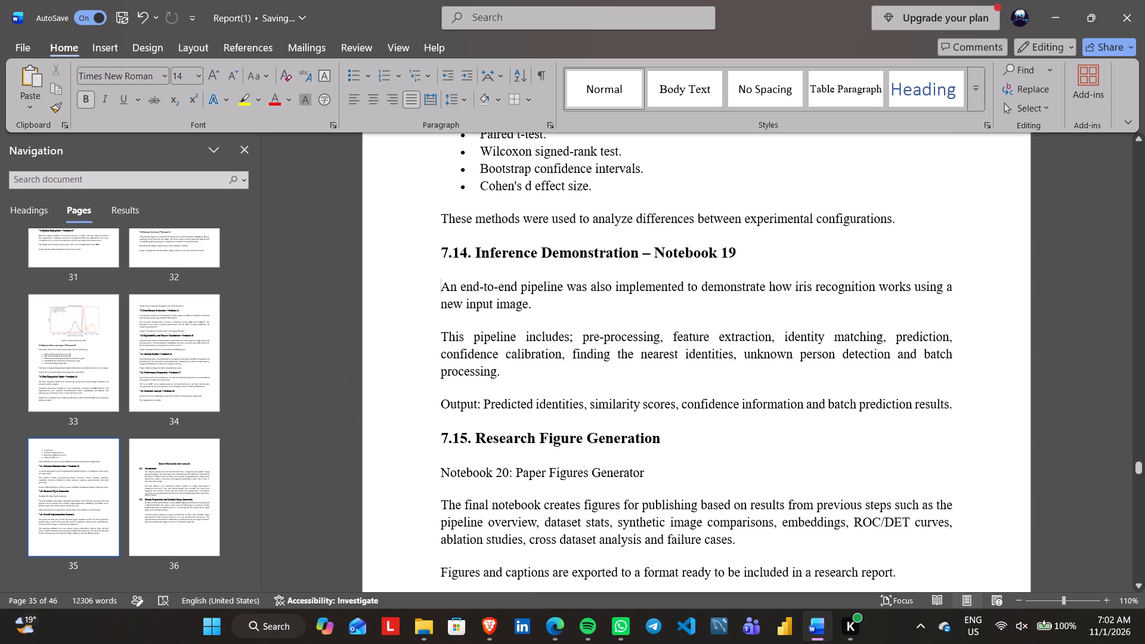
click(555, 298)
key(Delete)
key(space)
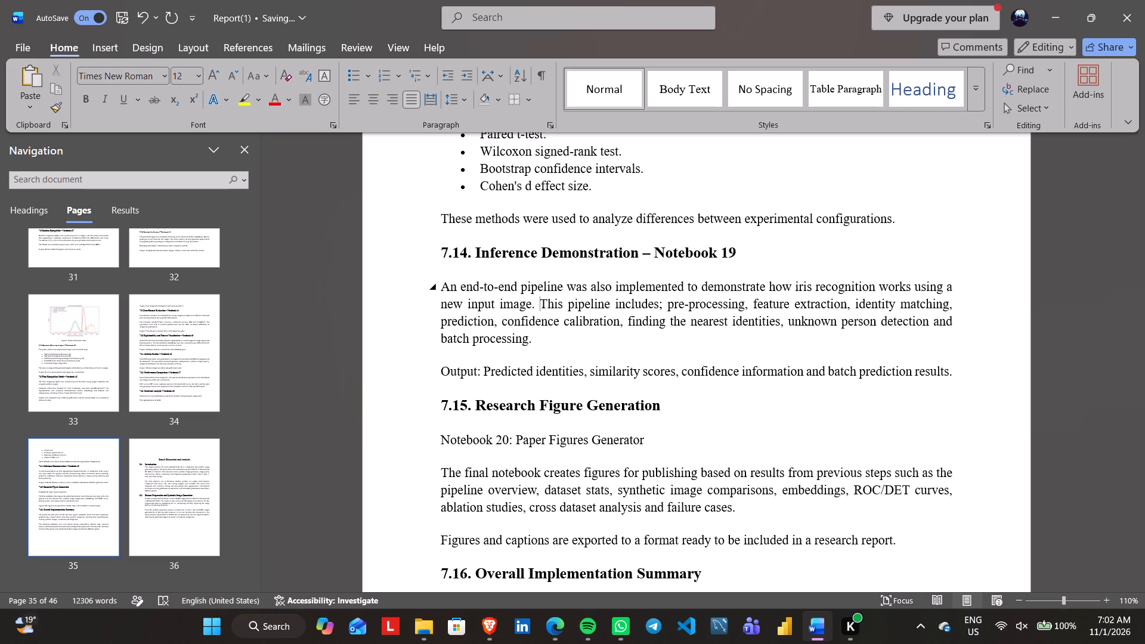
Switch to File Explorer and examine the calibration_and_scores image in the figures folder of the inference_demo results.
scroll(555, 298, down, 1)
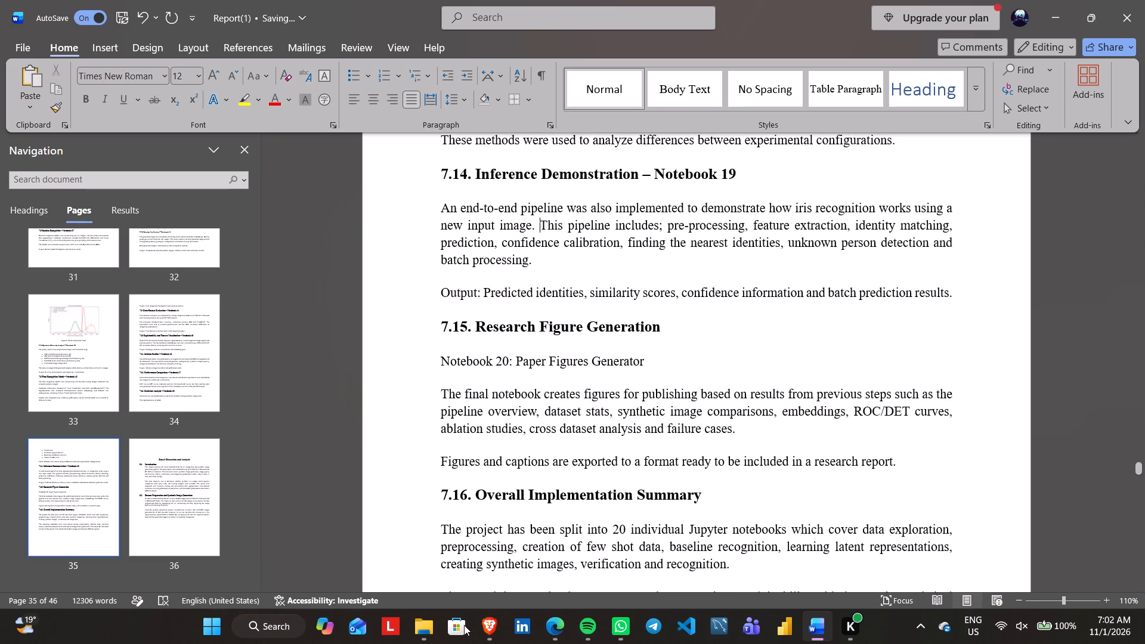
click(421, 634)
key(BackSpace)
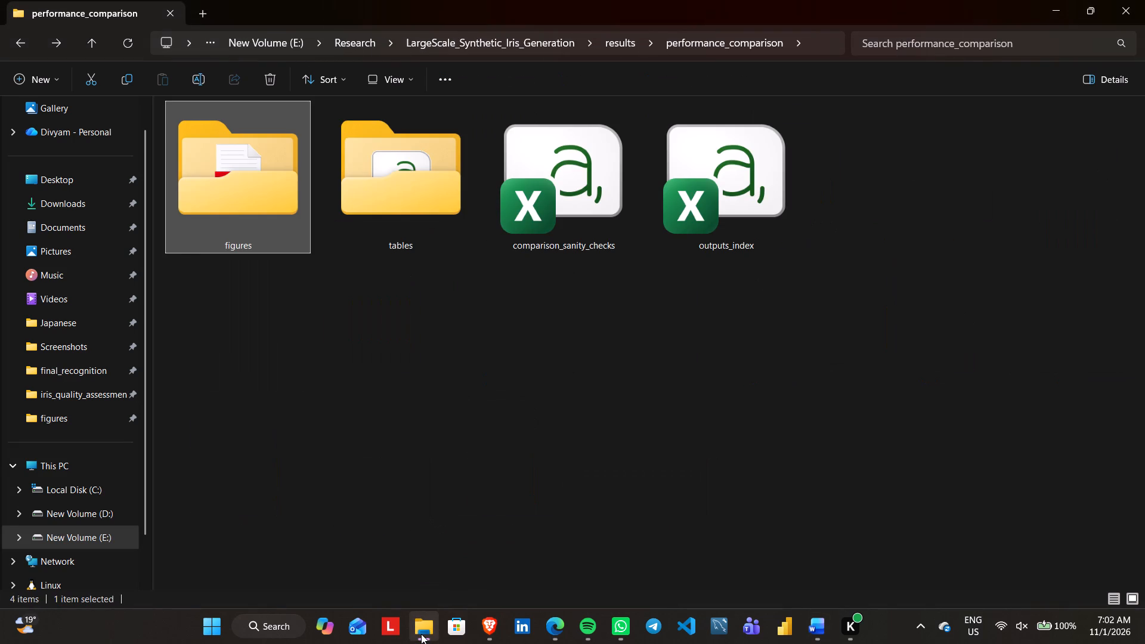
key(BackSpace)
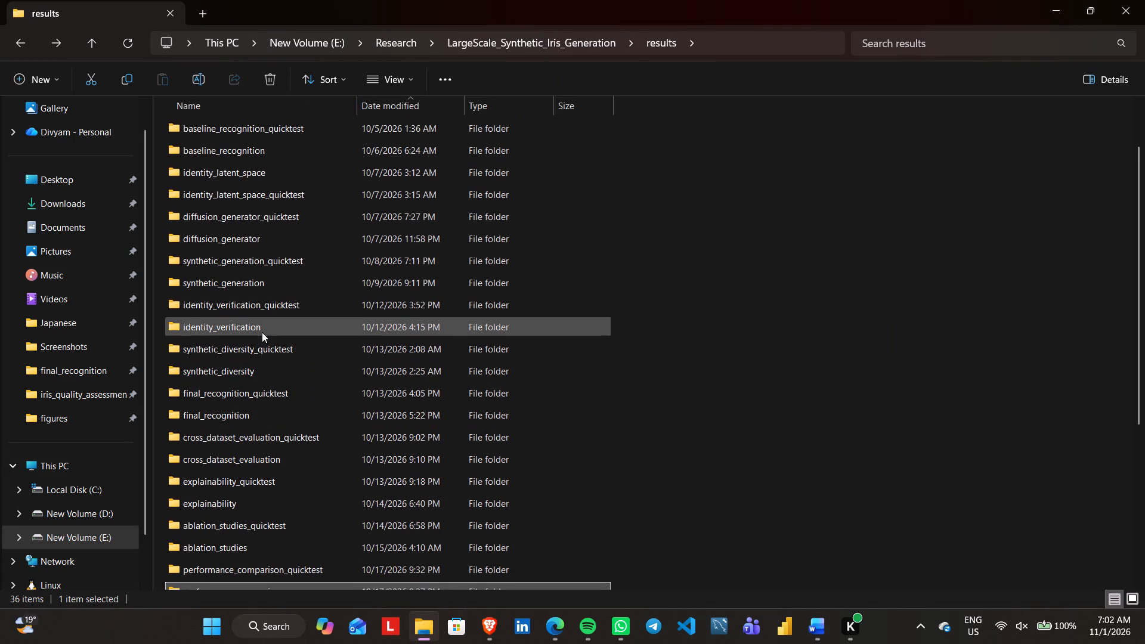
scroll(262, 332, down, 6)
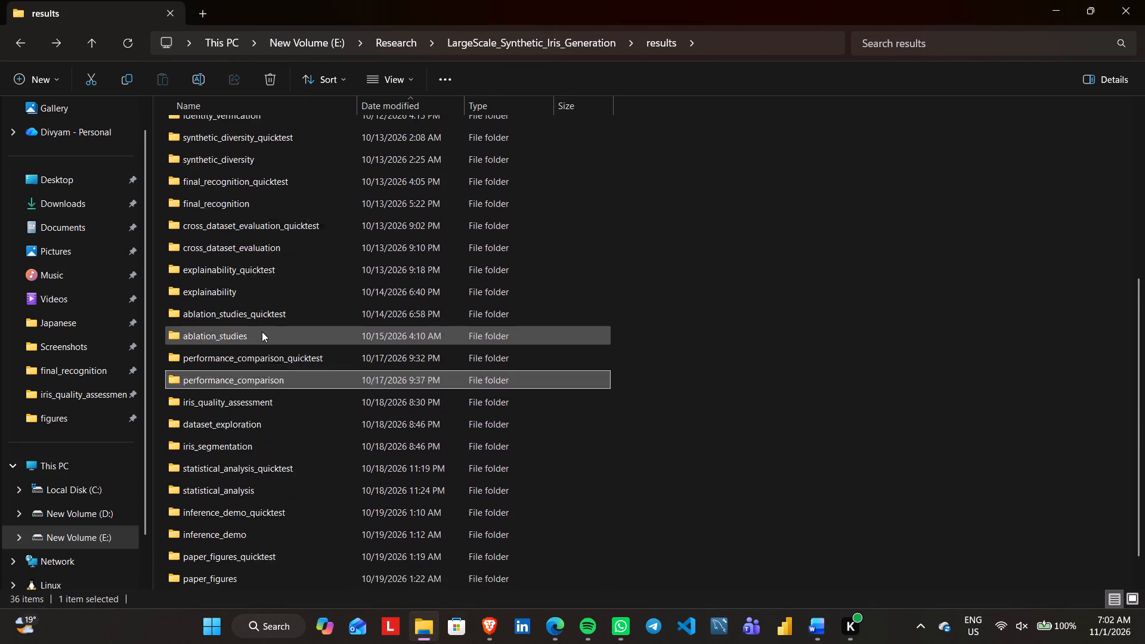
scroll(262, 332, down, 2)
double_click(246, 491)
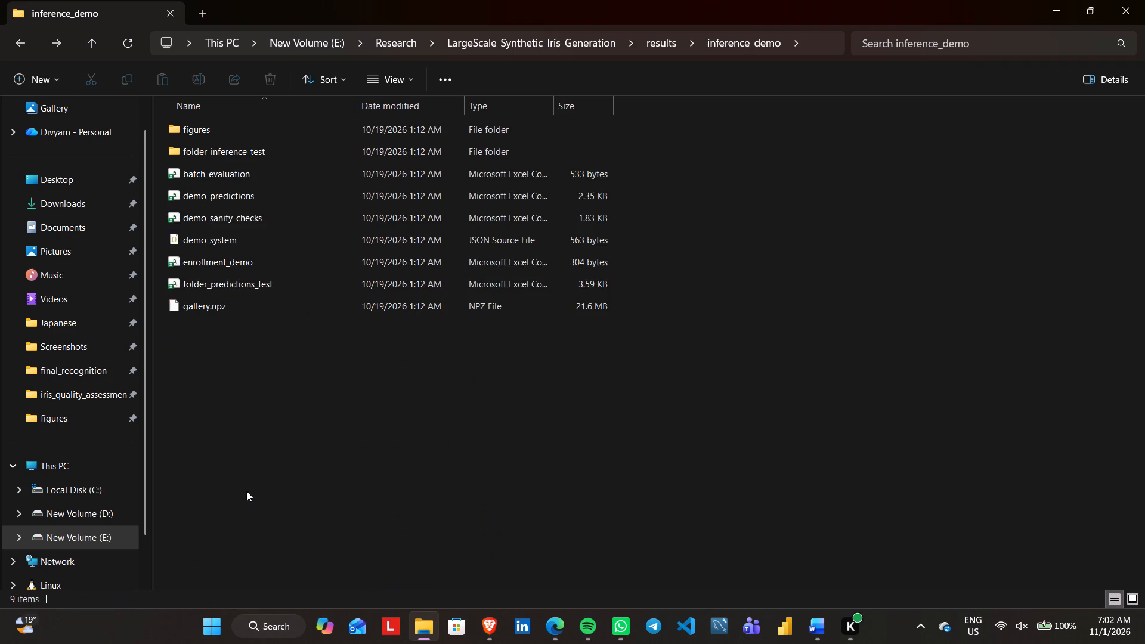
ctrl+scroll(397, 399, up, 9)
ctrl+scroll(397, 399, up, 19)
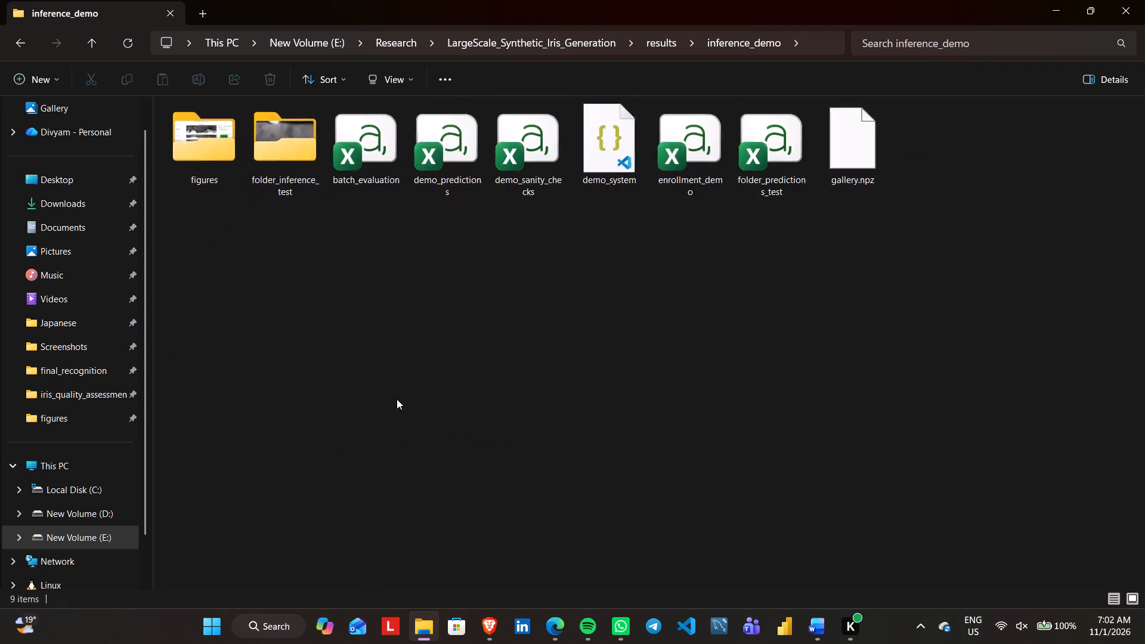
ctrl+scroll(397, 399, up, 8)
double_click(203, 134)
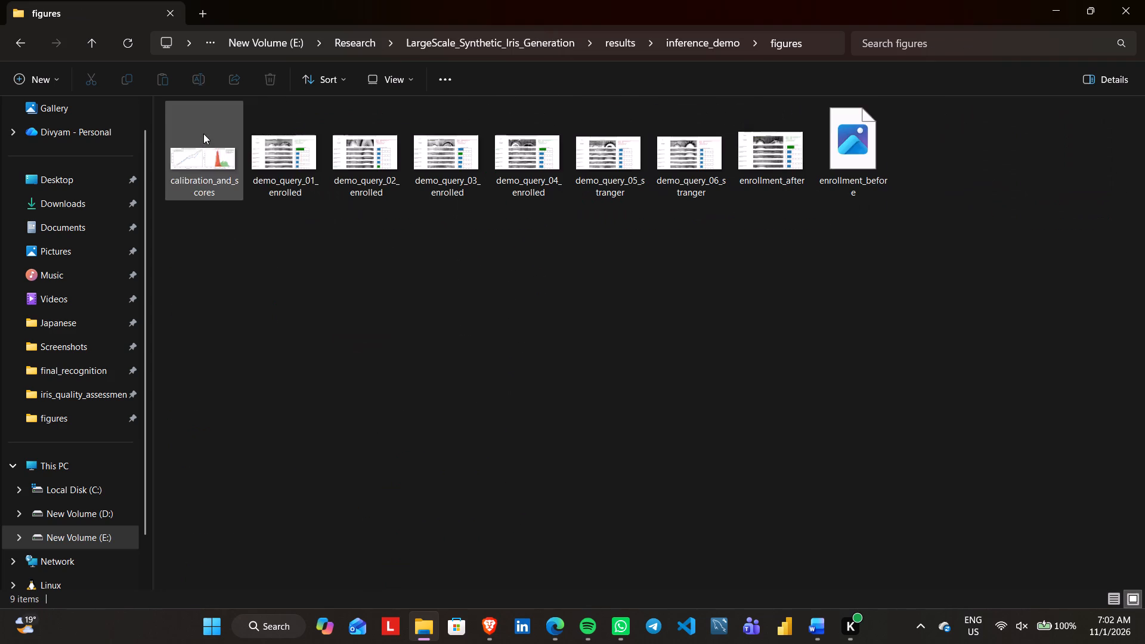
double_click(205, 172)
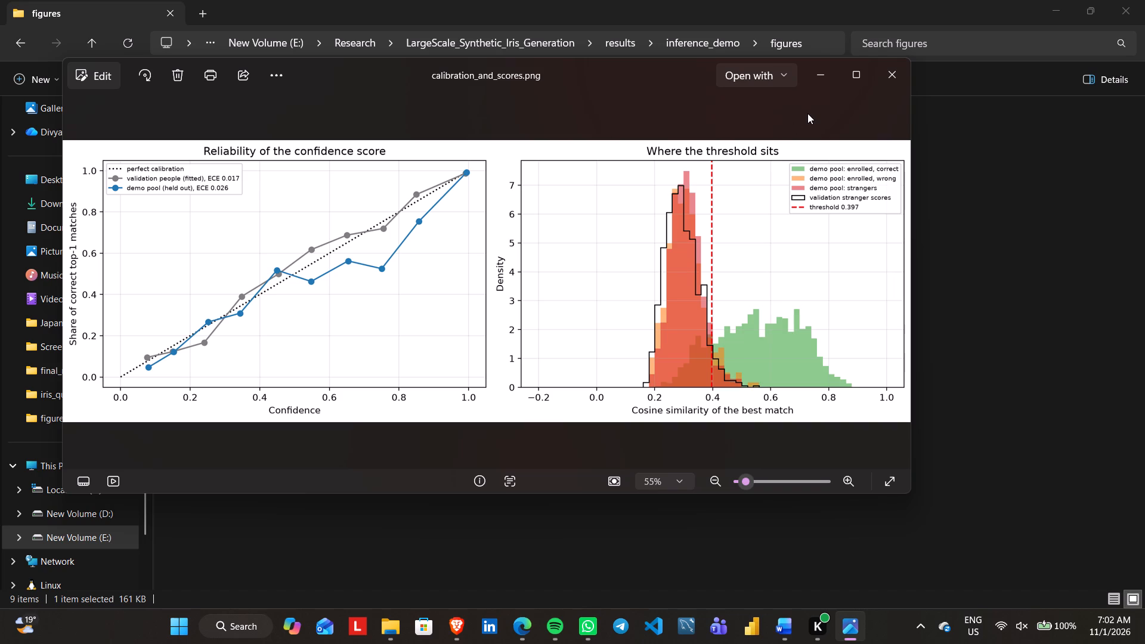
click(900, 82)
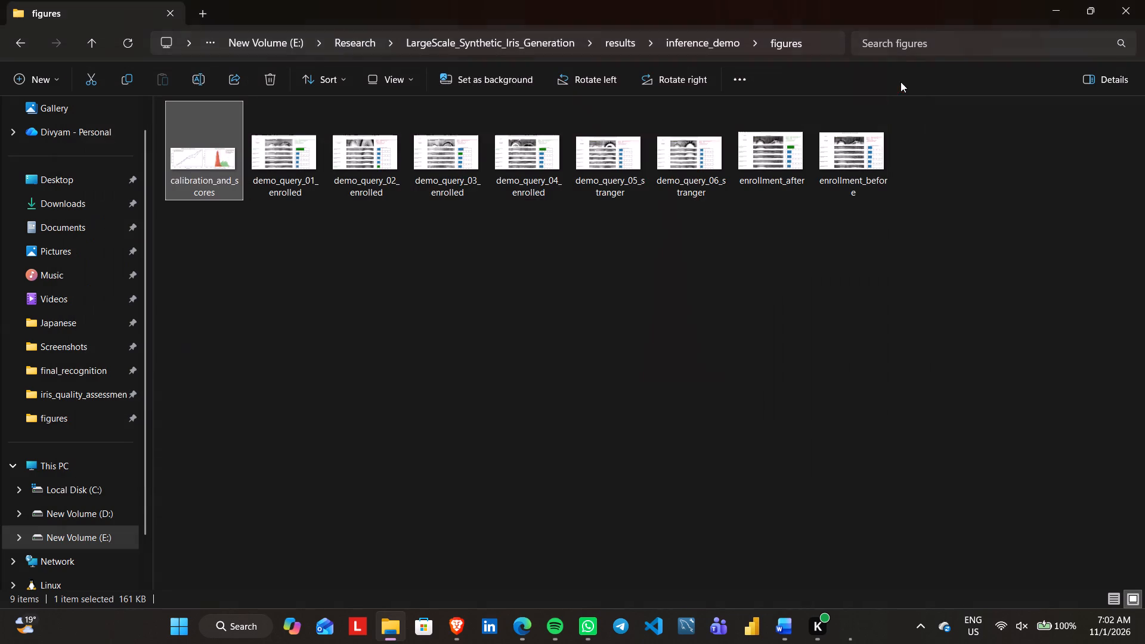
Return to the Word report and append "– Notebook 20" to the 7.15 Research Figure Generation heading.
click(816, 623)
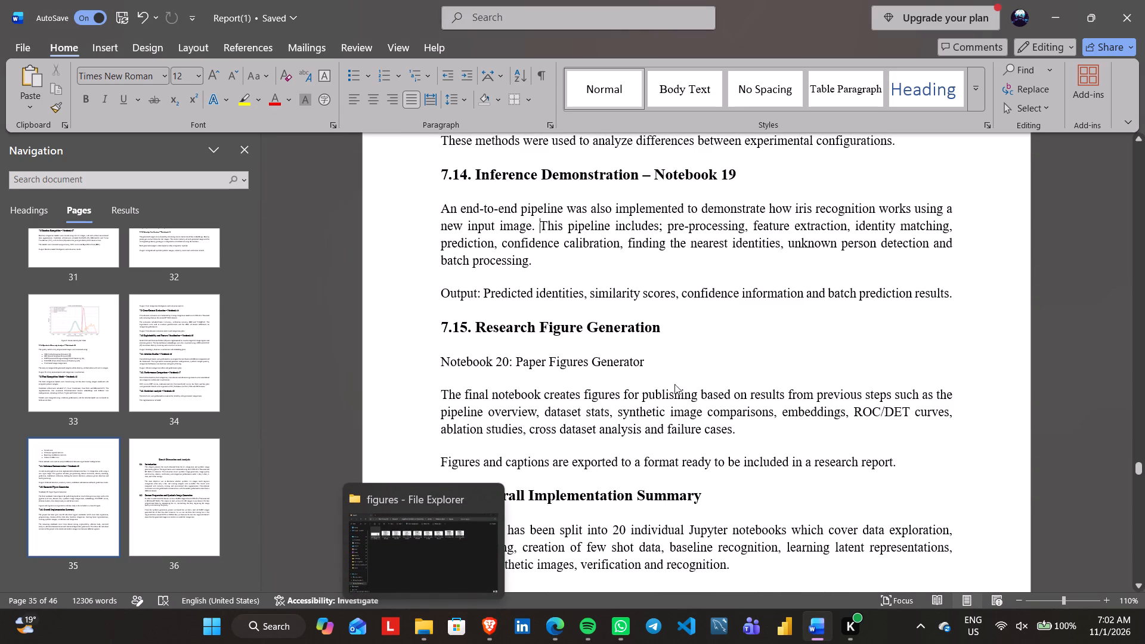
click(664, 323)
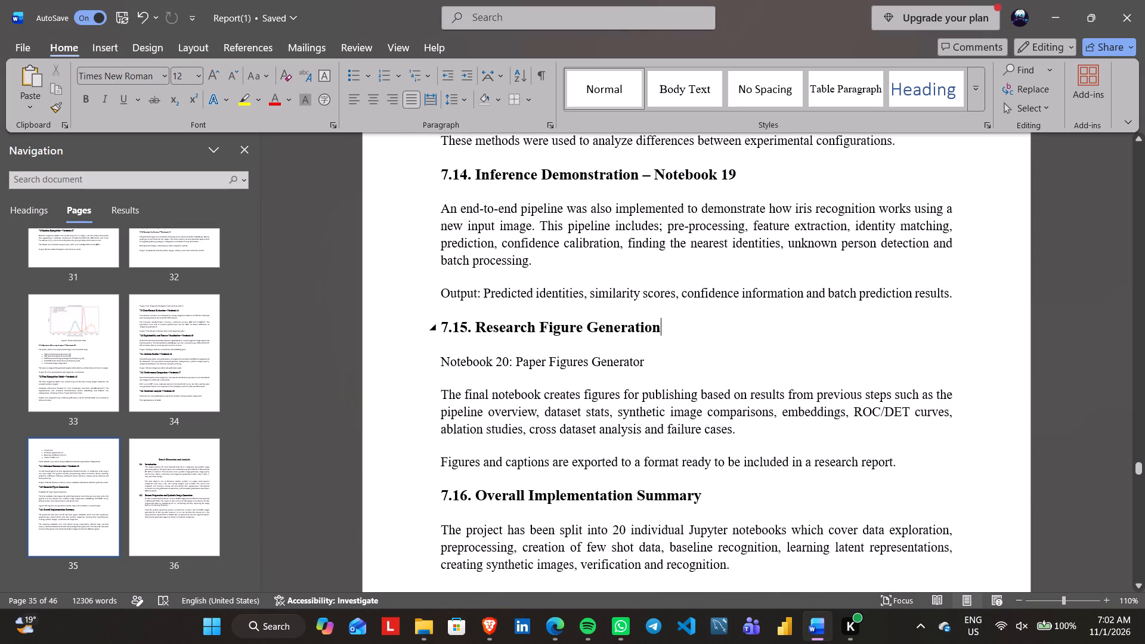
key(space)
text(- Notebook 20)
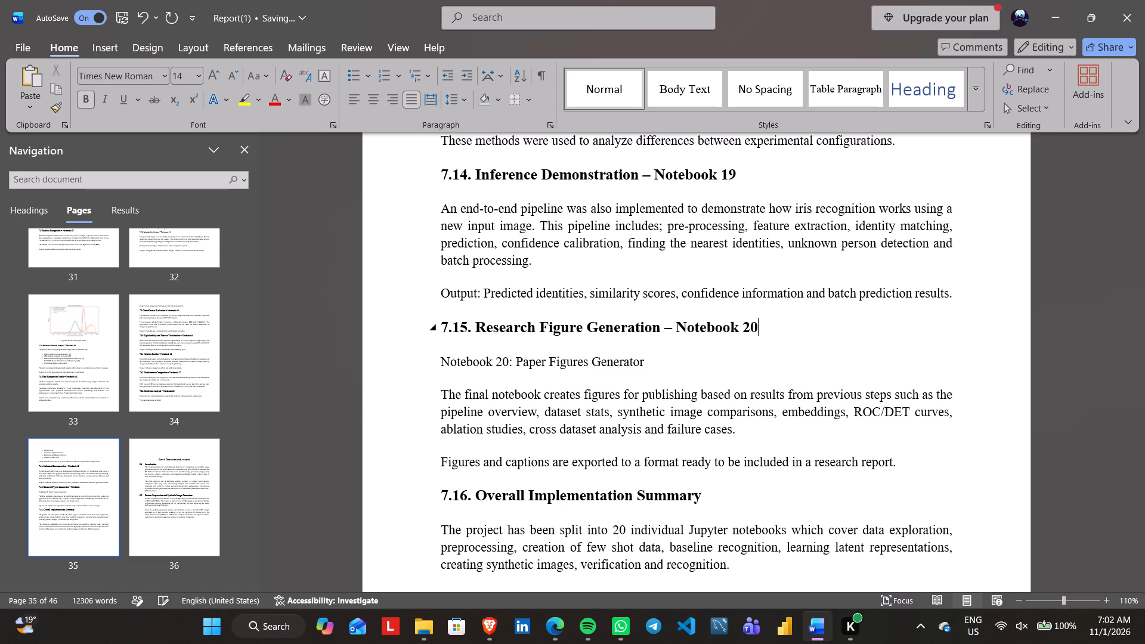
Delete the "Notebook 20: Paper Figures Generator" line beneath the 7.15 heading, keeping the body text in its own paragraph.
click(674, 367)
key(BackSpace)
key(BackSpace)
key(BackSpace)
key(BackSpace)
key(BackSpace)
key(BackSpace)
key(BackSpace)
key(BackSpace)
key(BackSpace)
key(BackSpace)
key(BackSpace)
key(BackSpace)
key(BackSpace)
key(BackSpace)
key(BackSpace)
key(BackSpace)
key(BackSpace)
key(BackSpace)
key(BackSpace)
key(BackSpace)
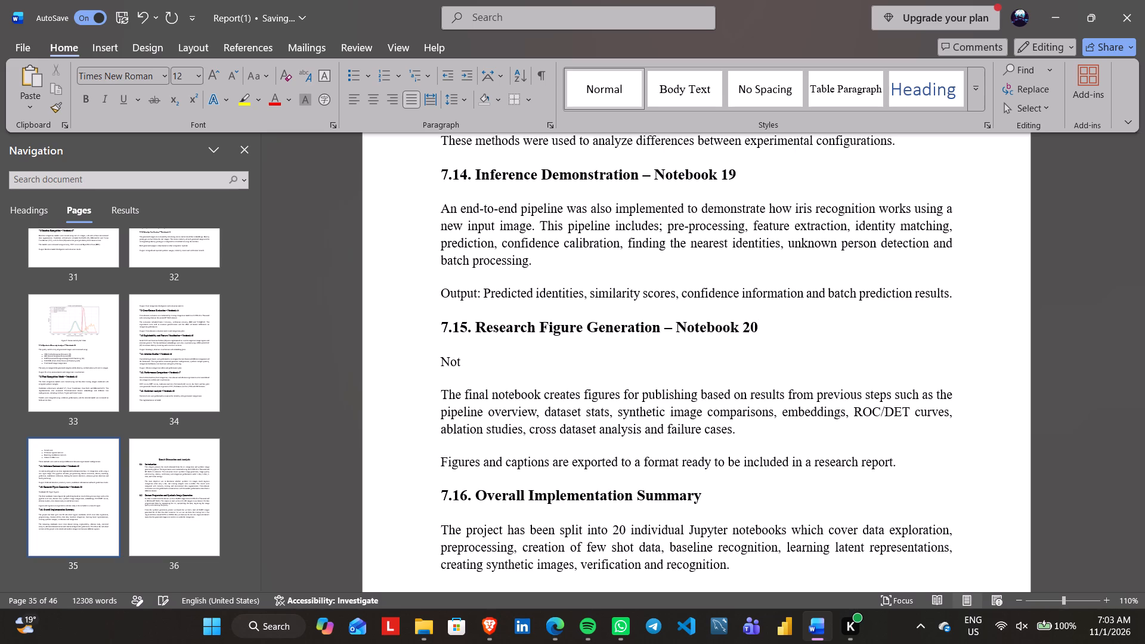
key(BackSpace)
key(BackSpace)
key(BackSpace)
key(BackSpace)
key(Delete)
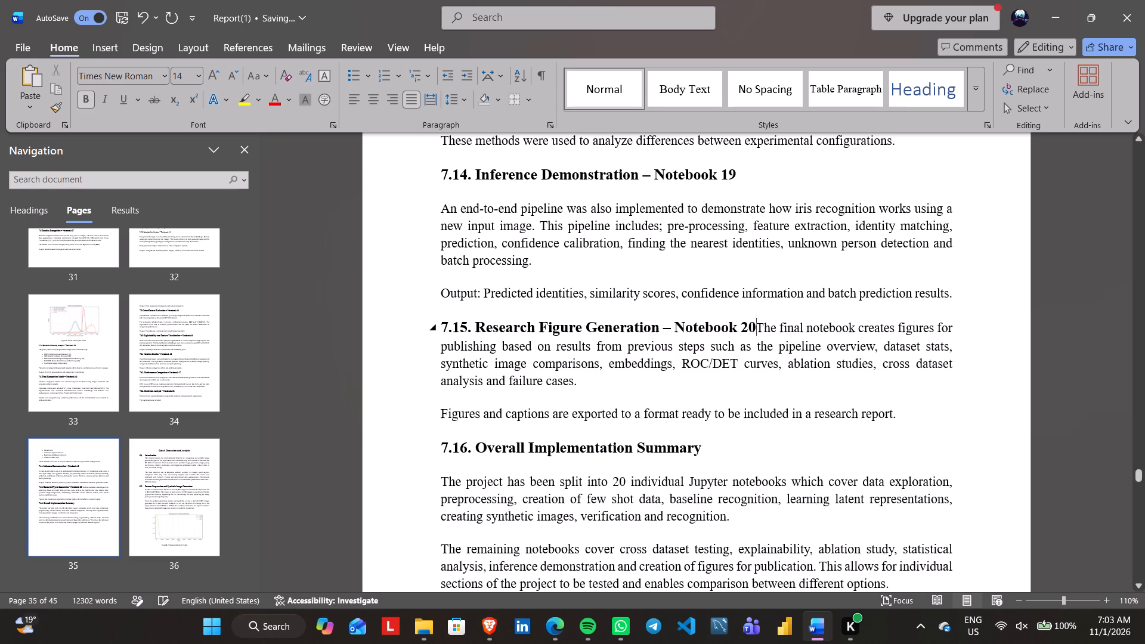
key(Return)
Switch to File Explorer and examine the calibration_and_scores image in the inference_demo figures folder again.
scroll(674, 367, down, 1)
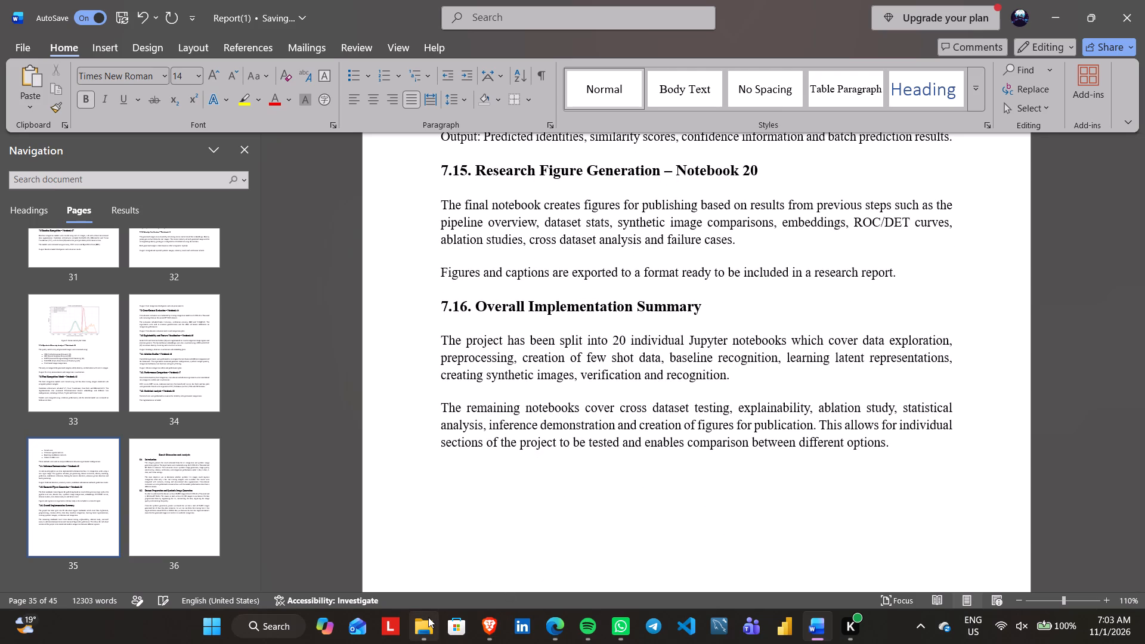
click(428, 617)
double_click(203, 175)
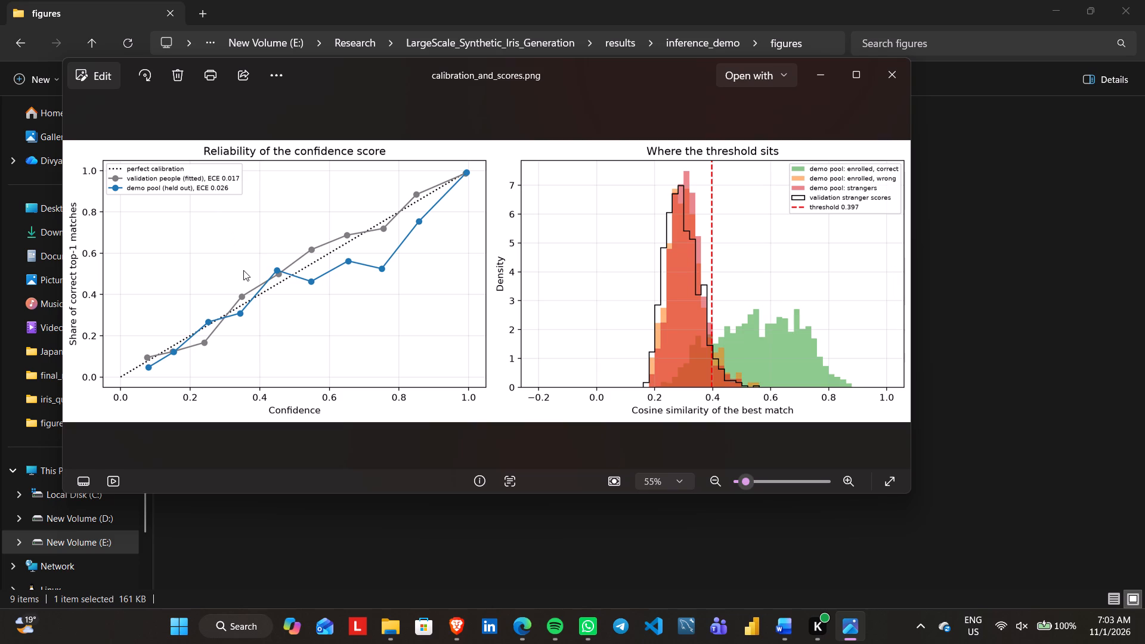
click(884, 75)
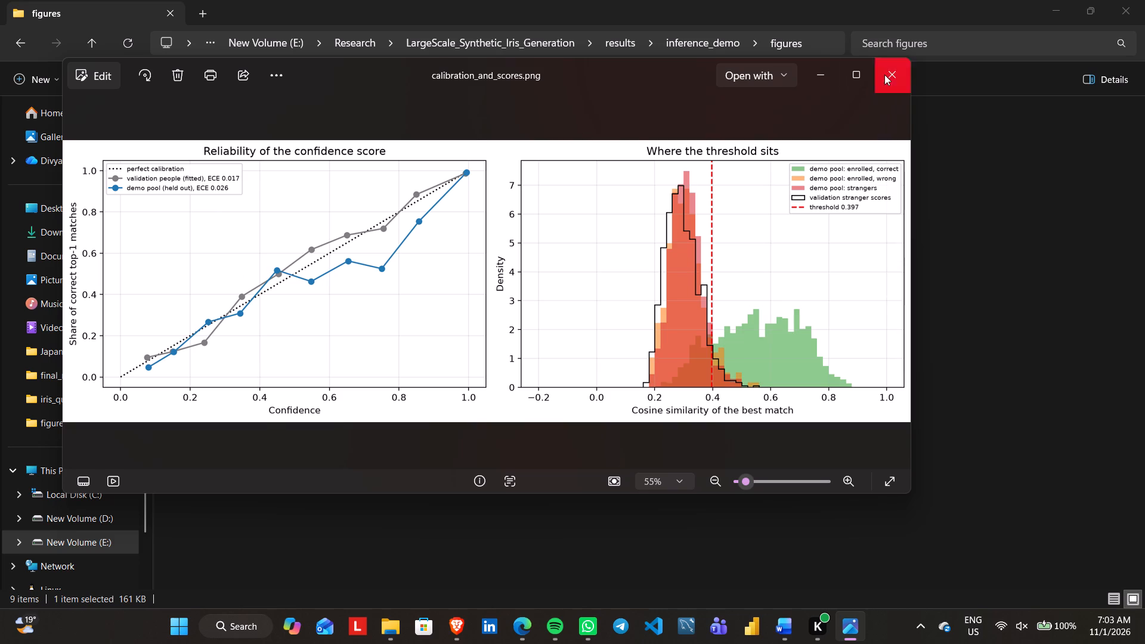
Open the figures folder of the paper_figures results and enlarge its thumbnails to survey the available figures.
click(632, 44)
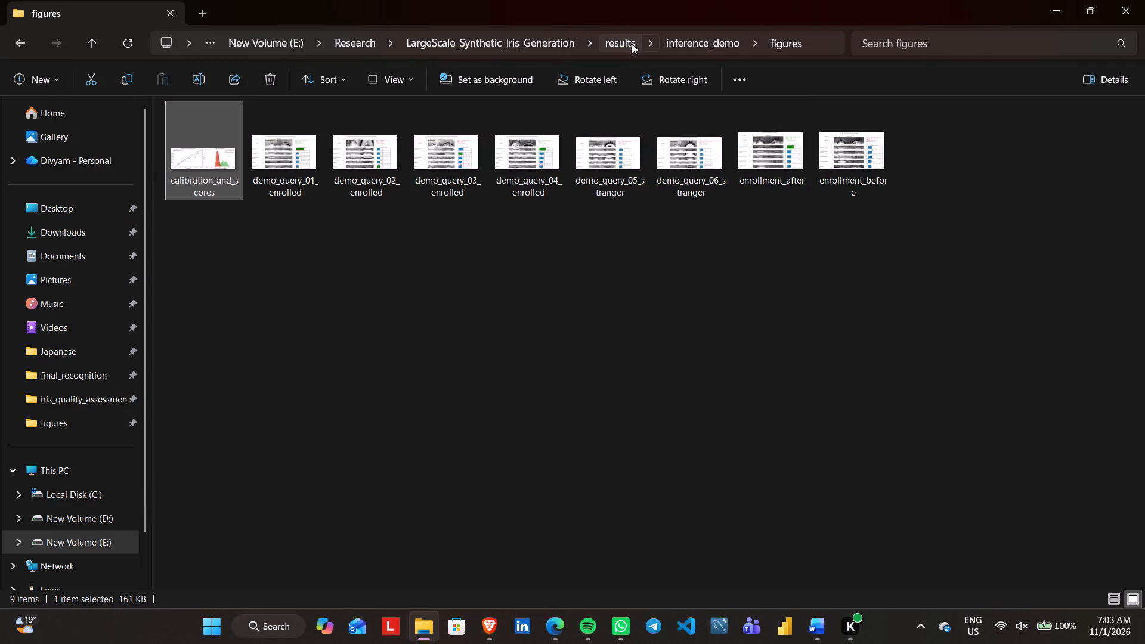
scroll(462, 373, down, 6)
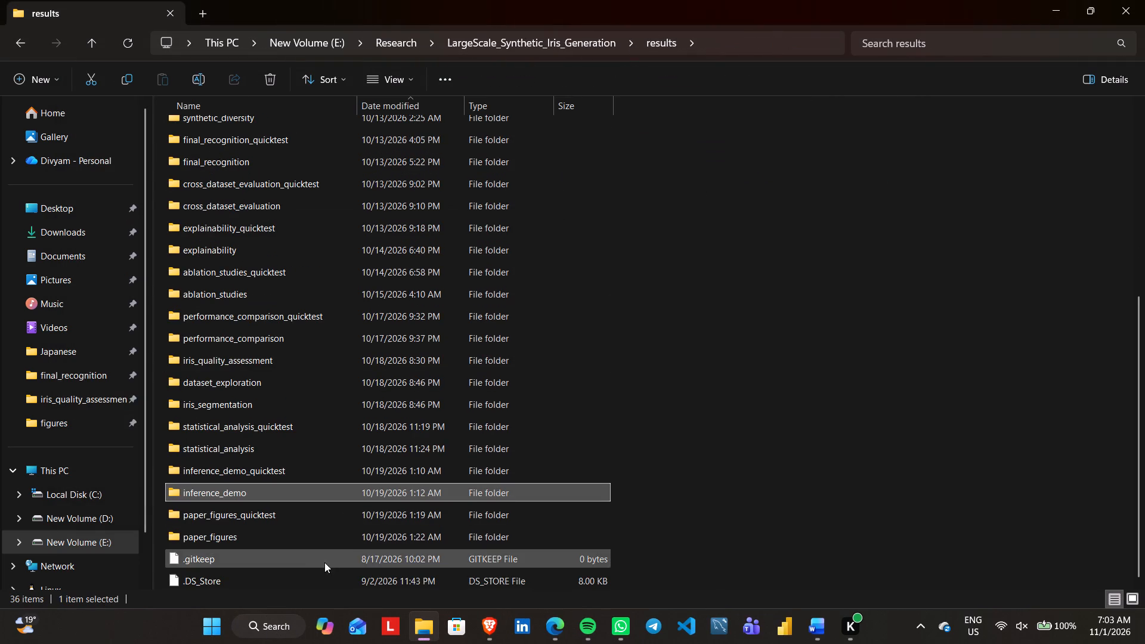
double_click(296, 540)
ctrl+scroll(482, 293, up, 8)
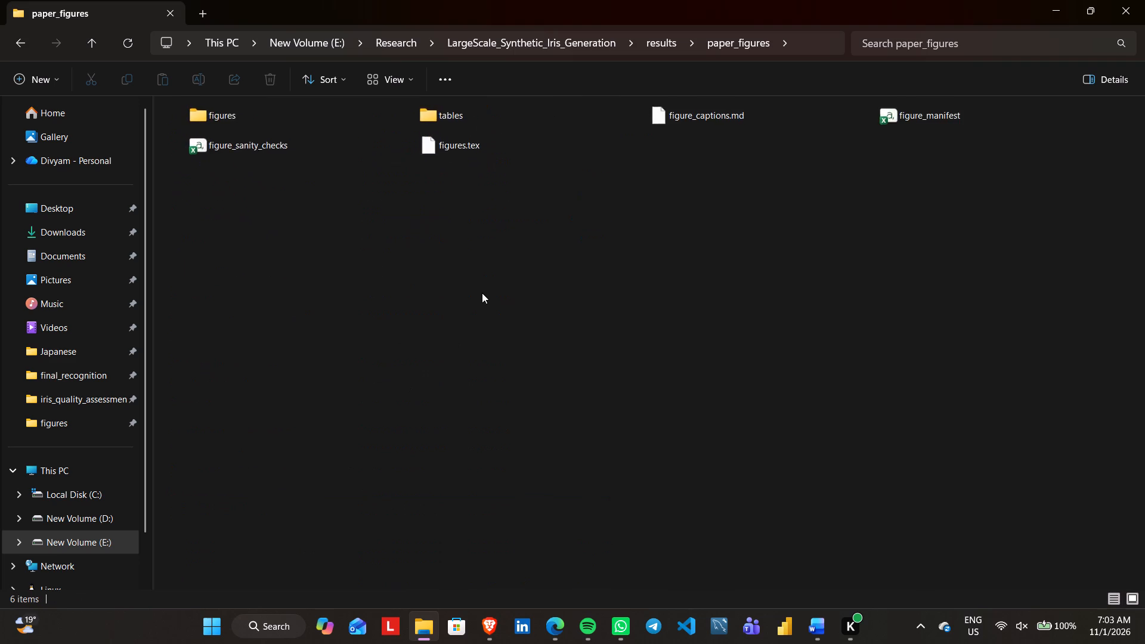
ctrl+scroll(482, 293, up, 20)
double_click(283, 165)
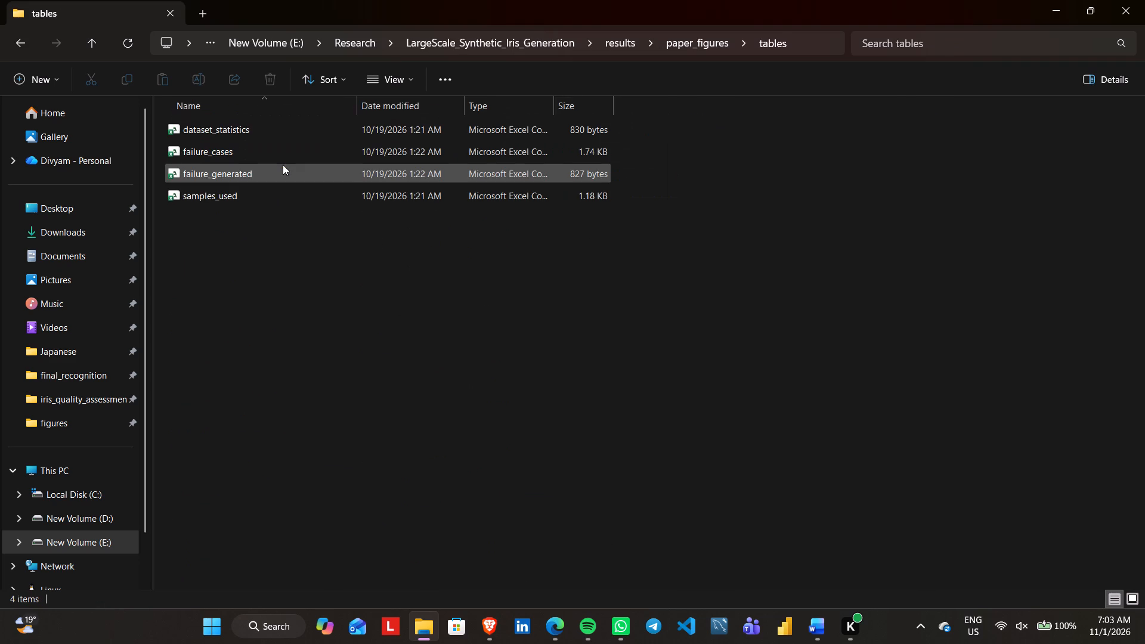
key(BackSpace)
key(Left)
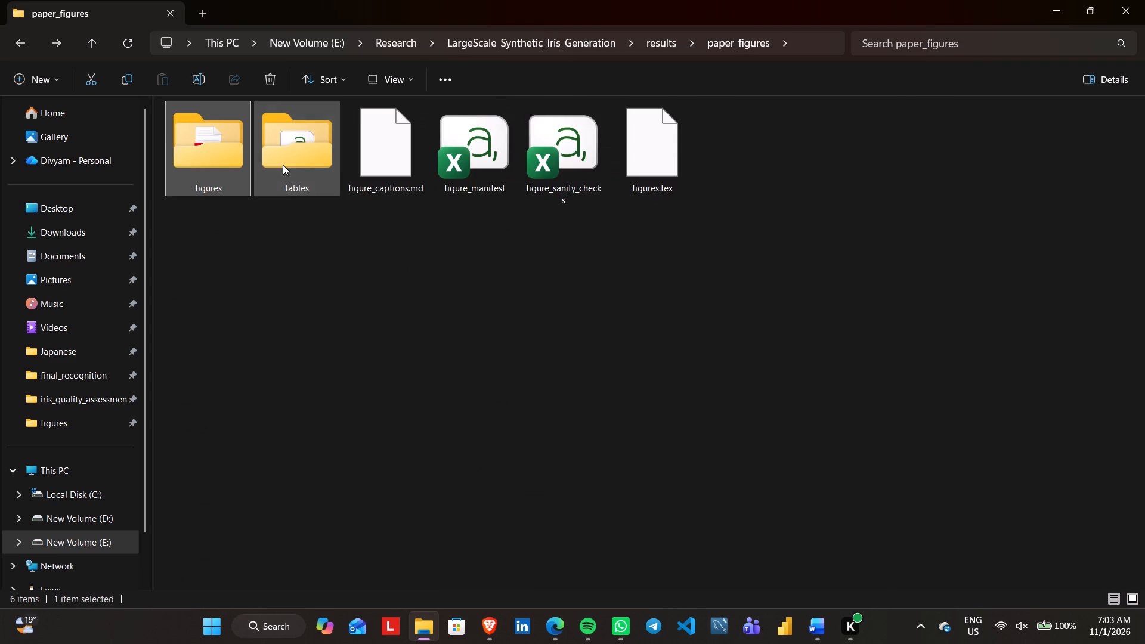
key(Return)
ctrl+scroll(283, 165, up, 17)
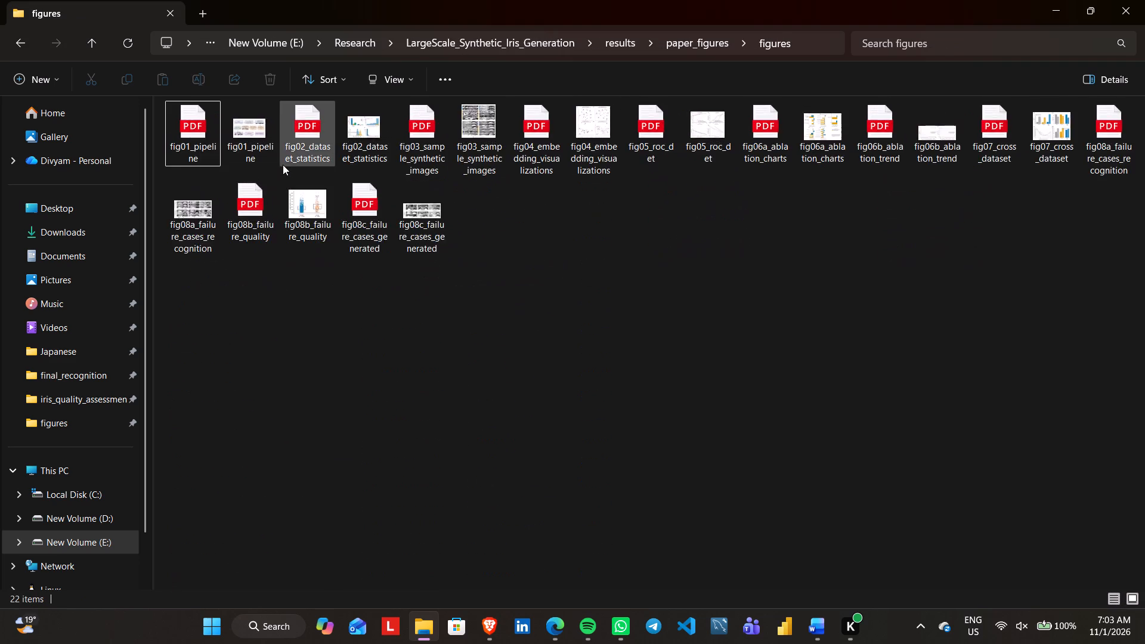
ctrl+scroll(283, 165, up, 19)
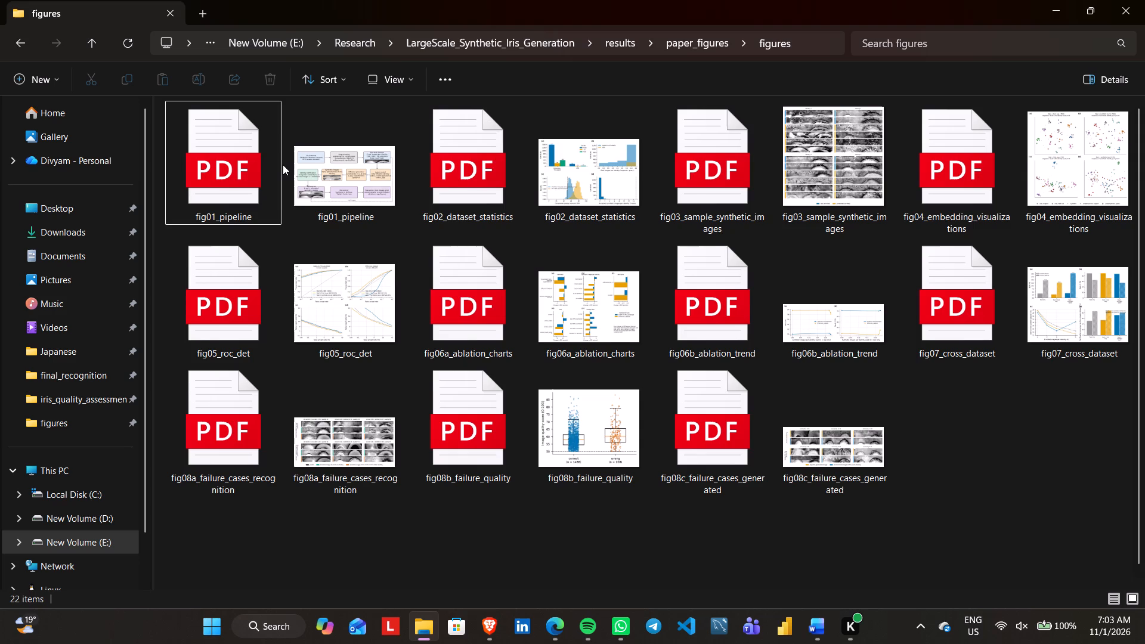
Examine the fig03_sample_synthetic_images and fig02_dataset_statistics images in the paper_figures figures folder.
double_click(889, 156)
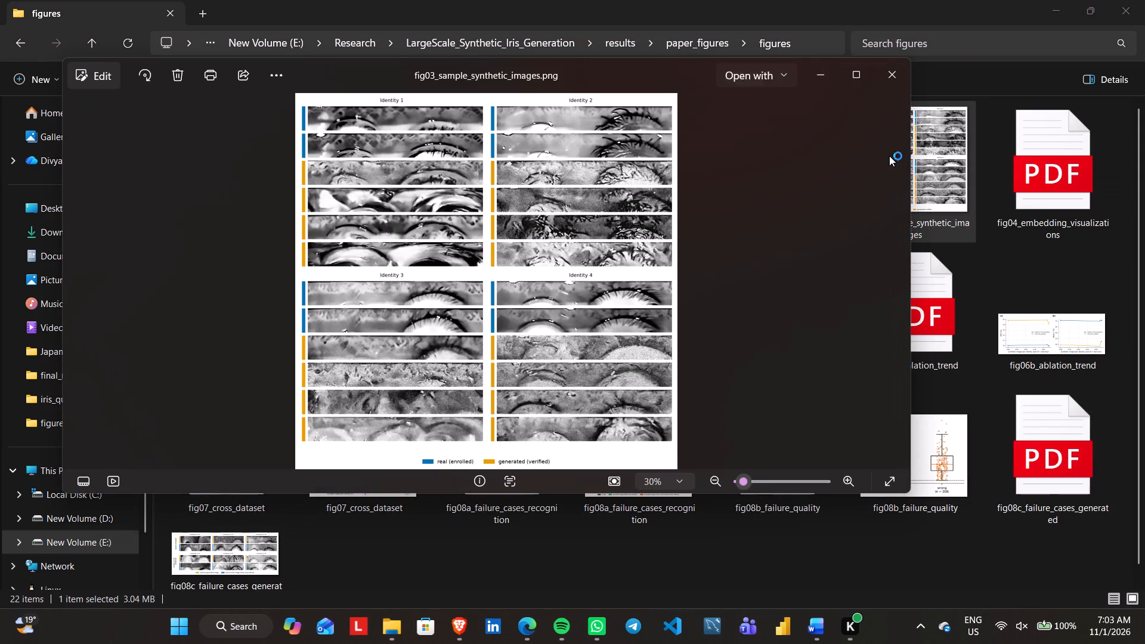
key(Left)
key(Left)
key(Right)
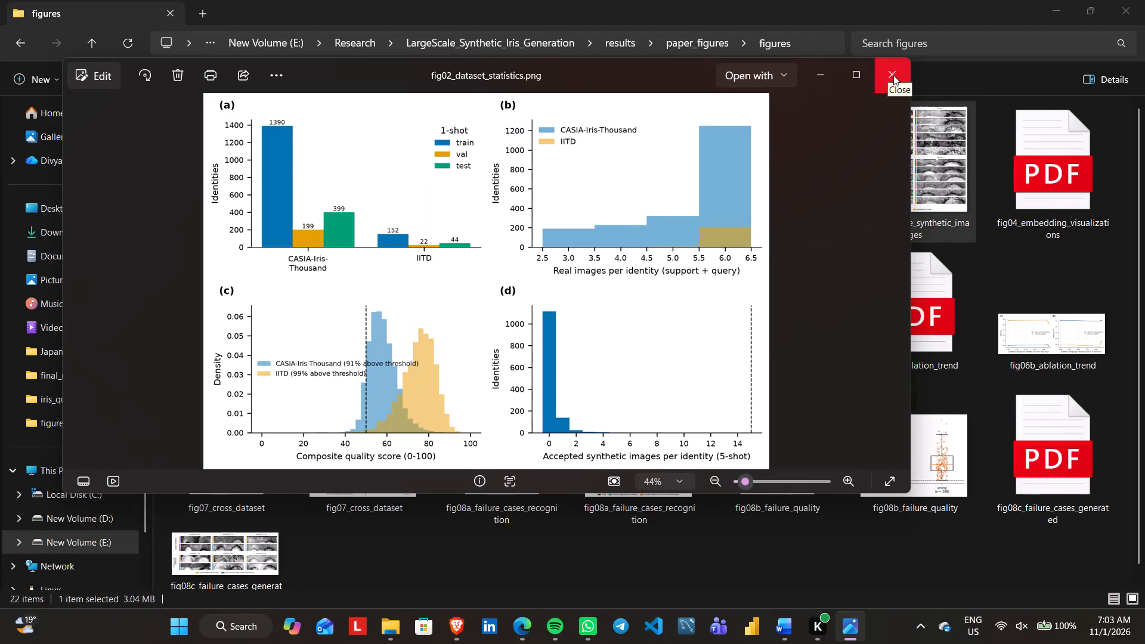
click(893, 75)
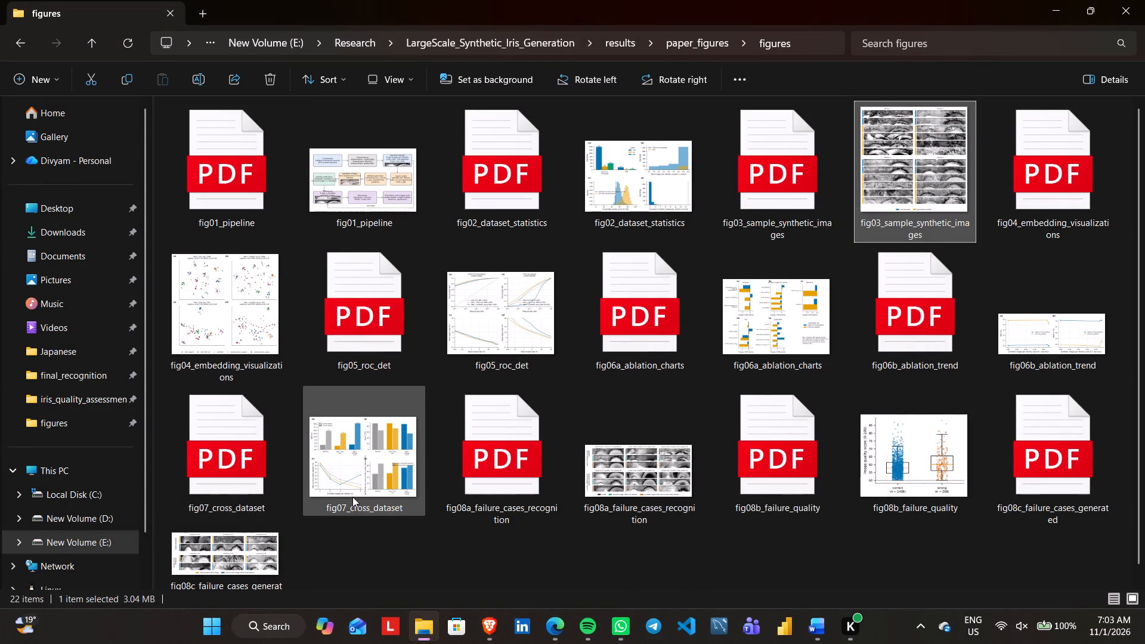
click(819, 640)
click(819, 640)
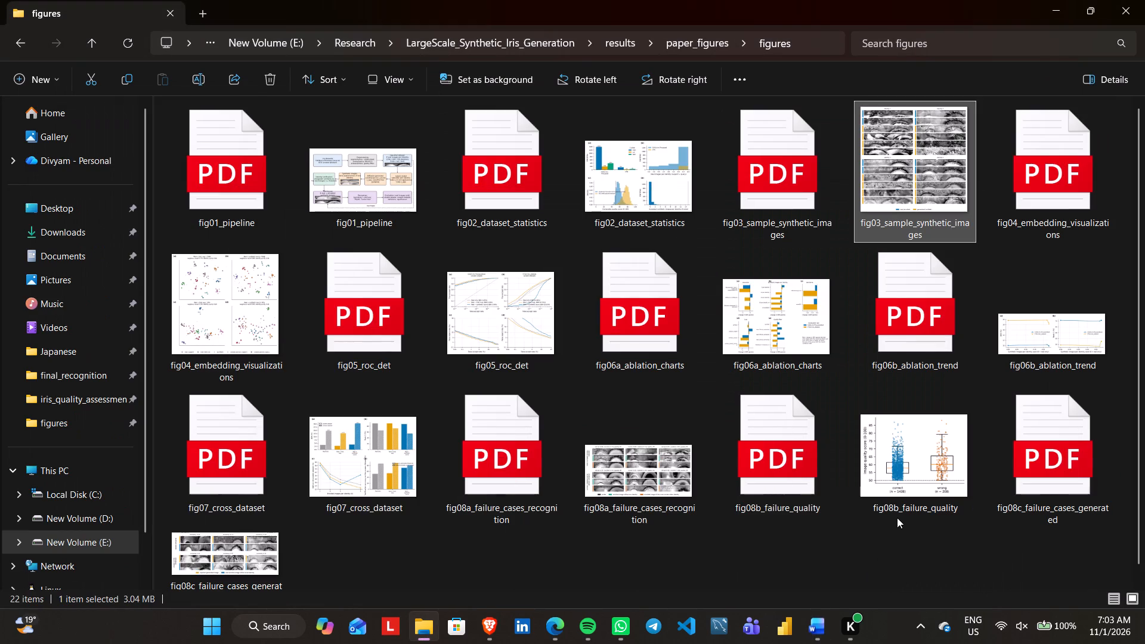
Examine the fig08b_failure_quality, fig07_cross_dataset and fig06b_ablation_trend images, then recheck fig08b_failure_quality.
double_click(902, 457)
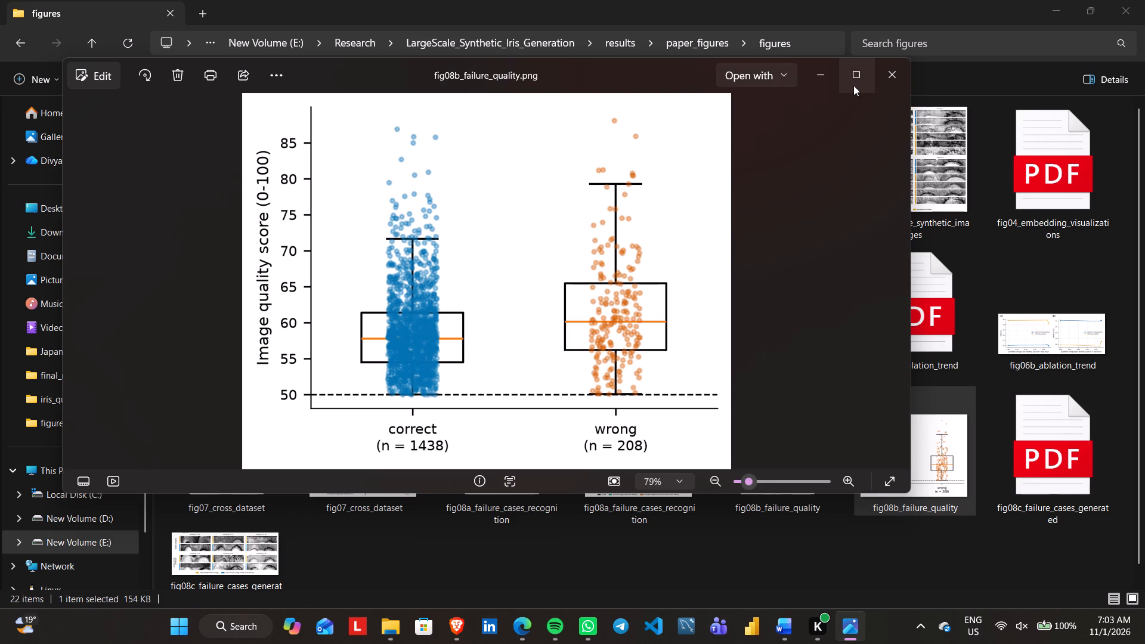
click(881, 79)
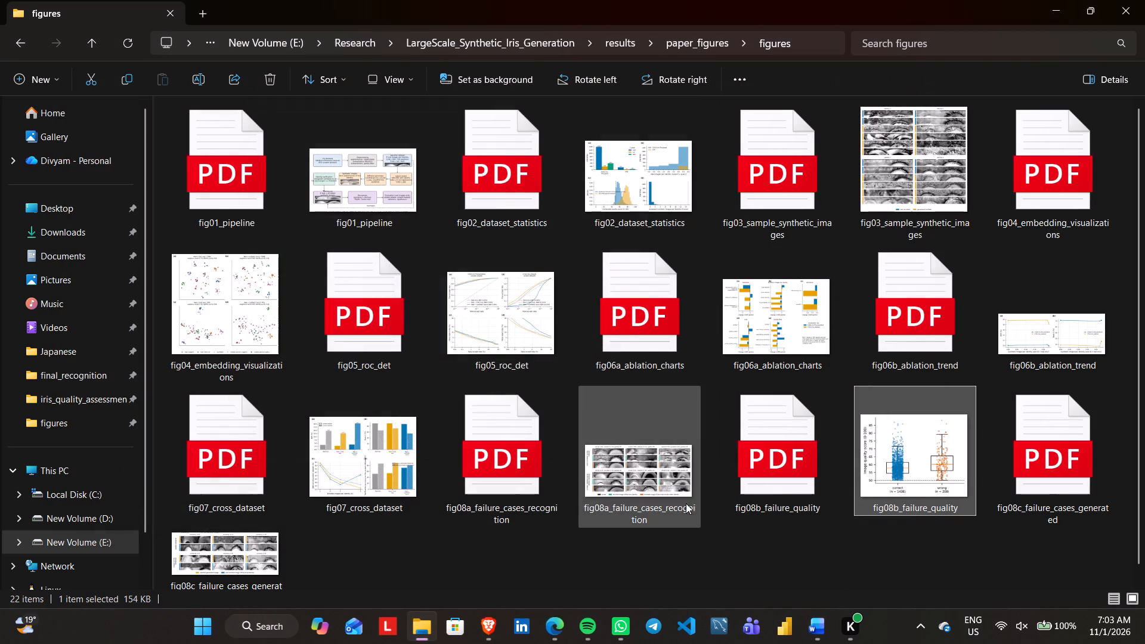
click(567, 573)
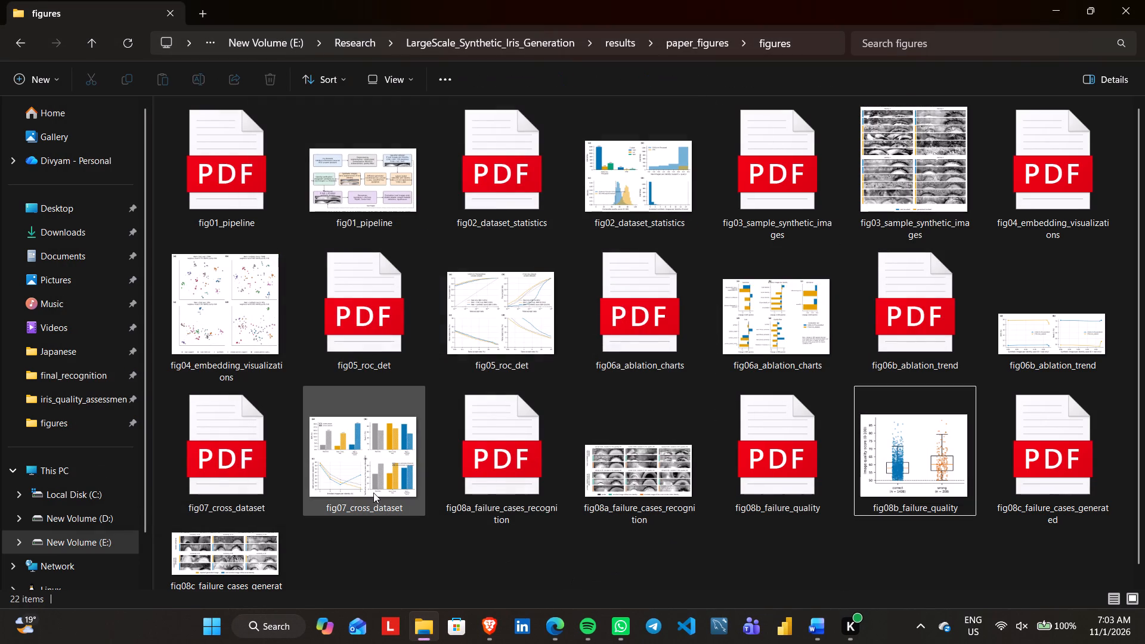
double_click(373, 493)
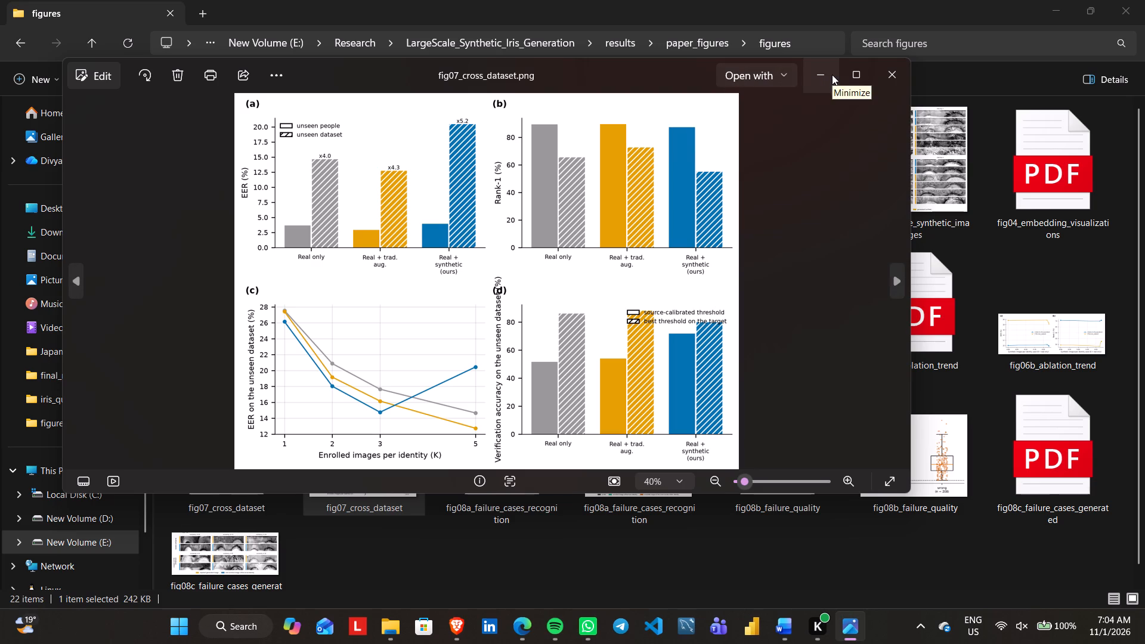
click(883, 66)
scroll(671, 538, up, 1)
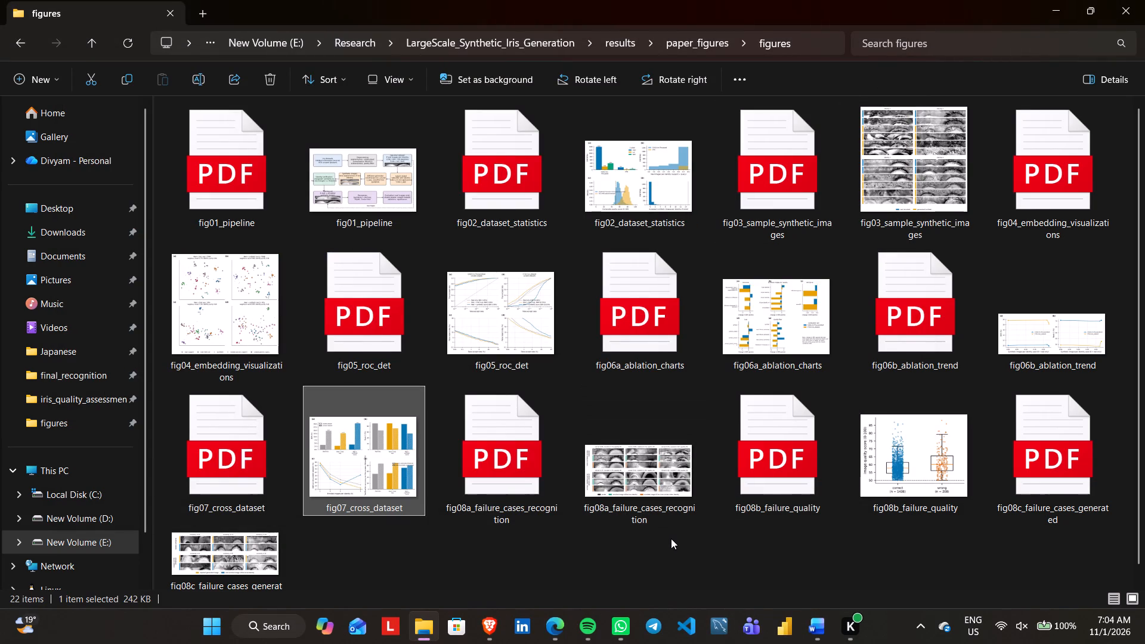
scroll(671, 538, up, 1)
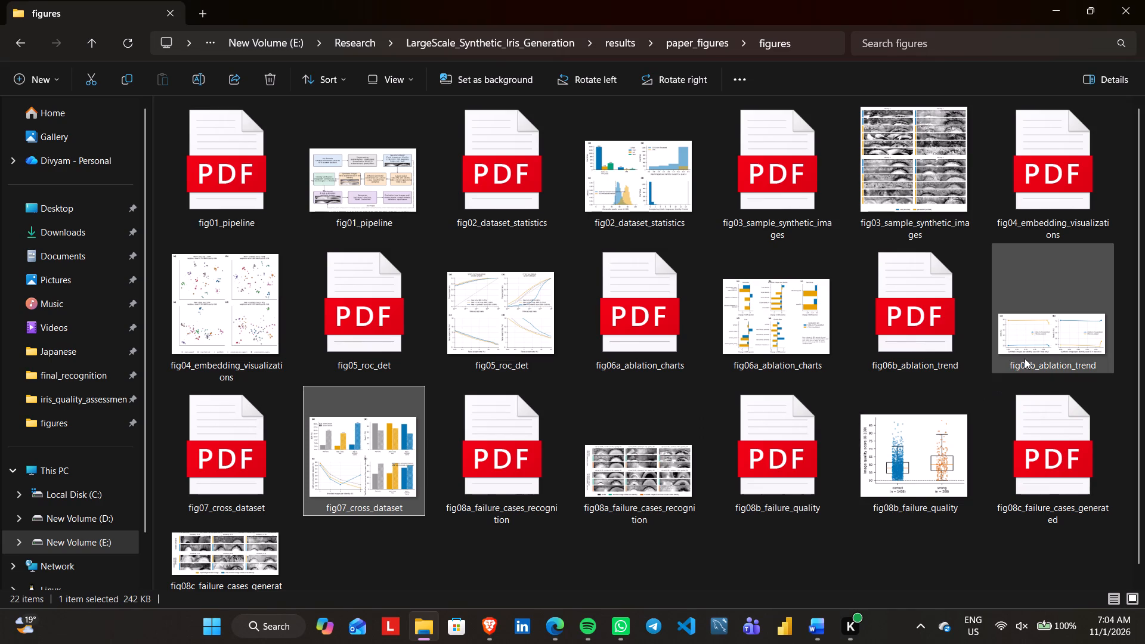
double_click(1025, 358)
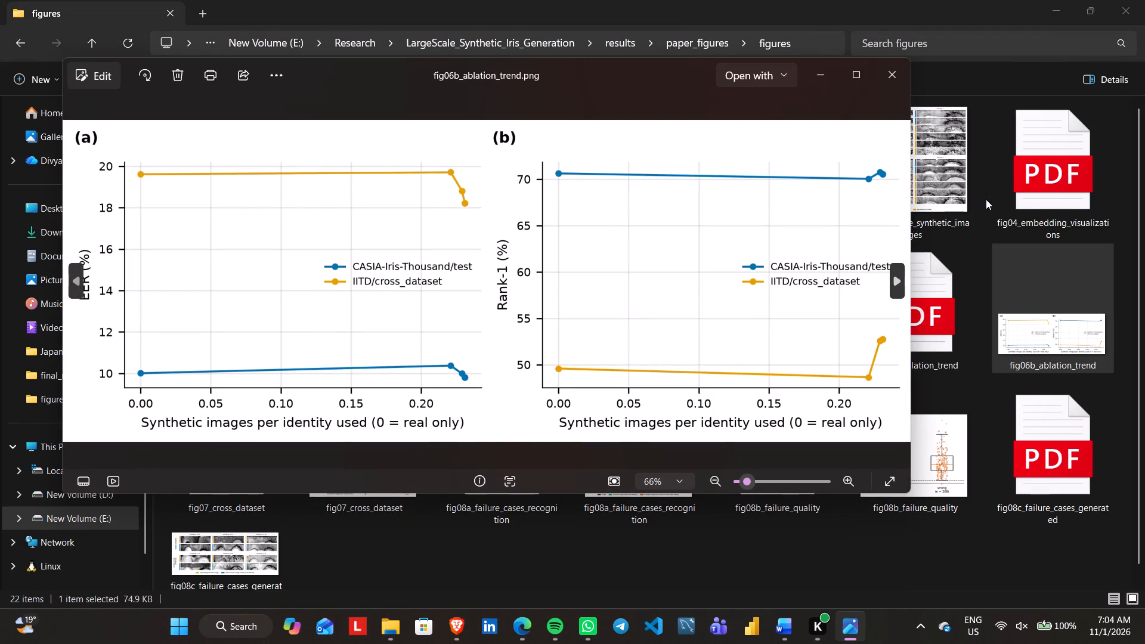
click(897, 70)
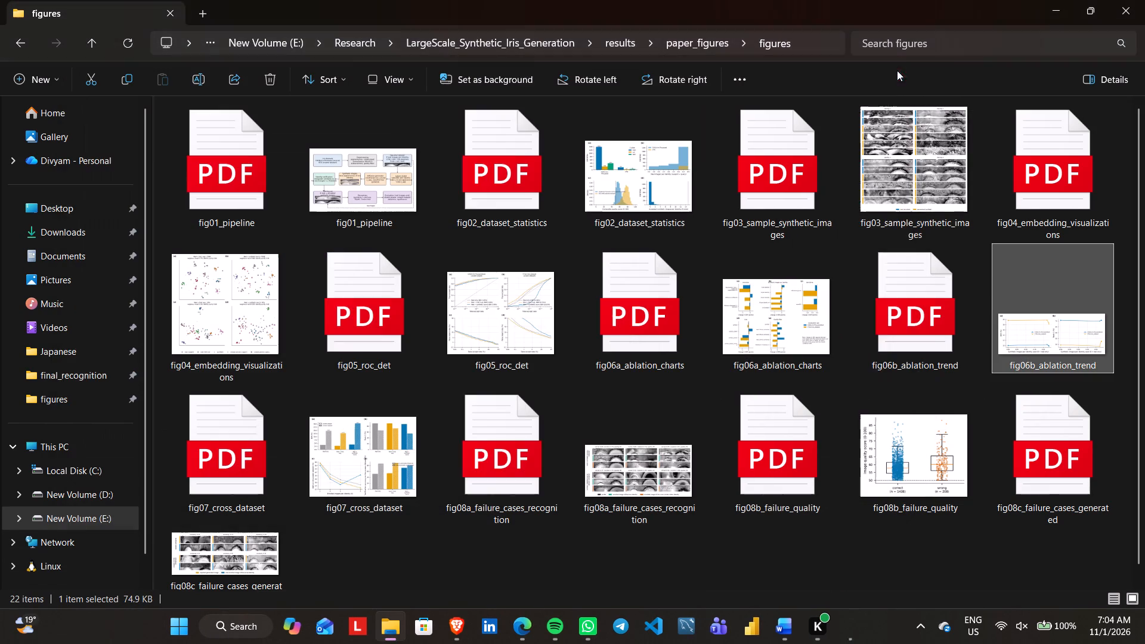
double_click(944, 457)
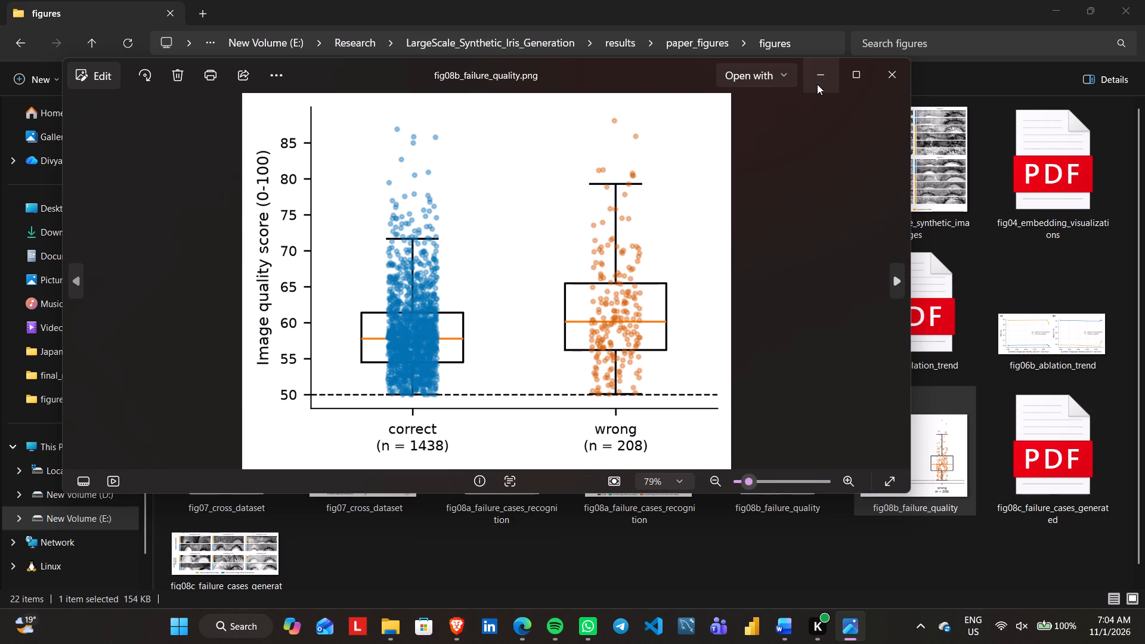
click(875, 69)
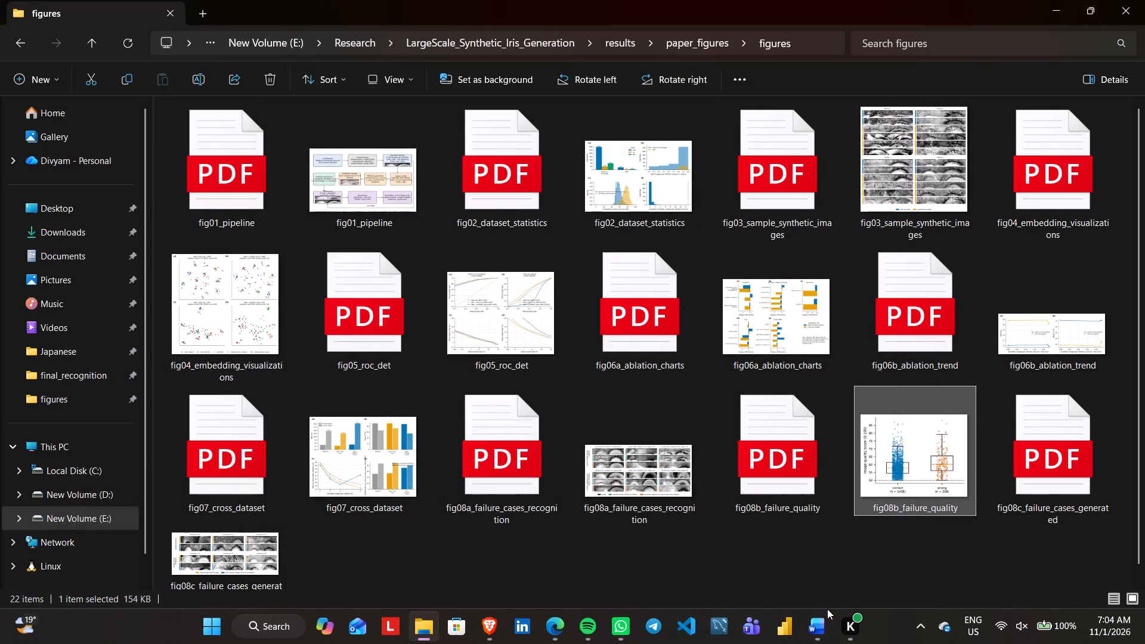
Switch to the Word report and review sections 7.10 to 7.15 for places that could take a result figure.
click(818, 624)
scroll(590, 382, up, 3)
scroll(590, 382, down, 1)
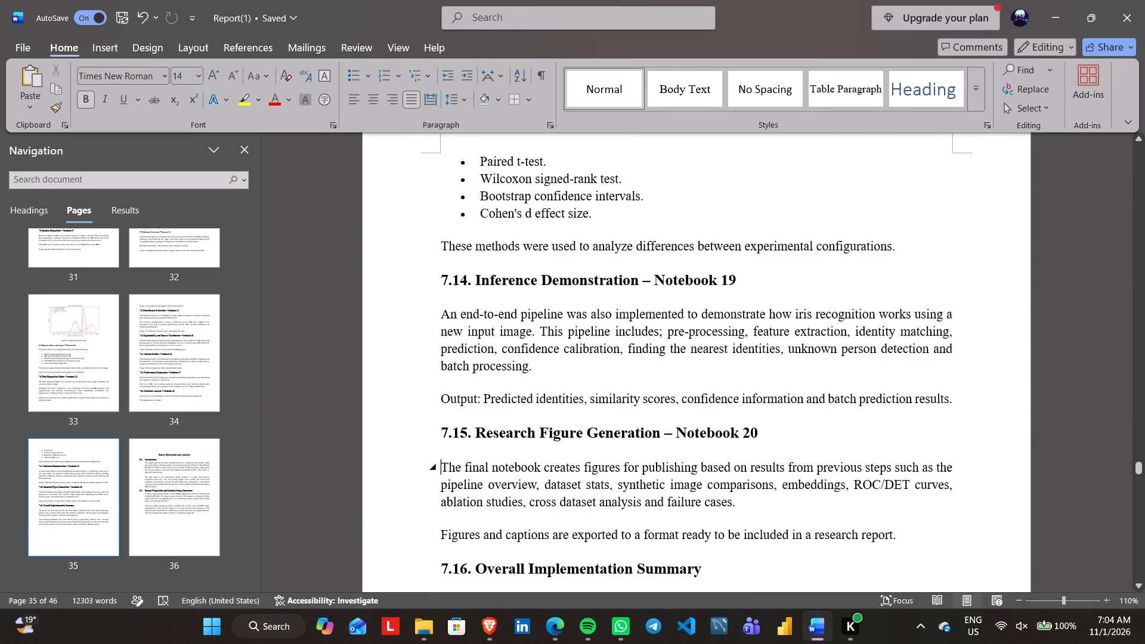
scroll(590, 382, down, 1)
scroll(590, 382, up, 2)
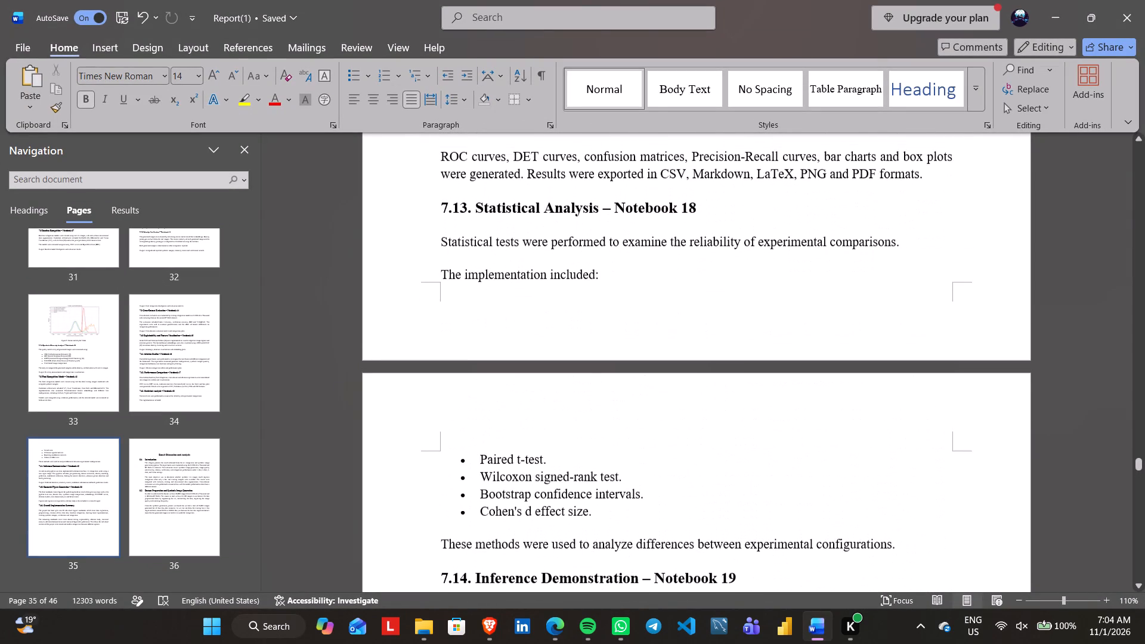
scroll(590, 382, up, 2)
scroll(590, 382, down, 1)
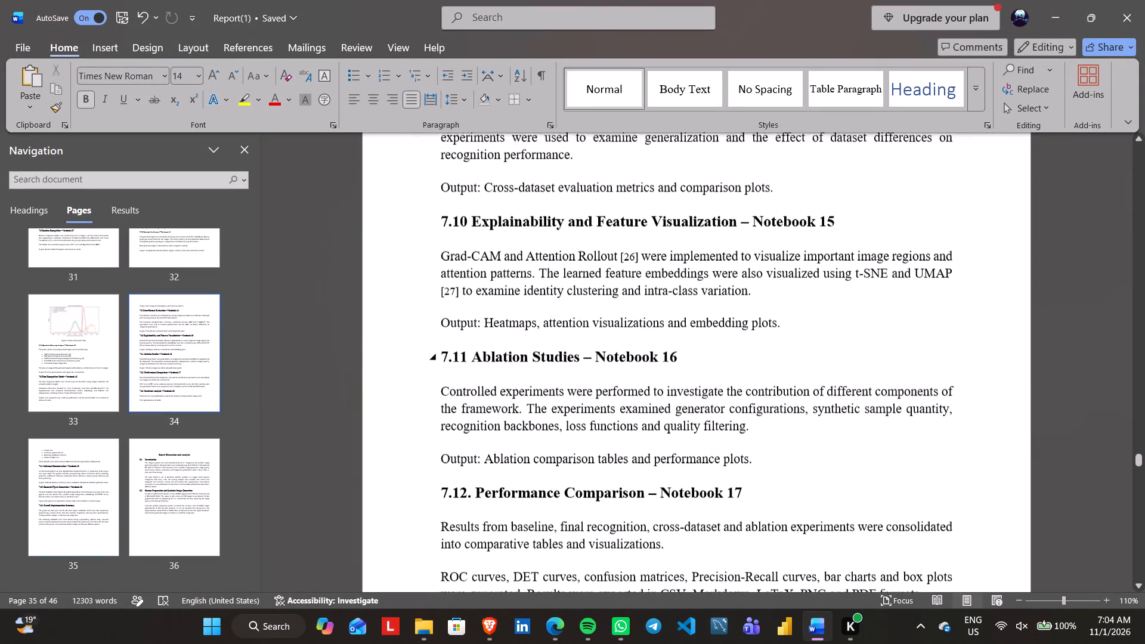
scroll(590, 382, down, 1)
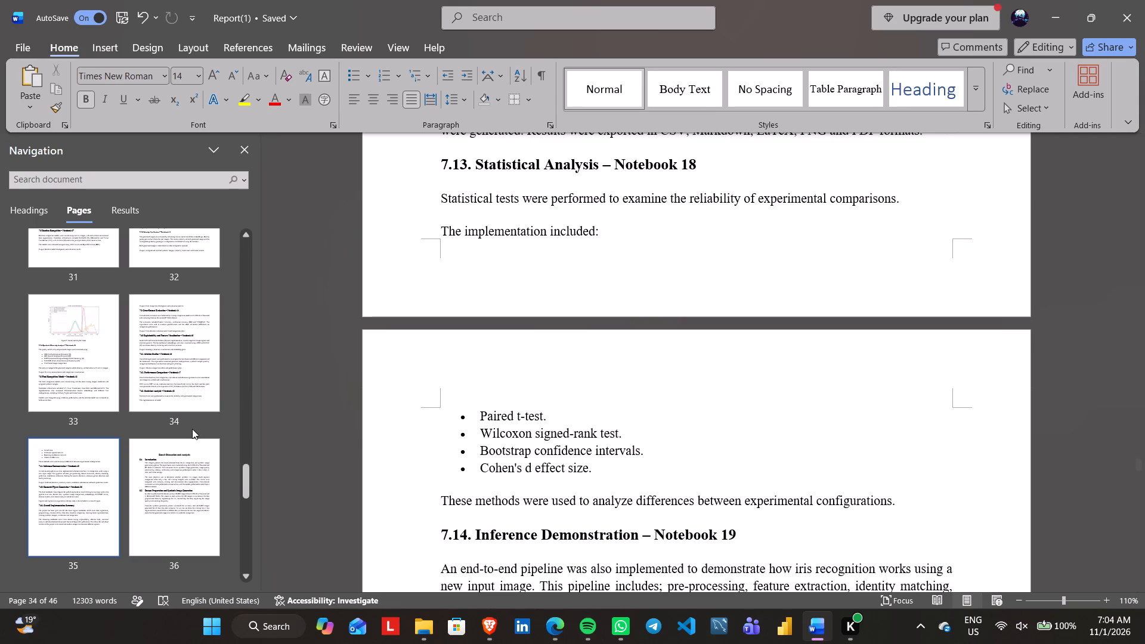
scroll(192, 429, down, 5)
scroll(549, 460, up, 1)
scroll(549, 460, down, 1)
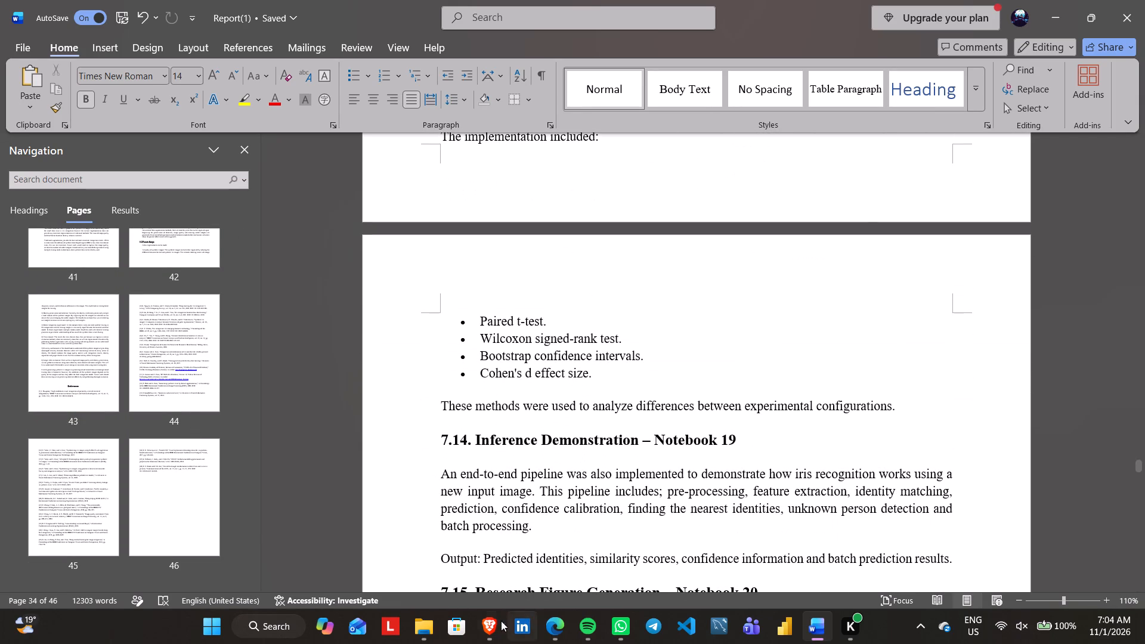
Return to File Explorer and open the ablation_studies folder within the project results.
click(422, 625)
click(478, 577)
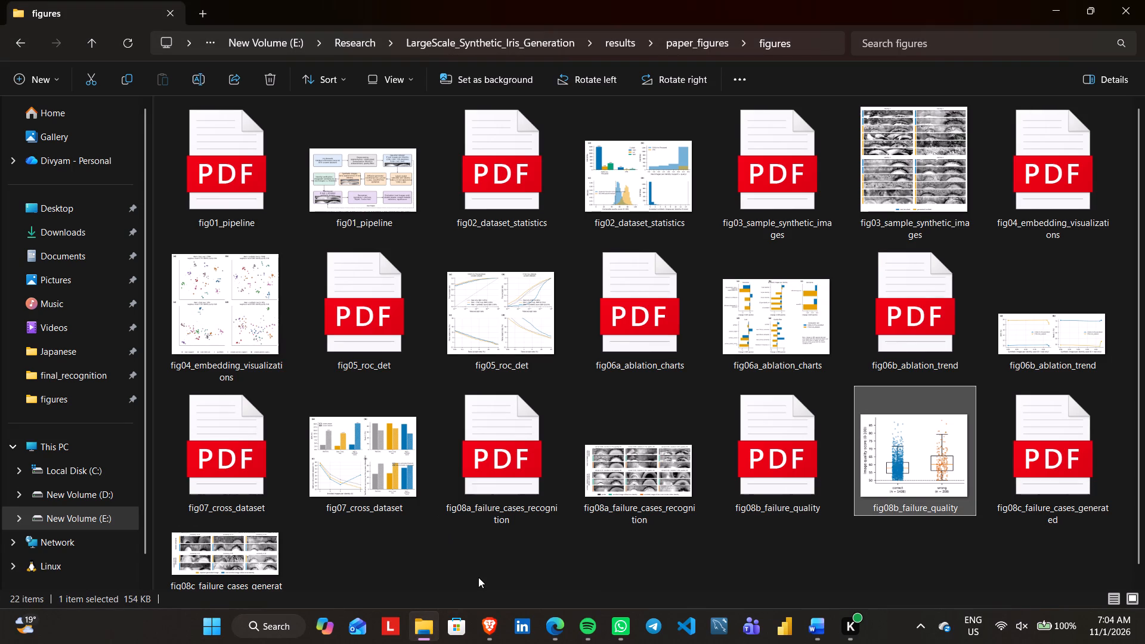
key(BackSpace)
key(BackSpace)
key(Up)
key(Up)
key(Up)
key(Up)
key(Up)
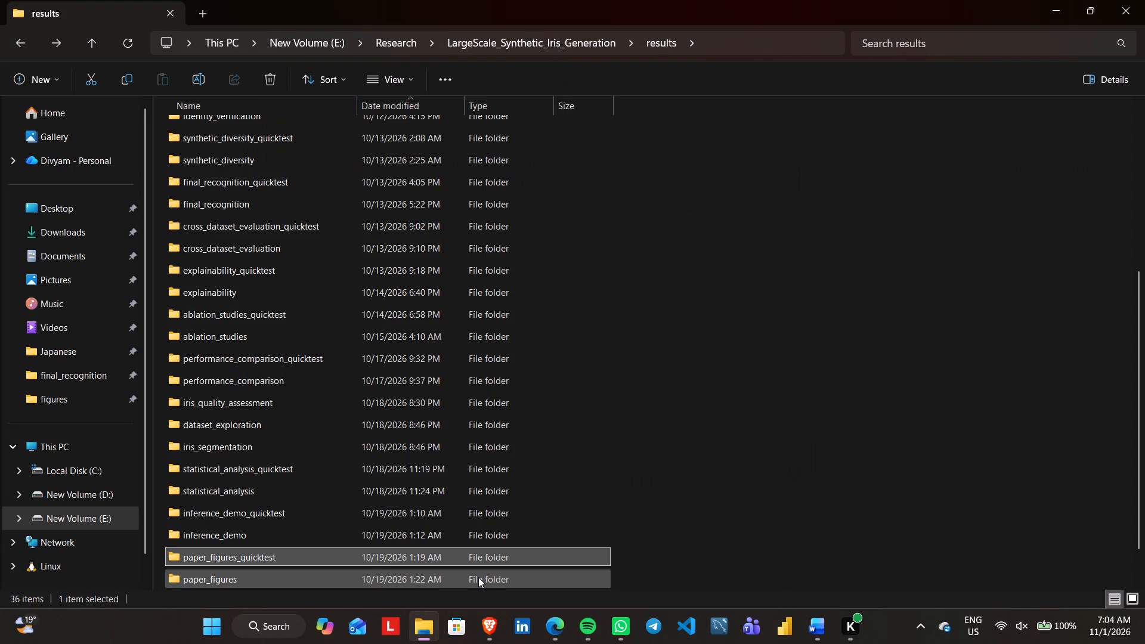
scroll(478, 577, up, 5)
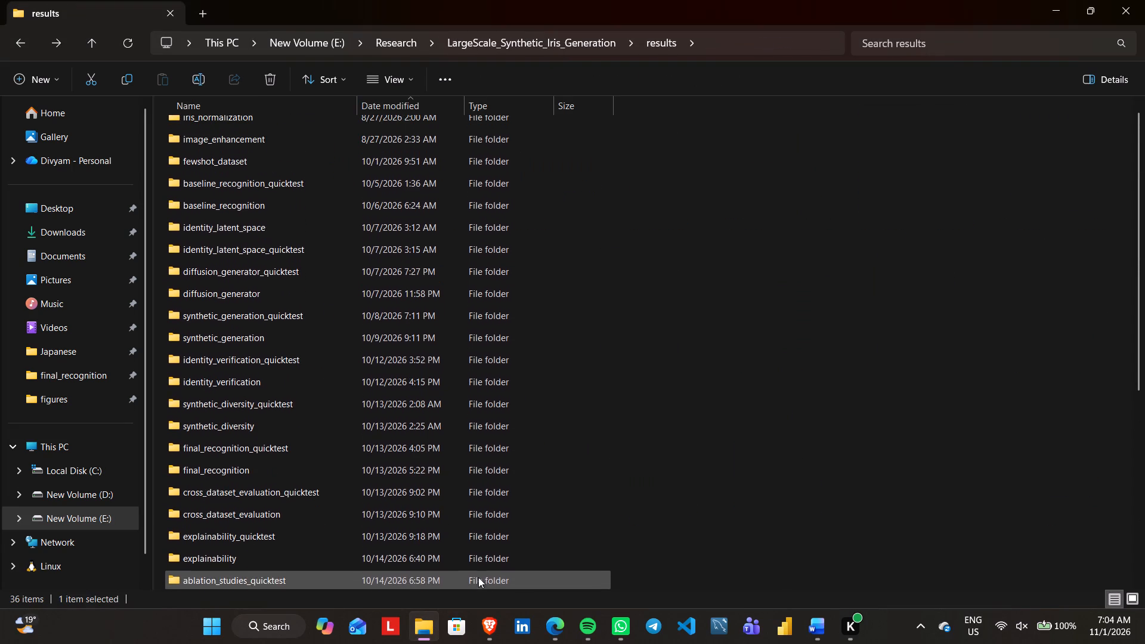
scroll(369, 476, down, 7)
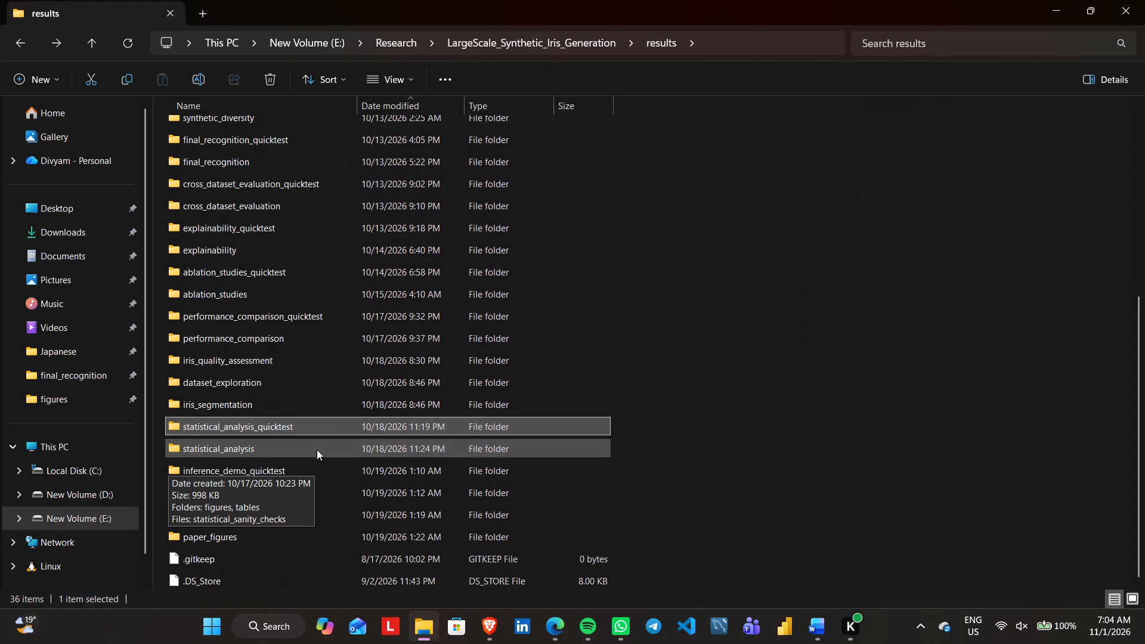
scroll(302, 419, up, 1)
double_click(227, 335)
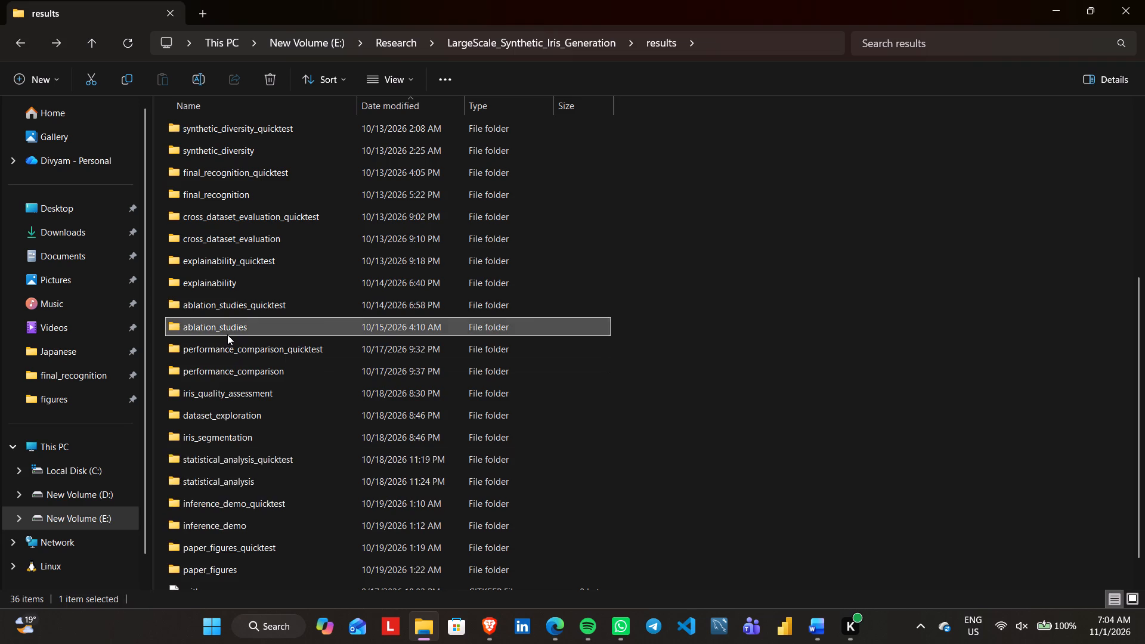
click(458, 460)
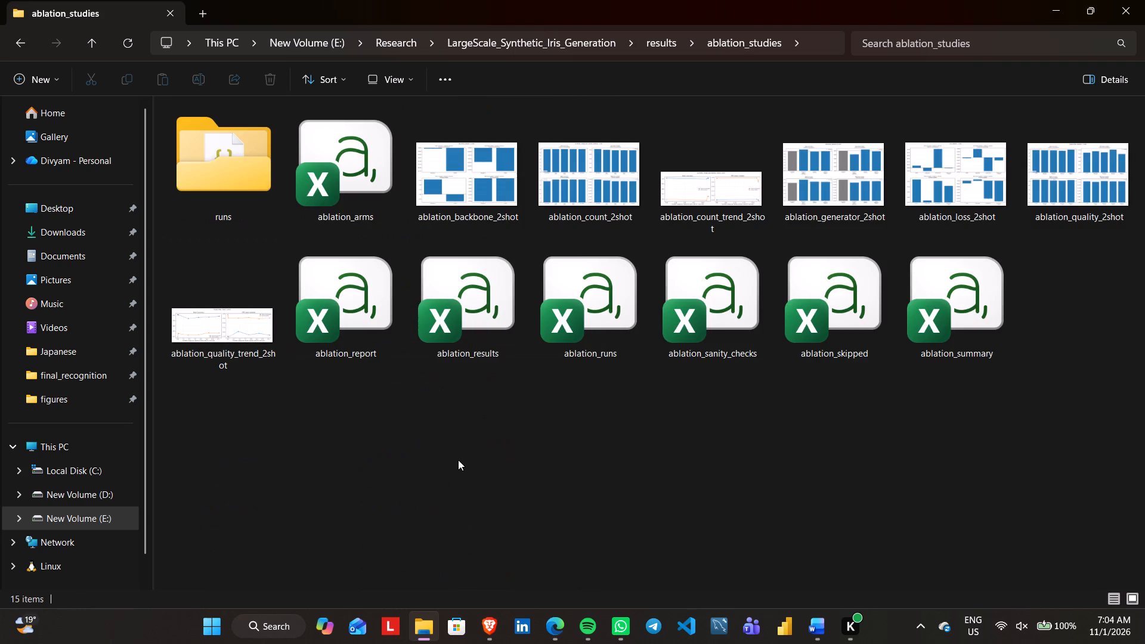
Examine the ablation_quality_trend_2shot and ablation_loss_2shot images in the ablation_studies folder.
double_click(198, 334)
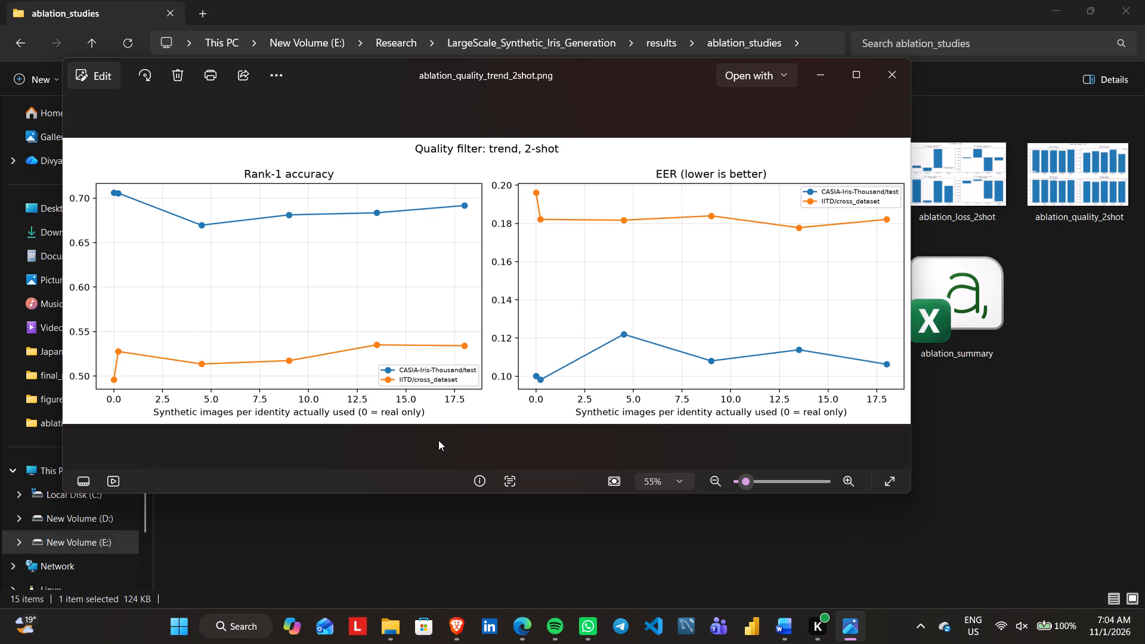
click(893, 74)
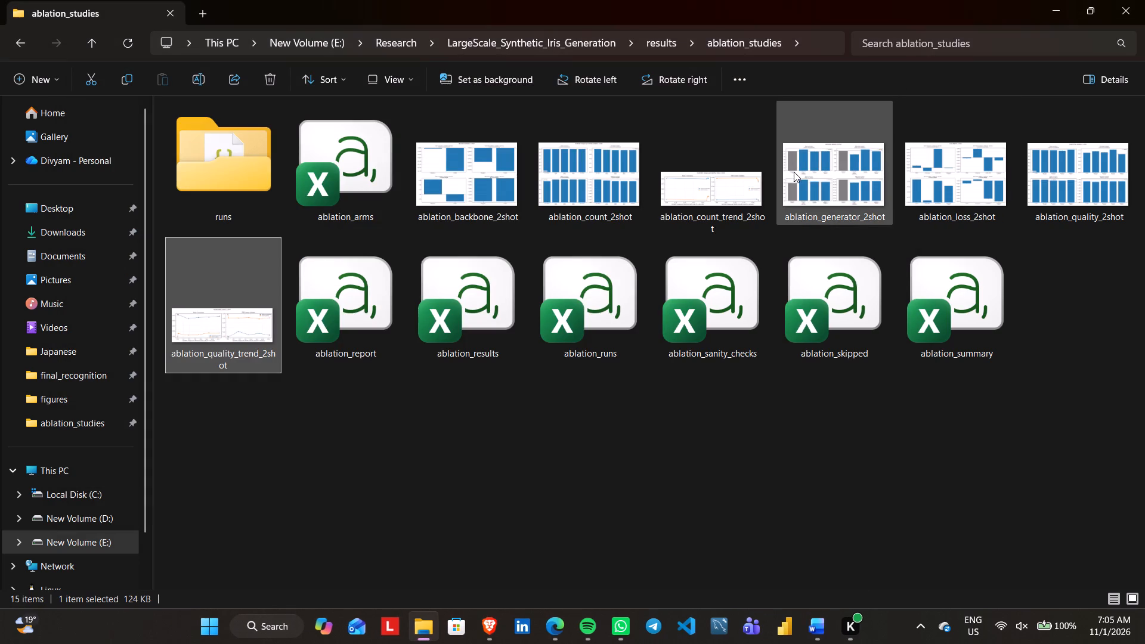
double_click(914, 187)
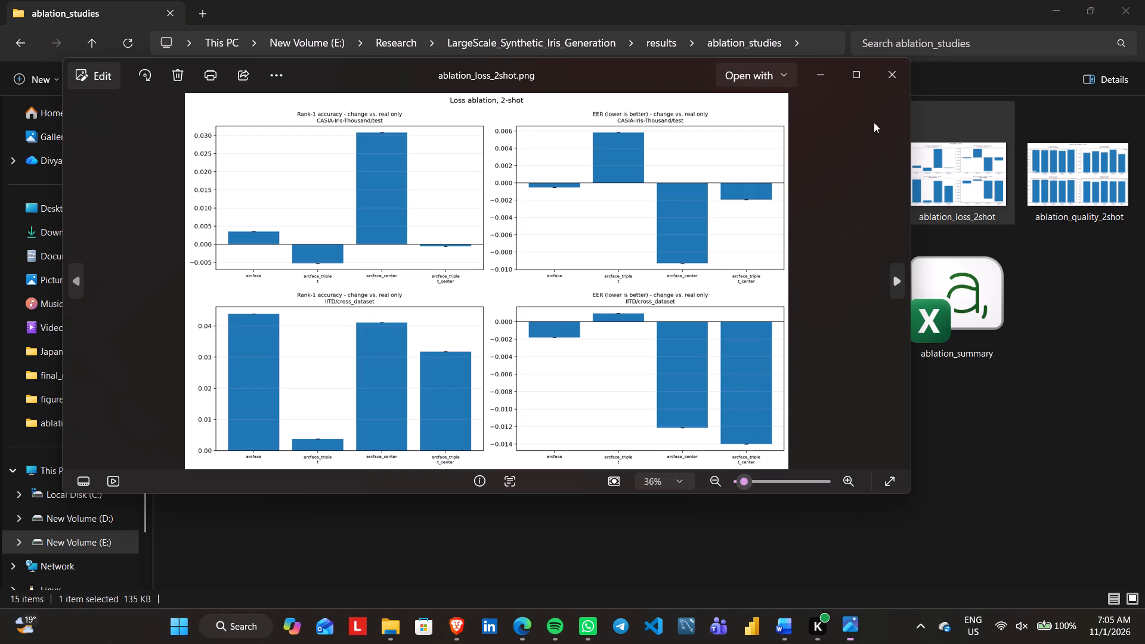
click(892, 82)
Go back to the project results and open the figures folder inside performance_comparison.
key(BackSpace)
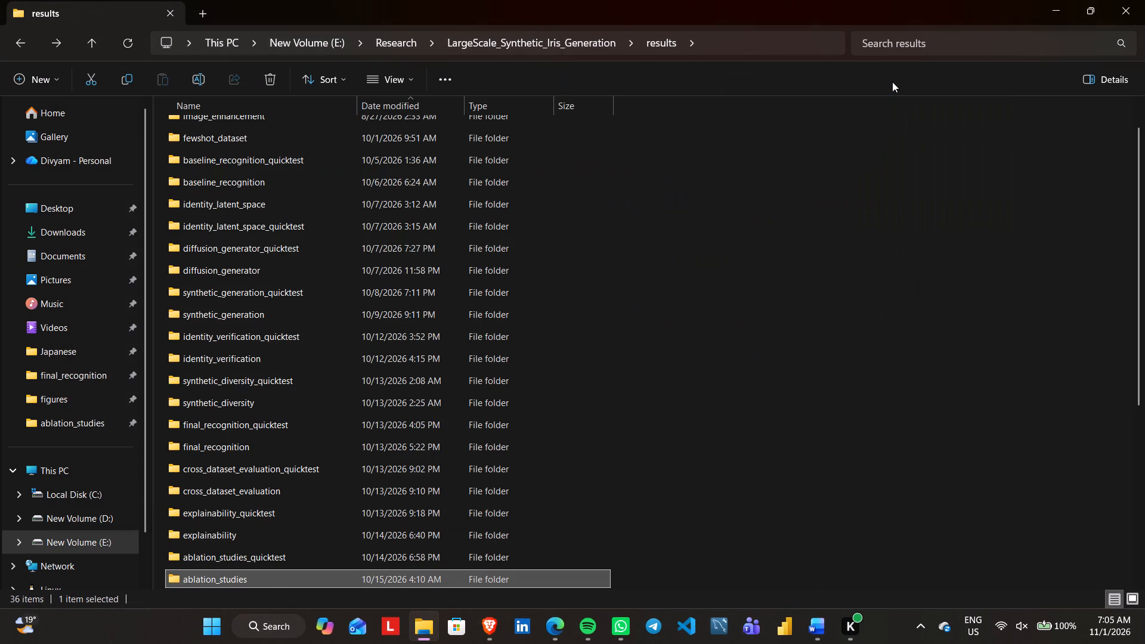
key(Down)
key(Down)
key(Return)
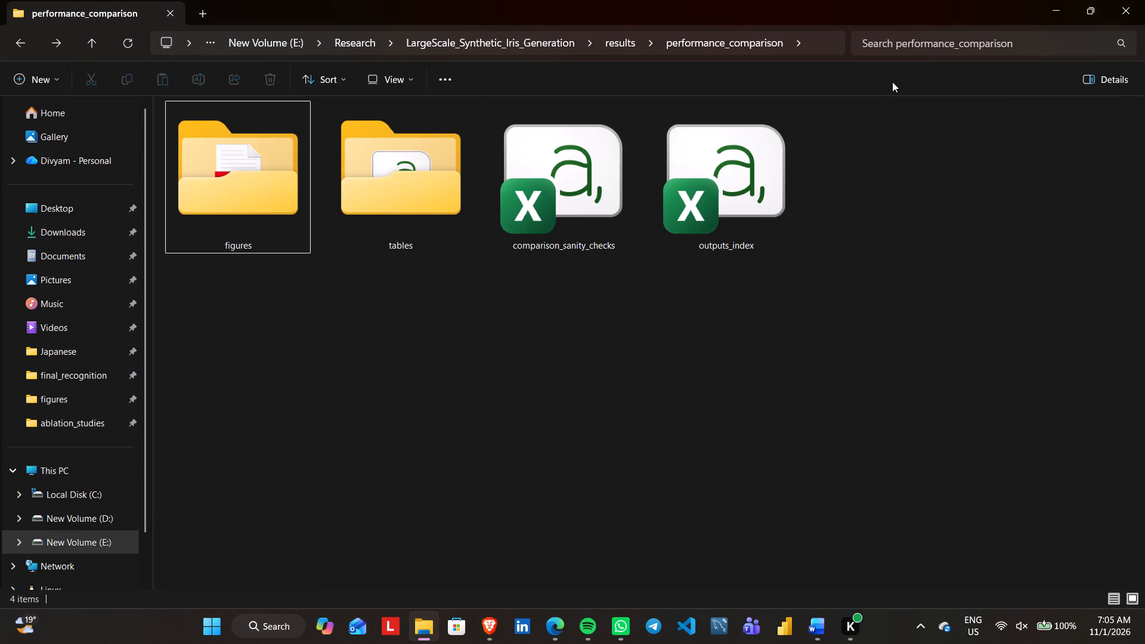
key(Down)
key(Right)
key(Left)
key(Return)
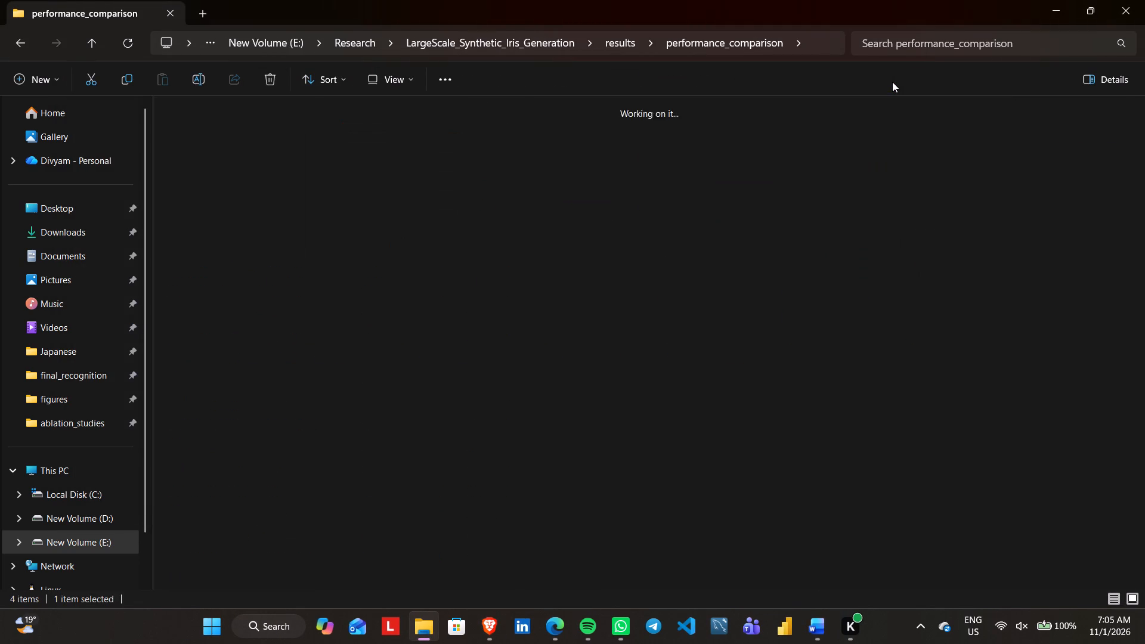
Examine the fig_confusion_matrices, fig_box_scores and fig_bar_charts images in the performance_comparison figures folder.
double_click(793, 338)
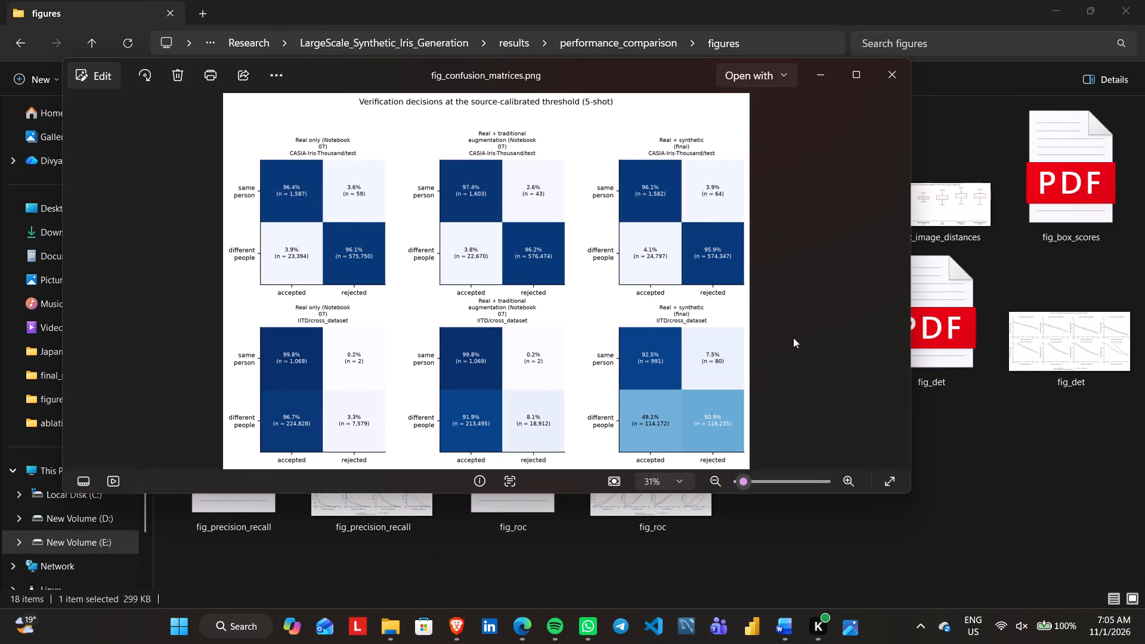
click(889, 70)
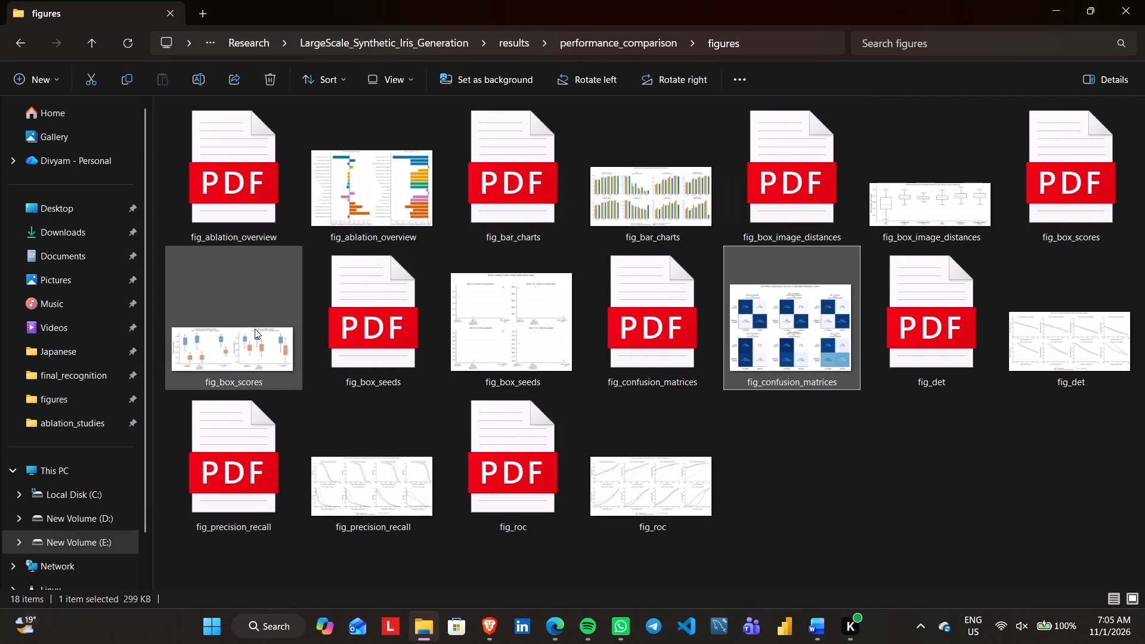
double_click(255, 329)
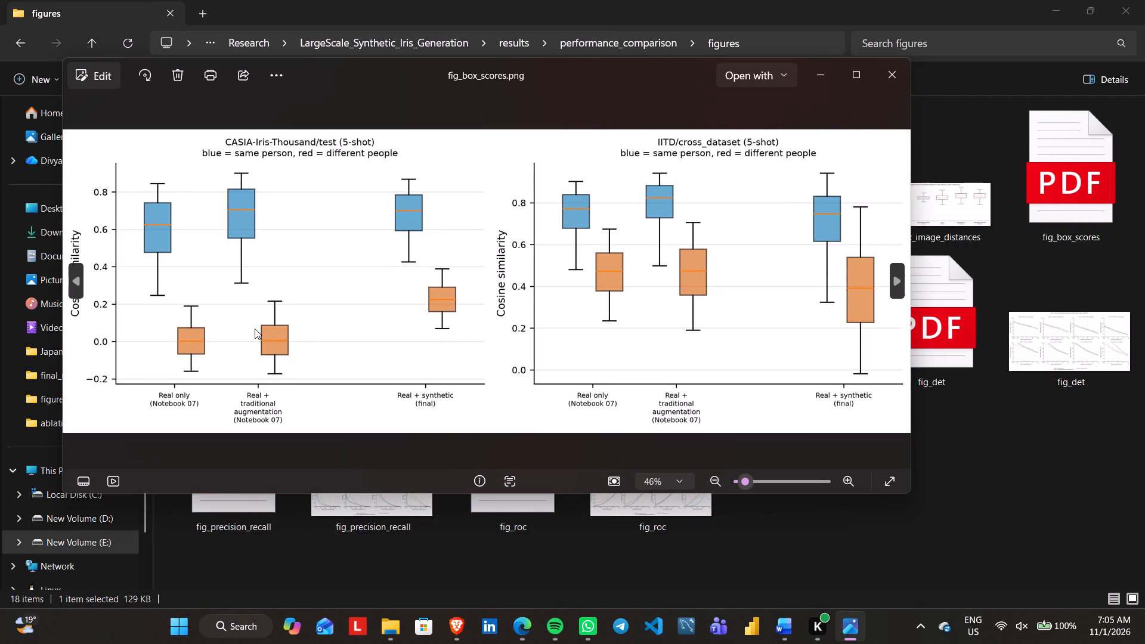
click(890, 81)
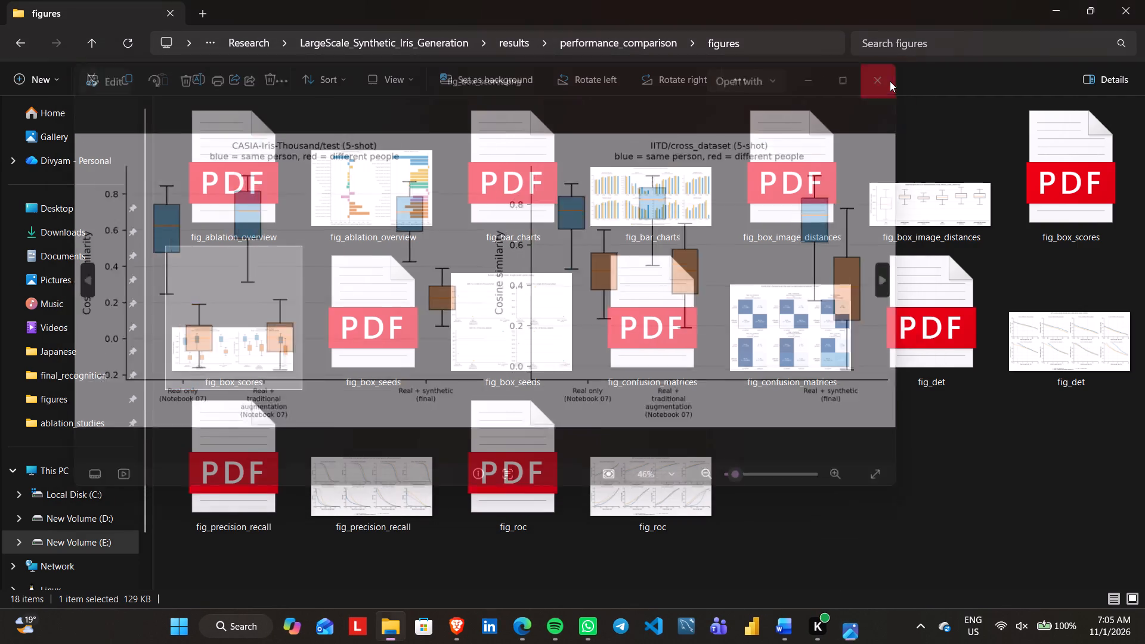
double_click(637, 201)
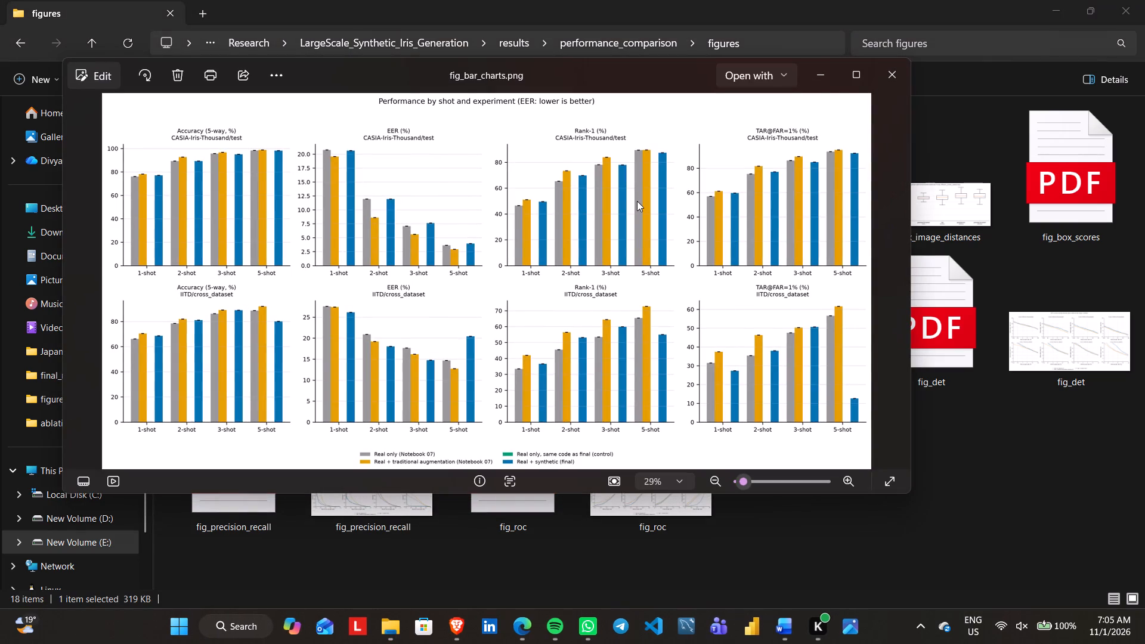
click(896, 67)
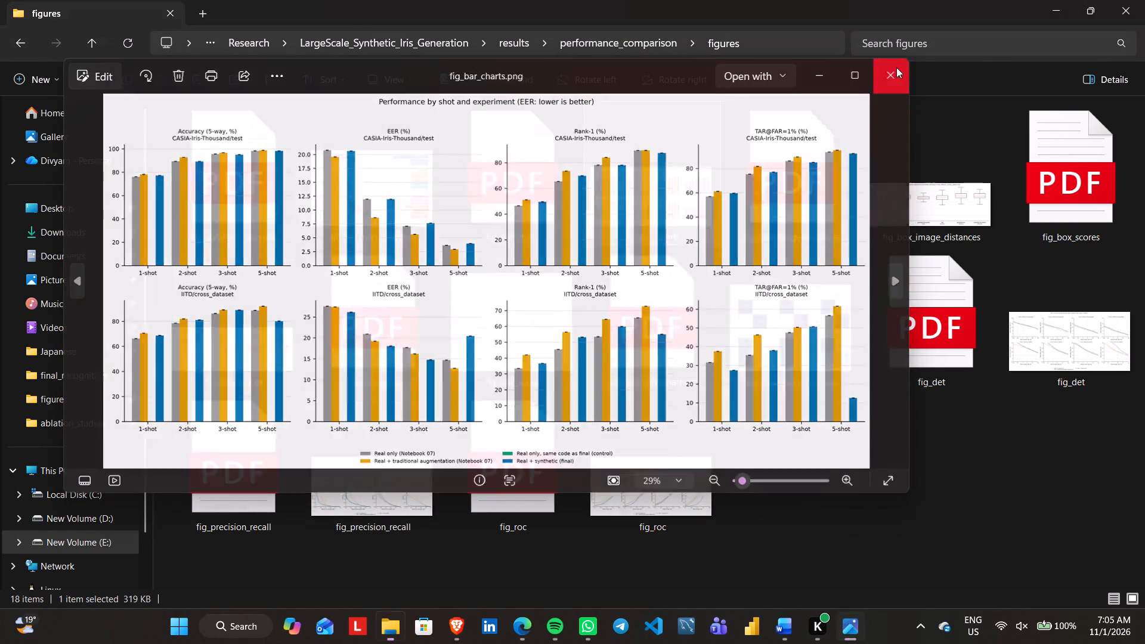
Examine the fig_box_image_distances image, recheck fig_box_scores, and view the fig_precision_recall and fig_roc images.
double_click(933, 188)
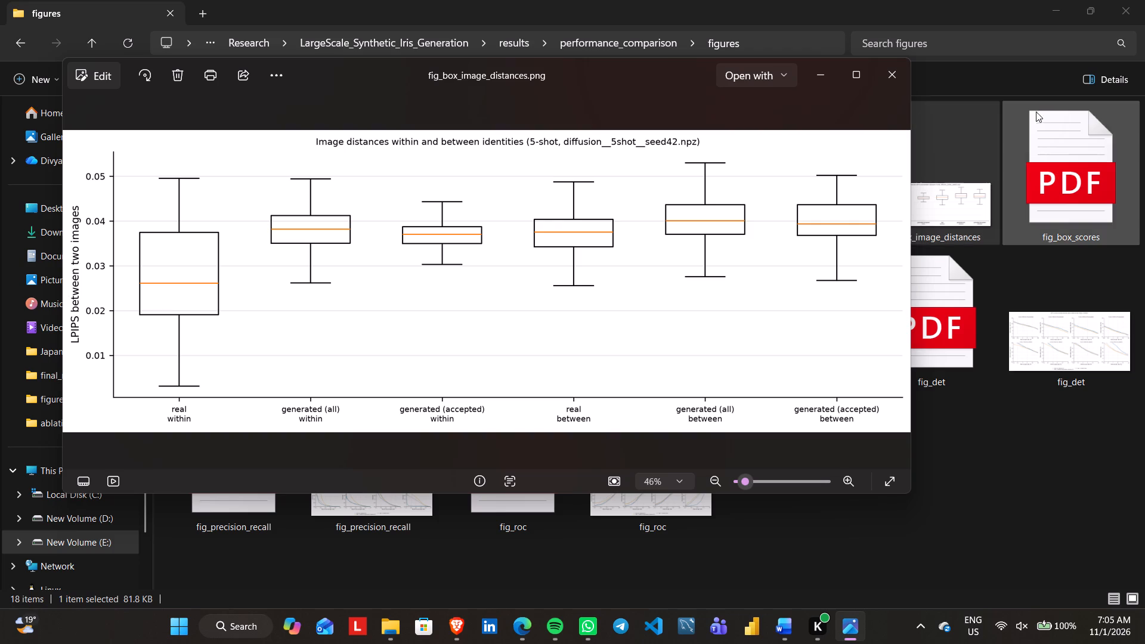
click(893, 73)
double_click(261, 317)
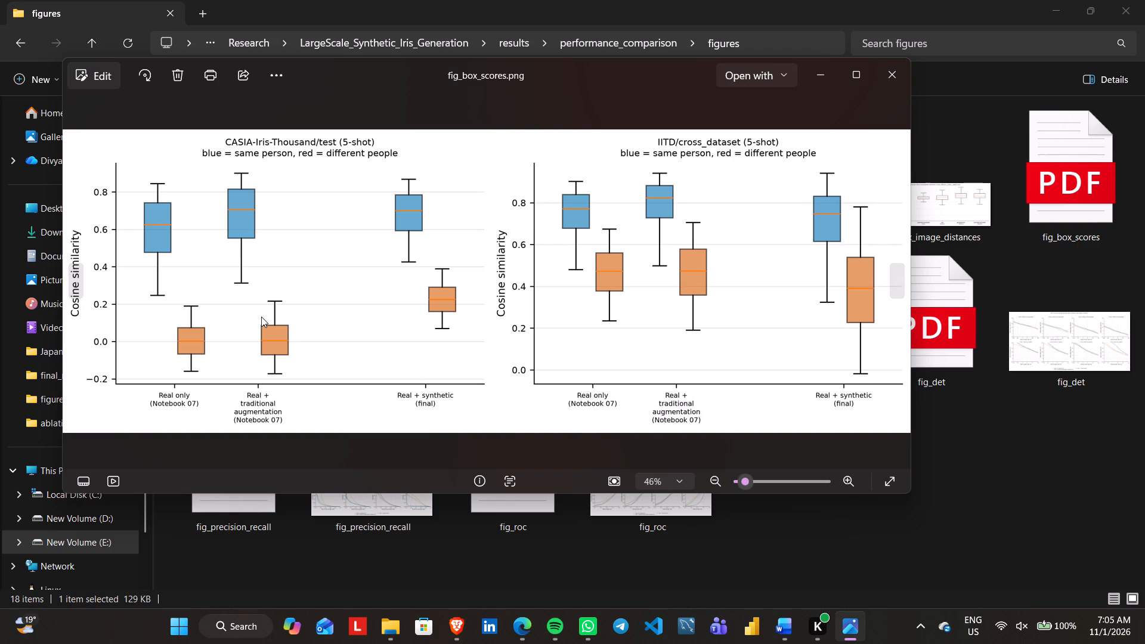
key(BackSpace)
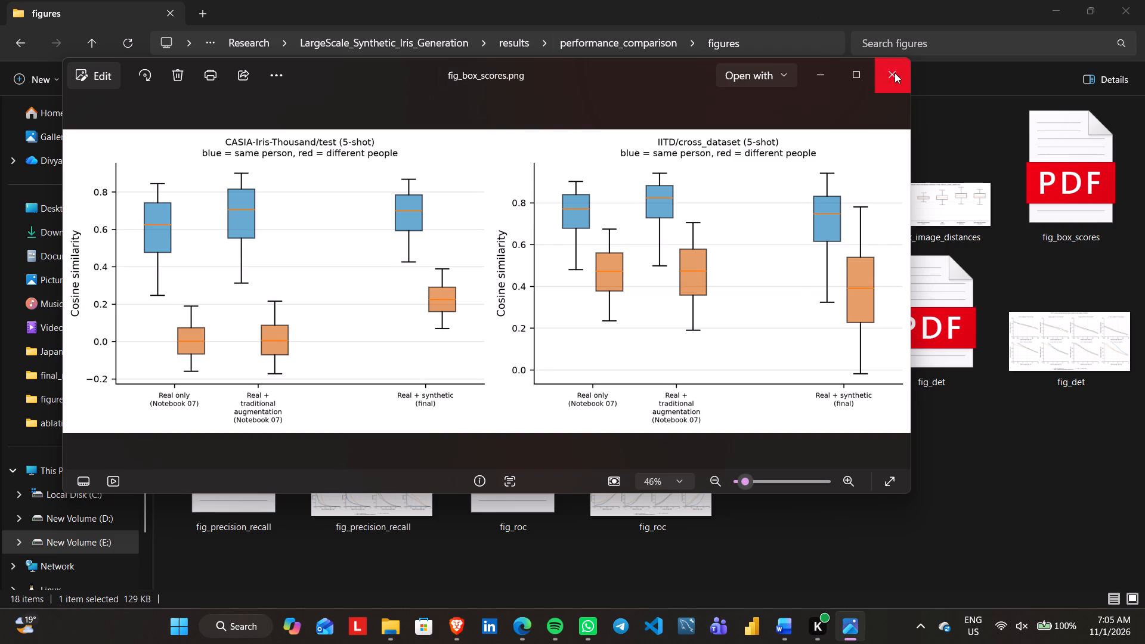
click(896, 73)
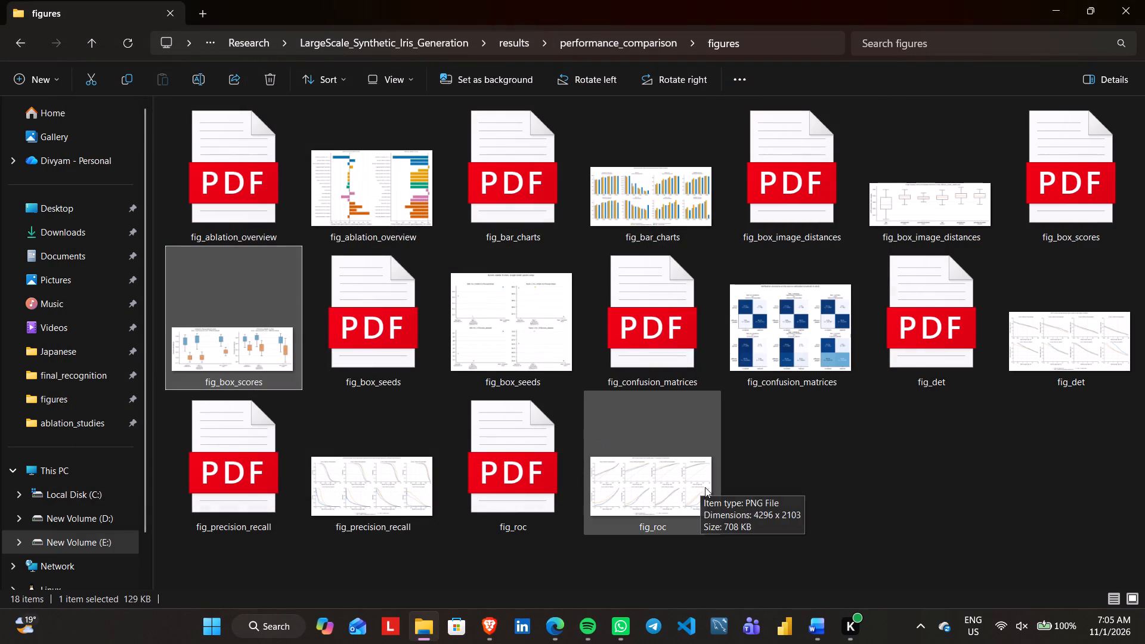
double_click(394, 501)
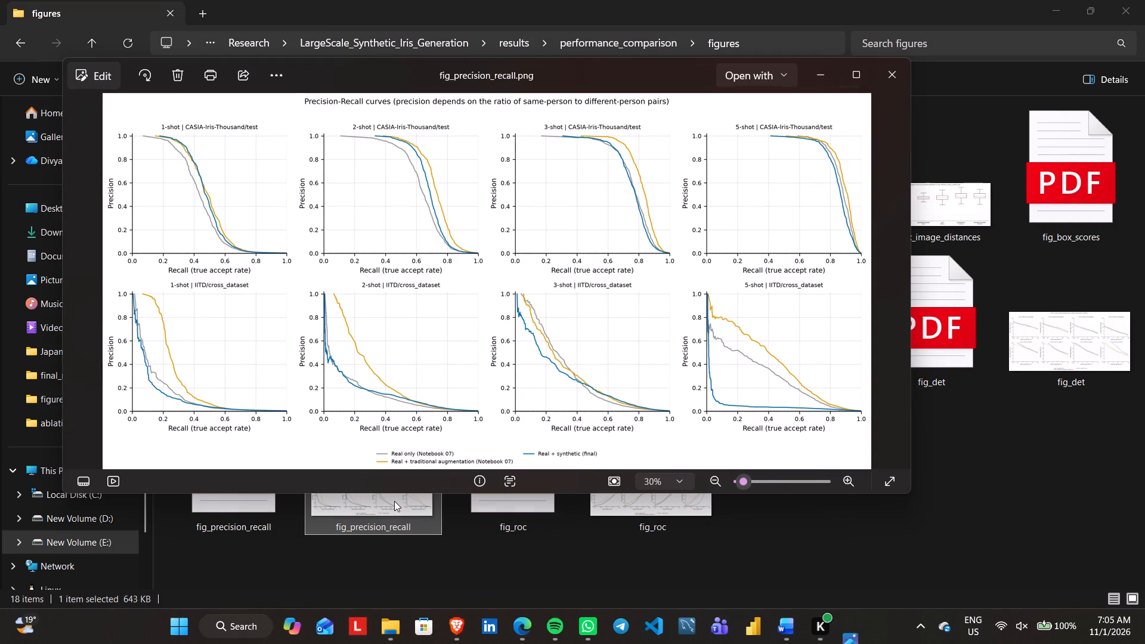
key(Right)
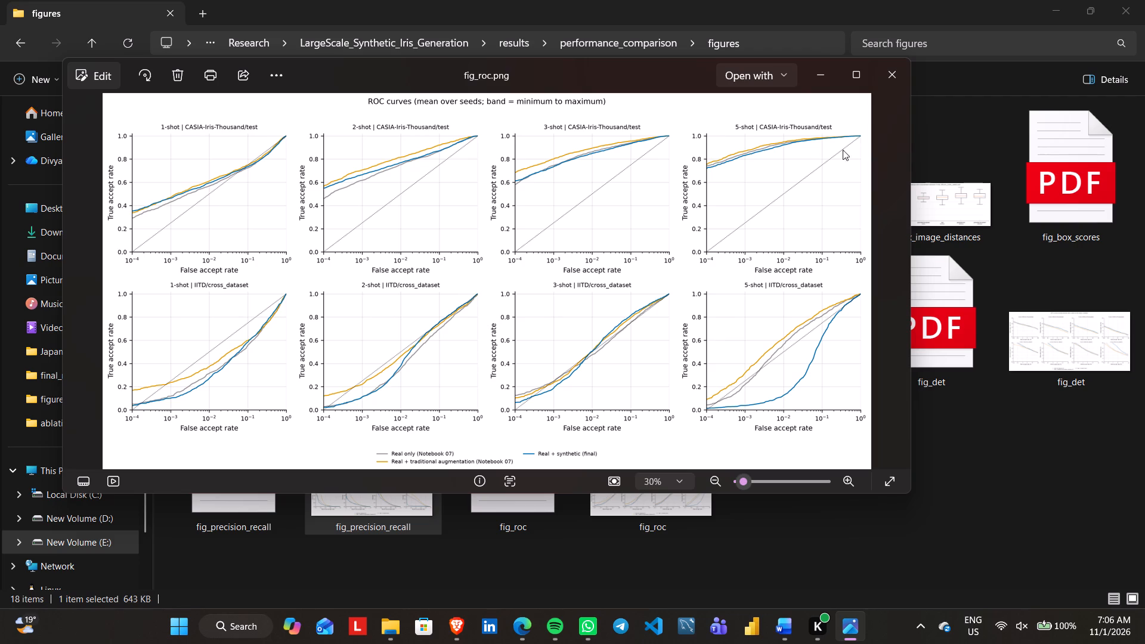
click(885, 86)
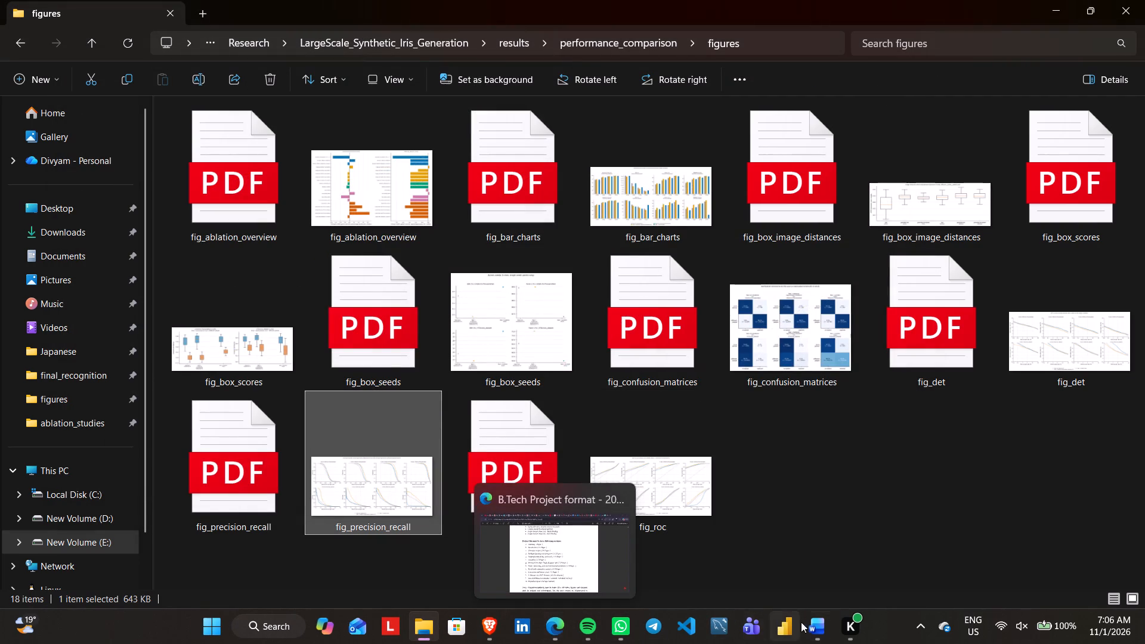
Switch to the Word report and insert the fig_roc picture on a new line at the end of section 7.12.
click(818, 625)
scroll(598, 365, up, 4)
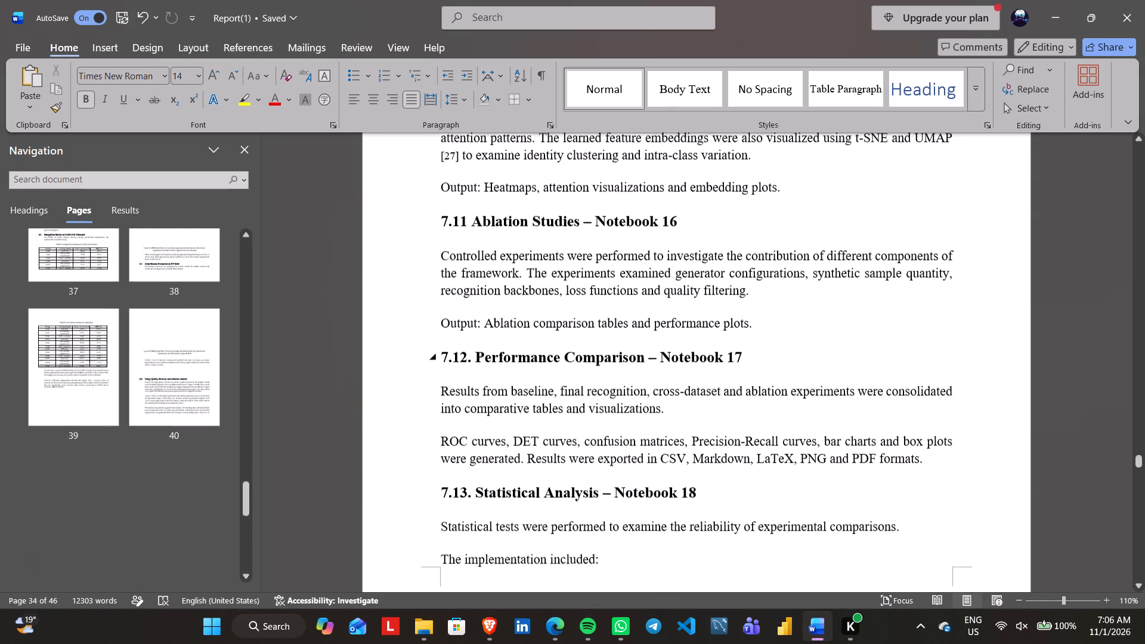
click(936, 472)
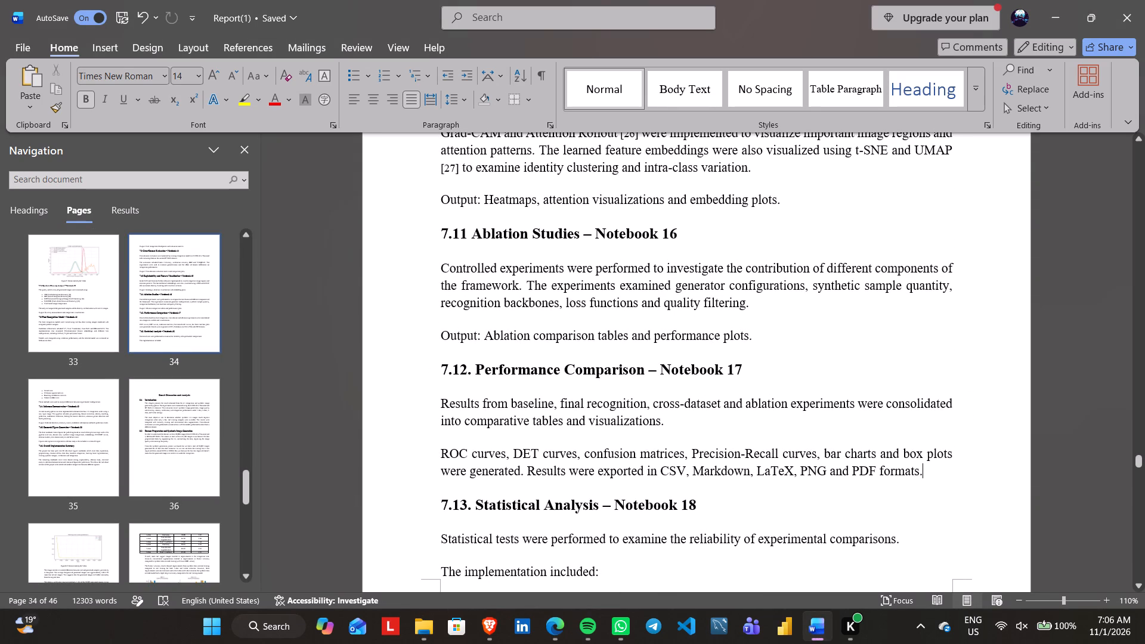
key(Return)
click(112, 45)
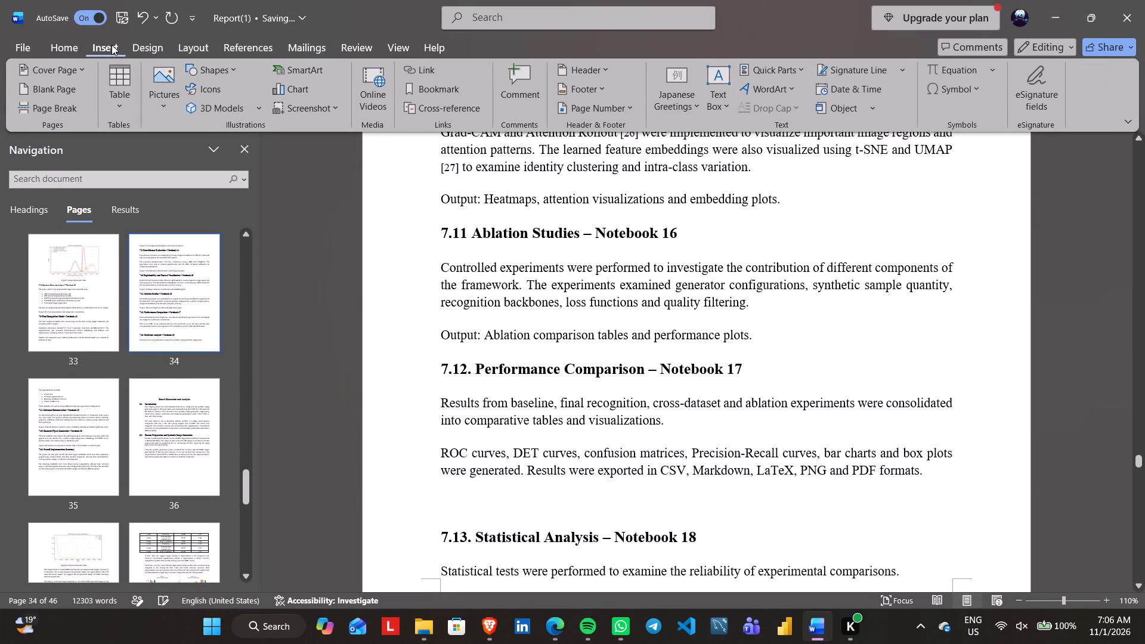
click(152, 104)
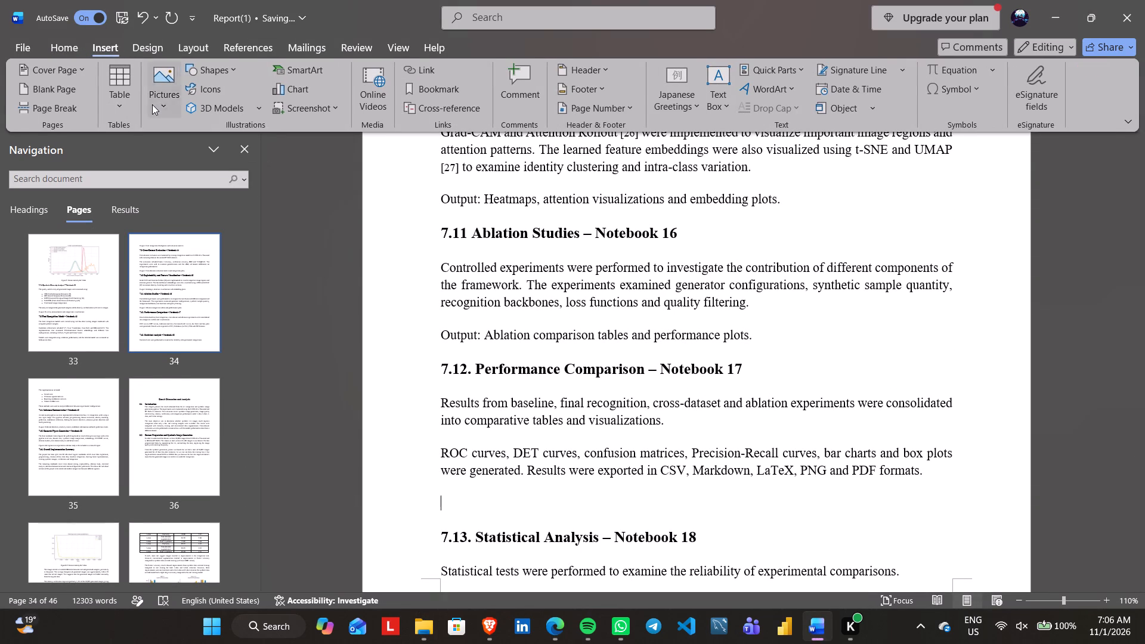
click(197, 156)
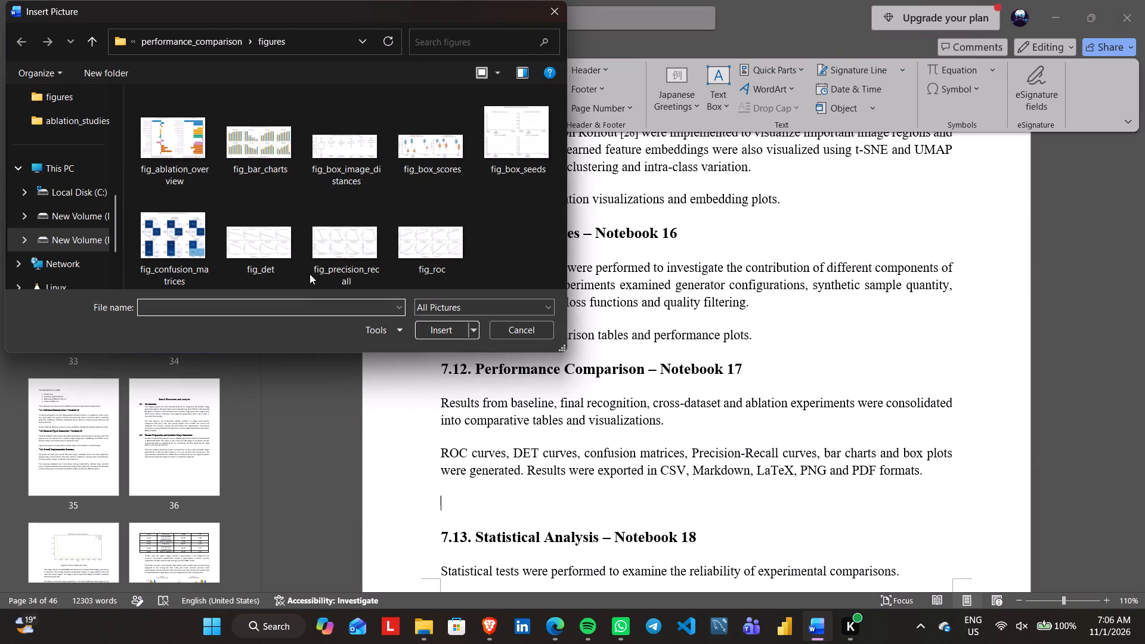
double_click(434, 250)
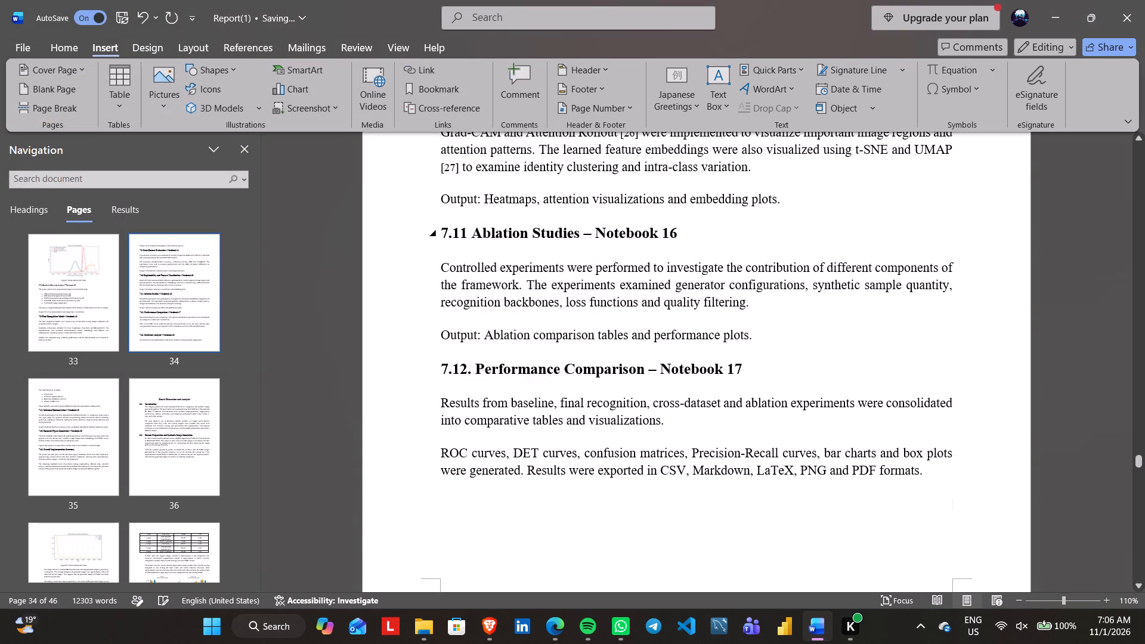
Crop the inserted ROC figure to remove its title at the top and the legend at the bottom.
scroll(727, 389, up, 1)
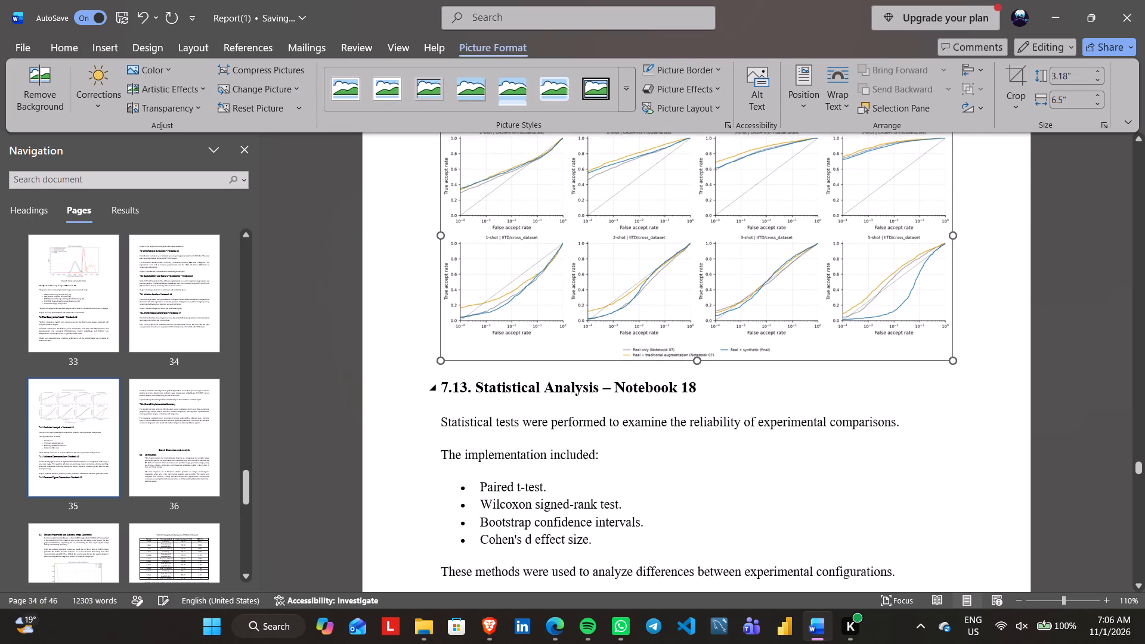
scroll(727, 389, up, 1)
click(1021, 76)
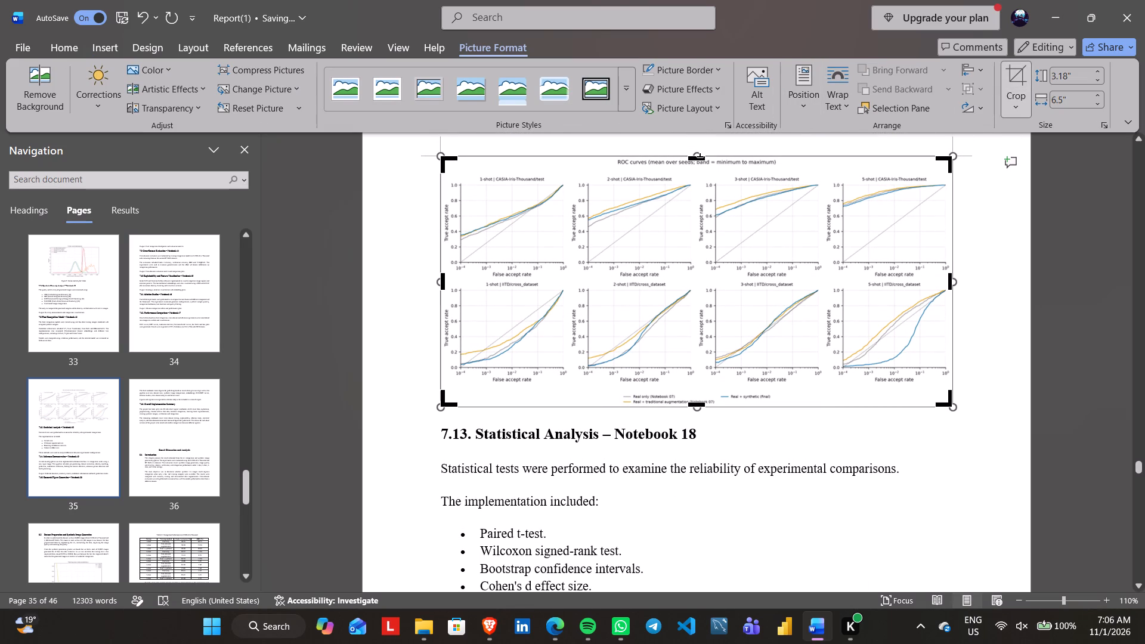
drag(700, 157, 701, 168)
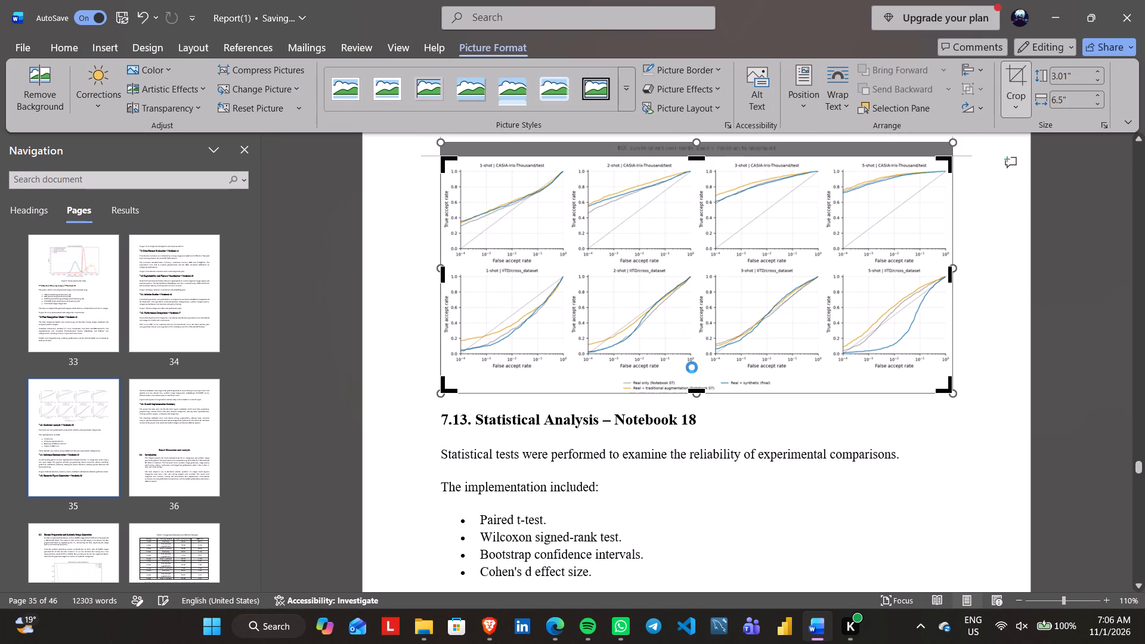
drag(696, 391, 704, 383)
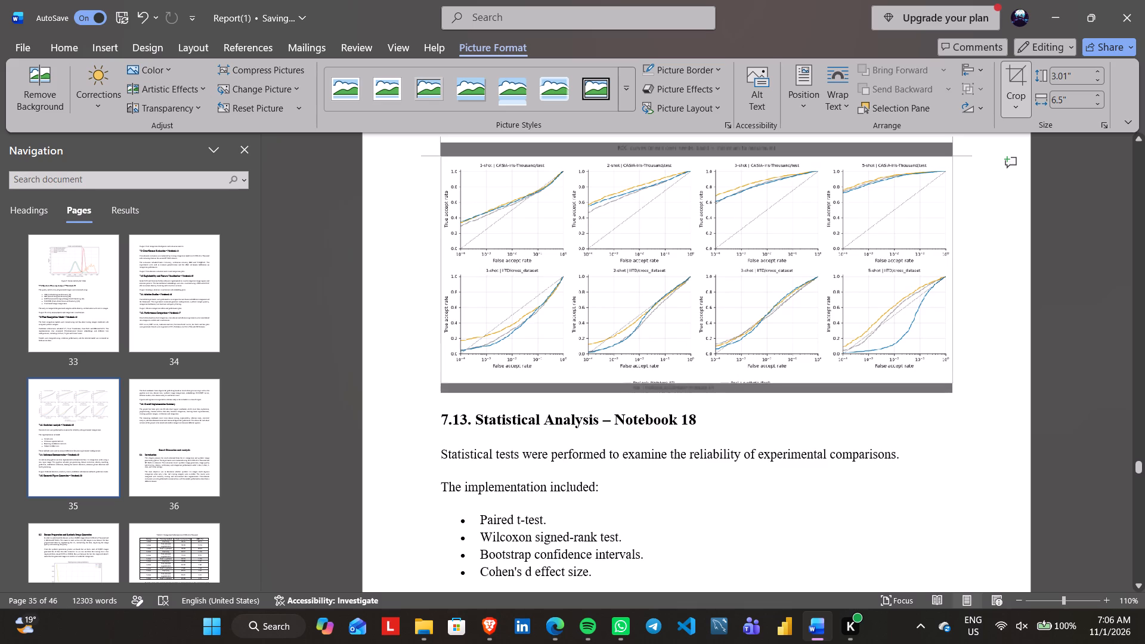
drag(704, 383, 708, 373)
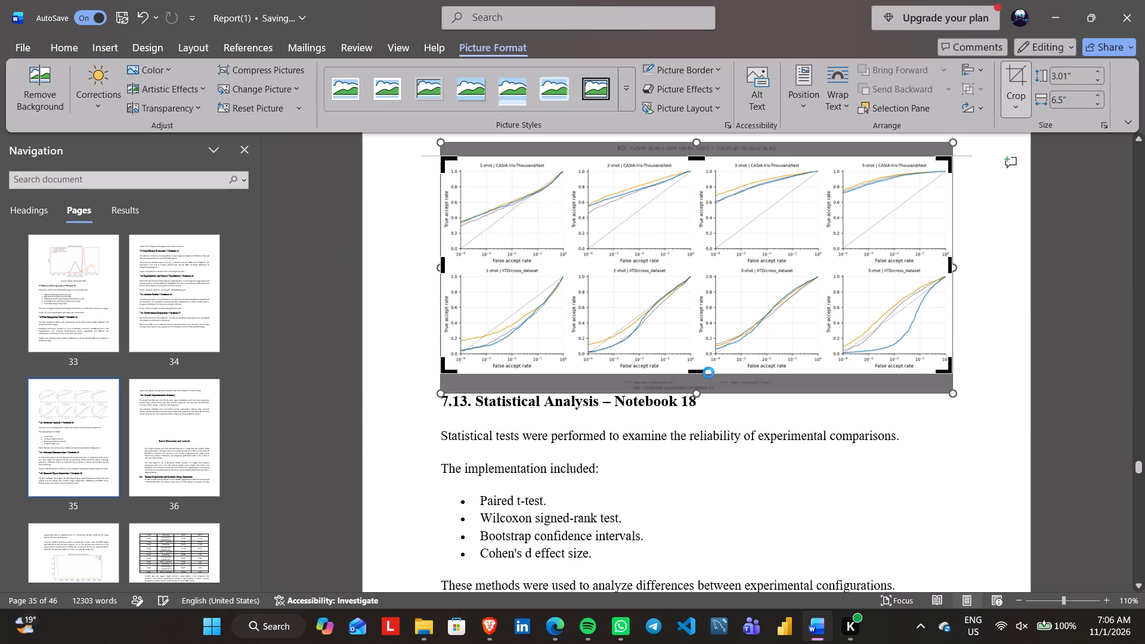
click(973, 373)
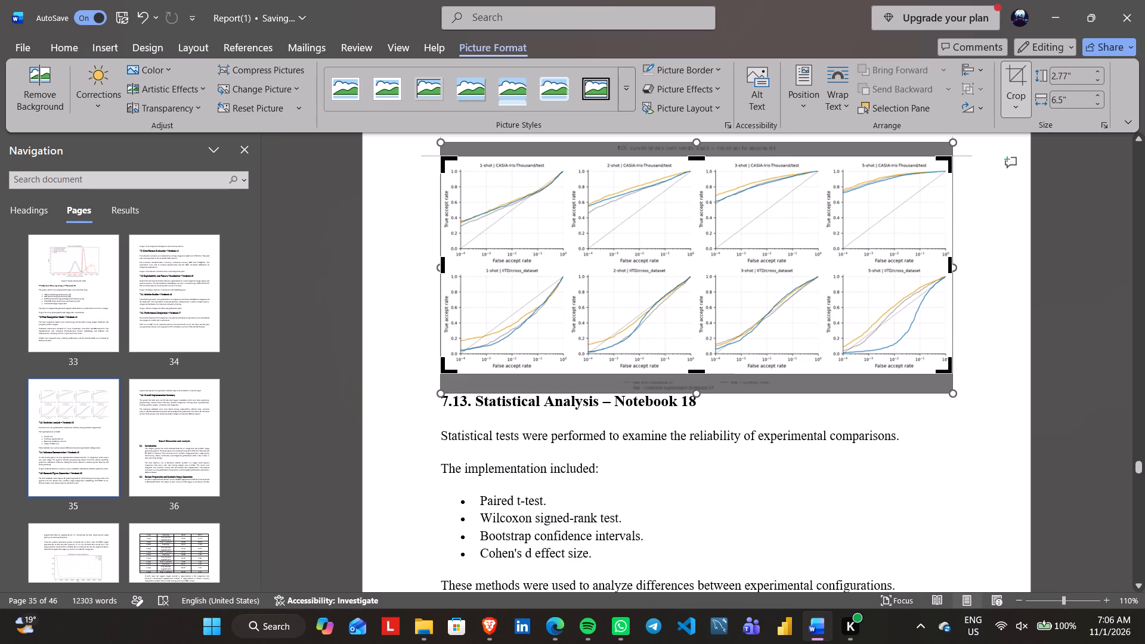
Examine the cropped ROC curves up close and check how the figure sits on its page.
ctrl+scroll(973, 373, up, 6)
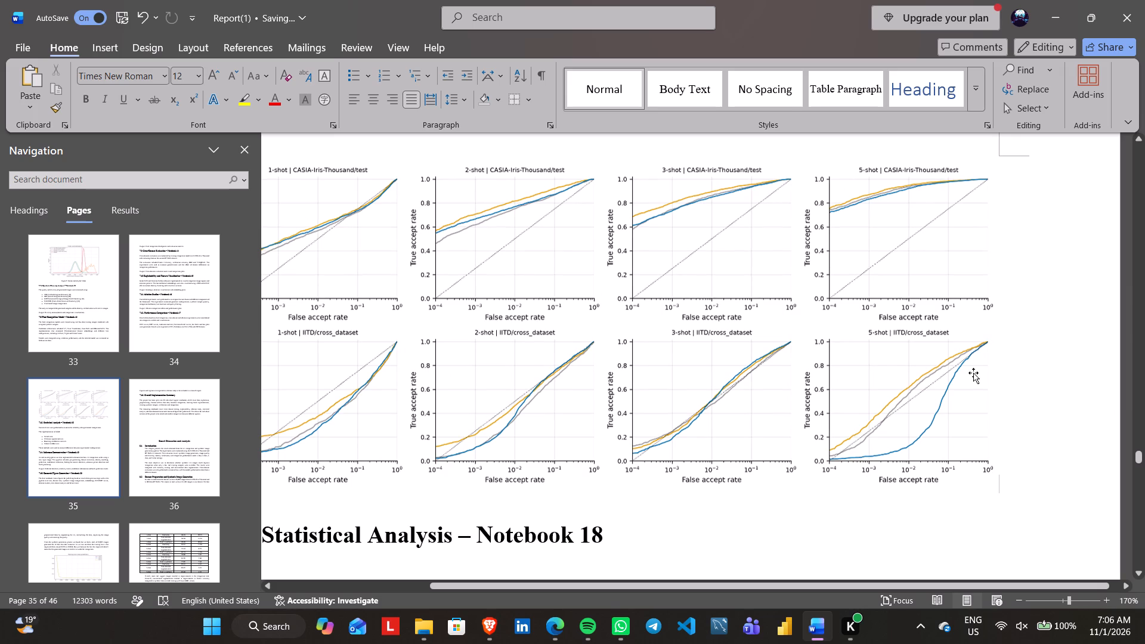
scroll(973, 373, up, 1)
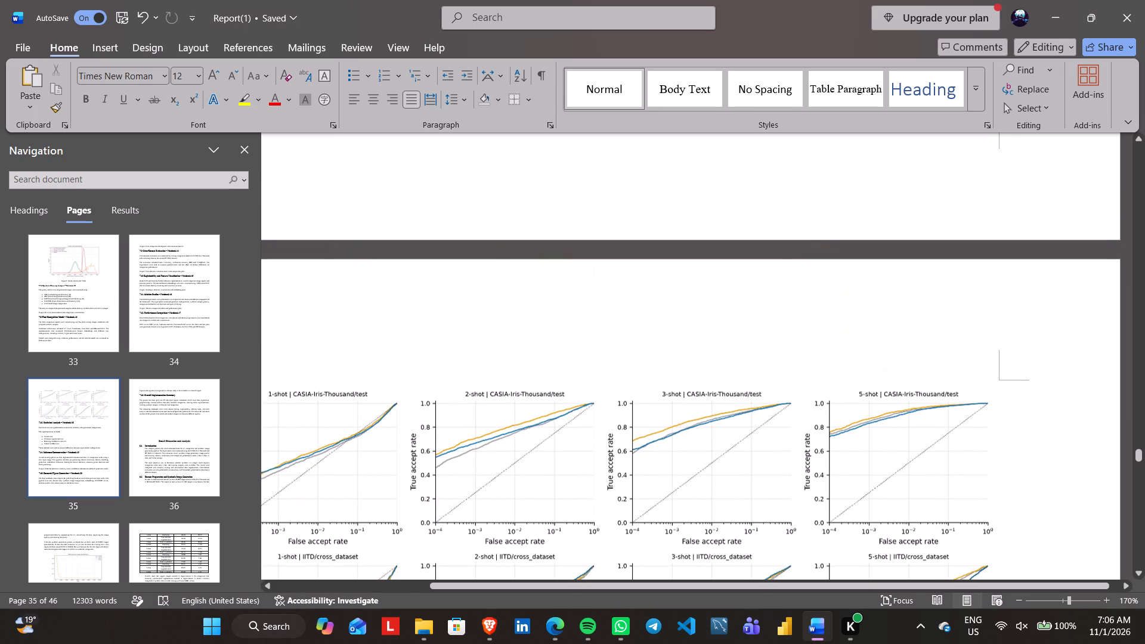
ctrl+scroll(973, 373, down, 1)
scroll(973, 373, down, 2)
ctrl+scroll(973, 373, down, 2)
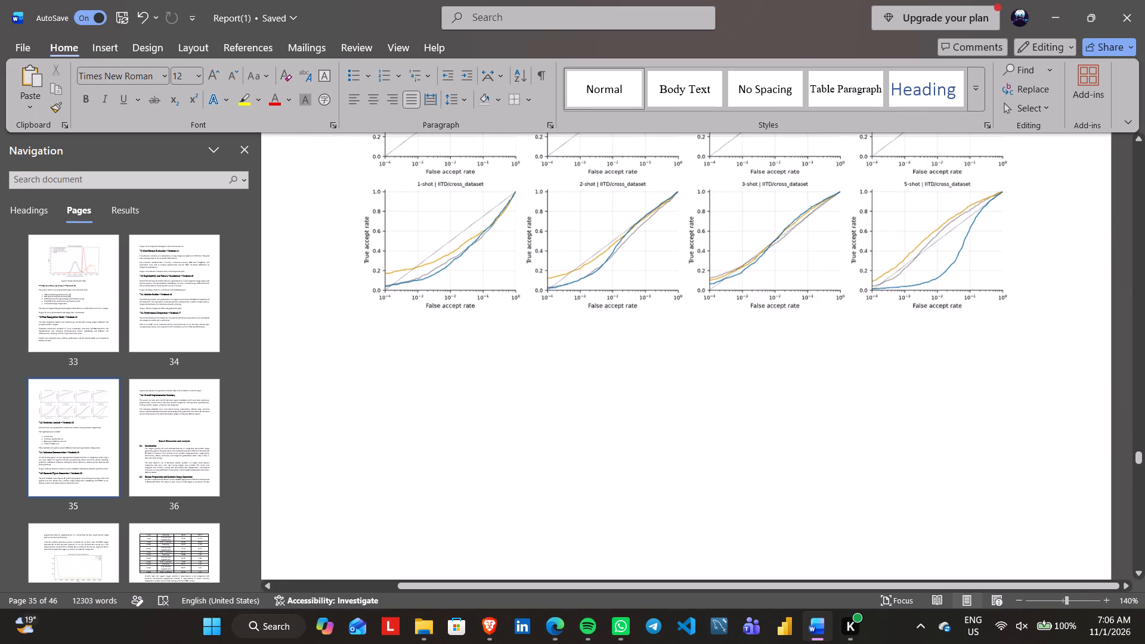
scroll(973, 373, up, 5)
scroll(973, 373, down, 2)
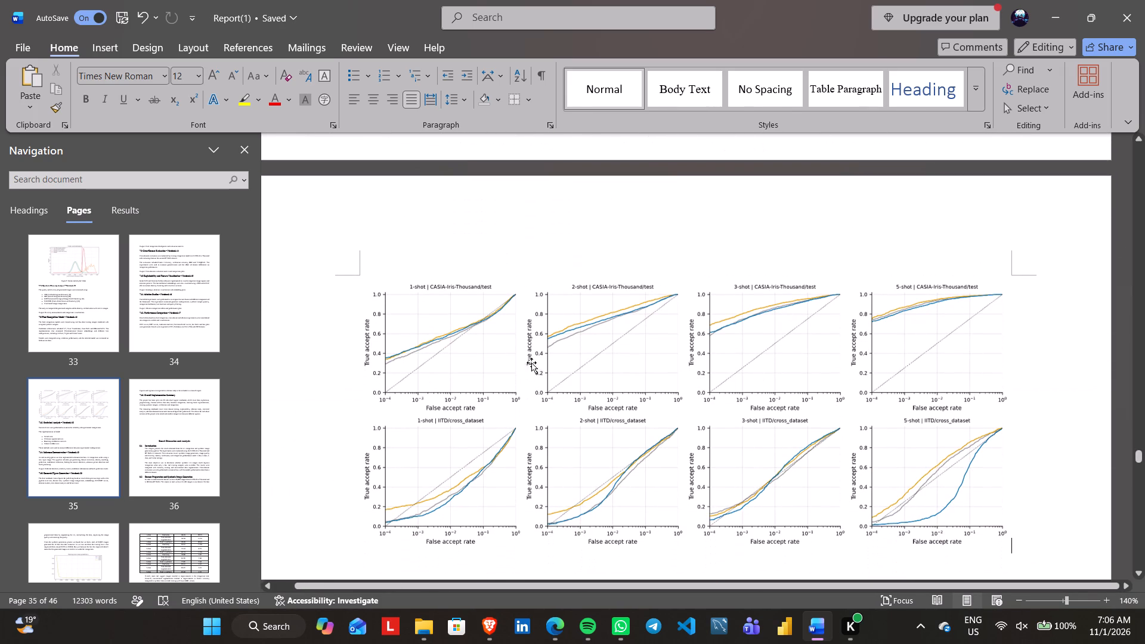
Copy the Figure 5 caption below the 5-shot score distributions plot above section 7.7.4.
scroll(695, 465, down, 1)
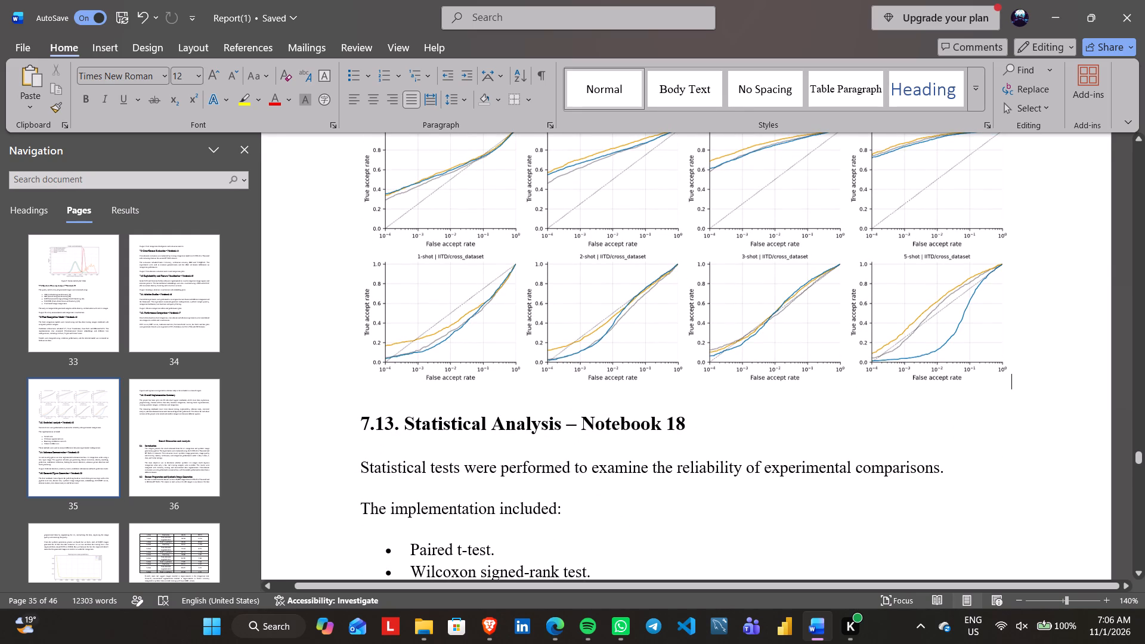
scroll(1018, 377, up, 5)
ctrl+scroll(1018, 377, down, 2)
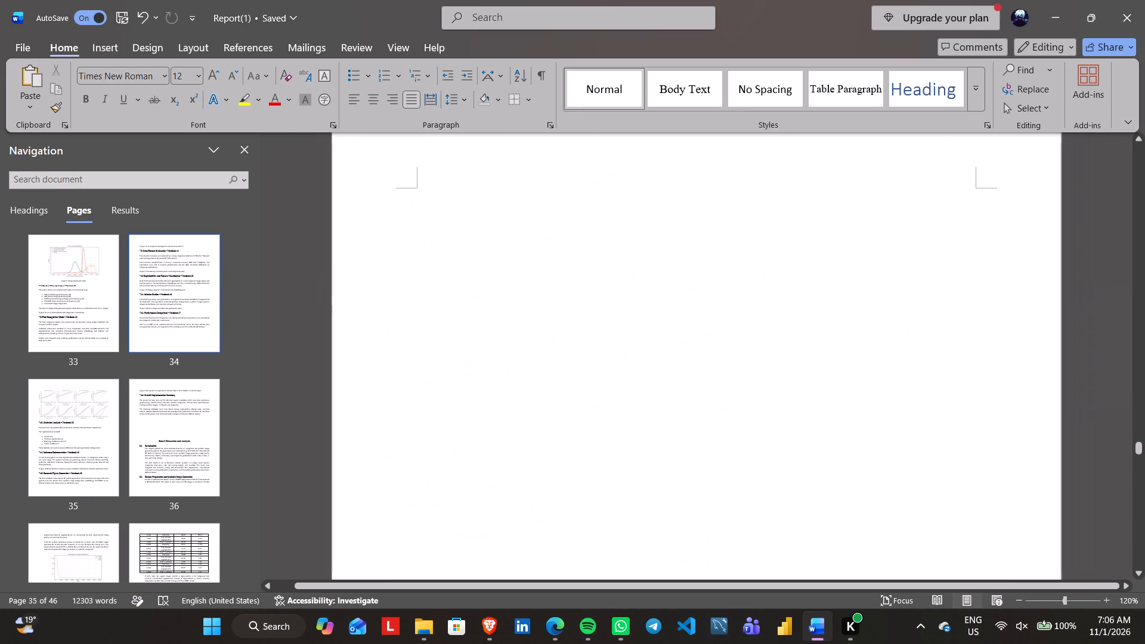
scroll(1018, 377, up, 6)
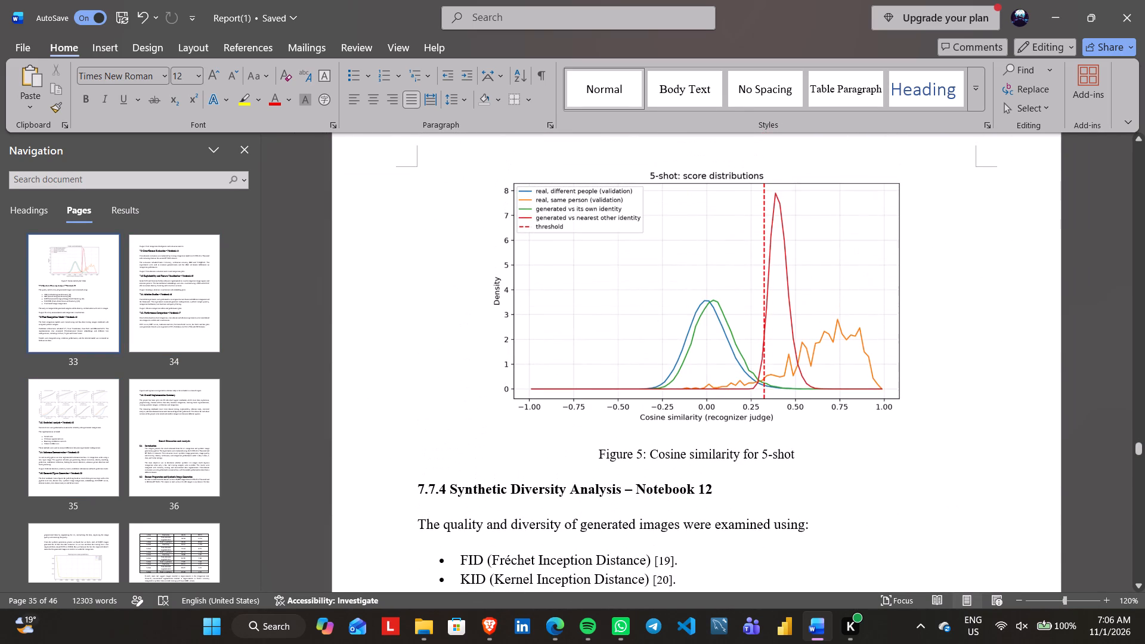
drag(598, 450, 791, 438)
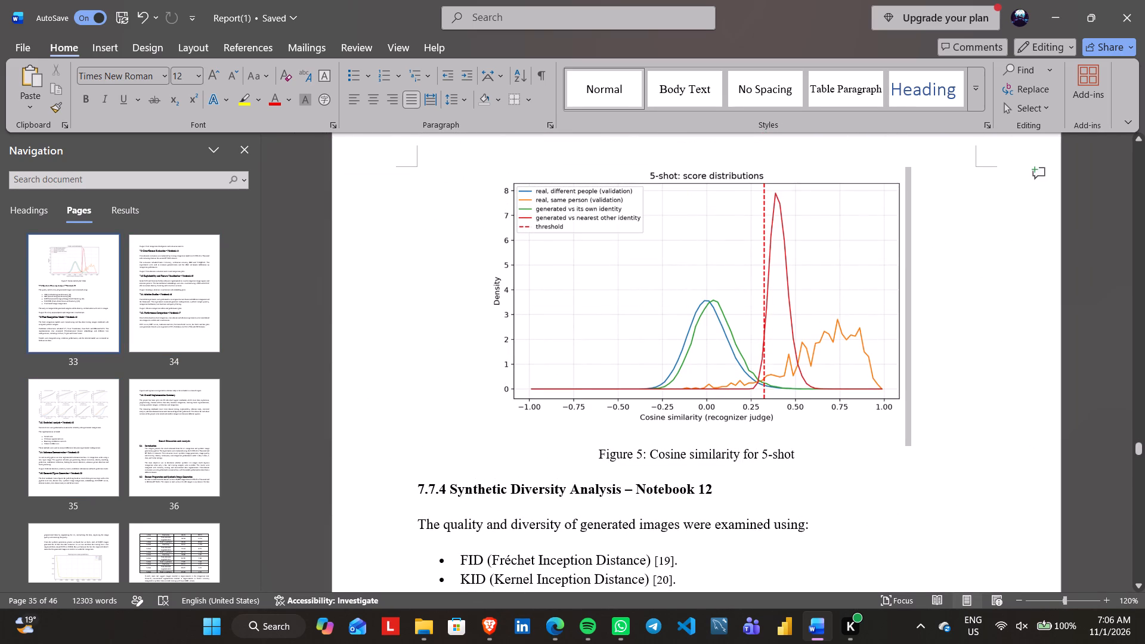
drag(791, 438, 793, 452)
key(ctrl+c)
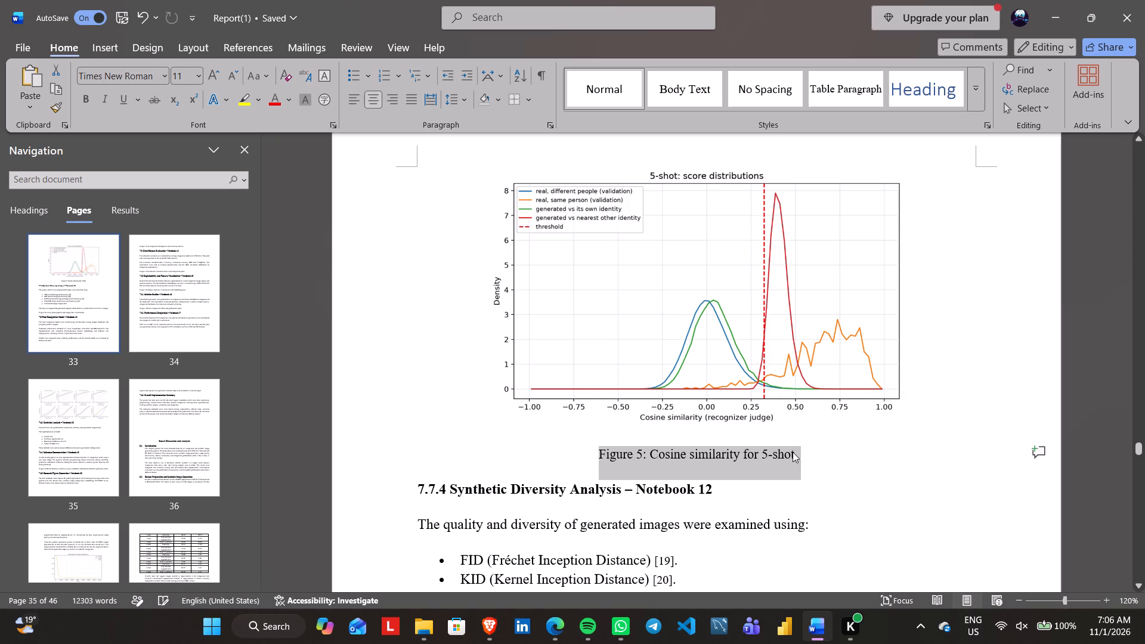
Go back to the ROC figure above section 7.13 and compare it with the original fig_roc image in the figures folder.
click(839, 462)
scroll(839, 462, down, 7)
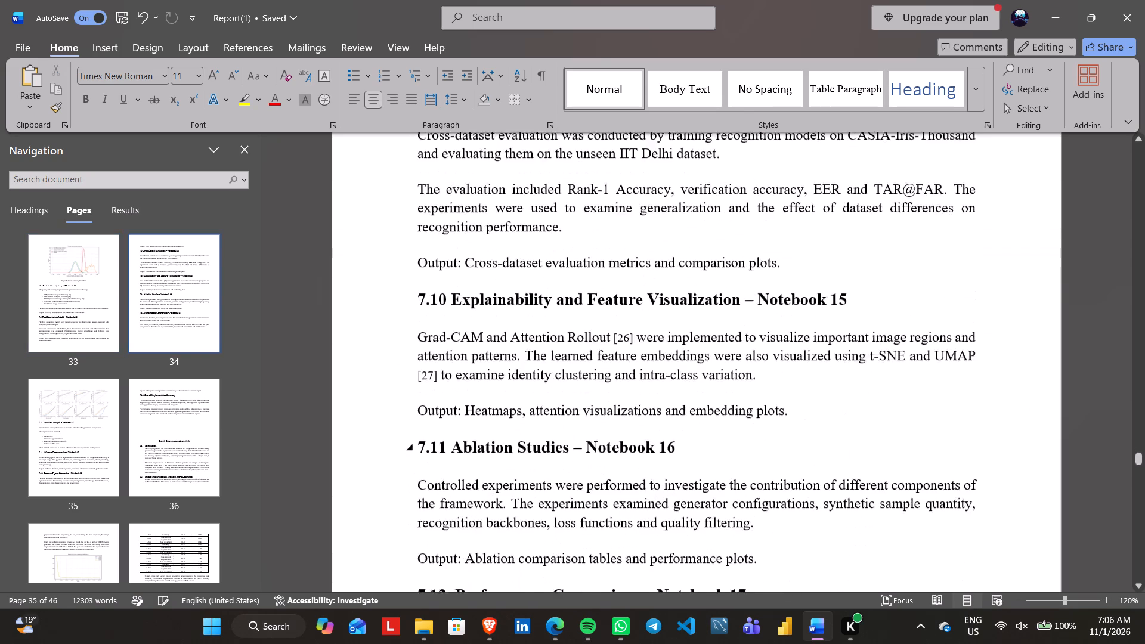
scroll(839, 462, down, 6)
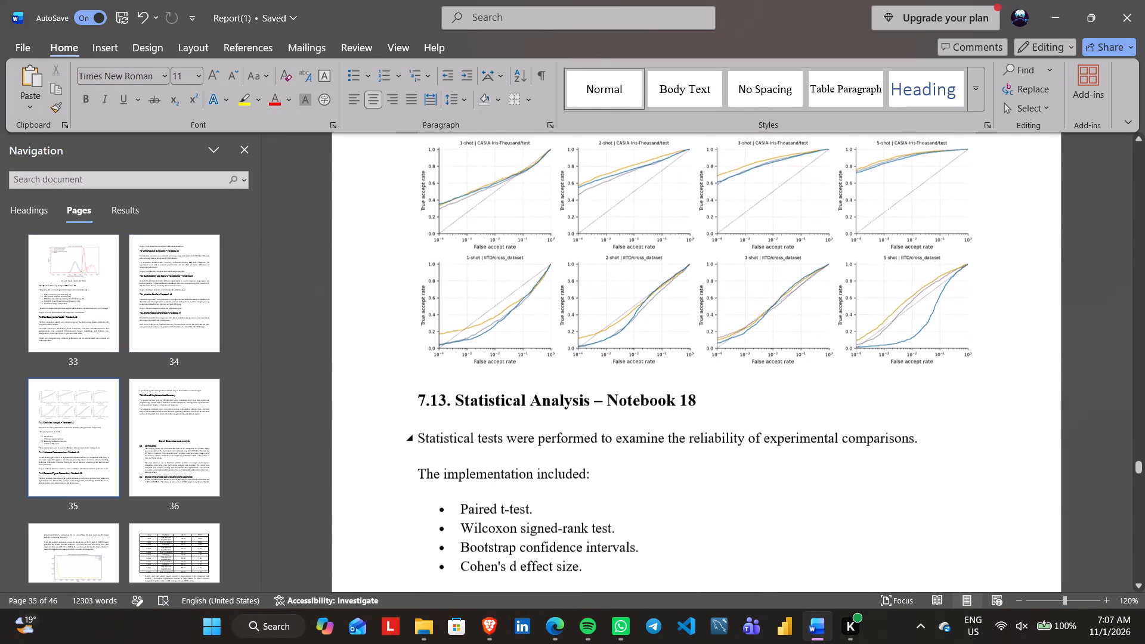
scroll(839, 462, down, 1)
click(753, 336)
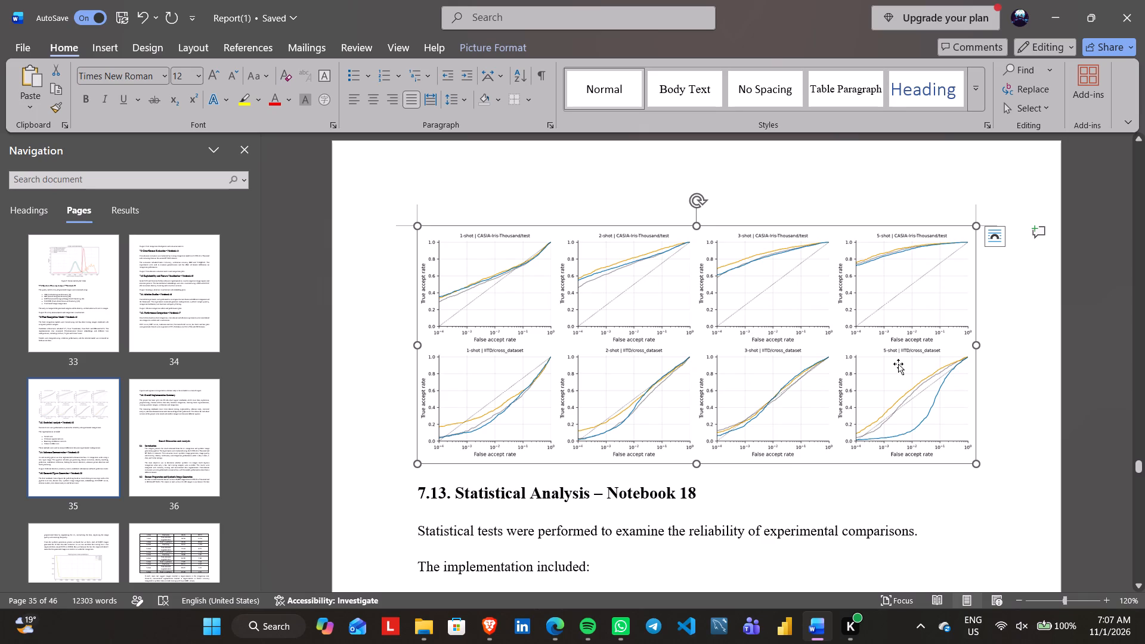
click(438, 627)
double_click(338, 507)
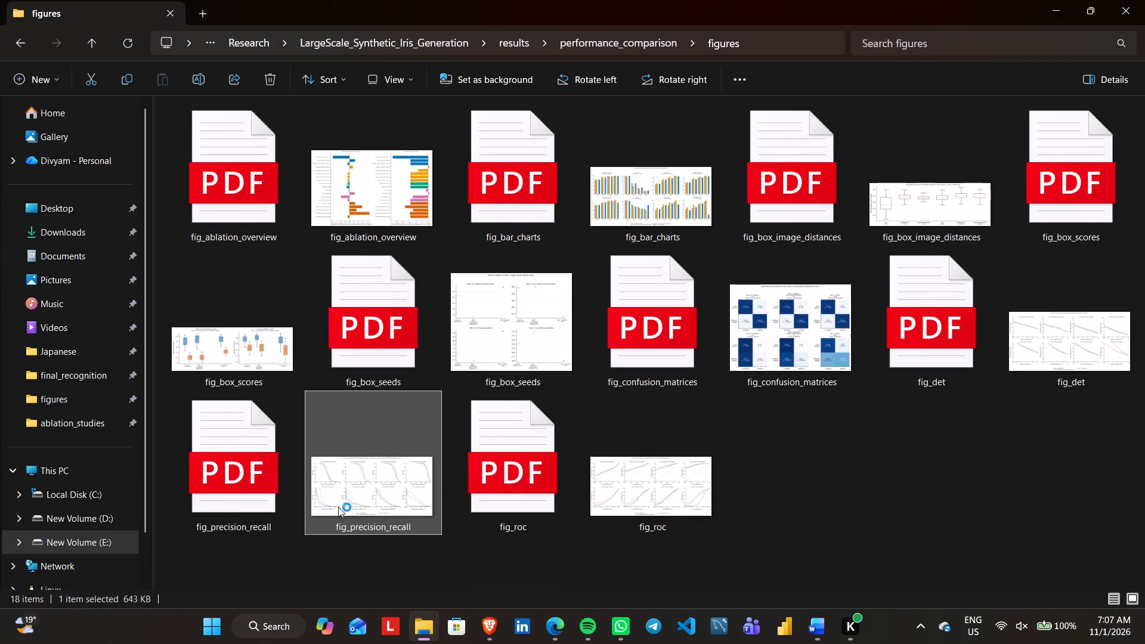
key(Right)
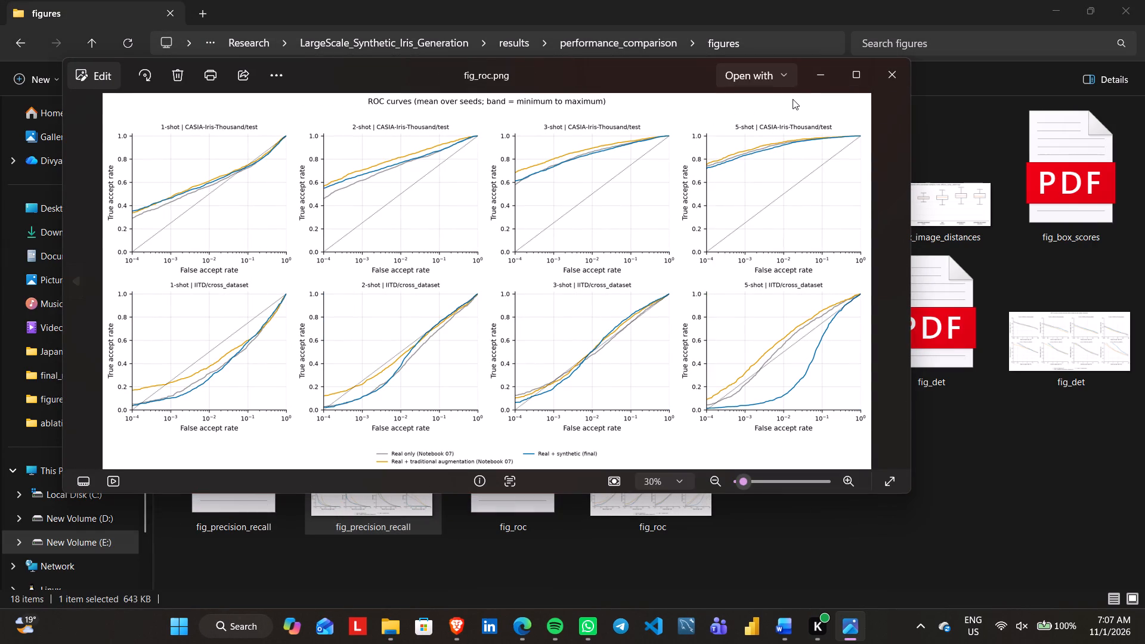
click(876, 75)
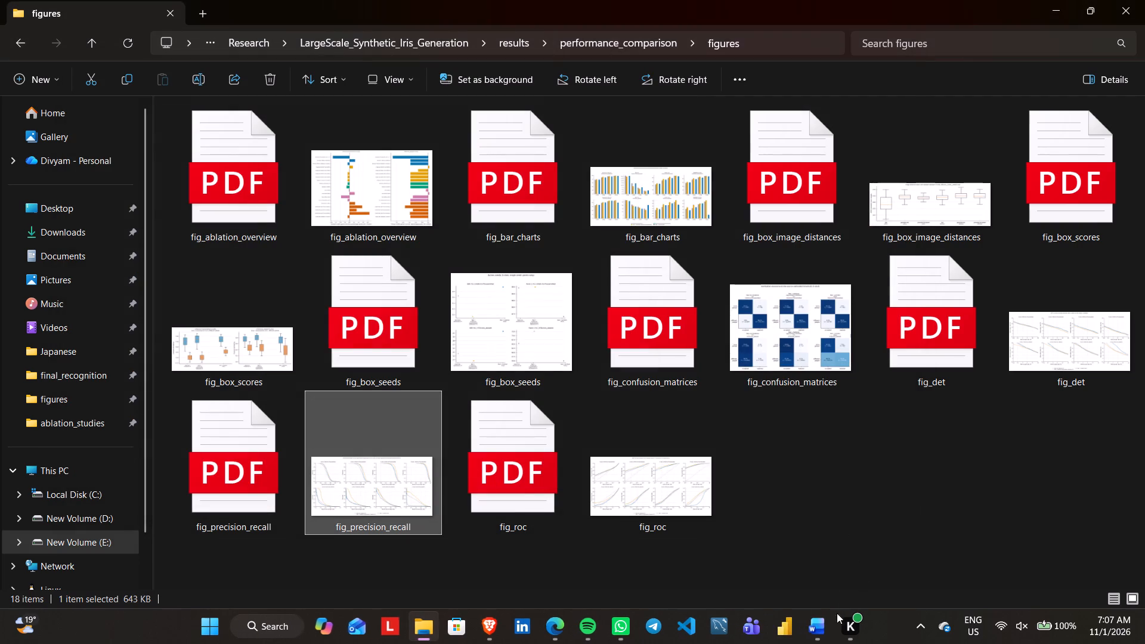
click(825, 631)
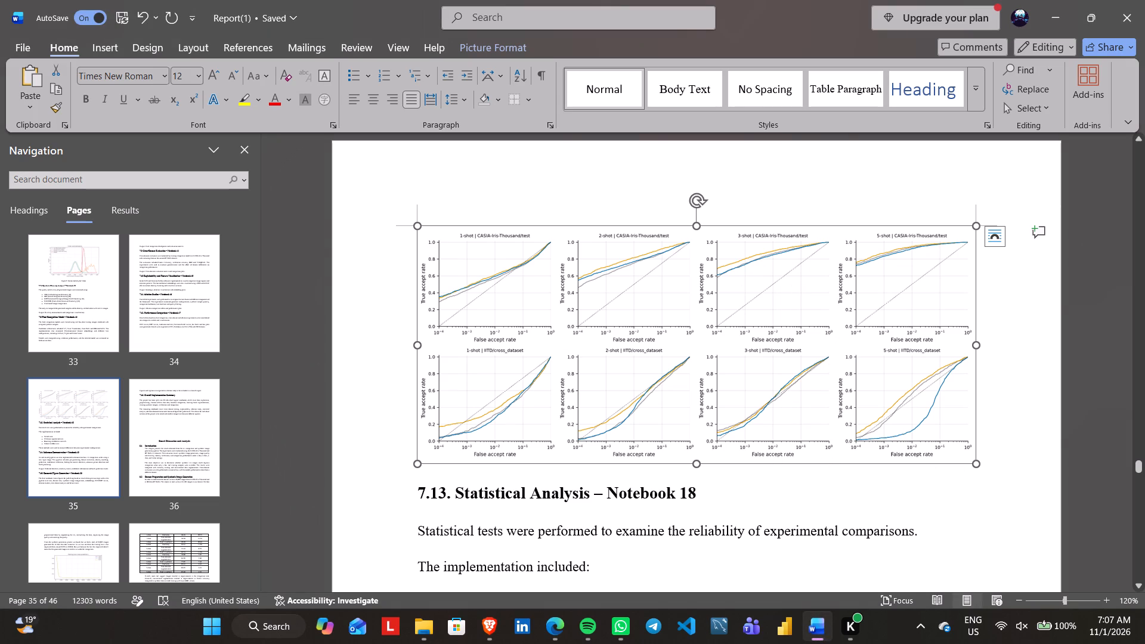
Paste the copied caption on a new line directly below the ROC figure, without an extra blank line after it.
click(990, 448)
key(Return)
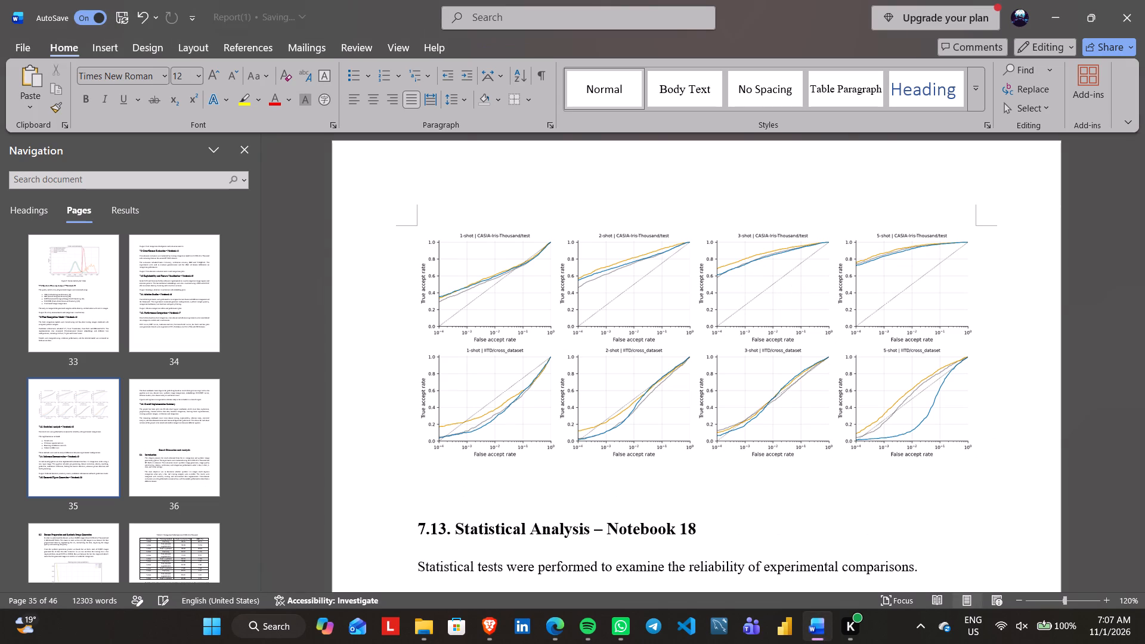
key(ctrl+v)
key(BackSpace)
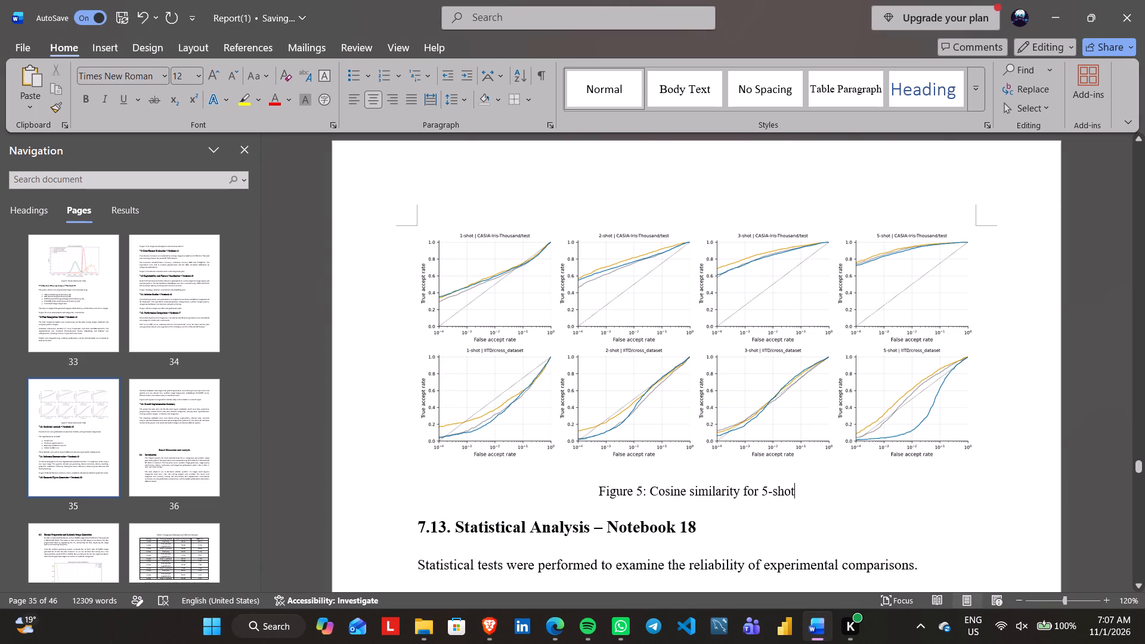
Change the pasted caption under the ROC figure to "Figure 6: ROC Curves".
click(643, 493)
key(BackSpace)
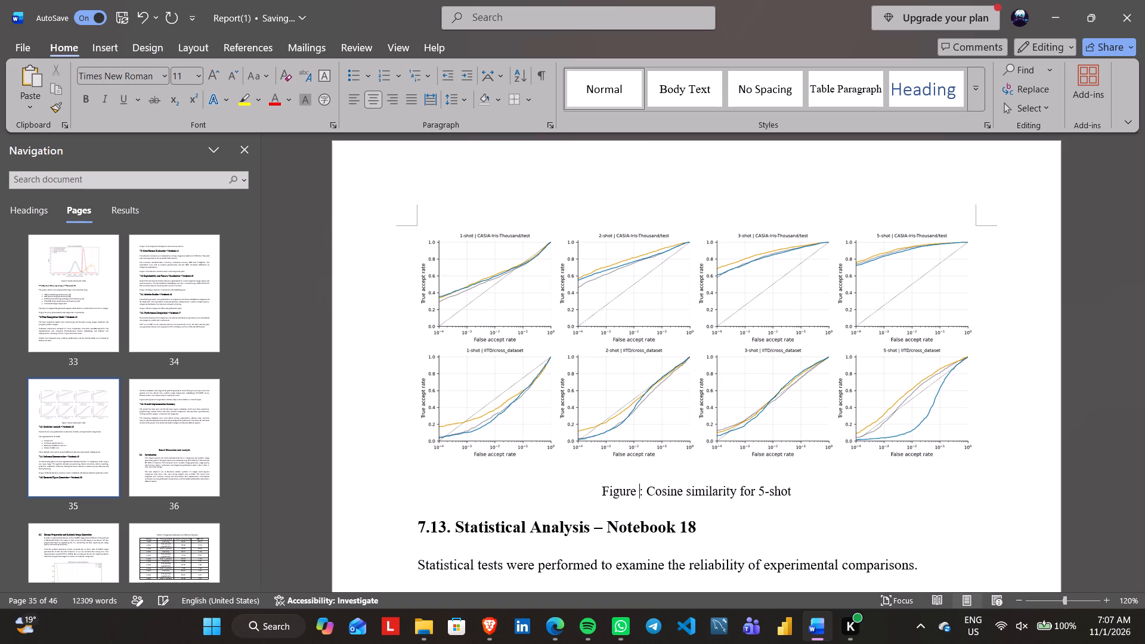
key(6)
key(Right)
key(Right)
key(Delete)
key(Delete)
key(Delete)
key(Delete)
key(Delete)
key(Delete)
key(Delete)
key(Delete)
key(Delete)
key(Delete)
key(Delete)
key(Delete)
key(Delete)
key(Delete)
key(Delete)
key(Delete)
key(Delete)
key(Delete)
key(Delete)
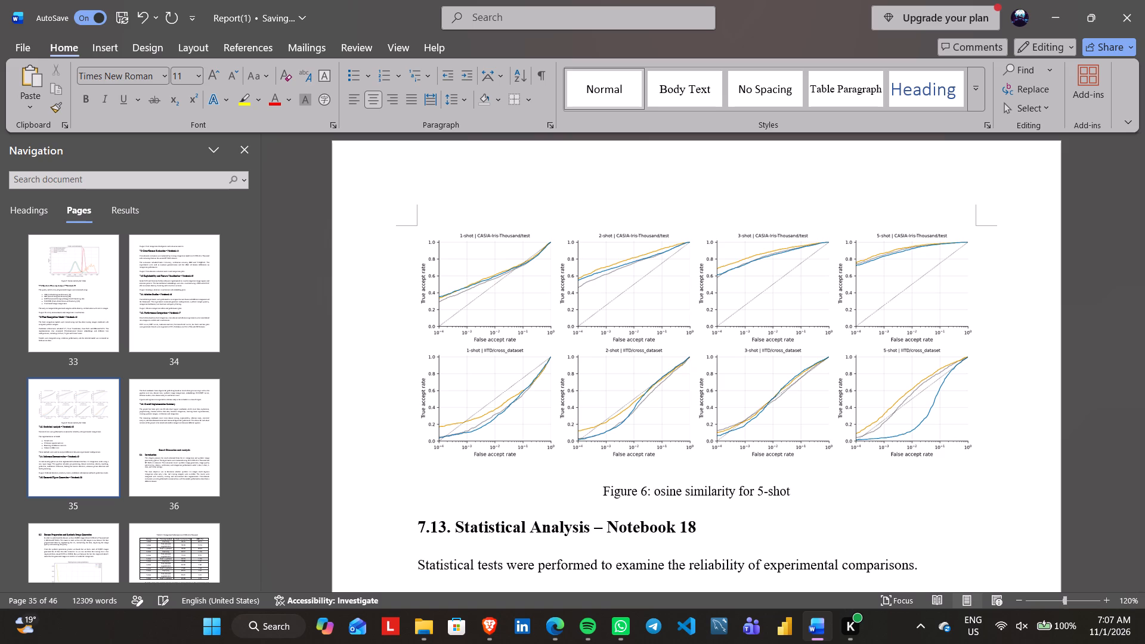
key(Delete)
key(Delete)
key(Delete)
key(Delete)
key(Delete)
key(Delete)
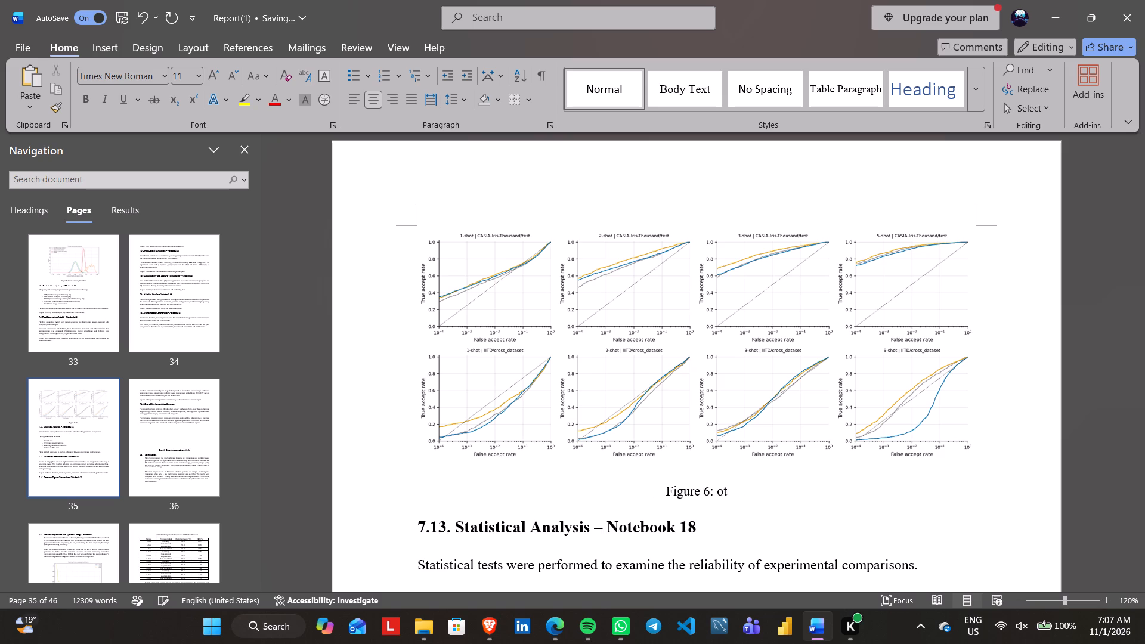
key(Delete)
key(Delete)
key(Delete)
text(ROC c)
key(BackSpace)
text(Curves)
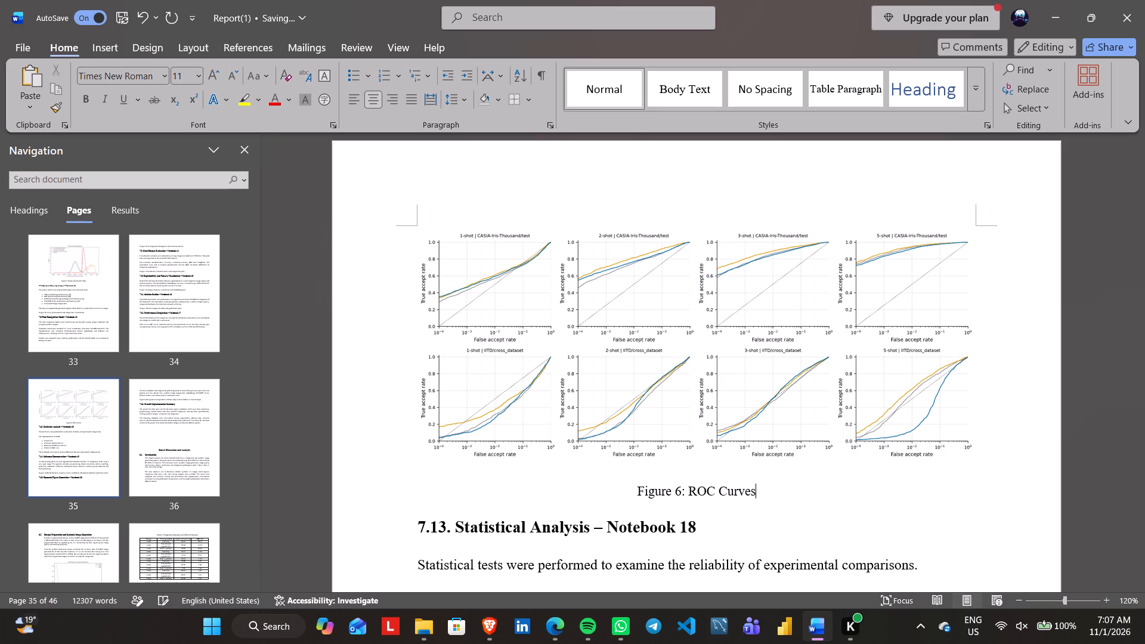
Extend the ROC figure's caption to read "Figure 6: ROC Curves for CASIA-Iris Thousand and IITD".
click(434, 618)
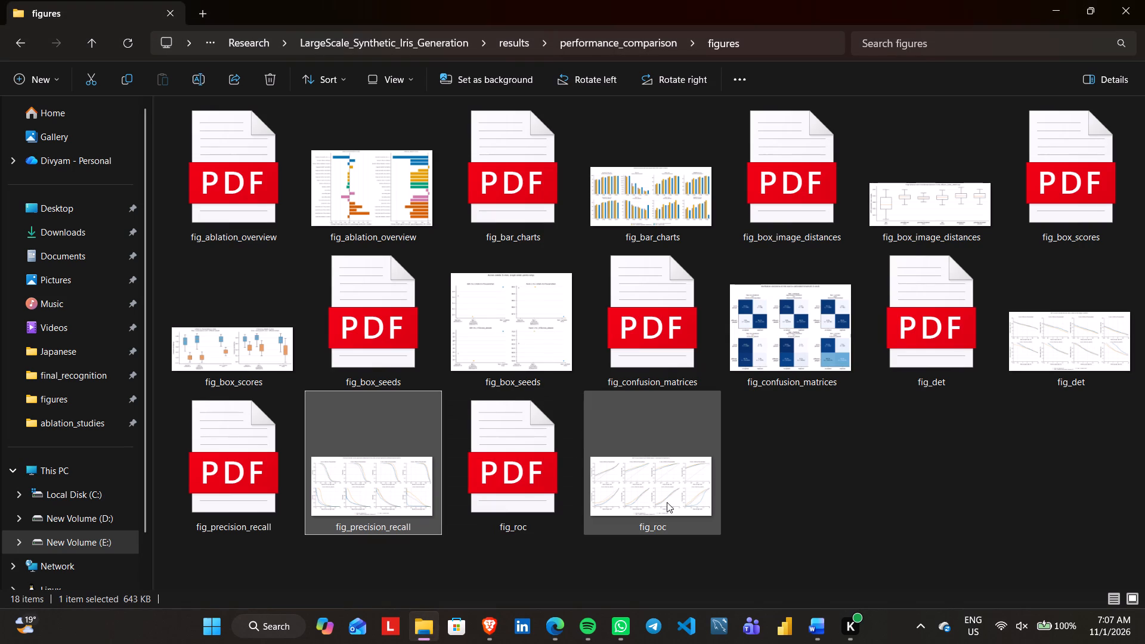
click(815, 626)
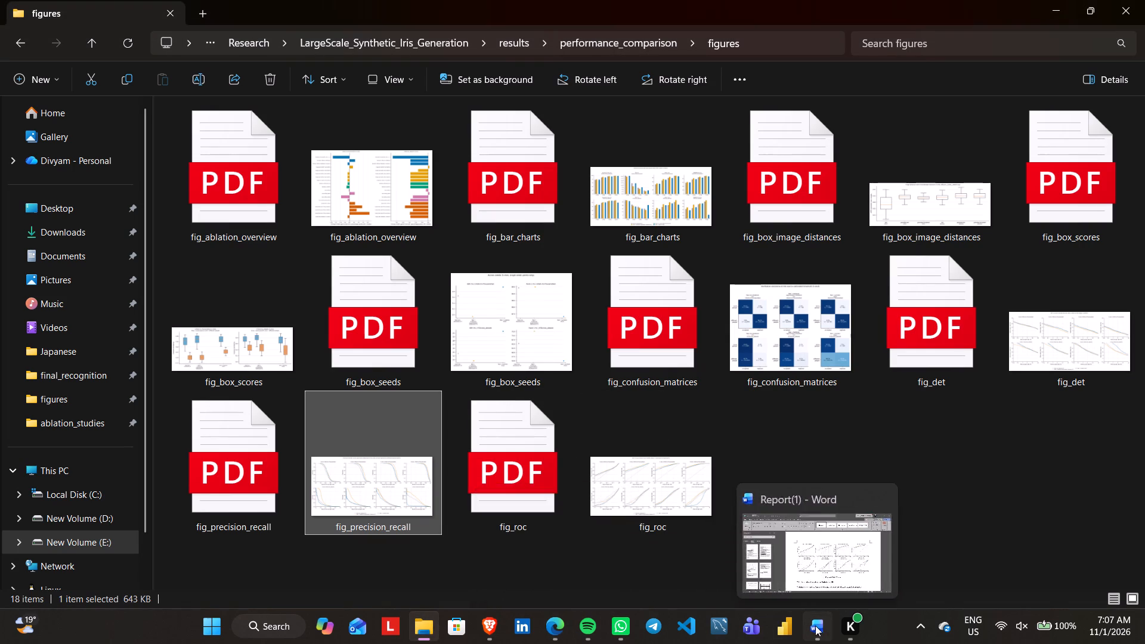
scroll(778, 512, up, 1)
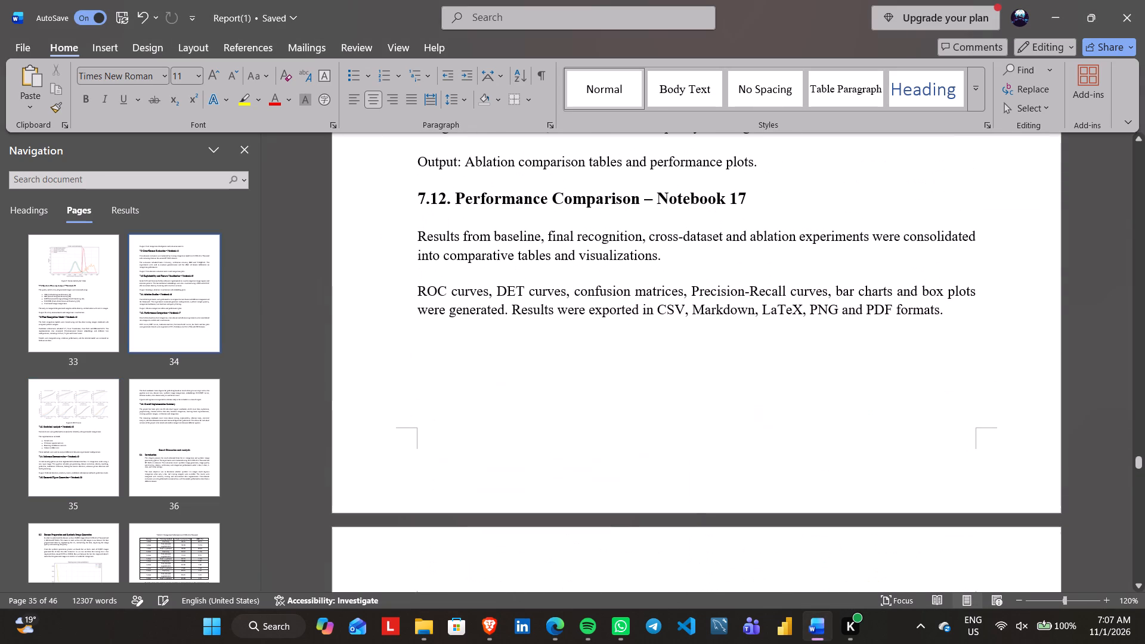
scroll(778, 512, up, 1)
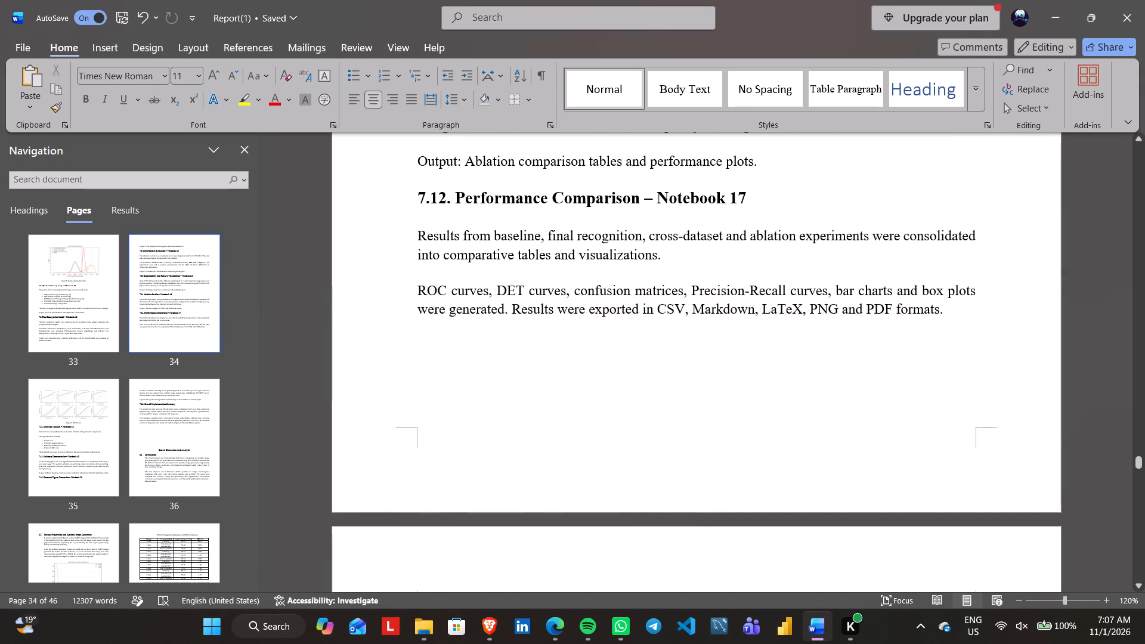
scroll(778, 512, up, 2)
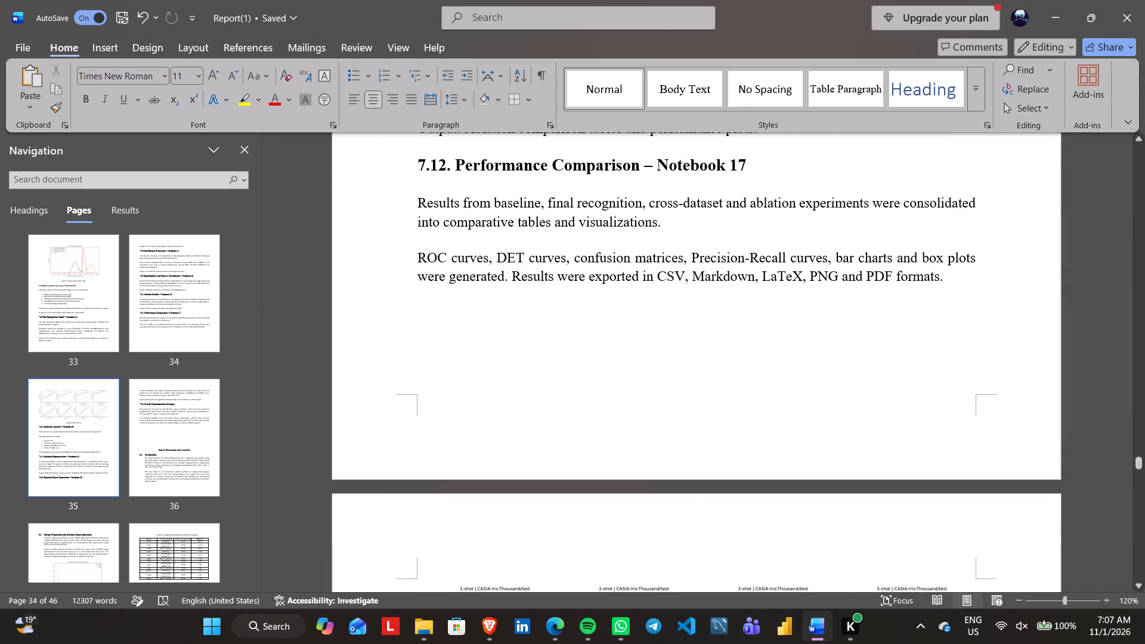
scroll(778, 512, down, 2)
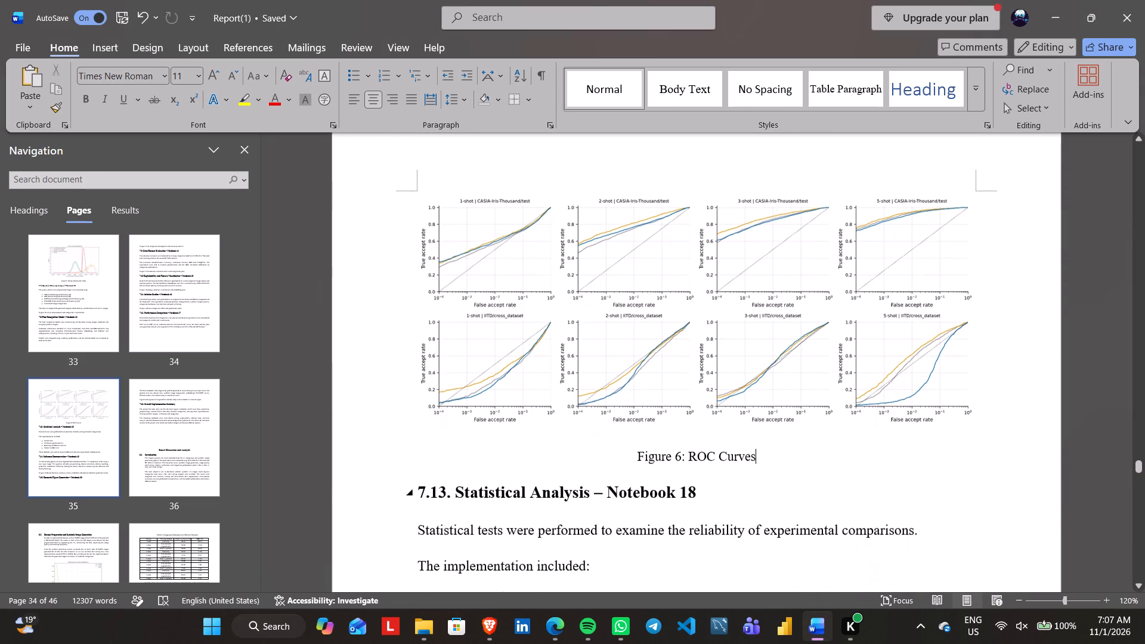
key(space)
text(for)
key(space)
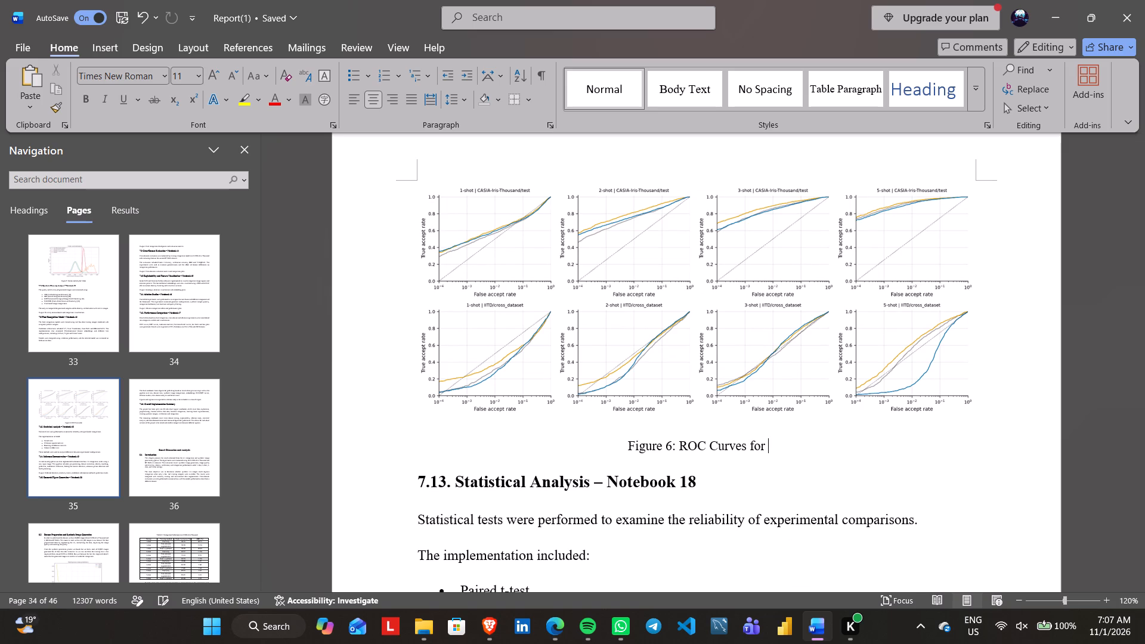
text(both)
key(BackSpace)
key(BackSpace)
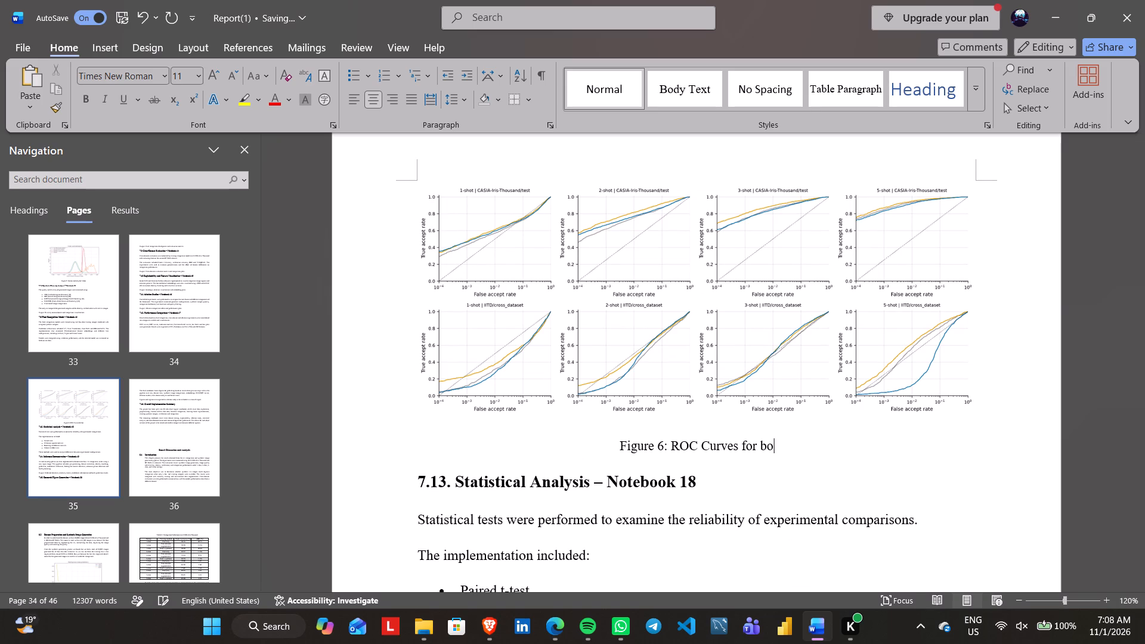
key(BackSpace)
key(BackSpace)
text(CASIA)
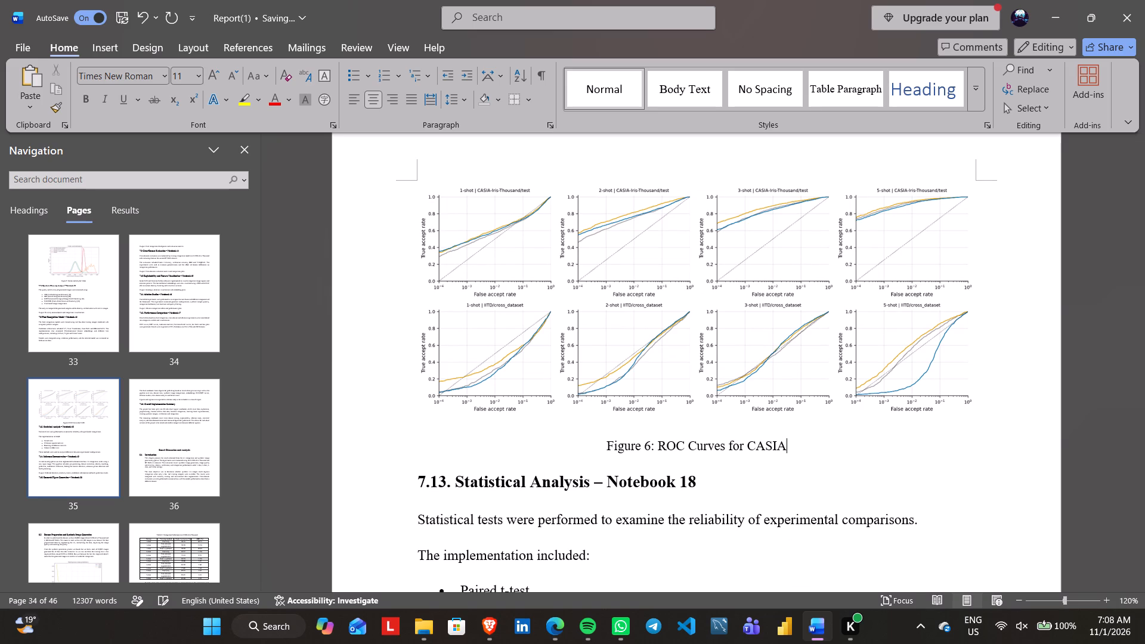
text(-Iris Thousand and IITS)
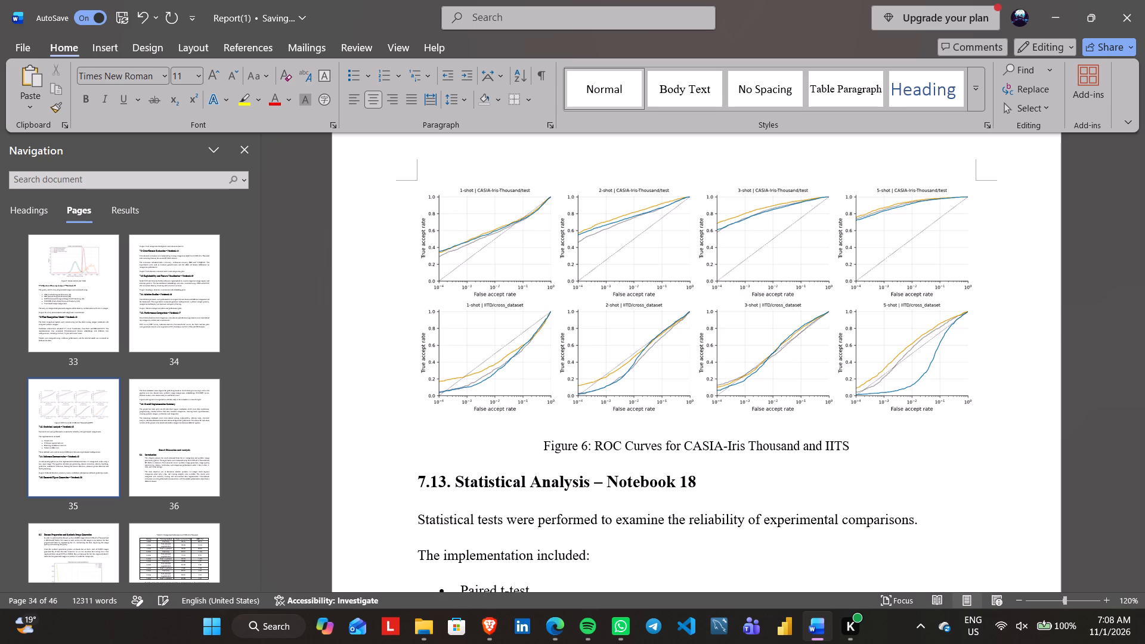
key(BackSpace)
key(shift+d)
Review sections 7.9 to 7.15 around the captioned ROC figure, checking their text and page layout.
scroll(791, 435, down, 3)
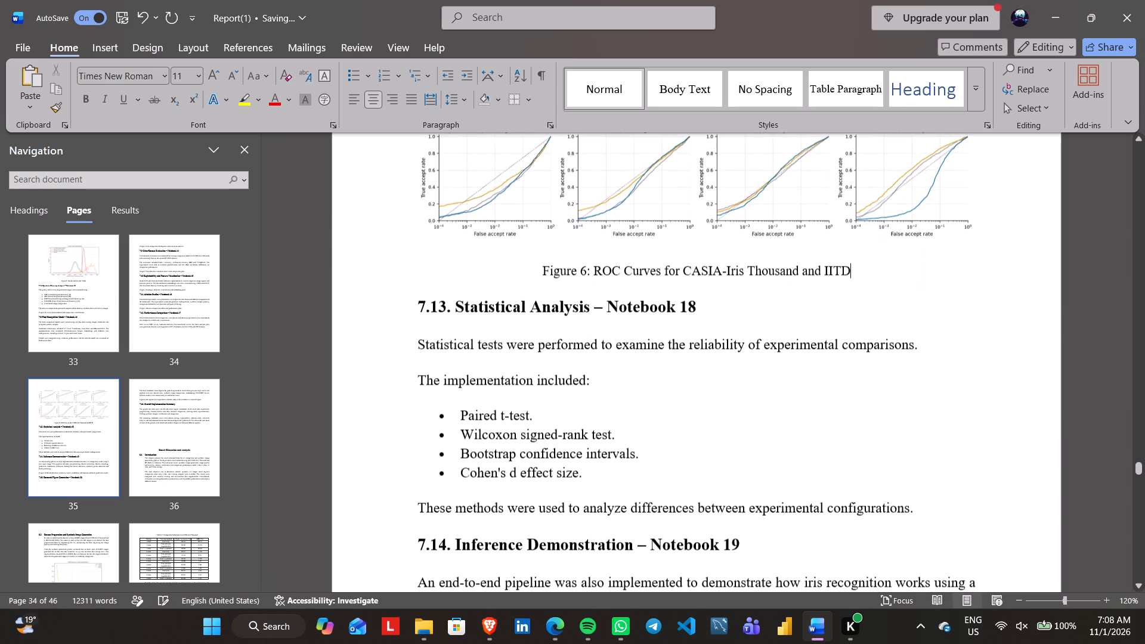
scroll(791, 435, down, 2)
scroll(791, 435, up, 6)
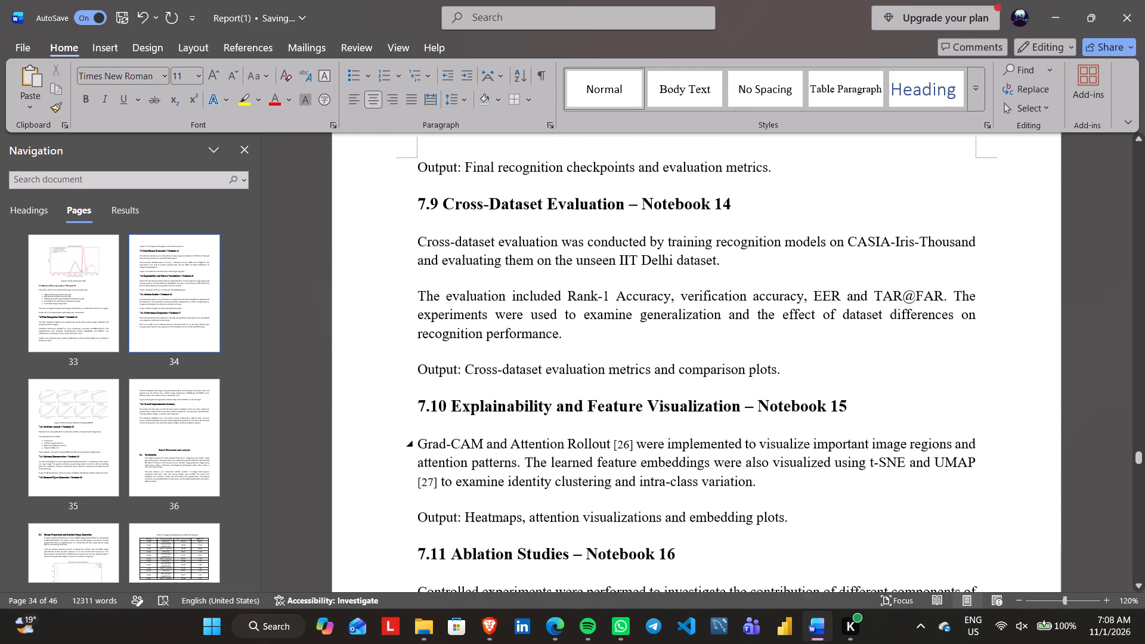
scroll(791, 435, up, 1)
scroll(685, 447, down, 2)
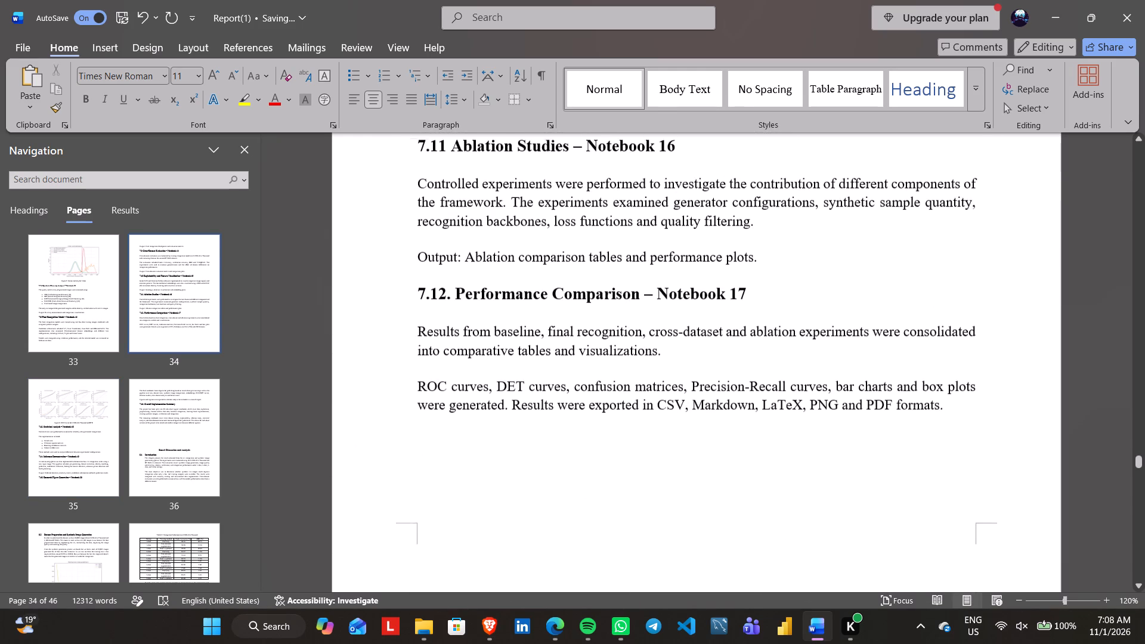
scroll(685, 447, down, 6)
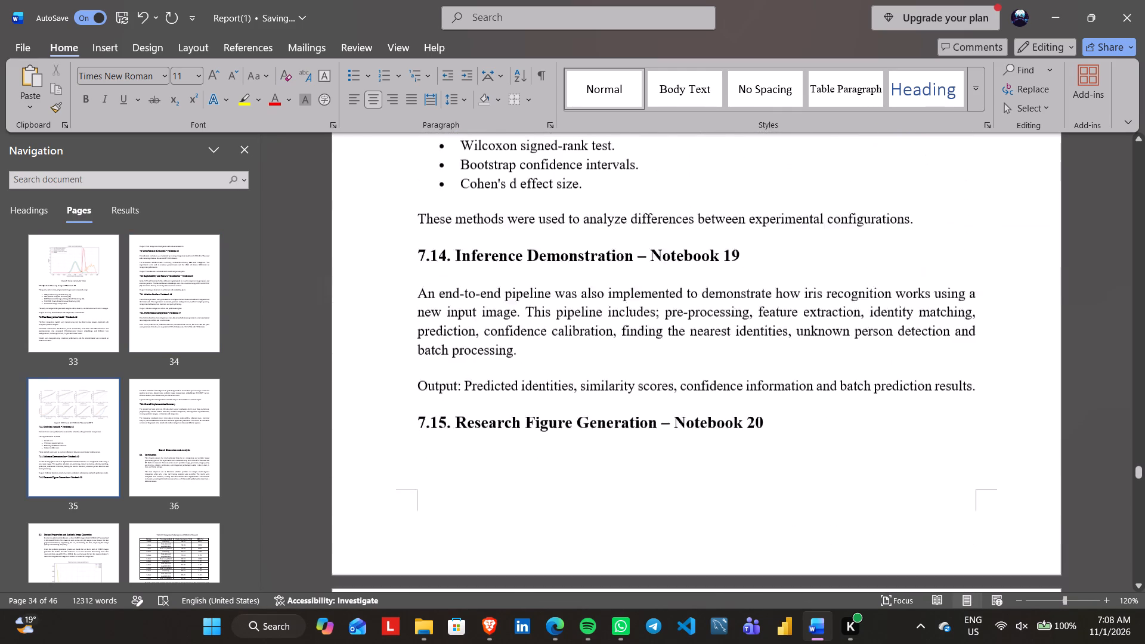
scroll(685, 447, down, 1)
scroll(637, 271, up, 1)
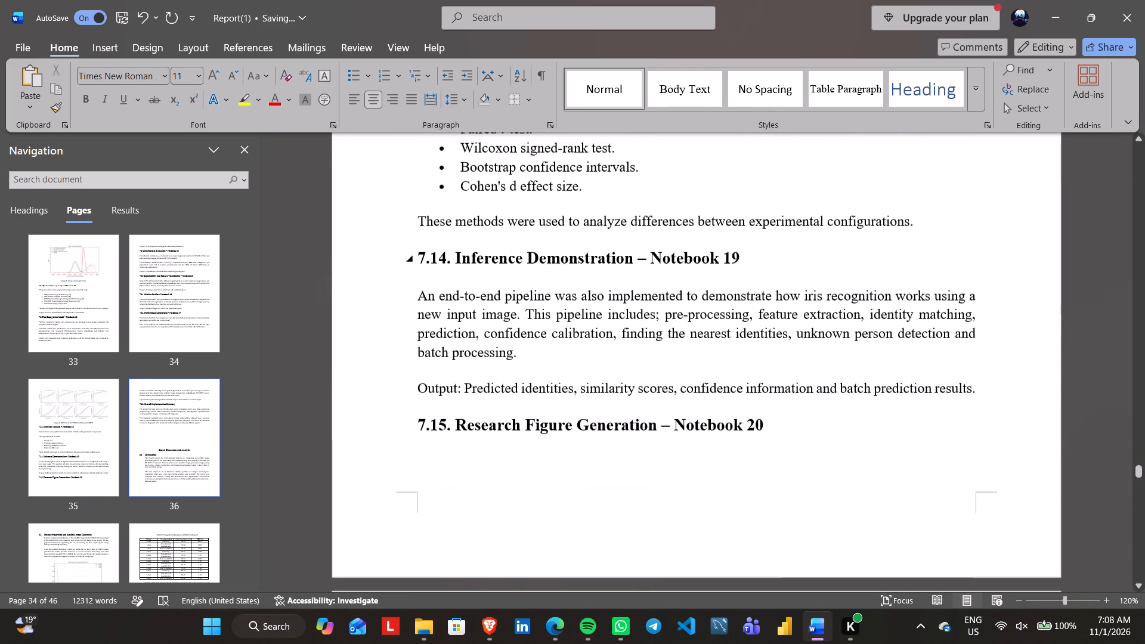
scroll(637, 271, up, 2)
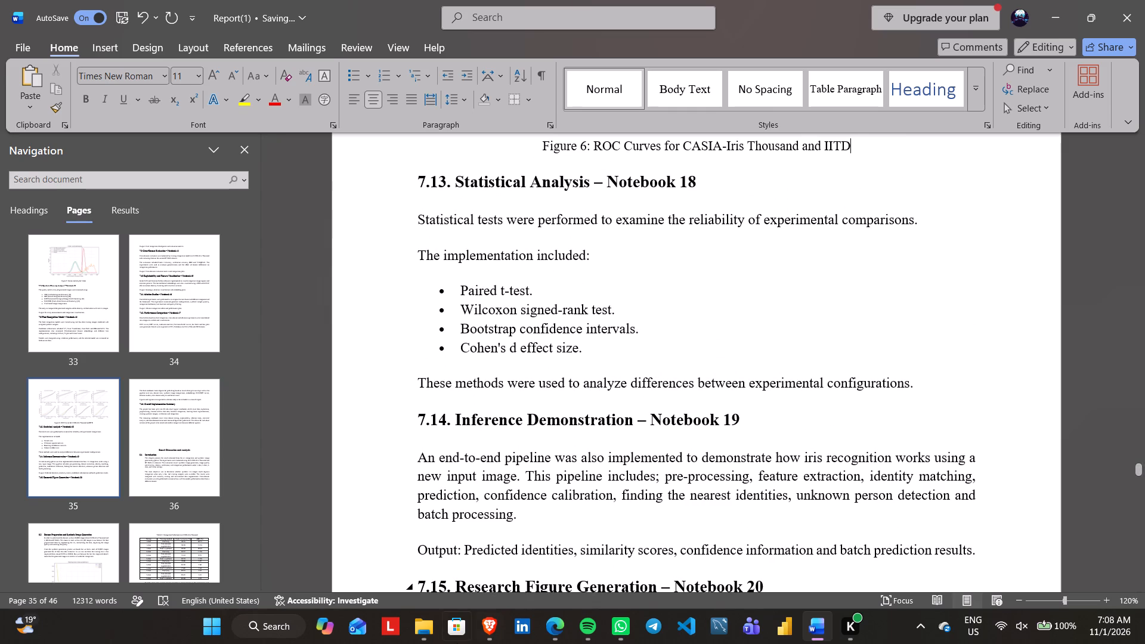
Switch to File Explorer and open the figures folder of the statistical_analysis results with its files shown as large thumbnails.
click(424, 634)
key(BackSpace)
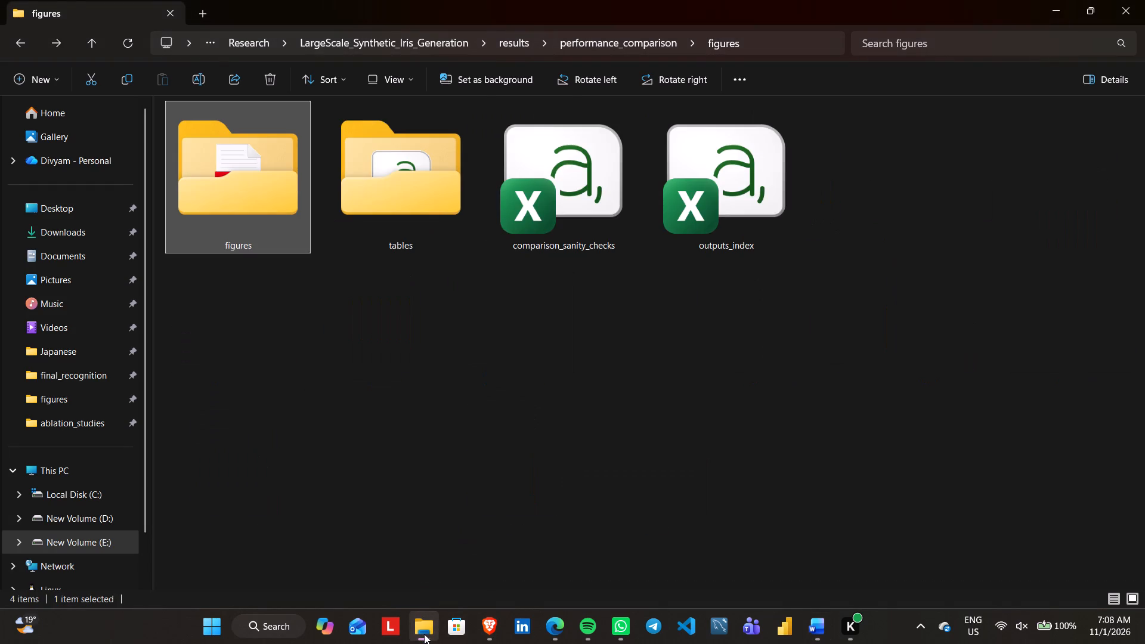
key(BackSpace)
key(Down)
key(Down)
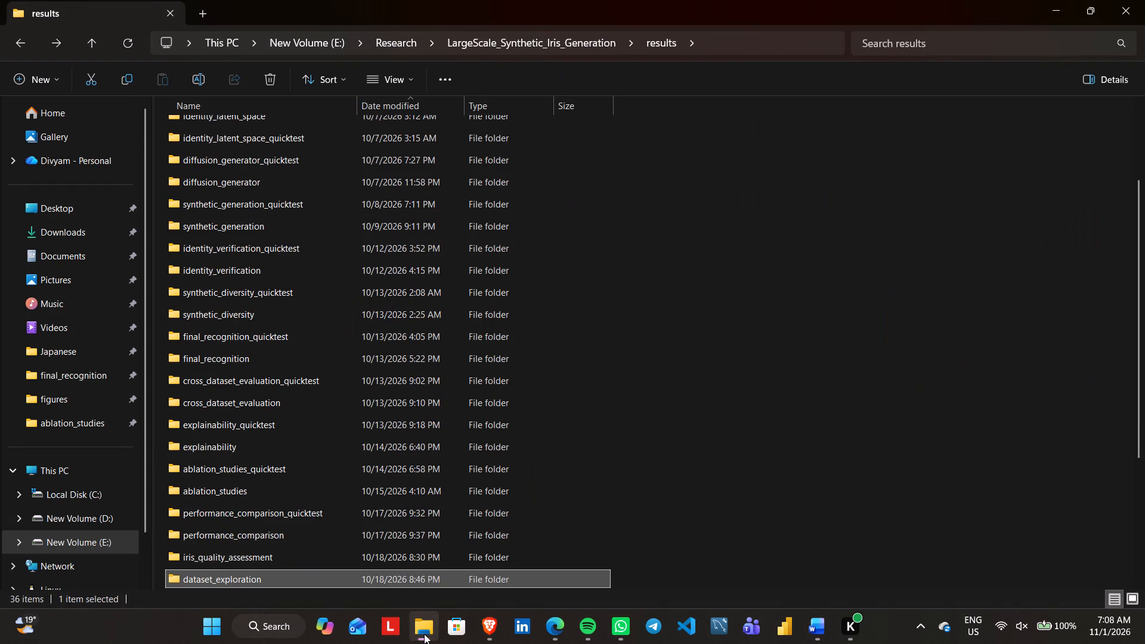
scroll(323, 491, down, 4)
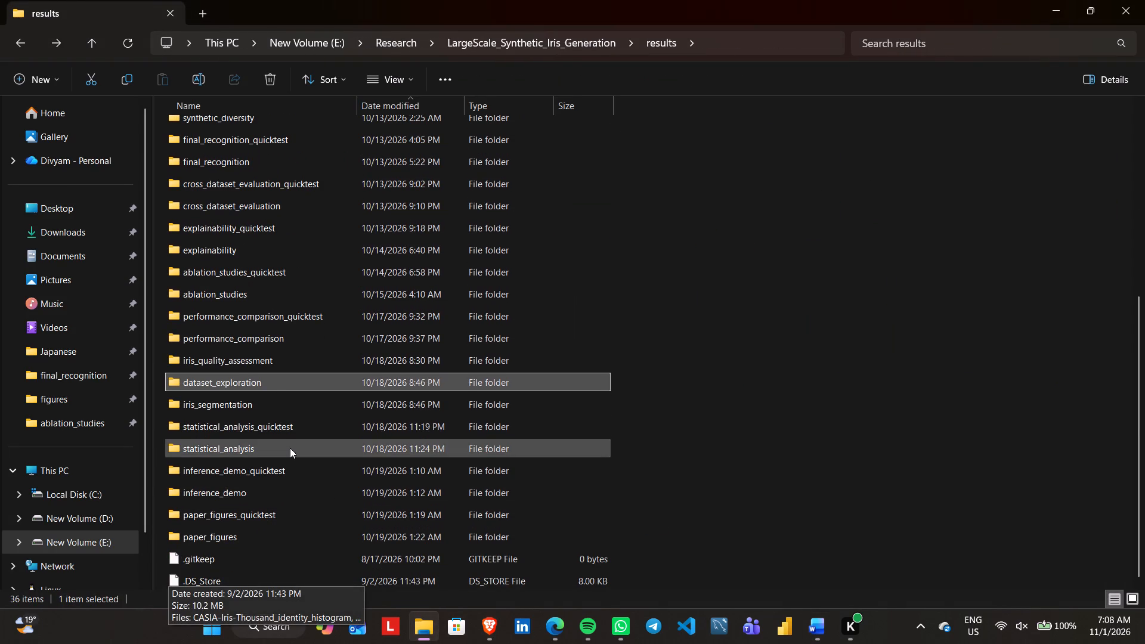
double_click(290, 448)
ctrl+scroll(369, 174, up, 9)
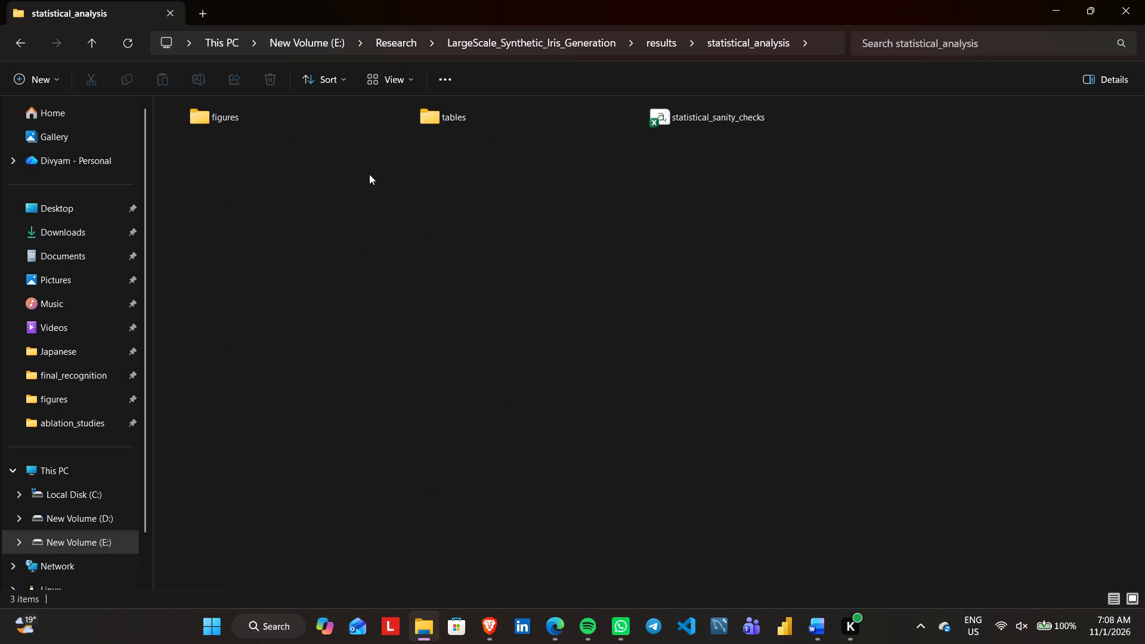
scroll(369, 174, up, 20)
scroll(369, 174, up, 1)
double_click(188, 191)
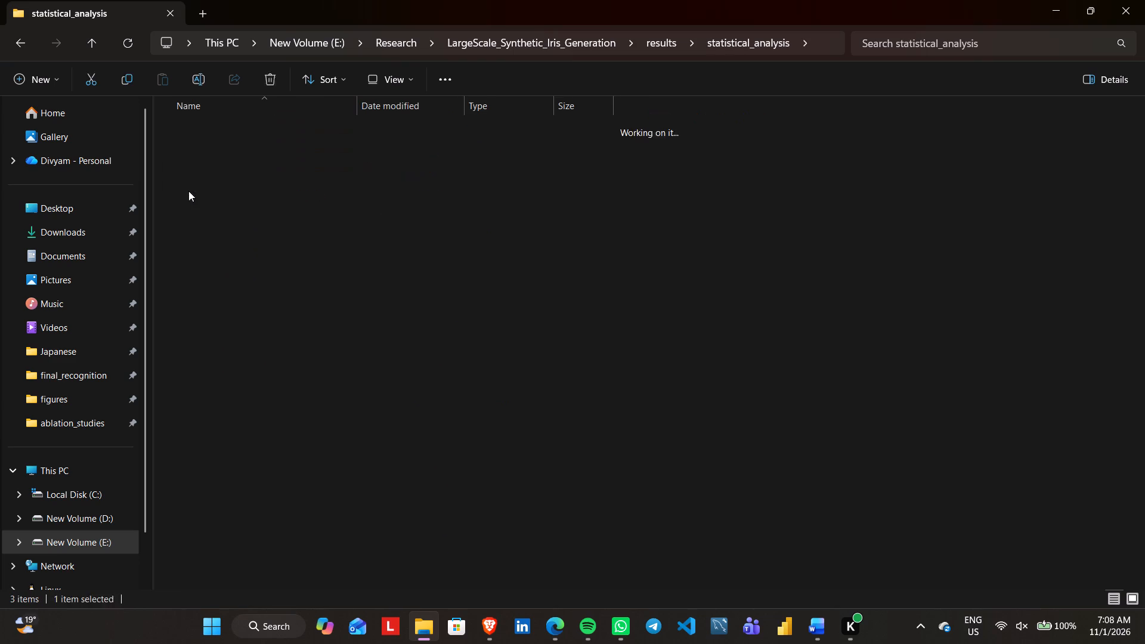
ctrl+scroll(416, 342, up, 11)
ctrl+scroll(416, 342, up, 18)
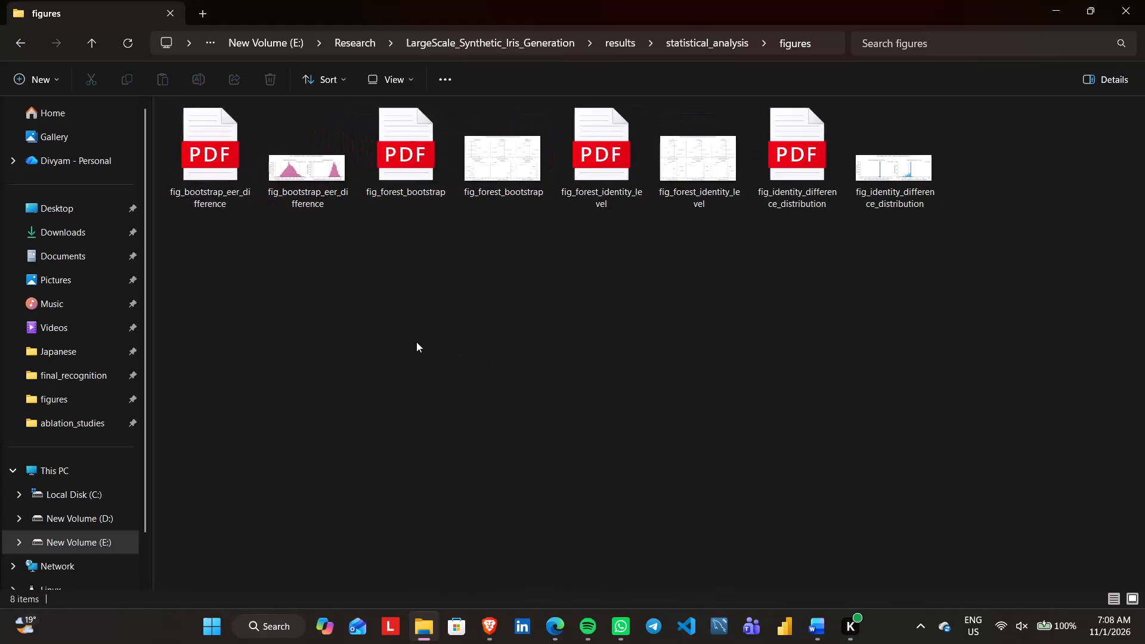
ctrl+scroll(416, 342, up, 12)
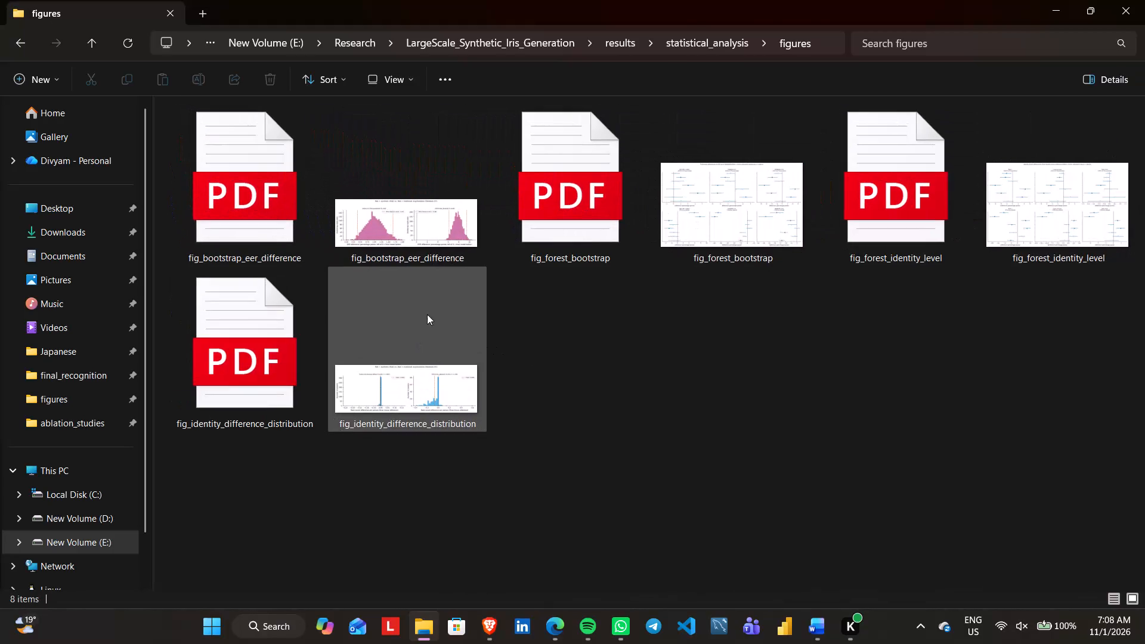
Examine the statistical analysis plot images one by one, from fig_bootstrap_eer_difference to fig_identity_difference_distribution, and close the viewer.
double_click(387, 227)
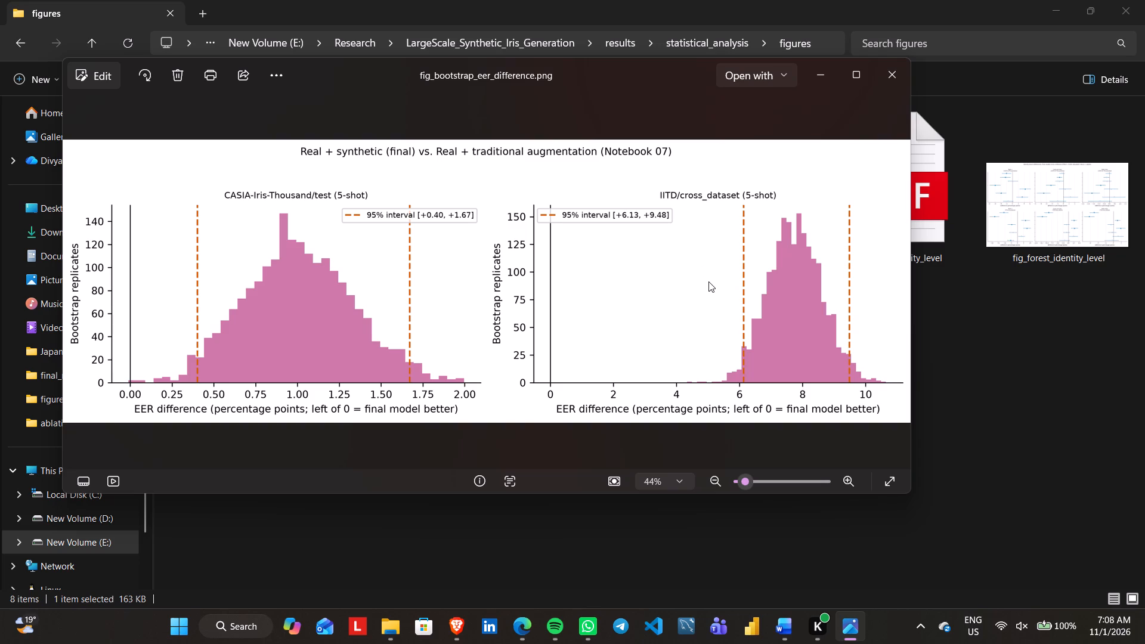
key(Right)
key(Right)
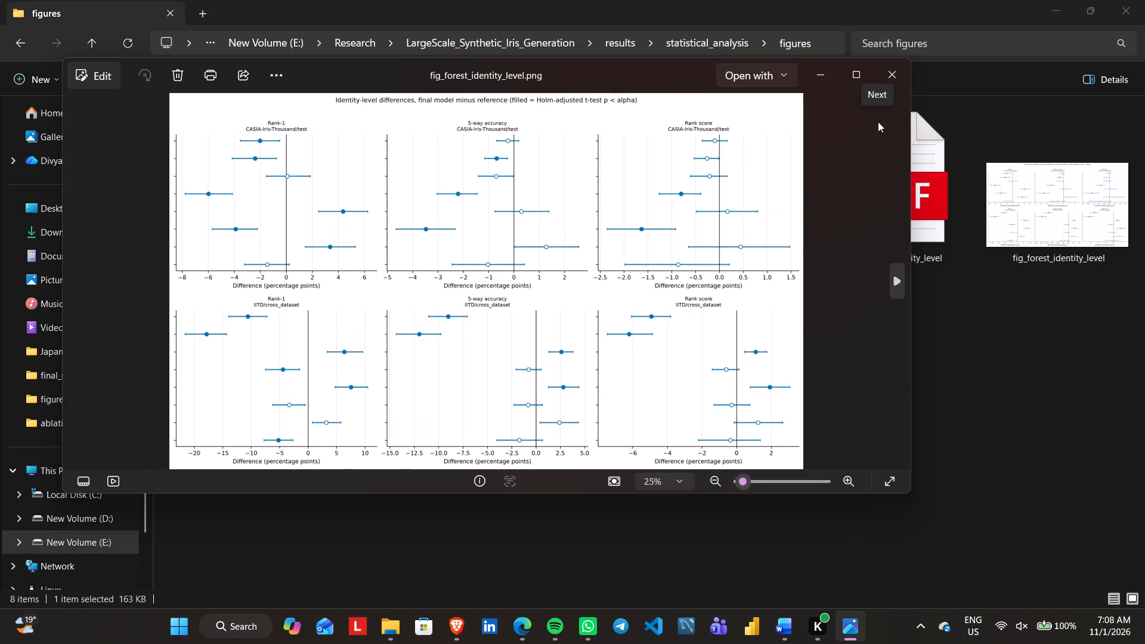
key(Right)
key(Left)
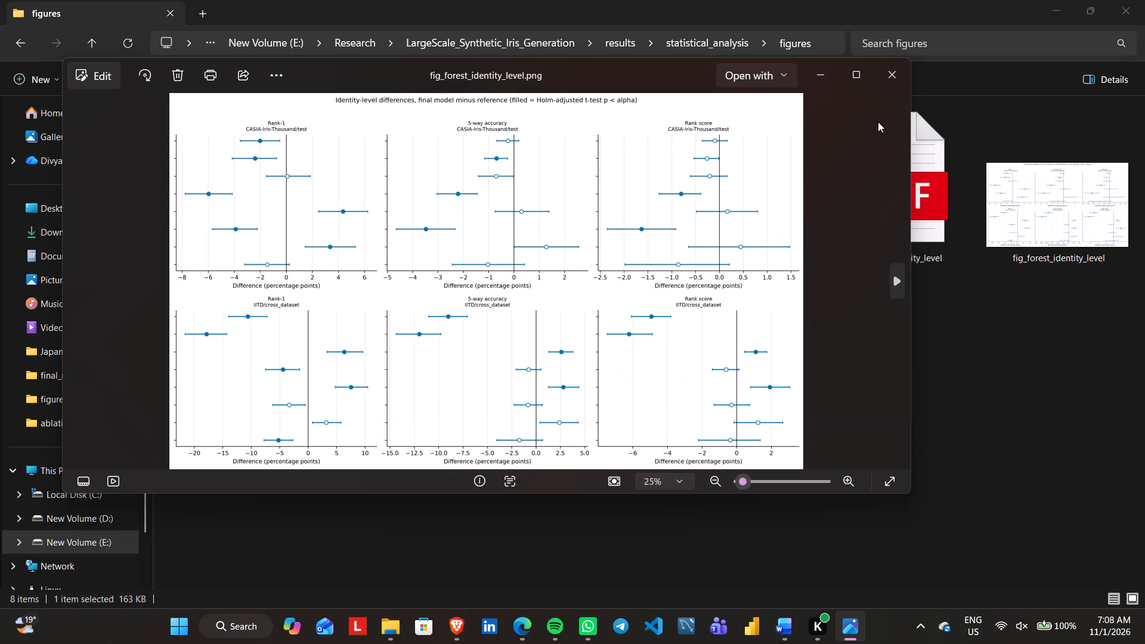
key(Right)
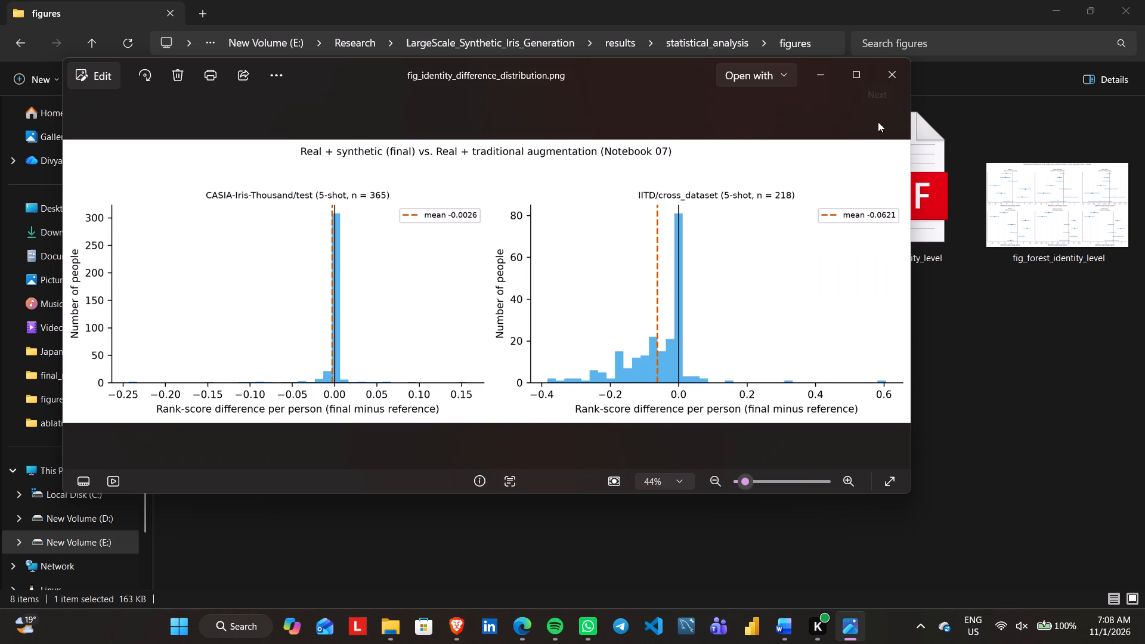
key(Right)
click(906, 64)
Look into the inference_demo results and their figures folder, and return to the results folder.
key(BackSpace)
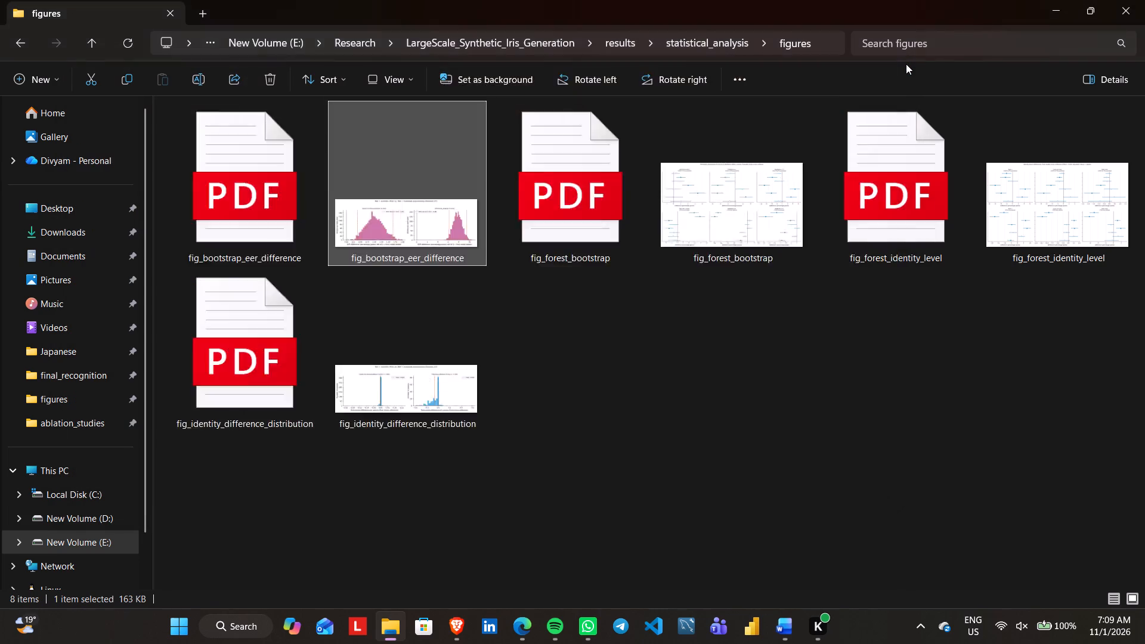
key(BackSpace)
key(Down)
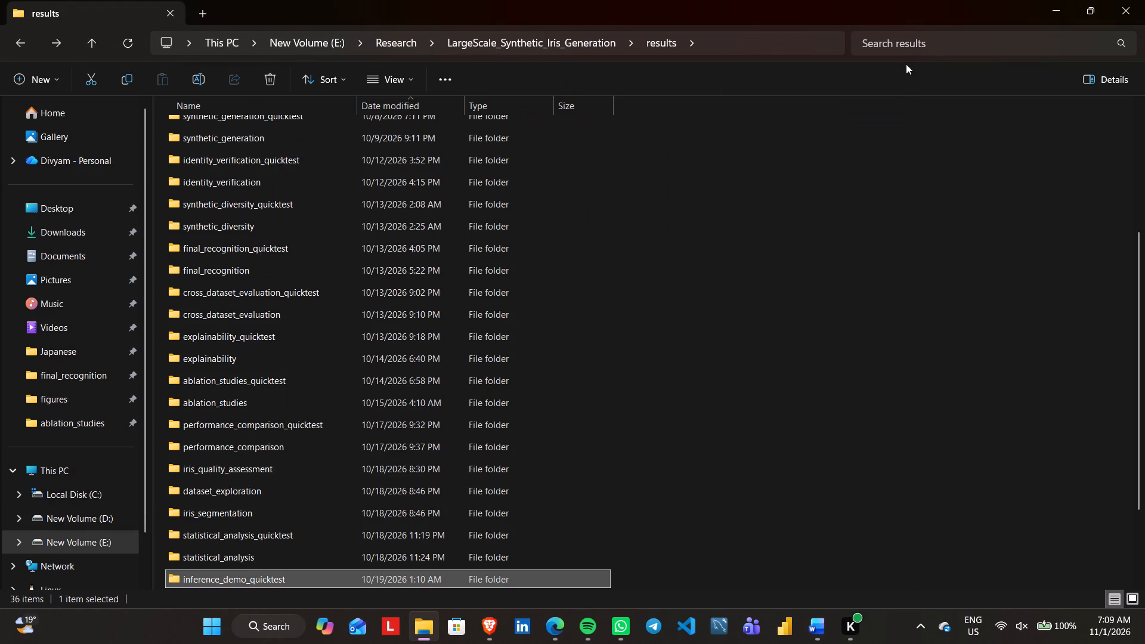
key(Down)
key(Return)
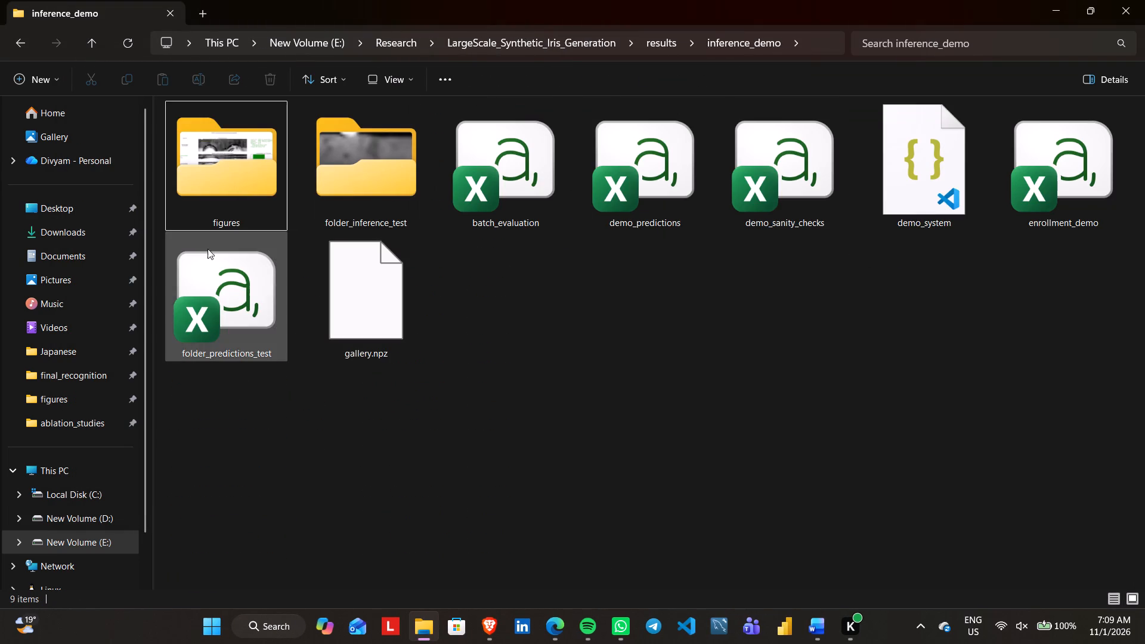
double_click(203, 206)
key(BackSpace)
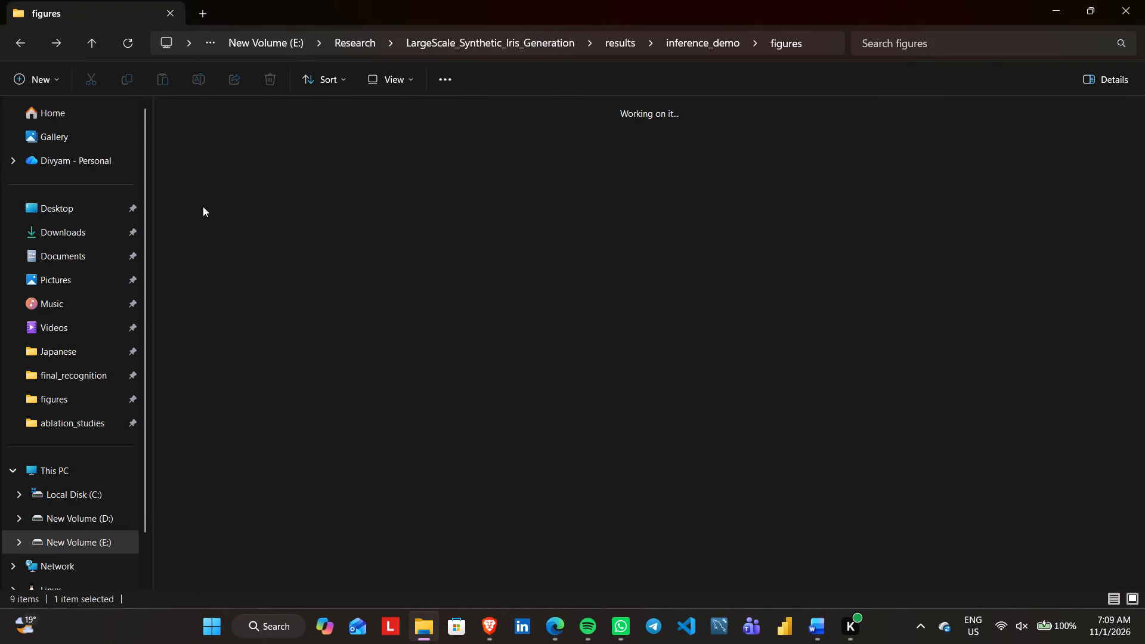
key(BackSpace)
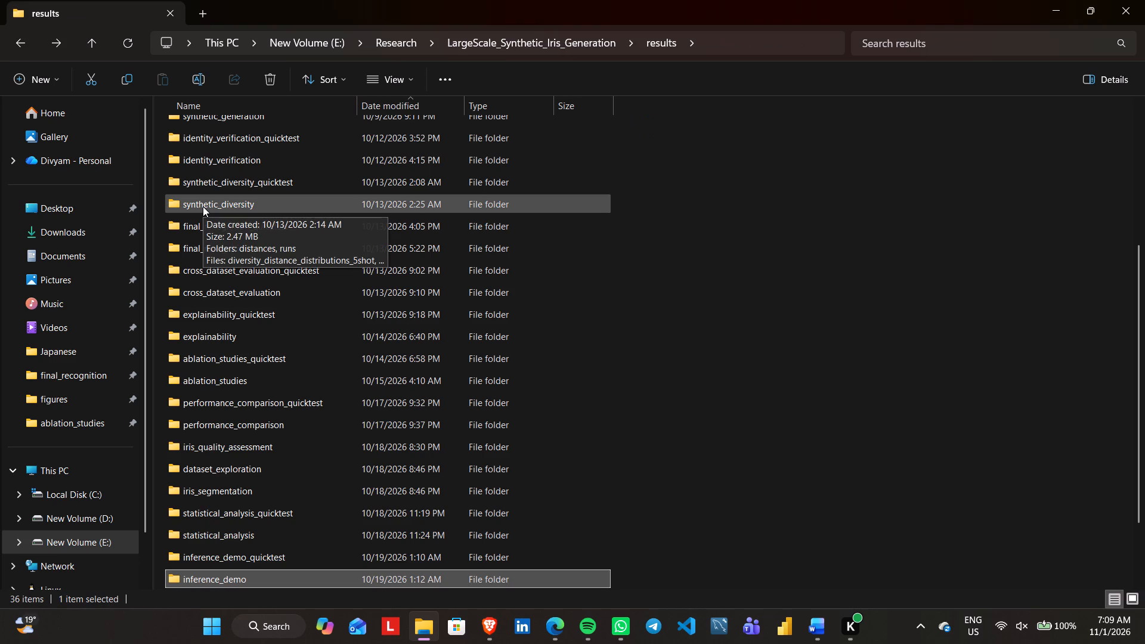
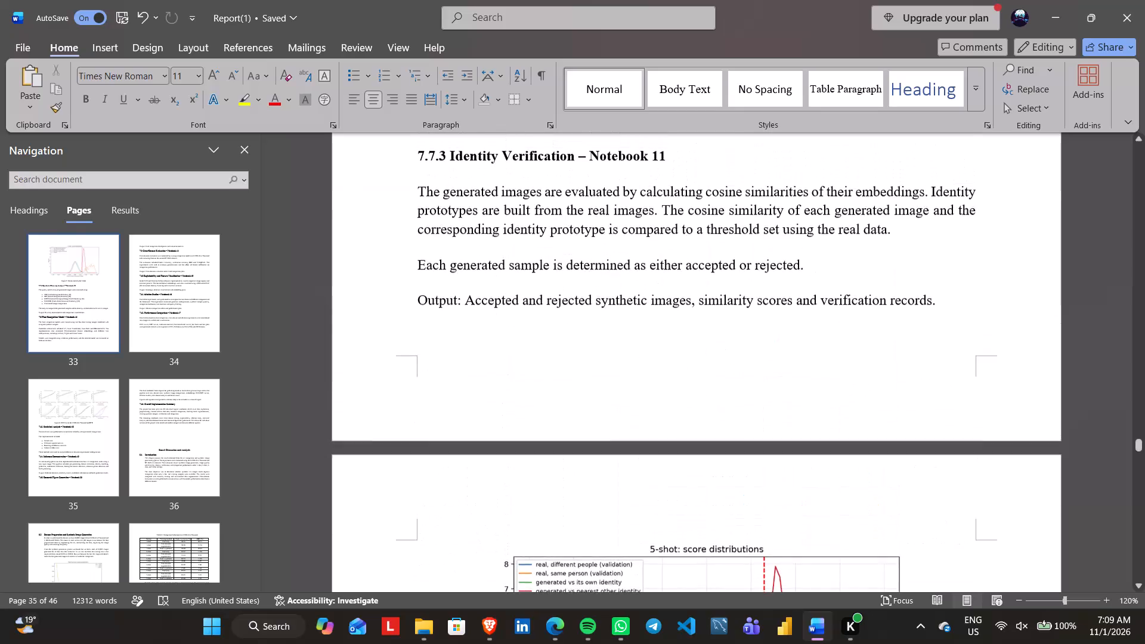
Insert two blank lines after the Output line of section 7.14, ahead of the 7.15 heading.
scroll(702, 329, down, 5)
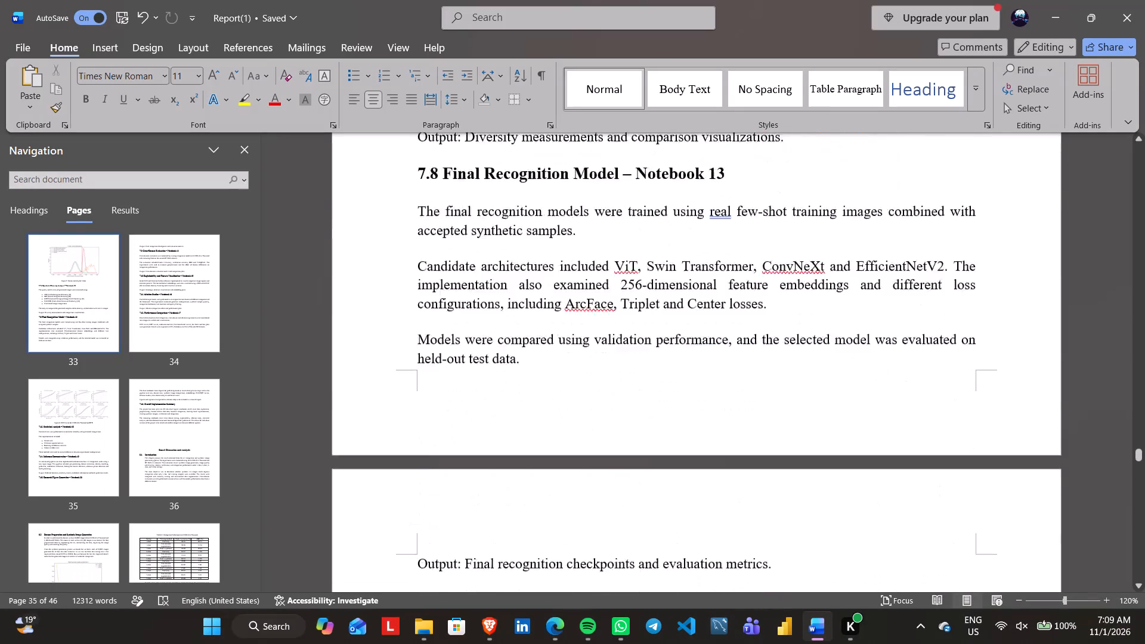
scroll(702, 329, down, 5)
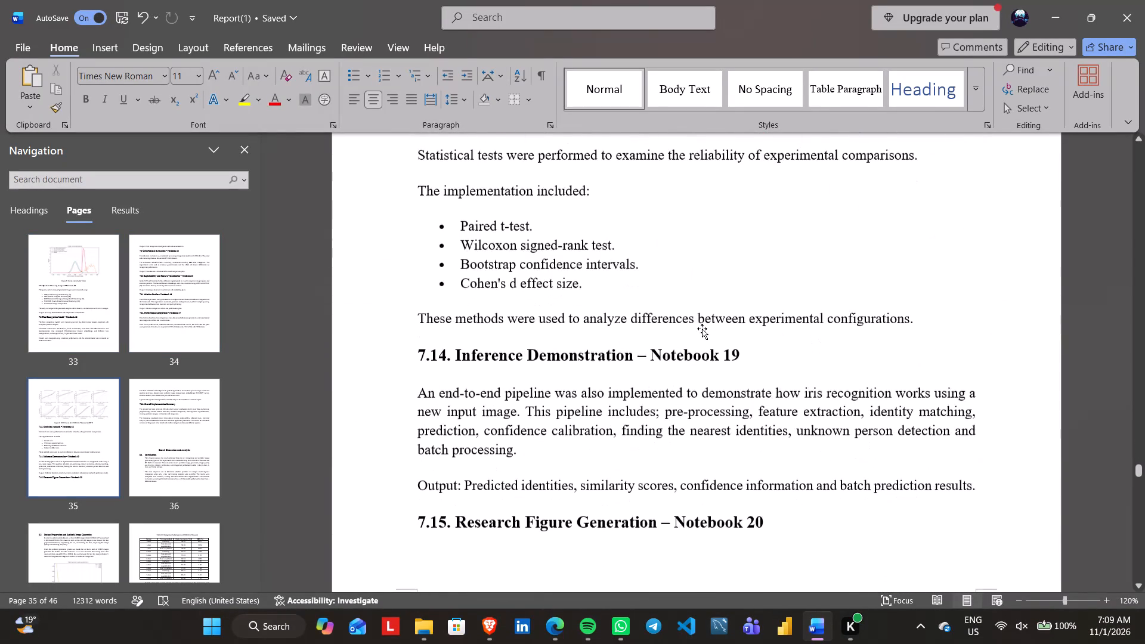
scroll(702, 329, down, 1)
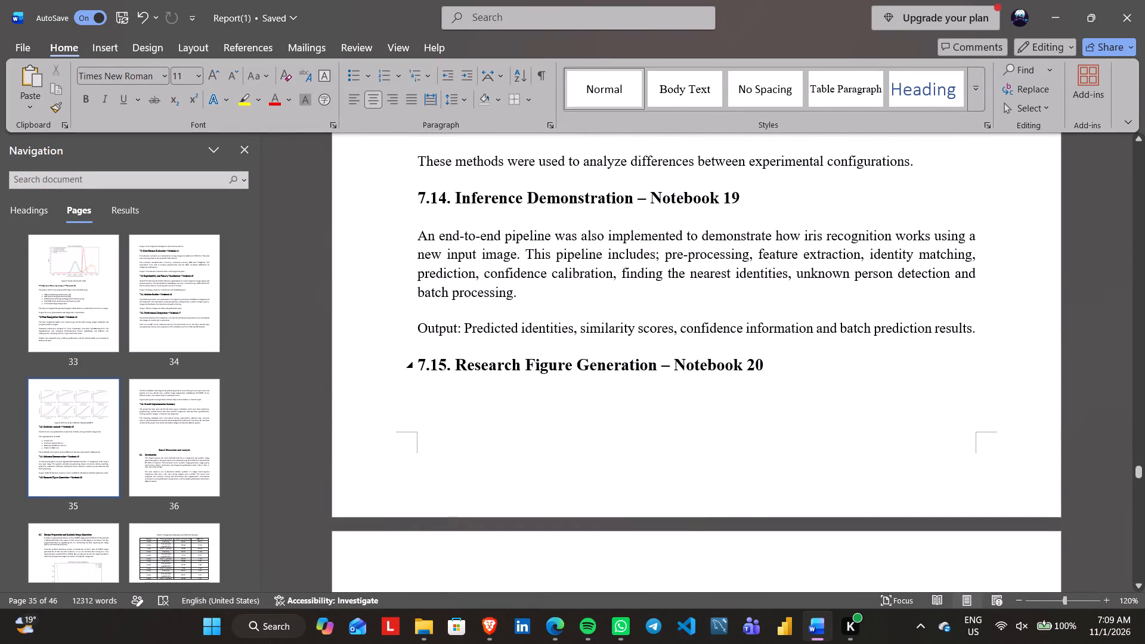
click(791, 338)
click(1001, 328)
key(Return)
scroll(1001, 328, up, 1)
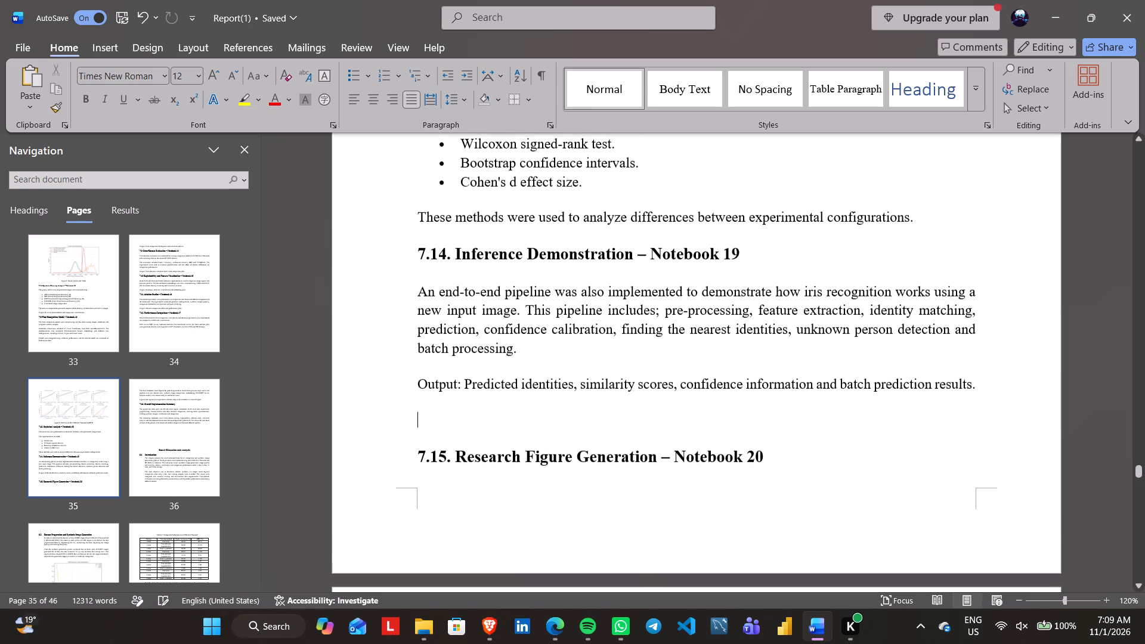
key(Return)
Remove the trailing period after the section number in the 7.12 Performance Comparison and 7.13 Statistical Analysis headings.
scroll(1001, 328, up, 6)
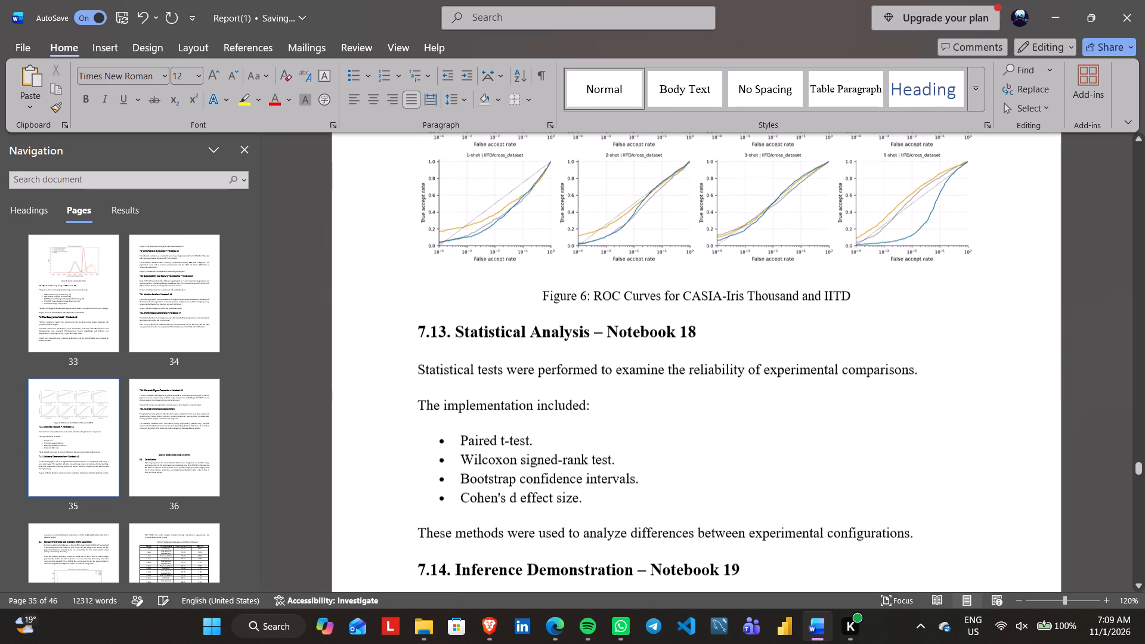
scroll(561, 239, up, 6)
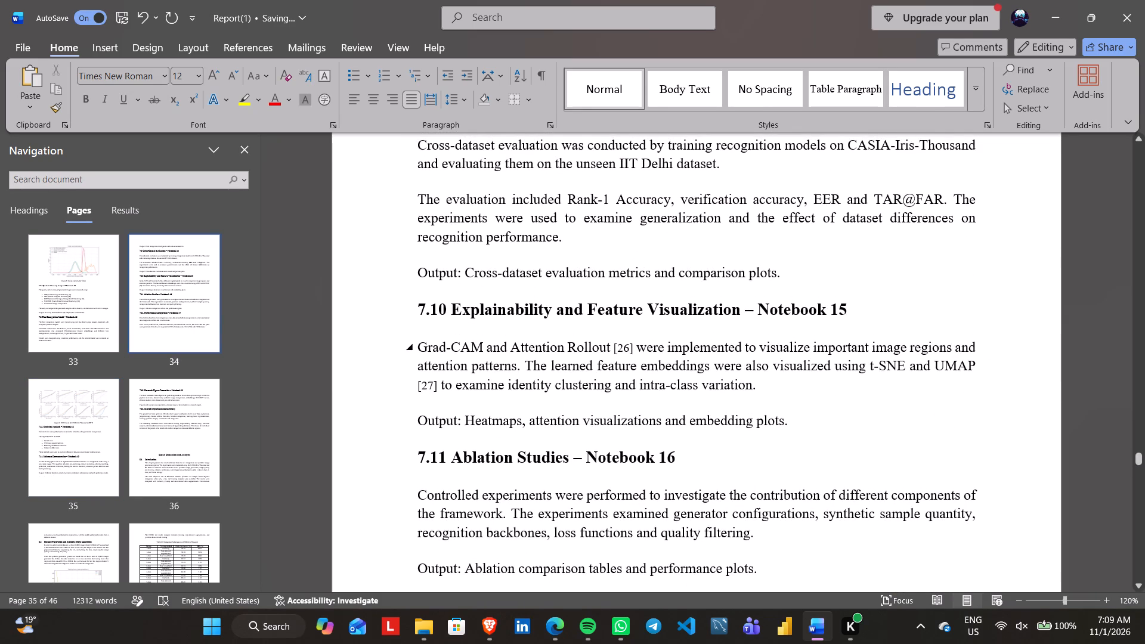
scroll(474, 479, down, 2)
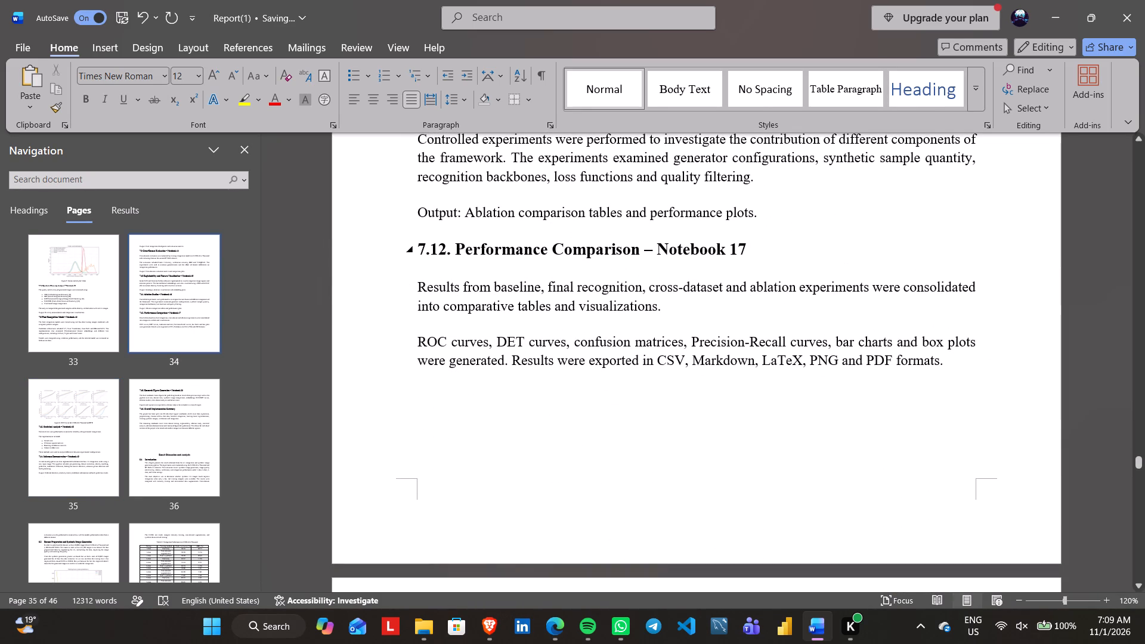
click(452, 247)
key(BackSpace)
scroll(452, 247, down, 5)
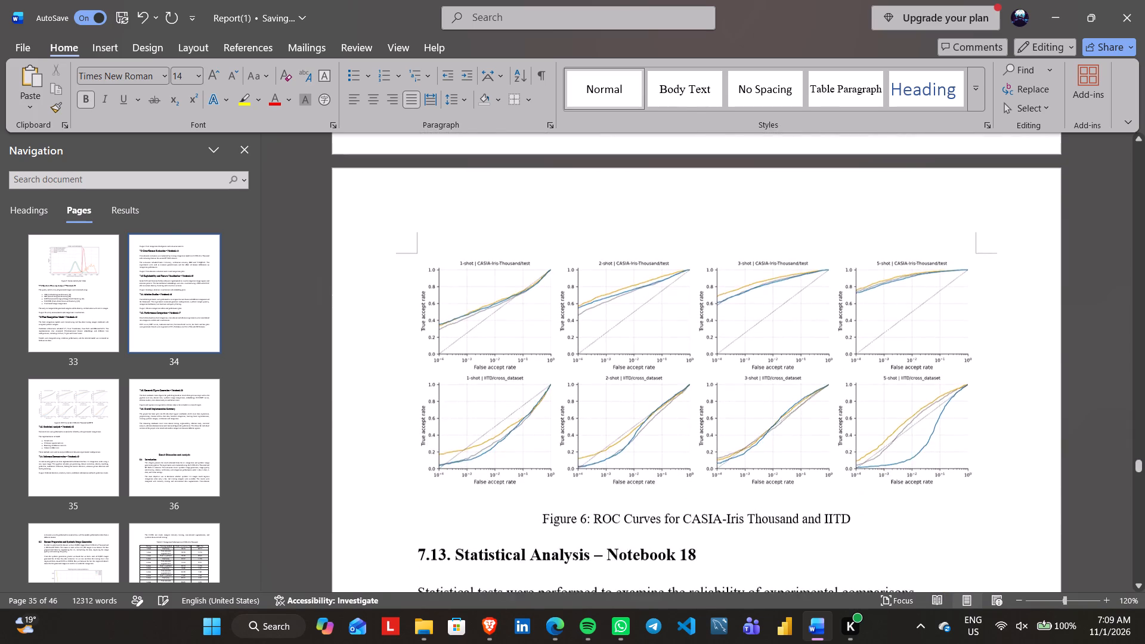
scroll(452, 247, down, 1)
scroll(465, 298, down, 2)
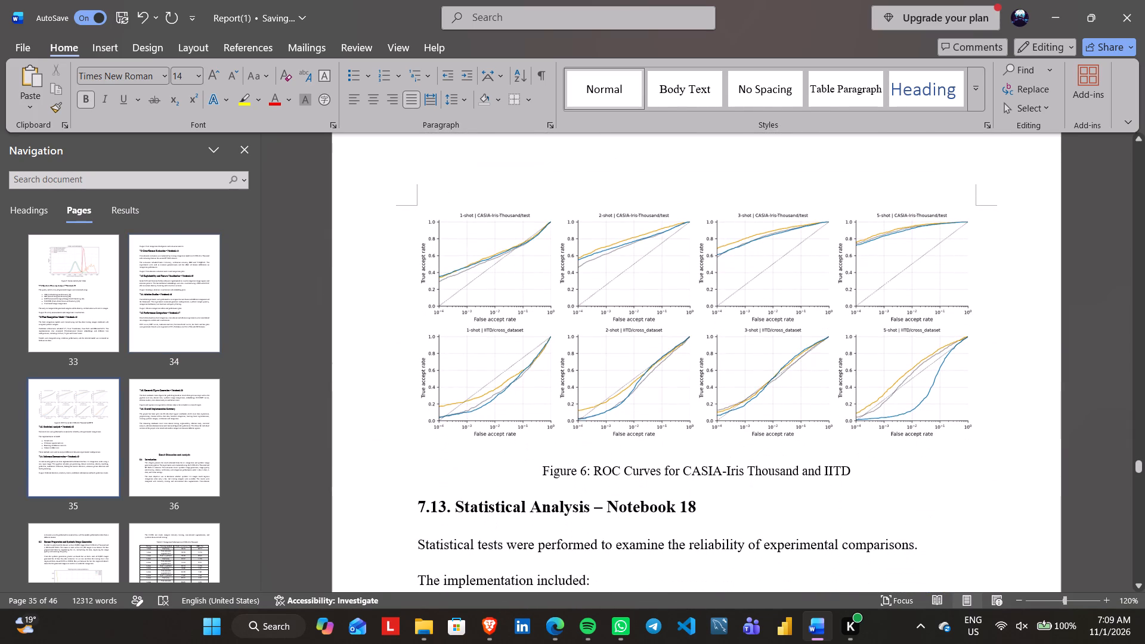
click(447, 510)
key(Right)
key(BackSpace)
Remove the trailing period after the section number in the 7.14, 7.15 and 7.16 headings.
scroll(447, 510, down, 1)
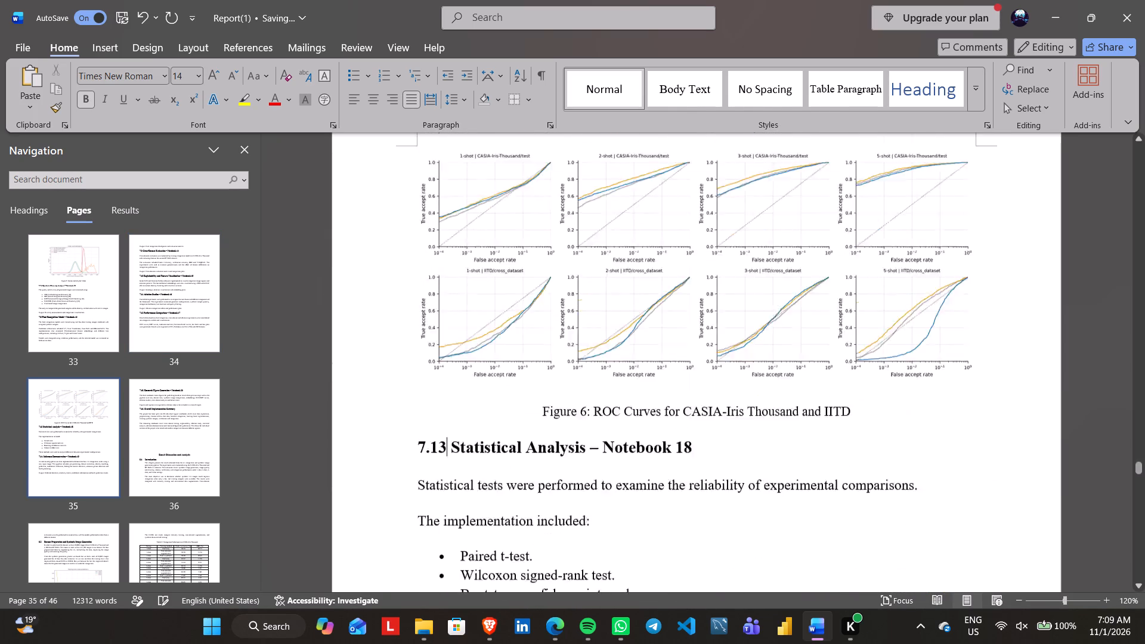
scroll(447, 510, down, 1)
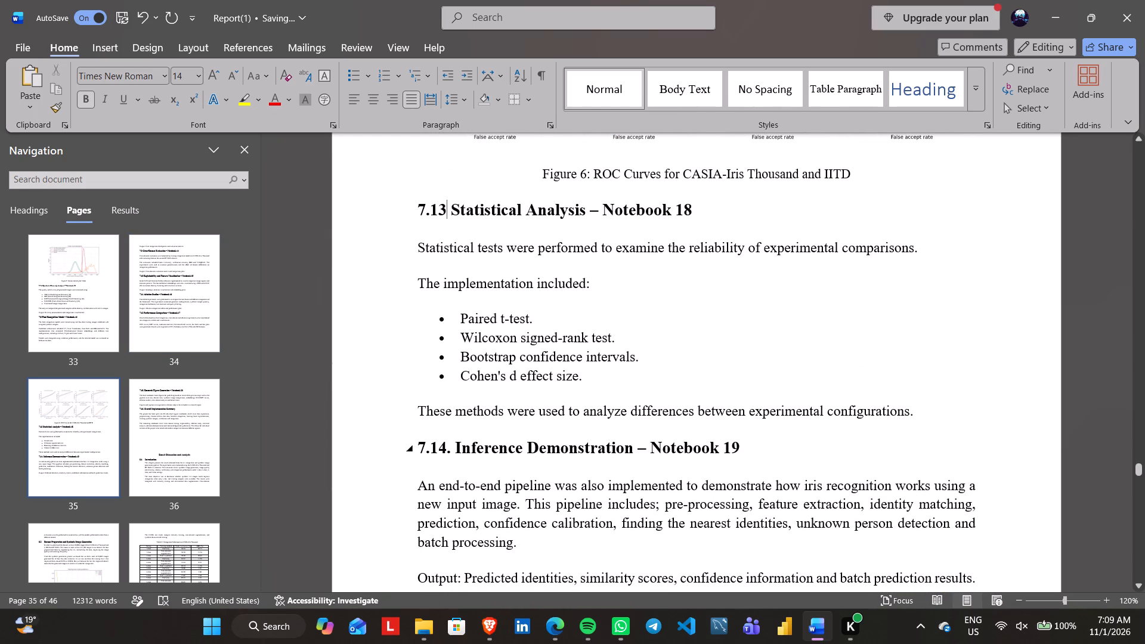
click(453, 450)
key(BackSpace)
scroll(453, 450, down, 3)
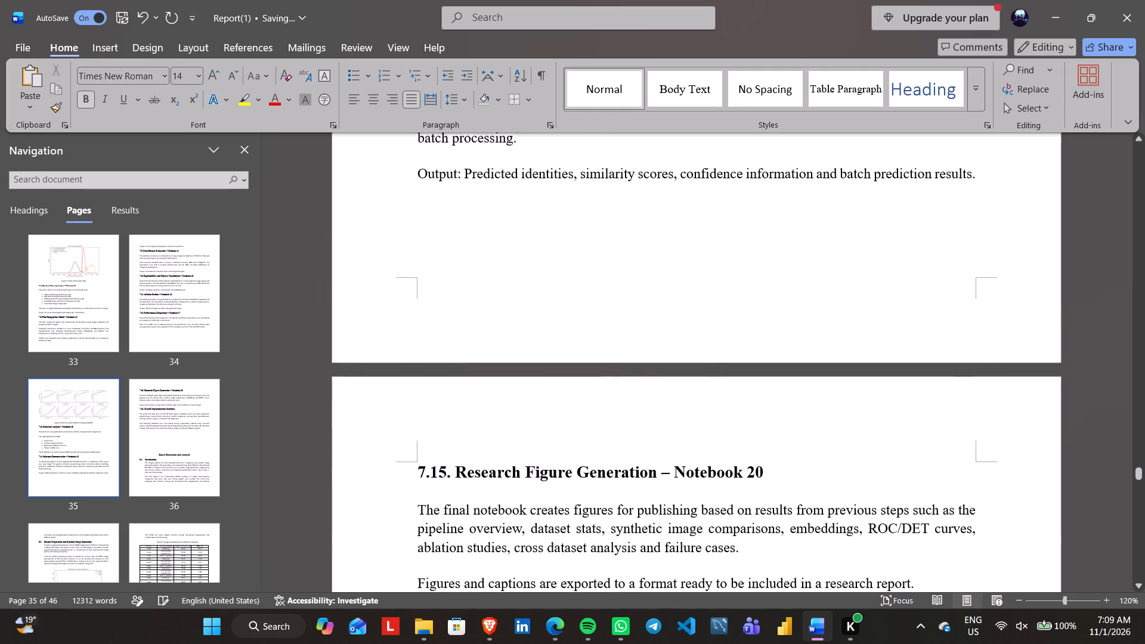
click(451, 463)
key(BackSpace)
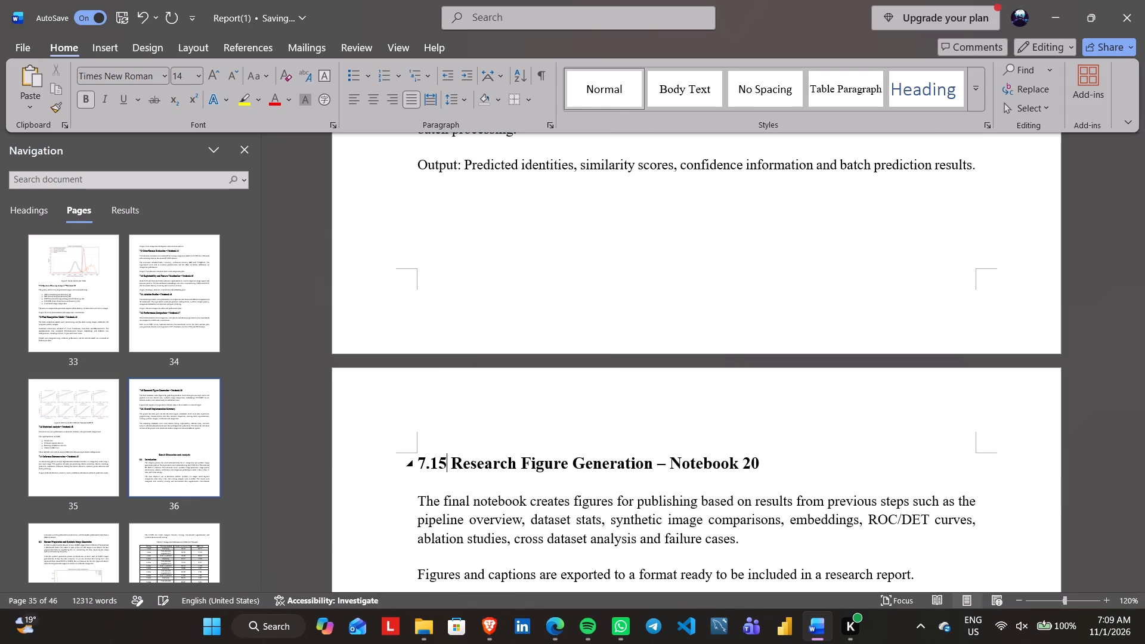
scroll(451, 463, down, 2)
click(455, 318)
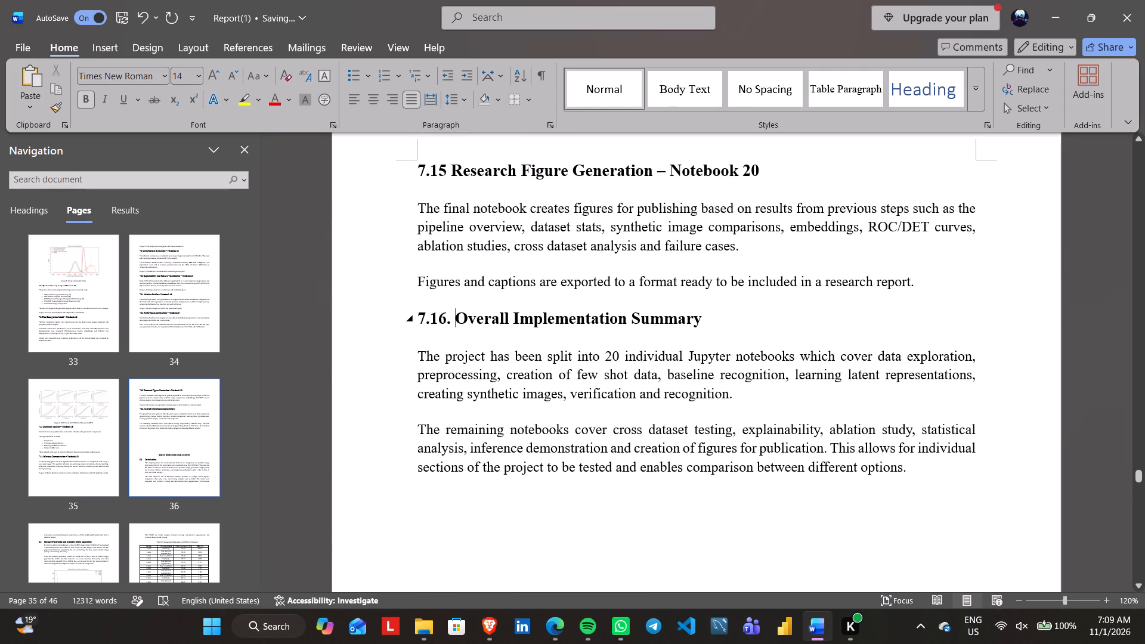
key(Left)
key(BackSpace)
Hyphenate "cross-dataset" in the second paragraph of section 7.16.
scroll(455, 318, down, 1)
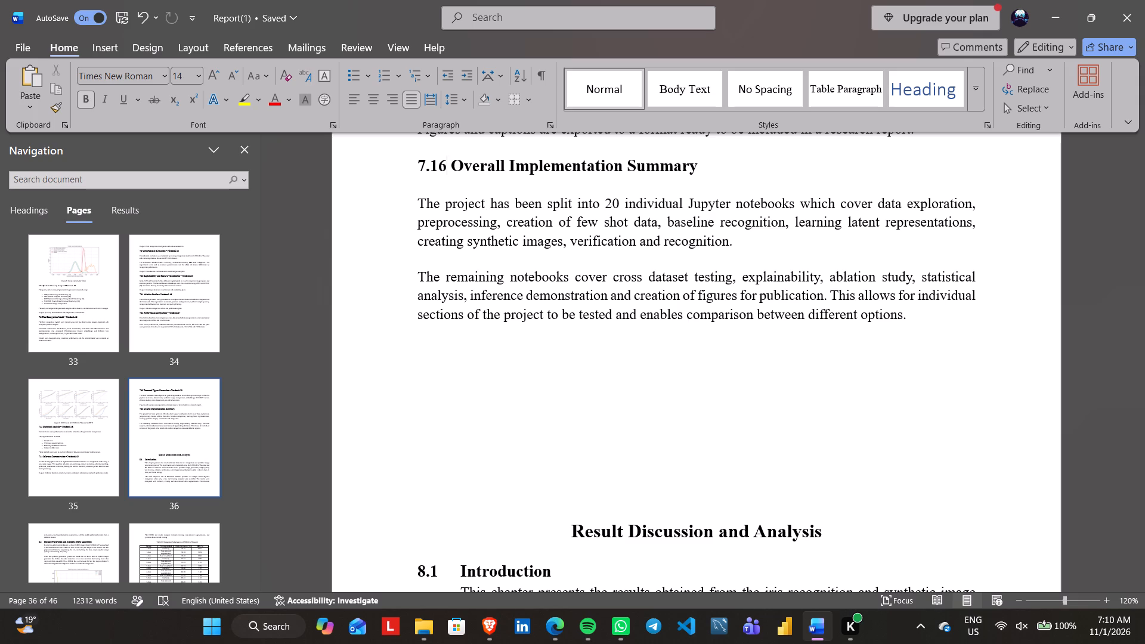
click(649, 272)
key(Left)
key(Right)
key(BackSpace)
key(minus)
Delete "The remaining notebooks cover" and merge the two 7.16 paragraphs, joining "recognition" and "cross-dataset testing" with a comma.
key(Left)
key(Left)
key(Left)
key(Left)
key(Left)
key(Left)
key(Left)
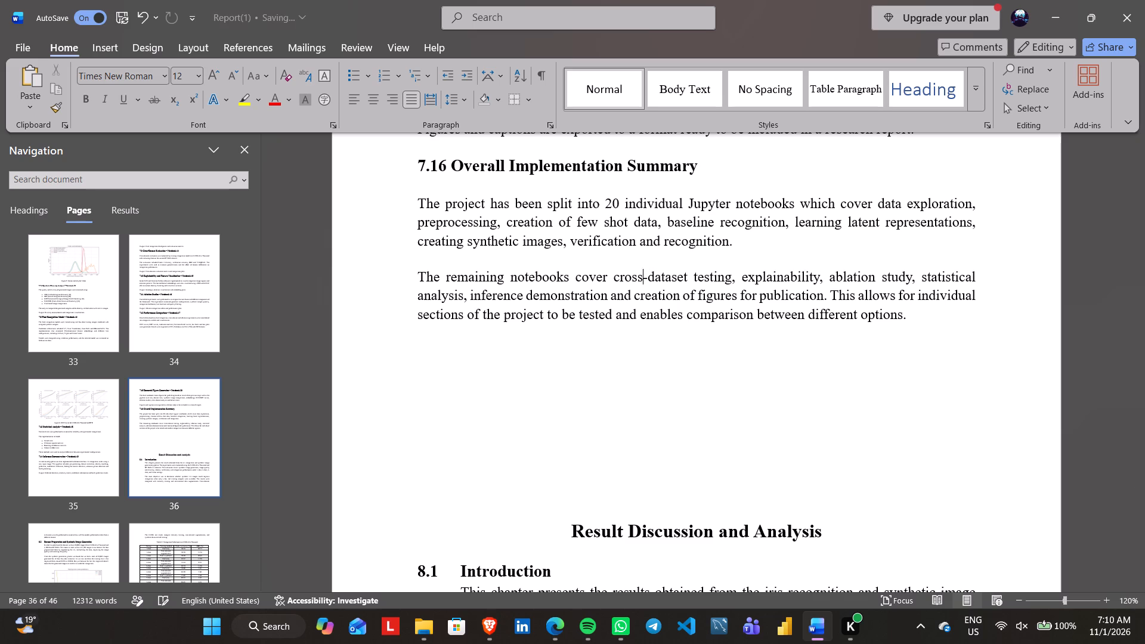
key(BackSpace)
key(BackSpace)
key(BackSpace)
key(BackSpace)
key(BackSpace)
key(BackSpace)
key(BackSpace)
key(BackSpace)
key(BackSpace)
key(BackSpace)
key(BackSpace)
key(BackSpace)
key(BackSpace)
key(BackSpace)
key(BackSpace)
key(BackSpace)
key(BackSpace)
key(BackSpace)
key(BackSpace)
key(BackSpace)
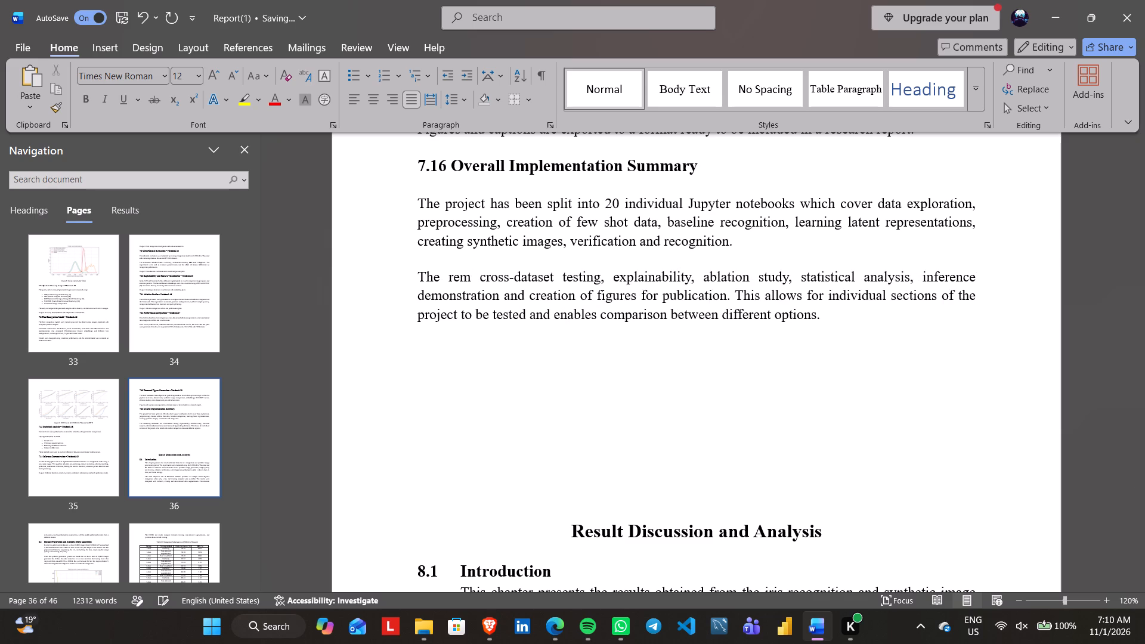
key(BackSpace)
key(Delete)
key(BackSpace)
key(BackSpace)
key(BackSpace)
key(BackSpace)
key(BackSpace)
key(BackSpace)
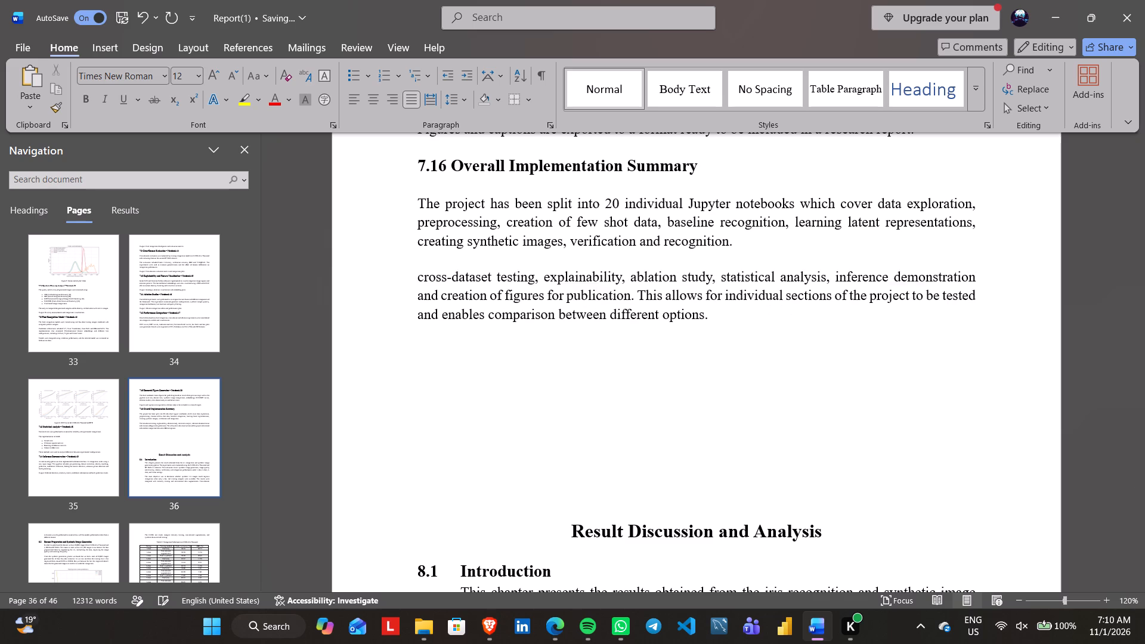
key(BackSpace)
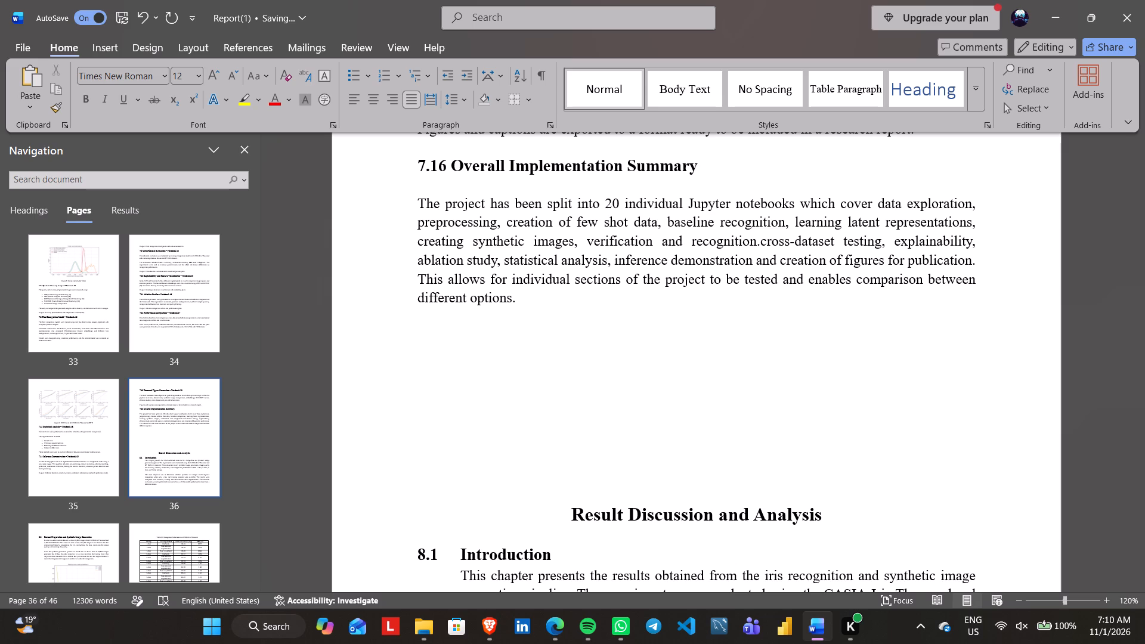
key(BackSpace)
key(comma)
key(space)
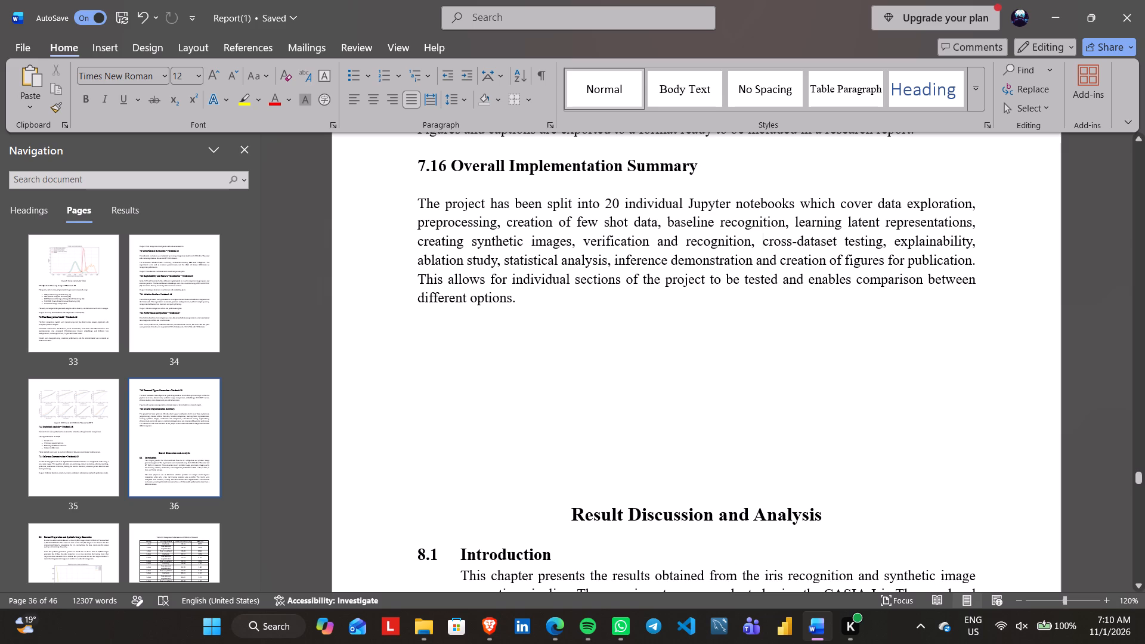
Delete the 7.16 sentence beginning "This allows for individual sections of the project".
drag(414, 278, 518, 298)
key(BackSpace)
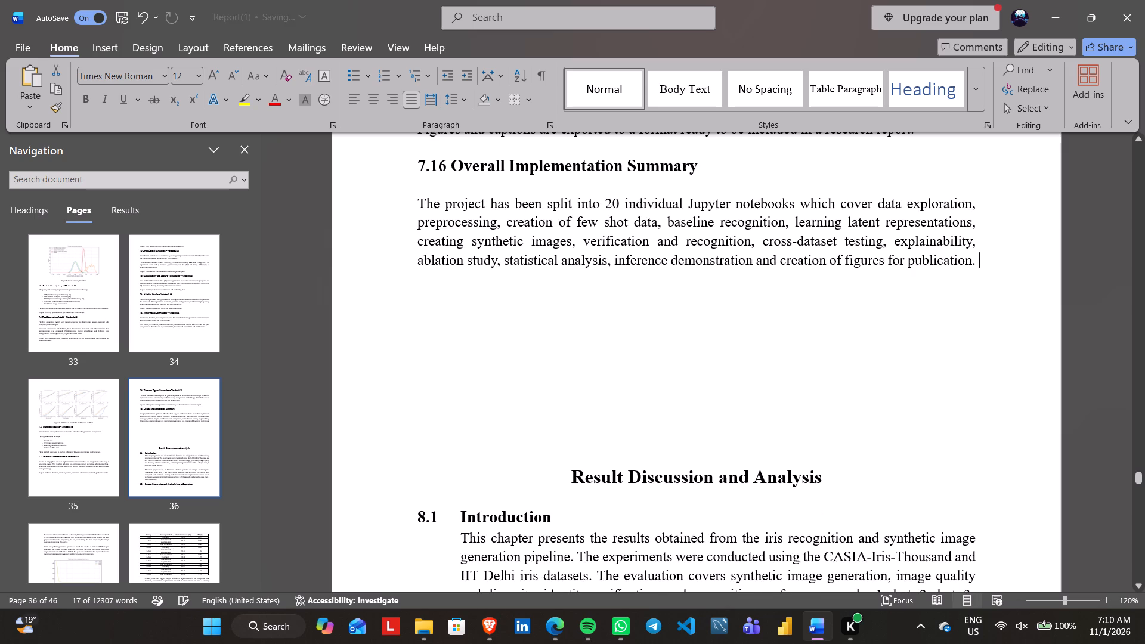
Cut the table of work performed in different notebooks from under its Table 8 caption, before chapter 7.
scroll(518, 298, up, 6)
scroll(518, 298, down, 3)
scroll(518, 298, up, 4)
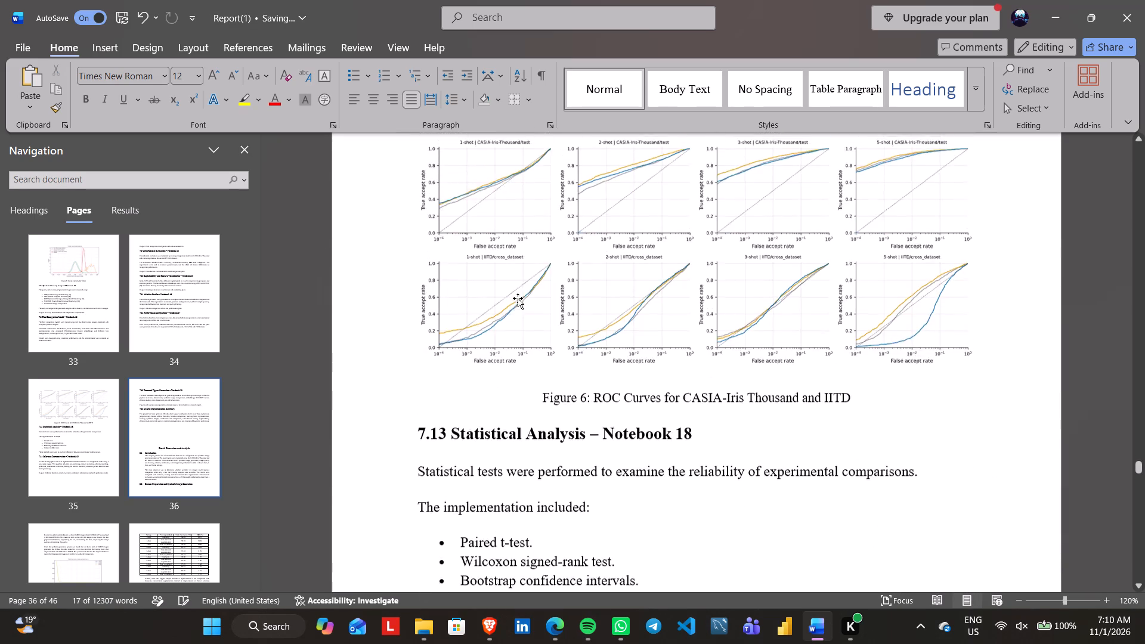
scroll(518, 298, up, 10)
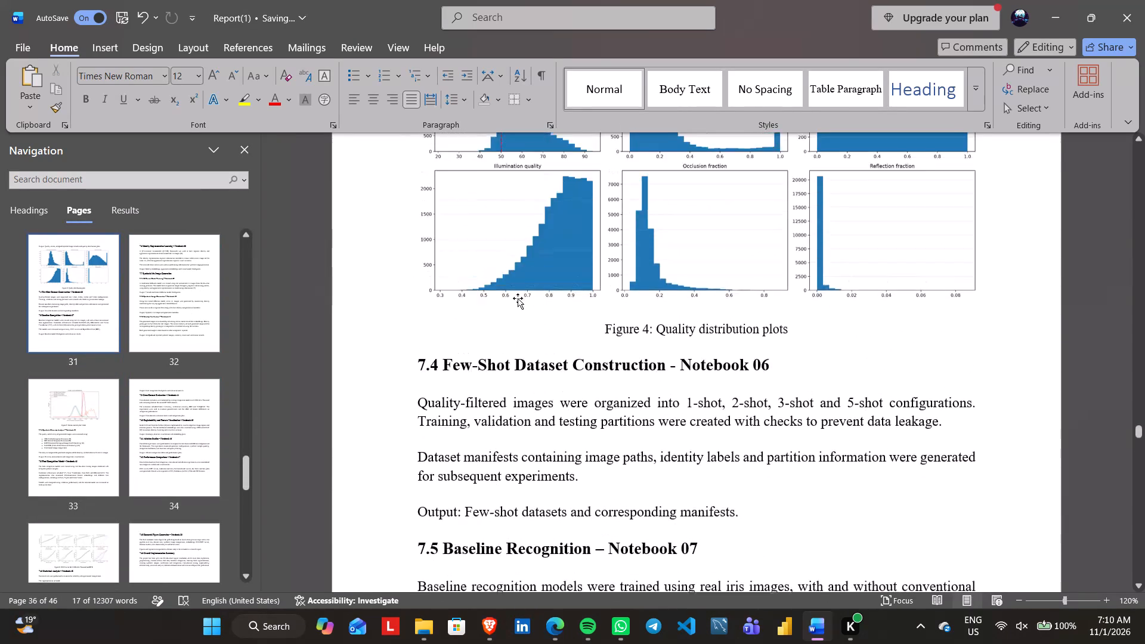
scroll(518, 298, up, 7)
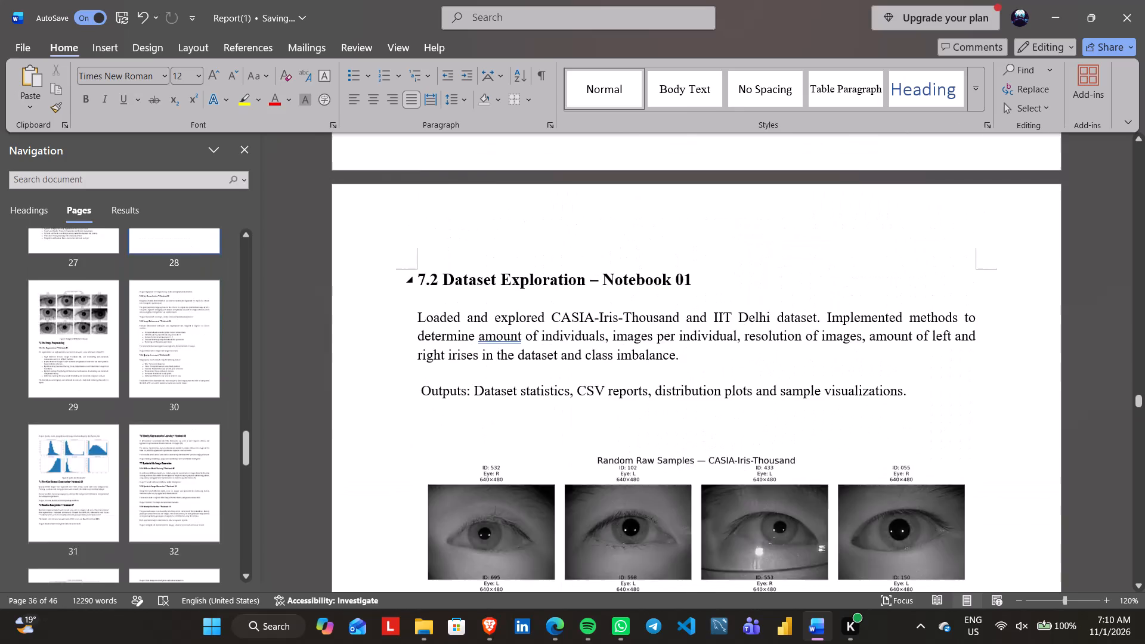
scroll(518, 298, up, 2)
scroll(518, 298, down, 1)
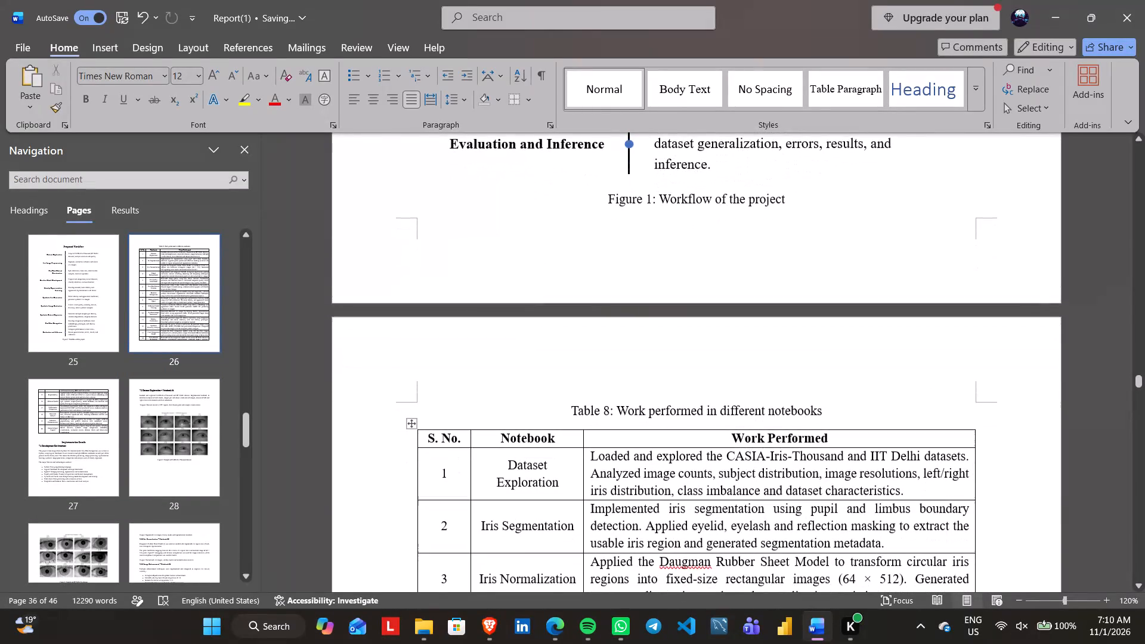
click(412, 425)
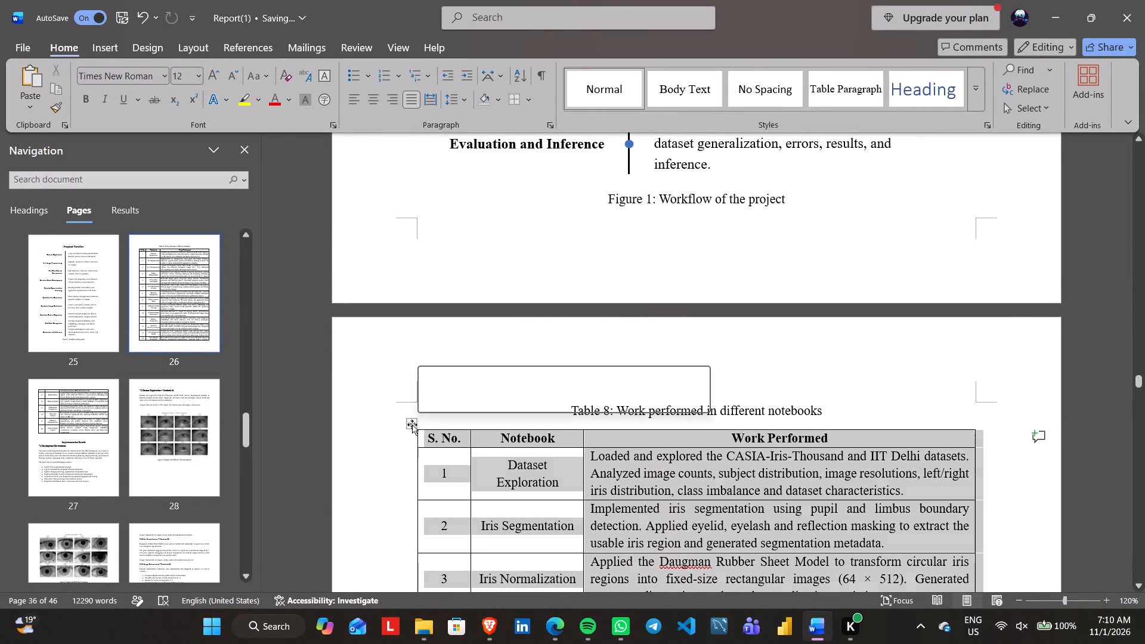
key(ctrl+x)
Paste the cut notebook work table below the summary paragraph of section 7.16.
scroll(412, 425, down, 4)
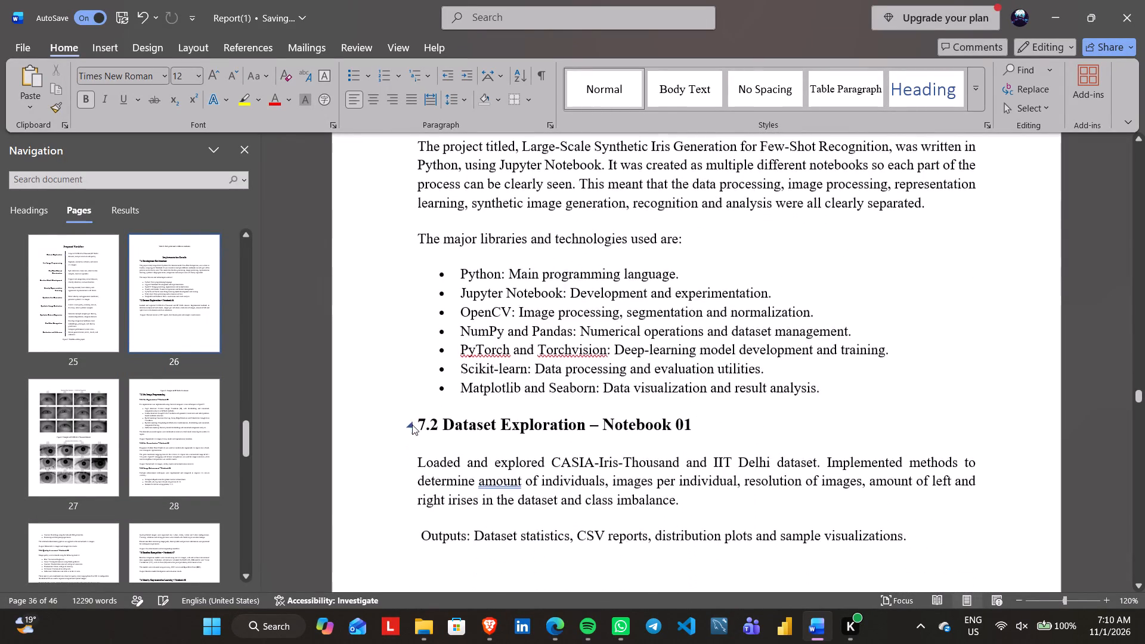
scroll(412, 425, down, 13)
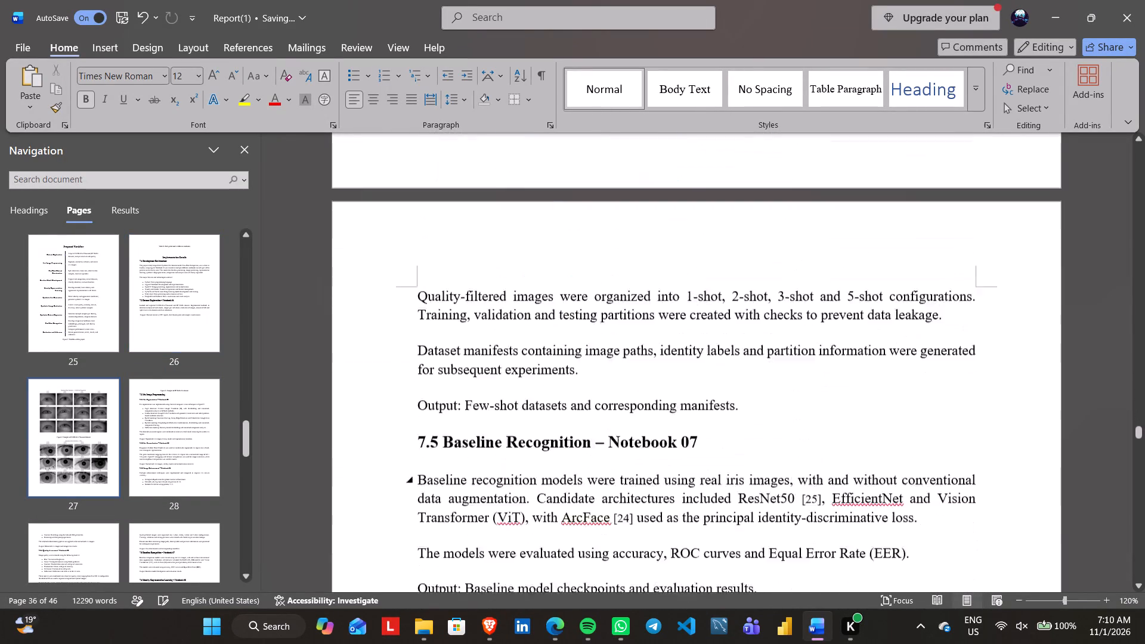
scroll(412, 425, down, 6)
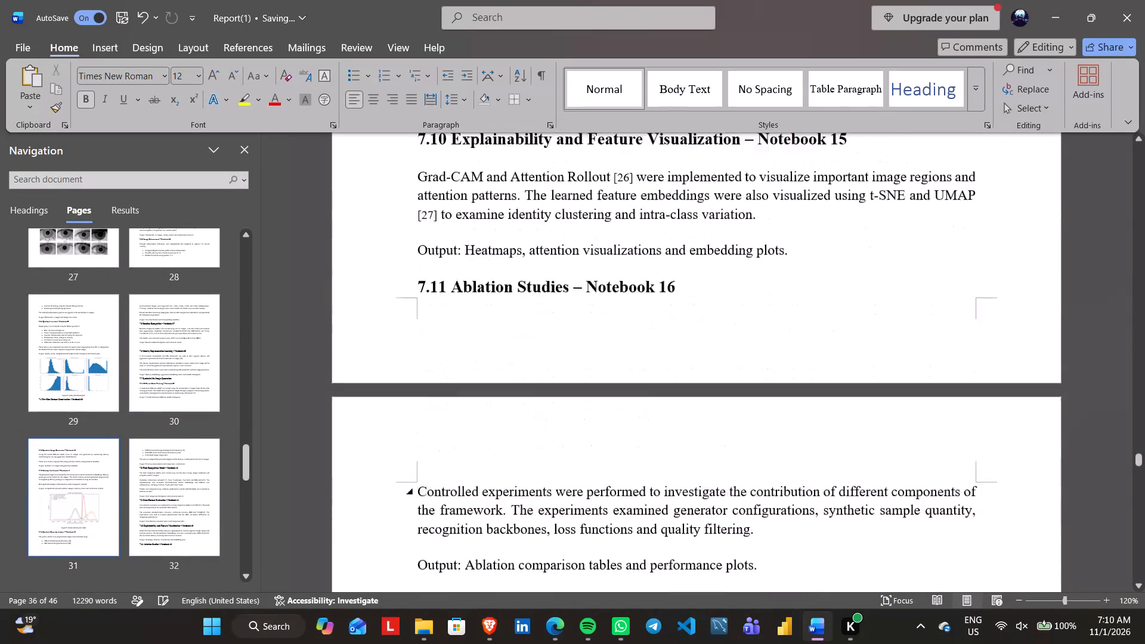
scroll(412, 425, down, 11)
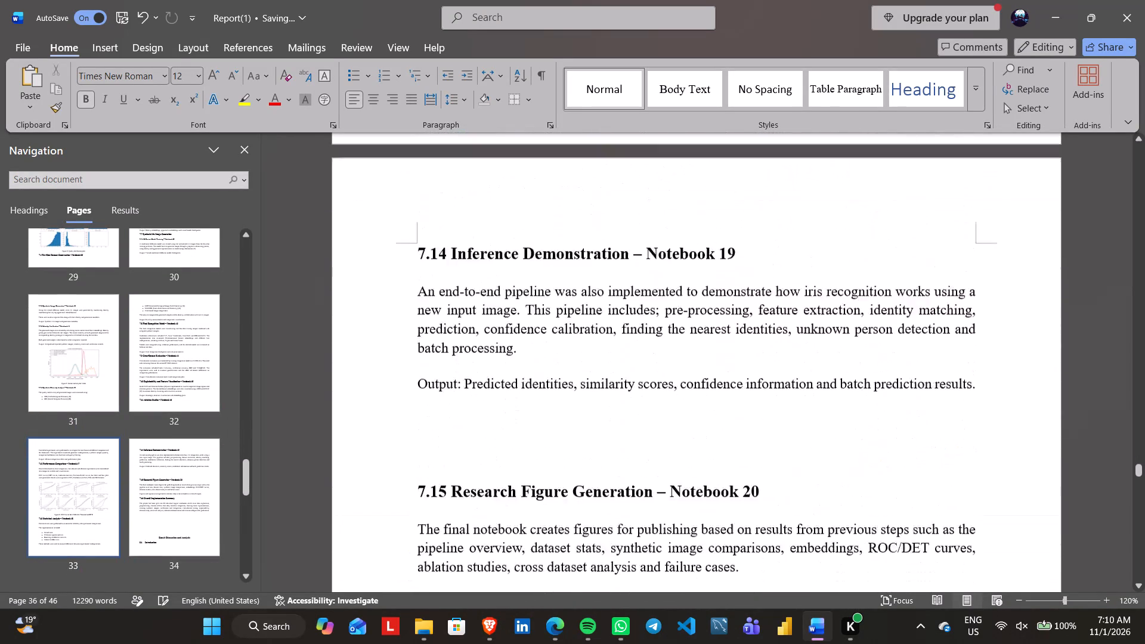
scroll(412, 425, up, 1)
click(611, 316)
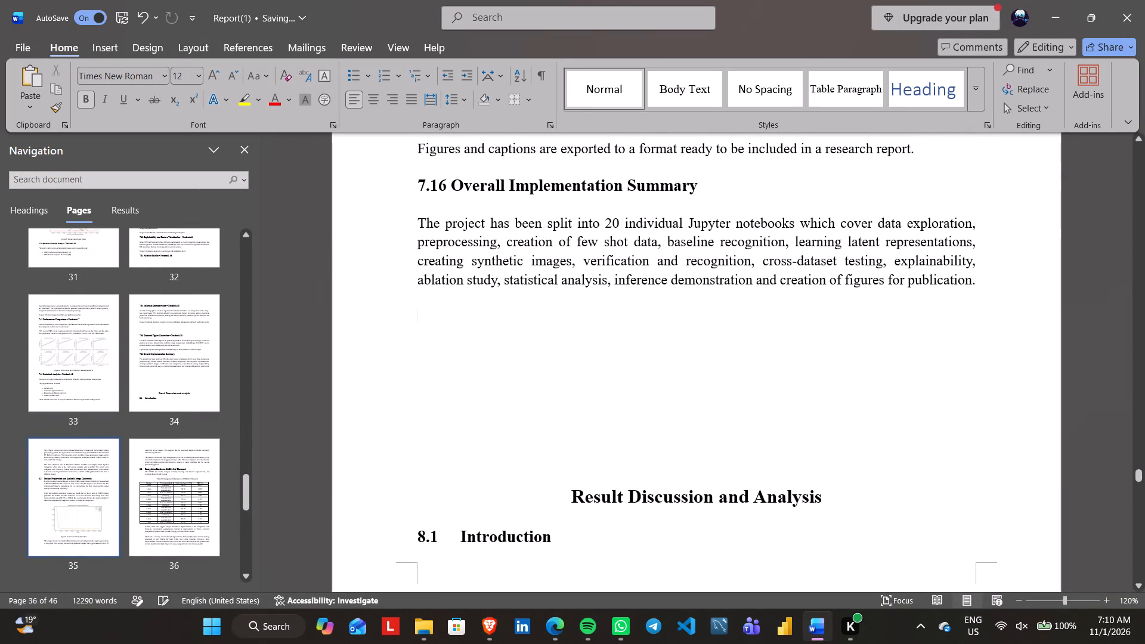
key(ctrl+v)
scroll(611, 316, up, 1)
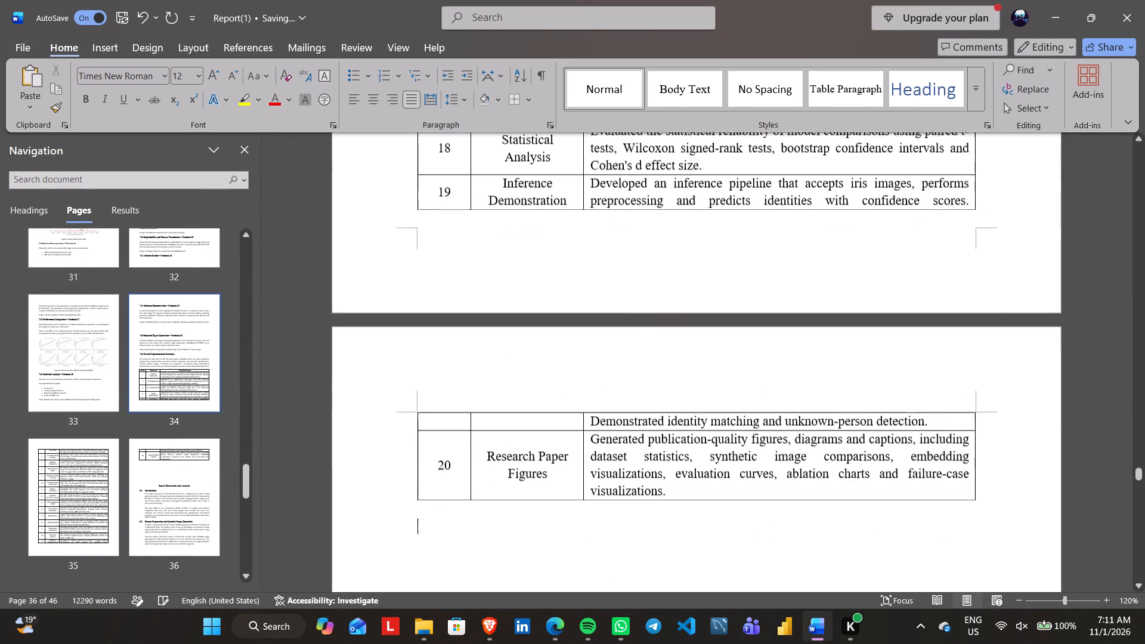
Cut the caption "Table 8: Work performed in different notebooks" from above the Implementation Details heading.
scroll(611, 316, up, 5)
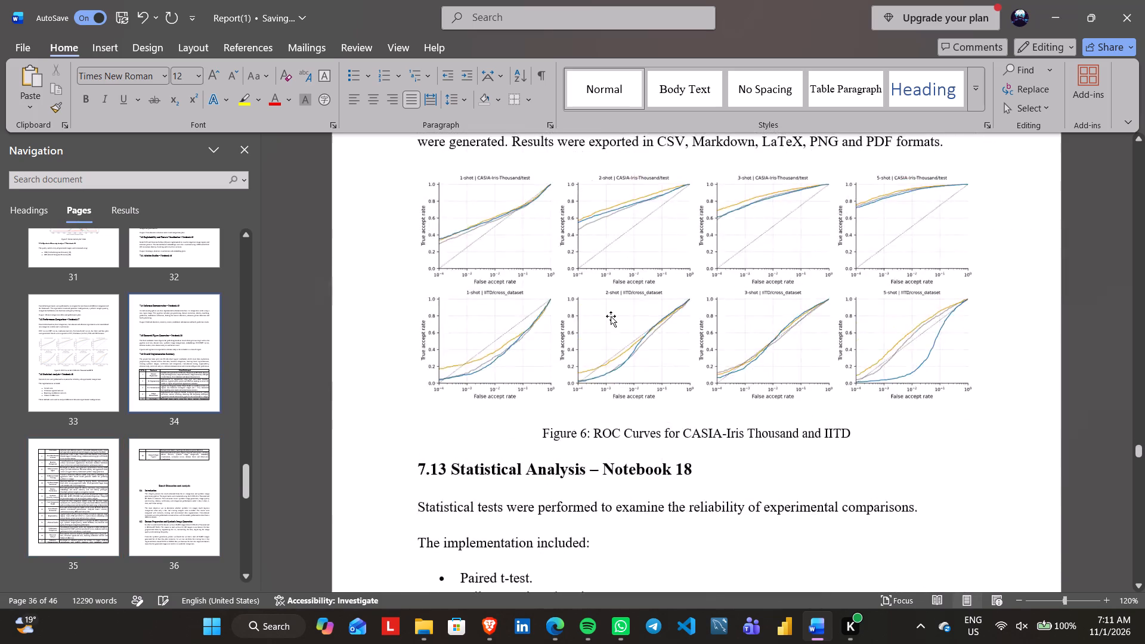
scroll(611, 316, up, 5)
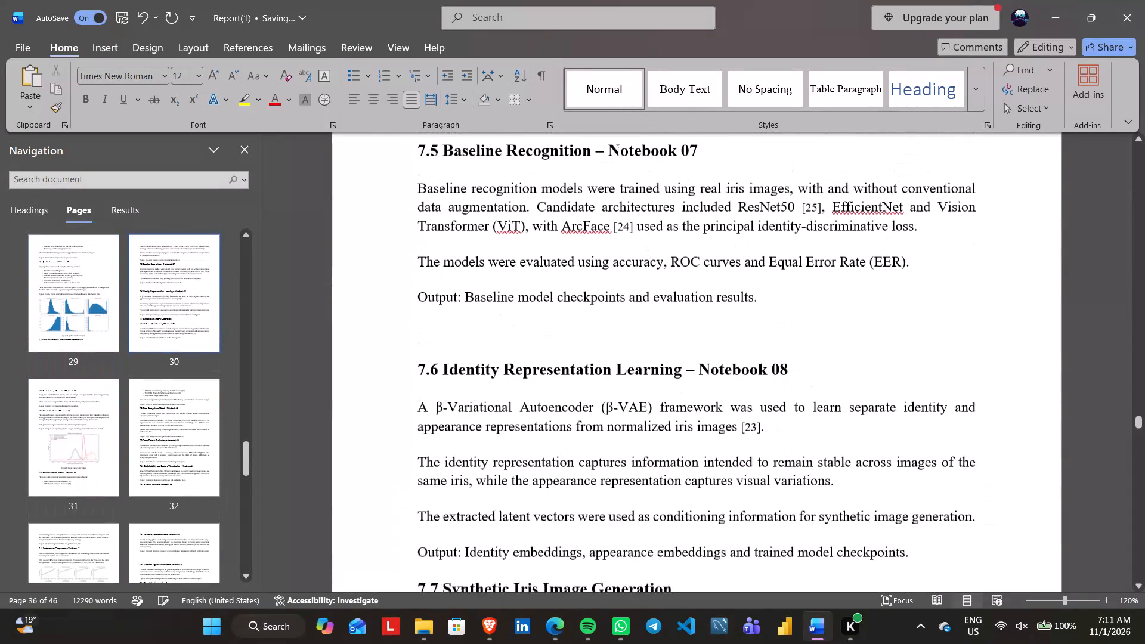
scroll(611, 316, up, 6)
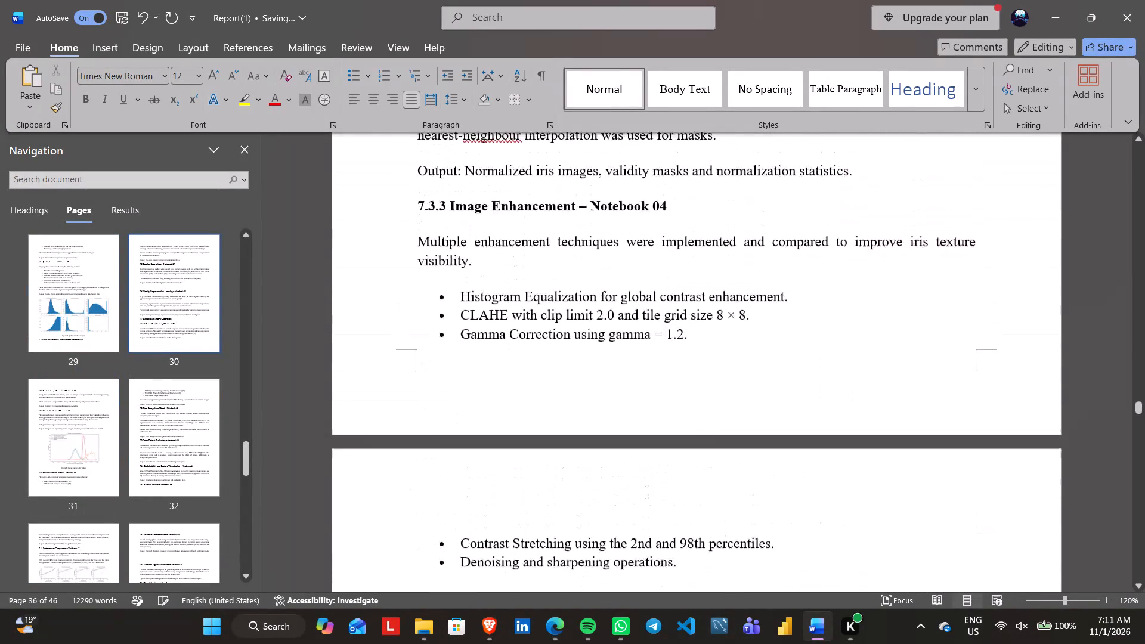
scroll(611, 316, up, 5)
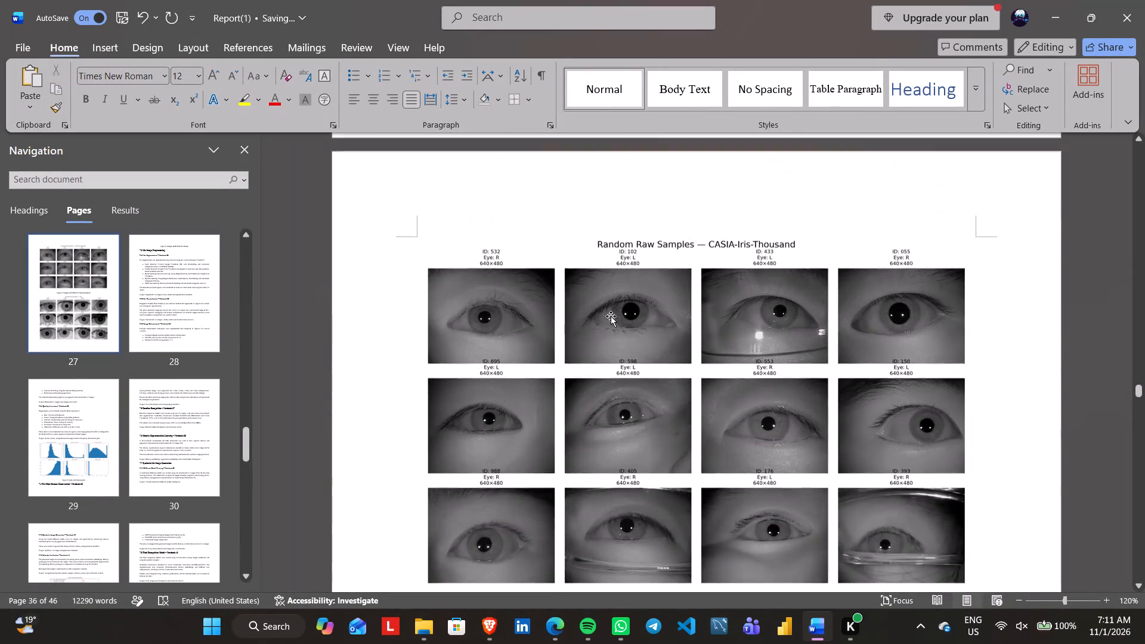
scroll(611, 316, up, 2)
scroll(611, 316, down, 1)
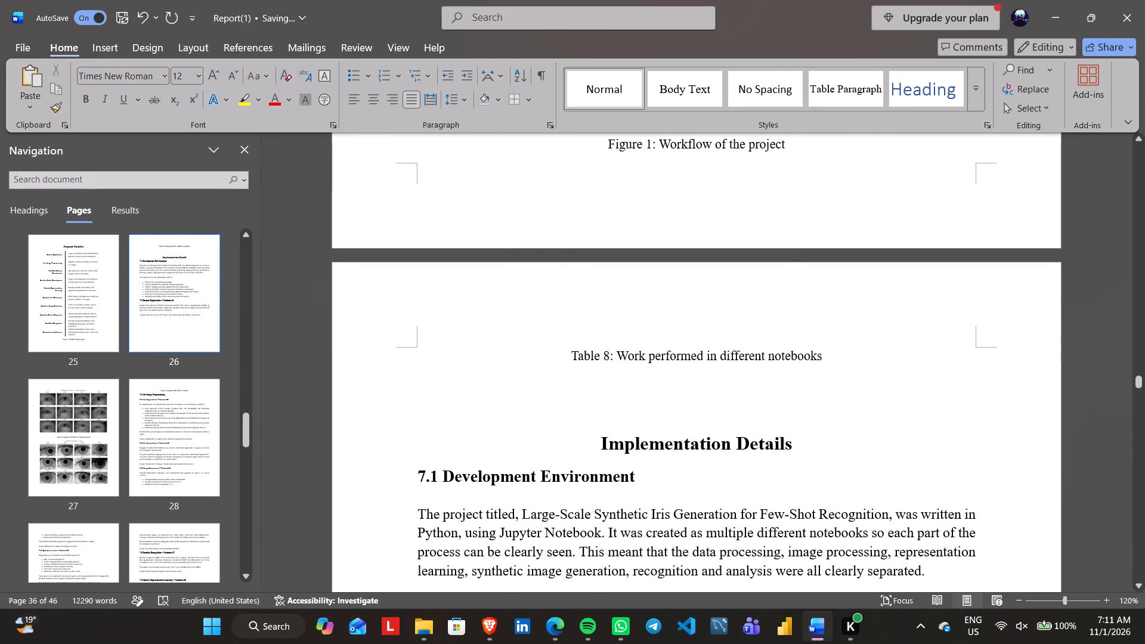
drag(566, 352, 816, 342)
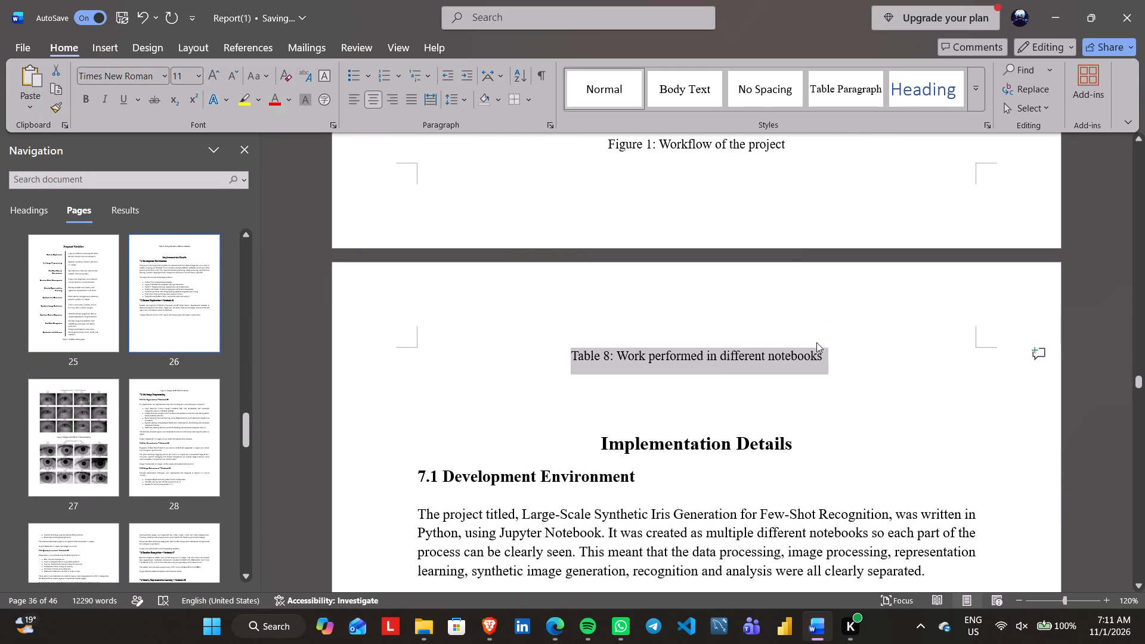
key(ctrl+x)
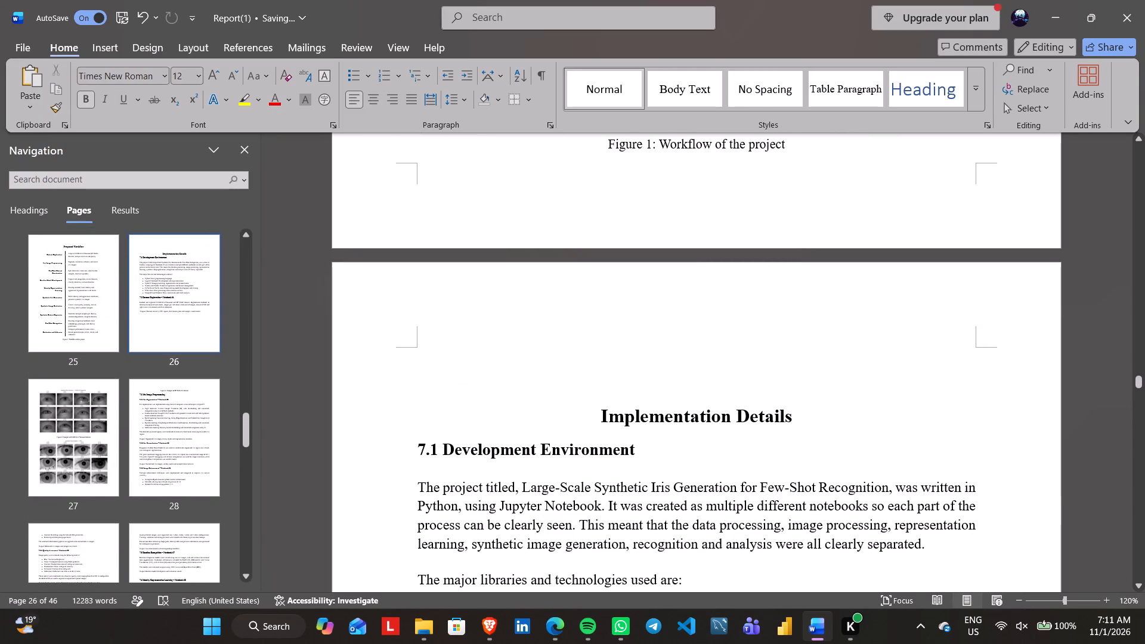
Delete the blank lines above the Implementation Details heading so it starts at the top of its page.
key(Delete)
key(Delete)
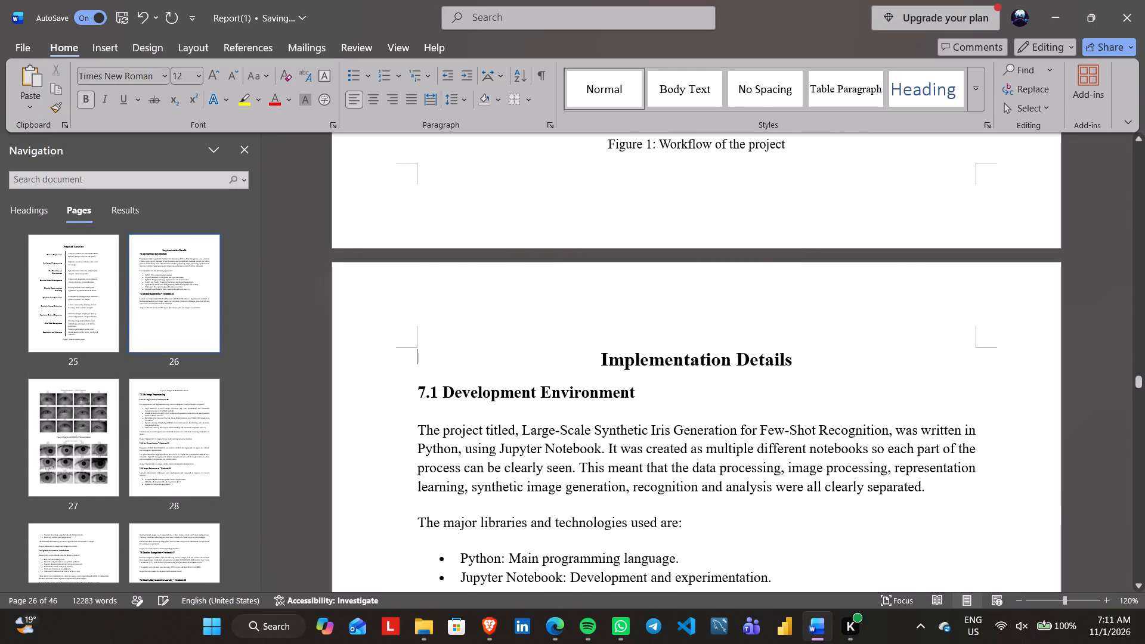
Paste the cut Table 8 caption between the 7.16 summary paragraph and the notebook table, and remove the extra blank line below it.
scroll(725, 373, down, 18)
scroll(725, 373, down, 12)
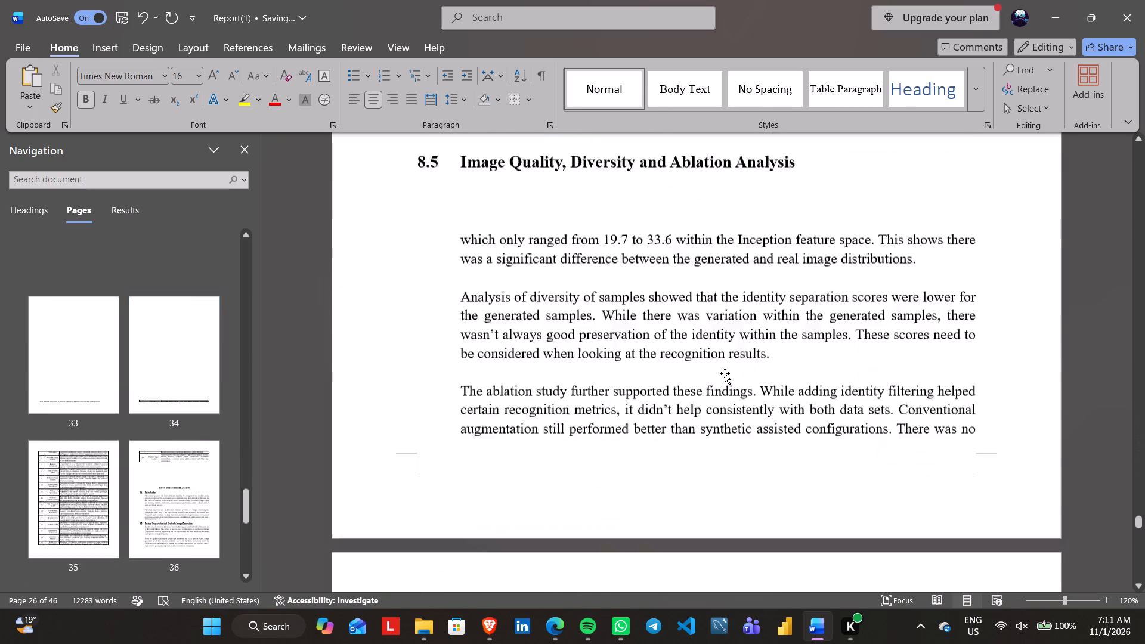
scroll(725, 373, up, 10)
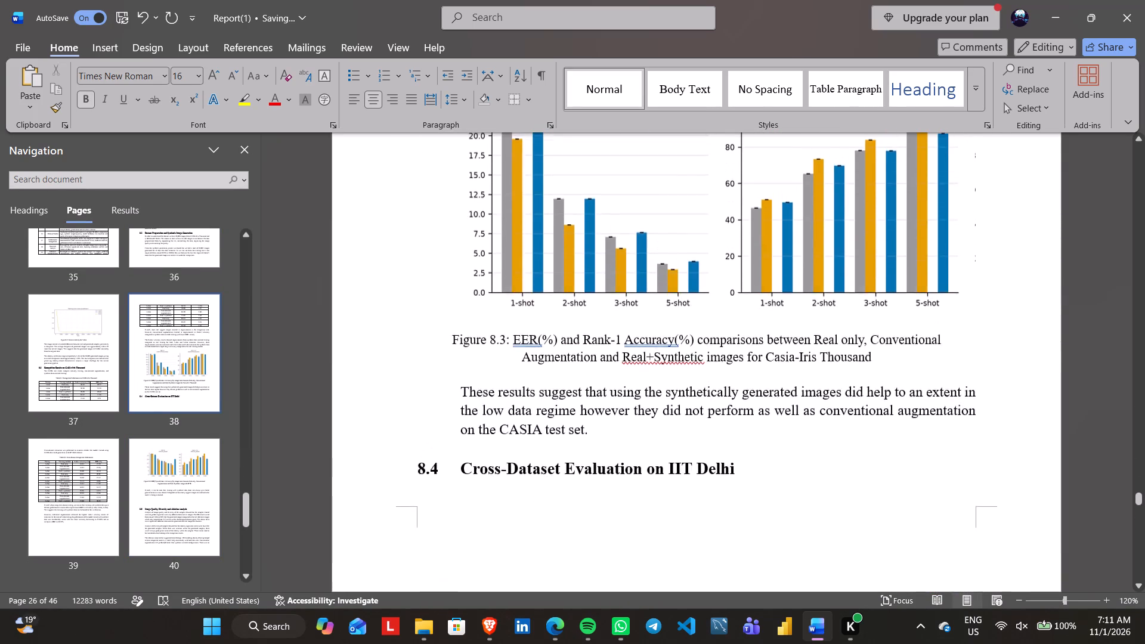
scroll(725, 373, up, 7)
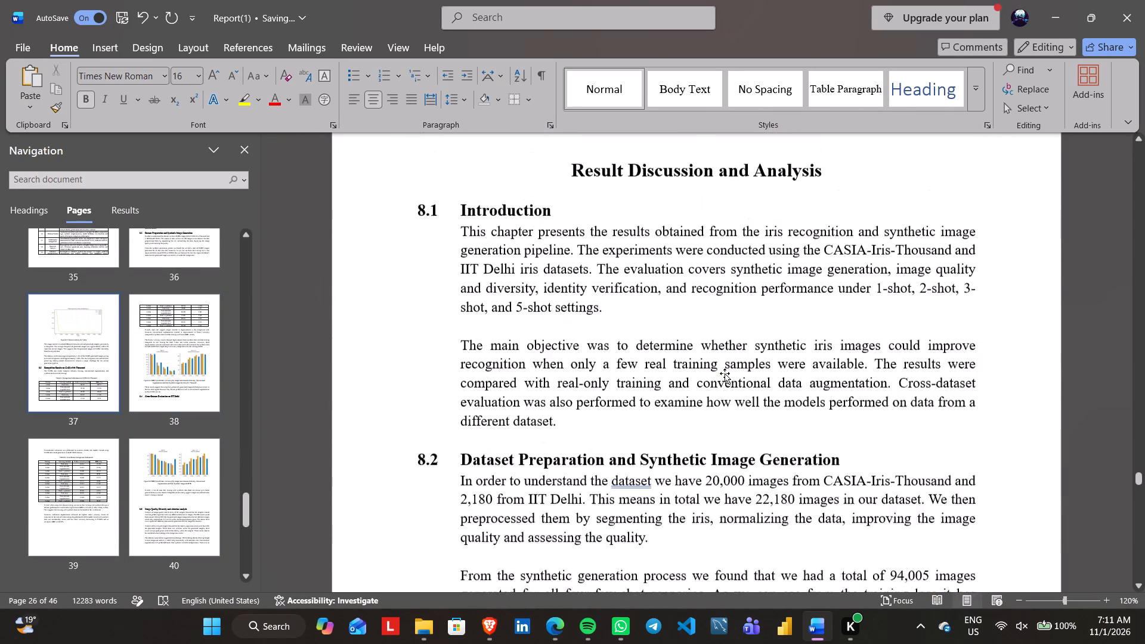
scroll(725, 373, up, 5)
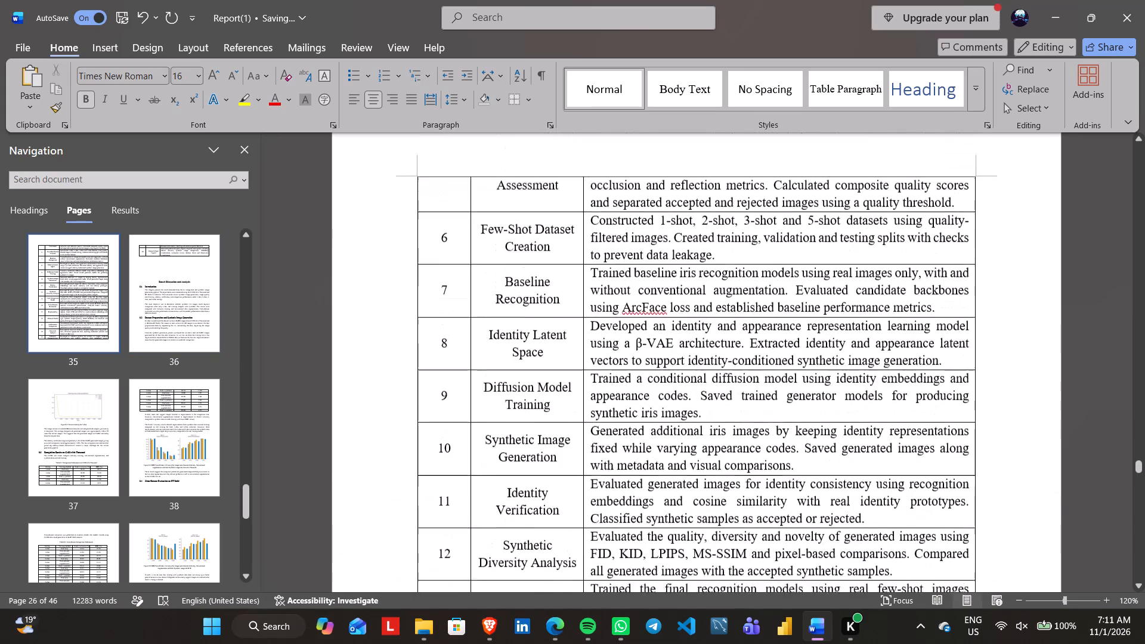
scroll(725, 373, up, 1)
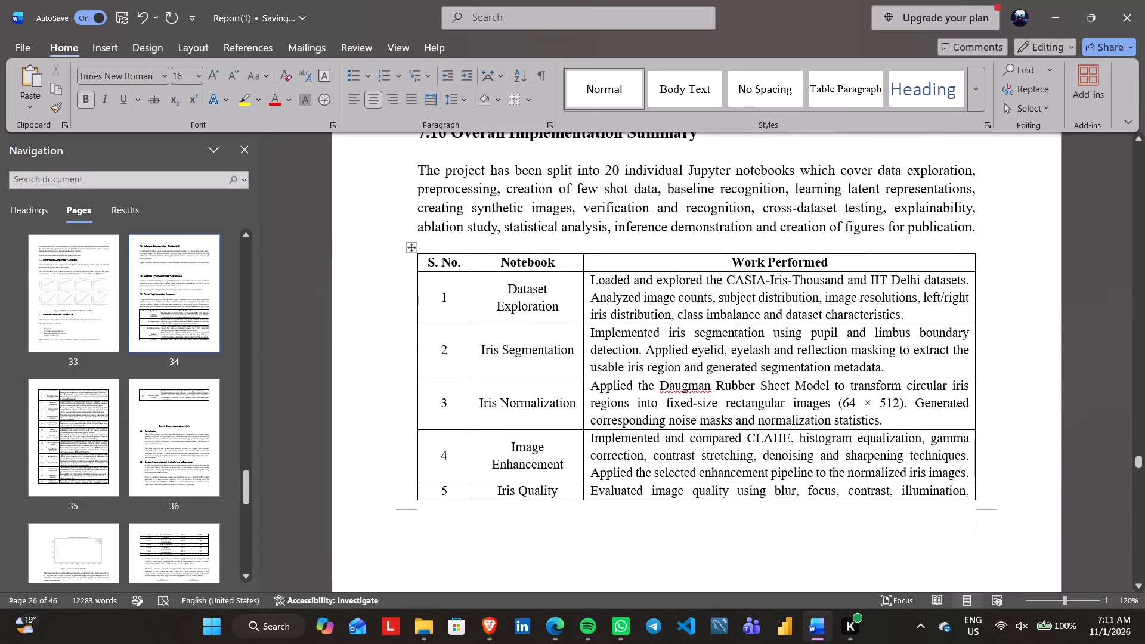
click(986, 222)
key(Return)
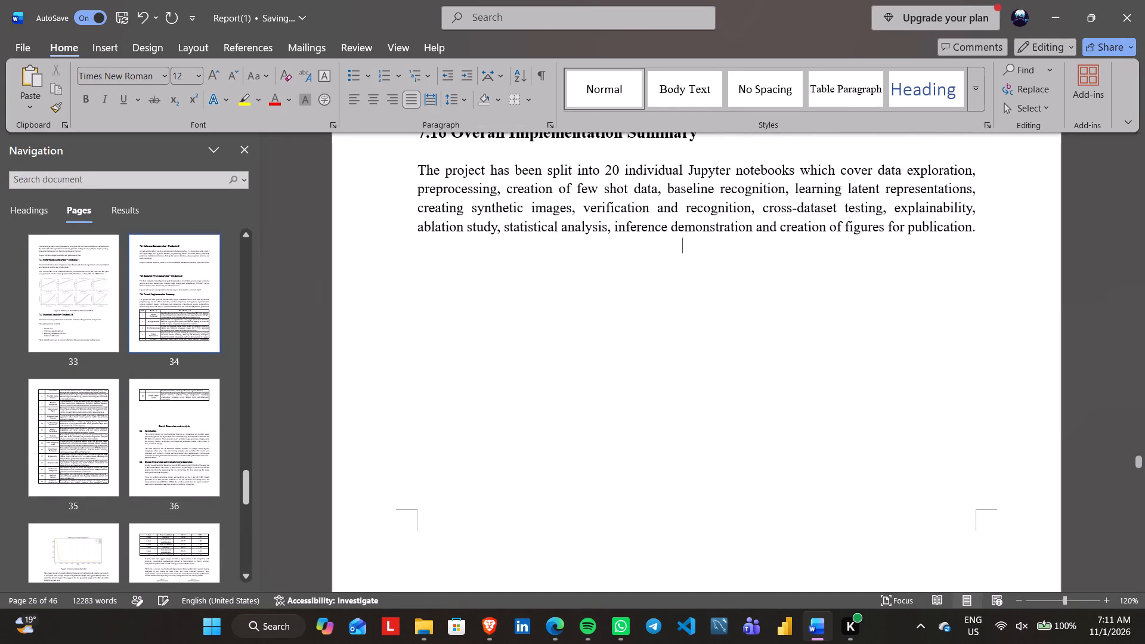
key(ctrl+v)
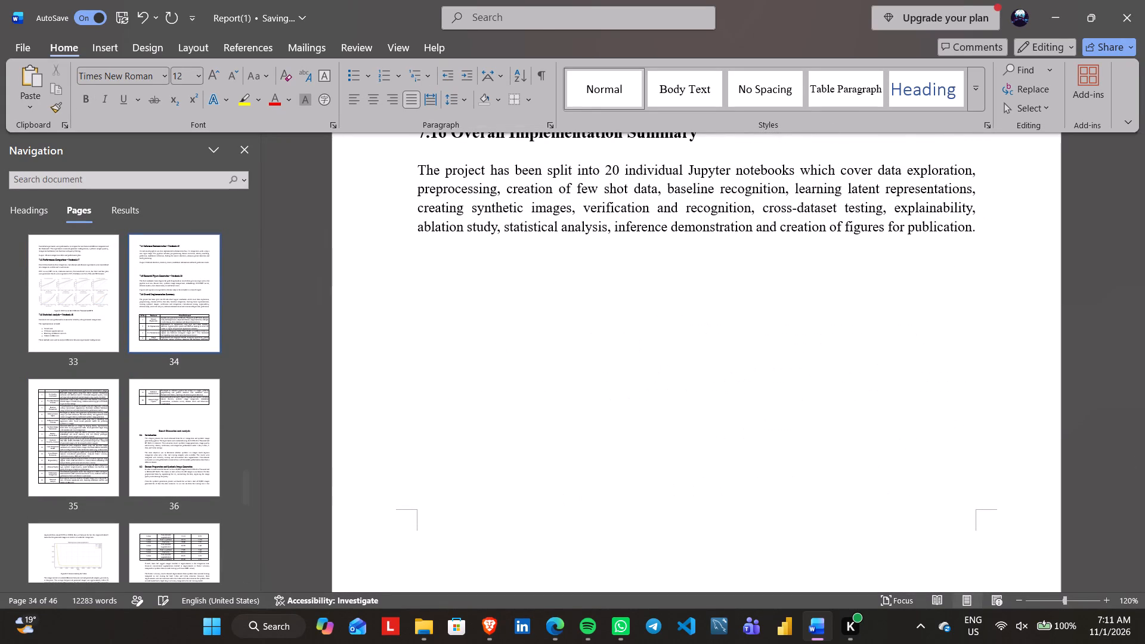
click(819, 302)
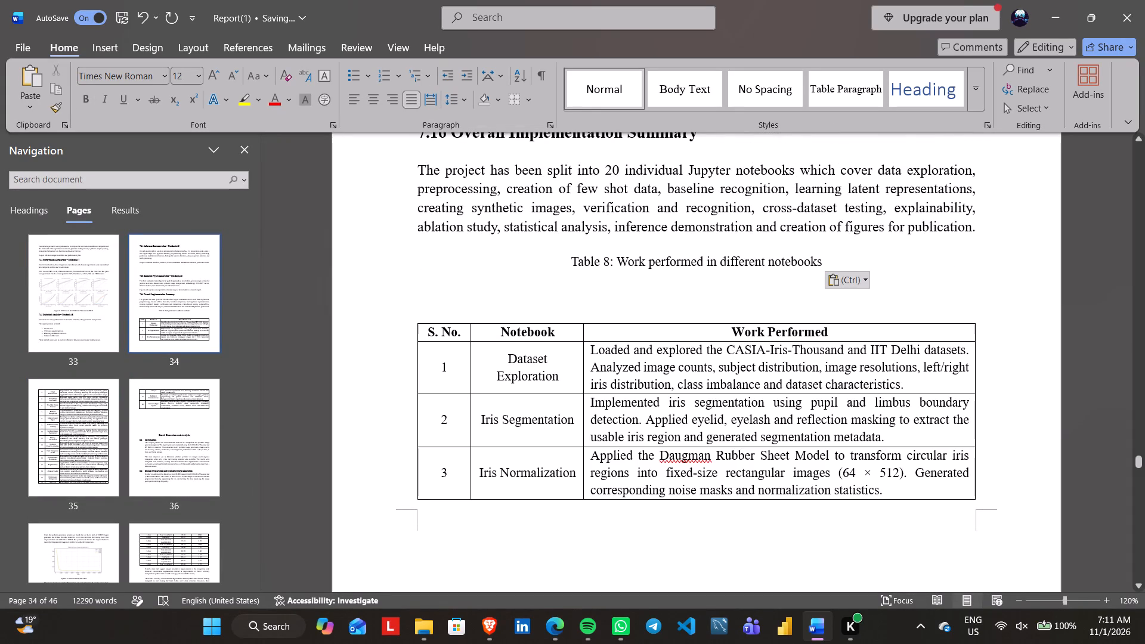
key(BackSpace)
Examine the layout of the notebook work table in 7.16 and how its rows break across pages.
scroll(819, 302, up, 1)
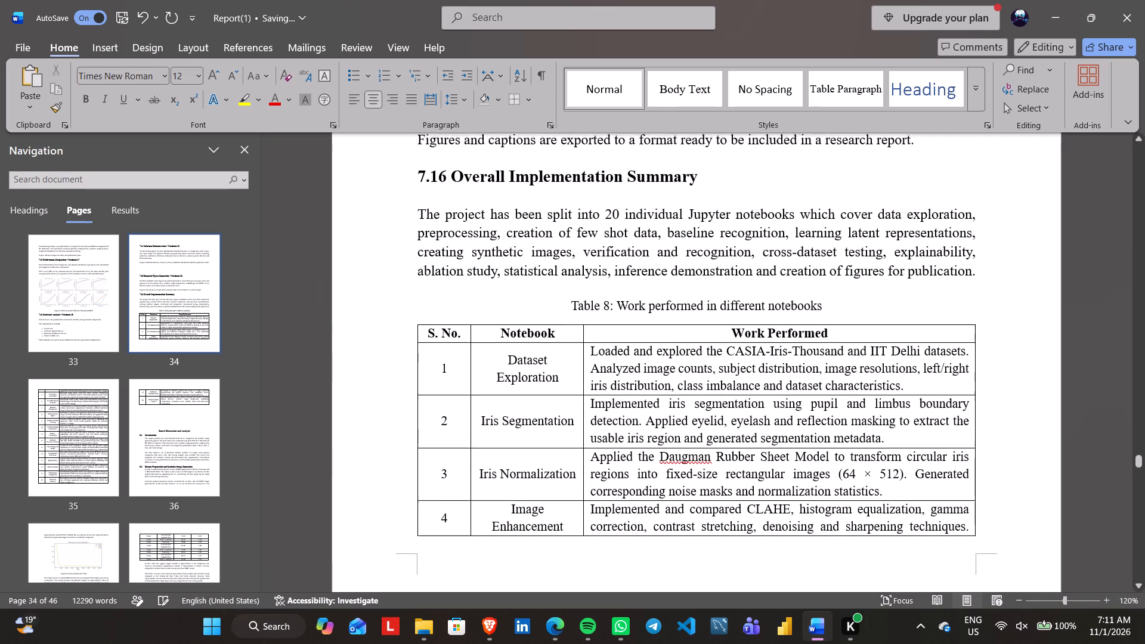
scroll(819, 302, down, 3)
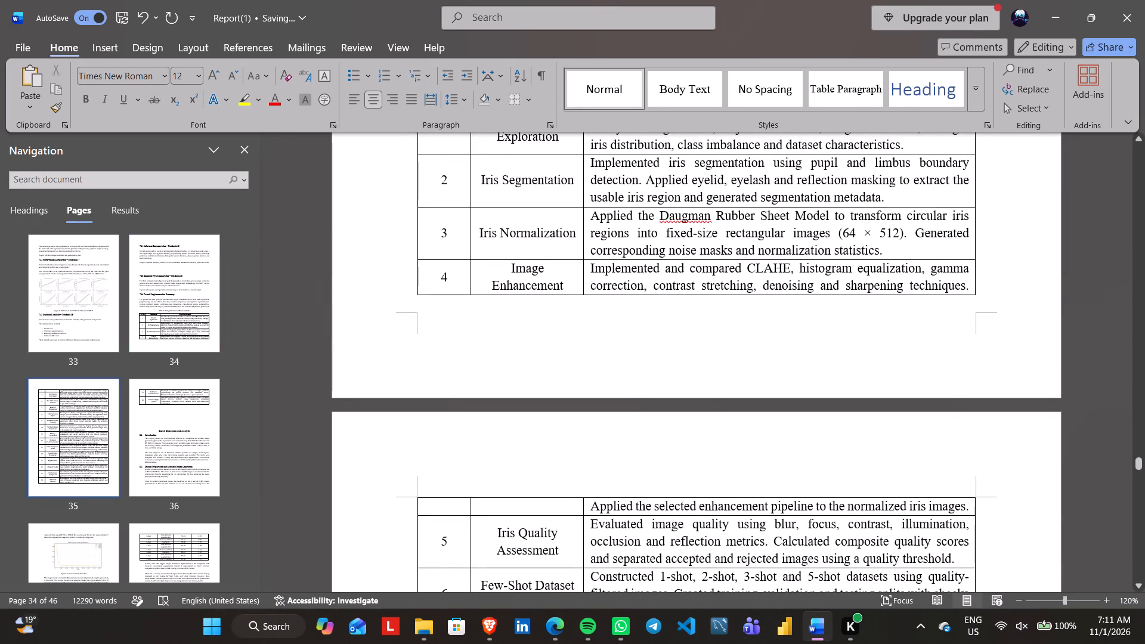
click(685, 332)
scroll(685, 332, up, 1)
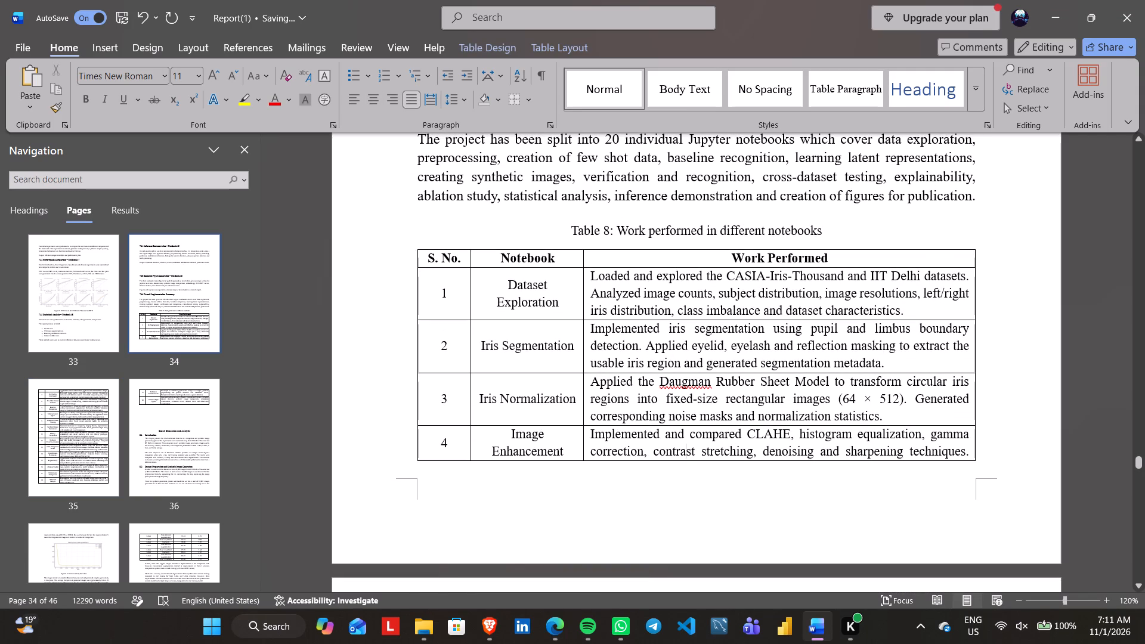
scroll(661, 464, down, 6)
scroll(661, 464, up, 1)
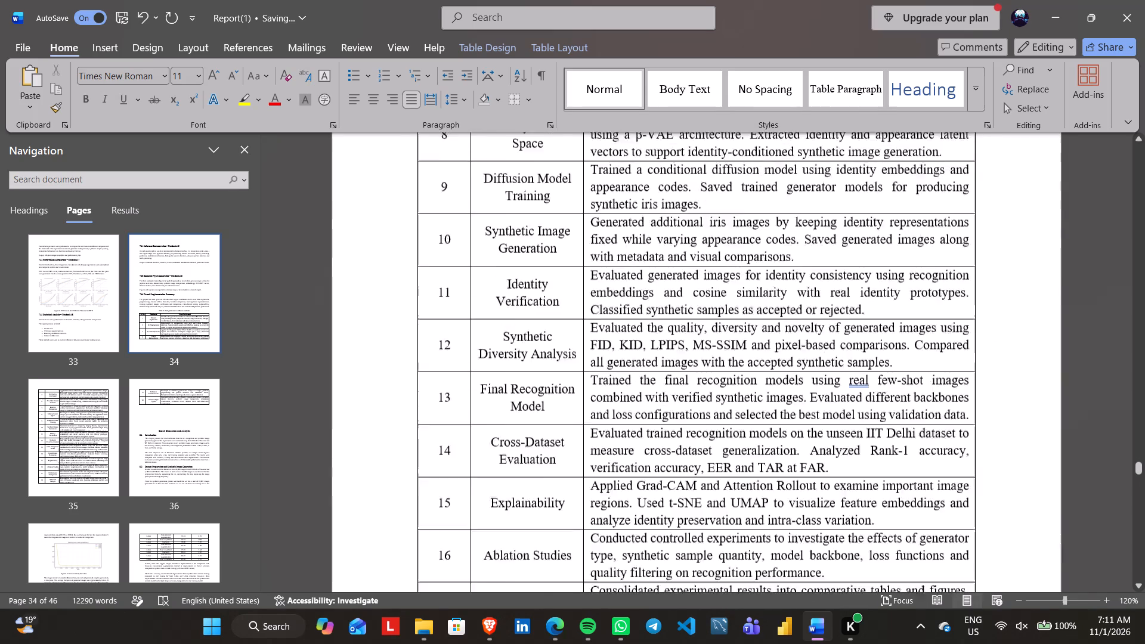
scroll(661, 464, up, 4)
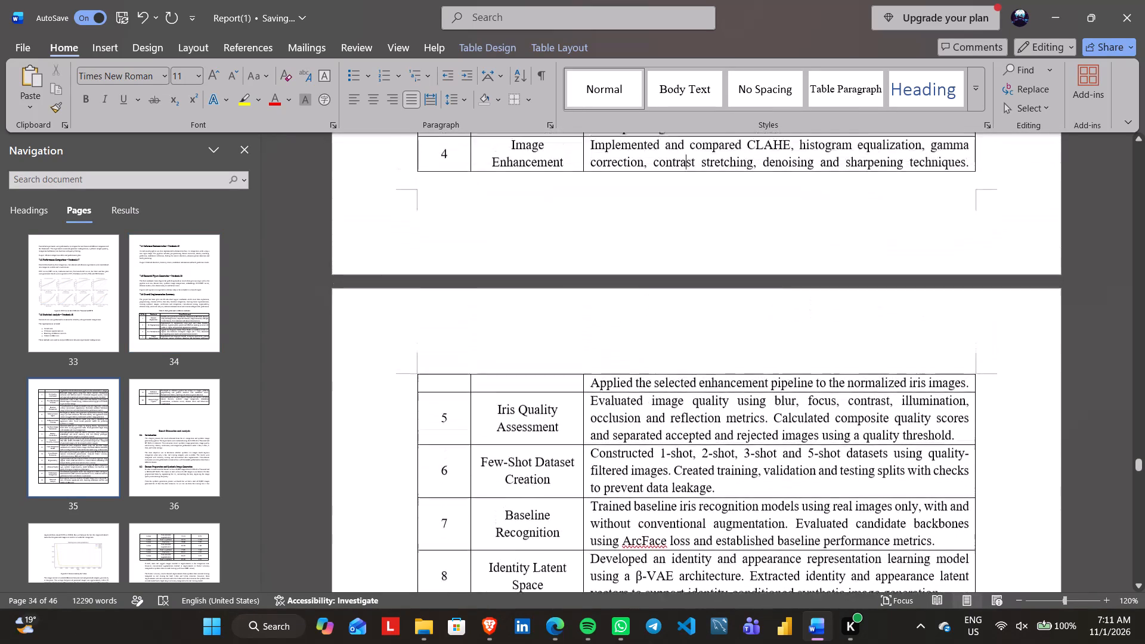
scroll(661, 464, up, 1)
scroll(628, 408, up, 1)
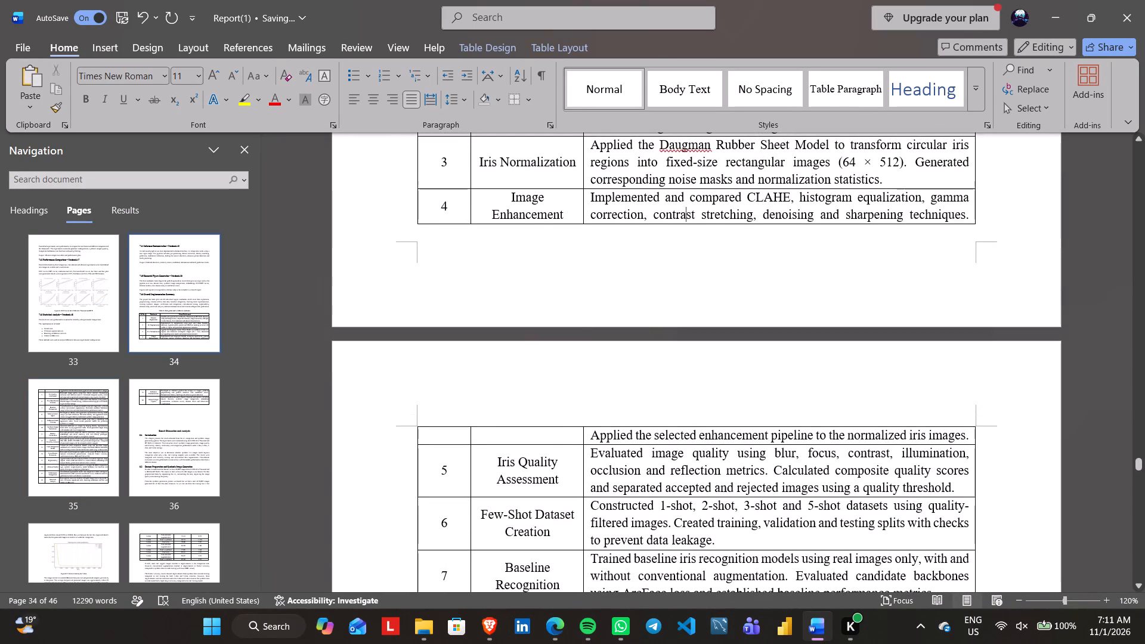
scroll(628, 408, up, 1)
Delete the blank lines between the end of the notebook work table and the Result Discussion and Analysis heading.
scroll(628, 408, down, 5)
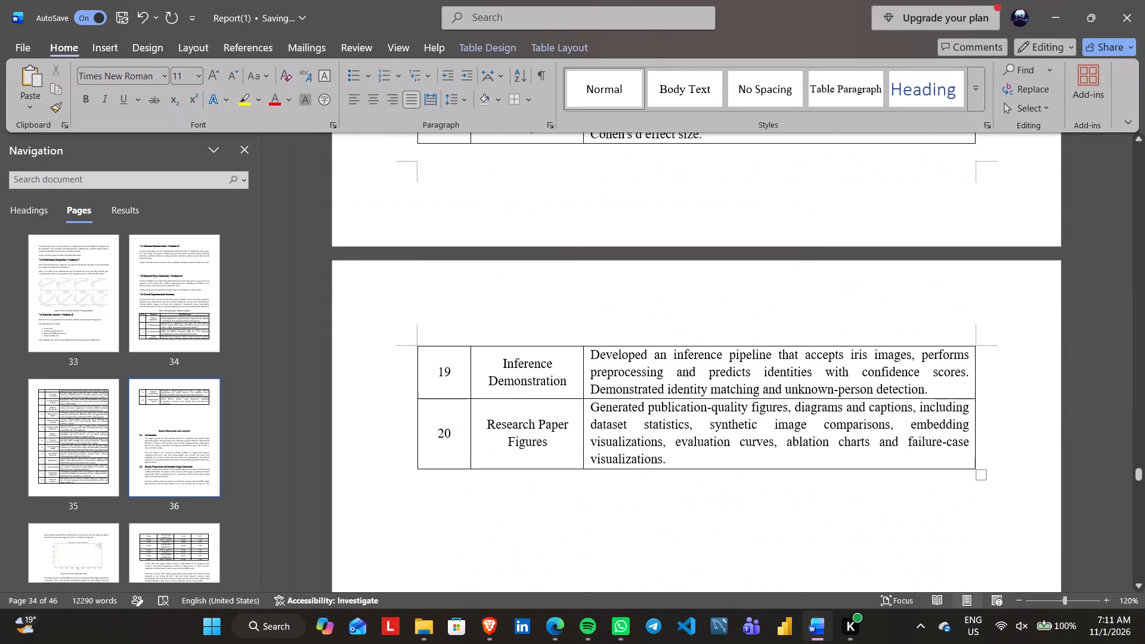
scroll(602, 487, down, 1)
click(580, 425)
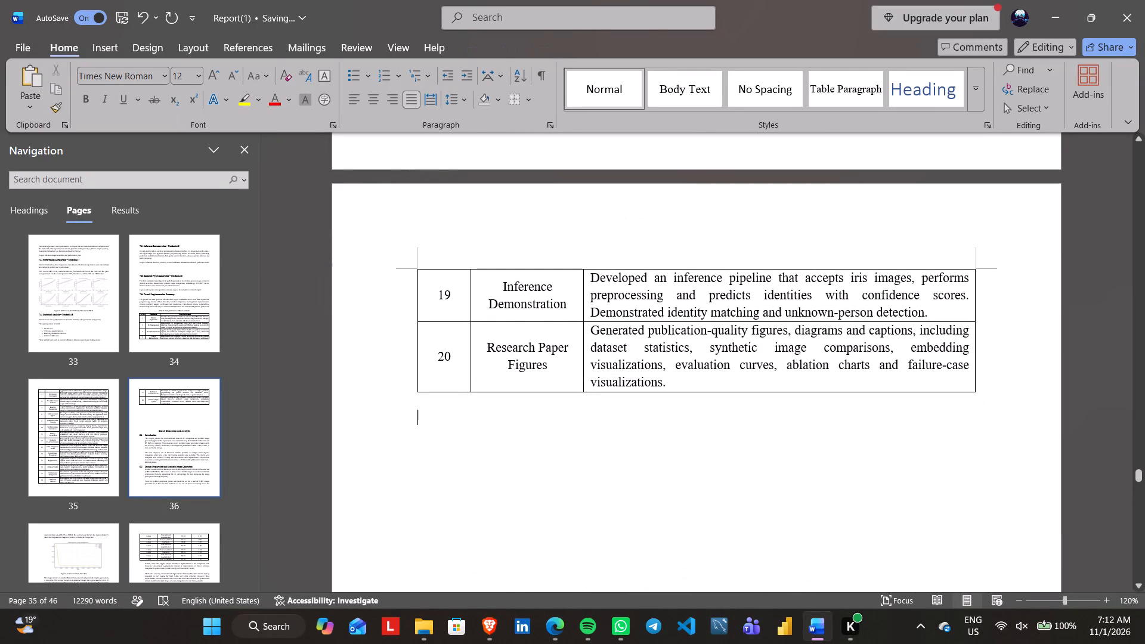
key(Delete)
key(Delete)
key(Delete)
key(Delete)
key(Delete)
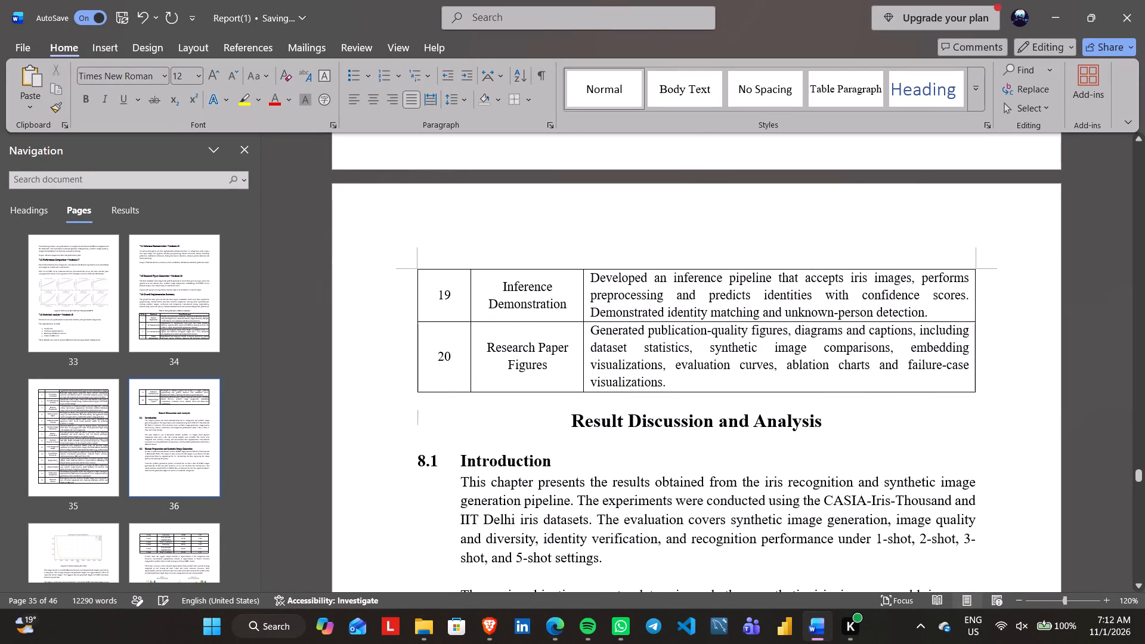
Insert "Summary of" before "Work performed in different notebooks" in the Table 8 caption.
scroll(580, 425, up, 9)
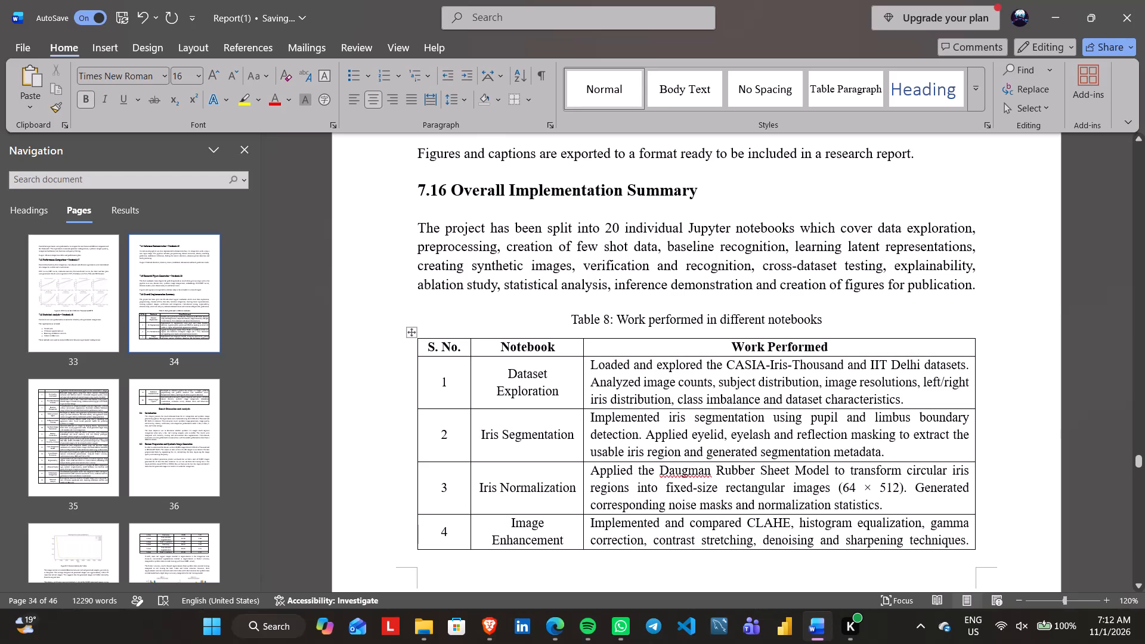
click(620, 318)
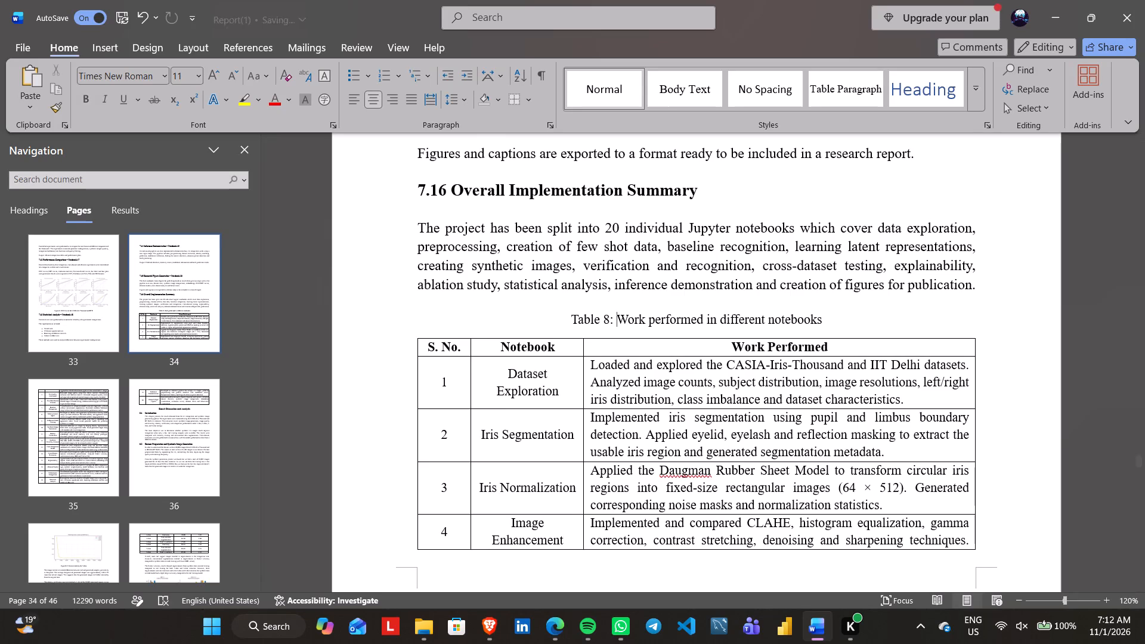
scroll(620, 318, down, 1)
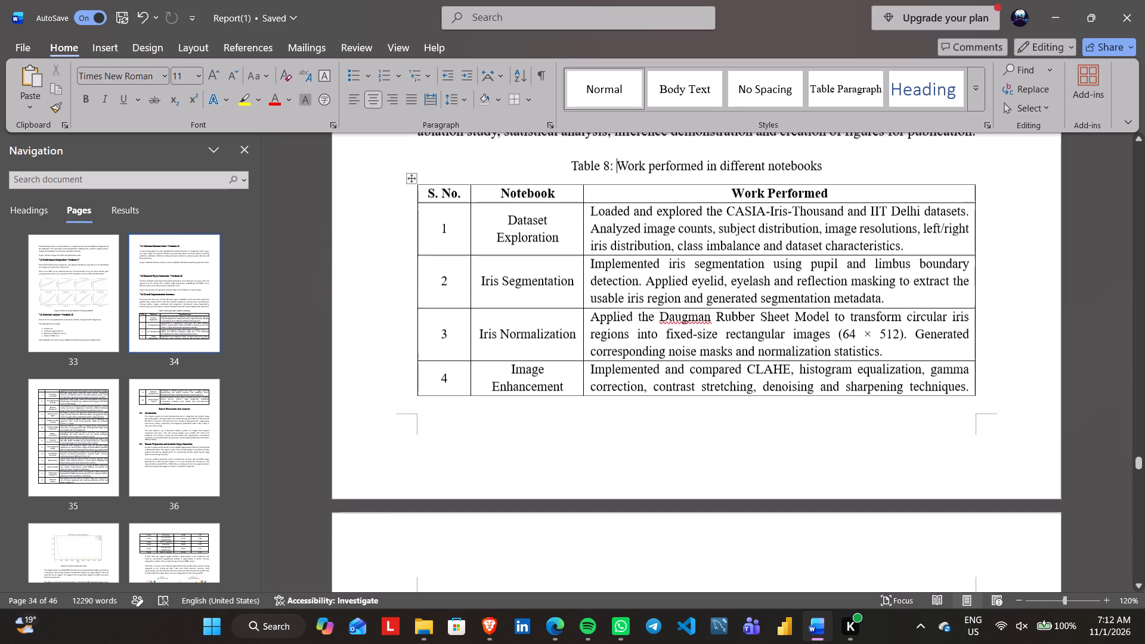
text(Summary of)
key(space)
Review the end of the notebook table and sections 8.1 and 8.2 of the Result Discussion and Analysis chapter.
scroll(620, 318, down, 8)
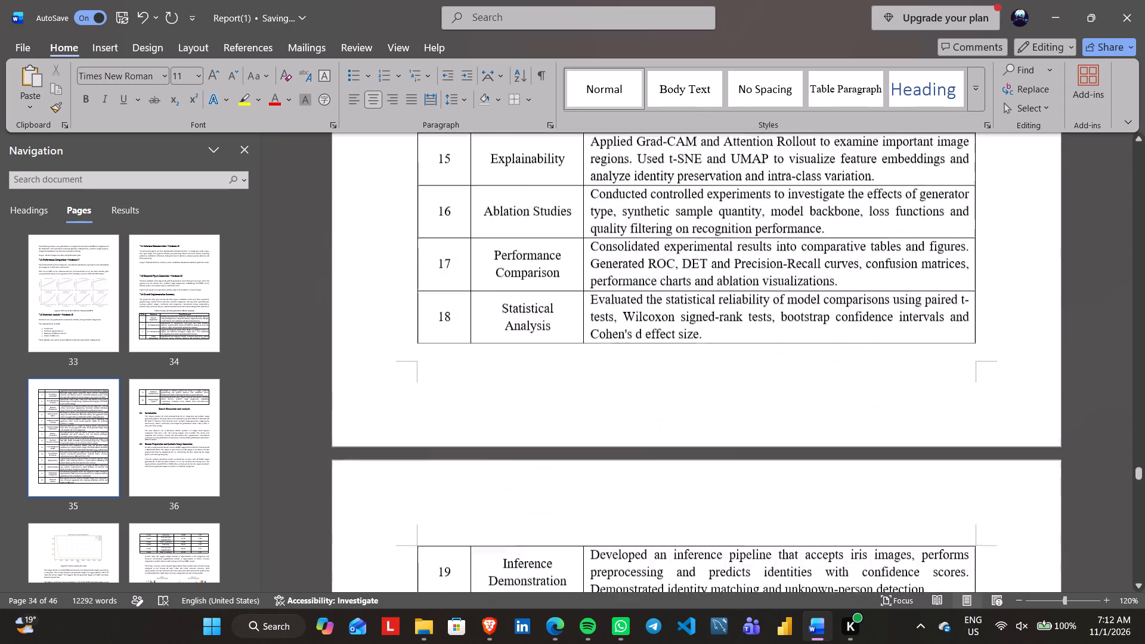
scroll(620, 318, down, 1)
scroll(620, 318, up, 3)
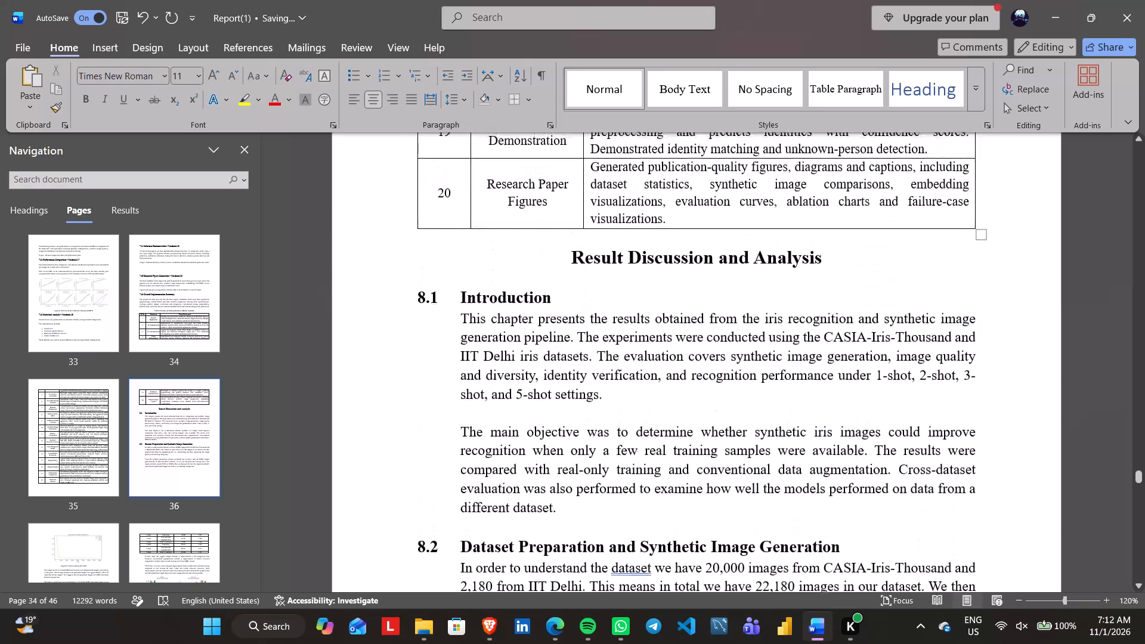
scroll(620, 318, down, 1)
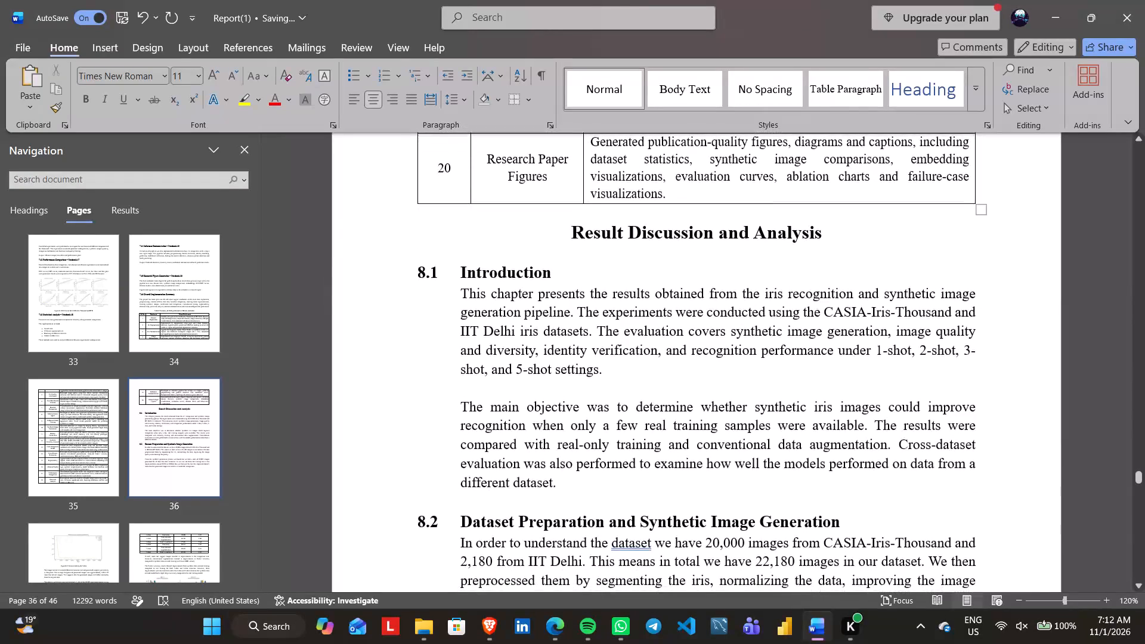
scroll(620, 318, down, 2)
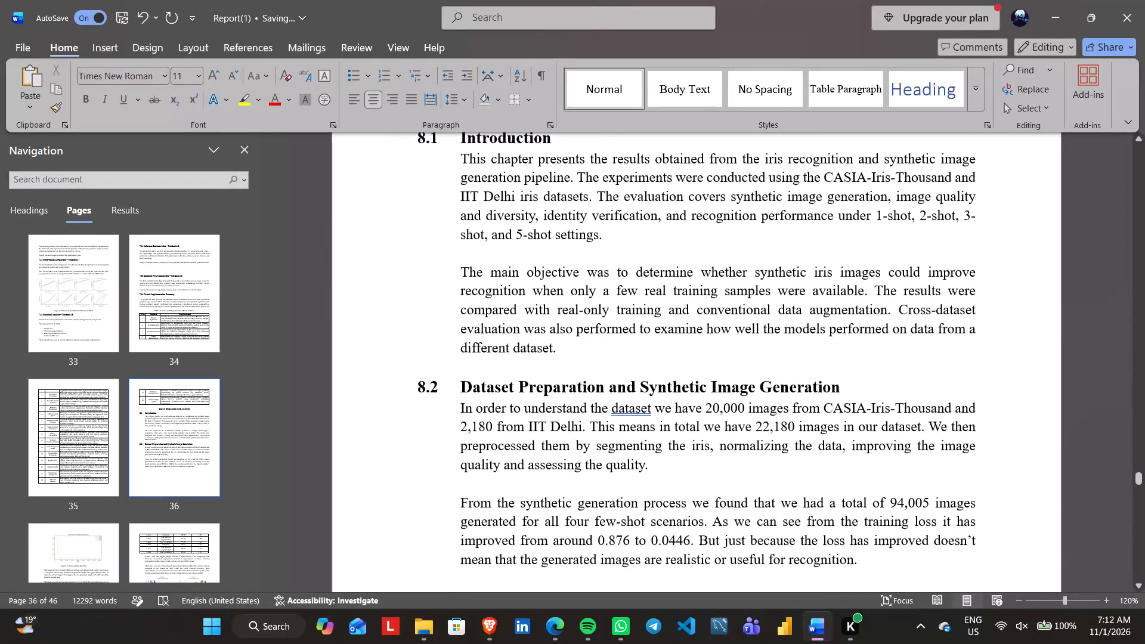
scroll(620, 318, down, 5)
scroll(620, 318, up, 4)
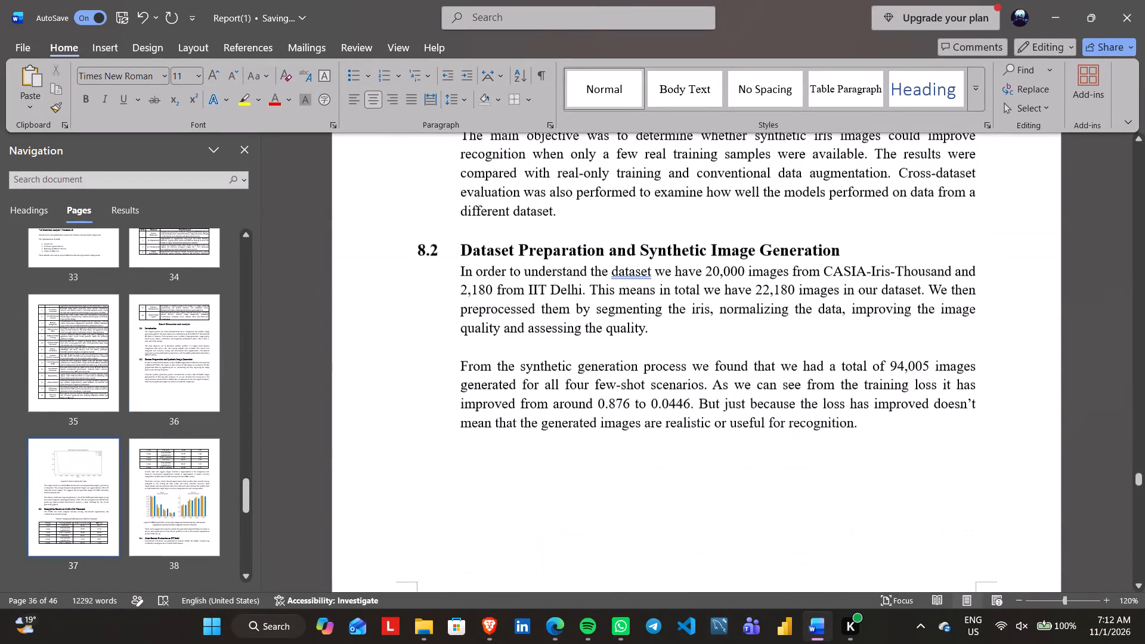
Insert two blank left-aligned lines at 12 pt between the end of the notebook work table and the Result Discussion and Analysis heading.
scroll(620, 318, up, 2)
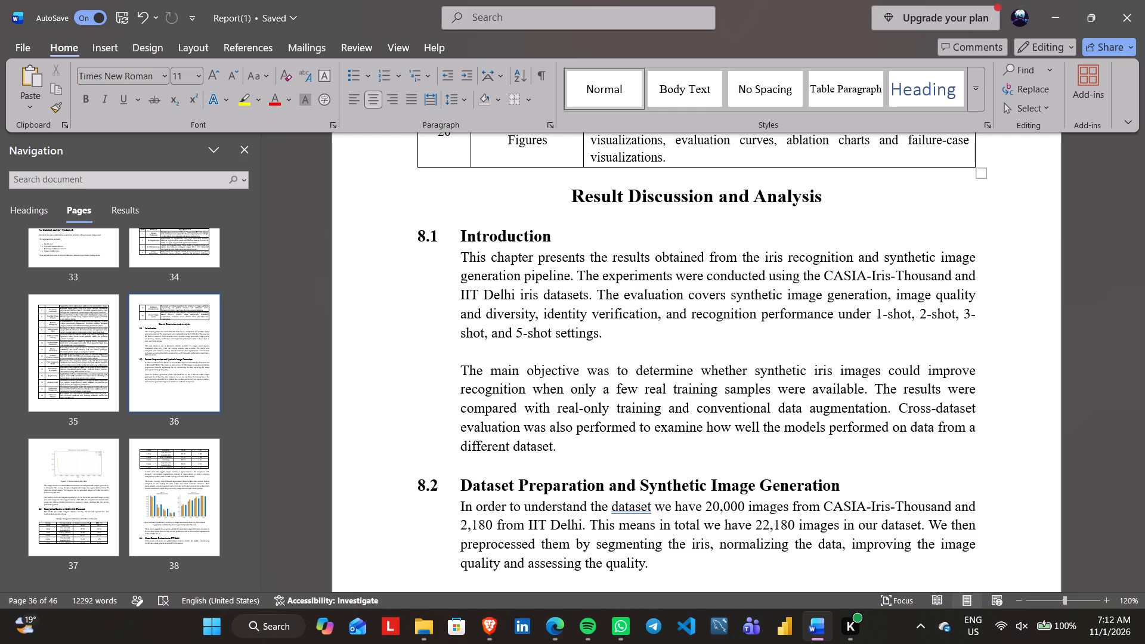
click(532, 197)
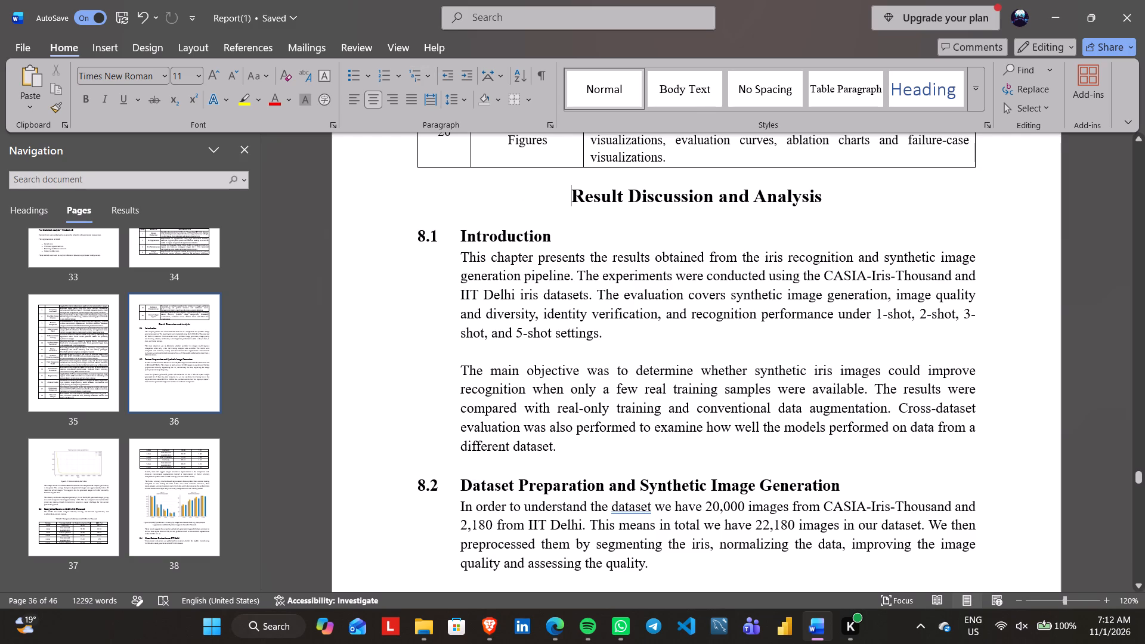
key(Return)
key(Up)
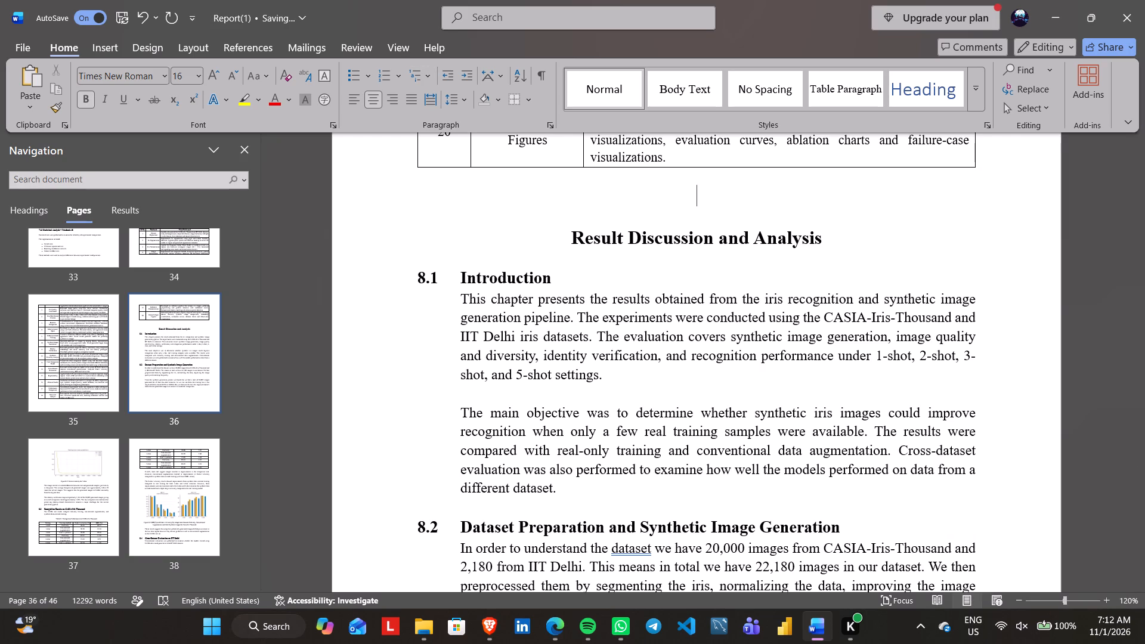
key(BackSpace)
key(Return)
key(ctrl+shift+comma)
key(ctrl+shift+comma)
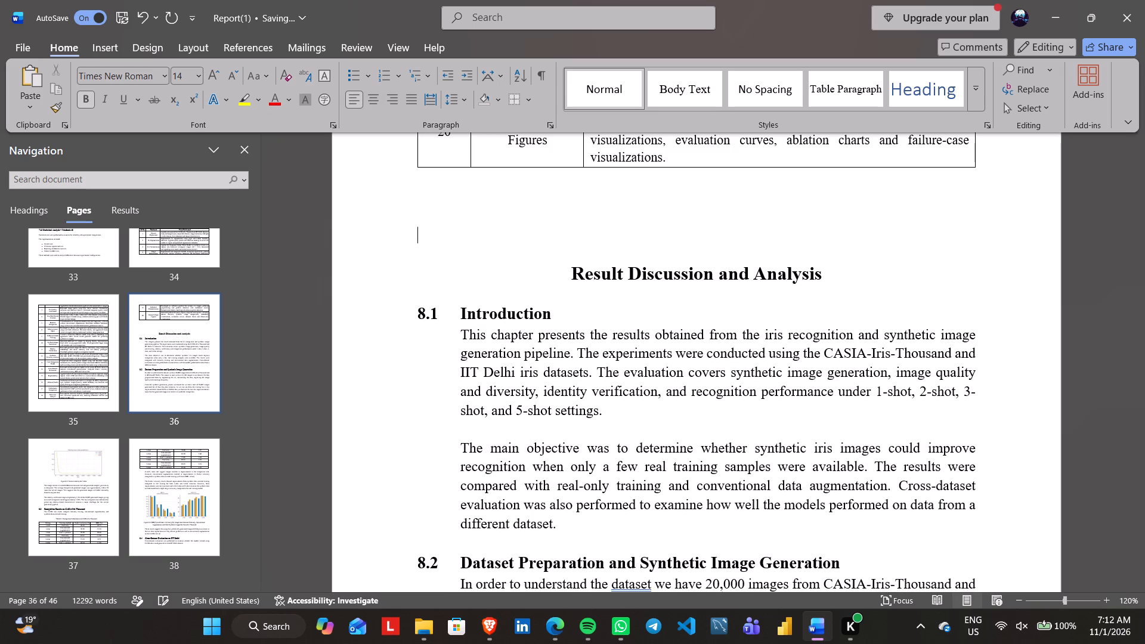
key(Up)
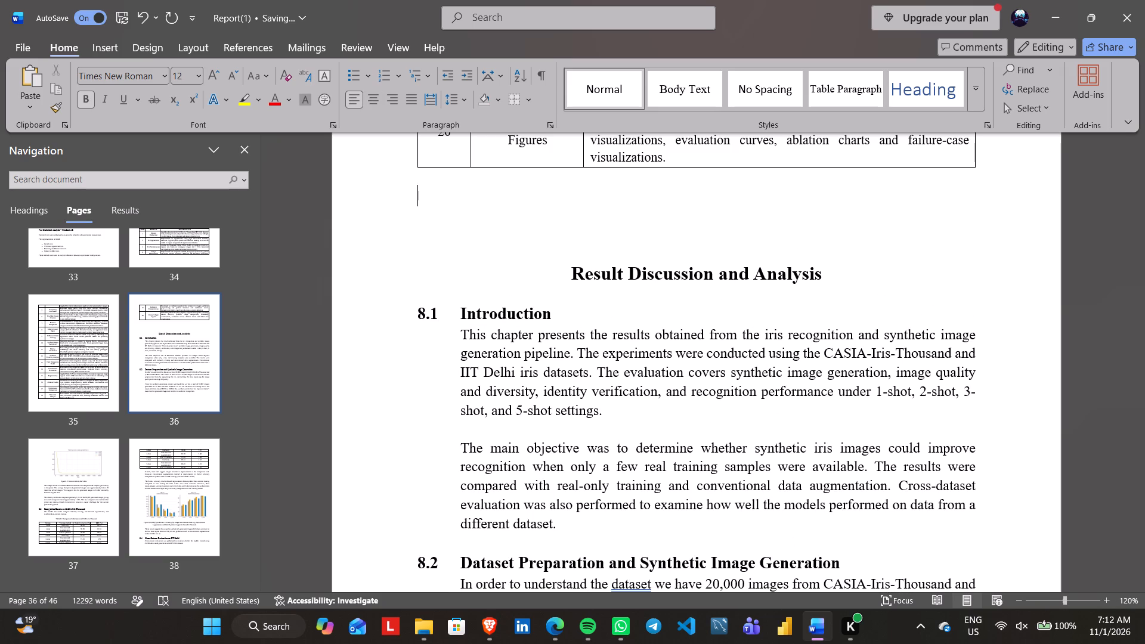
key(ctrl+shift+comma)
key(ctrl+shift+comma)
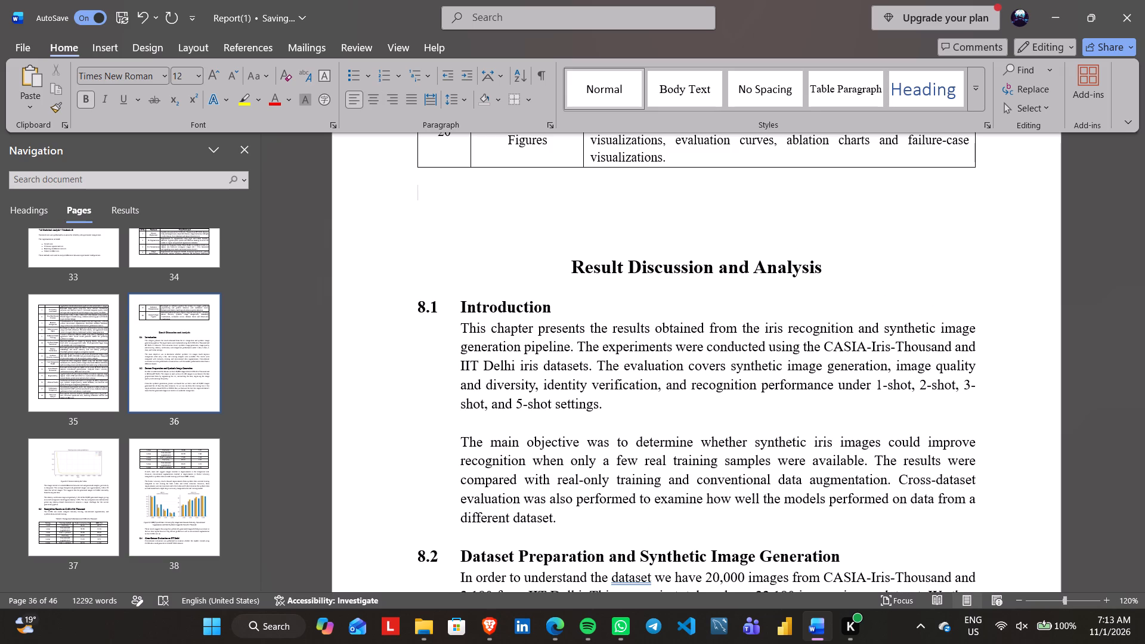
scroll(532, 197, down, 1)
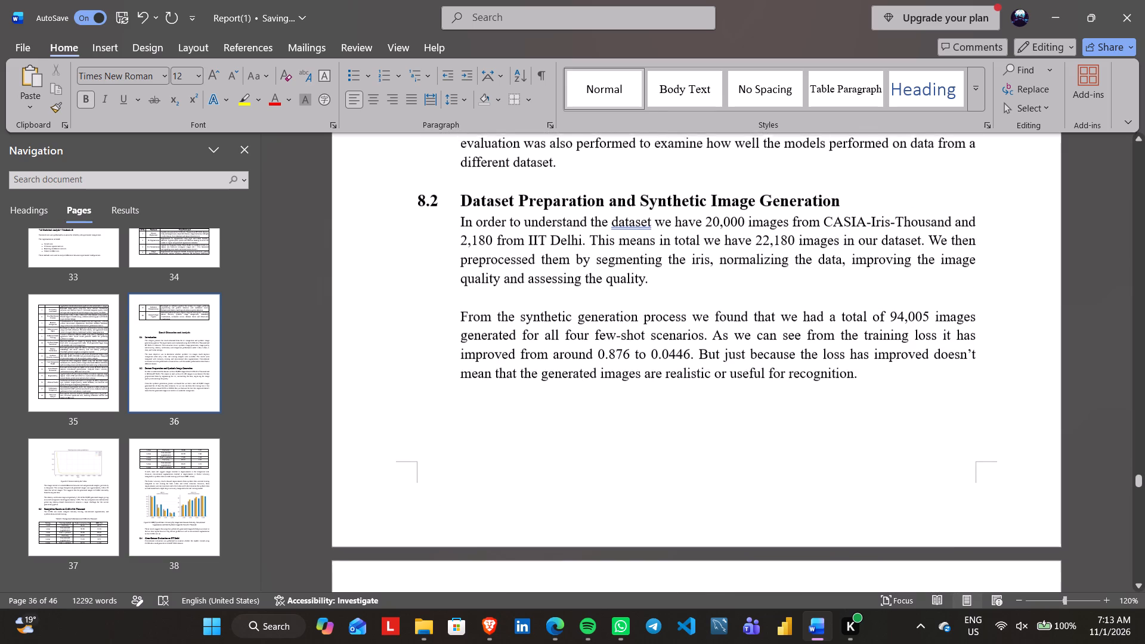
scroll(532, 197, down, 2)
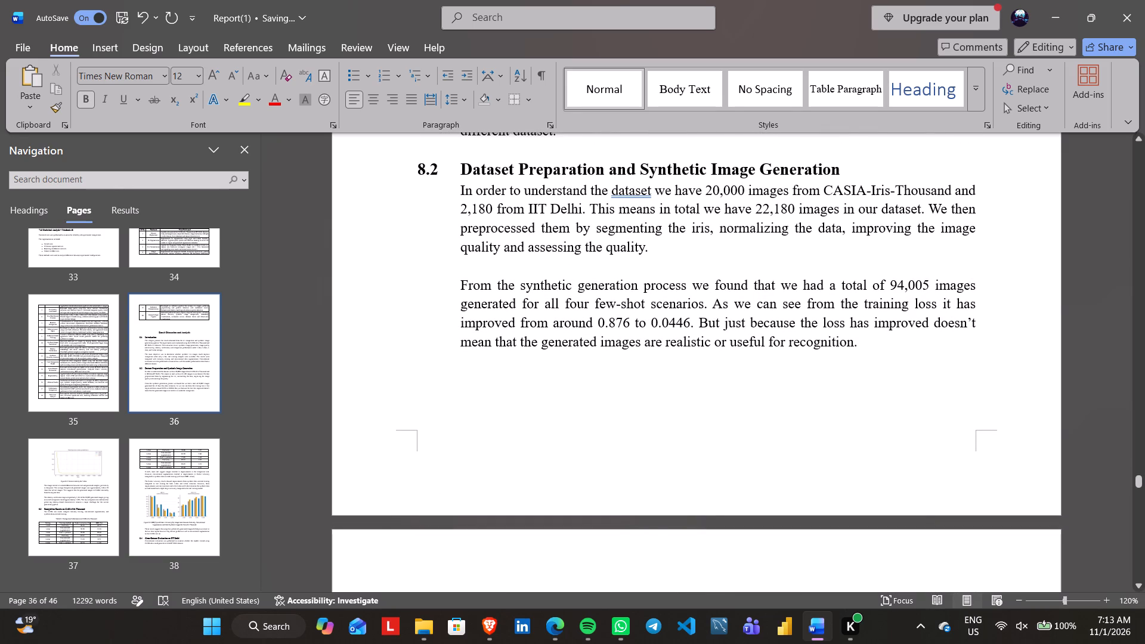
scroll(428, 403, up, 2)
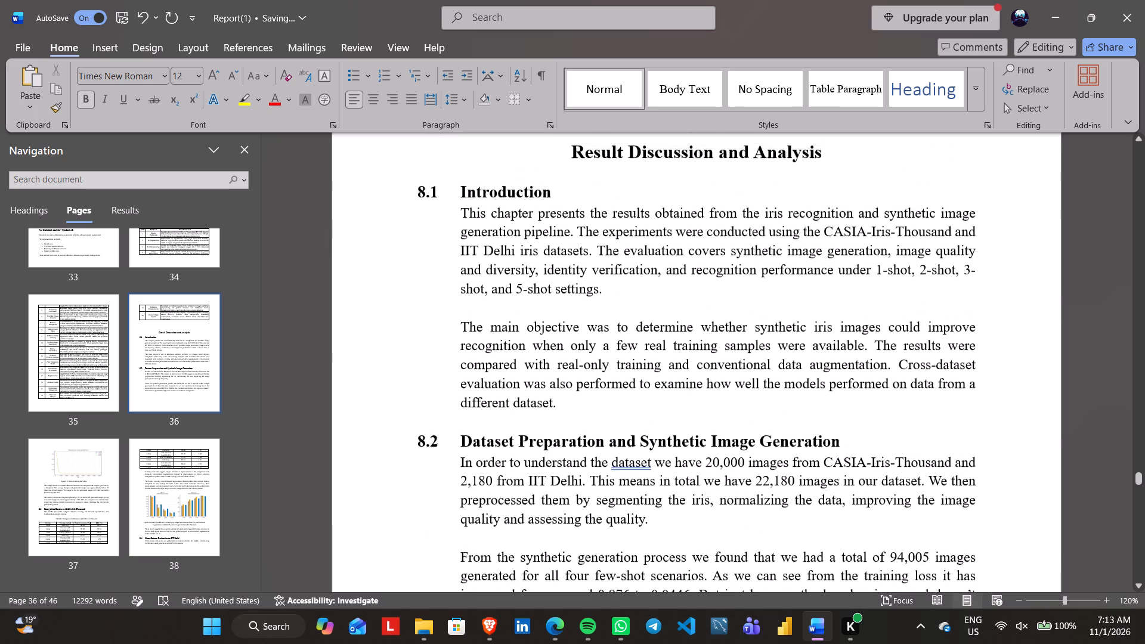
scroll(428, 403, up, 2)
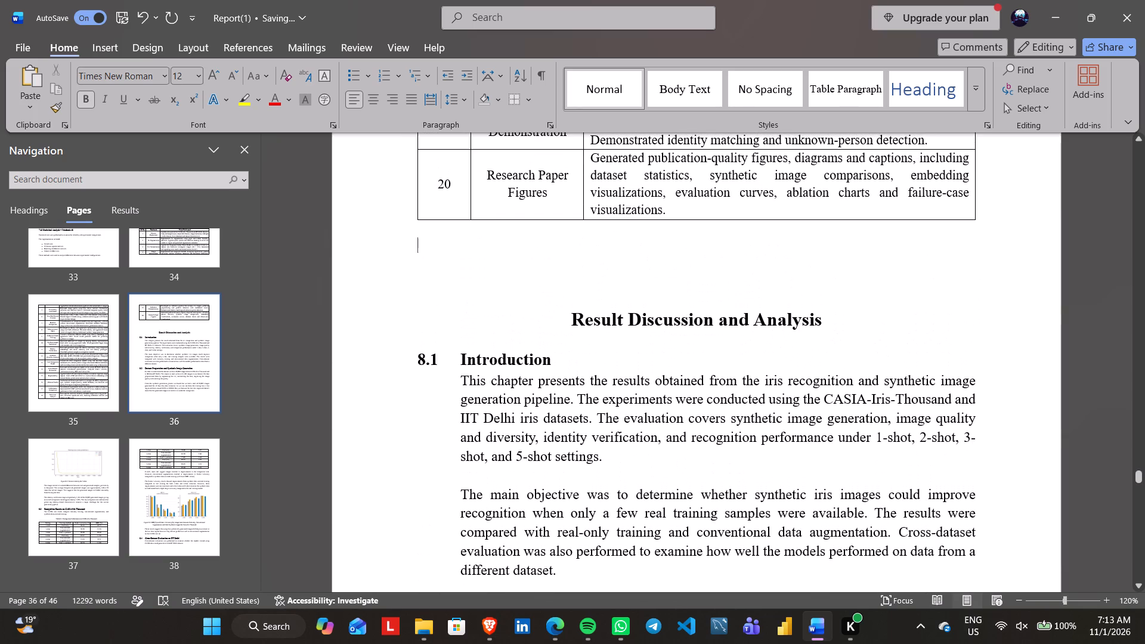
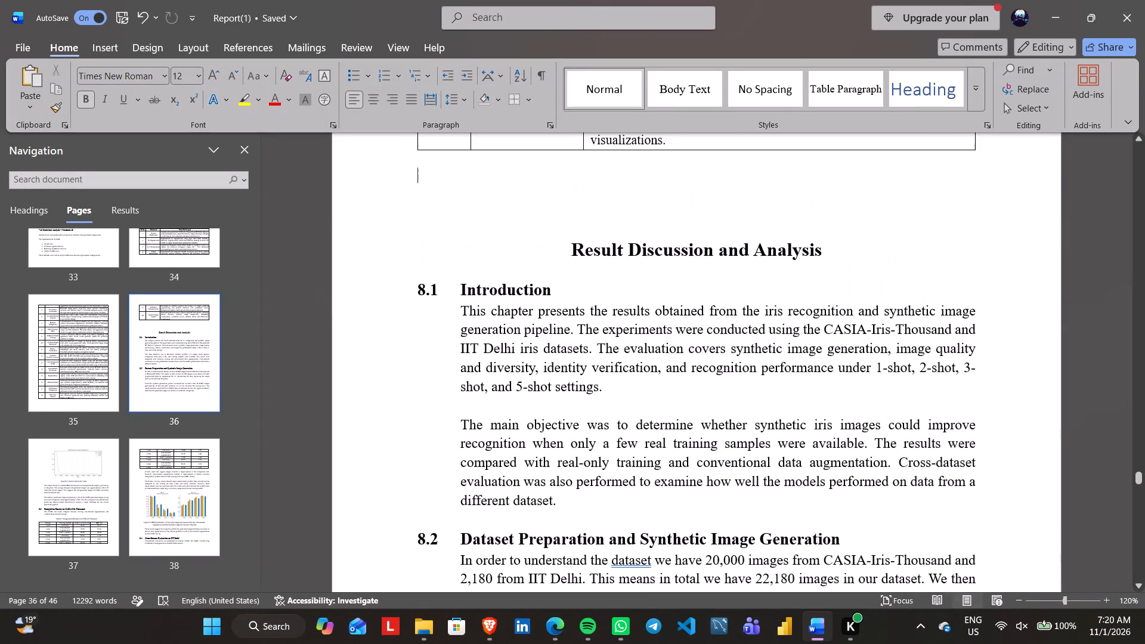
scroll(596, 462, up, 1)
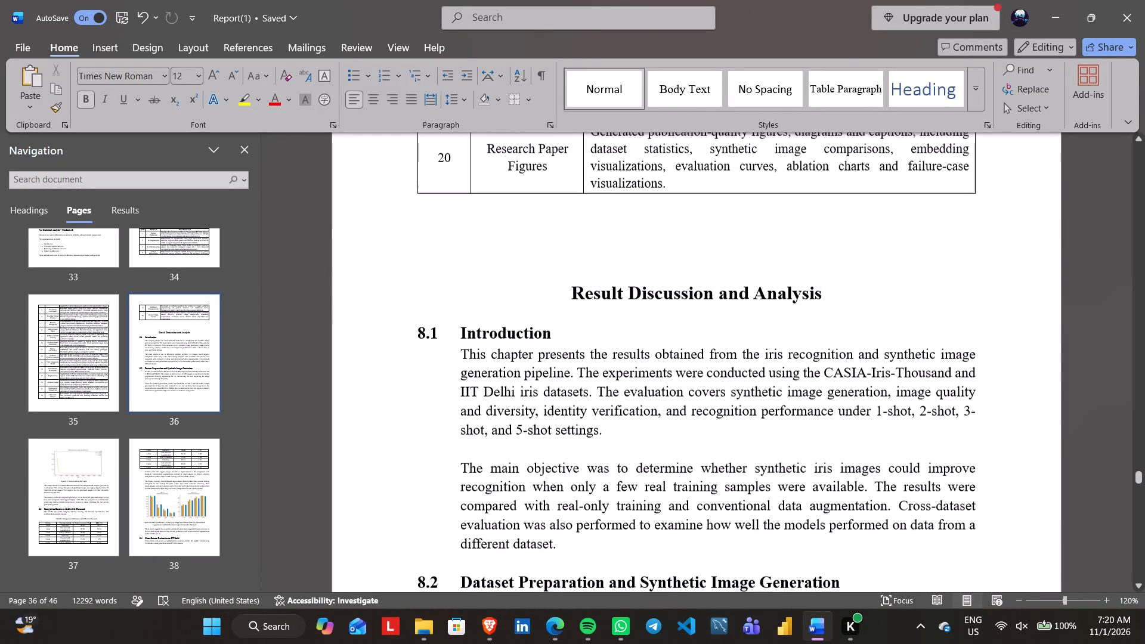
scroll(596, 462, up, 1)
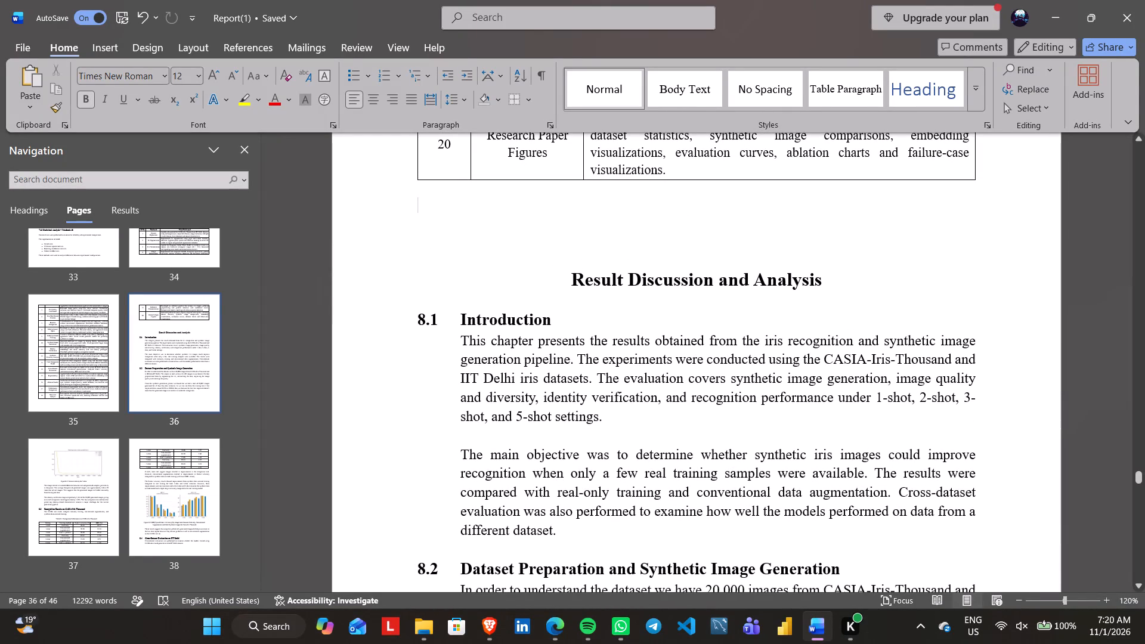
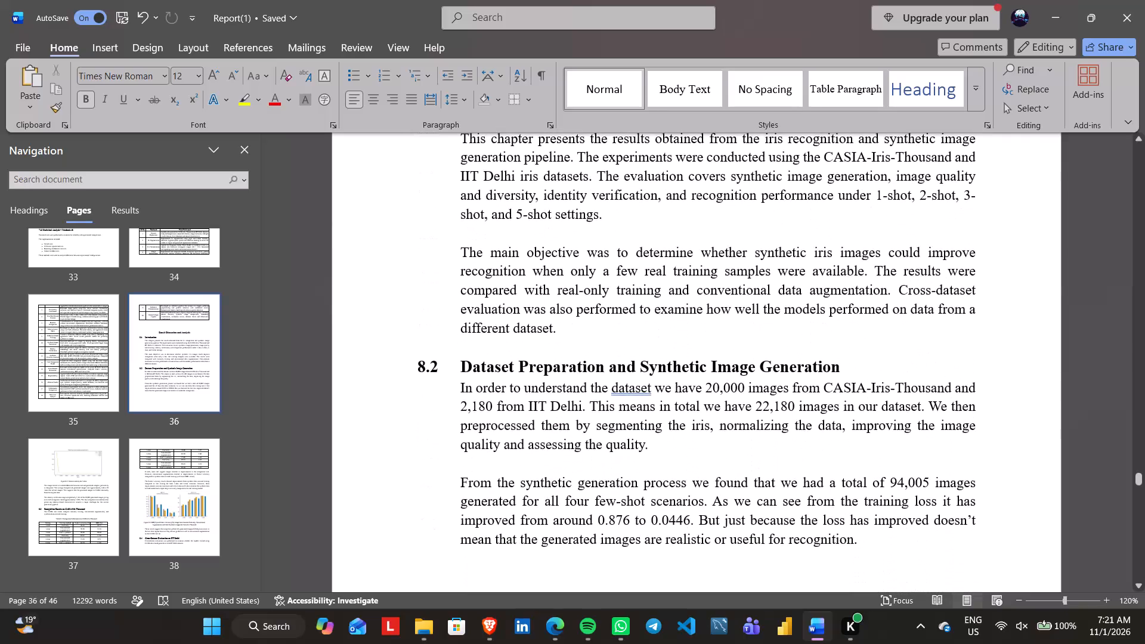
In the first sentence of section 8.2, change "dataset" to the plural "datasets" and add a comma after it.
scroll(596, 462, down, 1)
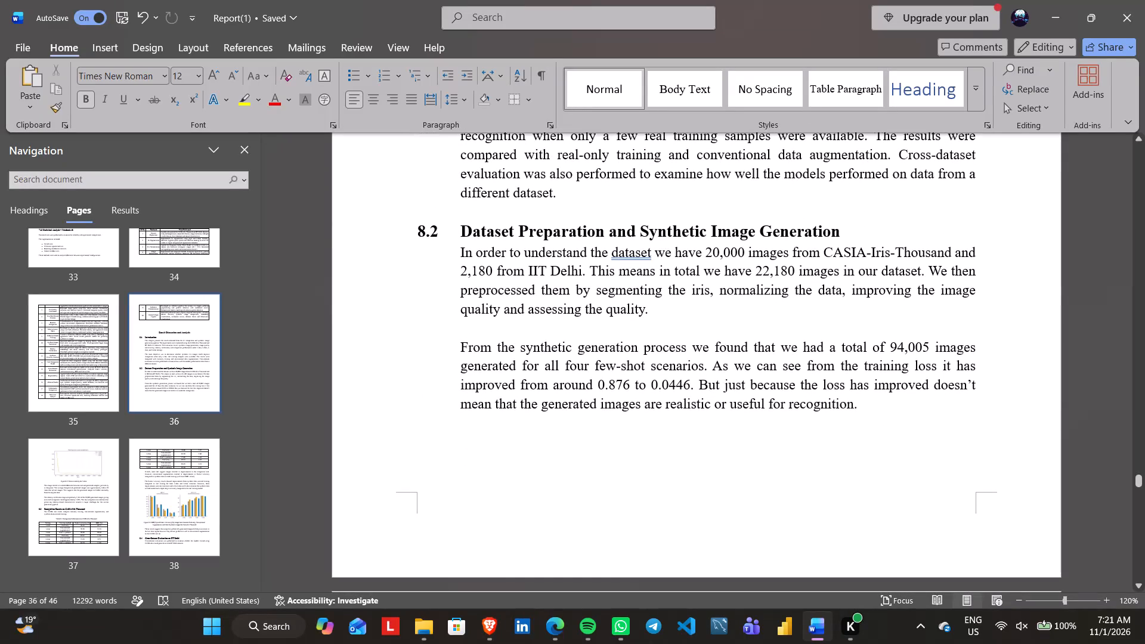
scroll(596, 462, up, 1)
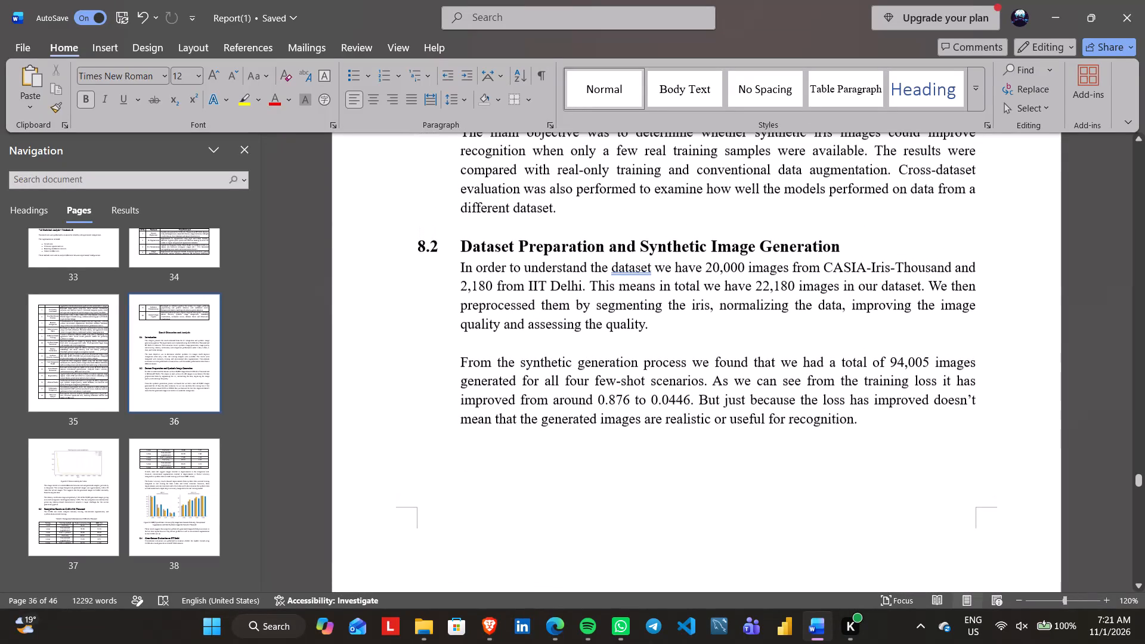
scroll(596, 462, up, 1)
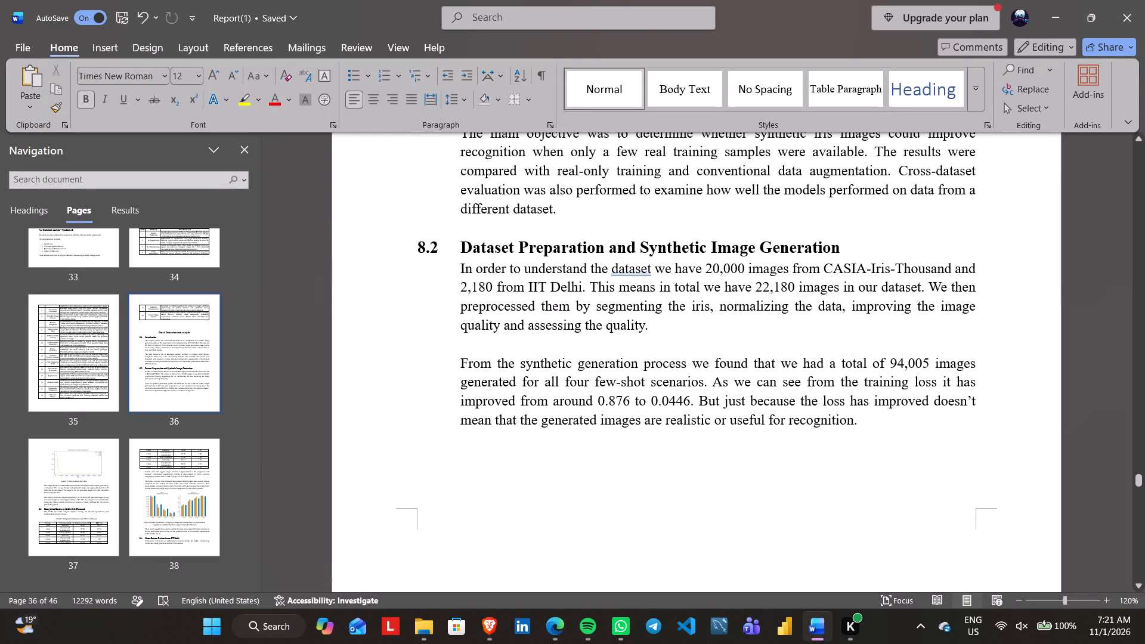
click(648, 269)
key(Right)
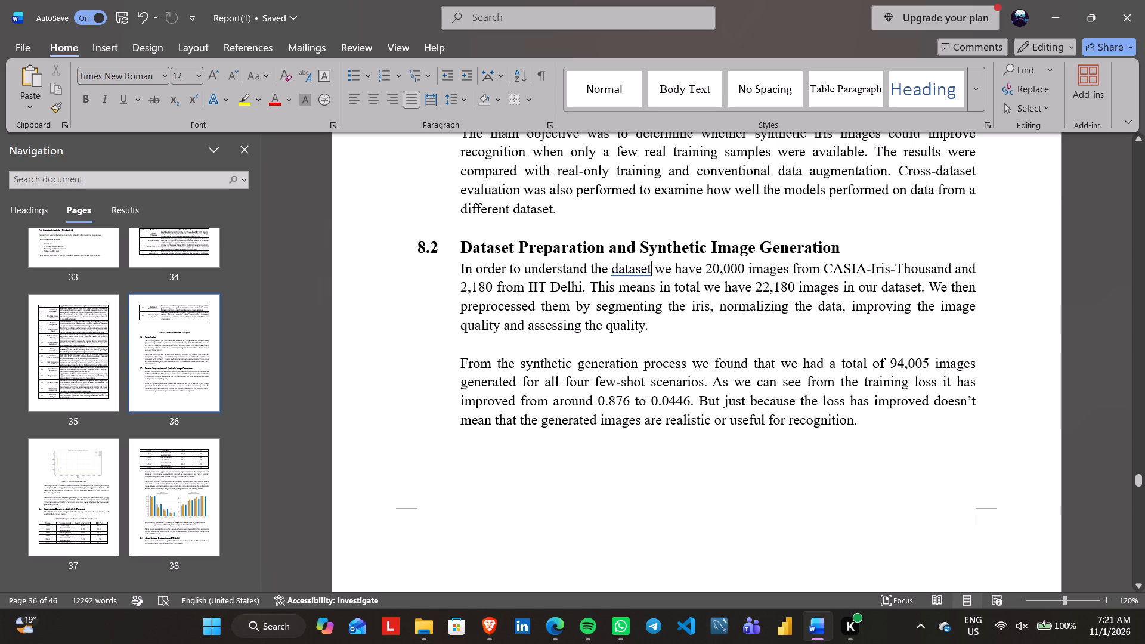
key(s)
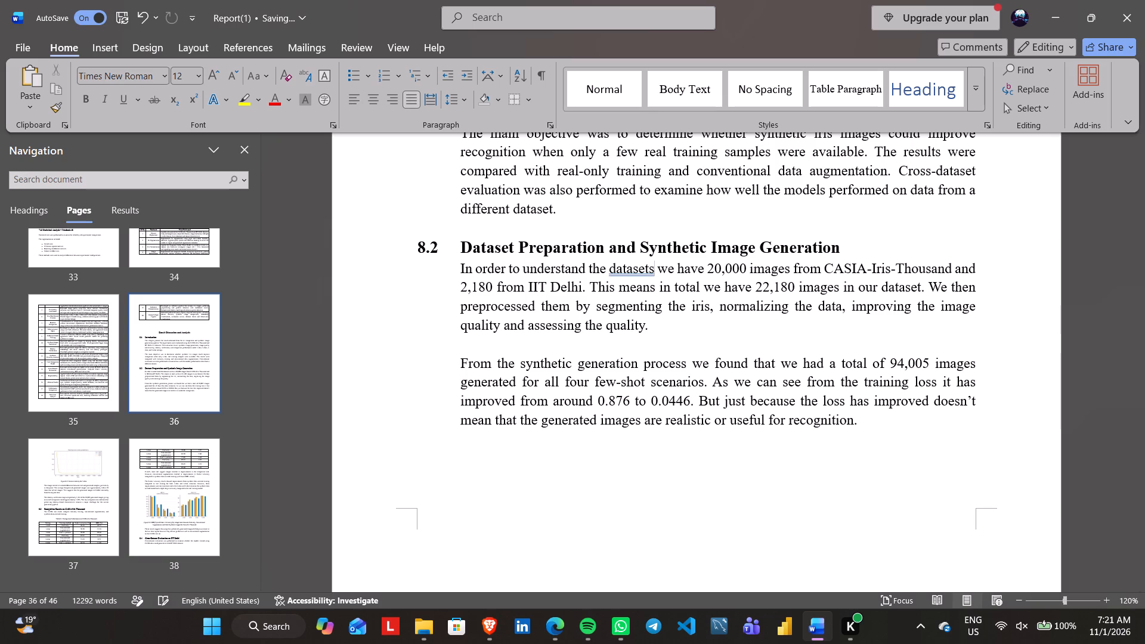
key(comma)
key(Left)
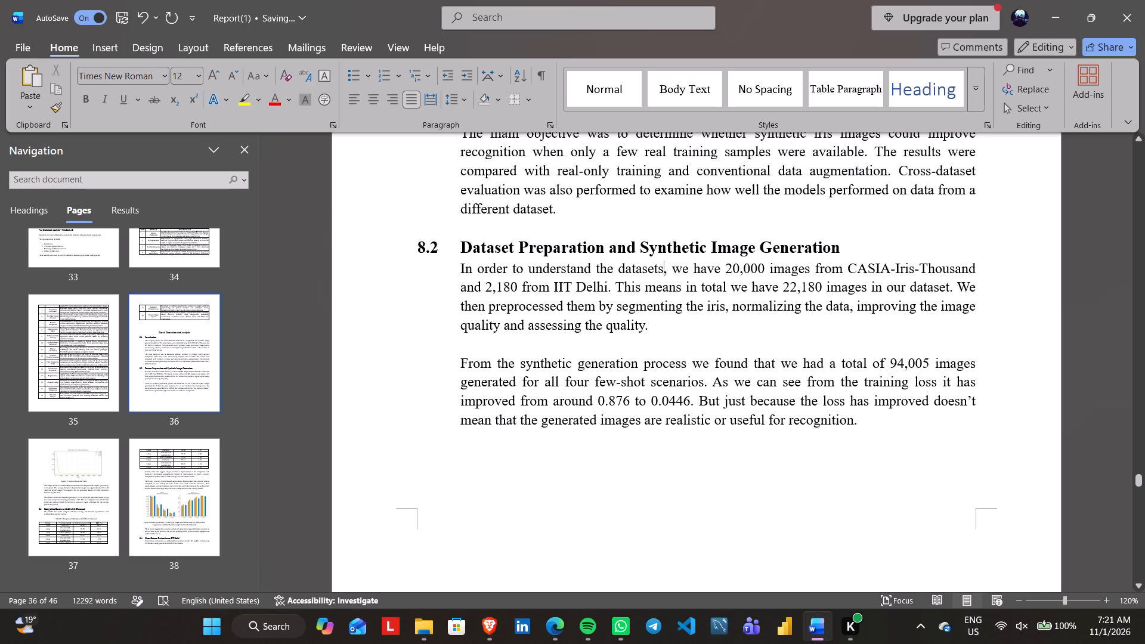
Read through section 8.2, its training loss figure with caption, and the start of section 8.3.
scroll(632, 273, down, 1)
scroll(579, 312, up, 1)
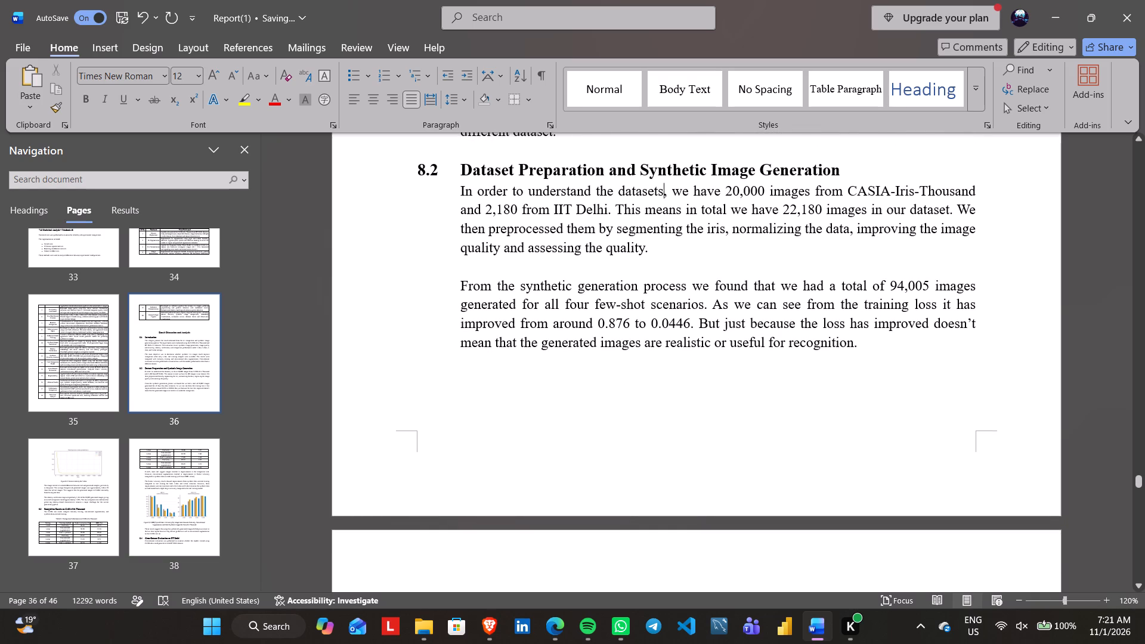
scroll(579, 312, up, 2)
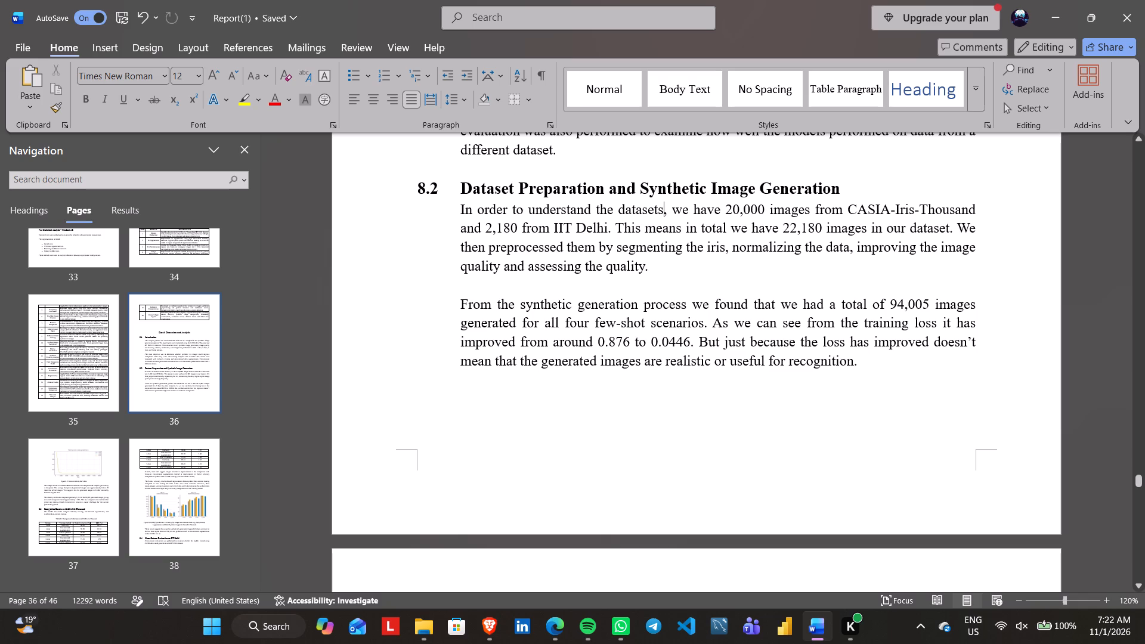
scroll(788, 314, down, 2)
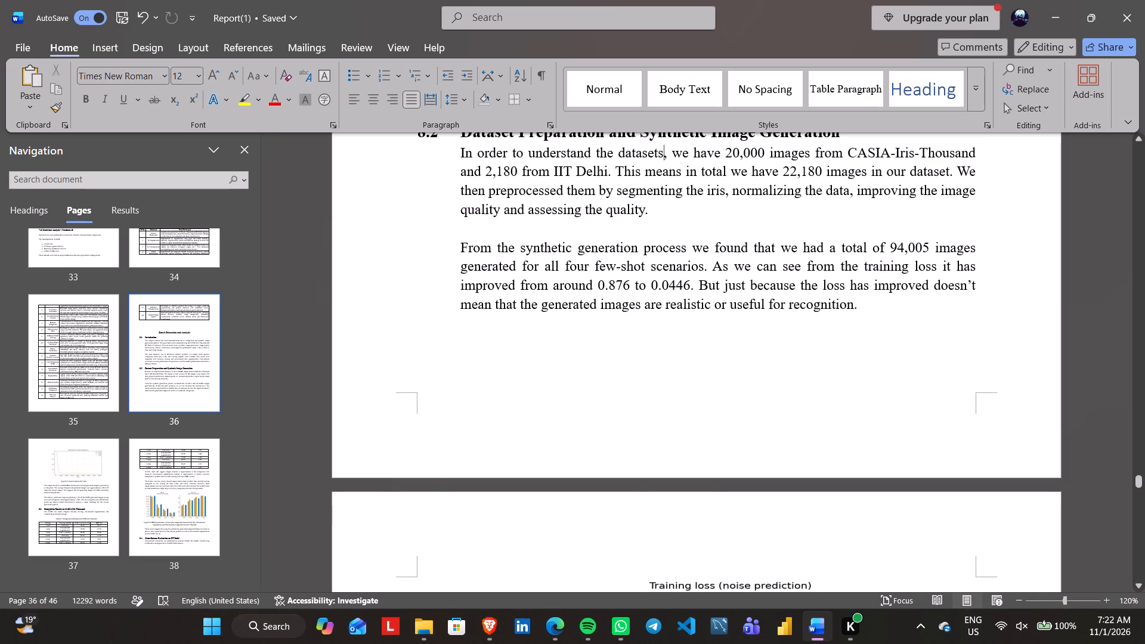
scroll(788, 314, down, 2)
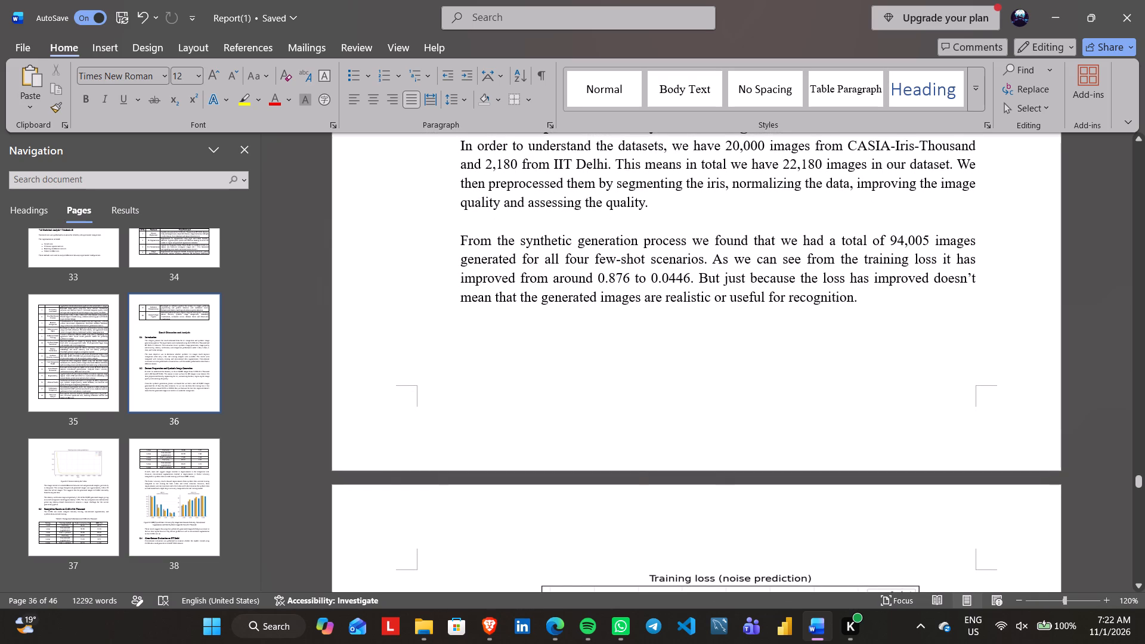
scroll(788, 314, down, 1)
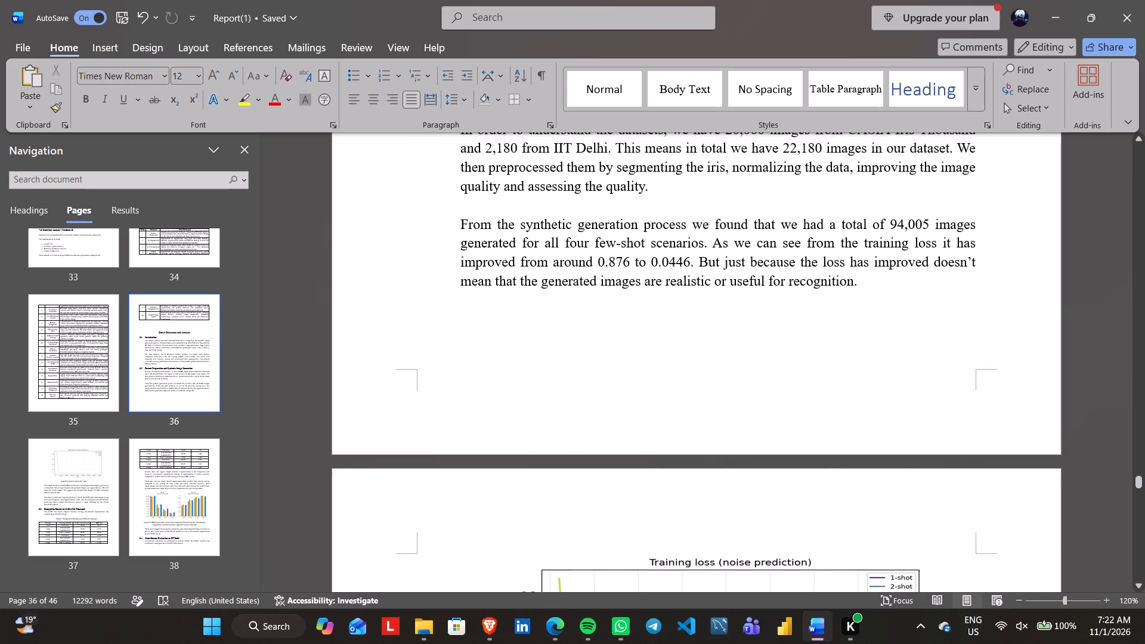
scroll(788, 314, down, 2)
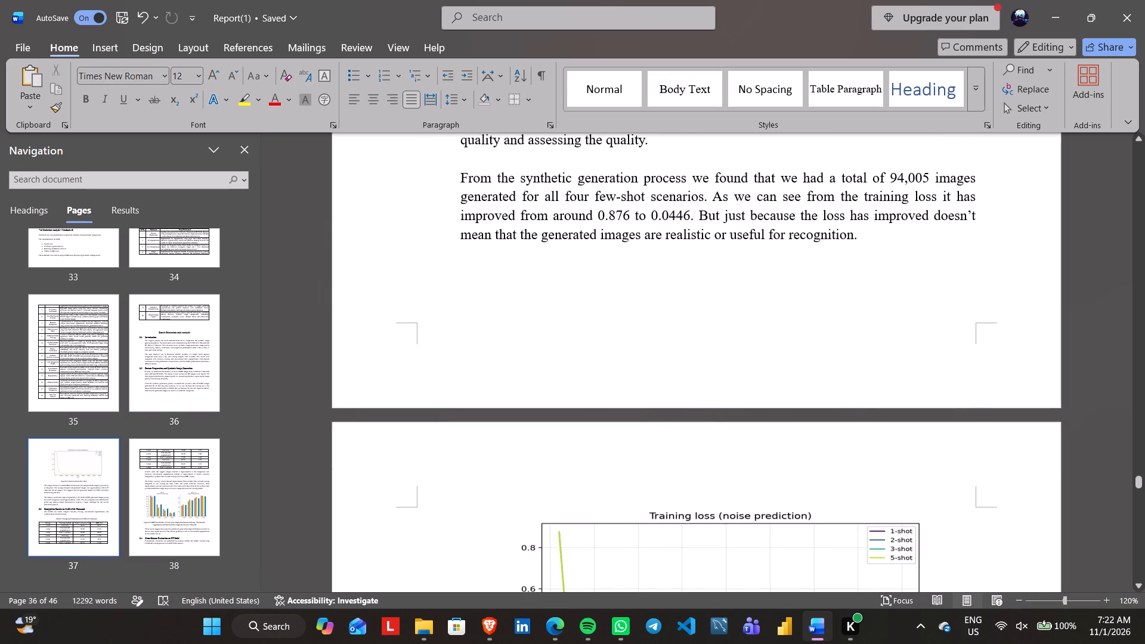
scroll(788, 314, down, 2)
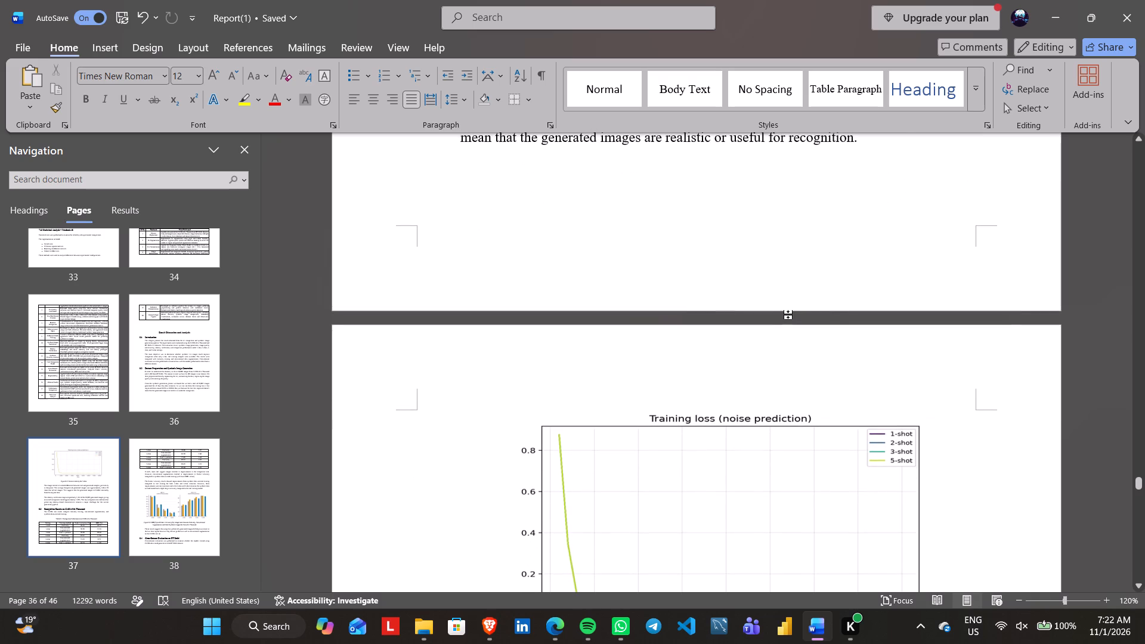
scroll(788, 314, down, 1)
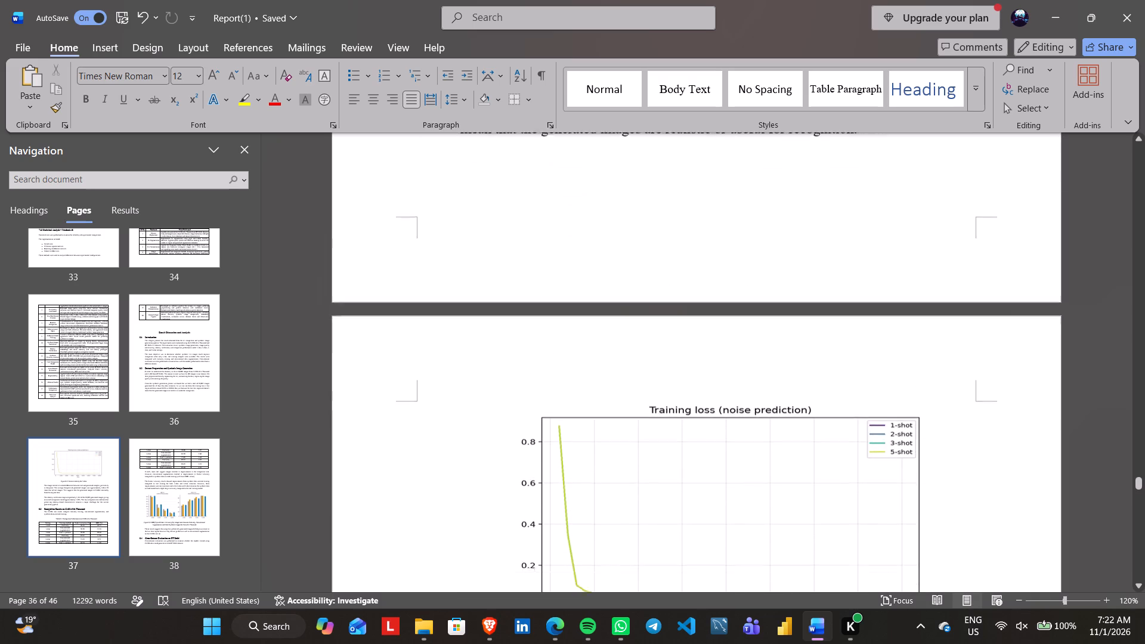
scroll(788, 314, down, 1)
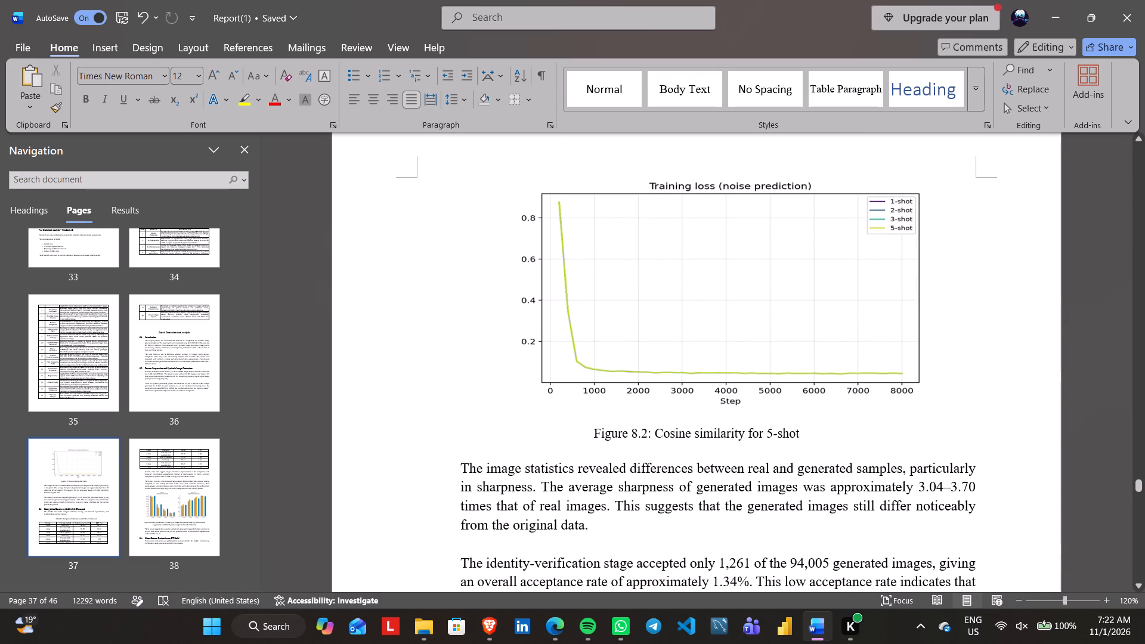
scroll(505, 499, down, 2)
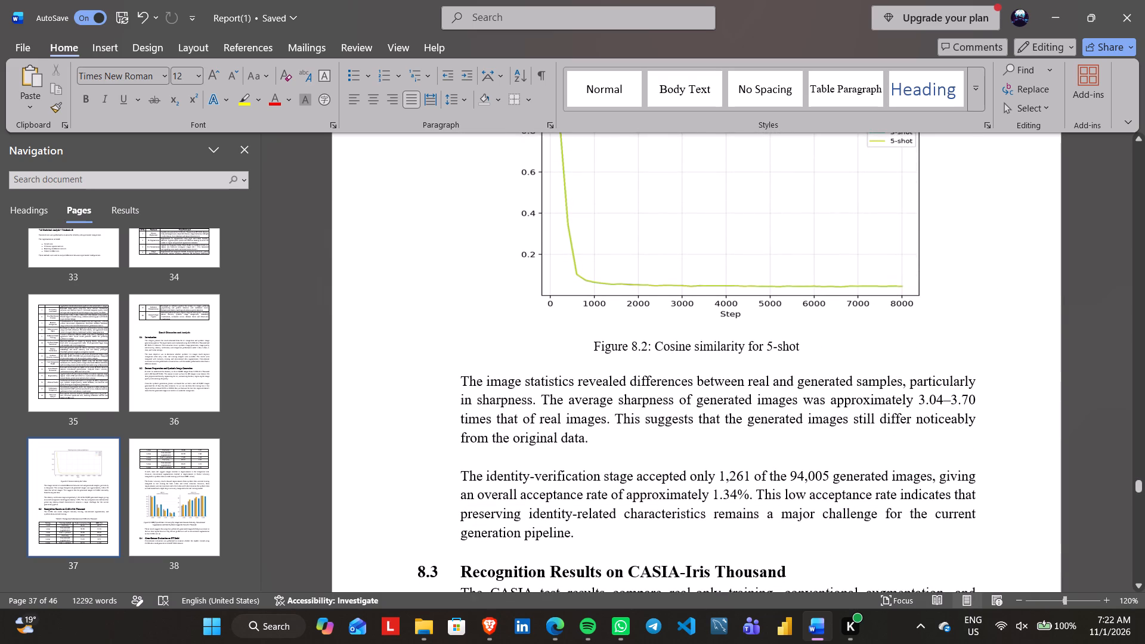
scroll(505, 499, down, 1)
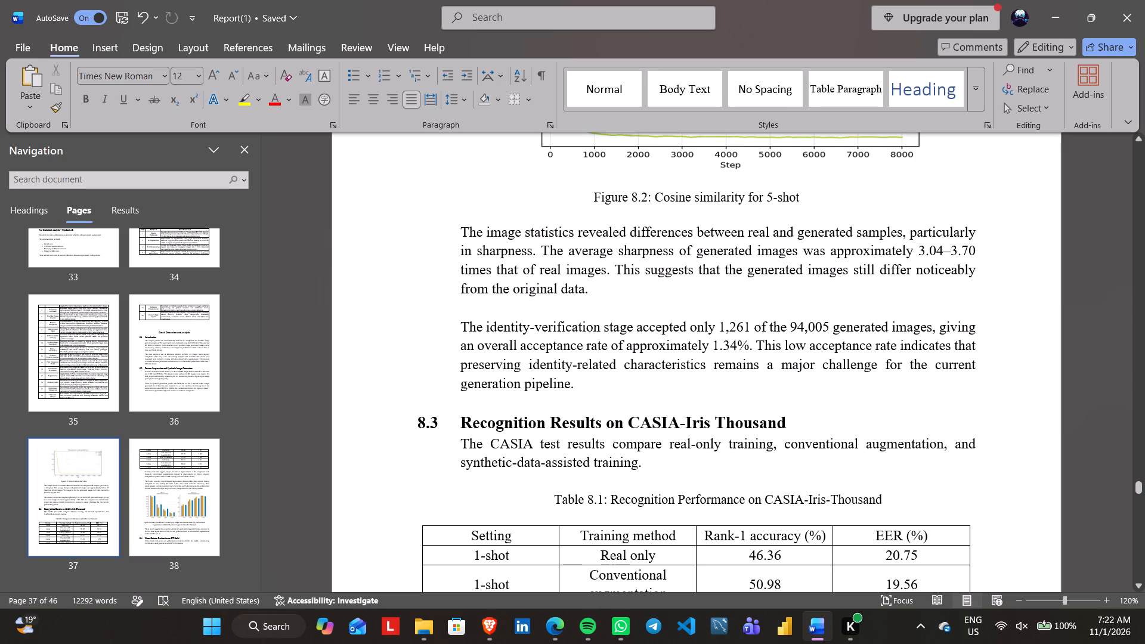
scroll(505, 499, up, 1)
scroll(505, 499, down, 1)
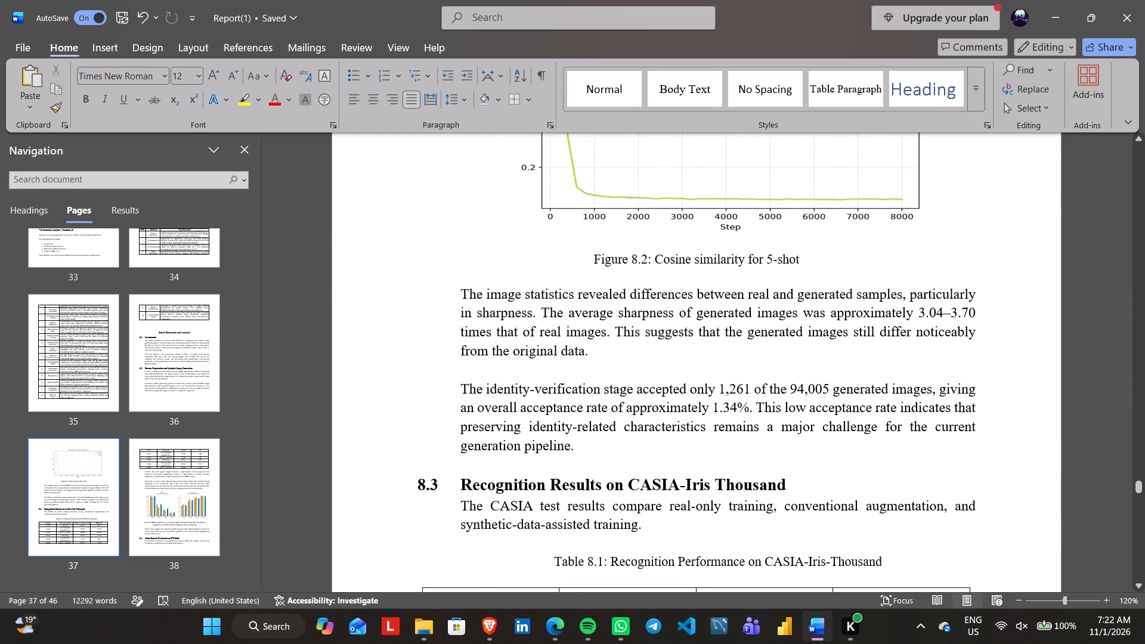
scroll(505, 499, down, 2)
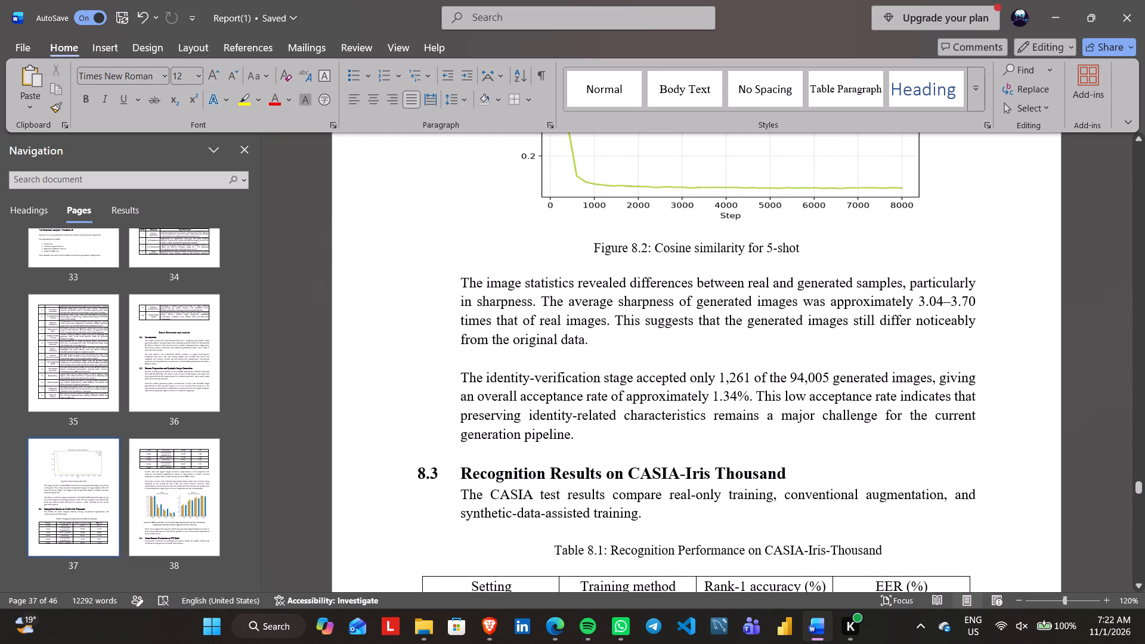
scroll(505, 499, down, 1)
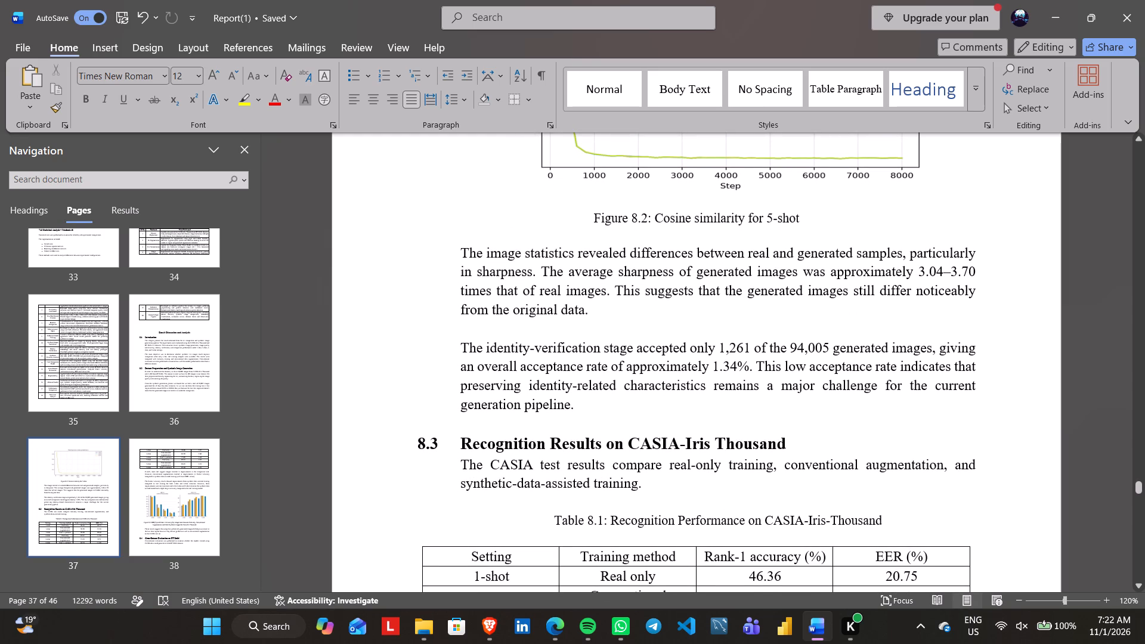
scroll(505, 499, down, 1)
scroll(564, 419, down, 1)
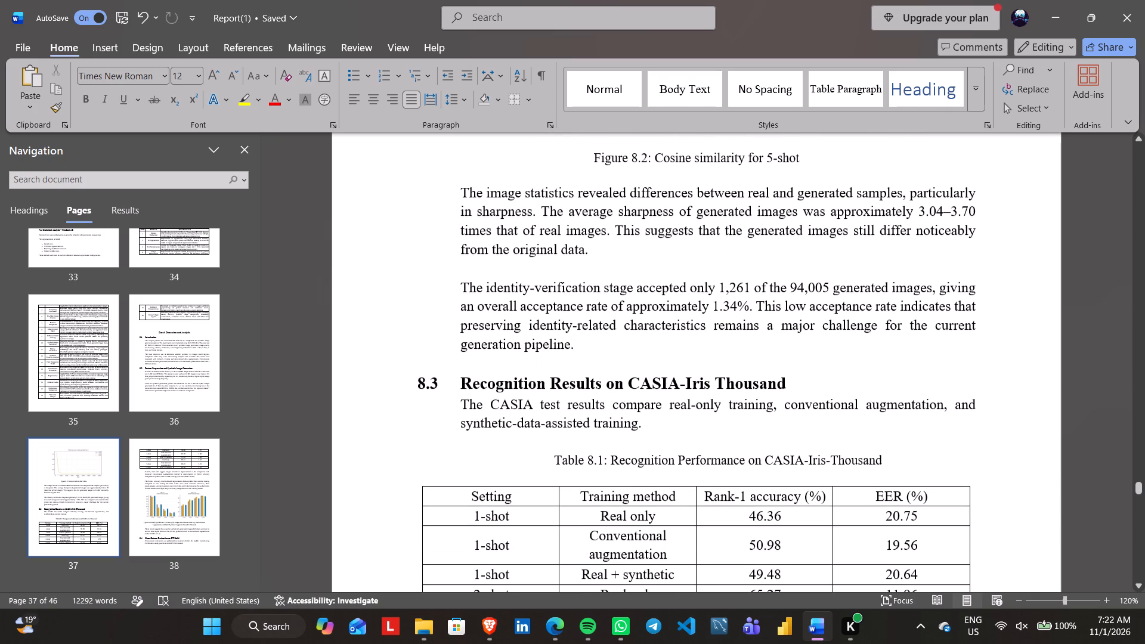
scroll(564, 419, down, 1)
Switch to File Explorer and open the figures folder inside paper_figures to look over the available figure files.
click(425, 620)
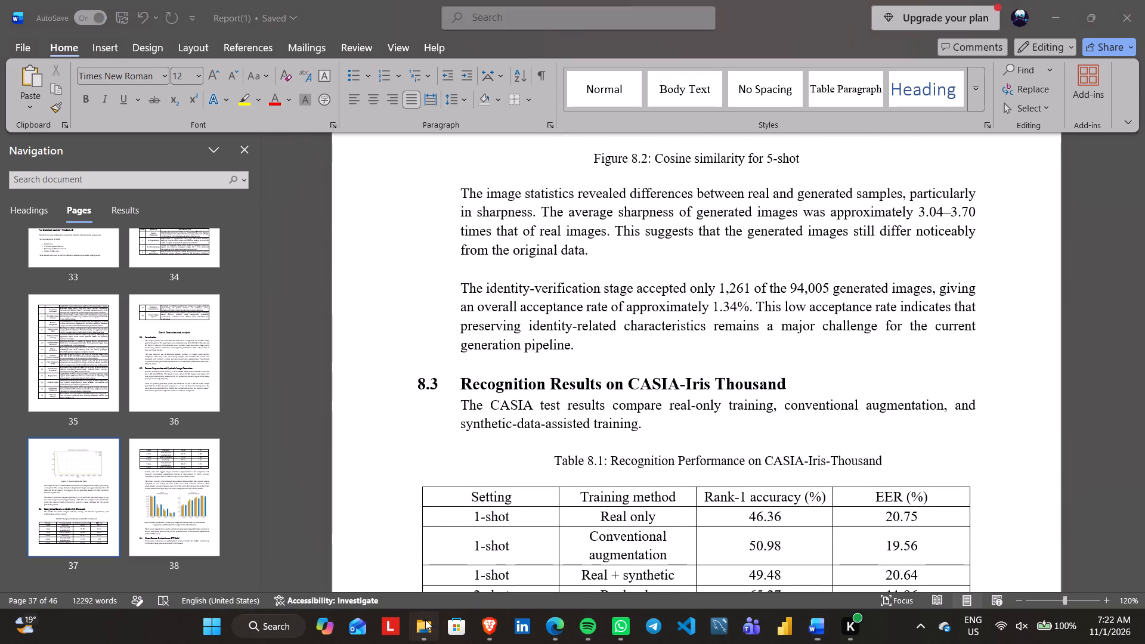
scroll(419, 571, down, 1)
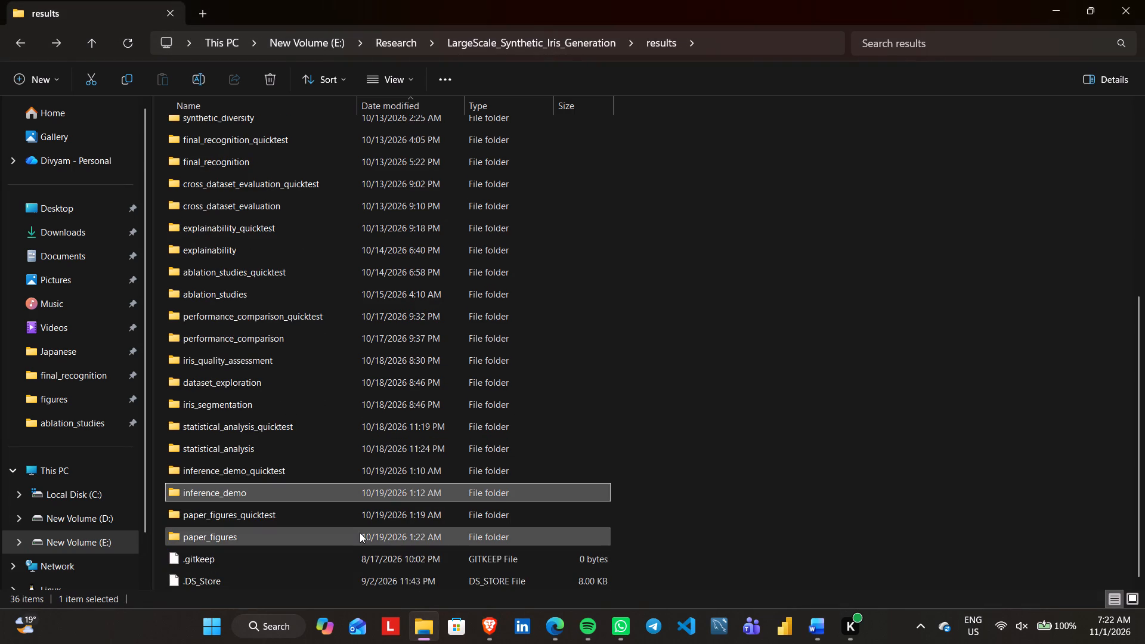
double_click(360, 532)
double_click(222, 193)
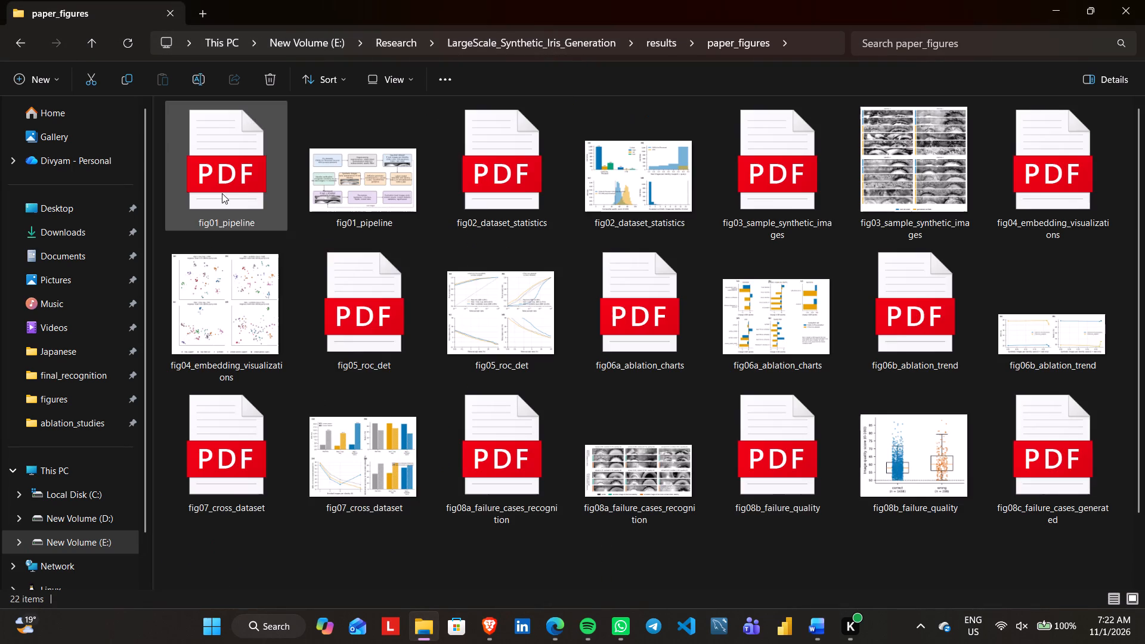
click(465, 575)
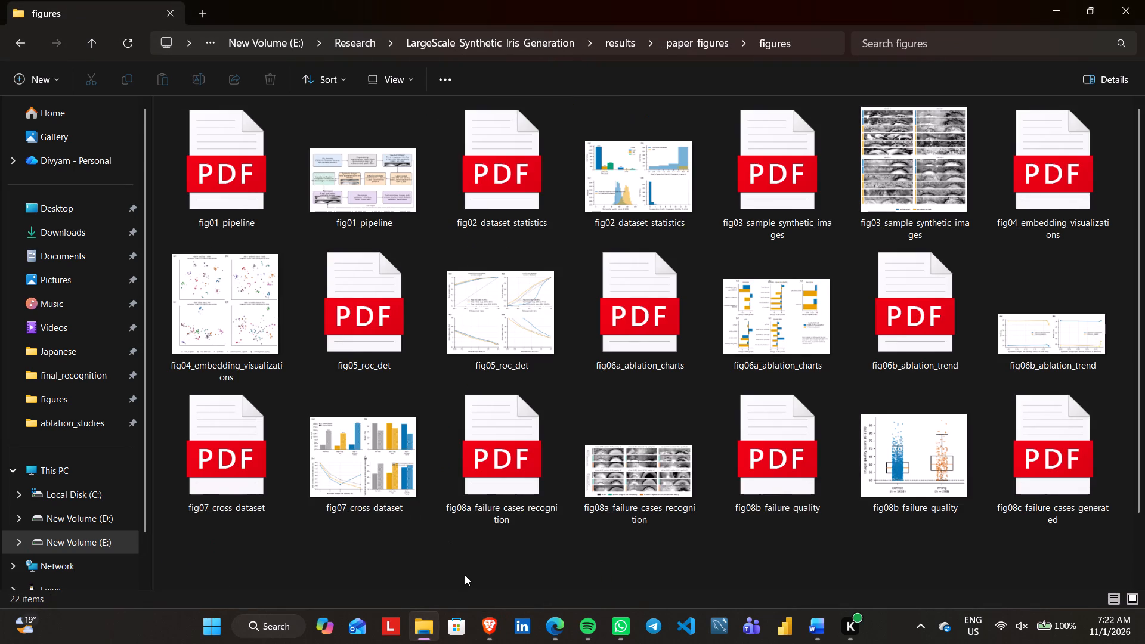
click(552, 641)
click(552, 641)
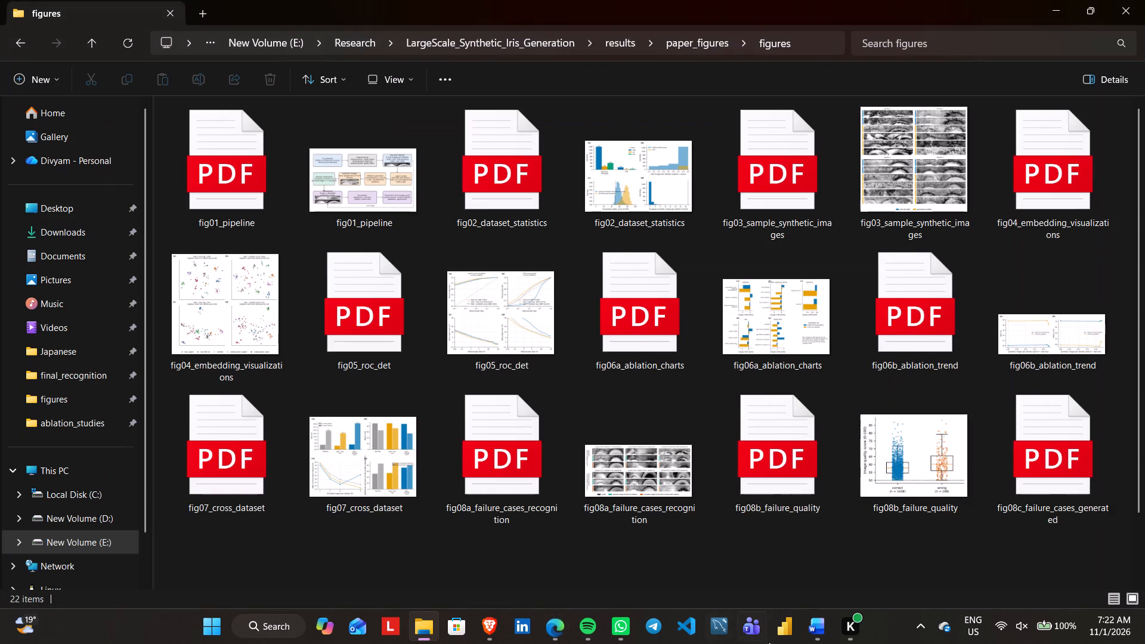
Return to the Word report and examine section 8.3 with Table 8.1, then the start of chapter 8.
click(825, 632)
scroll(674, 444, down, 1)
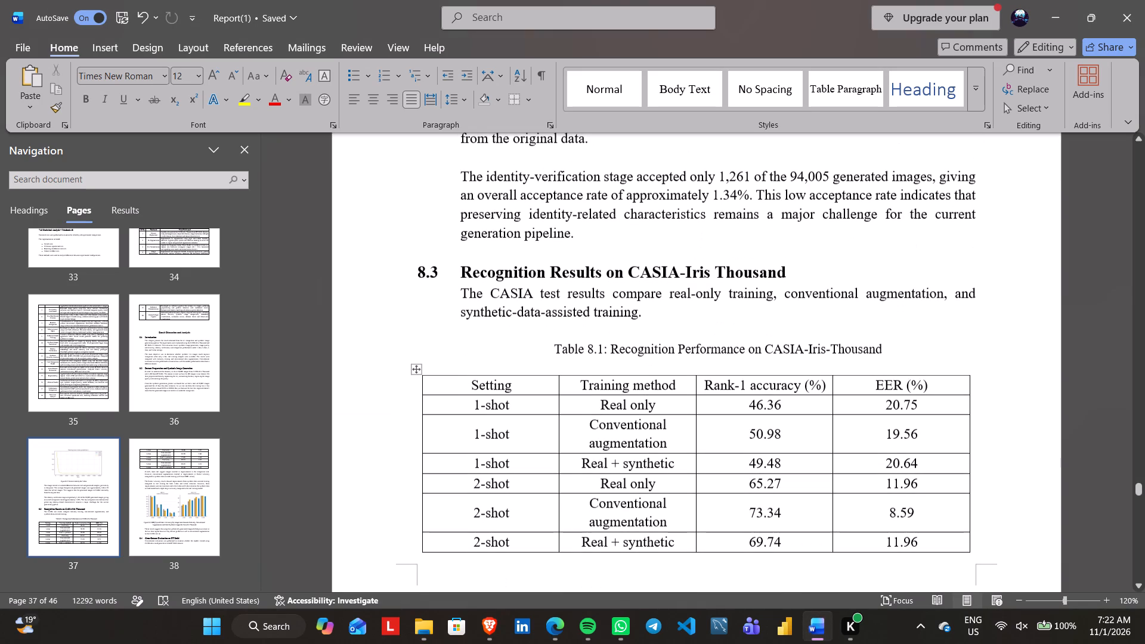
scroll(674, 444, down, 1)
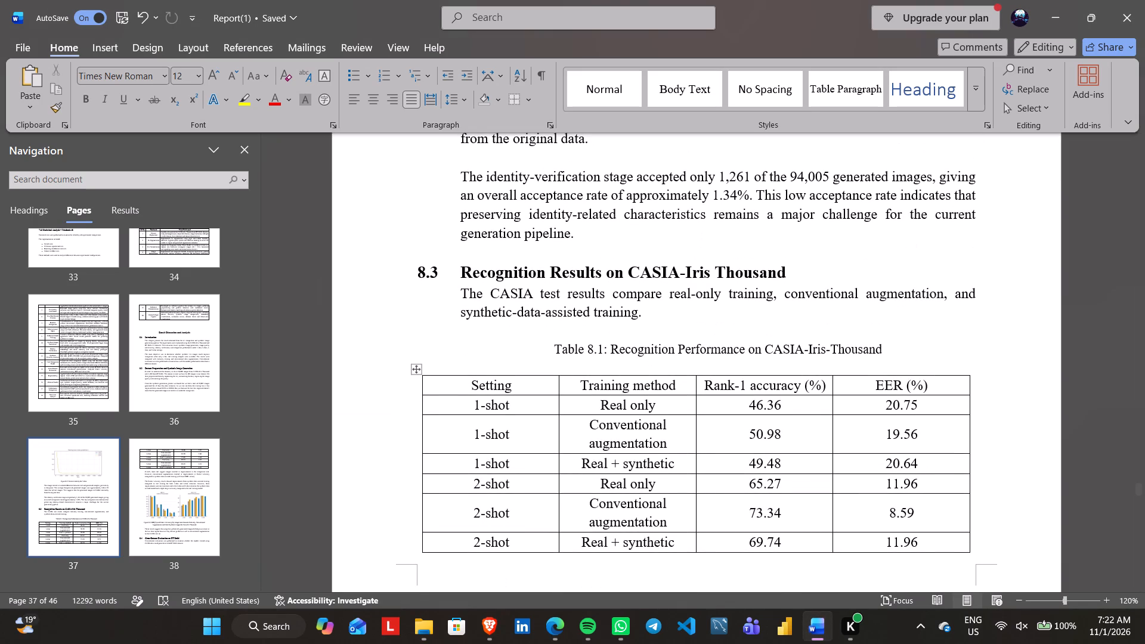
scroll(674, 444, down, 1)
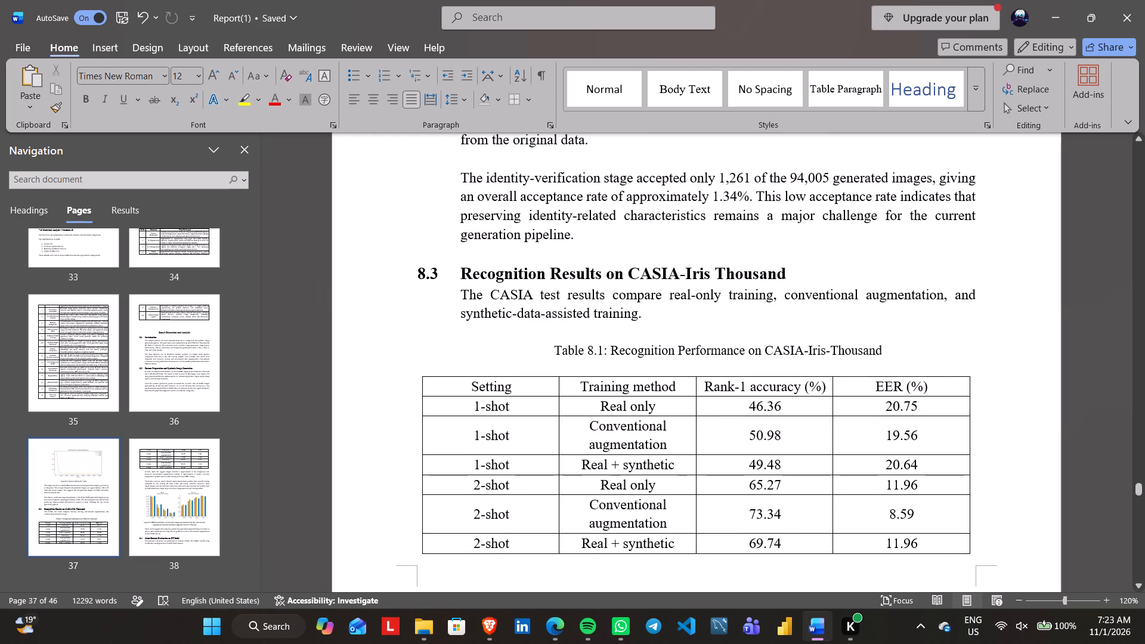
scroll(580, 354, down, 1)
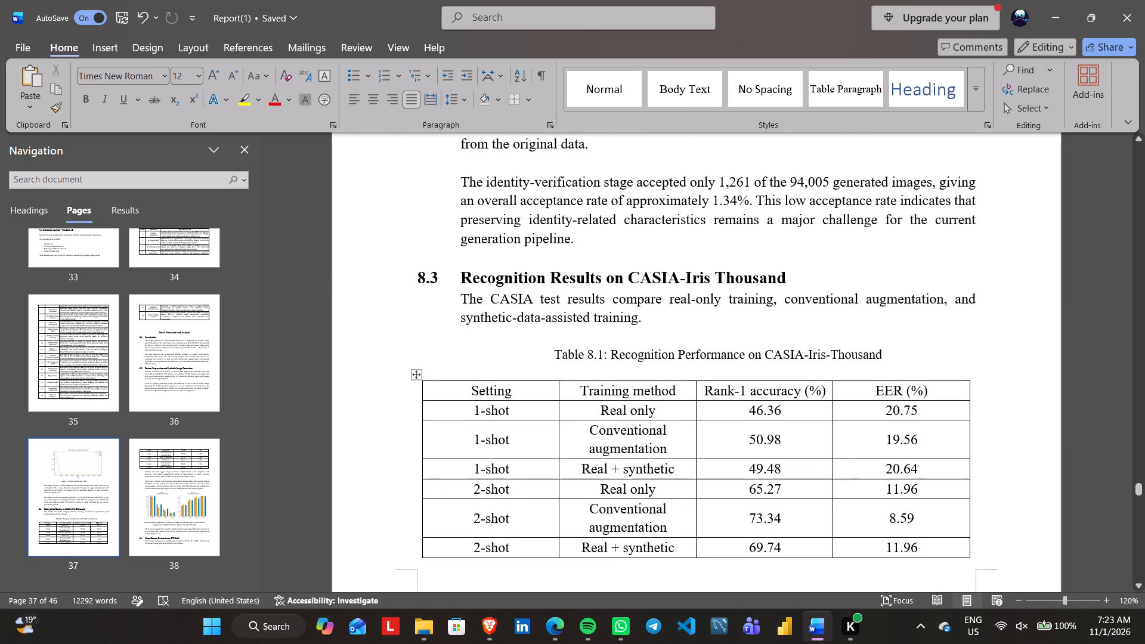
scroll(456, 274, down, 2)
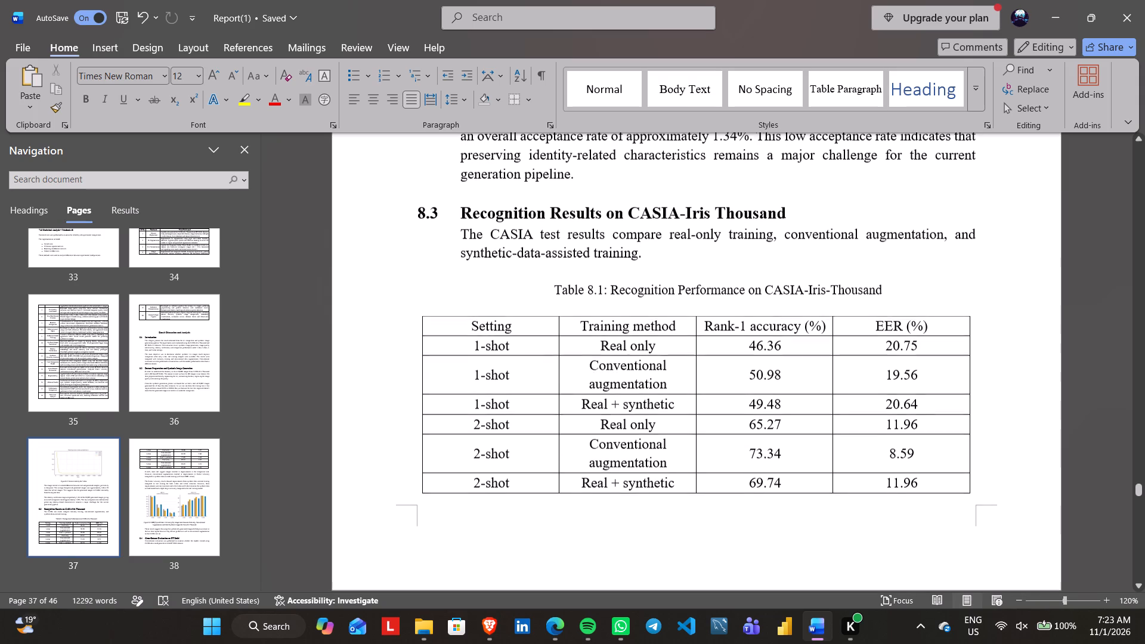
scroll(456, 274, down, 1)
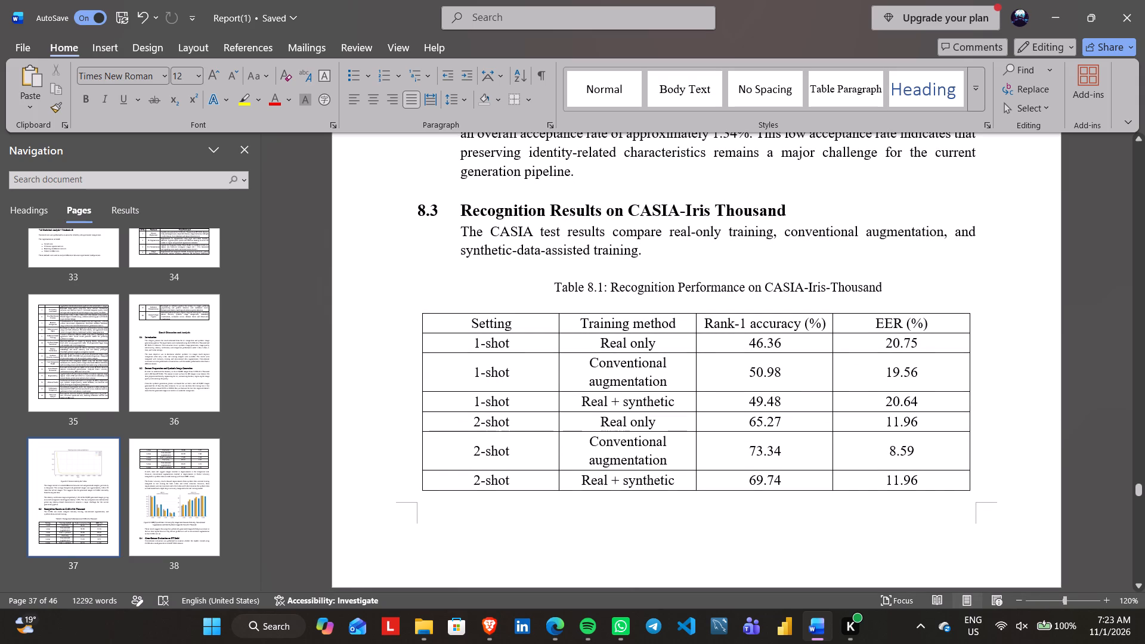
scroll(456, 274, down, 1)
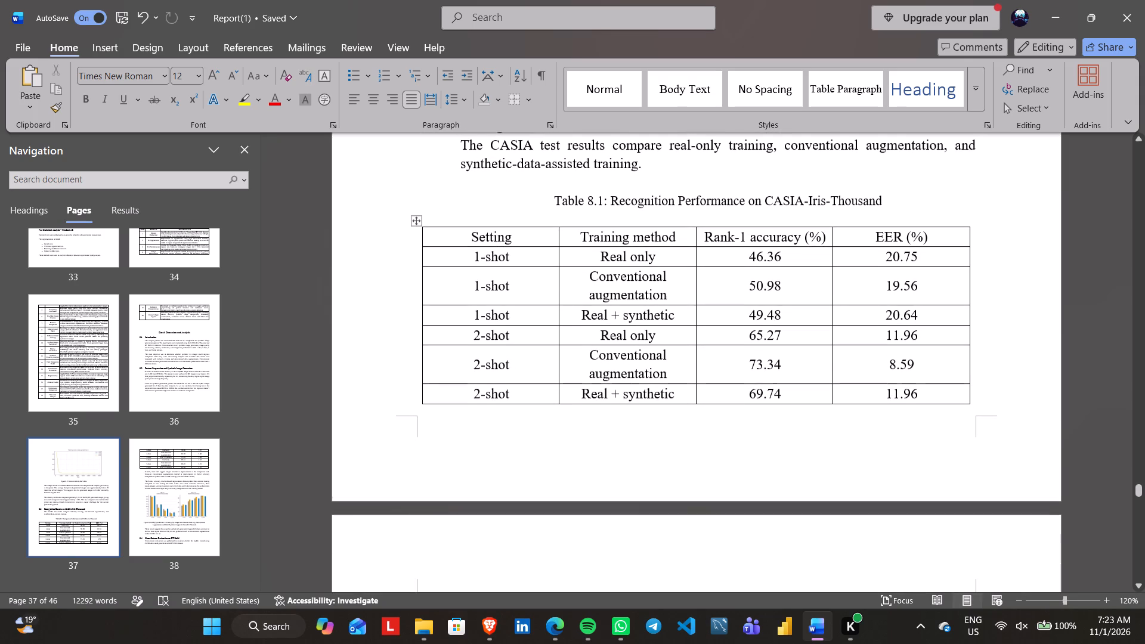
scroll(456, 274, down, 1)
scroll(456, 274, up, 7)
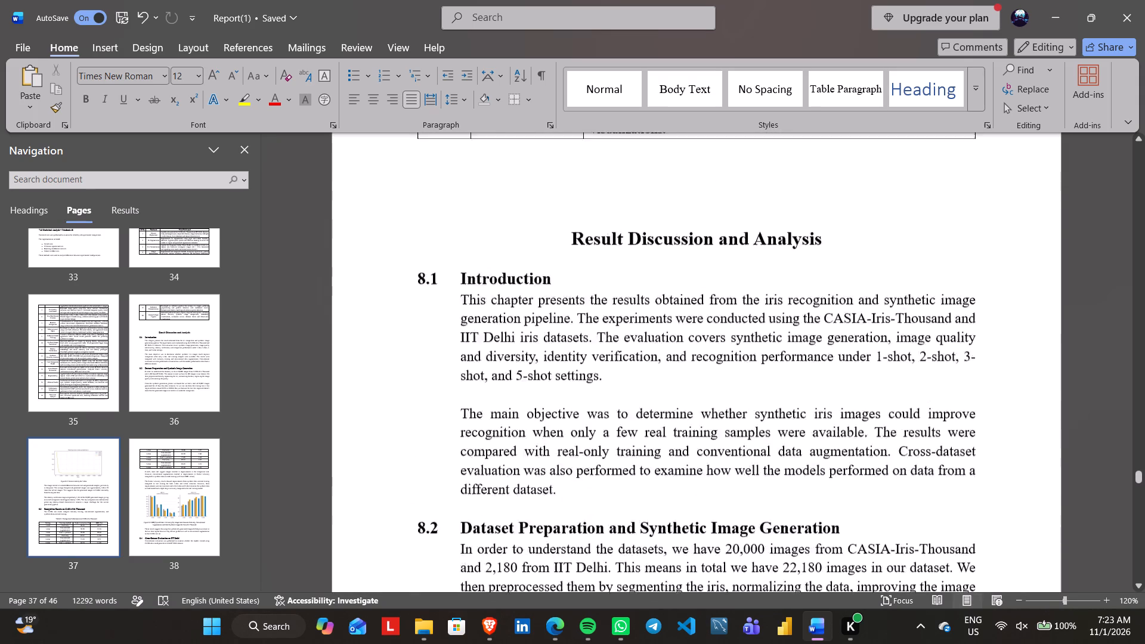
Look back through chapter 7's summary table and the ROC curves section to check the running figure and table numbering.
scroll(456, 274, down, 3)
scroll(456, 274, up, 8)
scroll(456, 274, down, 1)
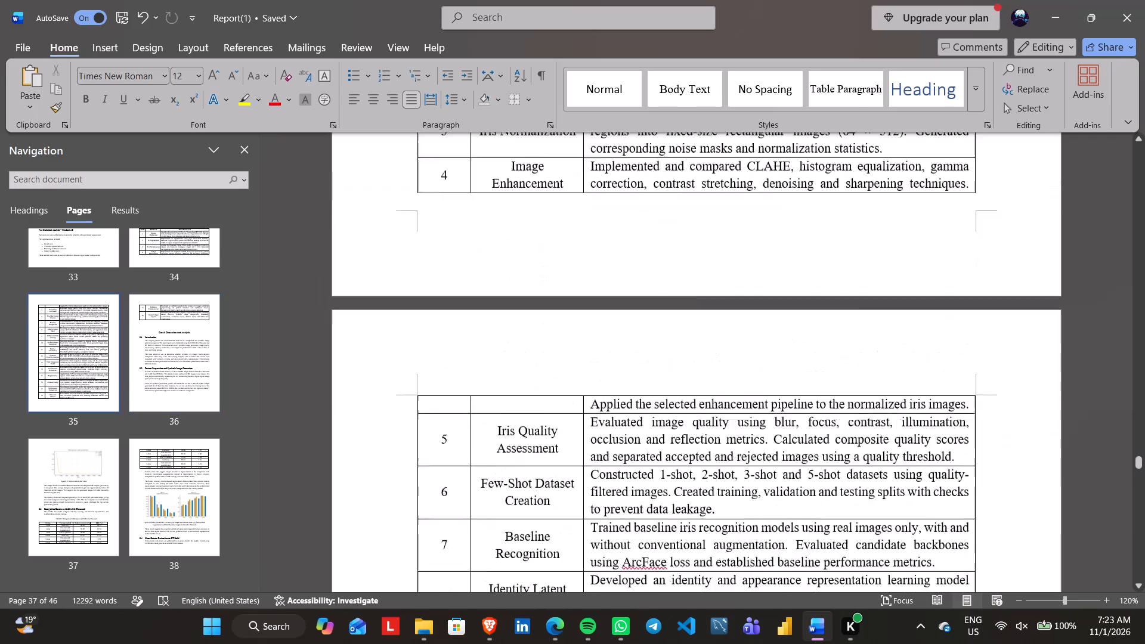
scroll(456, 274, down, 1)
scroll(456, 274, up, 7)
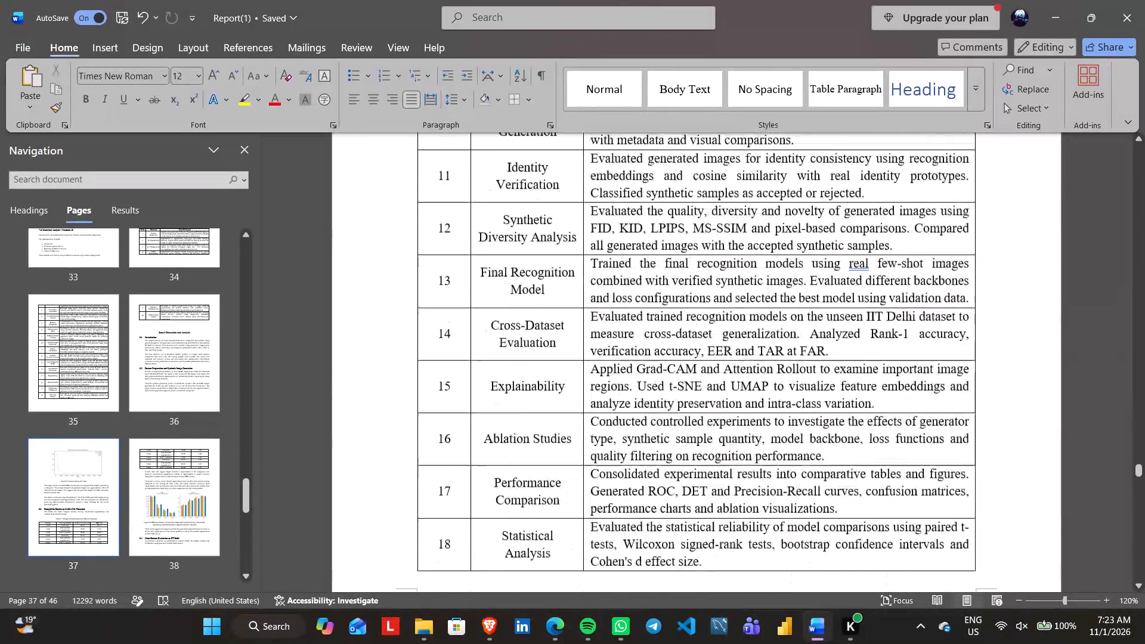
scroll(456, 274, up, 5)
scroll(456, 274, down, 2)
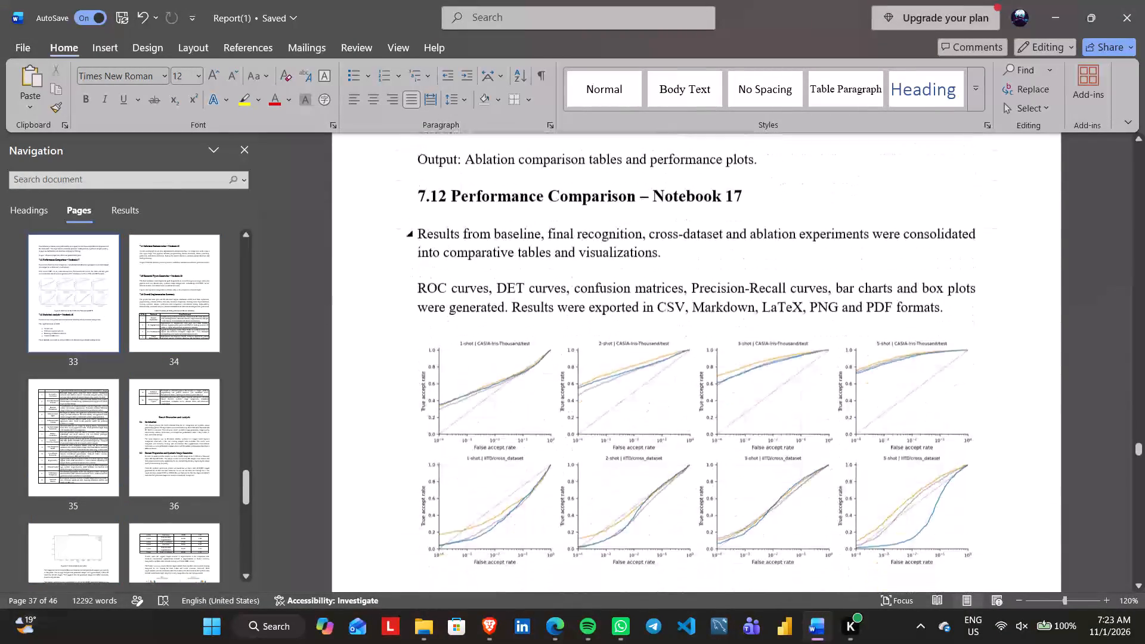
scroll(456, 274, down, 4)
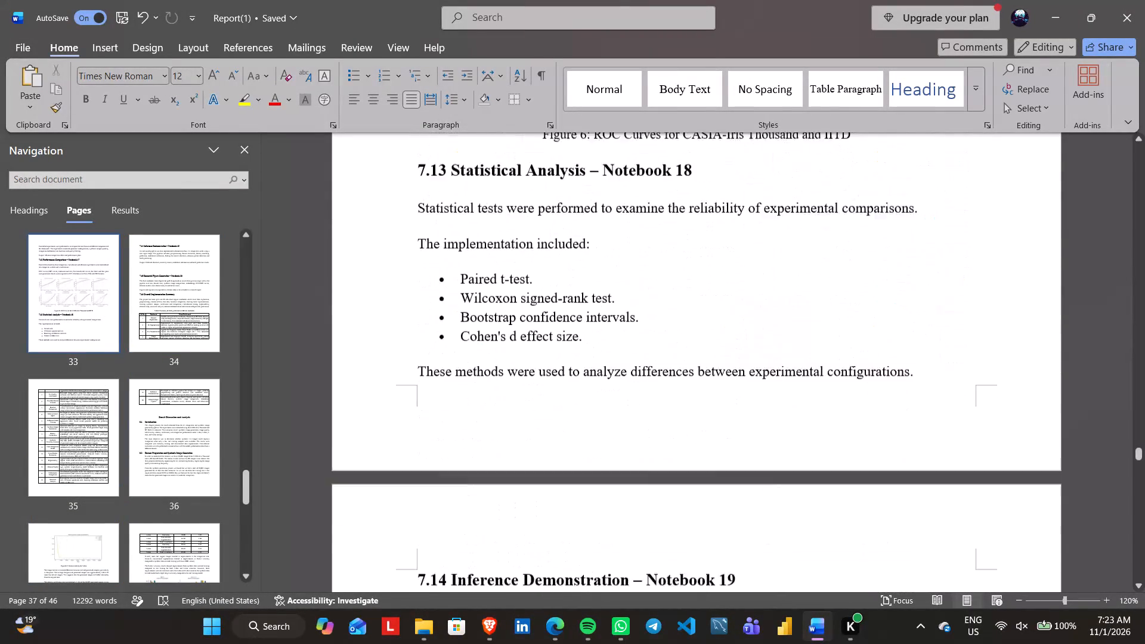
Renumber the caption under the training loss chart in section 8.2 as Figure 7.
scroll(456, 274, down, 5)
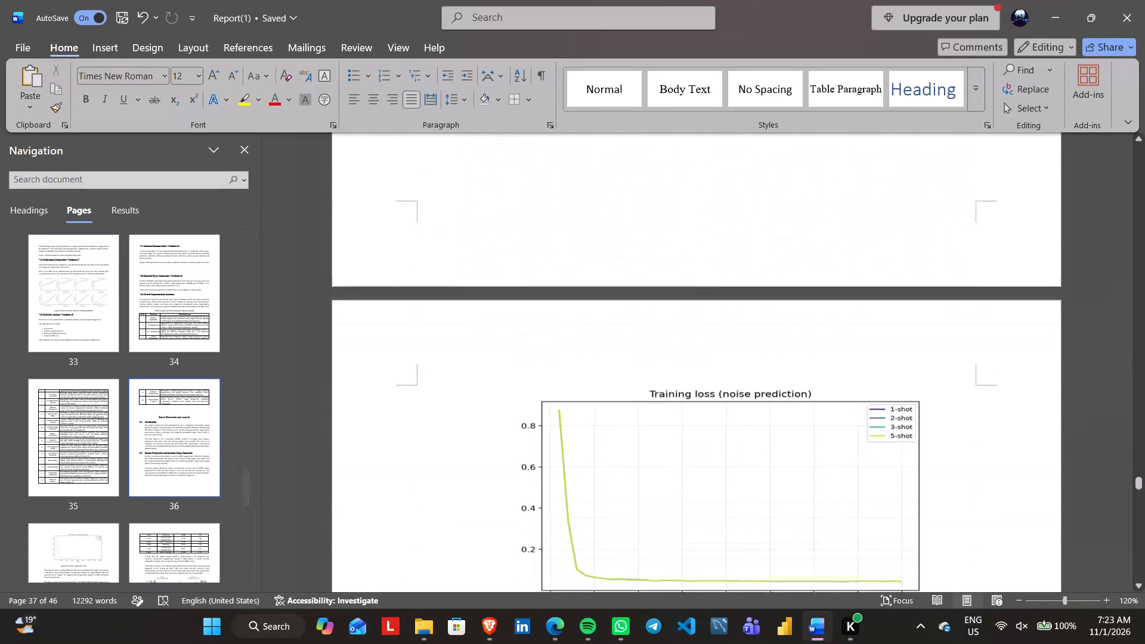
scroll(456, 274, down, 1)
click(647, 247)
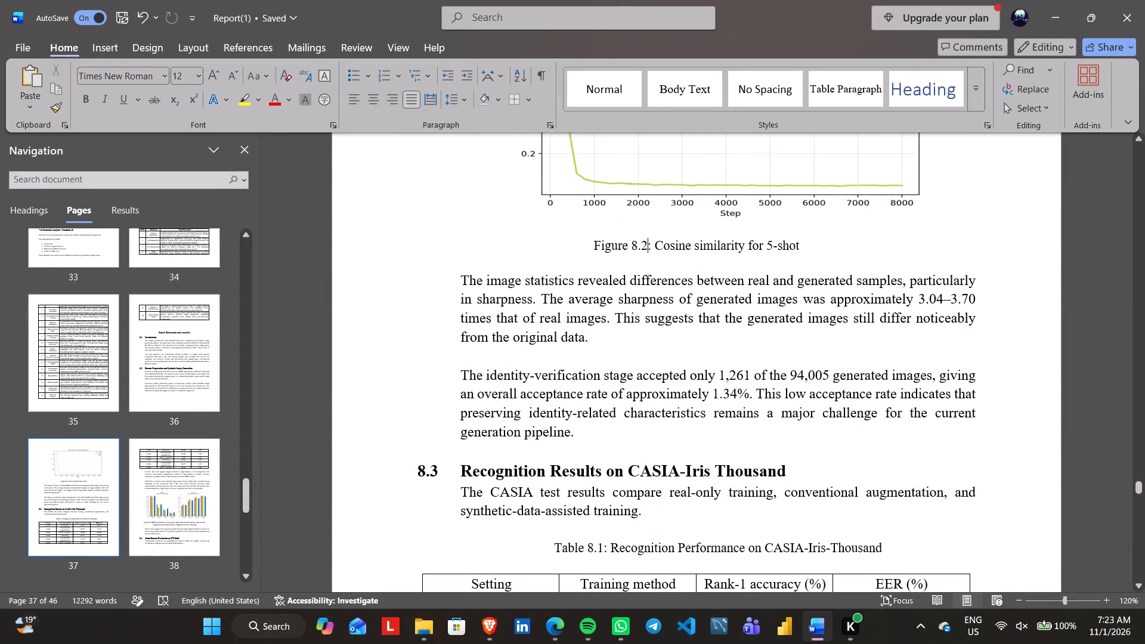
key(BackSpace)
key(BackSpace)
key(BackSpace)
key(7)
Renumber the caption of the CASIA-Iris-Thousand recognition performance table in section 8.3 as Table 9.
scroll(647, 247, down, 3)
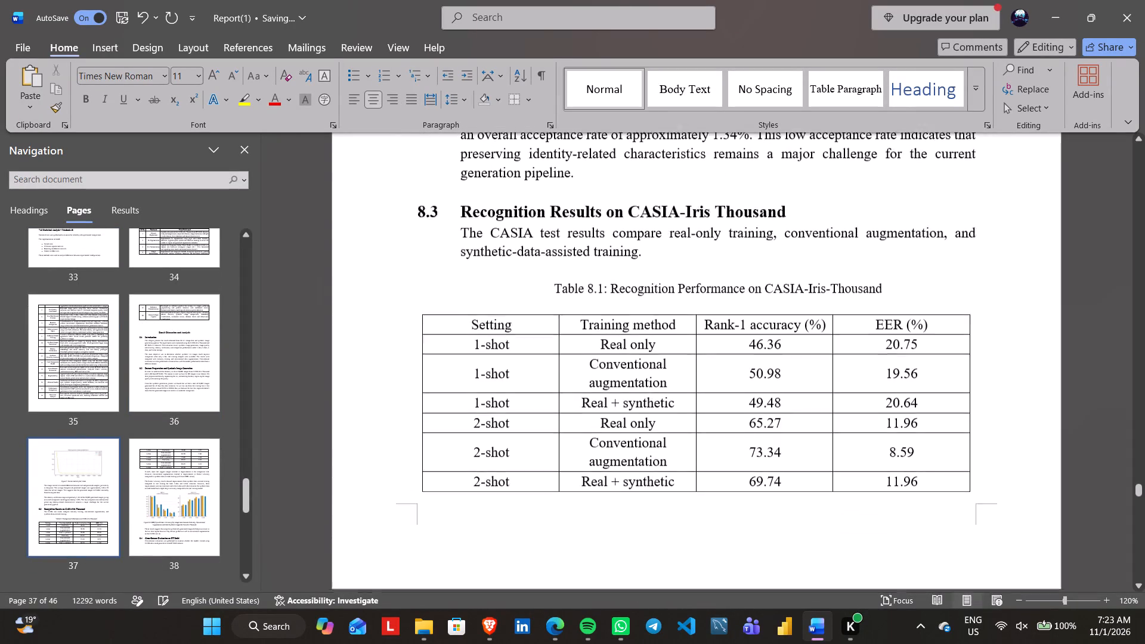
scroll(647, 247, up, 1)
click(603, 325)
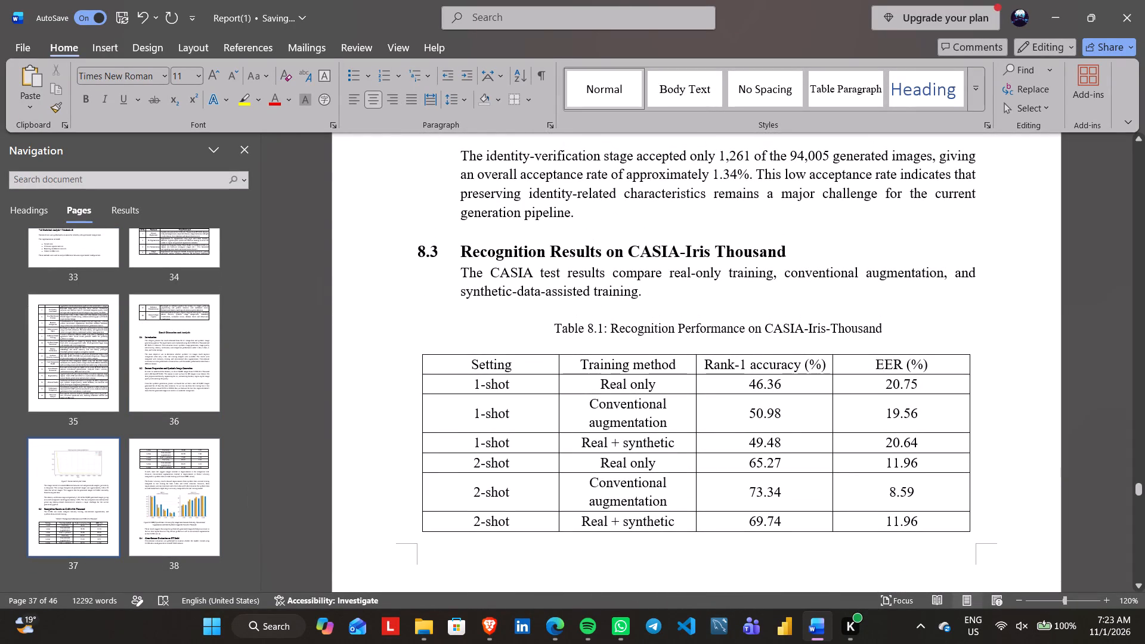
key(BackSpace)
key(BackSpace)
key(BackSpace)
key(9)
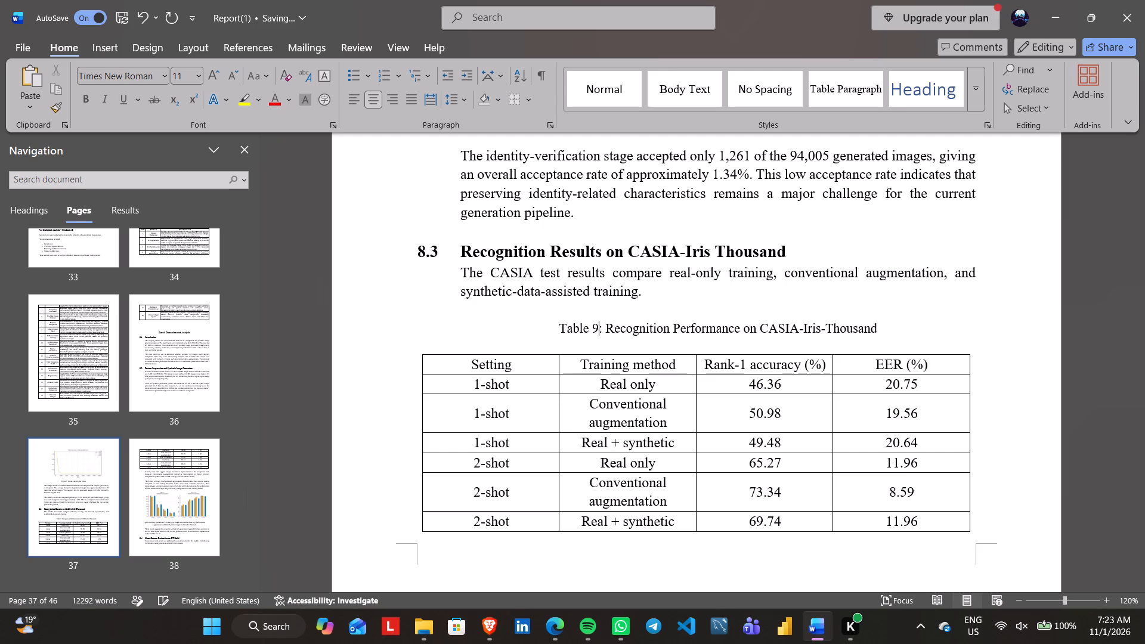
In section 8.3's Rank-1 accuracy paragraph, insert a comma after "these improvements were not consistent".
scroll(603, 325, down, 3)
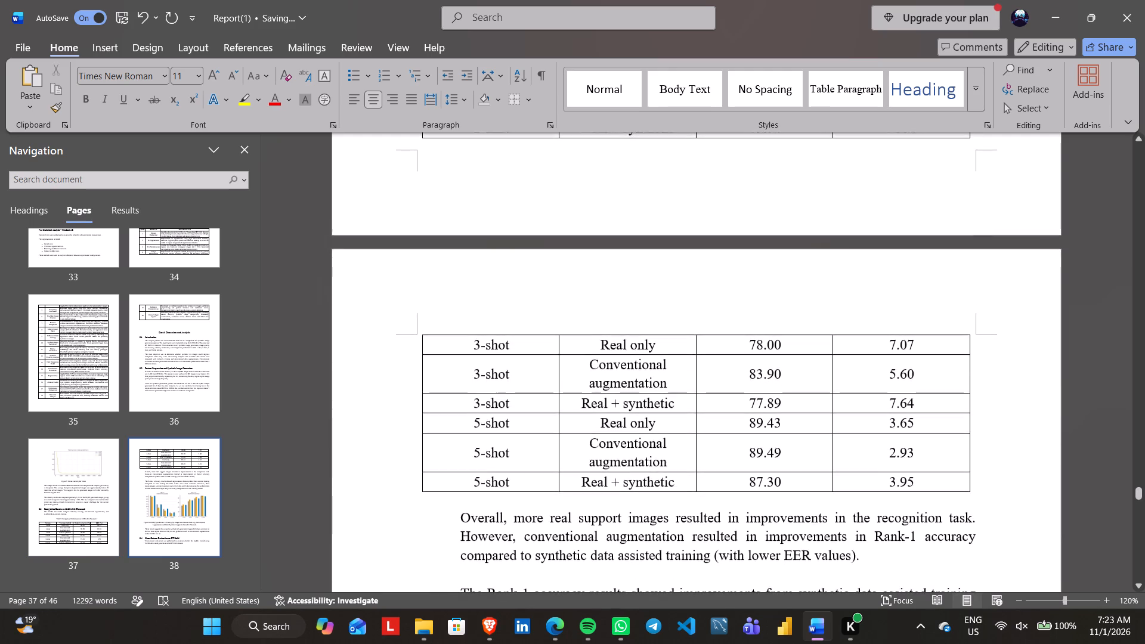
scroll(603, 325, down, 1)
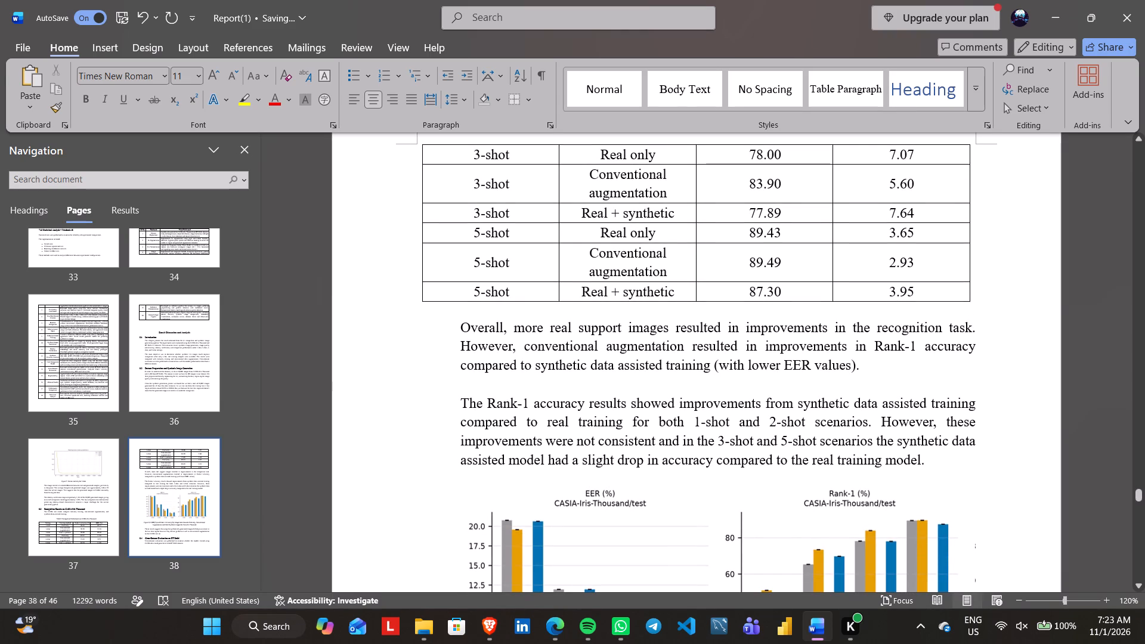
scroll(534, 357, down, 1)
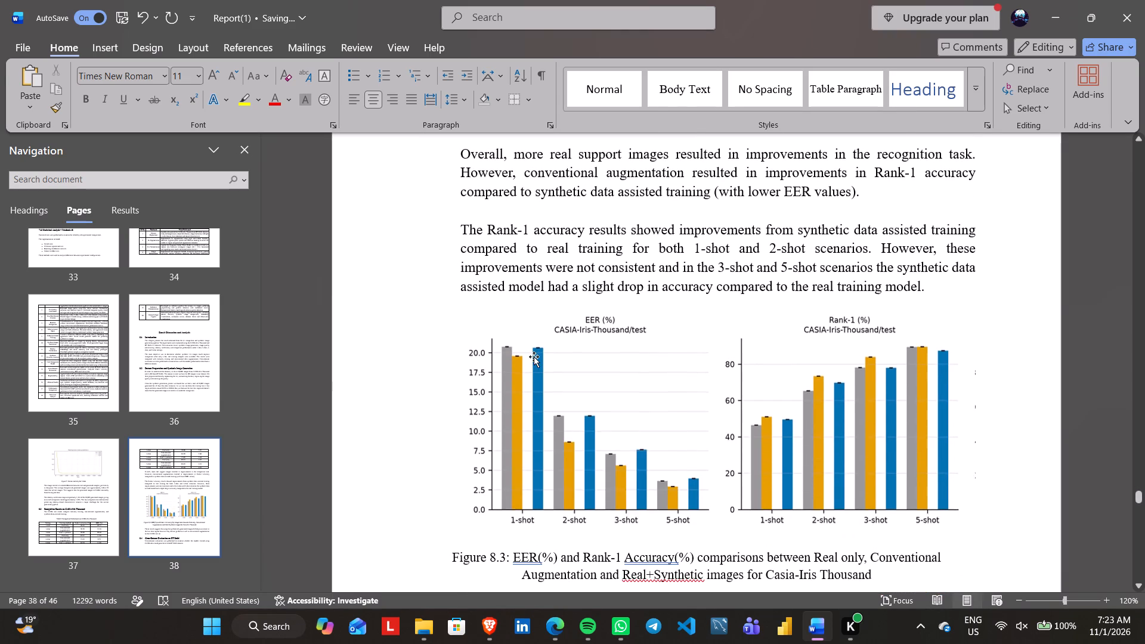
click(606, 396)
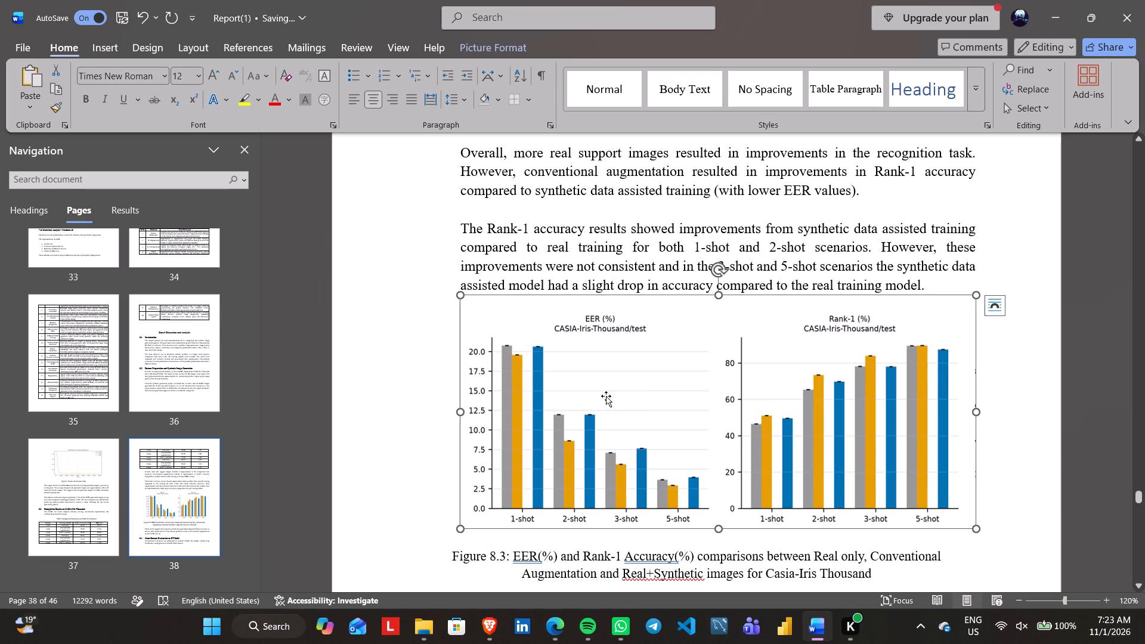
scroll(725, 442, up, 2)
scroll(725, 442, down, 1)
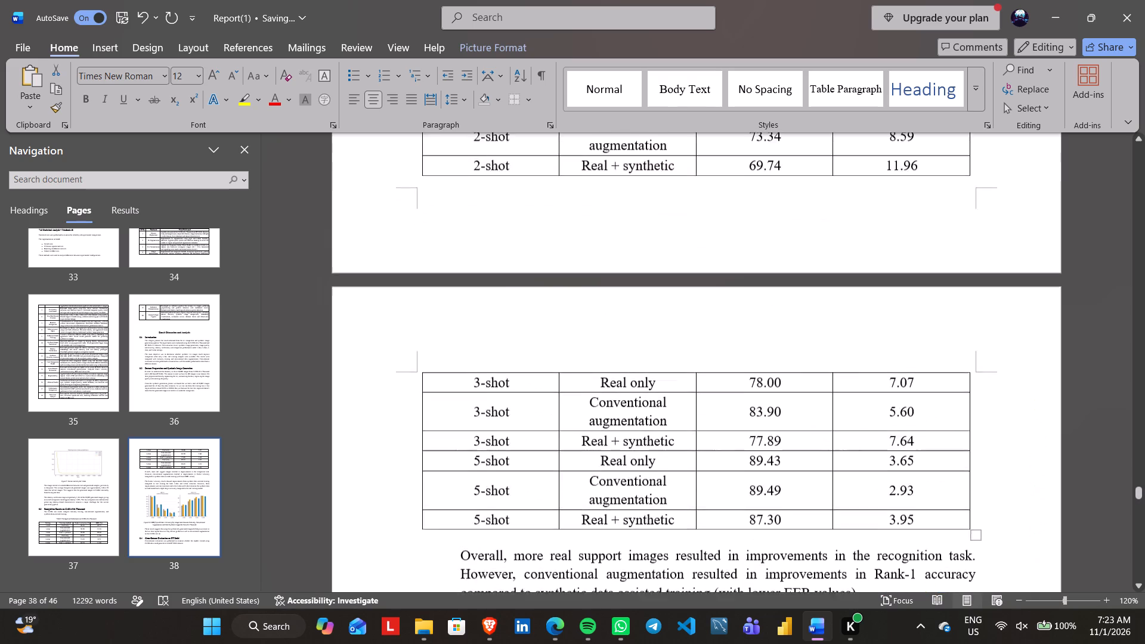
scroll(725, 442, down, 1)
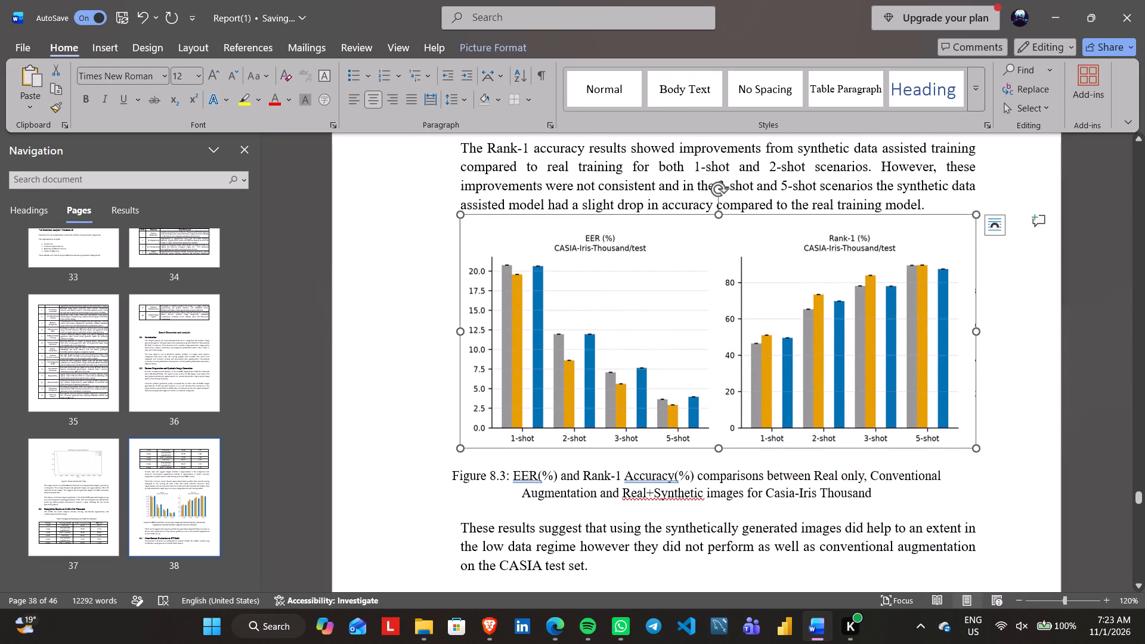
click(748, 519)
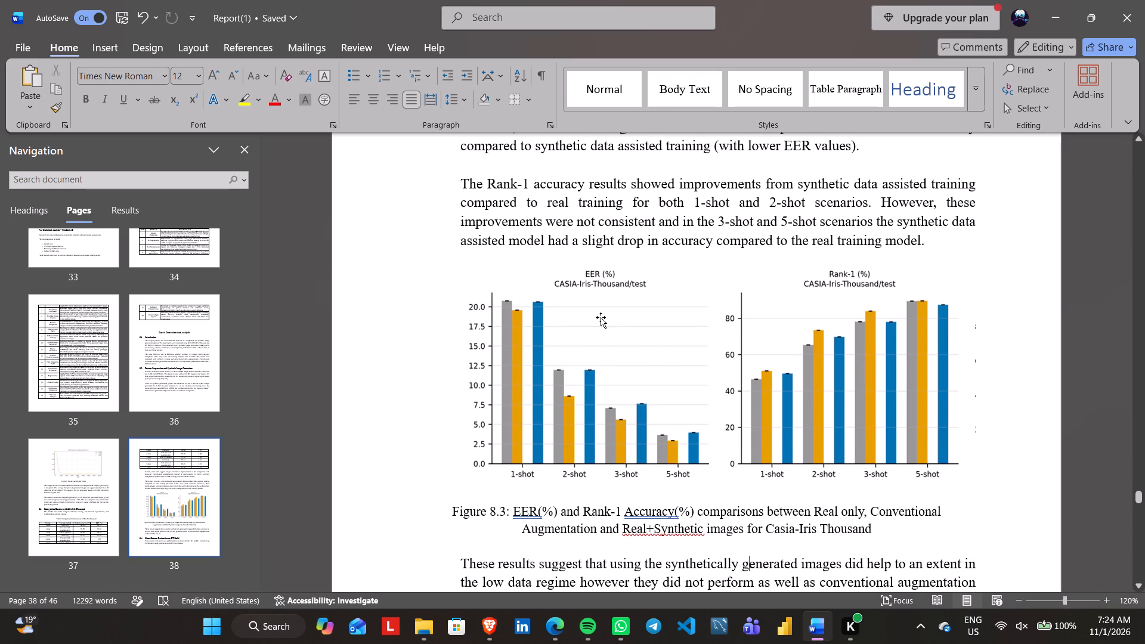
scroll(601, 317, down, 1)
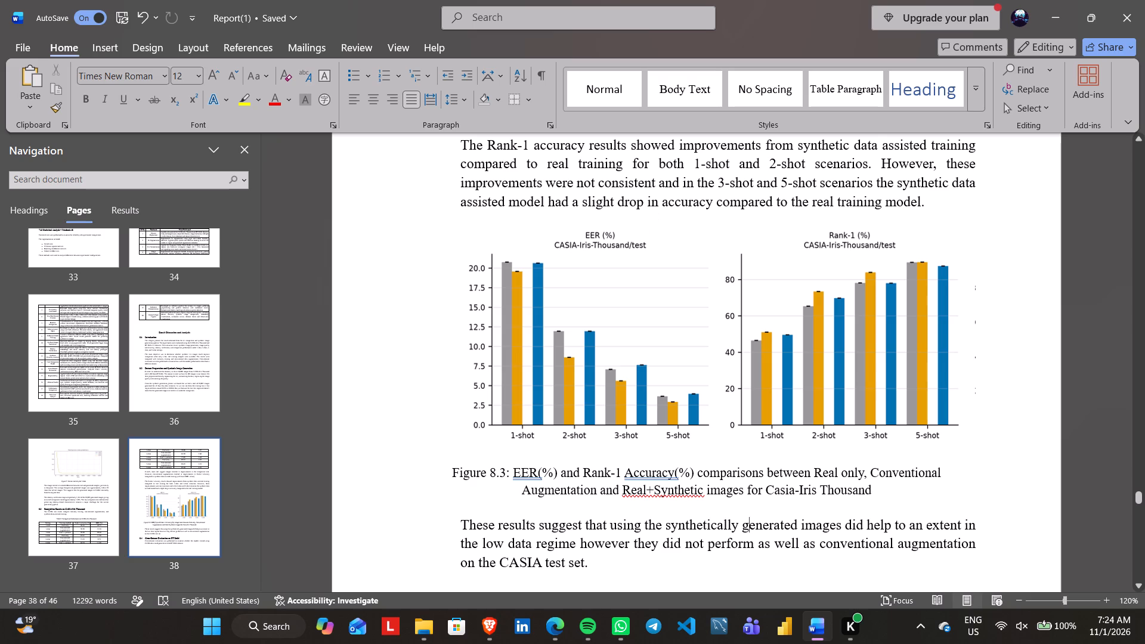
click(655, 186)
key(comma)
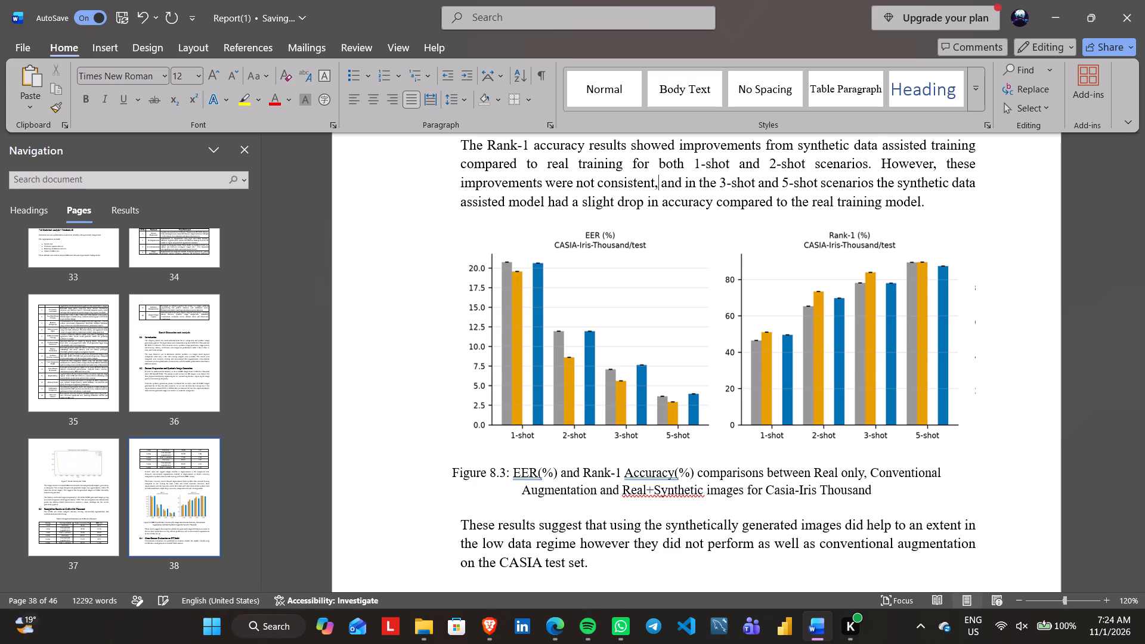
Examine the end of section 8.3 and section 8.4 with its cross-dataset table, discussion text and page layout.
scroll(655, 186, down, 1)
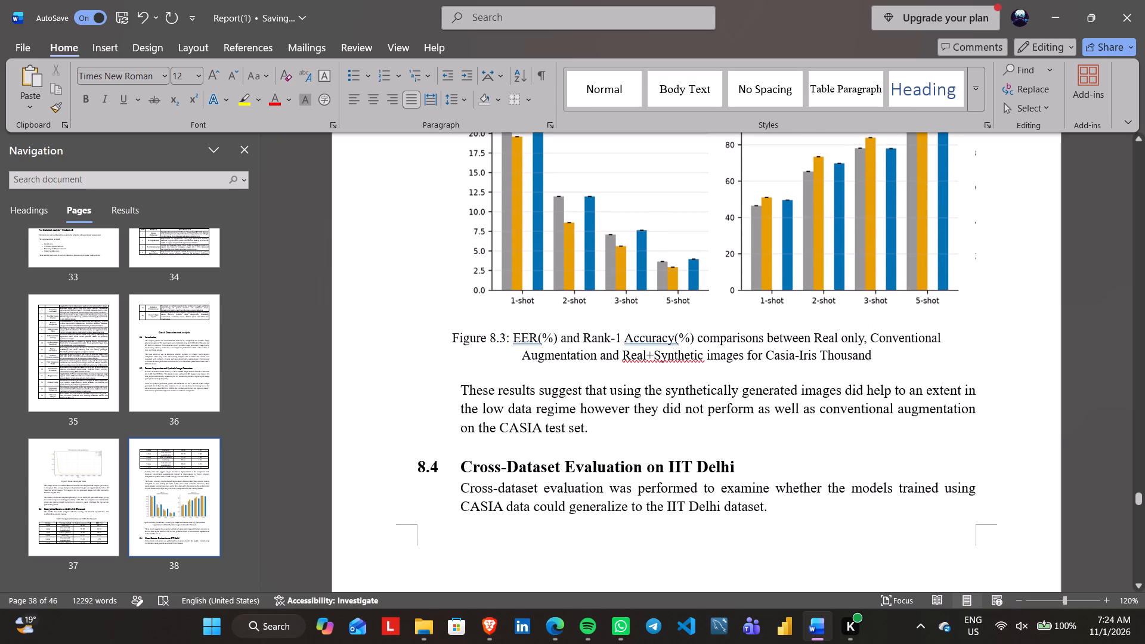
scroll(479, 348, up, 2)
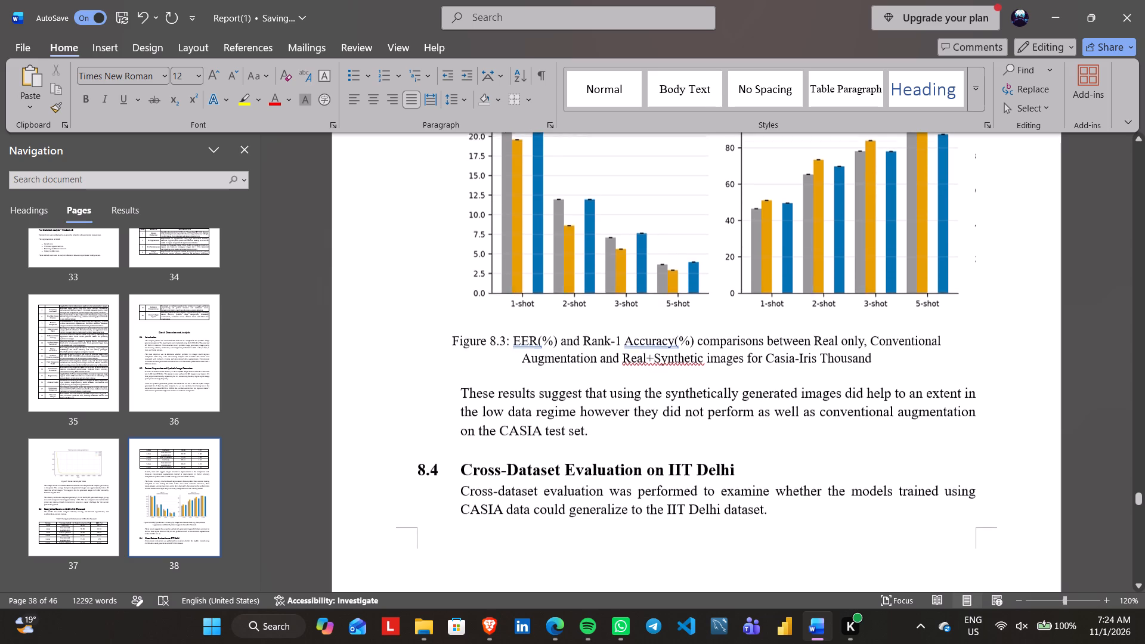
scroll(479, 348, up, 5)
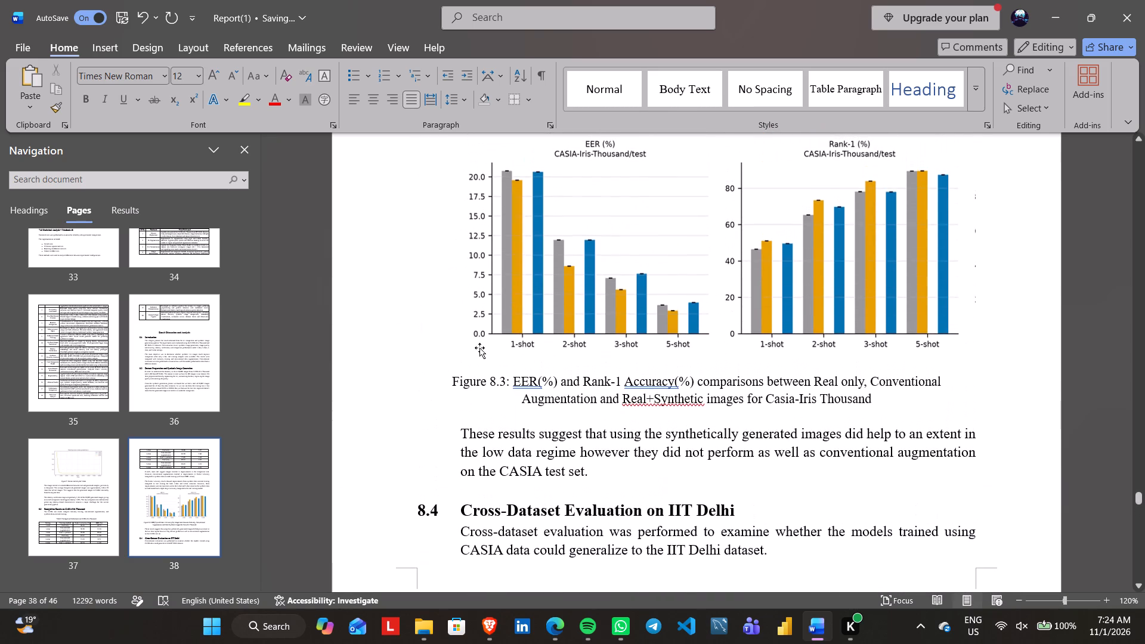
scroll(479, 348, up, 1)
scroll(523, 465, down, 1)
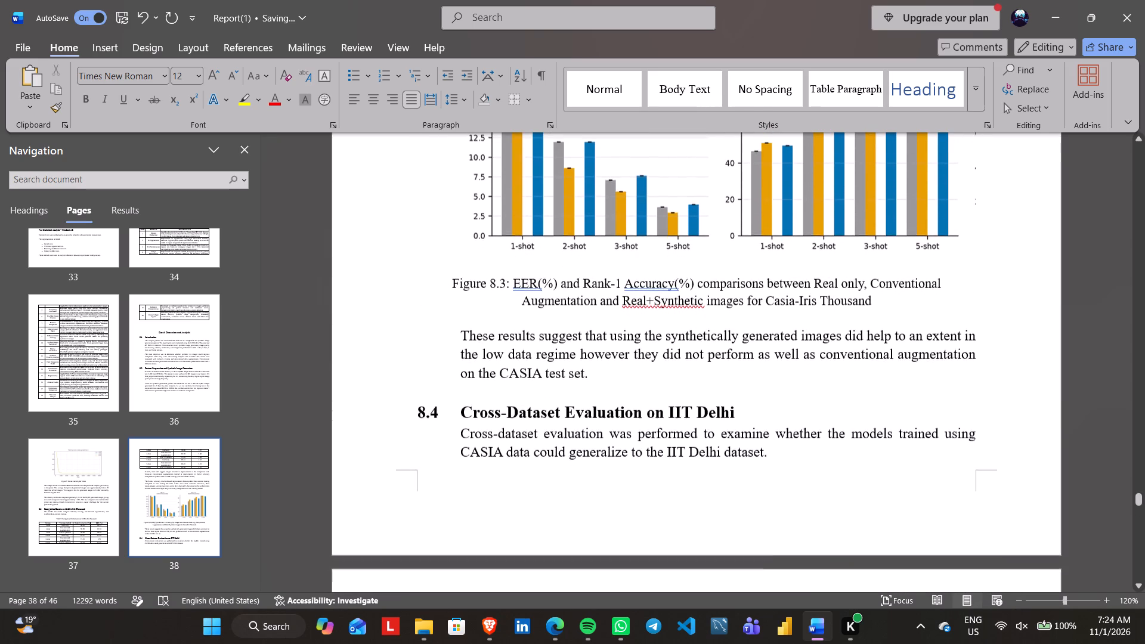
scroll(523, 465, down, 2)
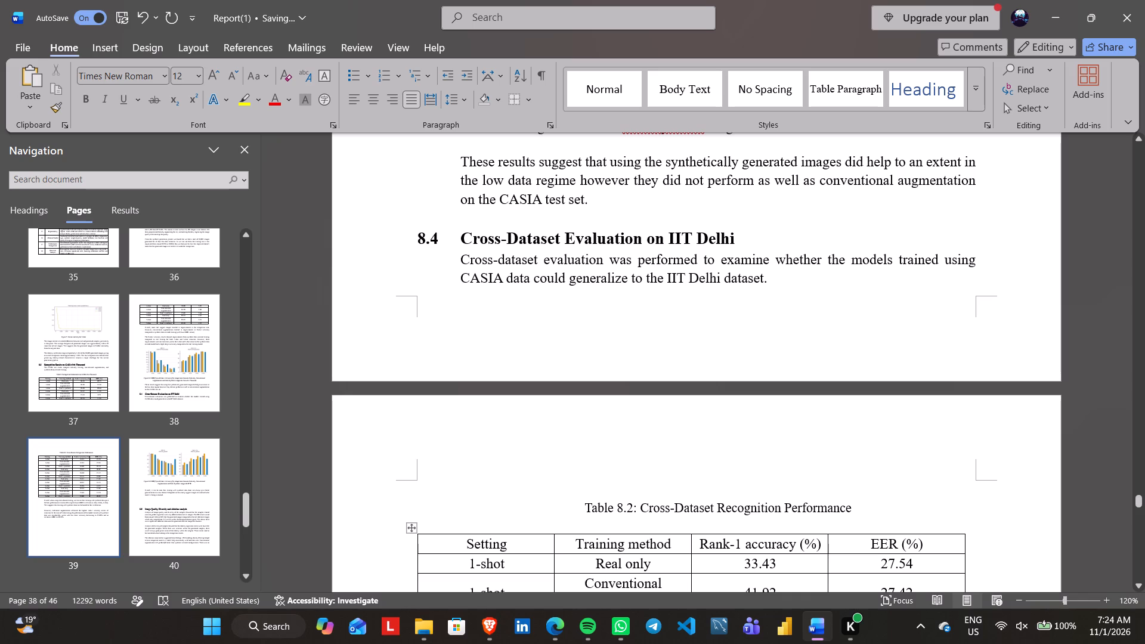
scroll(523, 465, down, 2)
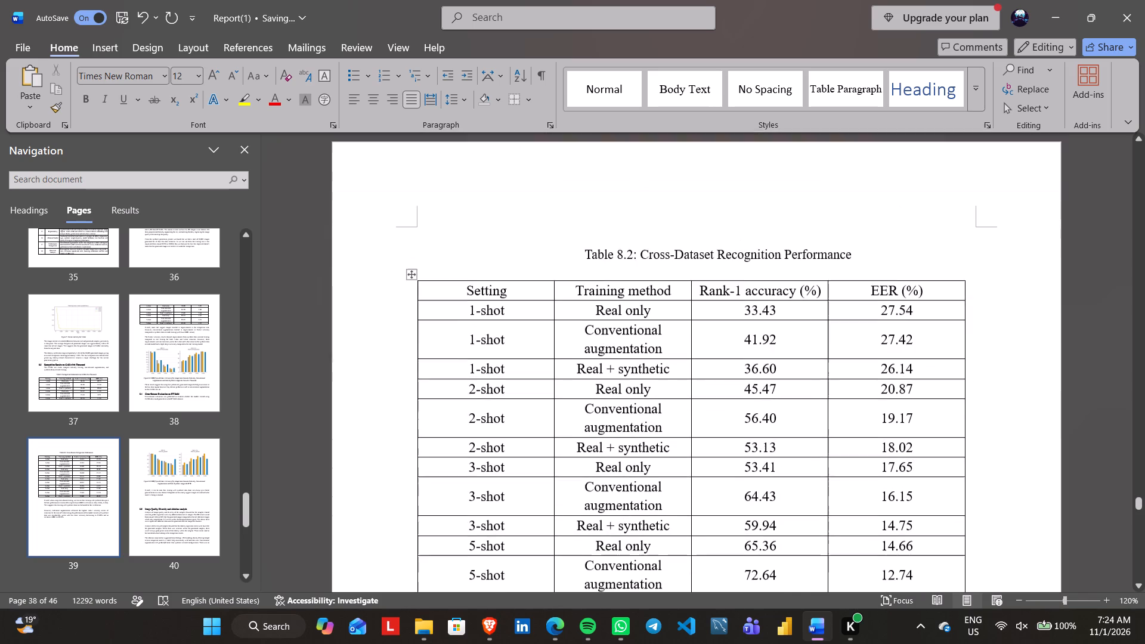
scroll(523, 465, down, 1)
click(567, 208)
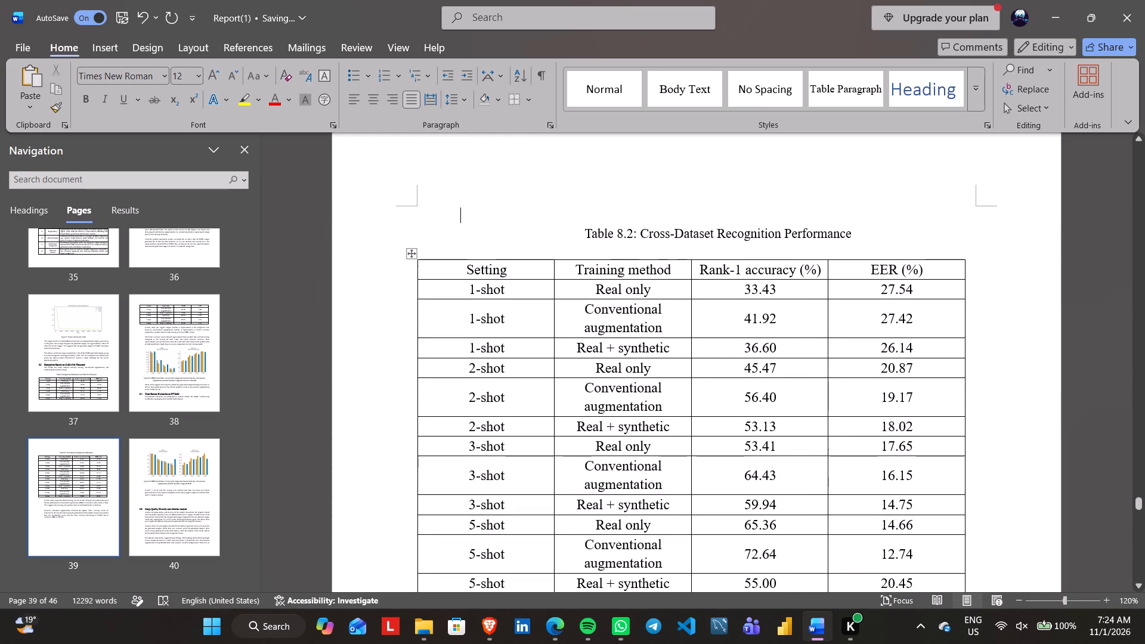
key(Up)
key(Down)
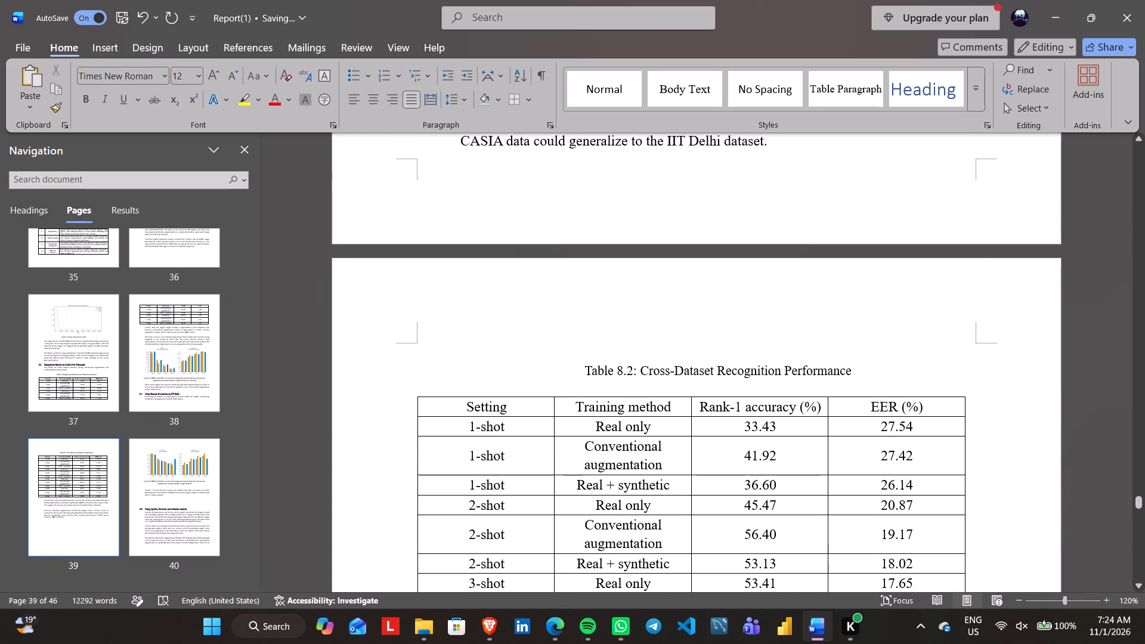
scroll(567, 208, down, 3)
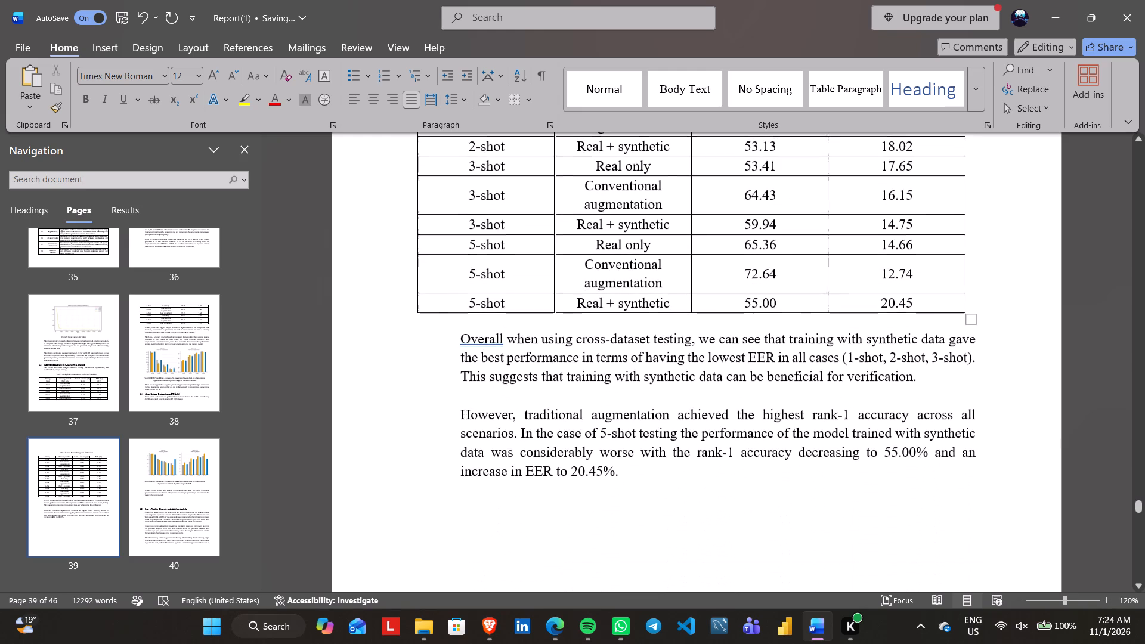
scroll(567, 208, down, 1)
scroll(567, 208, up, 1)
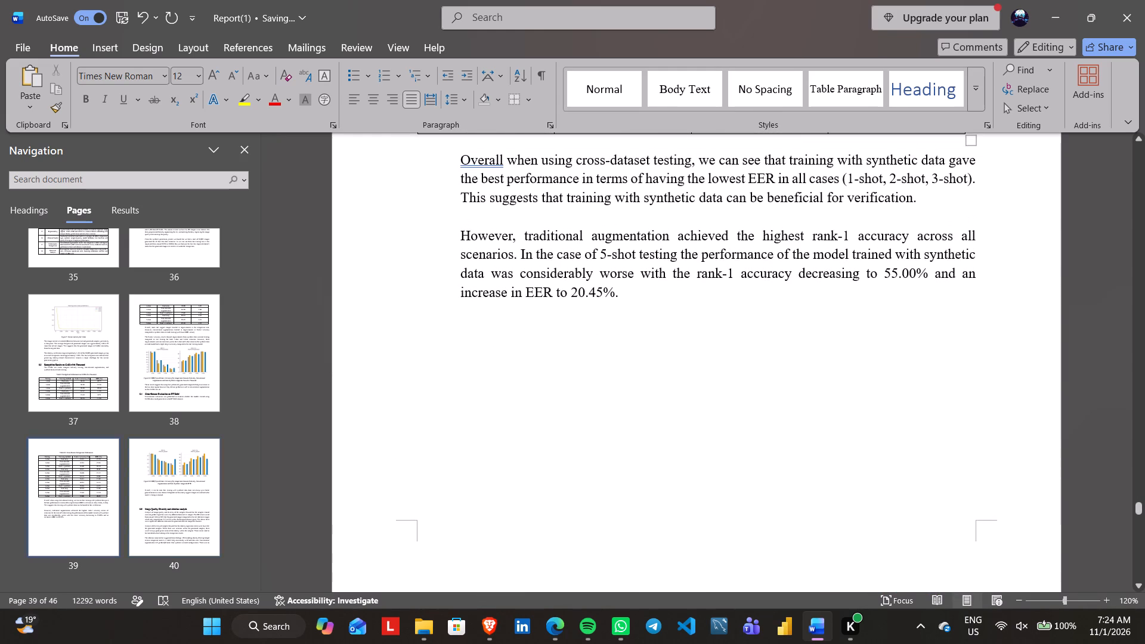
Shrink the IITD cross-dataset bar charts of Figure 8.4 proportionally to fit the free space on the preceding page.
scroll(567, 208, down, 4)
scroll(567, 208, up, 1)
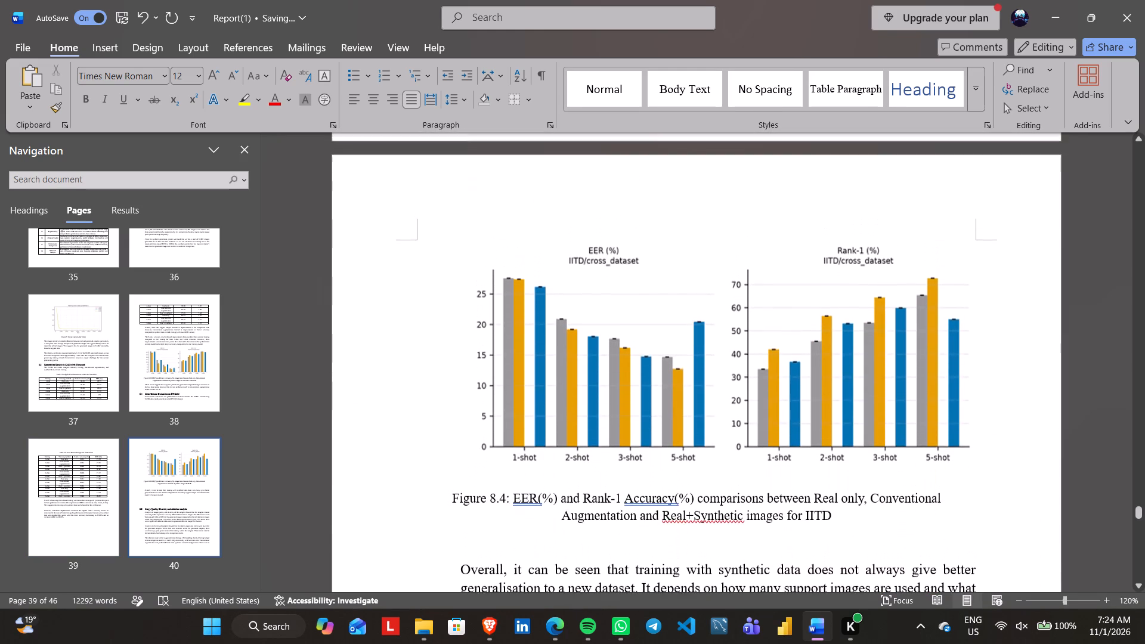
click(694, 339)
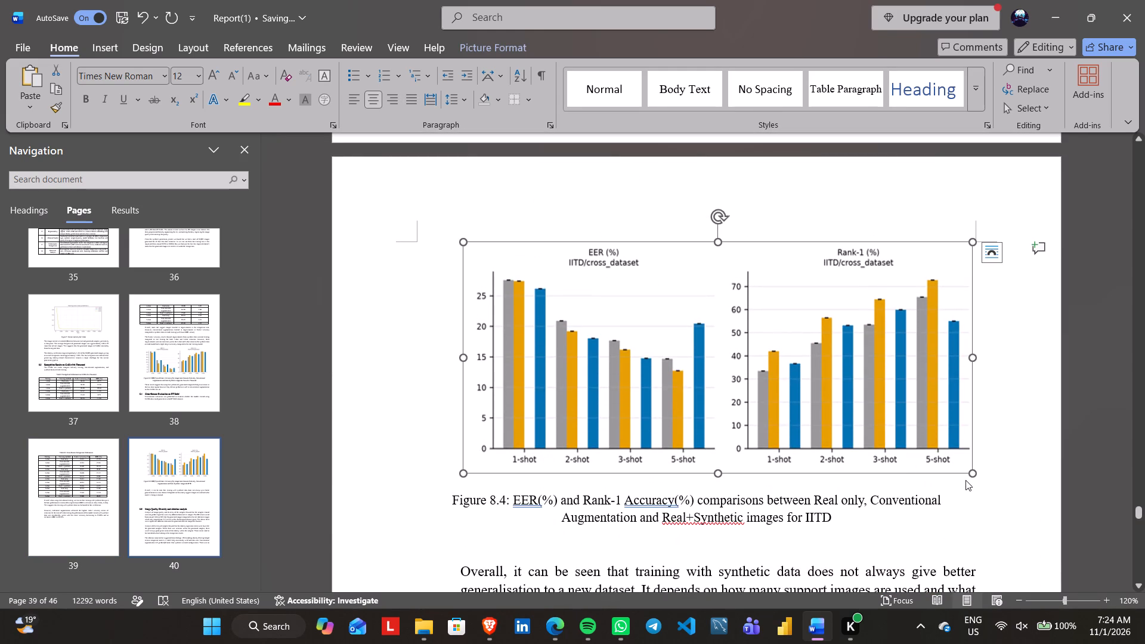
drag(973, 473, 972, 473)
drag(972, 473, 938, 445)
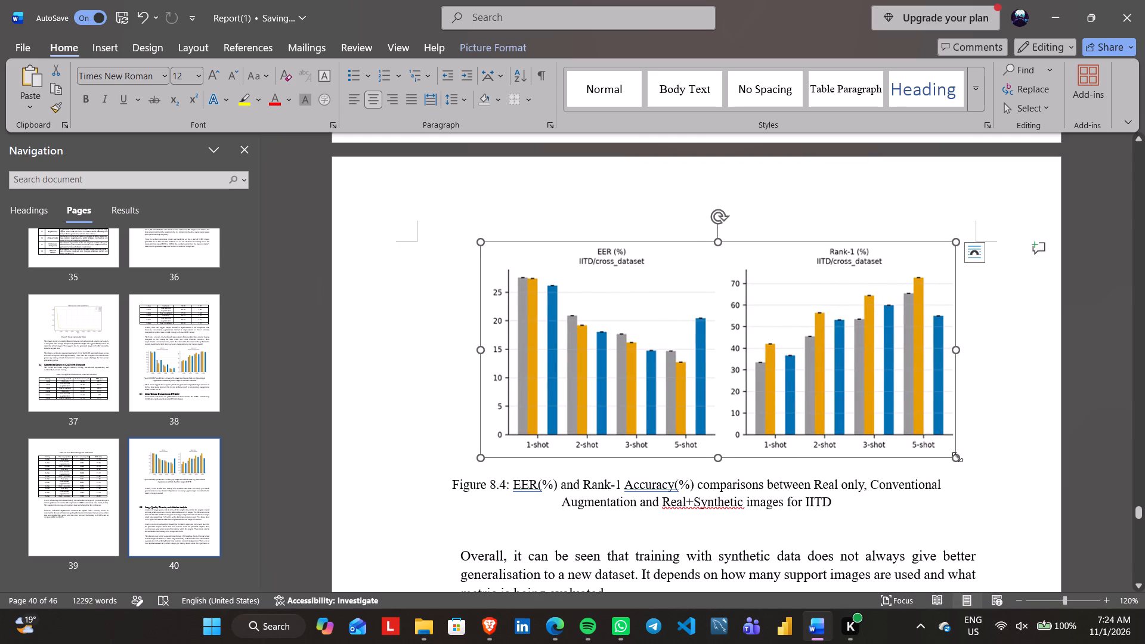
drag(957, 457, 887, 418)
Insert three blank lines after section 8.3's closing paragraph so the section 8.4 heading starts on a new page.
scroll(887, 418, up, 4)
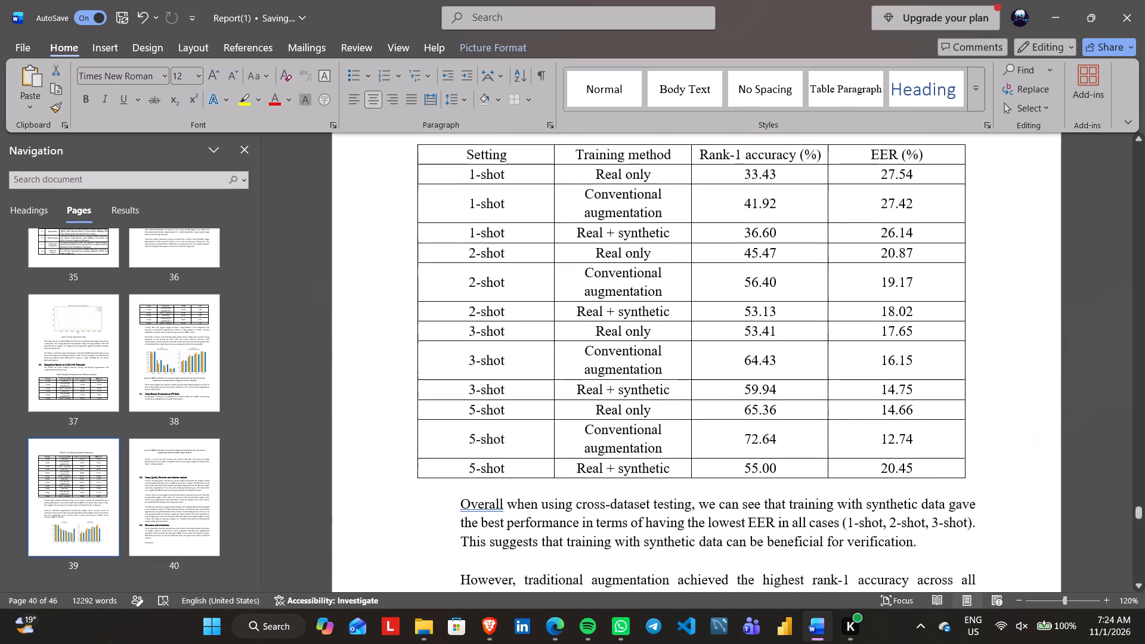
scroll(887, 418, up, 4)
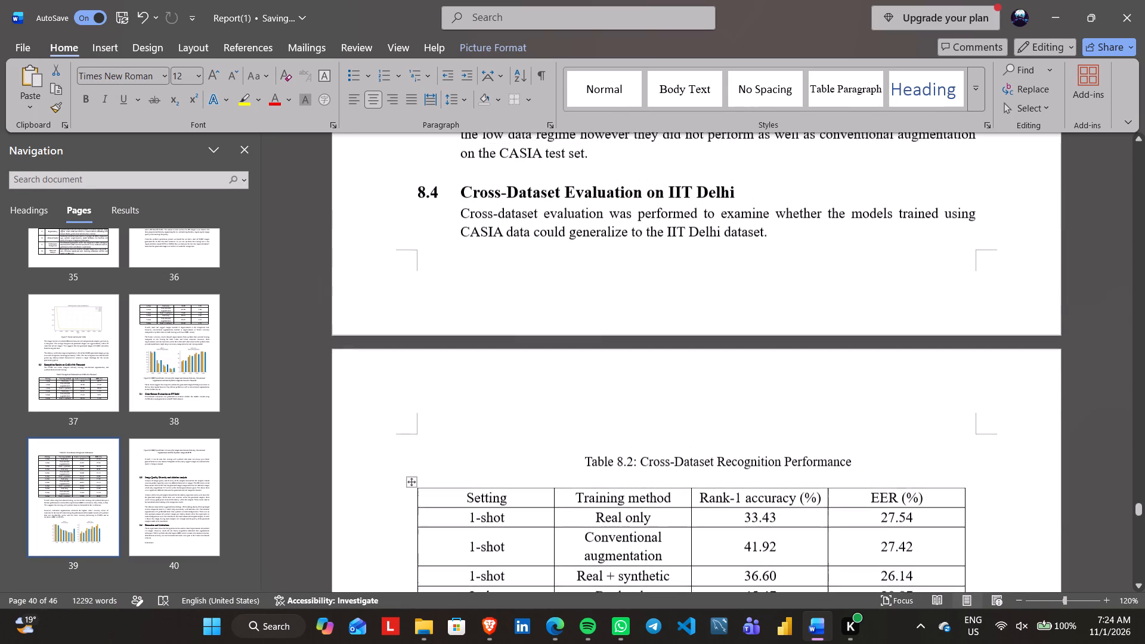
scroll(887, 418, up, 1)
click(645, 206)
key(Return)
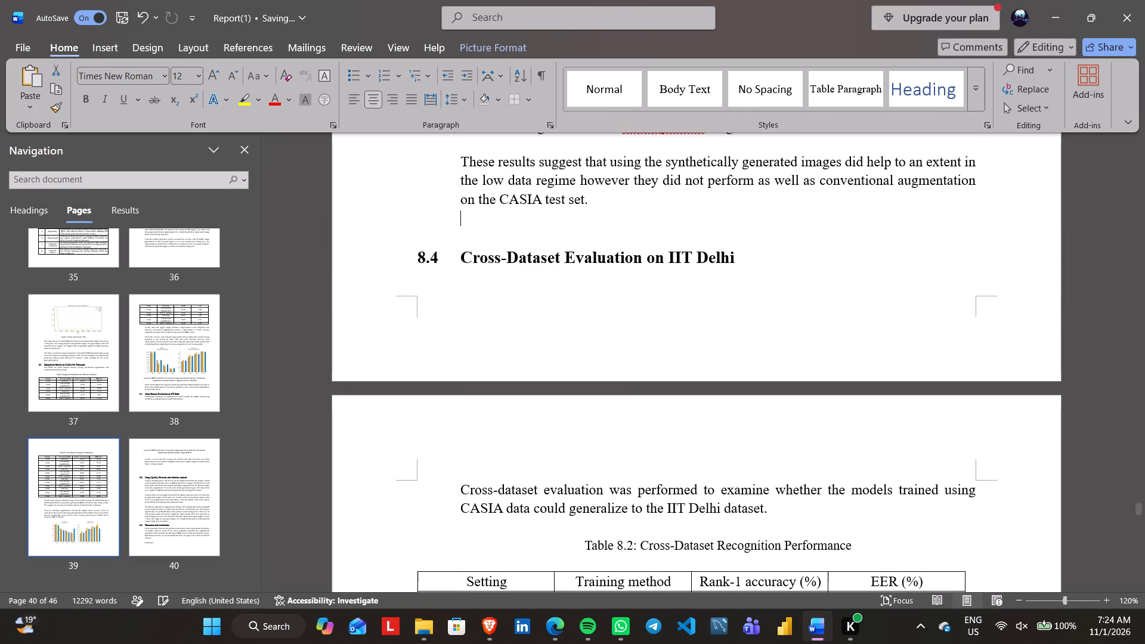
key(Return)
key(Return)
Examine the page layout from section 8.3's recognition table through section 8.4's table to the Figure 8.4 charts.
scroll(645, 206, down, 5)
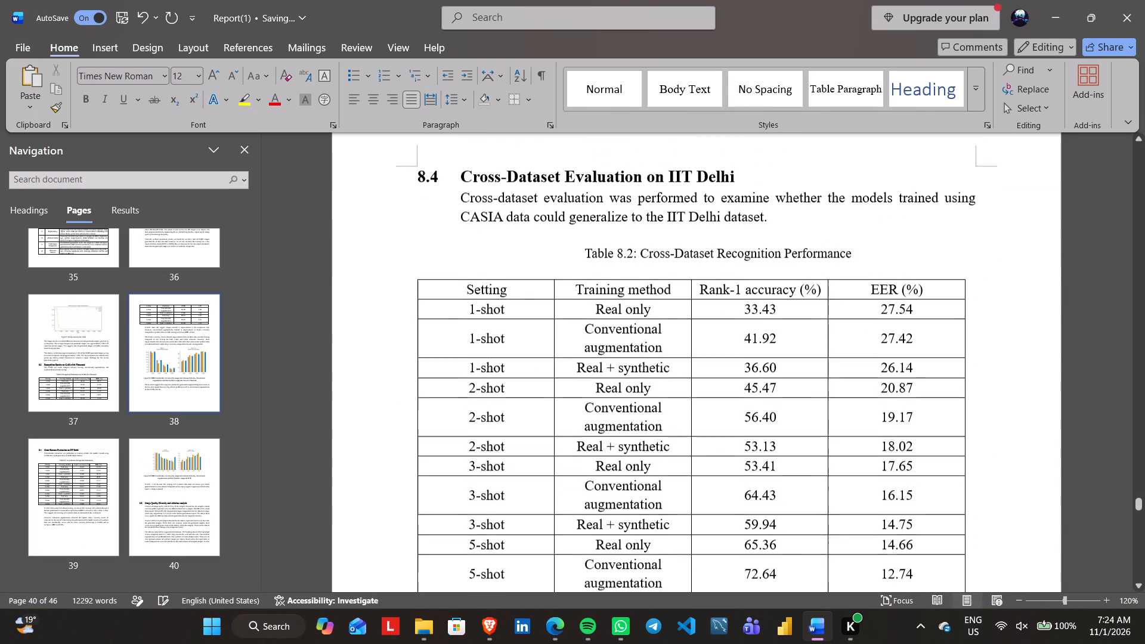
scroll(645, 206, down, 2)
scroll(645, 206, up, 7)
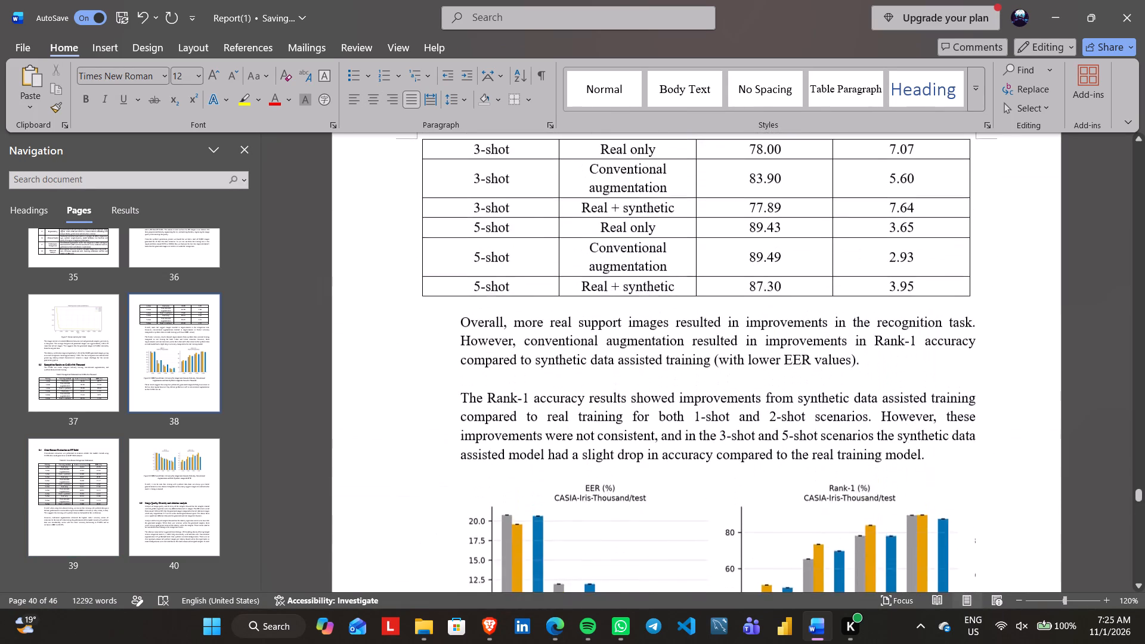
scroll(645, 206, right, 1)
scroll(645, 206, up, 1)
scroll(645, 206, right, 1)
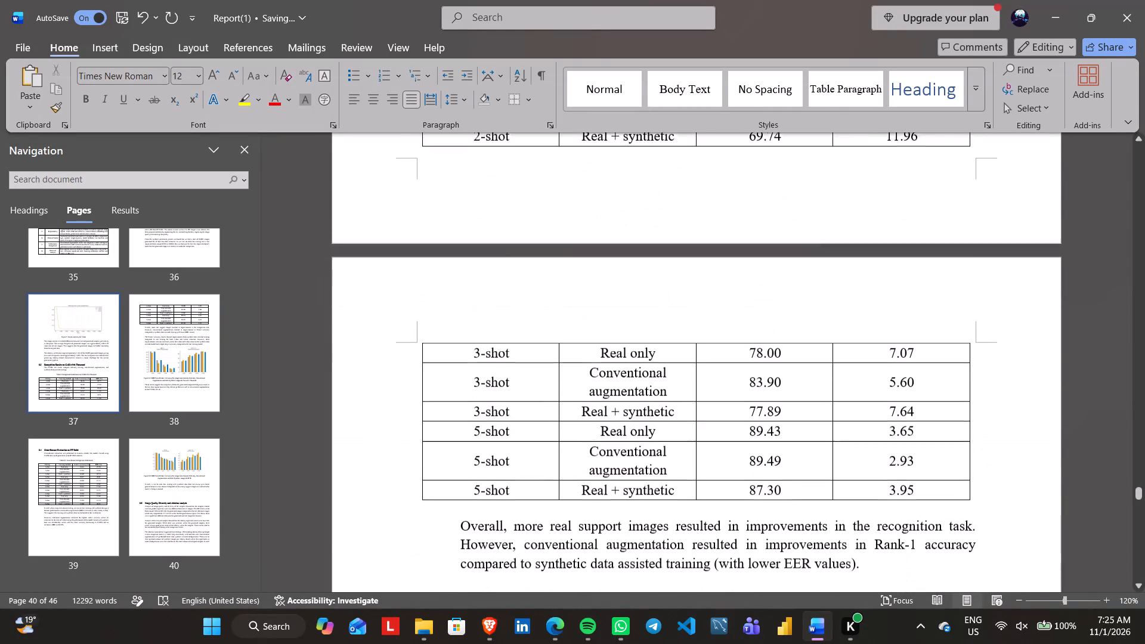
scroll(645, 206, down, 4)
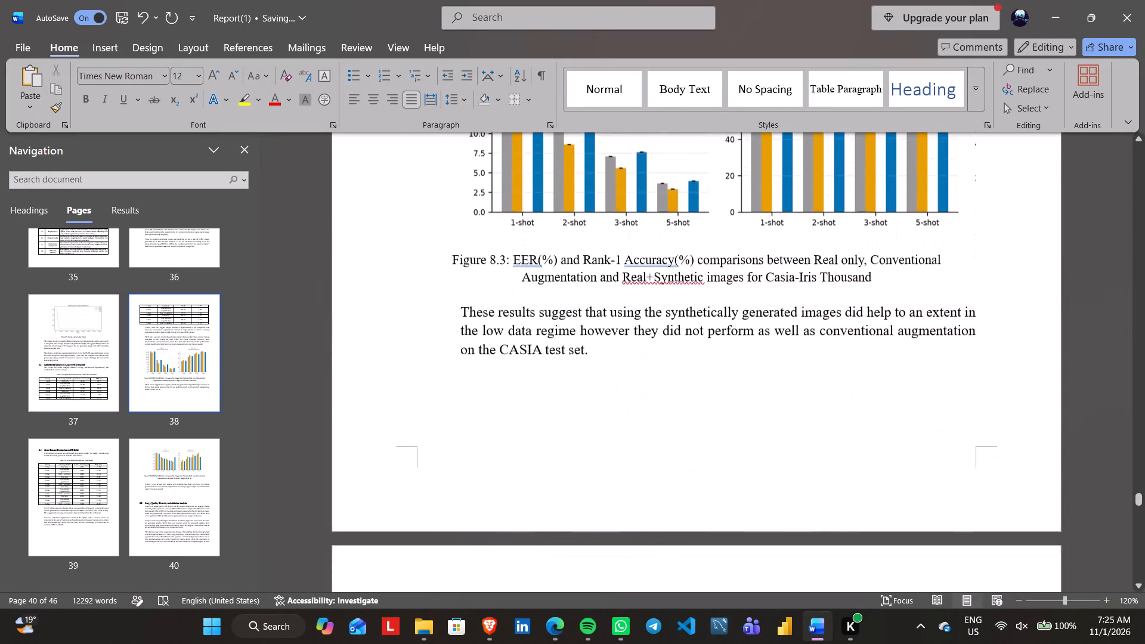
scroll(645, 206, down, 3)
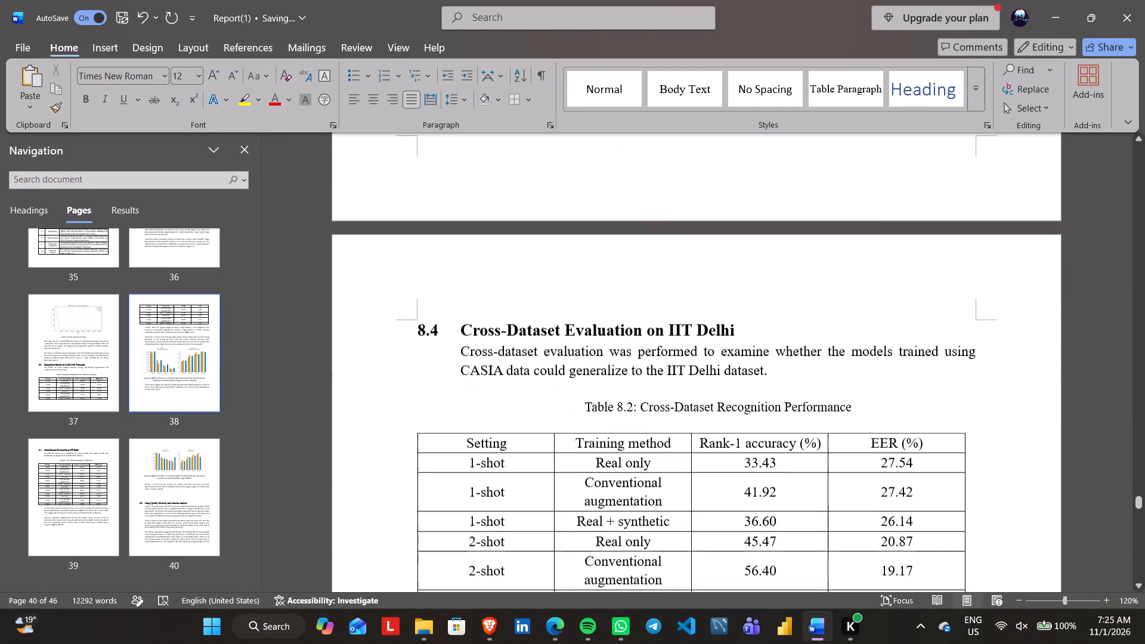
scroll(645, 206, down, 3)
scroll(645, 206, up, 1)
scroll(645, 206, down, 2)
scroll(645, 206, up, 1)
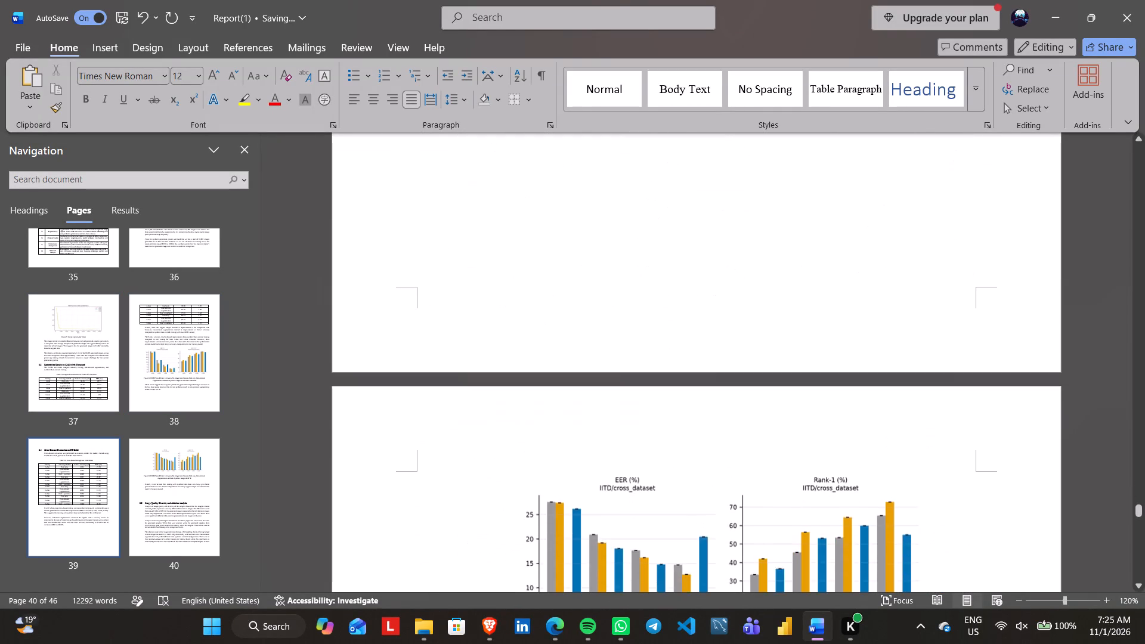
scroll(645, 206, up, 1)
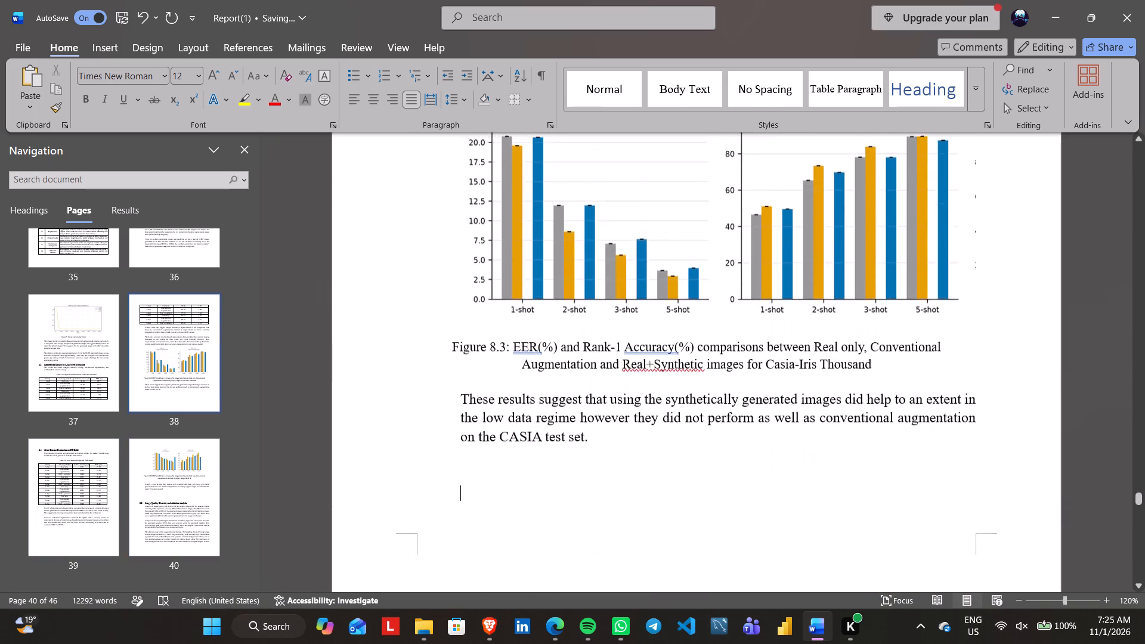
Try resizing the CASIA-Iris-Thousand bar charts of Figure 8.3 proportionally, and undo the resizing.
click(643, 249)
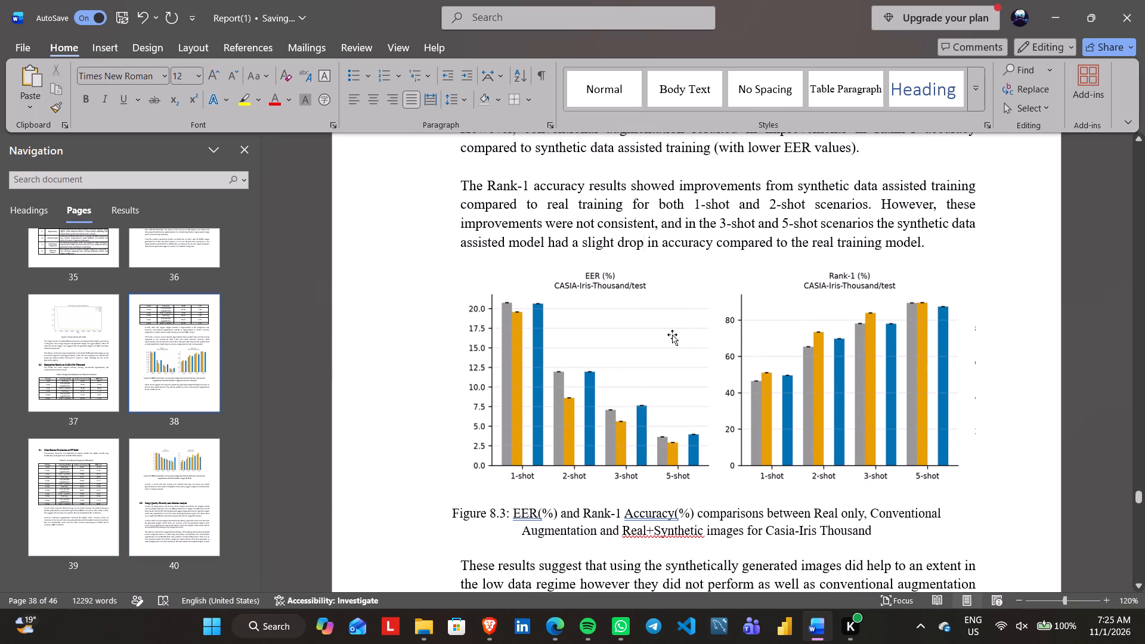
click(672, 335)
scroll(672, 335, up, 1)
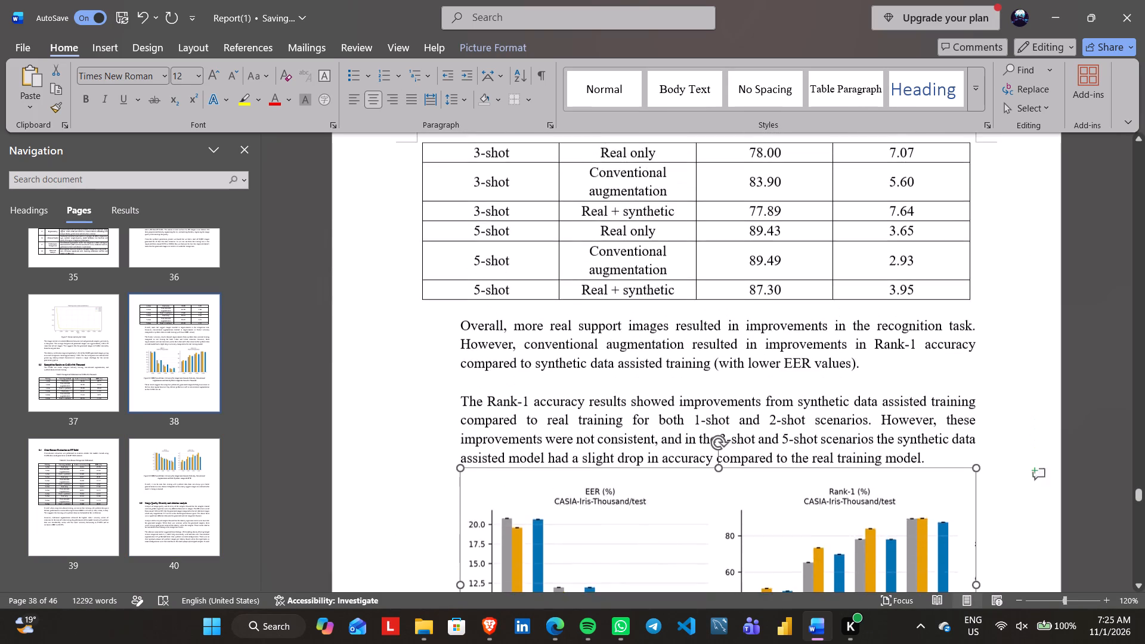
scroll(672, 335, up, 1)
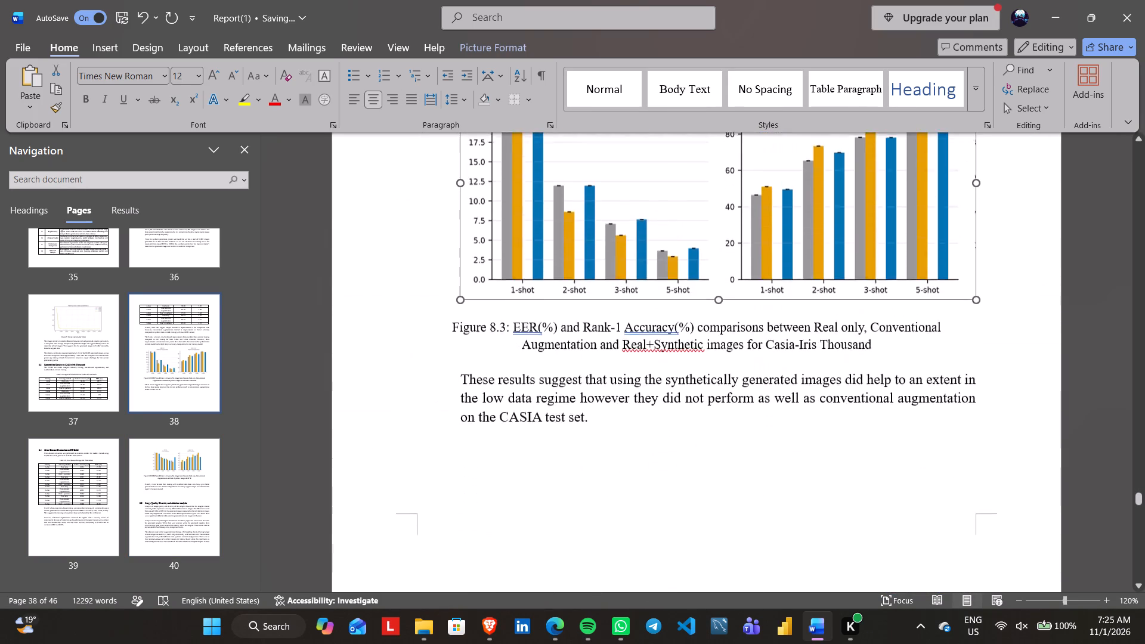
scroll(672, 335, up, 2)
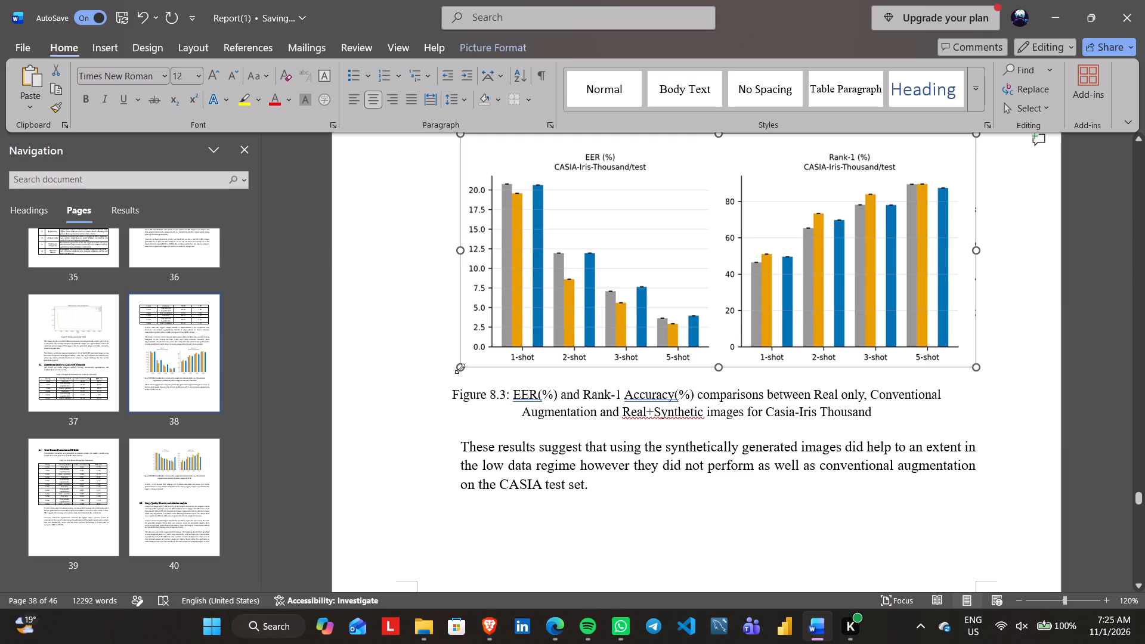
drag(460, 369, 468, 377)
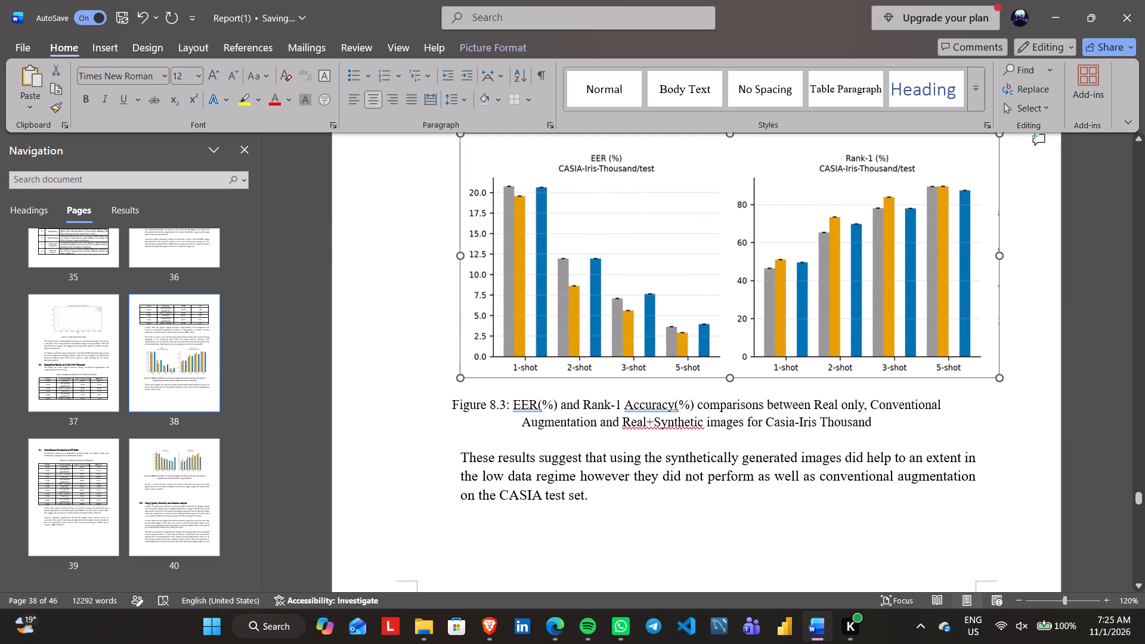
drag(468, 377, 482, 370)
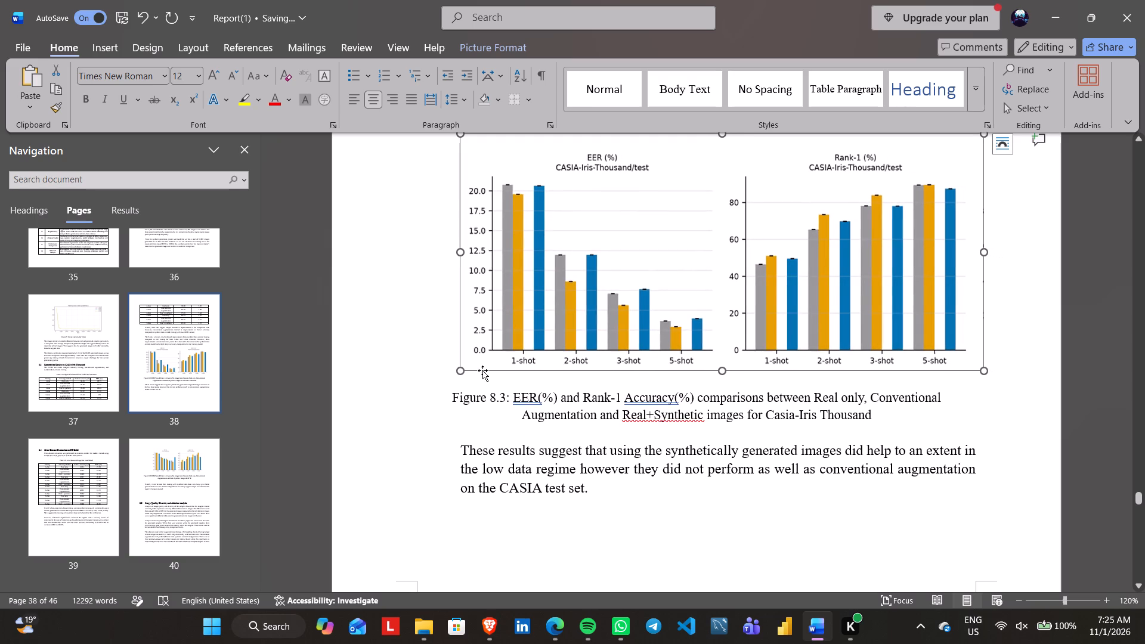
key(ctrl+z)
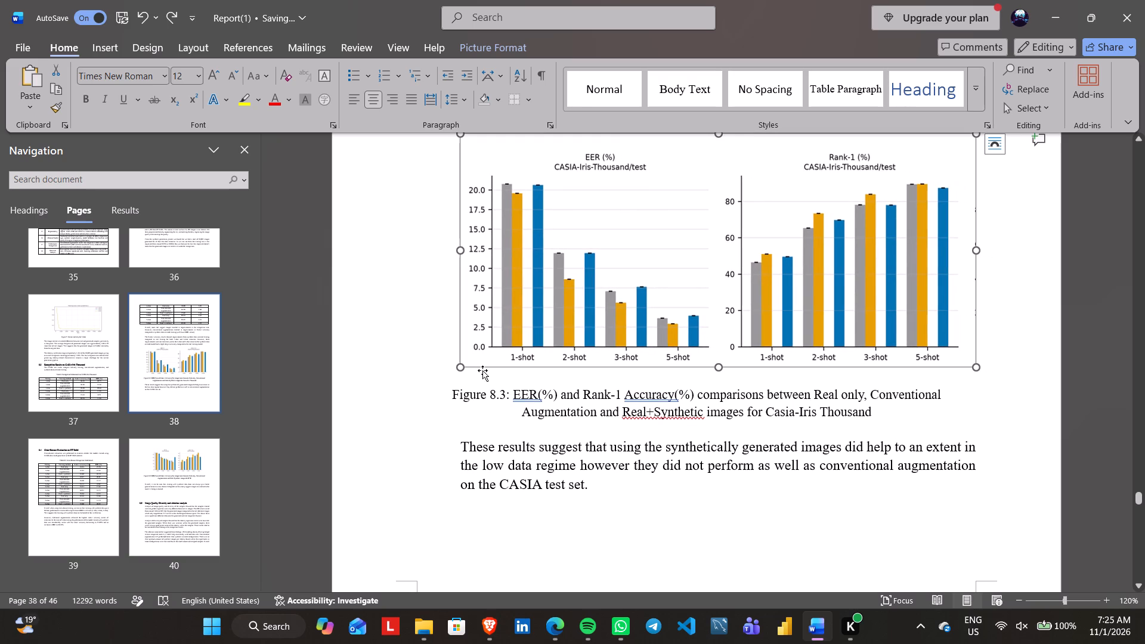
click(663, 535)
Set the width of the IITD bar charts in Figure 8.4 to 6 inches, matching the Figure 8.3 picture.
scroll(663, 535, down, 5)
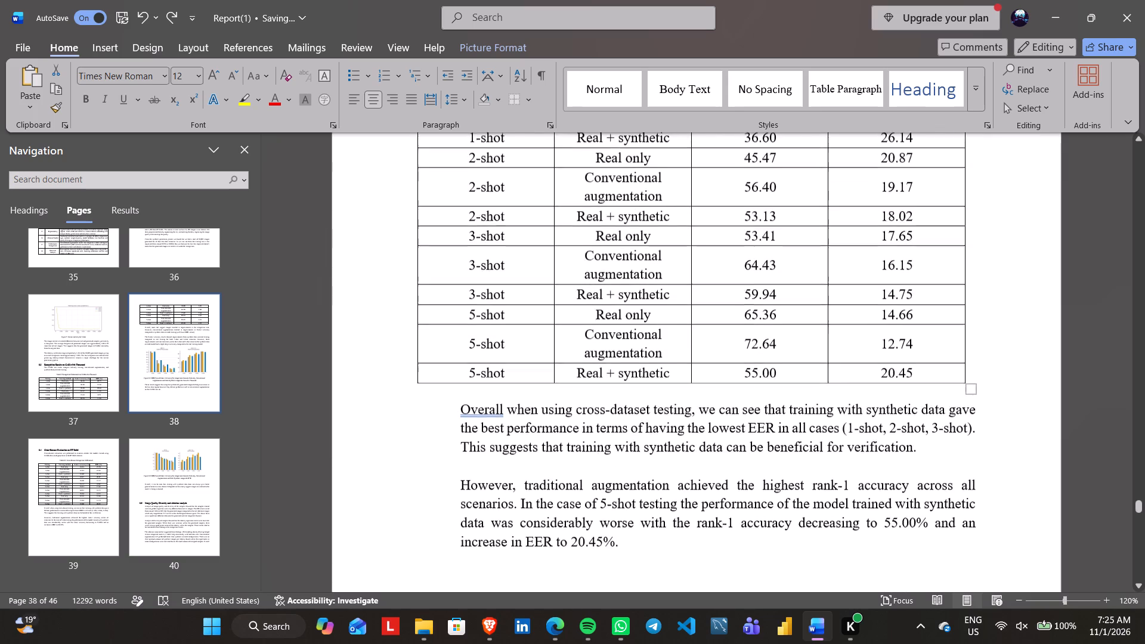
scroll(663, 535, down, 1)
scroll(663, 535, up, 5)
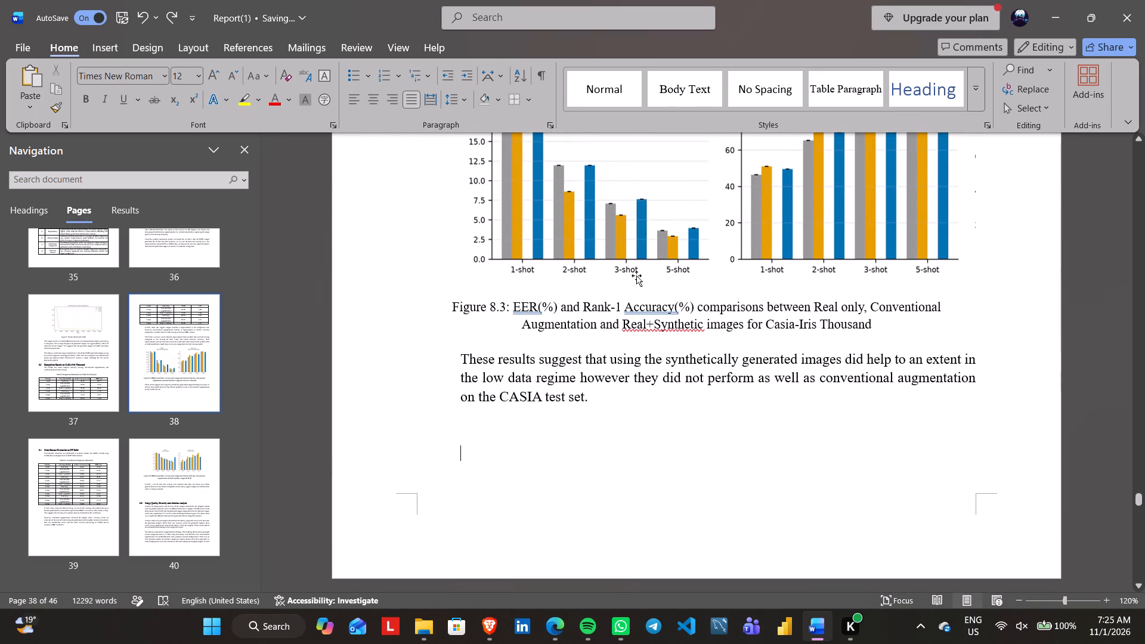
click(633, 264)
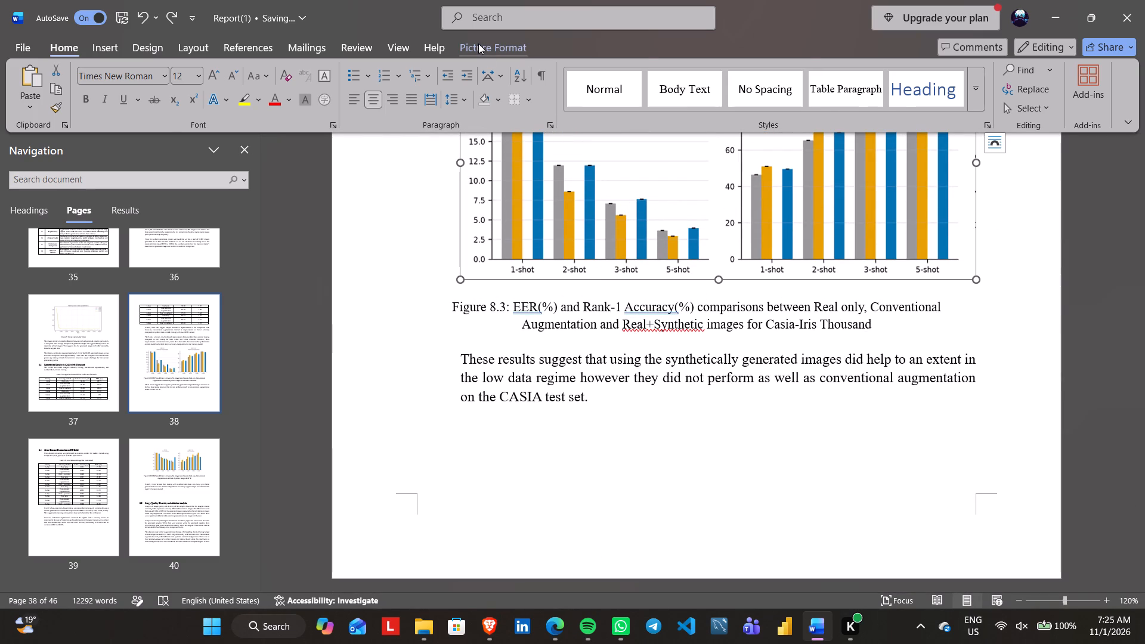
click(478, 44)
scroll(660, 332, down, 3)
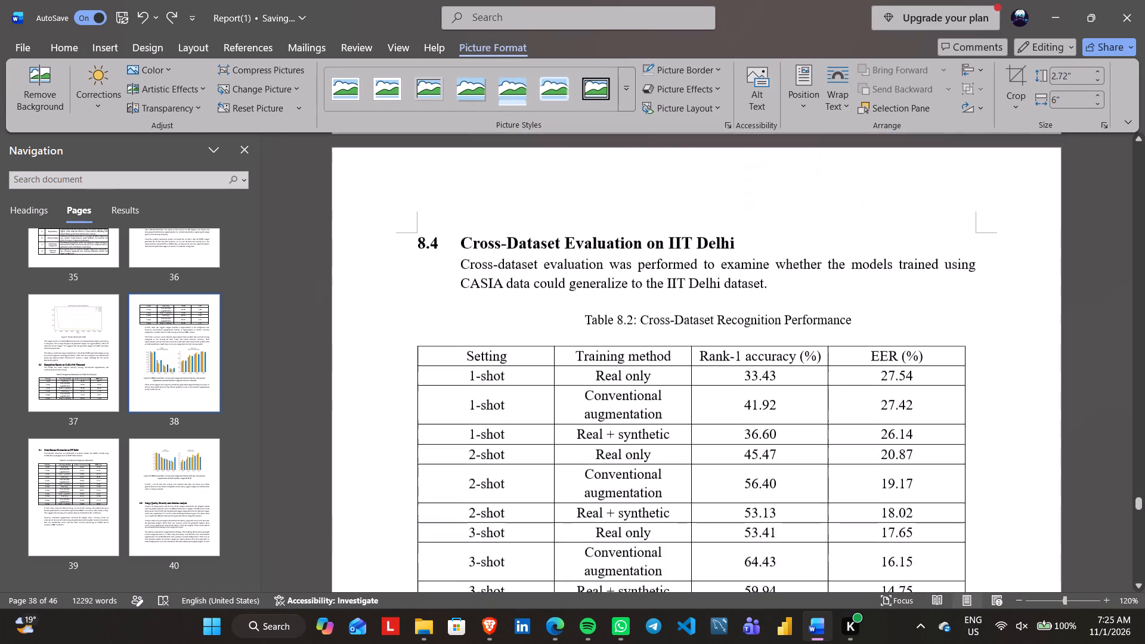
scroll(660, 332, down, 3)
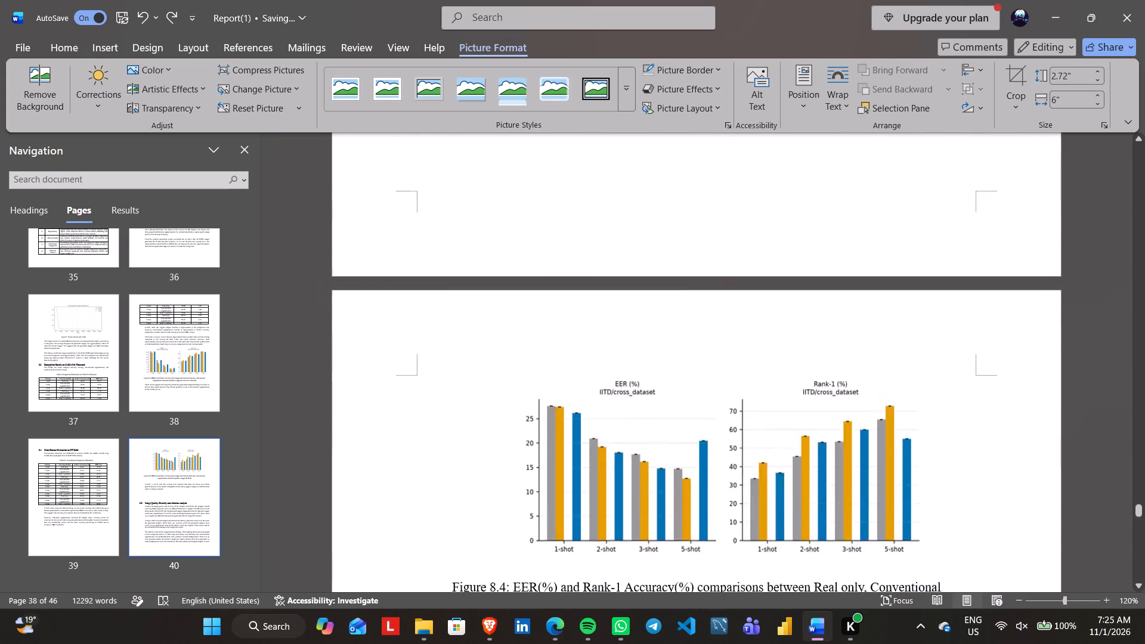
click(639, 317)
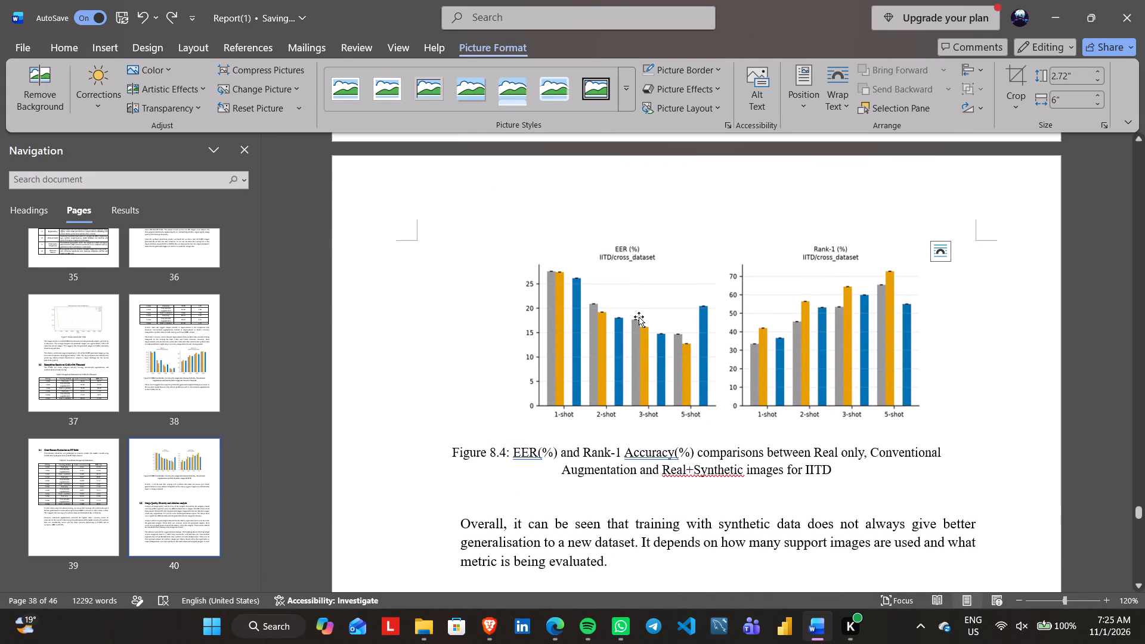
click(639, 317)
drag(1073, 104, 1046, 102)
double_click(1053, 103)
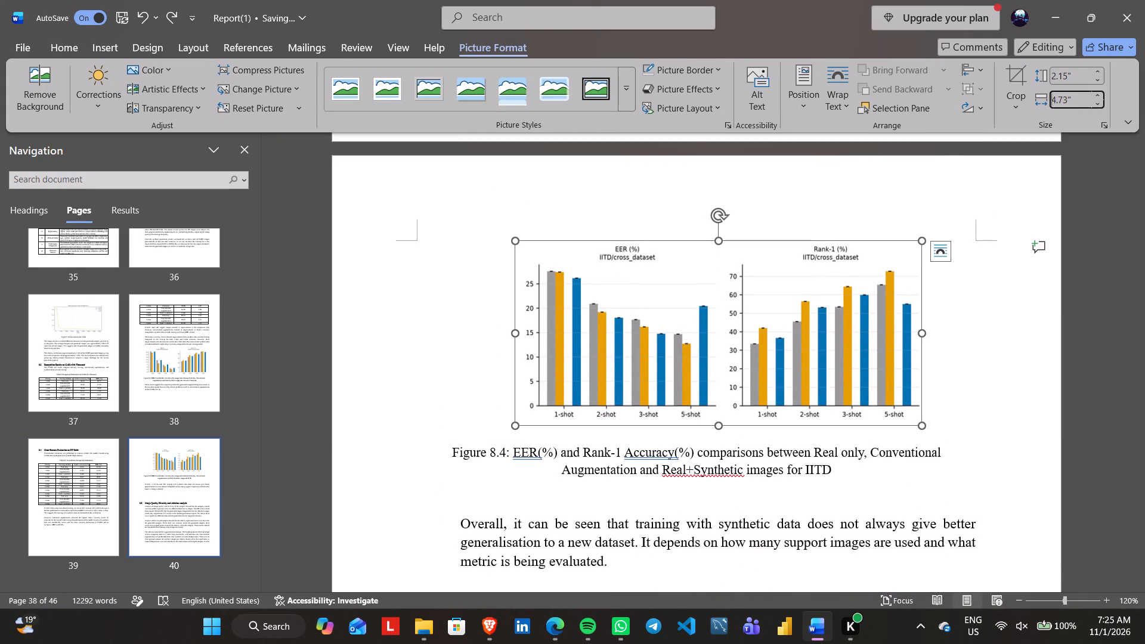
triple_click(1053, 103)
key(6)
key(Return)
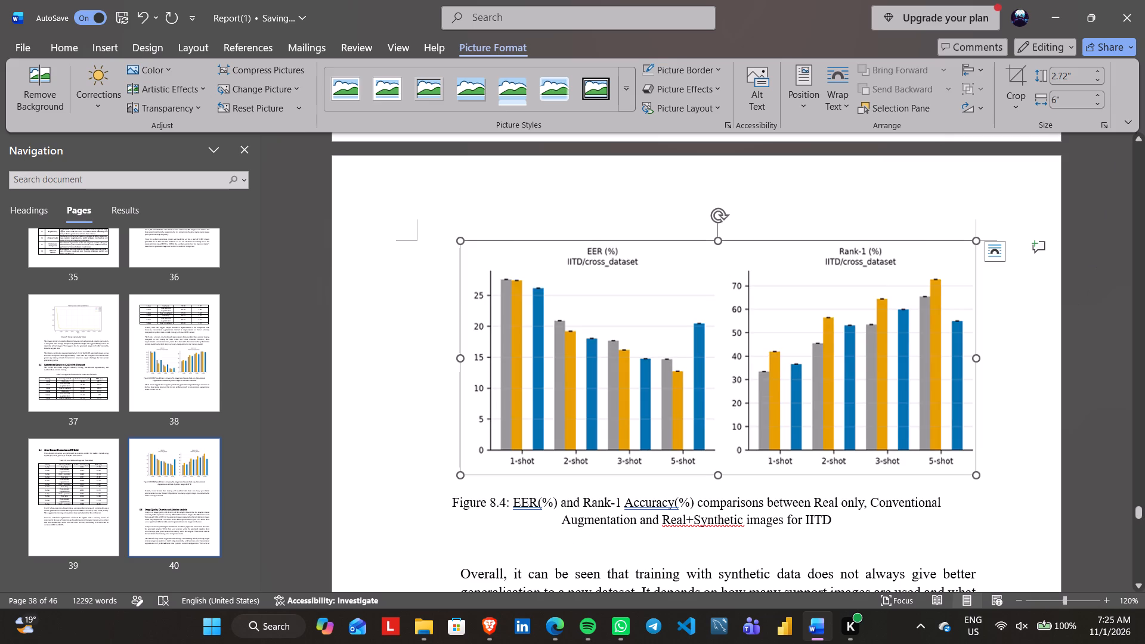
click(1037, 329)
Examine the layout of sections 8.3 and 8.4, including both figures, the split recognition table and the page breaks.
scroll(1037, 329, down, 1)
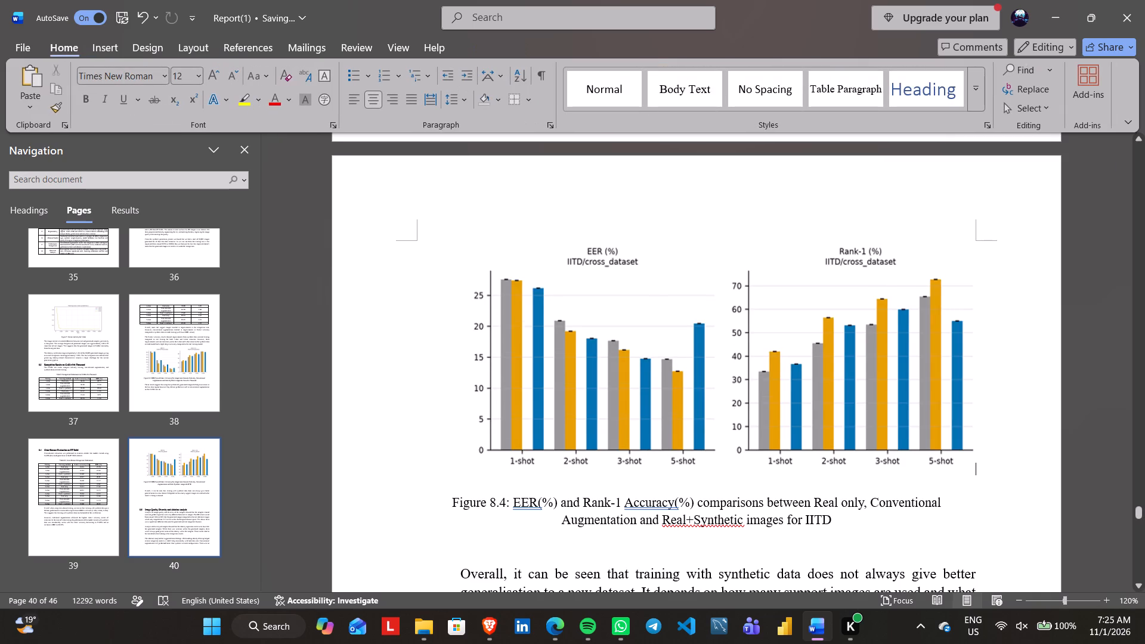
scroll(1037, 329, down, 2)
scroll(1037, 329, up, 1)
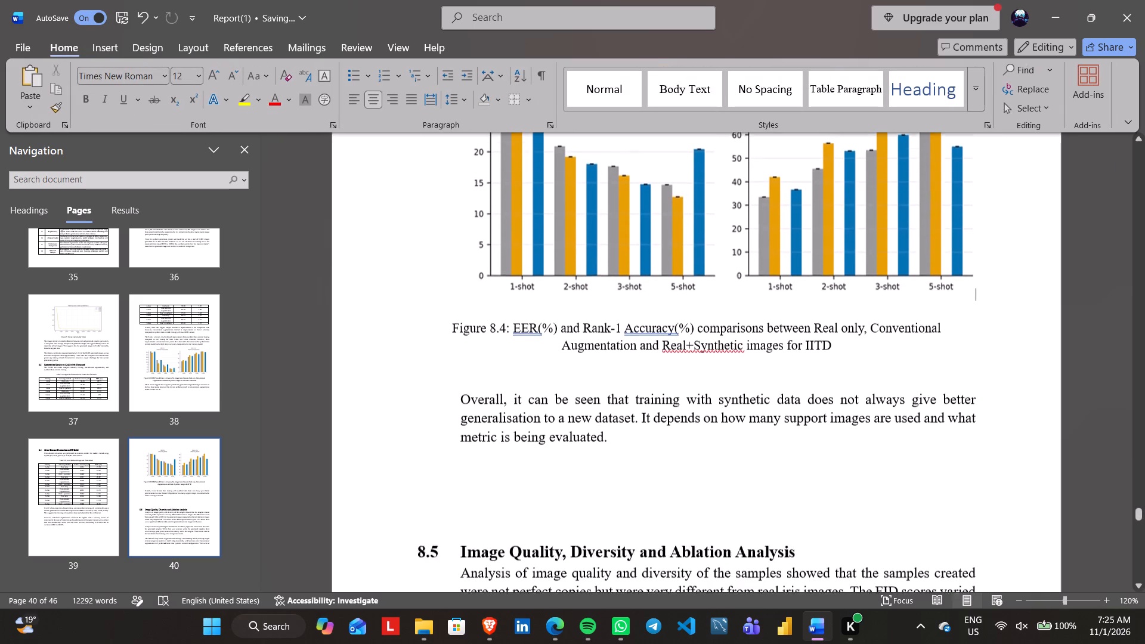
scroll(1037, 329, up, 3)
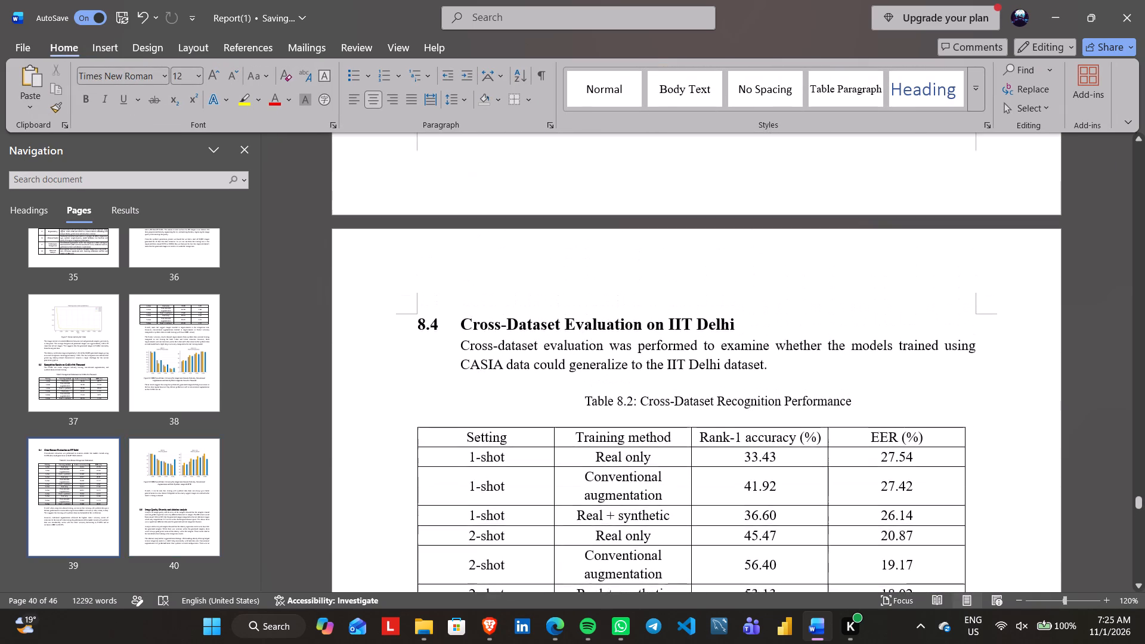
scroll(1037, 329, right, 2)
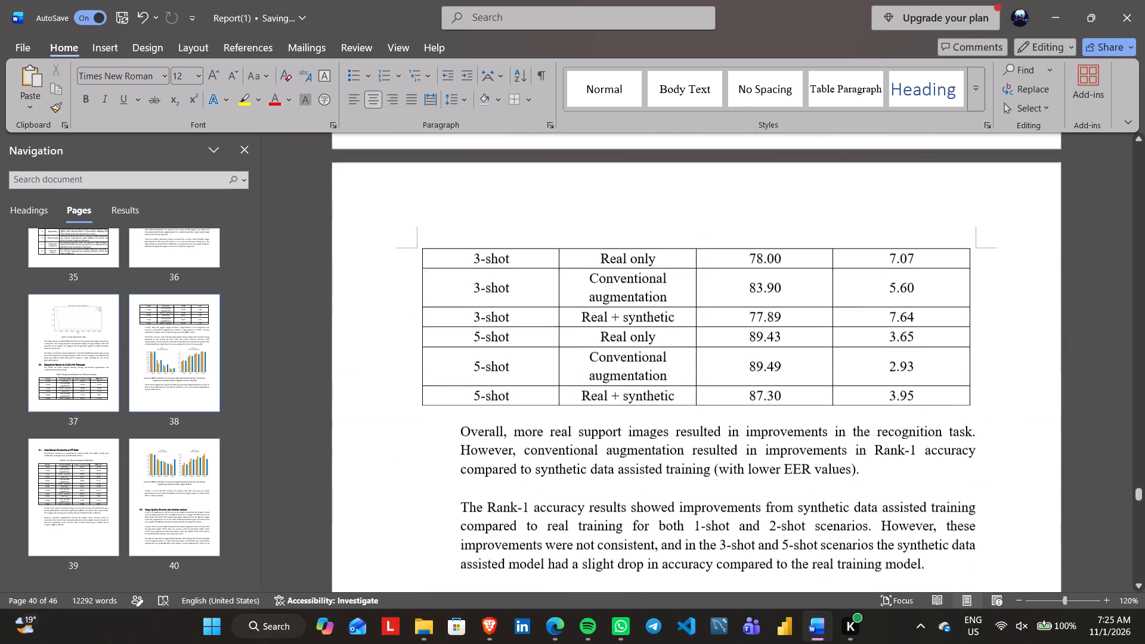
scroll(1037, 329, right, 1)
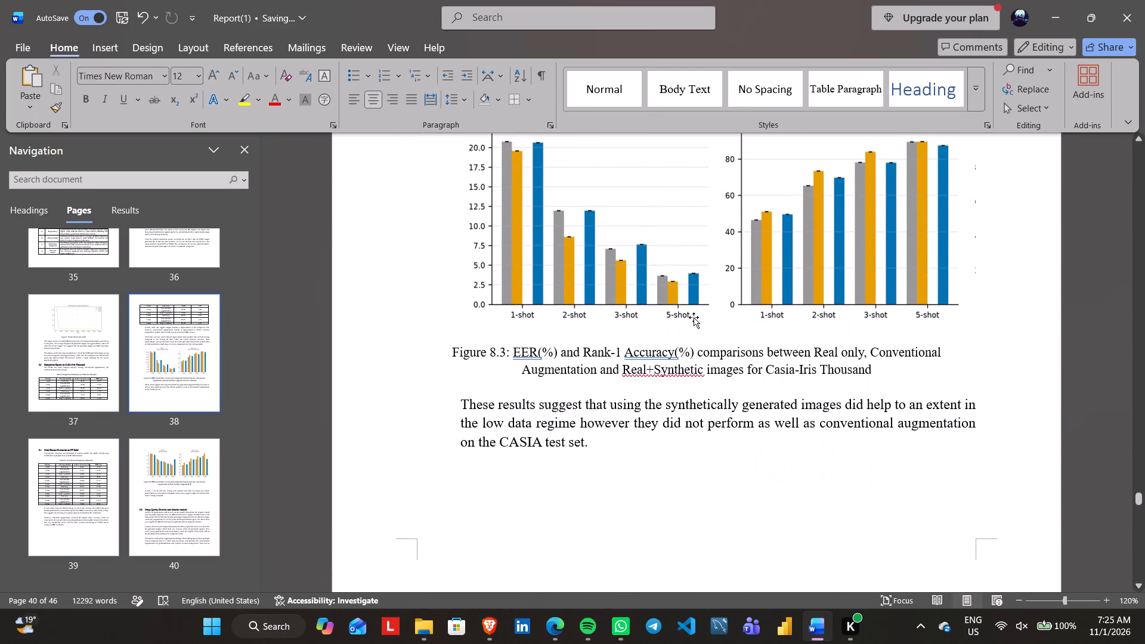
scroll(537, 351, up, 6)
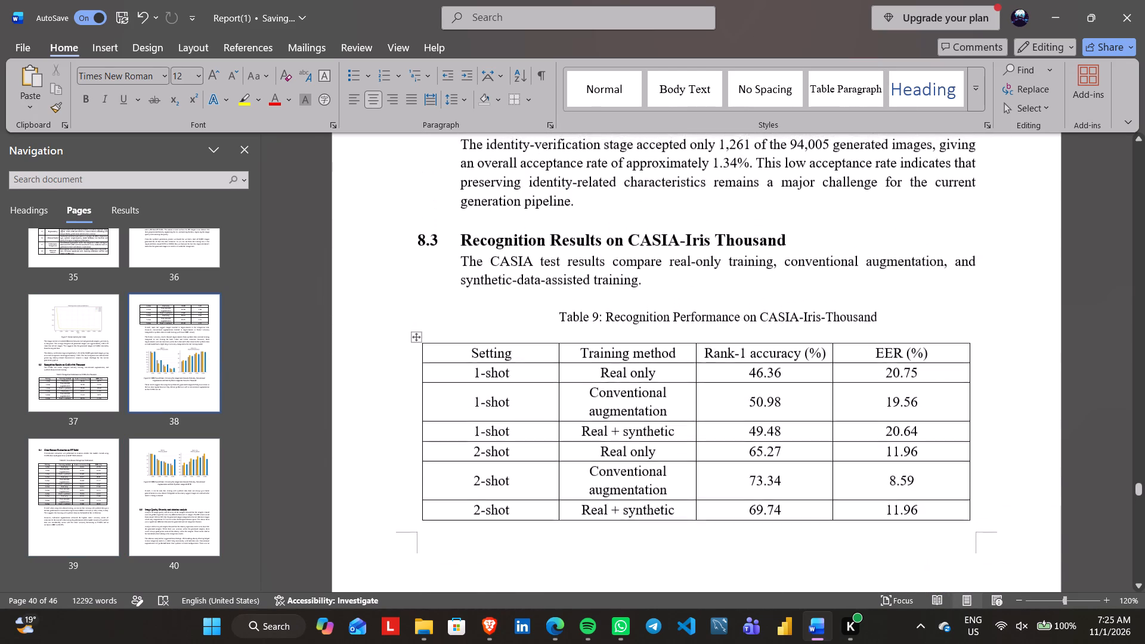
scroll(537, 351, down, 3)
scroll(537, 351, up, 1)
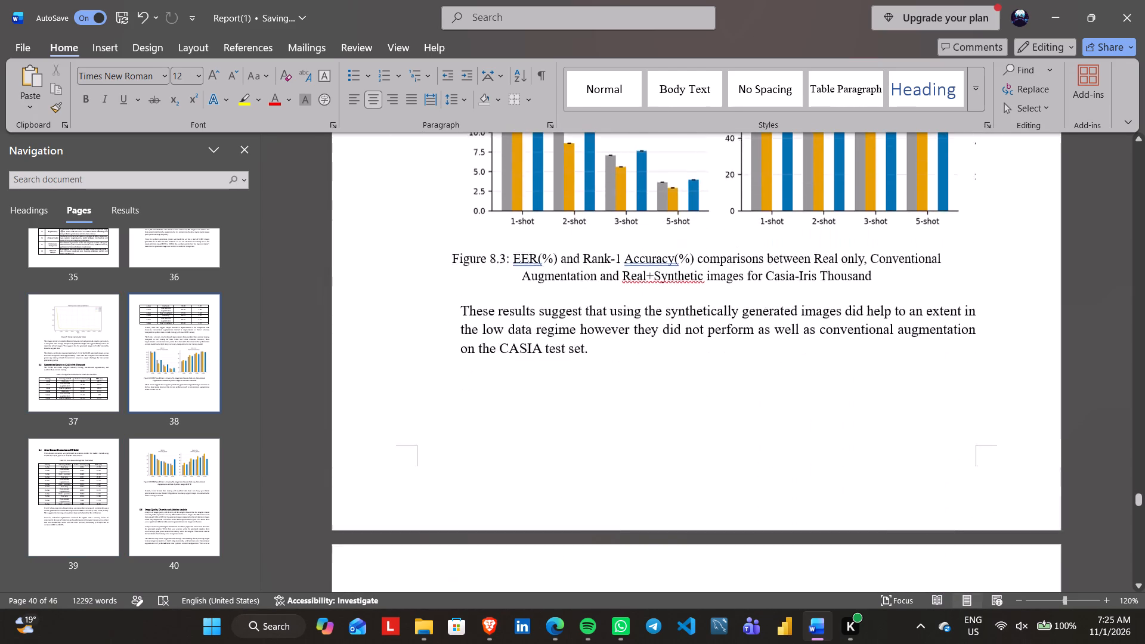
scroll(537, 351, up, 4)
scroll(537, 351, down, 1)
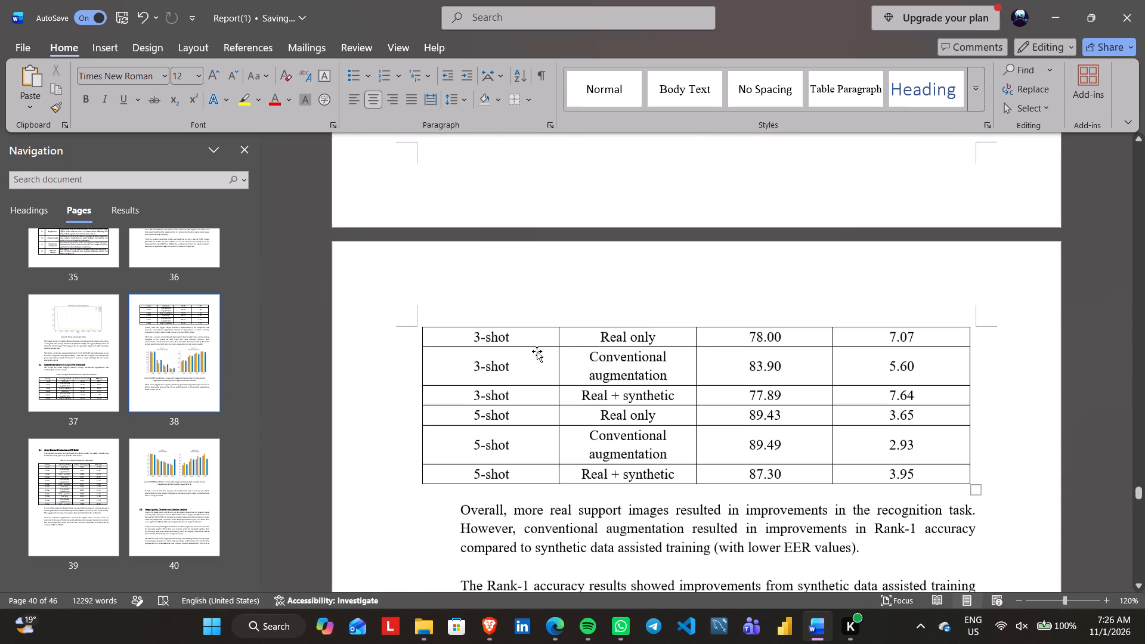
scroll(537, 351, down, 1)
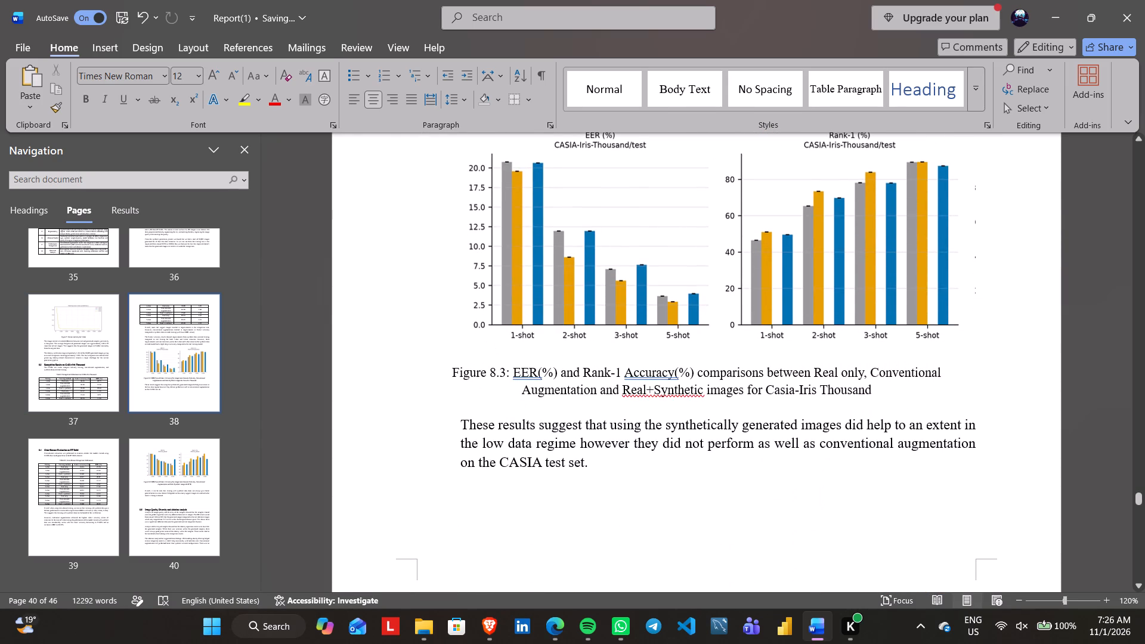
Renumber the CASIA-Iris-Thousand bar chart caption from section 8.3 as Figure 8.
click(508, 372)
key(Left)
key(BackSpace)
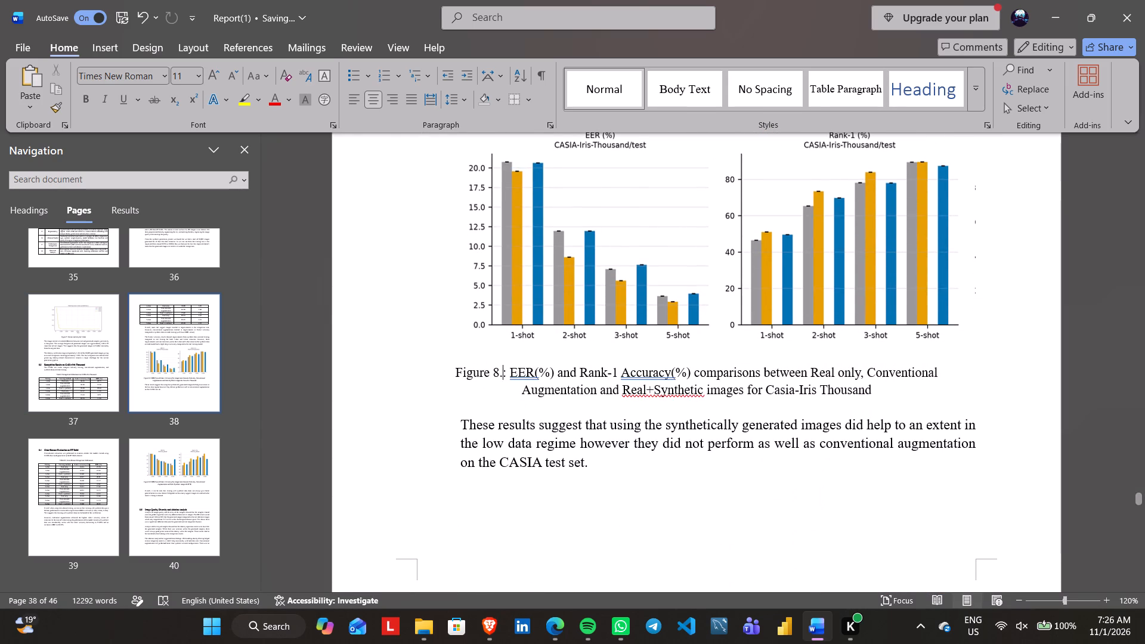
key(BackSpace)
Renumber the Cross-Dataset Recognition Performance caption in section 8.4 as Table 10, checking it against the section 8.3 table's number.
scroll(508, 372, down, 1)
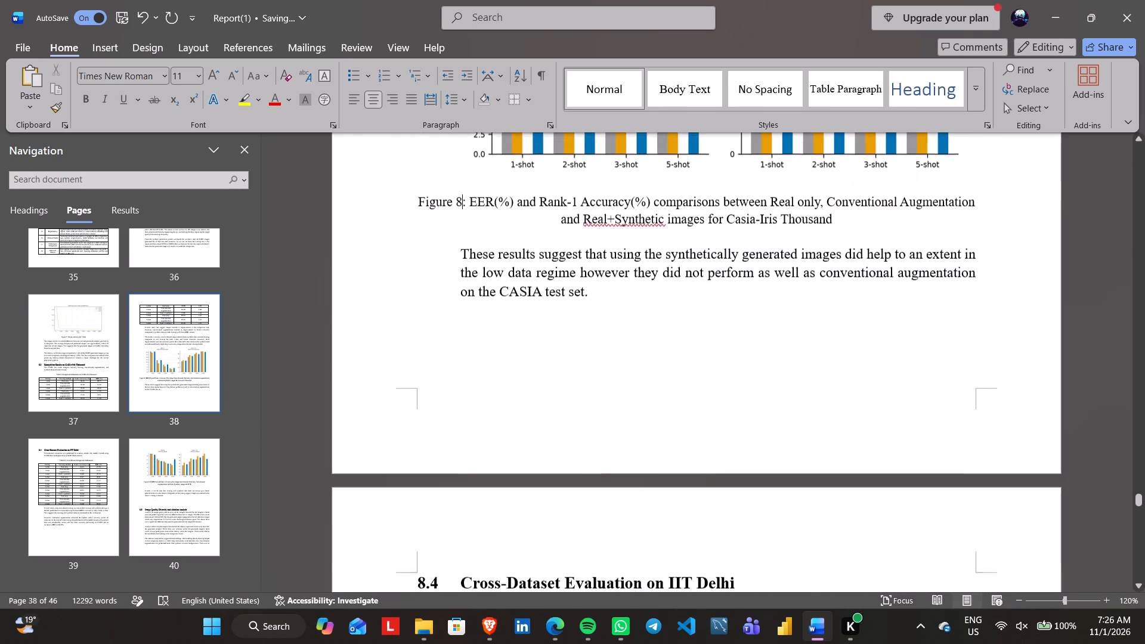
scroll(508, 372, down, 2)
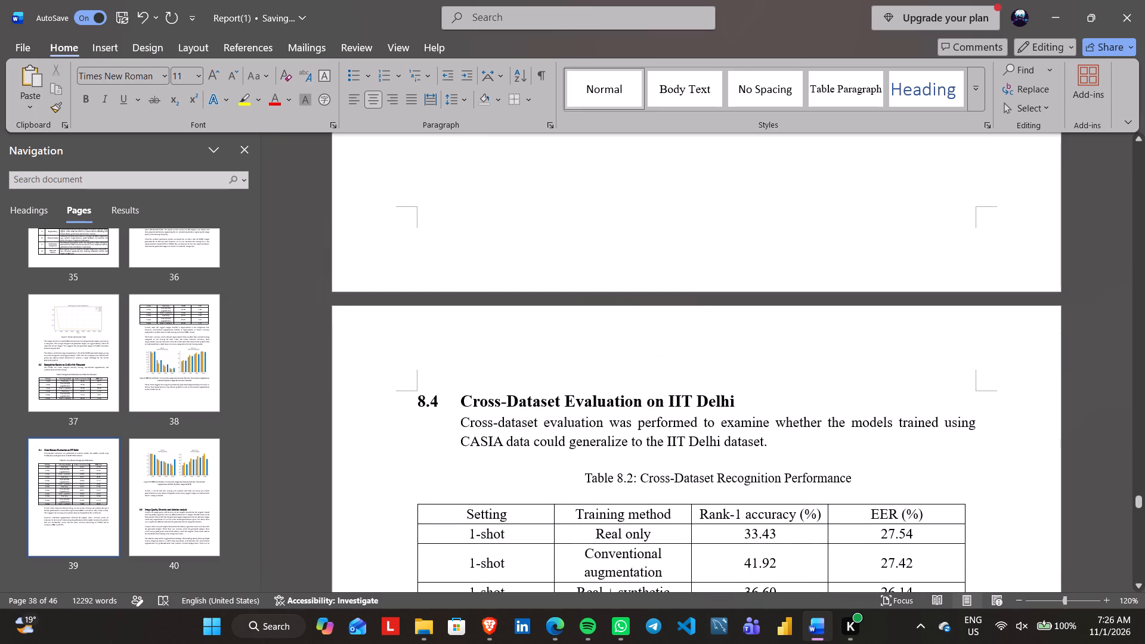
click(631, 475)
key(BackSpace)
key(BackSpace)
key(BackSpace)
key(9)
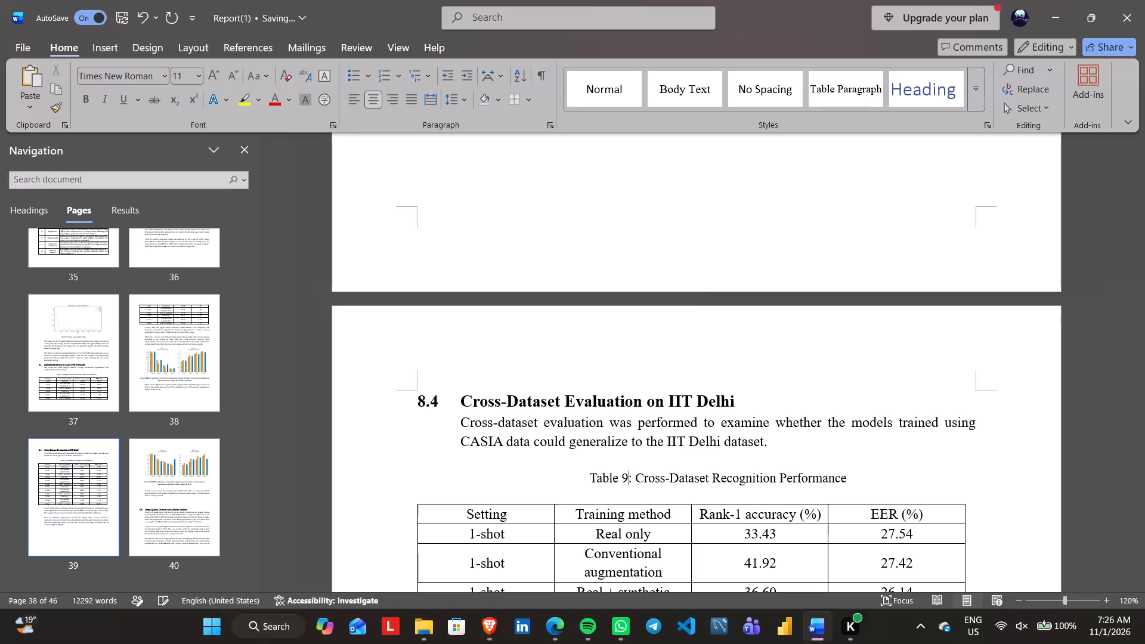
scroll(631, 475, up, 10)
scroll(631, 475, down, 3)
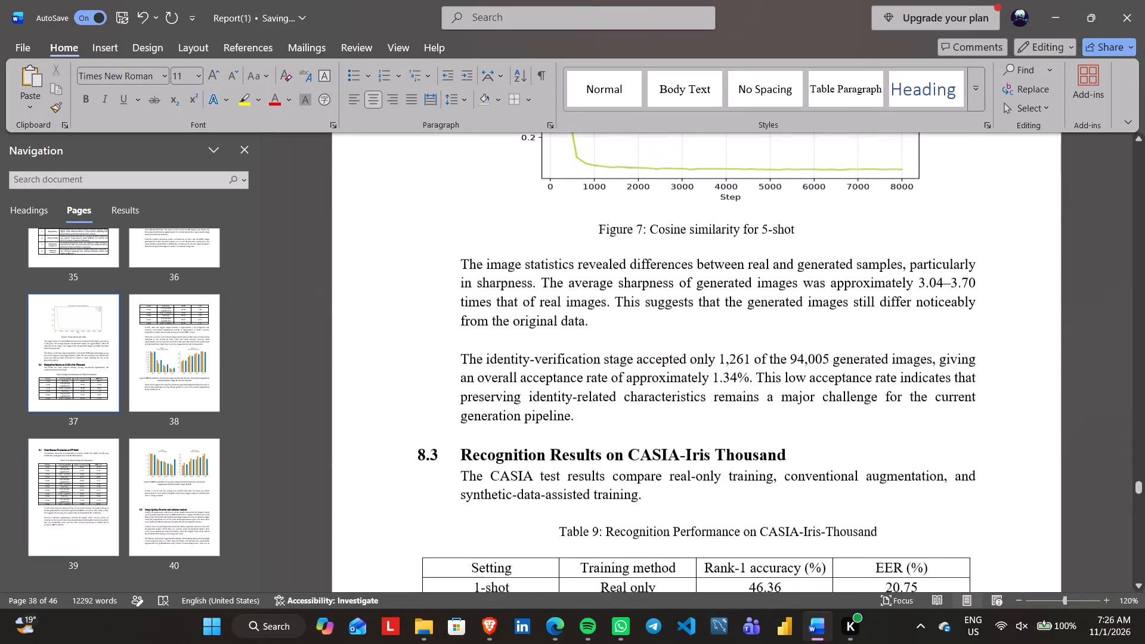
scroll(631, 475, down, 6)
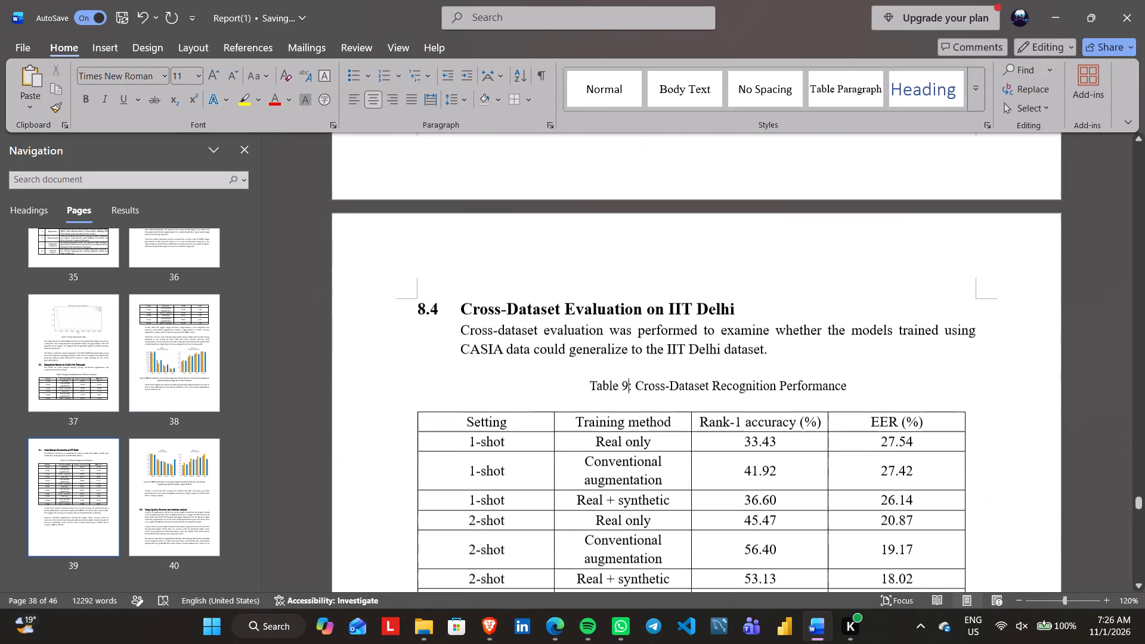
scroll(631, 475, down, 1)
key(BackSpace)
text(10)
Insert a comma after "Overall" in the paragraph below section 8.4's table.
scroll(631, 475, down, 1)
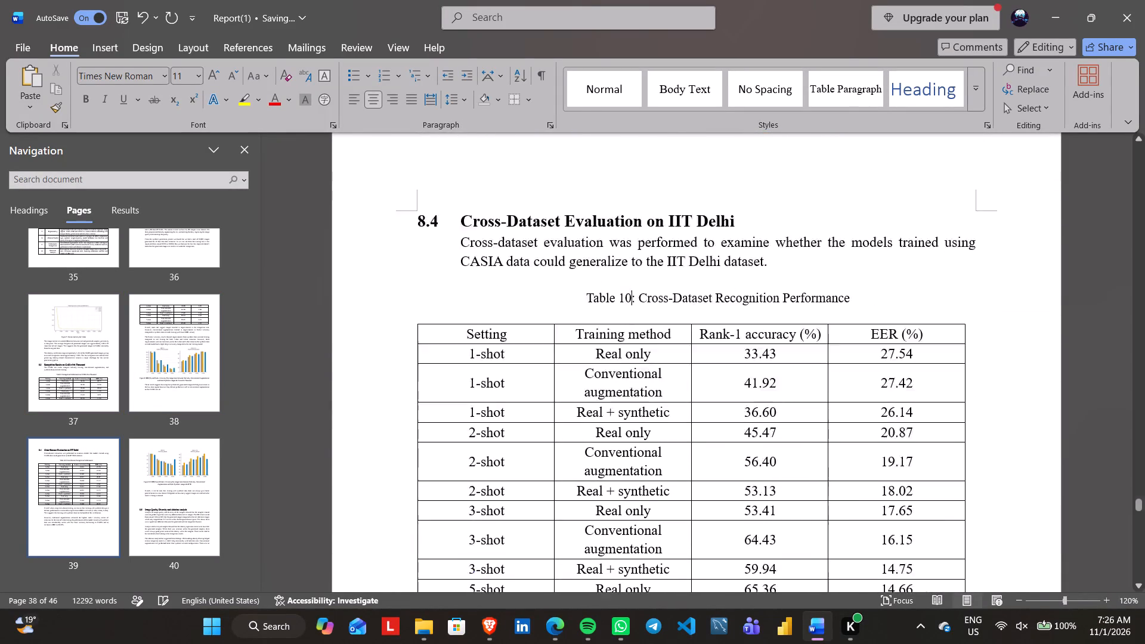
scroll(631, 475, down, 2)
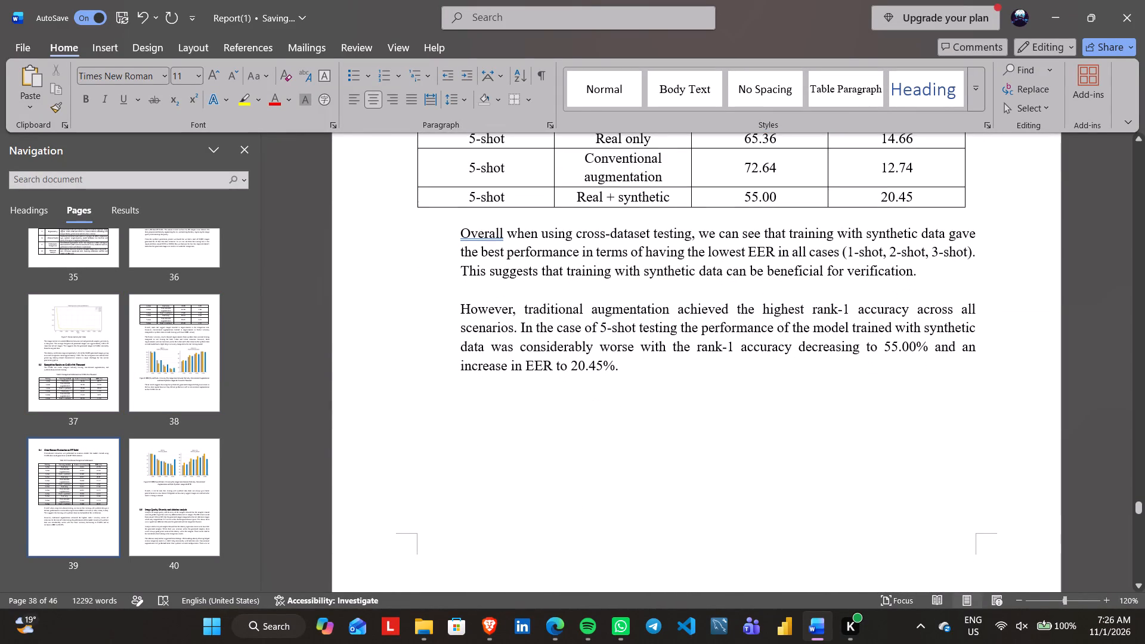
click(507, 231)
key(Left)
key(comma)
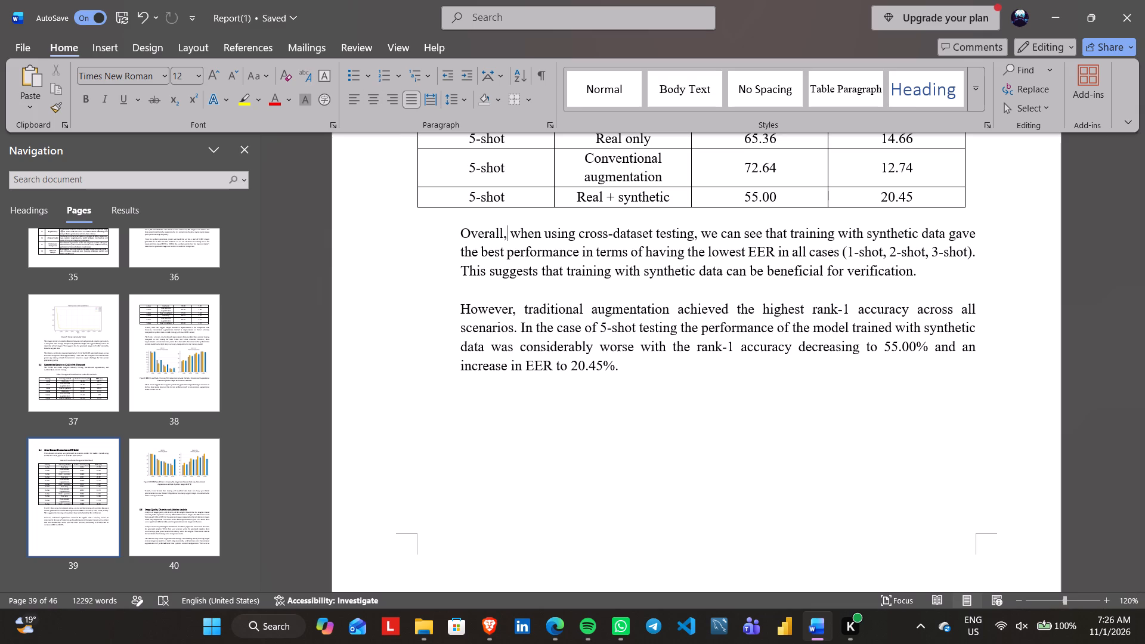
Tidy the blank lines above the section 8.5 heading, deleting extra empty paragraphs and adding one back.
scroll(507, 231, down, 3)
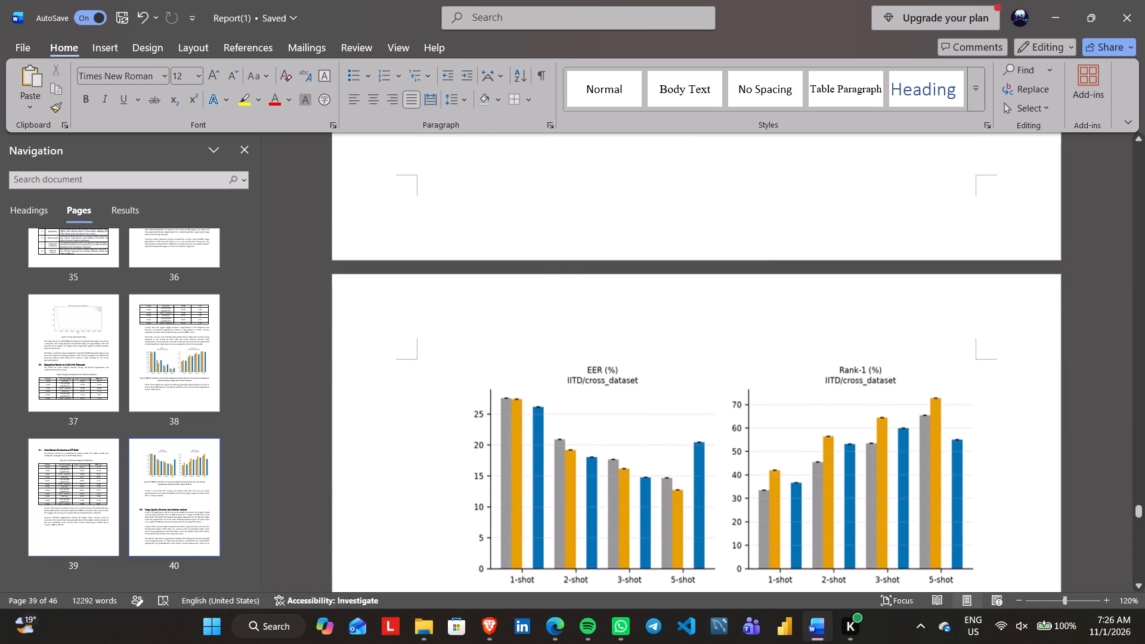
scroll(507, 231, down, 2)
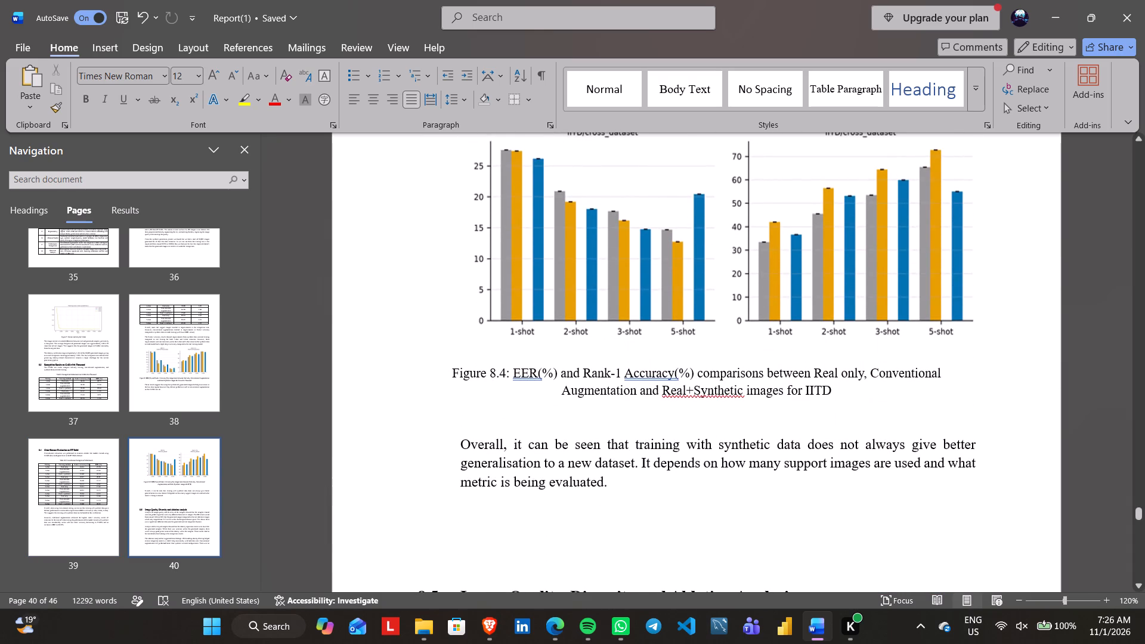
scroll(507, 231, down, 1)
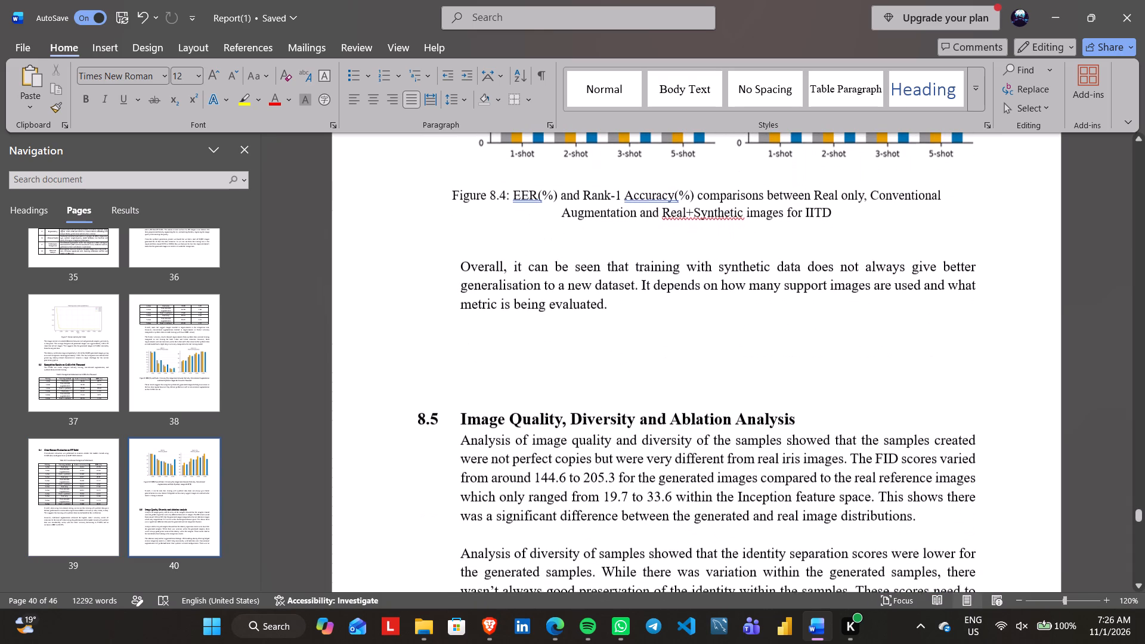
click(543, 348)
key(Delete)
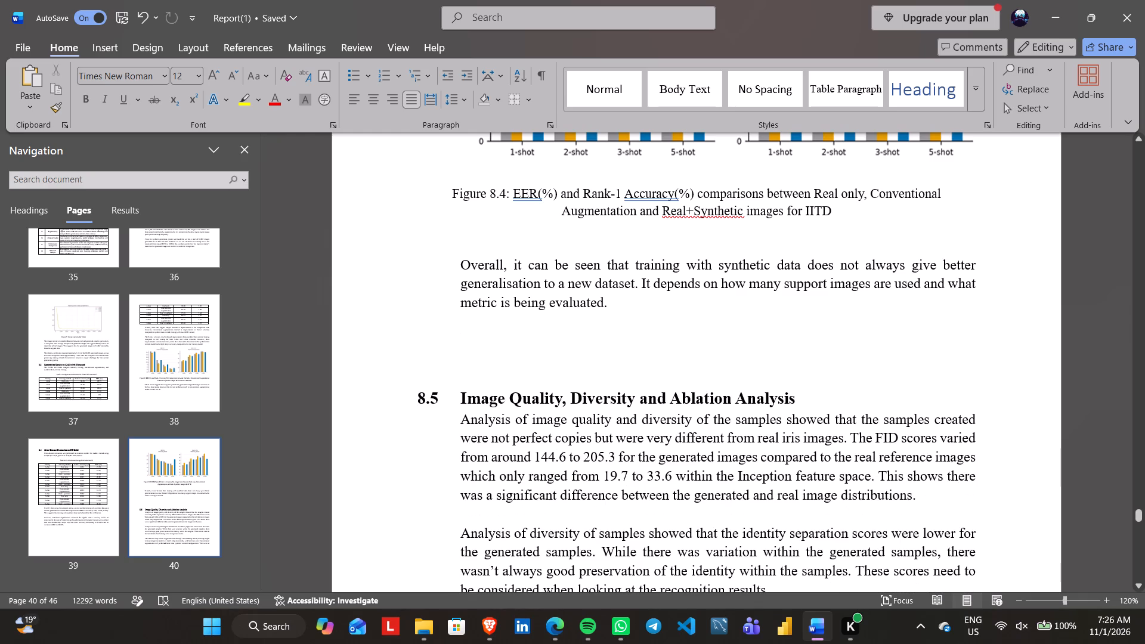
key(Down)
key(Down)
key(BackSpace)
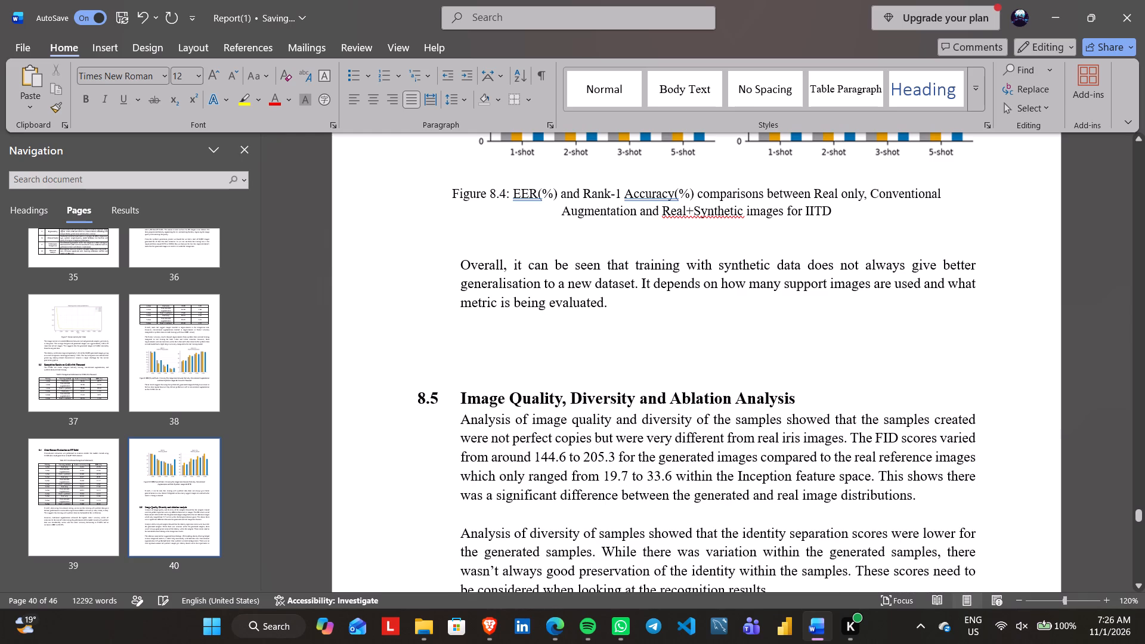
key(BackSpace)
key(BackSpace)
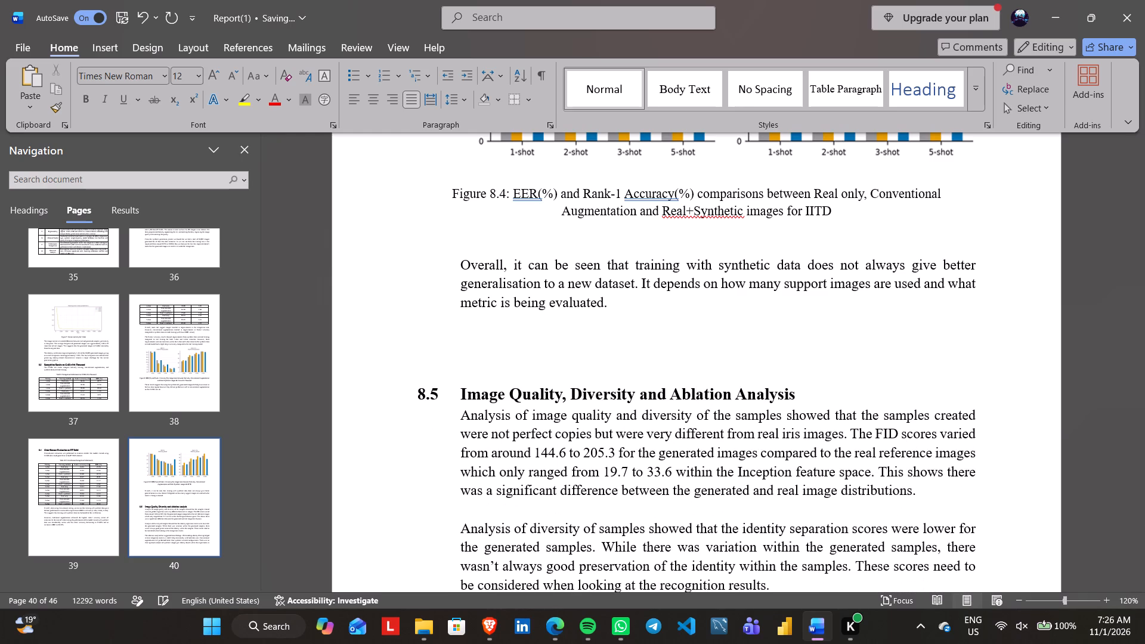
key(Up)
key(Down)
key(Up)
key(BackSpace)
key(BackSpace)
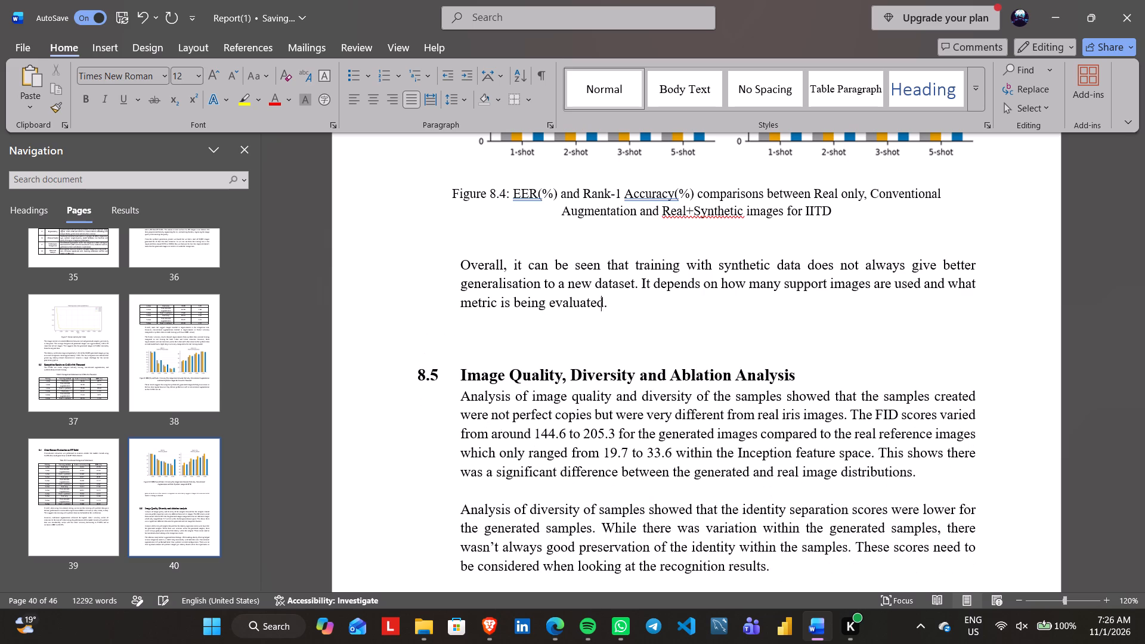
key(Down)
key(Down)
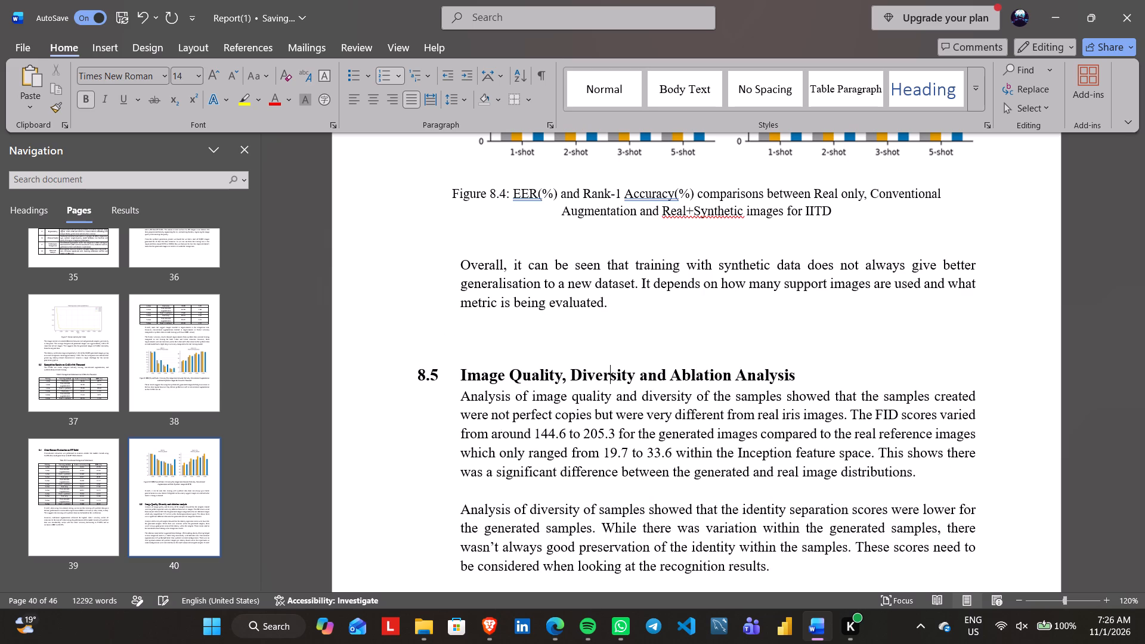
key(Up)
key(Return)
key(Up)
key(Up)
key(Down)
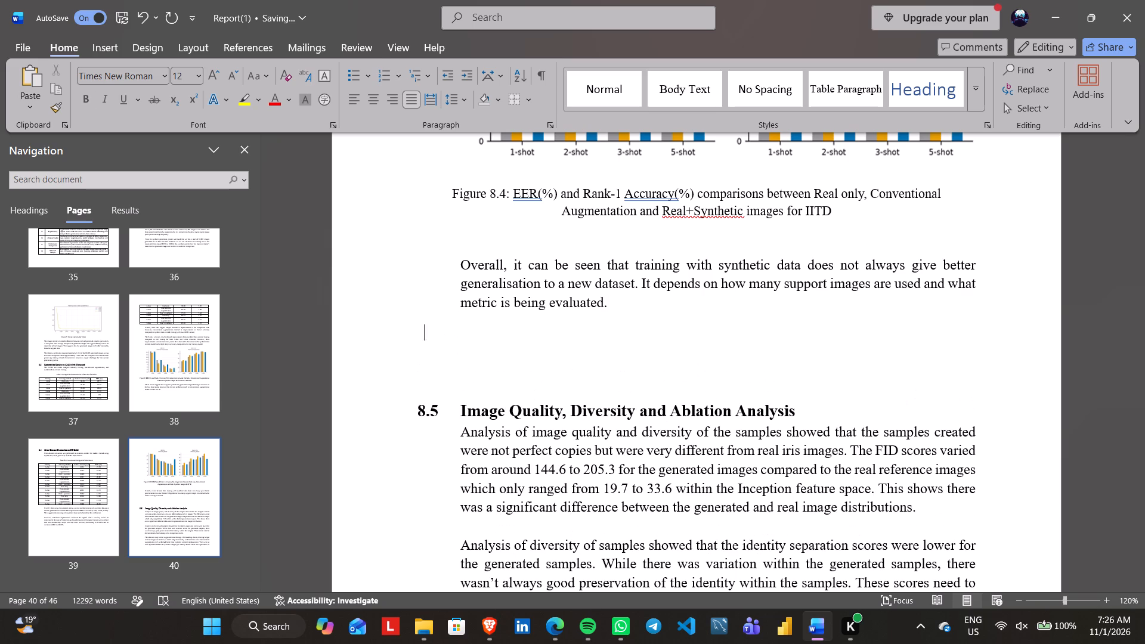
scroll(543, 348, down, 1)
key(Down)
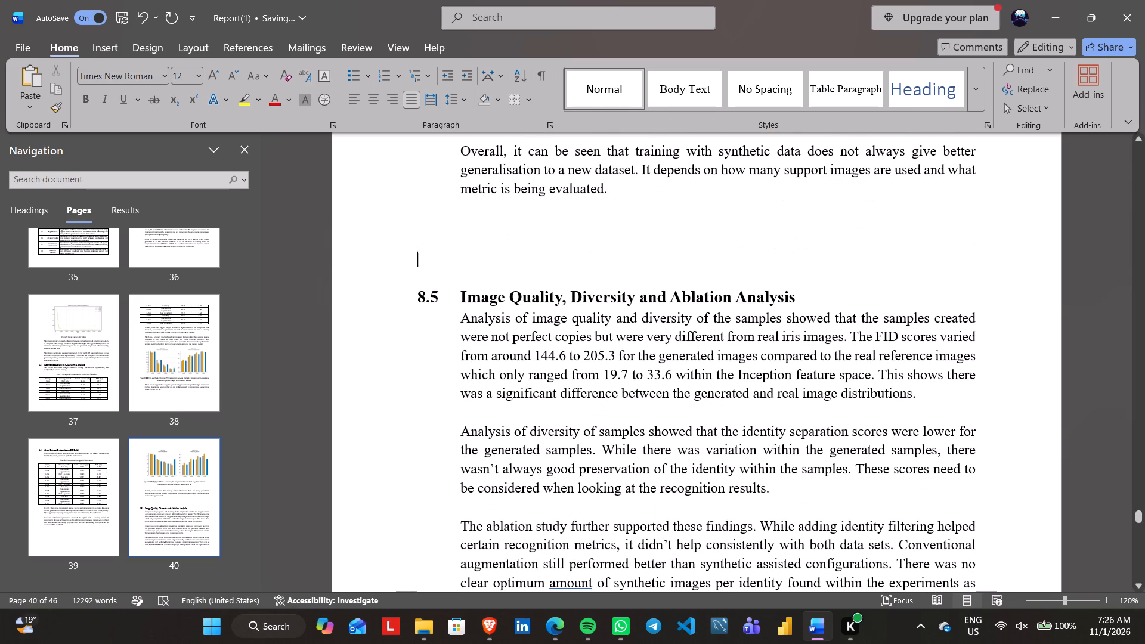
key(Down)
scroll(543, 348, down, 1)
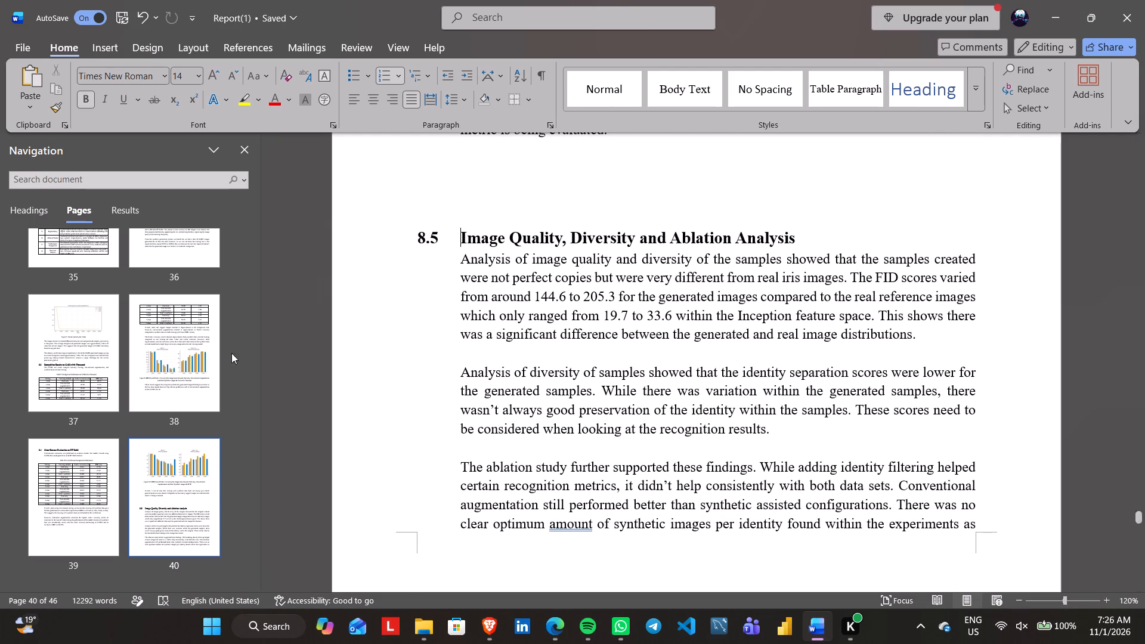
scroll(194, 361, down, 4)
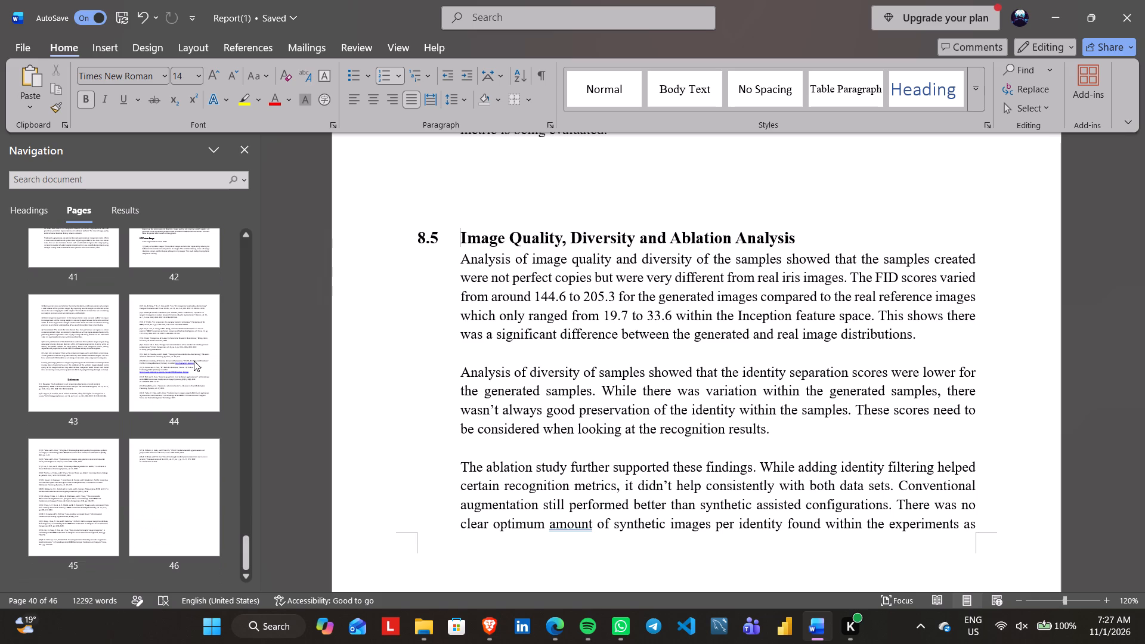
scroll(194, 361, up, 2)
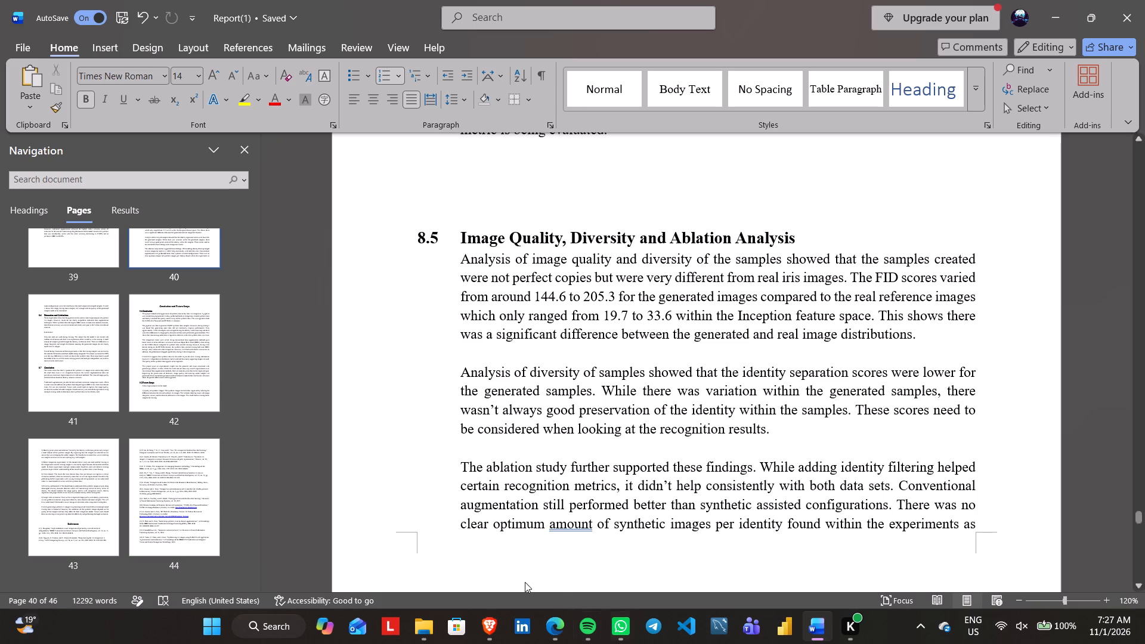
Switch to File Explorer and look through the synthetic_diversity results folder, including its distances subfolder.
click(419, 626)
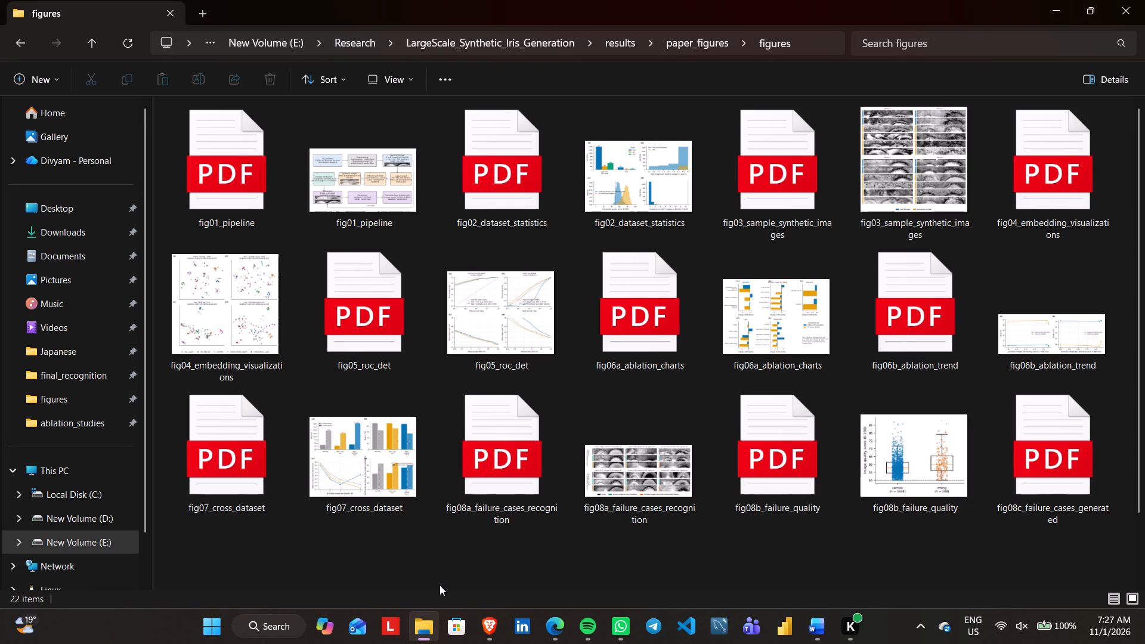
click(443, 578)
key(BackSpace)
key(BackSpace)
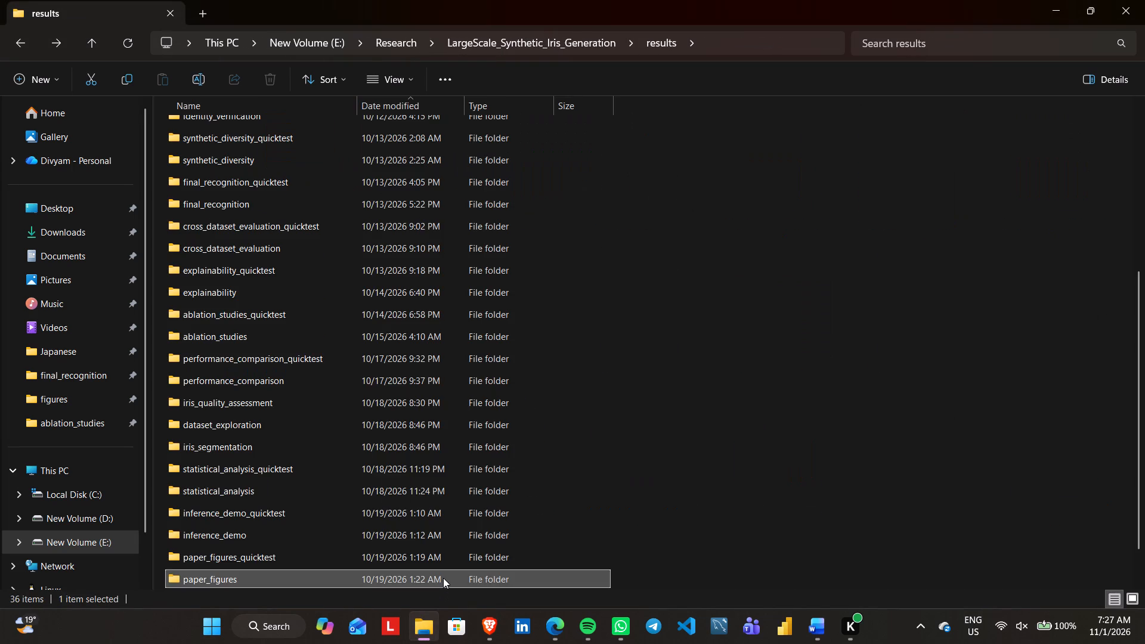
key(Up)
scroll(271, 280, up, 1)
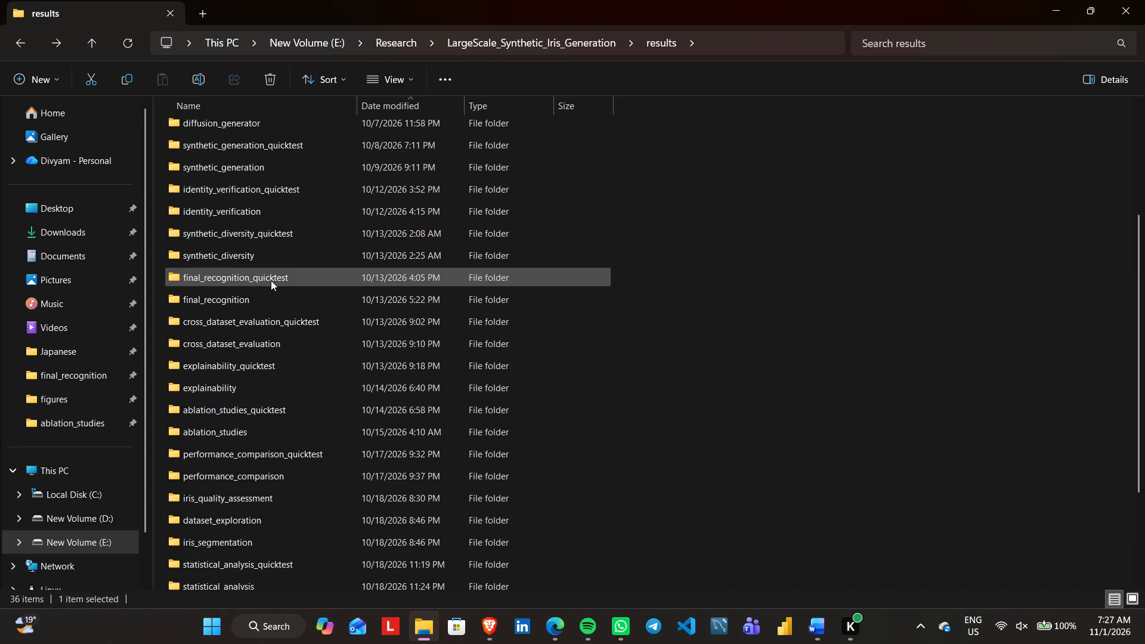
scroll(271, 280, up, 1)
double_click(228, 257)
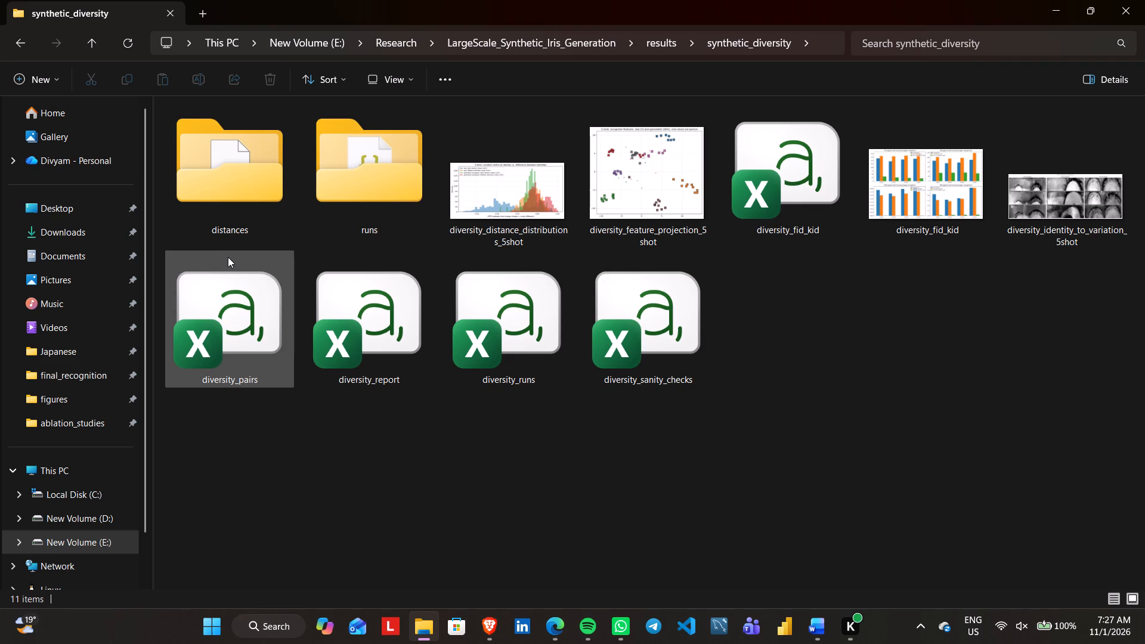
double_click(218, 185)
key(BackSpace)
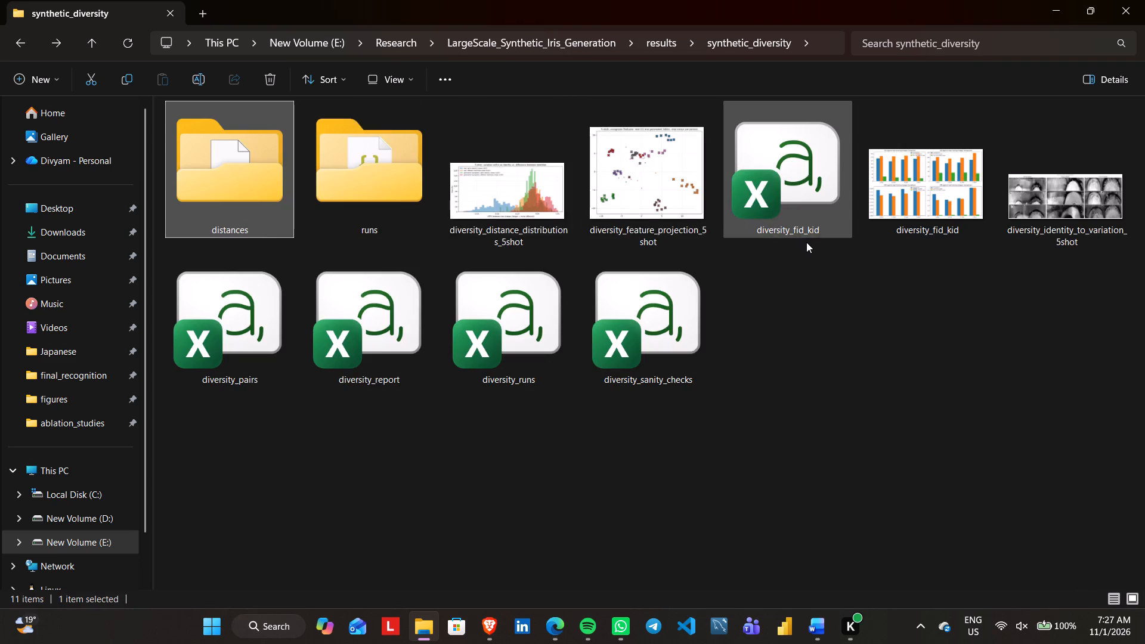
View the generated_vs_real_statistics_5shot image in the synthetic_generation results folder.
key(BackSpace)
key(Up)
key(Up)
key(Up)
key(Up)
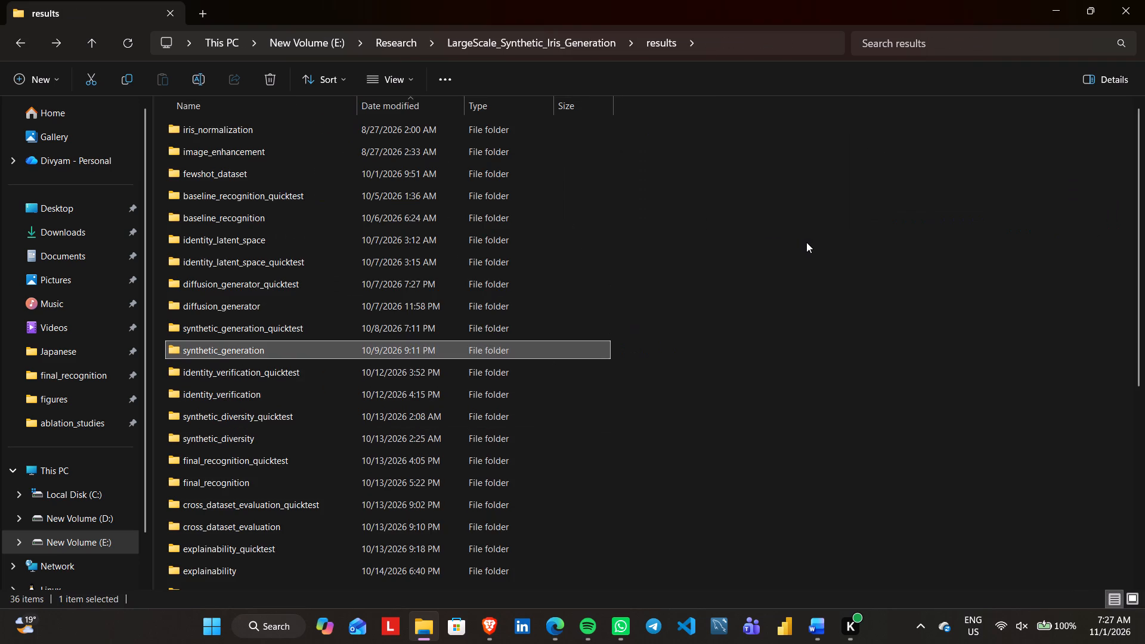
key(Return)
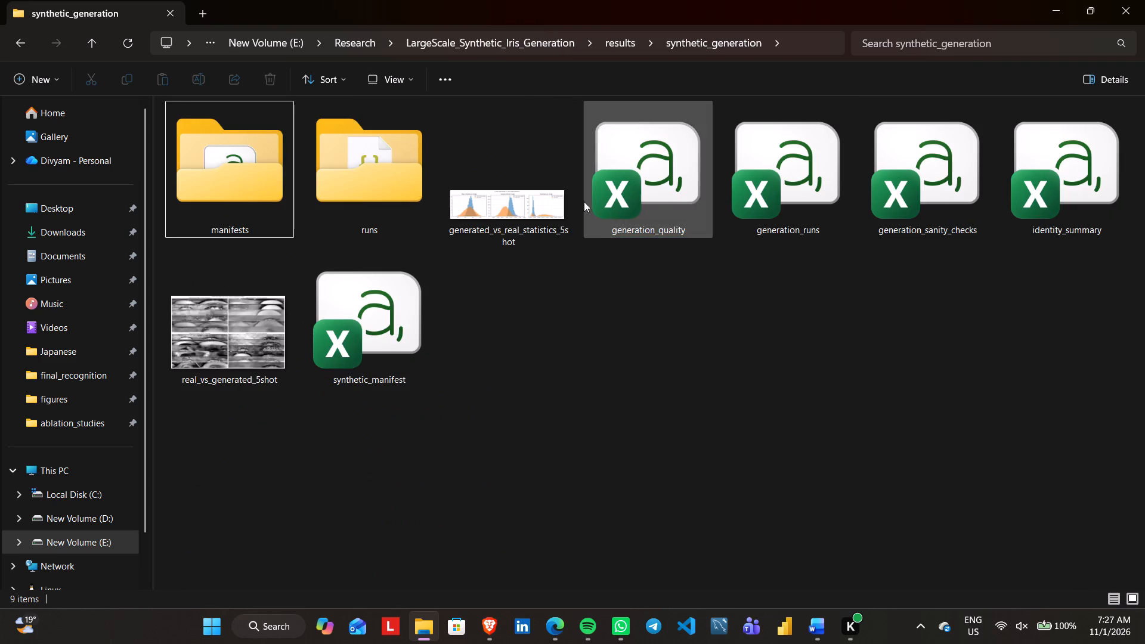
double_click(498, 182)
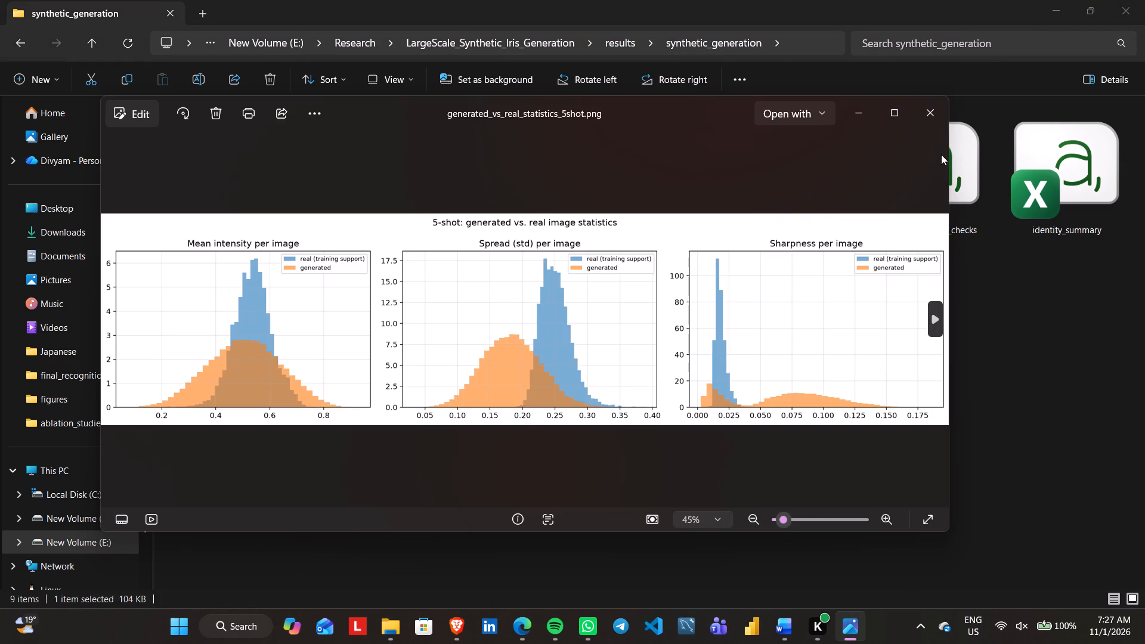
click(934, 121)
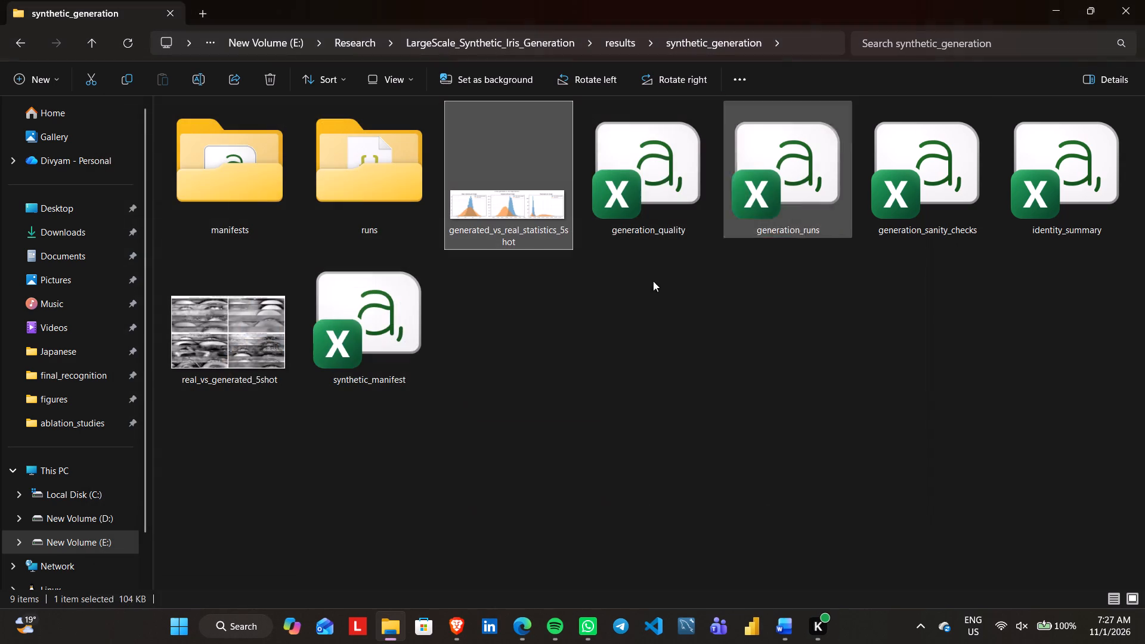
View the generator_training_curves image in the diffusion_generator results folder.
click(539, 380)
key(BackSpace)
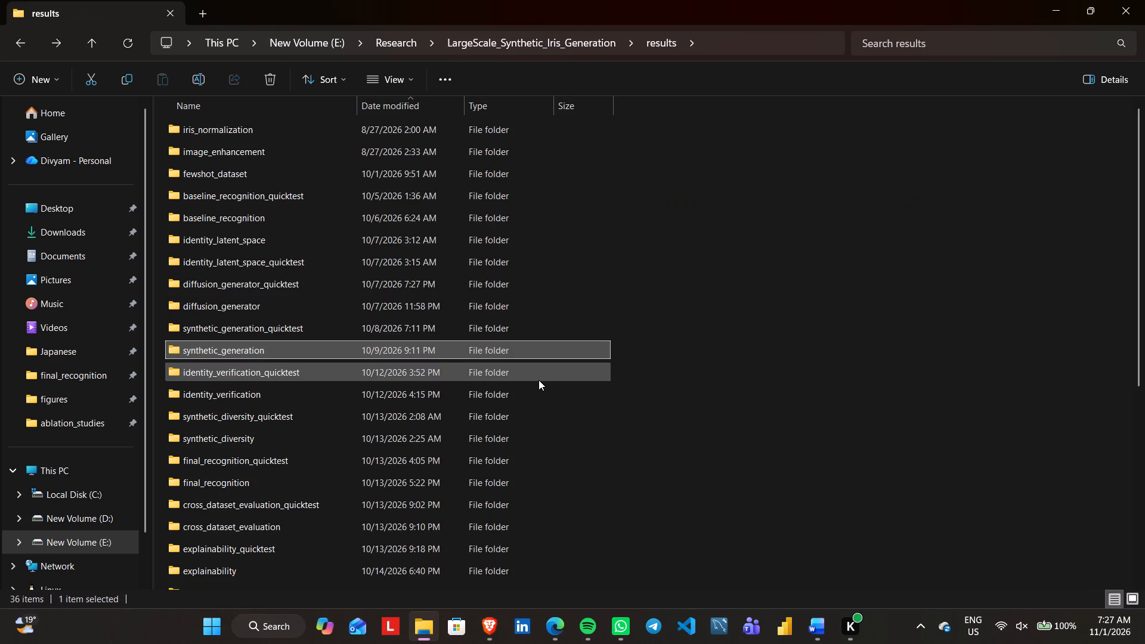
double_click(402, 312)
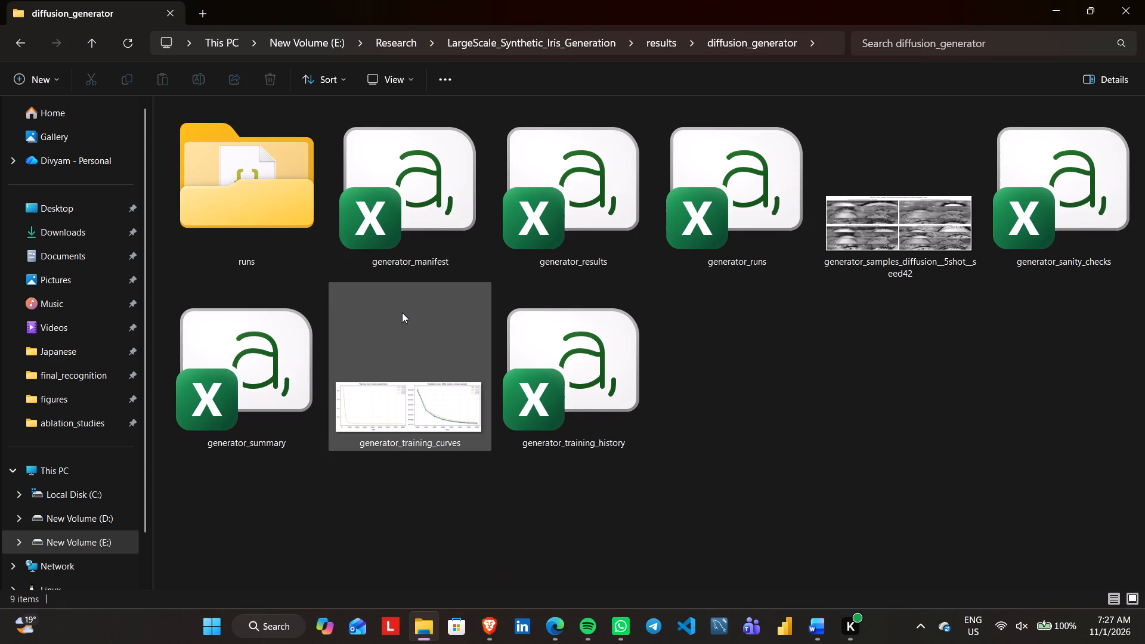
double_click(437, 391)
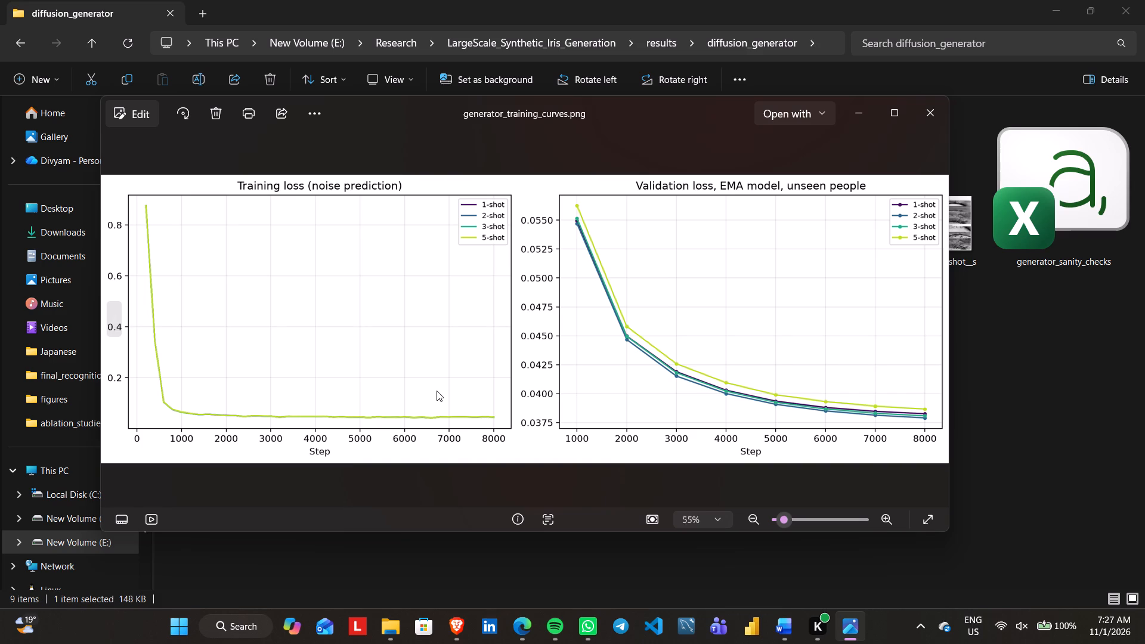
Close the generator_training_curves image and switch to the Word report to reread section 8.5.
click(938, 114)
click(561, 618)
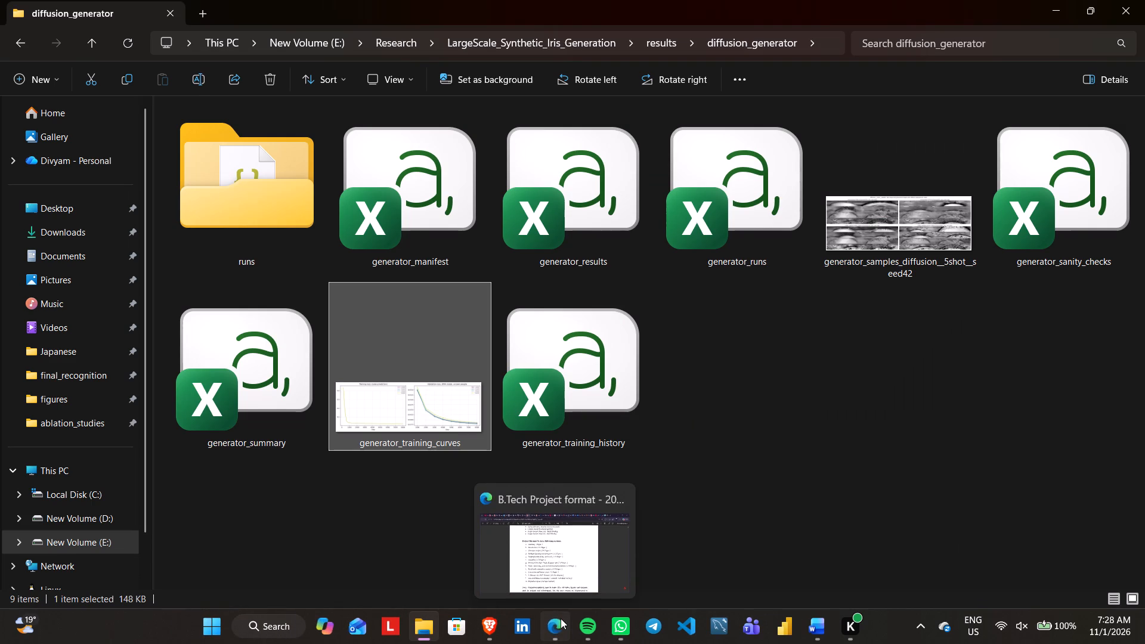
click(812, 630)
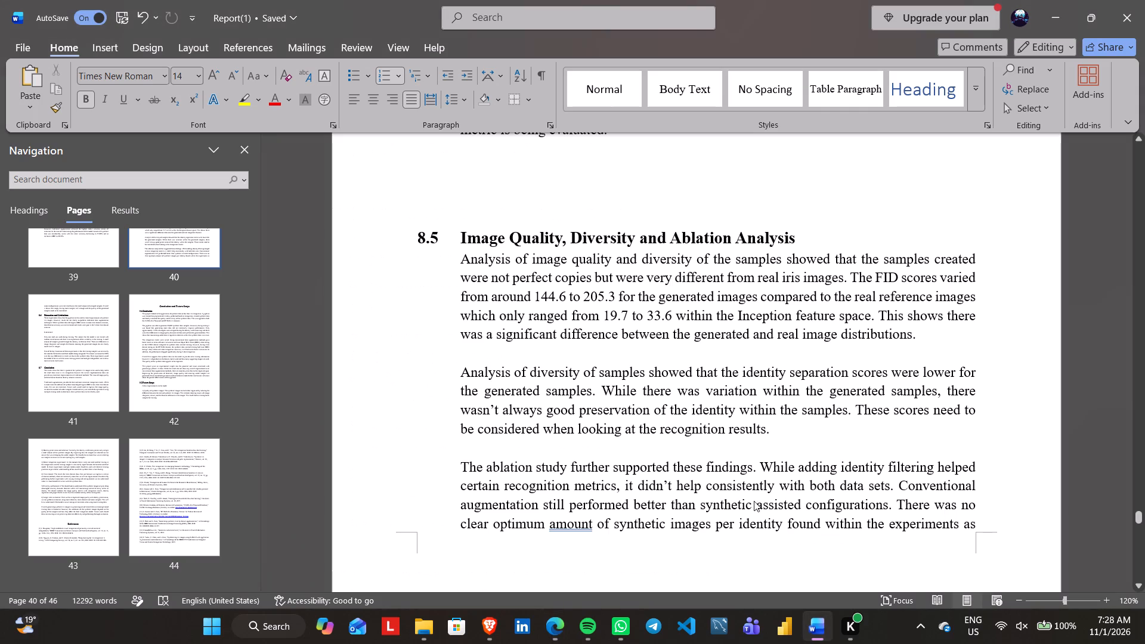
scroll(751, 499, down, 1)
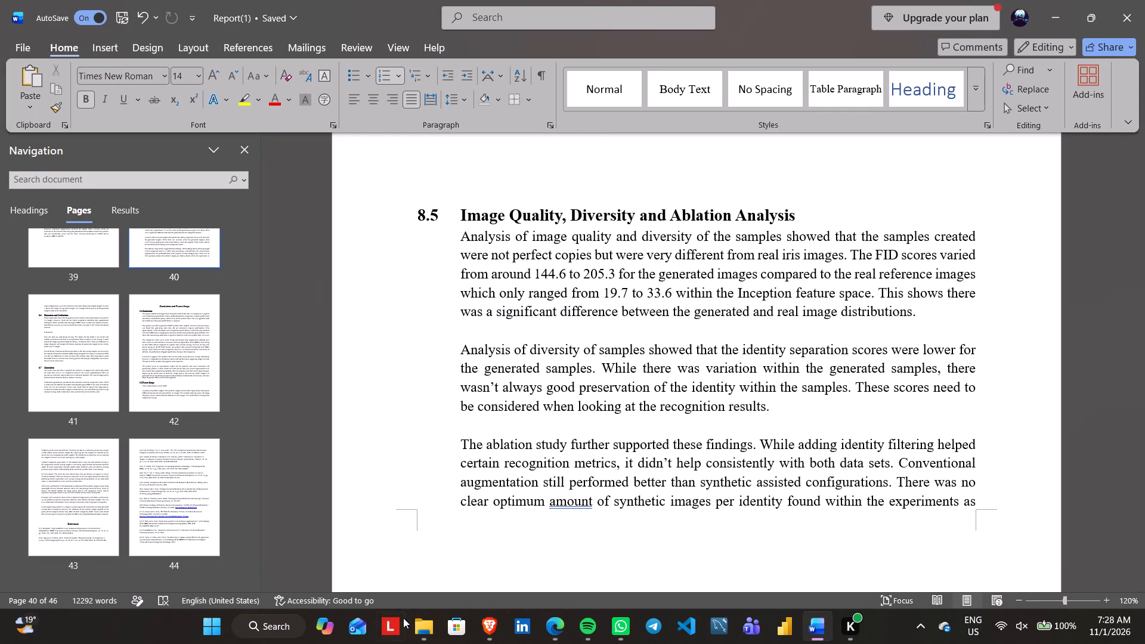
Switch to File Explorer and open the diversity_fid_kid image from the synthetic_diversity results folder.
click(416, 623)
key(BackSpace)
key(Down)
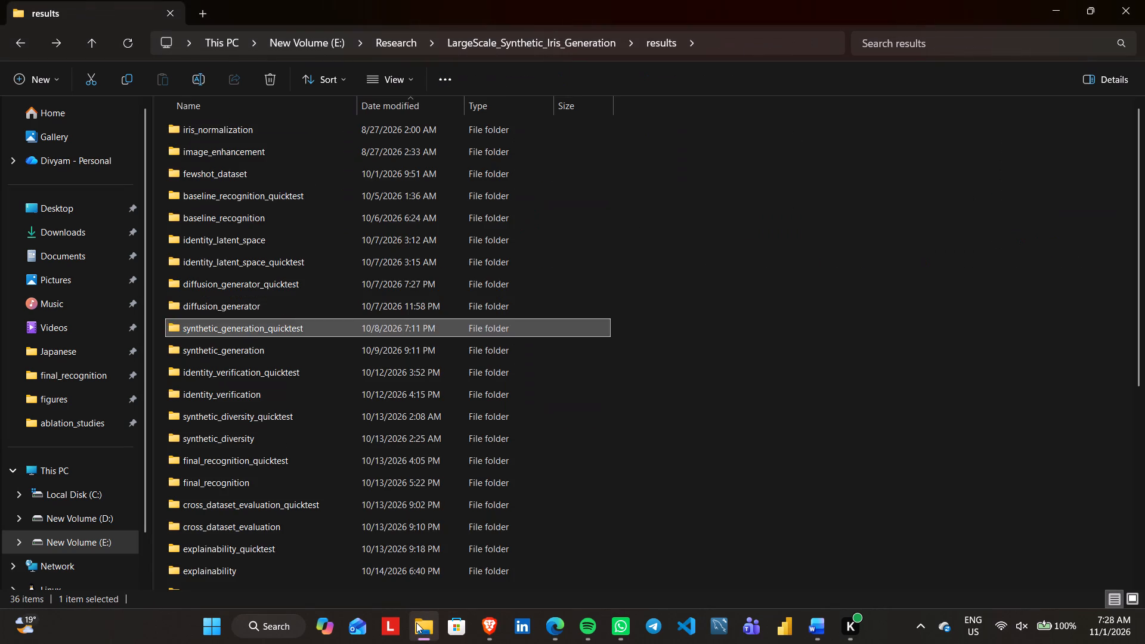
key(Down)
key(Down)
key(Down)
key(Down)
key(Down)
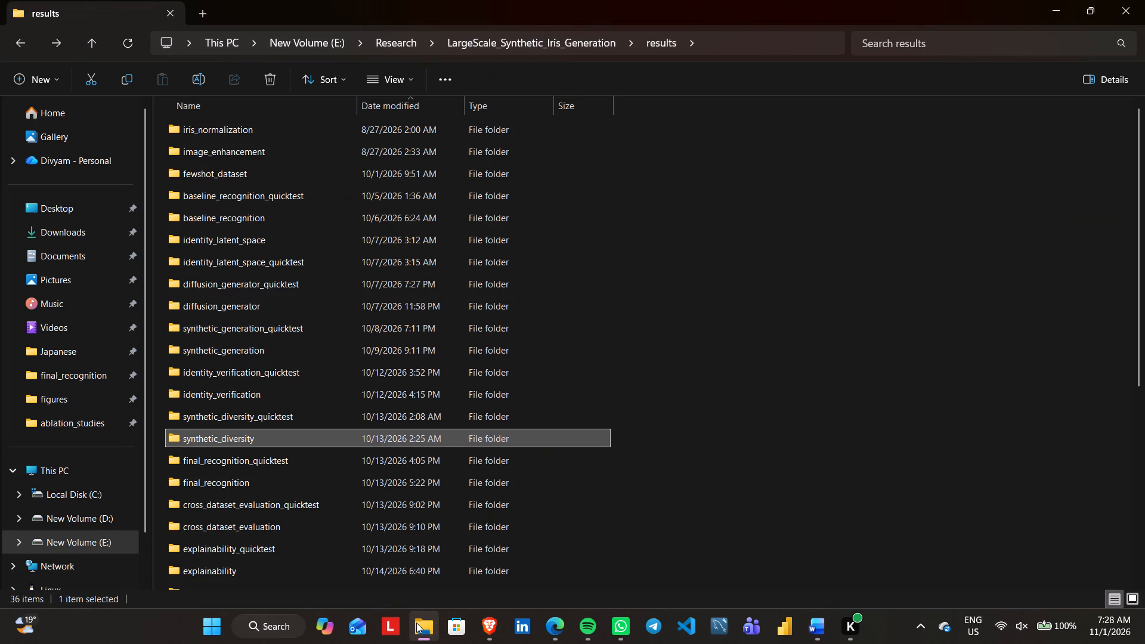
key(Return)
double_click(906, 222)
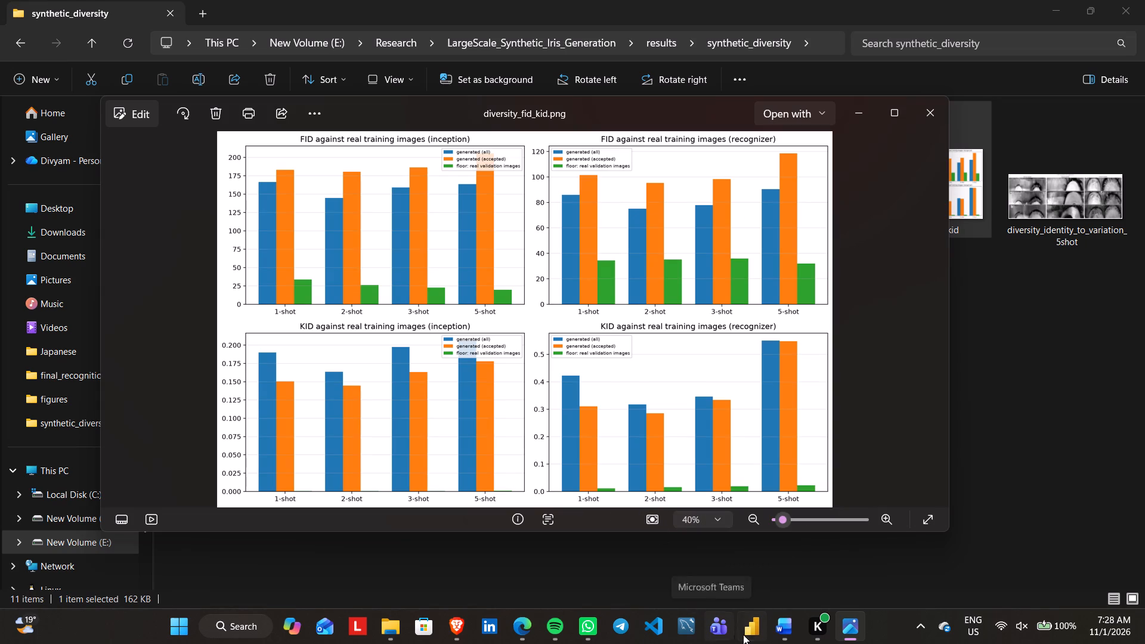
Examine the FID and KID bar charts comparing generated and real validation images across the 1-shot to 5-shot settings.
scroll(468, 175, up, 1)
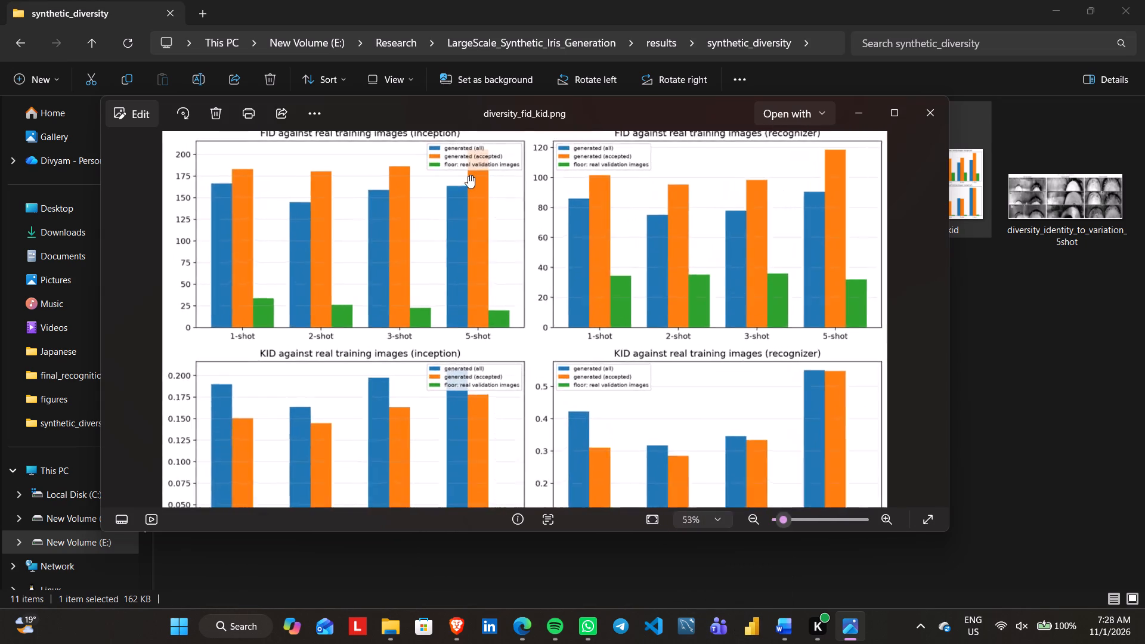
scroll(468, 175, up, 1)
drag(468, 175, 480, 216)
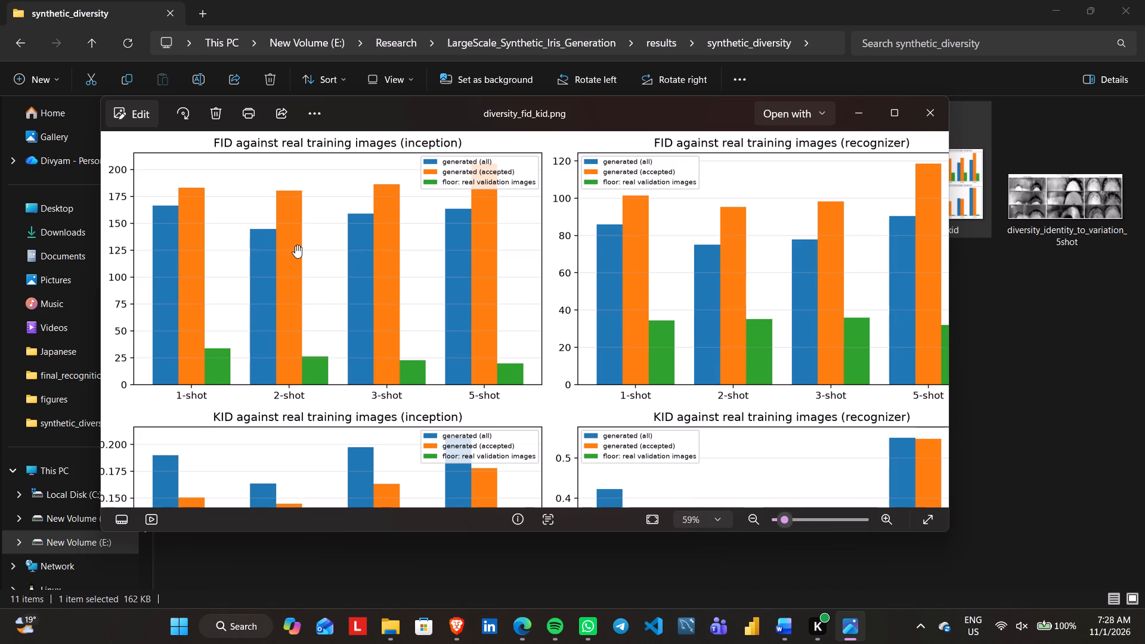
drag(418, 357, 399, 302)
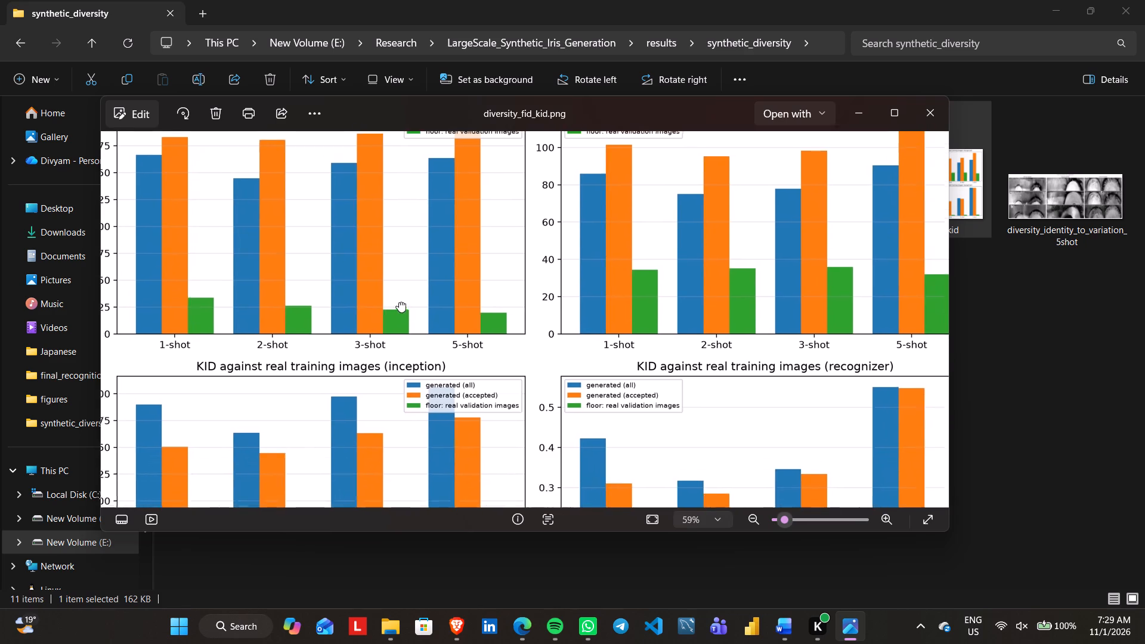
drag(399, 302, 414, 343)
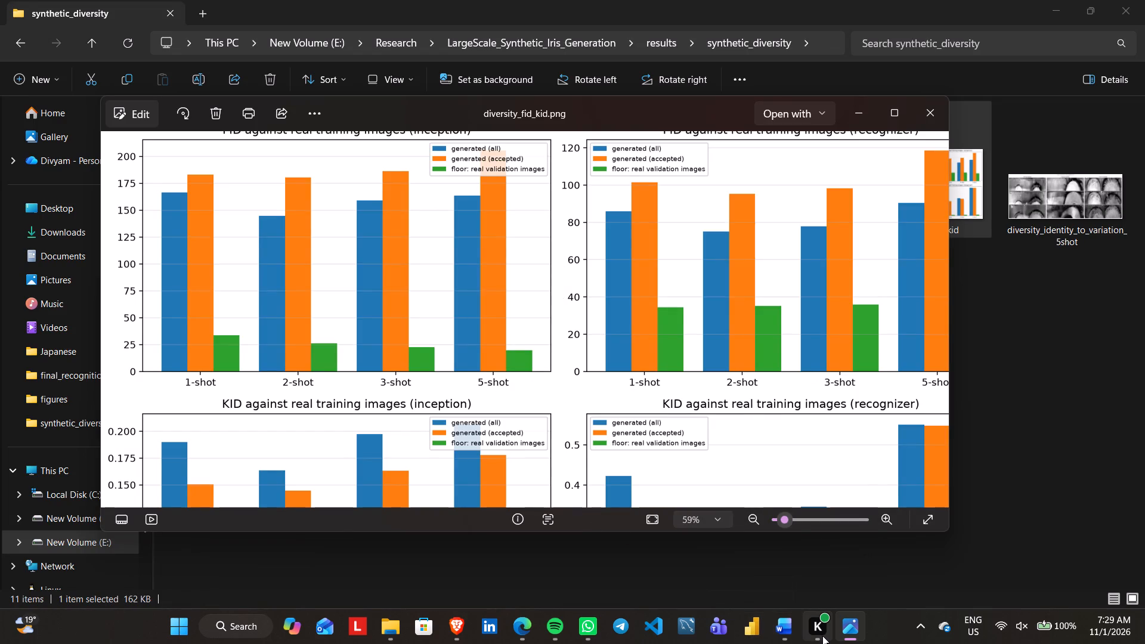
scroll(599, 416, down, 1)
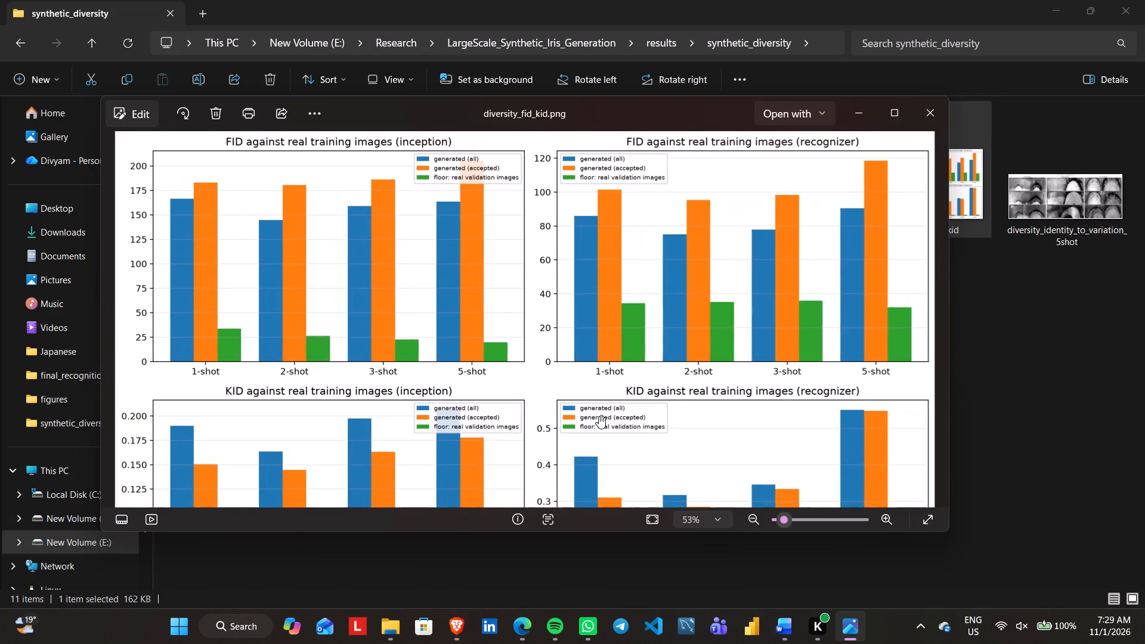
scroll(599, 416, down, 1)
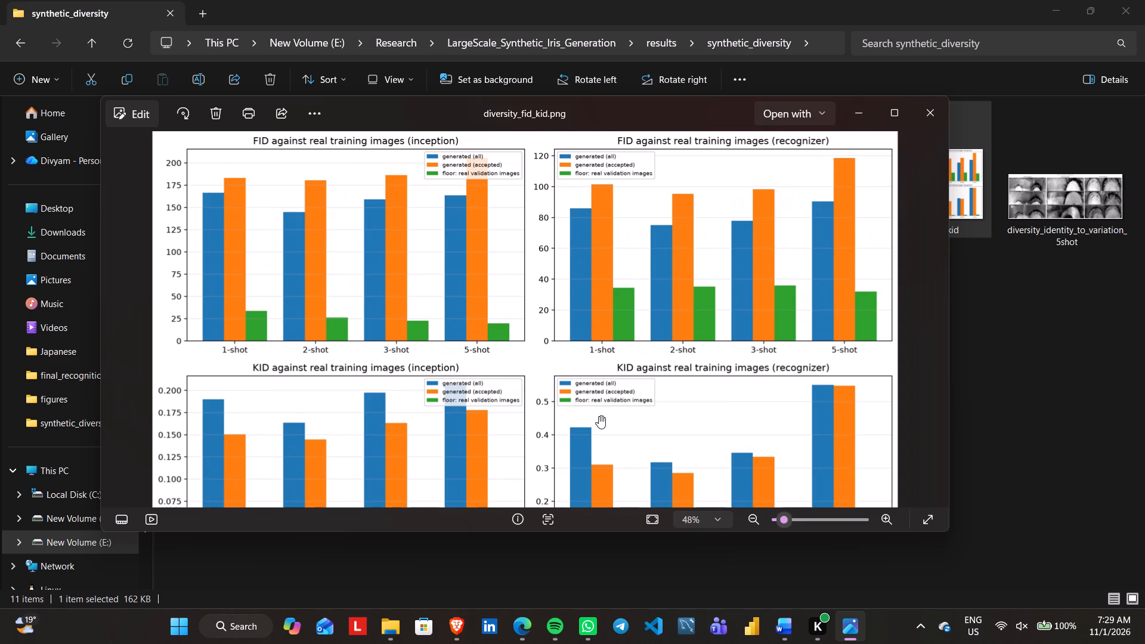
drag(599, 416, 614, 442)
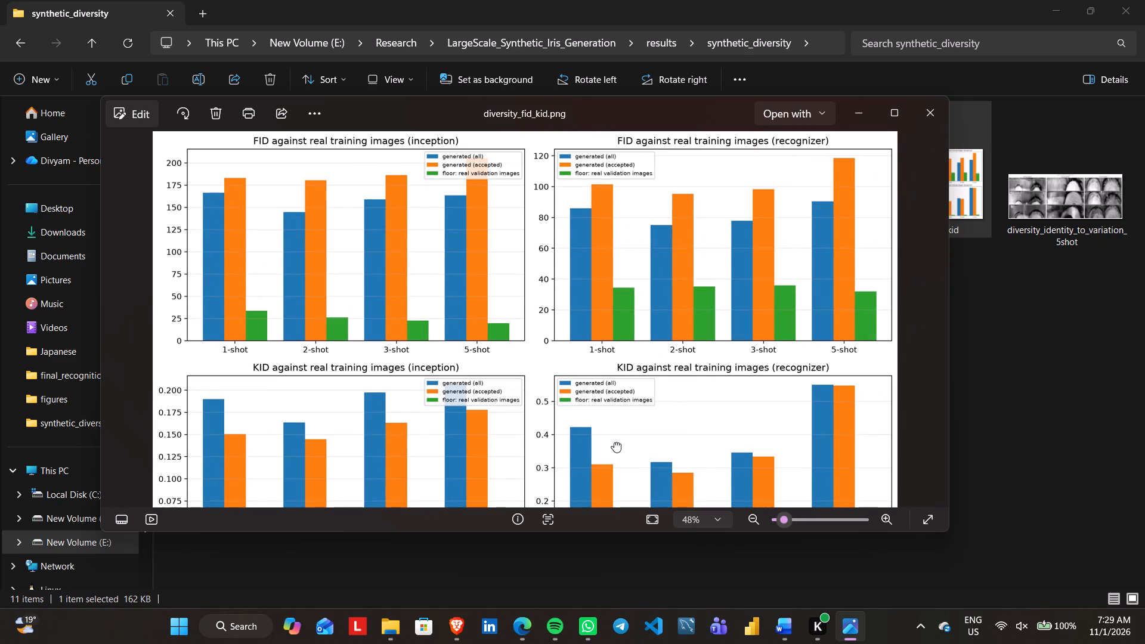
drag(614, 442, 615, 444)
scroll(701, 440, up, 2)
scroll(701, 440, down, 6)
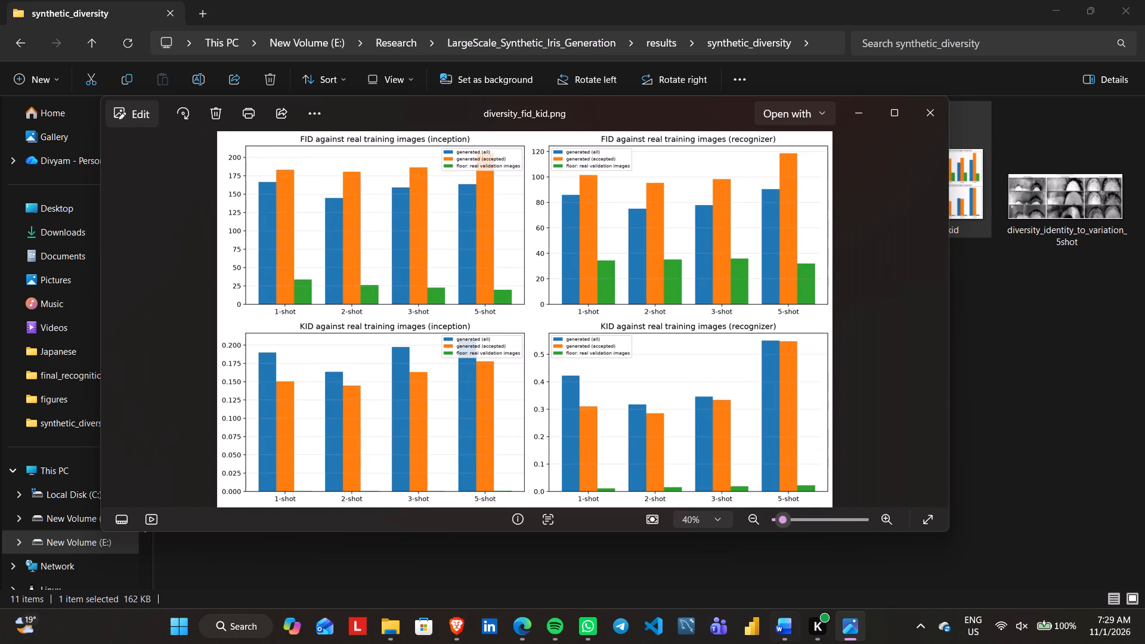
Switch to the Word report and review sections 8.5 to 8.7 and the text around Figure 8.4.
click(778, 631)
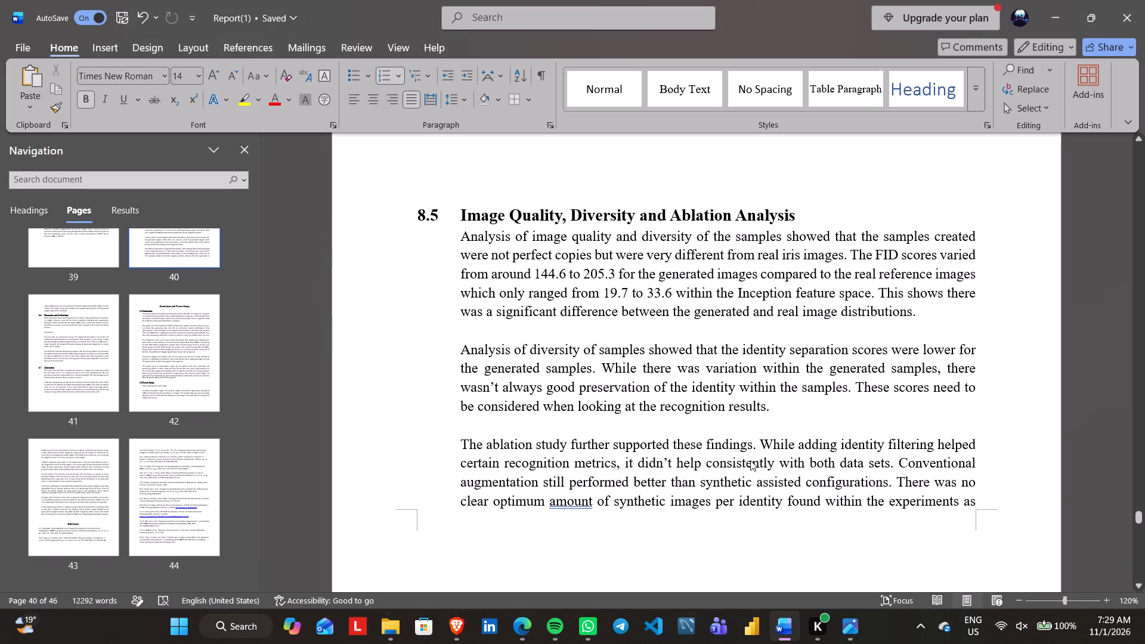
scroll(750, 460, down, 2)
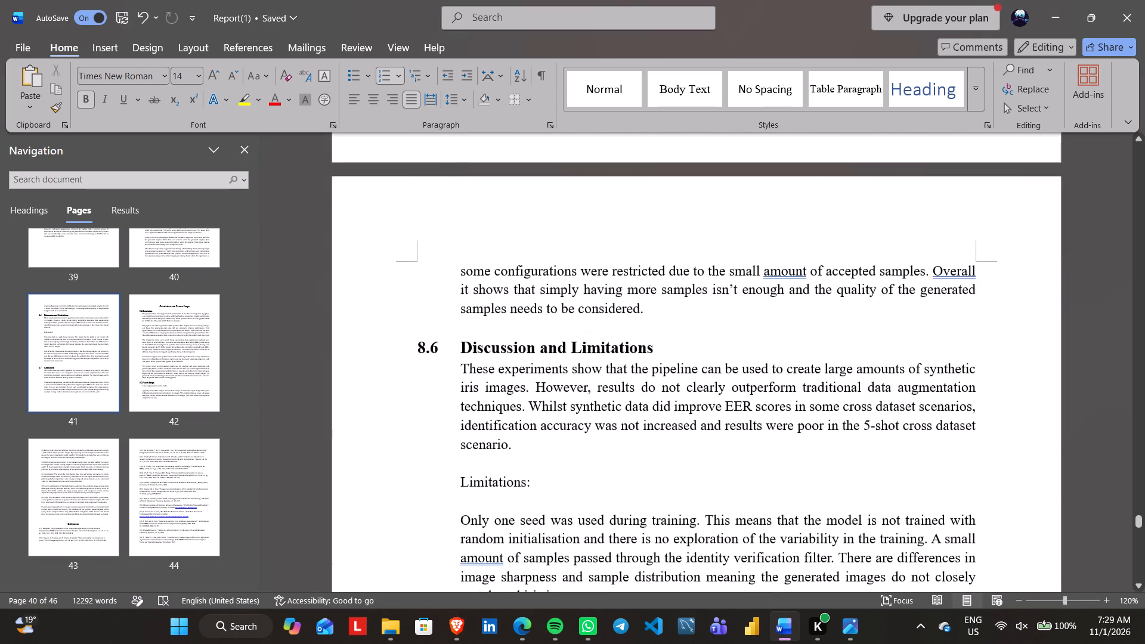
scroll(750, 460, up, 1)
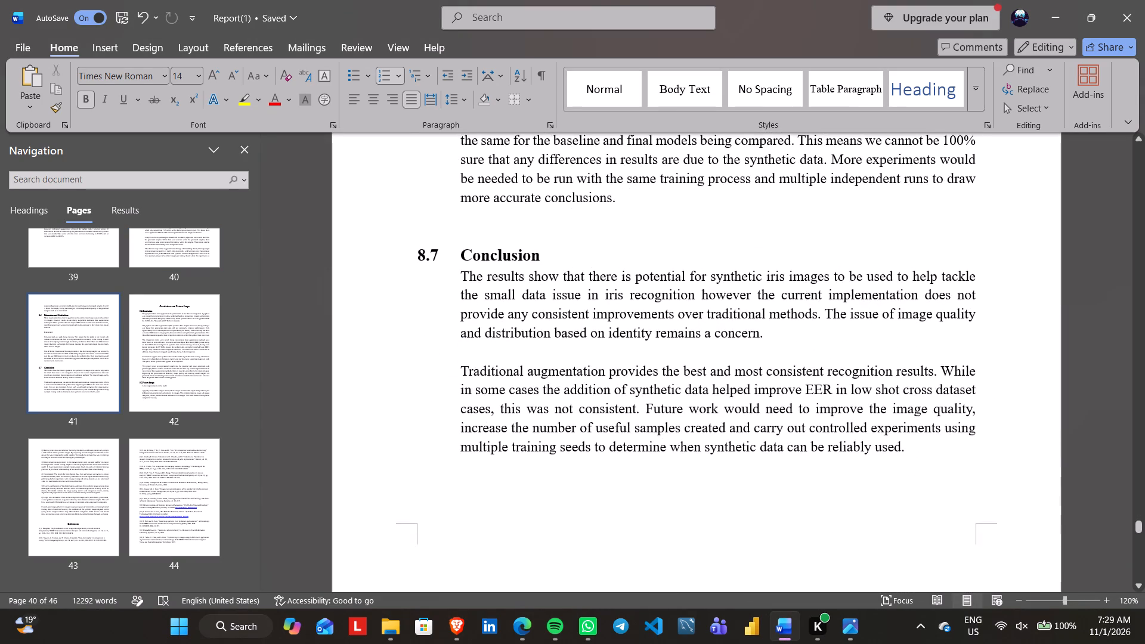
scroll(750, 460, up, 4)
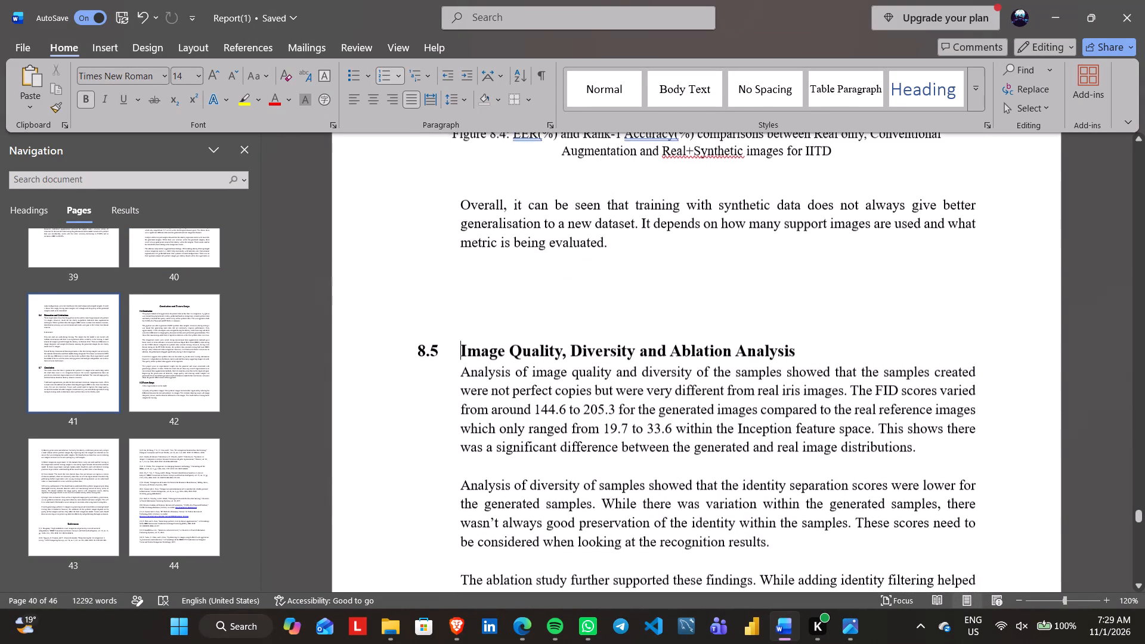
scroll(750, 460, up, 1)
scroll(609, 497, down, 1)
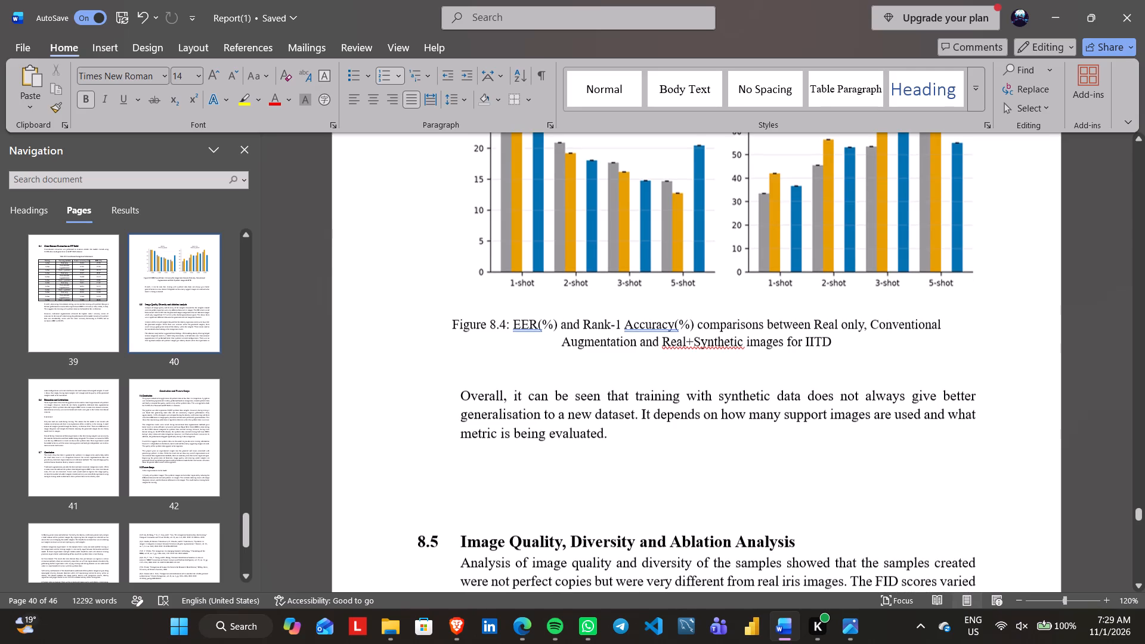
scroll(609, 497, down, 1)
key(Up)
key(Up)
key(Up)
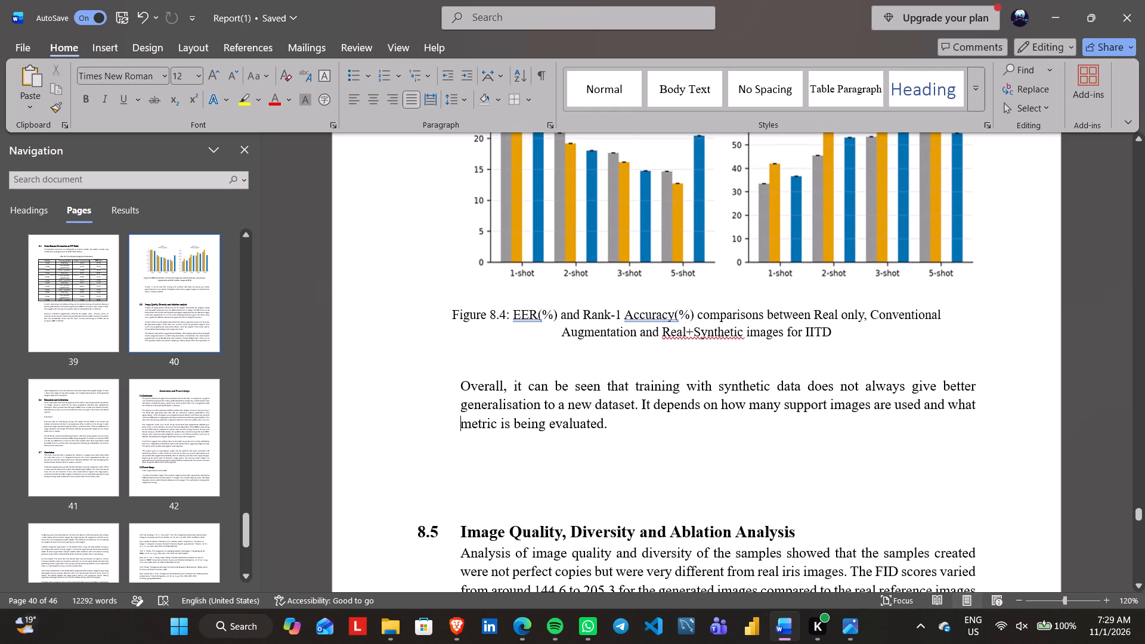
scroll(609, 497, down, 2)
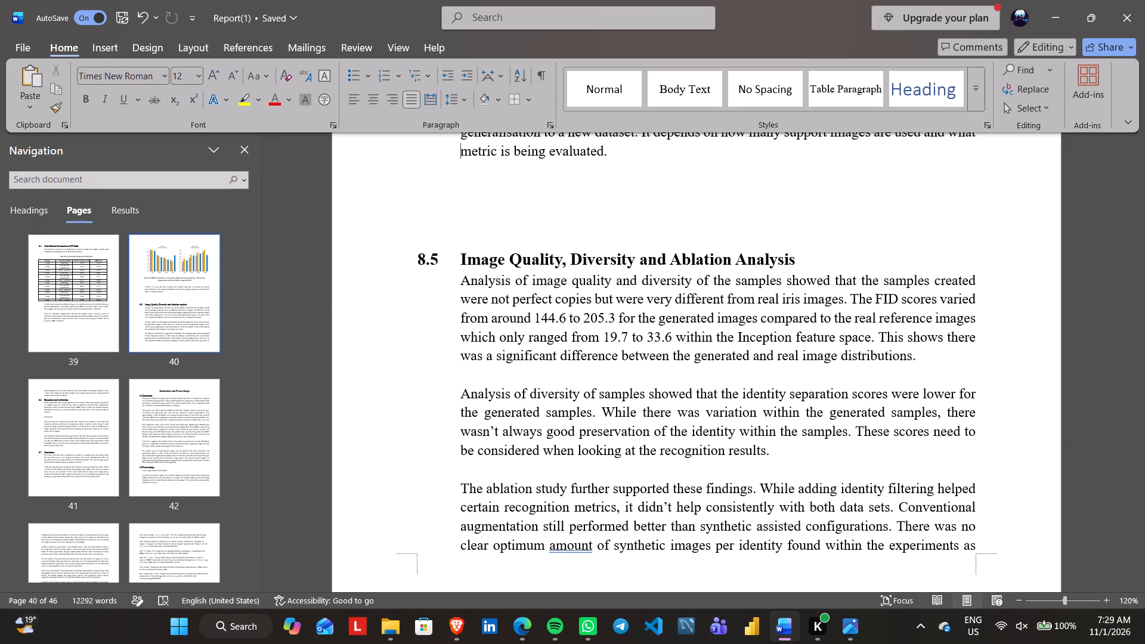
Switch to File Explorer and inspect the real_vs_generated_5shot image in the synthetic_generation results folder up close, closing it when done.
click(389, 615)
key(BackSpace)
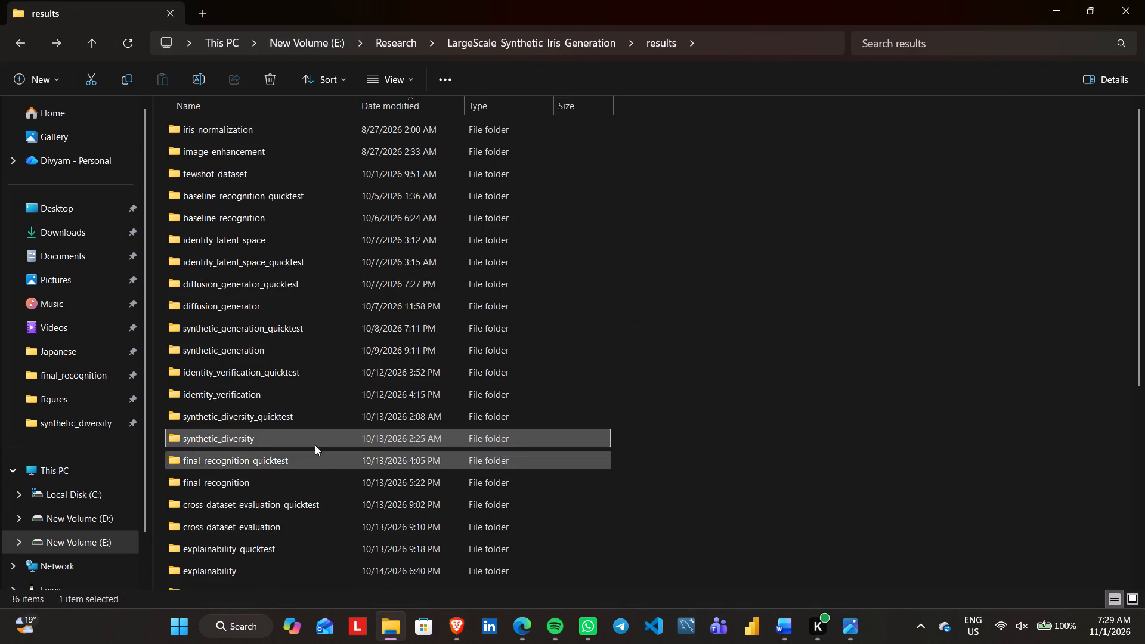
double_click(299, 344)
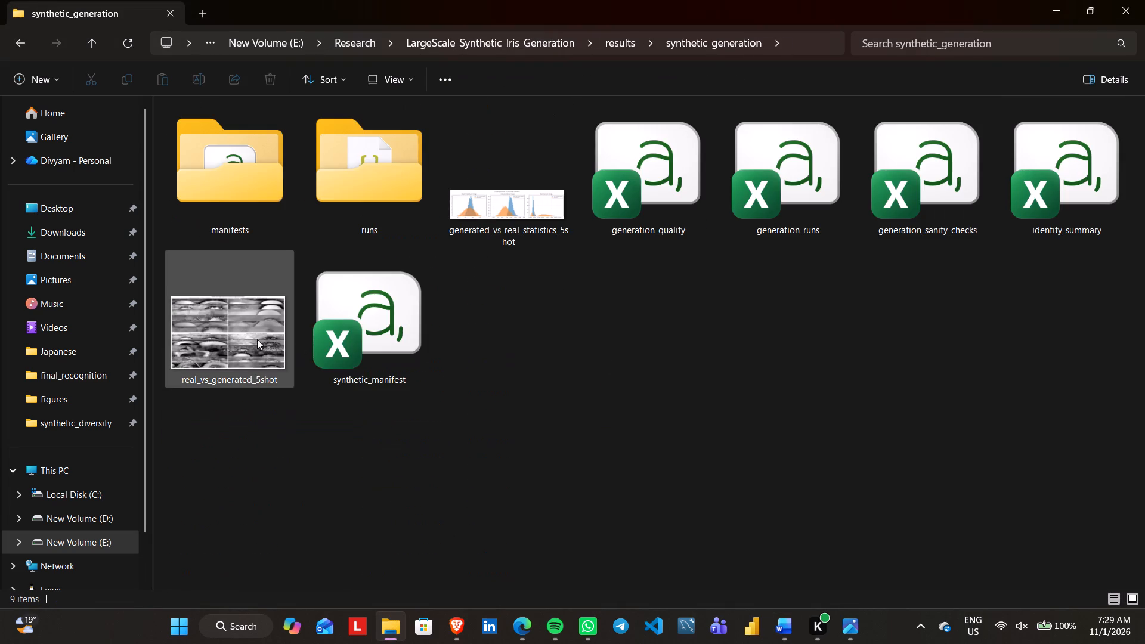
double_click(211, 327)
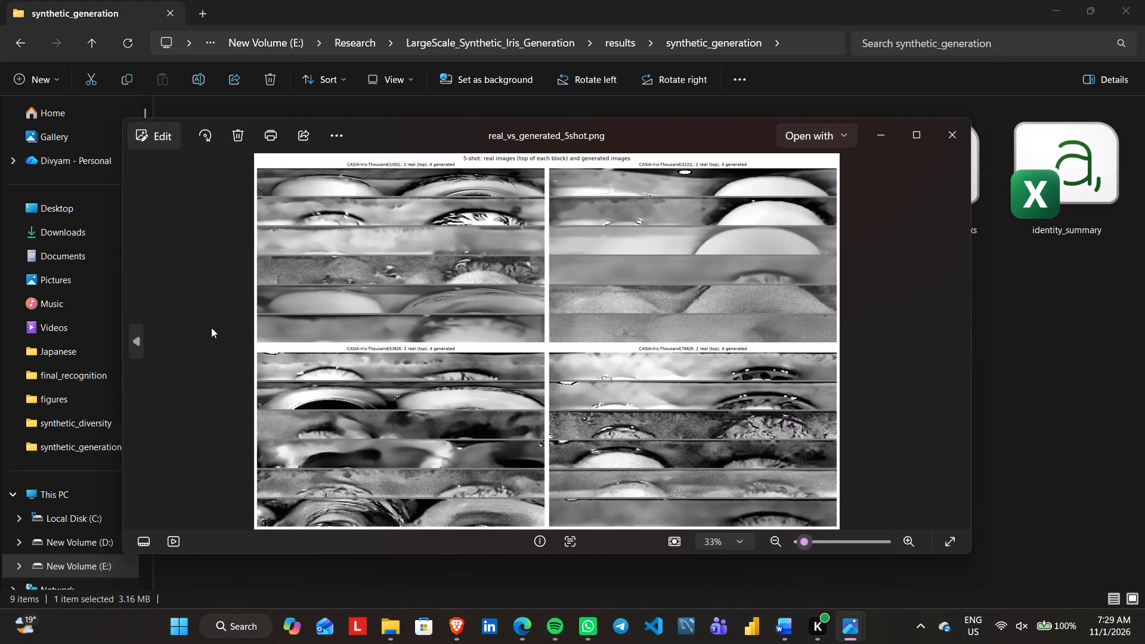
scroll(515, 270, up, 1)
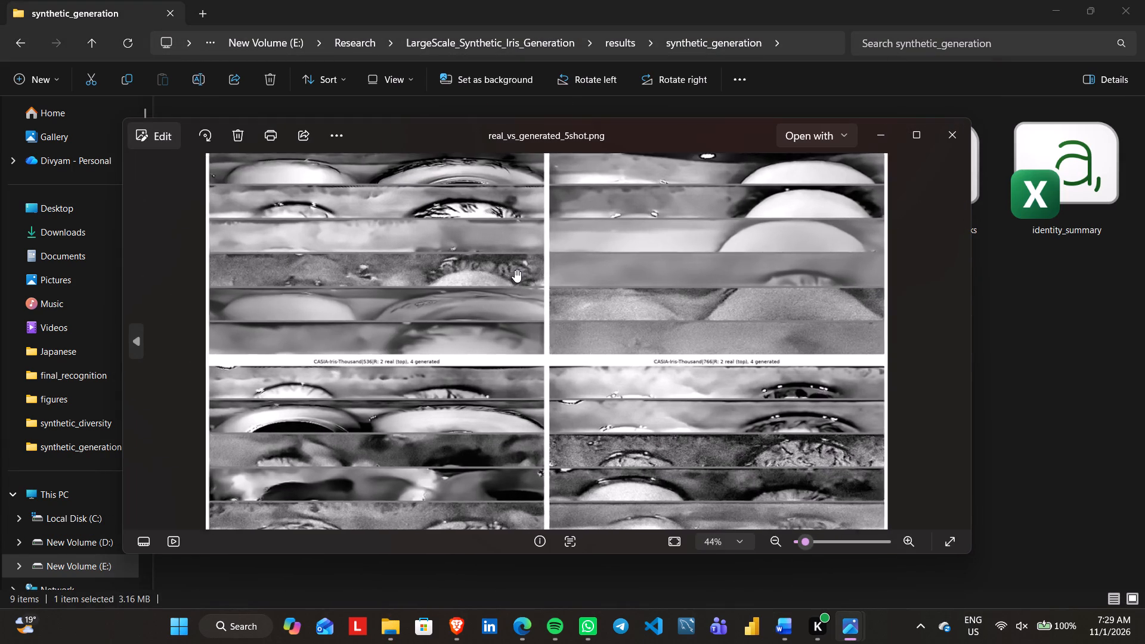
scroll(515, 270, up, 1)
drag(515, 270, 543, 395)
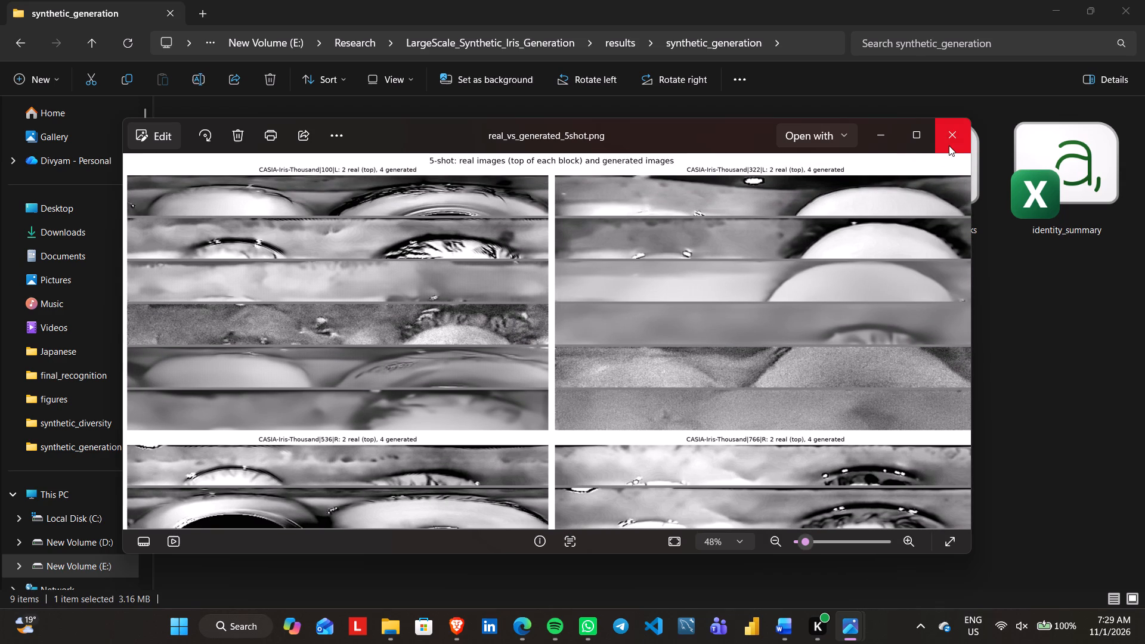
drag(946, 284, 948, 182)
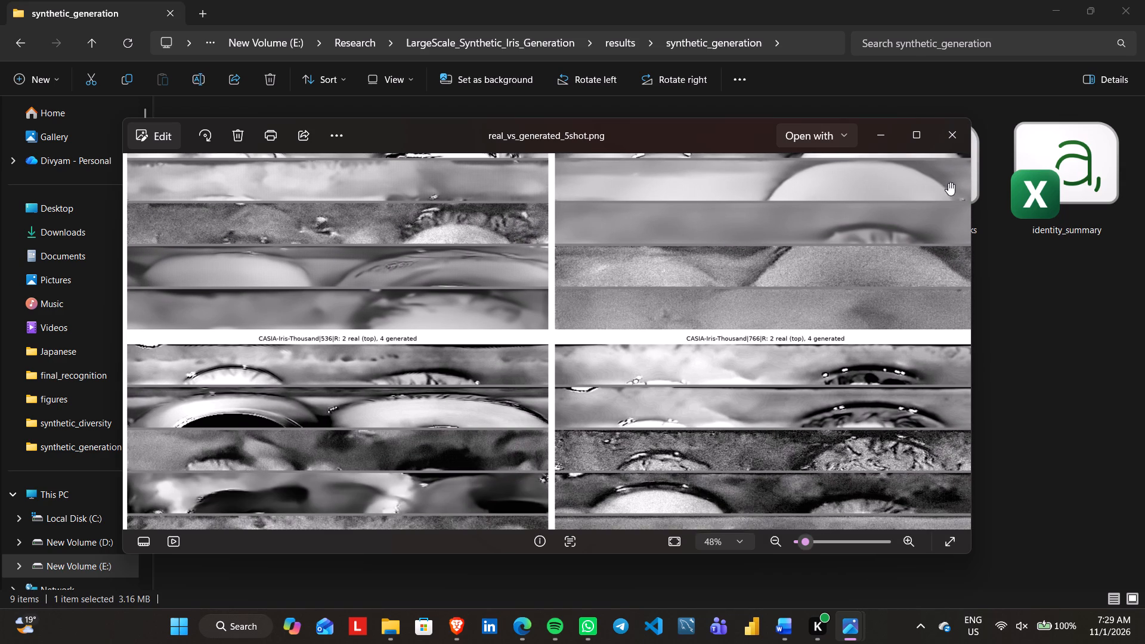
click(958, 131)
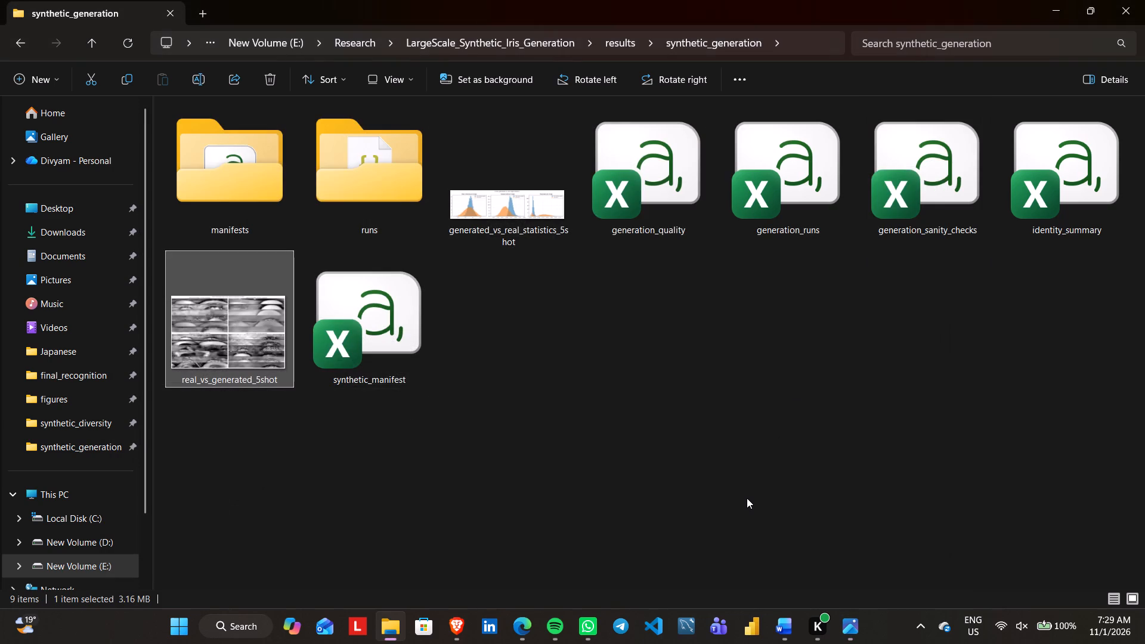
Browse the identity_verification results folder with enlarged thumbnails and view the verification_scores_5shot image, closing it when done.
click(747, 498)
key(BackSpace)
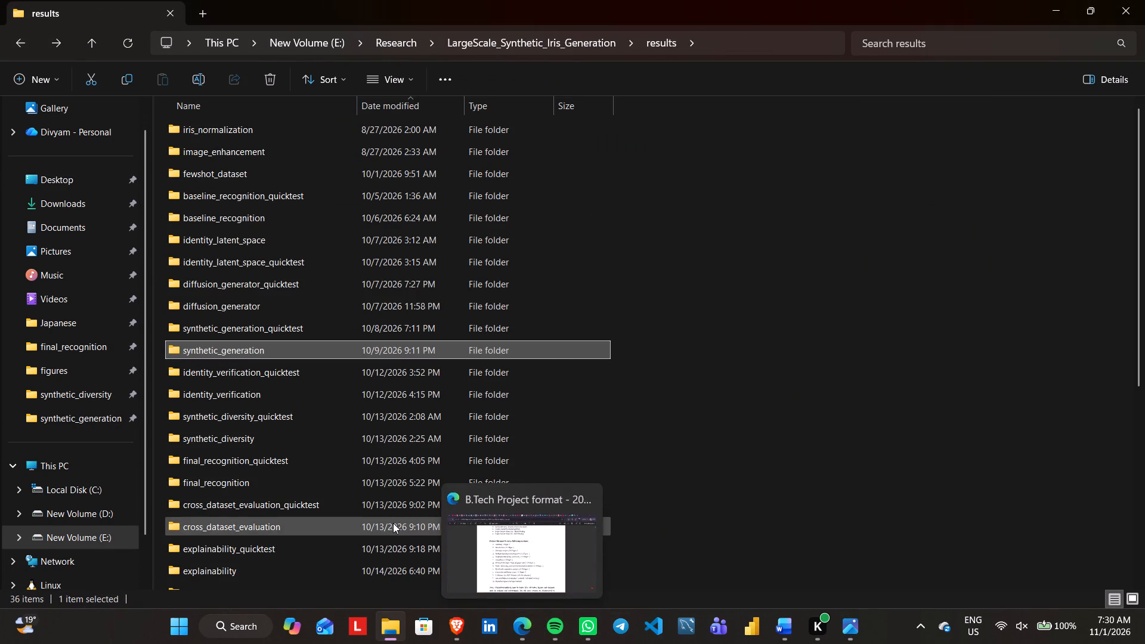
double_click(359, 394)
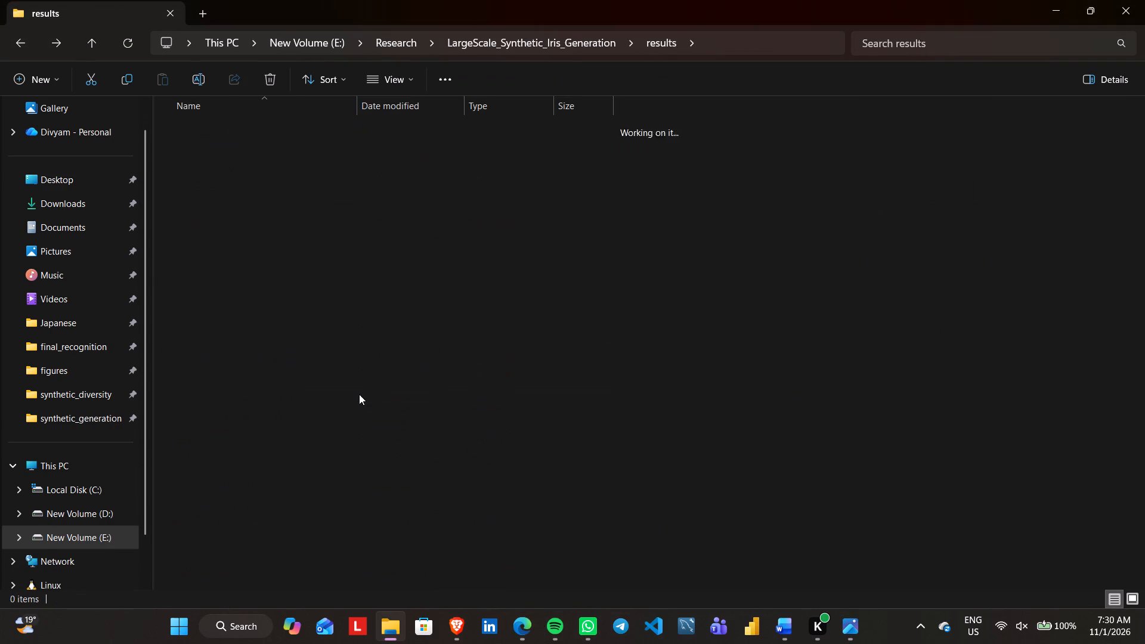
ctrl+scroll(421, 439, up, 12)
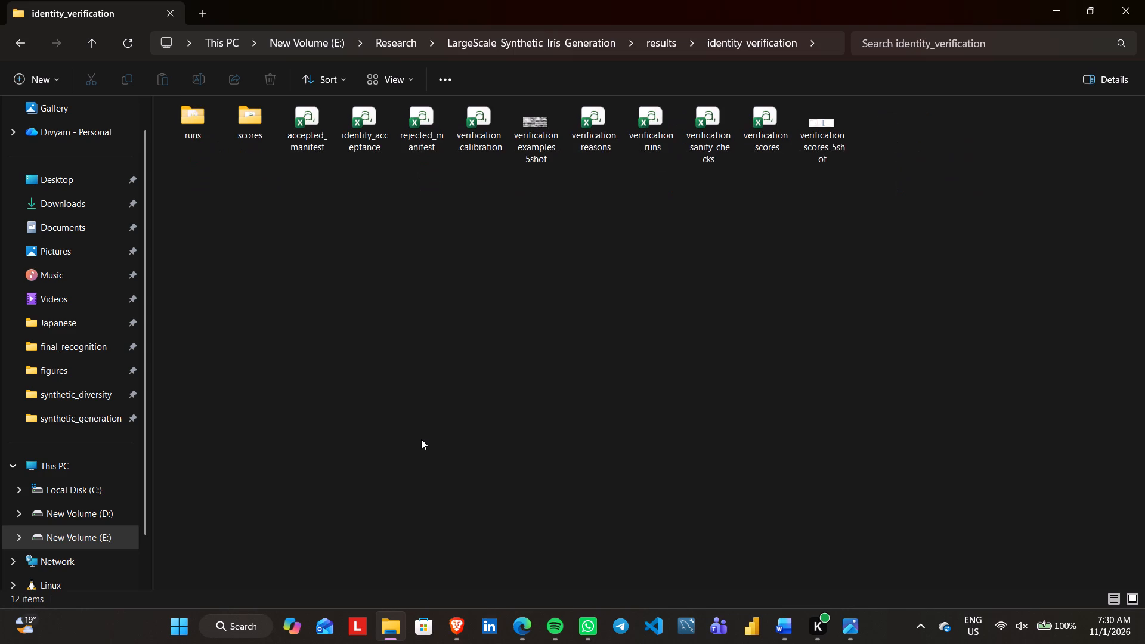
ctrl+scroll(421, 439, up, 20)
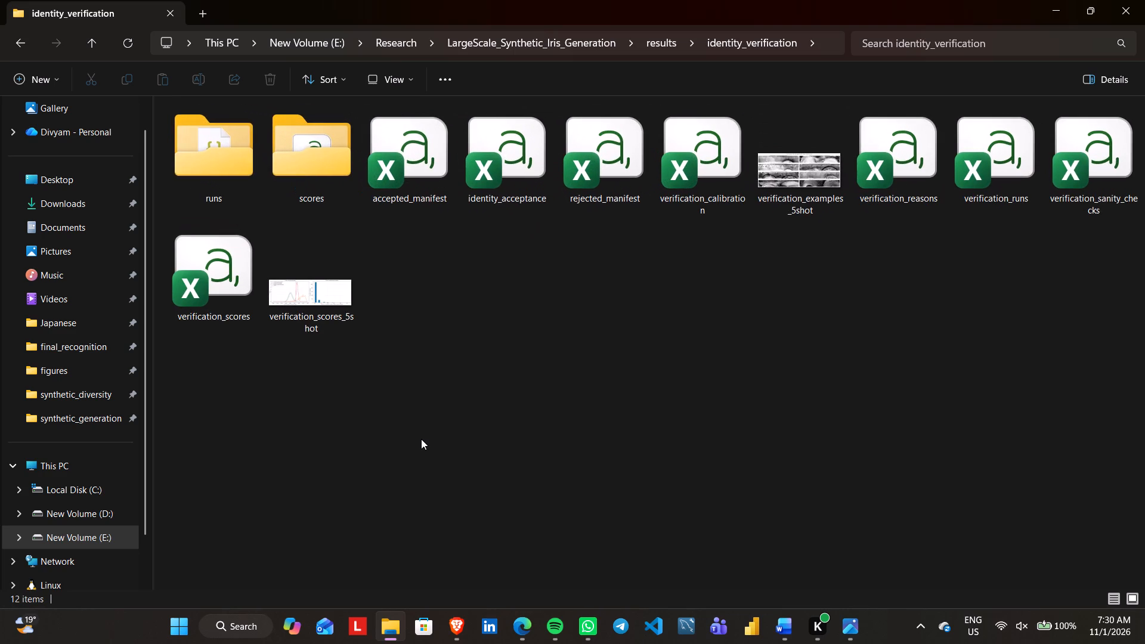
ctrl+scroll(421, 439, up, 3)
double_click(589, 339)
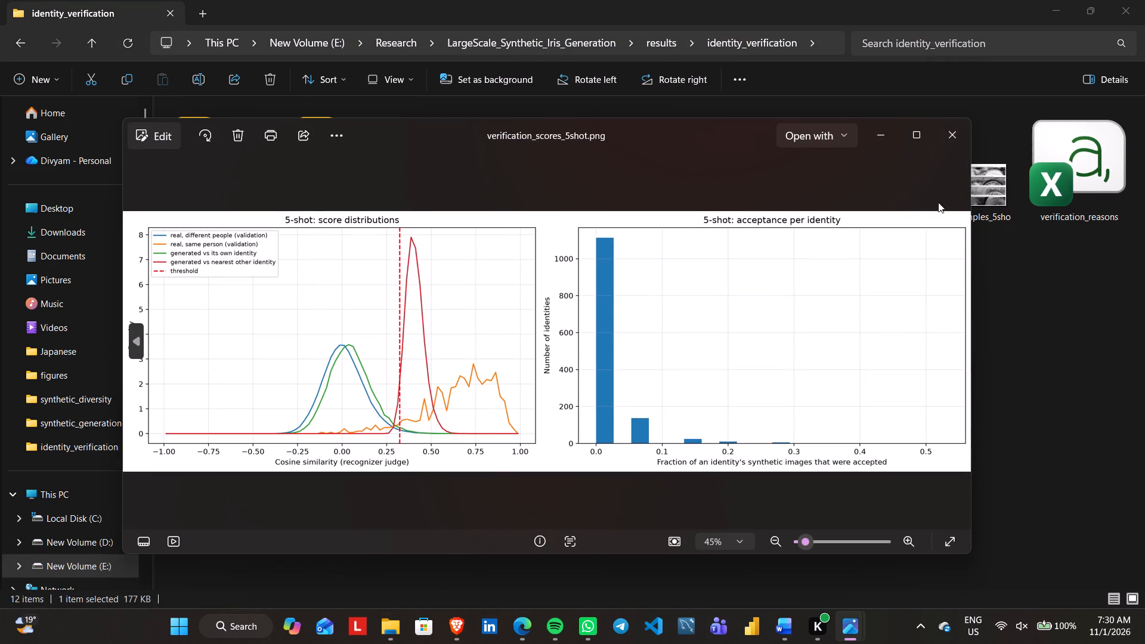
click(955, 140)
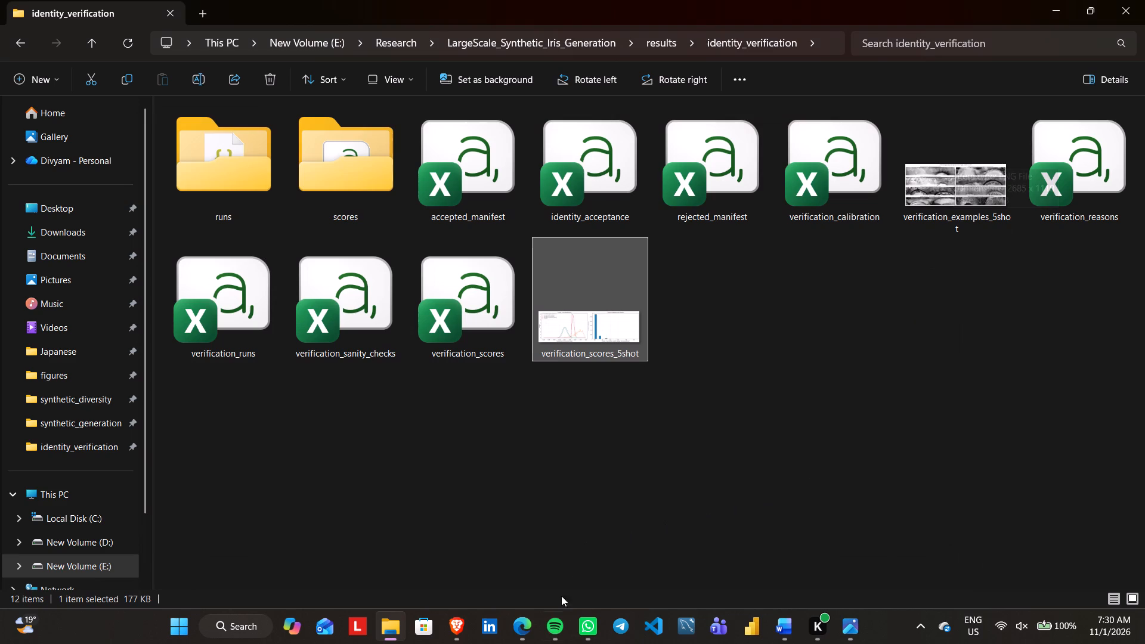
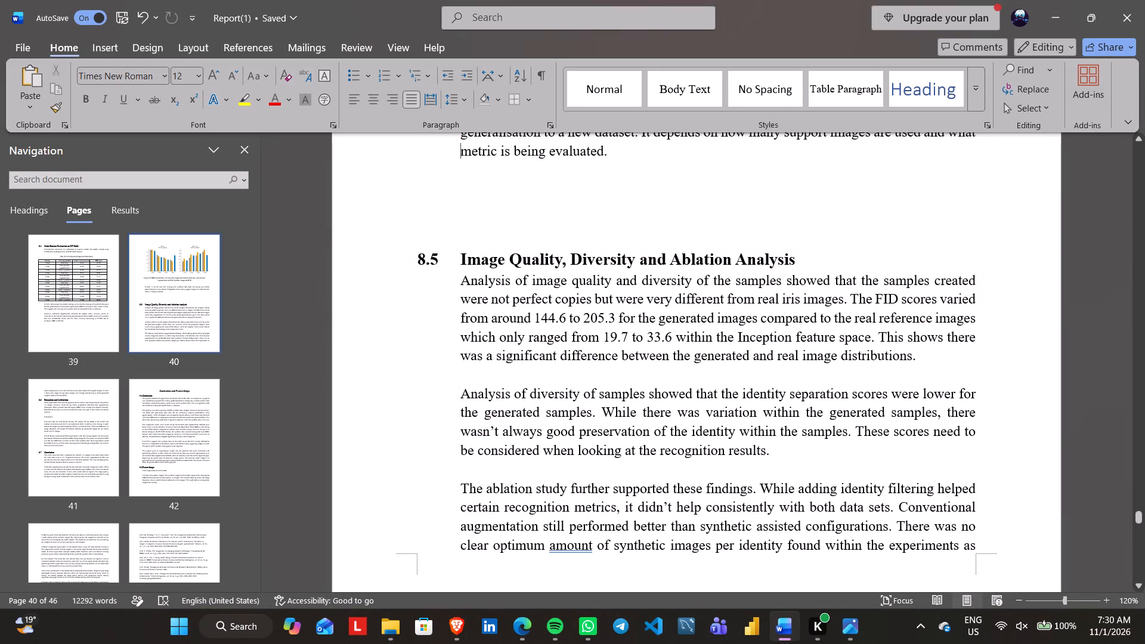
Switch to the diversity_fid_kid image in Photos and capture a screen snip of only the FID (inception) chart.
scroll(682, 496, down, 1)
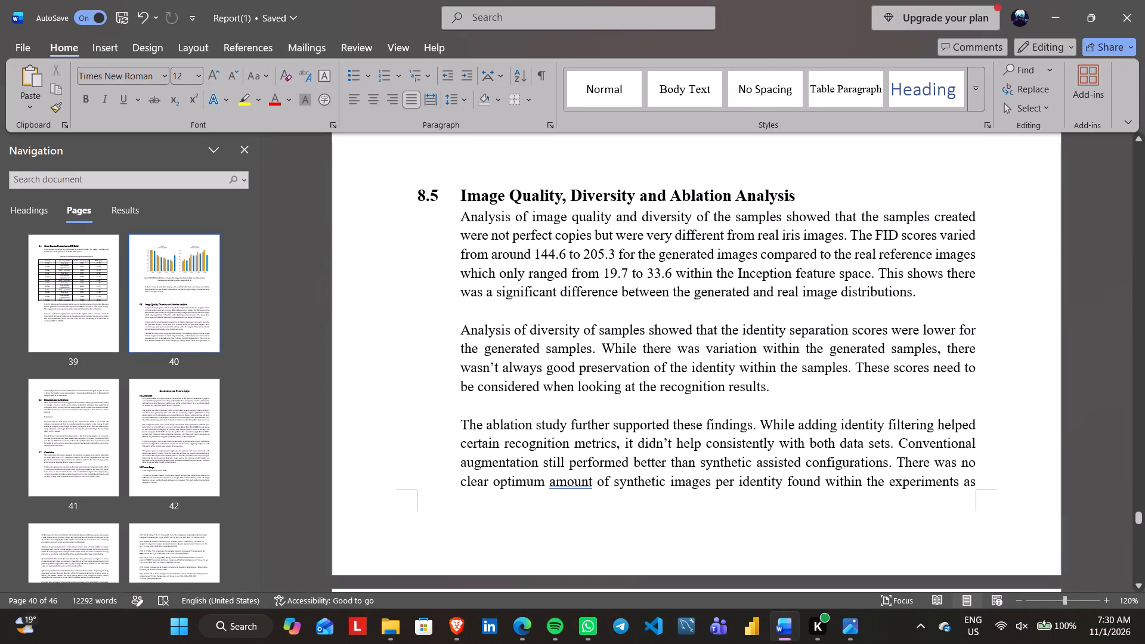
scroll(682, 496, down, 1)
click(864, 643)
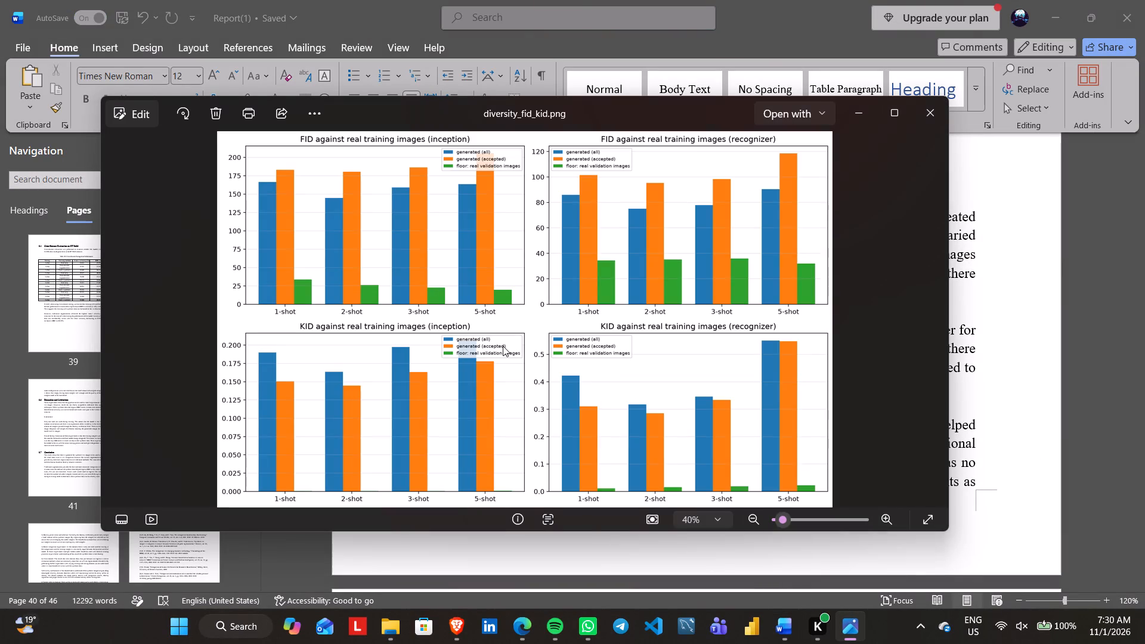
key(Print)
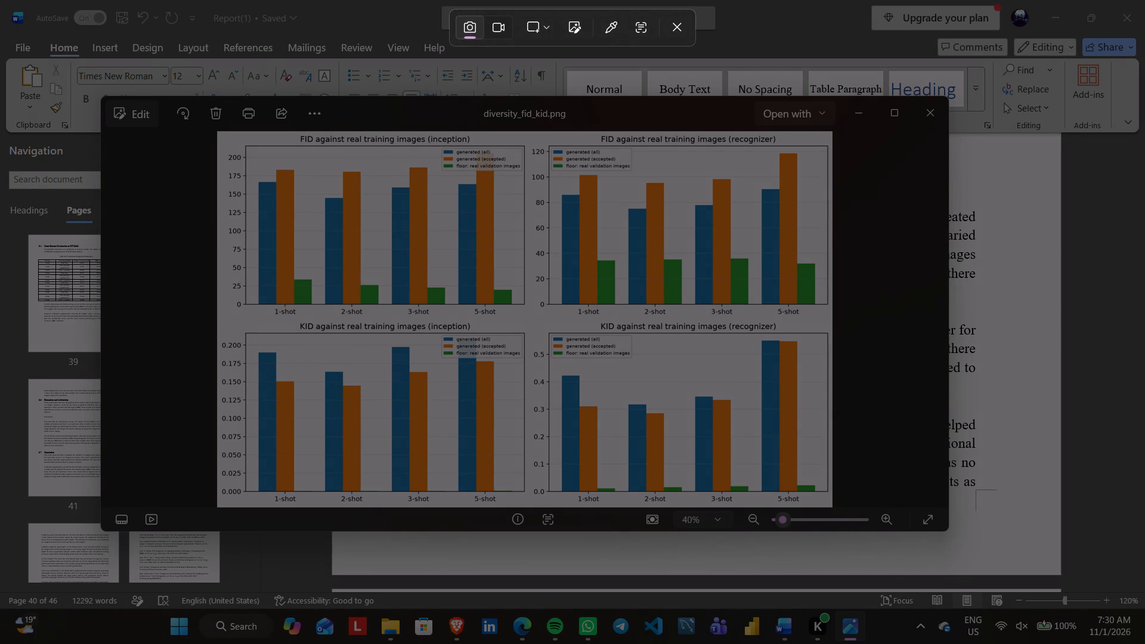
drag(217, 128, 540, 319)
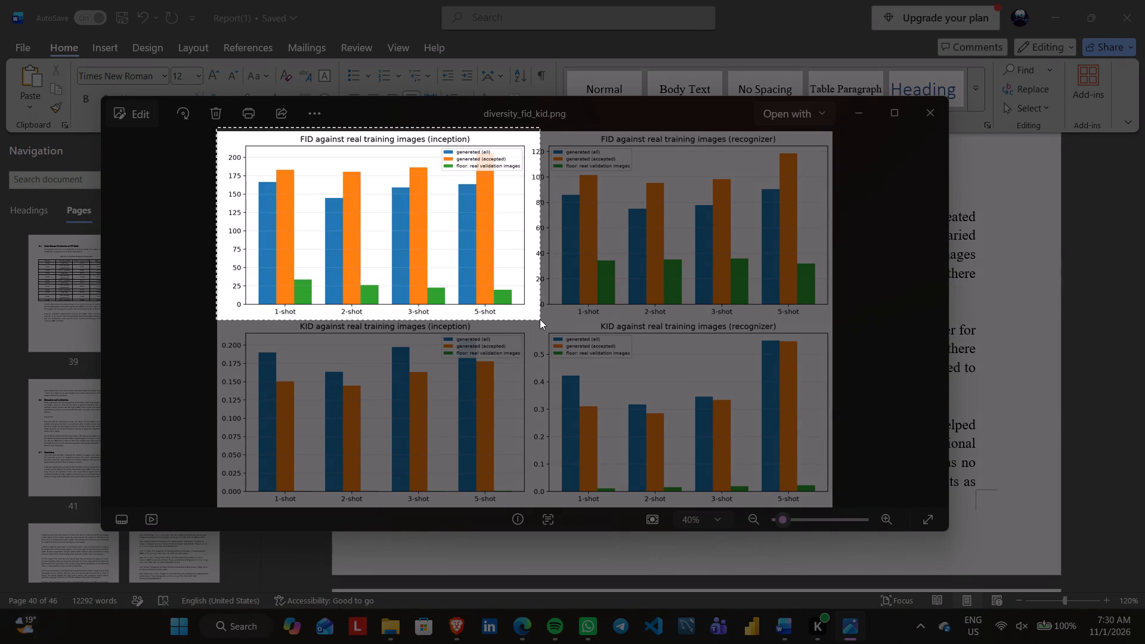
drag(540, 319, 534, 323)
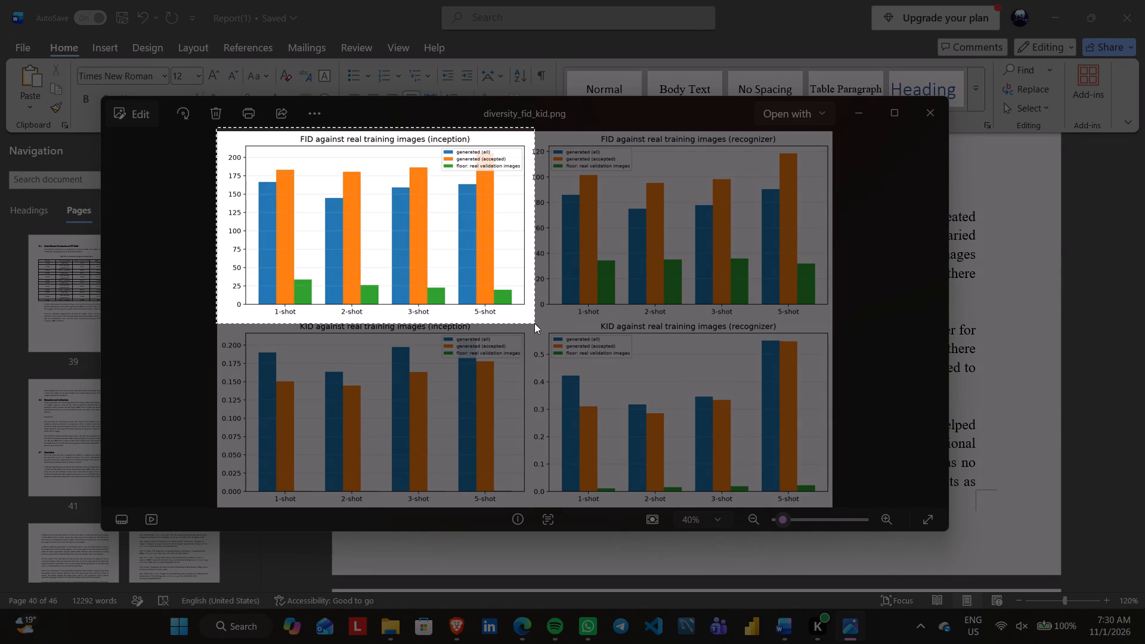
drag(534, 323, 531, 320)
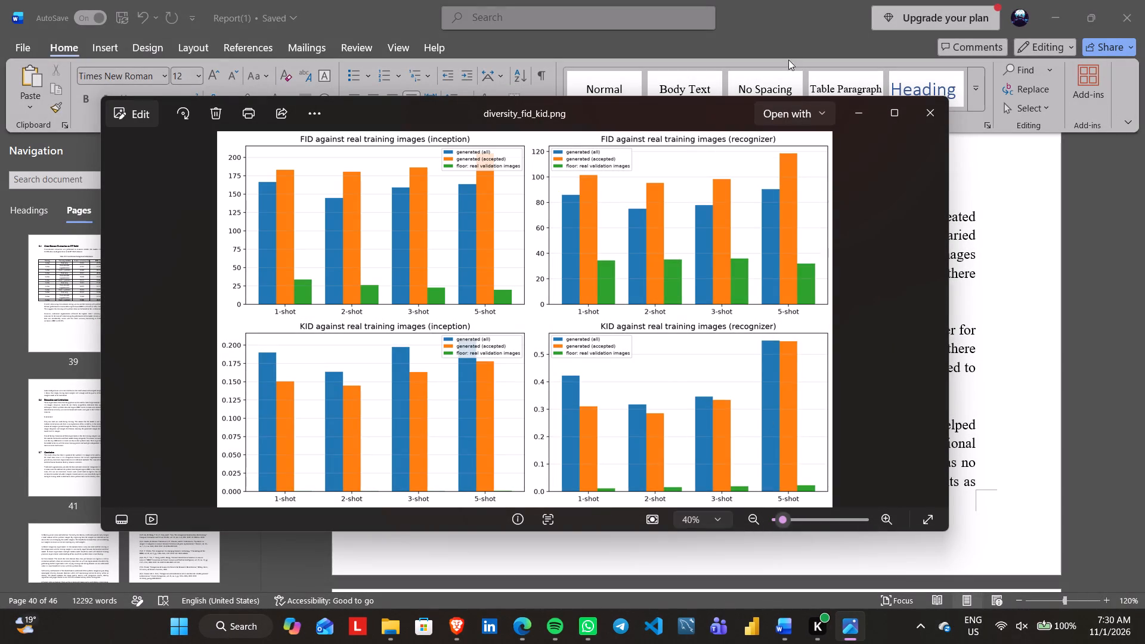
Return to the Word report and paste the captured chart on a new line below section 8.5's first paragraph.
click(848, 112)
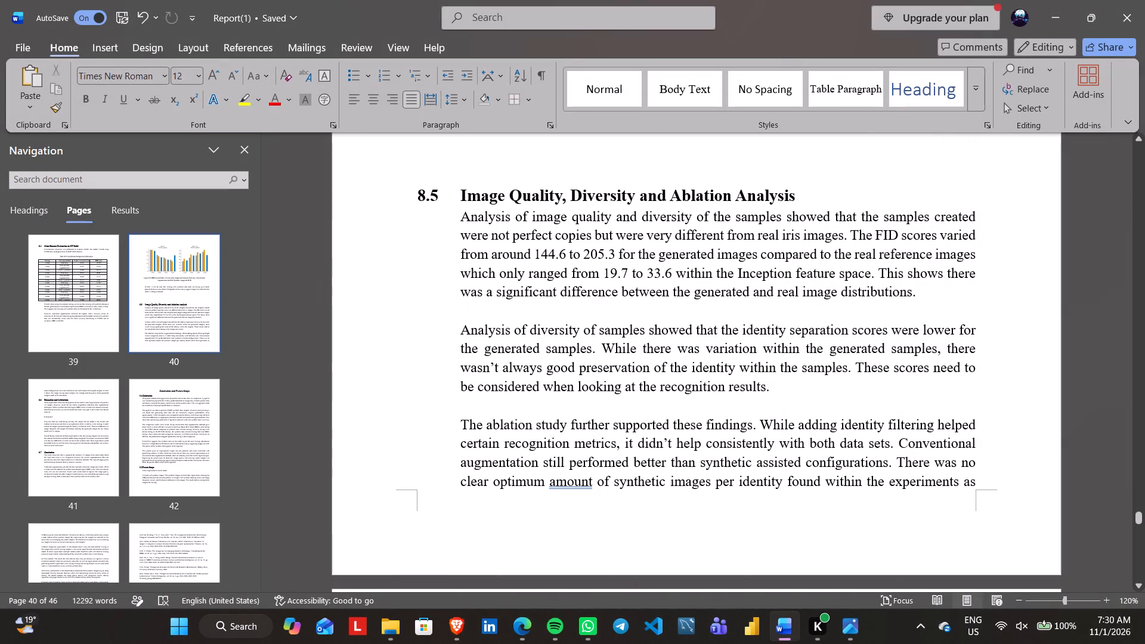
click(934, 300)
key(Return)
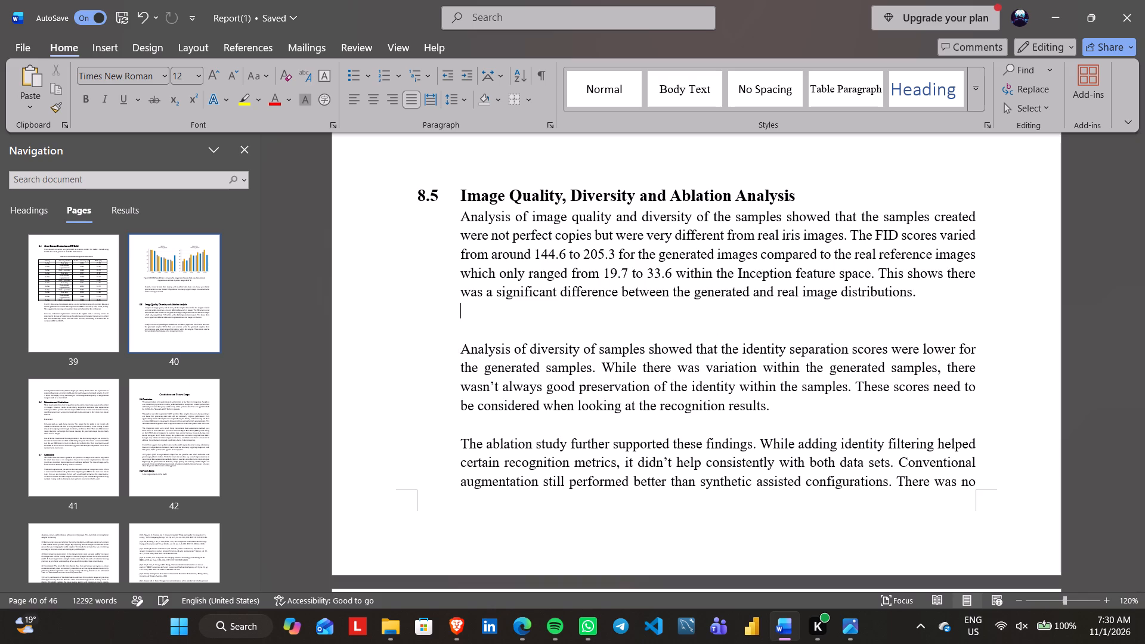
key(ctrl+v)
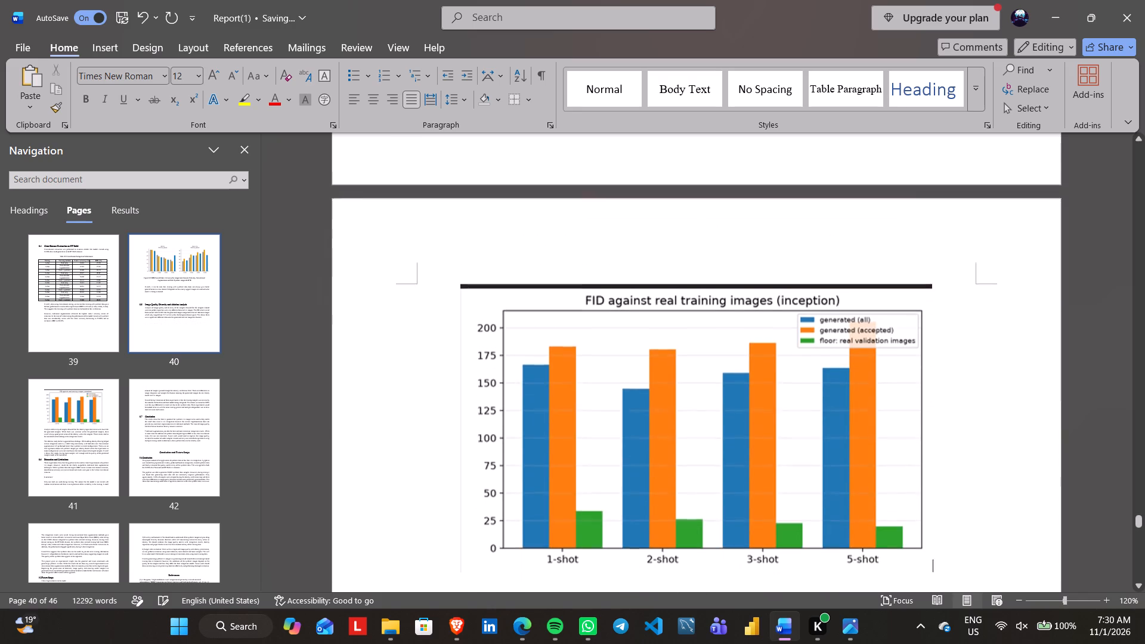
Scale the pasted FID chart down proportionally to about 3.62" wide by 2.21" high.
click(729, 389)
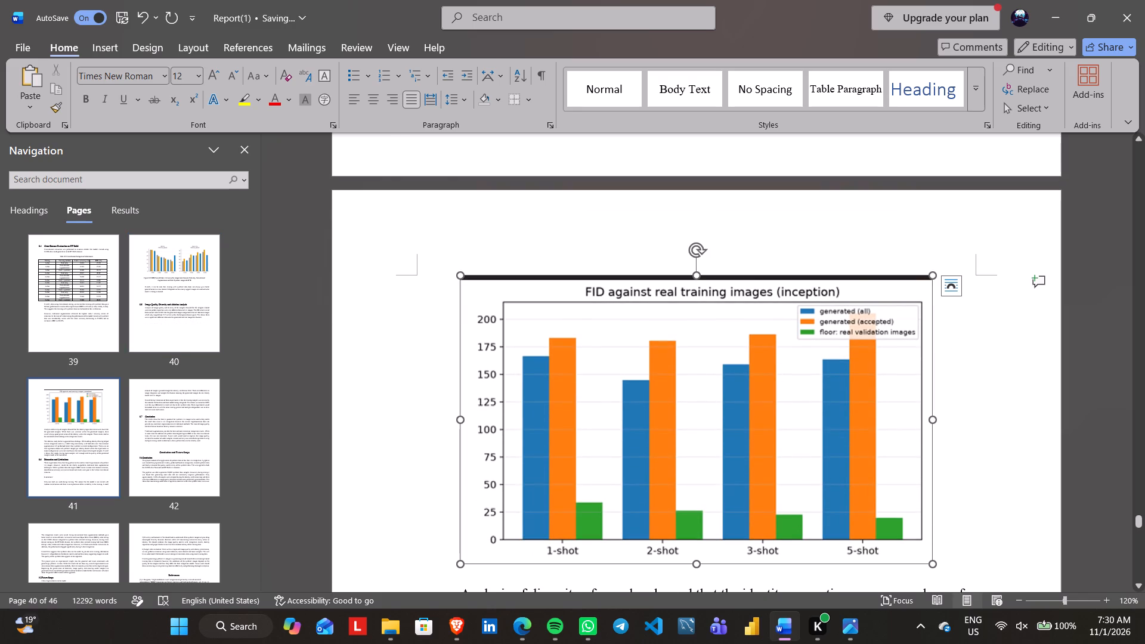
drag(933, 566, 843, 506)
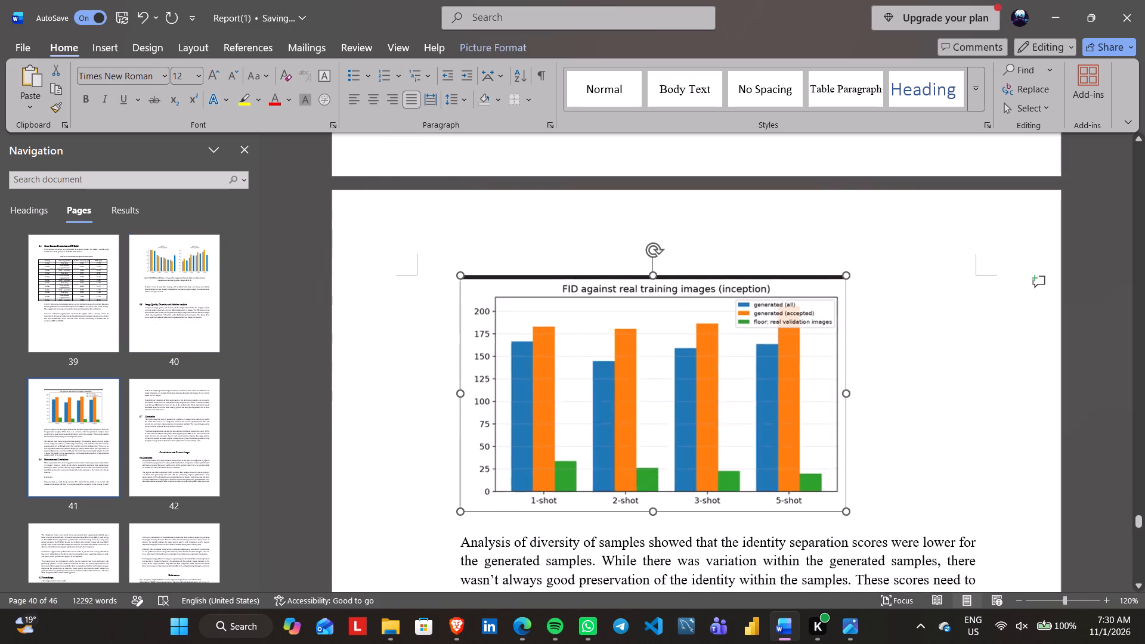
drag(843, 506, 836, 503)
drag(836, 503, 772, 459)
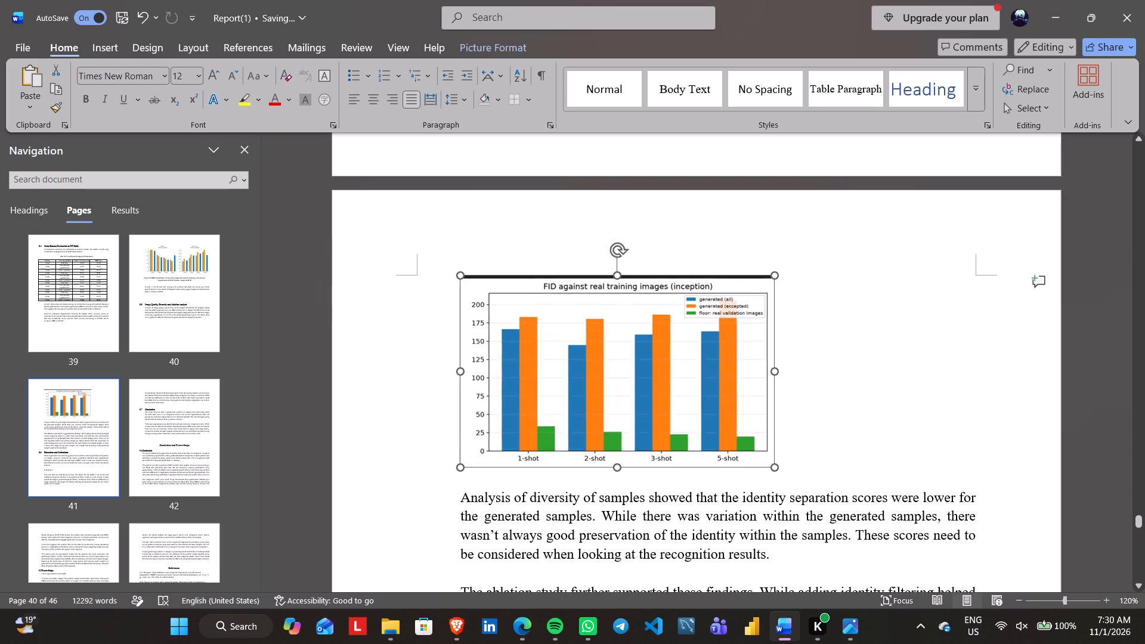
drag(772, 459, 771, 459)
Crop the dark strip off the FID chart's top edge, to a picture height of about 2.14".
click(500, 51)
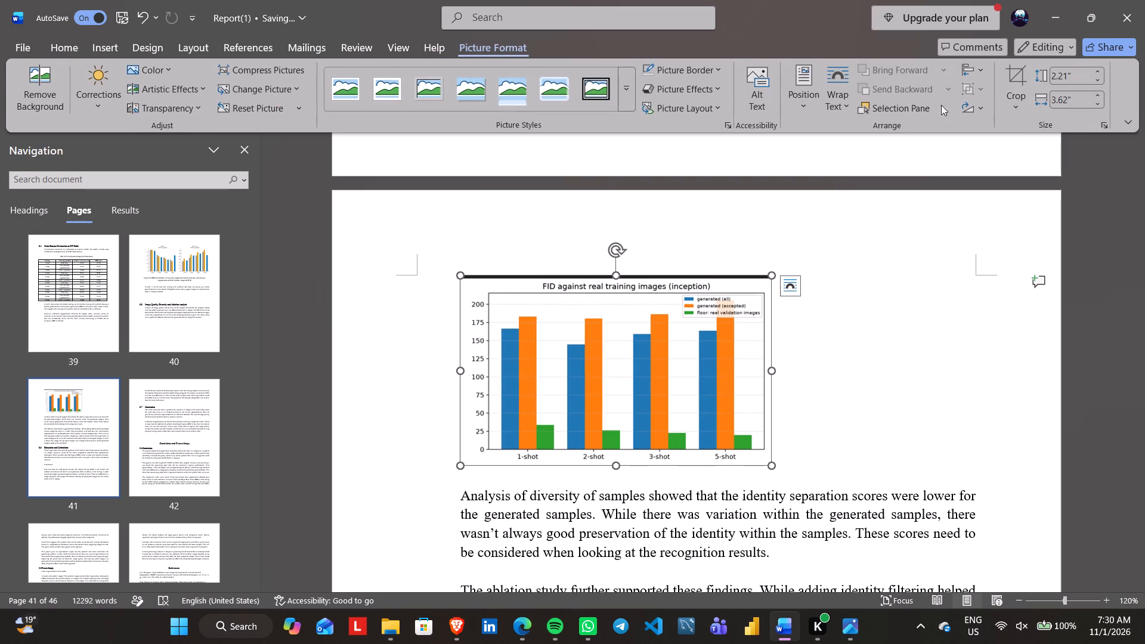
click(1010, 68)
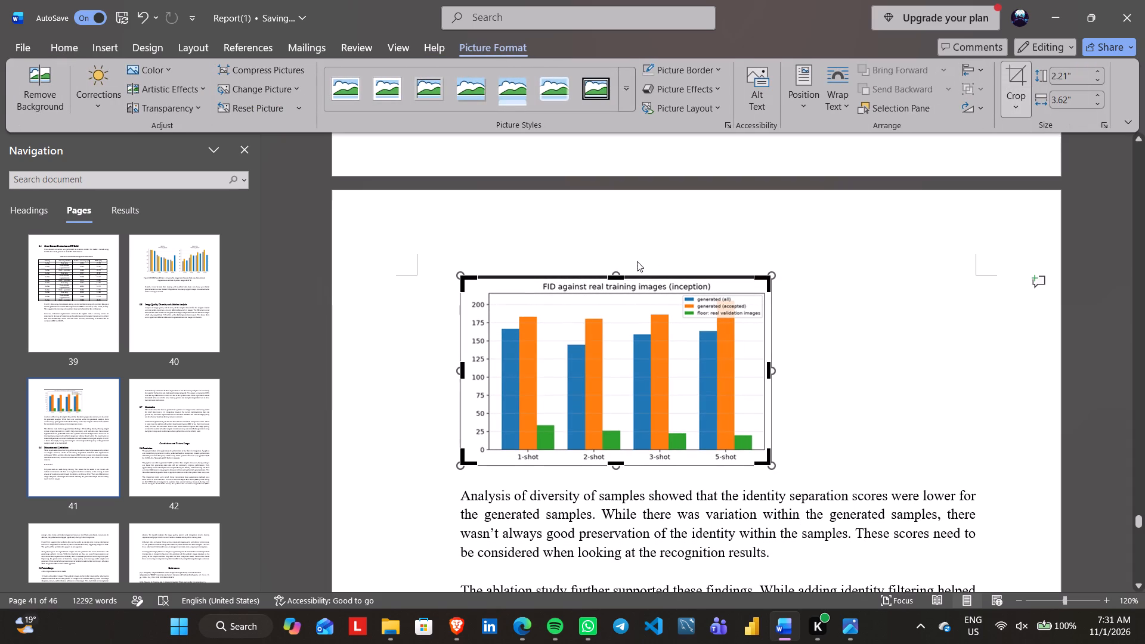
click(615, 278)
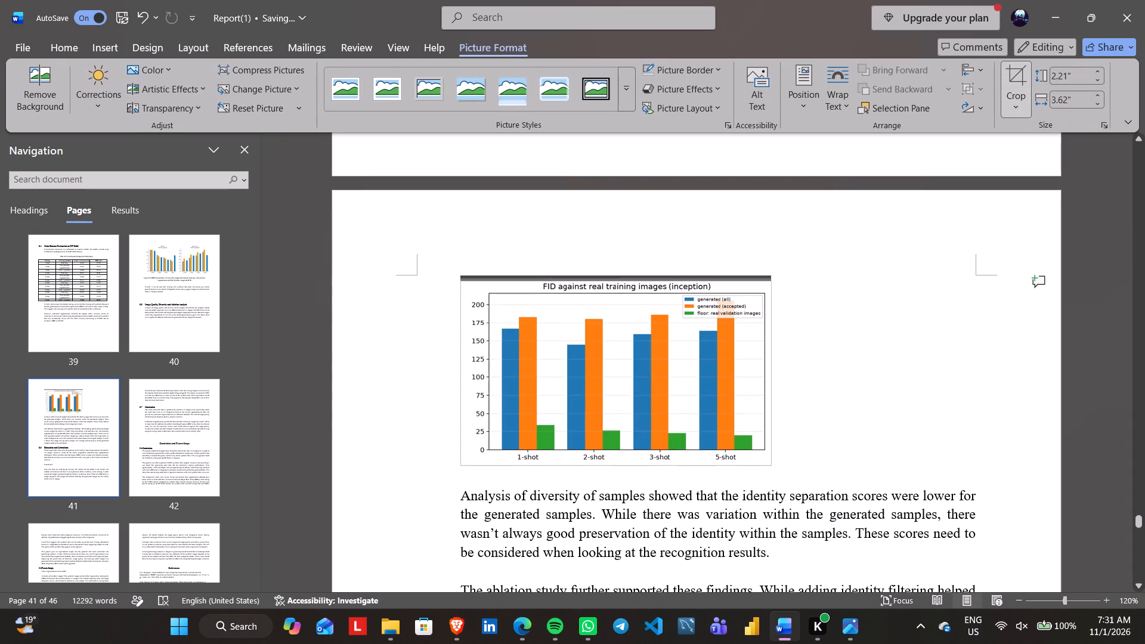
scroll(778, 288, up, 2)
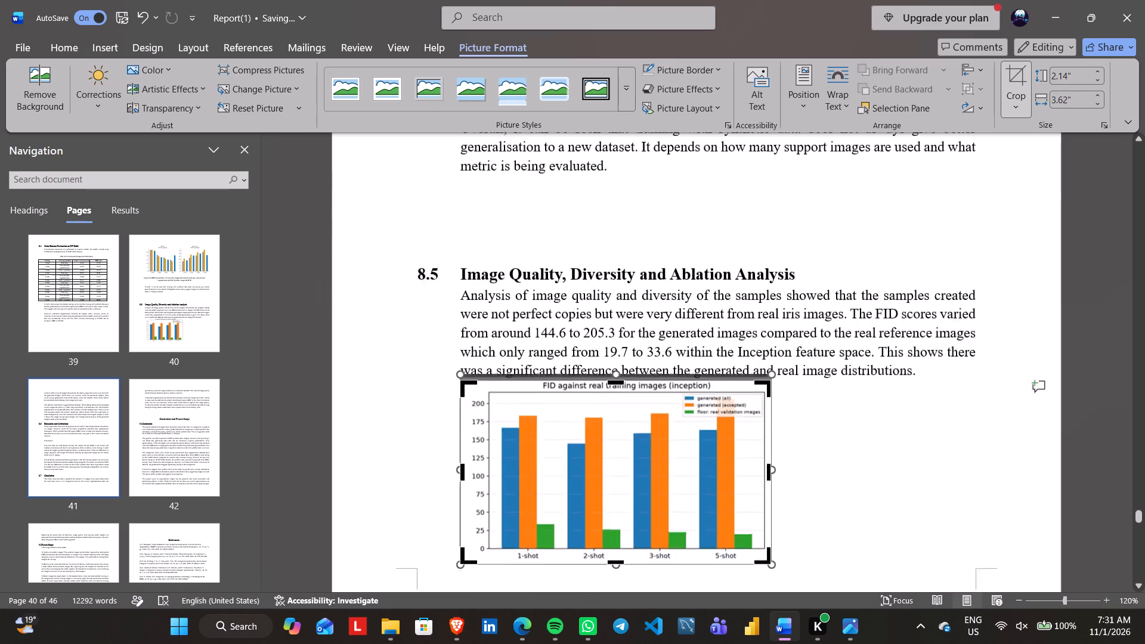
scroll(778, 288, up, 1)
click(828, 512)
Delete one blank line above the section 8.5 heading.
scroll(828, 512, down, 1)
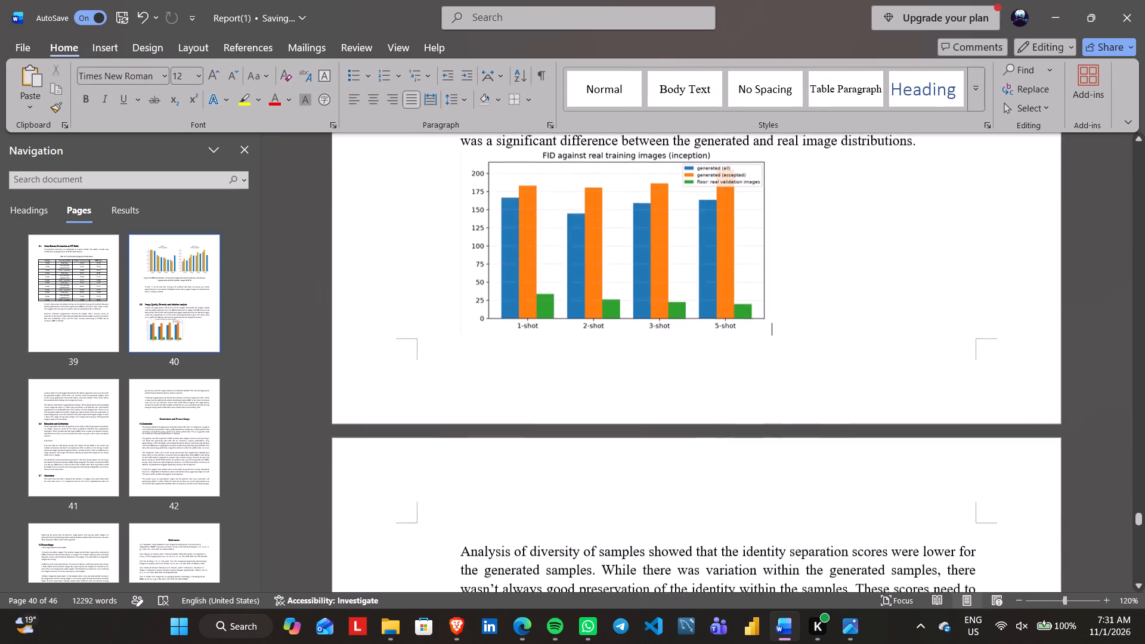
scroll(828, 512, down, 1)
scroll(667, 377, up, 1)
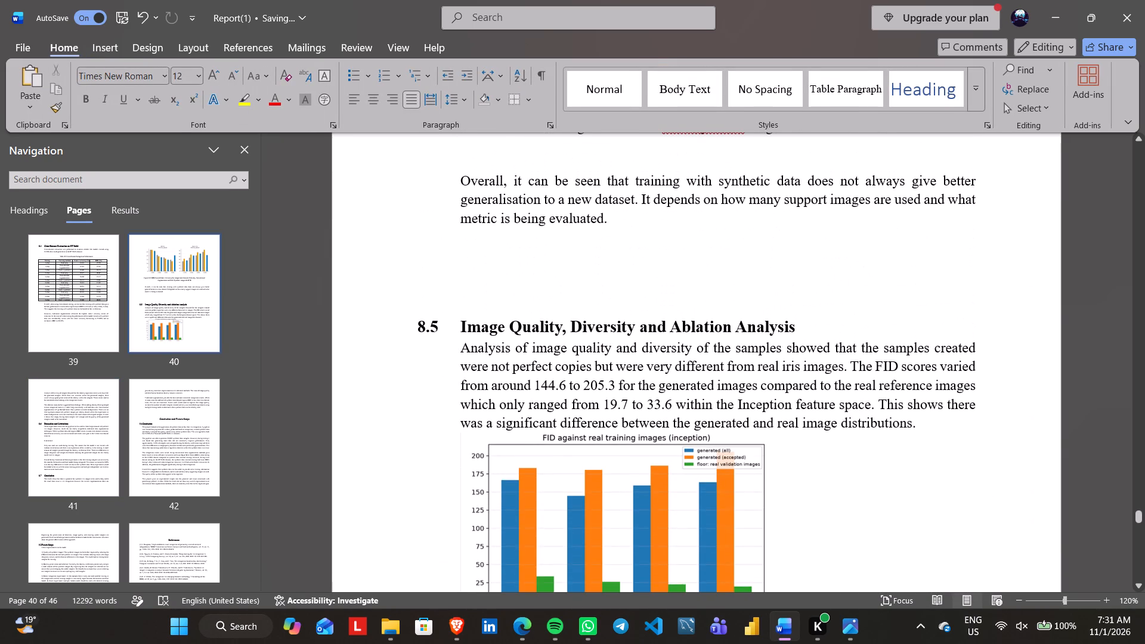
click(536, 290)
key(BackSpace)
scroll(536, 290, down, 1)
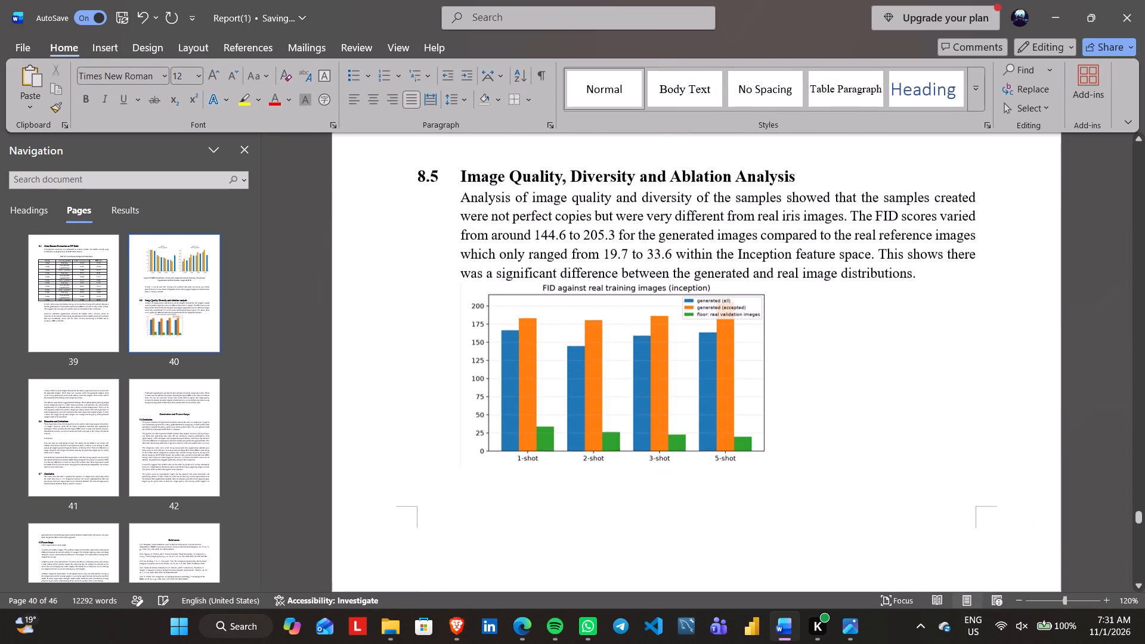
Crop a thin margin off the FID chart's left edge, to a picture width of about 3.56".
click(618, 392)
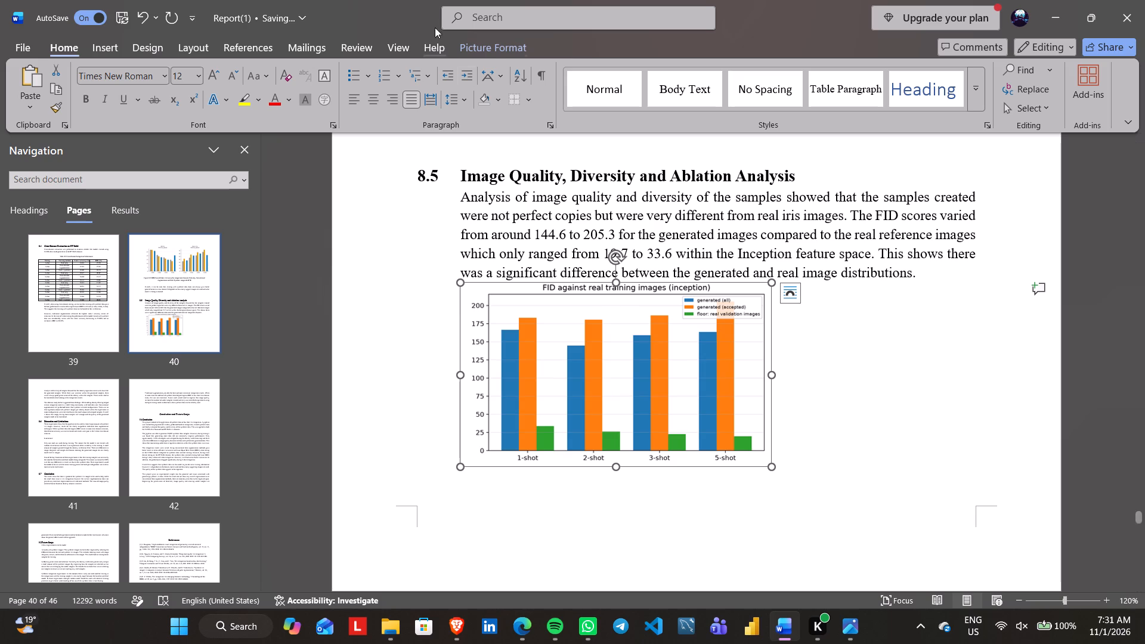
click(491, 48)
click(1019, 70)
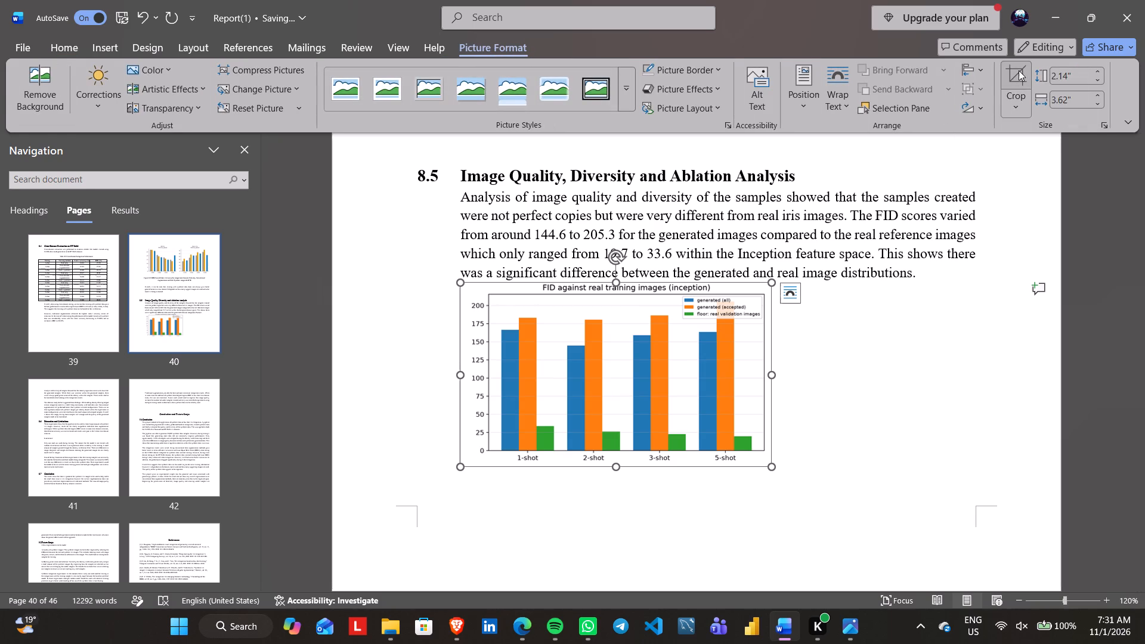
click(459, 372)
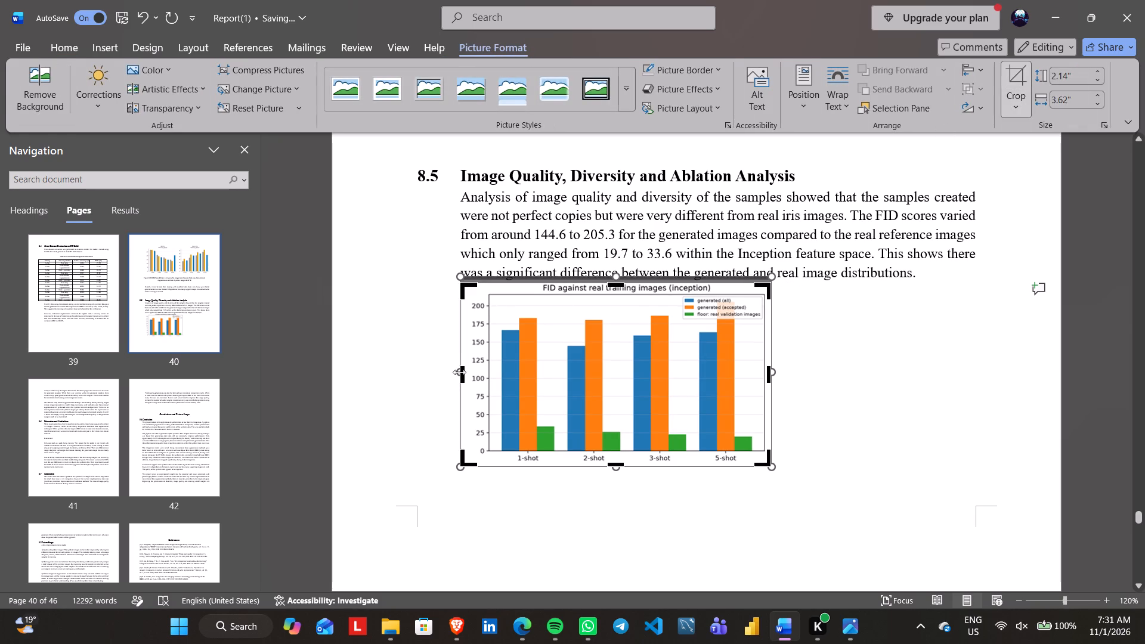
click(461, 373)
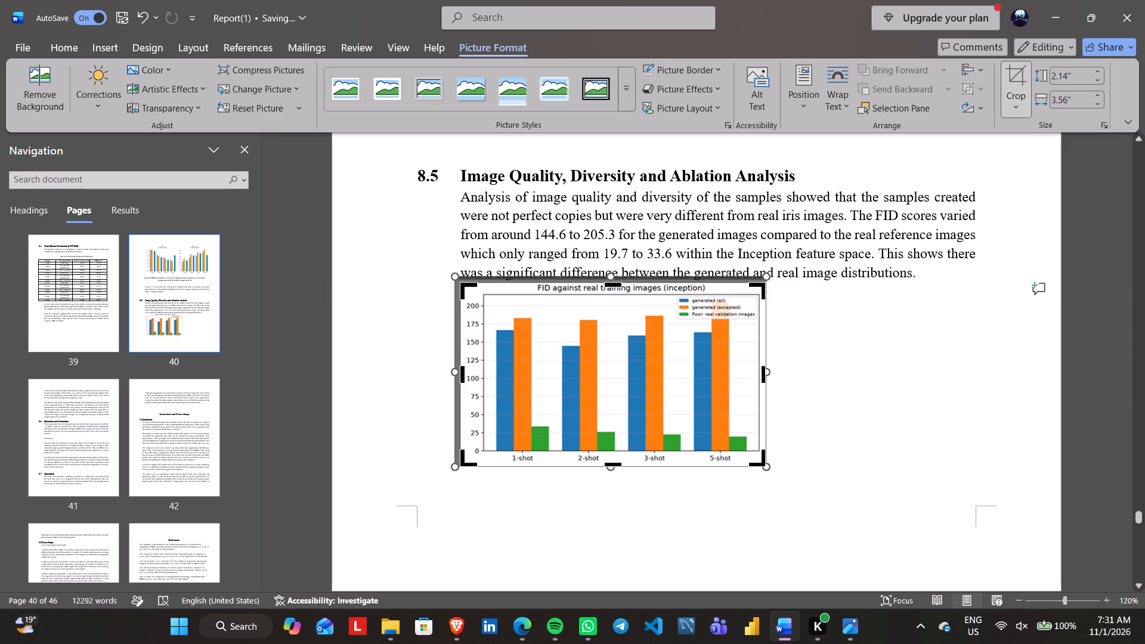
click(823, 373)
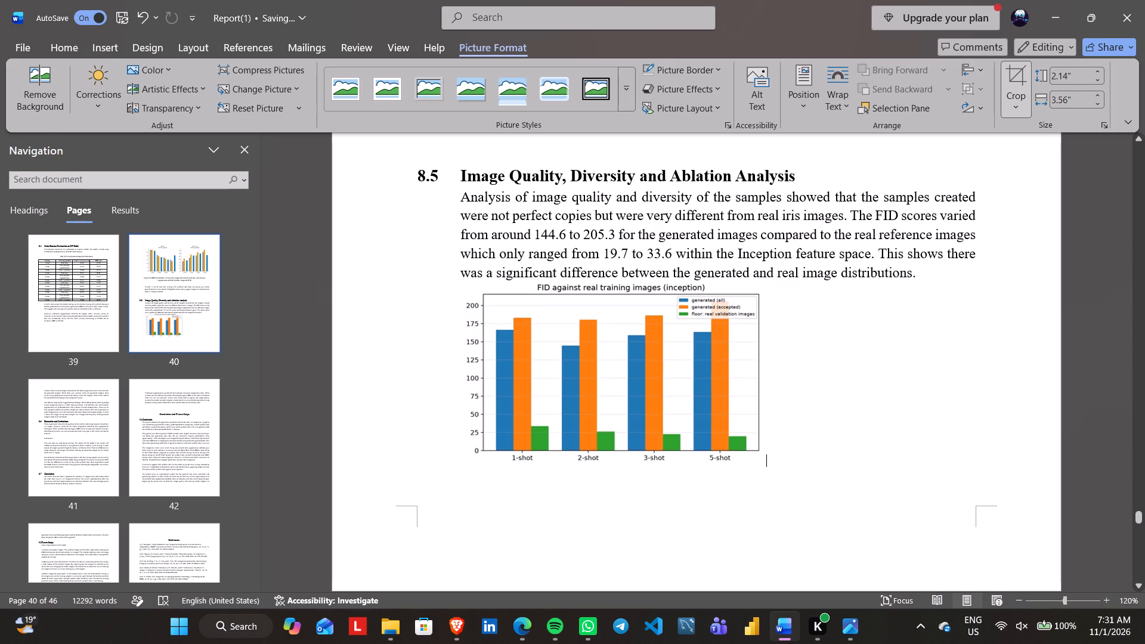
Center the FID chart horizontally on the page.
click(654, 359)
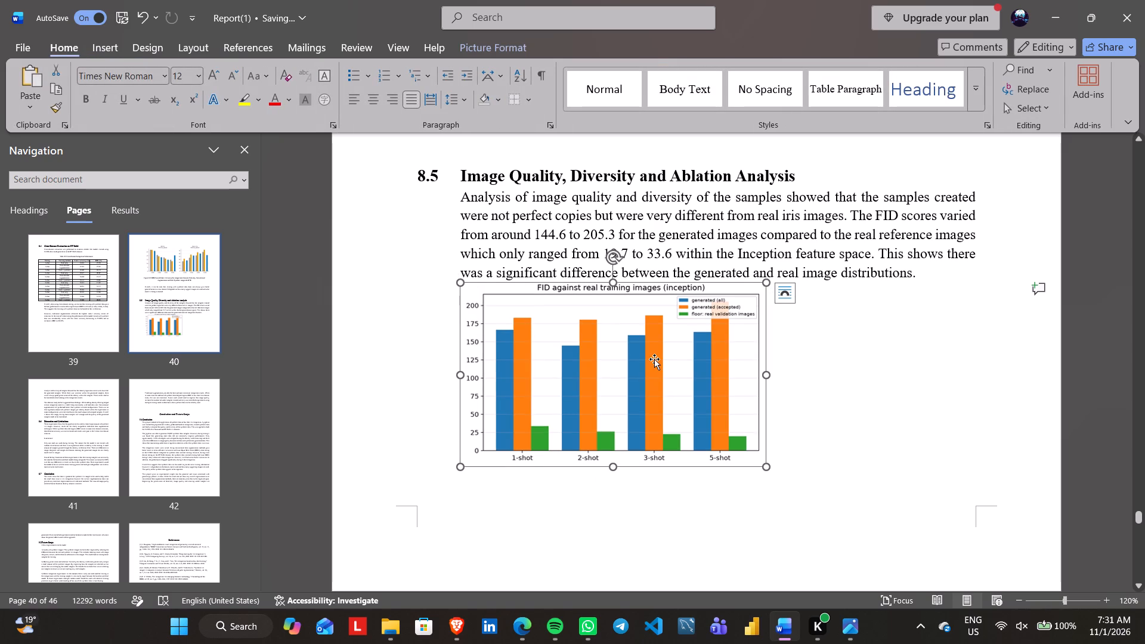
drag(654, 359, 719, 358)
key(ctrl+e)
click(927, 439)
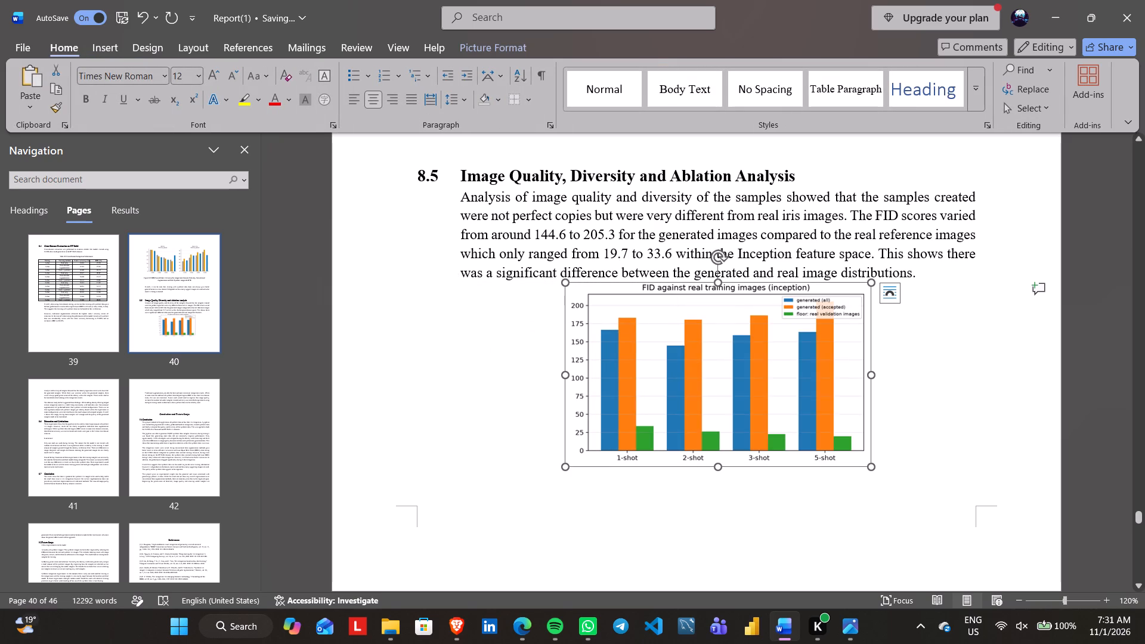
Insert a blank line between section 8.5's first paragraph and the FID chart.
scroll(927, 439, up, 1)
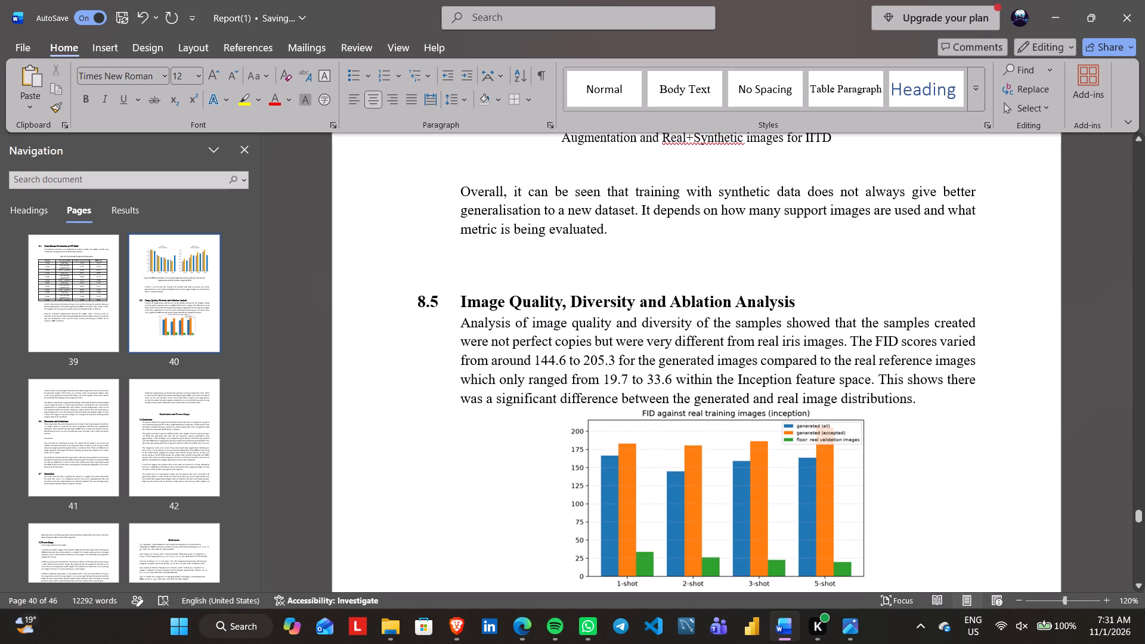
click(929, 404)
key(Return)
Review the layout and captions of the CASIA-Iris-Thousand and IITD comparison figures preceding section 8.5.
scroll(929, 404, down, 2)
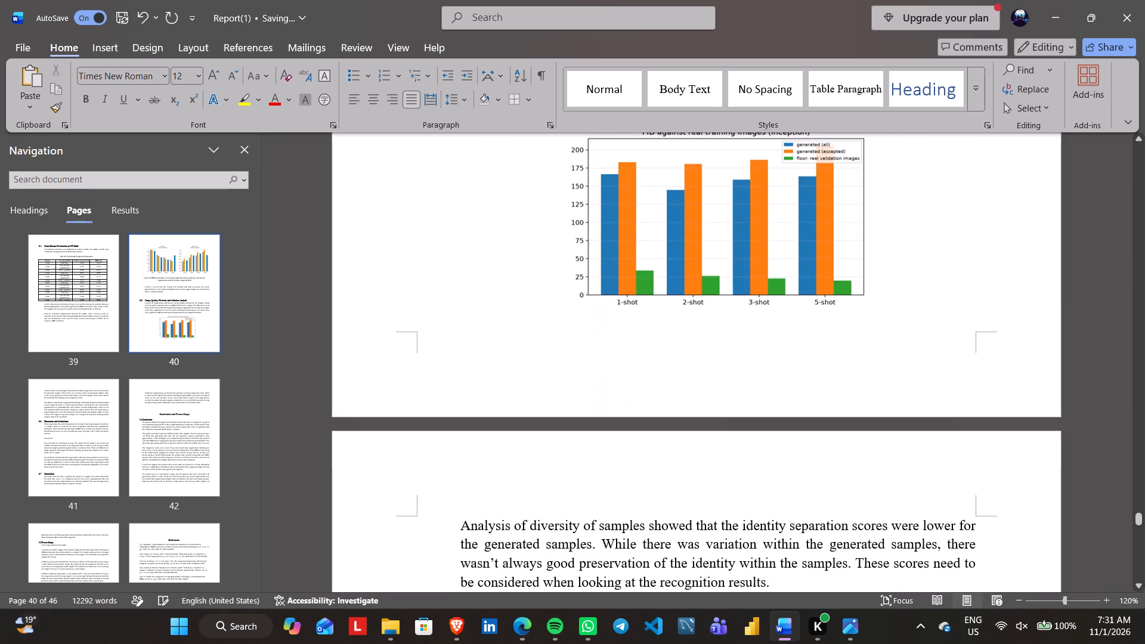
scroll(869, 314, up, 4)
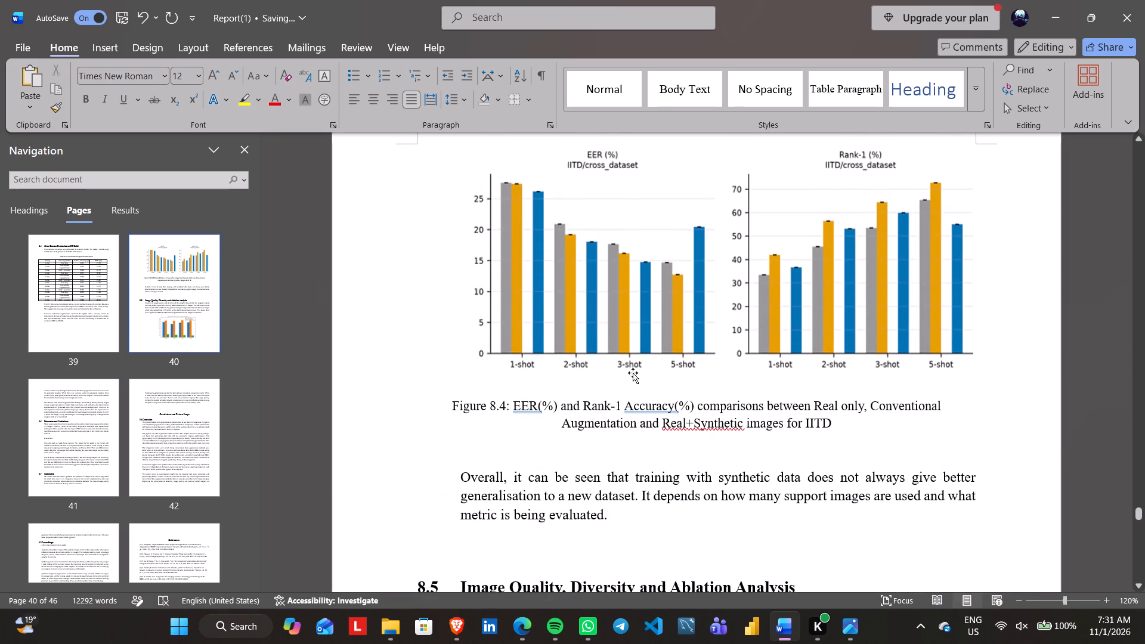
scroll(453, 406, up, 3)
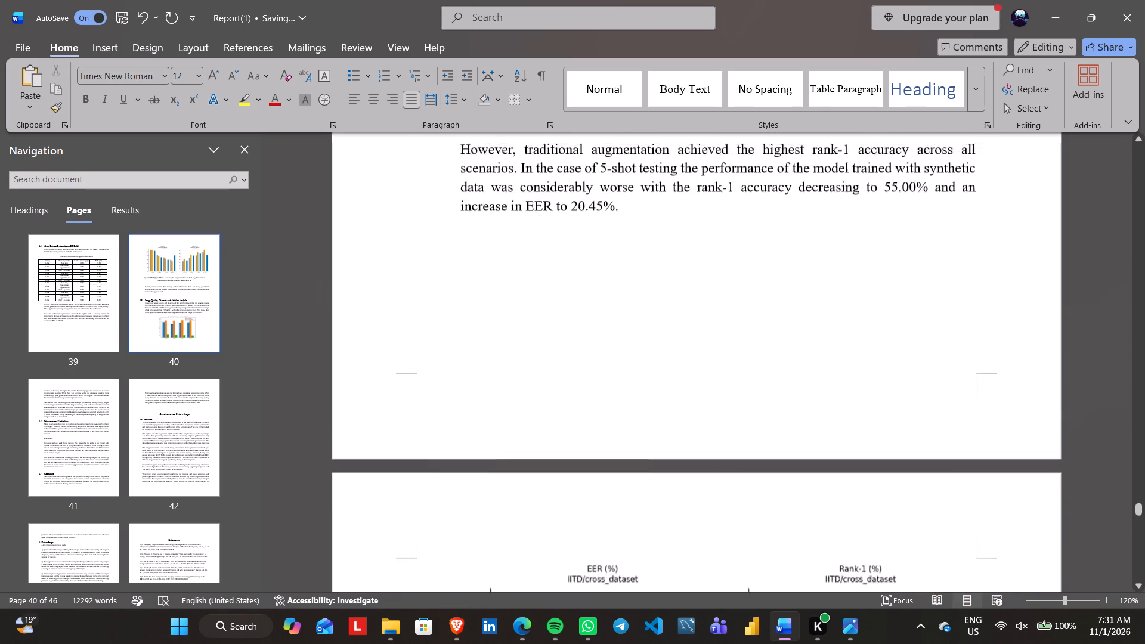
scroll(453, 406, up, 1)
scroll(453, 406, right, 2)
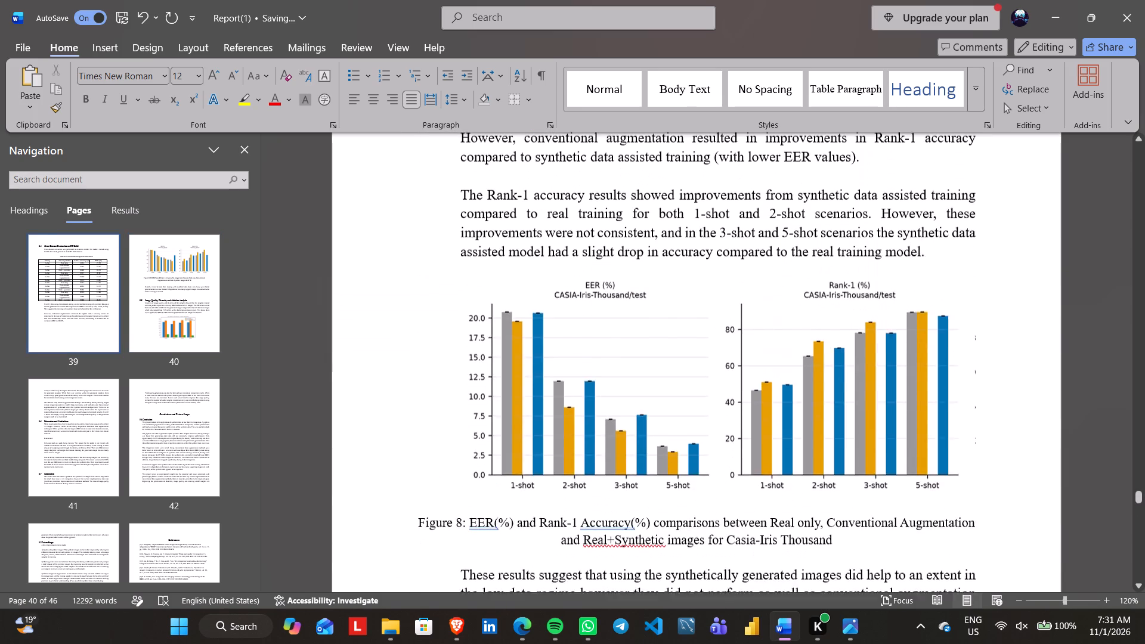
scroll(453, 406, right, 1)
scroll(453, 406, down, 2)
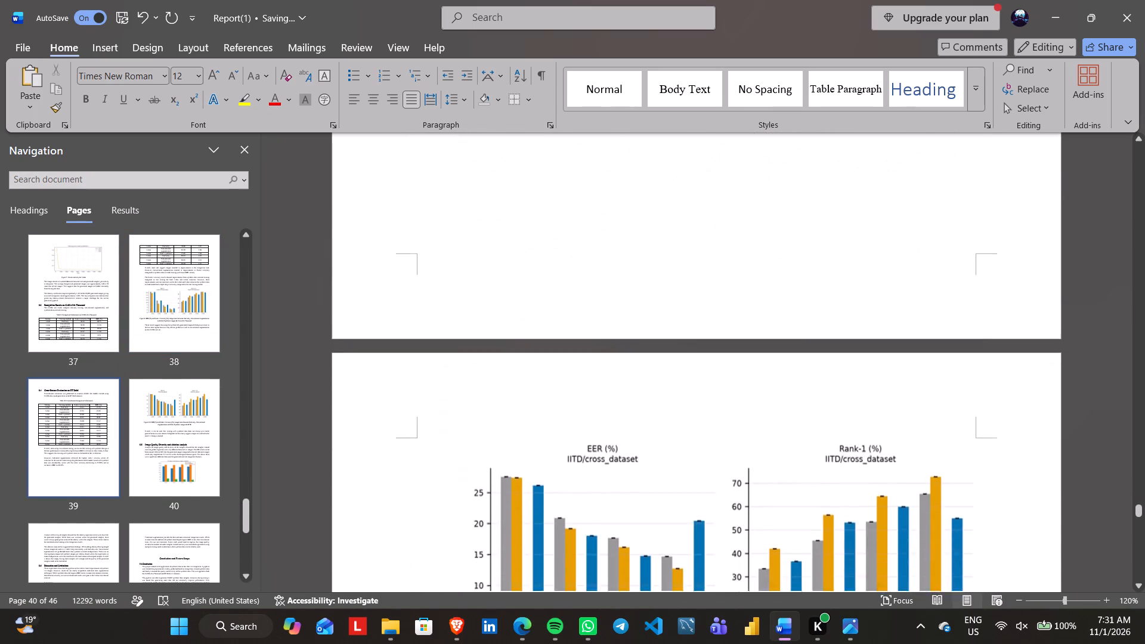
scroll(453, 406, down, 4)
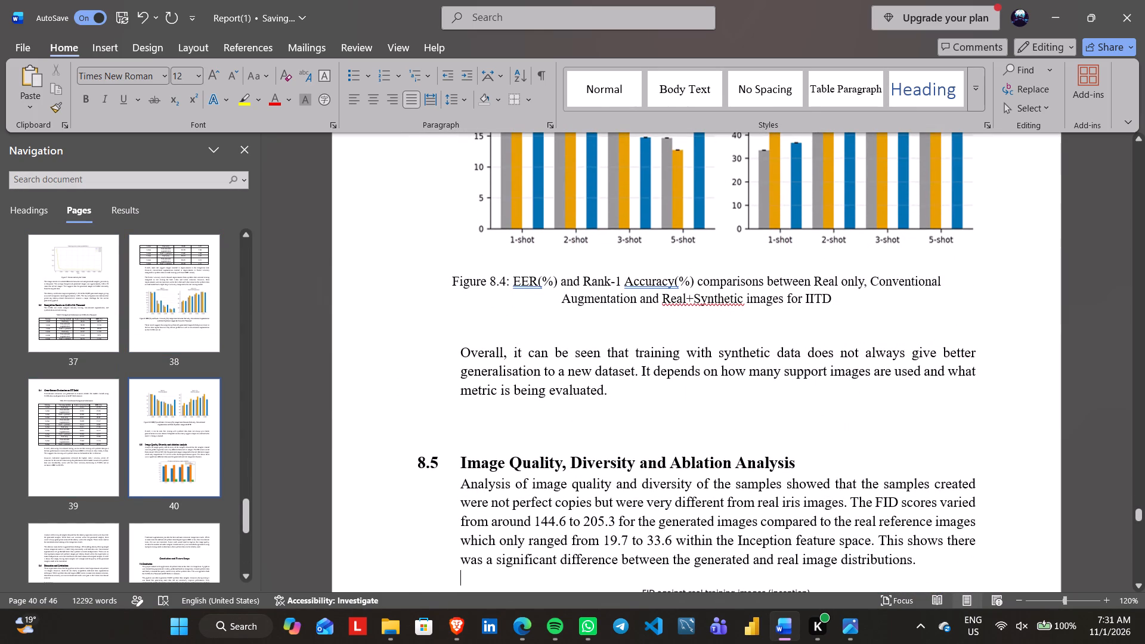
Renumber the caption of the IITD EER and Rank-1 Accuracy comparison figure as Figure 9.
click(506, 281)
key(BackSpace)
key(BackSpace)
key(BackSpace)
key(9)
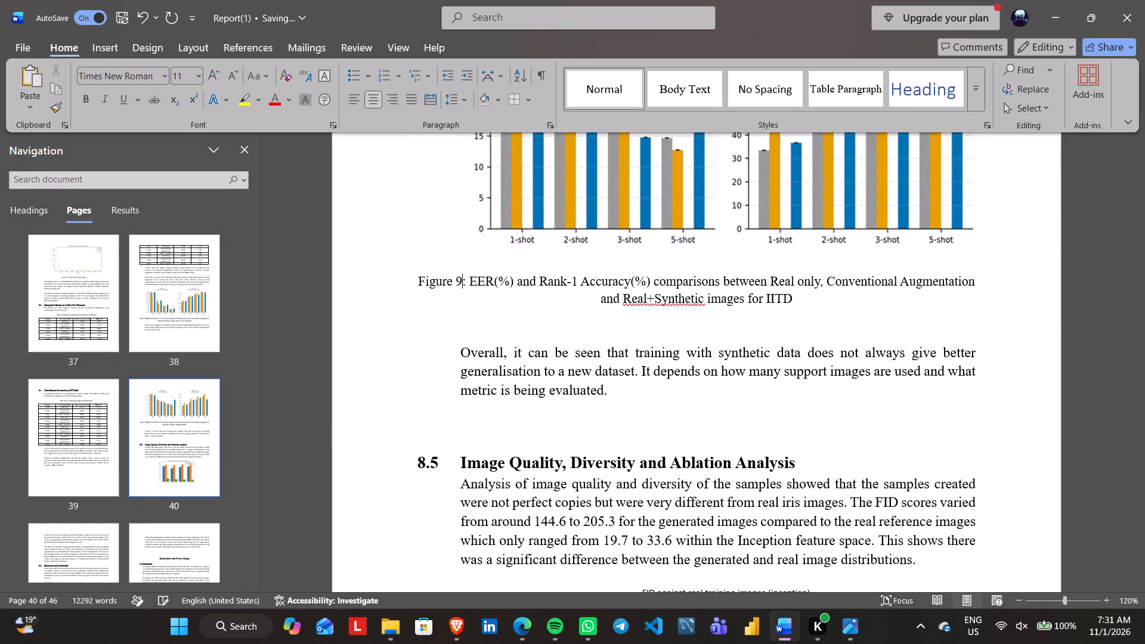
Copy the opening of the IITD figure's caption, up to "Rank", onto the line below the FID chart and center it.
scroll(506, 281, down, 2)
scroll(602, 339, up, 1)
ctrl+scroll(602, 351, down, 1)
ctrl+scroll(602, 351, up, 4)
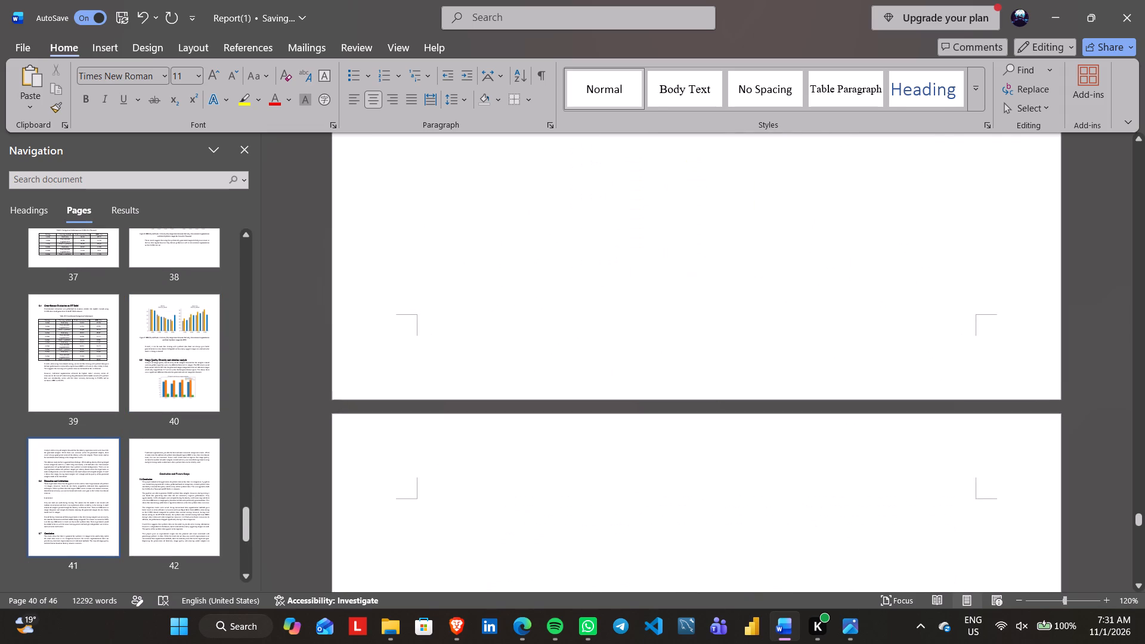
scroll(602, 351, up, 2)
drag(420, 237, 544, 234)
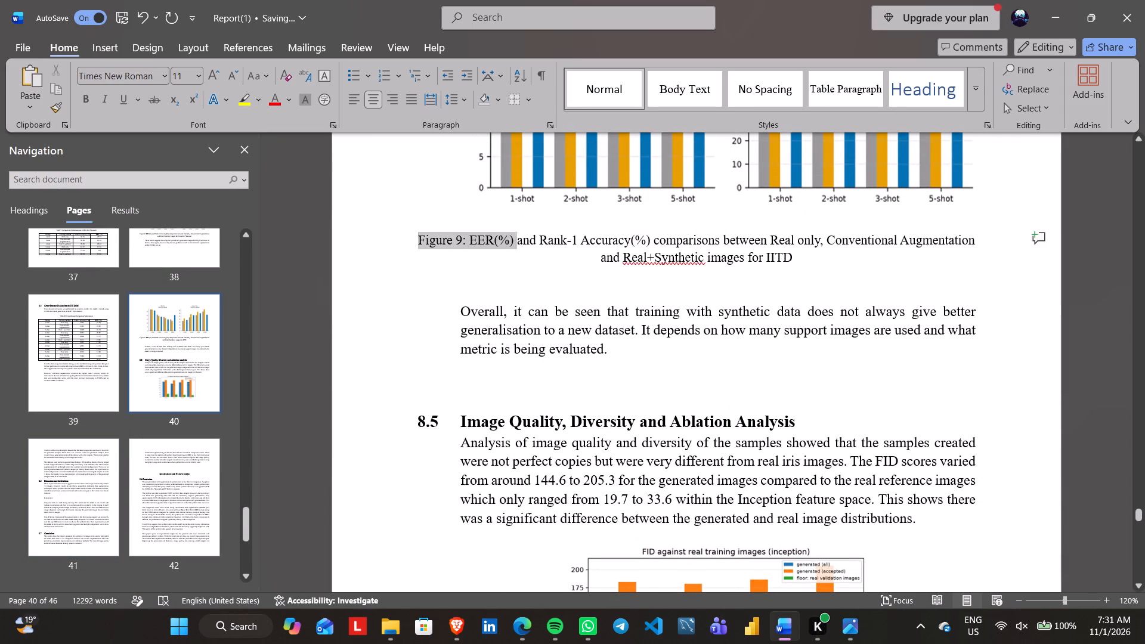
drag(544, 234, 555, 236)
key(ctrl+c)
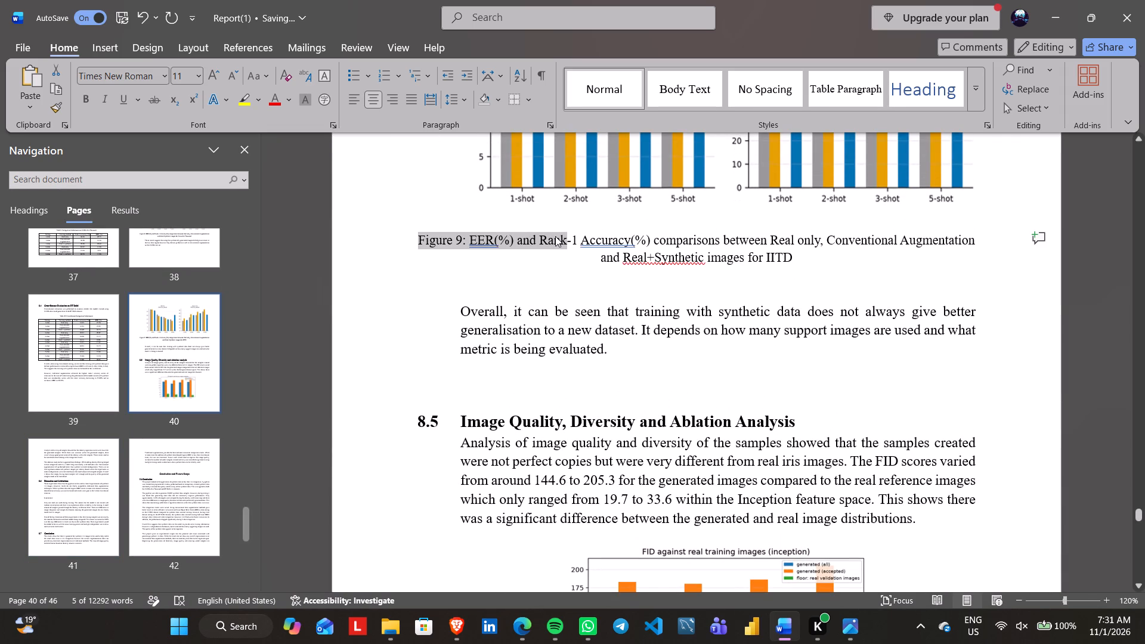
scroll(555, 236, down, 2)
click(690, 440)
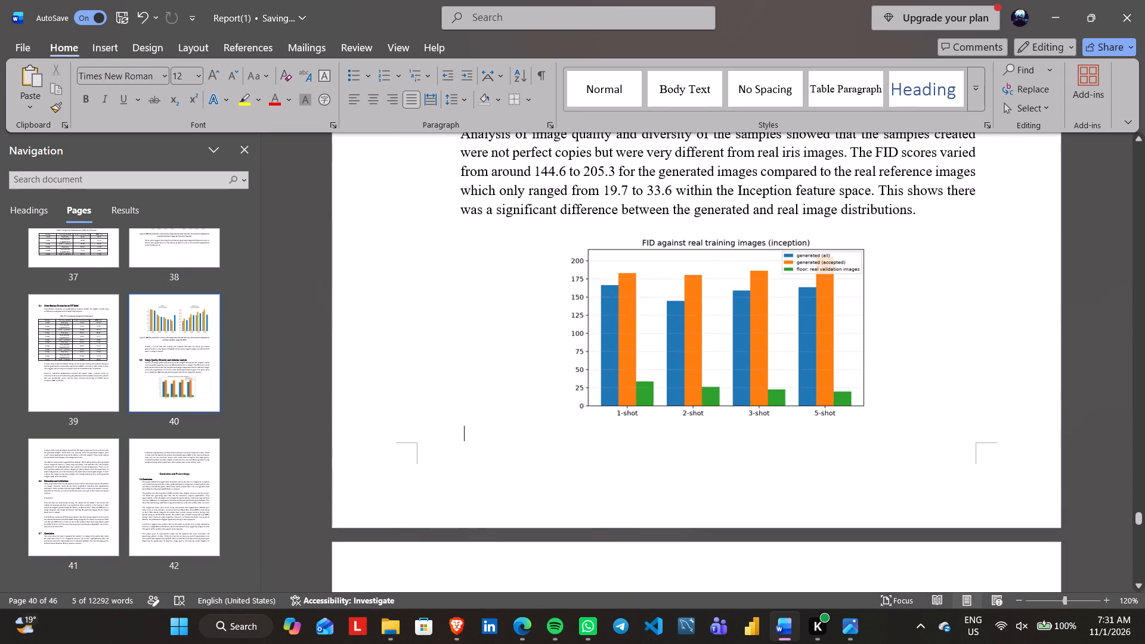
key(ctrl+v)
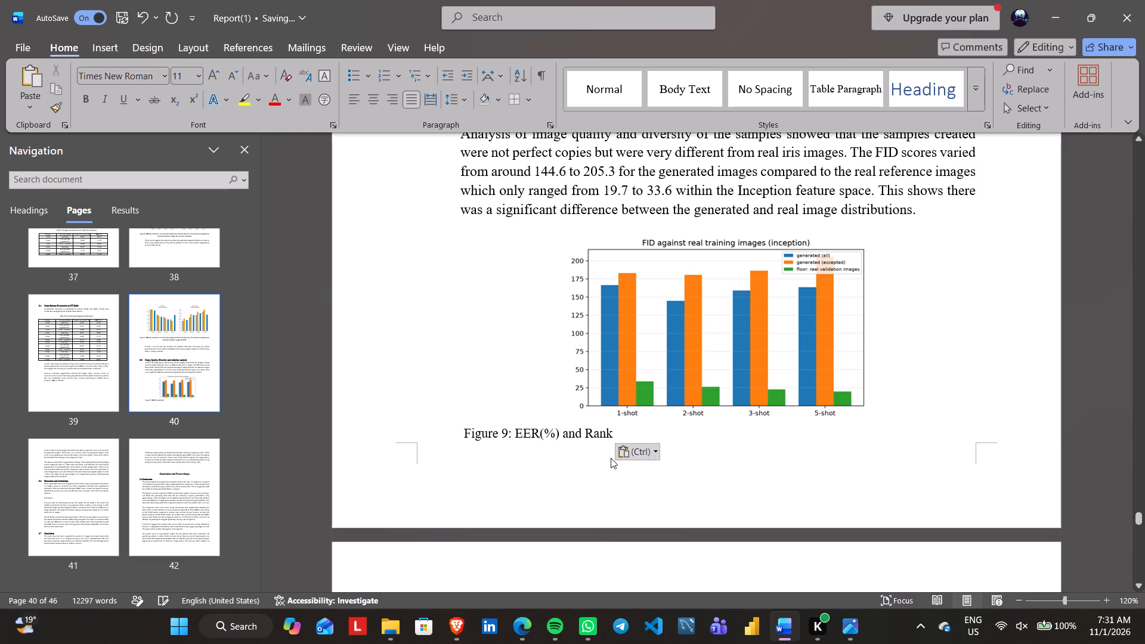
click(623, 457)
click(540, 466)
key(ctrl+e)
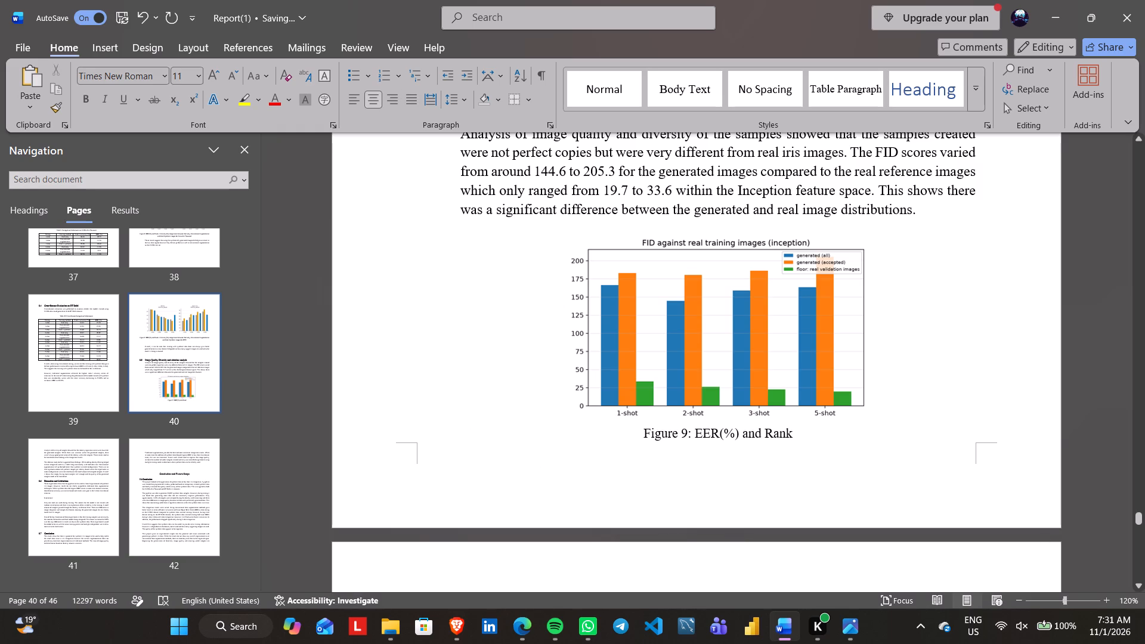
Renumber the caption below the FID chart as Figure 10.
click(688, 432)
key(BackSpace)
text(10)
Replace the copied wording after "Figure 10:" in the FID chart's caption with "FID comparison".
key(Right)
key(Right)
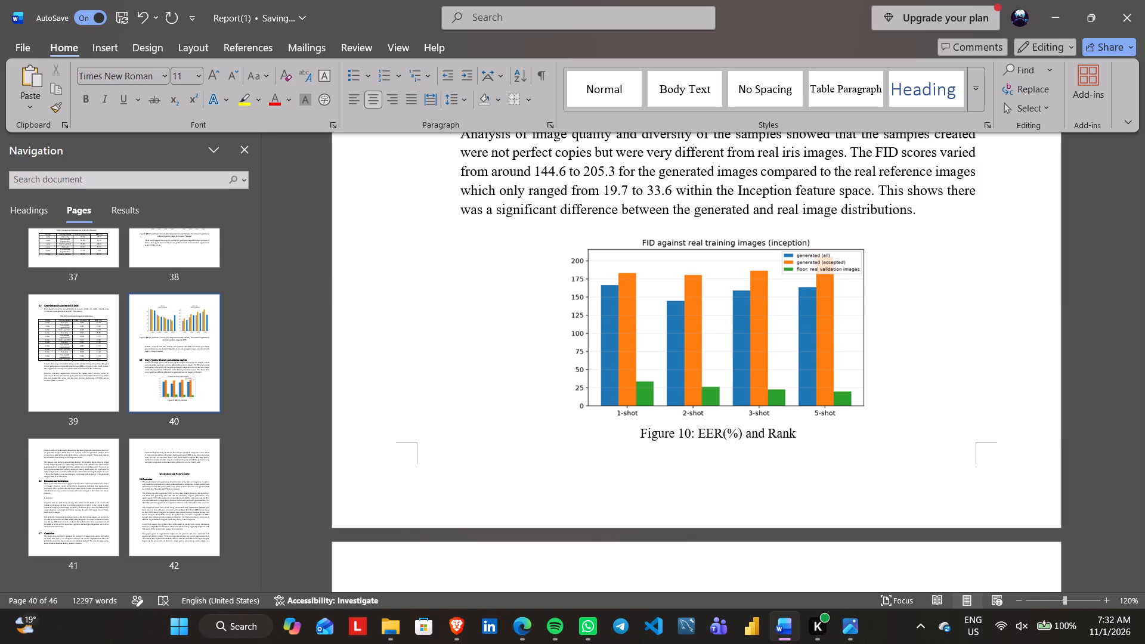
key(Delete)
key(Delete)
key(Delete)
key(Delete)
key(Delete)
key(Delete)
key(Delete)
key(Delete)
key(Delete)
key(Delete)
key(Delete)
key(Delete)
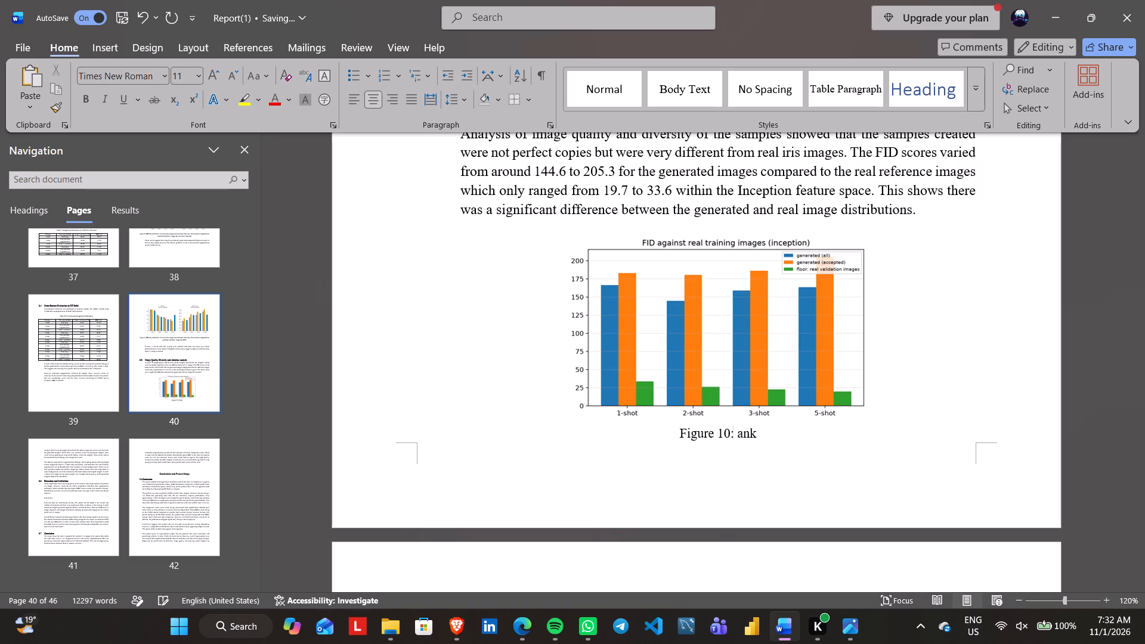
key(Delete)
key(Delete)
key(Delete)
key(shift+f)
text(ID)
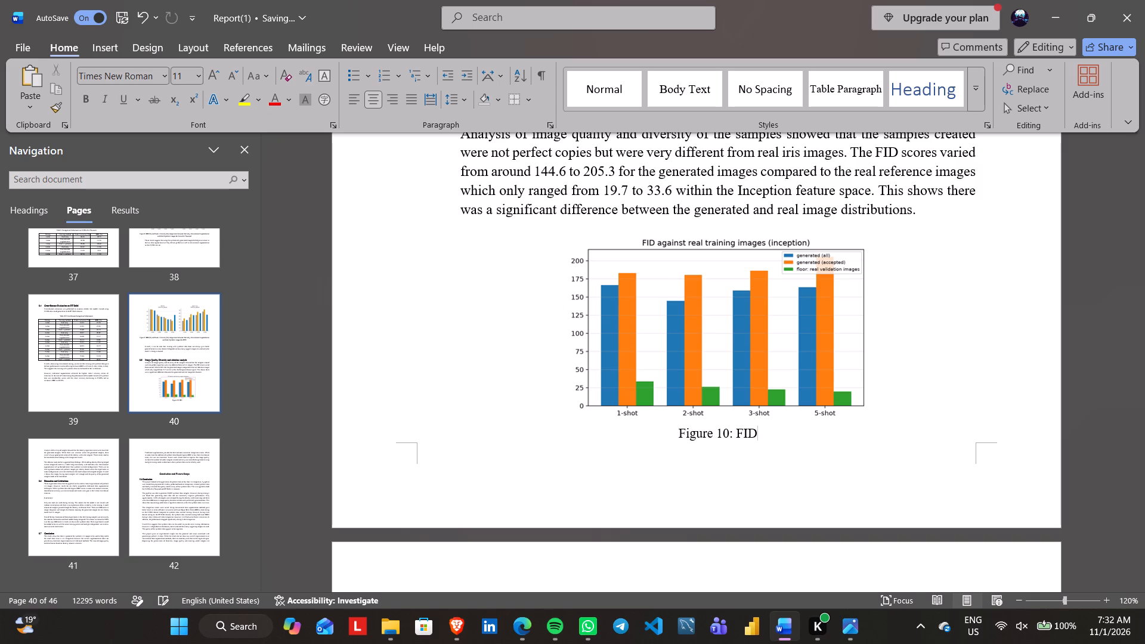
key(space)
key(shift+c)
key(o)
key(BackSpace)
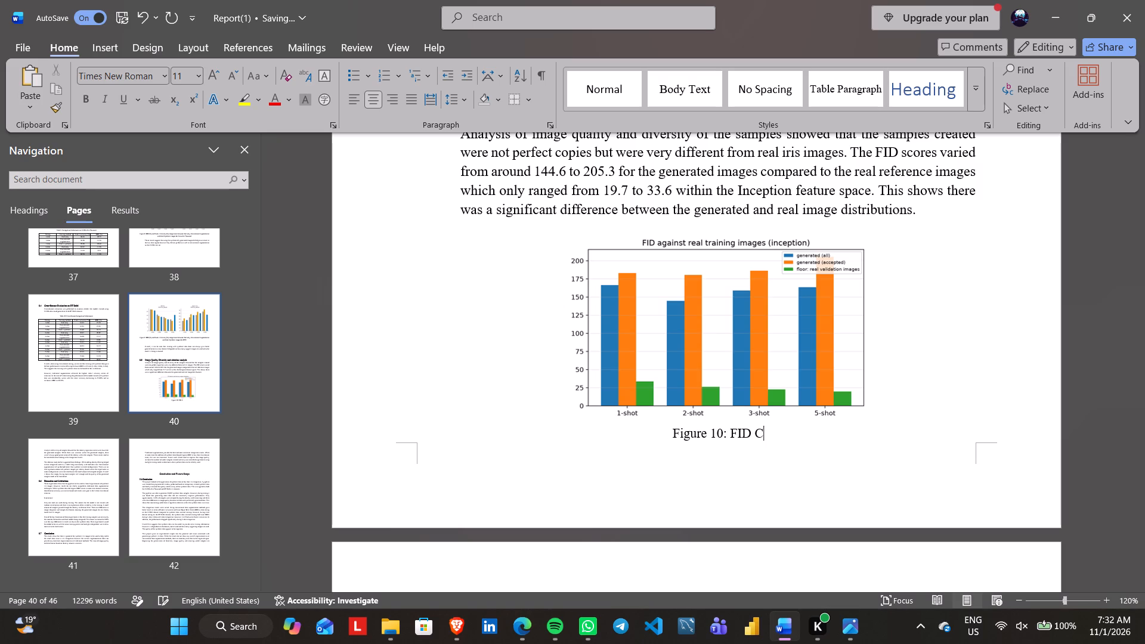
key(BackSpace)
text(comparison)
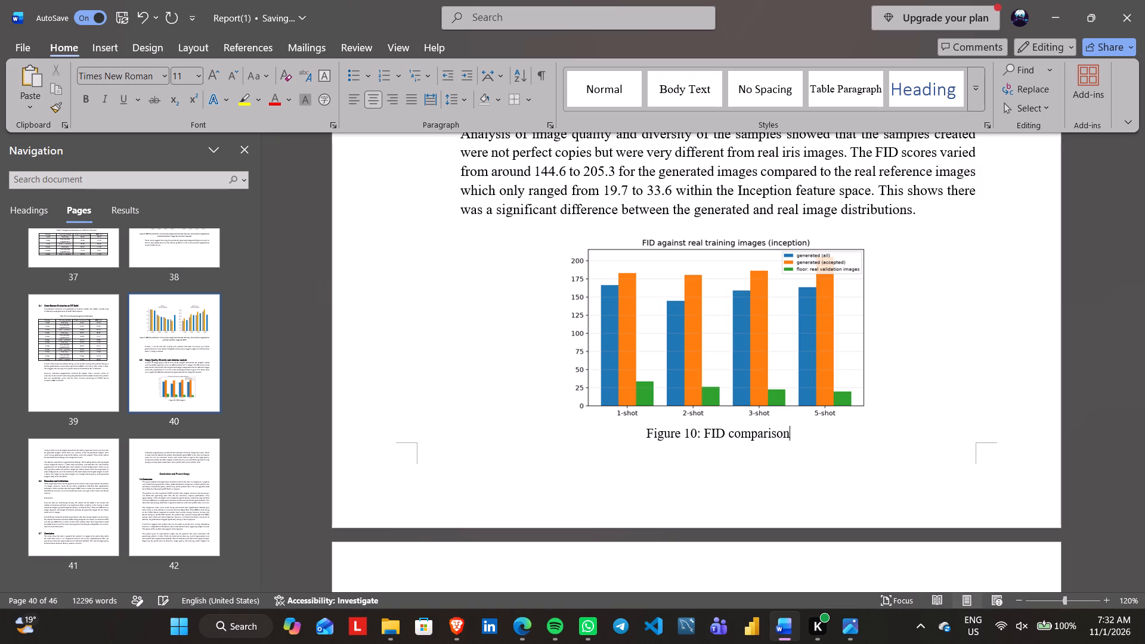
Read the sample diversity and ablation study paragraphs of section 8.5 that follow the FID chart.
scroll(688, 432, down, 2)
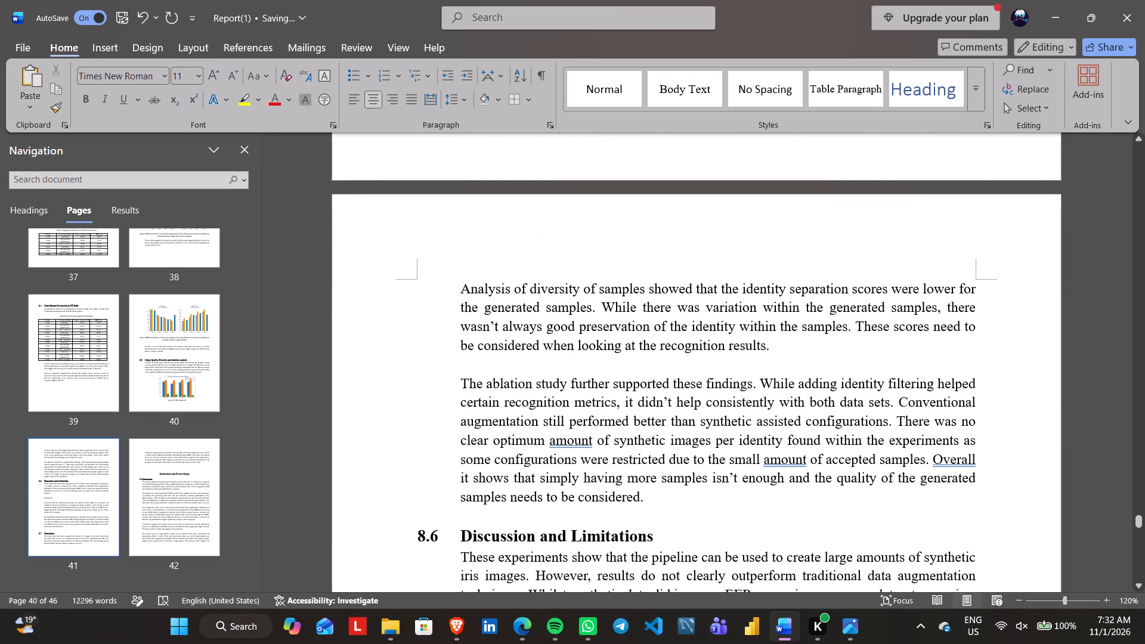
scroll(688, 432, down, 1)
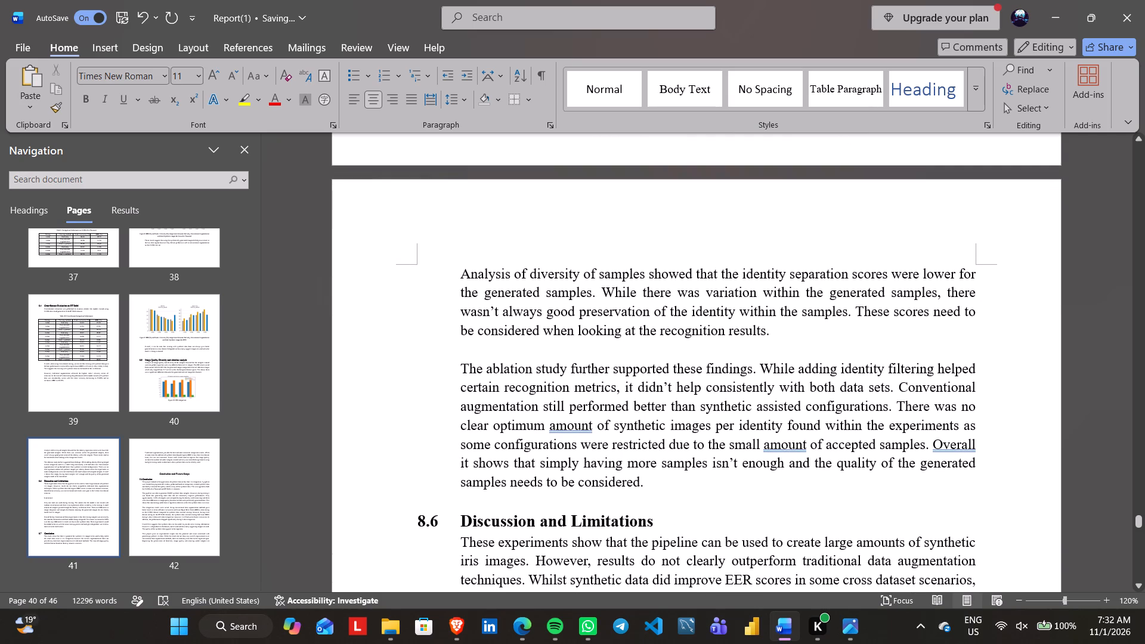
scroll(688, 432, down, 1)
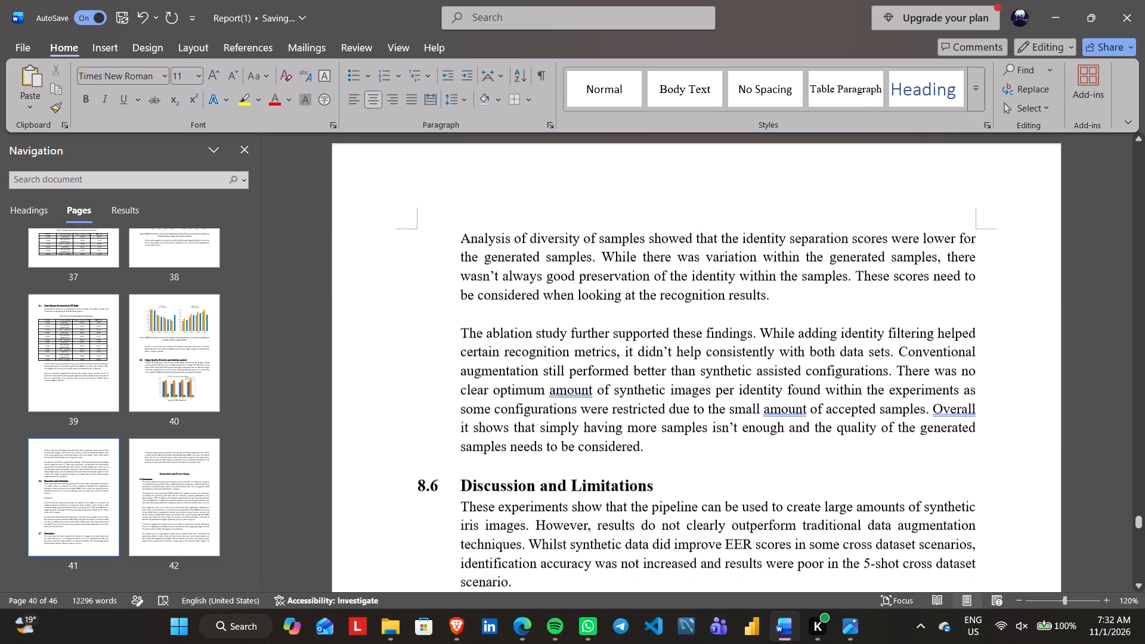
scroll(688, 432, down, 1)
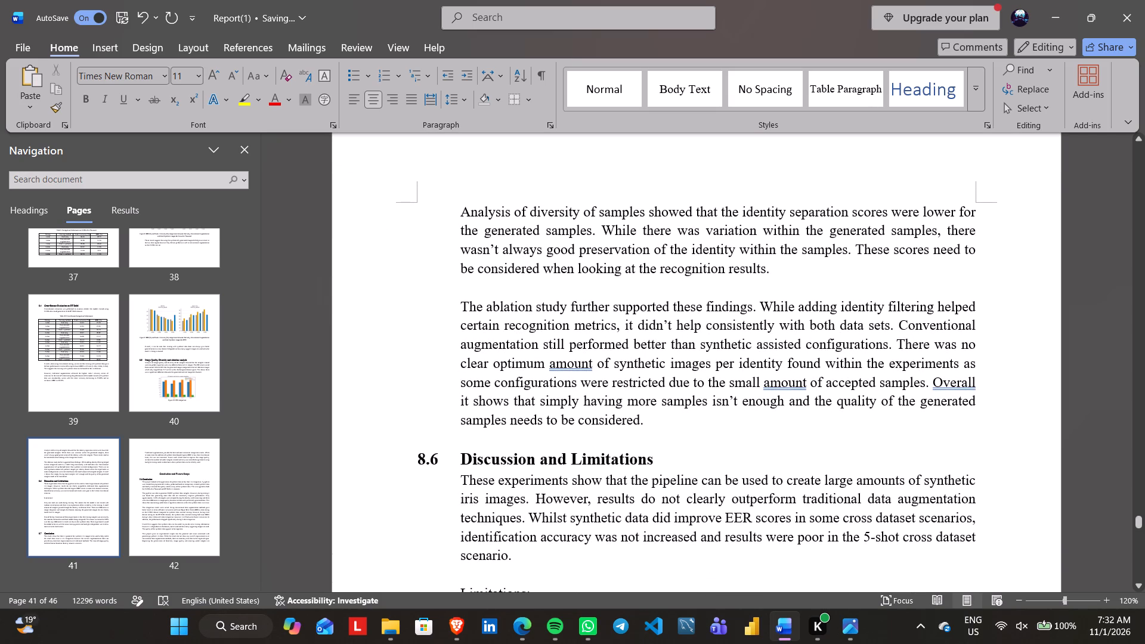
scroll(639, 420, down, 2)
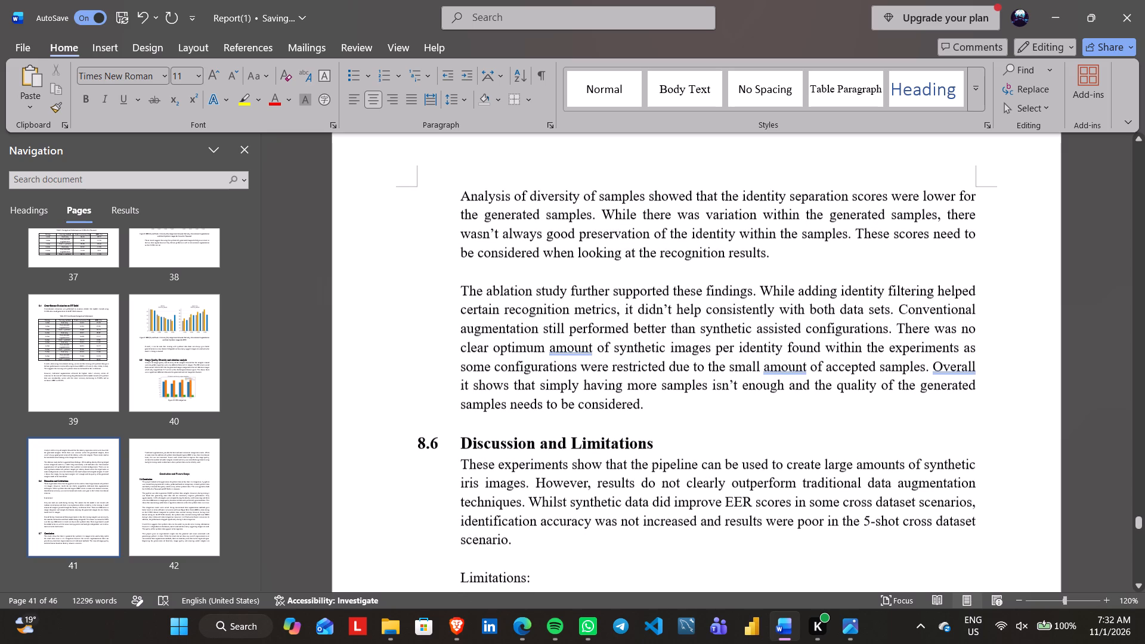
scroll(639, 420, down, 1)
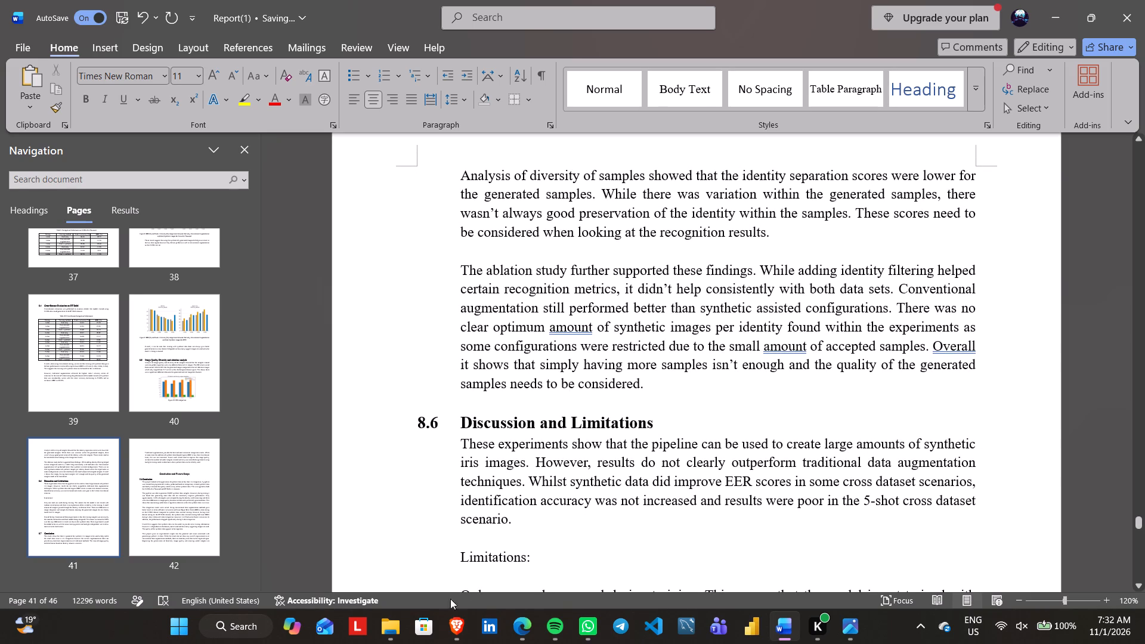
Switch to File Explorer and open the ablation_studies folder inside results to examine its available charts.
click(389, 629)
key(BackSpace)
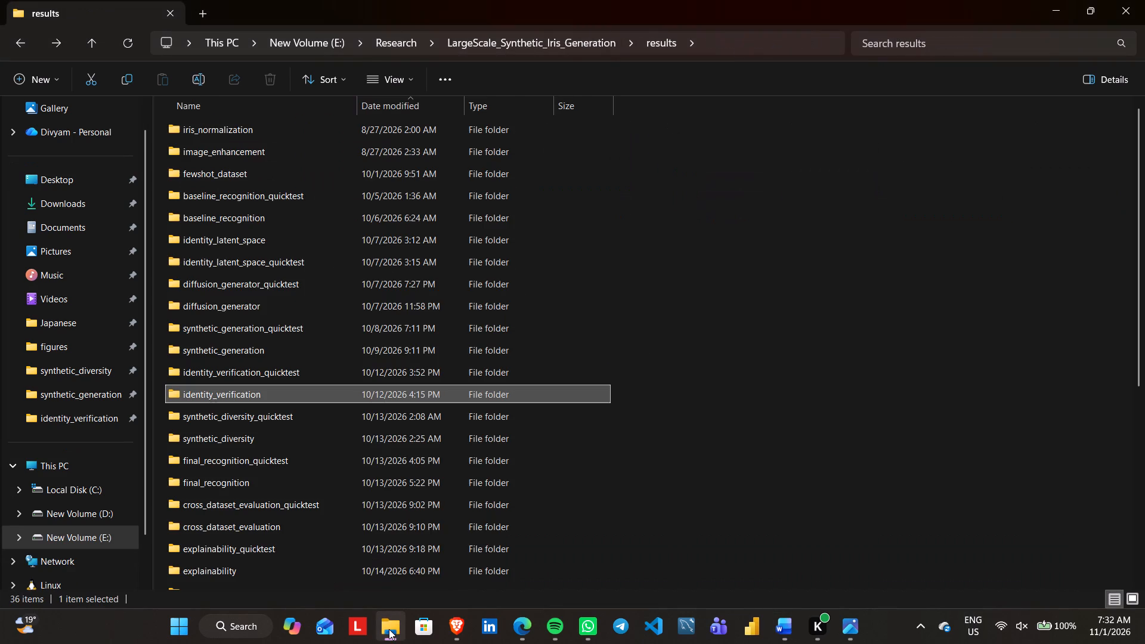
key(Down)
key(Down)
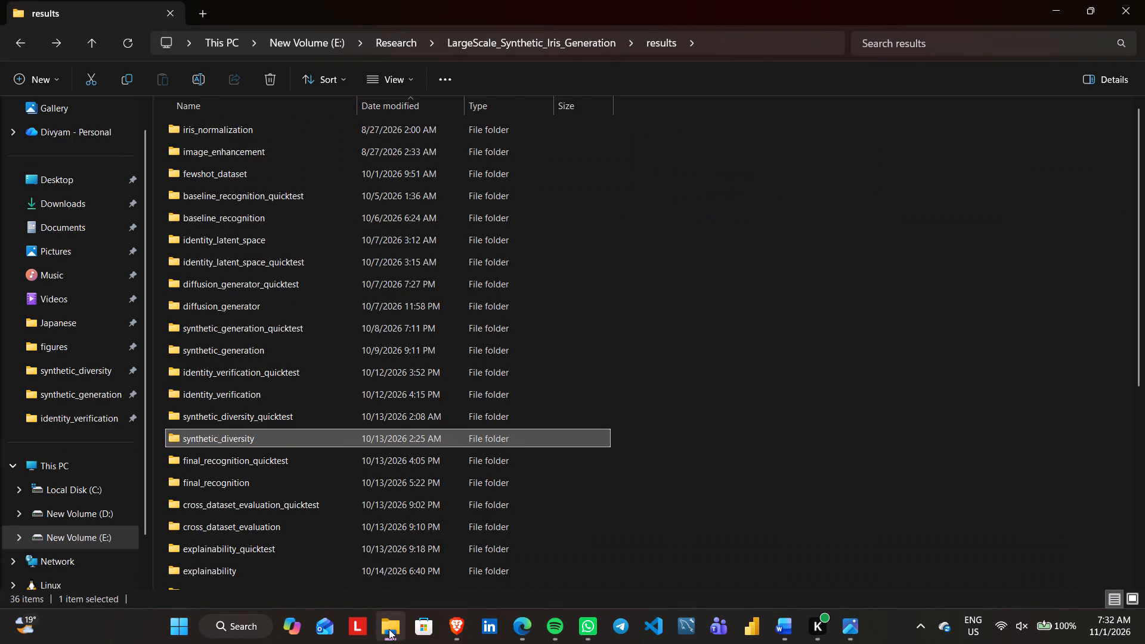
scroll(389, 629, down, 2)
scroll(409, 531, down, 1)
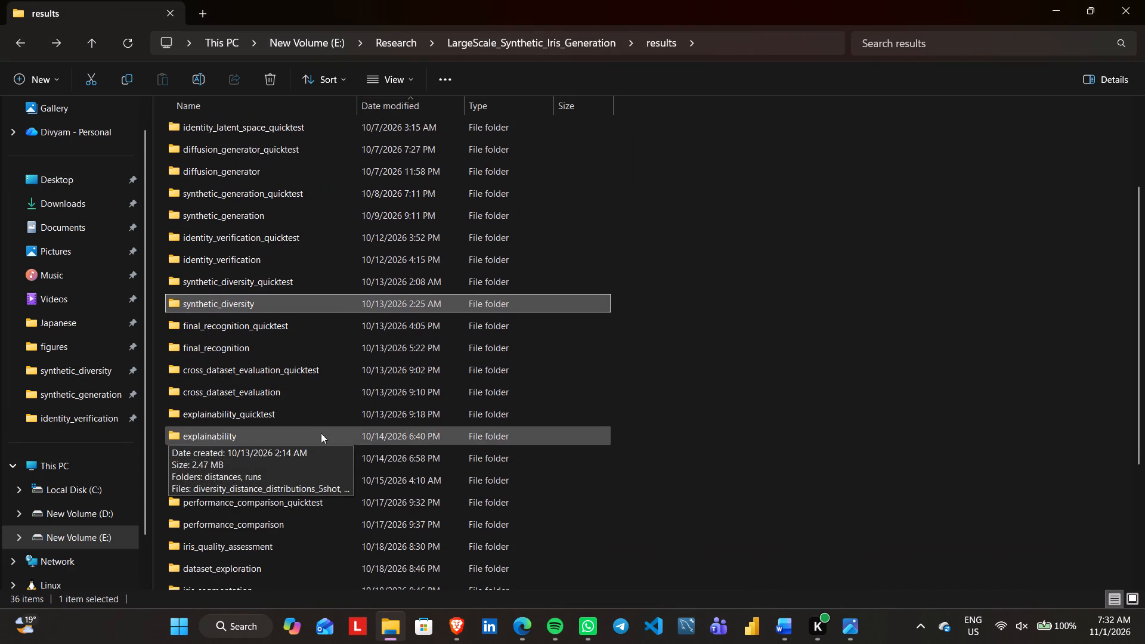
click(719, 513)
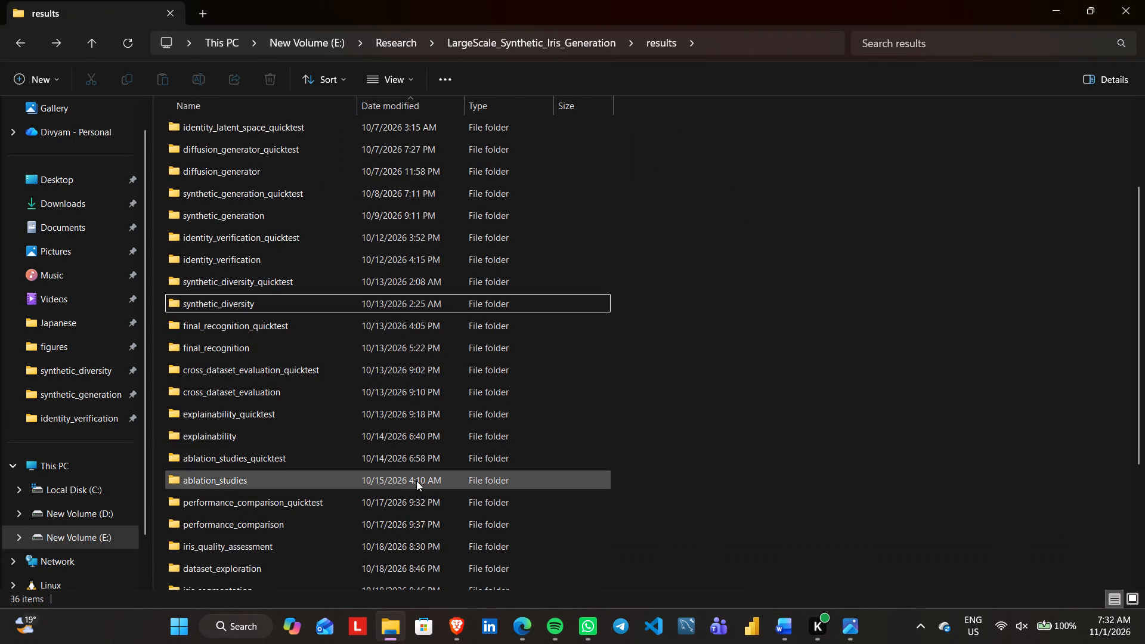
double_click(416, 481)
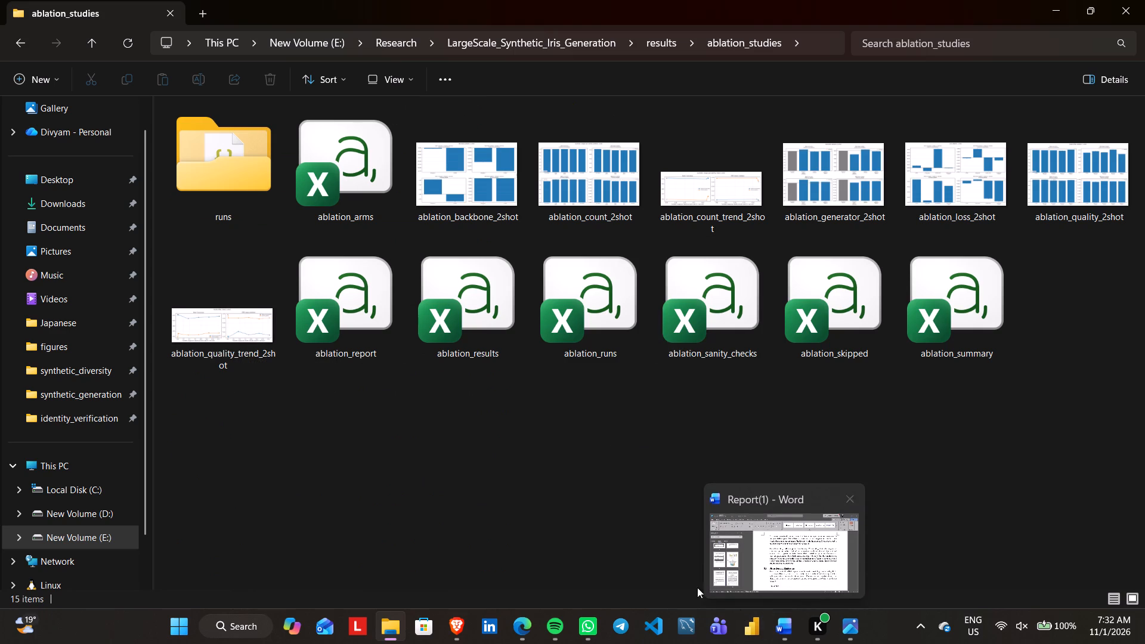
Return to the Word report and add a comma after "Overall" in section 8.5's ablation study paragraph.
click(784, 624)
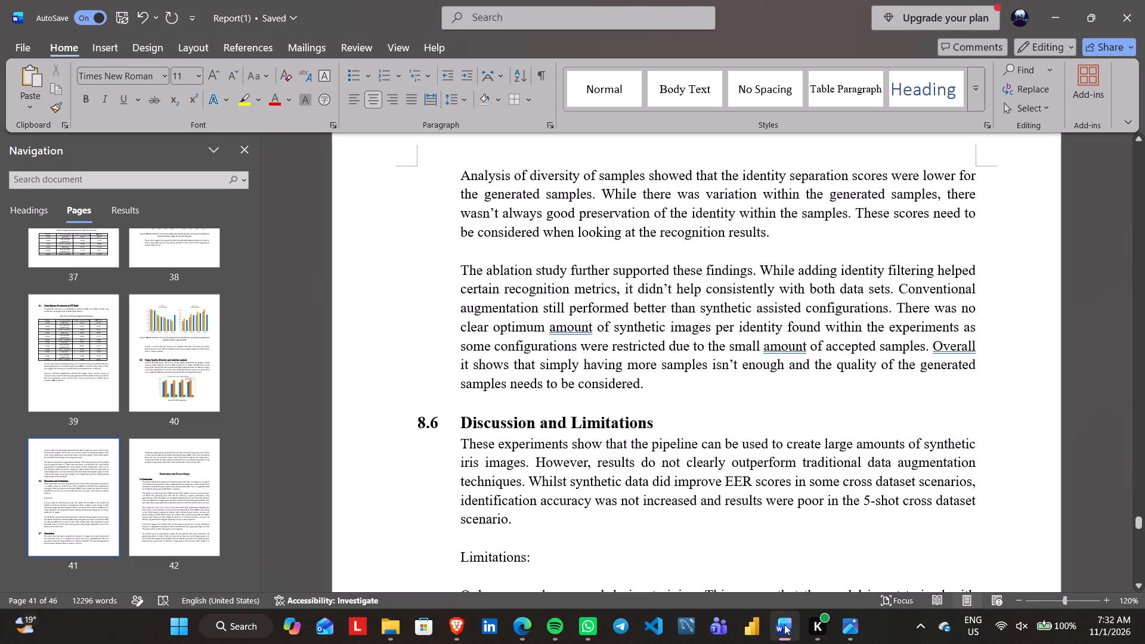
scroll(747, 506, down, 1)
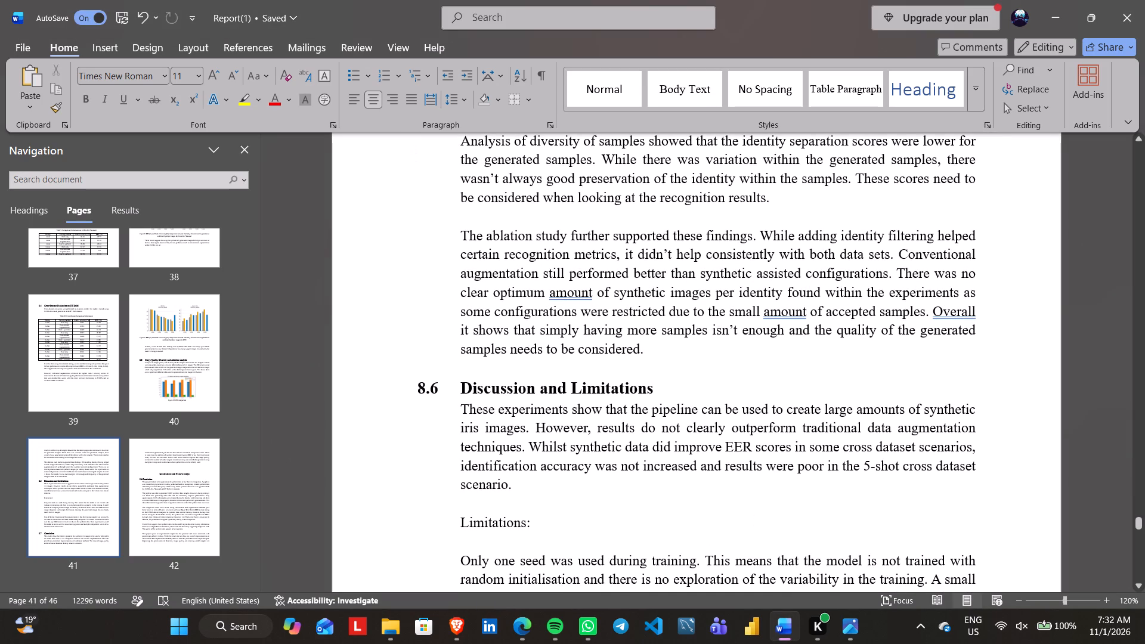
click(983, 302)
key(Left)
key(Right)
key(Left)
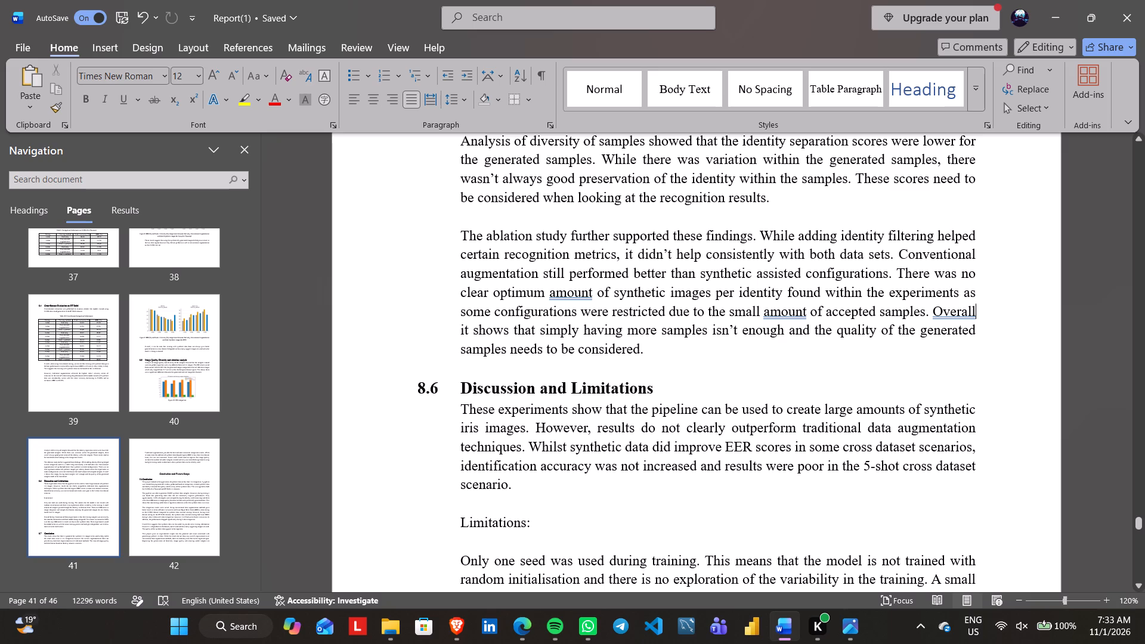
key(comma)
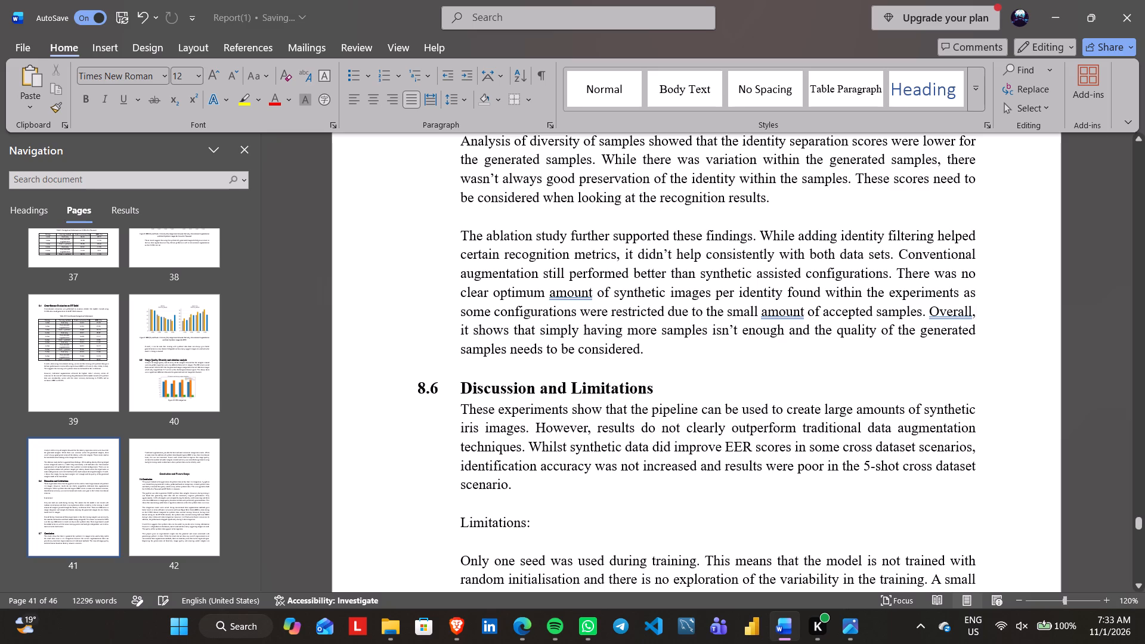
Delete "One of the key limitations of these experiments is that" from section 8.6's last limitation paragraph and start it with "The training sampler".
scroll(646, 427, down, 1)
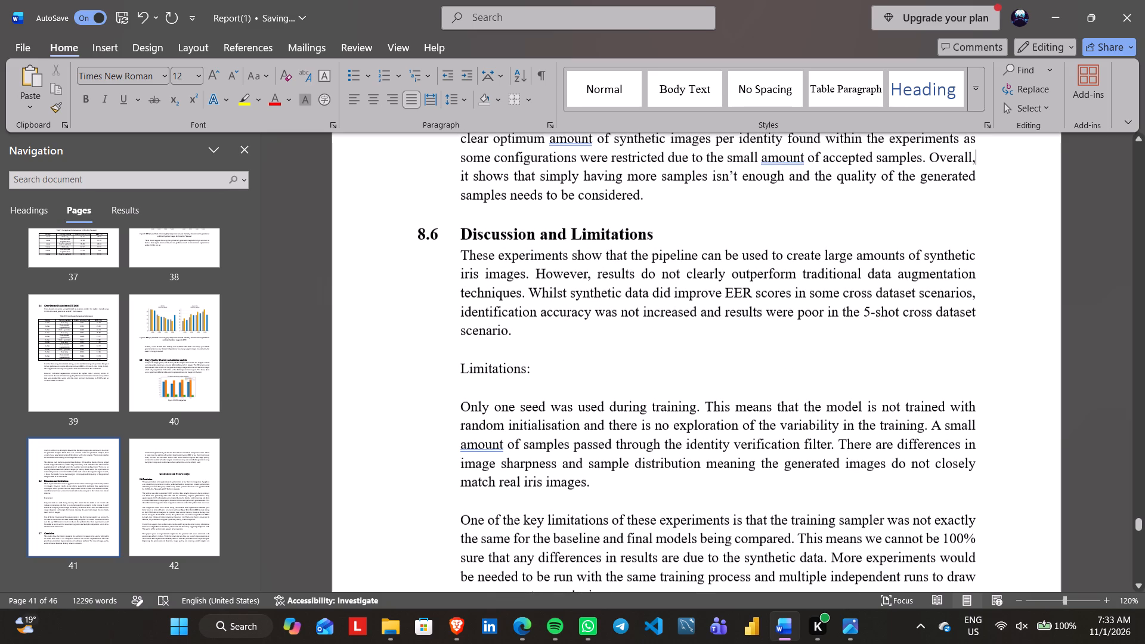
scroll(646, 427, down, 1)
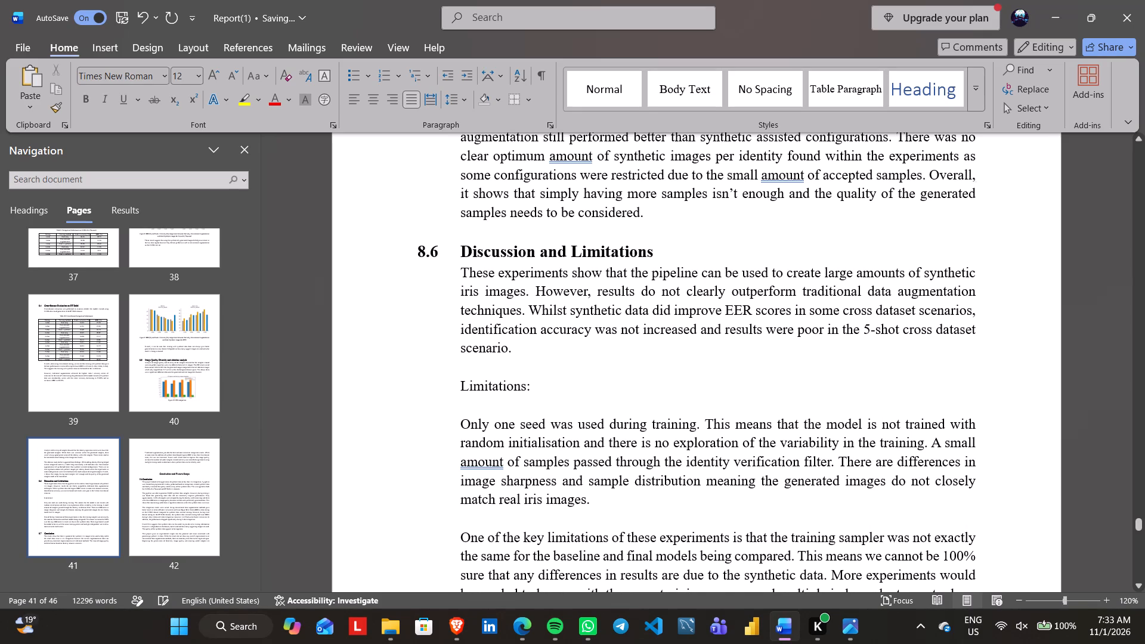
scroll(646, 427, up, 1)
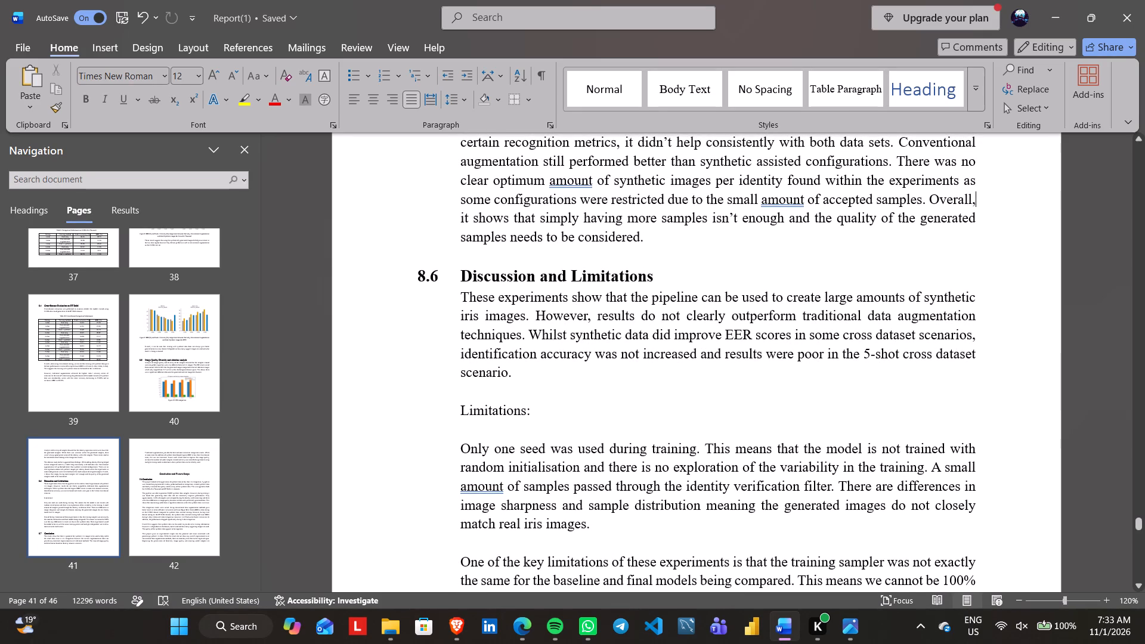
scroll(646, 427, up, 1)
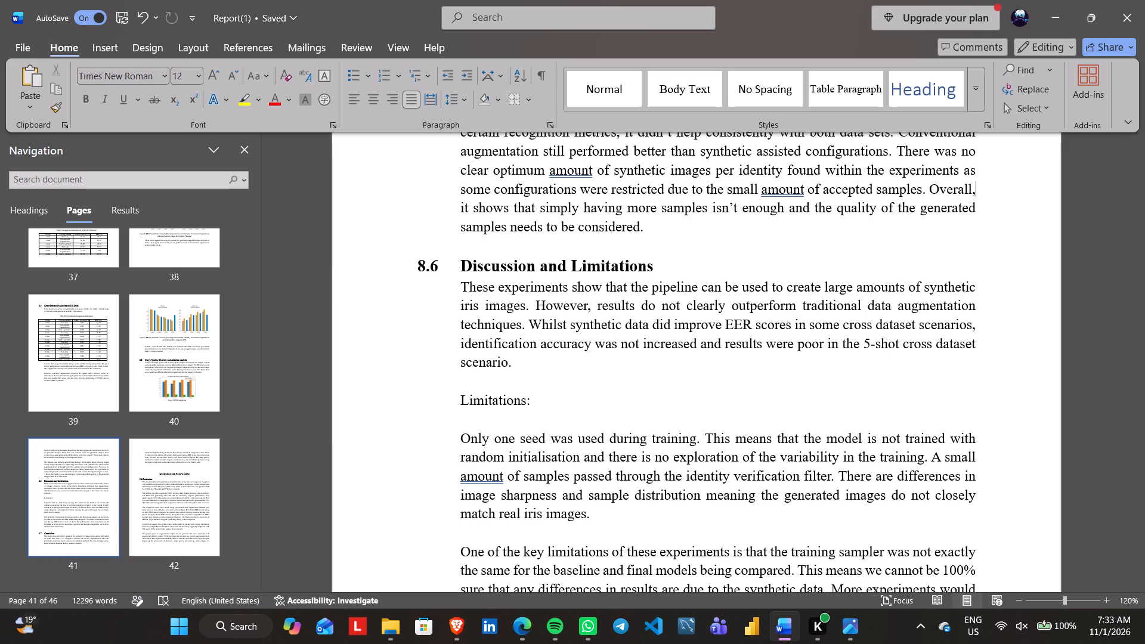
scroll(646, 427, down, 1)
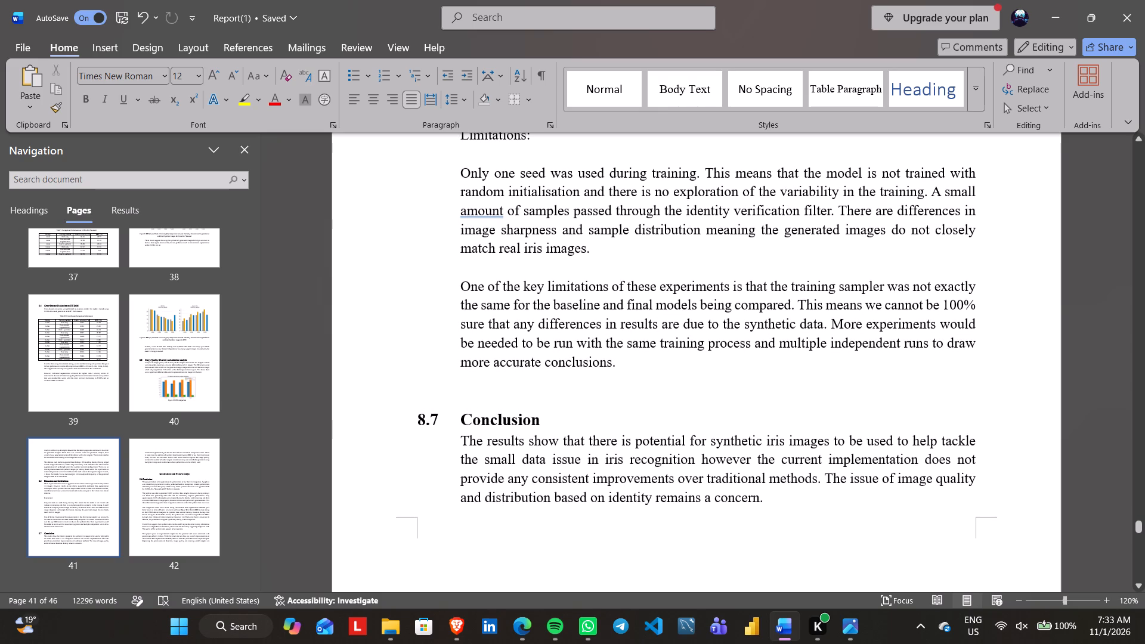
click(772, 286)
key(BackSpace)
key(BackSpace)
key(BackSpace)
key(BackSpace)
key(BackSpace)
key(BackSpace)
key(BackSpace)
key(BackSpace)
key(BackSpace)
key(BackSpace)
key(BackSpace)
key(BackSpace)
key(BackSpace)
key(BackSpace)
key(BackSpace)
key(BackSpace)
key(BackSpace)
key(BackSpace)
key(BackSpace)
key(BackSpace)
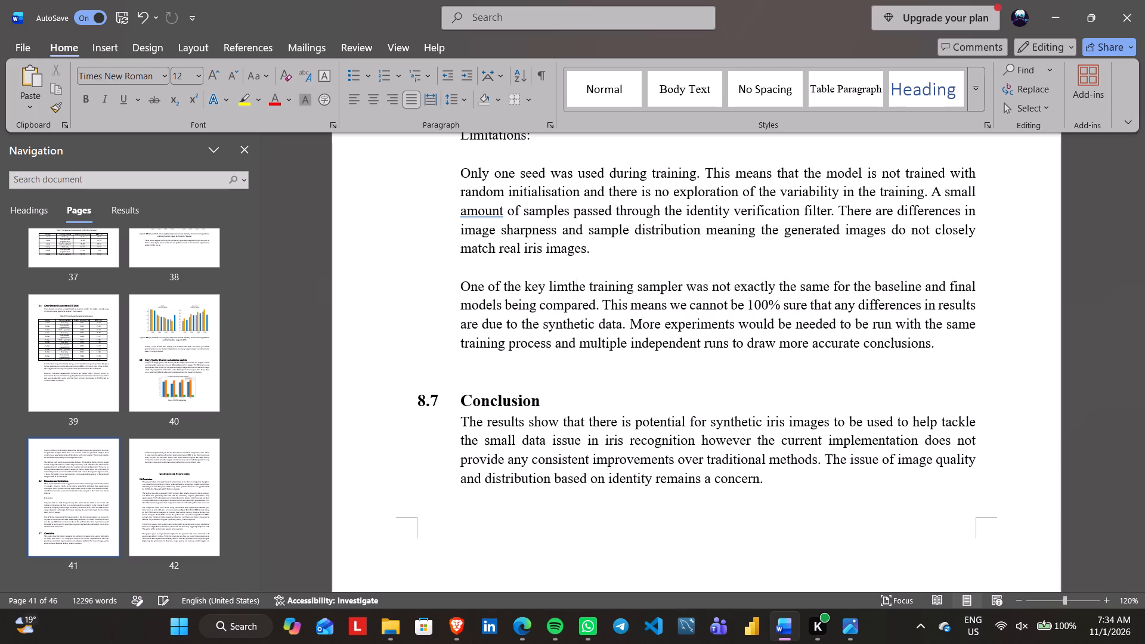
key(BackSpace)
key(BackSpace)
key(BackSpace)
key(Delete)
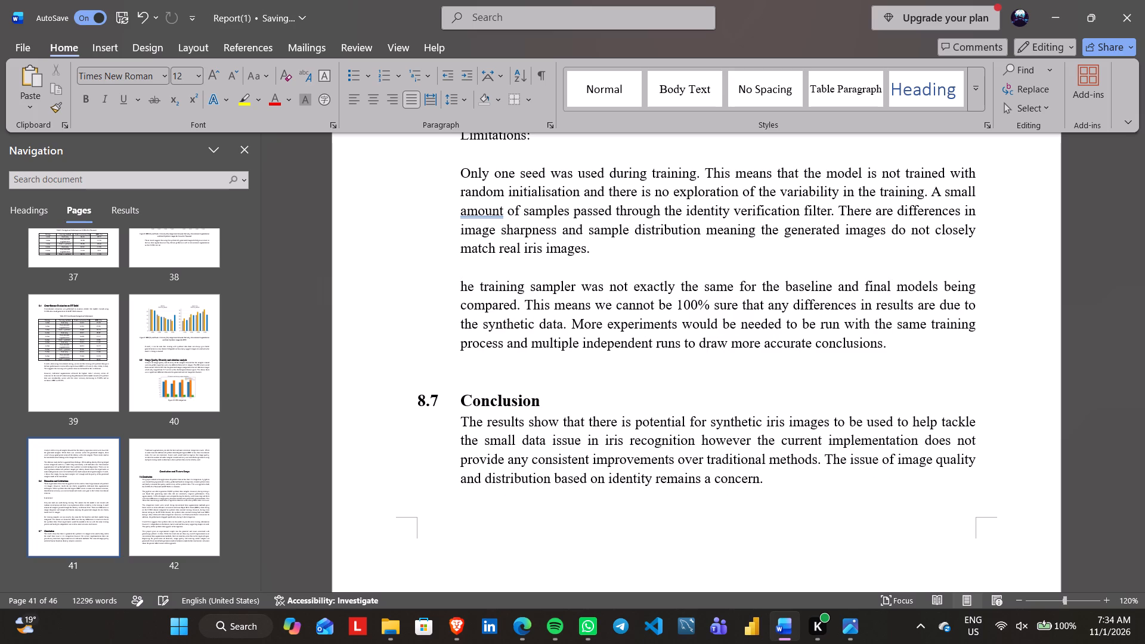
key(shift+t)
Format the two paragraphs under "Limitations:" in section 8.6 as bullet points.
key(Left)
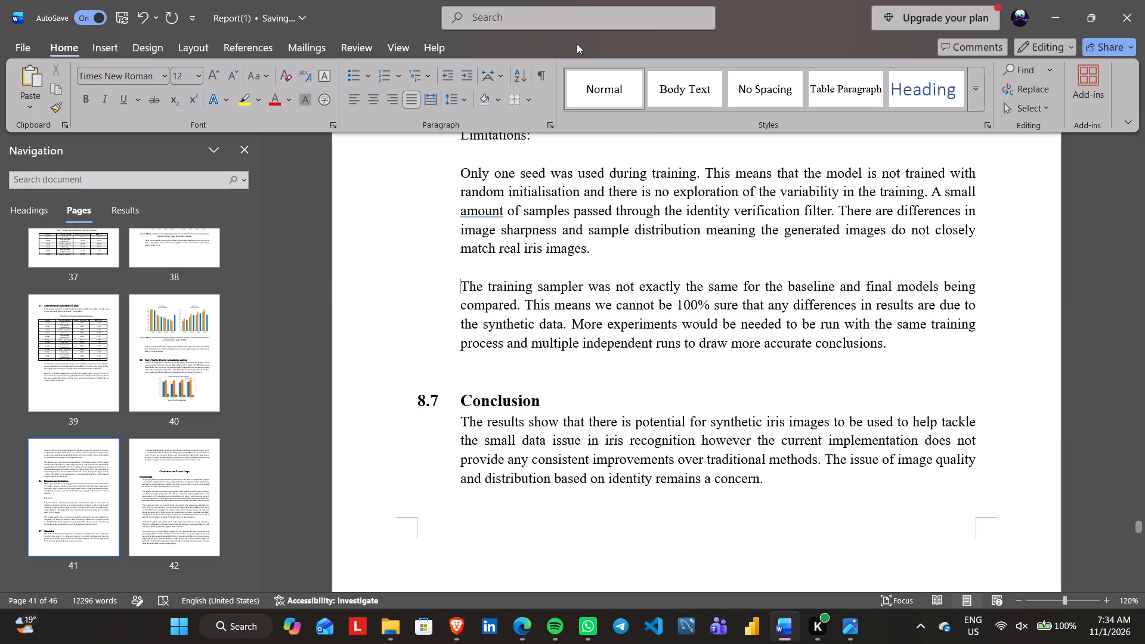
click(356, 69)
click(462, 174)
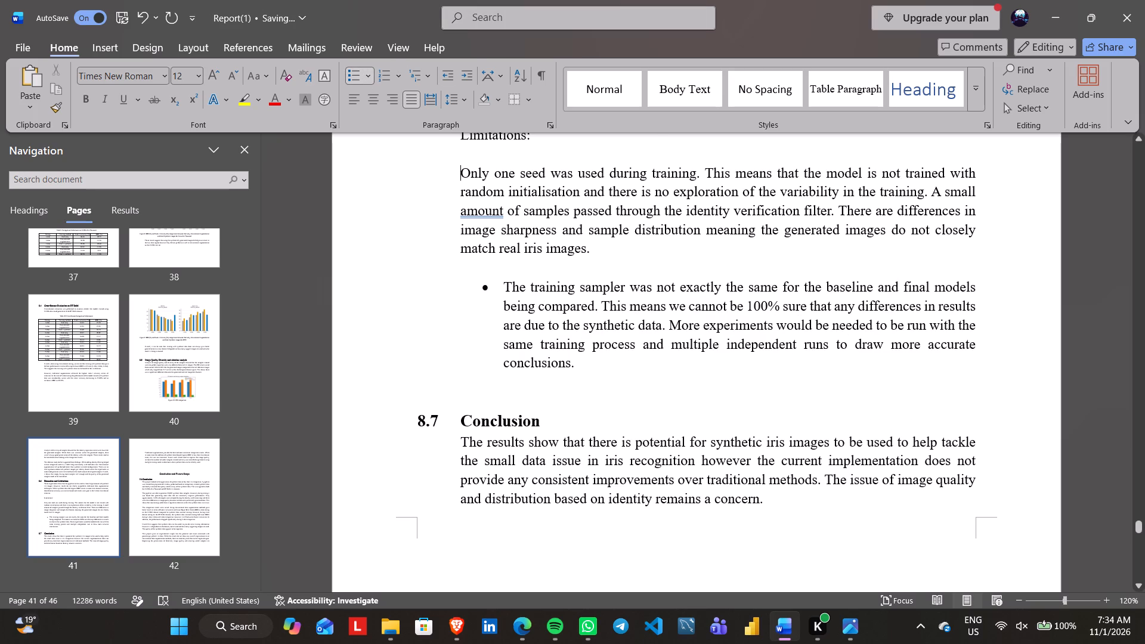
click(351, 79)
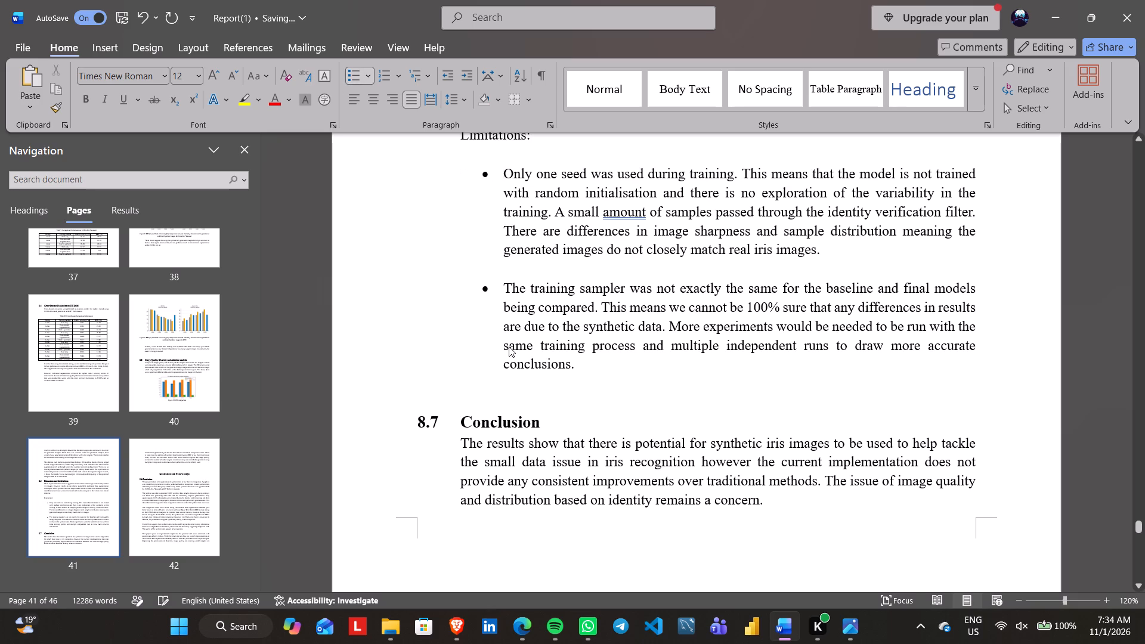
click(542, 379)
Read the section 8.7 conclusion and its continuation on the following page up to the Conclusion and Future Scope heading.
scroll(542, 379, up, 1)
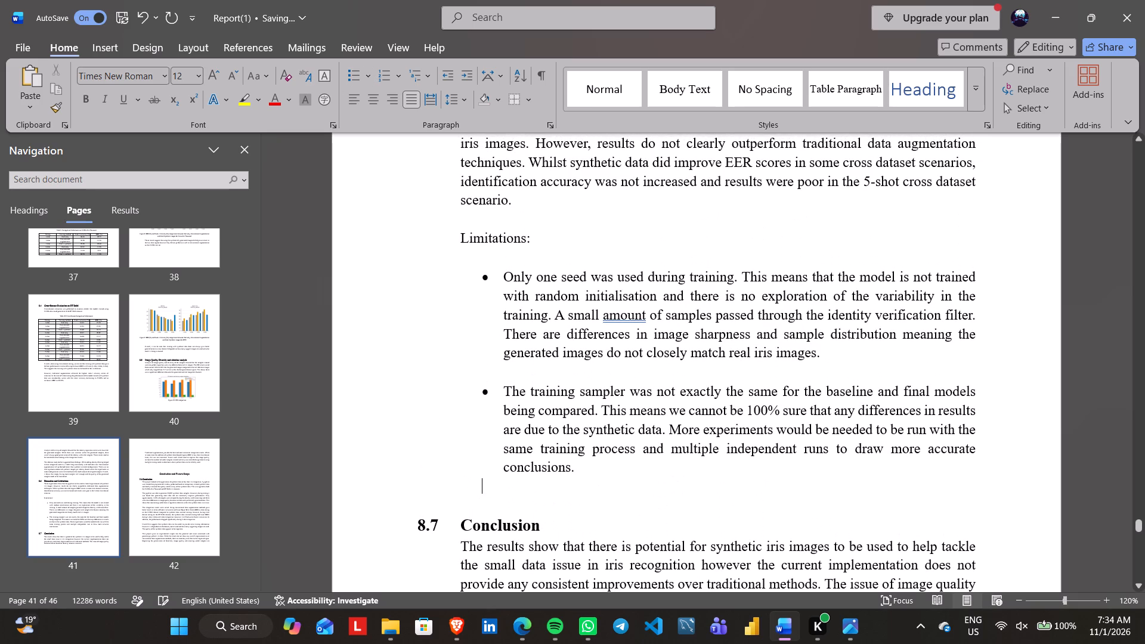
scroll(542, 379, down, 2)
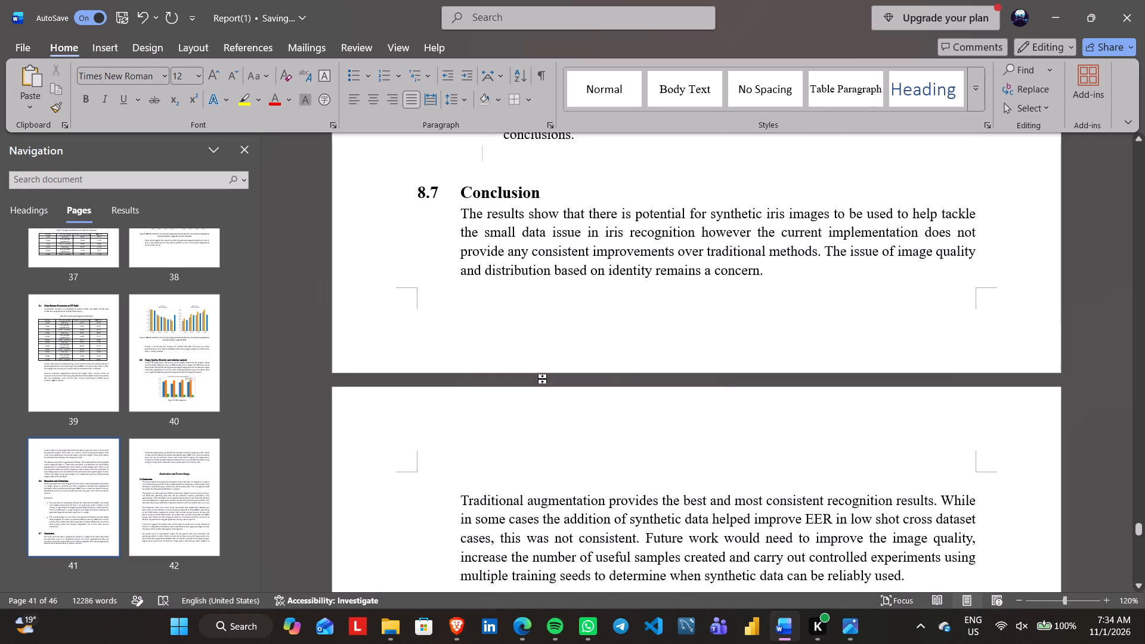
scroll(542, 379, down, 1)
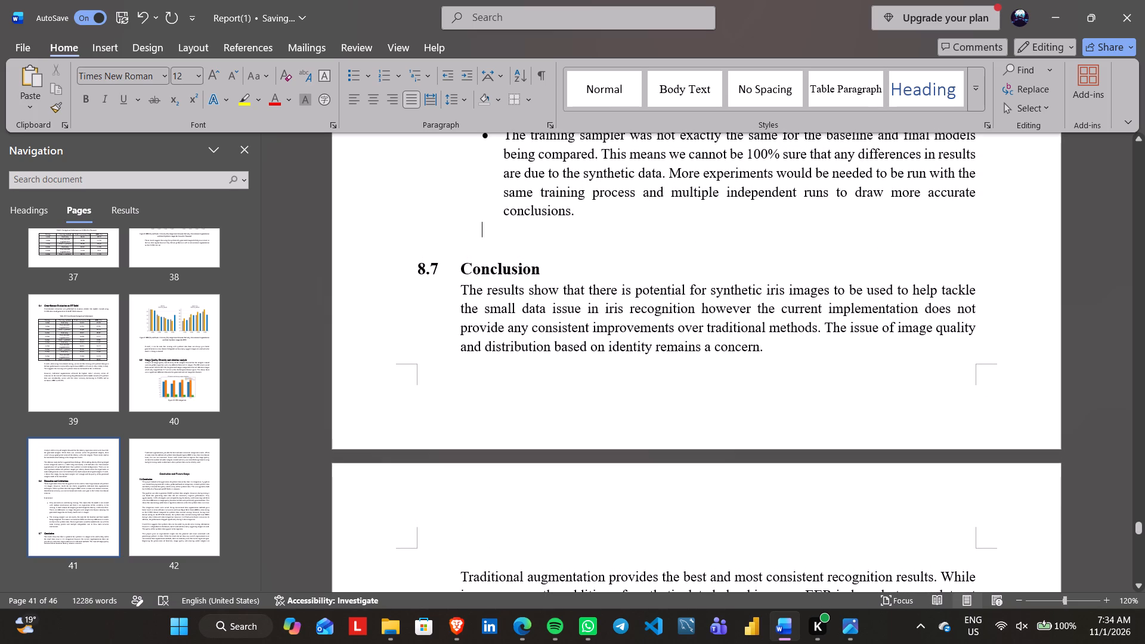
scroll(542, 379, down, 1)
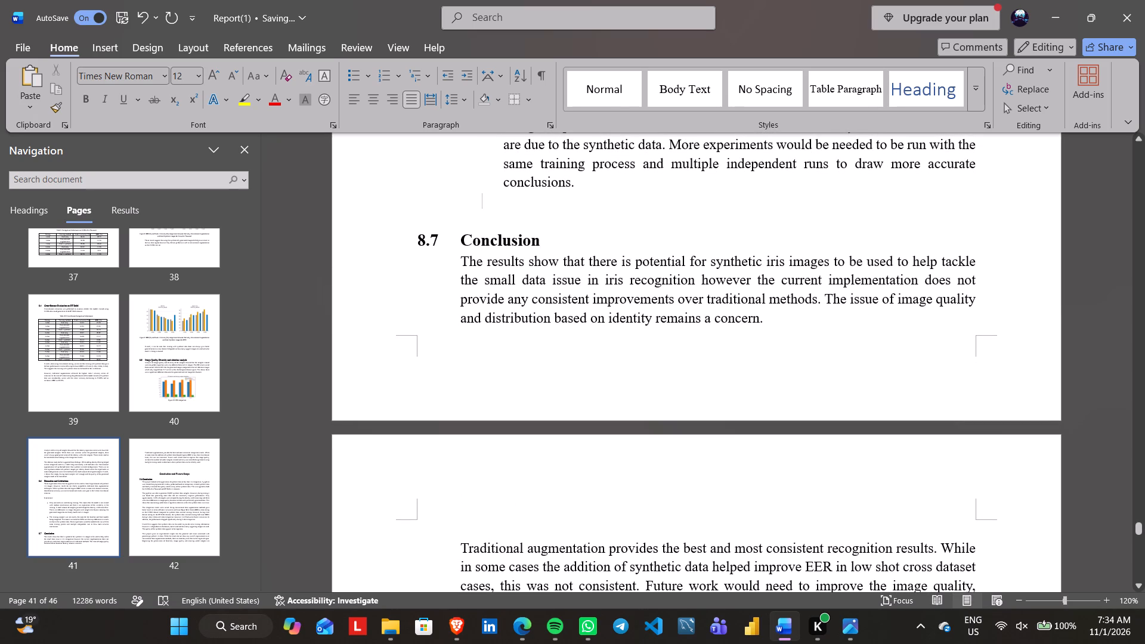
scroll(542, 379, down, 1)
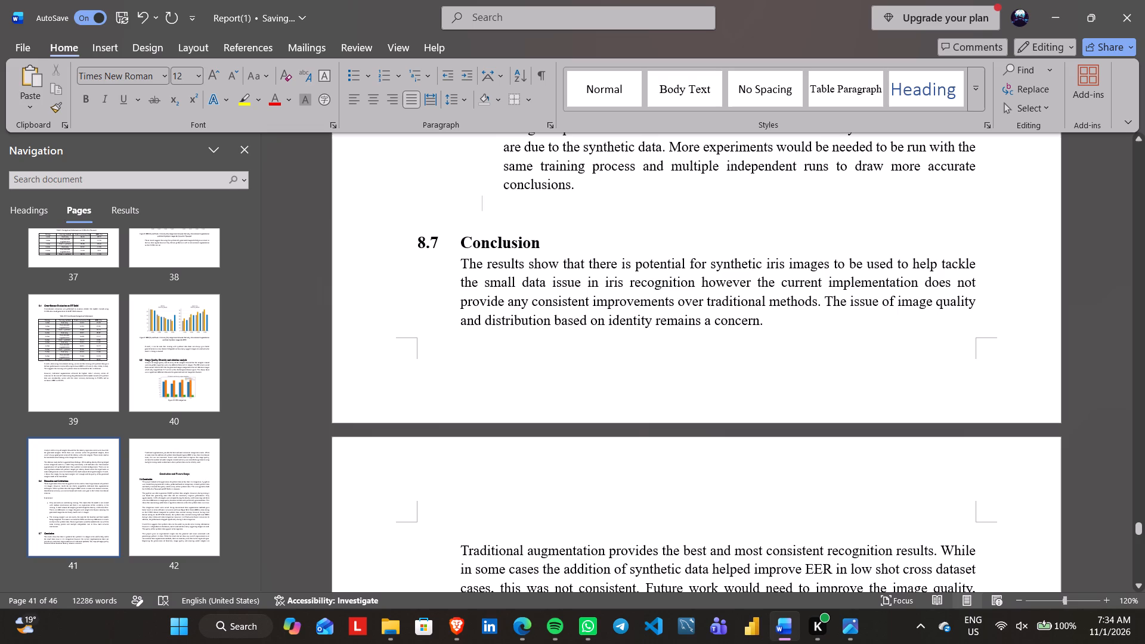
scroll(542, 379, down, 2)
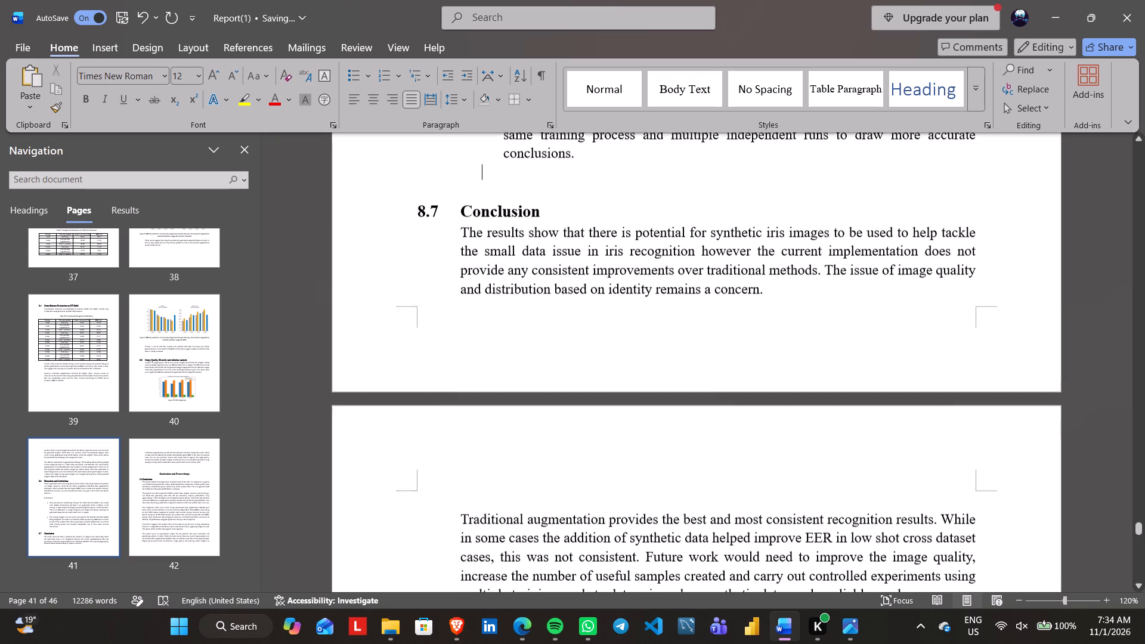
scroll(542, 379, down, 1)
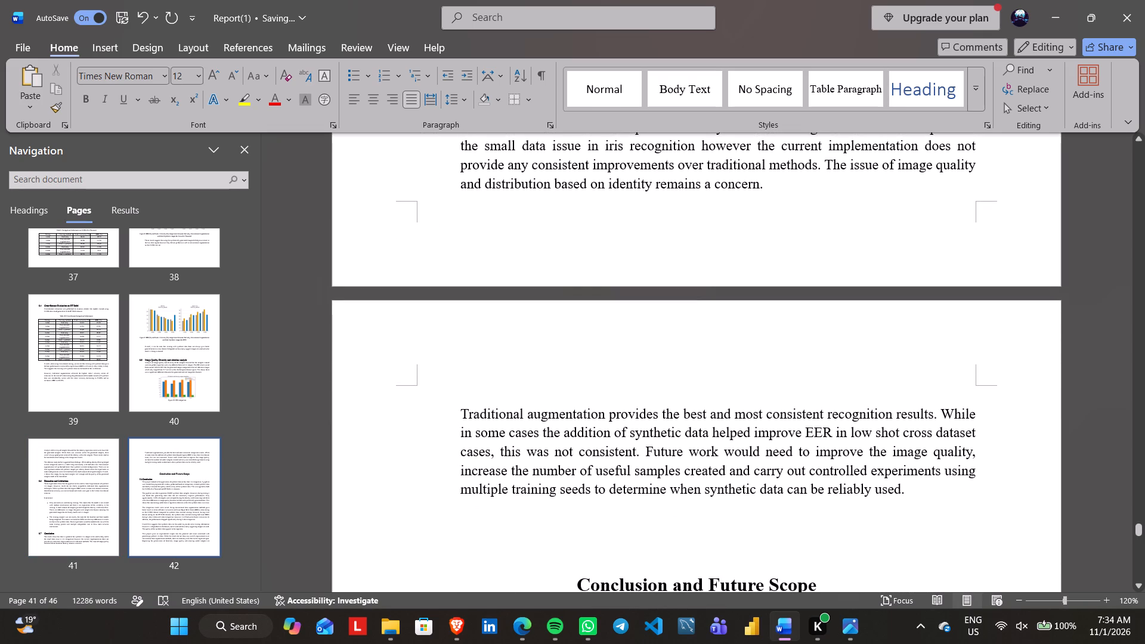
click(490, 390)
scroll(490, 390, down, 1)
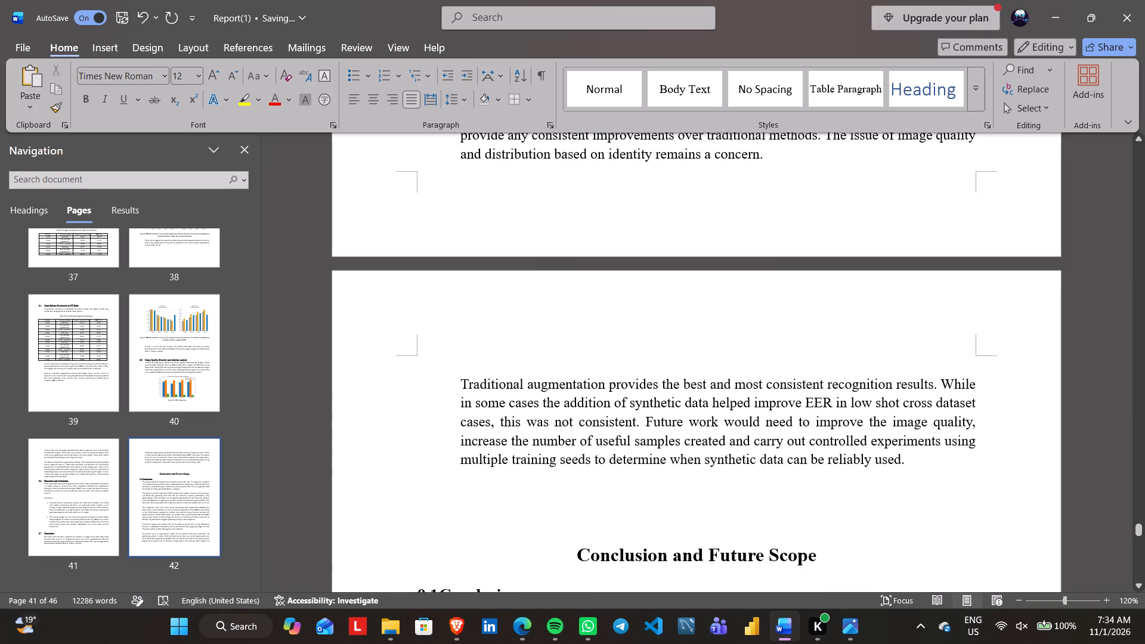
scroll(490, 390, down, 2)
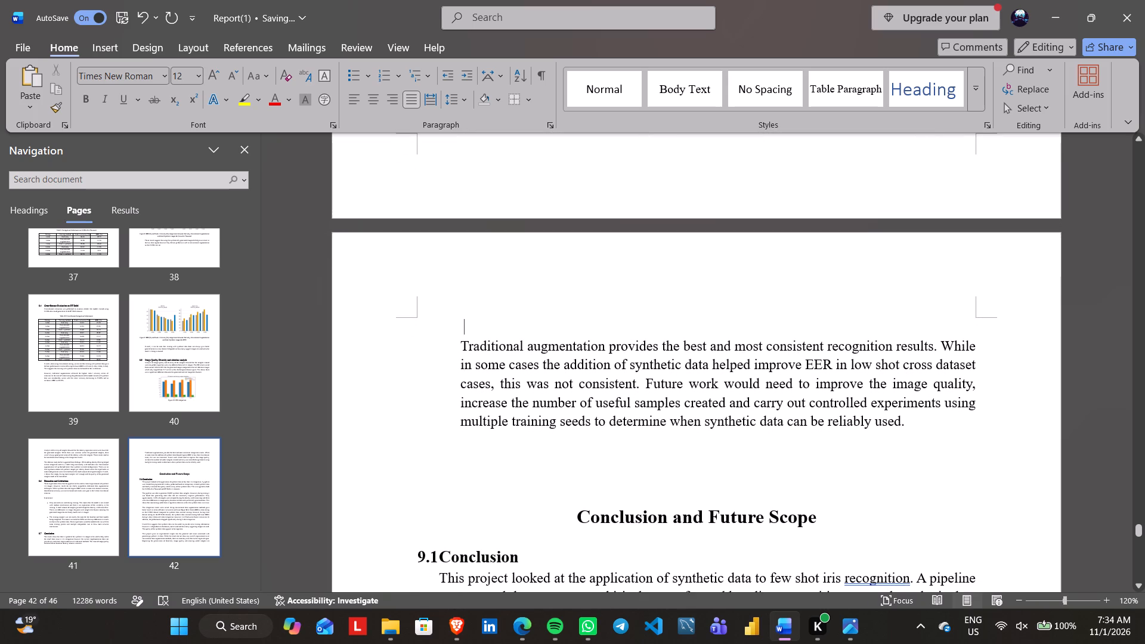
scroll(490, 390, down, 2)
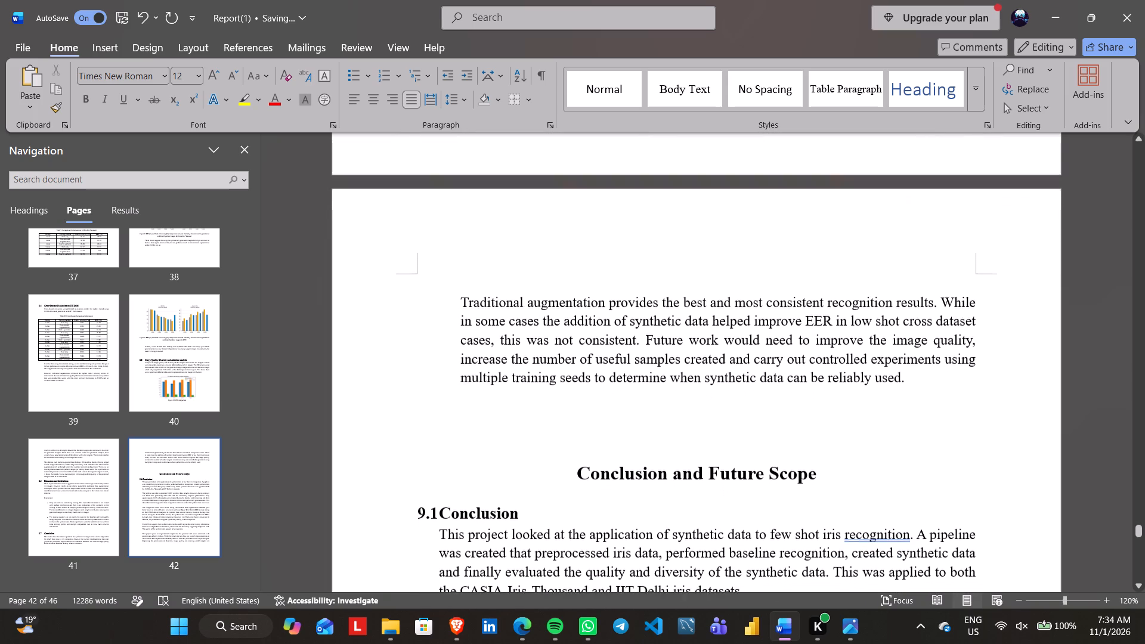
scroll(490, 390, down, 1)
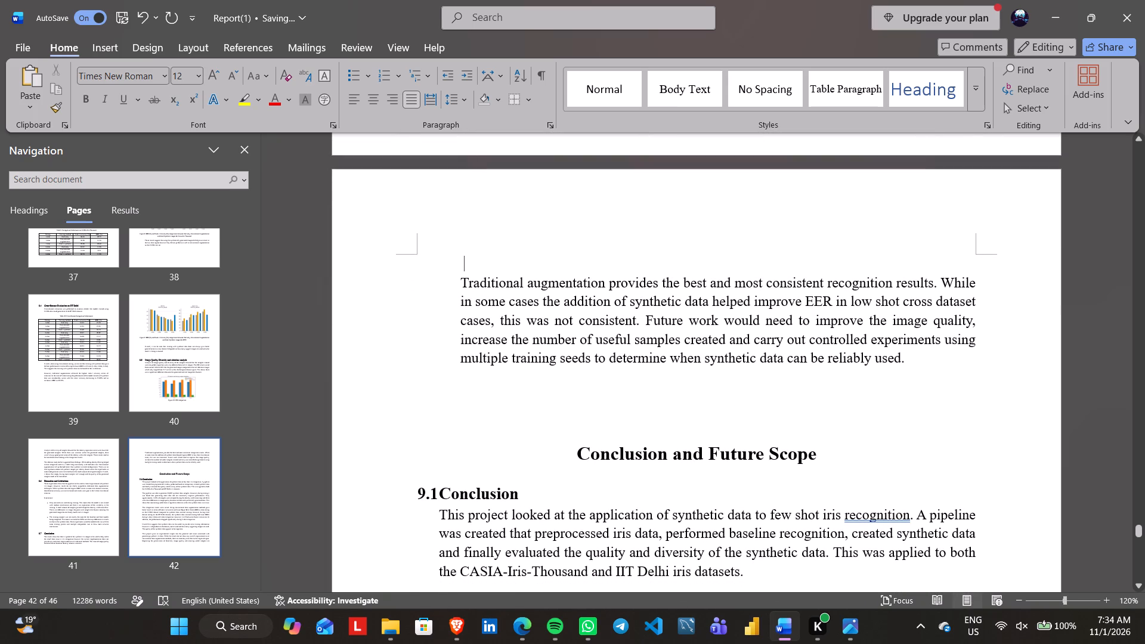
scroll(490, 390, down, 1)
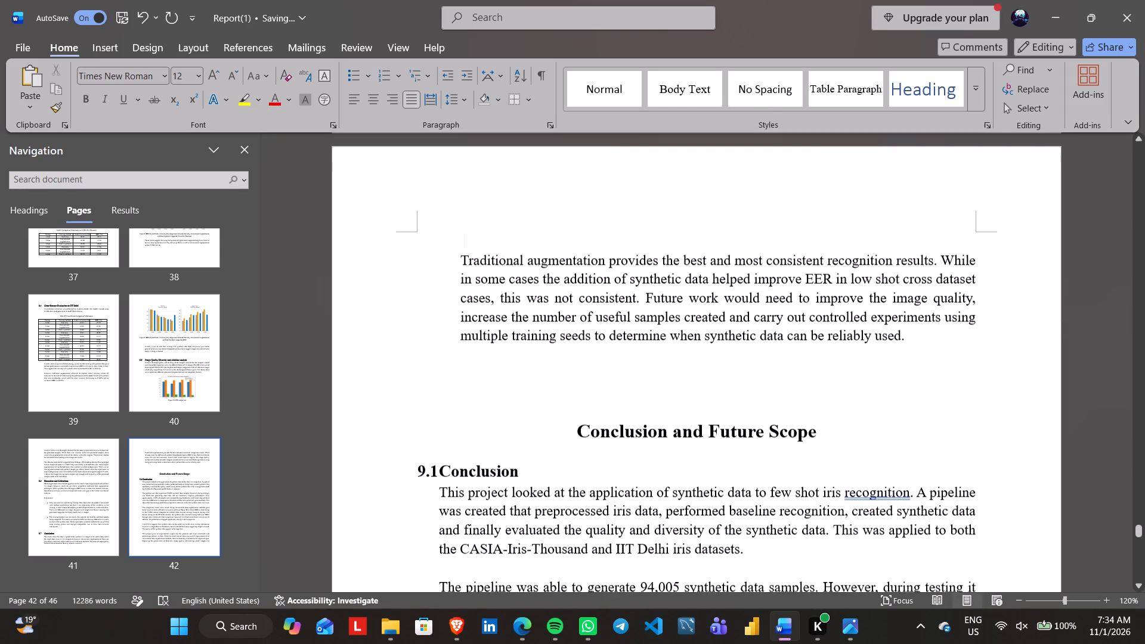
Hyphenate "few shot" as "few-shot" in the first sentence of section 9.1.
scroll(490, 390, down, 2)
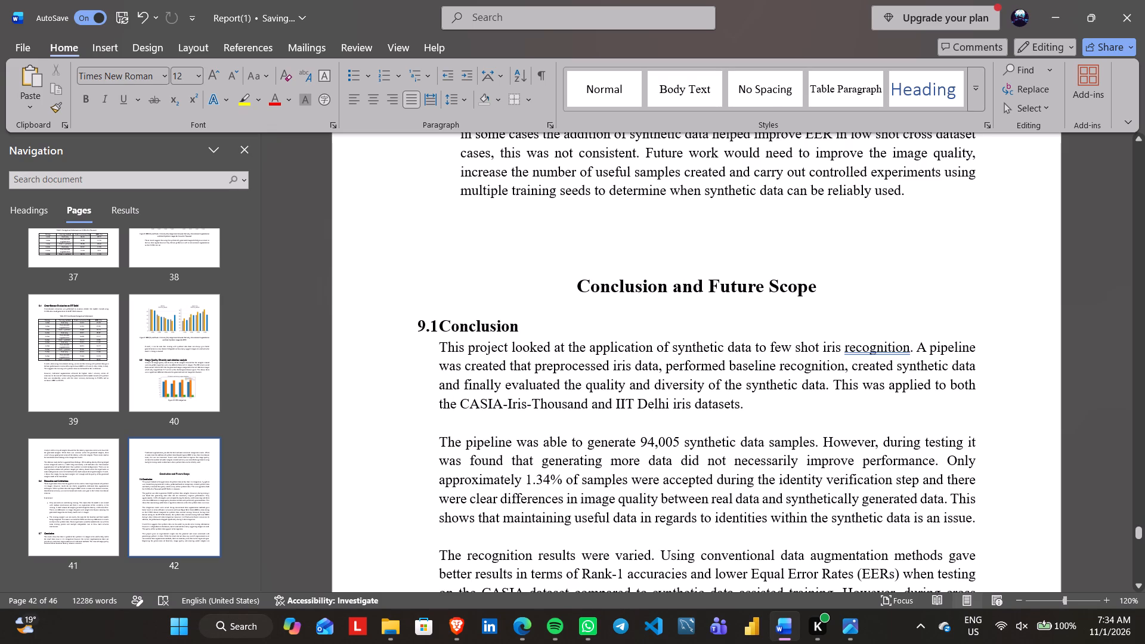
click(793, 346)
key(Right)
key(BackSpace)
key(minus)
Read through the conclusion paragraphs of section 9.1.
scroll(793, 346, up, 1)
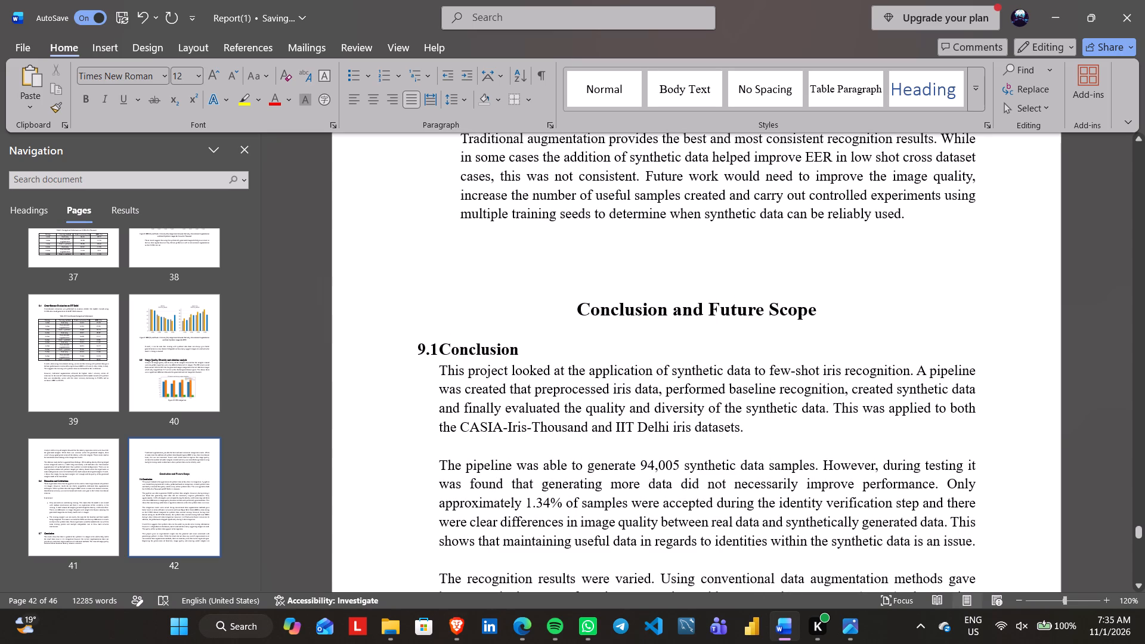
scroll(561, 390, down, 2)
scroll(561, 390, up, 1)
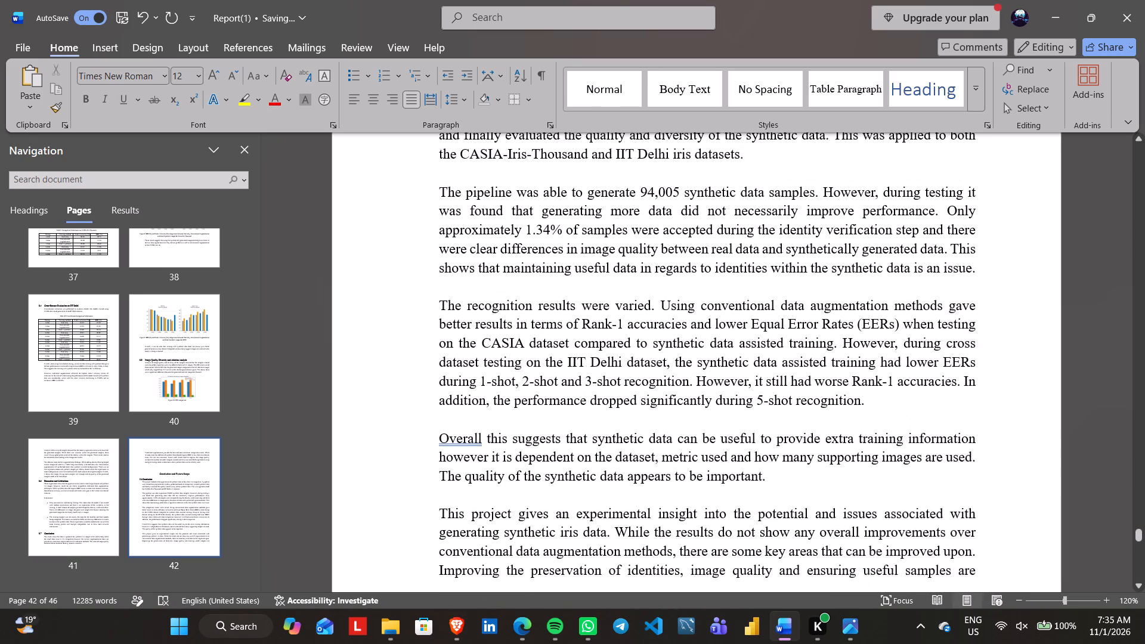
scroll(561, 390, up, 3)
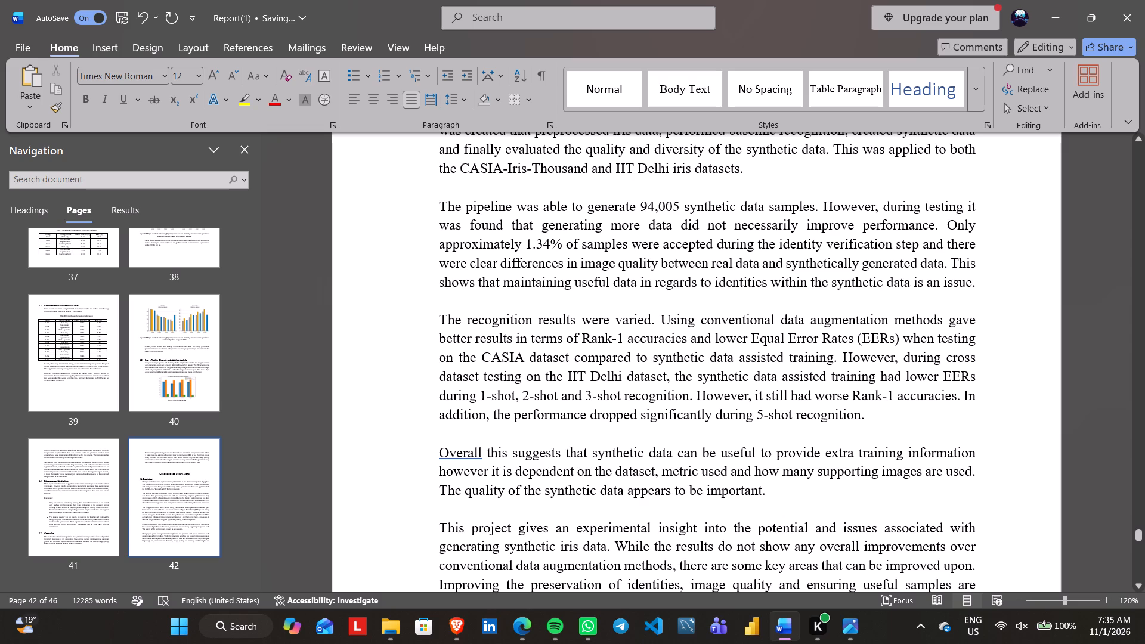
scroll(554, 405, up, 4)
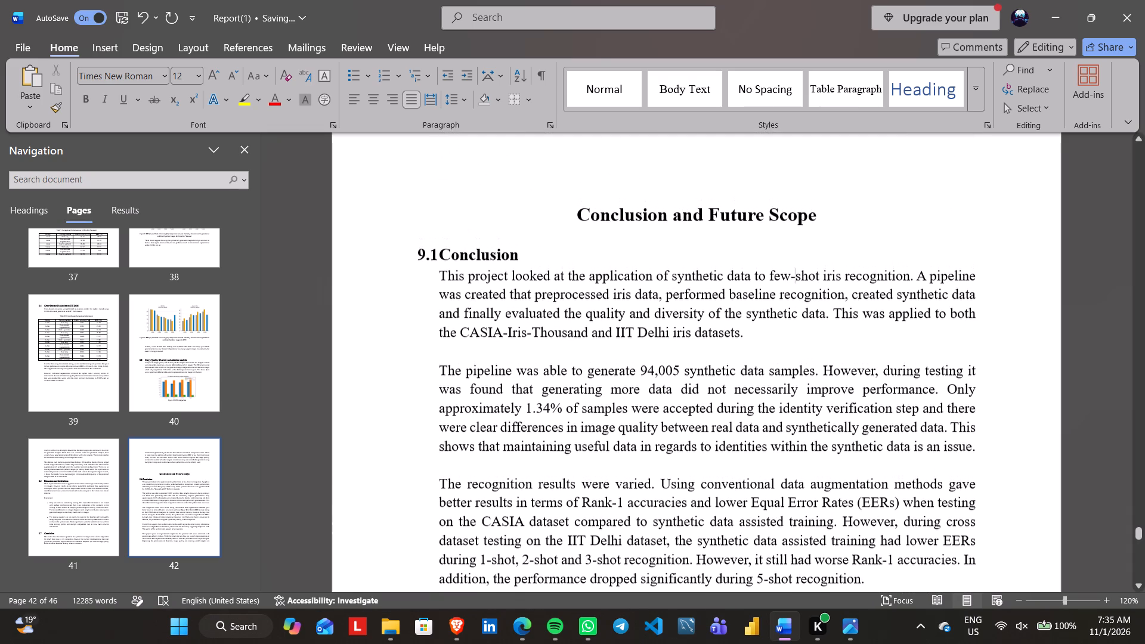
Look back through chapter 8's text, charts and captions from section 8.6 up to Figure 7 and section 8.3.
scroll(554, 405, up, 4)
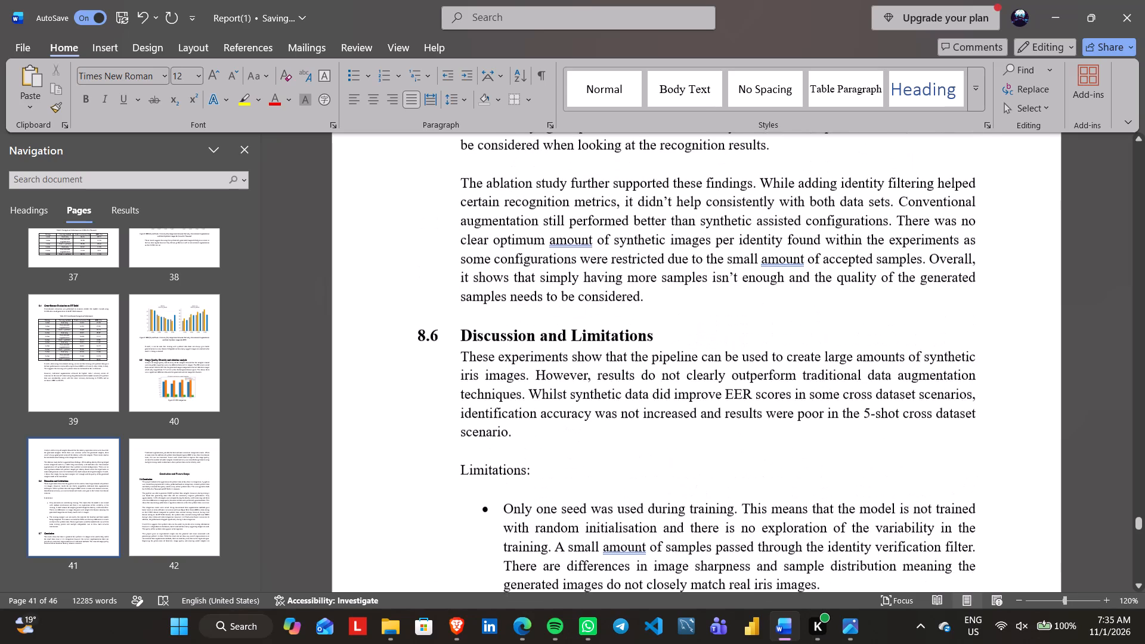
scroll(554, 405, up, 7)
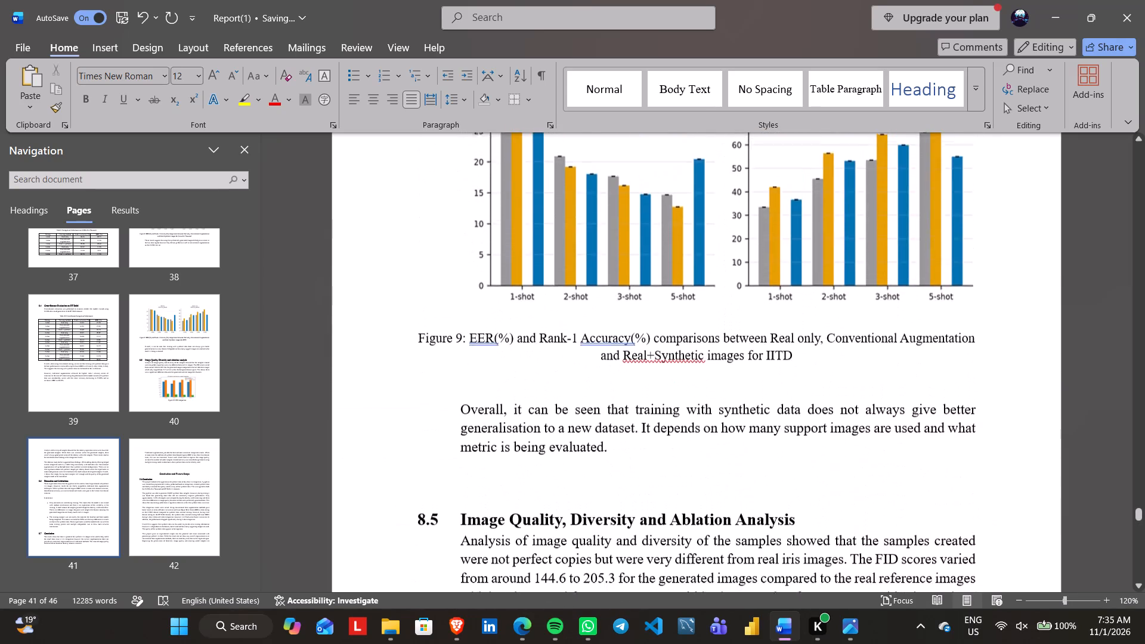
scroll(554, 405, up, 5)
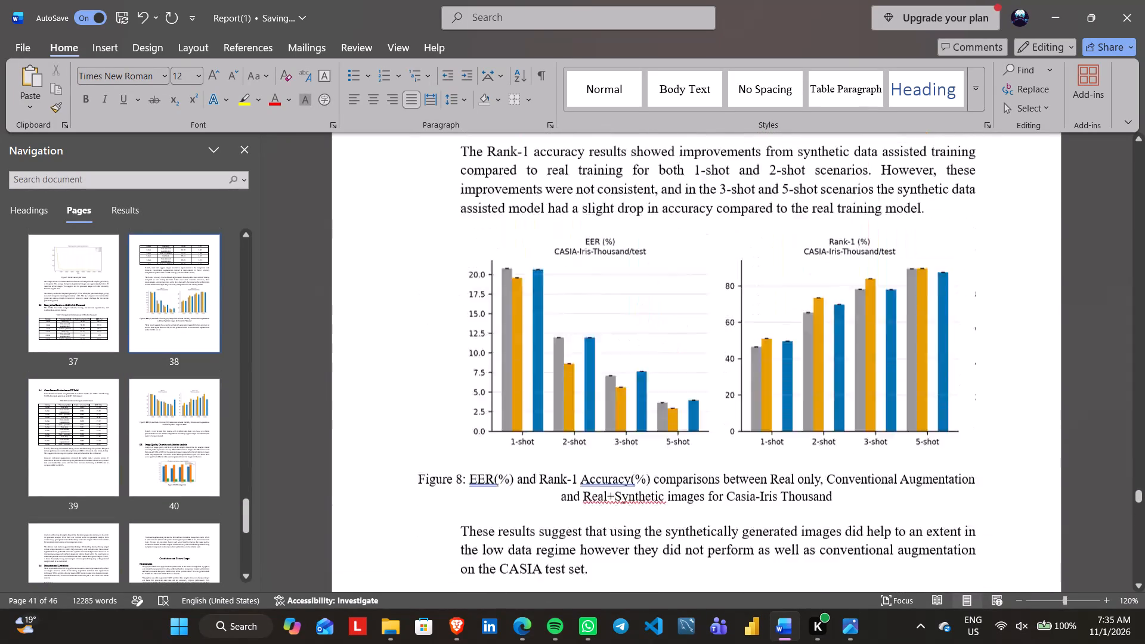
scroll(554, 405, up, 2)
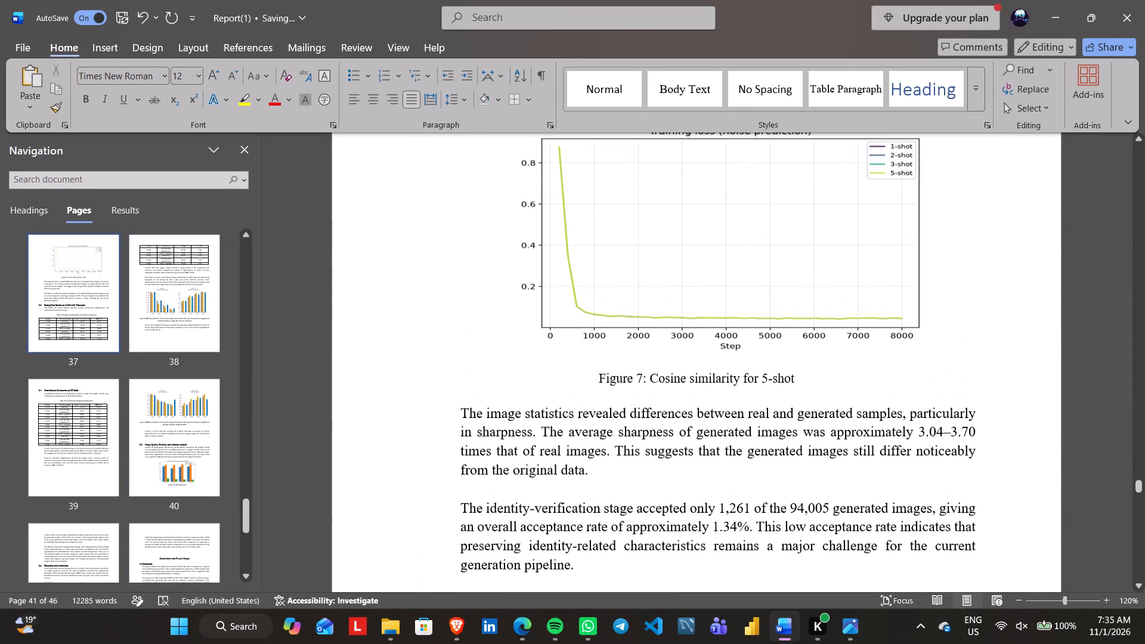
scroll(554, 405, up, 1)
scroll(554, 405, down, 1)
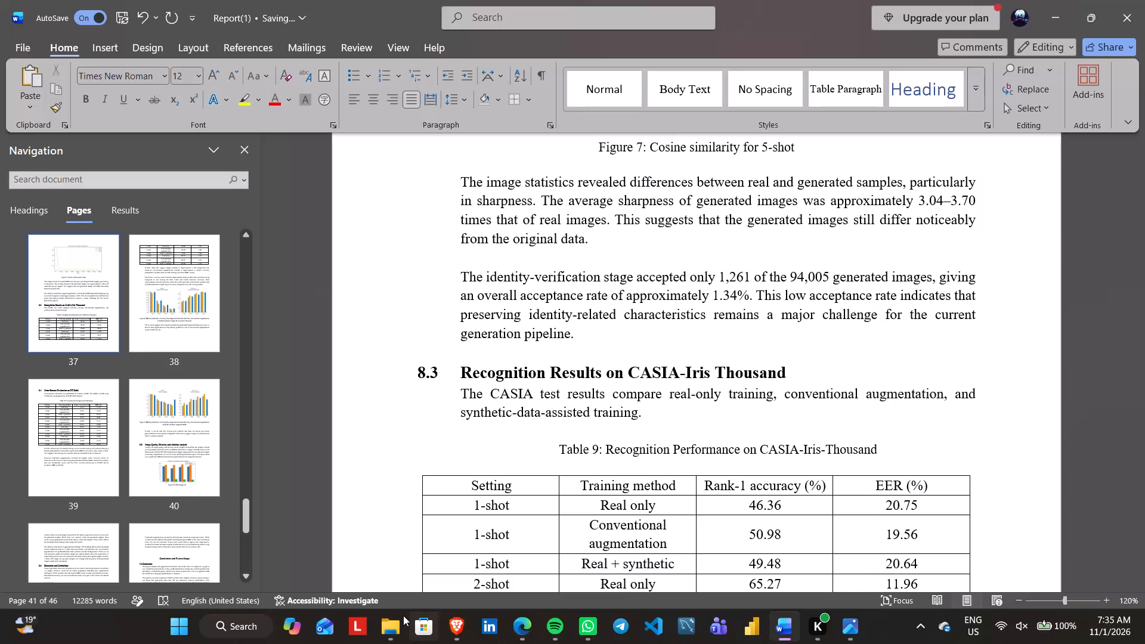
Switch to File Explorer and look through the synthetic_generation folder in results for usable charts.
click(403, 615)
click(414, 480)
key(BackSpace)
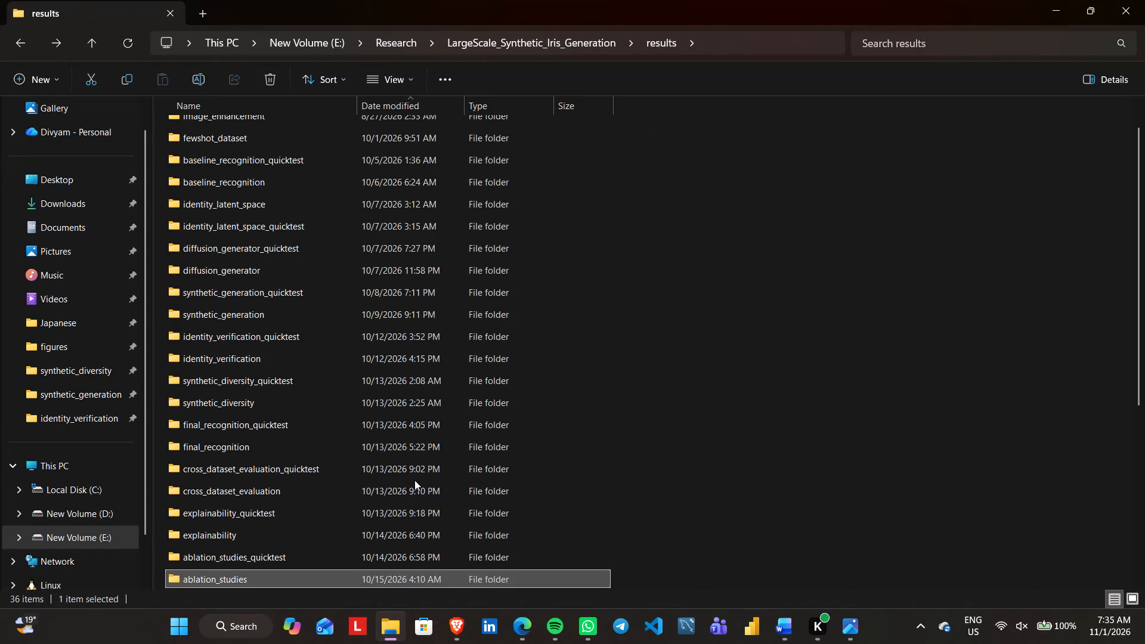
double_click(354, 315)
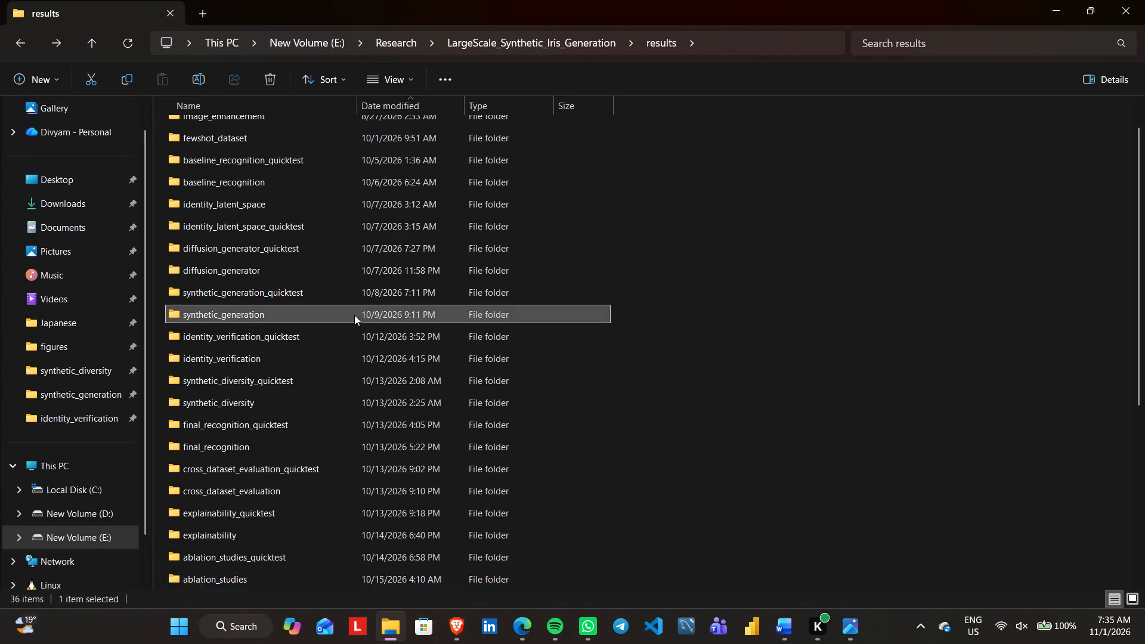
click(484, 354)
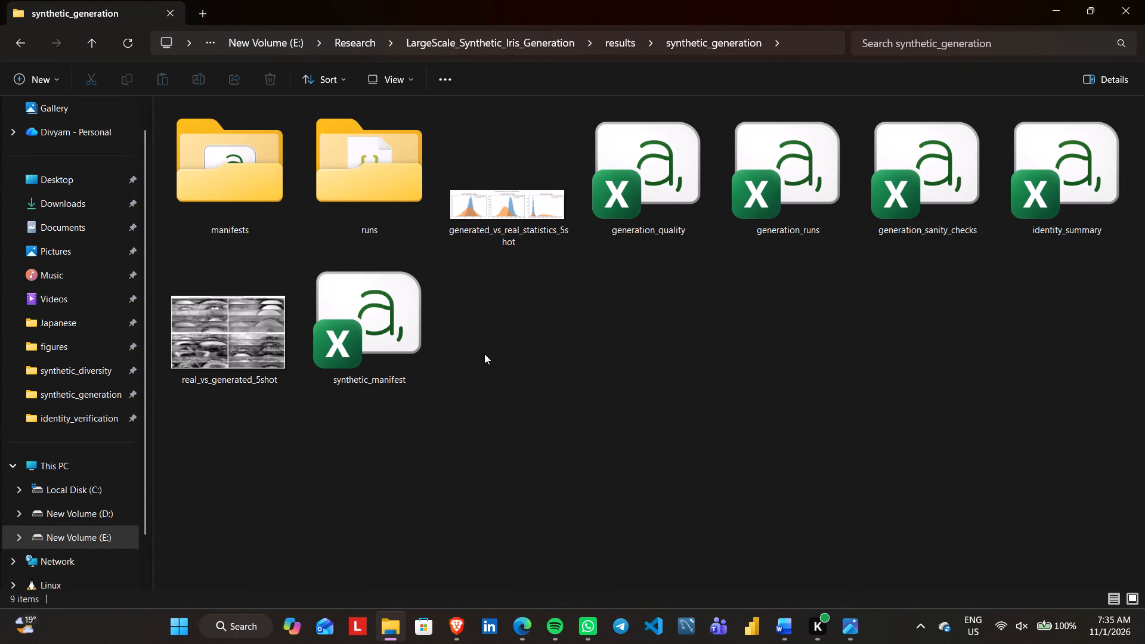
In the identity_verification results folder, view the verification_scores_5shot chart and check the contents of the scores subfolder.
key(BackSpace)
double_click(388, 398)
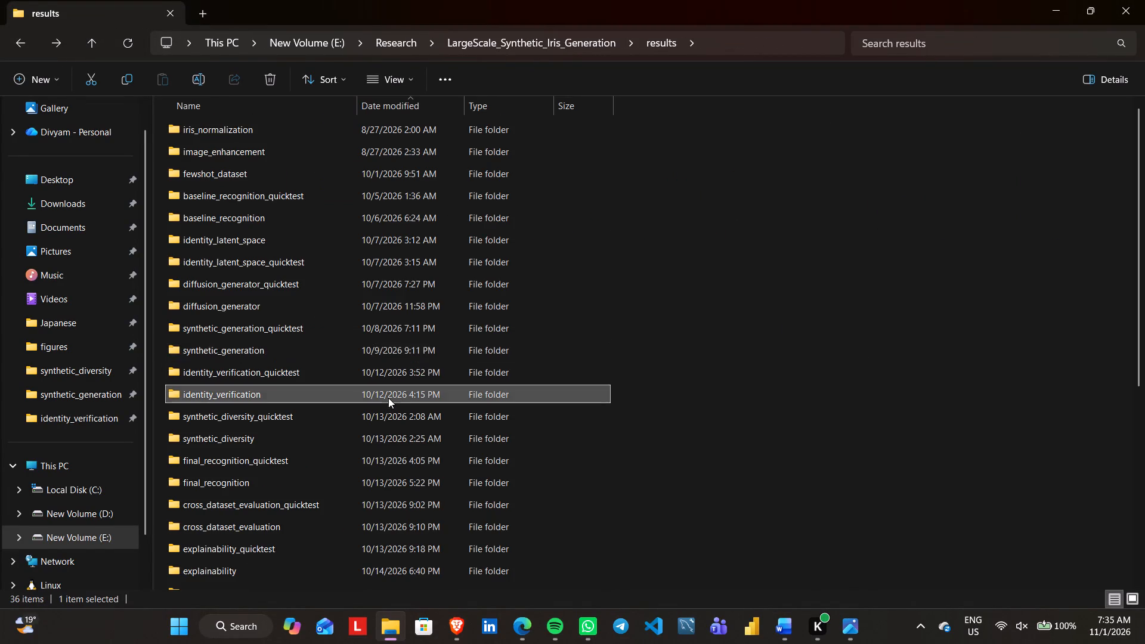
double_click(604, 306)
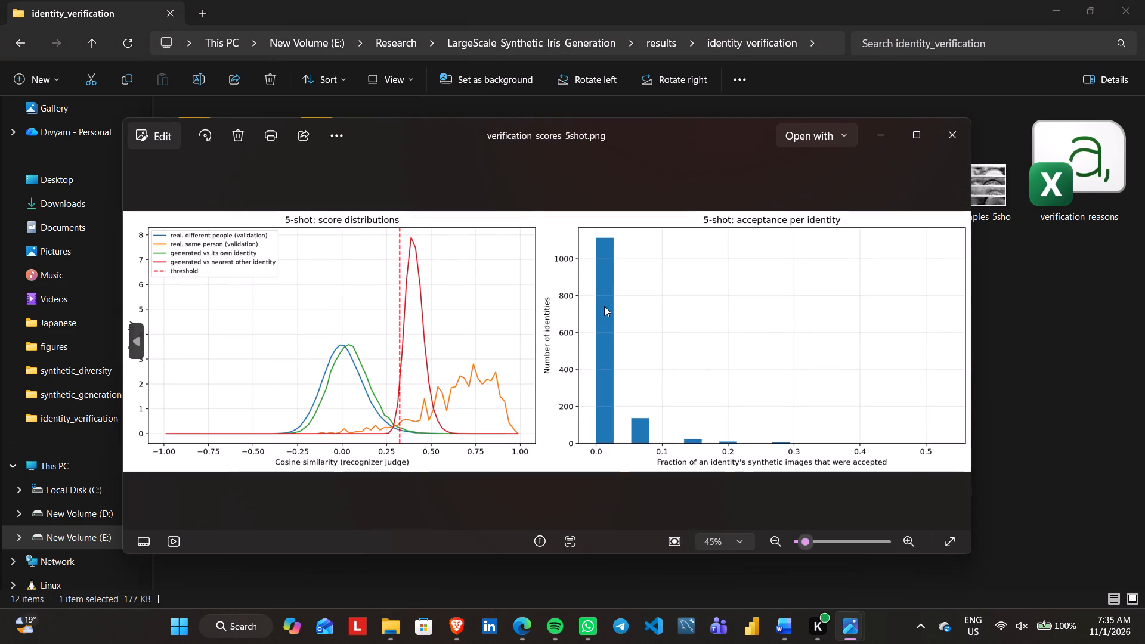
key(BackSpace)
click(946, 140)
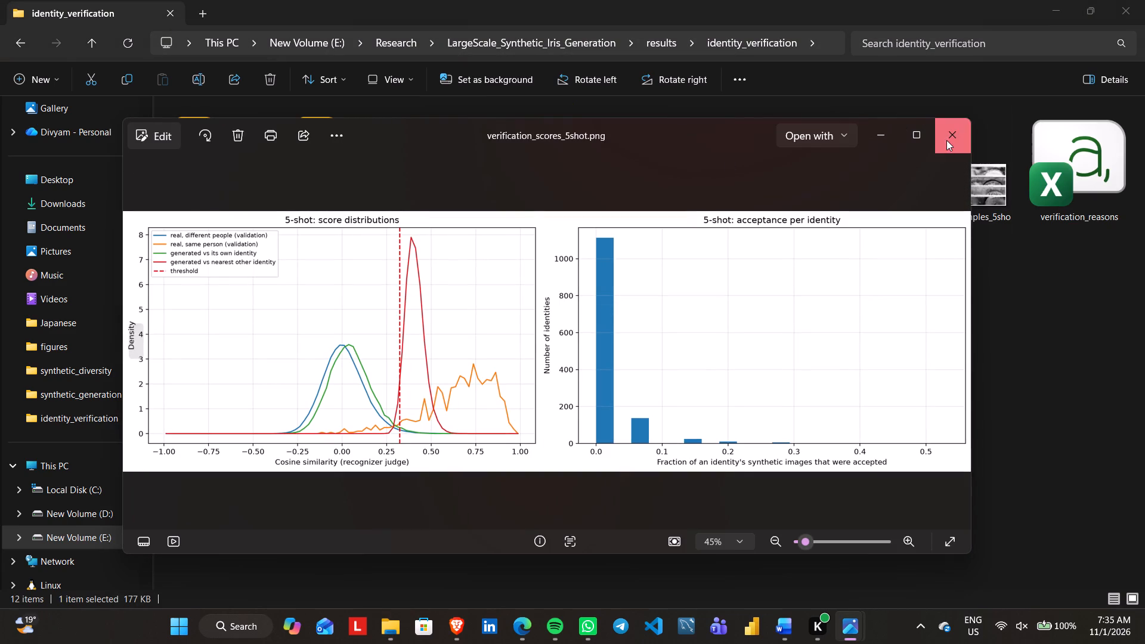
click(741, 383)
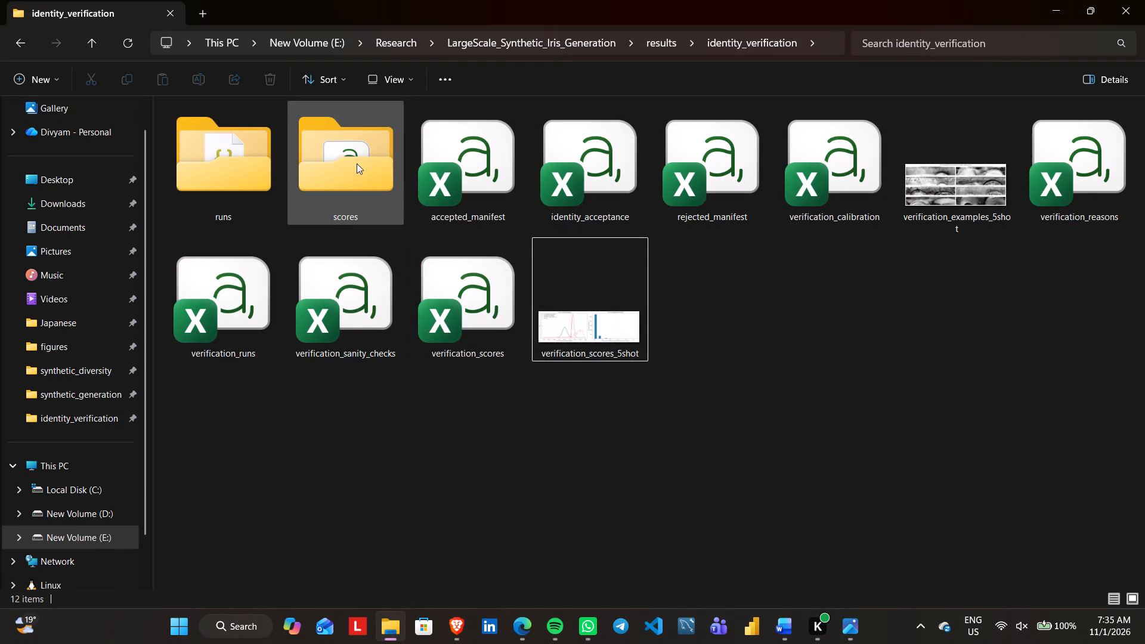
double_click(357, 163)
ctrl+scroll(357, 163, up, 9)
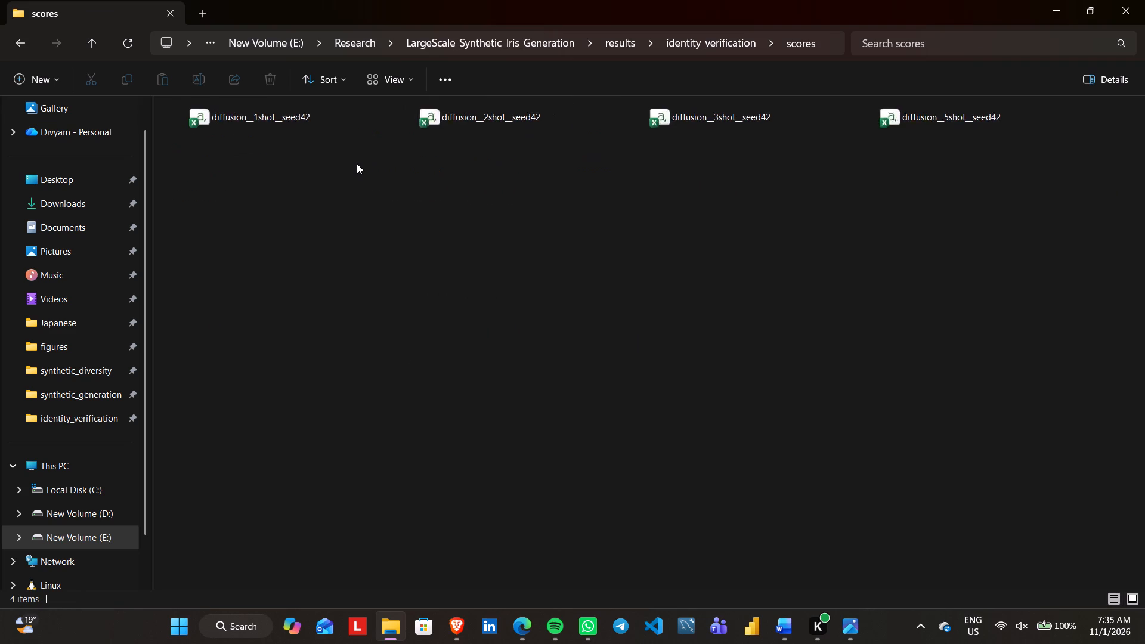
ctrl+scroll(357, 163, up, 13)
key(BackSpace)
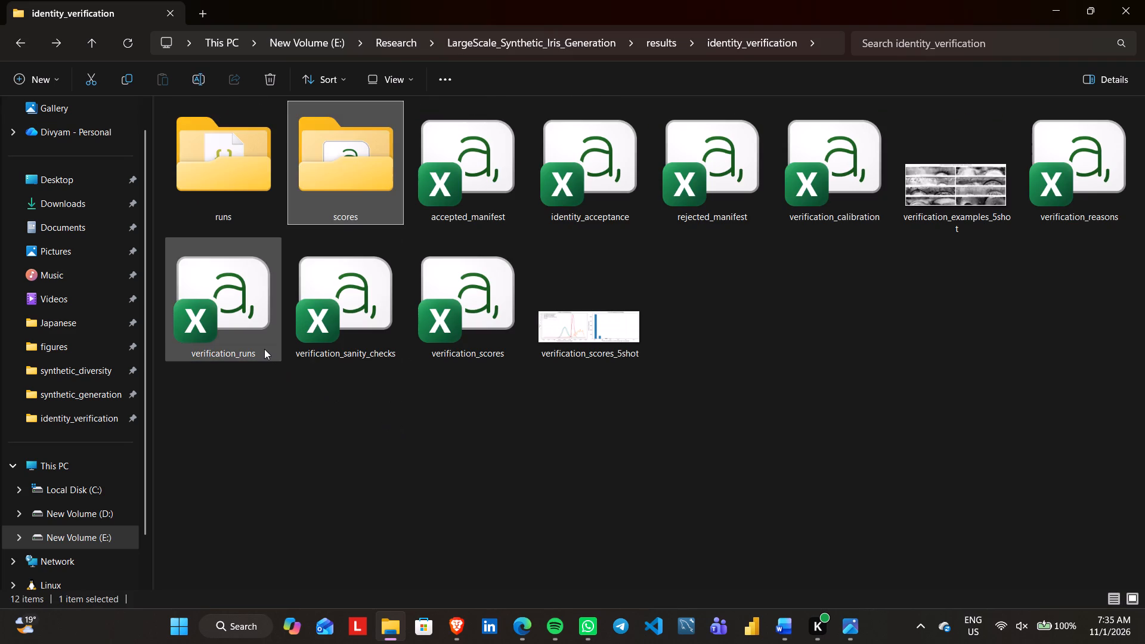
View the diversity_distance_distributions_5shot chart in the synthetic_diversity results folder.
key(BackSpace)
scroll(264, 349, down, 1)
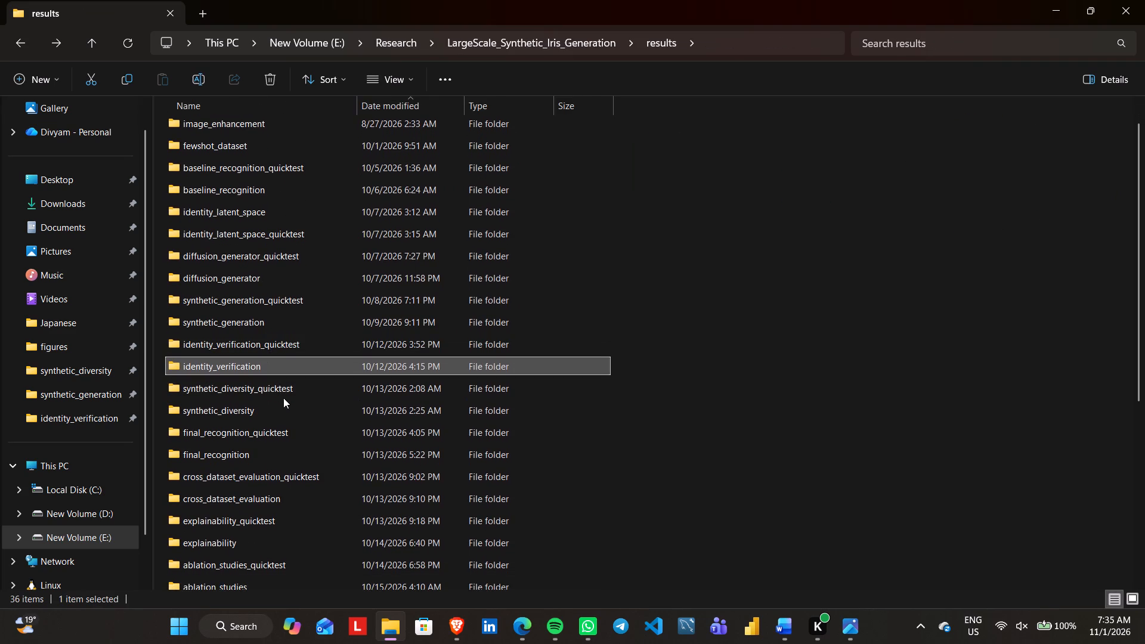
double_click(295, 411)
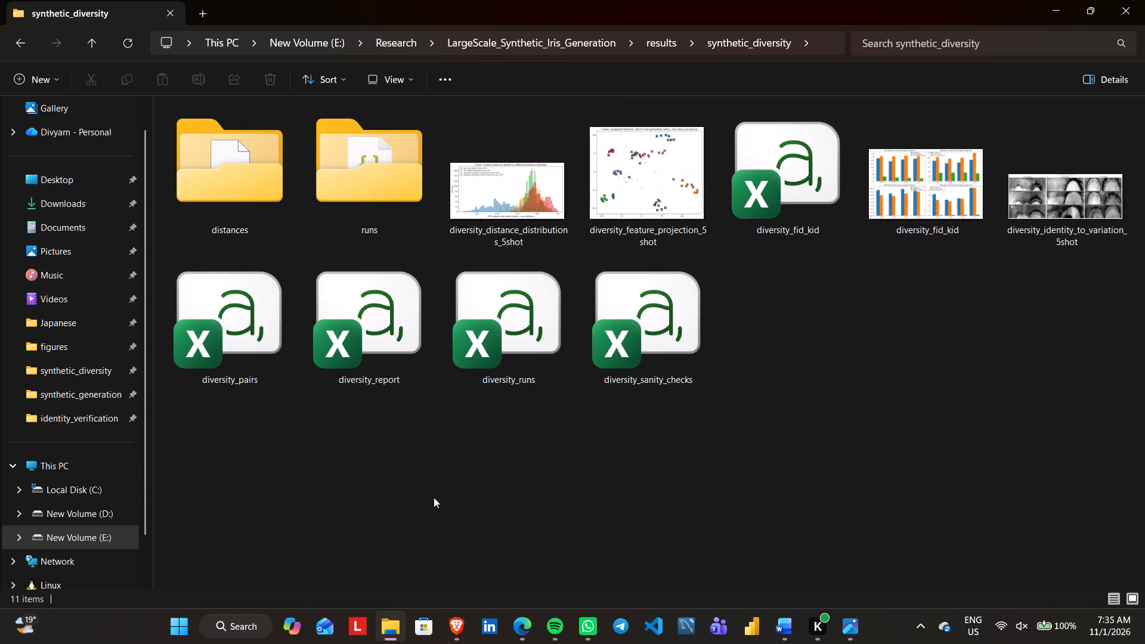
double_click(509, 233)
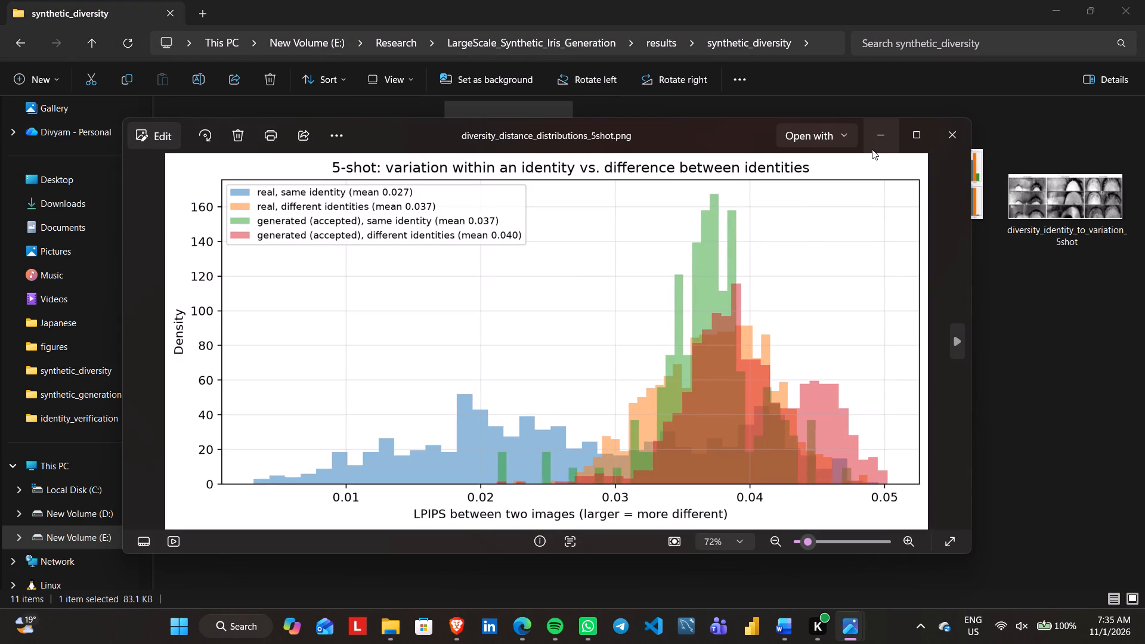
click(952, 135)
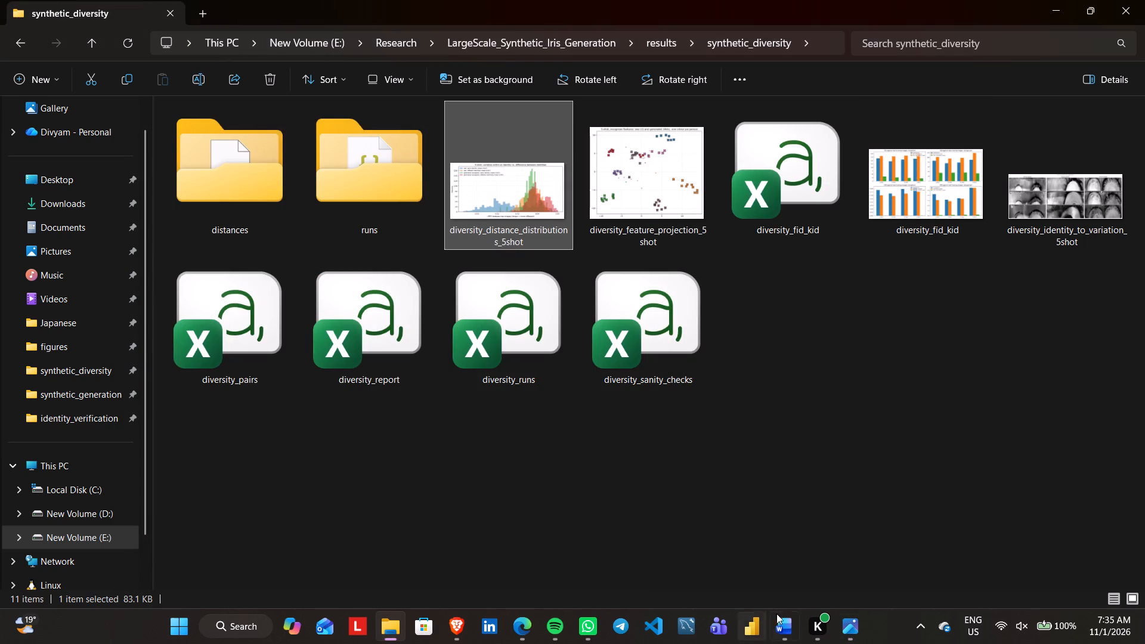
Switch back to the Word report and read through the section 9.1 conclusion and the start of section 9.2 Future Scope.
click(784, 628)
scroll(762, 495, down, 3)
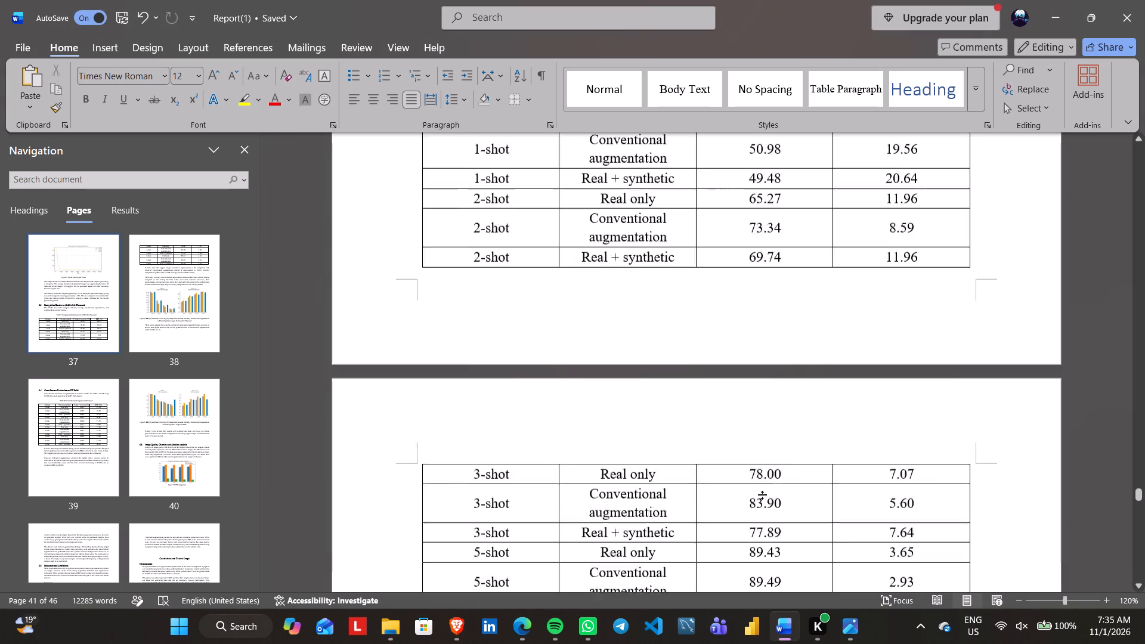
scroll(762, 495, down, 17)
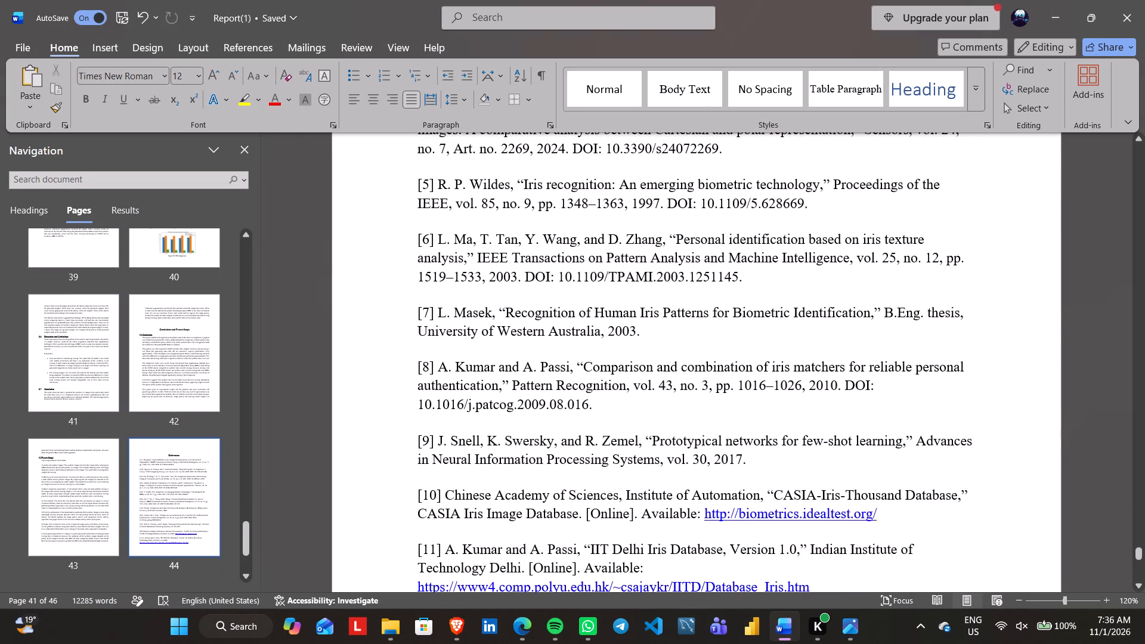
scroll(762, 495, up, 9)
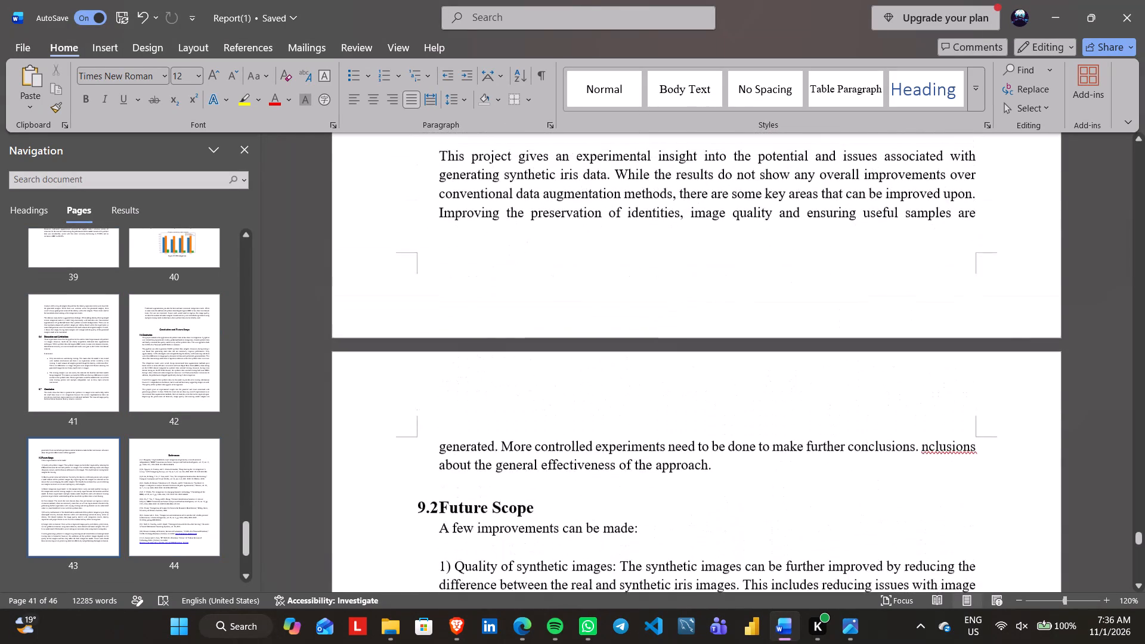
scroll(762, 495, right, 1)
scroll(762, 495, up, 1)
scroll(762, 495, right, 1)
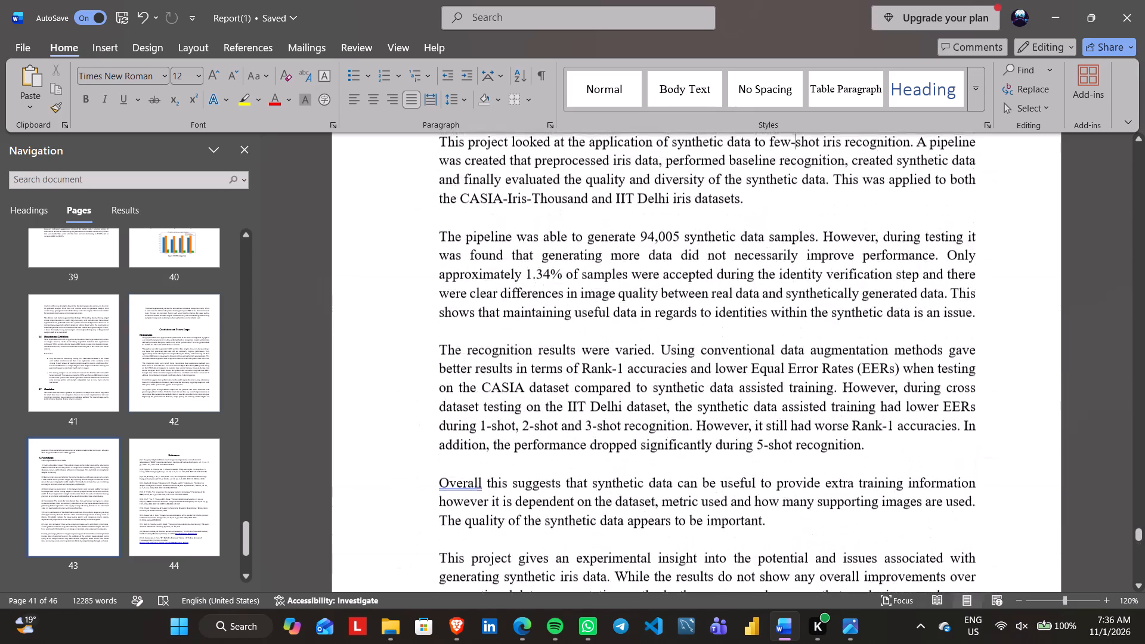
scroll(762, 495, right, 1)
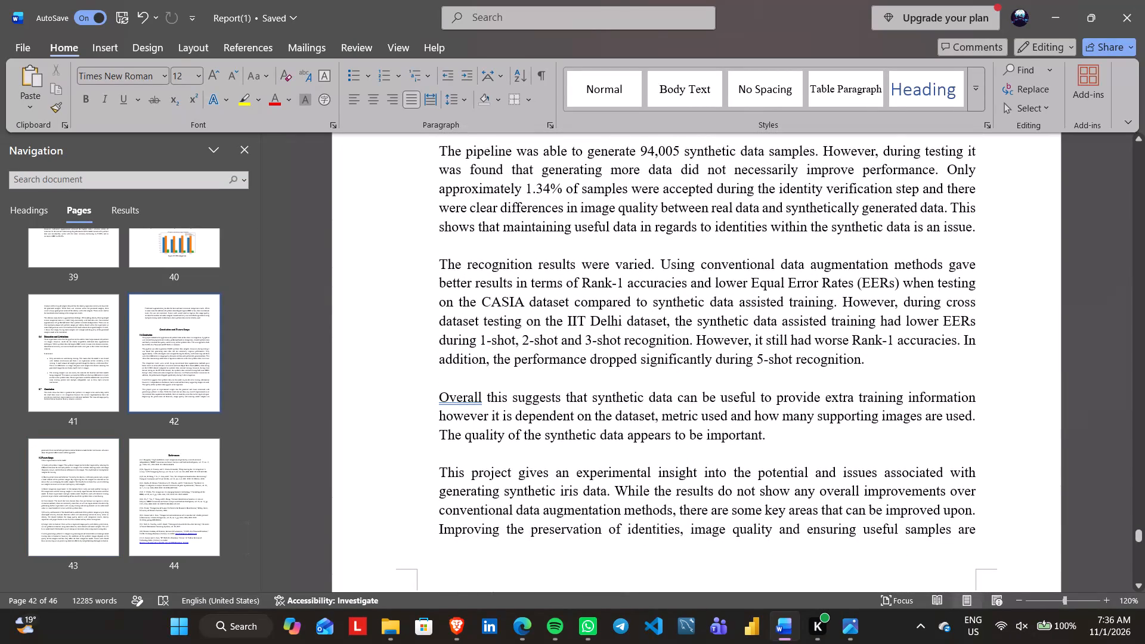
scroll(762, 495, right, 1)
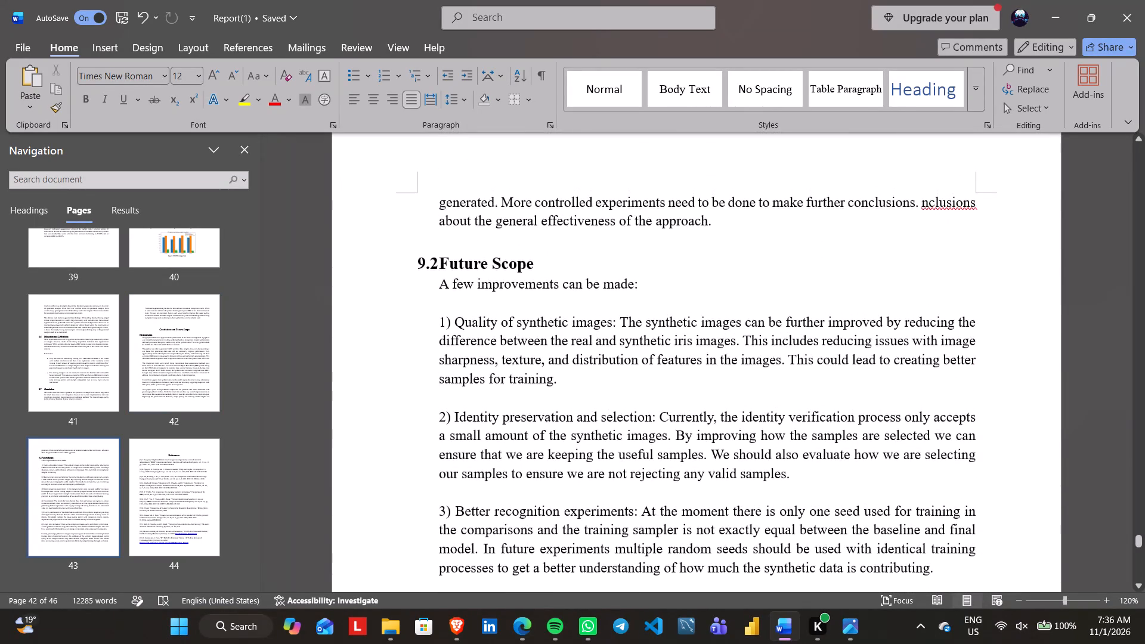
scroll(762, 495, right, 3)
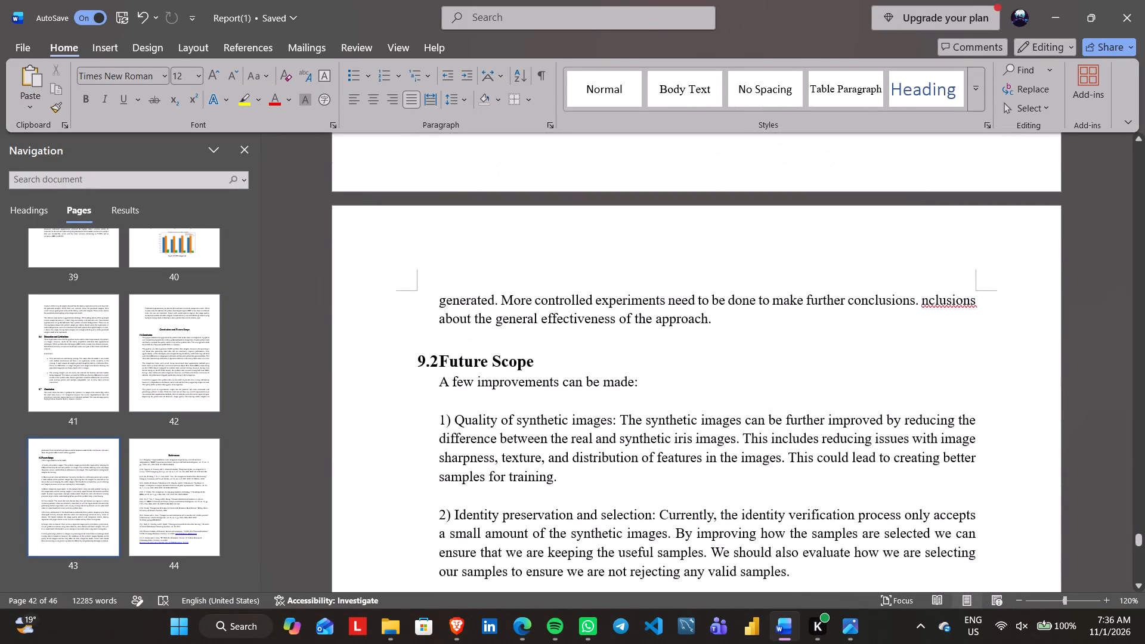
Delete the stray fragment "nclusions about the general effectiveness of the approach." from the end of section 9.1, keeping a period after "further conclusions".
click(919, 304)
drag(919, 304, 924, 312)
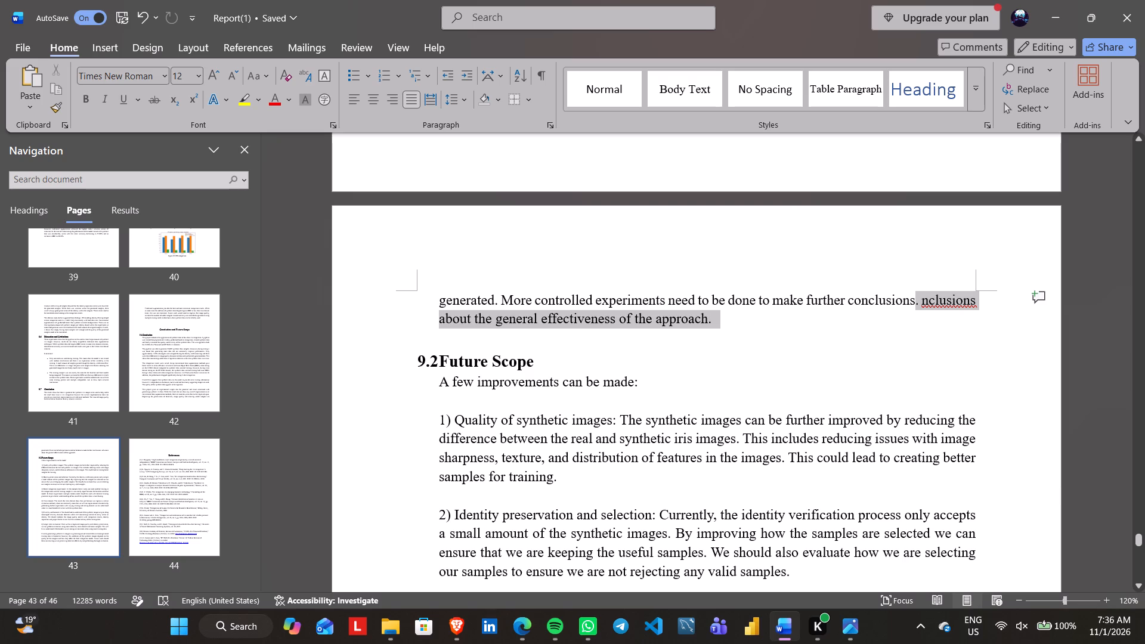
drag(924, 312, 925, 317)
drag(925, 317, 925, 314)
key(BackSpace)
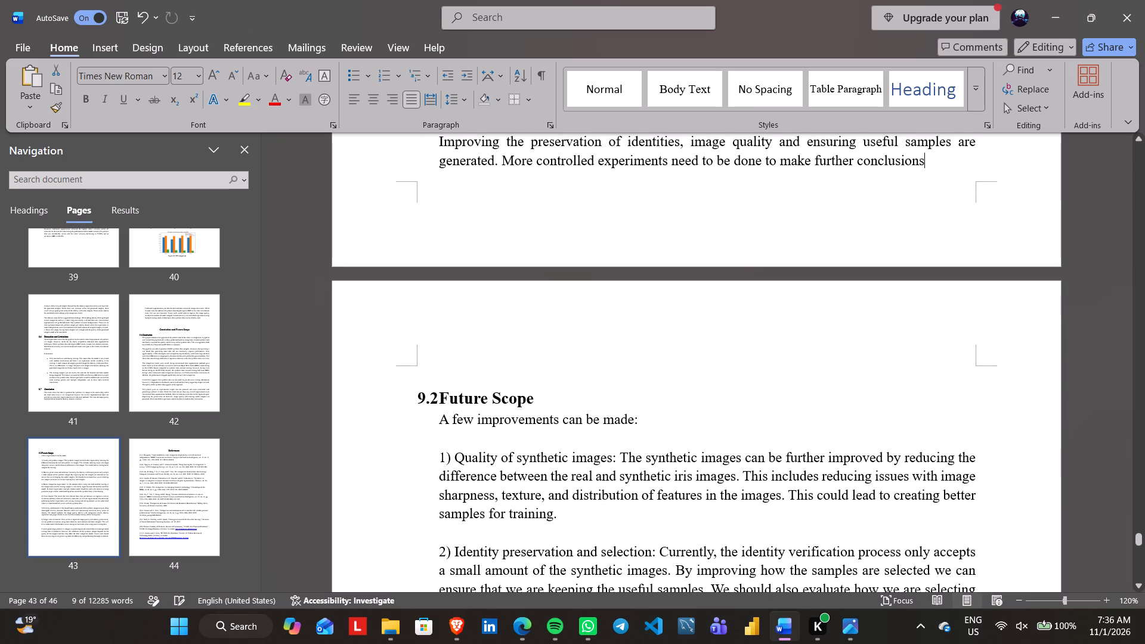
key(period)
Insert a comma after "Overall" at the start of the second-to-last paragraph of section 9.1.
scroll(925, 314, up, 1)
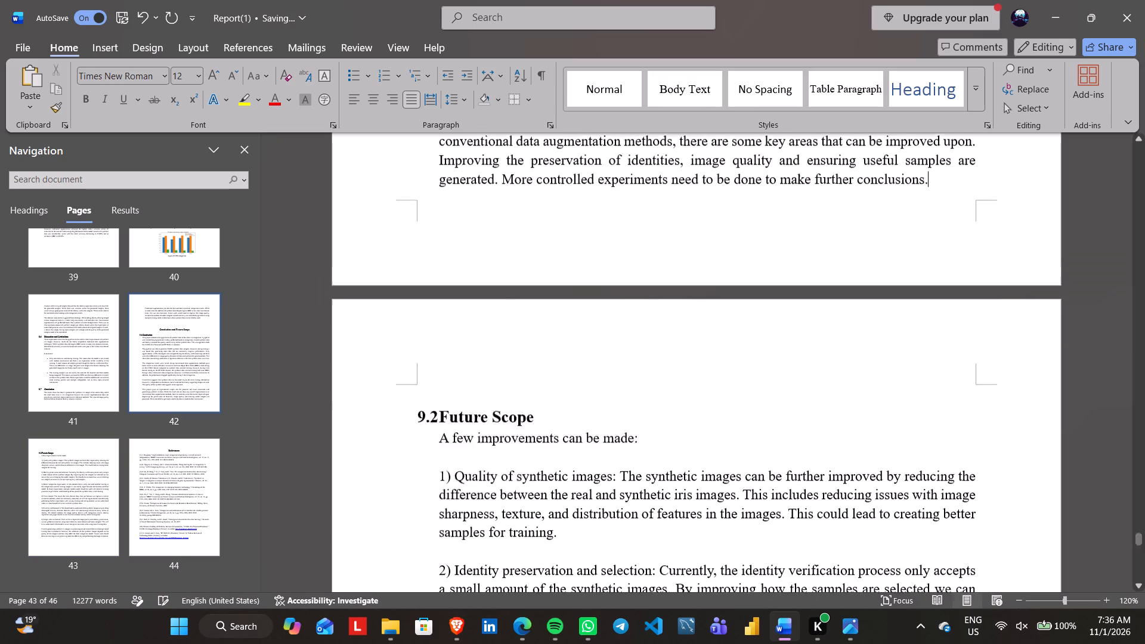
scroll(925, 314, up, 1)
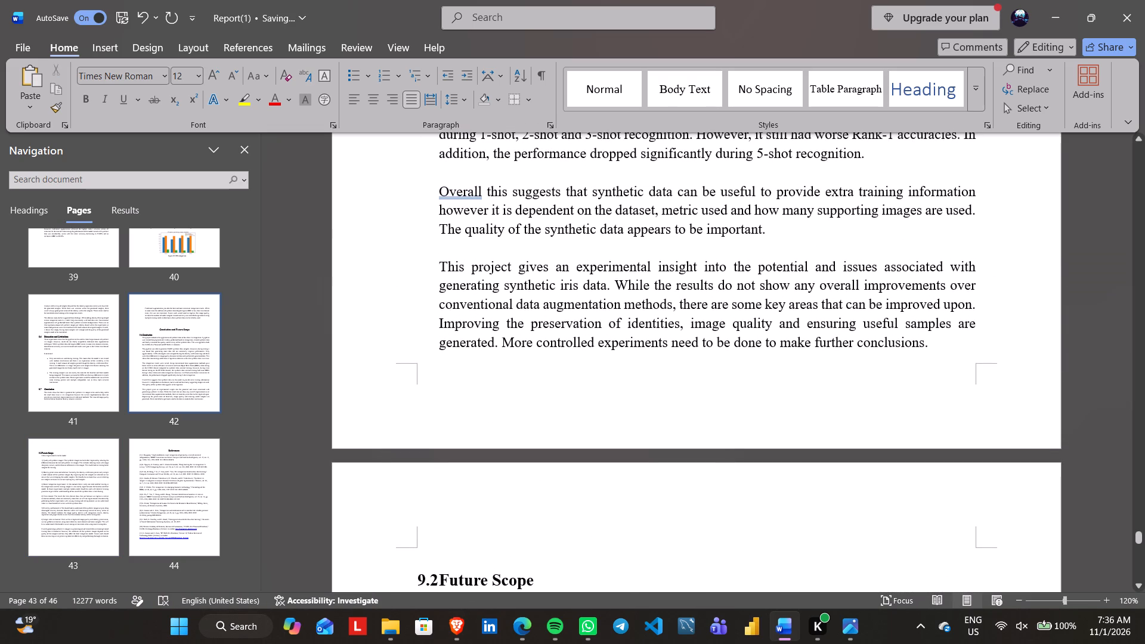
click(479, 190)
key(Right)
key(comma)
Remove the empty line above the 9.2 Future Scope heading.
scroll(479, 190, down, 1)
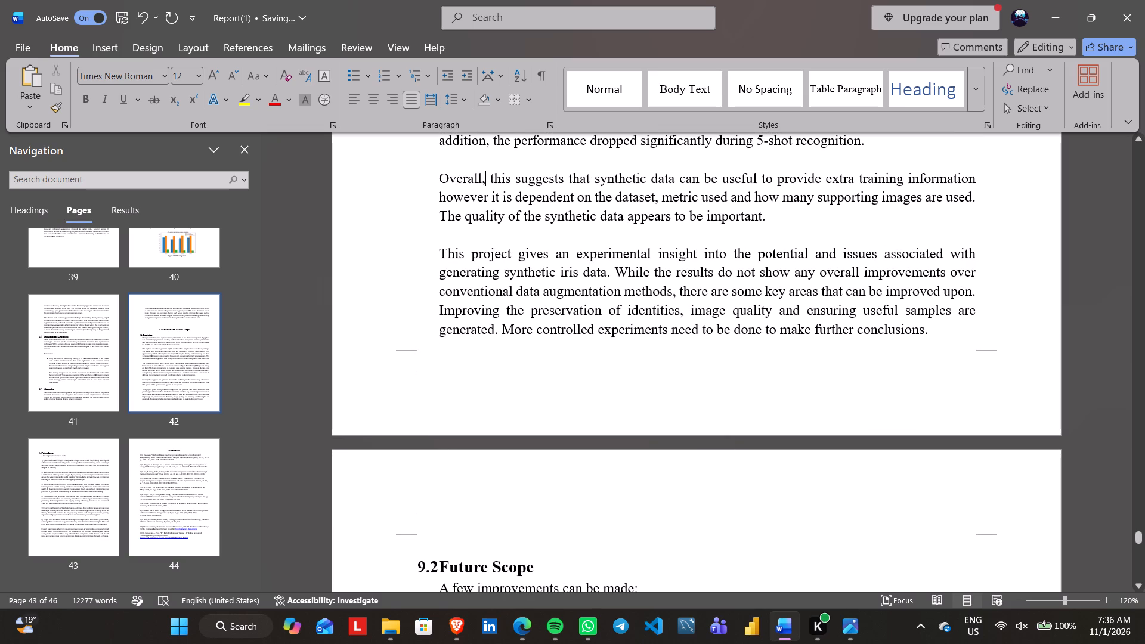
scroll(479, 190, down, 1)
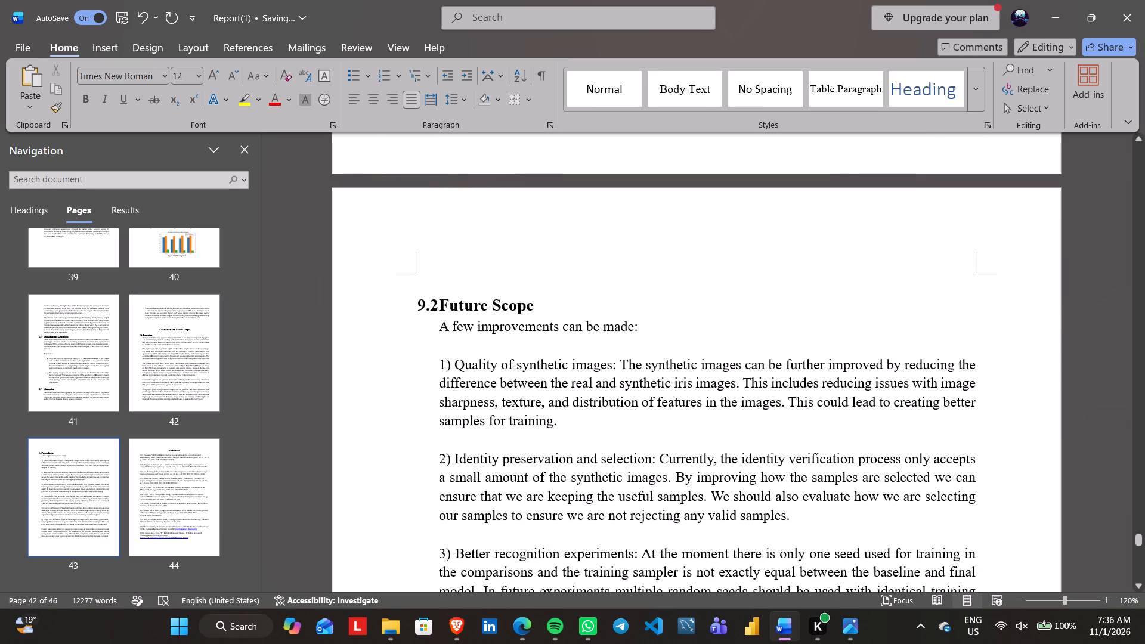
click(437, 284)
scroll(437, 284, up, 1)
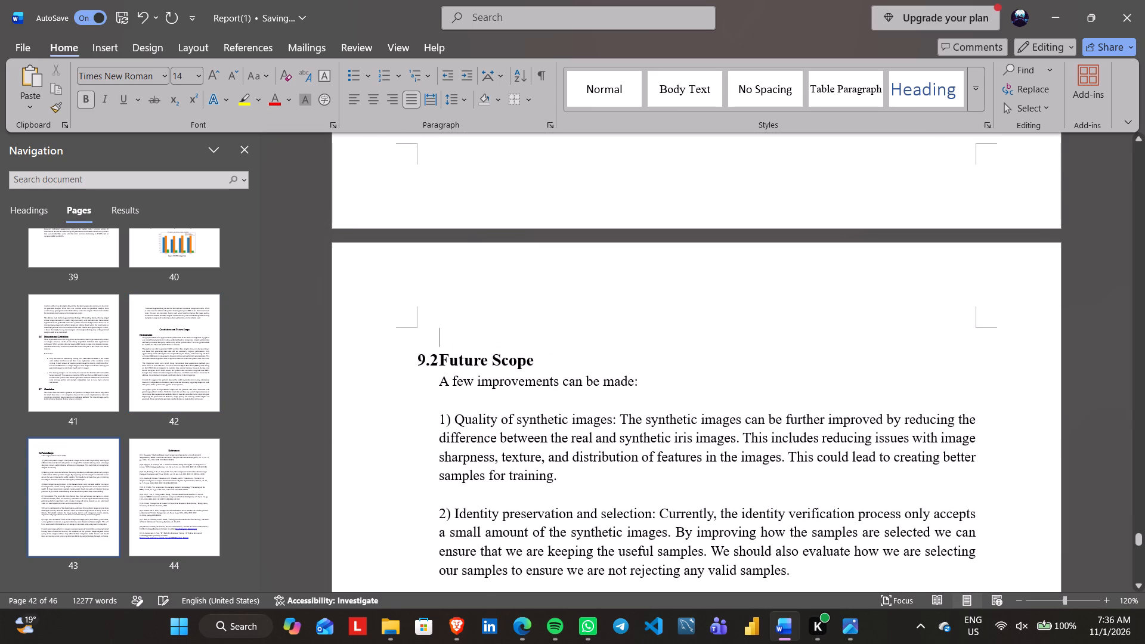
key(BackSpace)
key(BackSpace)
Add a blank line after the closing Future Scope paragraph to move the References heading onto a new page.
scroll(437, 284, down, 1)
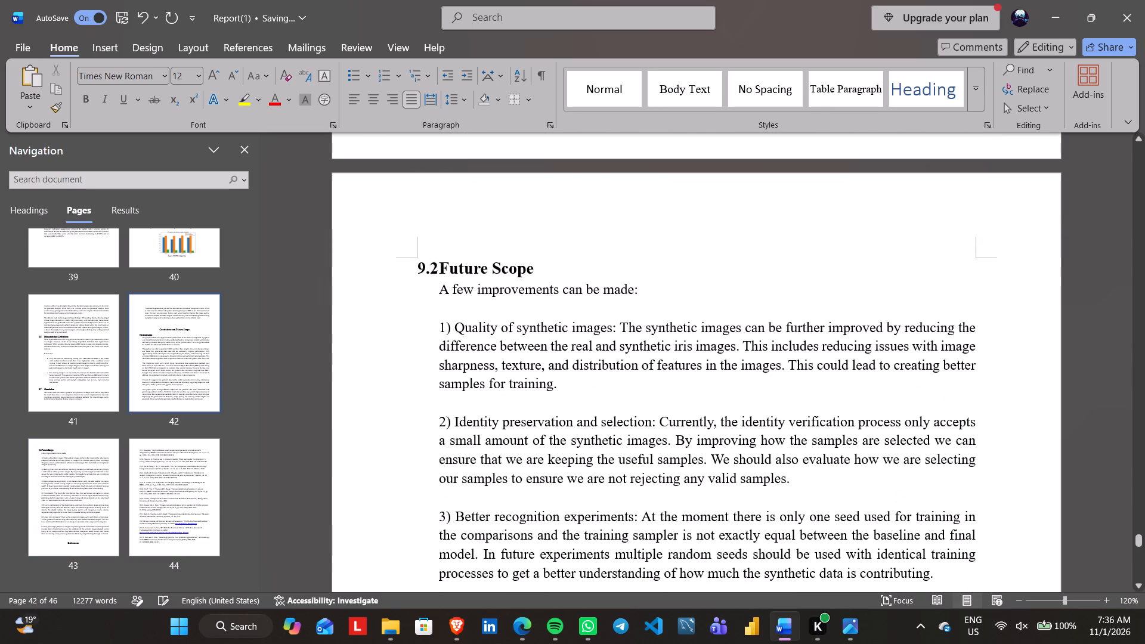
scroll(437, 284, down, 1)
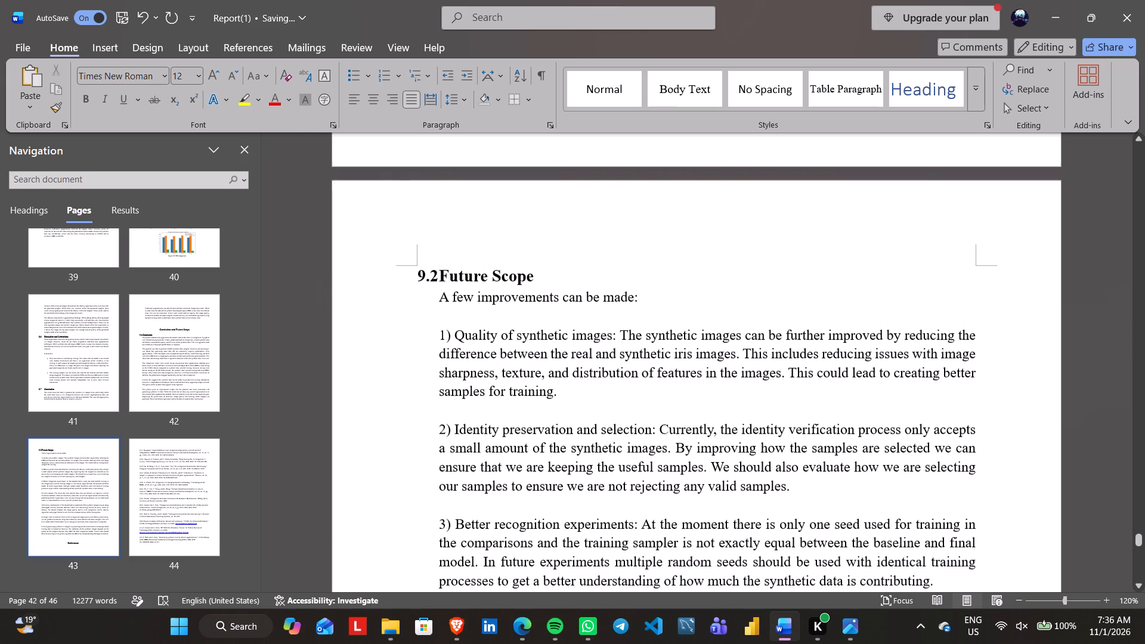
scroll(511, 376, down, 5)
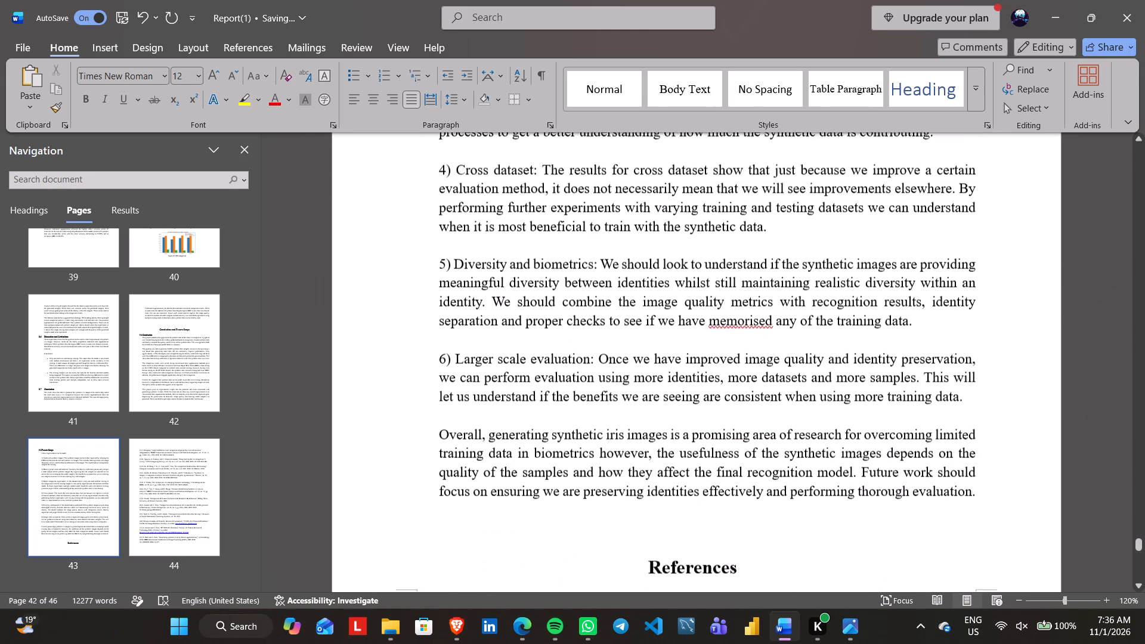
scroll(511, 376, down, 1)
click(587, 432)
key(Return)
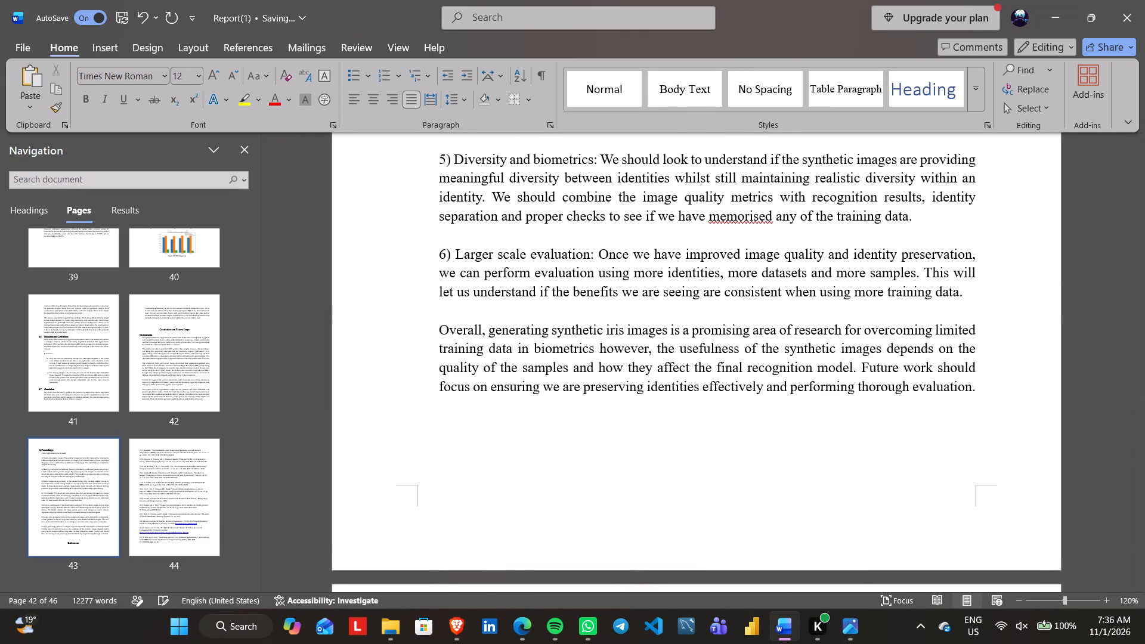
scroll(587, 432, down, 5)
scroll(587, 432, up, 5)
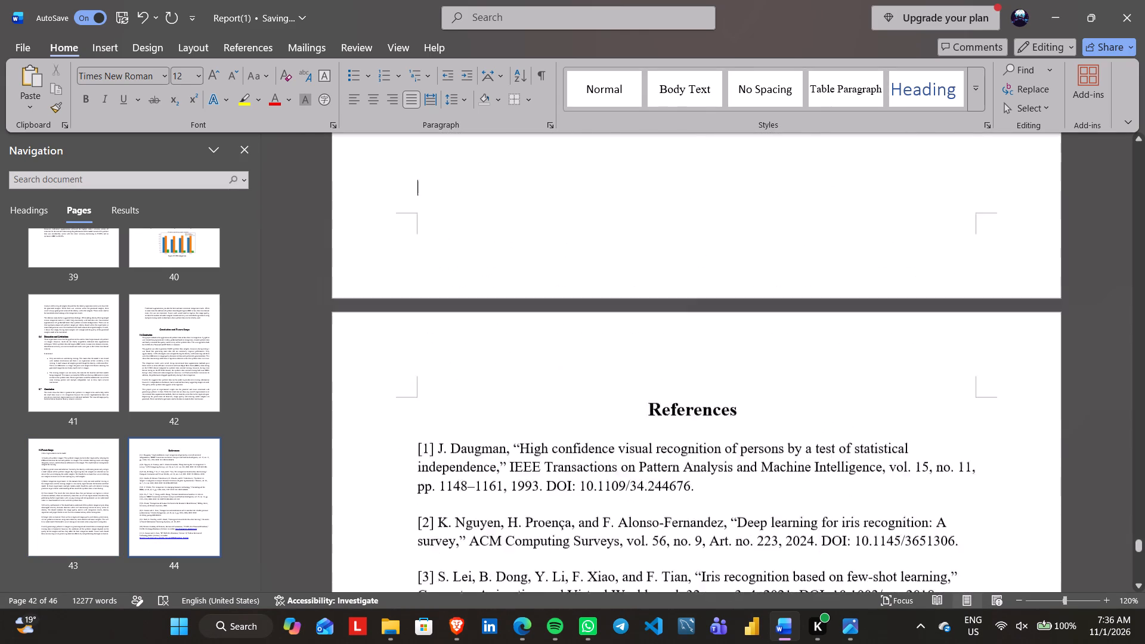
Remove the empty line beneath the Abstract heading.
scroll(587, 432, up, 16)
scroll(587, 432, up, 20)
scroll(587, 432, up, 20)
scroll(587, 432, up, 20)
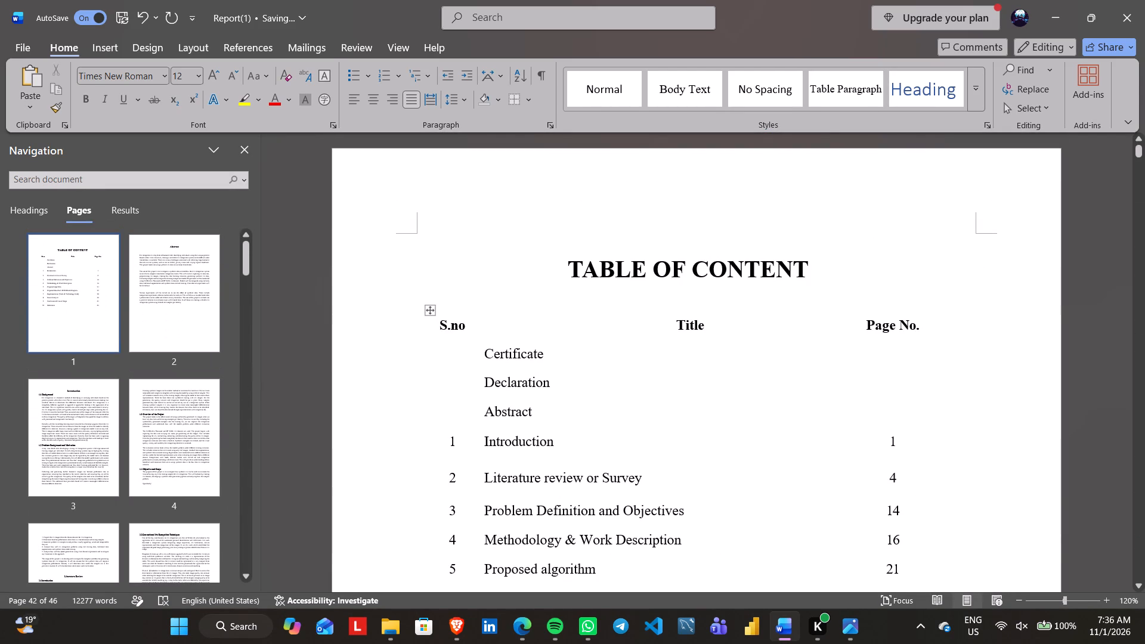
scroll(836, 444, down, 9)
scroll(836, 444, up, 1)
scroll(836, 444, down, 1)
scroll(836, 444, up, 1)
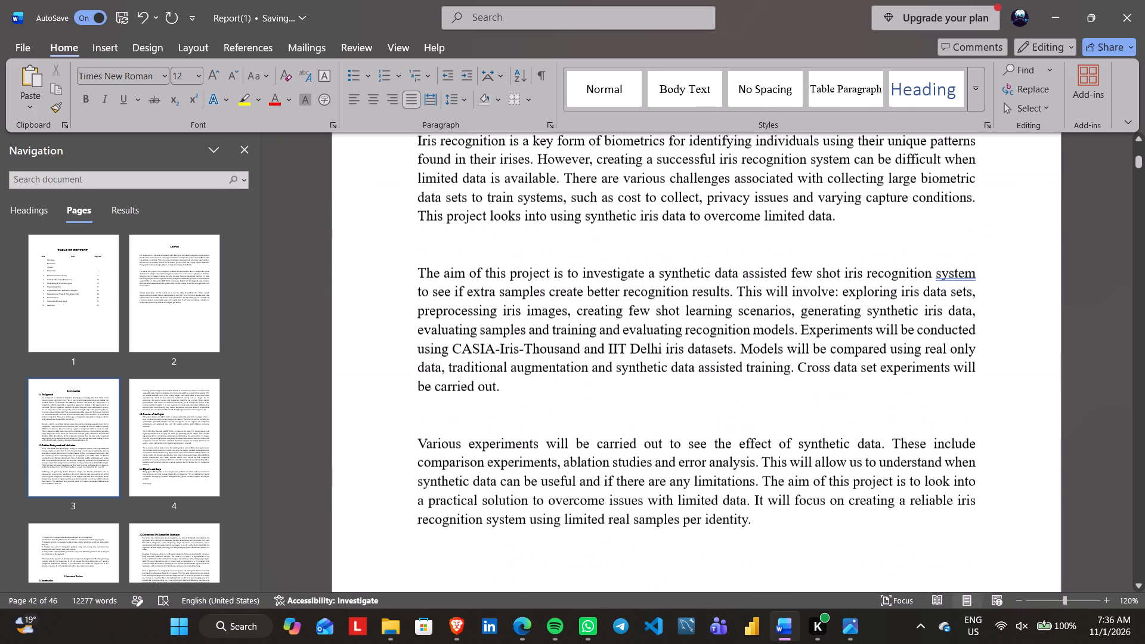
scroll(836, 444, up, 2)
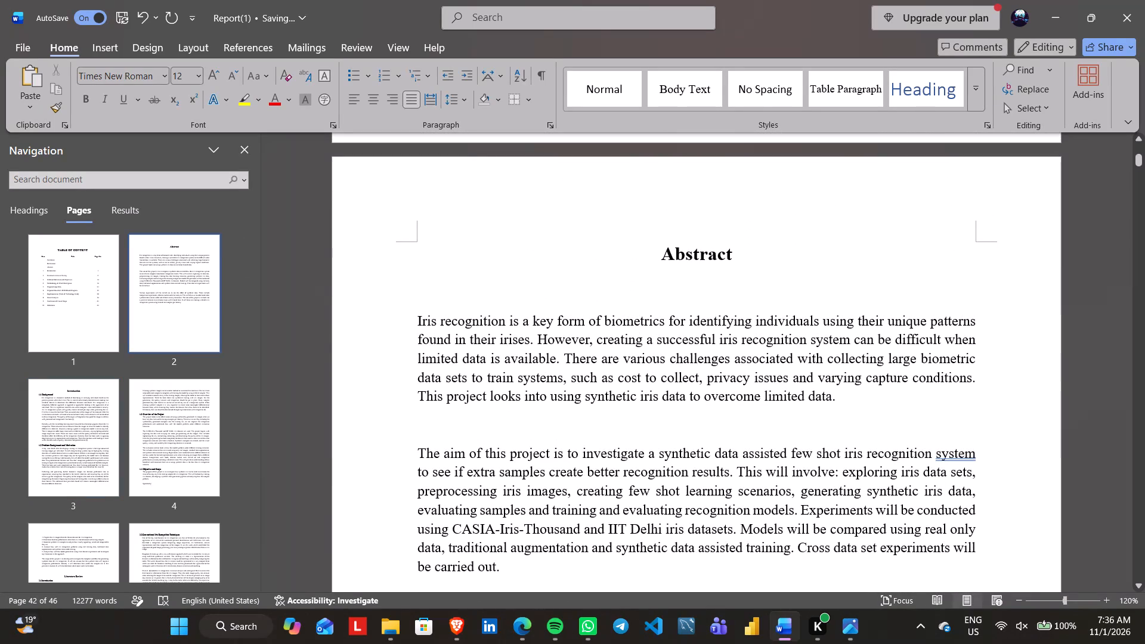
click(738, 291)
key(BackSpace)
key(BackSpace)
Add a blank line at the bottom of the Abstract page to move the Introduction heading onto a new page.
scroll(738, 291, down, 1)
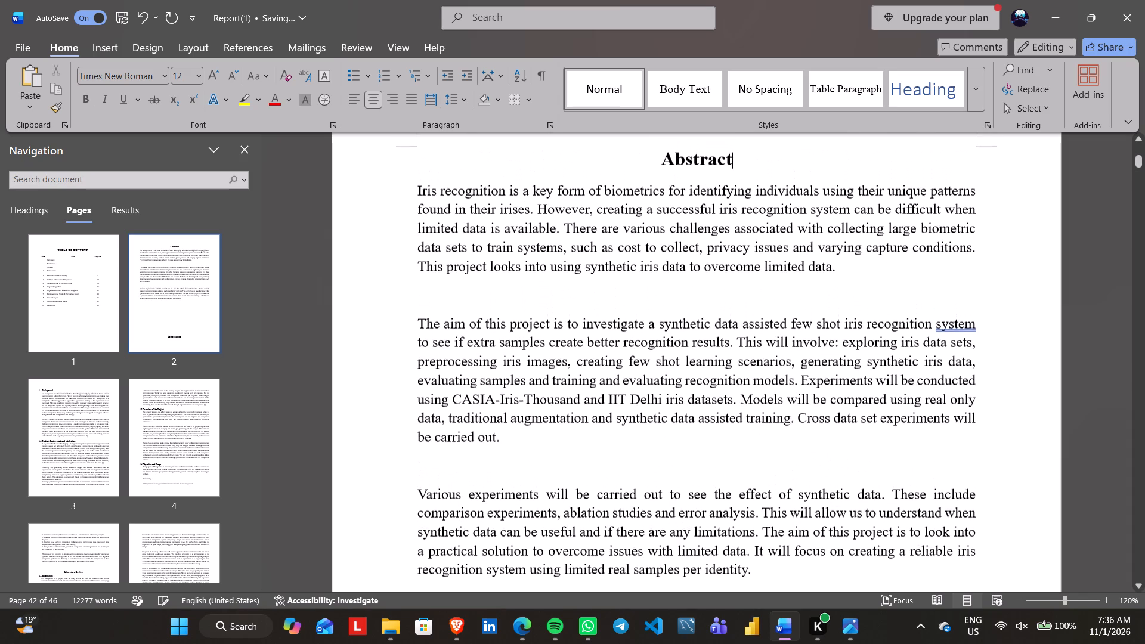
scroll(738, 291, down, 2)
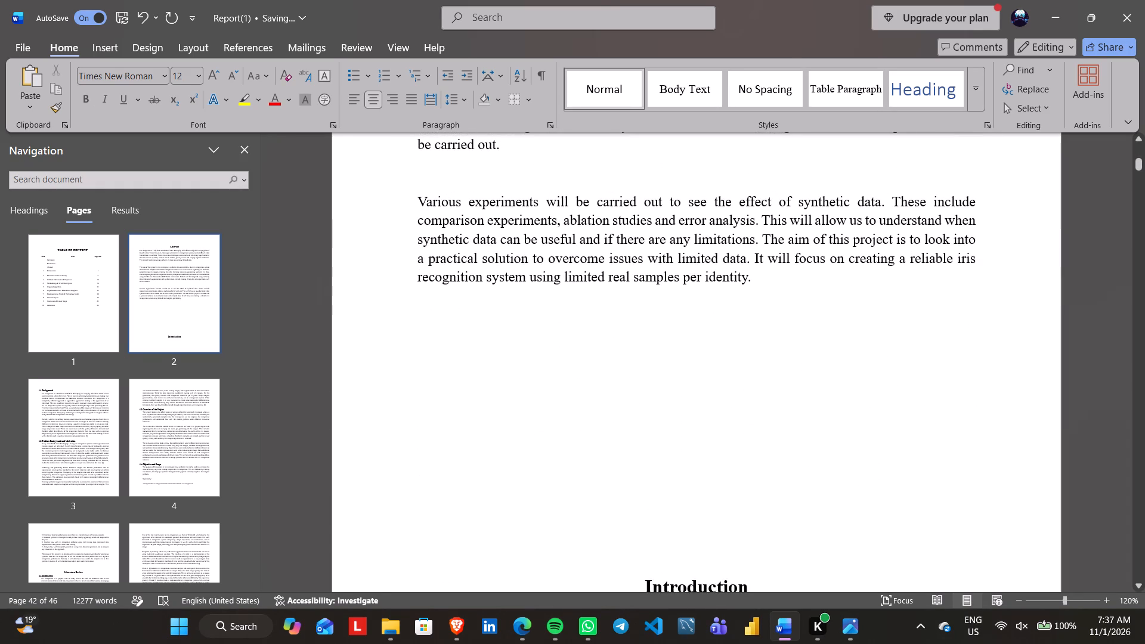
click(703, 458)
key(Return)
Check the Introduction pages, view Screenshot (260) of the report from the Pictures Screenshots folder, close it and return to the report in Word.
scroll(703, 458, down, 5)
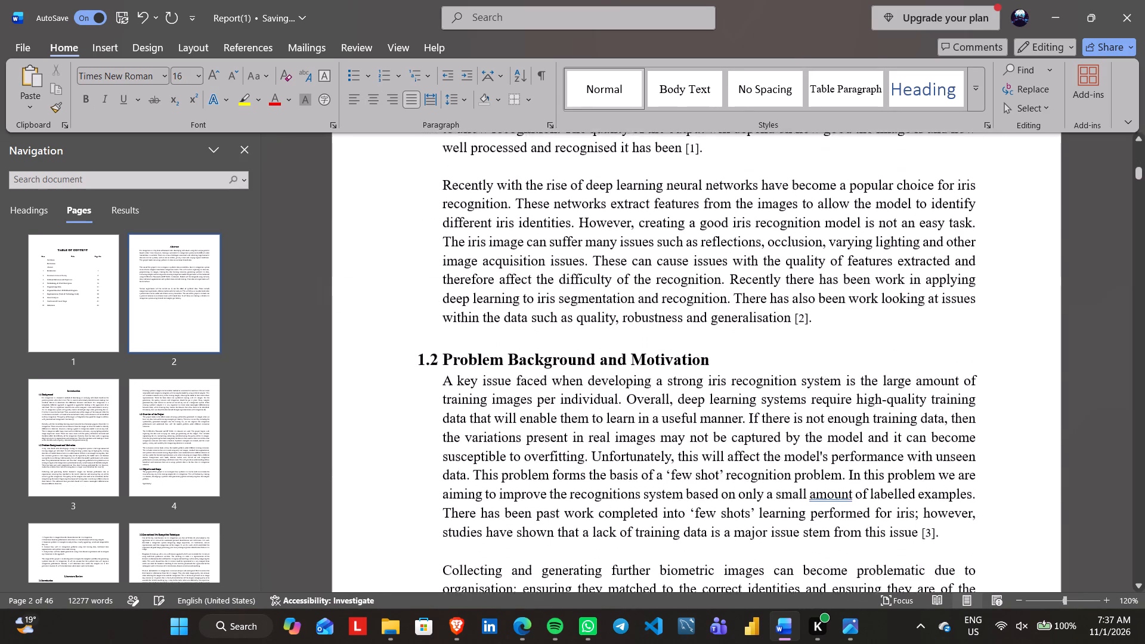
scroll(703, 458, down, 5)
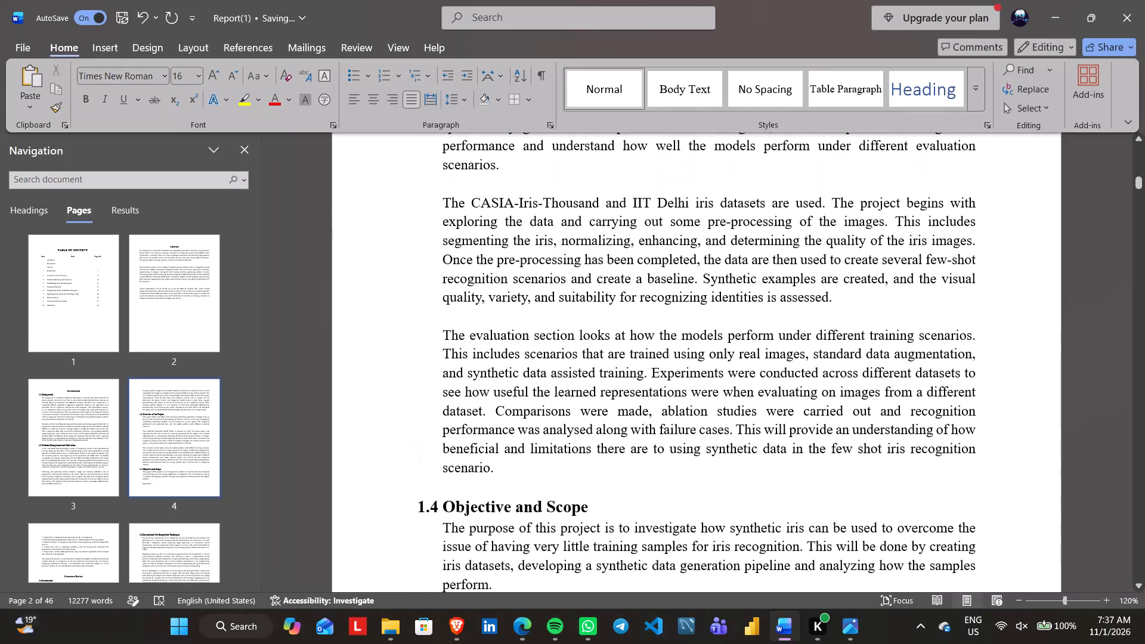
click(397, 629)
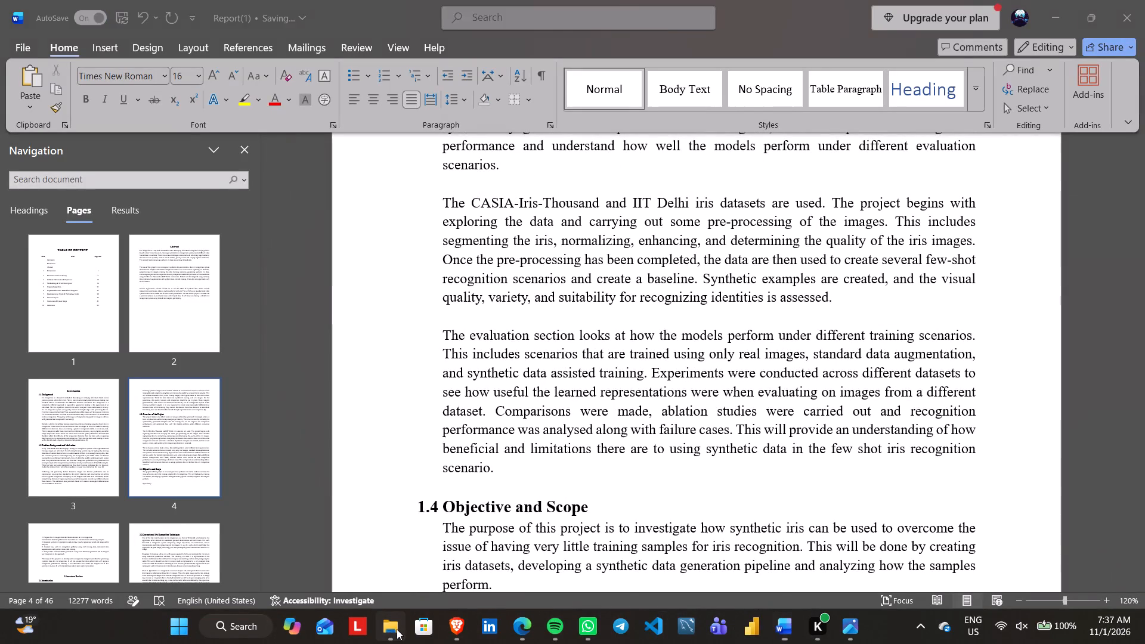
click(404, 516)
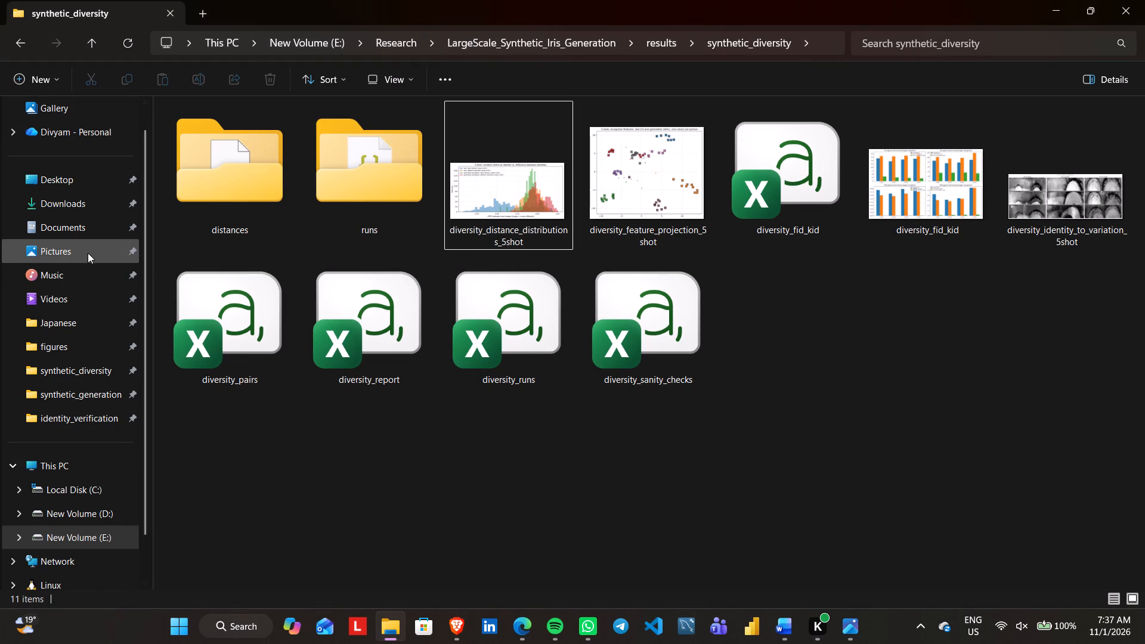
click(88, 253)
double_click(262, 134)
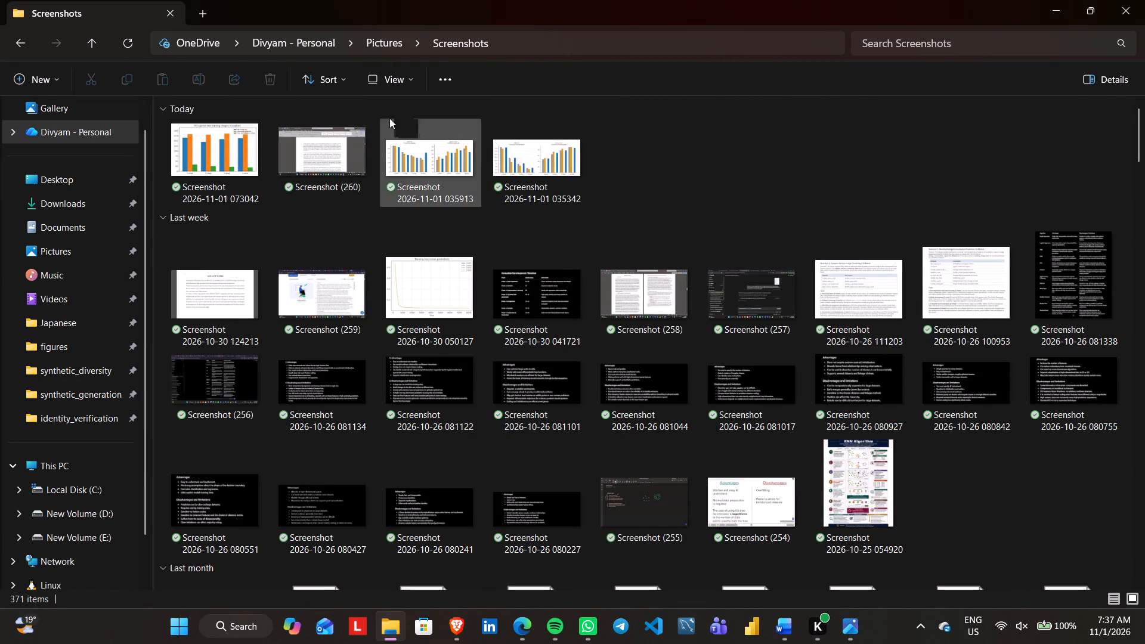
double_click(308, 200)
double_click(311, 163)
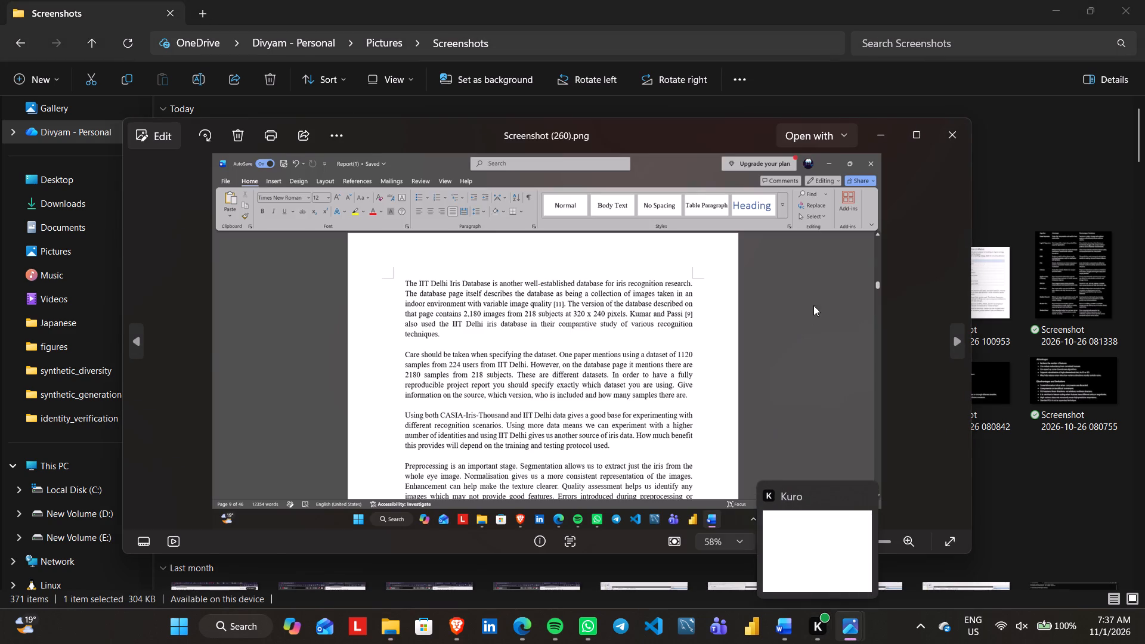
click(945, 140)
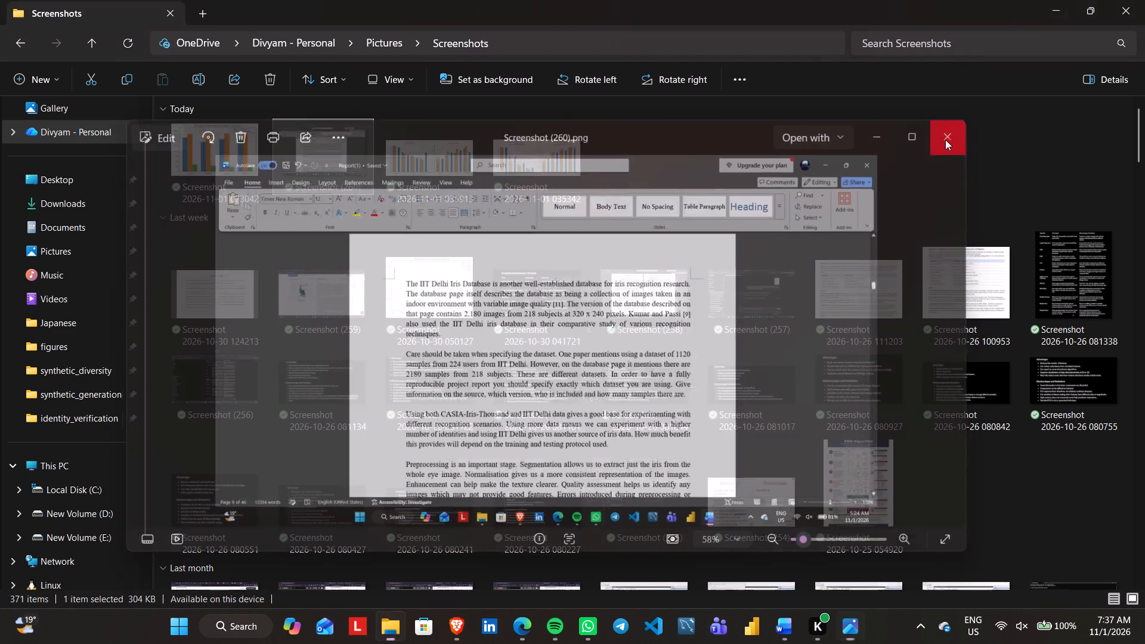
click(778, 631)
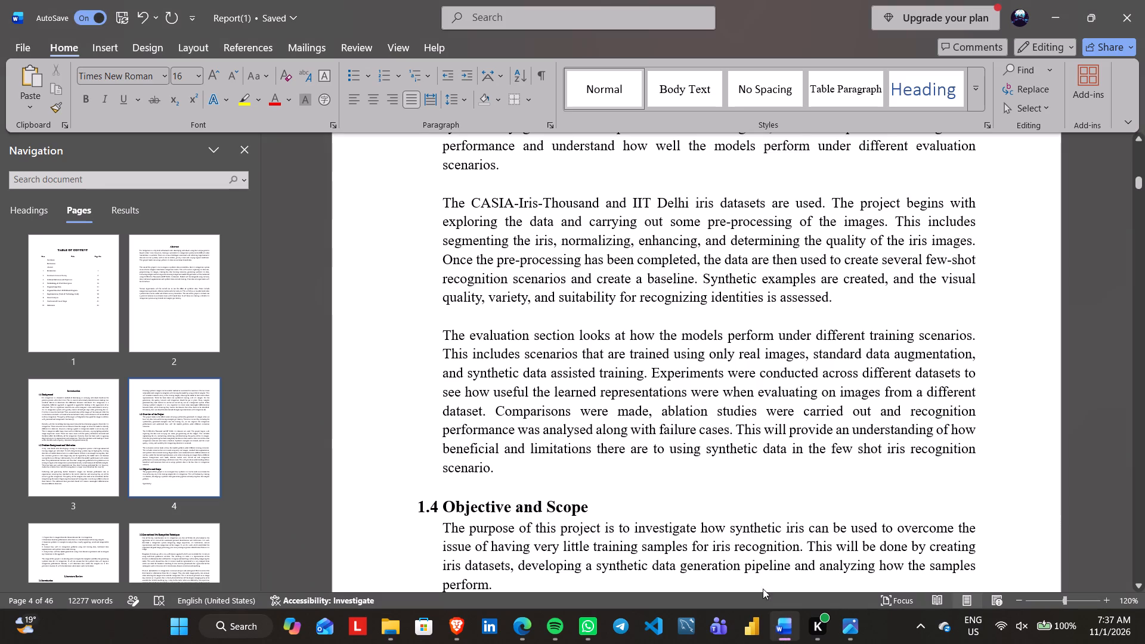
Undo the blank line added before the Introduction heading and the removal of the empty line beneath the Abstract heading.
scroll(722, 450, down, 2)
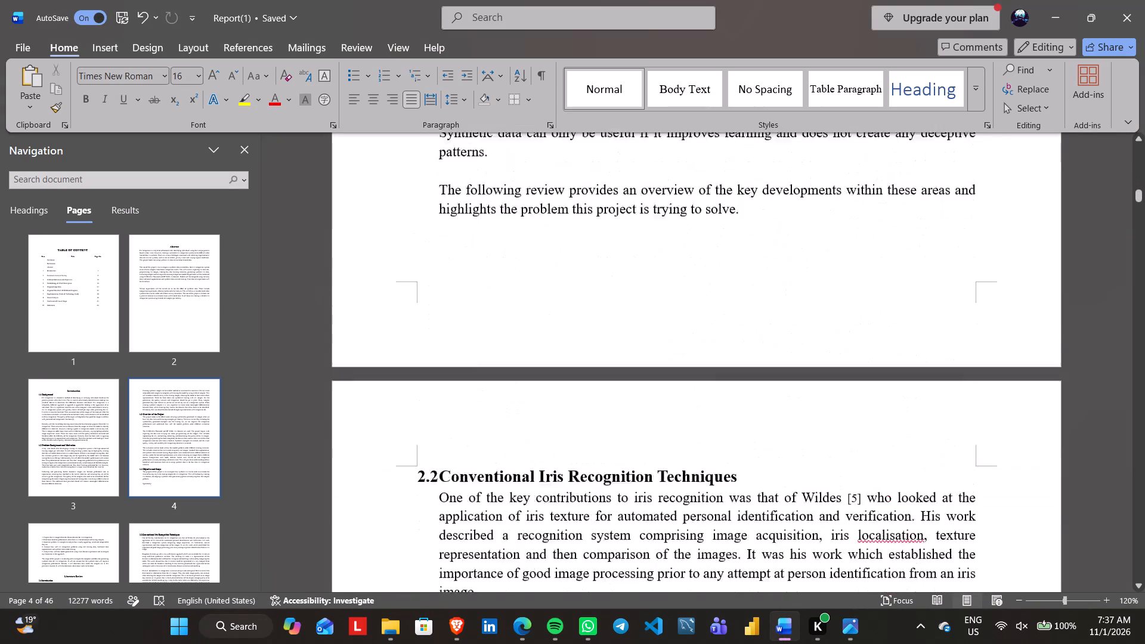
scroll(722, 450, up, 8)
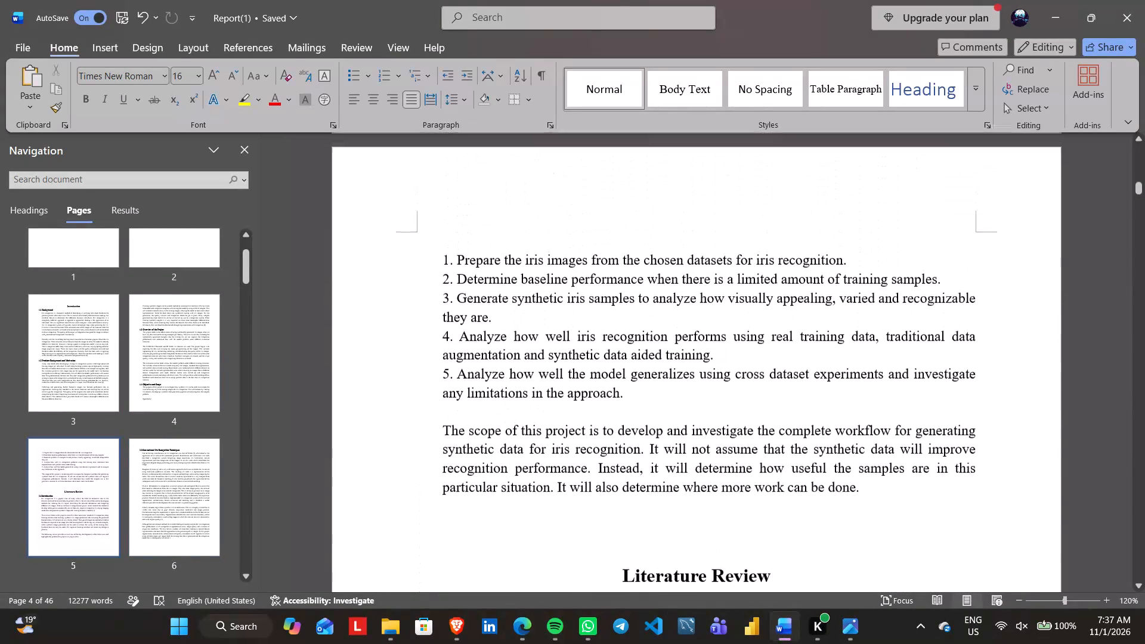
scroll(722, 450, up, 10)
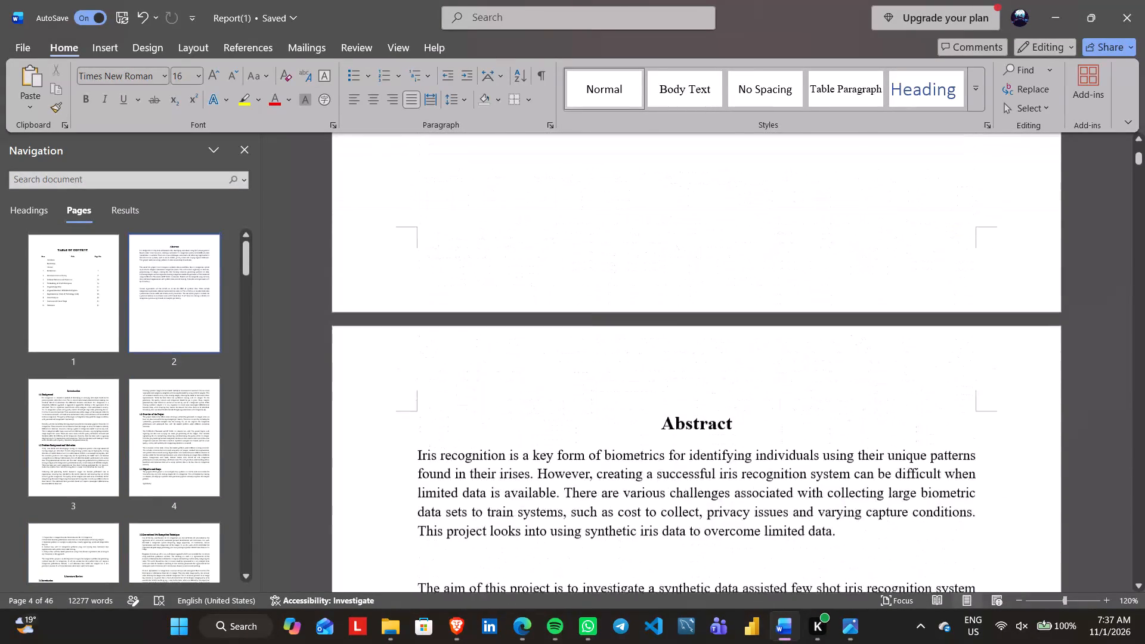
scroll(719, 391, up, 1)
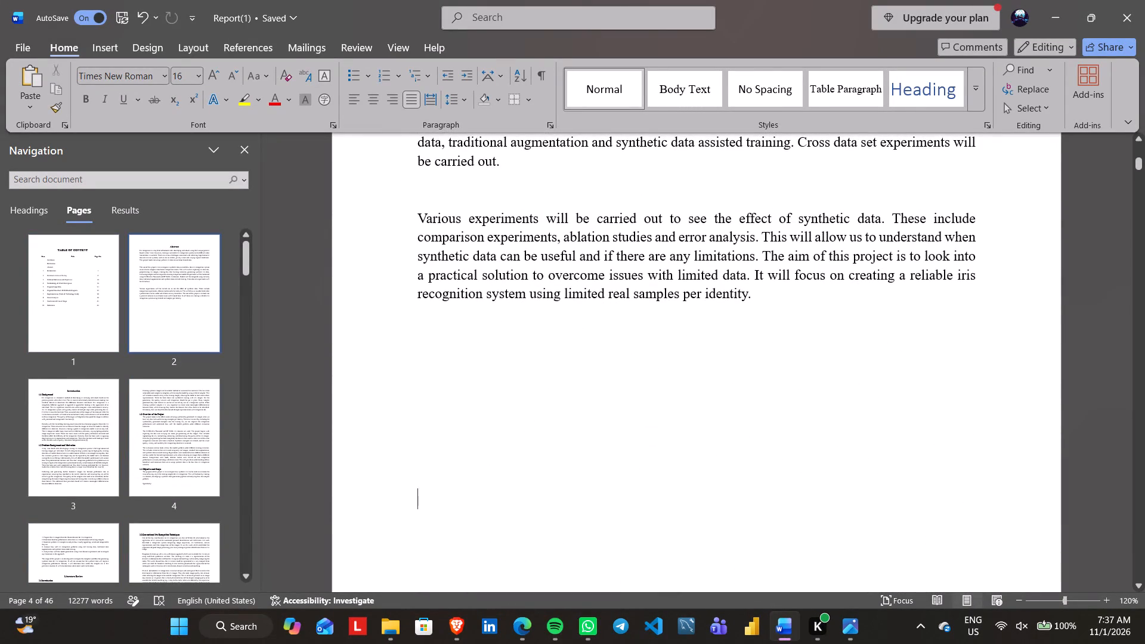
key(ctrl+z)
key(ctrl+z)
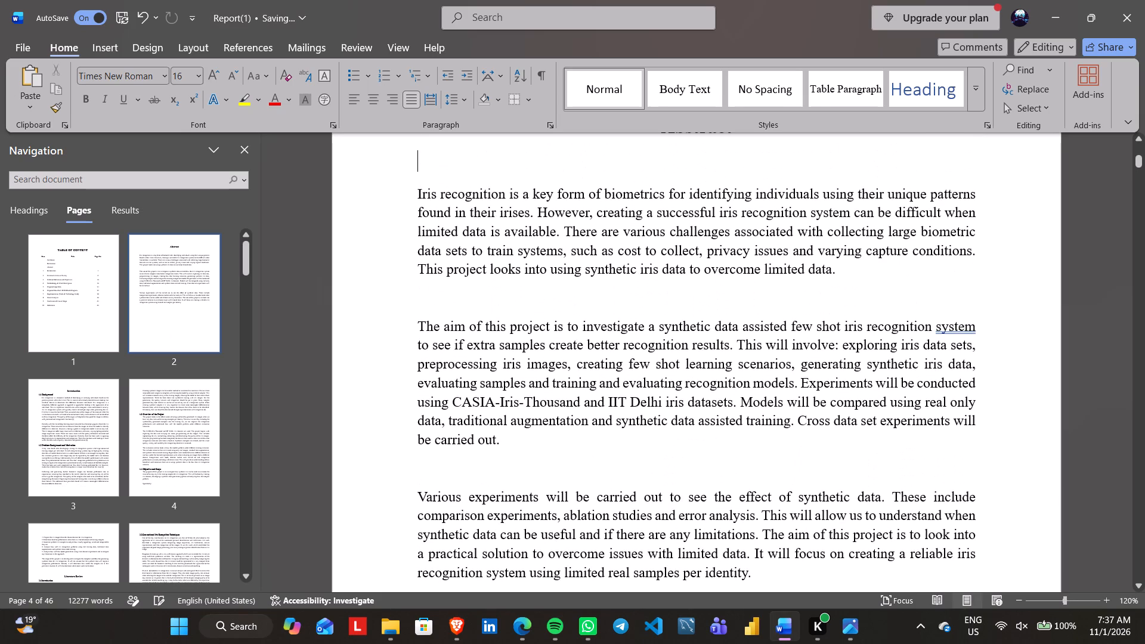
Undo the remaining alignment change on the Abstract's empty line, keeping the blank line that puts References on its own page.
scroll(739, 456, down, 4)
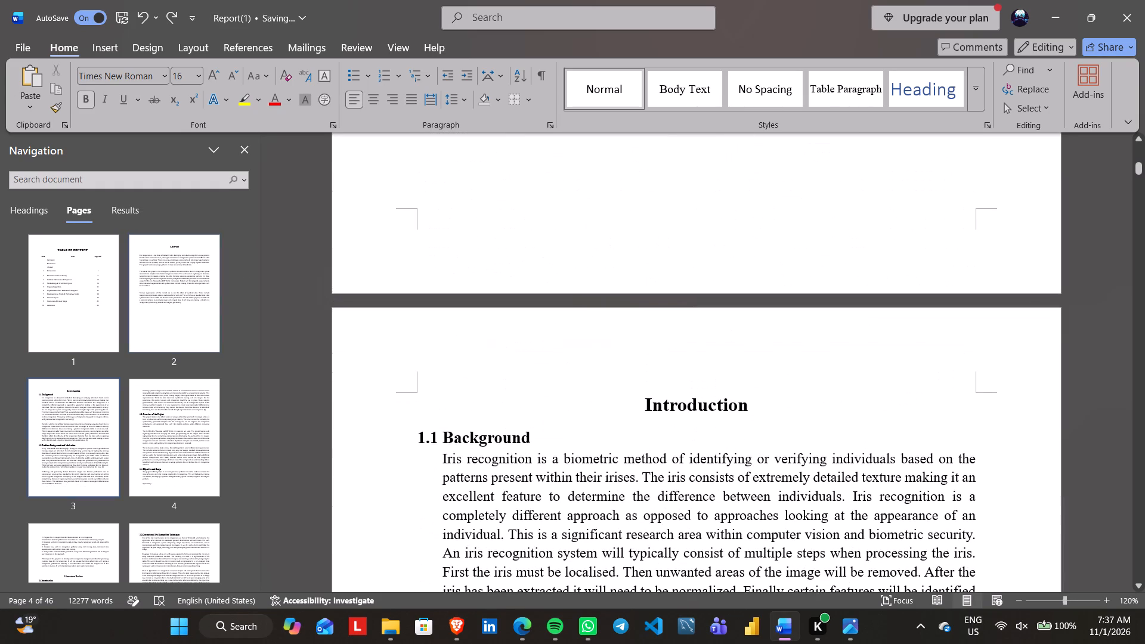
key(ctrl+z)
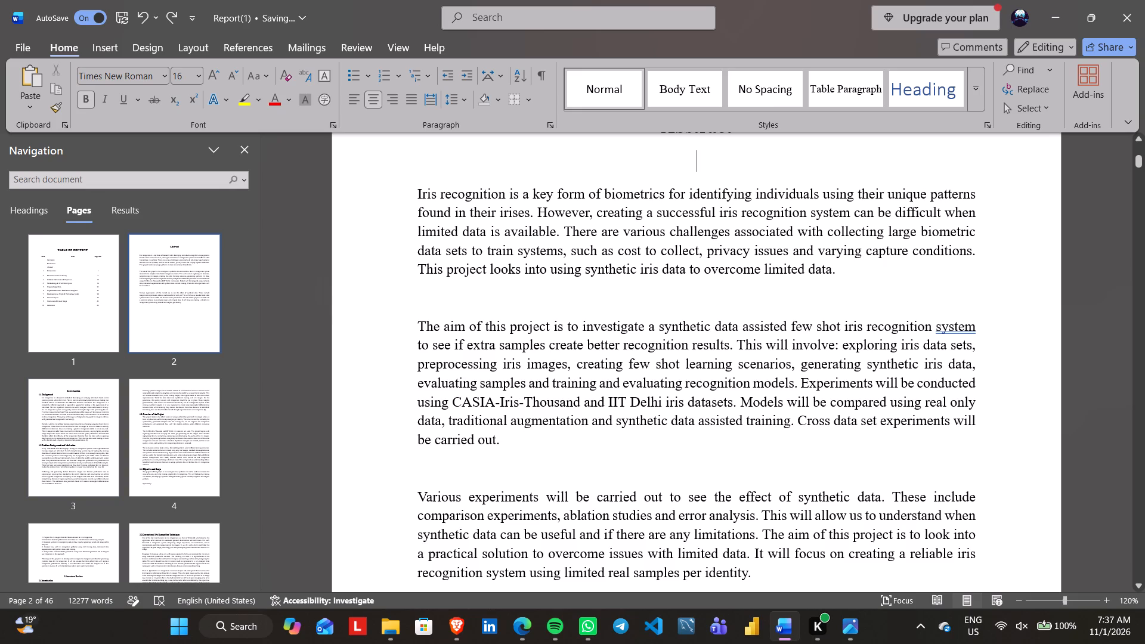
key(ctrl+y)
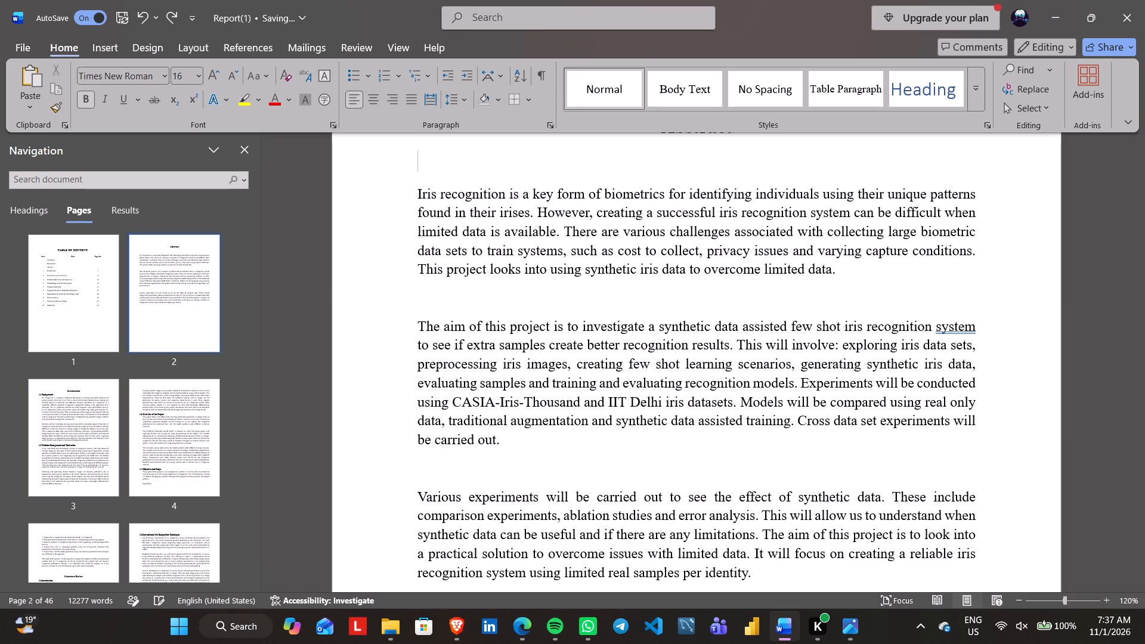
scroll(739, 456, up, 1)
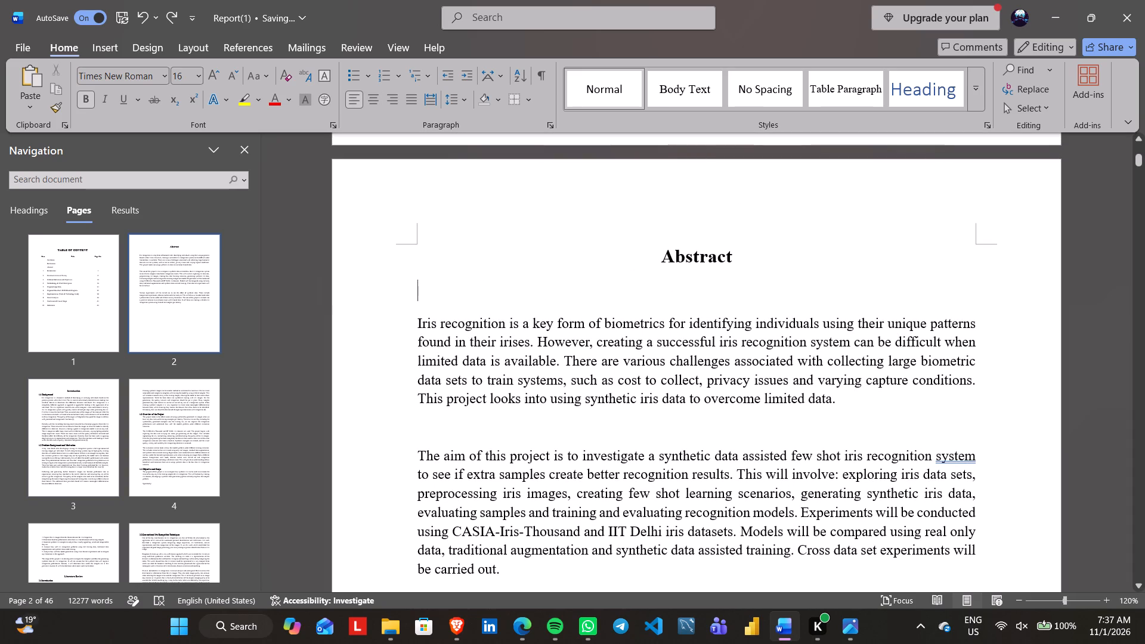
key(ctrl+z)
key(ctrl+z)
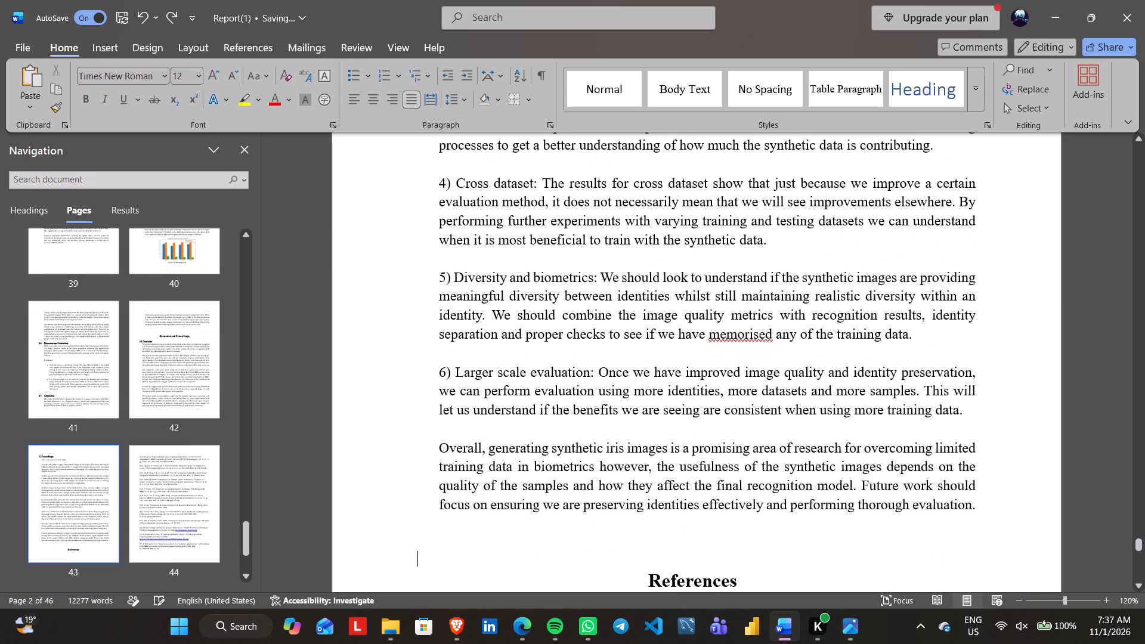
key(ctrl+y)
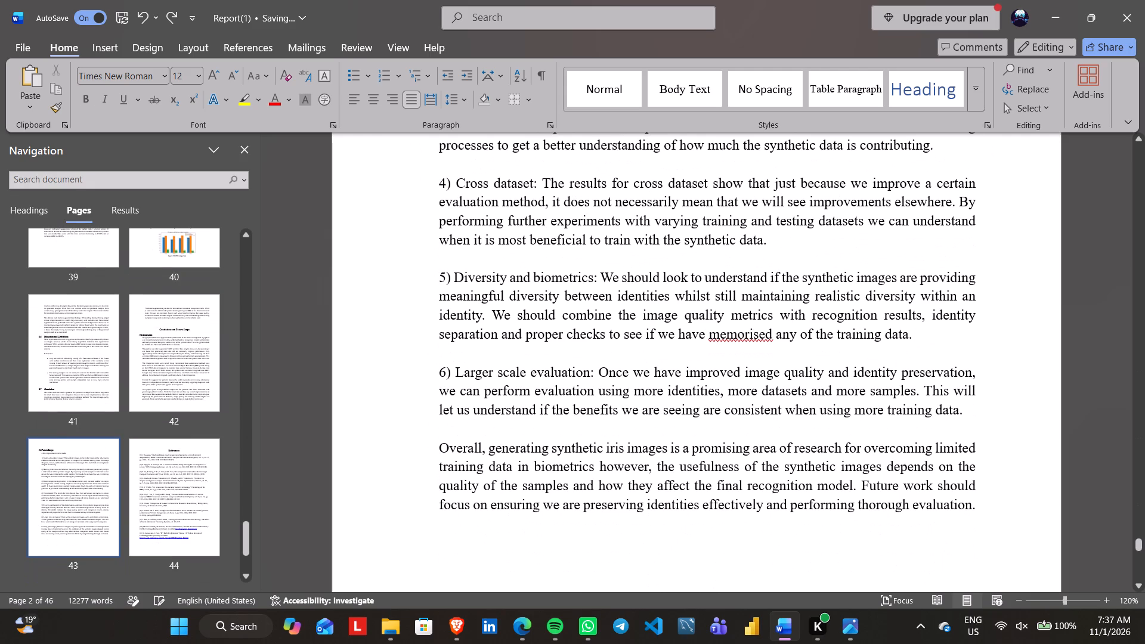
Examine the layout of the table of contents, Abstract and Introduction pages, including the listed chapter page numbers.
scroll(739, 456, up, 2)
scroll(739, 456, up, 20)
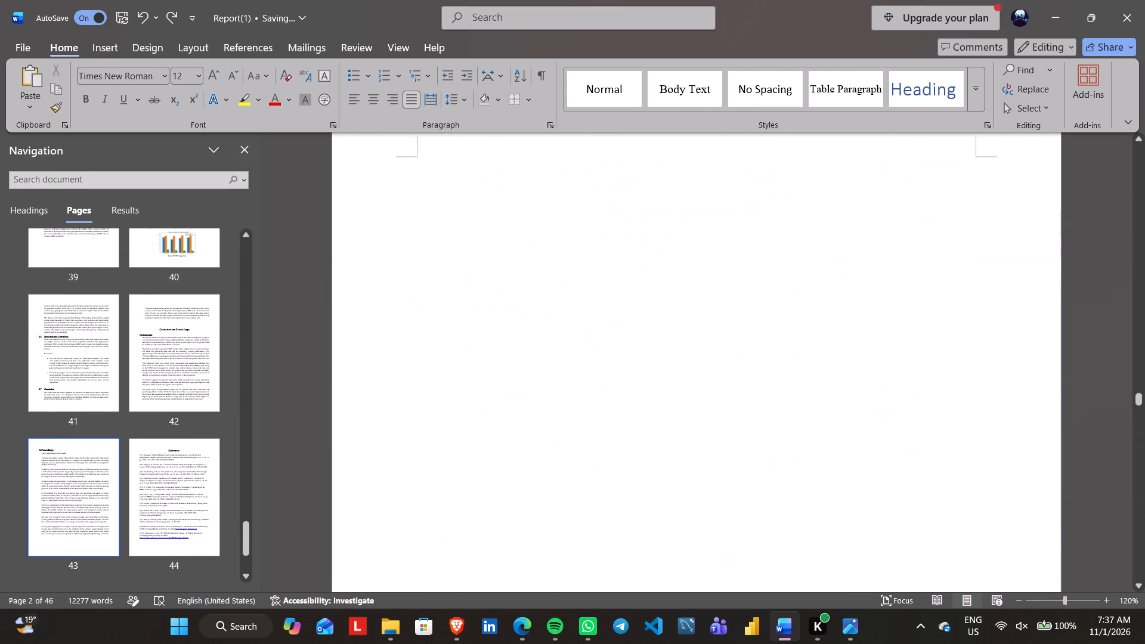
scroll(739, 456, up, 18)
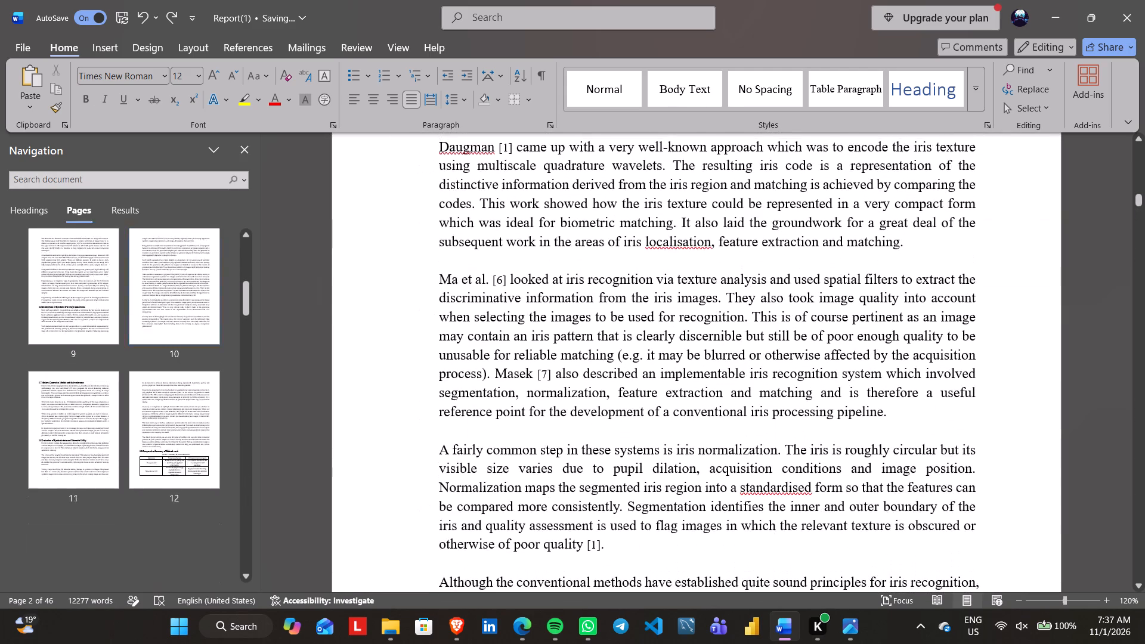
scroll(739, 456, up, 15)
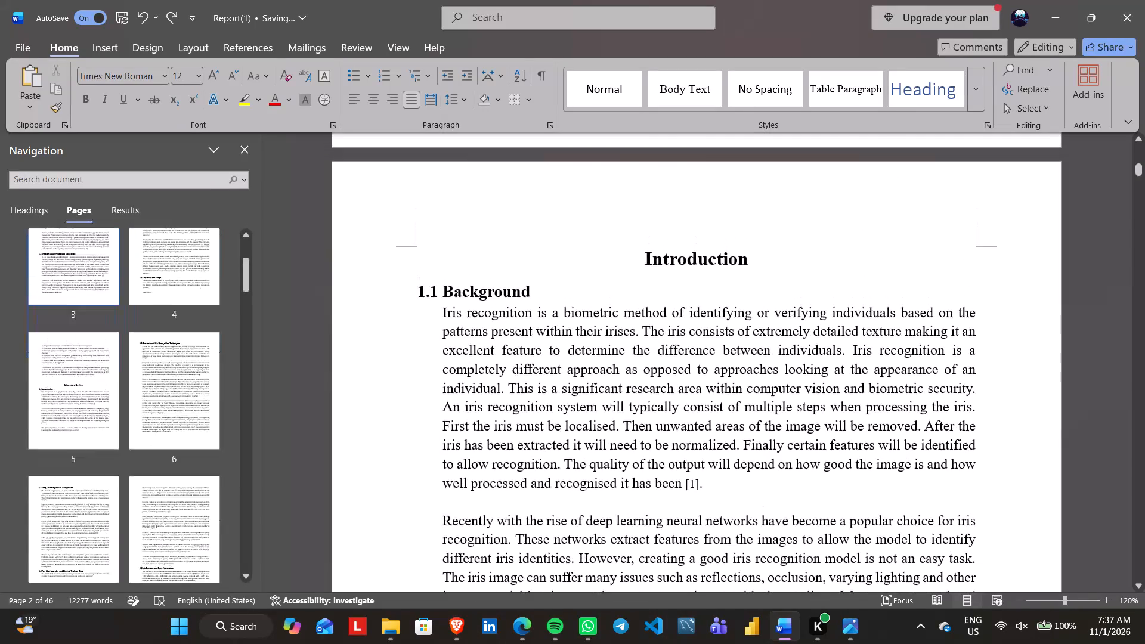
scroll(739, 456, up, 12)
scroll(739, 456, down, 2)
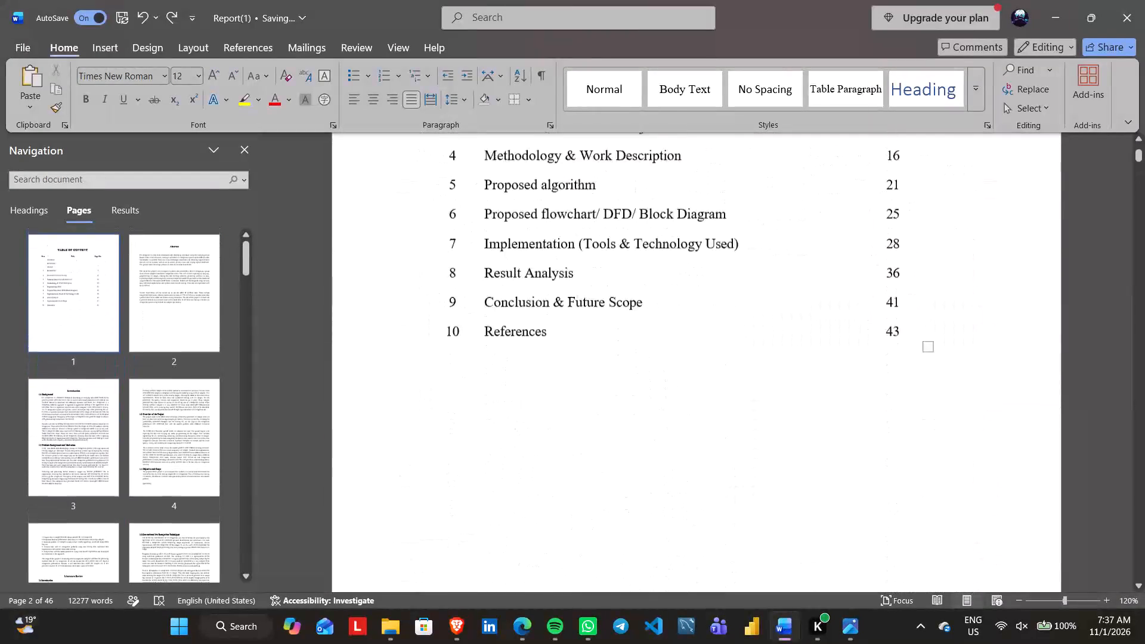
scroll(739, 456, down, 6)
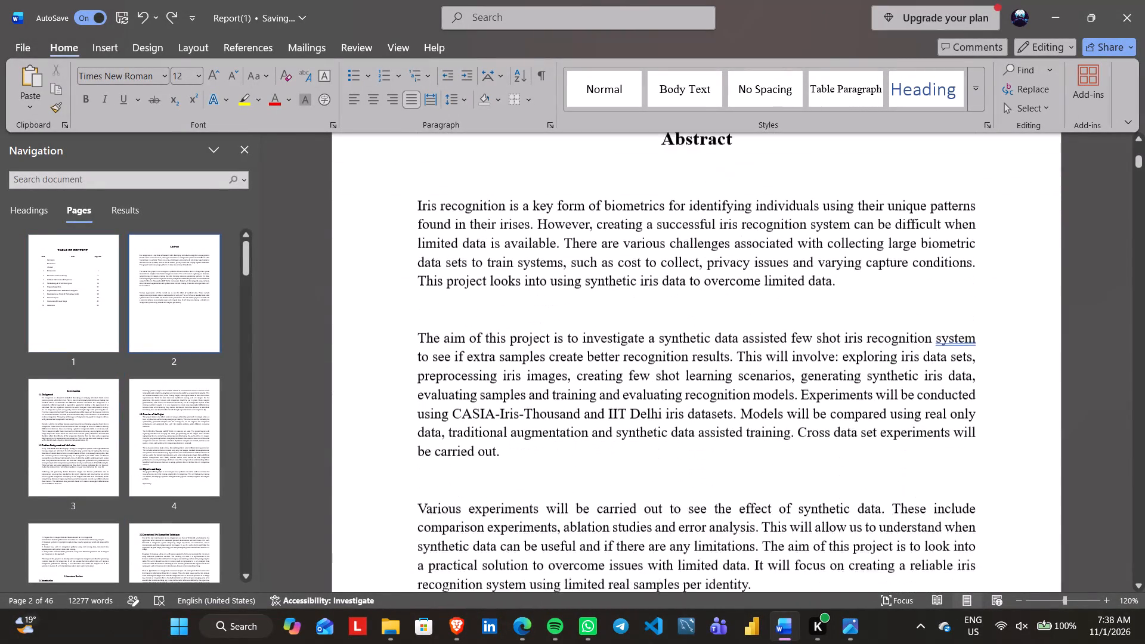
scroll(739, 456, down, 5)
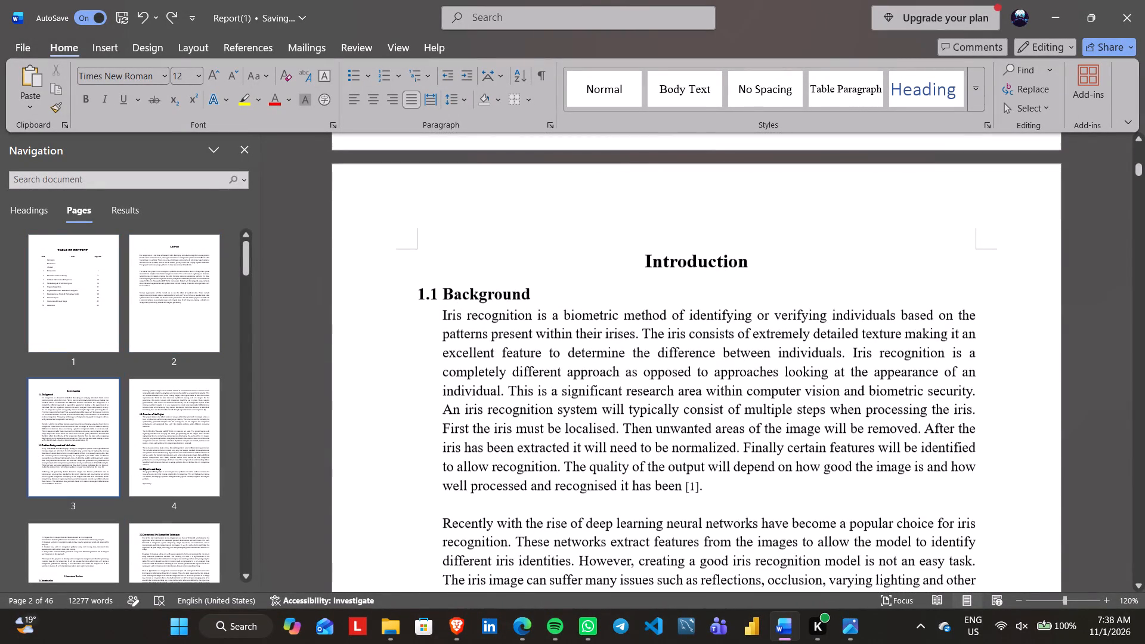
scroll(739, 456, down, 3)
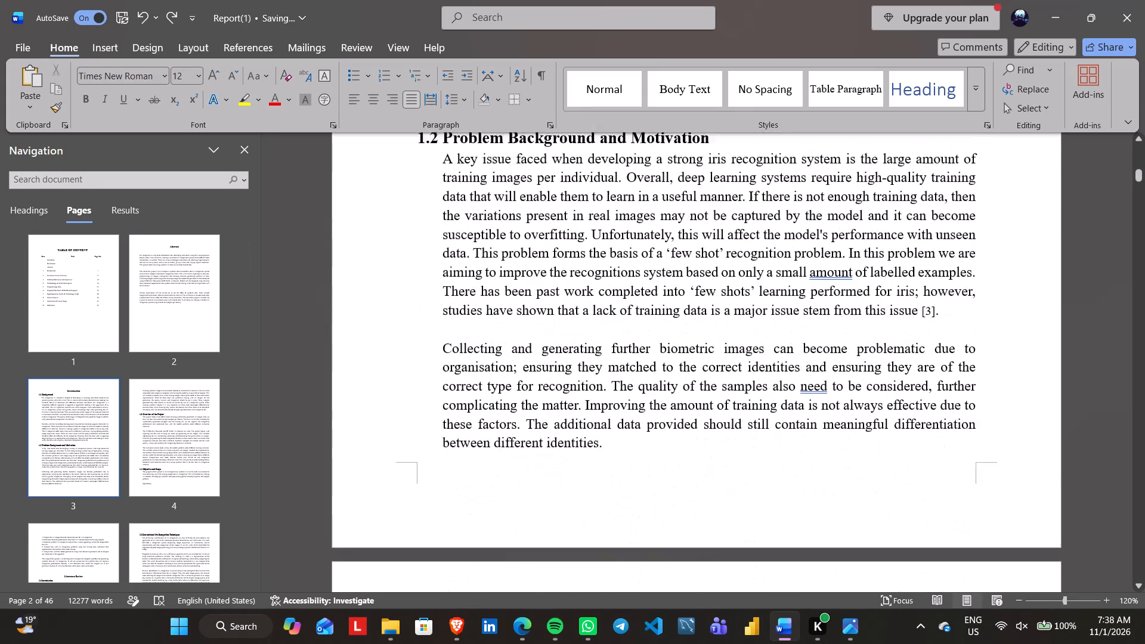
scroll(739, 456, down, 3)
scroll(739, 456, up, 15)
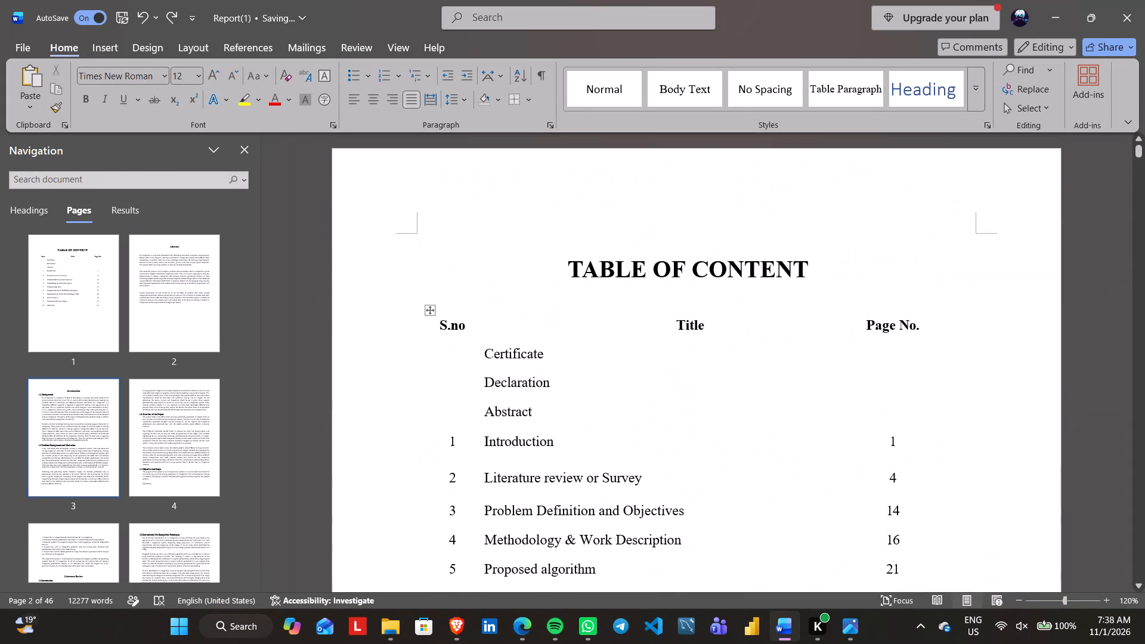
scroll(739, 456, down, 1)
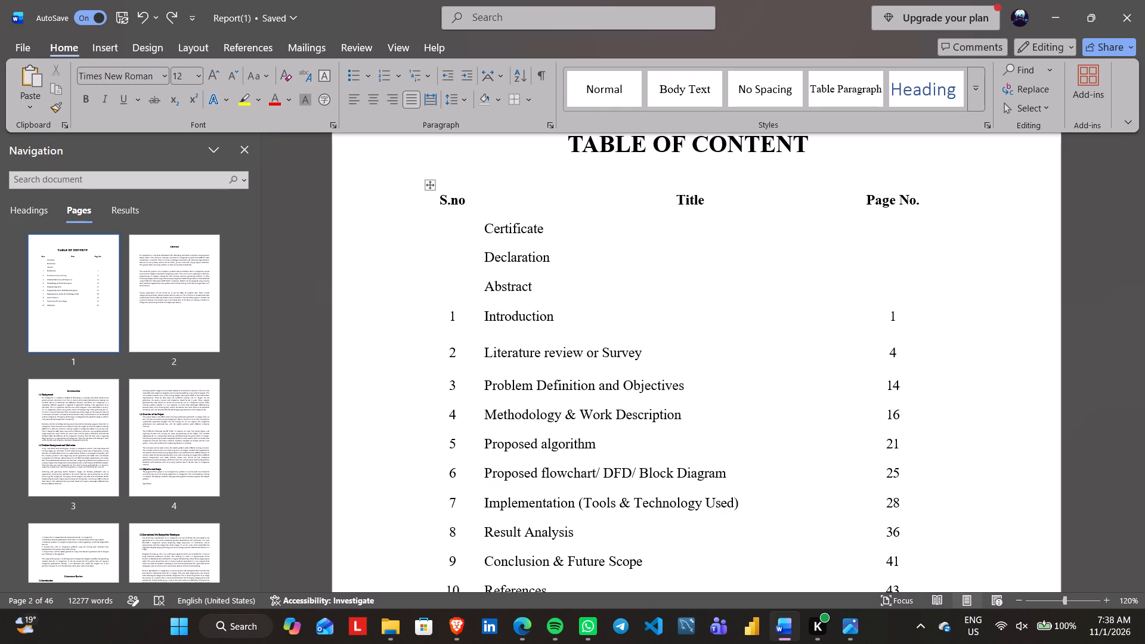
scroll(739, 456, down, 3)
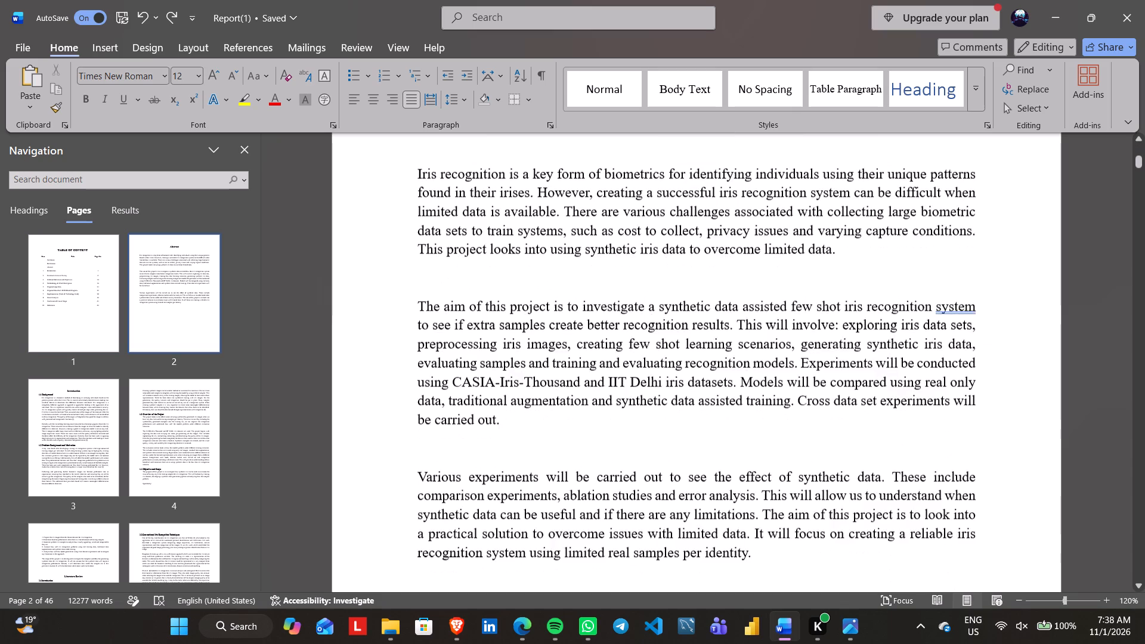
Review the text and page breaks of the Introduction chapter, from 1.1 Background through the objectives list and scope paragraph in 1.4.
scroll(739, 456, down, 5)
scroll(739, 456, up, 1)
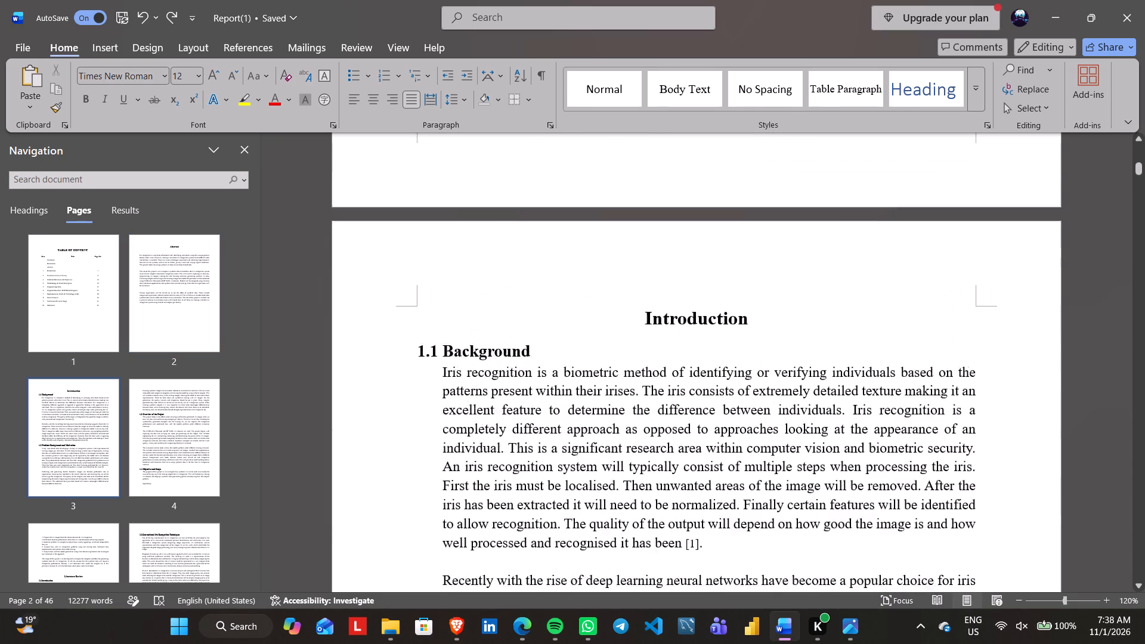
scroll(739, 456, up, 1)
scroll(744, 538, down, 5)
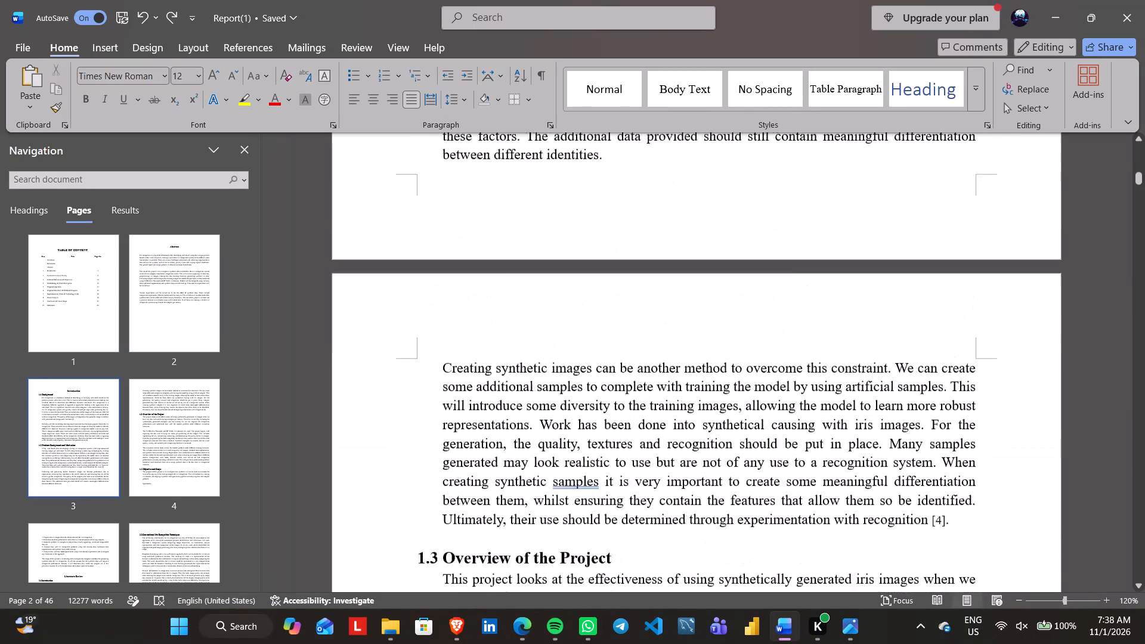
scroll(744, 538, down, 2)
scroll(744, 538, up, 1)
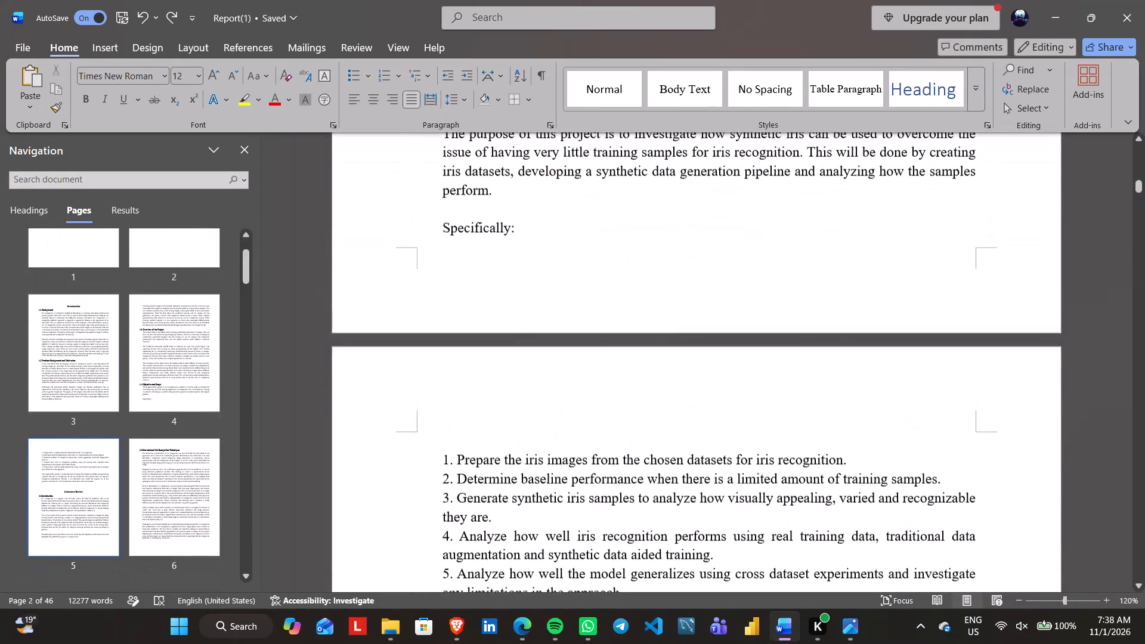
scroll(744, 538, up, 1)
scroll(587, 256, up, 1)
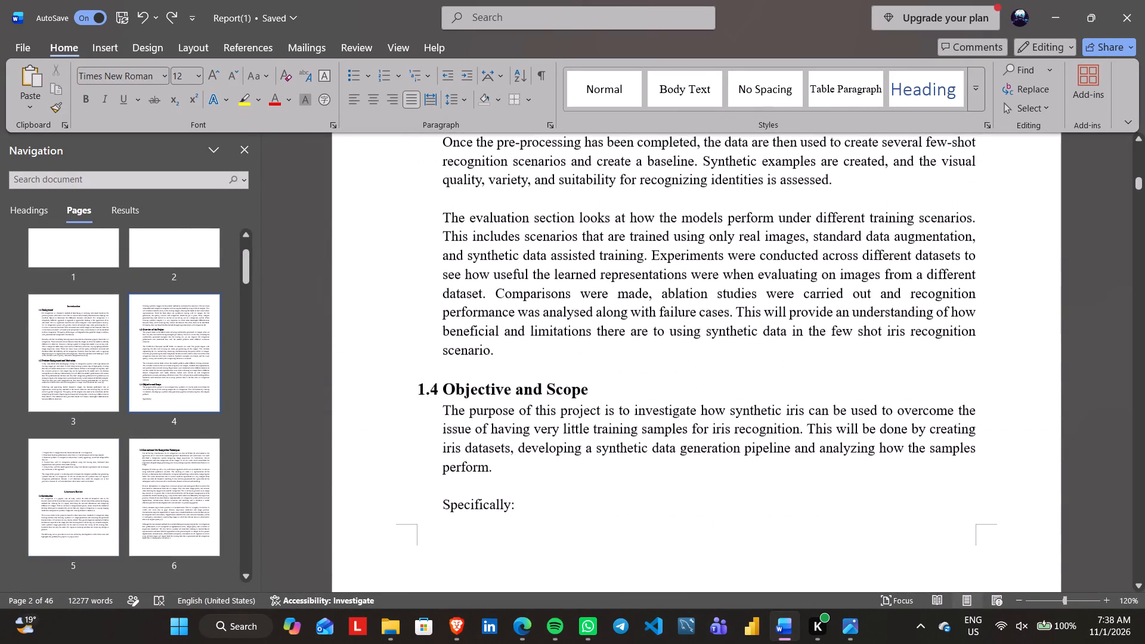
scroll(587, 256, up, 2)
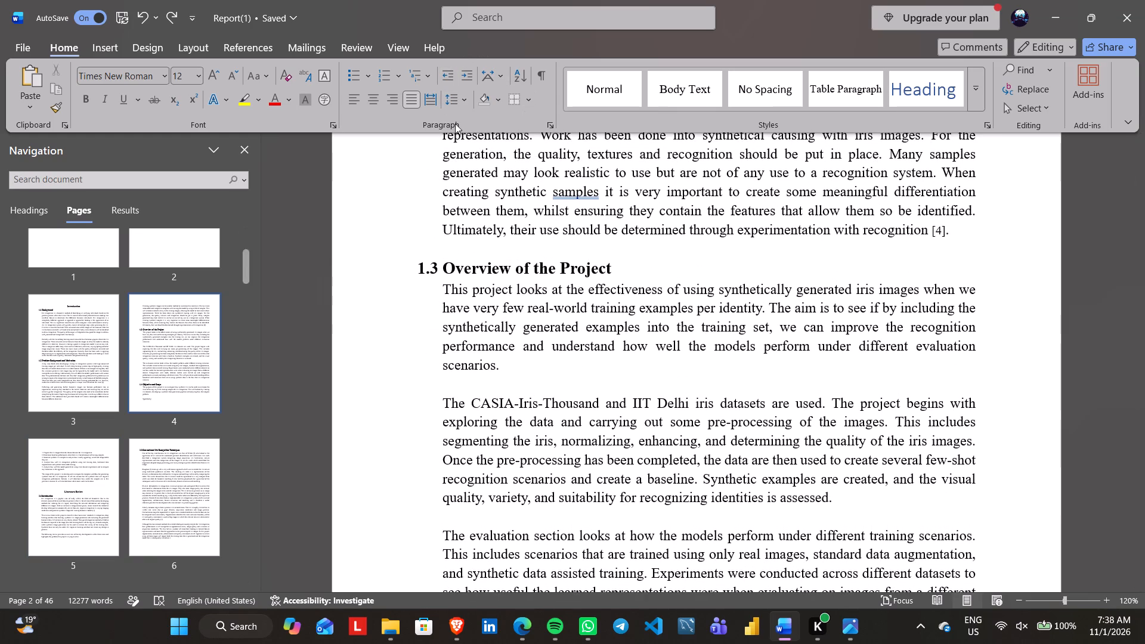
click(451, 107)
click(451, 107)
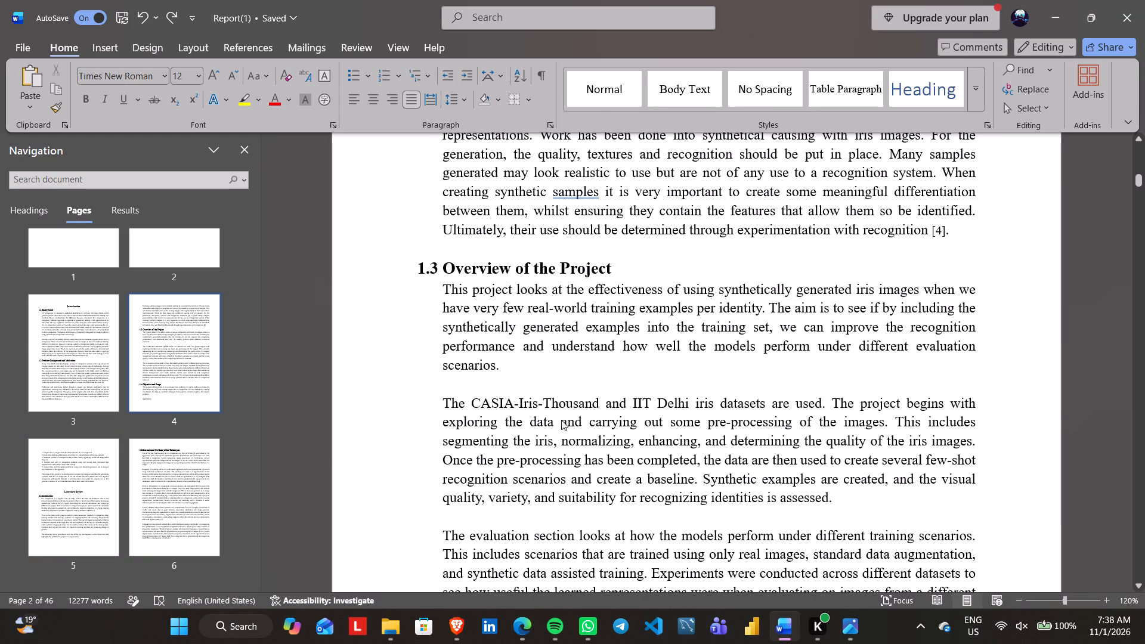
scroll(561, 420, up, 5)
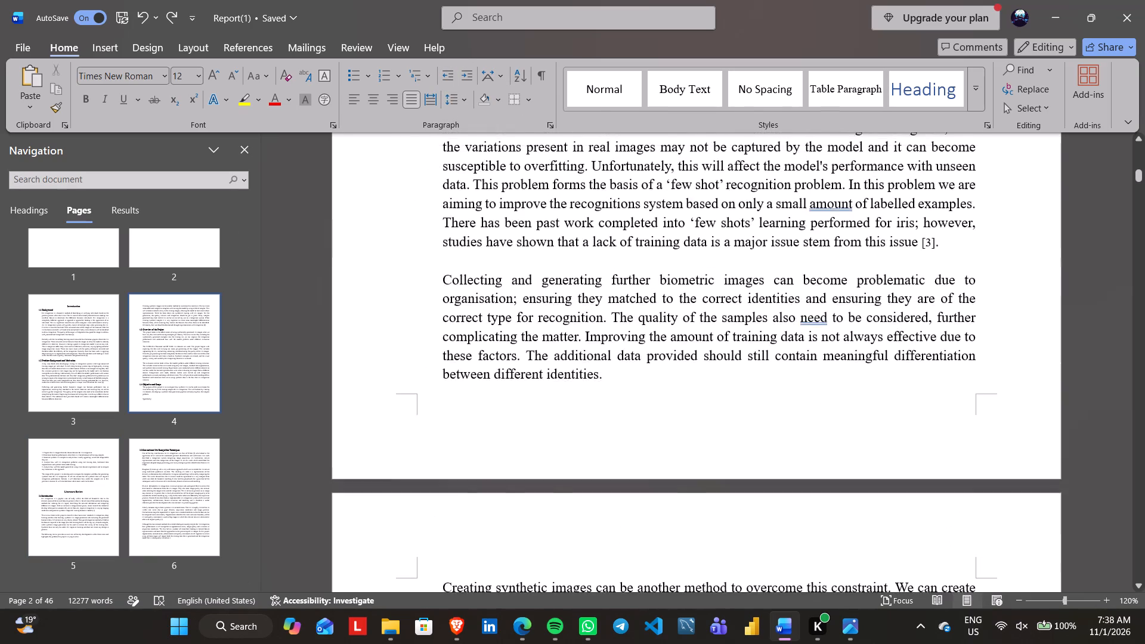
scroll(561, 420, up, 4)
scroll(561, 420, down, 1)
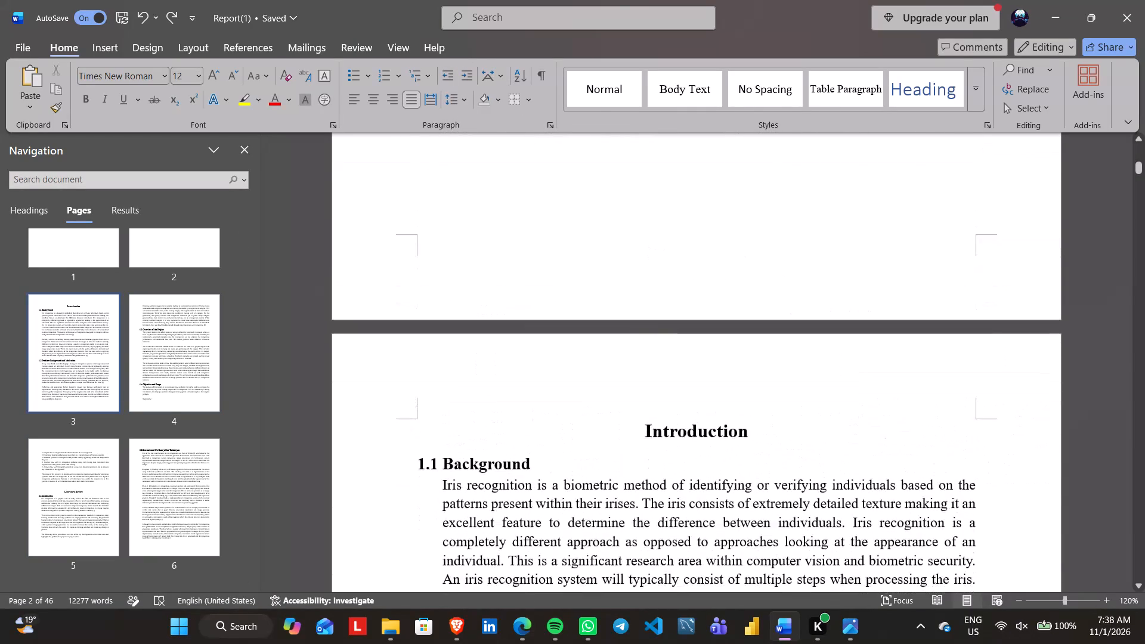
scroll(561, 420, down, 4)
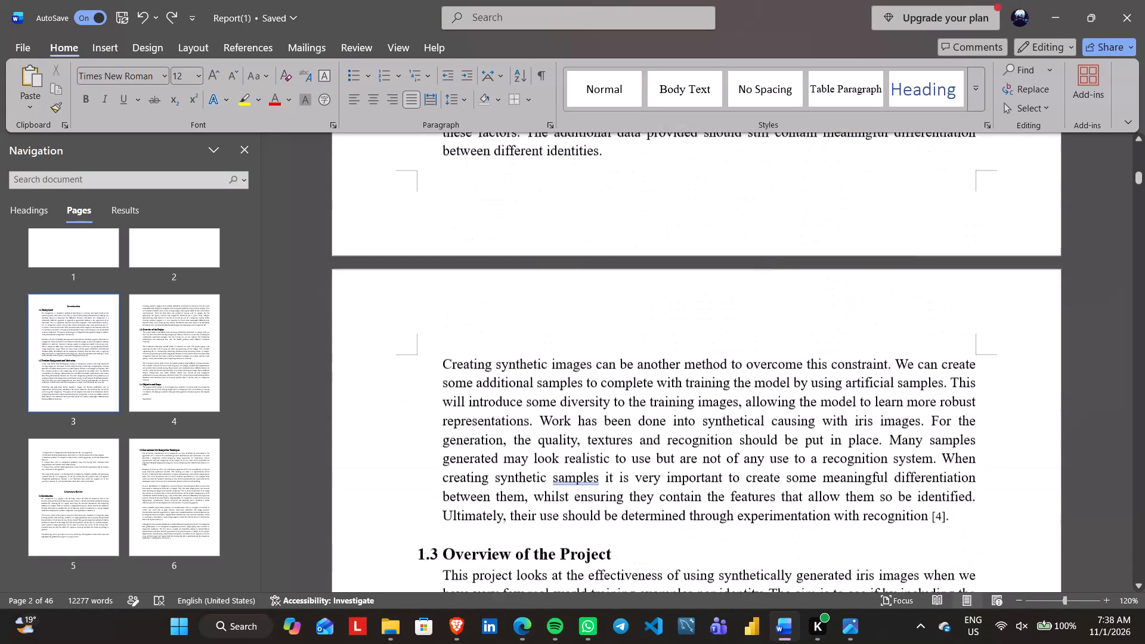
scroll(561, 420, down, 4)
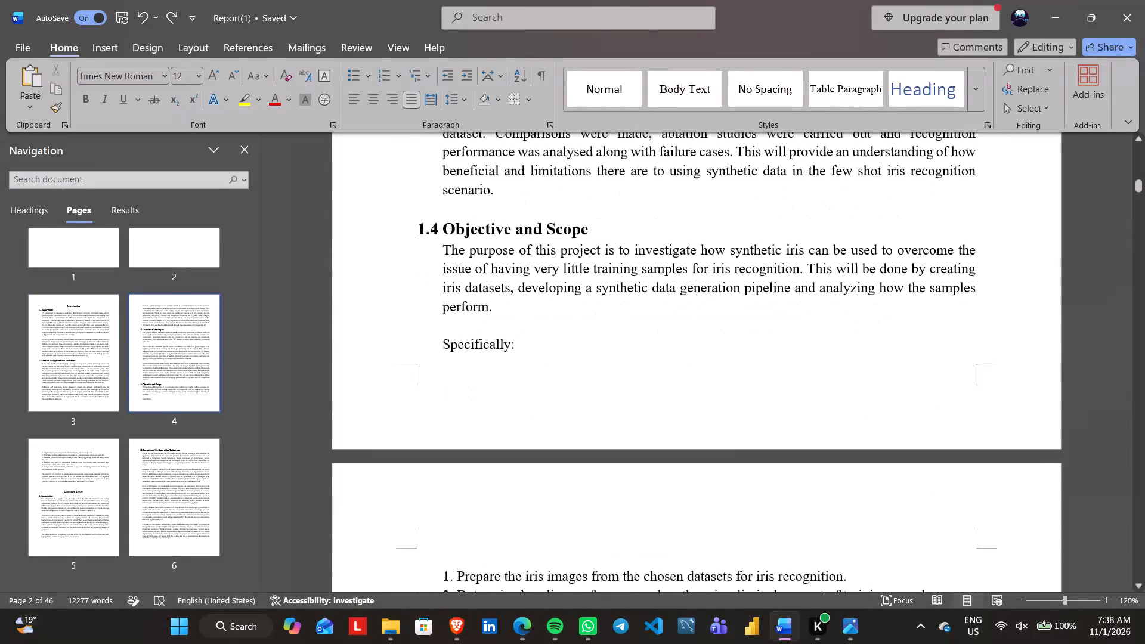
scroll(527, 308, down, 1)
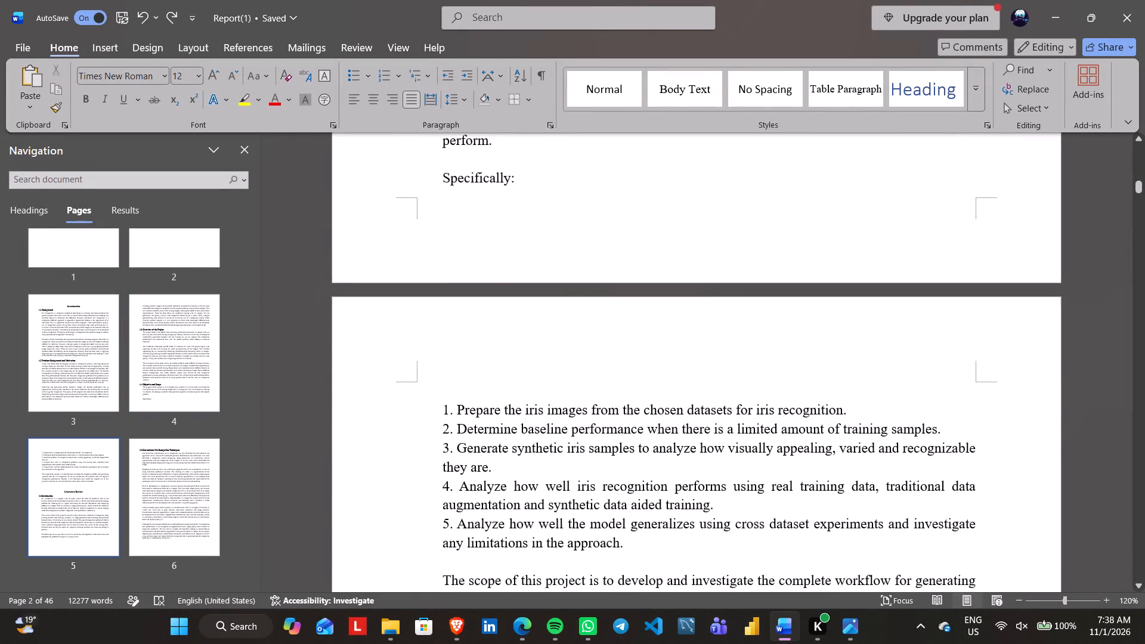
scroll(527, 308, down, 2)
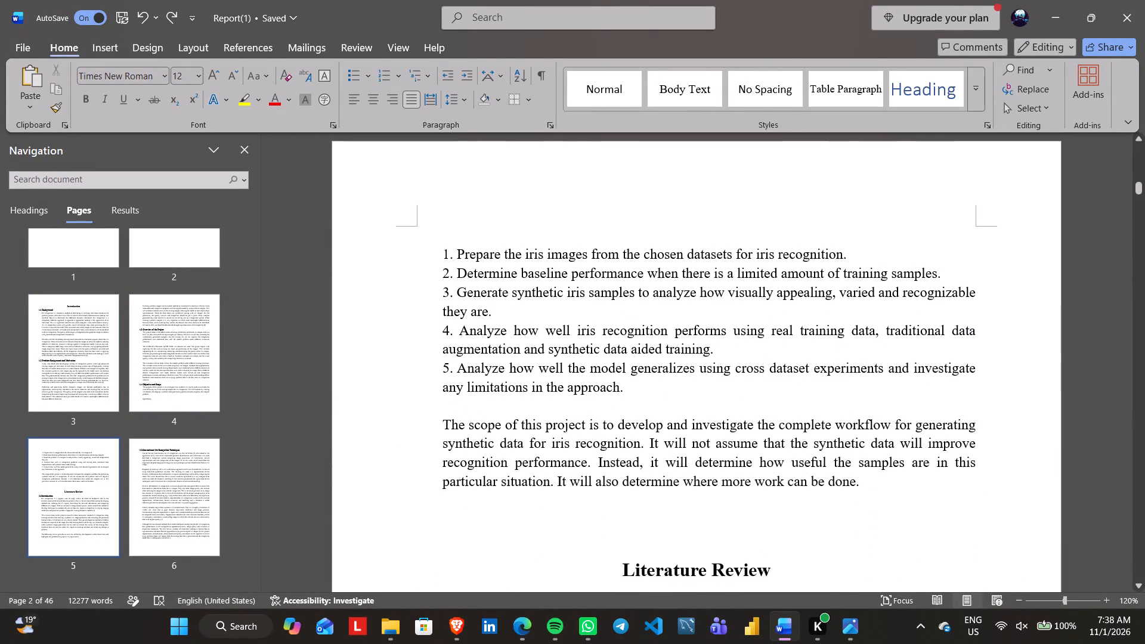
scroll(52, 465, up, 1)
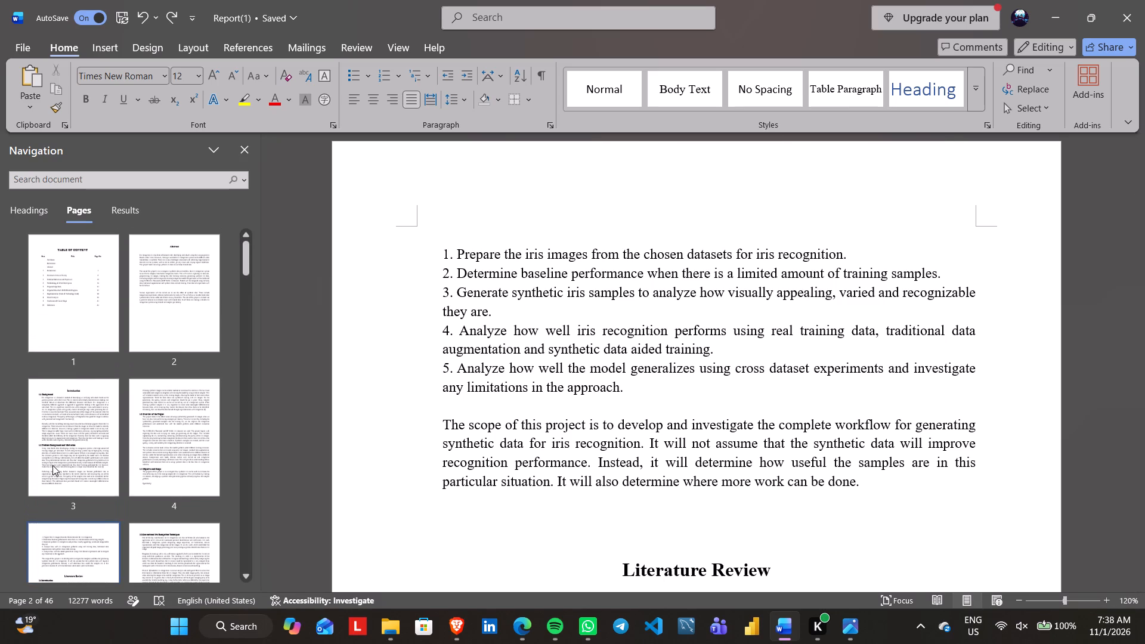
scroll(52, 465, up, 1)
Examine the blank lines above the Literature Review heading and the spacing around the closing paragraph of section 2.1 Introduction.
scroll(572, 454, down, 2)
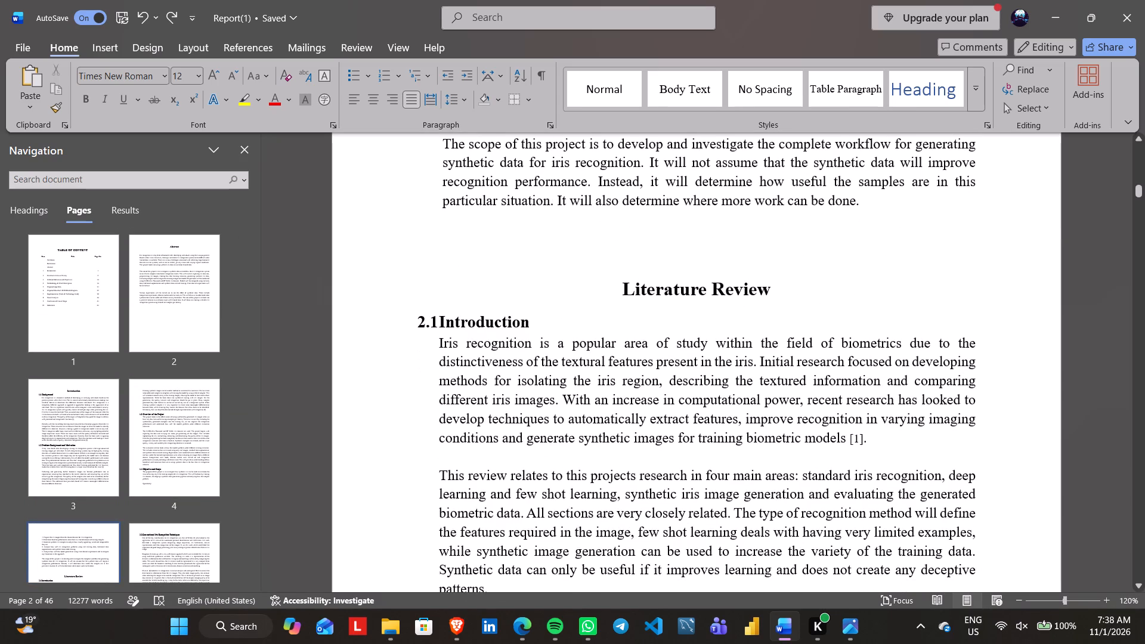
click(558, 247)
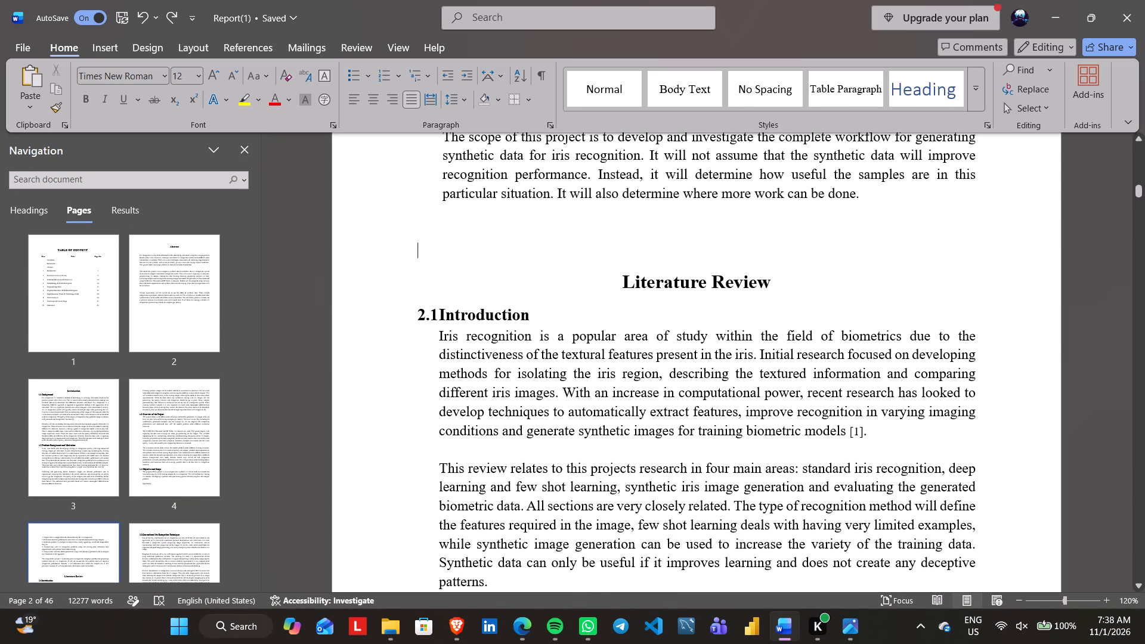
key(Up)
key(Down)
scroll(558, 247, down, 2)
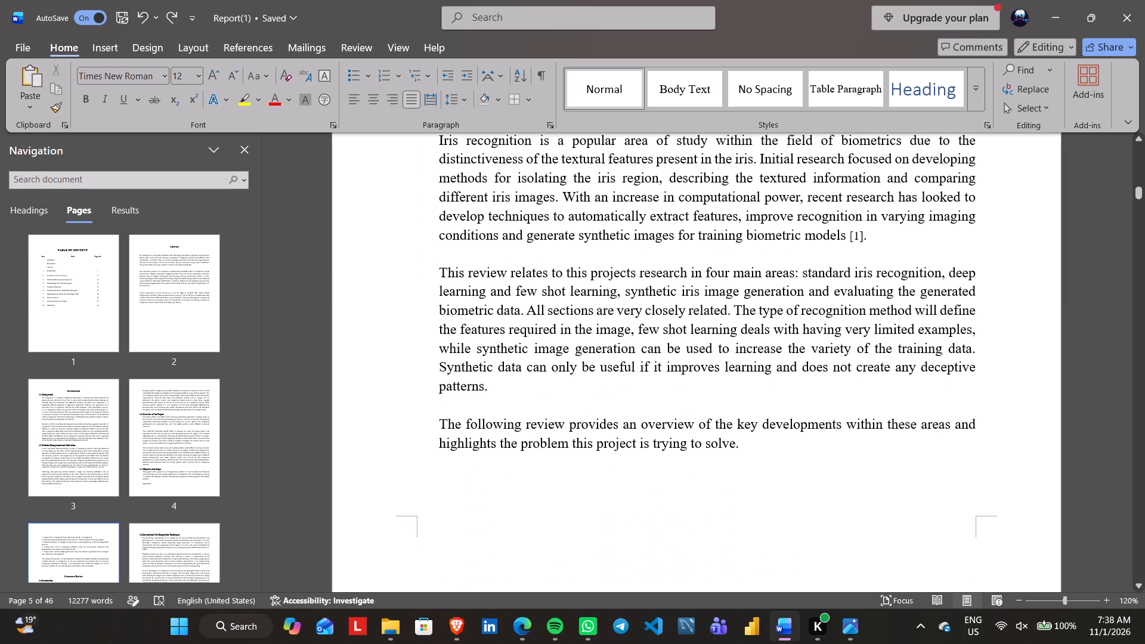
scroll(558, 247, down, 1)
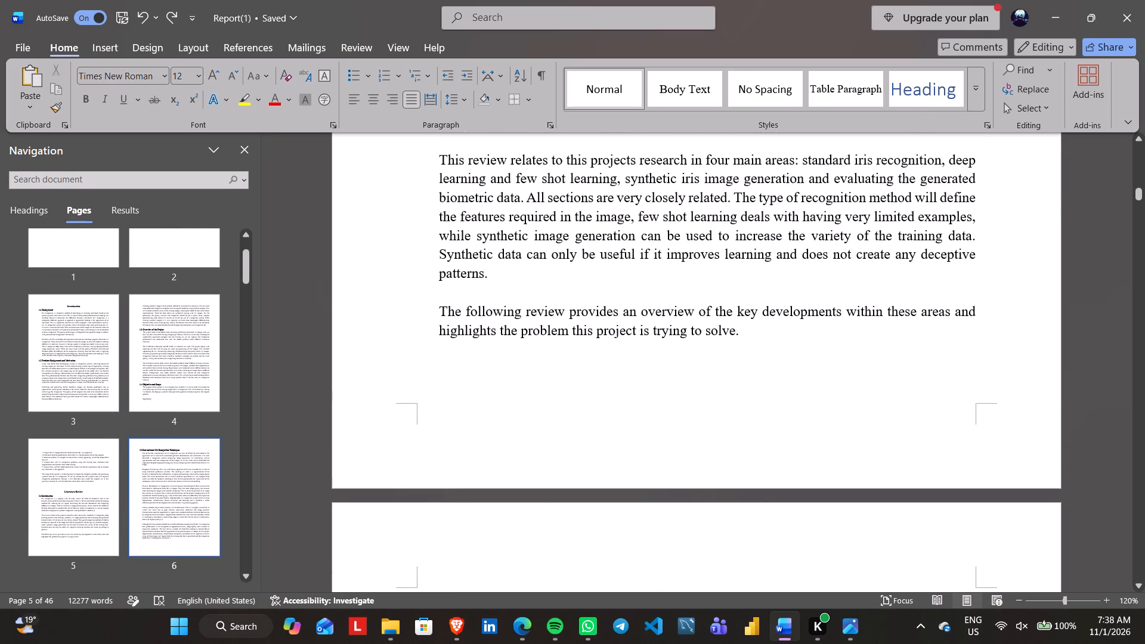
scroll(558, 247, up, 2)
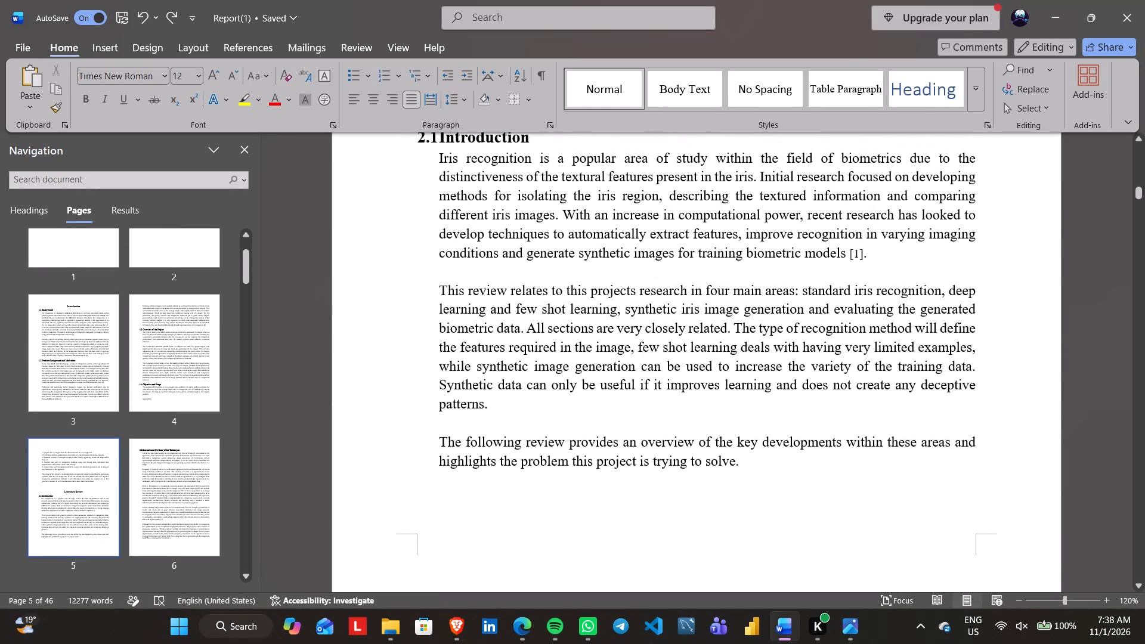
scroll(558, 247, up, 1)
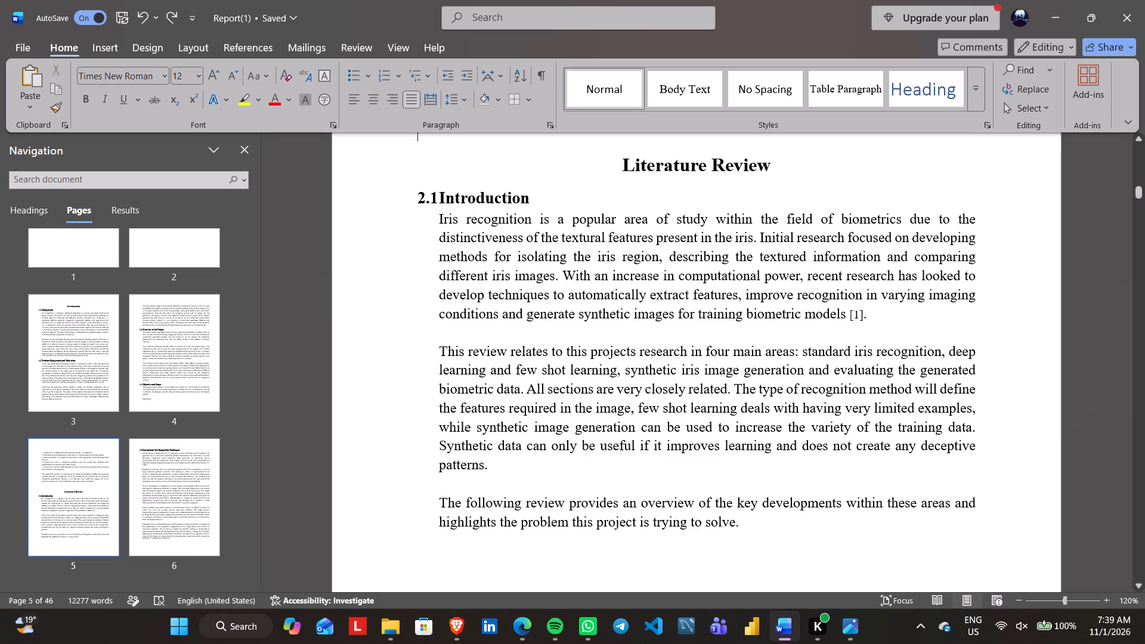
click(758, 523)
drag(758, 523, 640, 478)
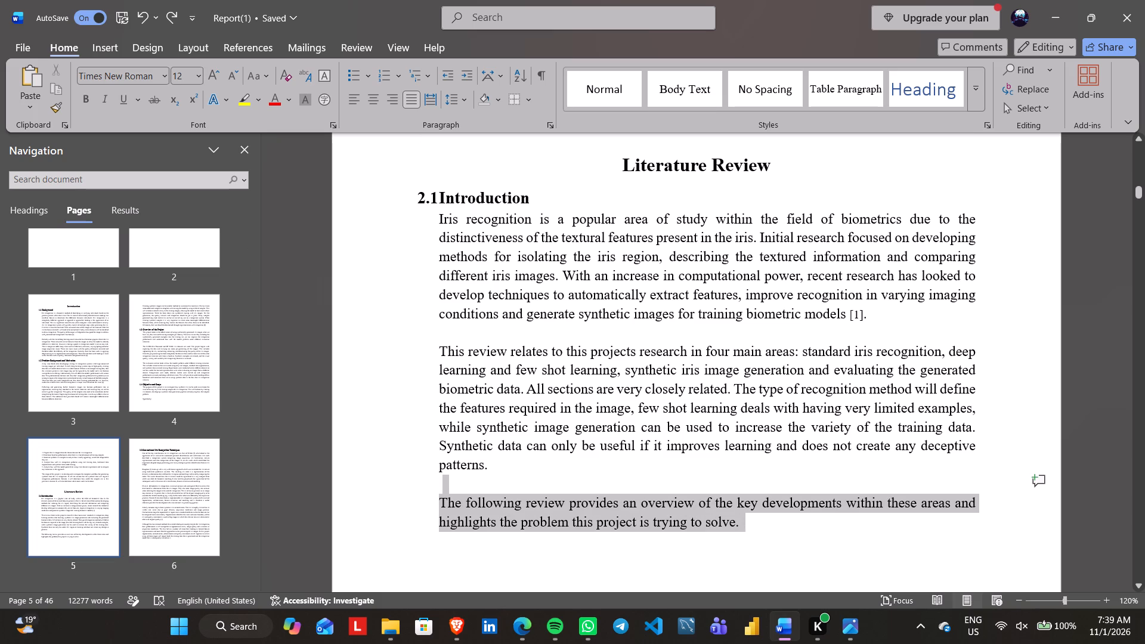
drag(640, 478, 645, 482)
click(749, 522)
scroll(749, 522, down, 5)
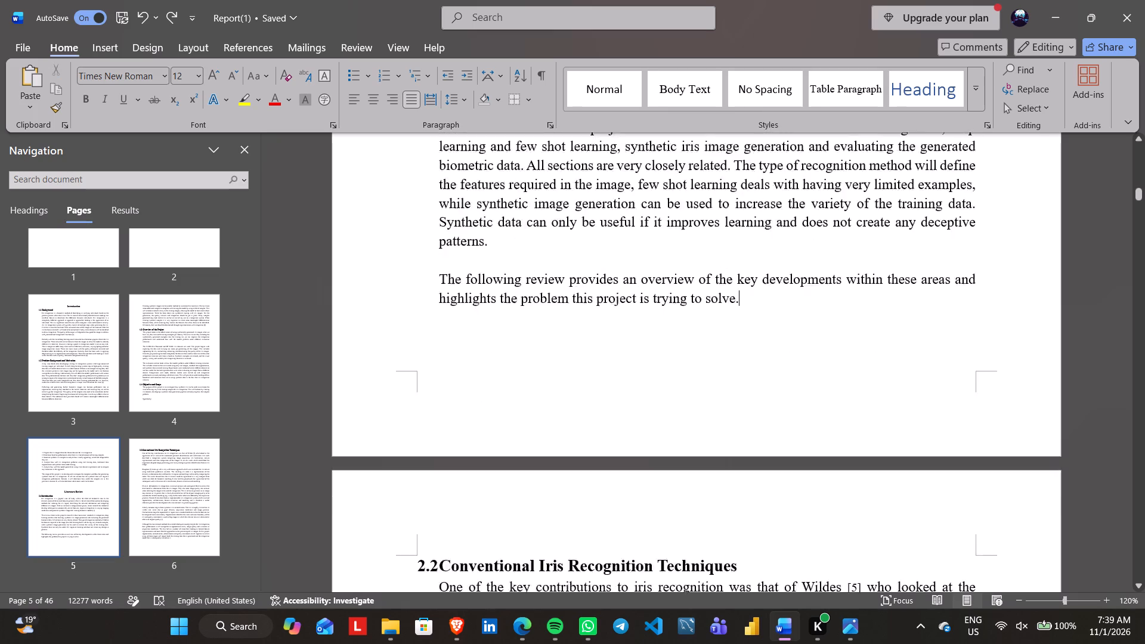
Review the text and page breaks of Literature Review sections 2.2 Conventional Iris Recognition Techniques through 2.4 Few-Shot Learning and Limited Training Data.
scroll(749, 522, down, 3)
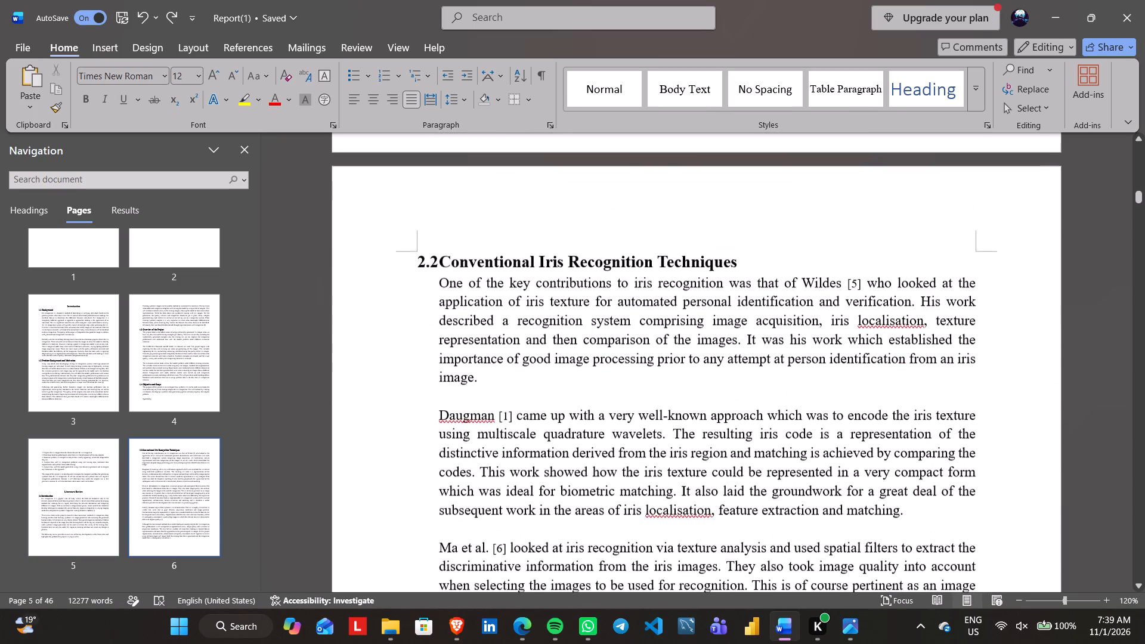
scroll(749, 522, down, 3)
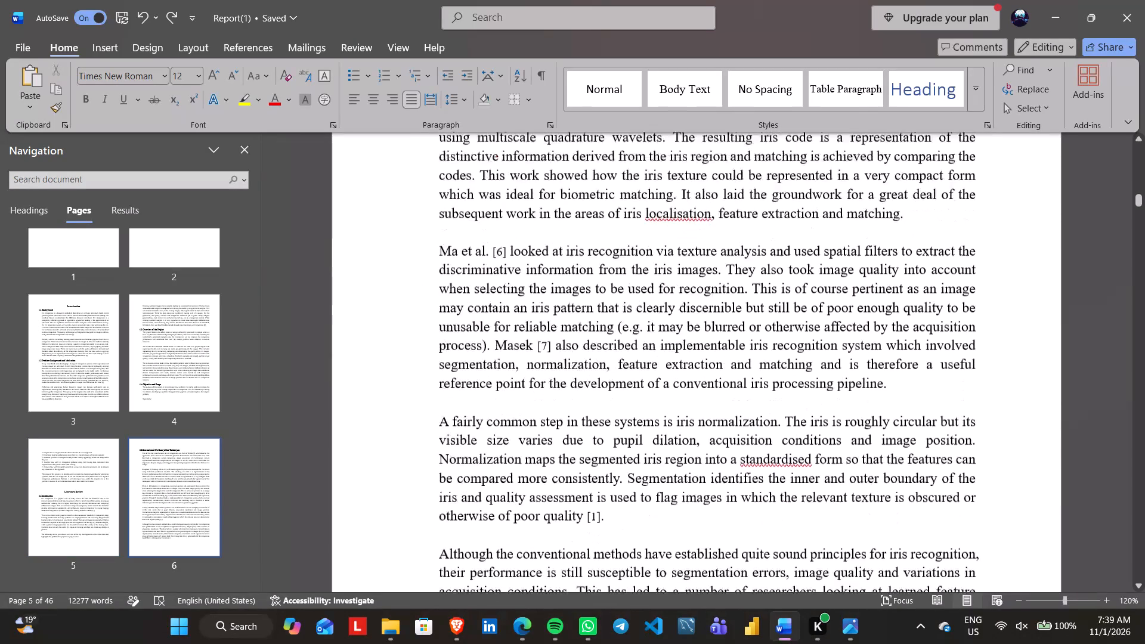
scroll(749, 522, down, 1)
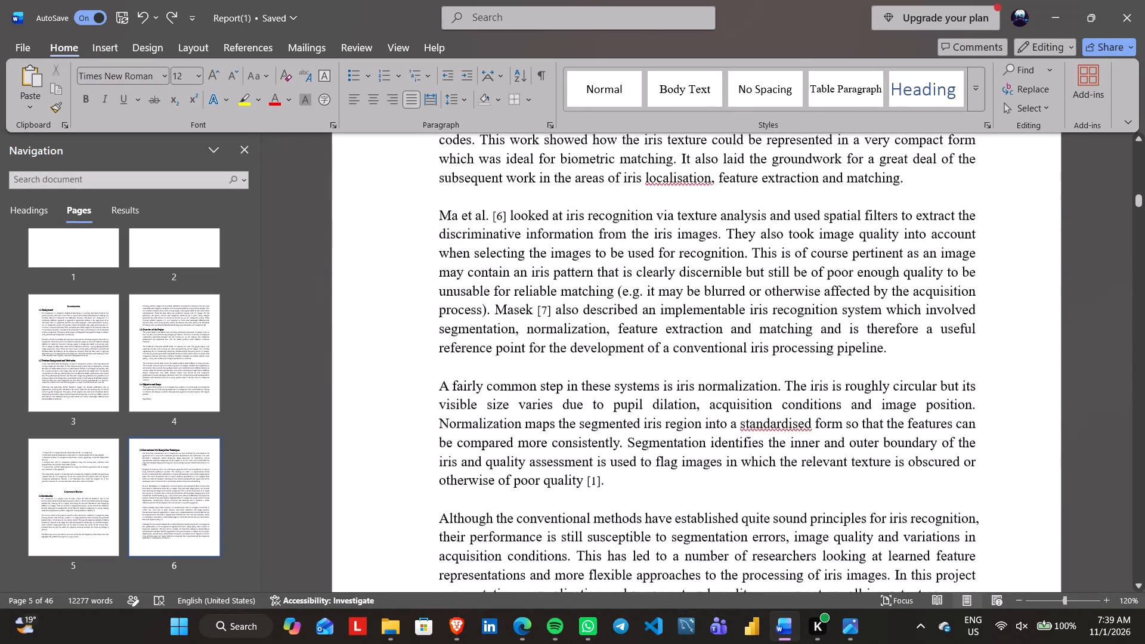
scroll(749, 522, down, 2)
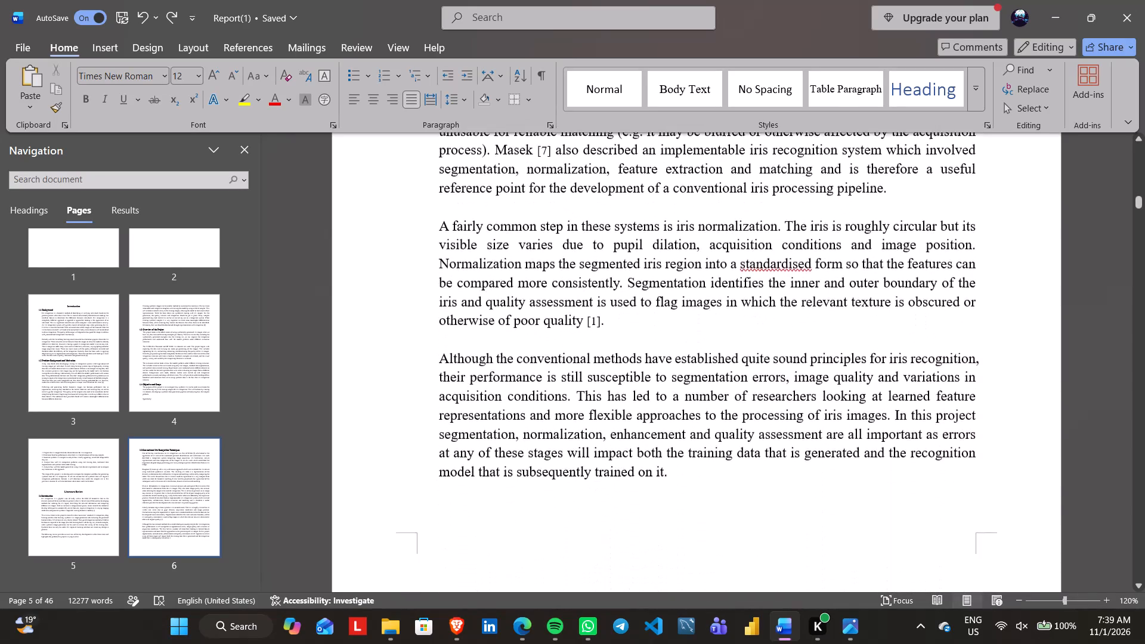
scroll(749, 522, down, 4)
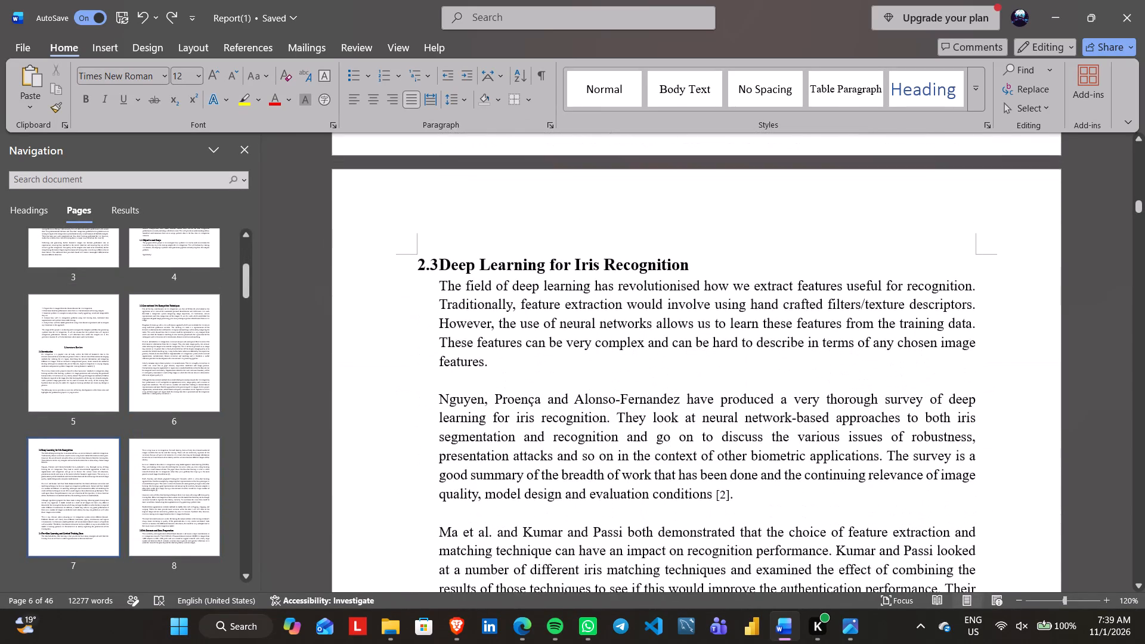
scroll(749, 522, down, 4)
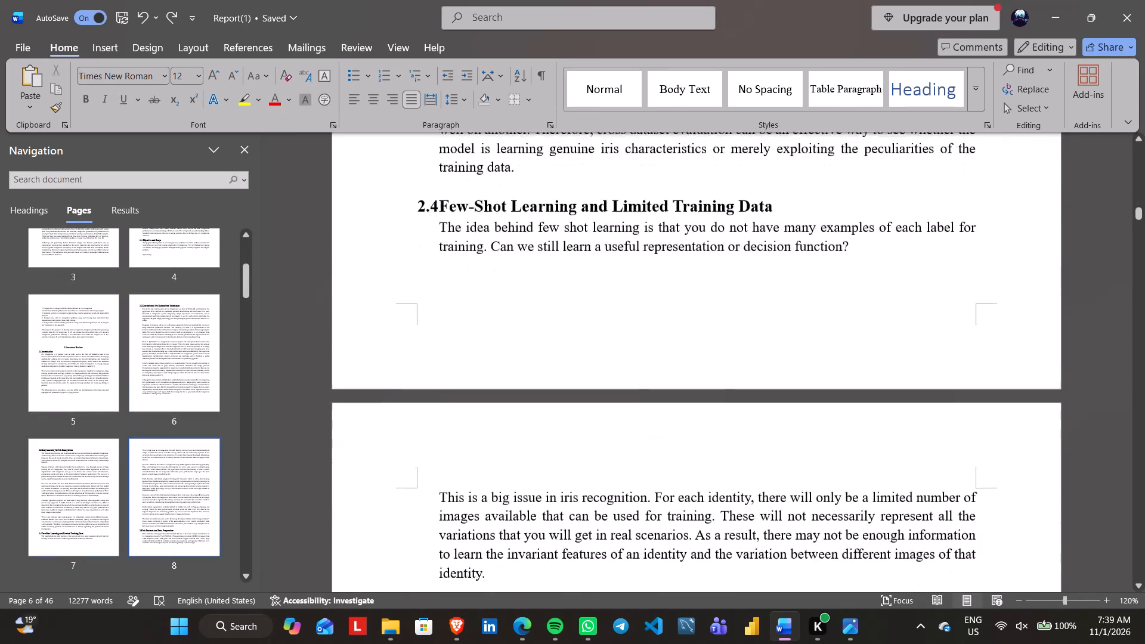
scroll(749, 522, down, 4)
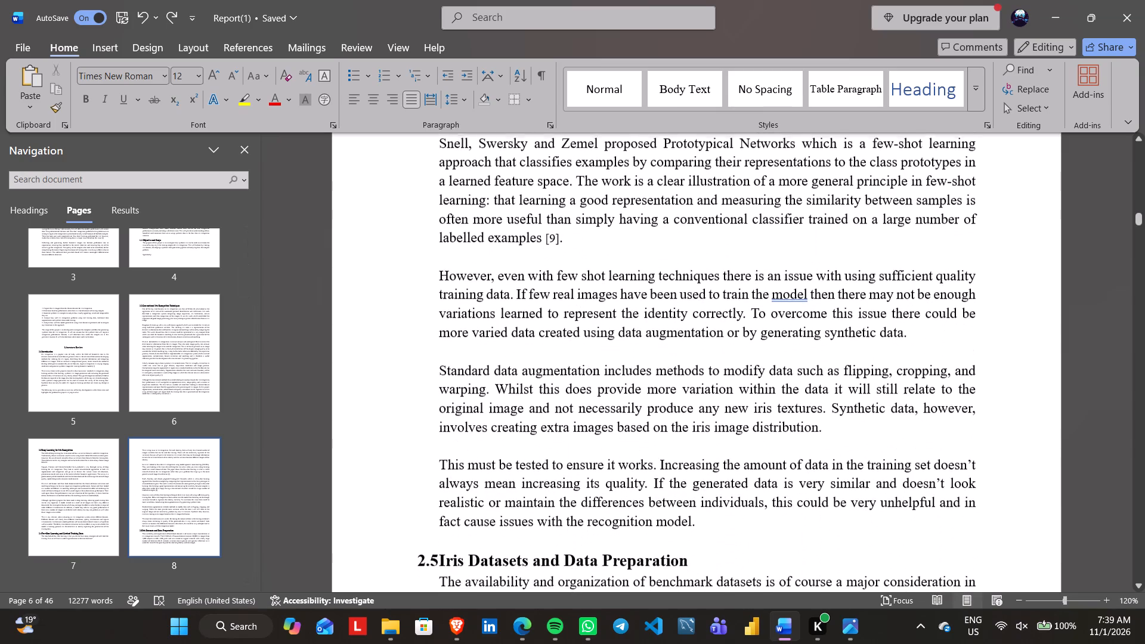
Review the text and page breaks from section 2.5 Iris Datasets and Data Preparation up to the 2.9 Comparative Summary heading.
scroll(749, 522, down, 3)
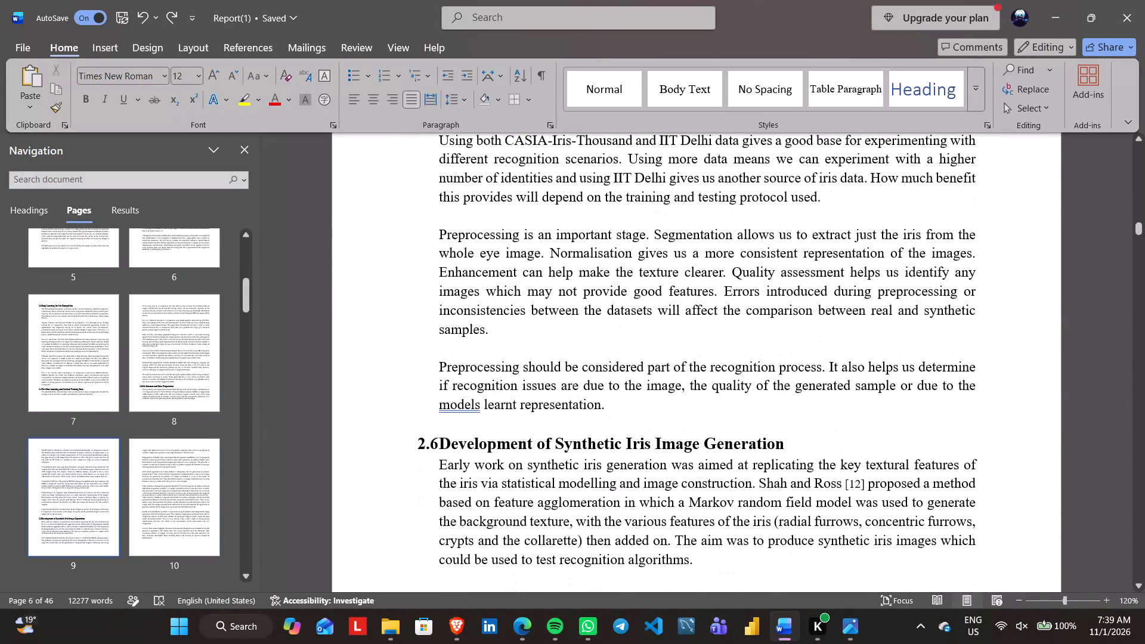
scroll(749, 522, down, 4)
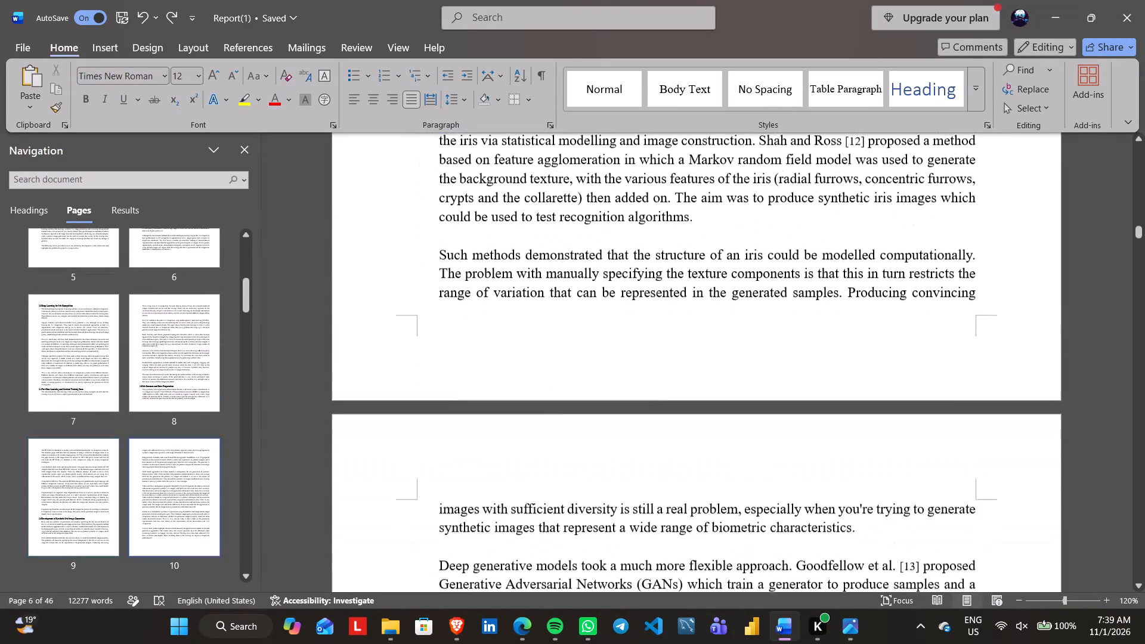
scroll(749, 522, down, 5)
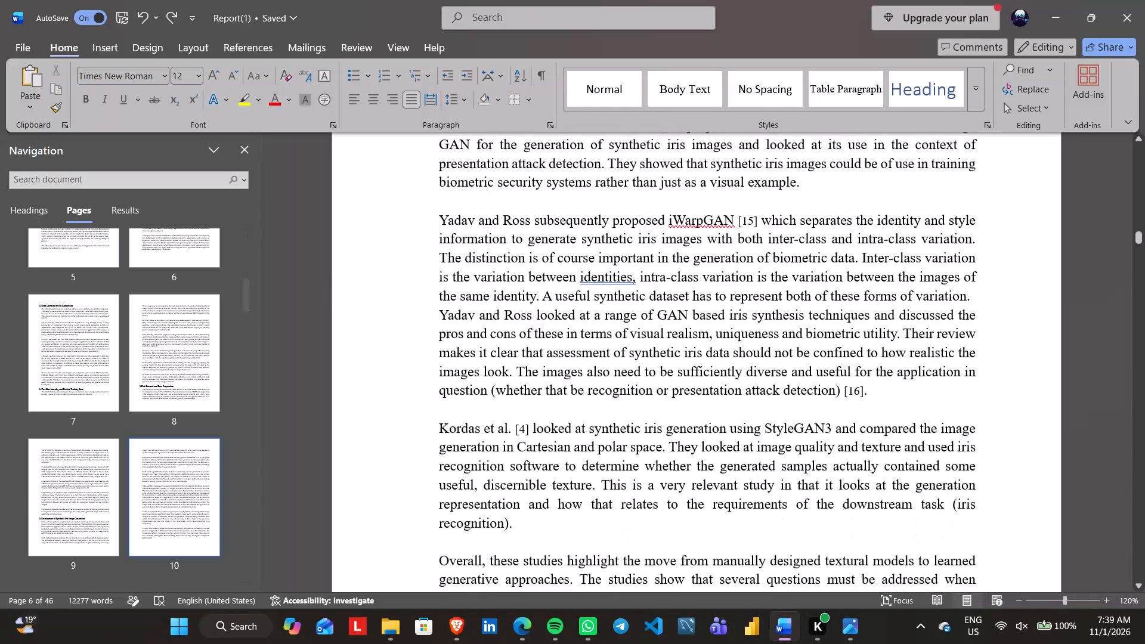
scroll(749, 522, down, 5)
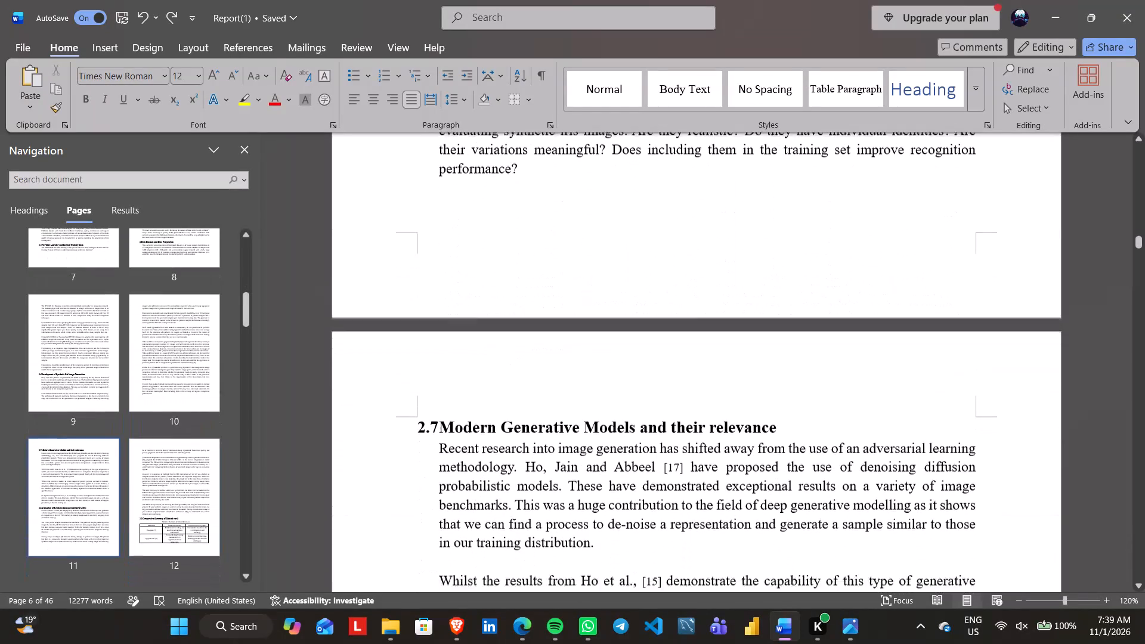
scroll(749, 522, down, 5)
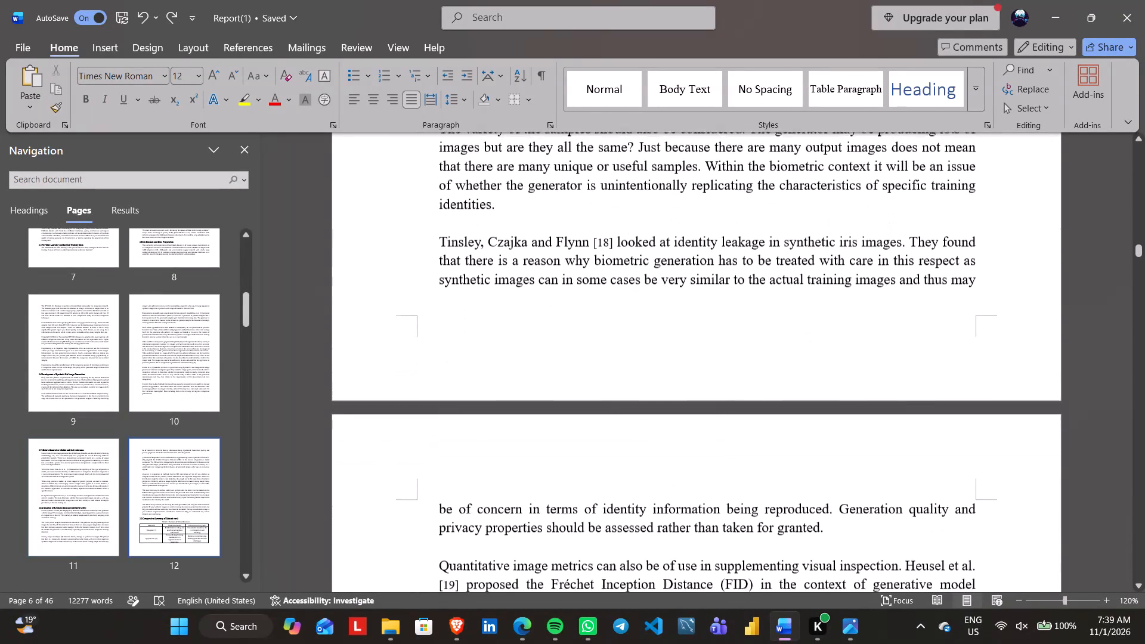
scroll(749, 522, down, 3)
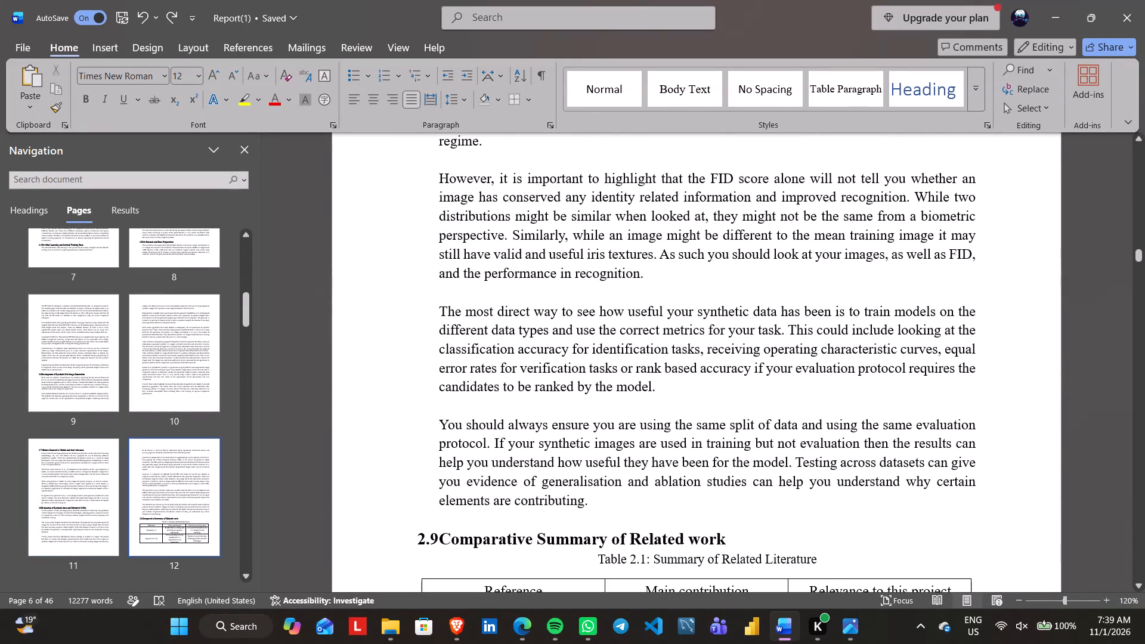
Renumber the Summary of Related Literature caption in section 2.9 as Table 1.
scroll(749, 522, down, 1)
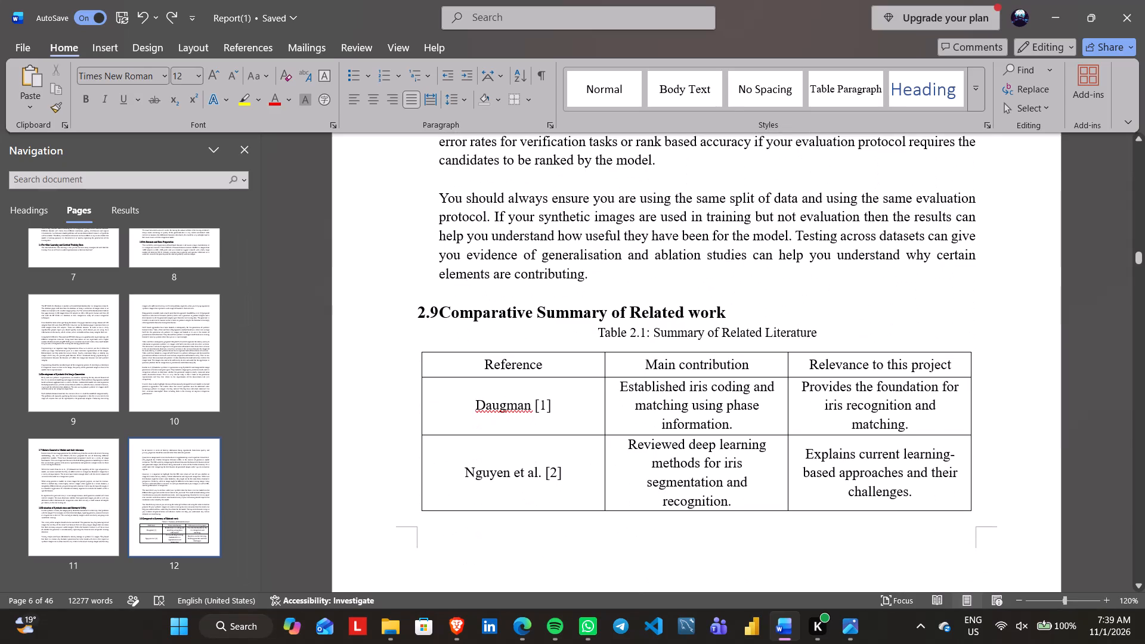
click(643, 336)
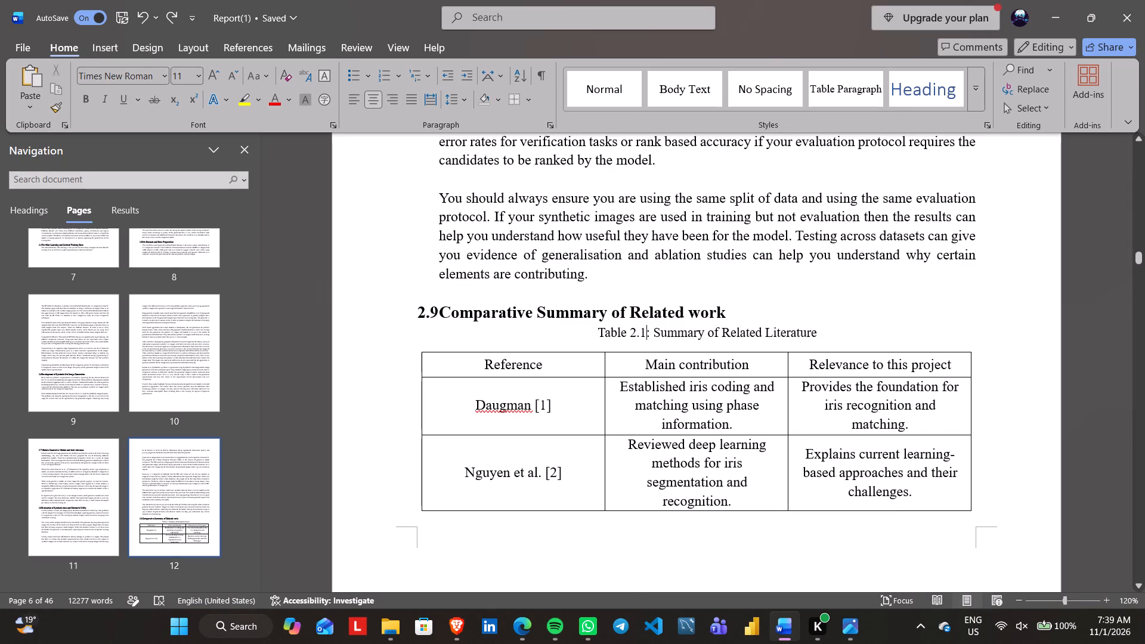
key(BackSpace)
key(BackSpace)
key(BackSpace)
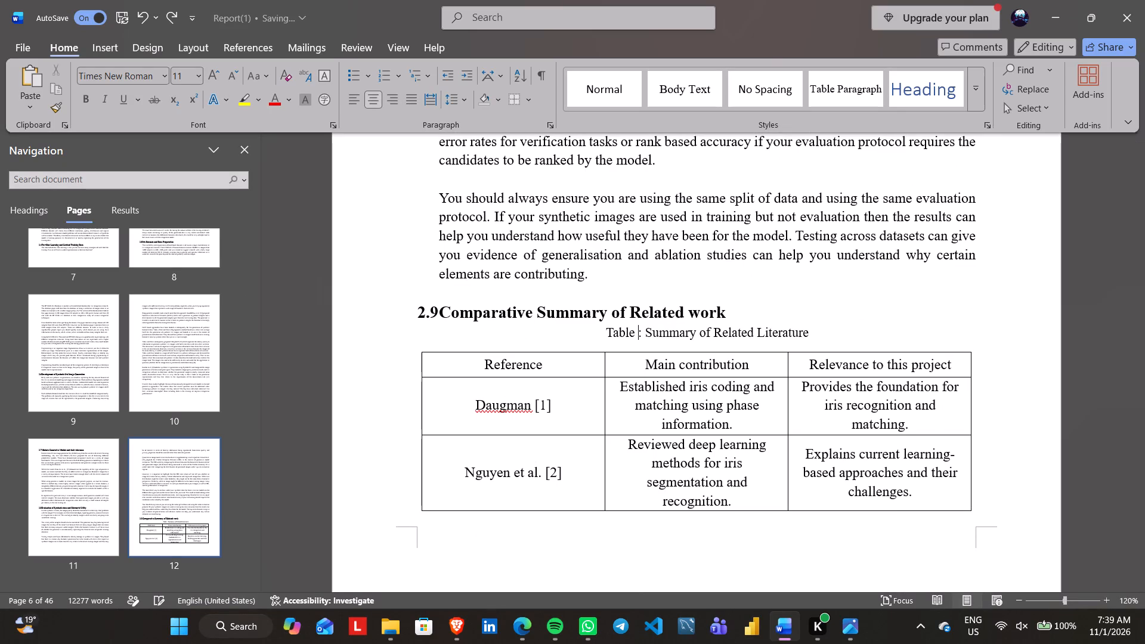
key(1)
Examine the literature table across its pages, section 2.10, and the blank line above the Problem Definition and Objectives heading.
scroll(643, 336, down, 1)
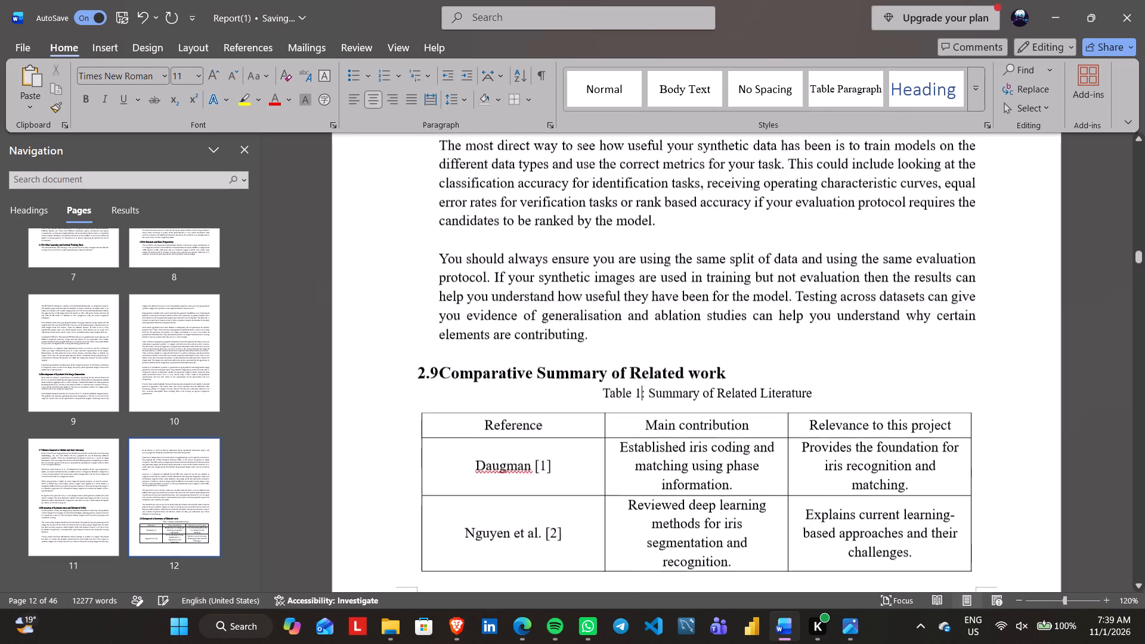
scroll(643, 336, down, 3)
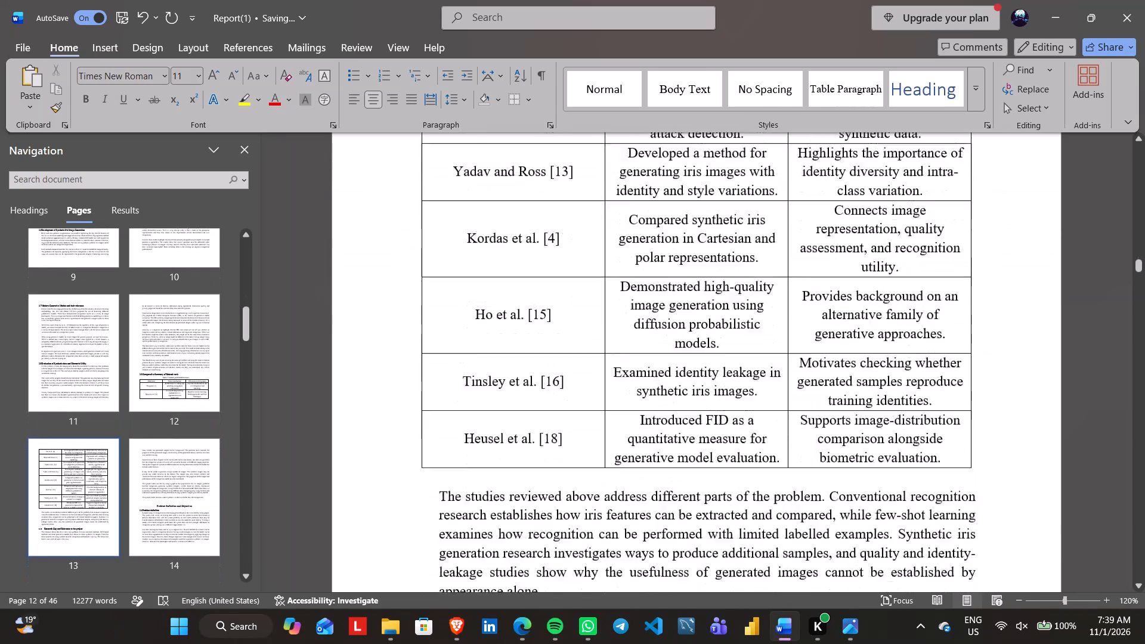
scroll(643, 336, down, 6)
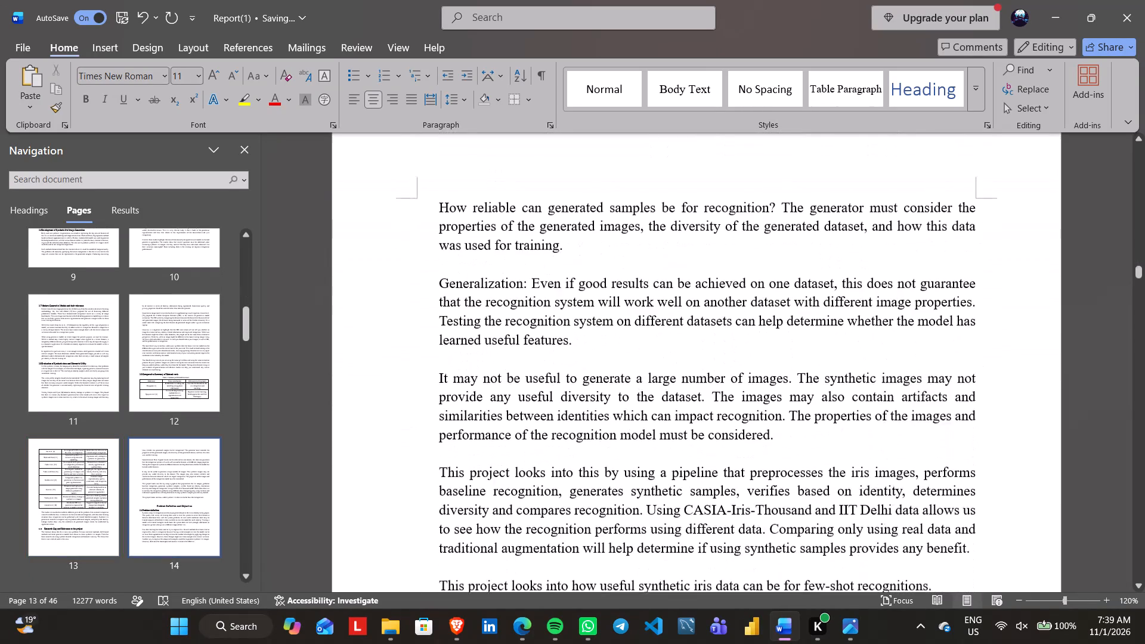
scroll(643, 336, down, 1)
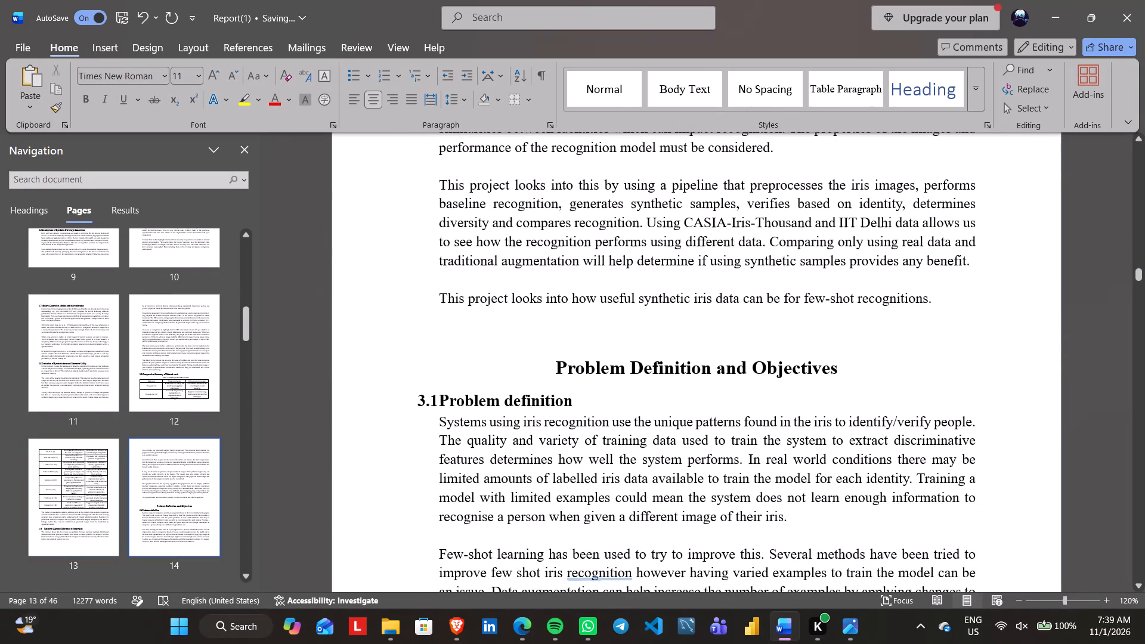
click(503, 351)
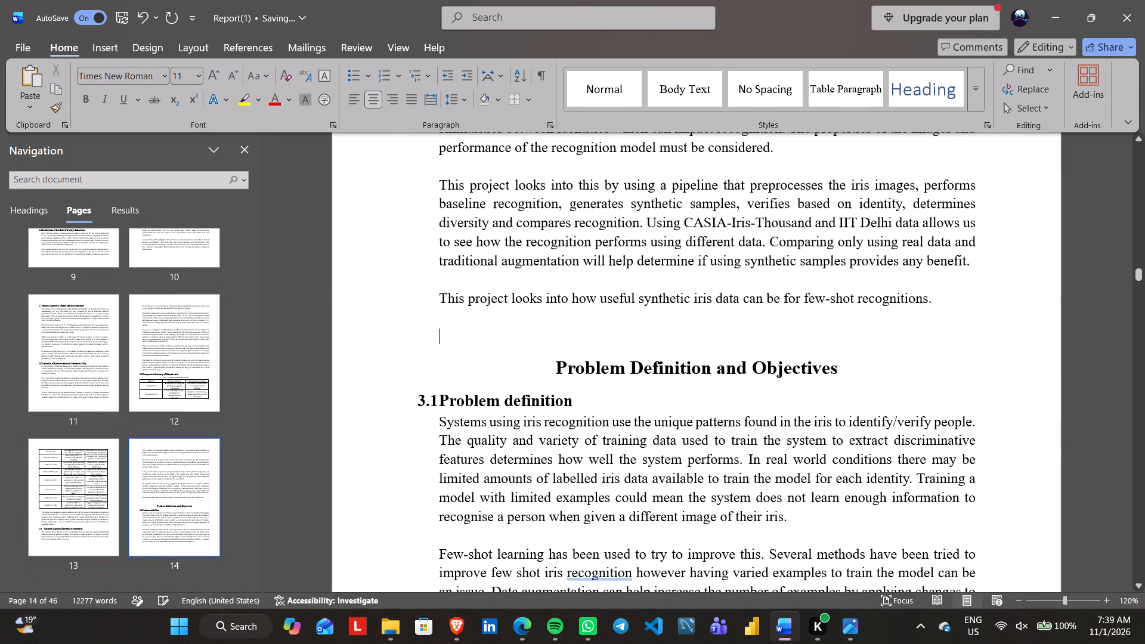
key(Up)
scroll(503, 351, up, 7)
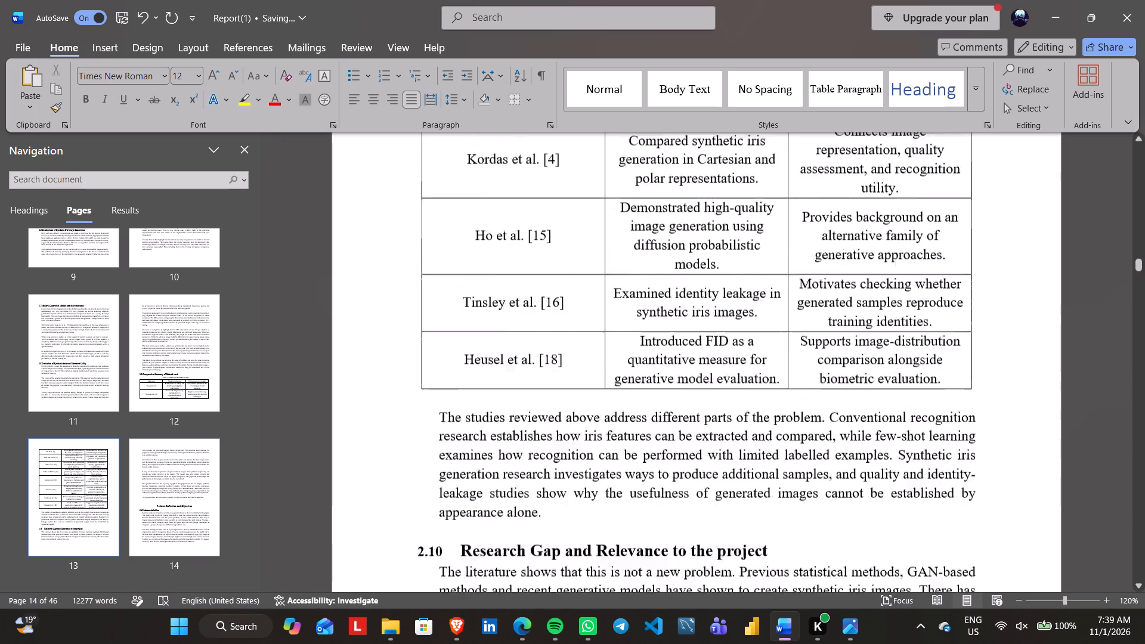
scroll(503, 351, up, 2)
scroll(503, 351, down, 2)
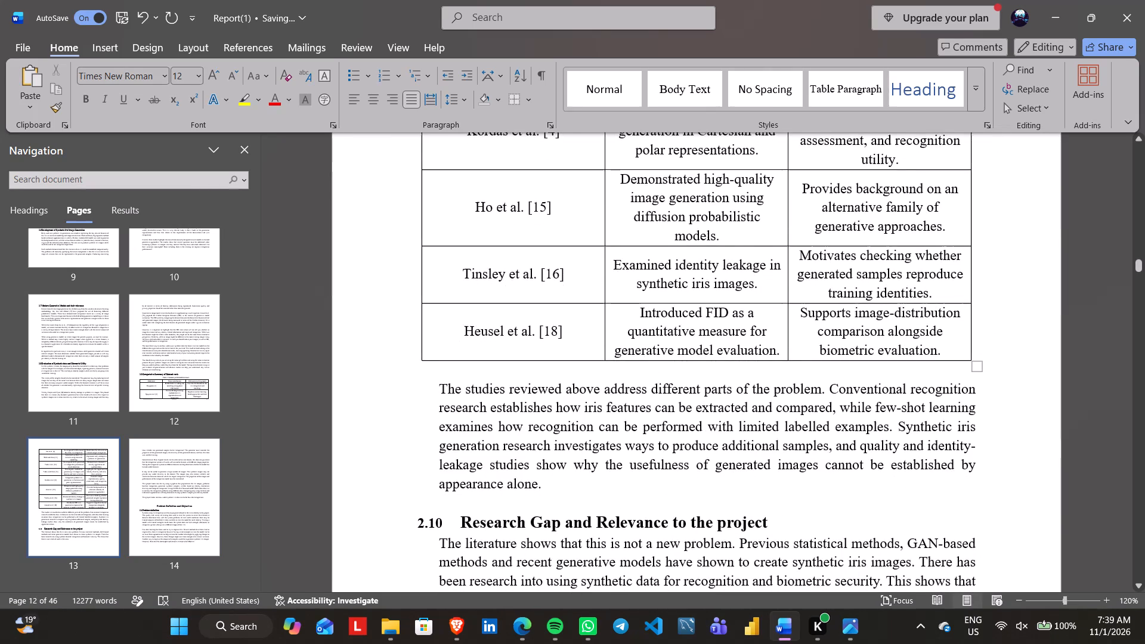
scroll(503, 351, up, 2)
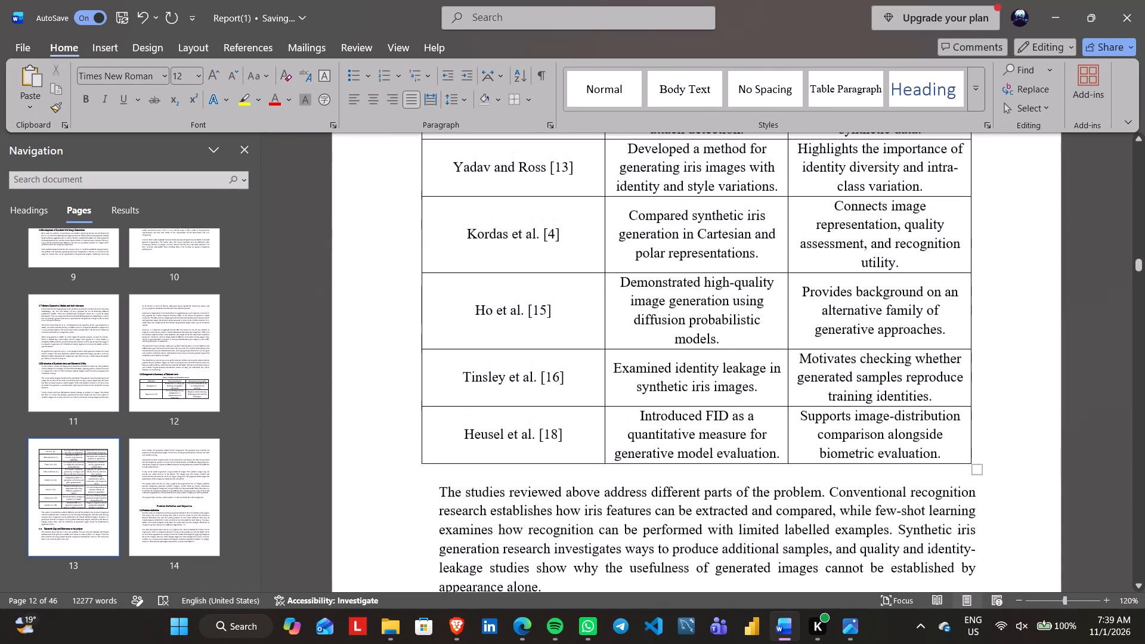
scroll(503, 351, up, 4)
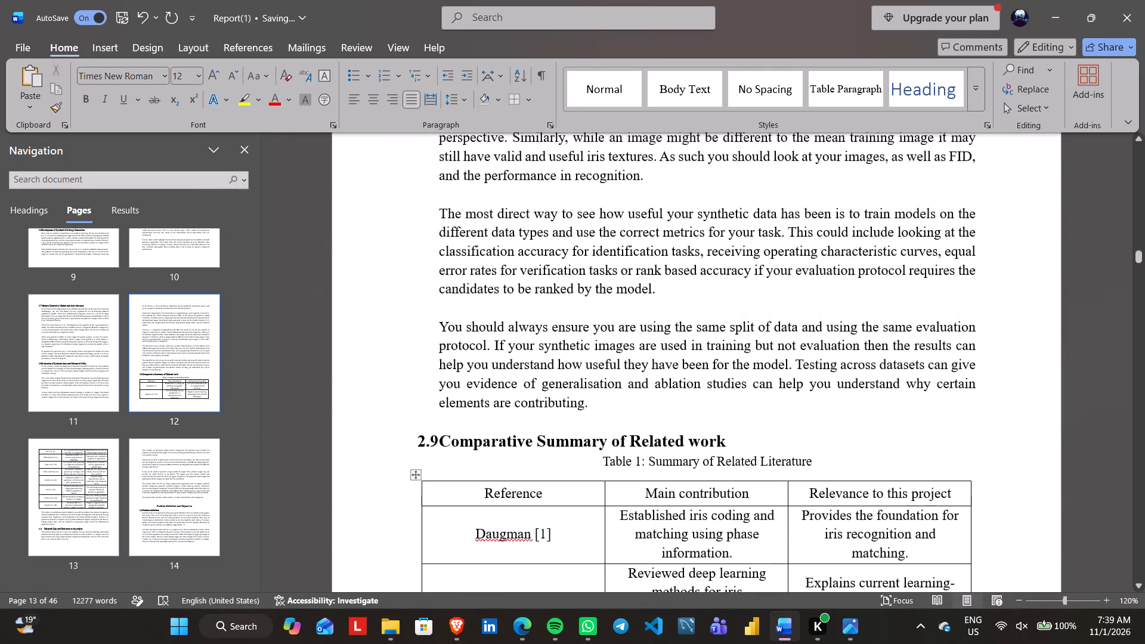
Review the Problem Definition and Objectives chapter, from 3.1 through the numbered objectives list to 3.3 Scope of the Project.
scroll(503, 351, down, 8)
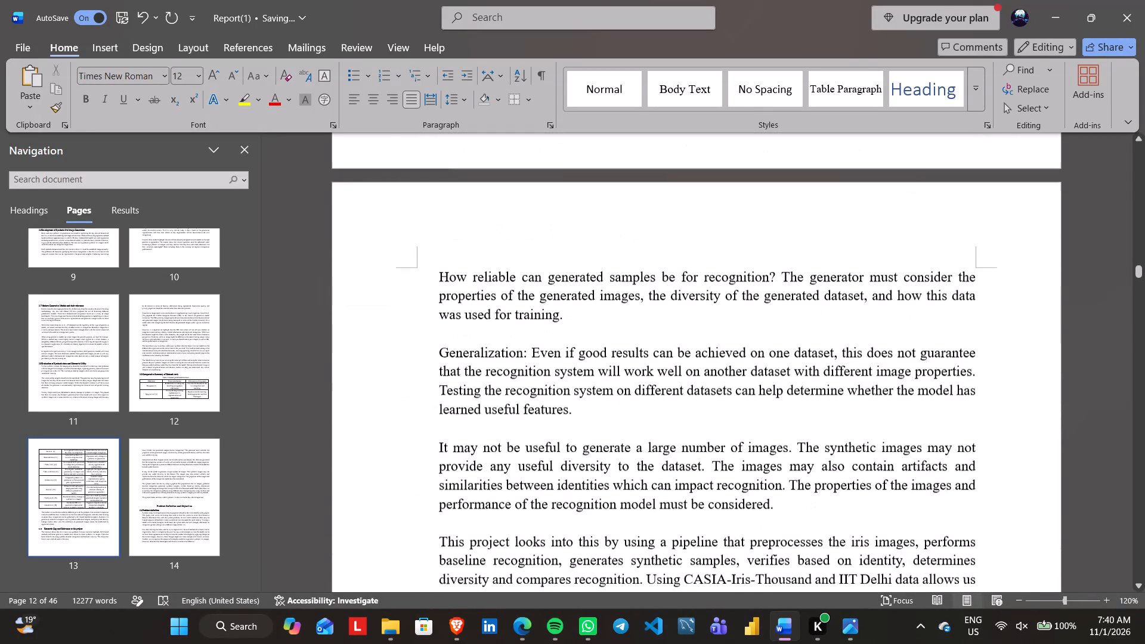
scroll(503, 351, down, 2)
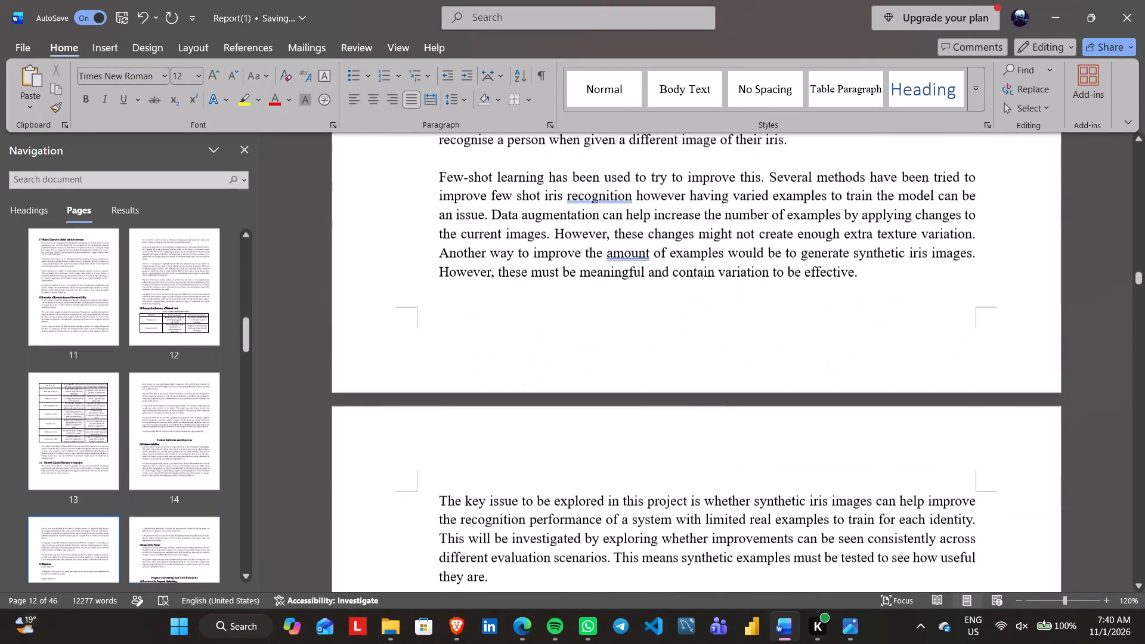
scroll(503, 351, down, 4)
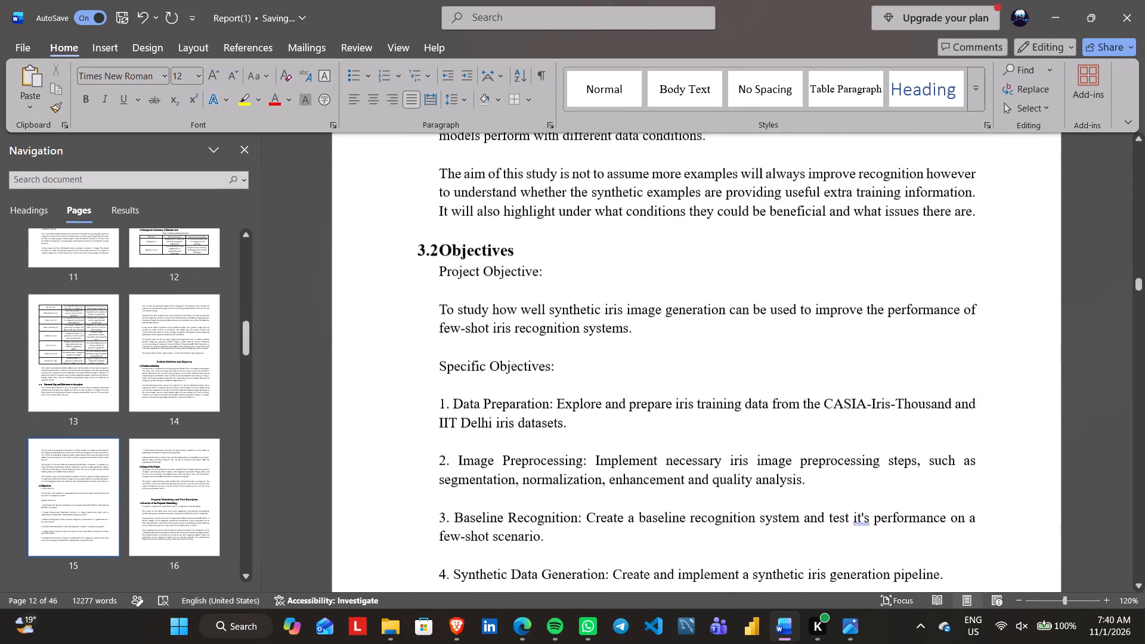
scroll(503, 351, down, 2)
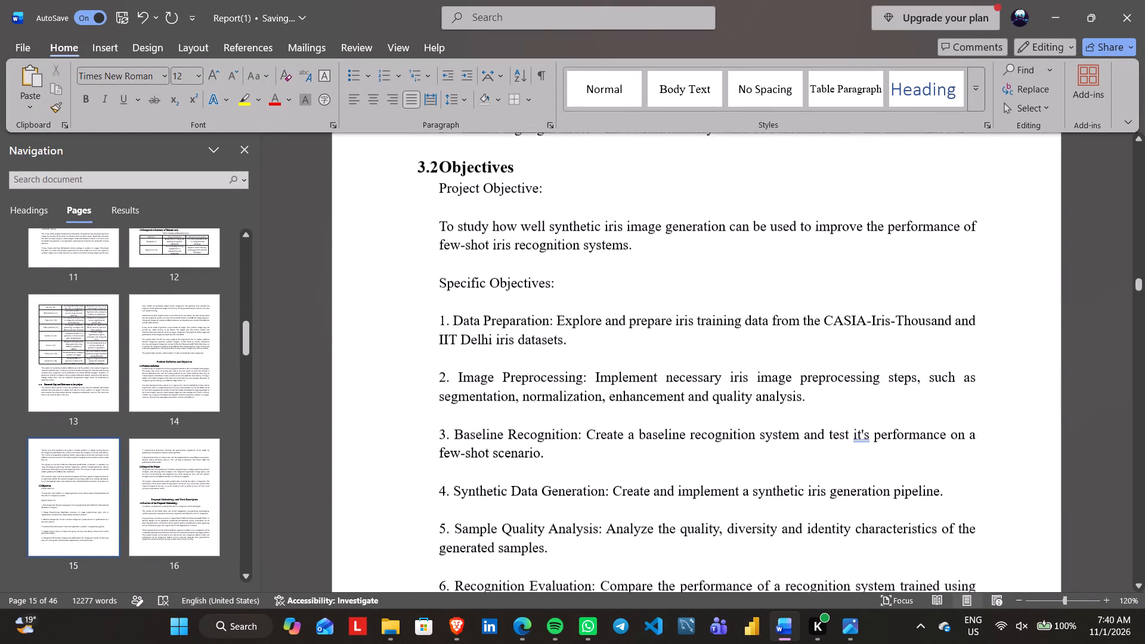
scroll(503, 351, down, 2)
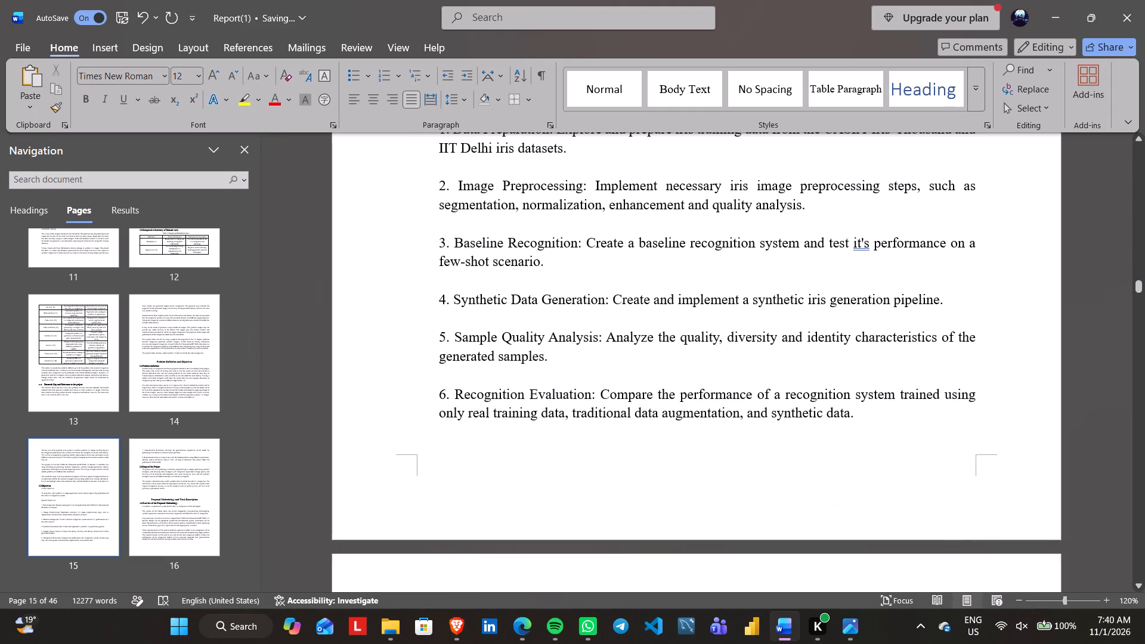
scroll(503, 351, down, 4)
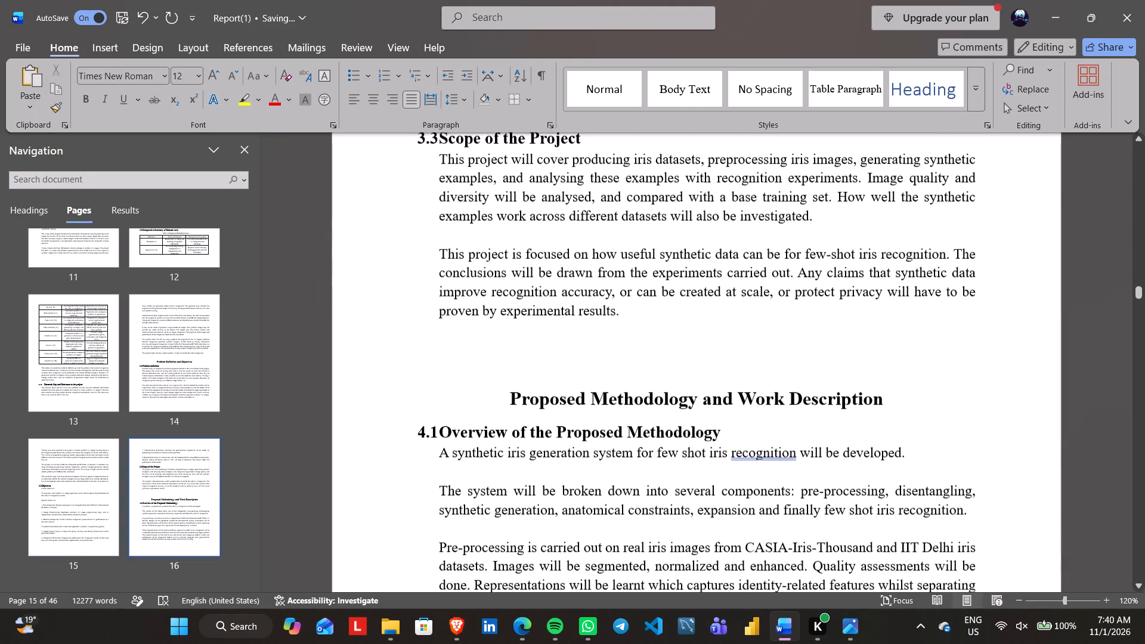
Review the Proposed Methodology and Work Description chapter, from 4.1 Overview to 4.11 Overall Work Description.
scroll(521, 364, down, 1)
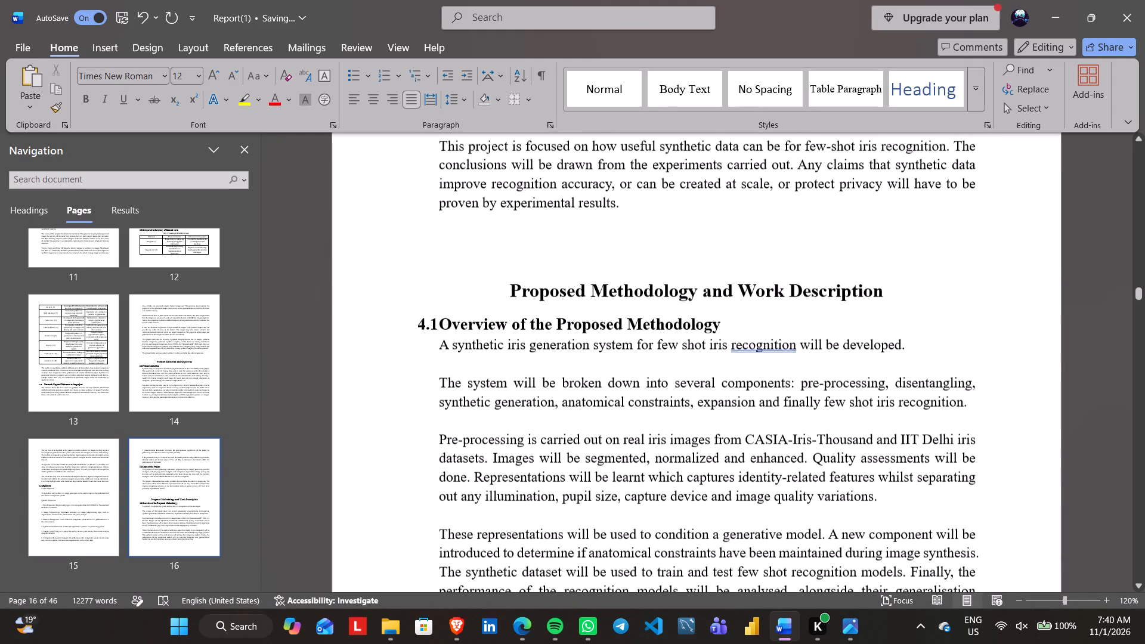
scroll(521, 364, down, 1)
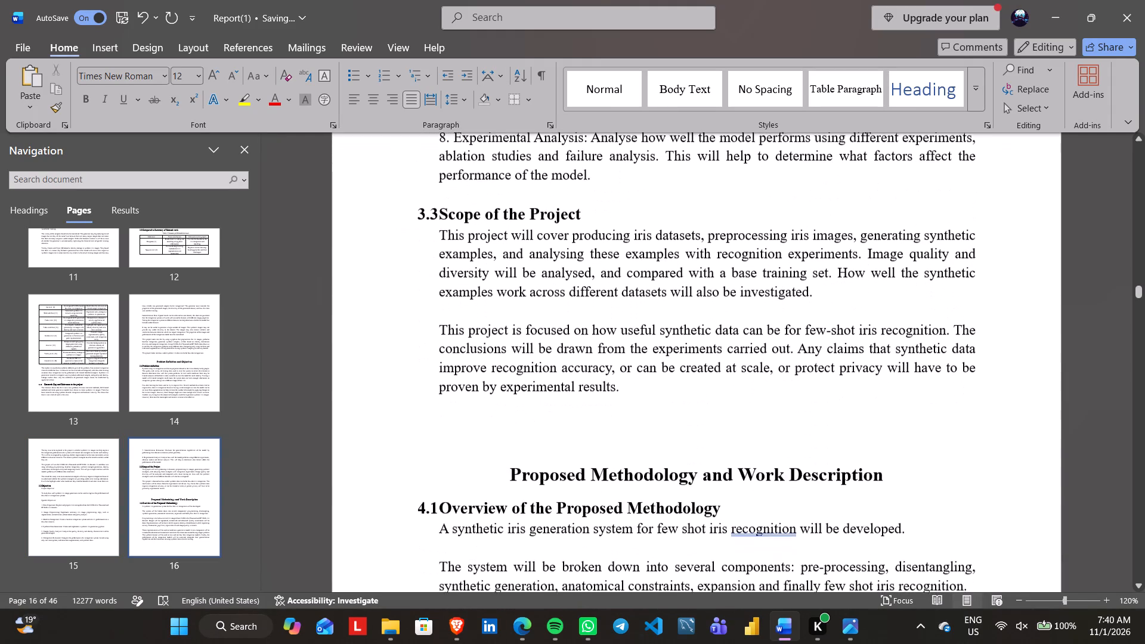
scroll(521, 364, down, 3)
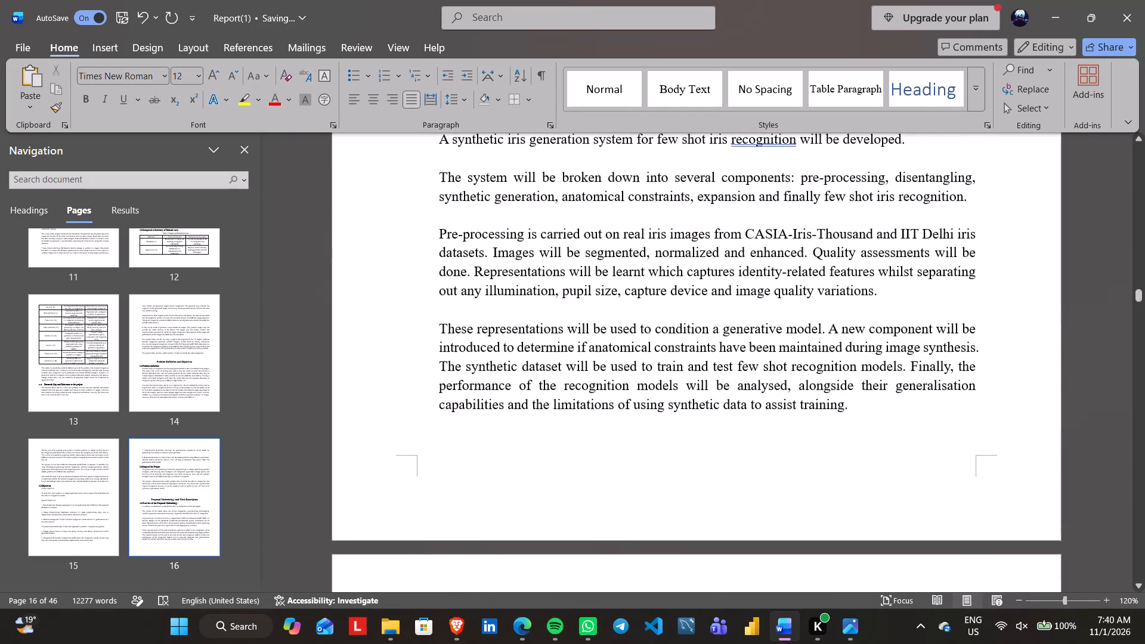
scroll(521, 364, down, 1)
scroll(521, 364, right, 1)
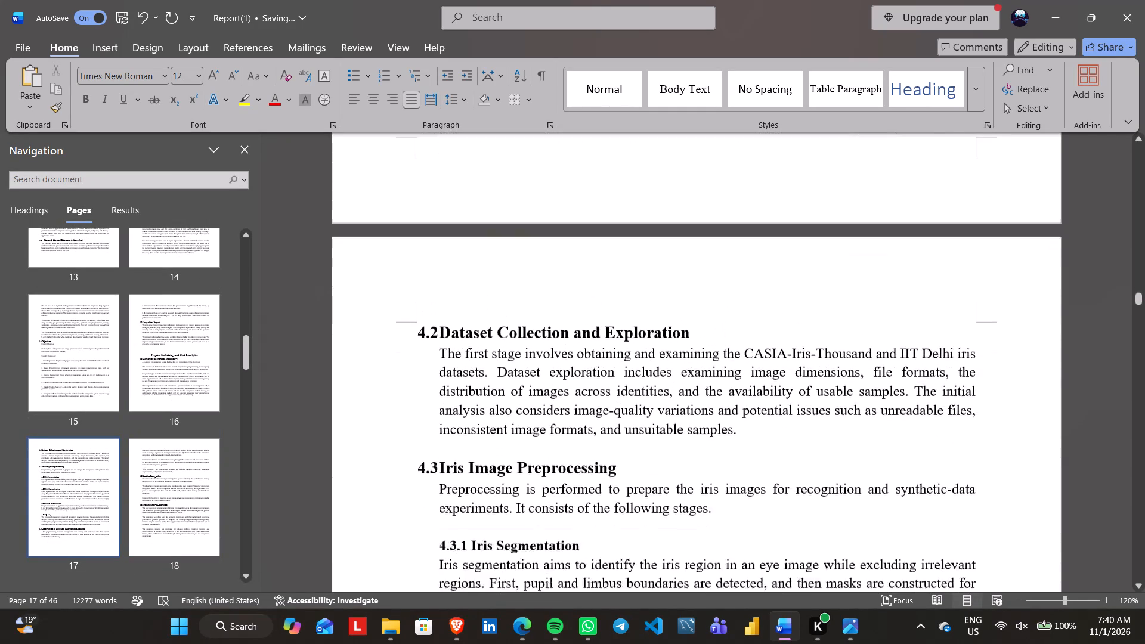
scroll(521, 364, right, 1)
scroll(521, 364, down, 5)
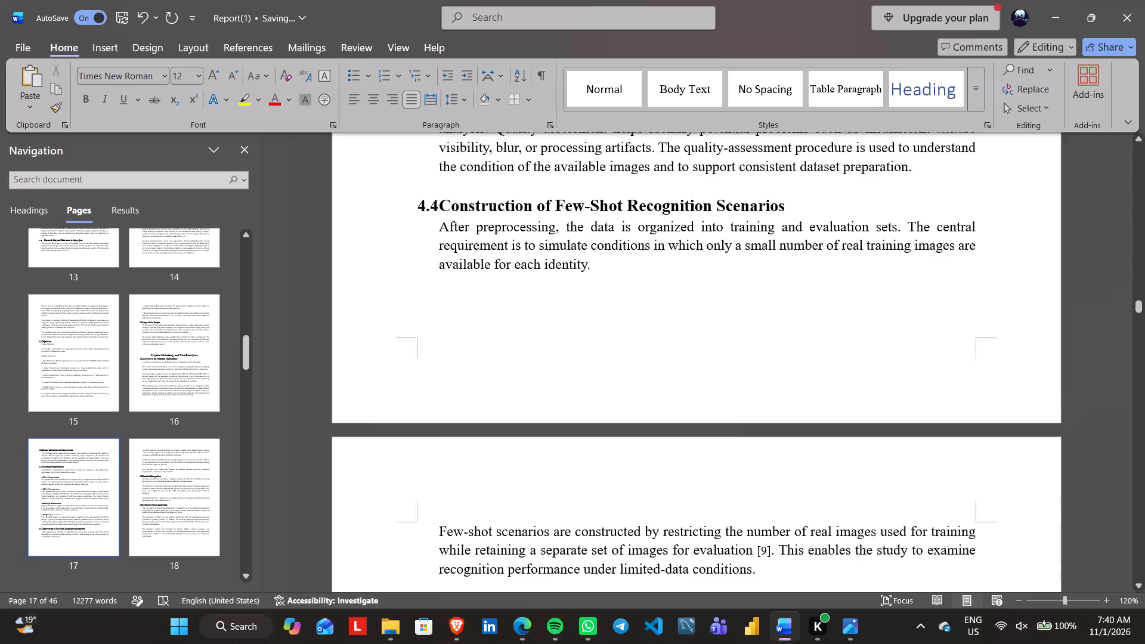
scroll(521, 364, down, 4)
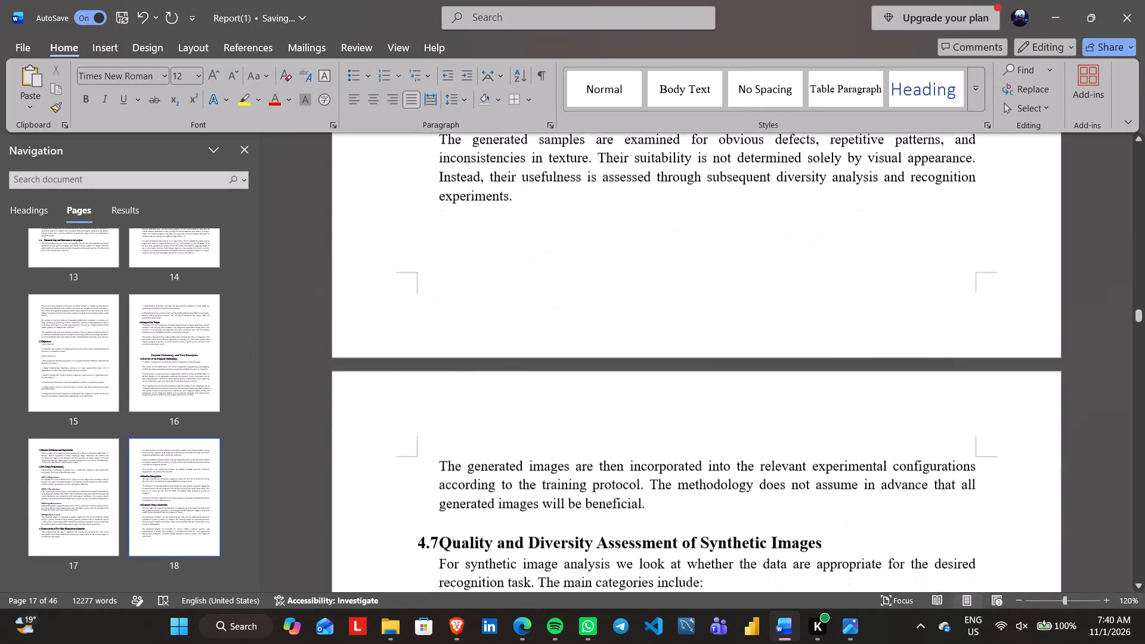
scroll(521, 364, down, 5)
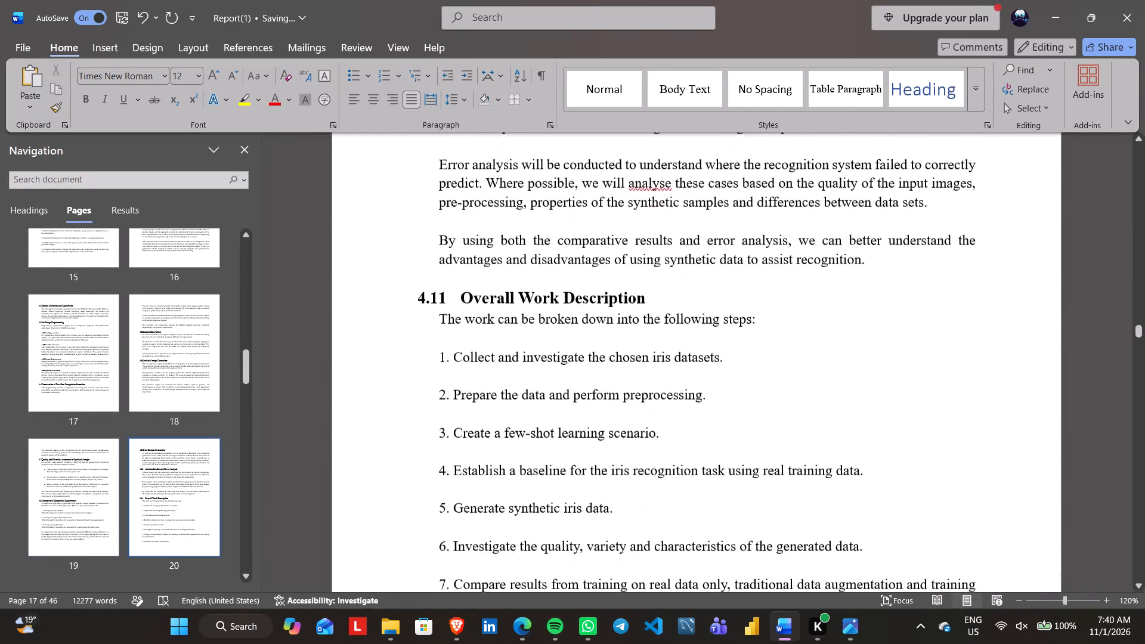
Renumber the Phase-1 algorithms table caption in section 5.1 as Table 2.
scroll(521, 364, down, 4)
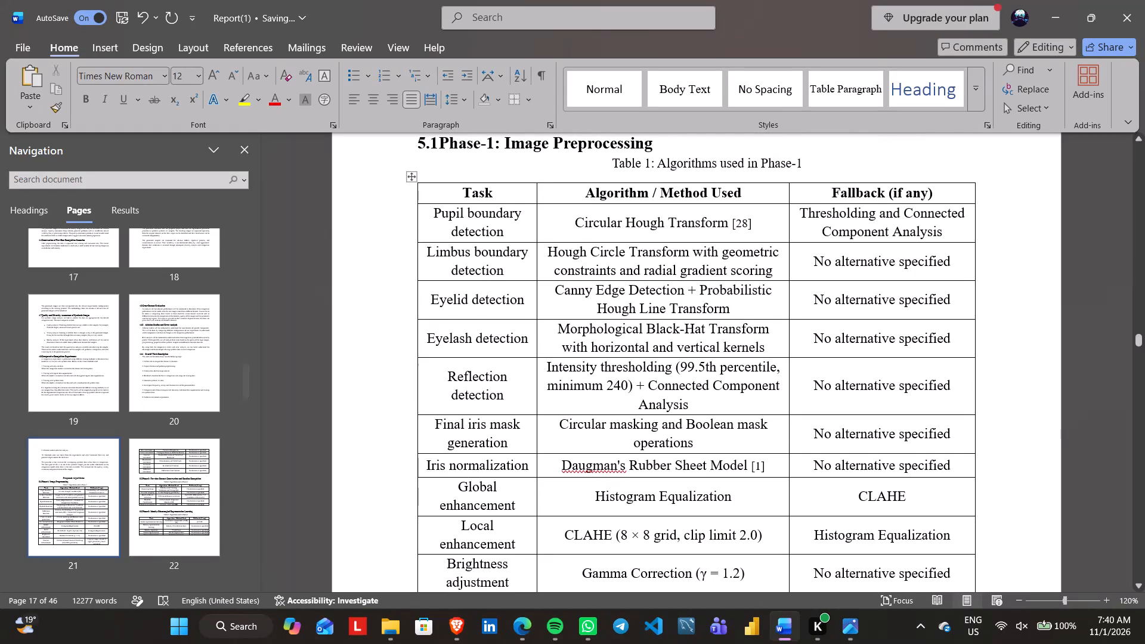
click(651, 162)
key(BackSpace)
key(2)
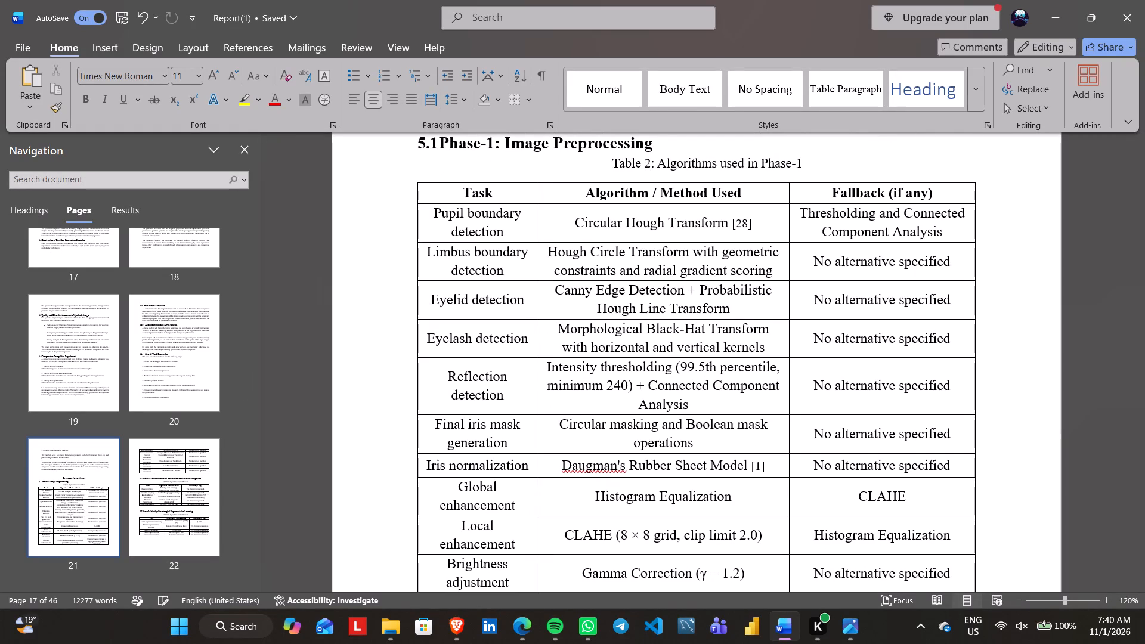
Renumber the Phase-2 and Phase-3 algorithms table captions in sections 5.2 and 5.3 as Table 3 and Table 4.
scroll(651, 162, down, 5)
scroll(651, 401, down, 1)
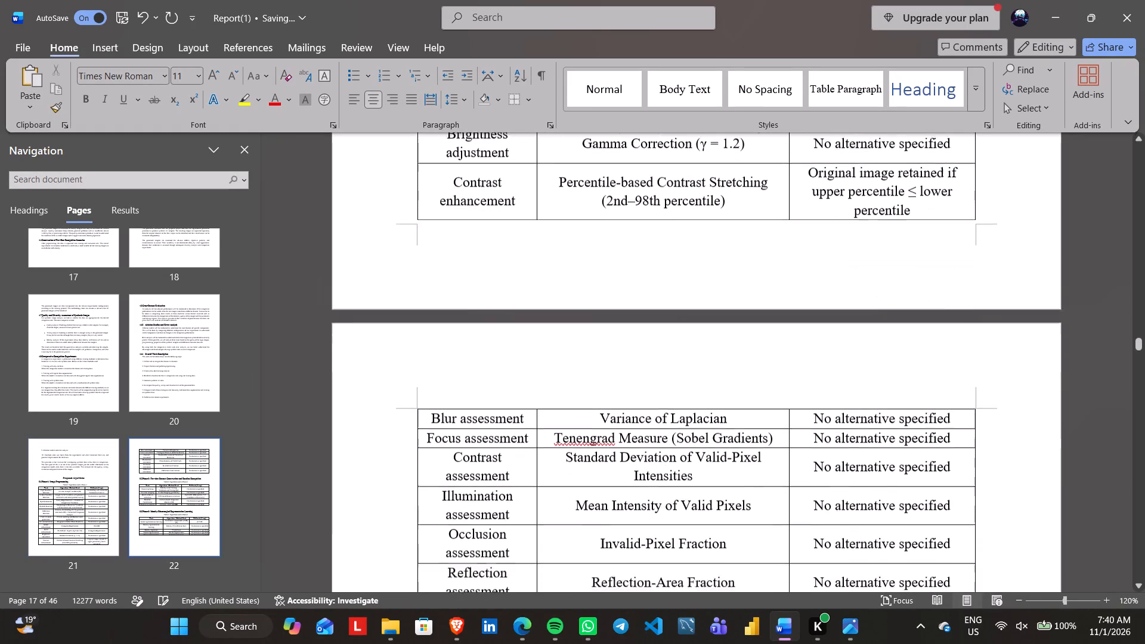
scroll(651, 401, down, 2)
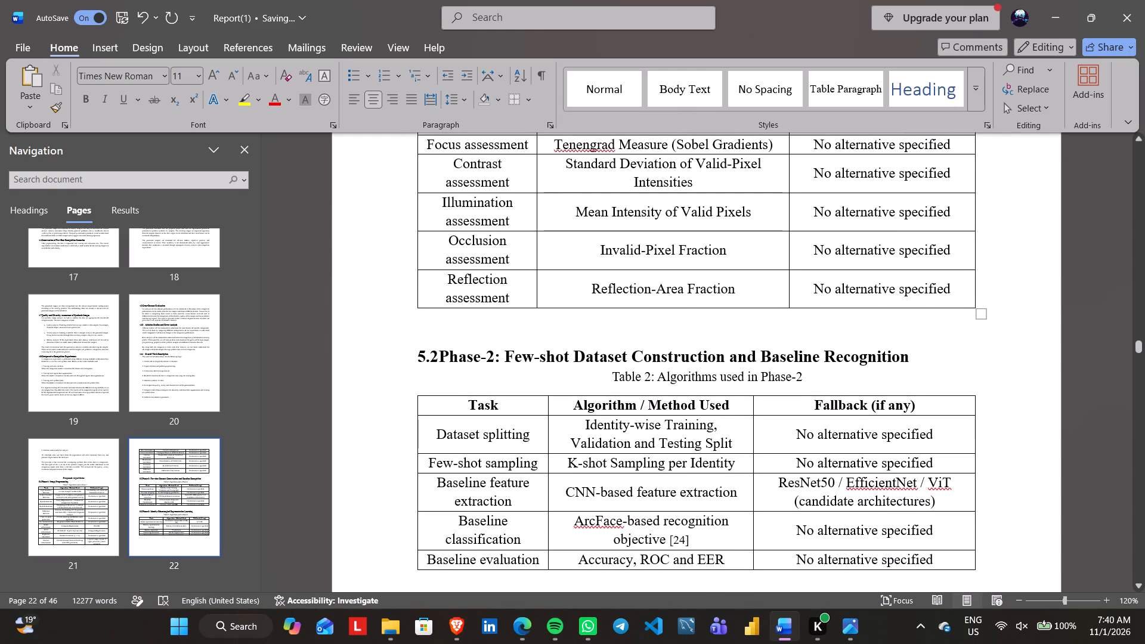
click(649, 377)
key(BackSpace)
key(3)
scroll(649, 377, down, 3)
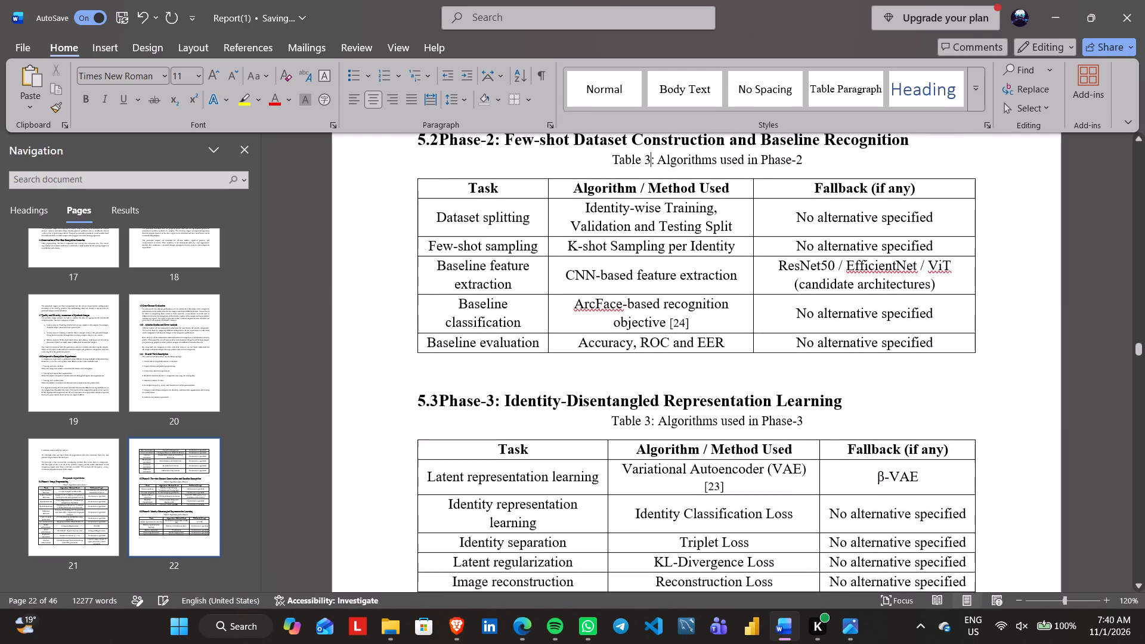
click(649, 416)
key(BackSpace)
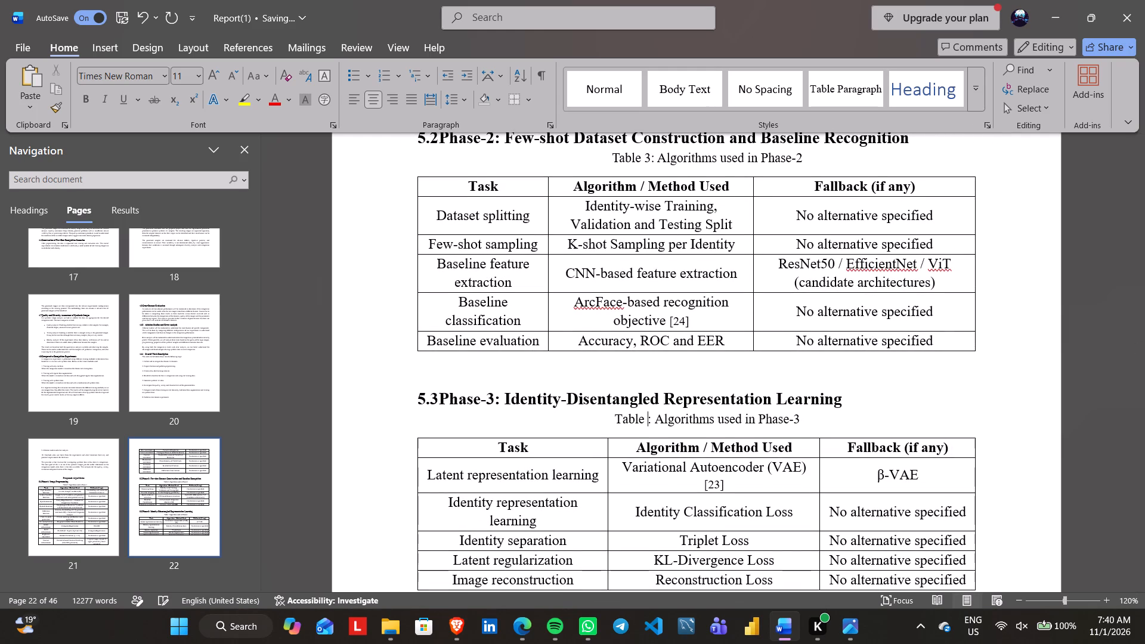
key(4)
Recheck the Proposed Algorithms chapter's tables and captions from section 5.1 through section 5.3, including the page break in the Phase-1 table.
scroll(649, 416, up, 4)
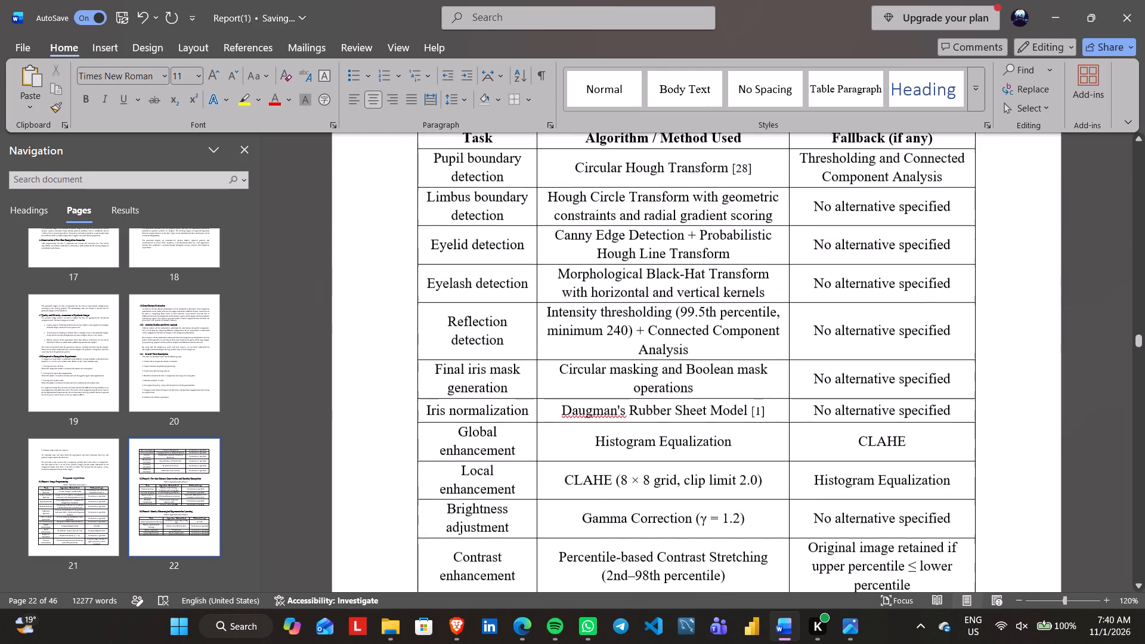
scroll(649, 416, up, 1)
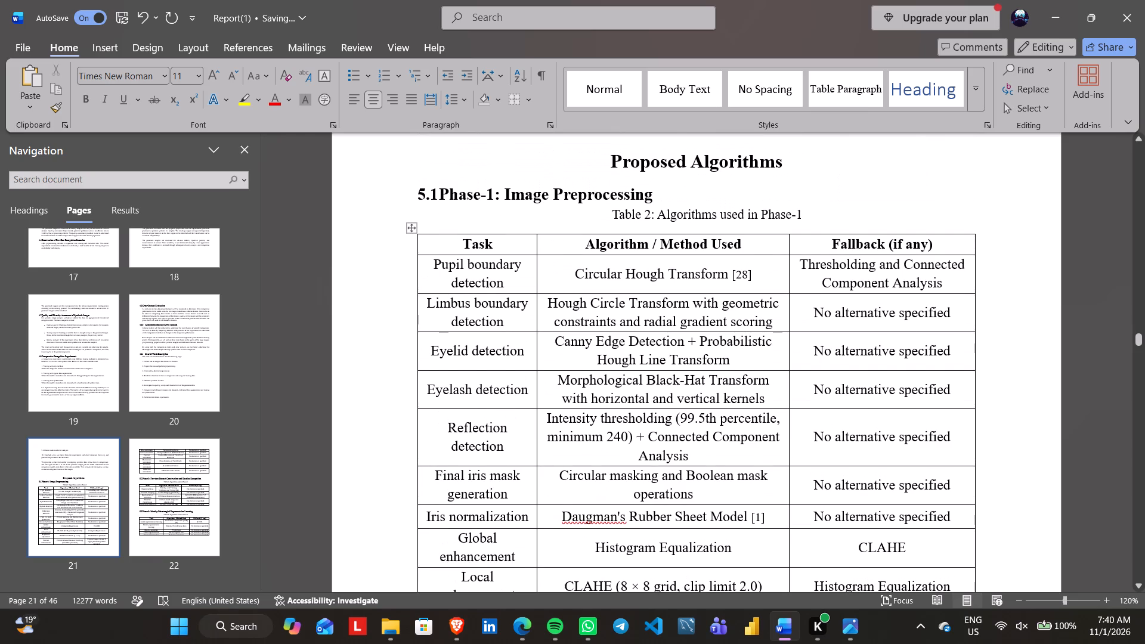
scroll(707, 341, down, 2)
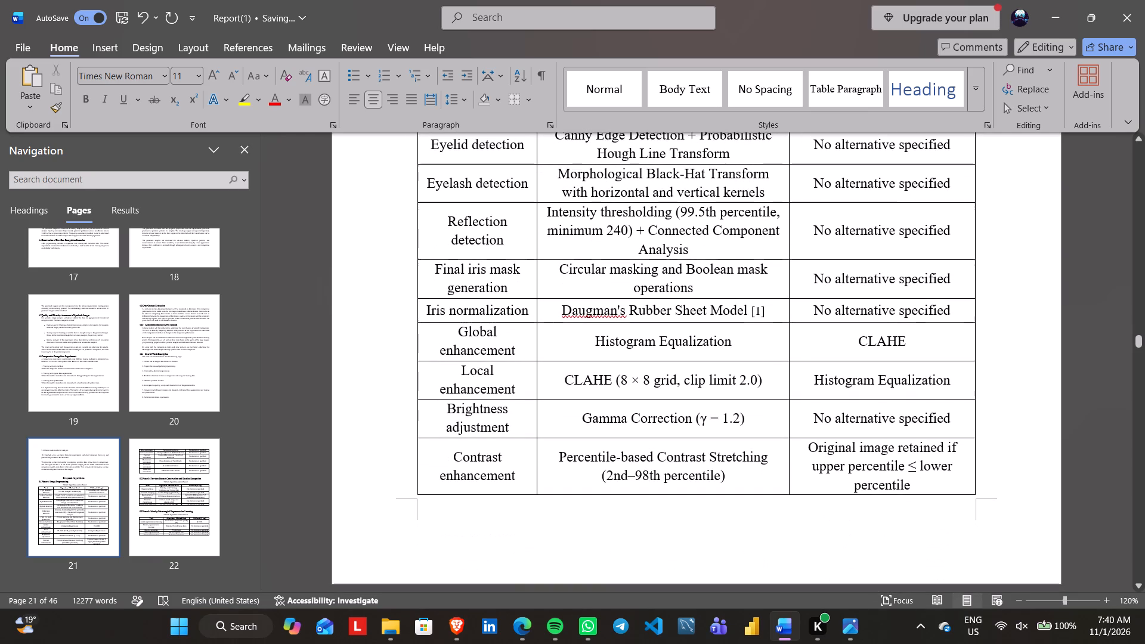
click(683, 513)
scroll(683, 513, down, 1)
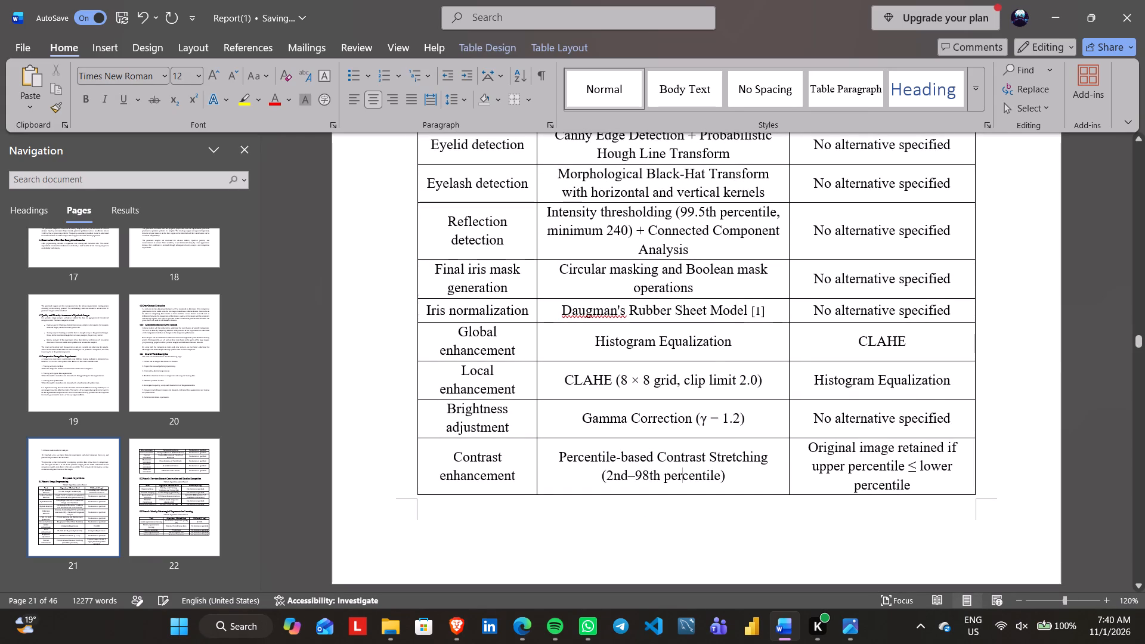
scroll(683, 513, down, 6)
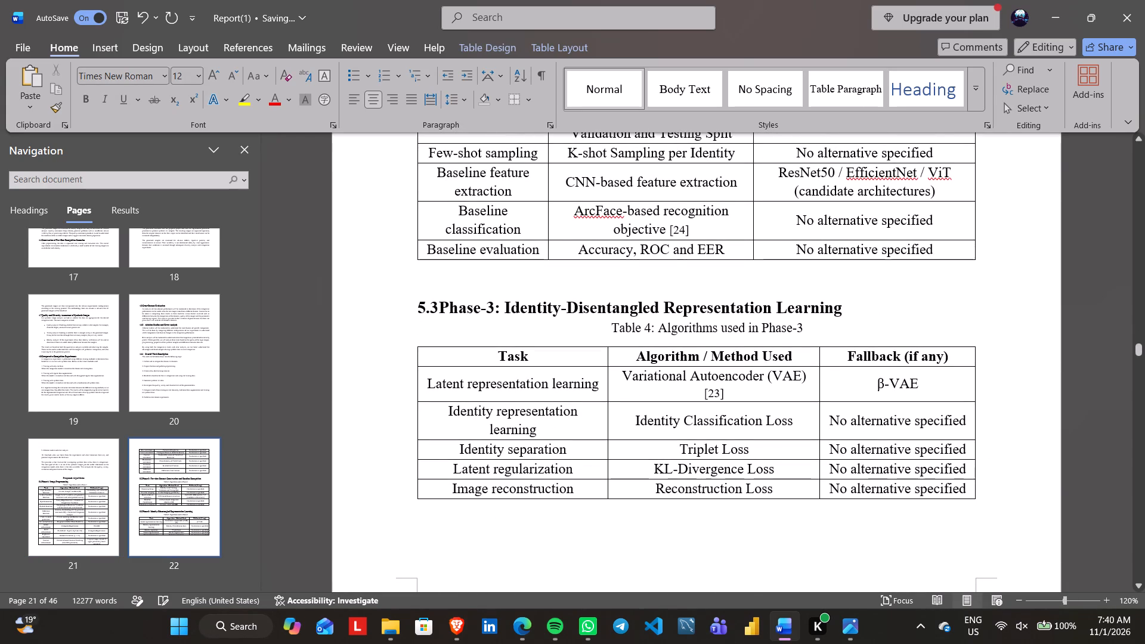
Renumber the Phase-4 and Phase-5 algorithms table captions in sections 5.4 and 5.5 as Table 5 and Table 6.
scroll(652, 330, down, 2)
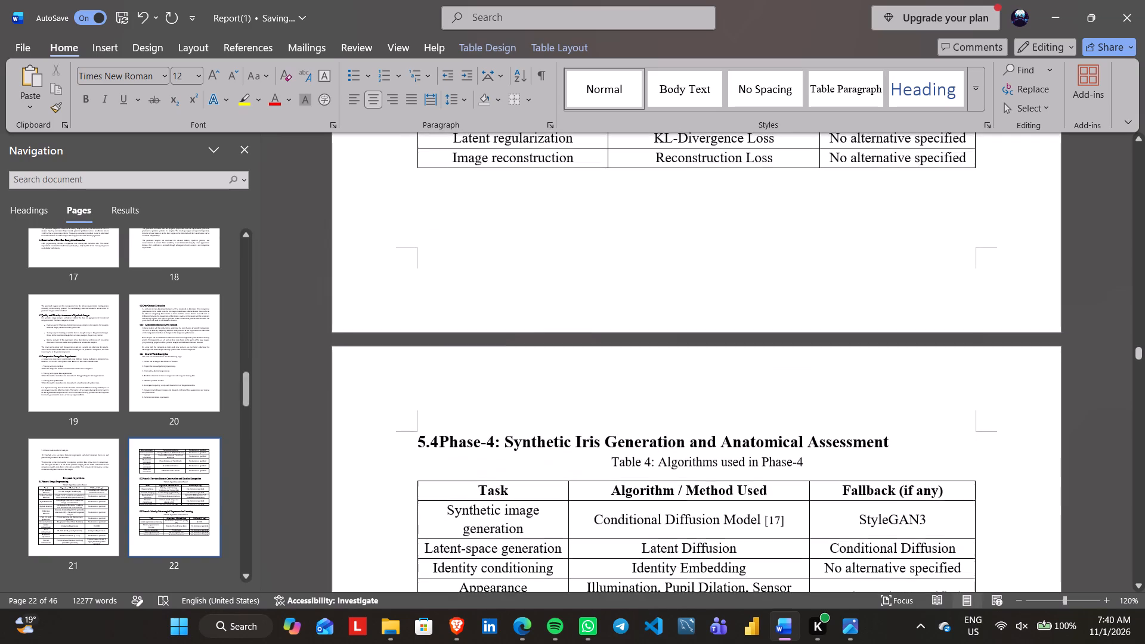
scroll(652, 330, down, 1)
click(649, 385)
key(BackSpace)
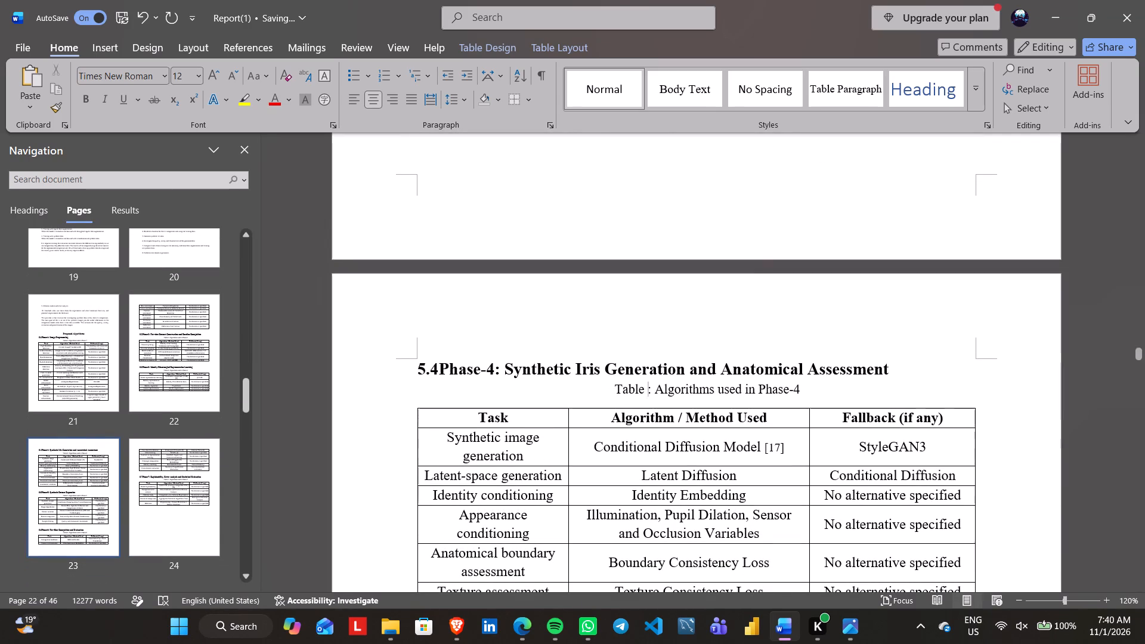
key(5)
scroll(649, 385, down, 4)
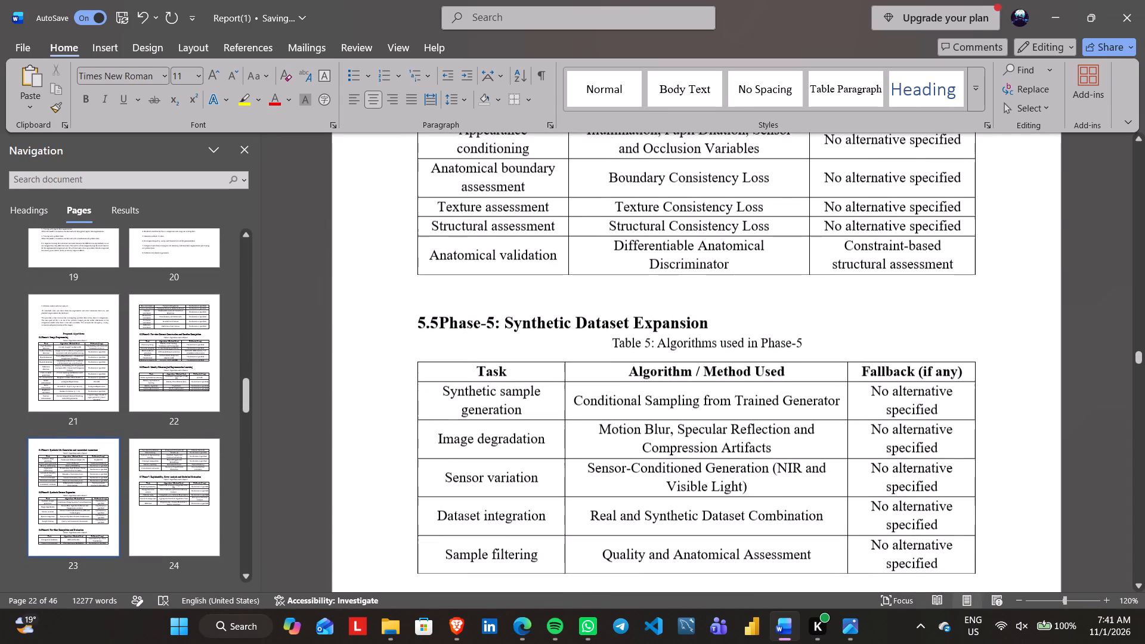
click(650, 336)
key(BackSpace)
key(6)
Renumber the Phase-6 and Phase-7 algorithms table captions in sections 5.6 and 5.7 as Table 7 and Table 8.
scroll(650, 336, down, 2)
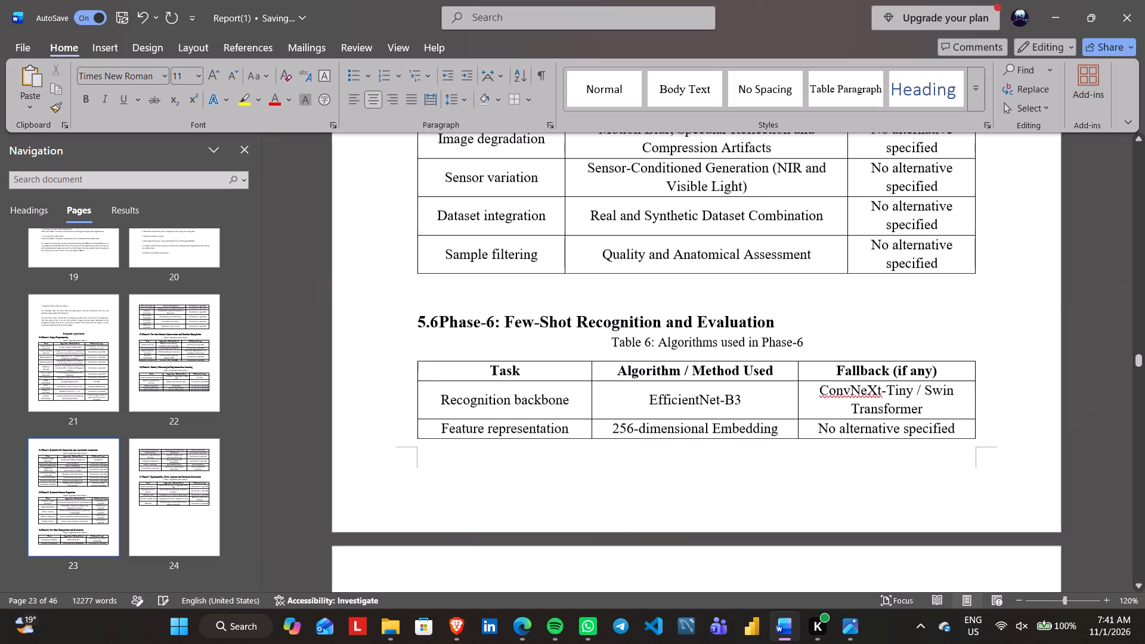
click(652, 338)
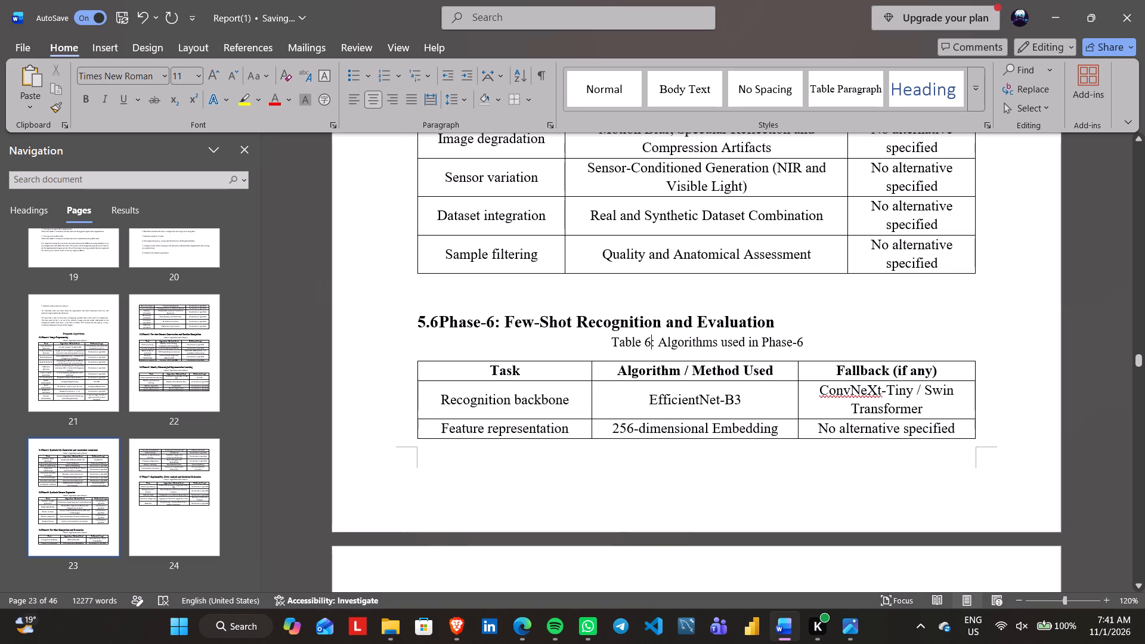
key(BackSpace)
key(7)
scroll(652, 338, down, 1)
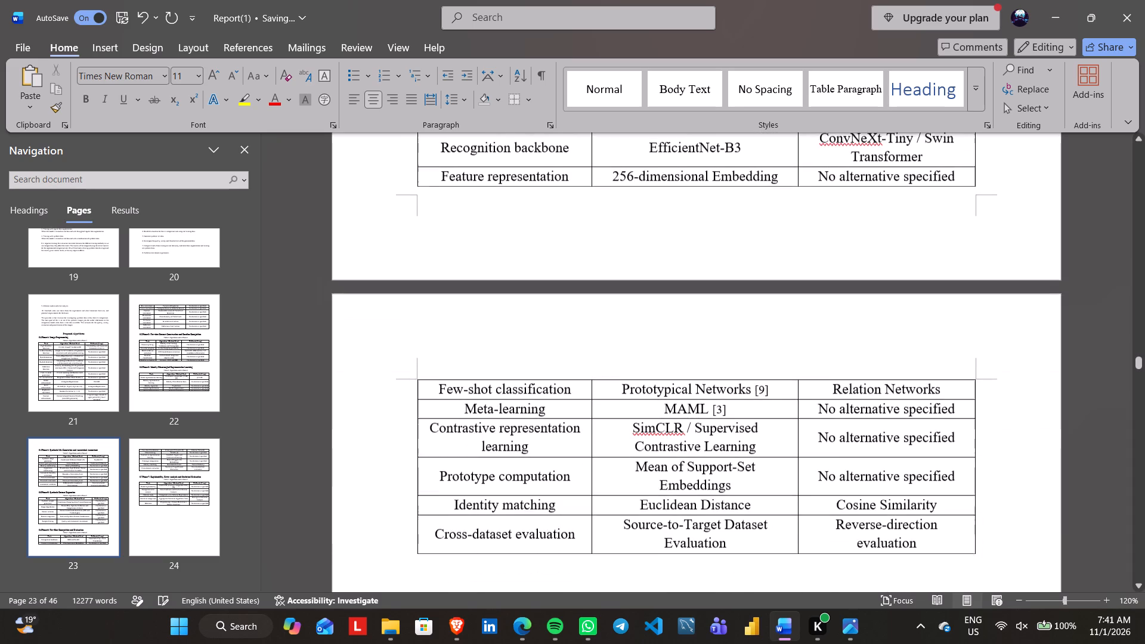
scroll(652, 338, down, 1)
scroll(673, 491, down, 1)
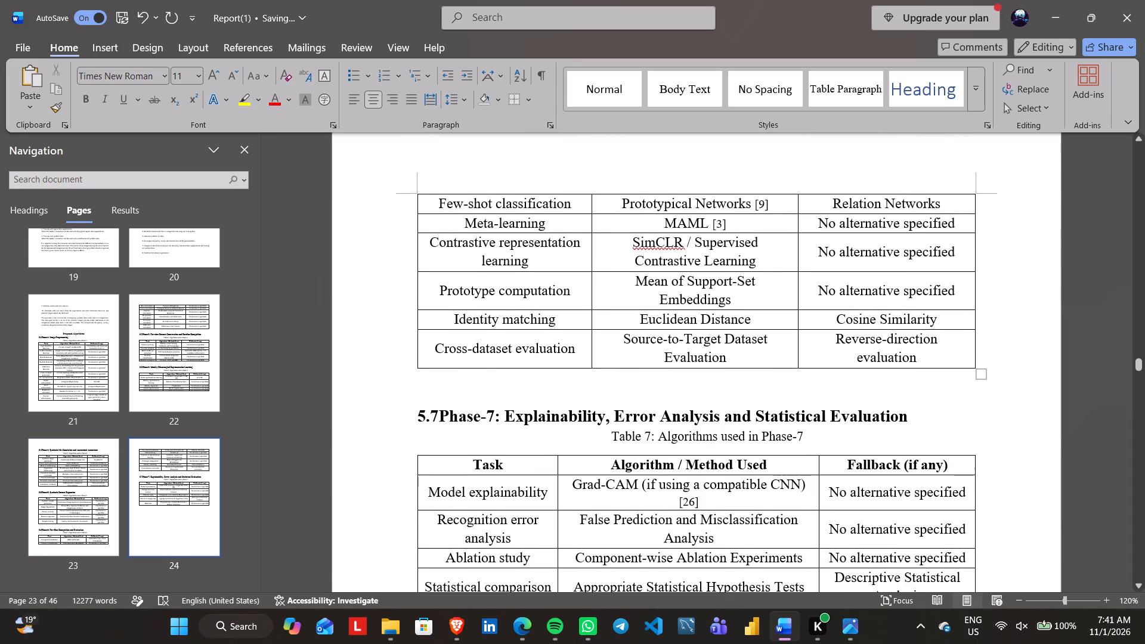
click(654, 434)
key(Left)
key(BackSpace)
key(8)
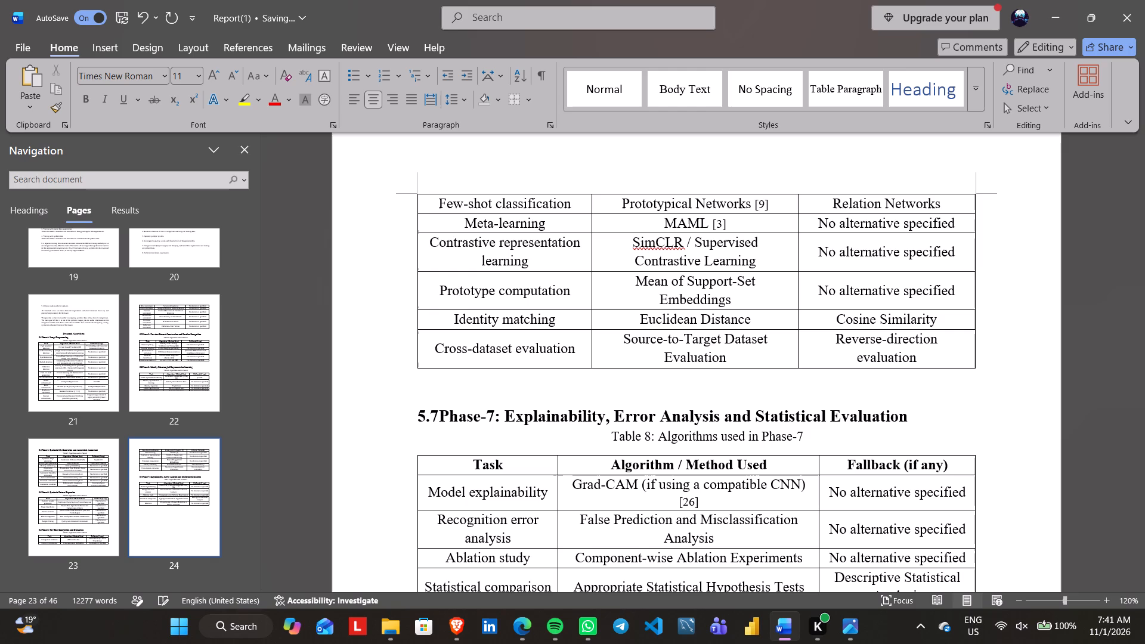
Review the page layout from section 5.7 through the Proposed Workflow chapter and the start of Implementation Details.
scroll(654, 434, down, 1)
scroll(670, 507, down, 1)
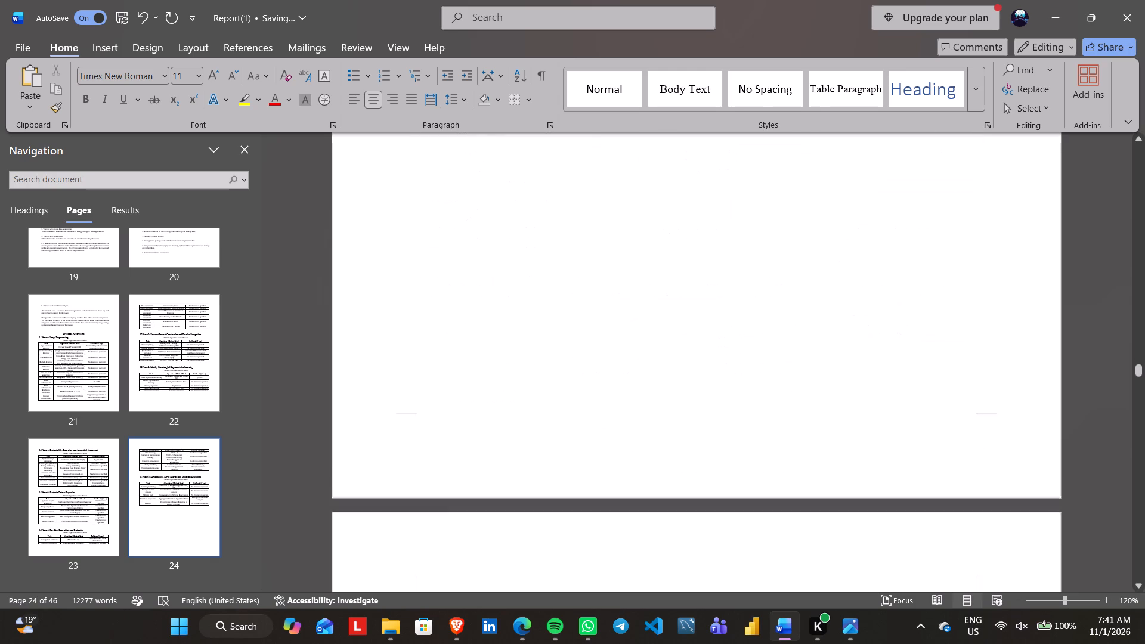
scroll(670, 507, down, 3)
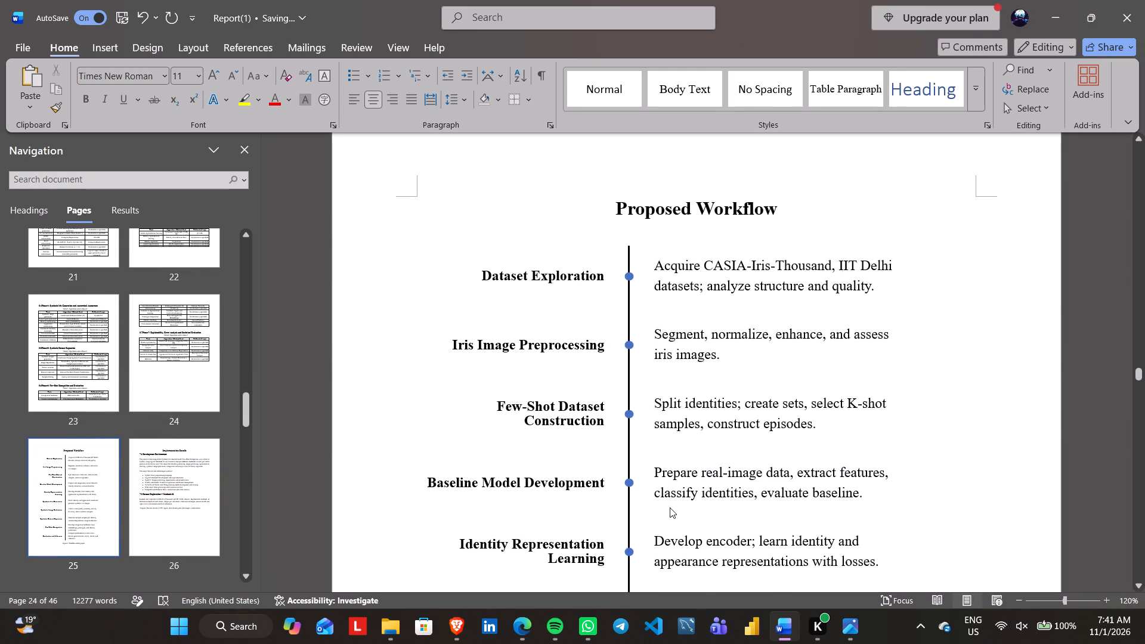
scroll(670, 507, down, 1)
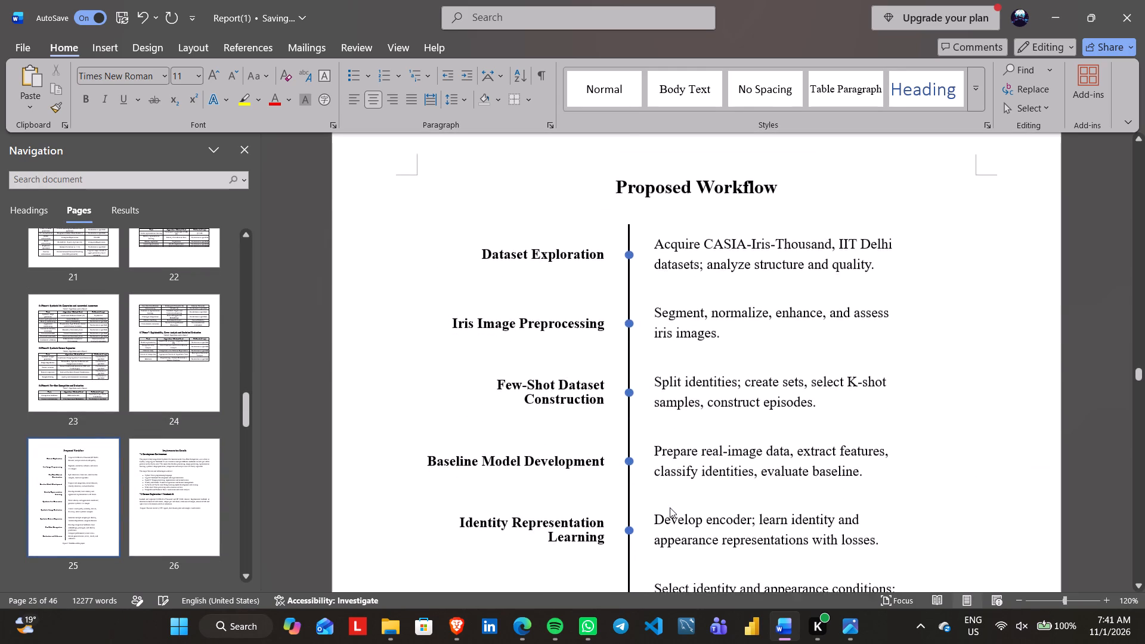
scroll(670, 507, down, 4)
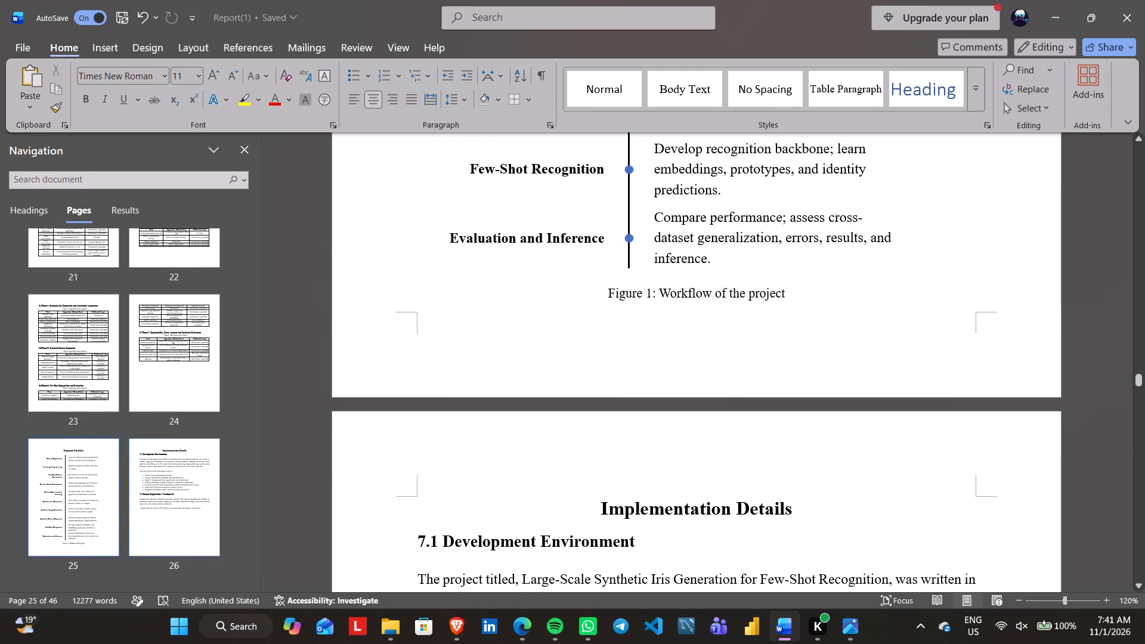
scroll(670, 507, down, 1)
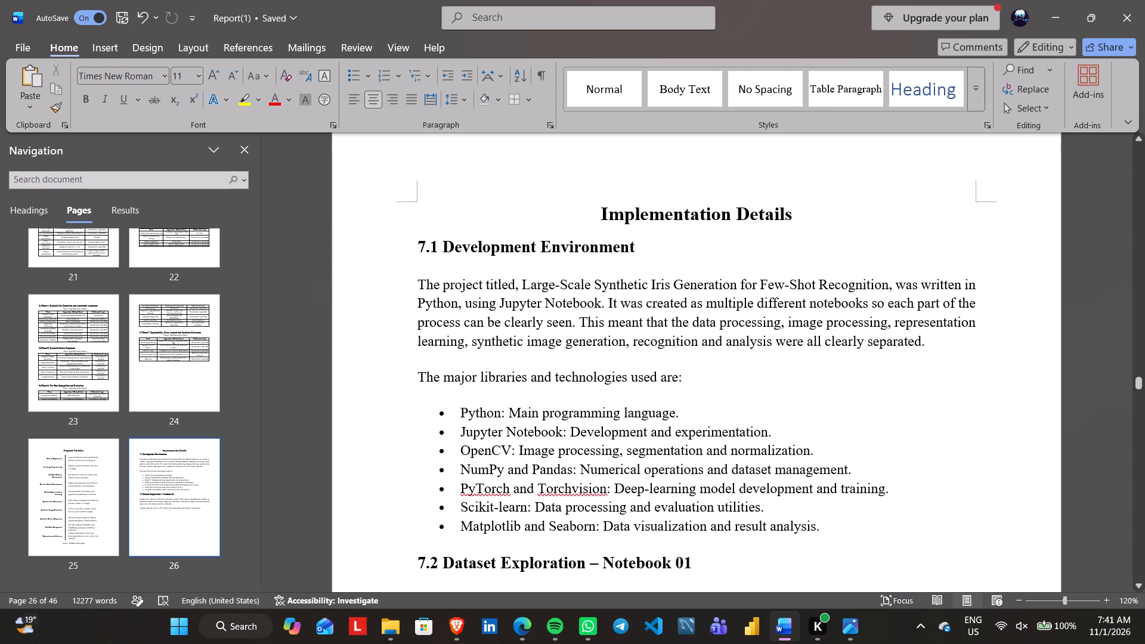
scroll(670, 507, down, 4)
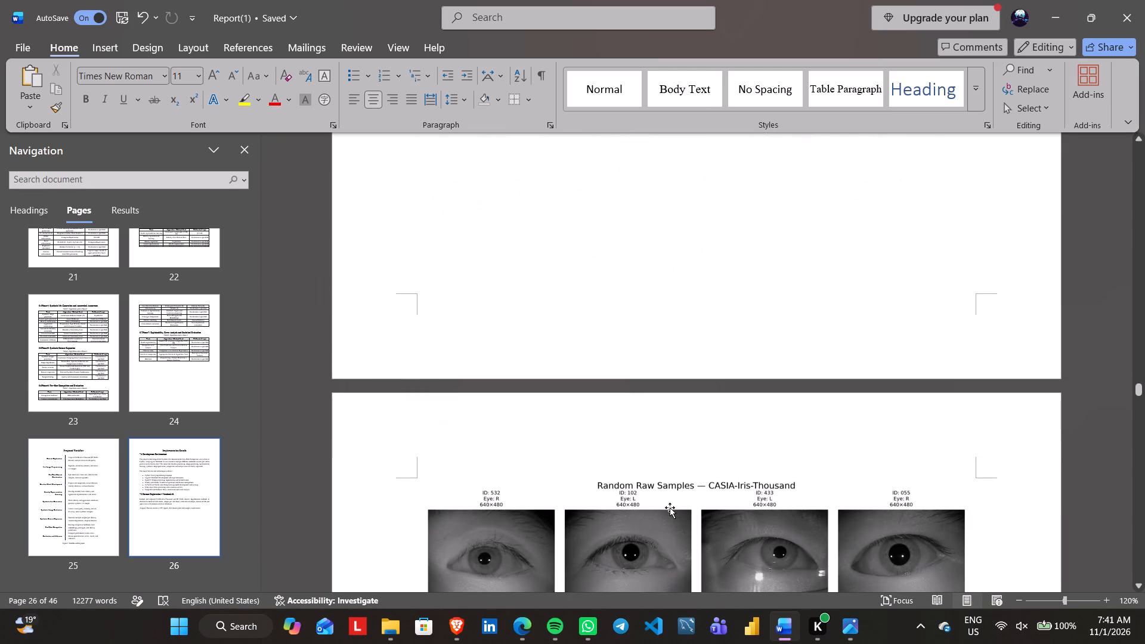
Examine the blank space after section 7.2 and how the CASIA-Iris-Thousand and IITD sample pictures fit on the following page.
scroll(670, 507, up, 1)
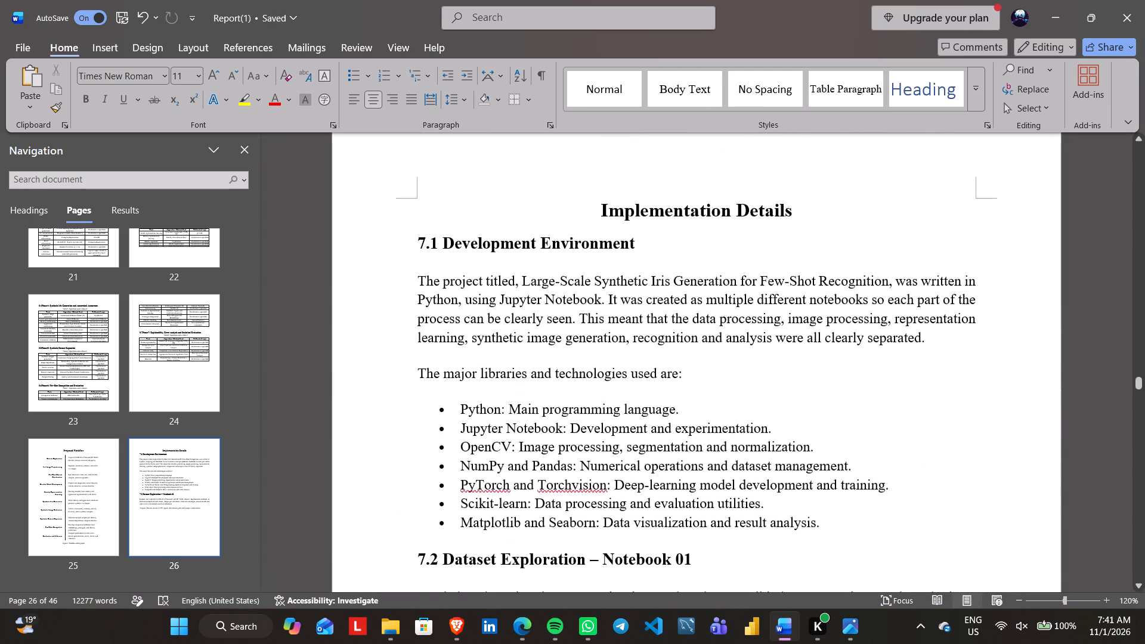
scroll(670, 507, up, 3)
scroll(670, 507, down, 6)
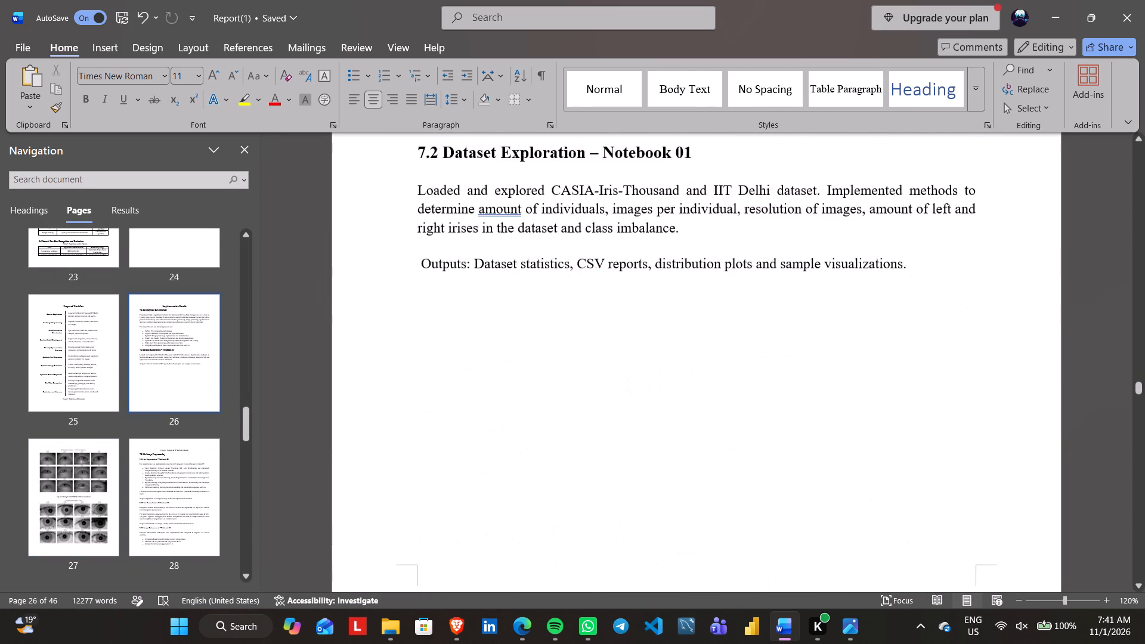
scroll(670, 507, down, 1)
click(669, 414)
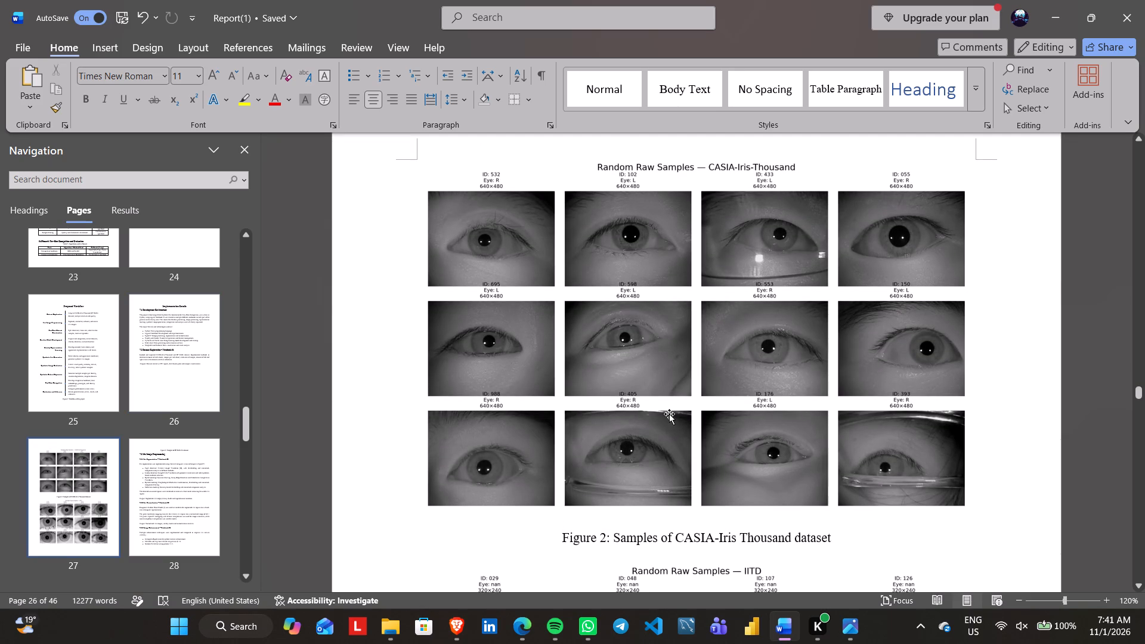
scroll(827, 495, up, 1)
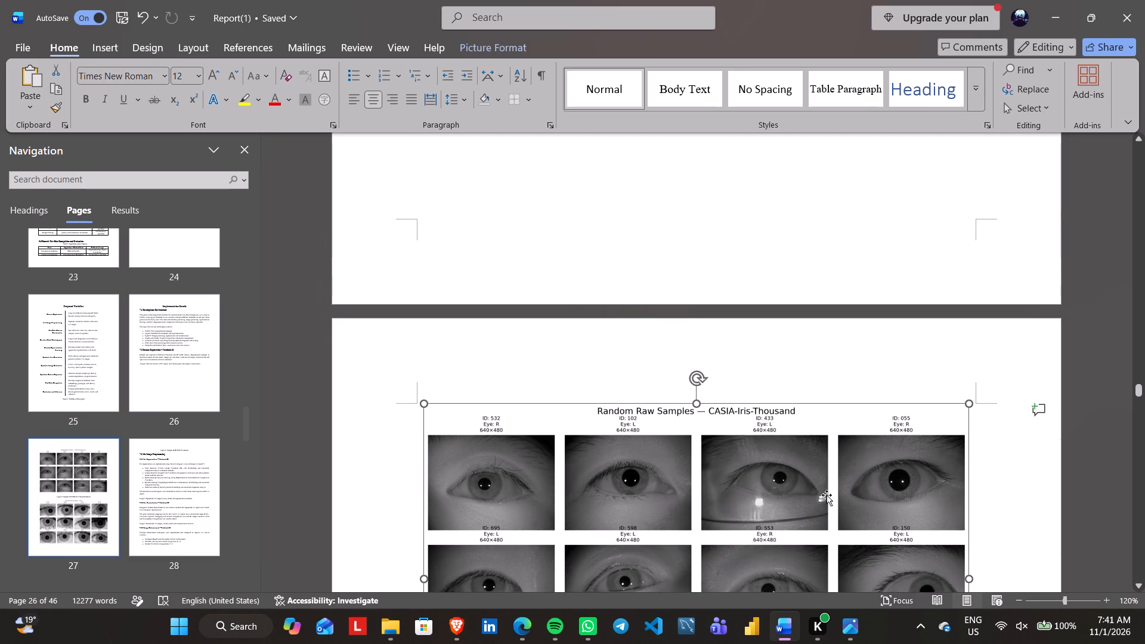
scroll(479, 411, up, 1)
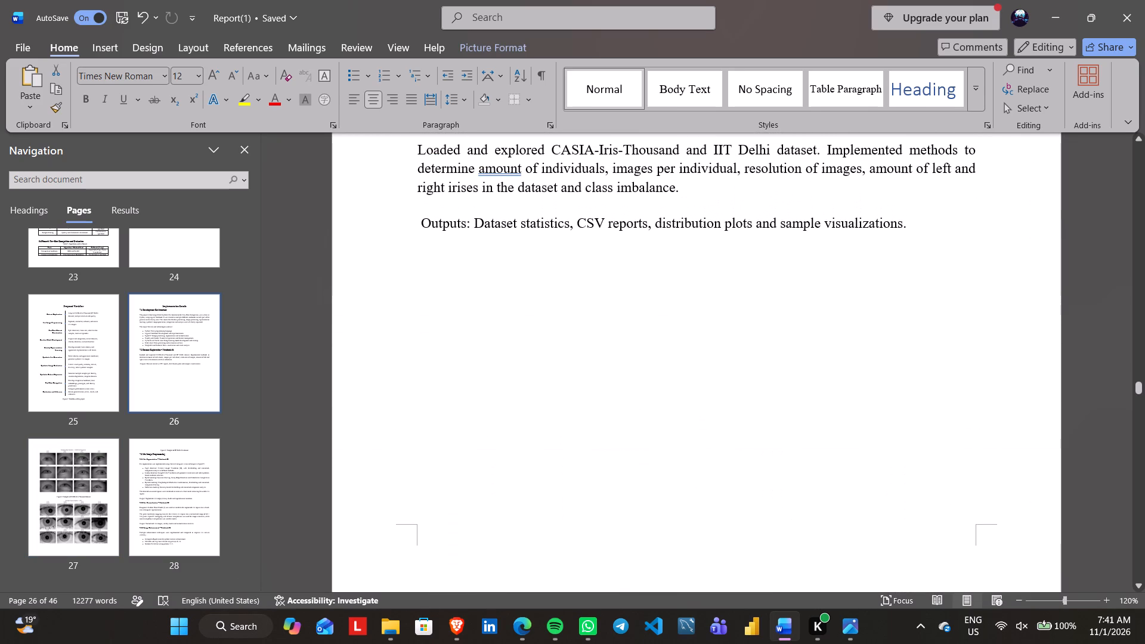
scroll(479, 411, up, 1)
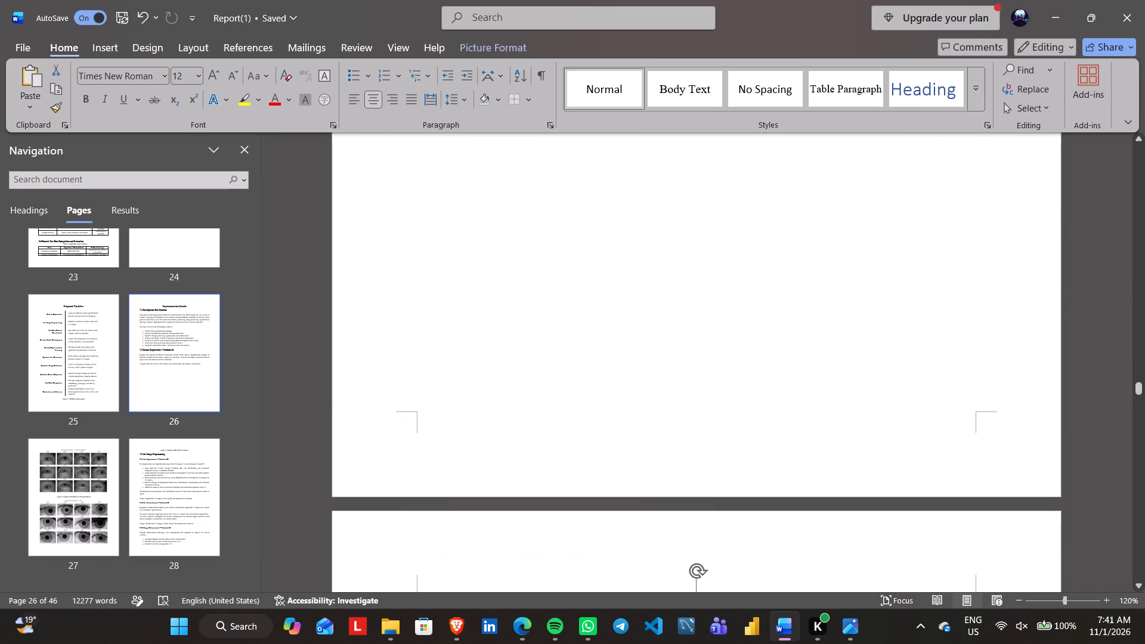
scroll(479, 411, down, 6)
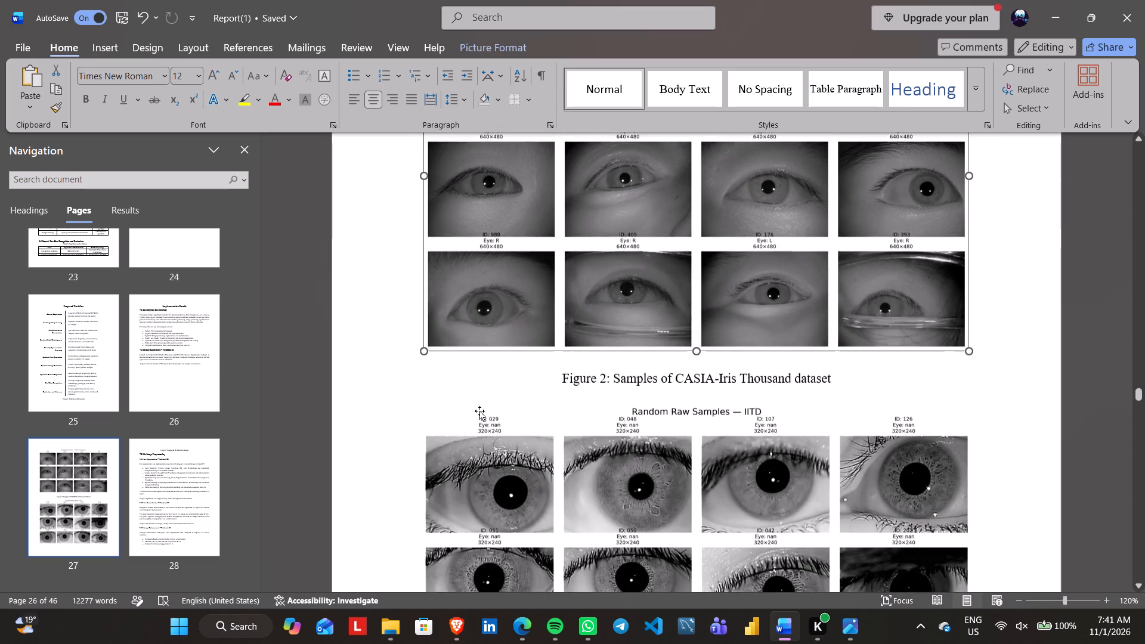
scroll(479, 411, down, 2)
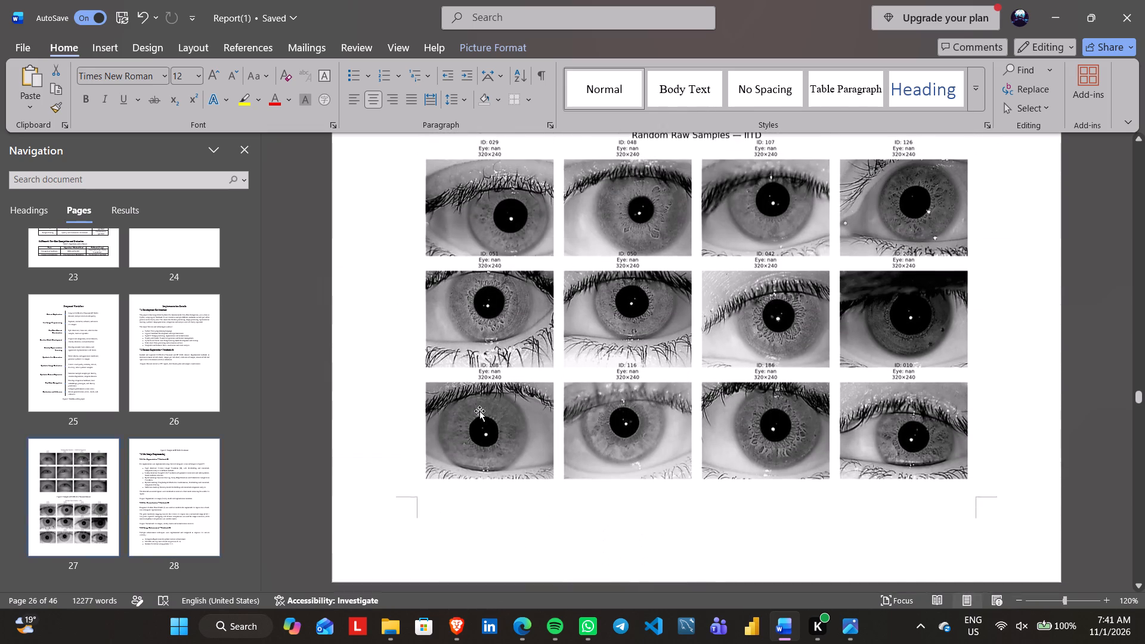
scroll(479, 411, up, 3)
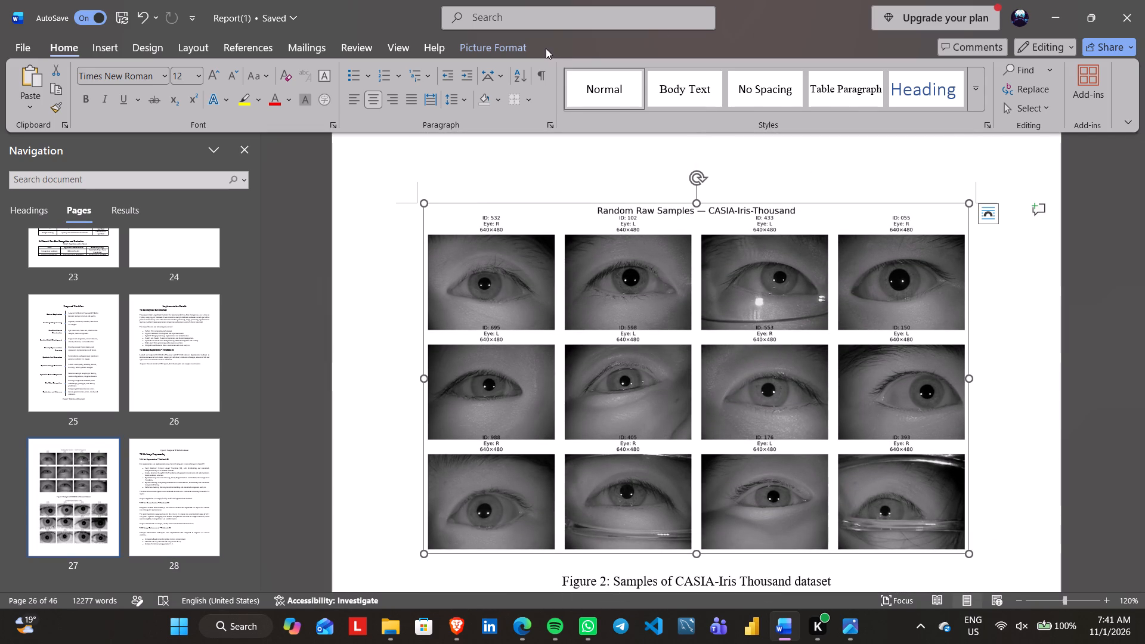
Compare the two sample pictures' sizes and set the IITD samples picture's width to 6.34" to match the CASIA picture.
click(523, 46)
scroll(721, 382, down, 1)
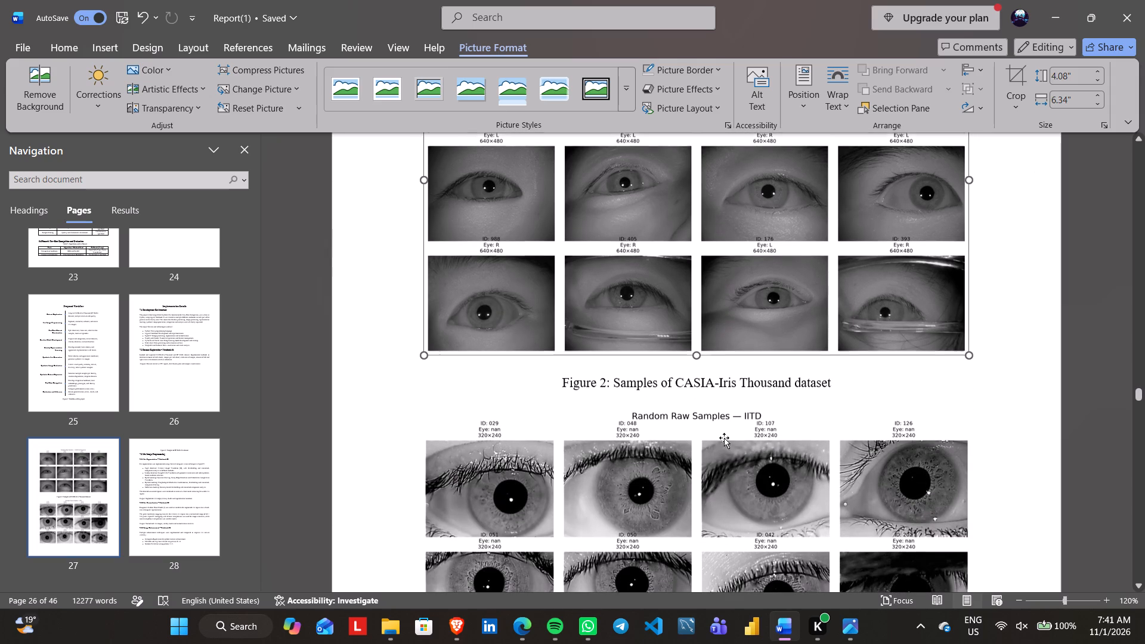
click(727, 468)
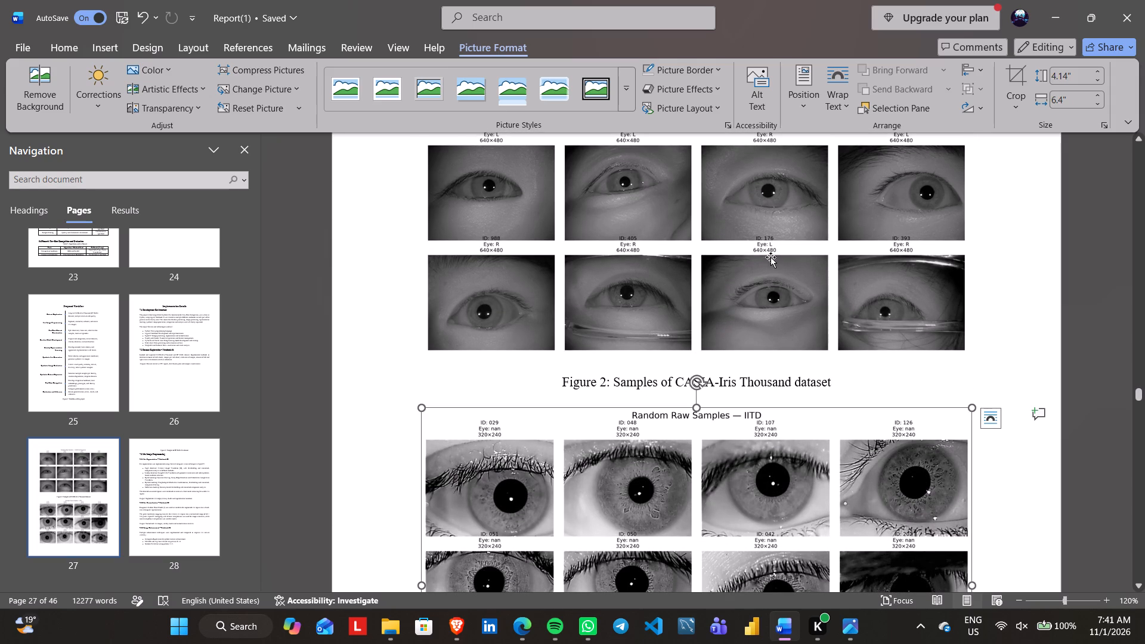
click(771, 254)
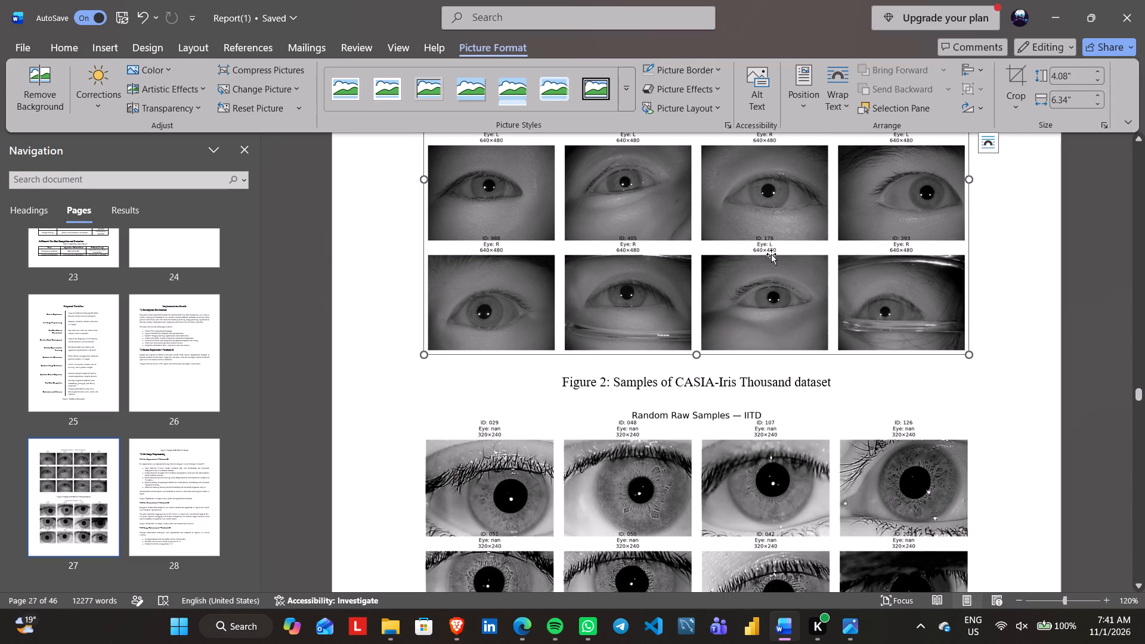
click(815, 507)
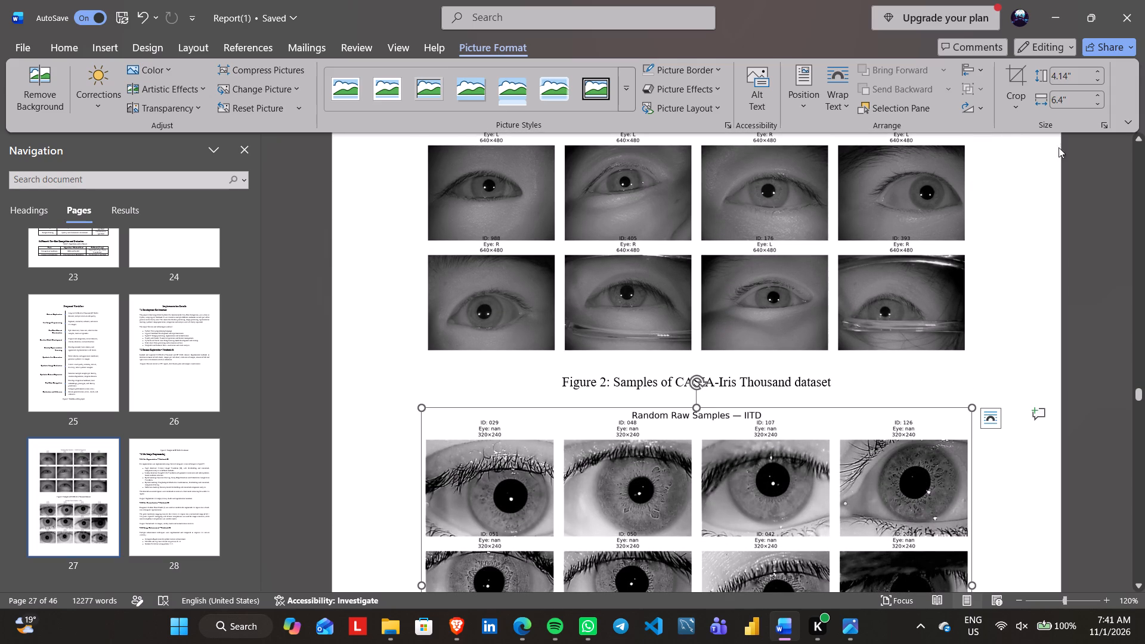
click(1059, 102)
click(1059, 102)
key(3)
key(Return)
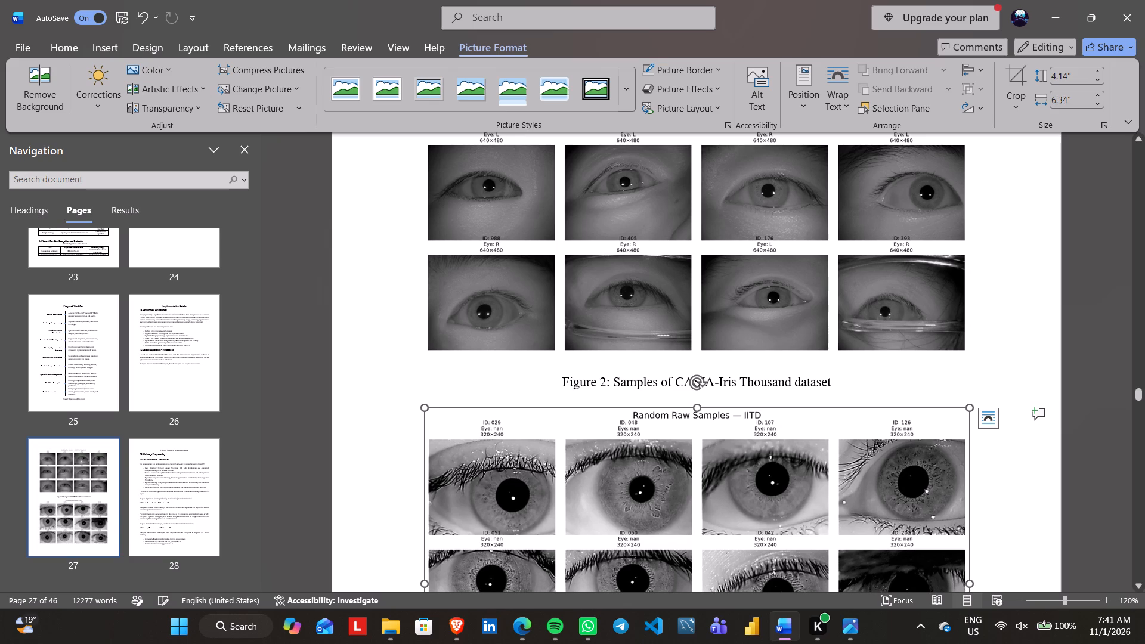
Set the height of the CASIA-Iris-Thousand samples picture above the Figure 2 caption to 4.05".
scroll(1014, 285, down, 1)
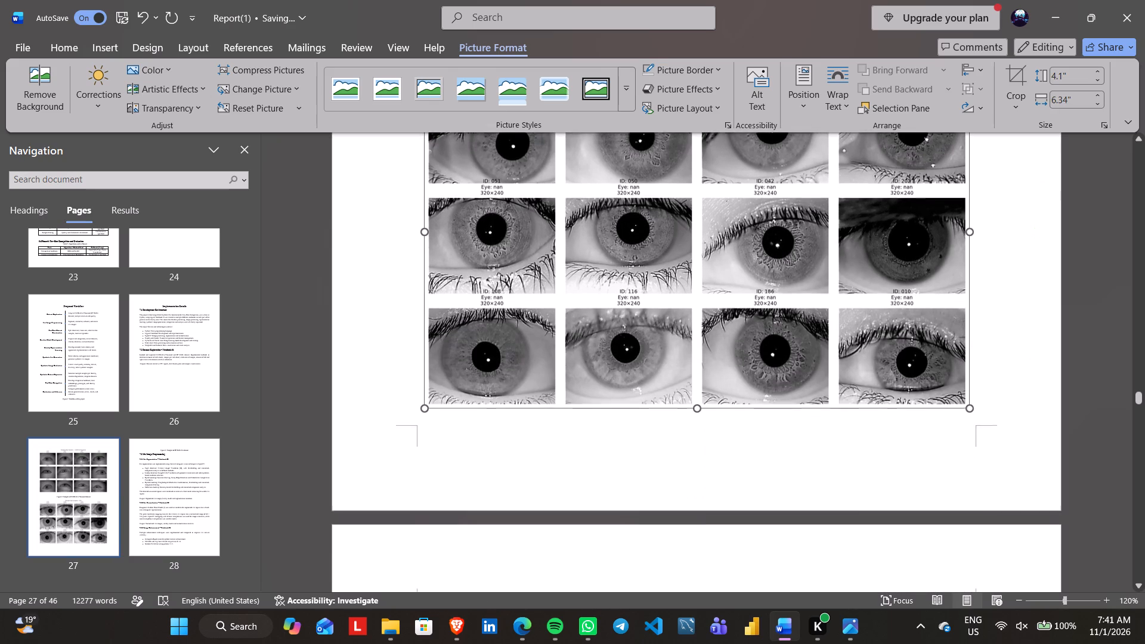
scroll(1014, 285, down, 1)
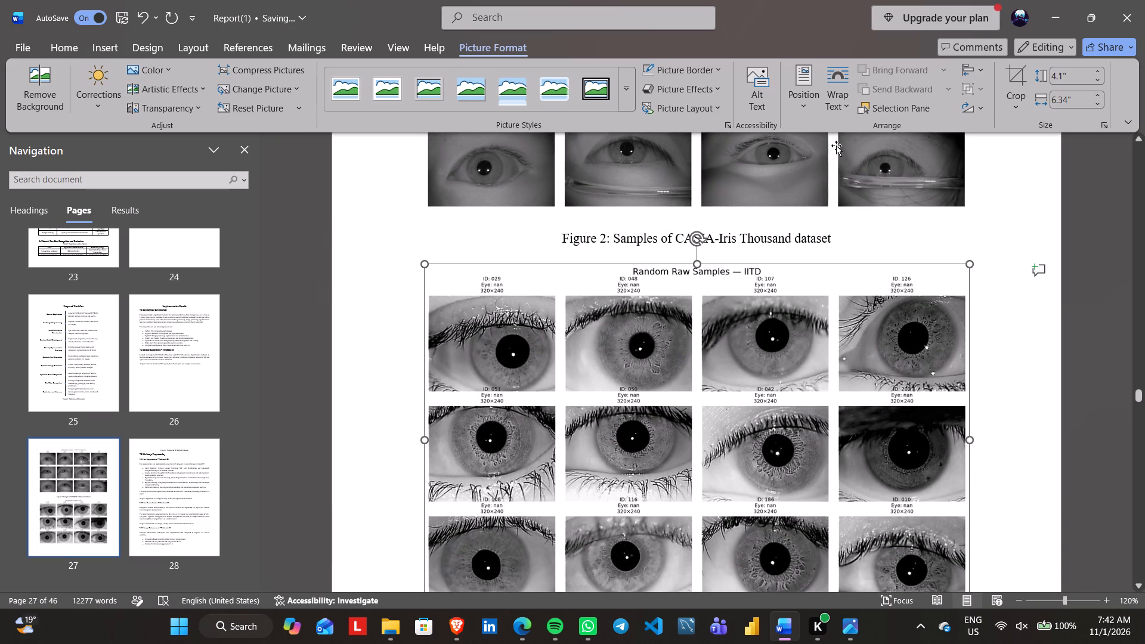
click(848, 166)
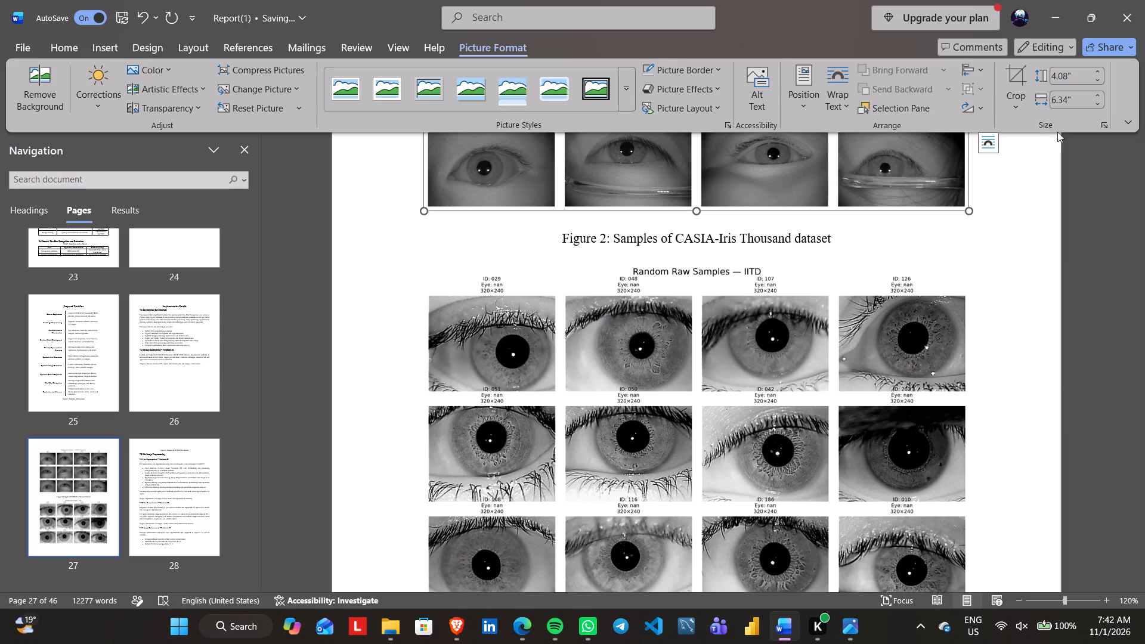
click(1064, 75)
click(1064, 75)
key(Right)
key(BackSpace)
key(5)
key(Return)
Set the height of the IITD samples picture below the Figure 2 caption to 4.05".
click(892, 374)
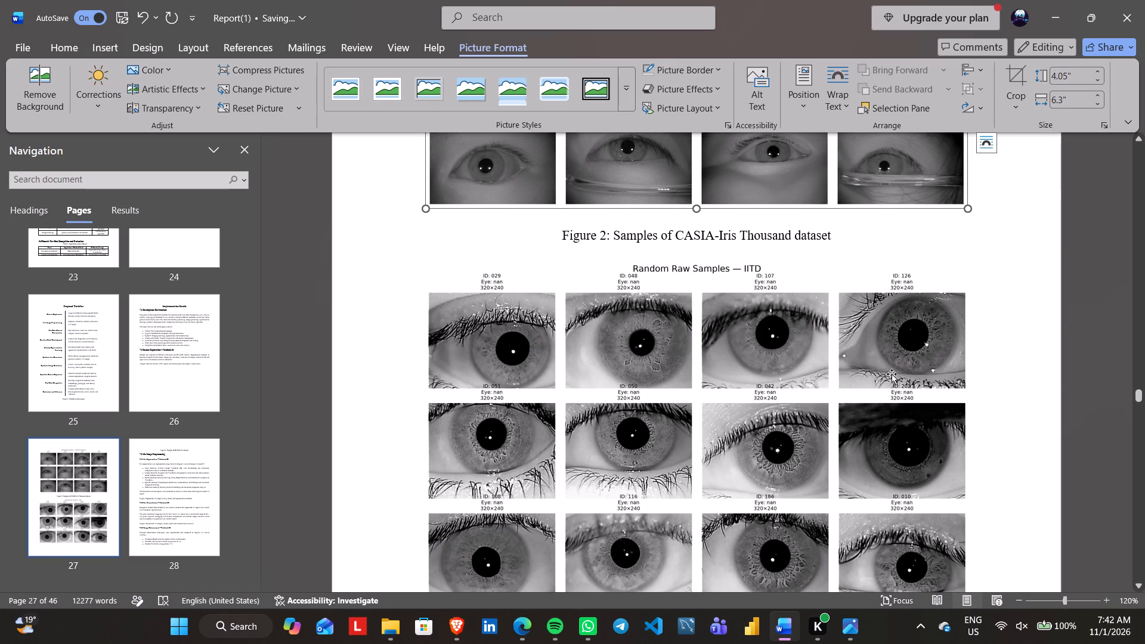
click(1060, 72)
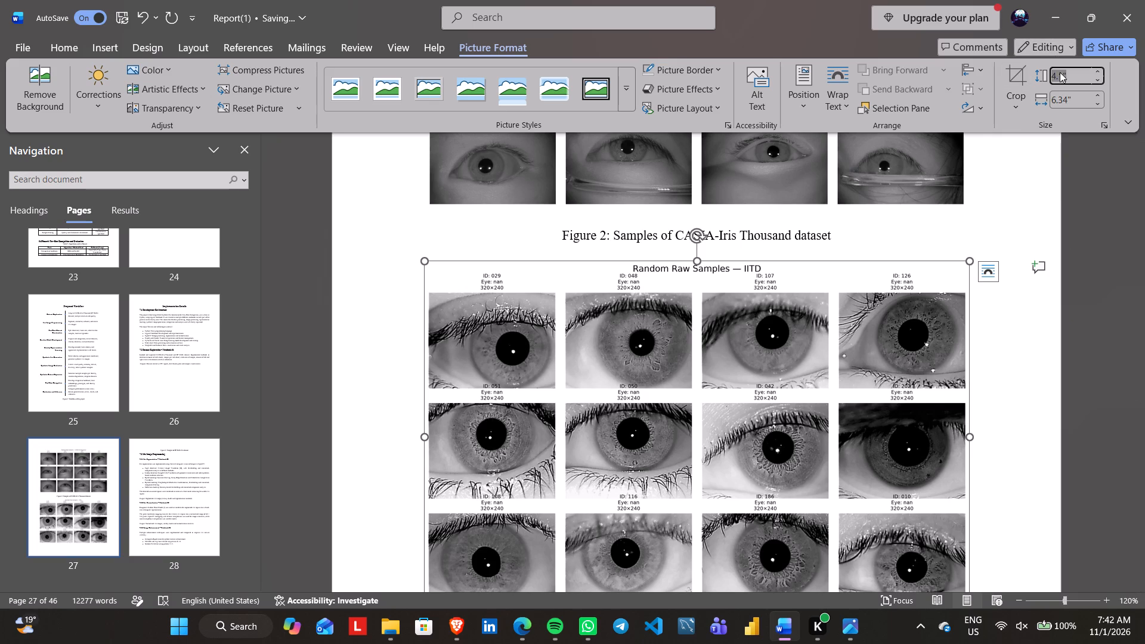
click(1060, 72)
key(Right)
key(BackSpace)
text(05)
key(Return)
Set the height of the IITD samples picture to 4.00".
scroll(1060, 72, down, 2)
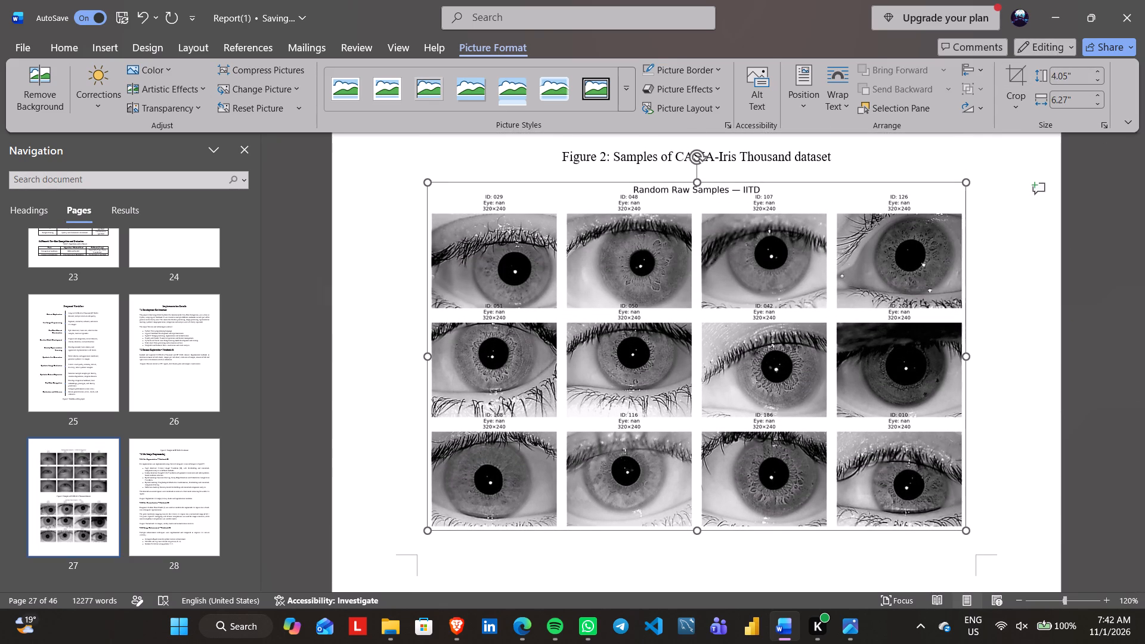
click(1067, 73)
click(1067, 73)
key(BackSpace)
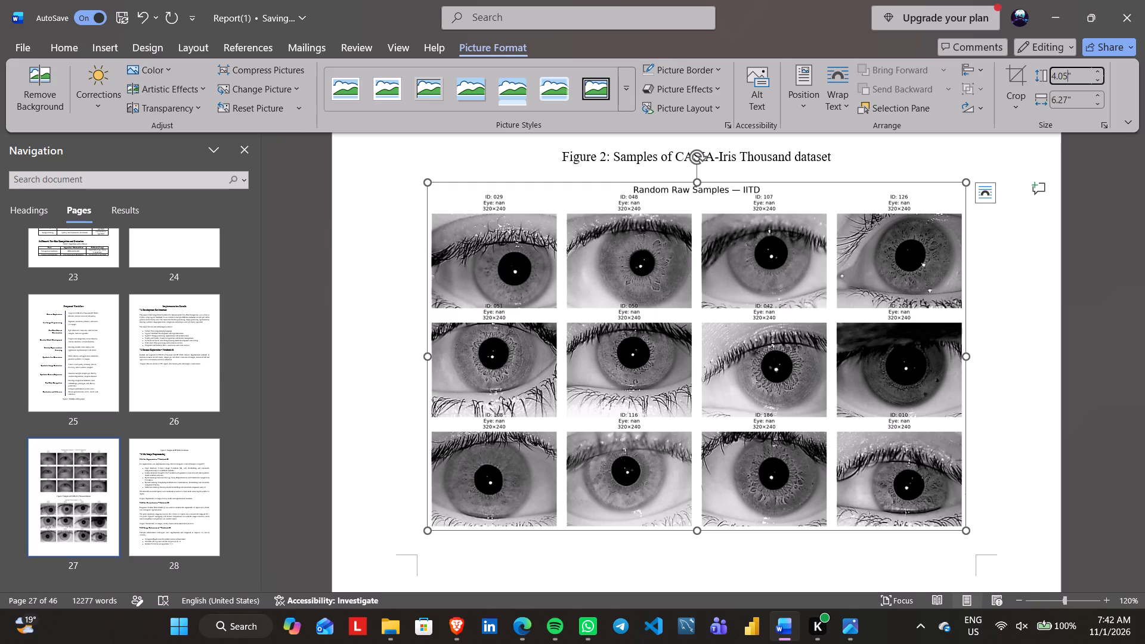
key(BackSpace)
key(0)
key(0)
key(Return)
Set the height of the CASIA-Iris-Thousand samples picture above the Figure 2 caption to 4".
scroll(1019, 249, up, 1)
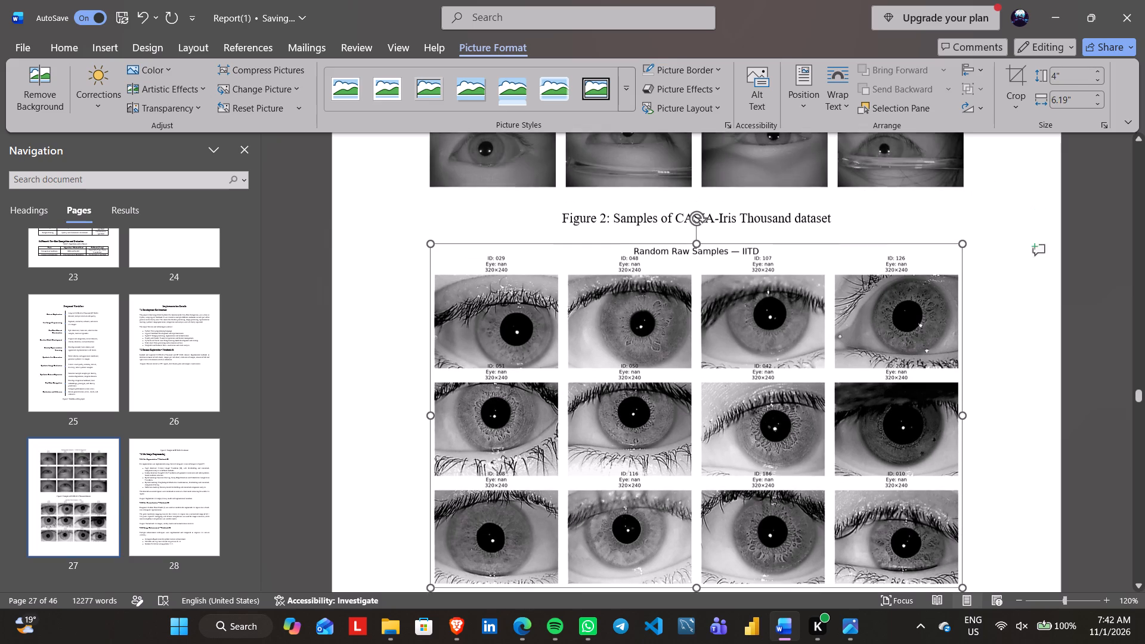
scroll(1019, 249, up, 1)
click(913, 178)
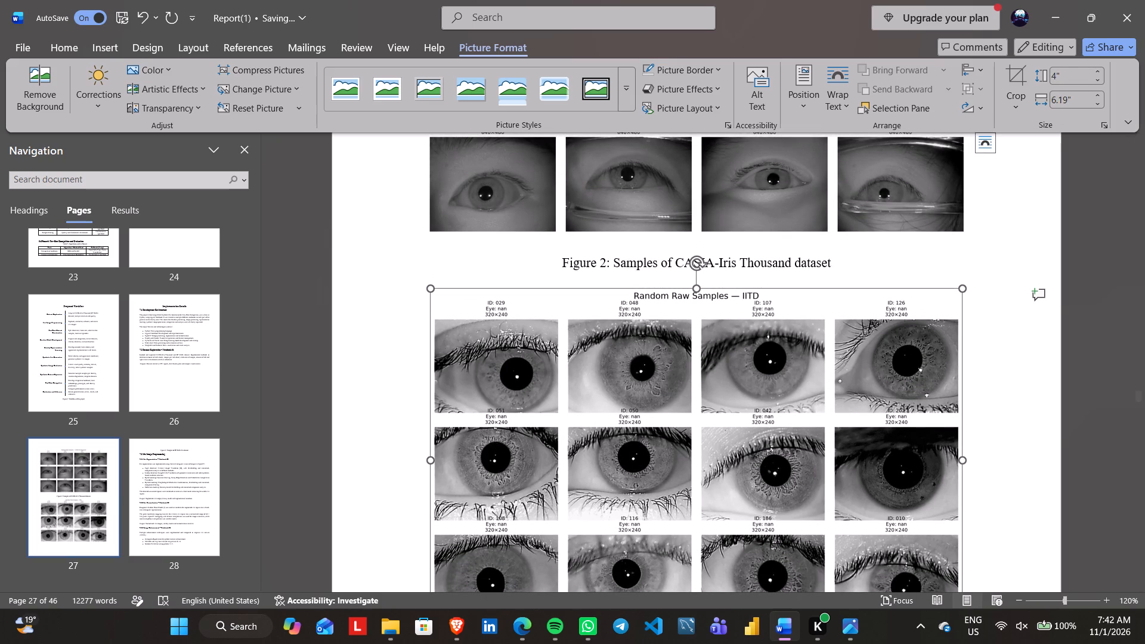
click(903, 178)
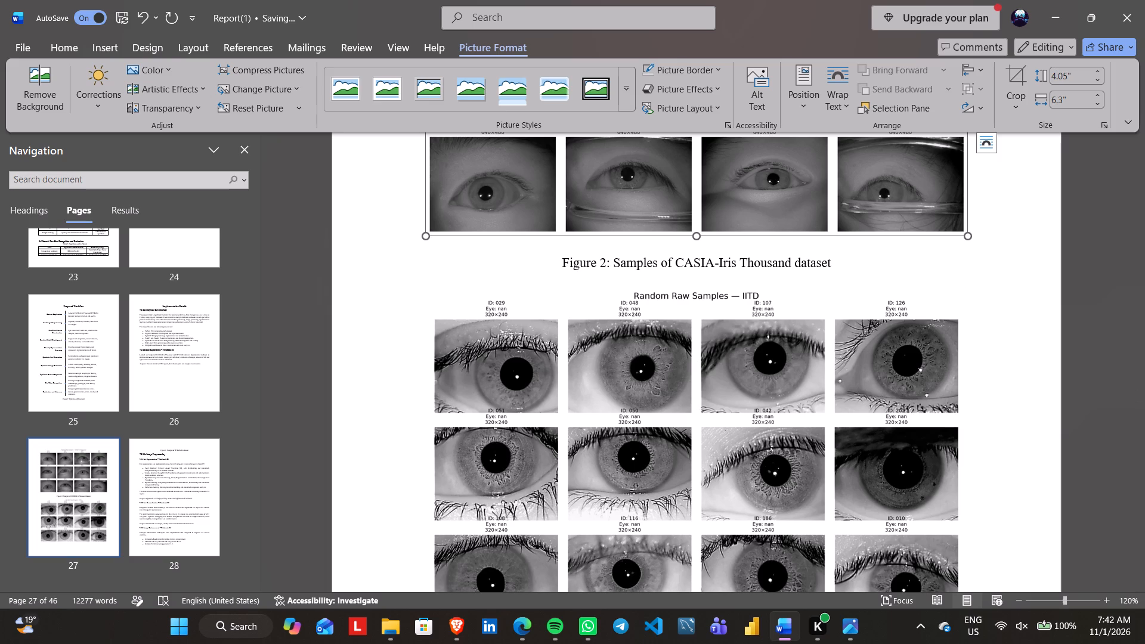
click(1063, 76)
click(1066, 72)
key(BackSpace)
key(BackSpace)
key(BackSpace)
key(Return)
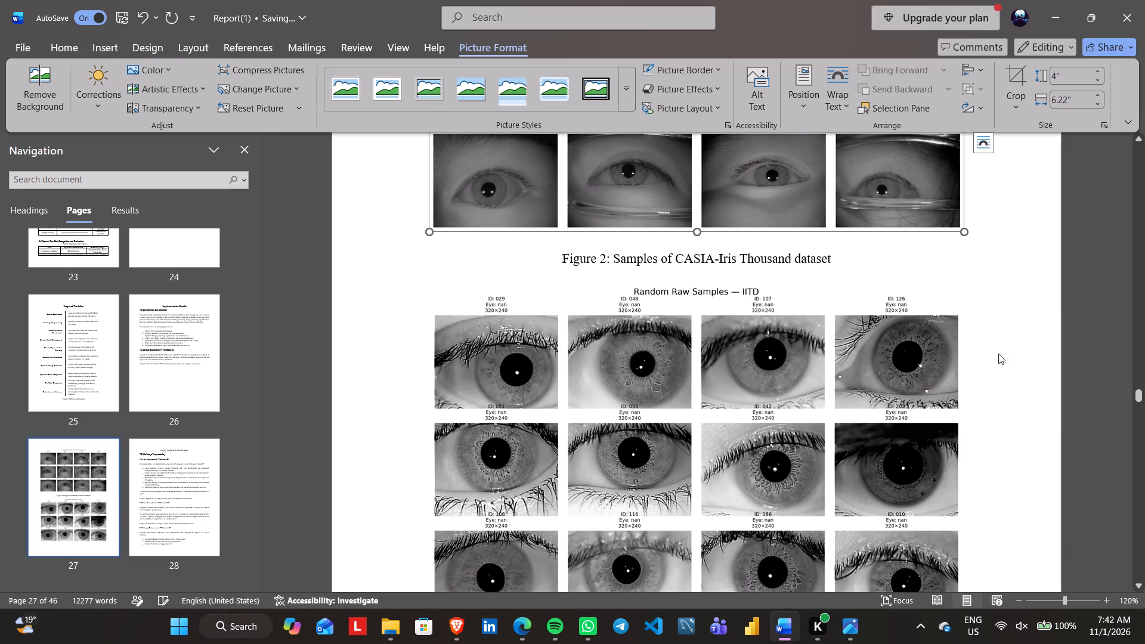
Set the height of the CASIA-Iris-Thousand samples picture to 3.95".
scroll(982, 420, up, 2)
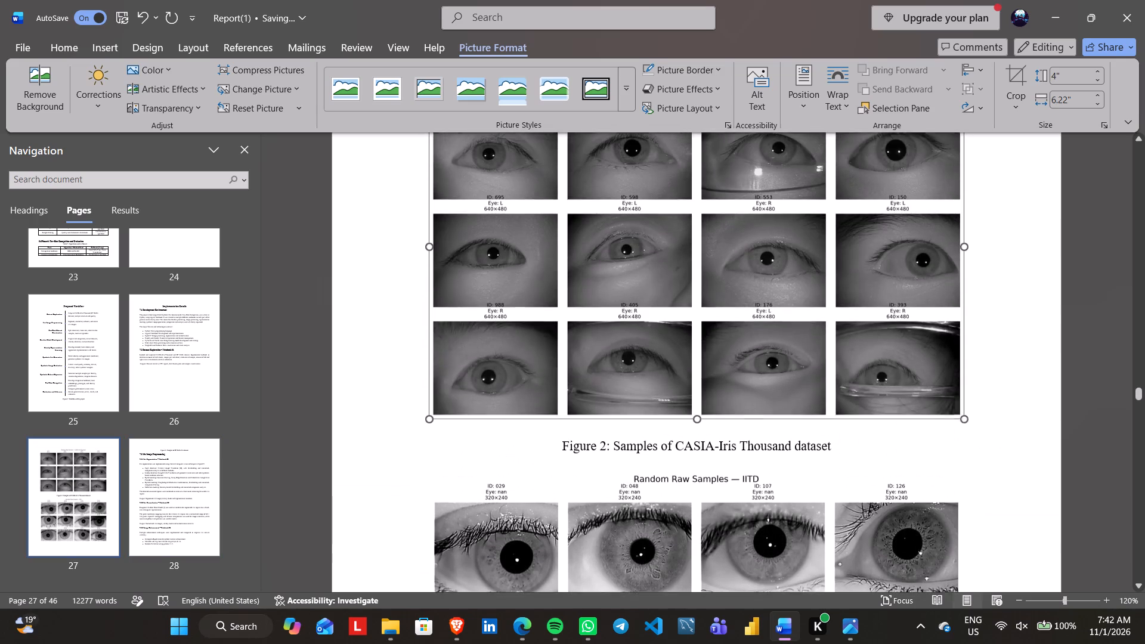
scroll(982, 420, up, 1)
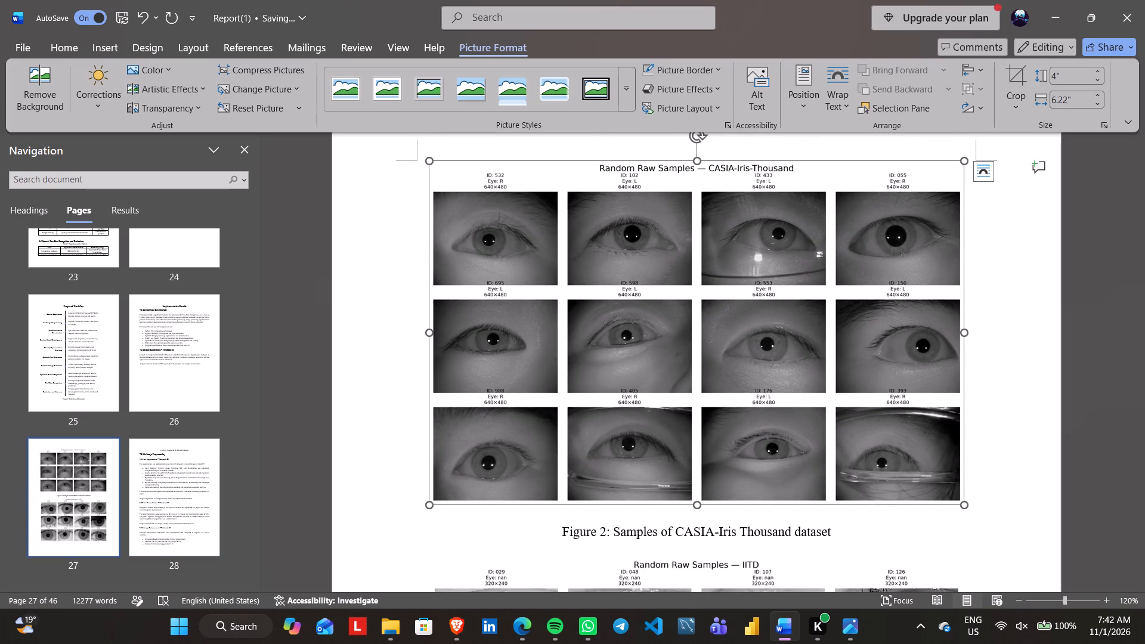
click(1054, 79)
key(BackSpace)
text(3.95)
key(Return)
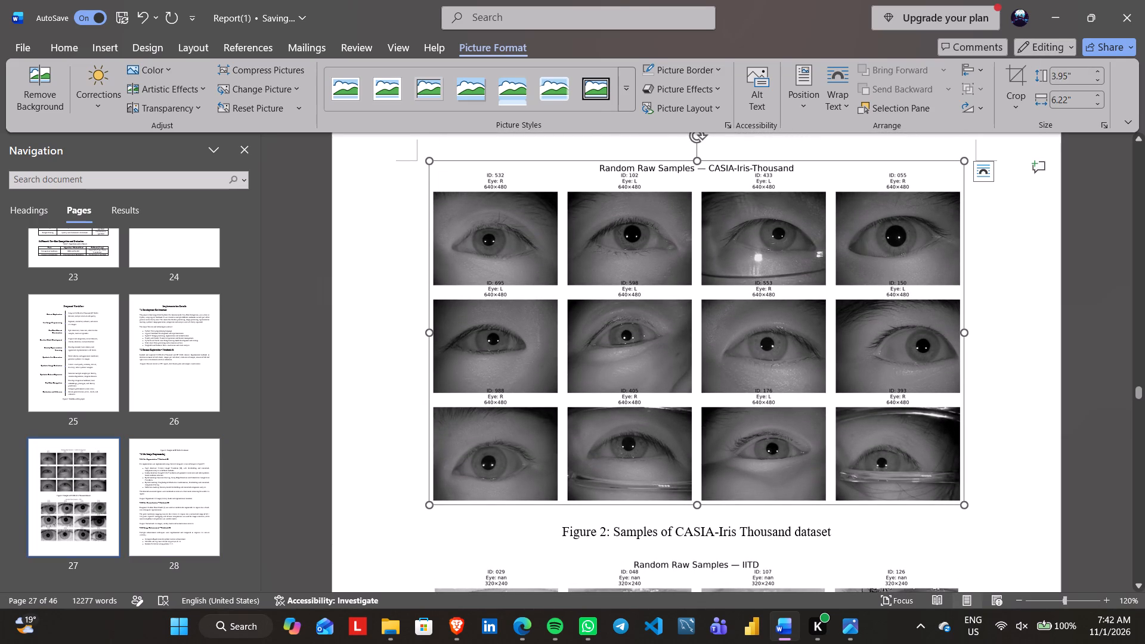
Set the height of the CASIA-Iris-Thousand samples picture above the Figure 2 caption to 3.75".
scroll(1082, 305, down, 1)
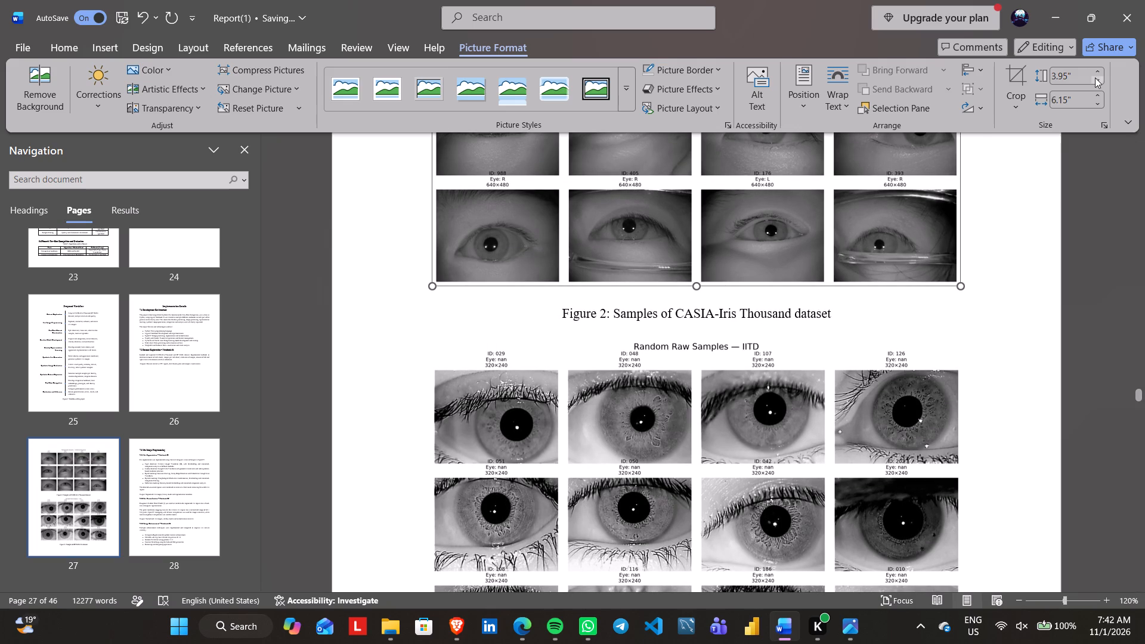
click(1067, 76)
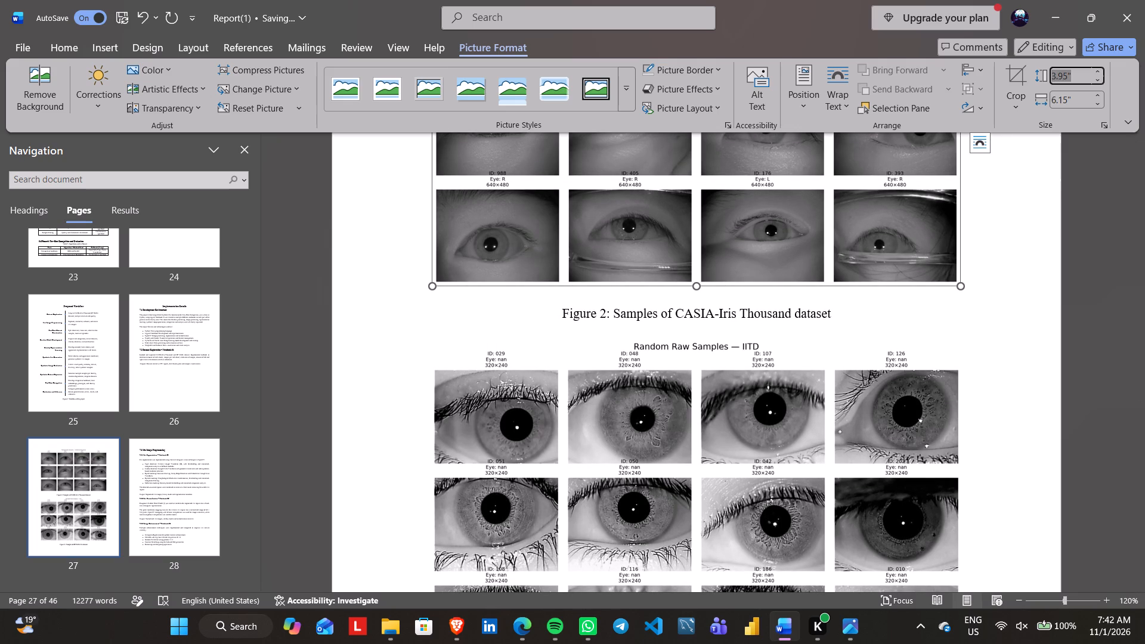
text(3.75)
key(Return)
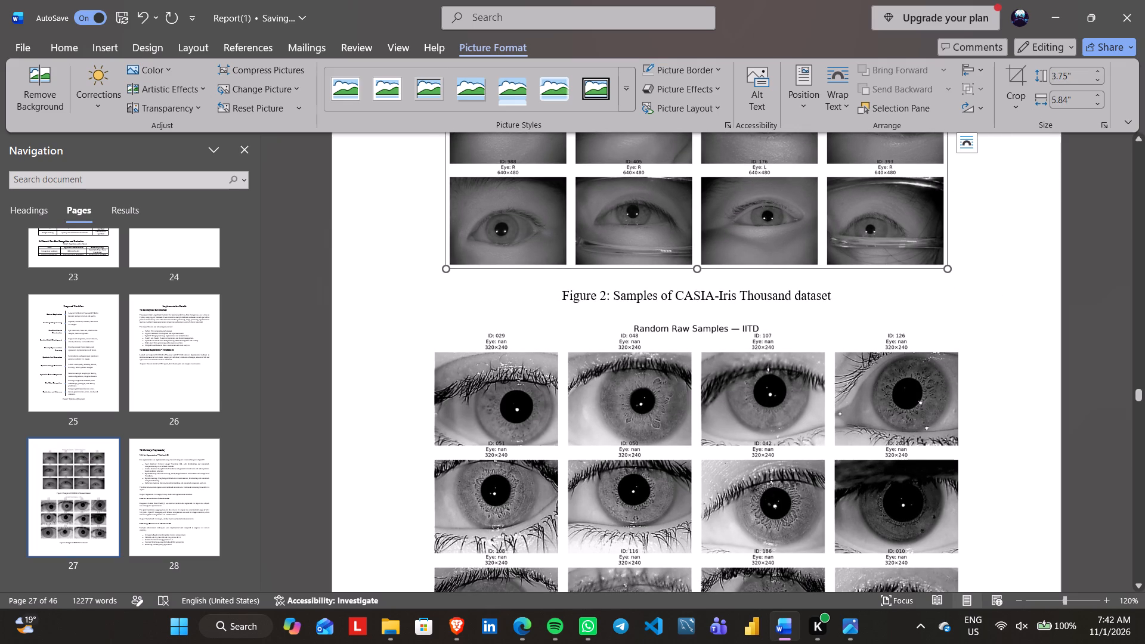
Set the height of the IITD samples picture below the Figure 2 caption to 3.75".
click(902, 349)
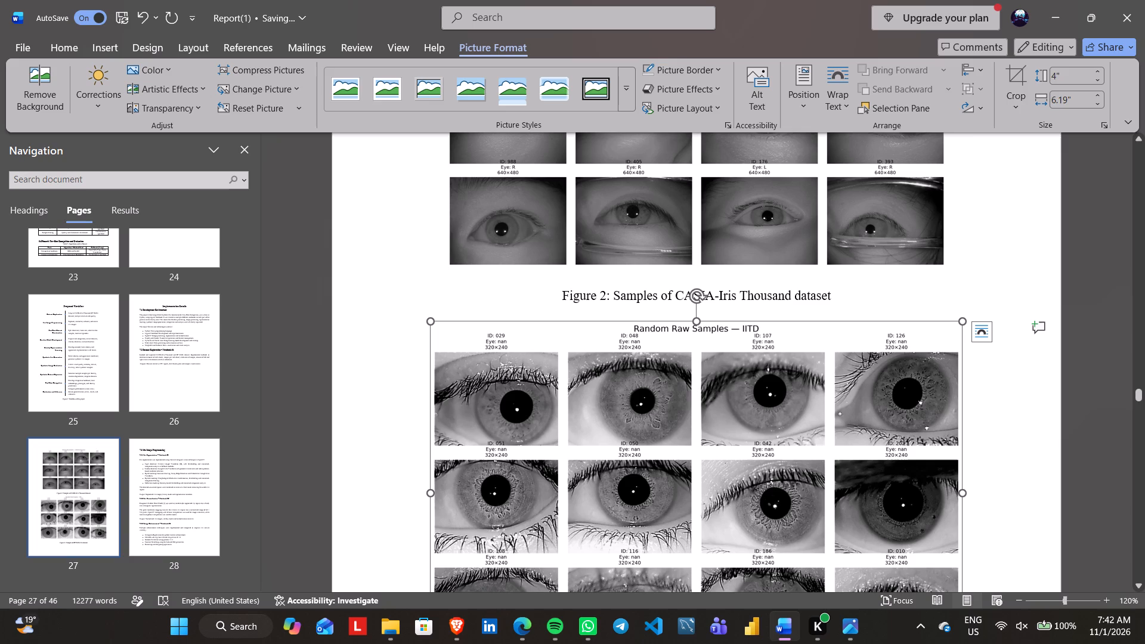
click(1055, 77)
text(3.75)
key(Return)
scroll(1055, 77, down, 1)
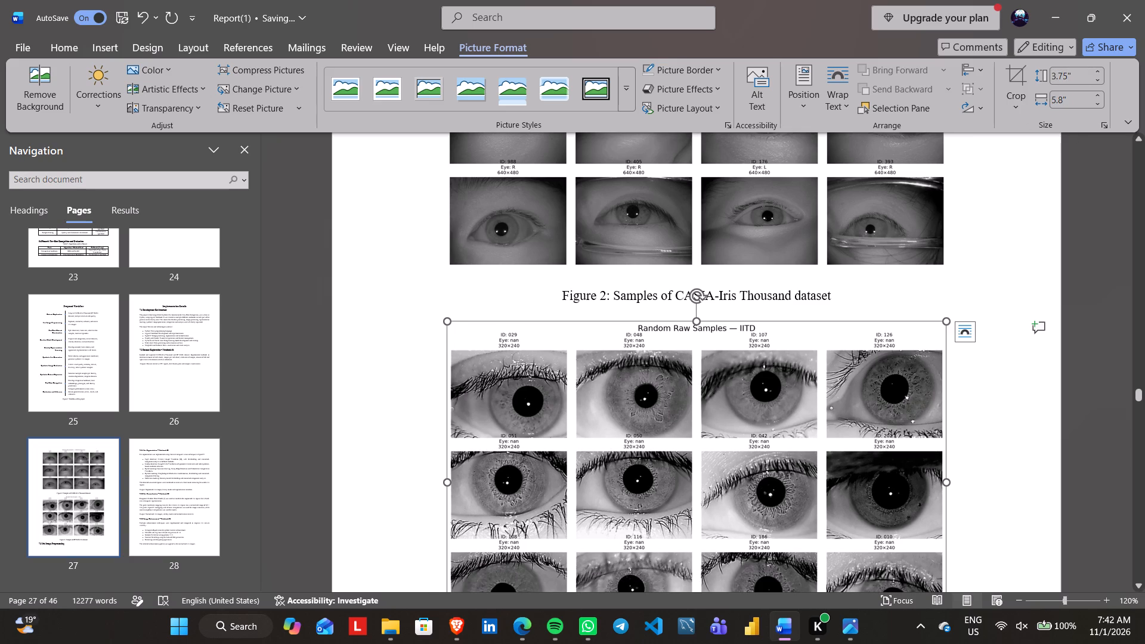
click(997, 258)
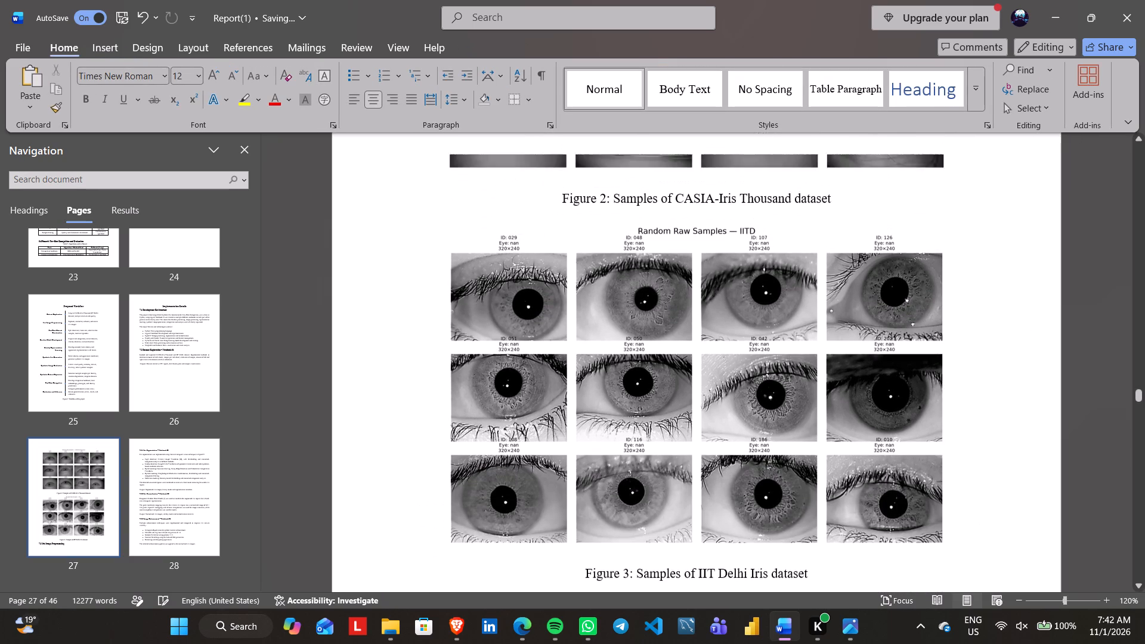
Set the height of the CASIA-Iris-Thousand samples picture above the Figure 2 caption to 3.8".
click(825, 151)
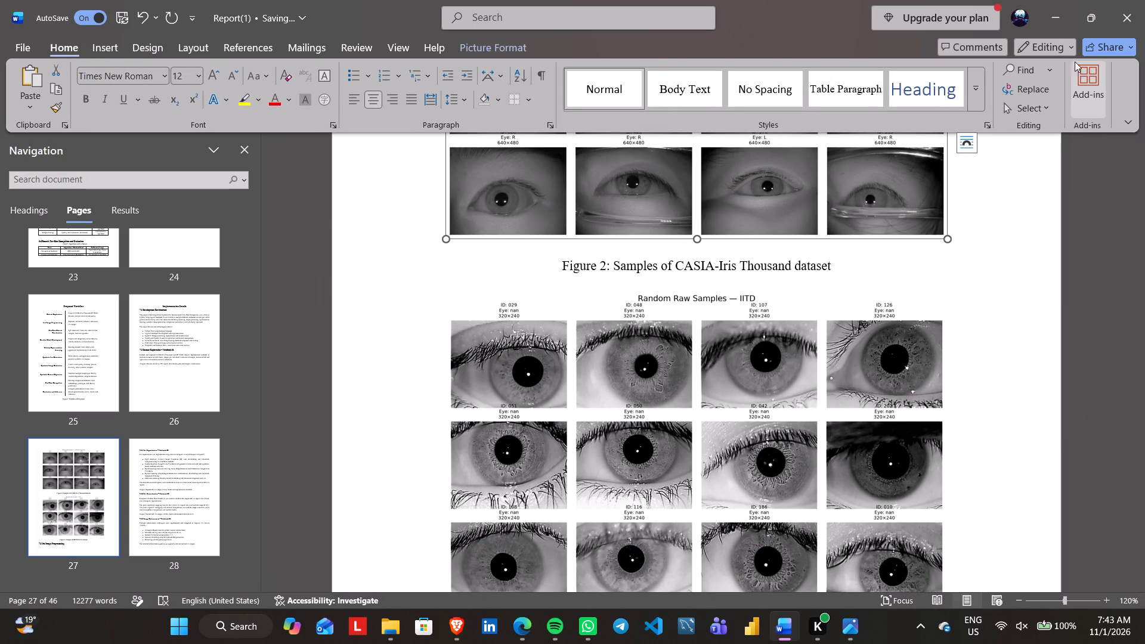
click(497, 49)
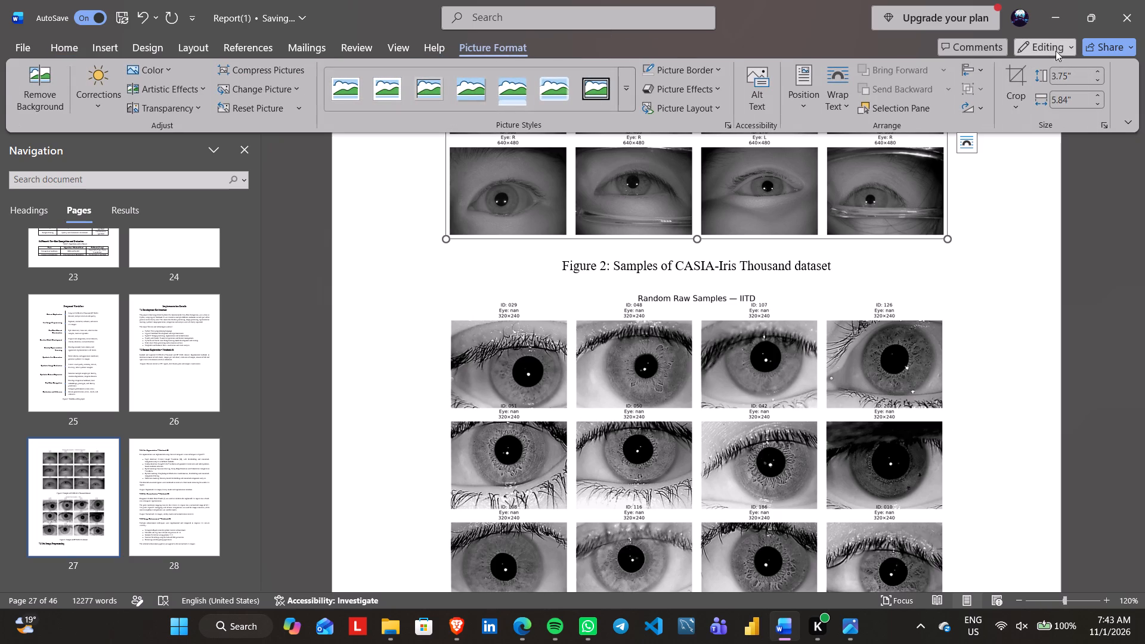
click(1068, 73)
click(1064, 79)
key(Right)
key(BackSpace)
key(BackSpace)
key(8)
key(Return)
Set the height of the IITD samples picture above the Figure 3 caption to 3.8".
click(880, 413)
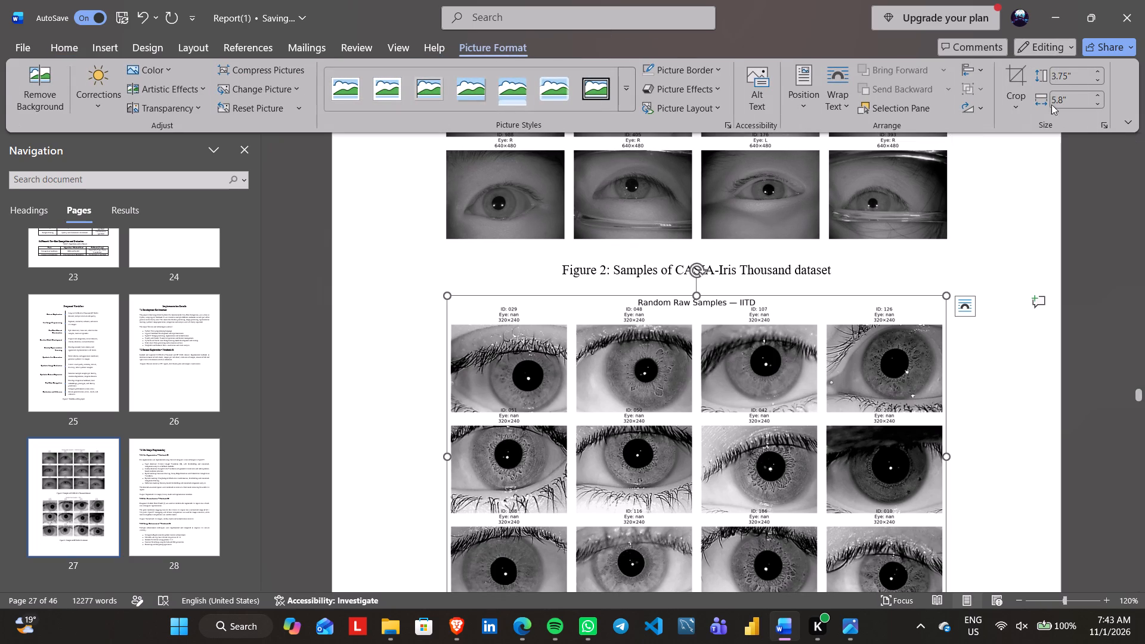
double_click(1062, 77)
key(8)
key(Return)
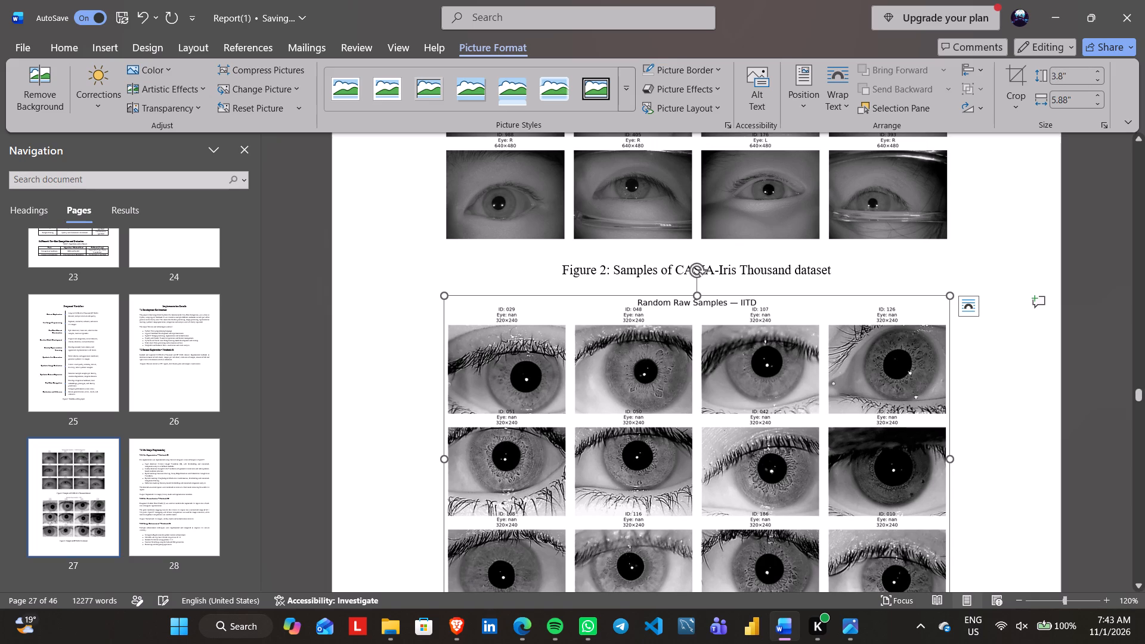
Check the page layout around Figures 2 and 3, from section 7.2 through section 7.3.2.
scroll(1064, 293, down, 2)
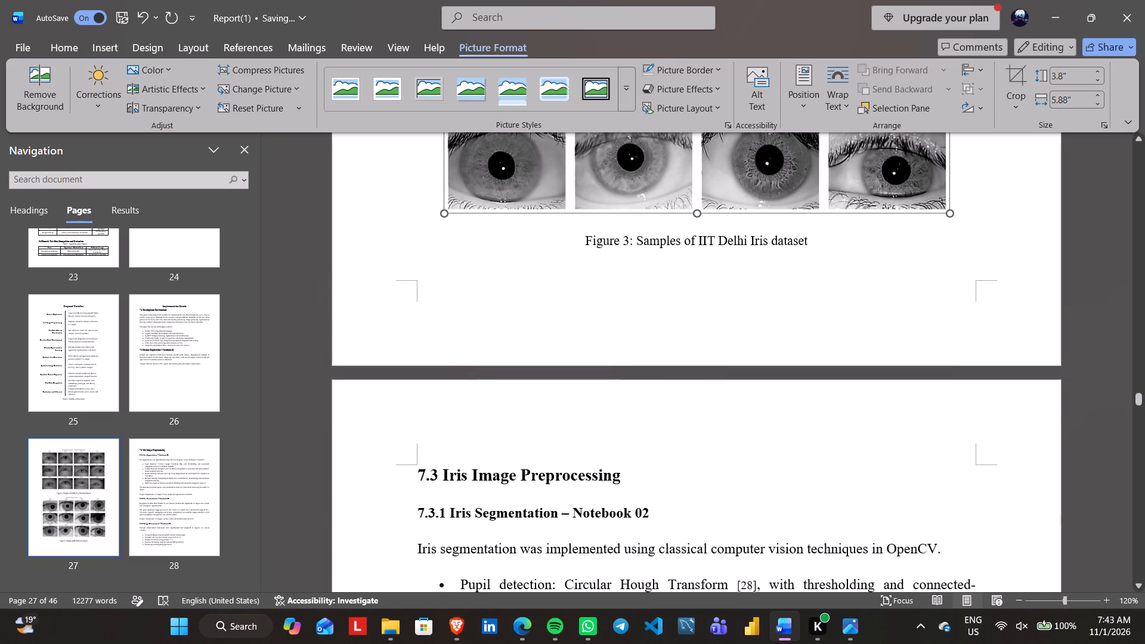
scroll(1064, 293, up, 1)
scroll(1036, 253, down, 1)
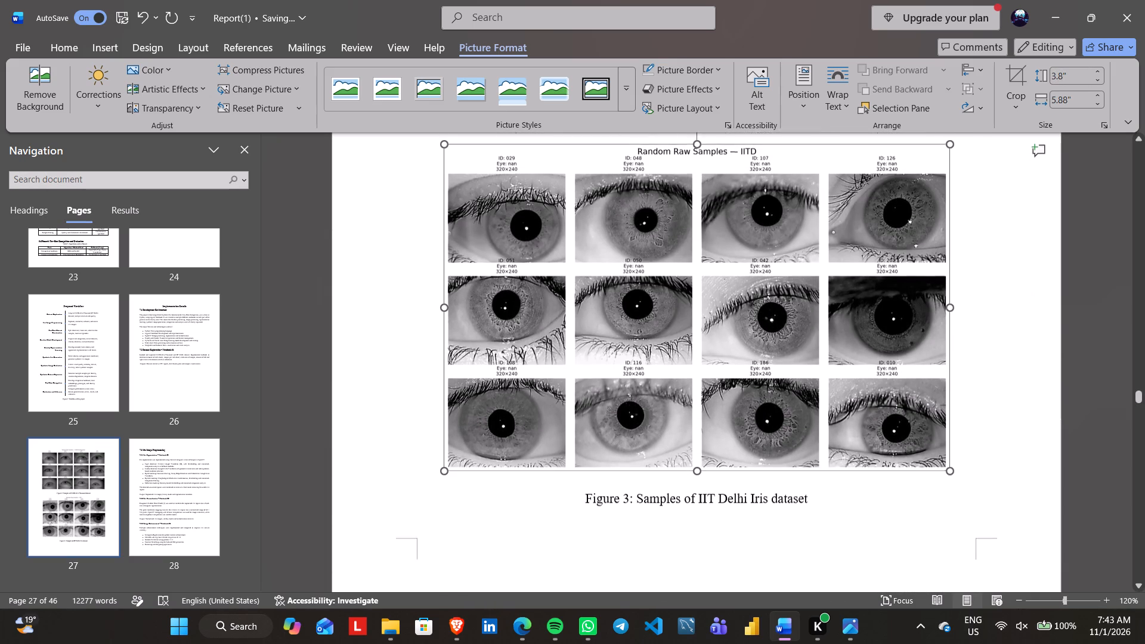
scroll(1036, 253, down, 2)
scroll(867, 212, down, 1)
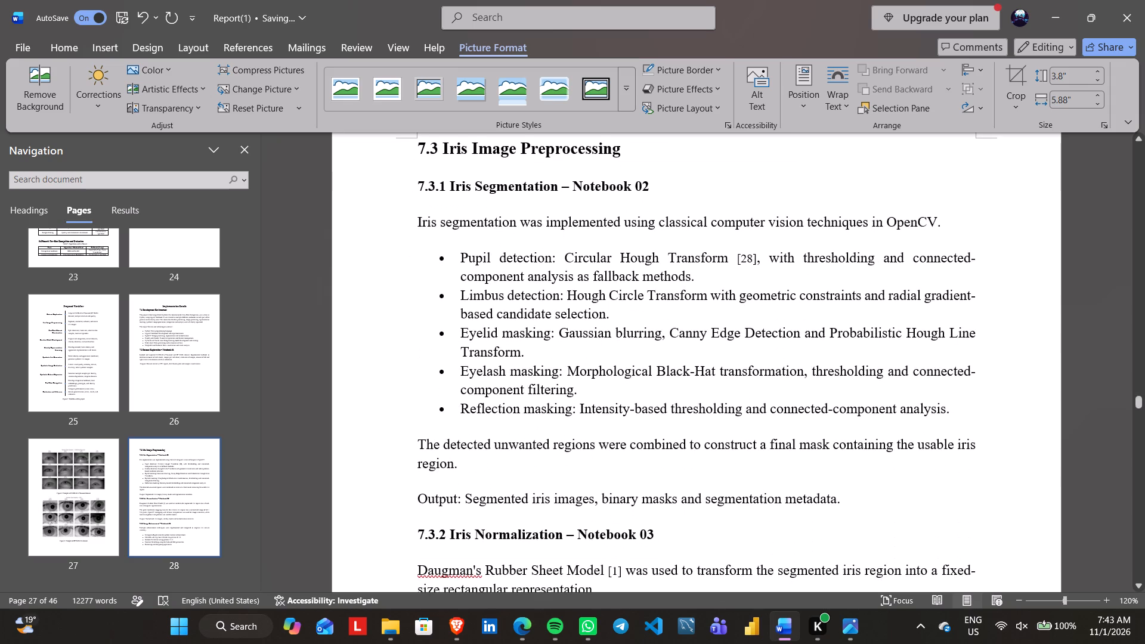
scroll(852, 395, up, 10)
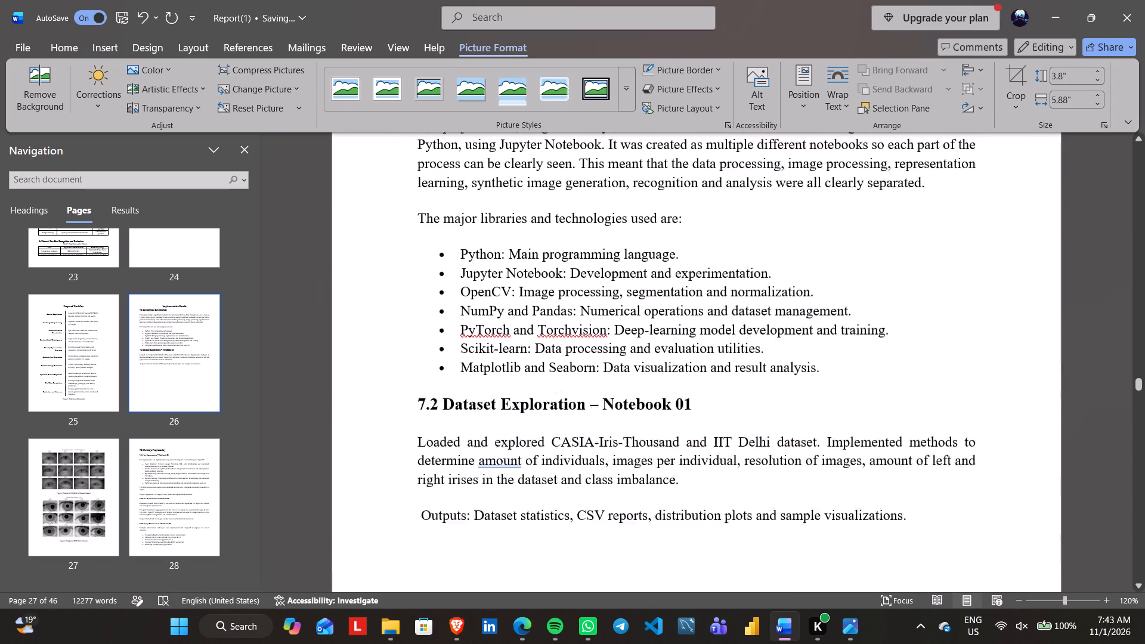
scroll(852, 395, down, 15)
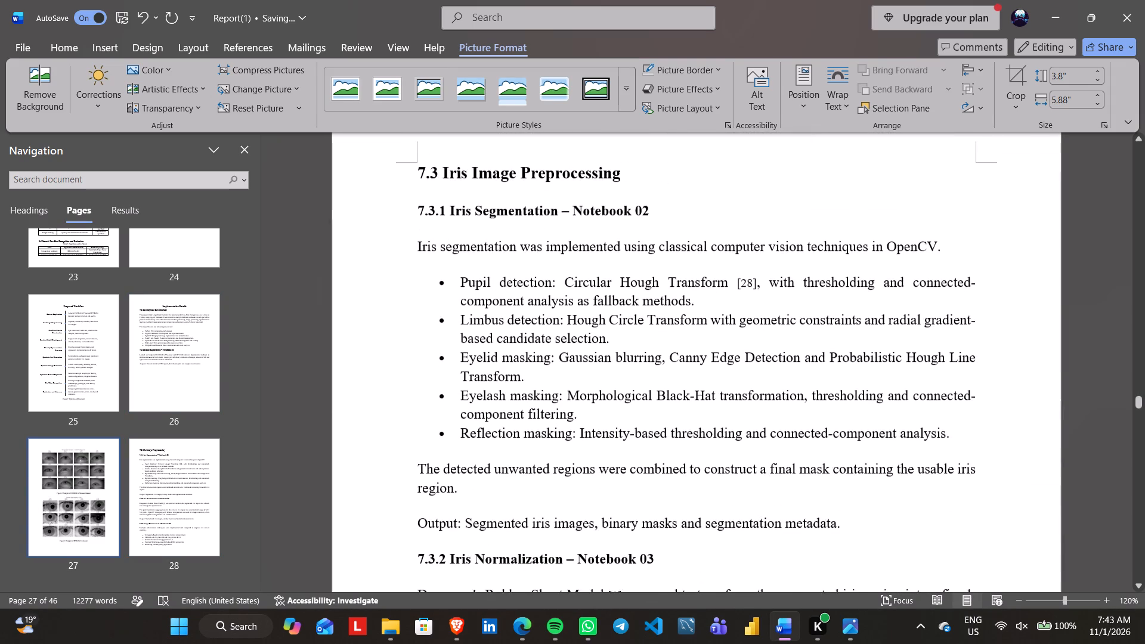
scroll(852, 395, down, 1)
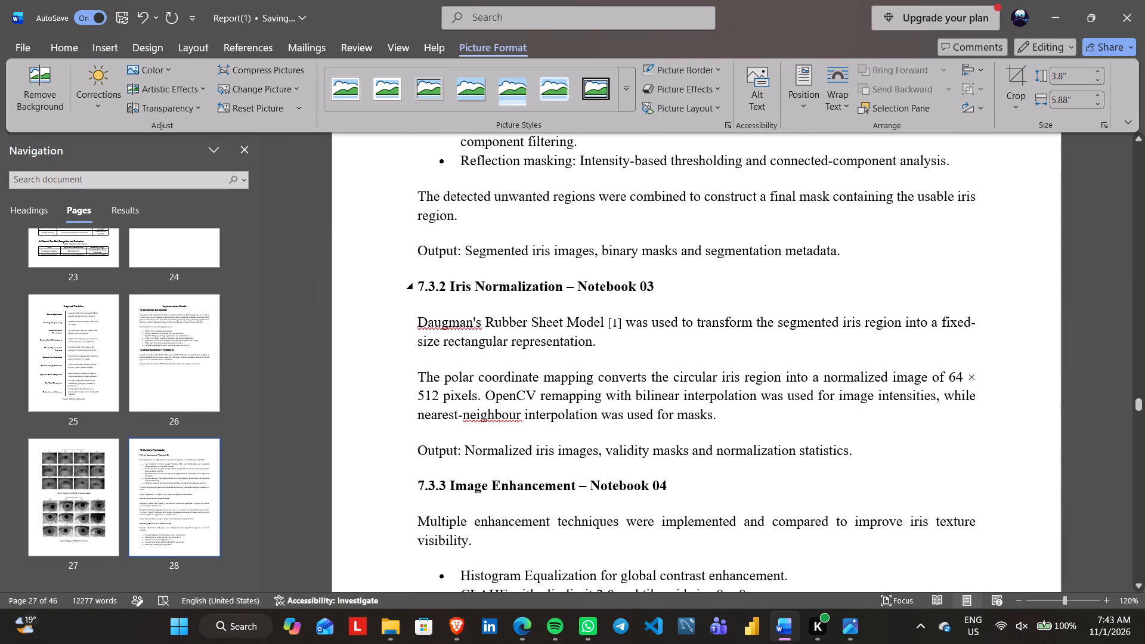
In File Explorer, open the previews folder under E: Research, LargeScale_Synthetic_Iris_Generation, results, iris_segmentation.
click(857, 253)
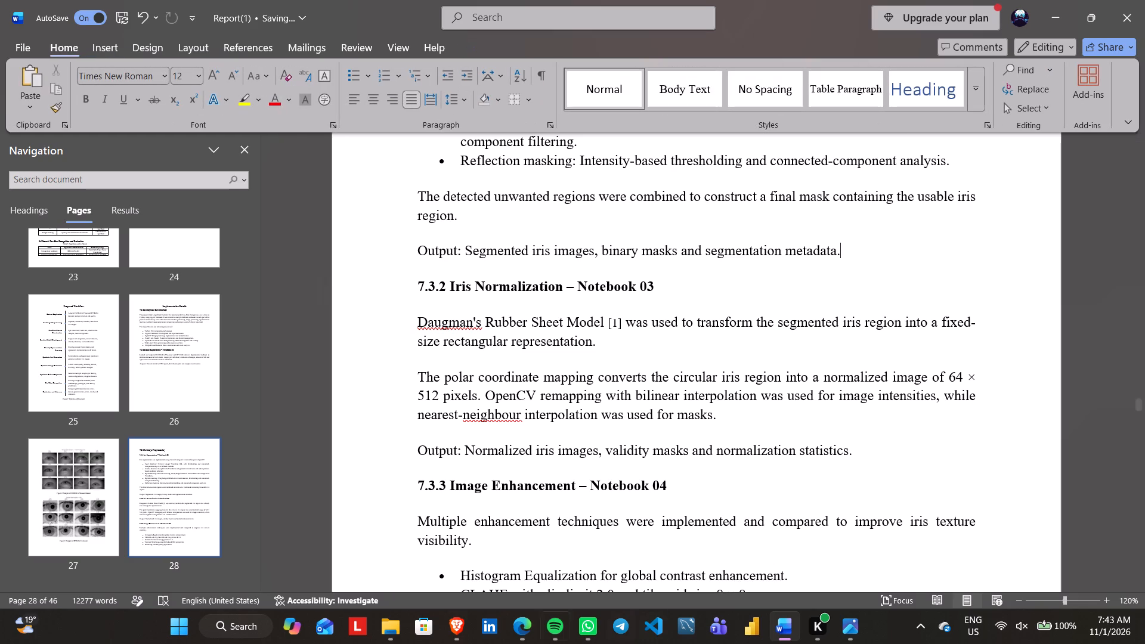
click(394, 623)
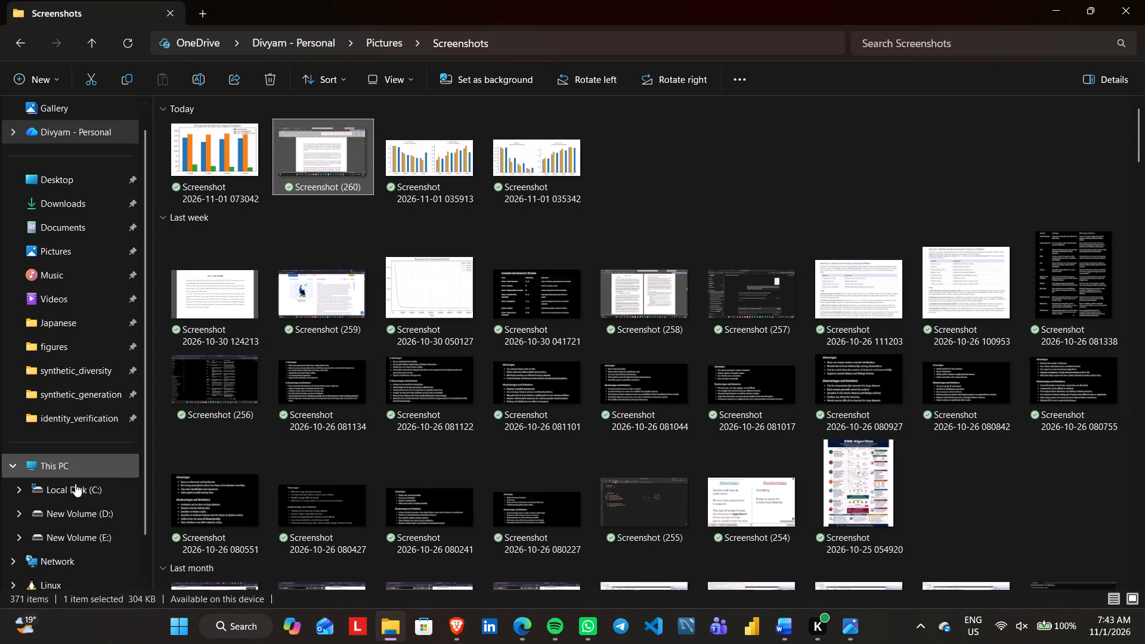
click(103, 537)
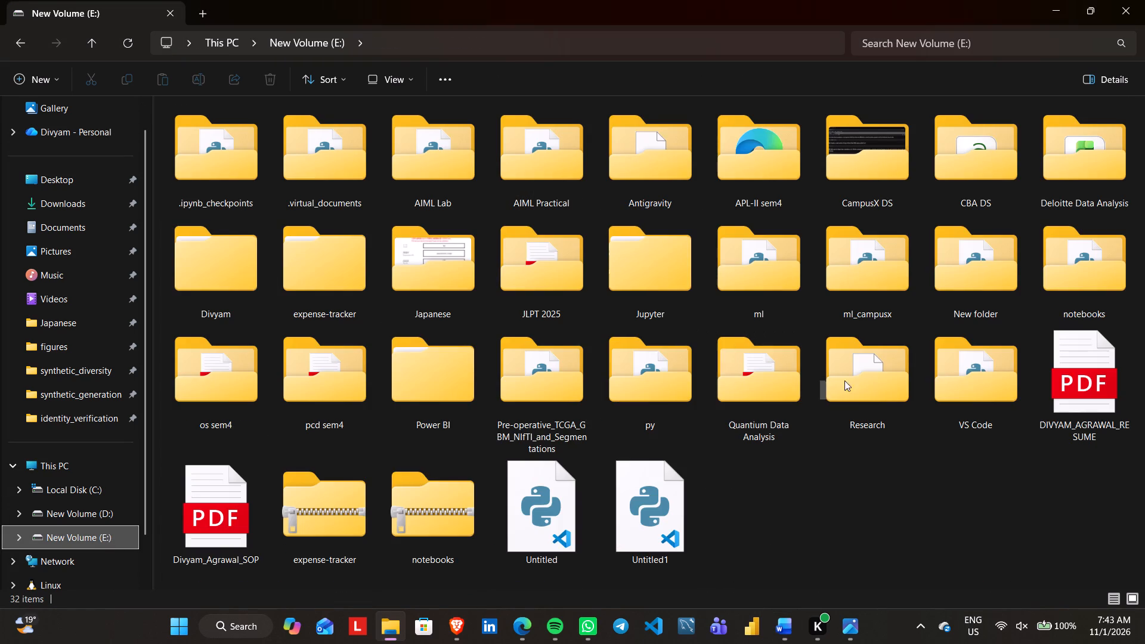
double_click(855, 378)
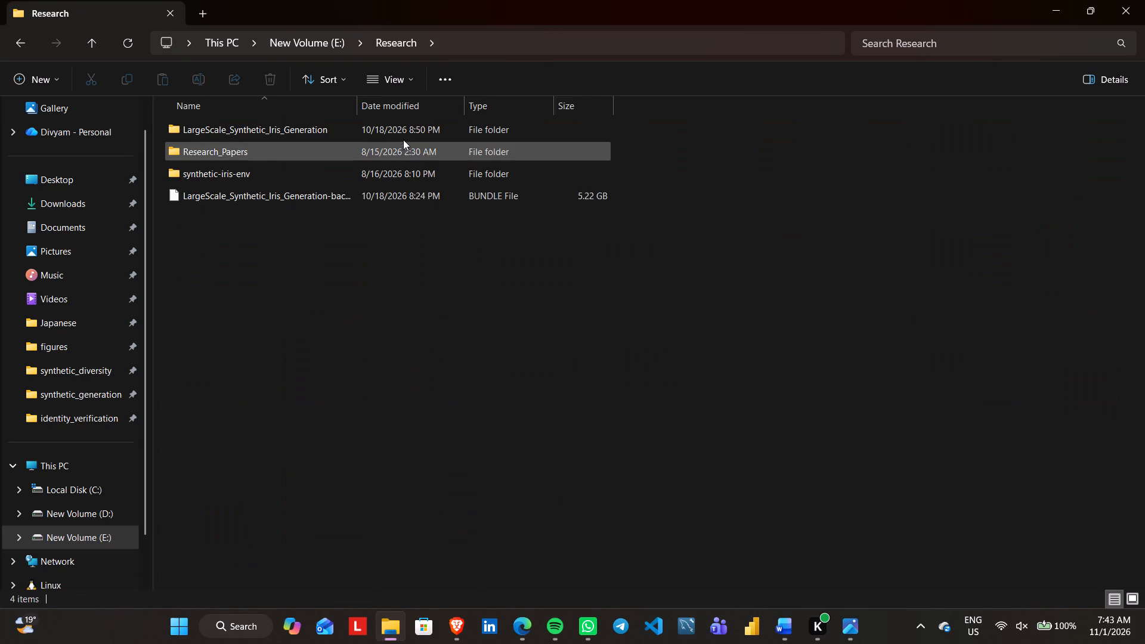
double_click(401, 137)
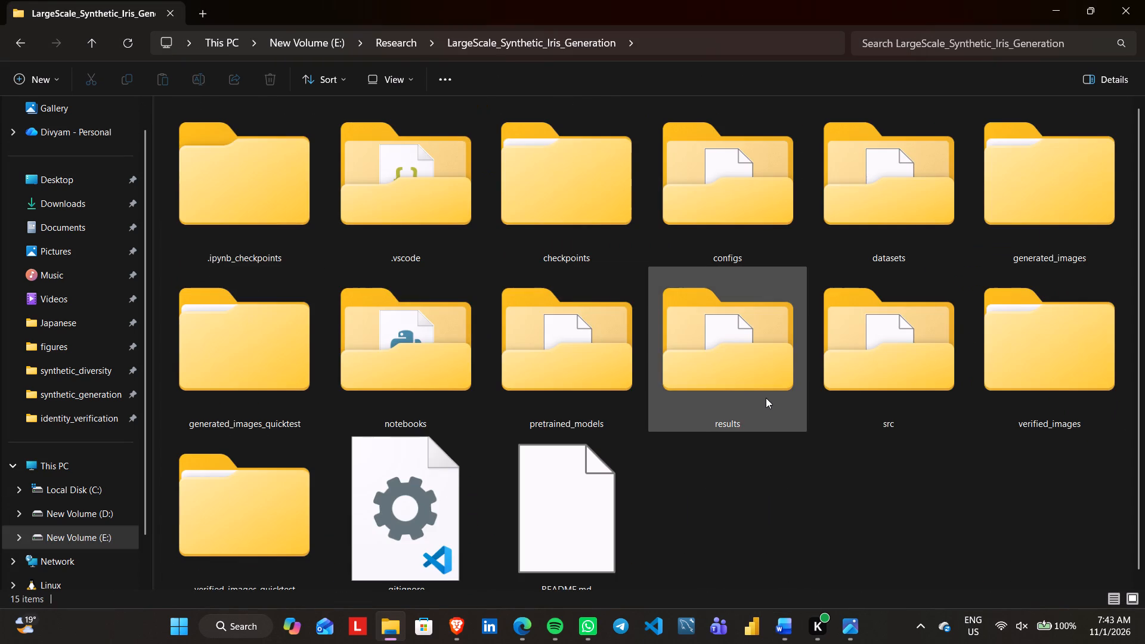
double_click(766, 398)
scroll(444, 445, down, 7)
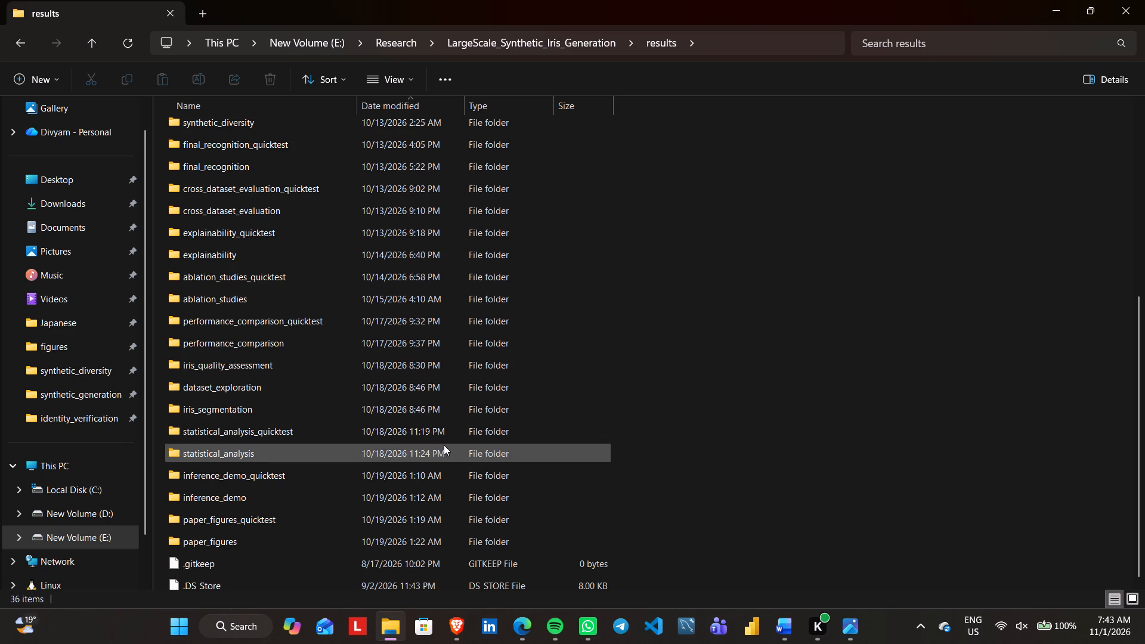
scroll(405, 510, up, 8)
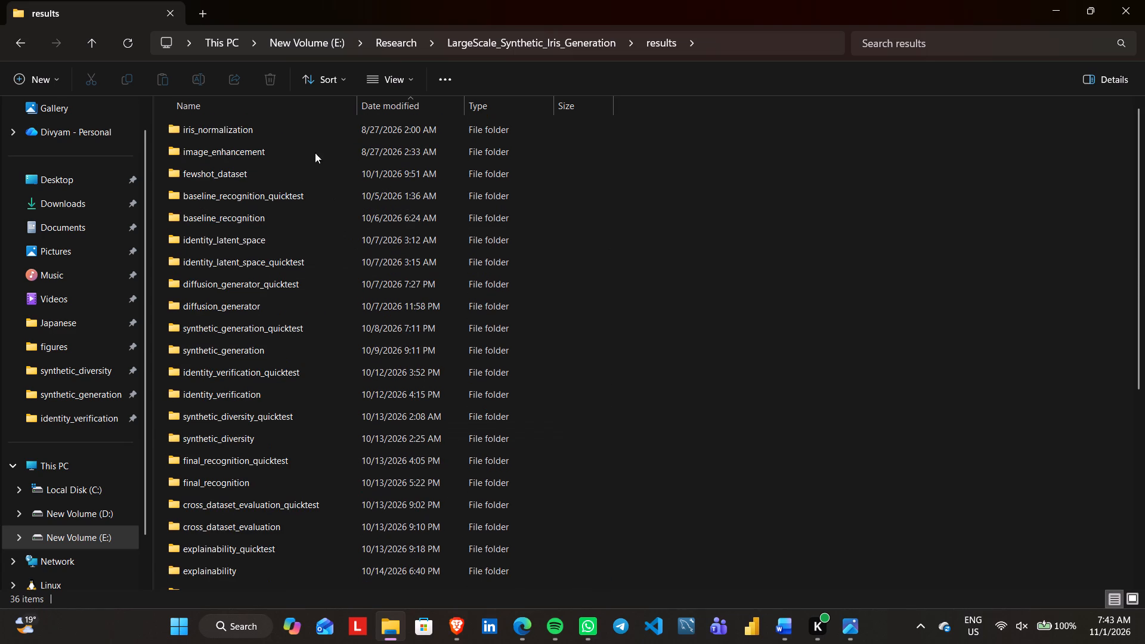
scroll(332, 620, down, 1)
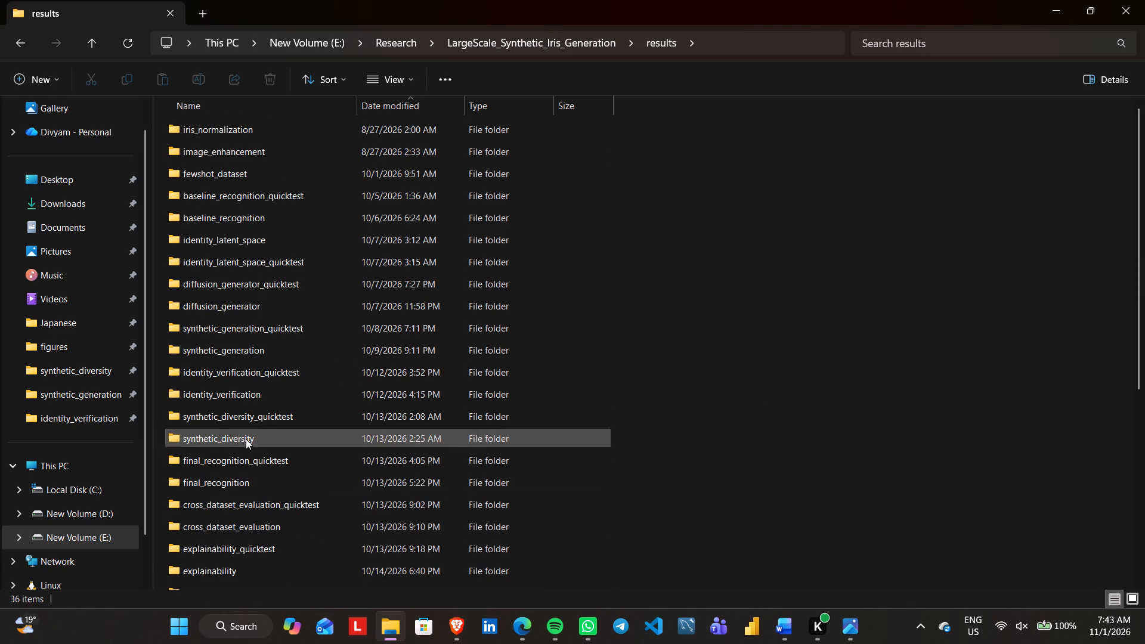
scroll(243, 328, down, 2)
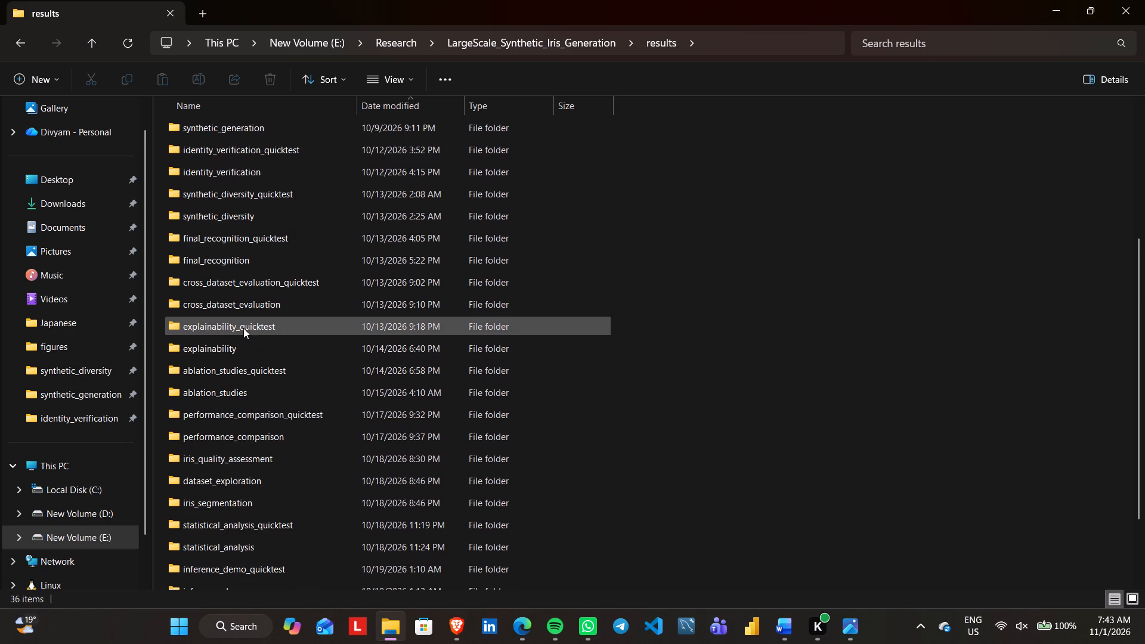
double_click(283, 501)
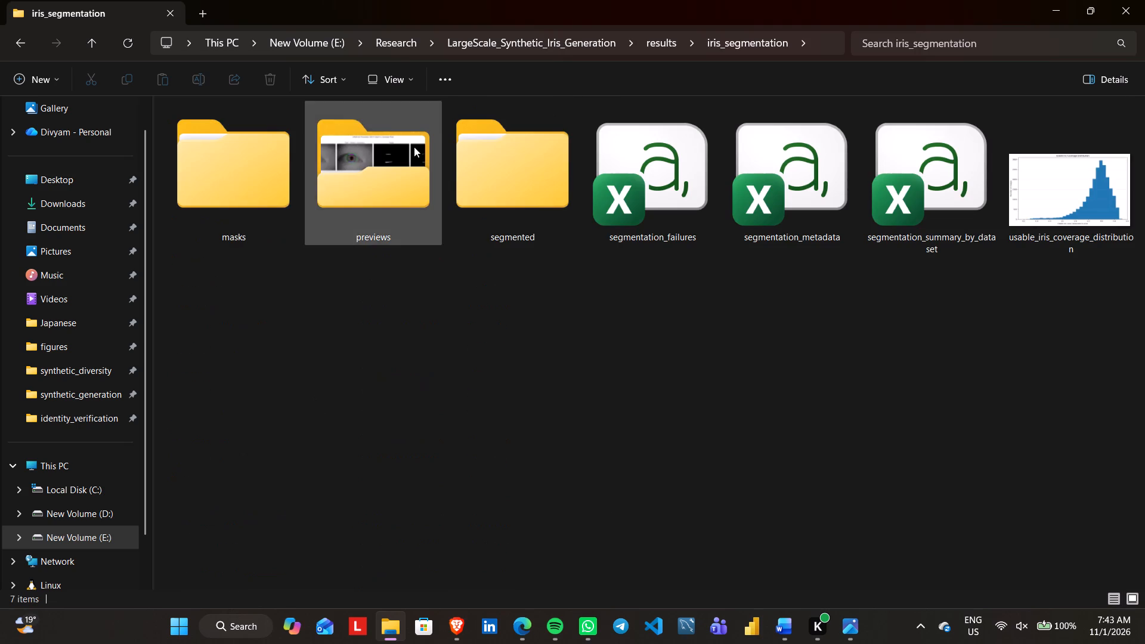
double_click(194, 176)
key(BackSpace)
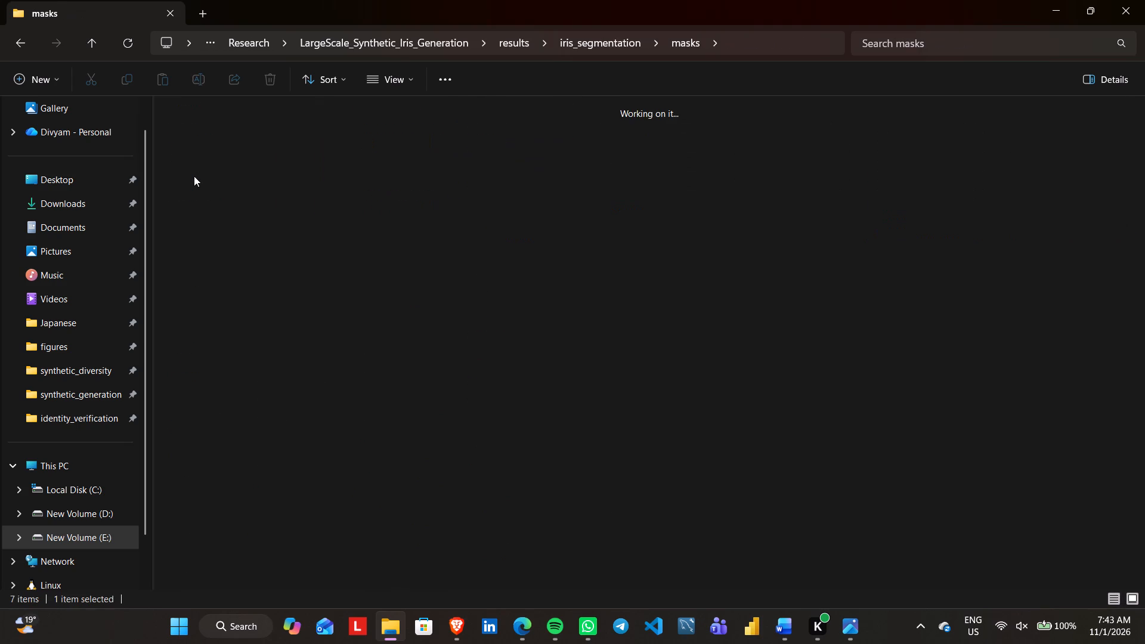
double_click(321, 199)
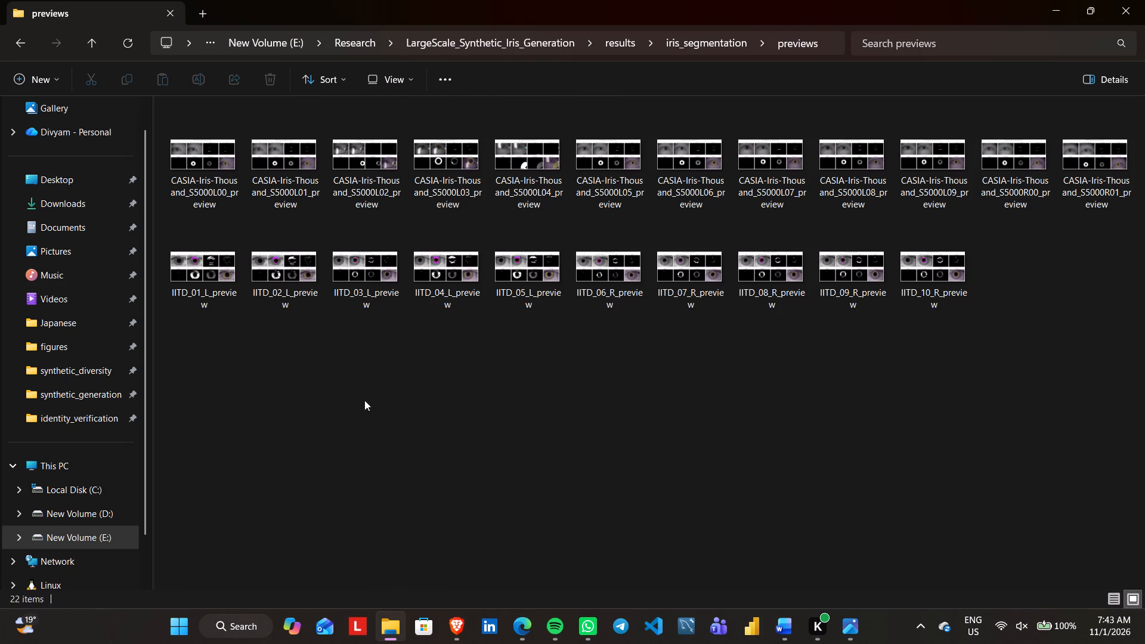
Copy the CASIA-Iris-Thousand_S5000L00_preview image and close its viewer.
double_click(196, 178)
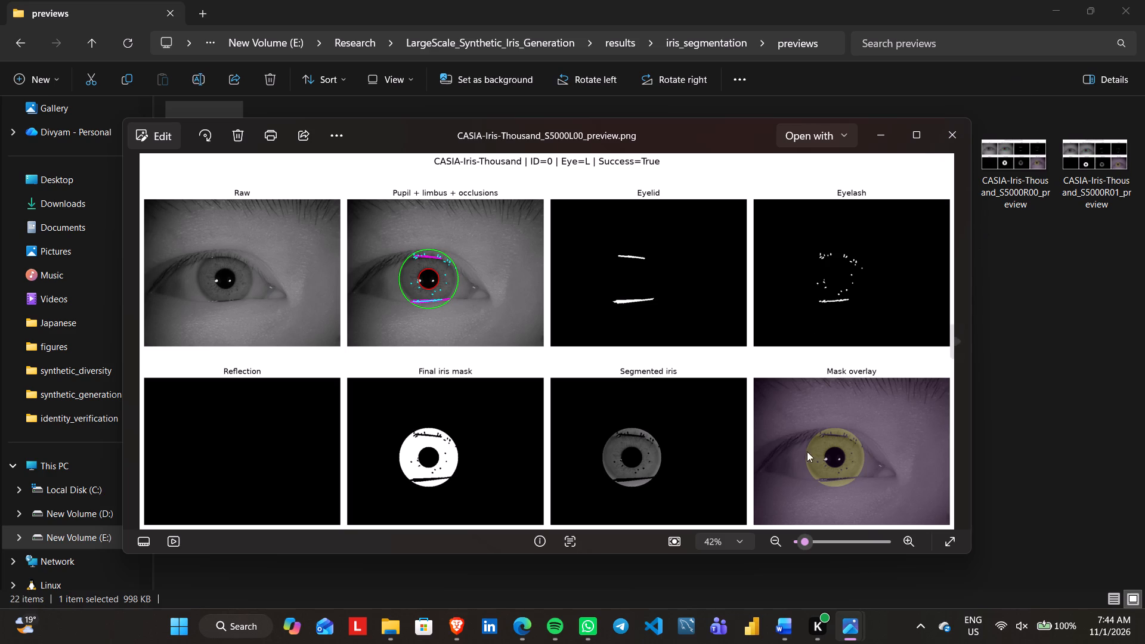
key(ctrl+c)
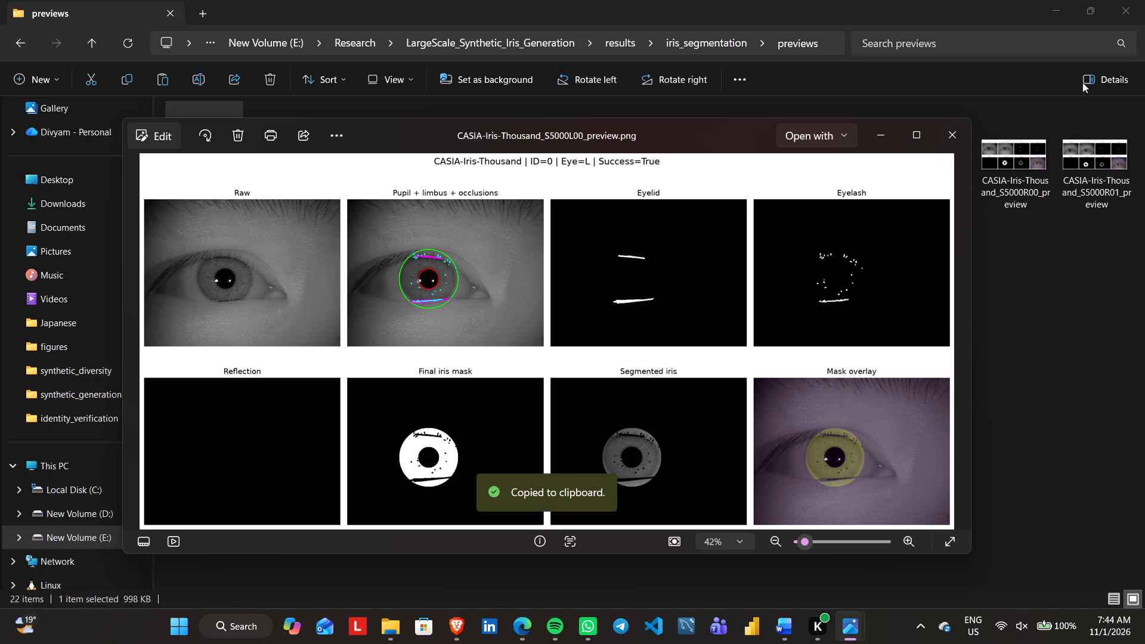
click(943, 142)
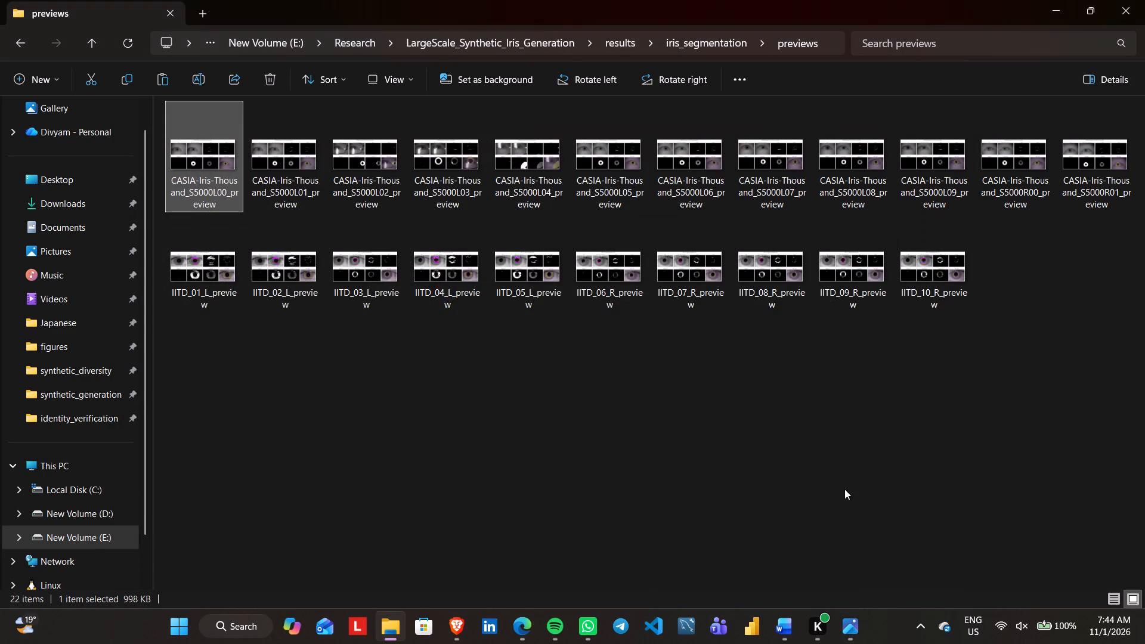
Back in the Word report, paste the segmentation preview below section 7.3.1's Output line and centre it.
click(781, 627)
scroll(717, 421, up, 1)
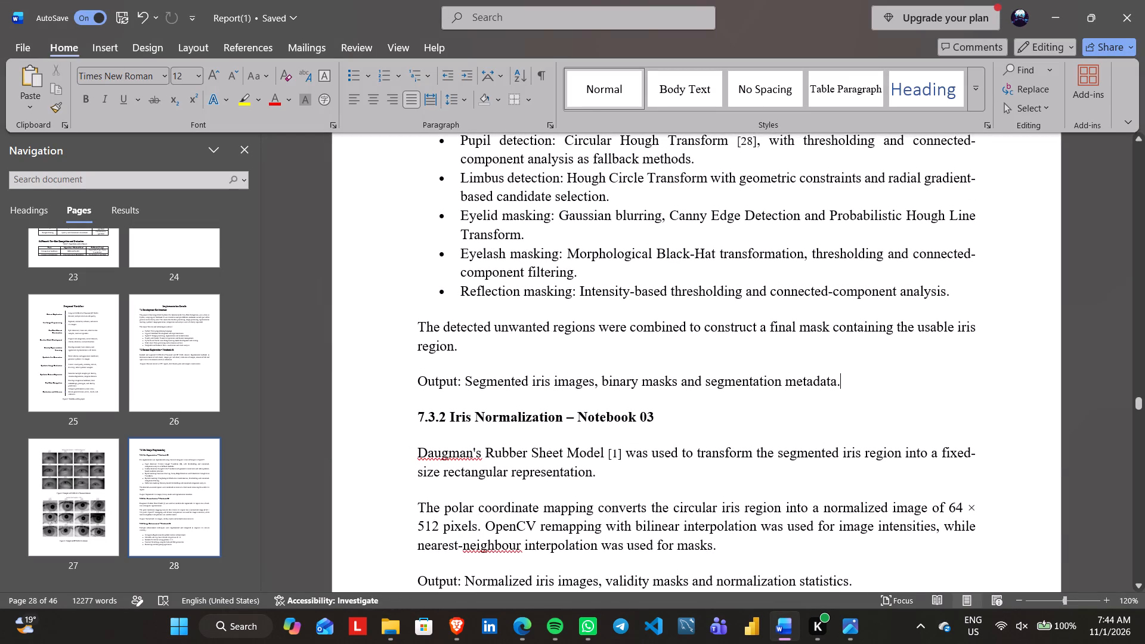
key(Return)
key(ctrl+v)
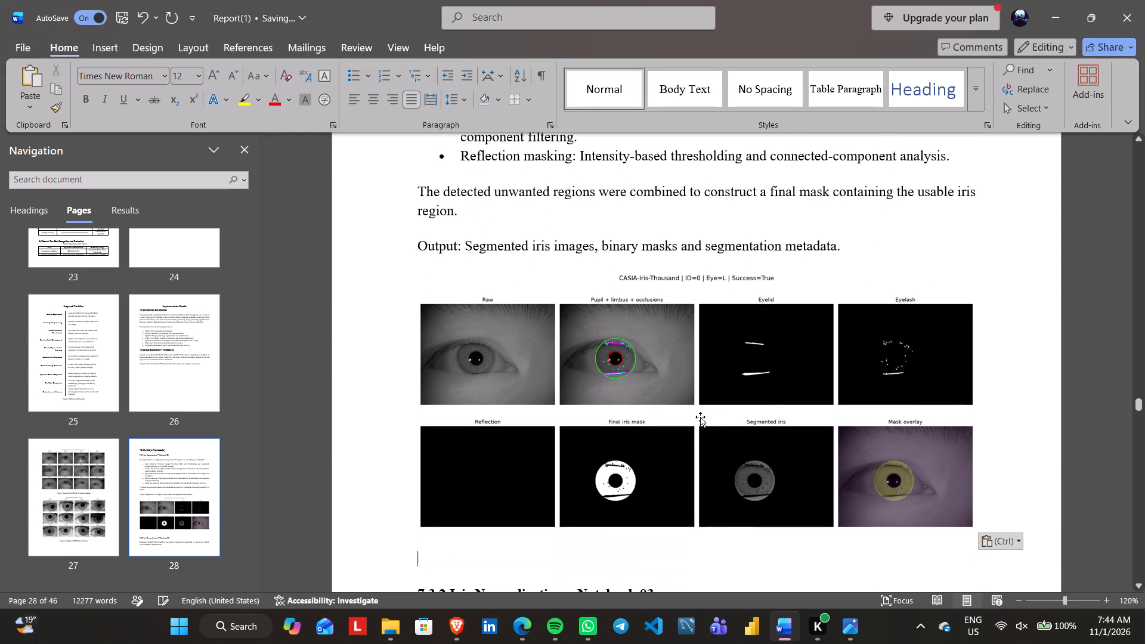
key(ctrl+e)
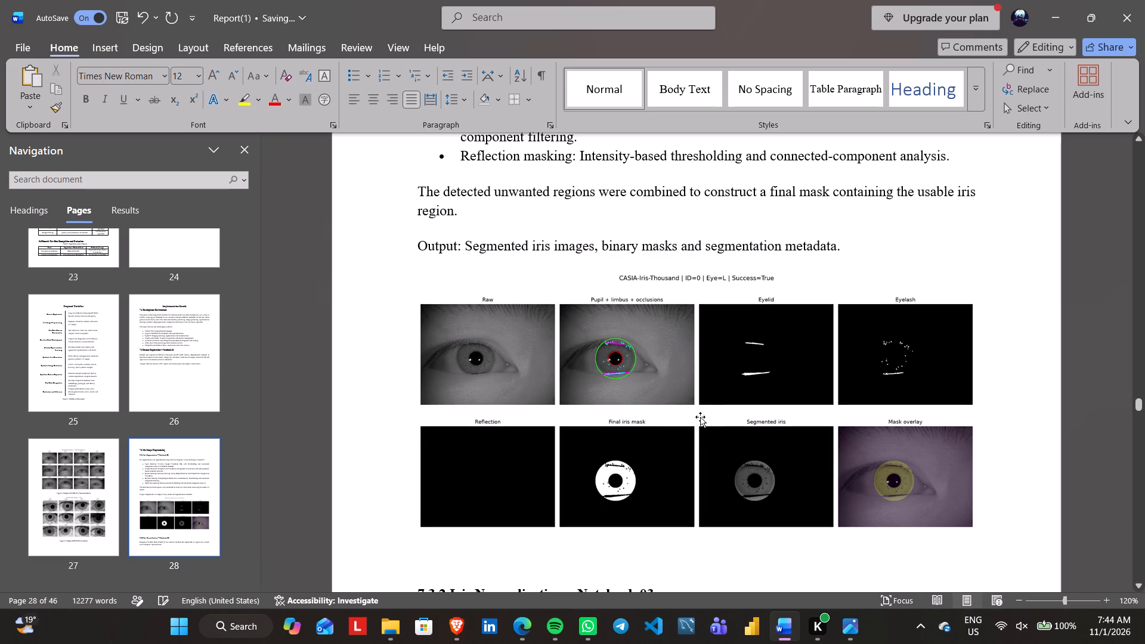
click(692, 376)
key(ctrl+e)
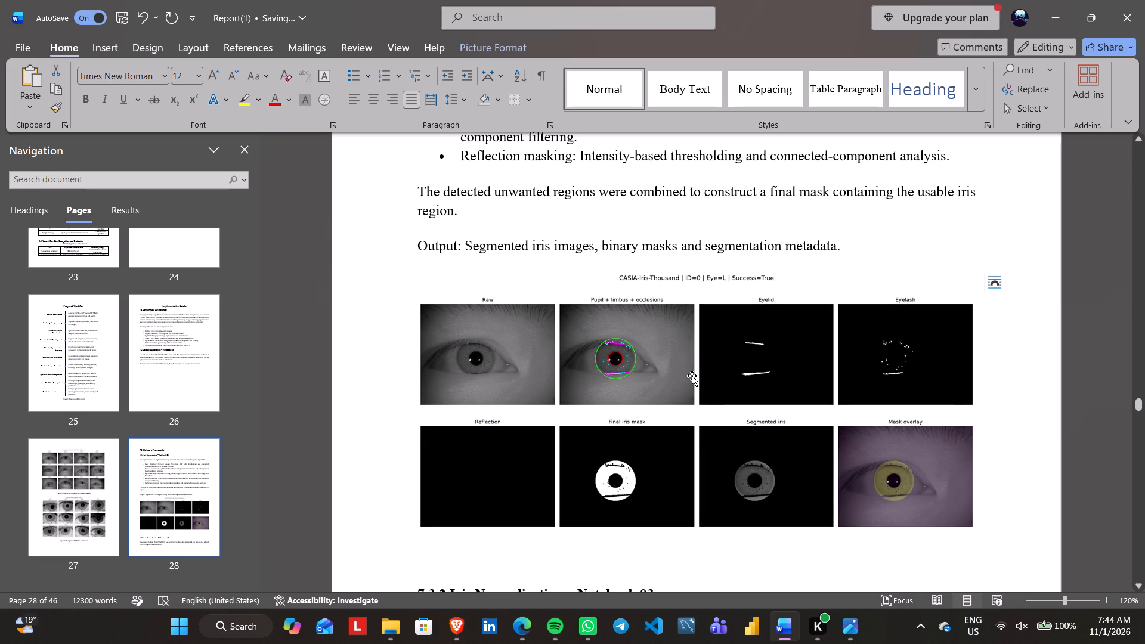
click(999, 516)
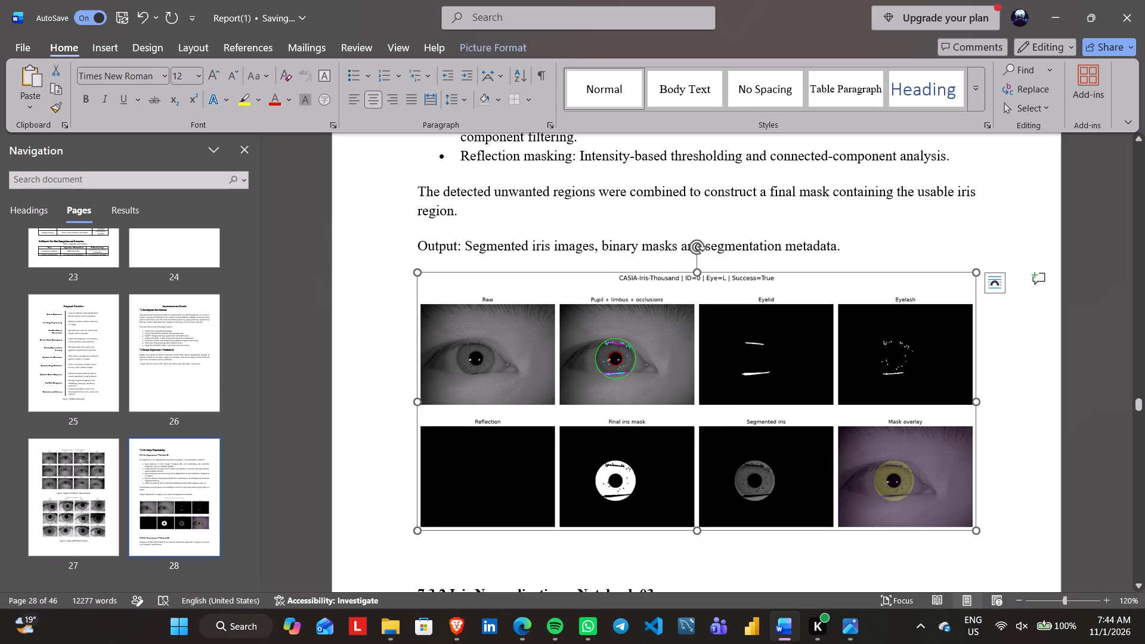
Copy the caption "Figure 3: Samples of IIT Delhi Iris dataset" and paste it on a new line below the segmentation preview picture.
scroll(999, 516, up, 8)
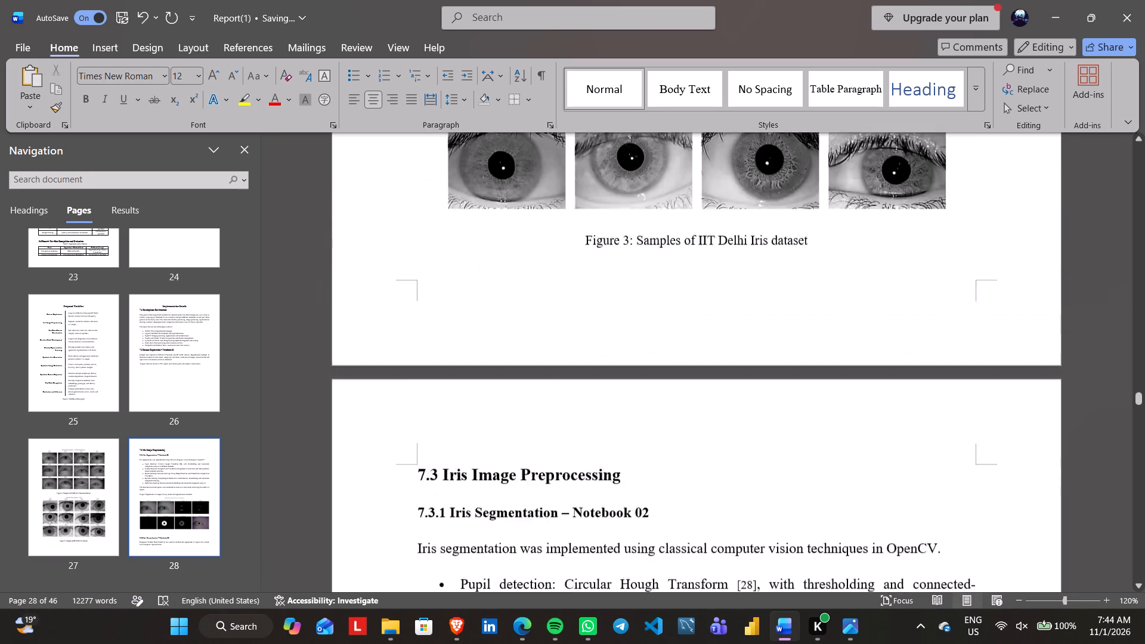
scroll(999, 516, up, 1)
drag(588, 404, 760, 395)
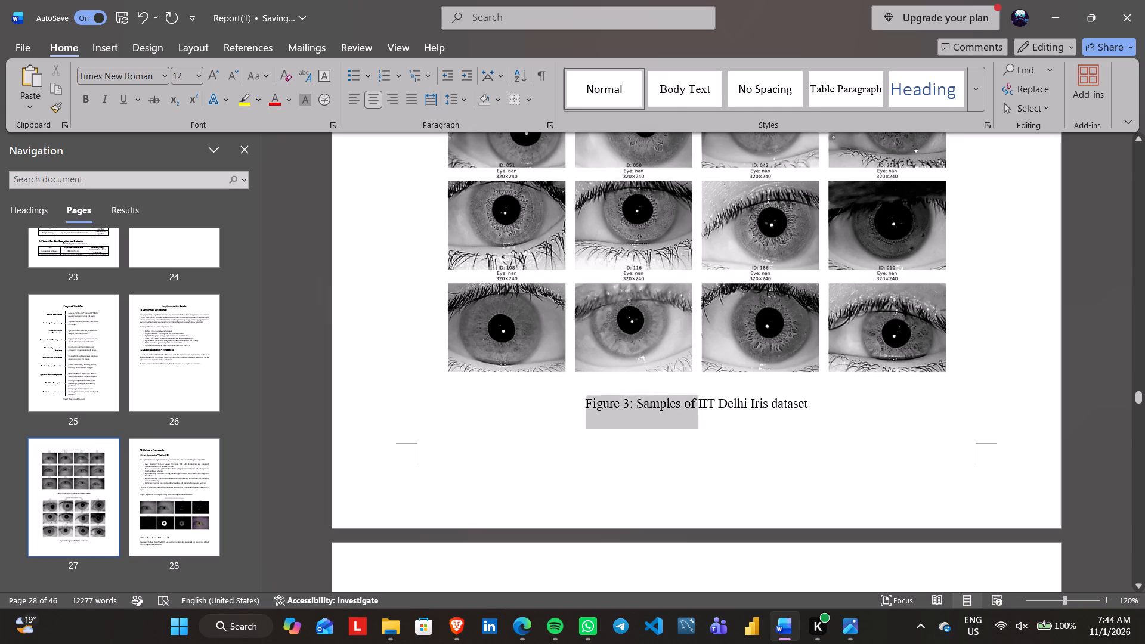
drag(760, 395, 807, 402)
key(ctrl+c)
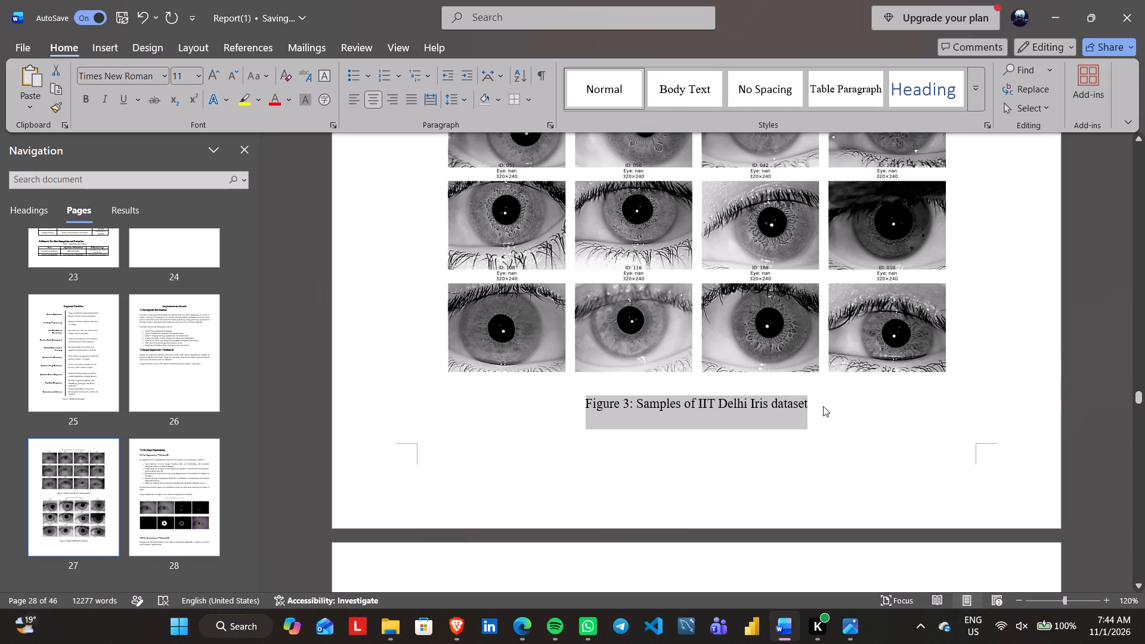
click(823, 406)
scroll(823, 406, down, 6)
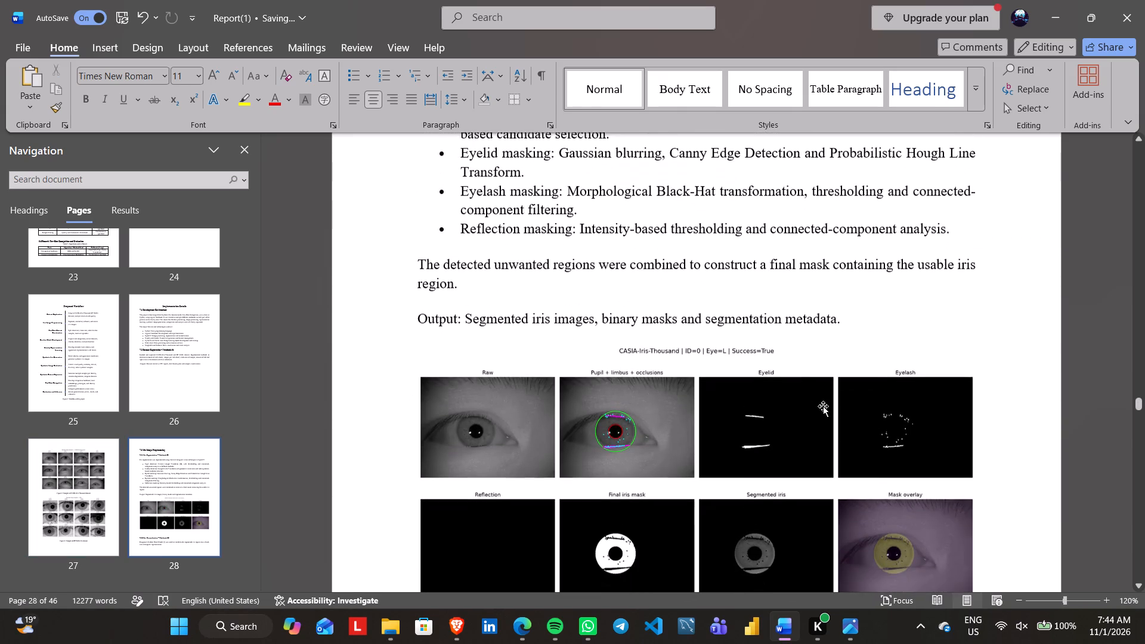
scroll(823, 406, down, 2)
scroll(865, 469, down, 1)
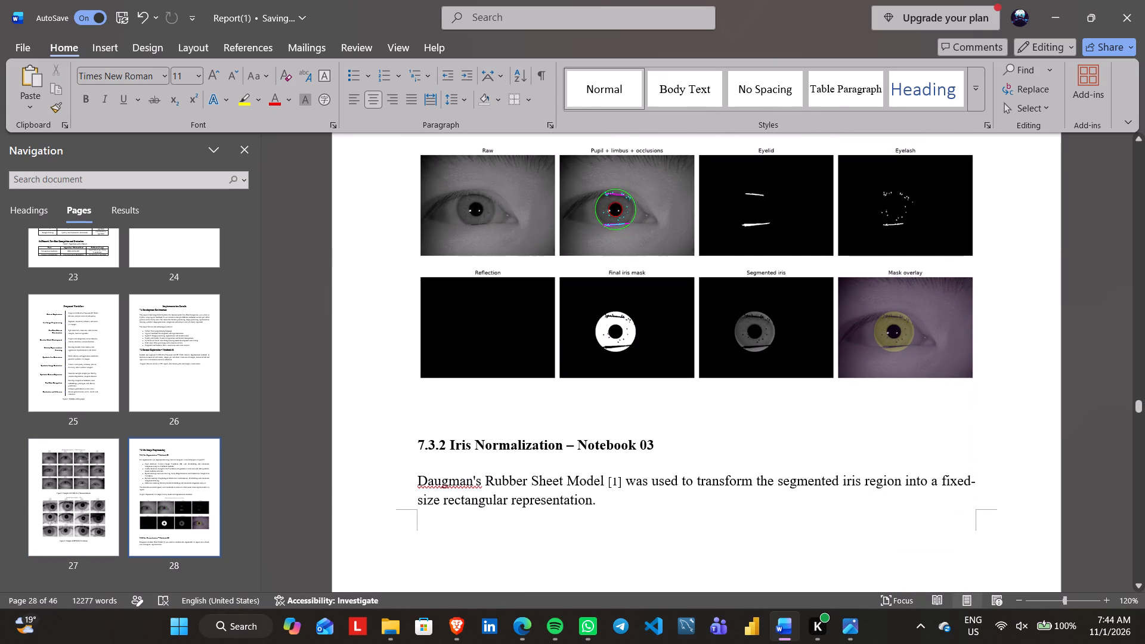
click(988, 374)
key(Return)
key(ctrl+v)
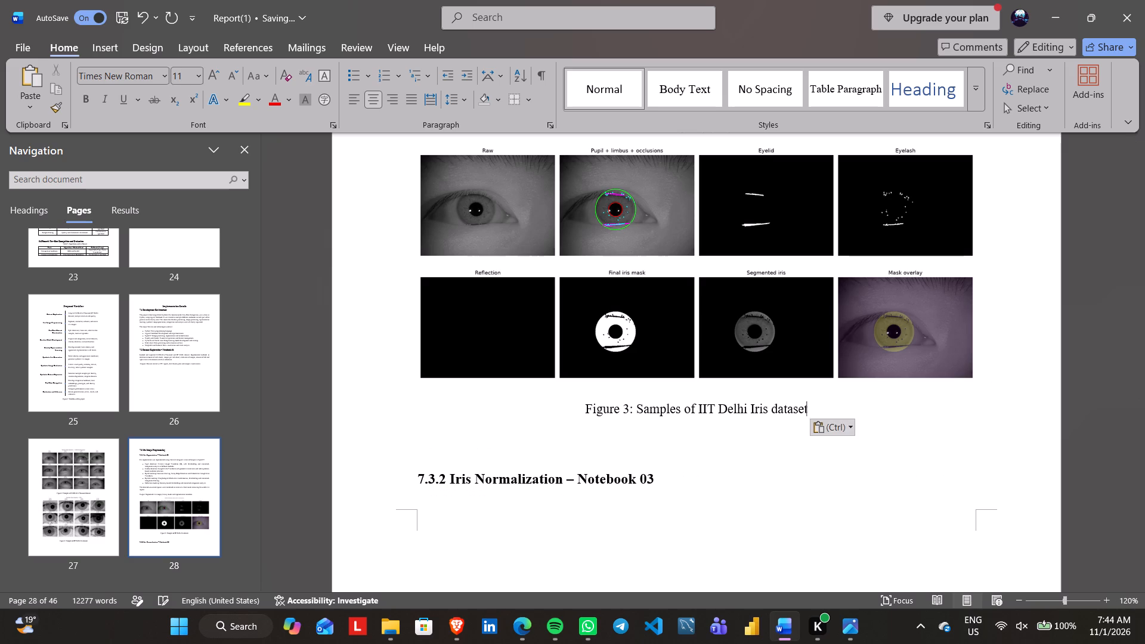
Edit the pasted caption below the segmentation picture to read "Figure 4: Samples of segmented iris".
key(BackSpace)
key(BackSpace)
key(BackSpace)
key(BackSpace)
key(BackSpace)
key(BackSpace)
key(BackSpace)
key(BackSpace)
key(BackSpace)
key(BackSpace)
key(BackSpace)
key(BackSpace)
key(BackSpace)
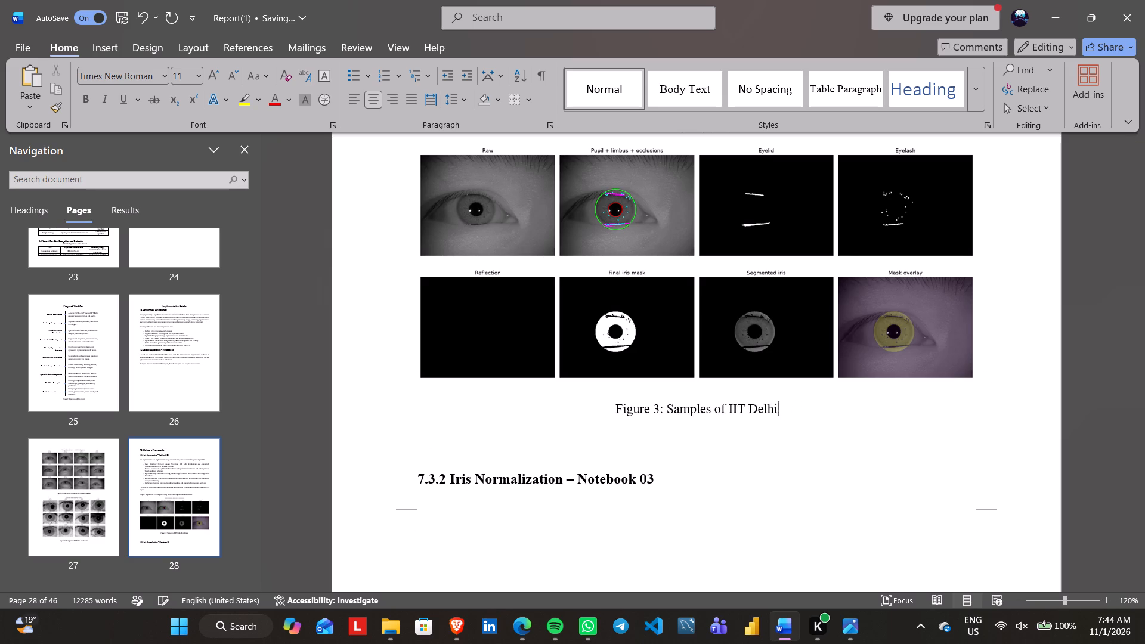
key(BackSpace)
key(BackSpace)
key(BackSpace)
key(BackSpace)
key(BackSpace)
key(BackSpace)
key(BackSpace)
key(BackSpace)
key(BackSpace)
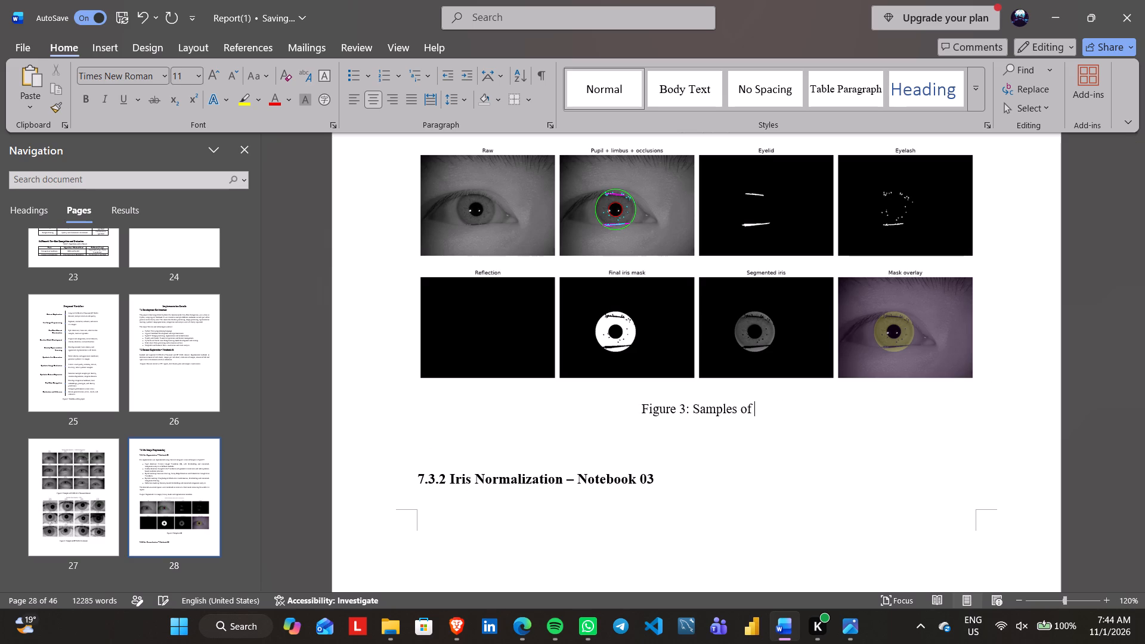
text(segmented ir)
key(BackSpace)
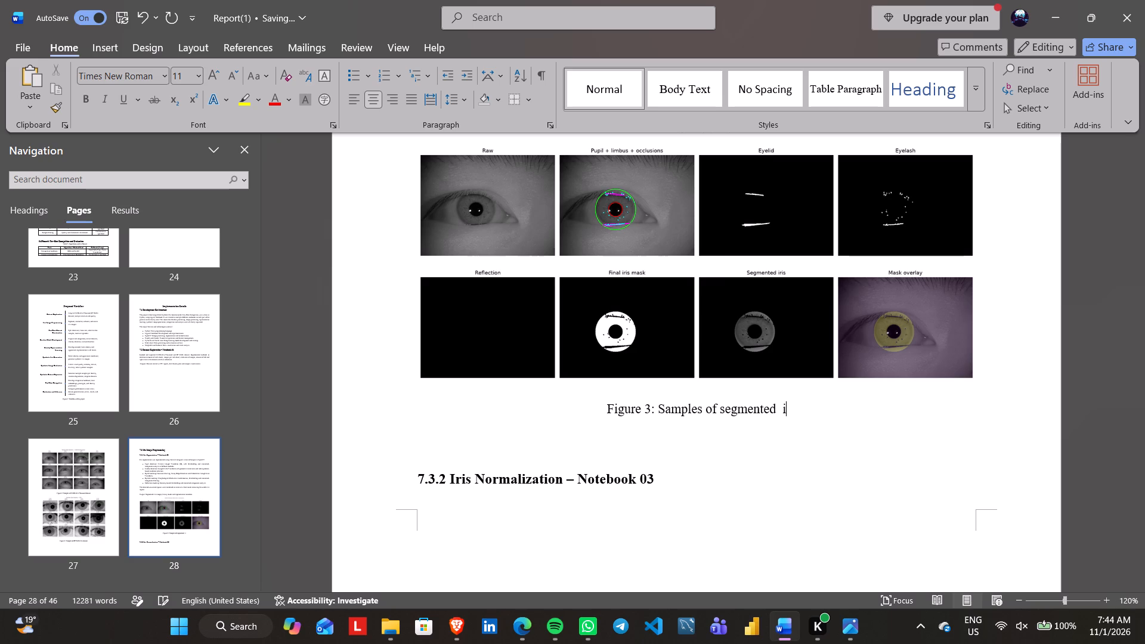
key(BackSpace)
key(BackSpace)
text(iris)
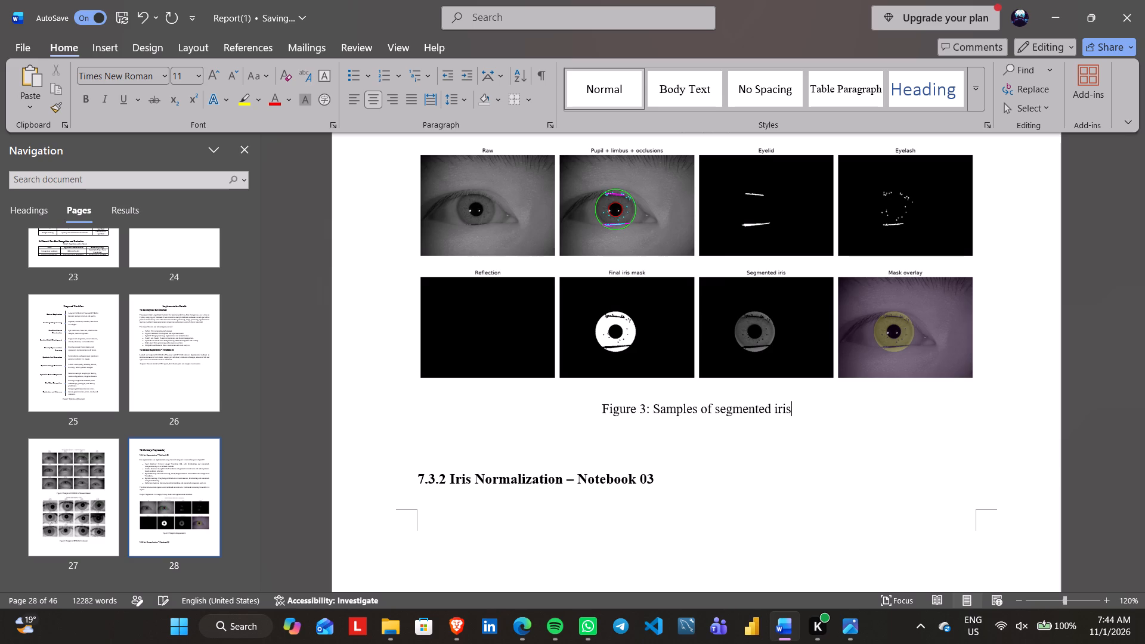
click(647, 413)
key(BackSpace)
key(4)
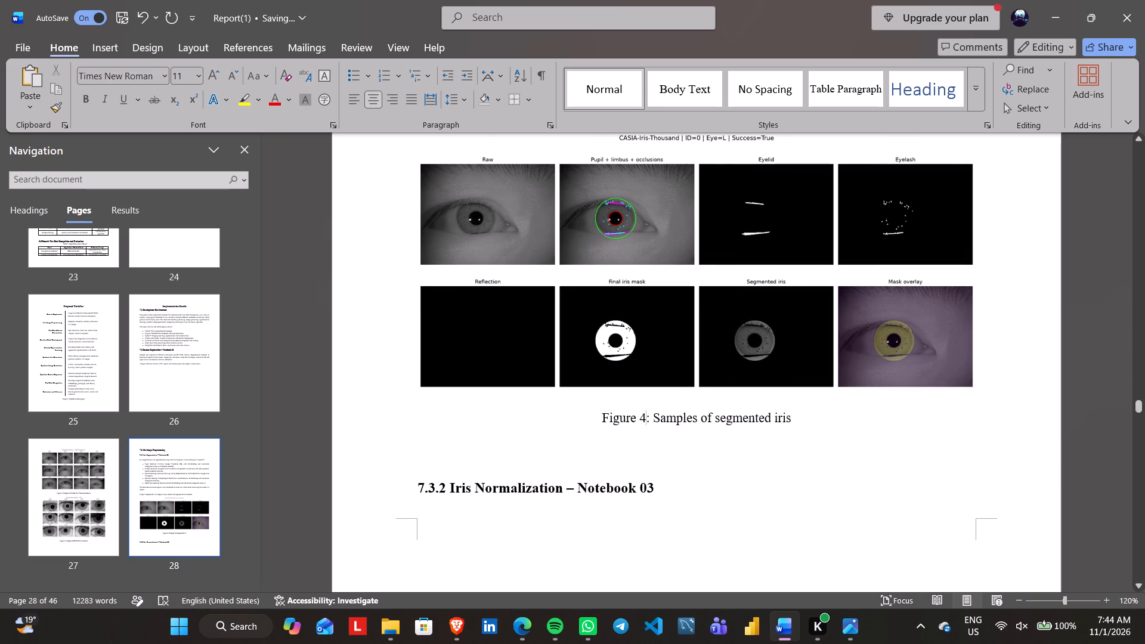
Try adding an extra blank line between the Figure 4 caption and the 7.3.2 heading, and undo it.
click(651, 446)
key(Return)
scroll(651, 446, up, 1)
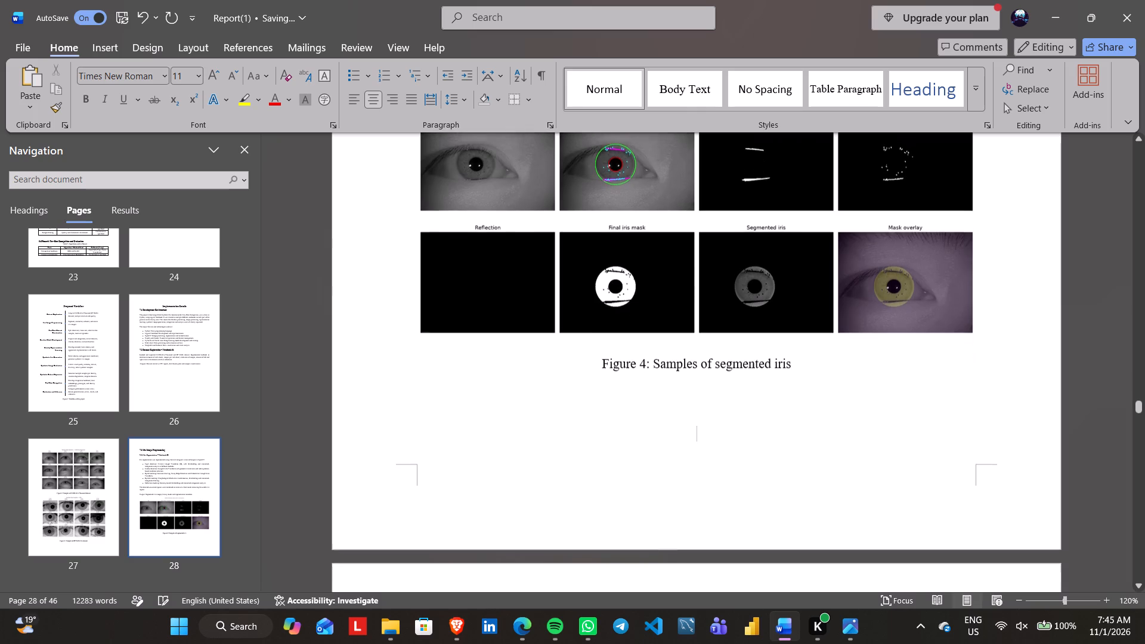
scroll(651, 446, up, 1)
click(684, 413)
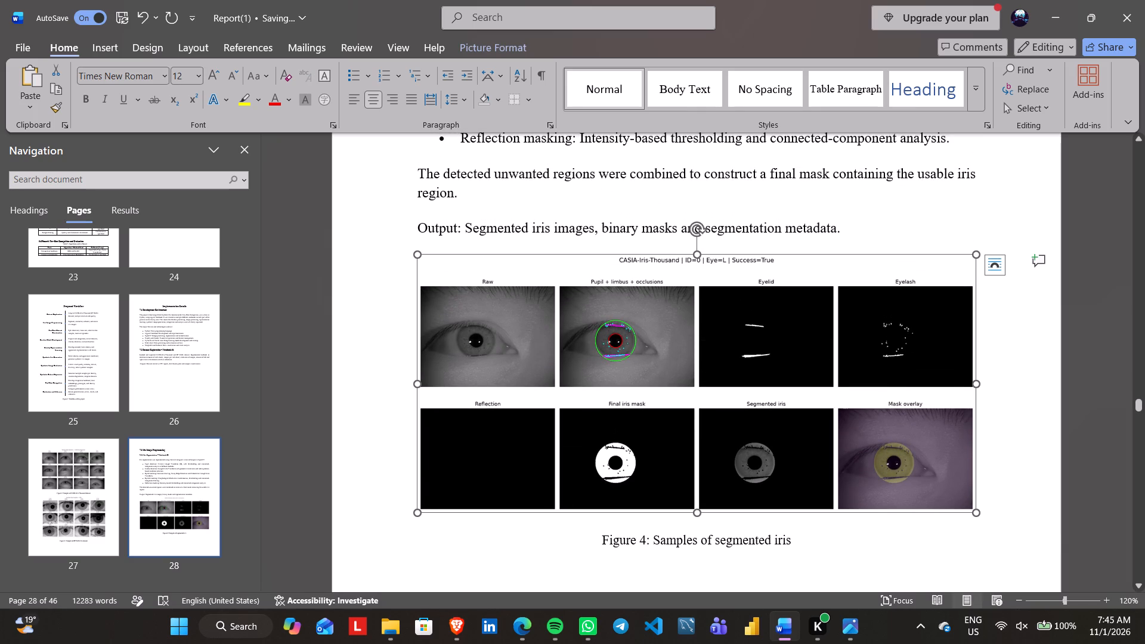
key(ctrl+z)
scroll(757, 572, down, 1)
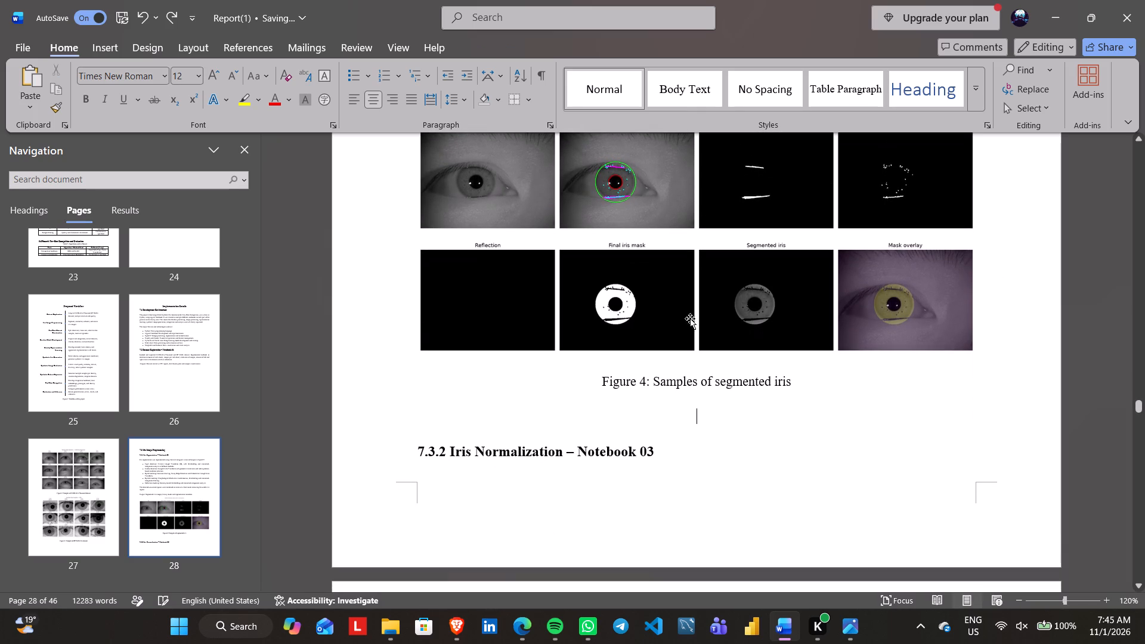
Stretch the segmentation picture above the Figure 4 caption vertically until the 7.3.2 heading moves onto the next page.
click(694, 284)
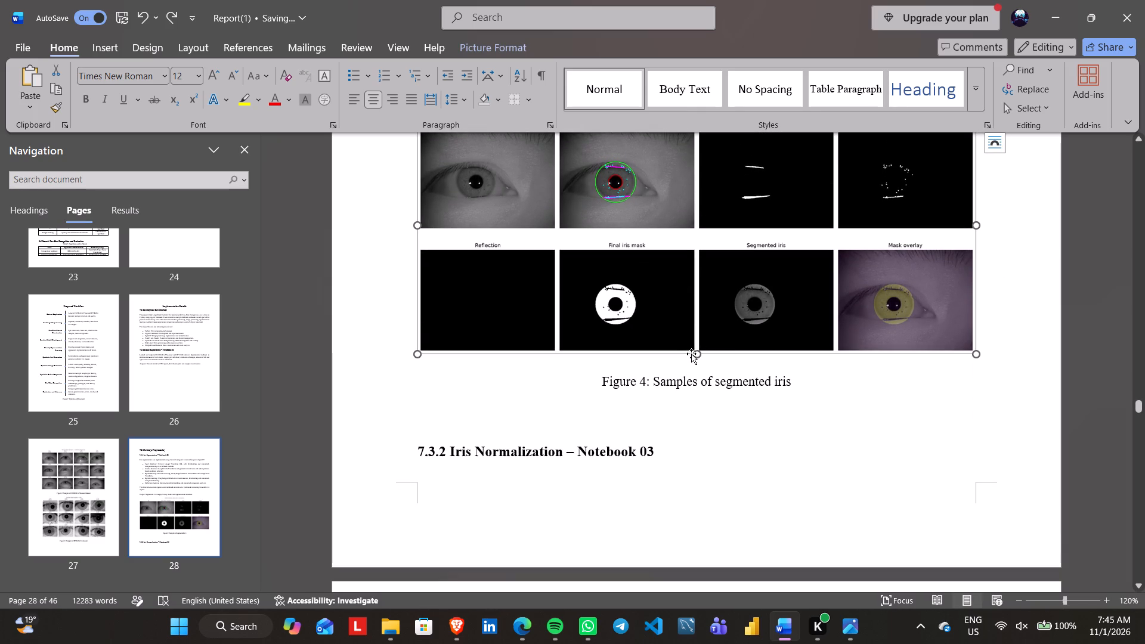
double_click(700, 356)
drag(700, 356, 700, 363)
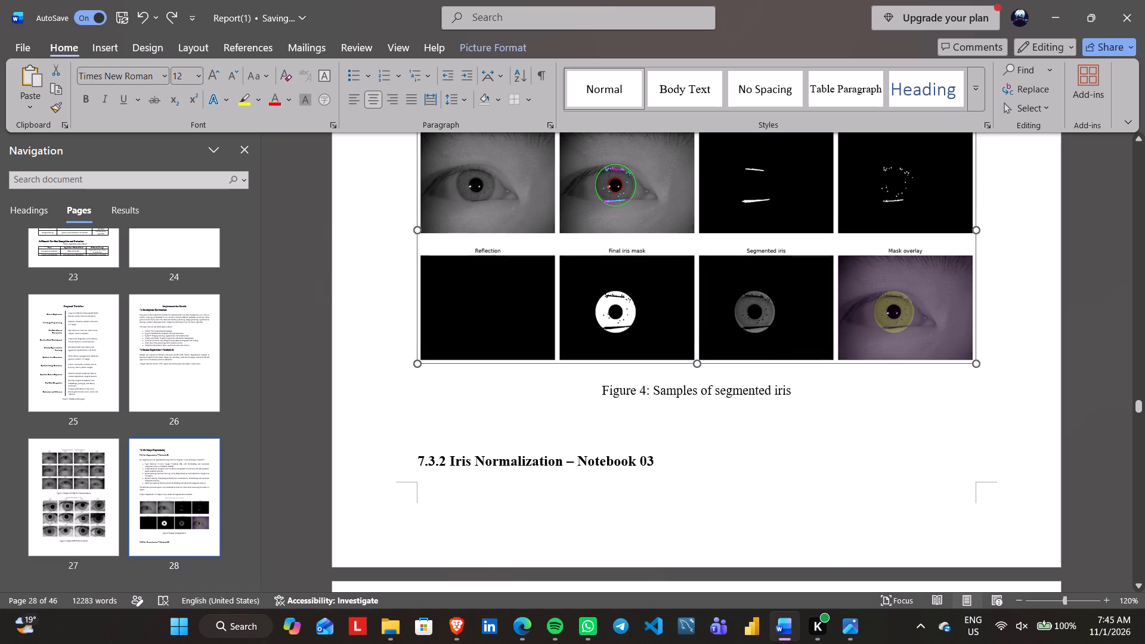
drag(700, 363, 703, 377)
click(790, 452)
scroll(790, 452, up, 1)
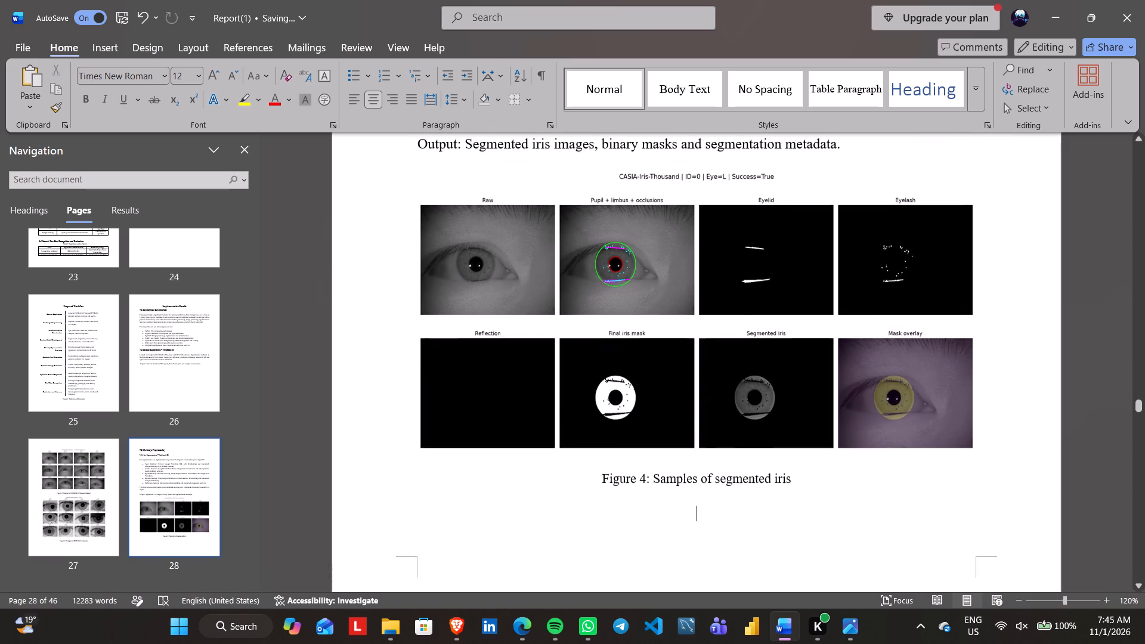
scroll(790, 452, up, 2)
click(752, 401)
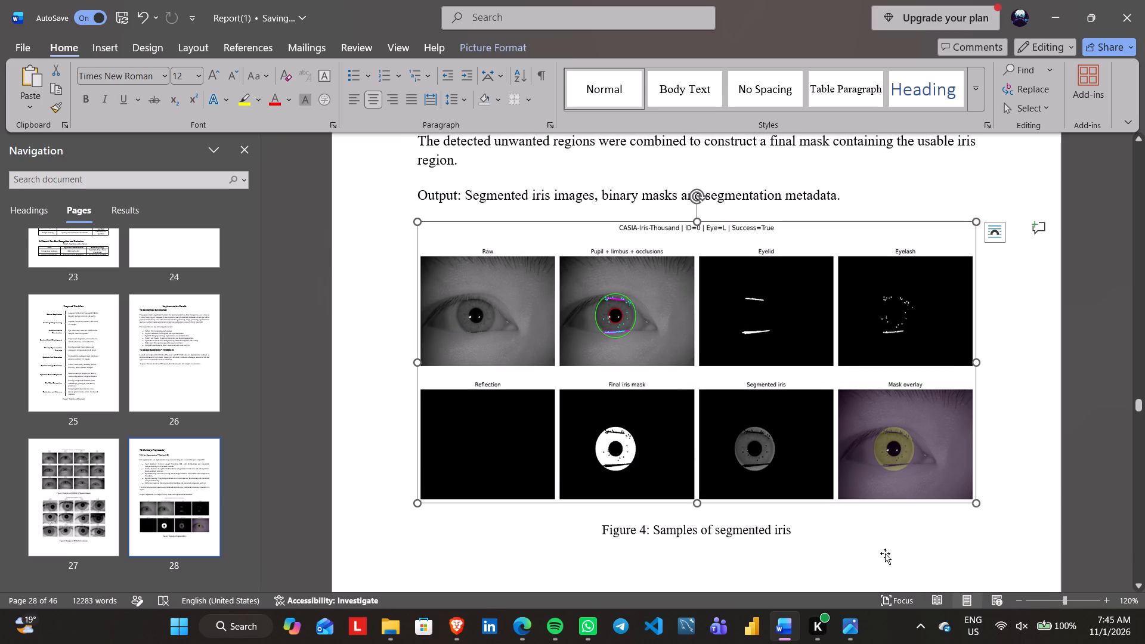
click(872, 534)
Change "Samples" to "Sample" in the Figure 4 caption so it reads "Figure 4: Sample of segmented iris".
scroll(872, 534, down, 1)
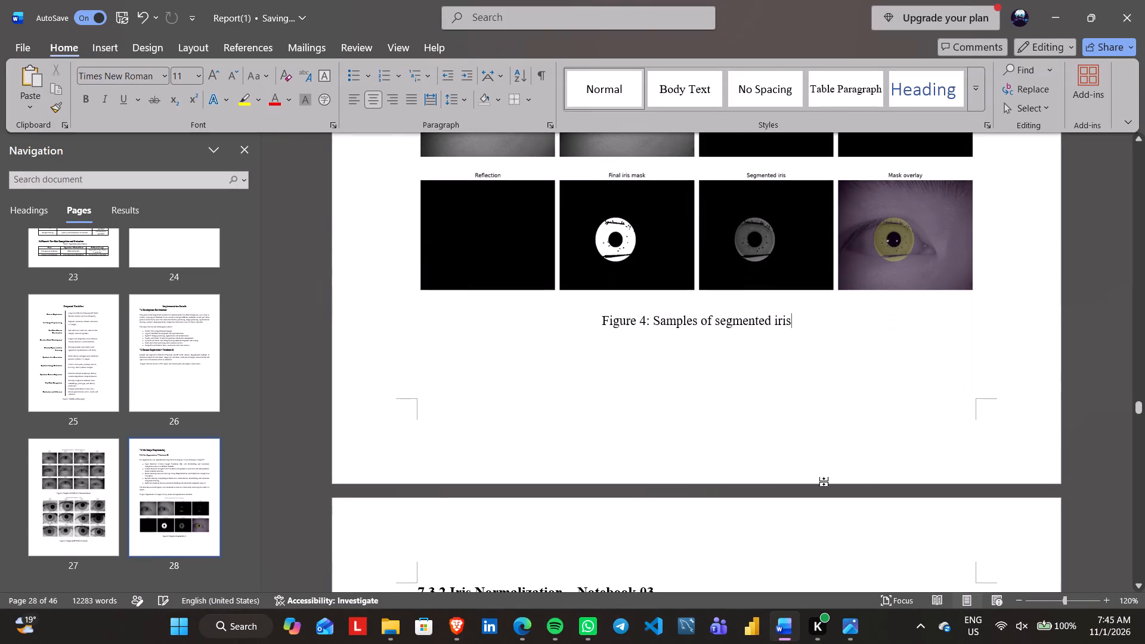
click(700, 327)
key(Left)
key(BackSpace)
Switch to File Explorer and open the previews folder inside results > iris_normalization for section 7.3.2's figure.
scroll(700, 327, down, 1)
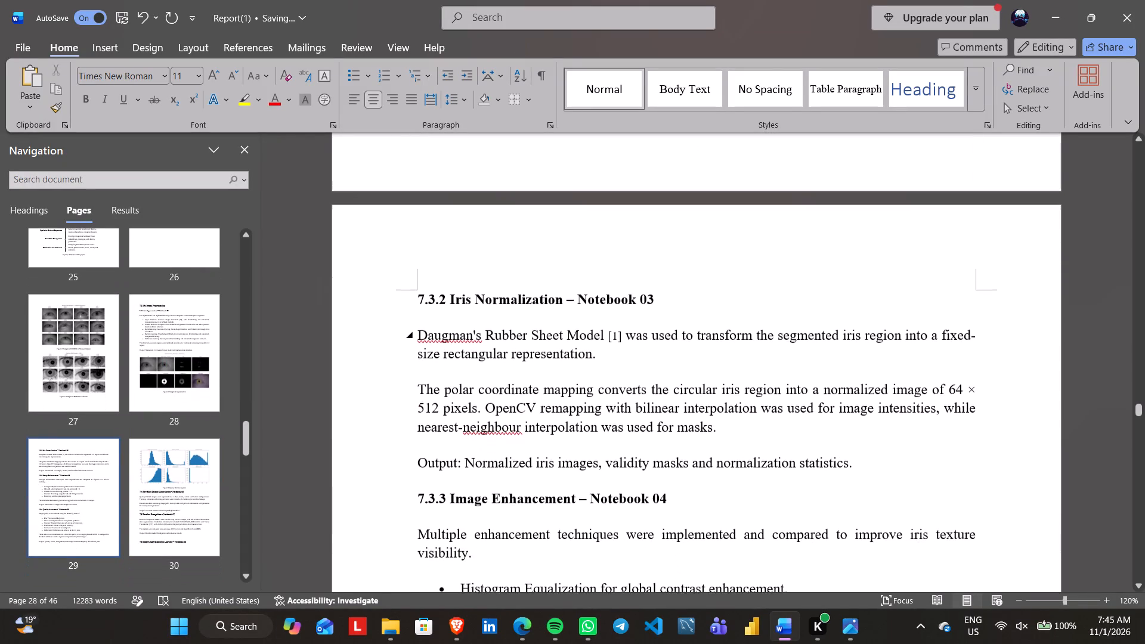
scroll(700, 327, down, 2)
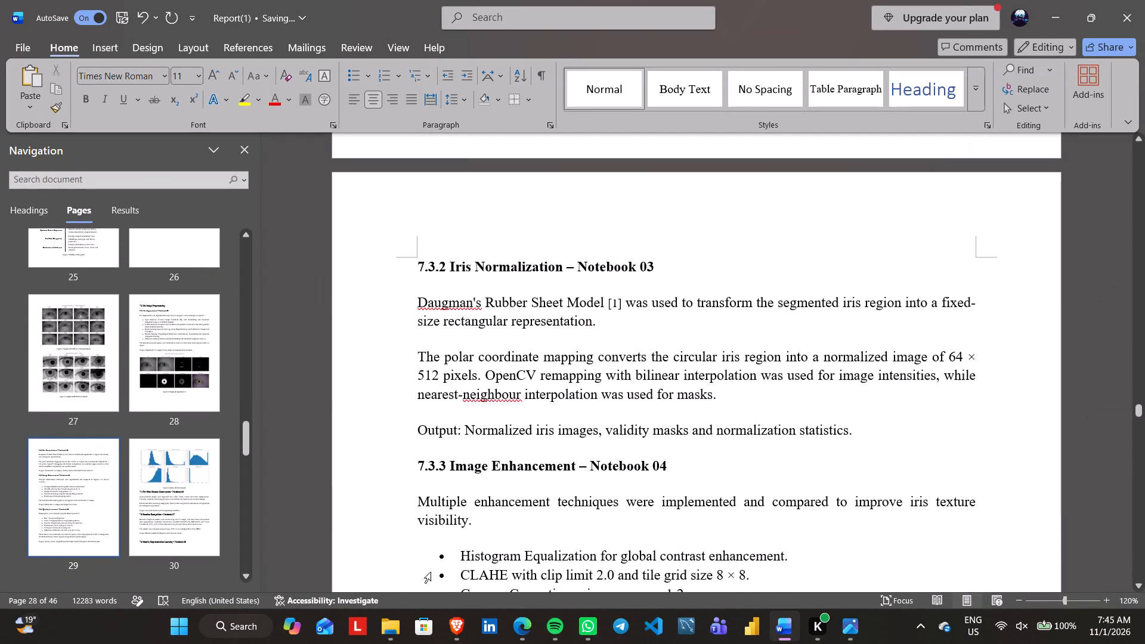
click(377, 643)
click(383, 408)
key(BackSpace)
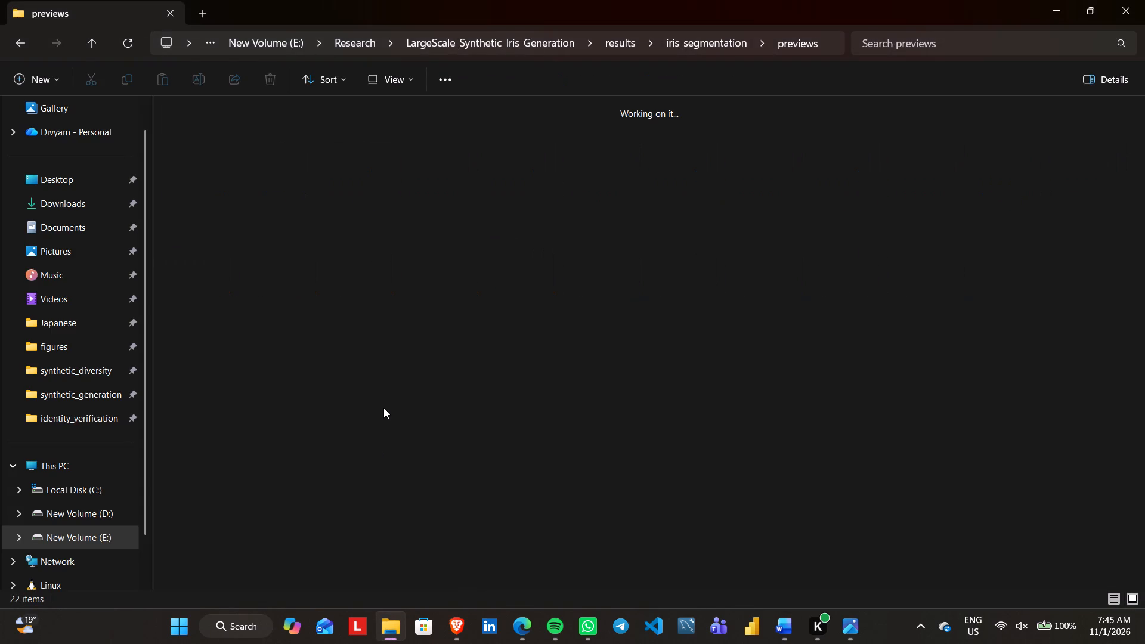
key(BackSpace)
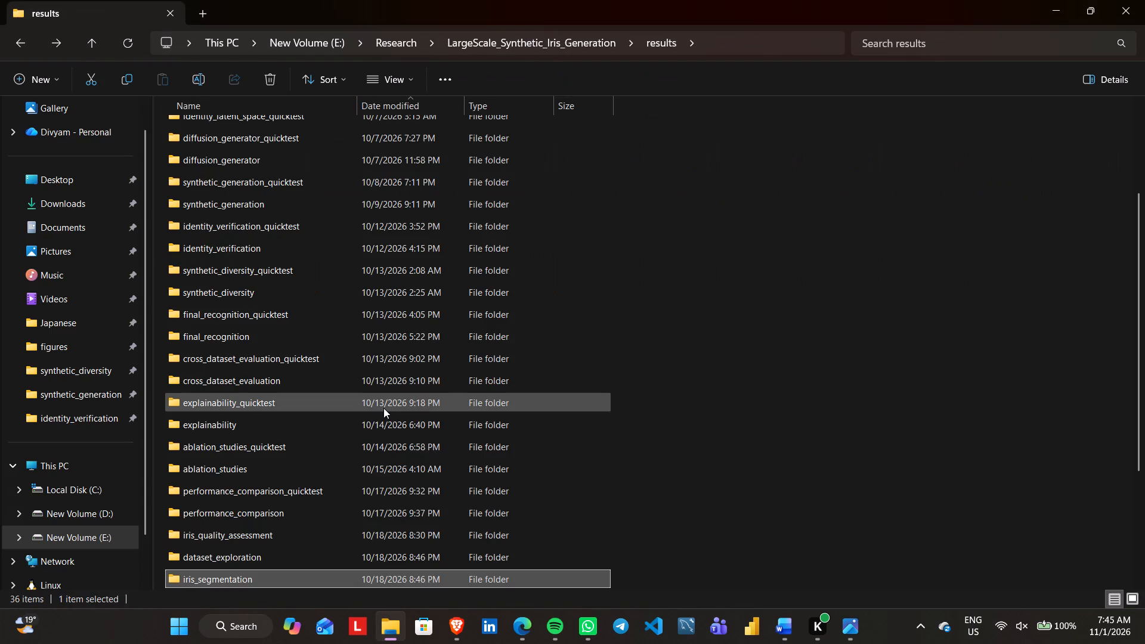
scroll(383, 408, up, 5)
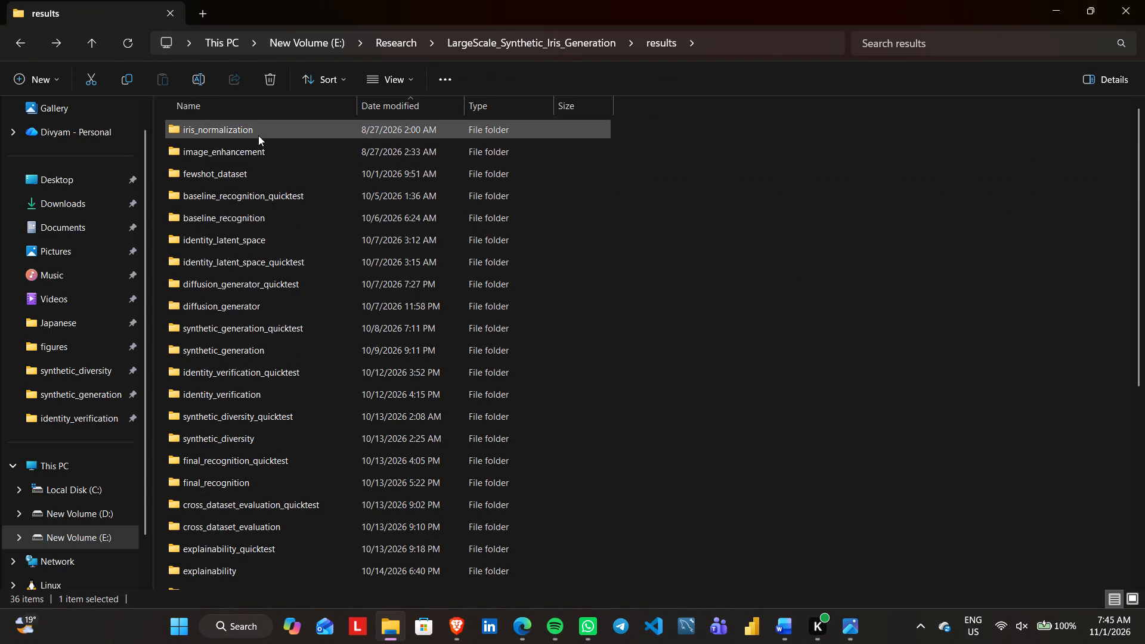
double_click(258, 135)
click(348, 187)
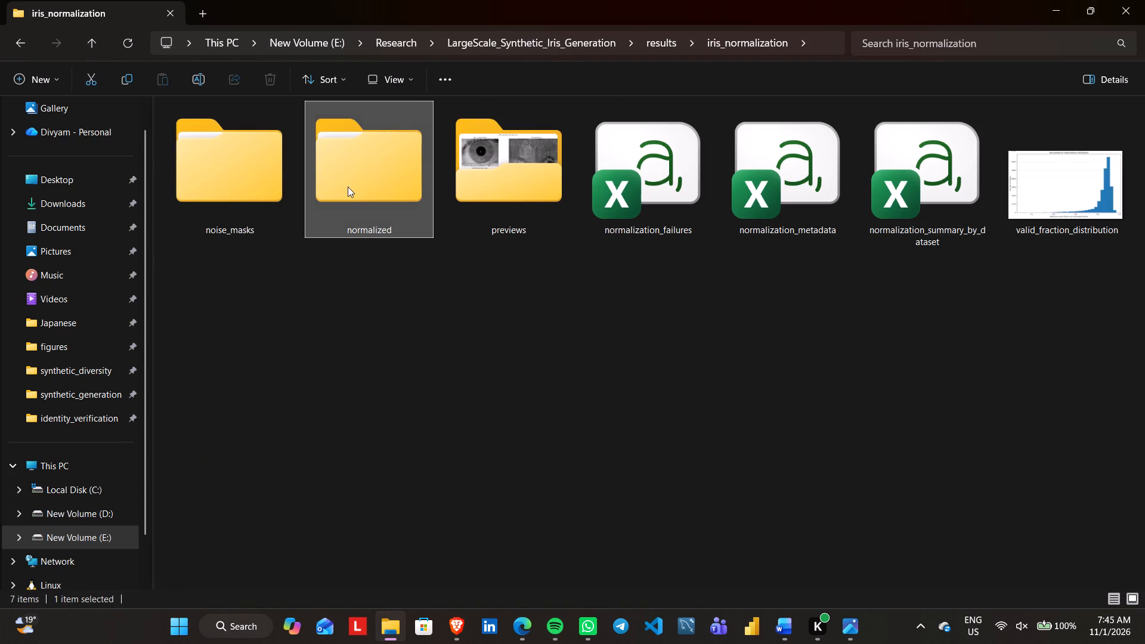
key(BackSpace)
key(Right)
key(Left)
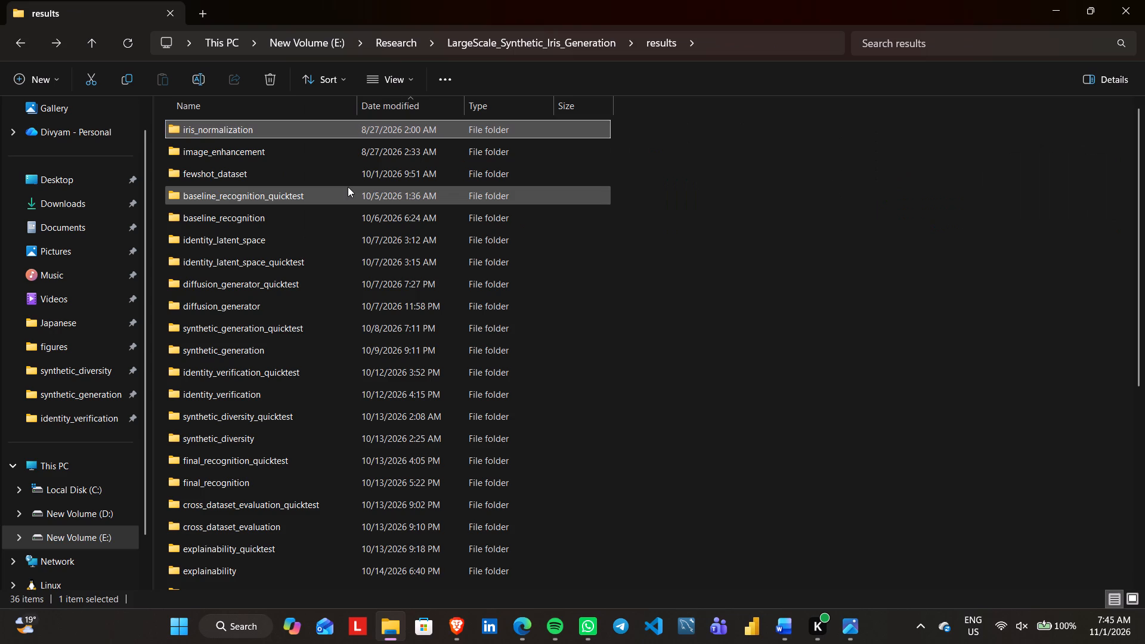
key(Return)
key(Right)
key(Right)
key(Return)
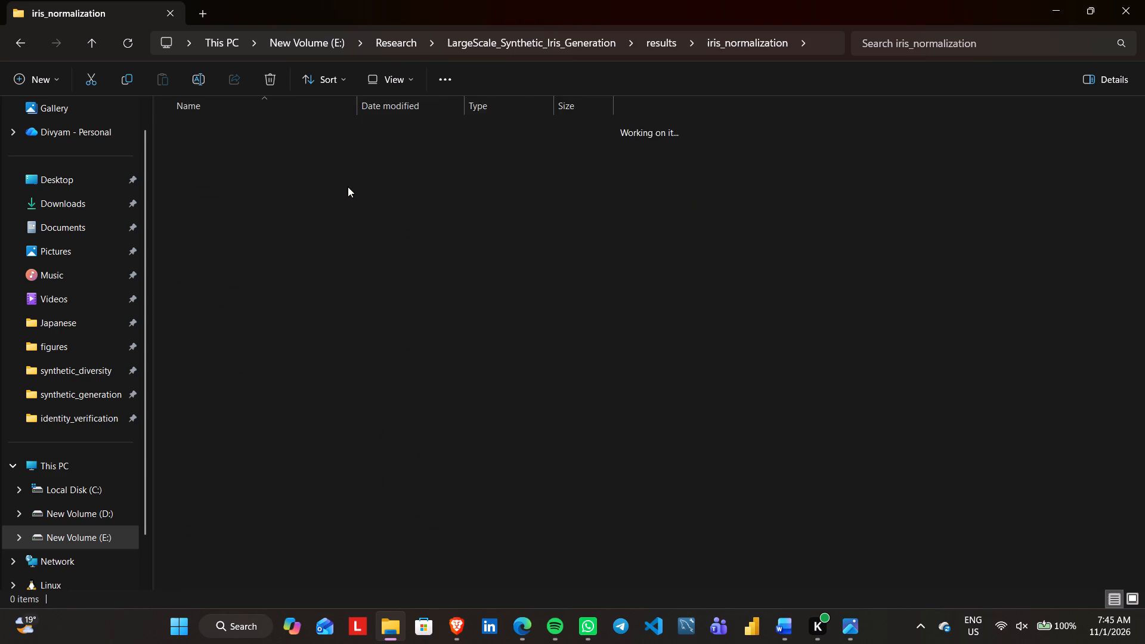
Compare the CASIA-Iris-Thousand normalization previews to choose a sample figure for section 7.3.2.
double_click(224, 139)
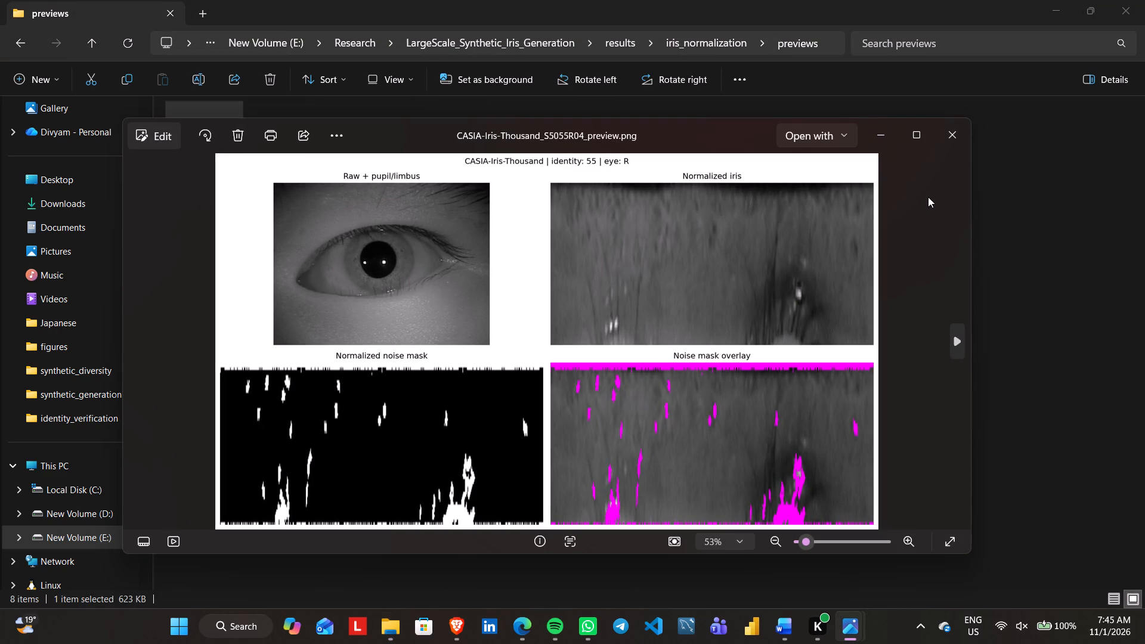
click(944, 143)
key(Right)
key(Return)
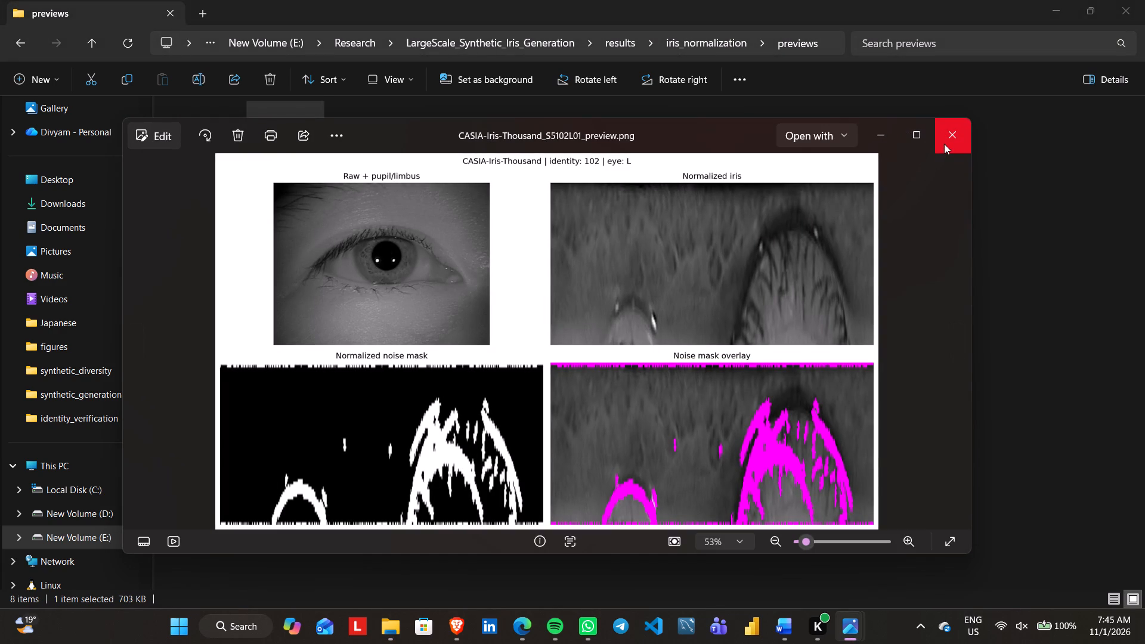
key(Right)
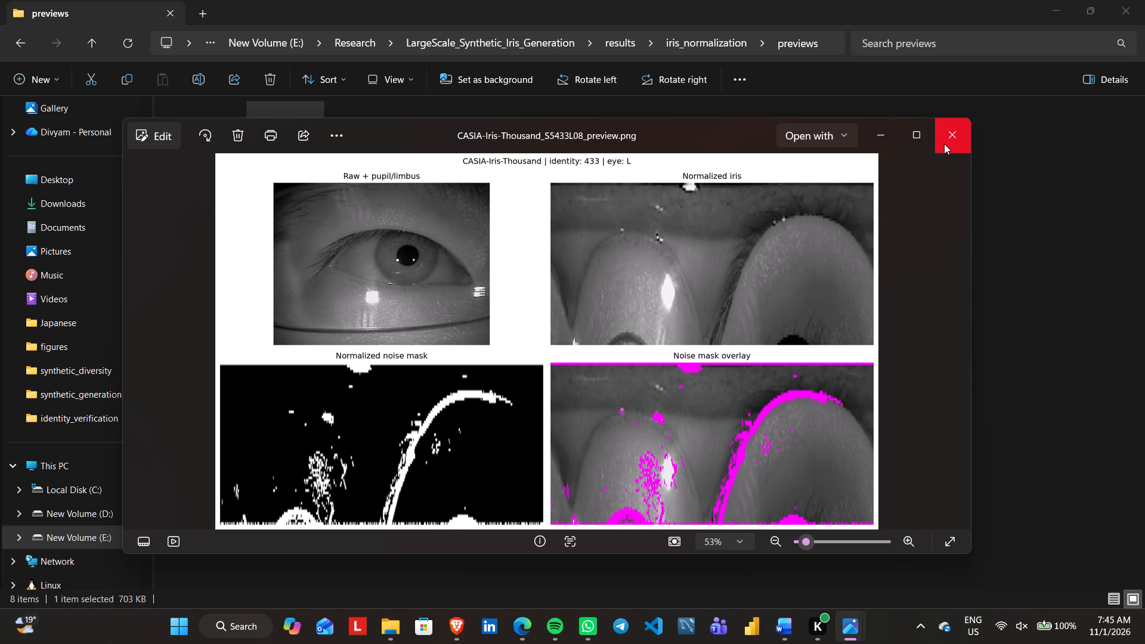
key(Left)
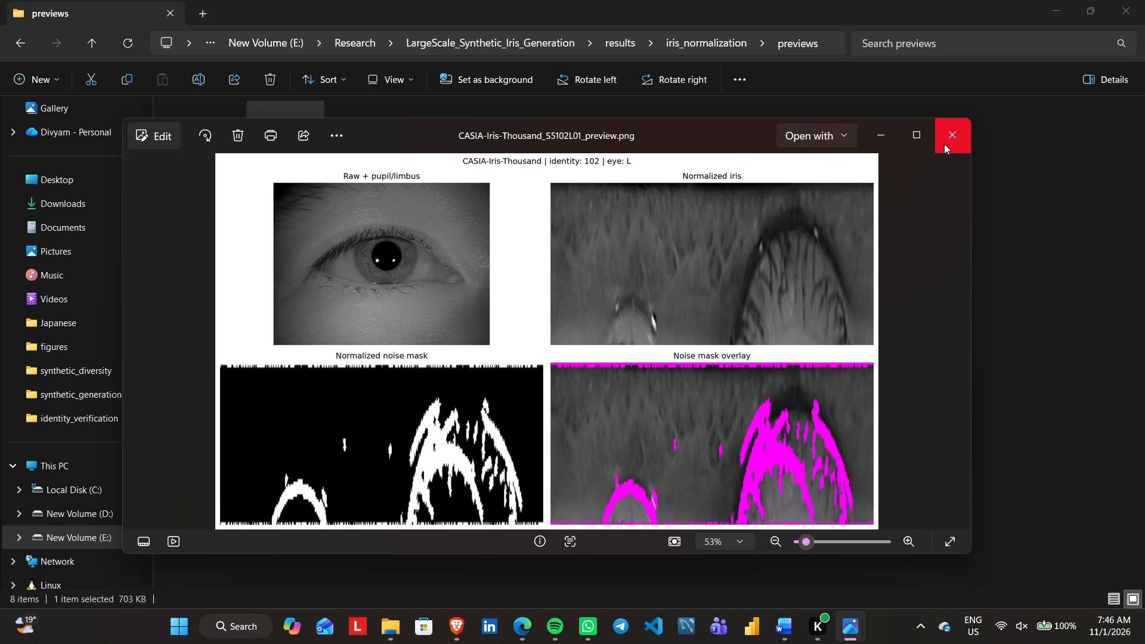
key(Left)
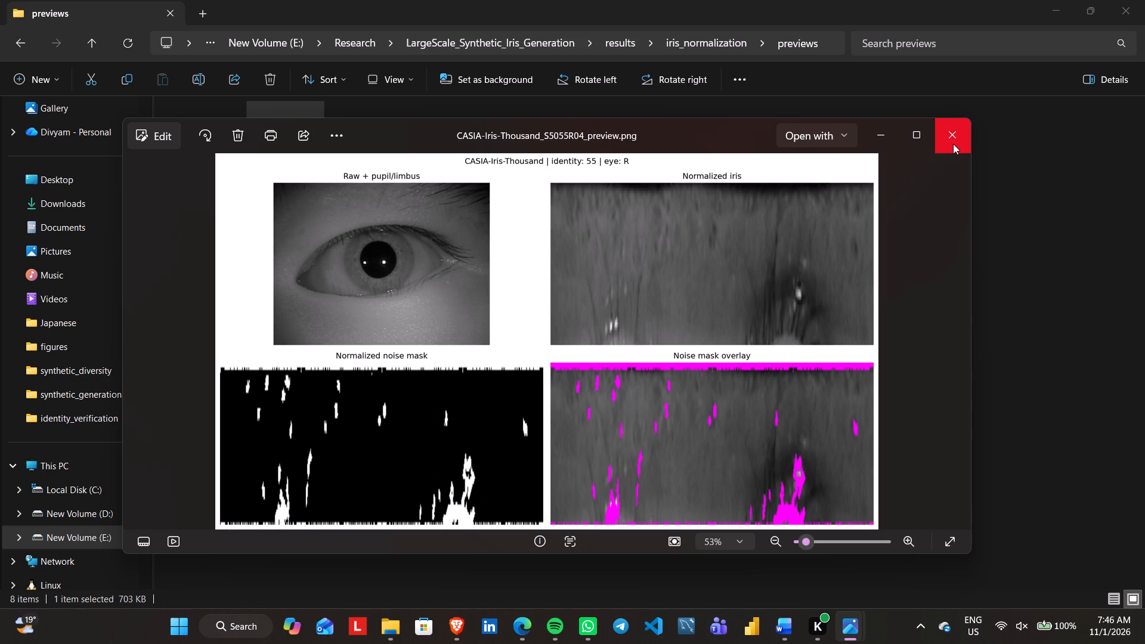
key(Right)
click(954, 138)
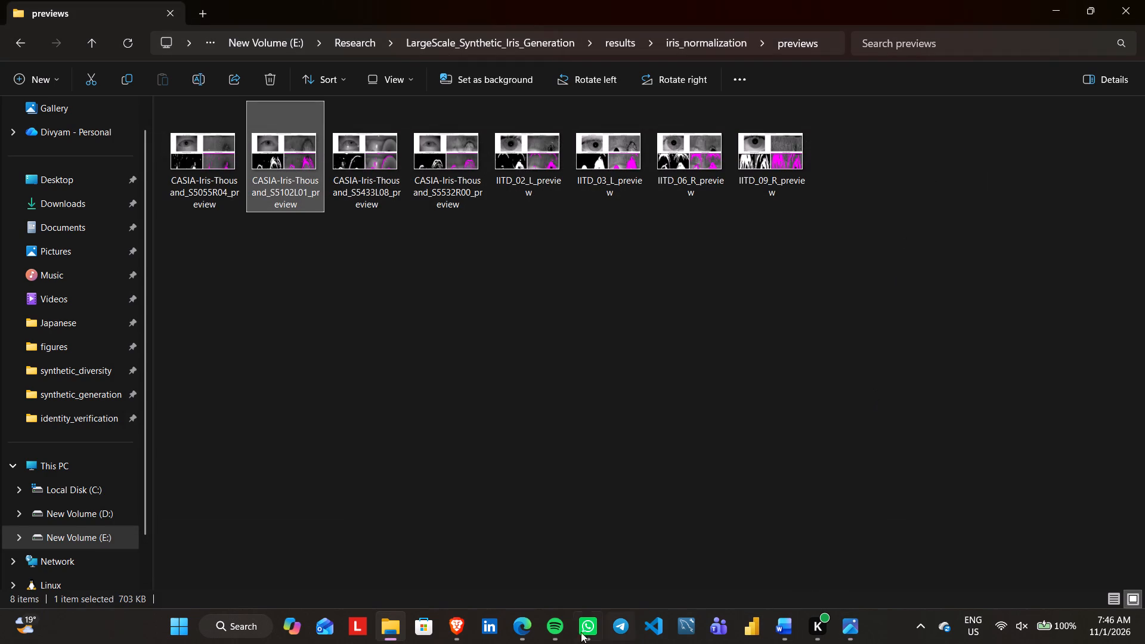
Check section 7.3.2 in the Word report, then reopen the normalization previews and copy the CASIA-Iris-Thousand_S5102L01_preview image.
click(779, 623)
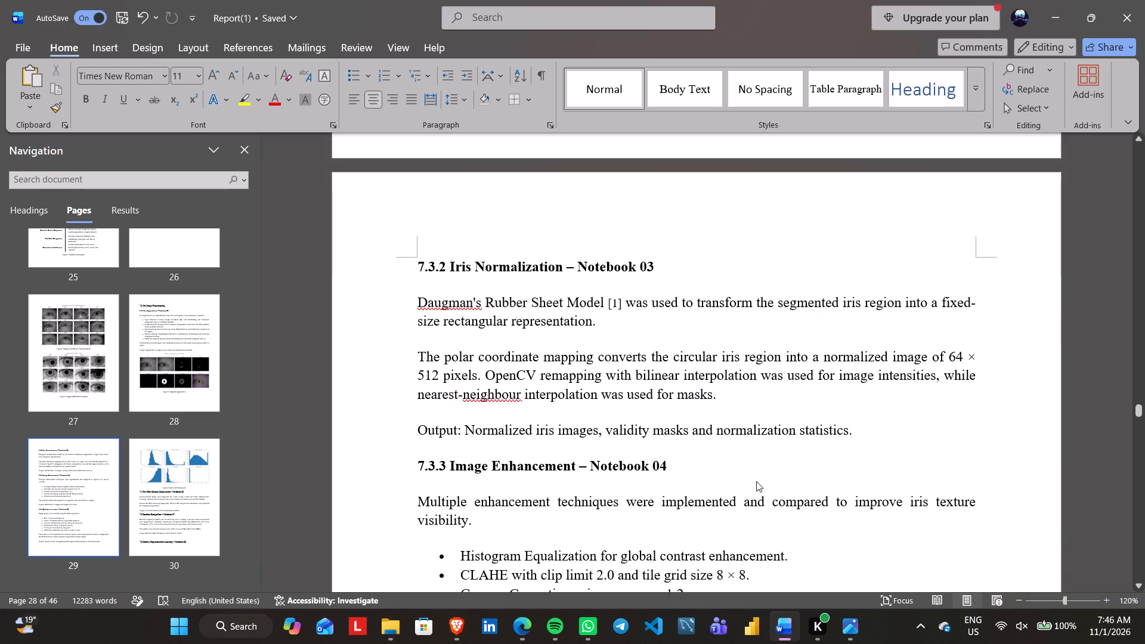
scroll(756, 481, down, 1)
click(398, 631)
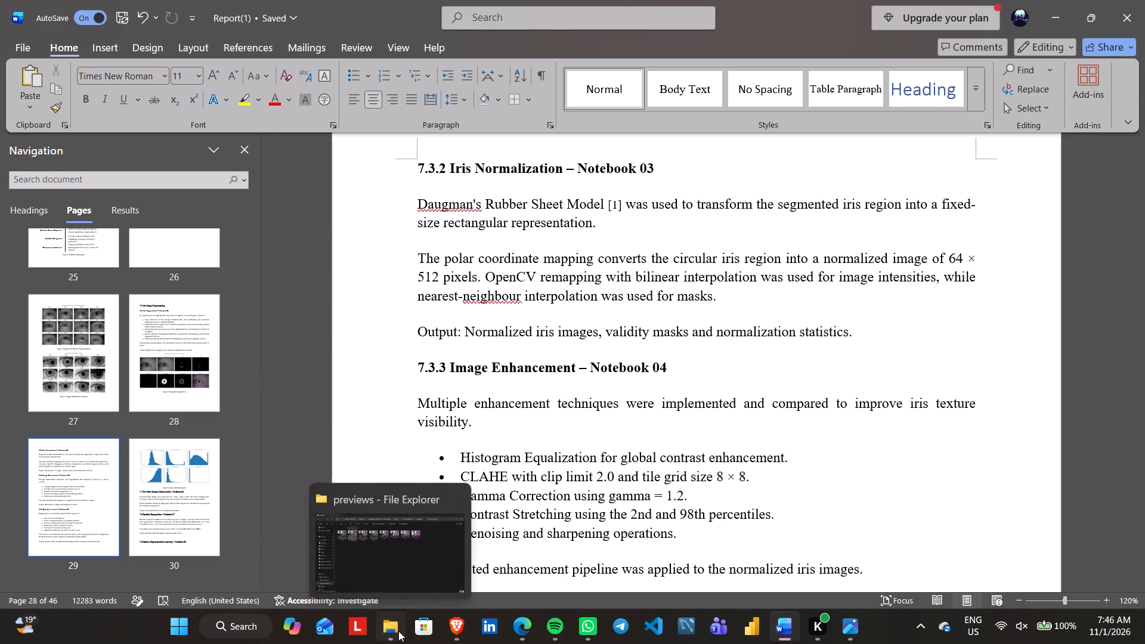
key(Return)
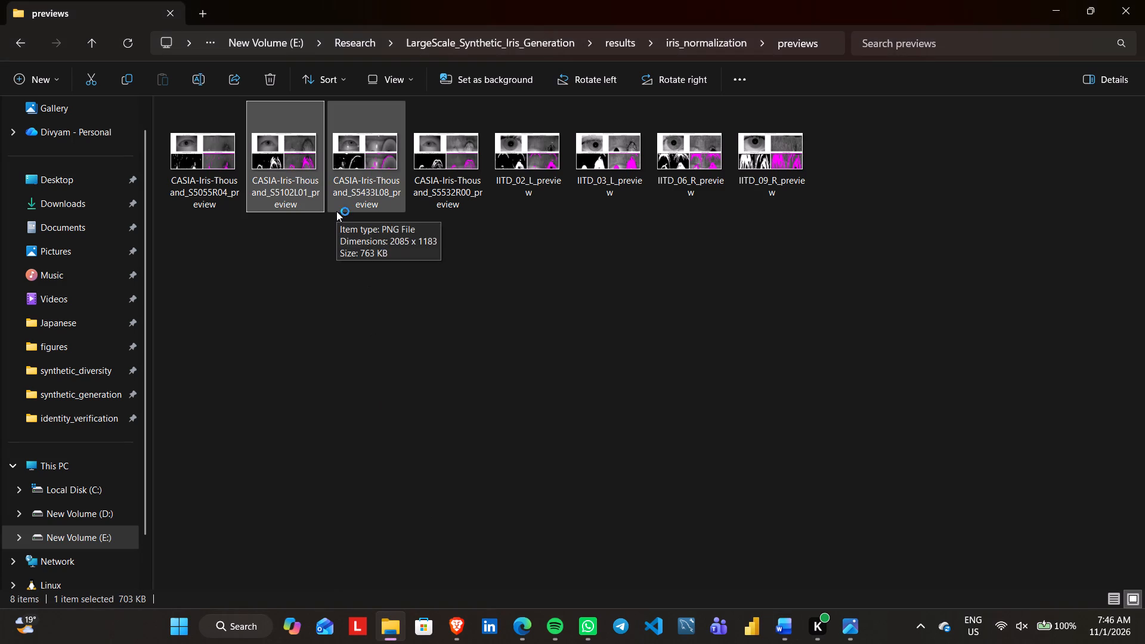
key(Left)
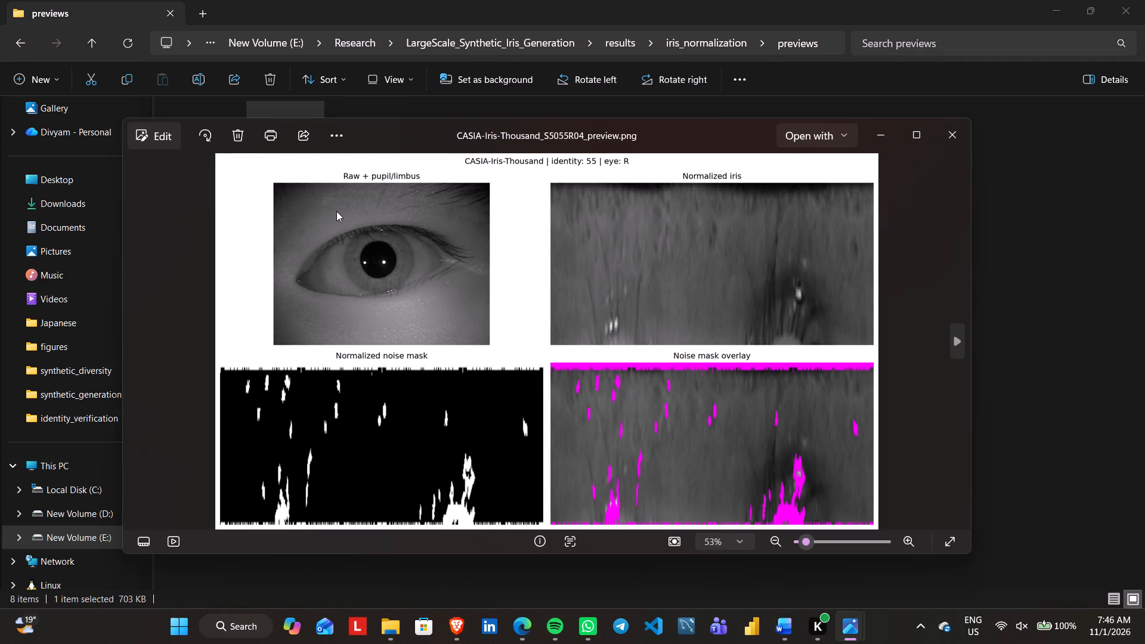
key(Right)
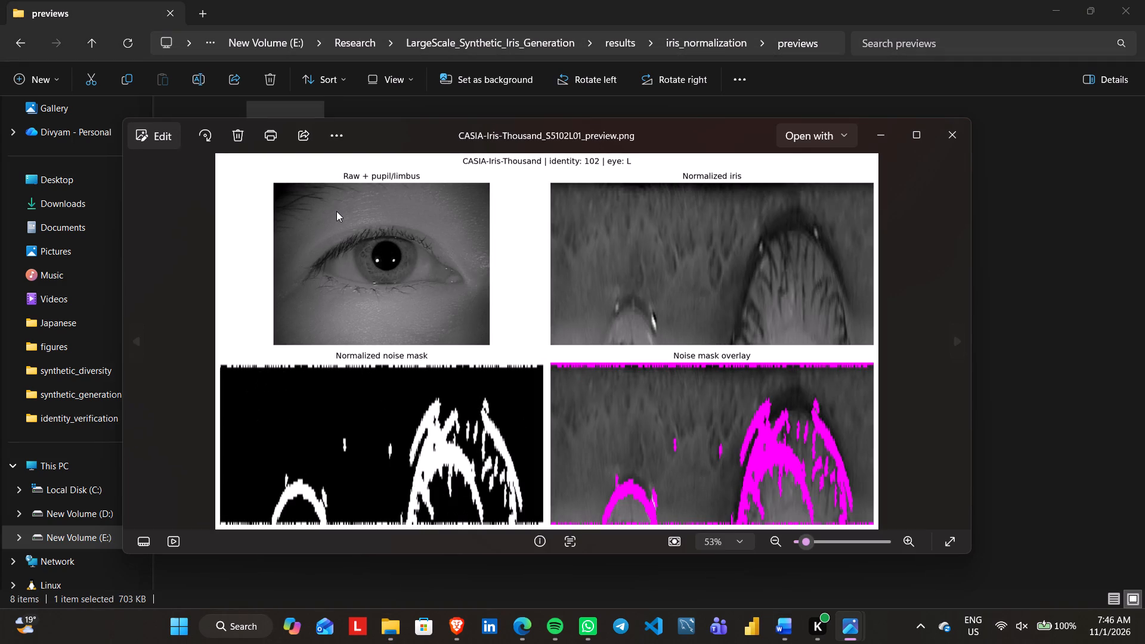
key(ctrl+c)
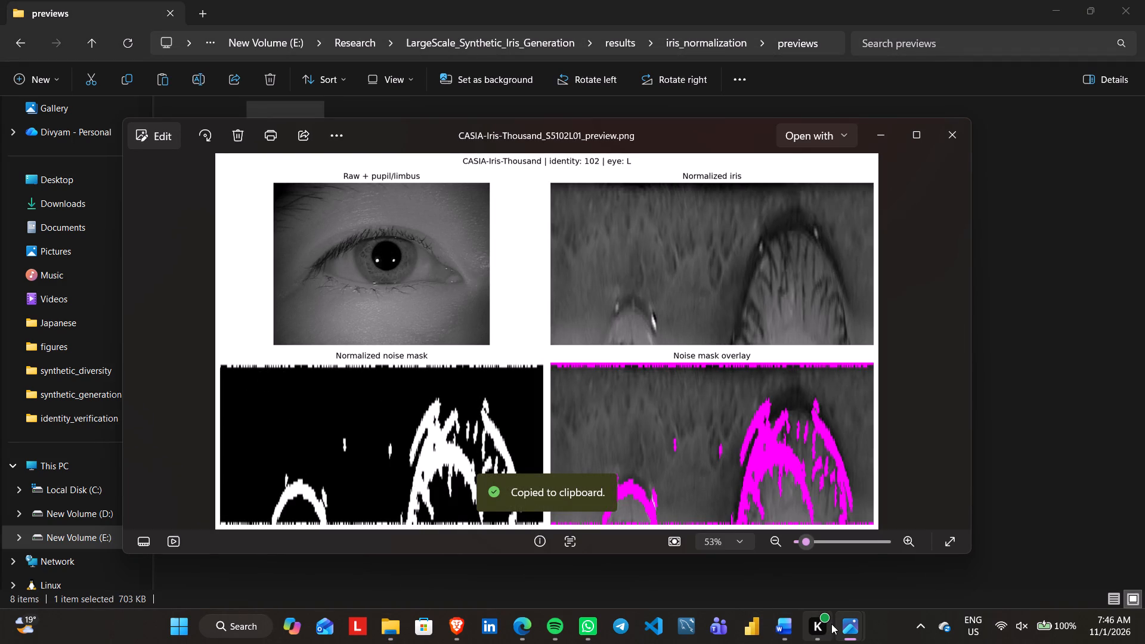
Back in the Word report, paste the normalization preview on a new line below section 7.3.2's Output line and centre it.
click(788, 627)
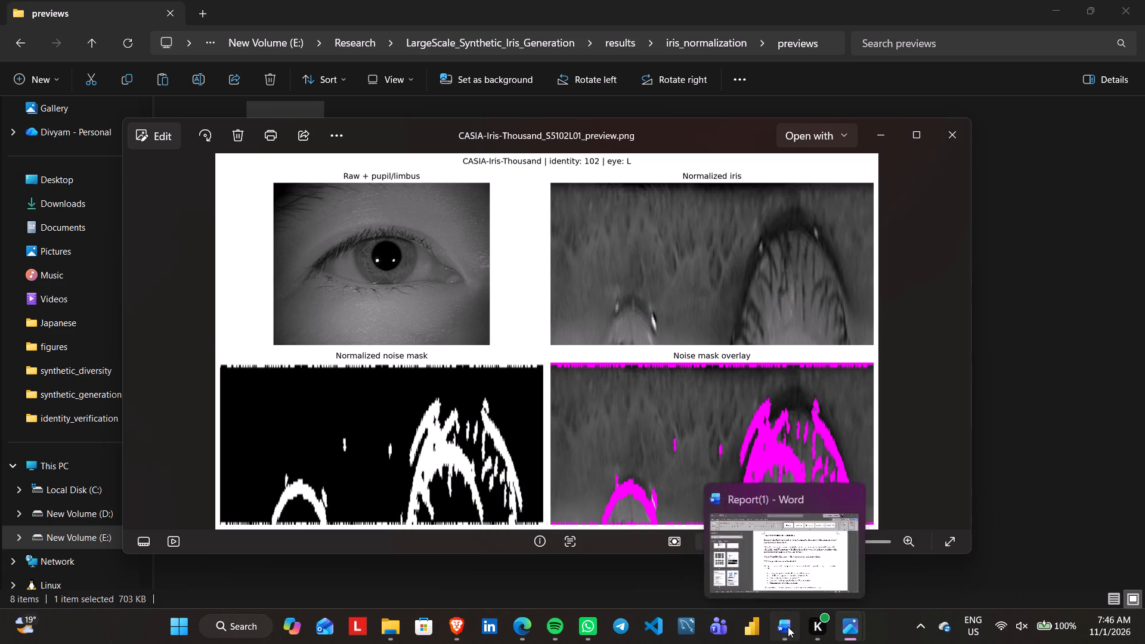
click(867, 334)
key(Return)
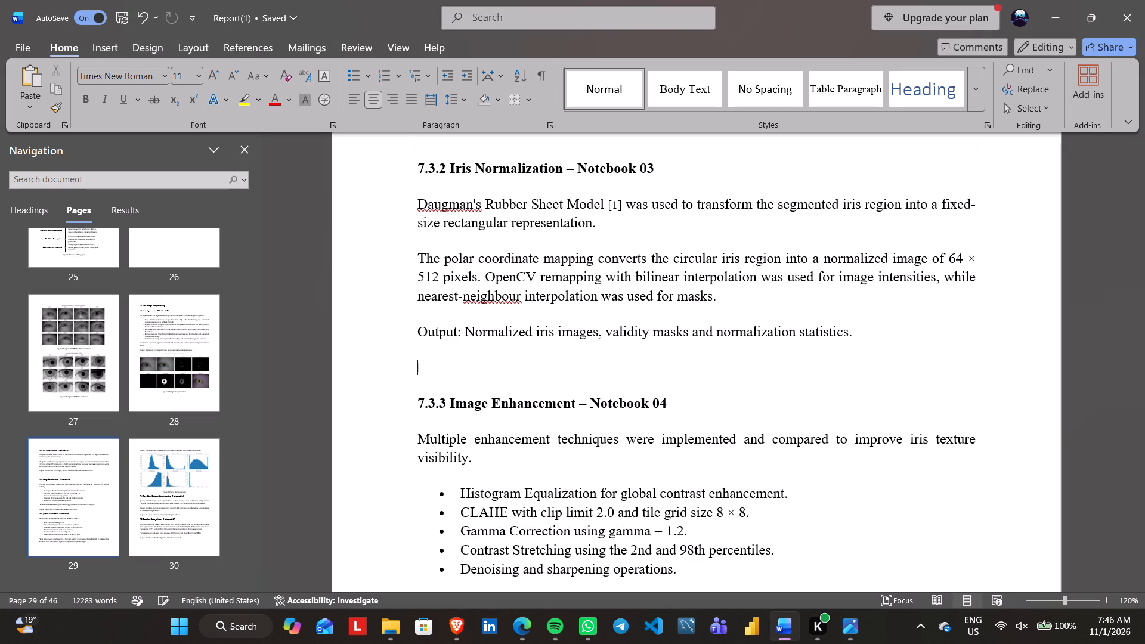
scroll(867, 334, up, 4)
scroll(867, 334, down, 1)
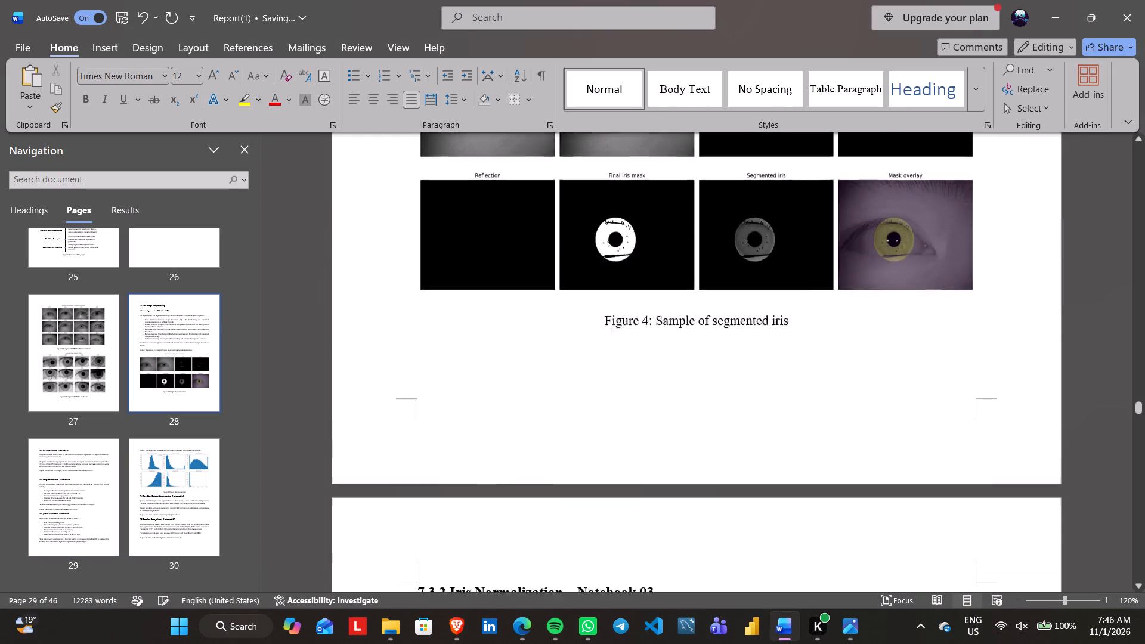
scroll(867, 334, down, 1)
key(ctrl+v)
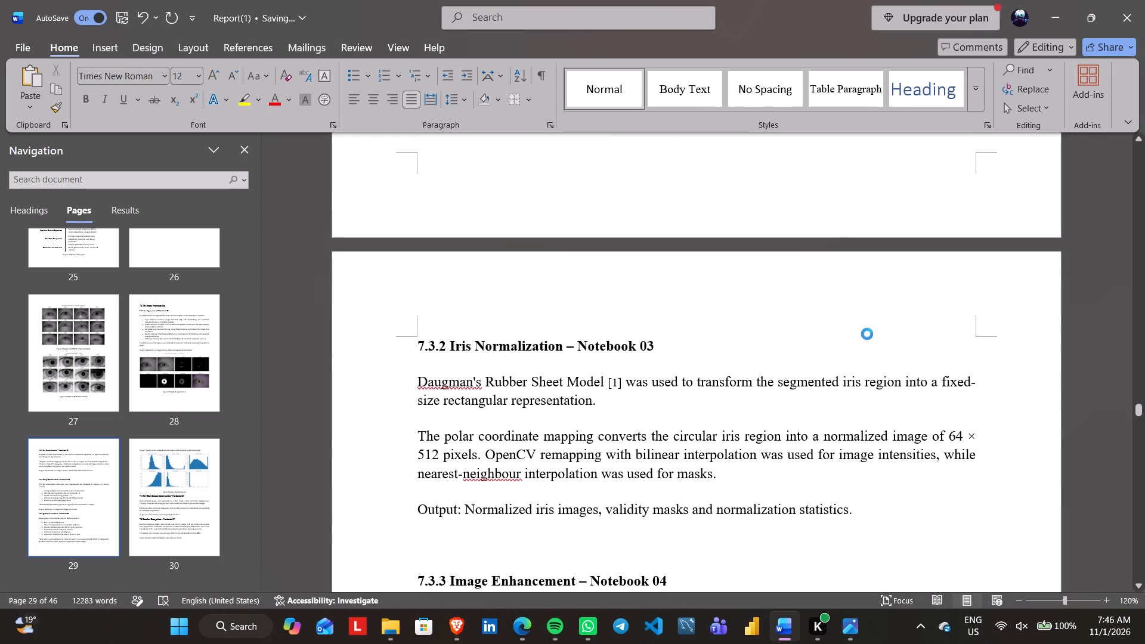
key(ctrl+e)
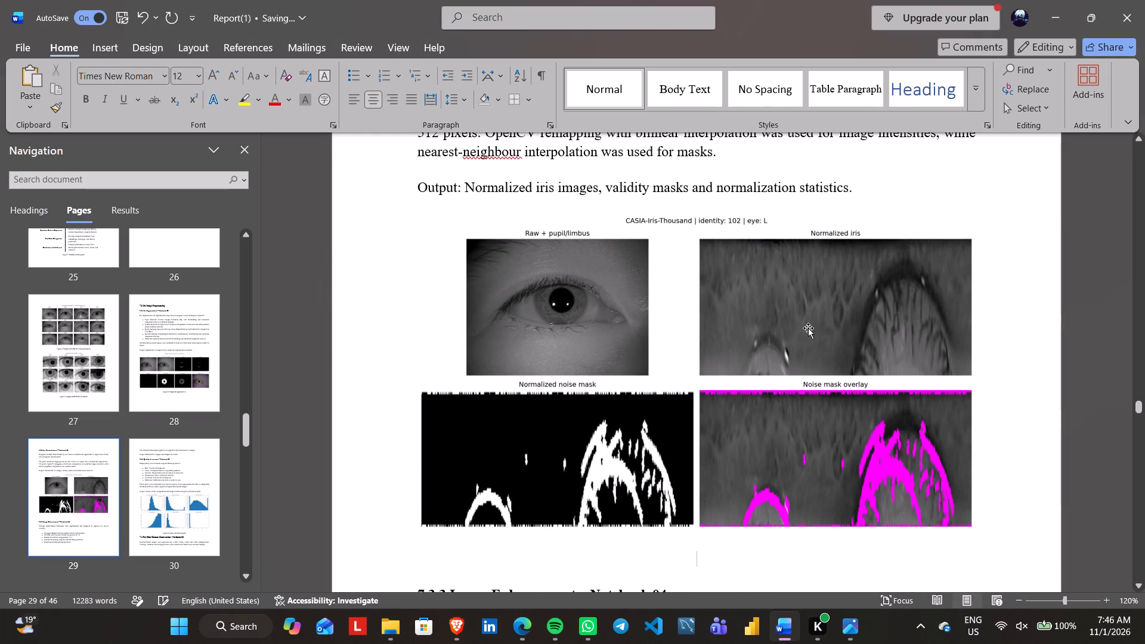
Copy the "Figure 4: Sample of segmented iris" caption and paste it centred on a new line below section 7.3.2's normalization image.
click(782, 326)
scroll(798, 342, up, 6)
scroll(798, 342, down, 1)
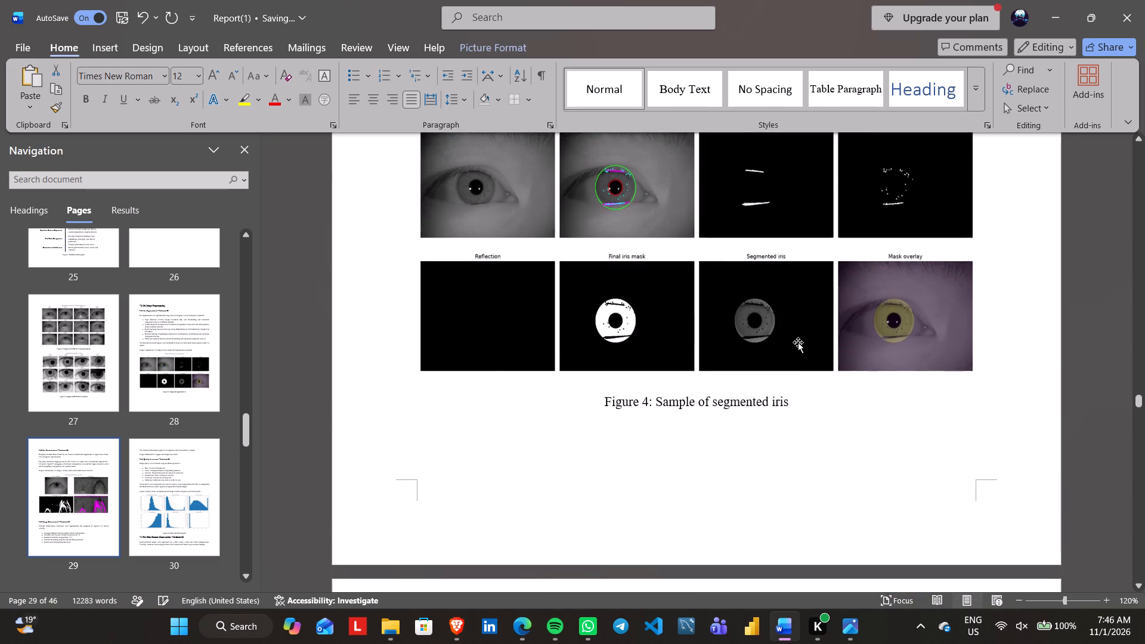
scroll(798, 342, down, 1)
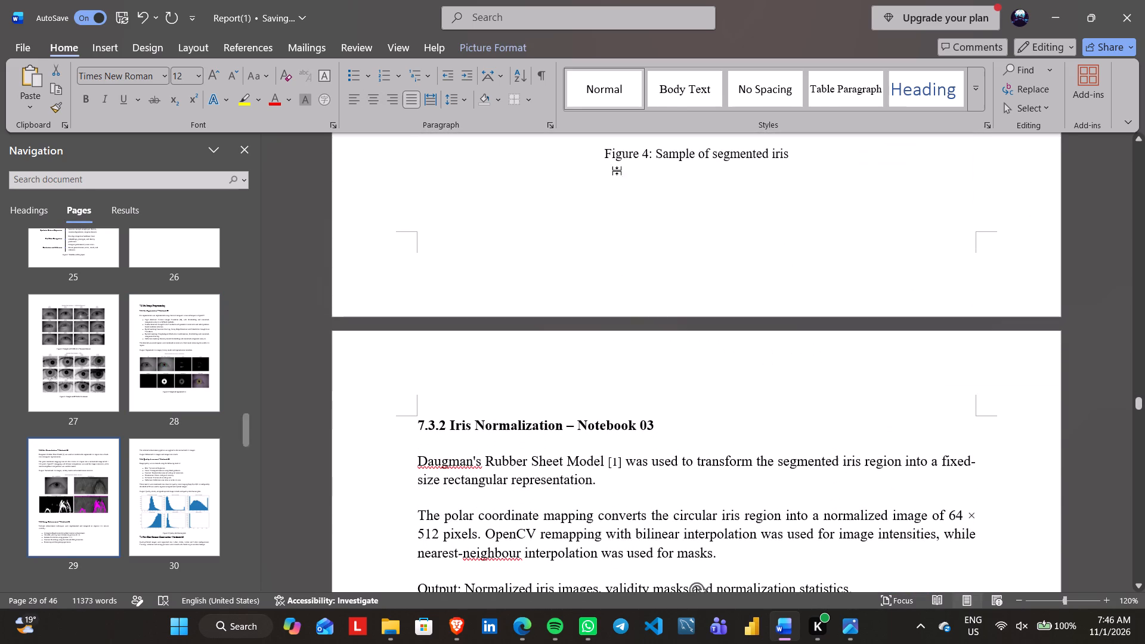
drag(604, 153, 791, 159)
key(ctrl+c)
key(ctrl+c)
key(ctrl+c)
click(810, 172)
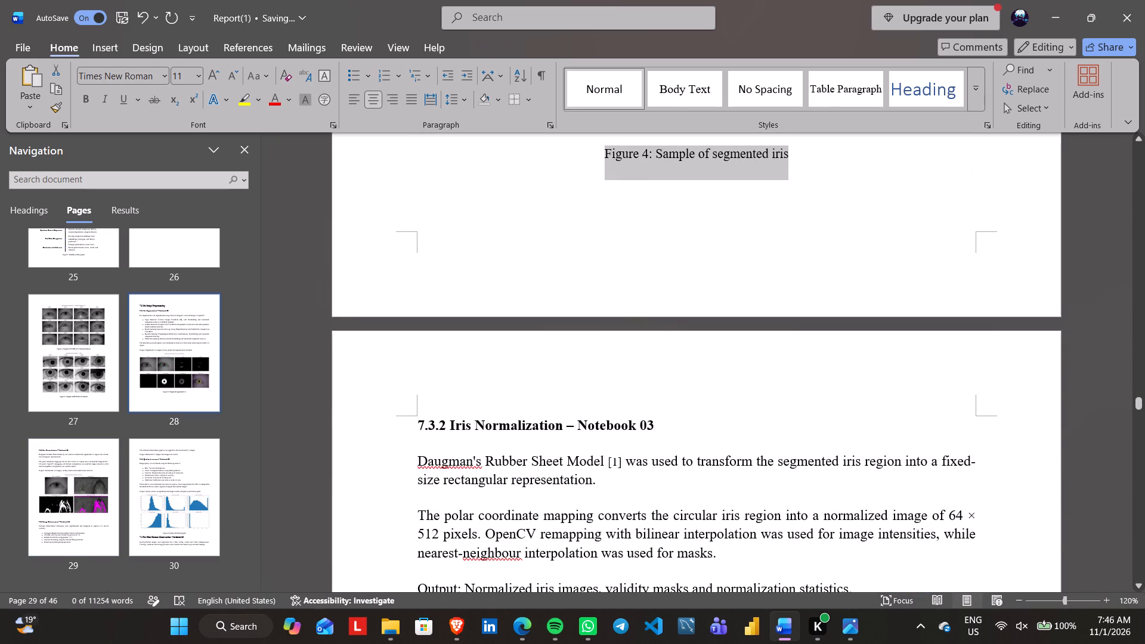
scroll(810, 172, down, 2)
scroll(862, 421, down, 2)
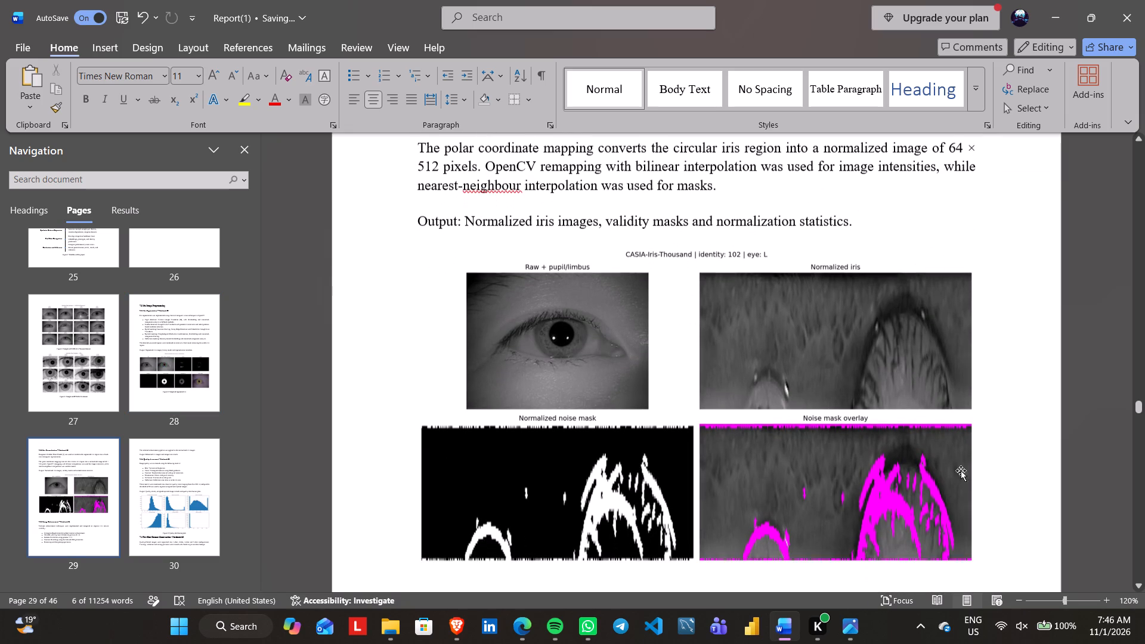
click(989, 499)
key(Return)
key(ctrl+v)
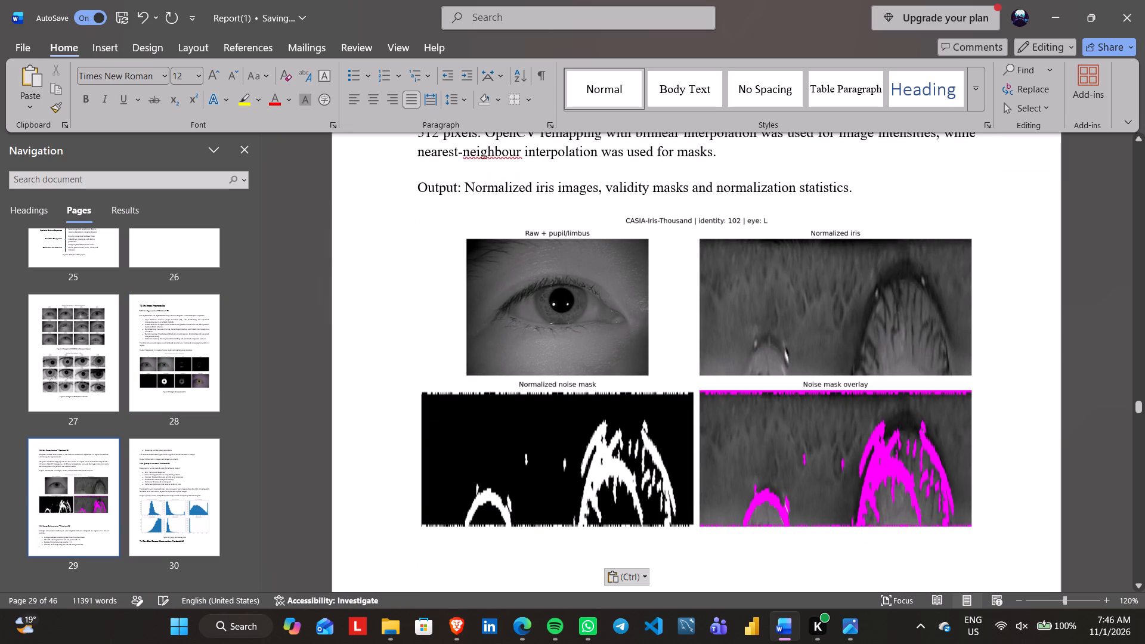
key(ctrl+e)
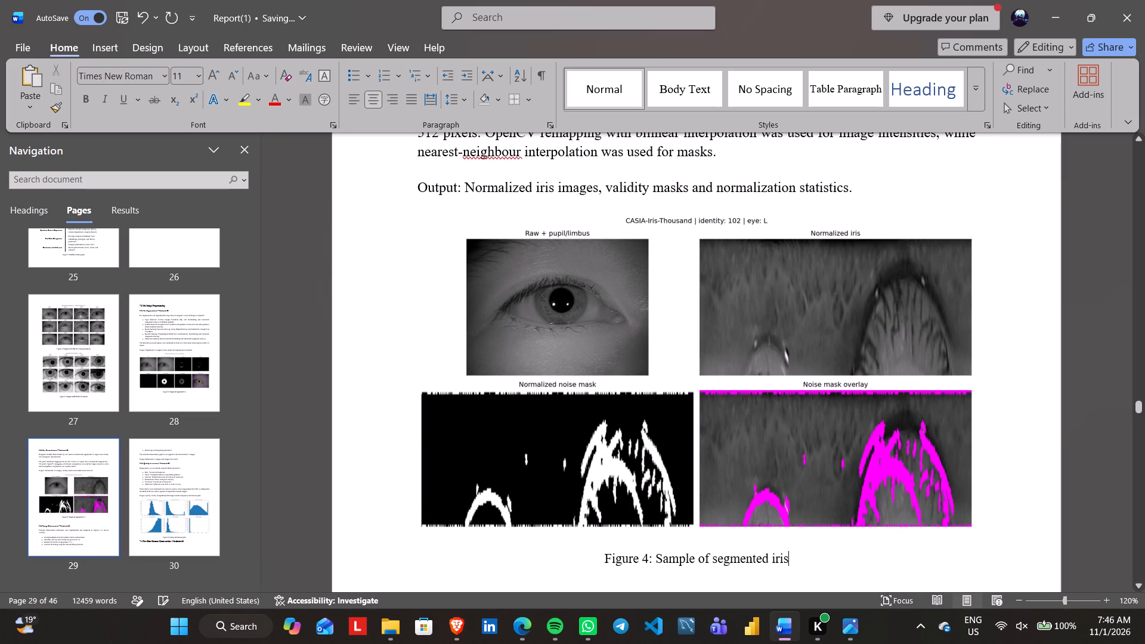
Edit the pasted caption below the normalization image to read "Figure 5: Sample of normalised iris".
click(649, 557)
key(BackSpace)
key(5)
double_click(738, 556)
text(norm)
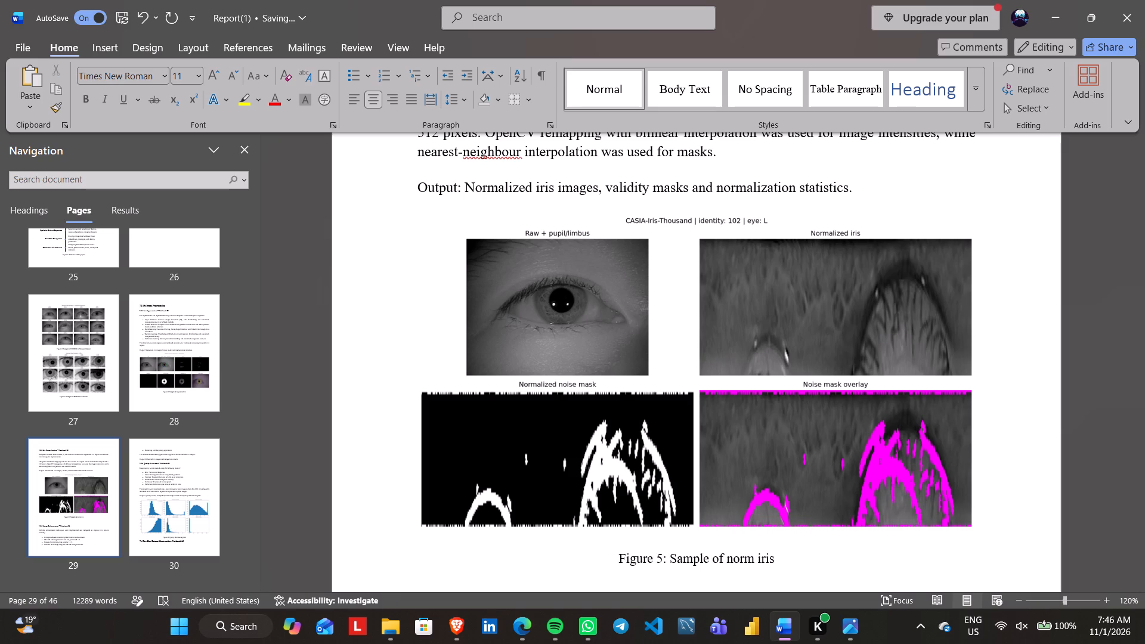
text(aili)
key(s)
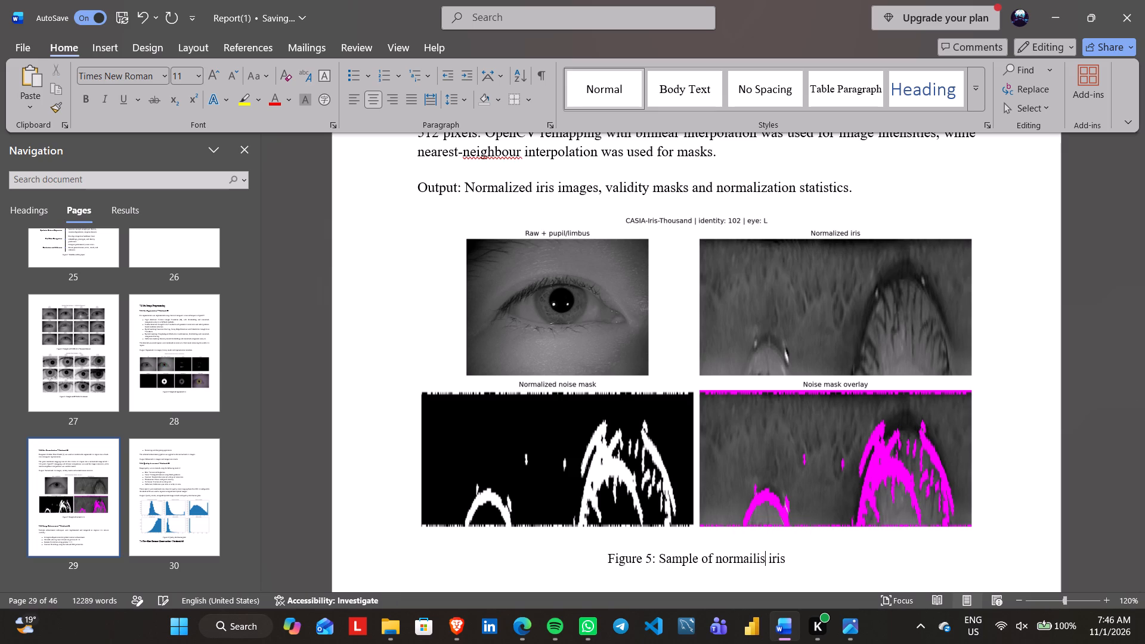
key(BackSpace)
key(BackSpace)
key(BackSpace)
key(BackSpace)
text(lised)
Delete the blank lines between the Figure 5 caption and the 7.3.3 Image Enhancement heading.
scroll(738, 556, down, 1)
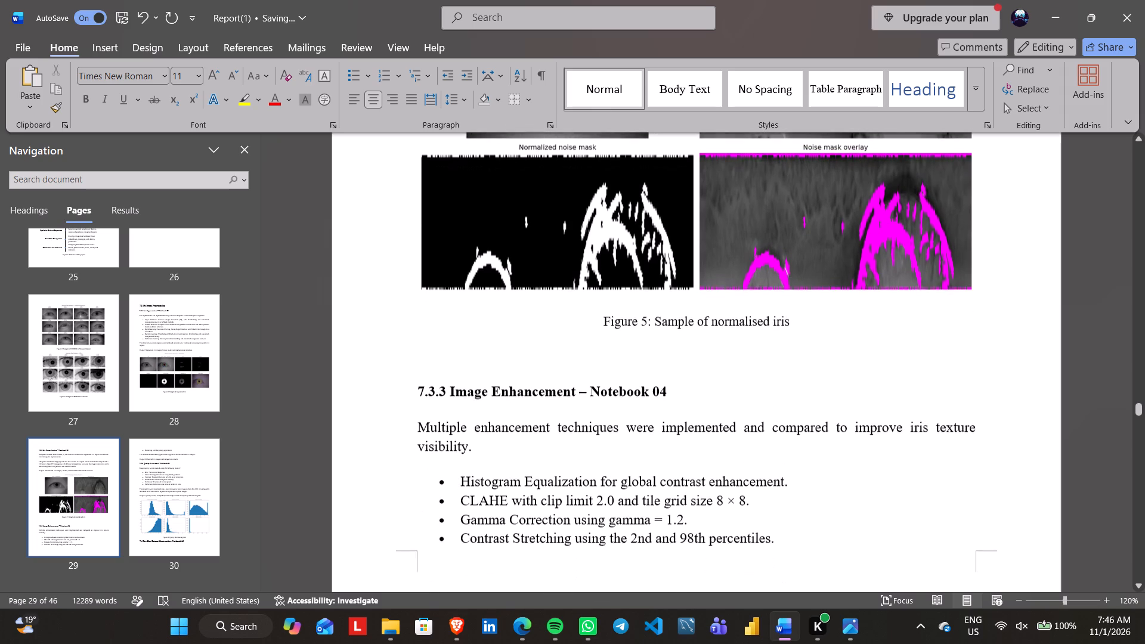
scroll(738, 556, down, 2)
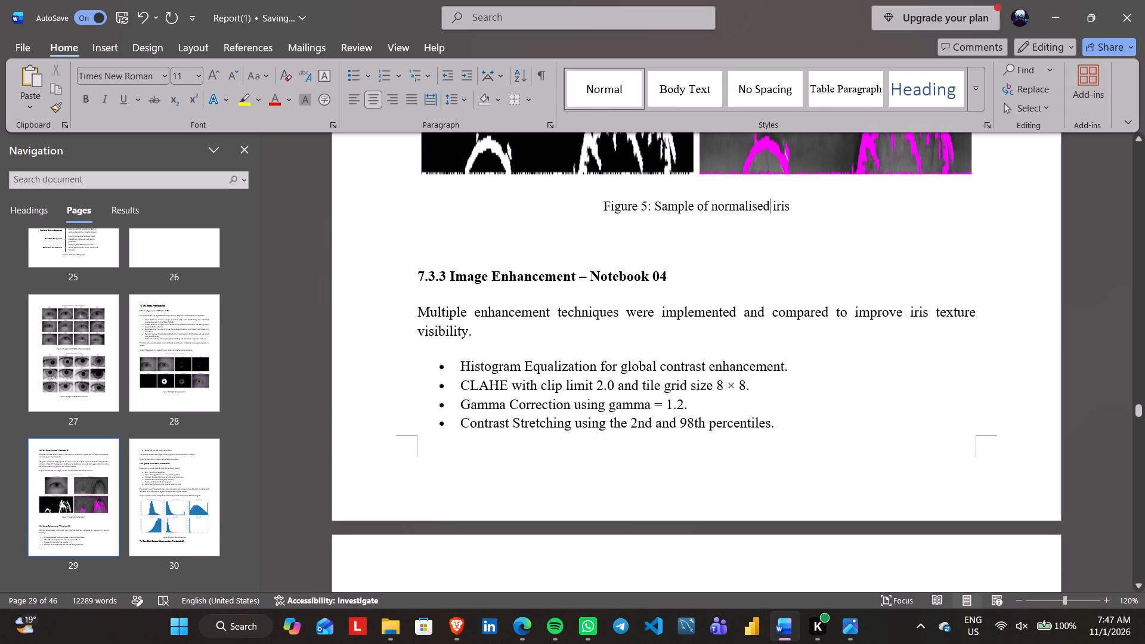
click(621, 250)
key(BackSpace)
key(BackSpace)
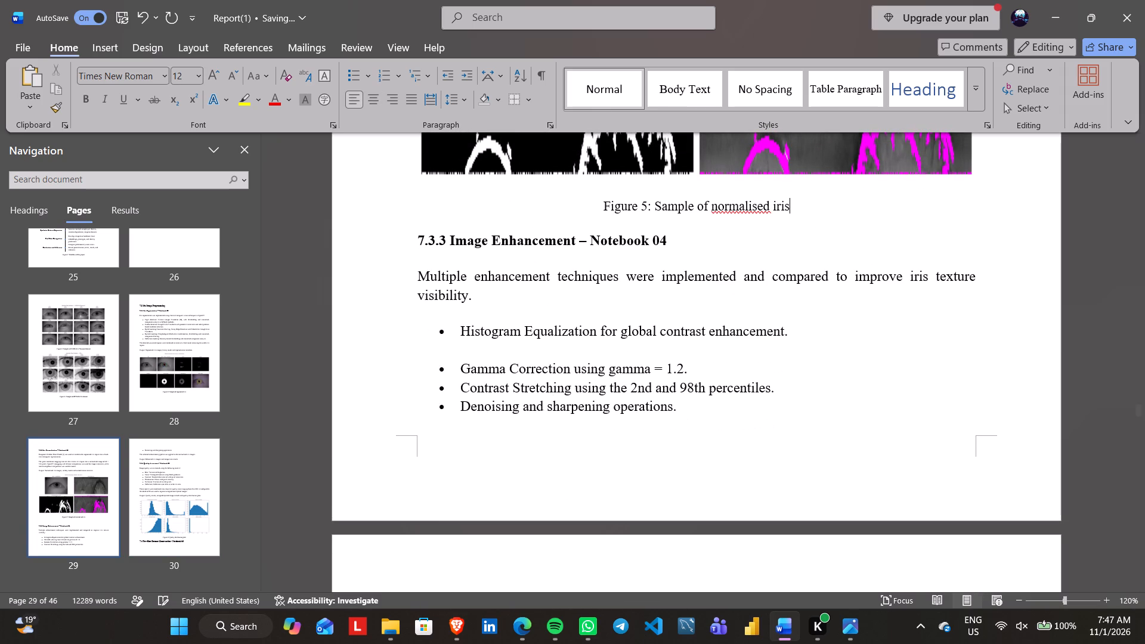
Check the layout and figure captions from the segmented iris figure through section 7.3.4's quality distribution plots.
scroll(621, 250, up, 7)
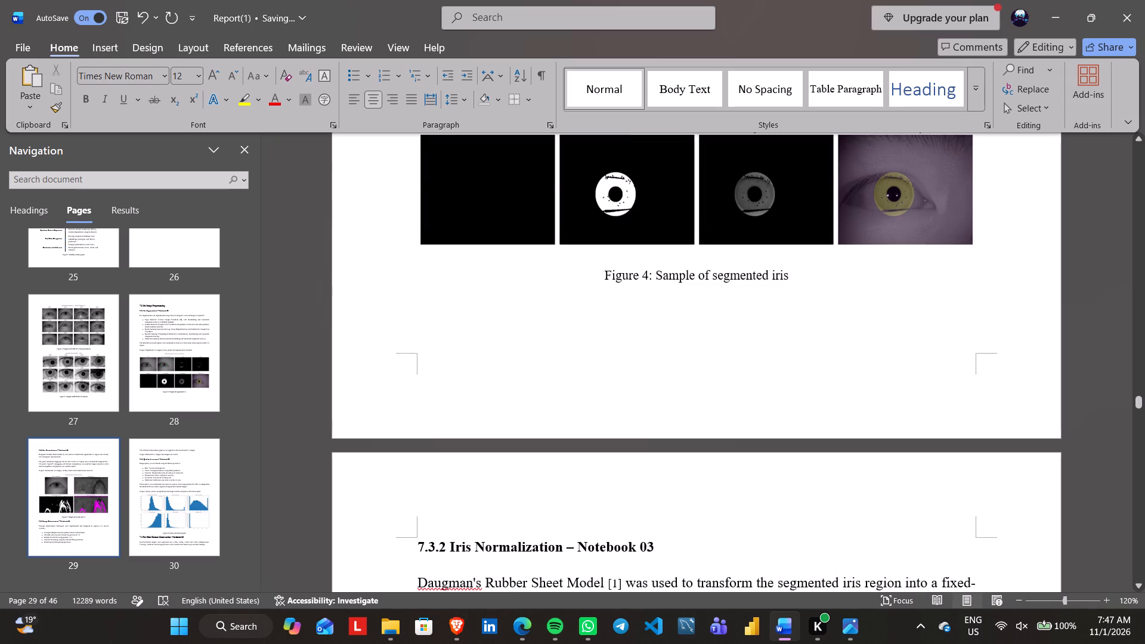
scroll(621, 250, down, 7)
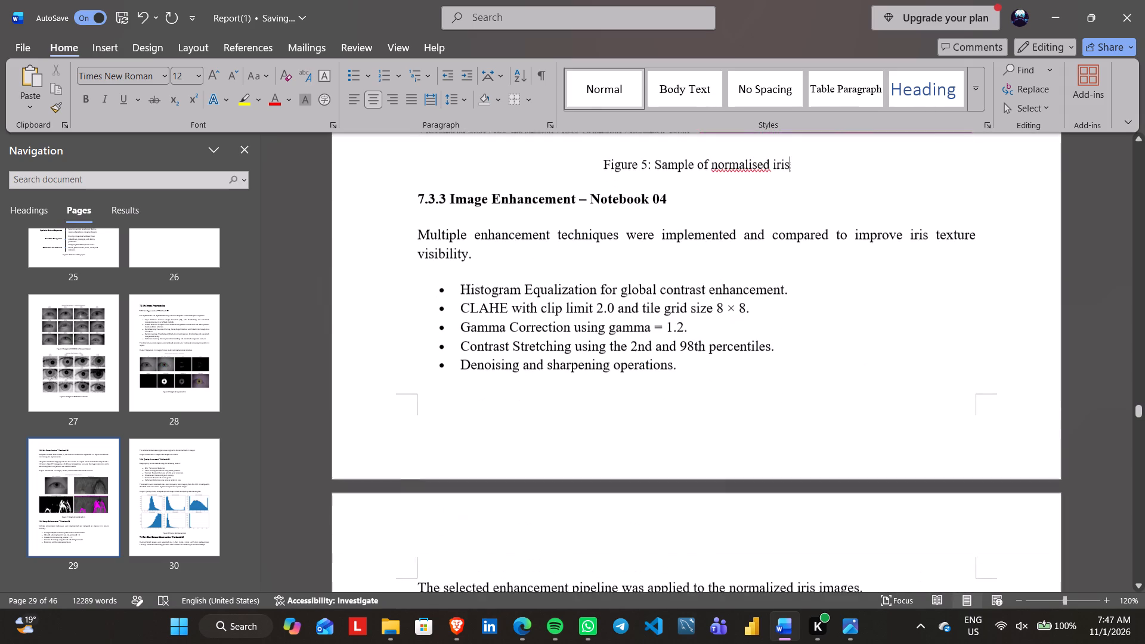
scroll(621, 250, down, 2)
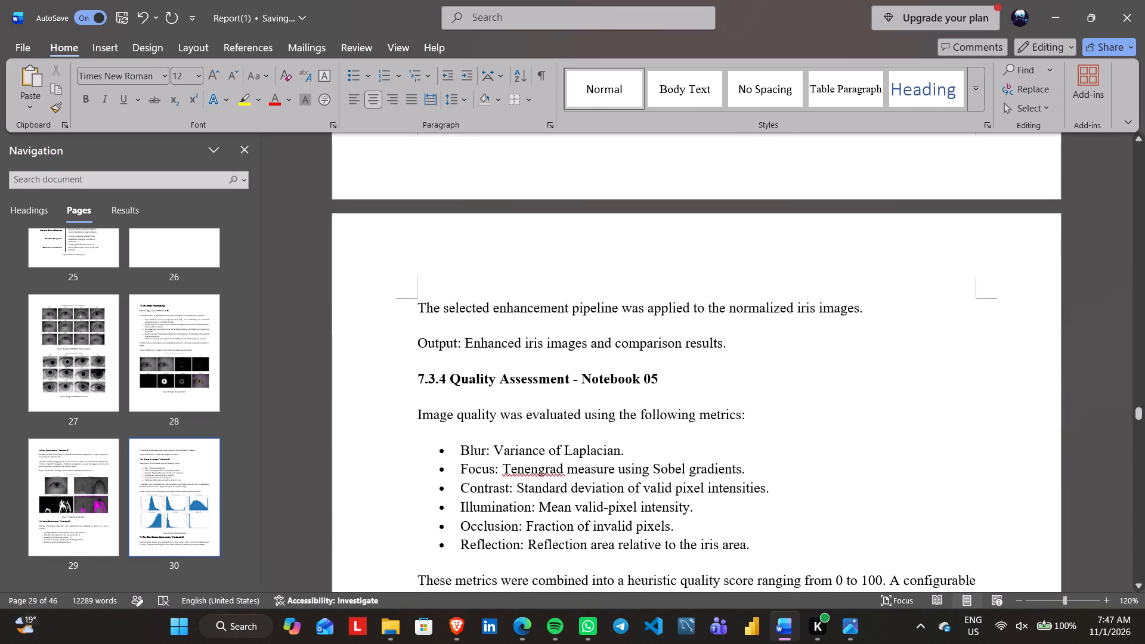
scroll(621, 250, down, 3)
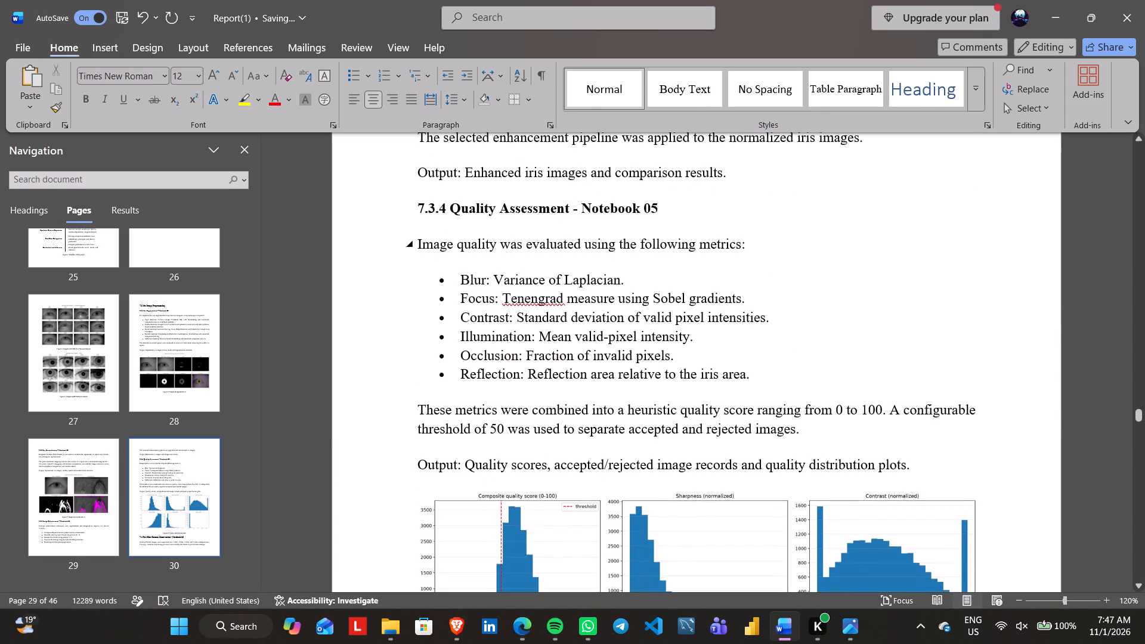
scroll(621, 250, down, 2)
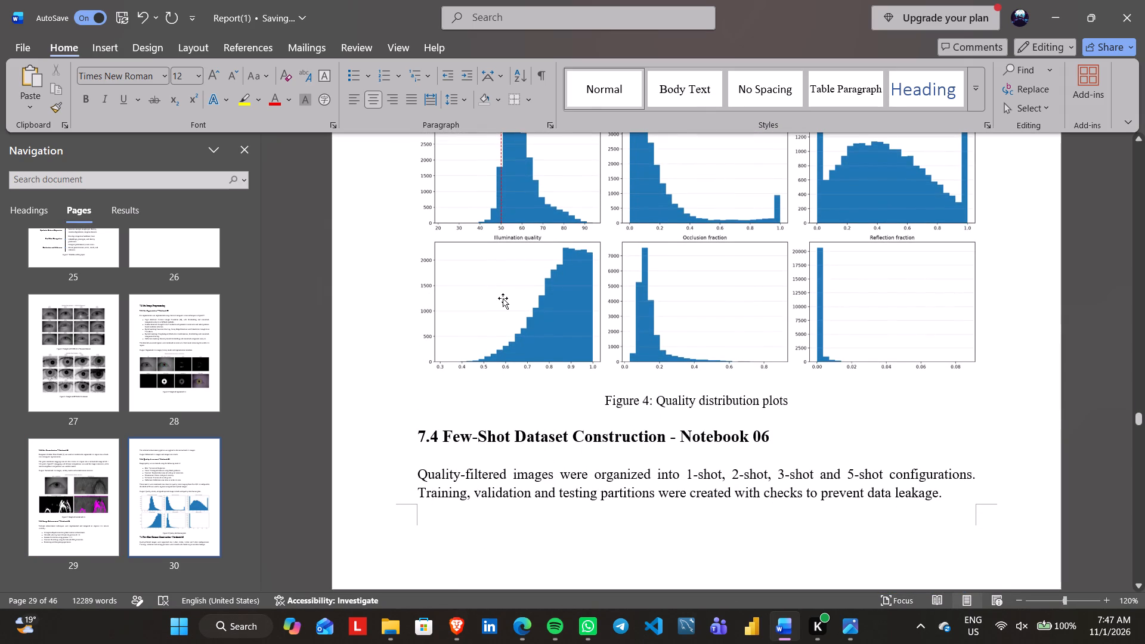
Delete the blank line above the 7.6 Identity Representation Learning heading.
scroll(503, 298, down, 2)
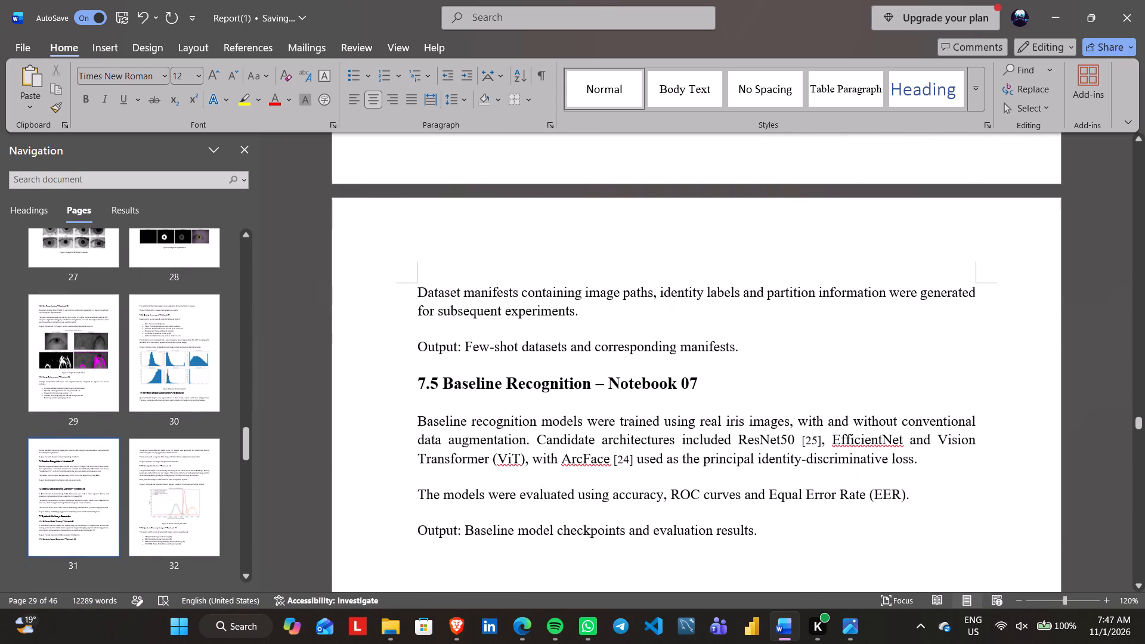
scroll(503, 298, down, 1)
click(524, 456)
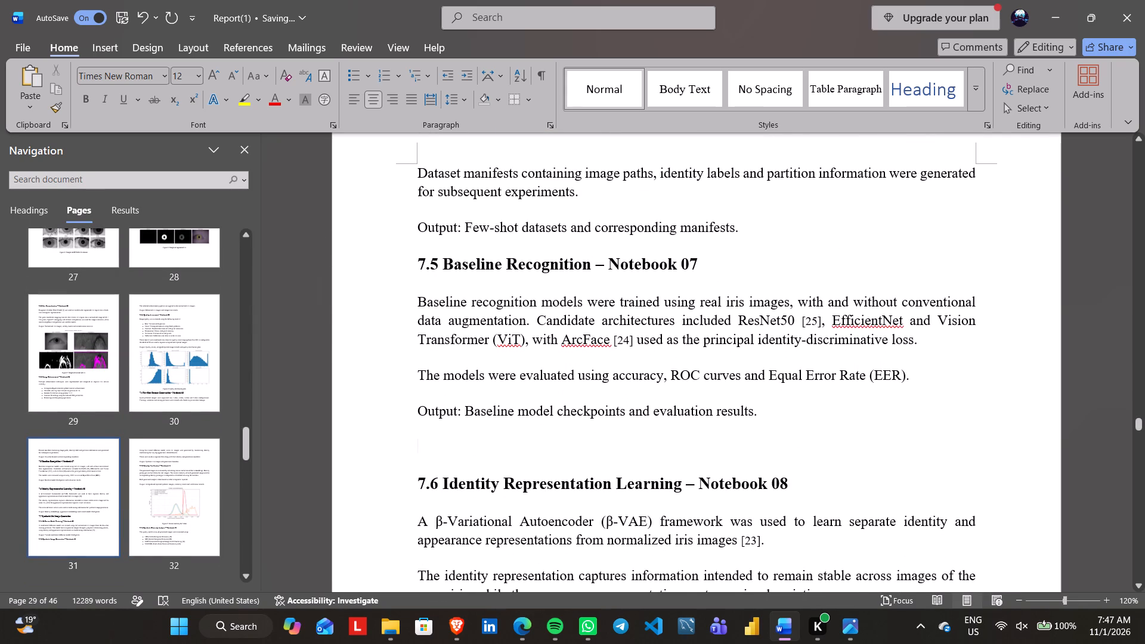
key(BackSpace)
Examine sections 7.6 to 7.14 for stray blank lines, layout problems and figure caption numbering.
scroll(524, 456, down, 2)
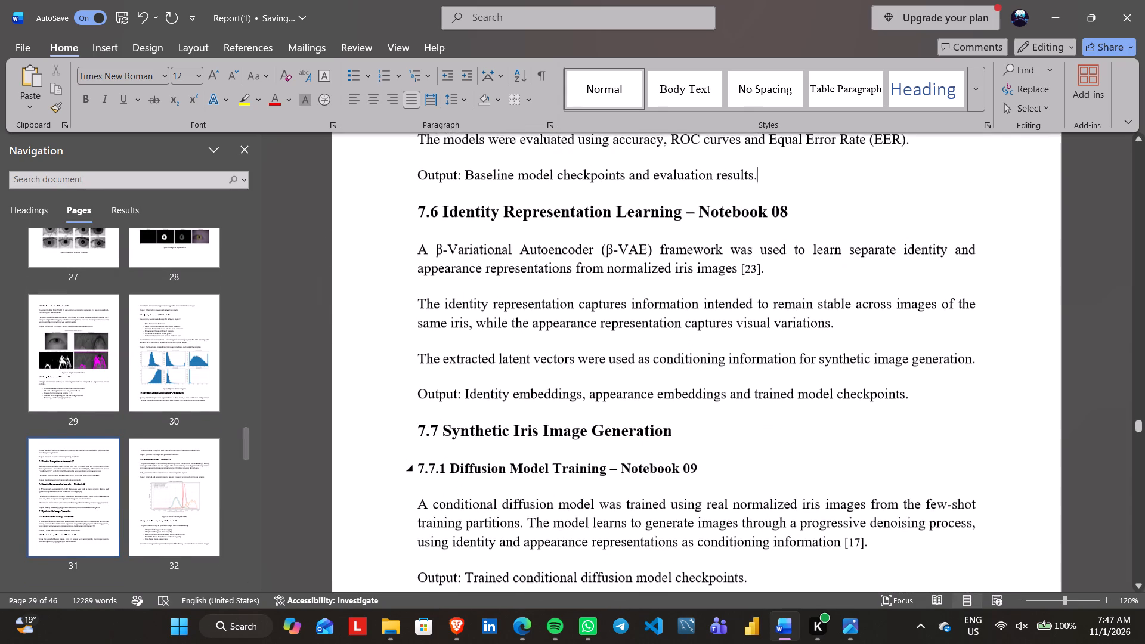
scroll(524, 456, down, 5)
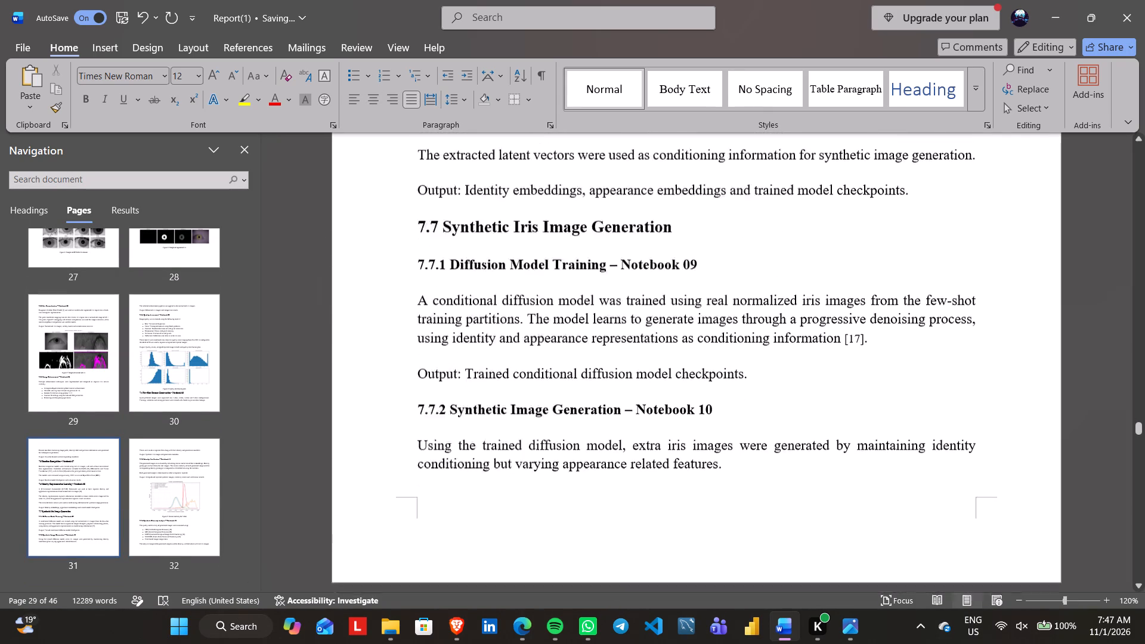
scroll(524, 456, down, 3)
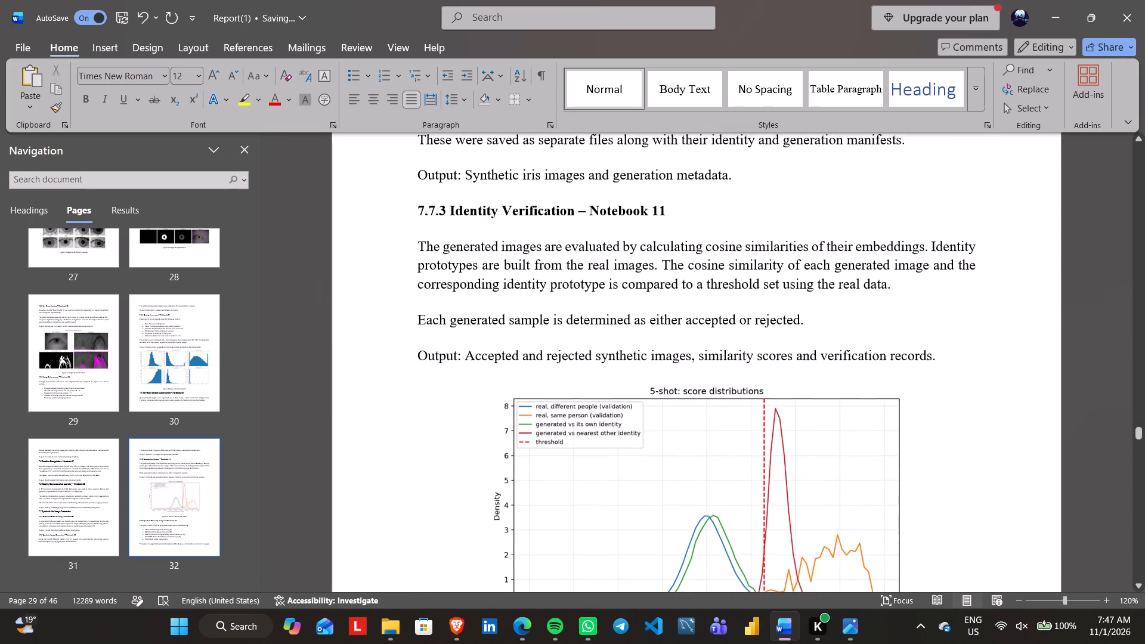
scroll(524, 456, down, 2)
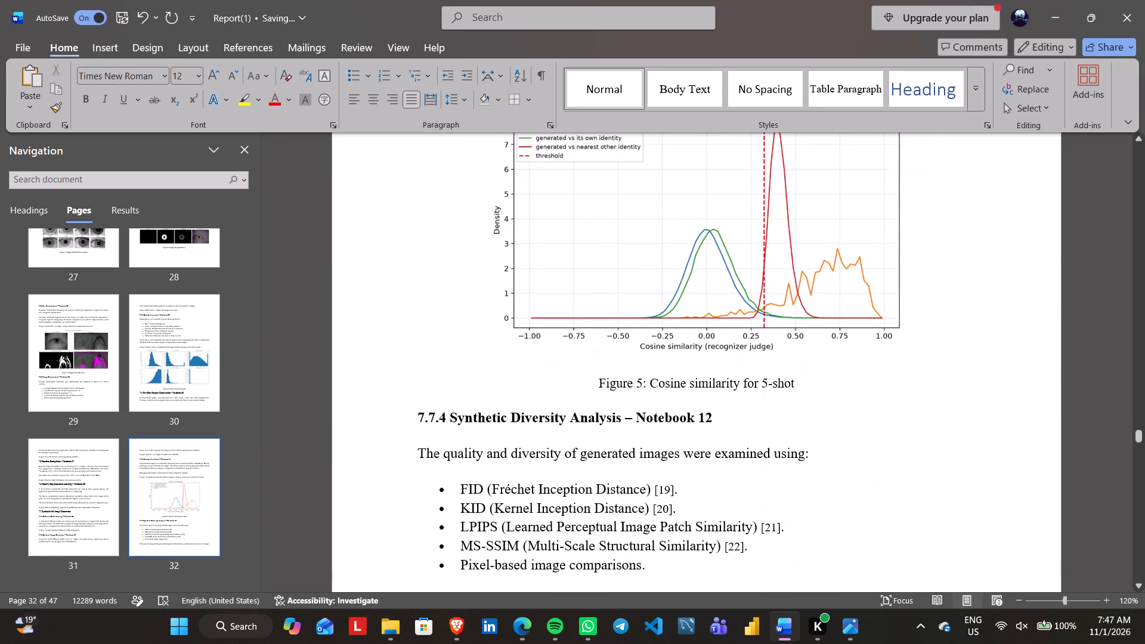
scroll(524, 456, down, 4)
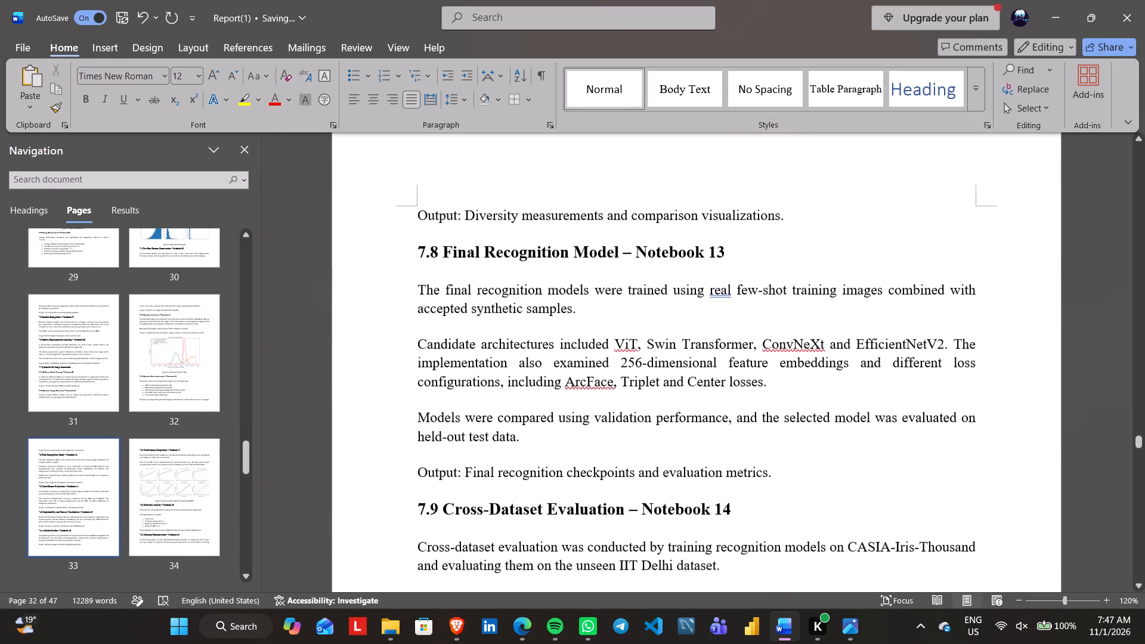
scroll(524, 456, down, 3)
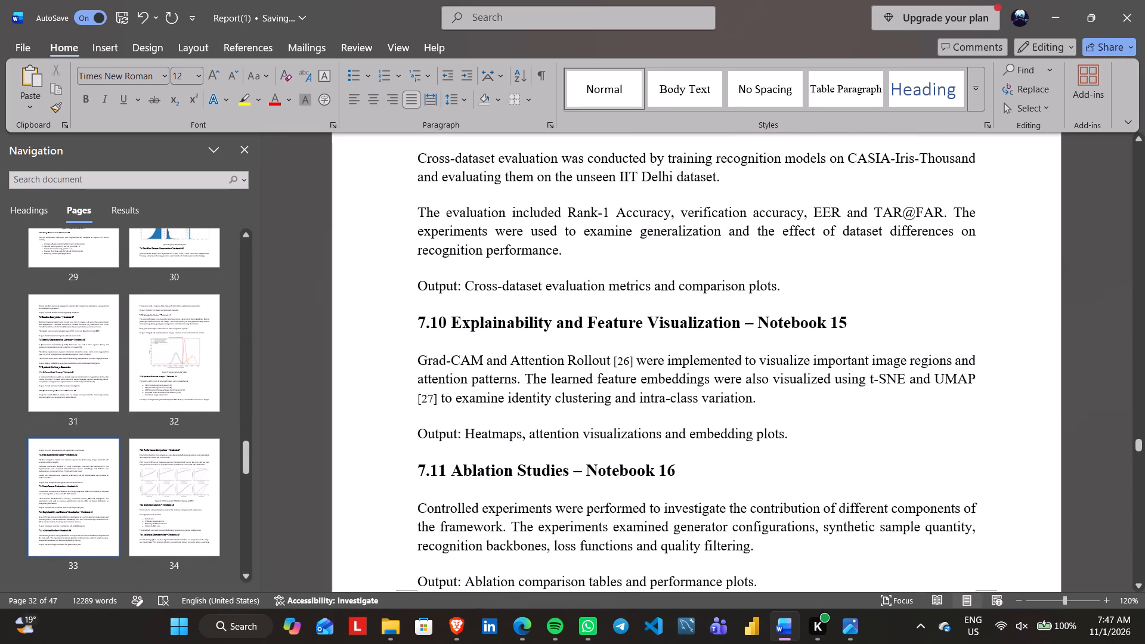
scroll(524, 456, down, 1)
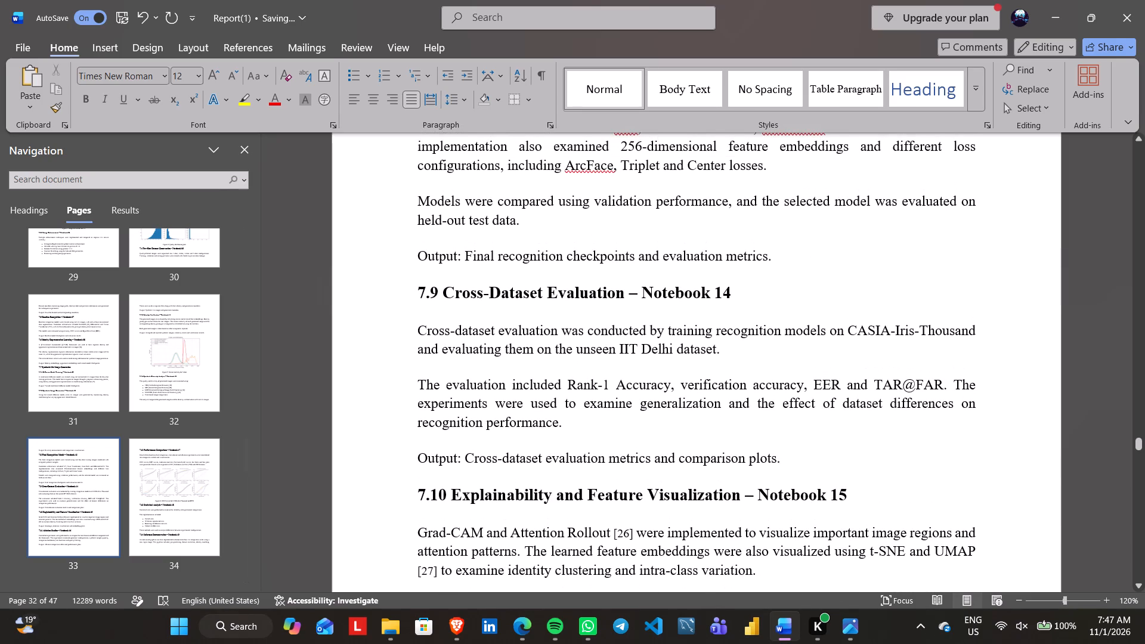
scroll(524, 456, down, 2)
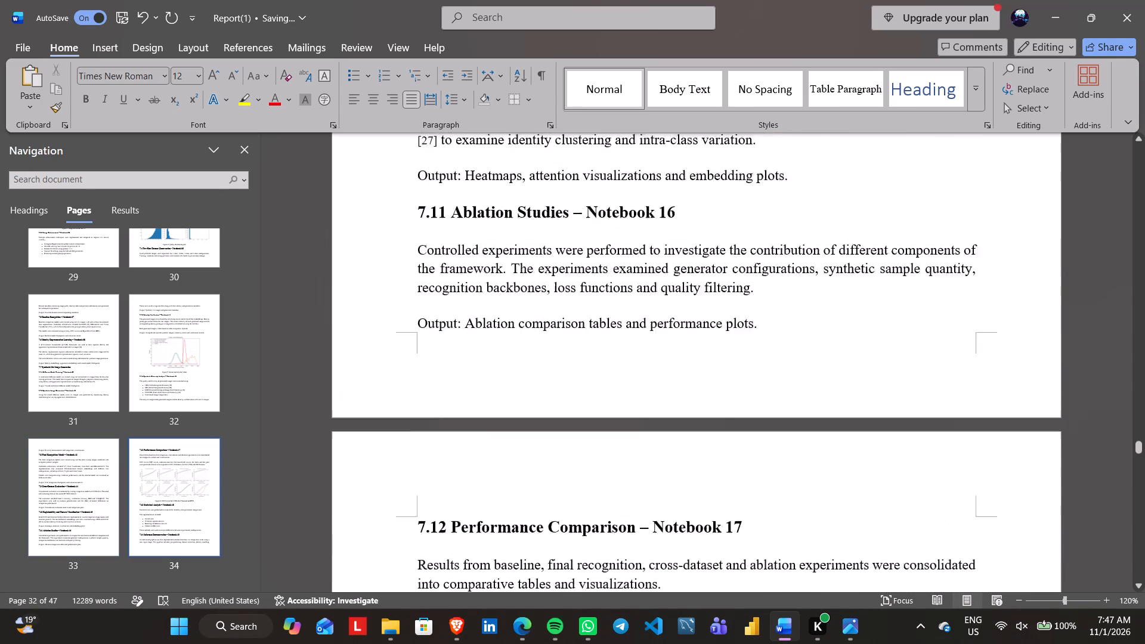
scroll(524, 456, down, 2)
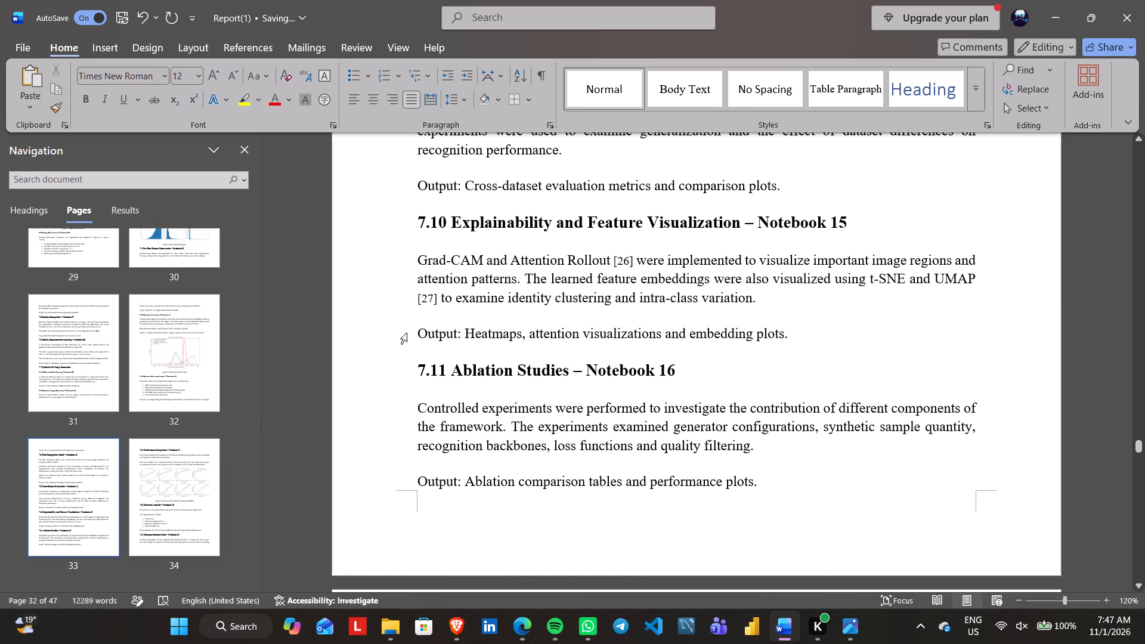
scroll(435, 306, down, 1)
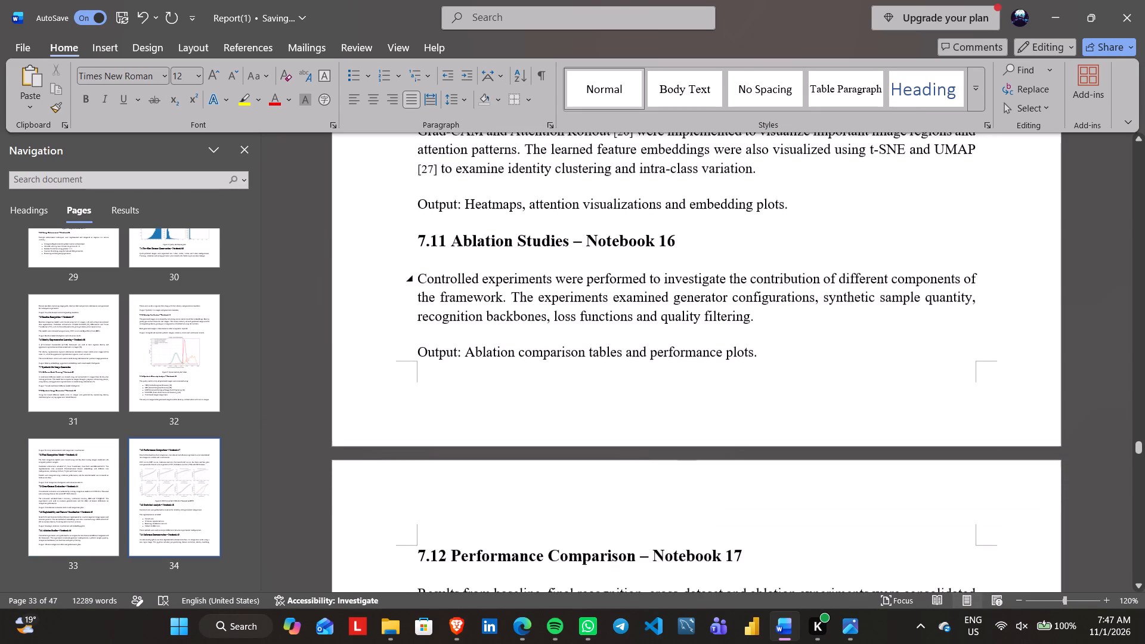
scroll(435, 306, down, 3)
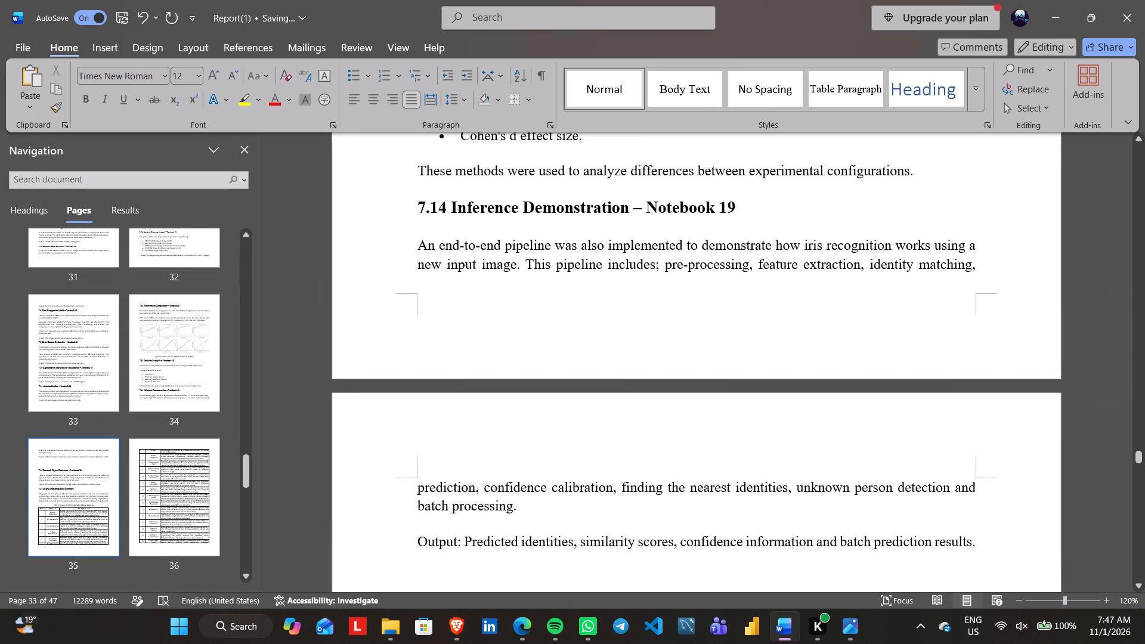
Delete the two blank lines above the 7.15 Research Figure Generation heading.
scroll(435, 306, down, 1)
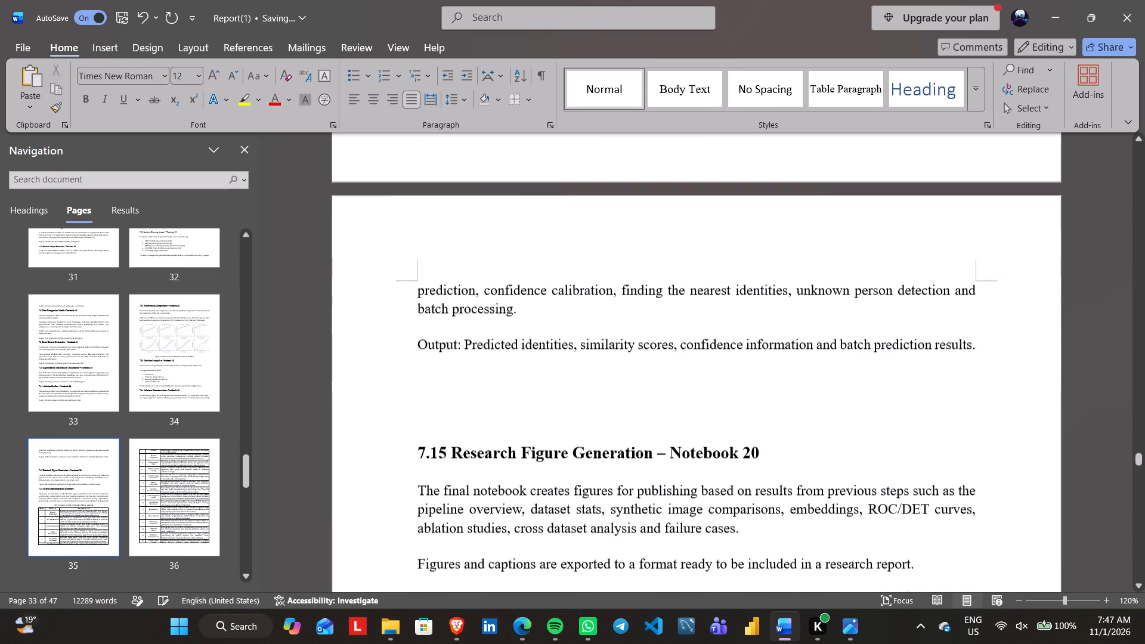
scroll(435, 306, down, 1)
click(437, 370)
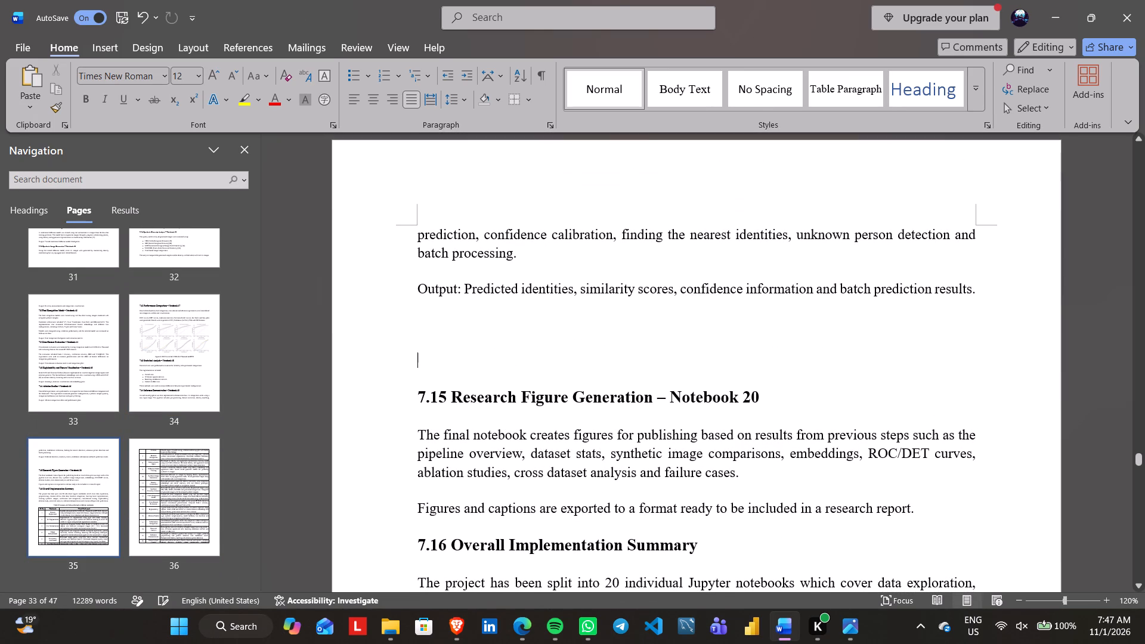
key(BackSpace)
key(BackSpace)
Look back through the report from the 7.16 notebook summary table to the opening pages, checking layout and figure captions.
scroll(437, 370, down, 2)
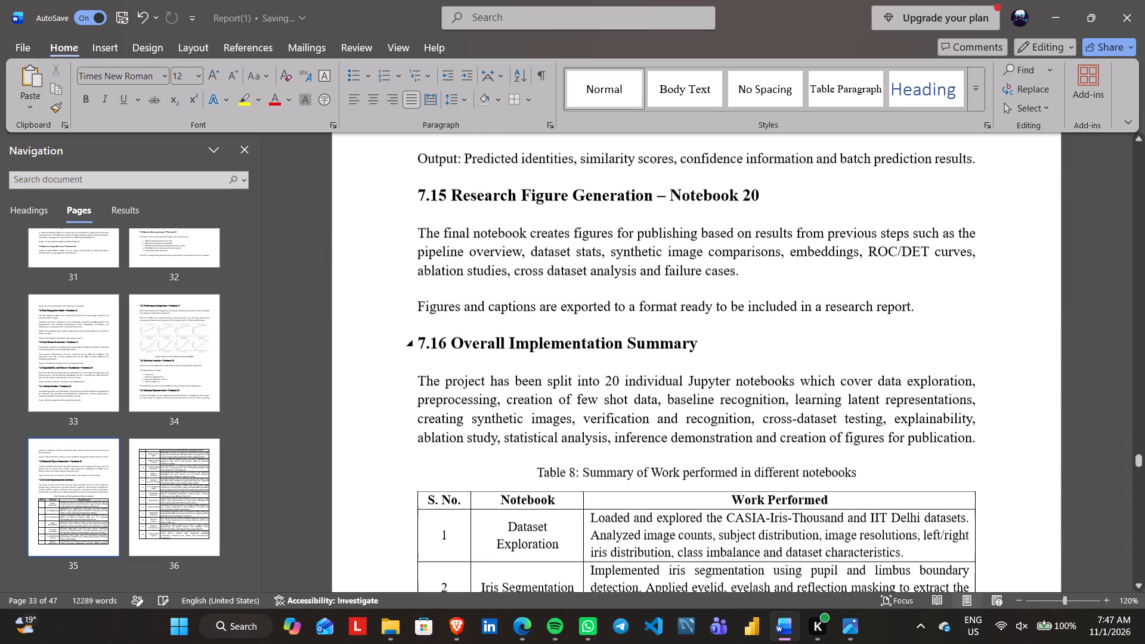
scroll(437, 370, down, 2)
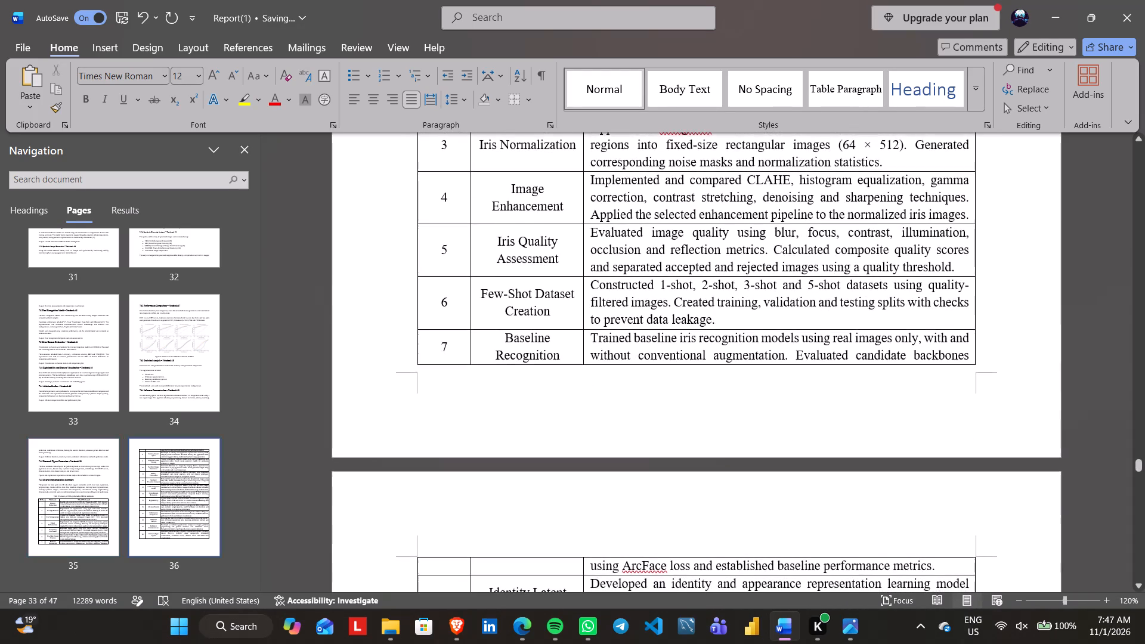
scroll(437, 370, up, 2)
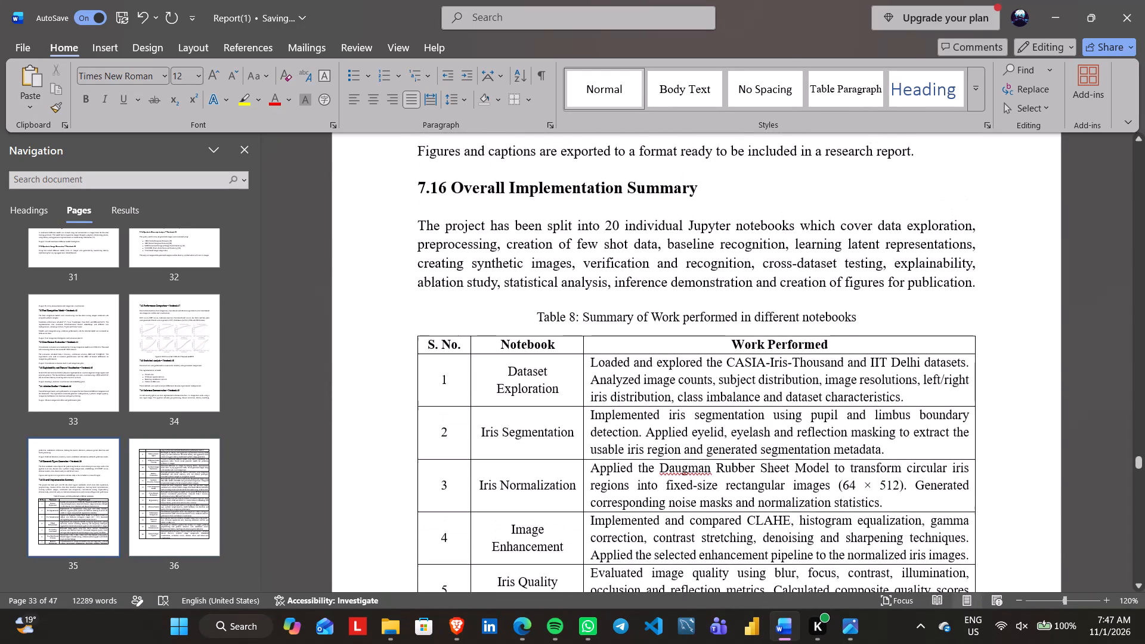
scroll(437, 370, up, 6)
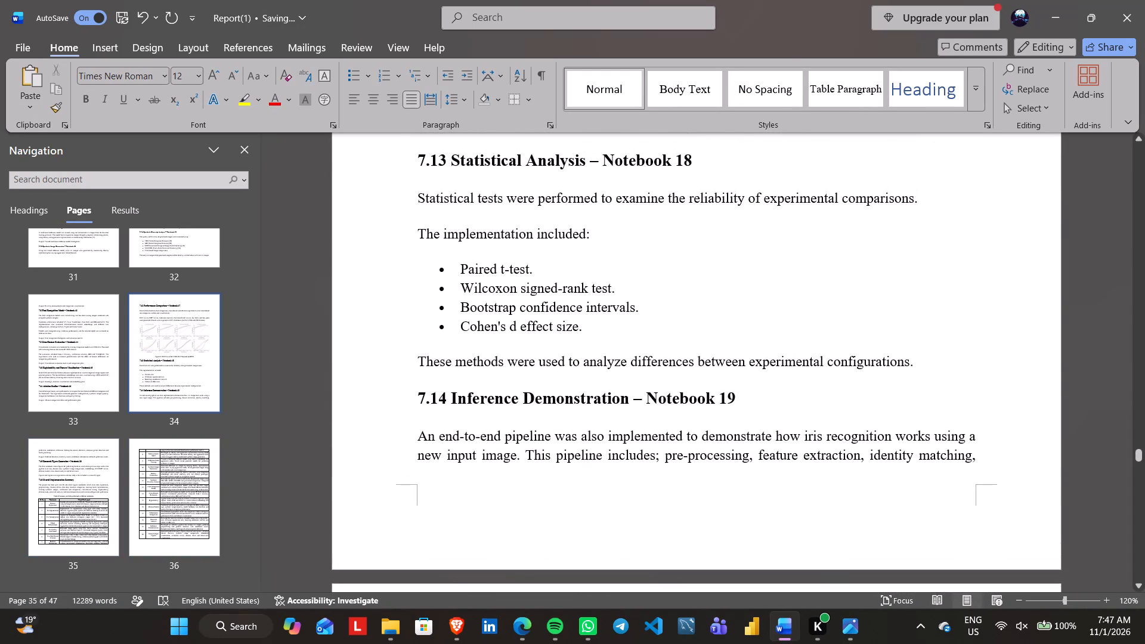
scroll(437, 370, up, 2)
scroll(437, 370, down, 1)
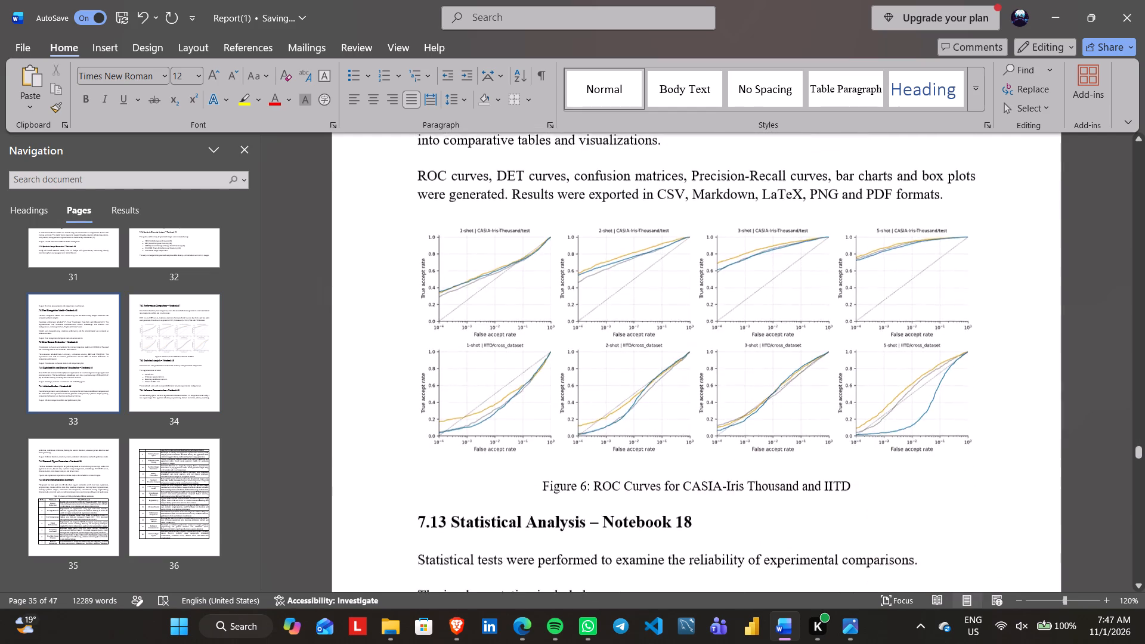
scroll(437, 370, up, 20)
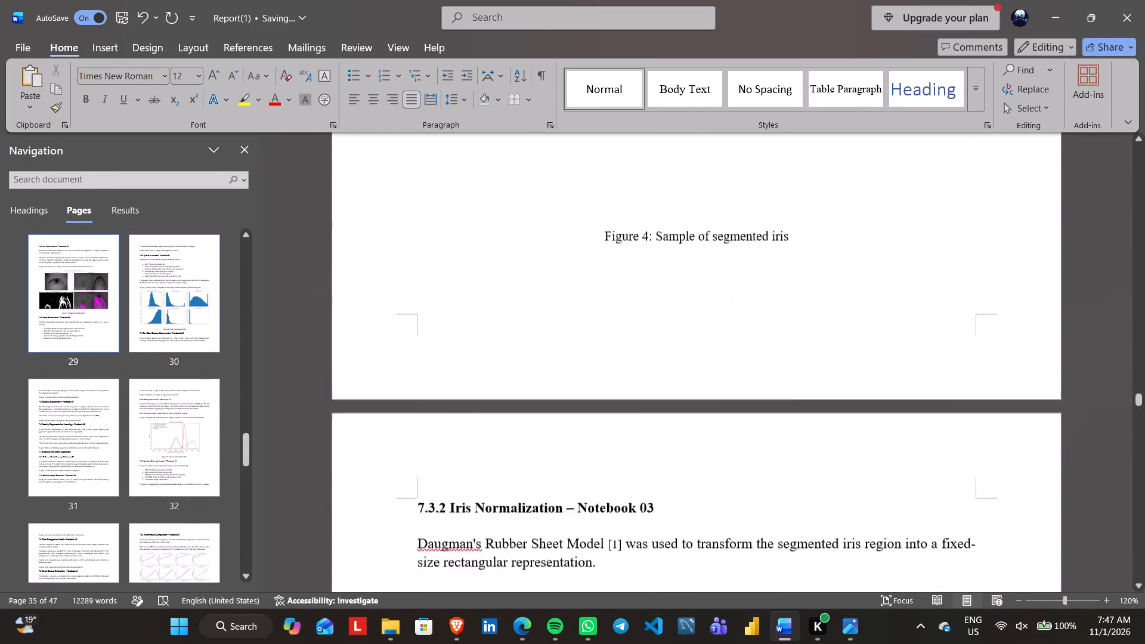
scroll(437, 370, up, 9)
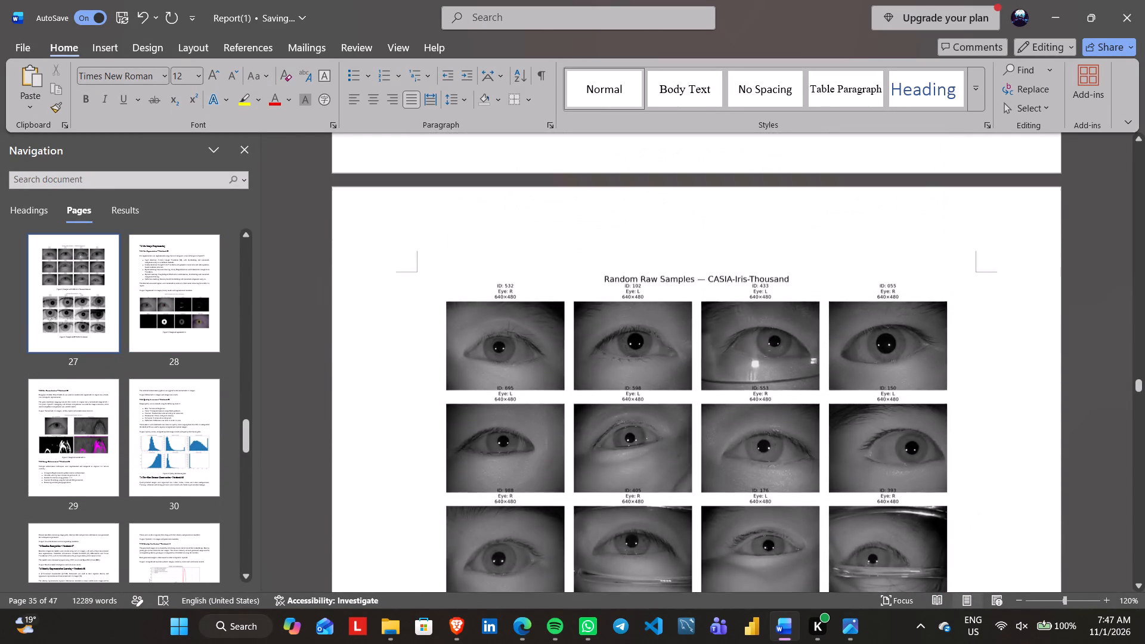
scroll(437, 370, up, 6)
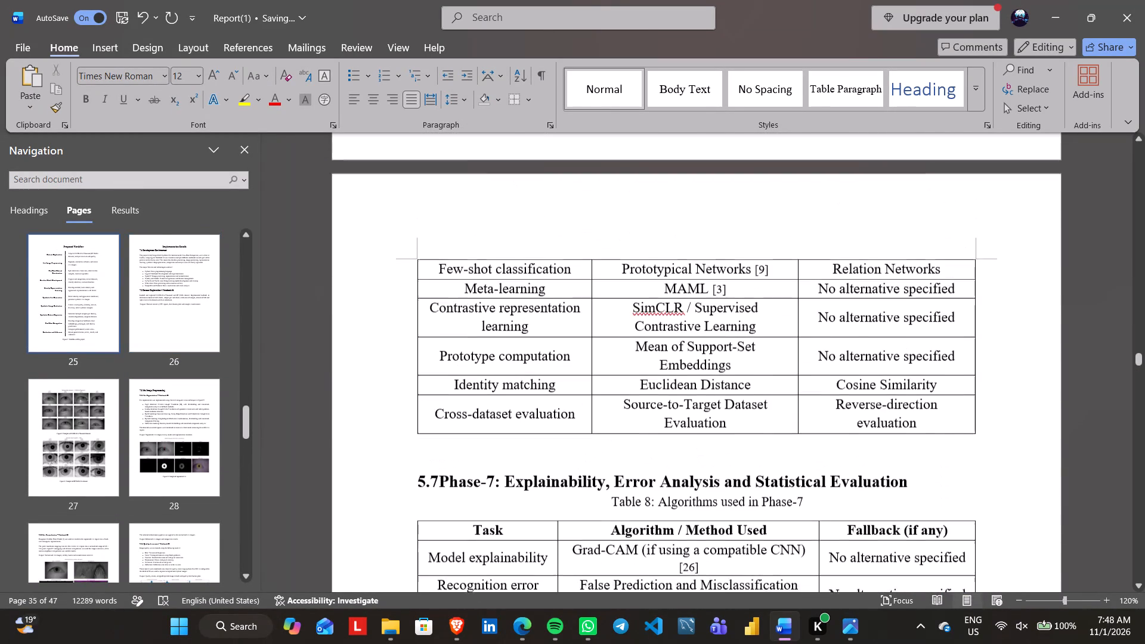
scroll(437, 370, down, 6)
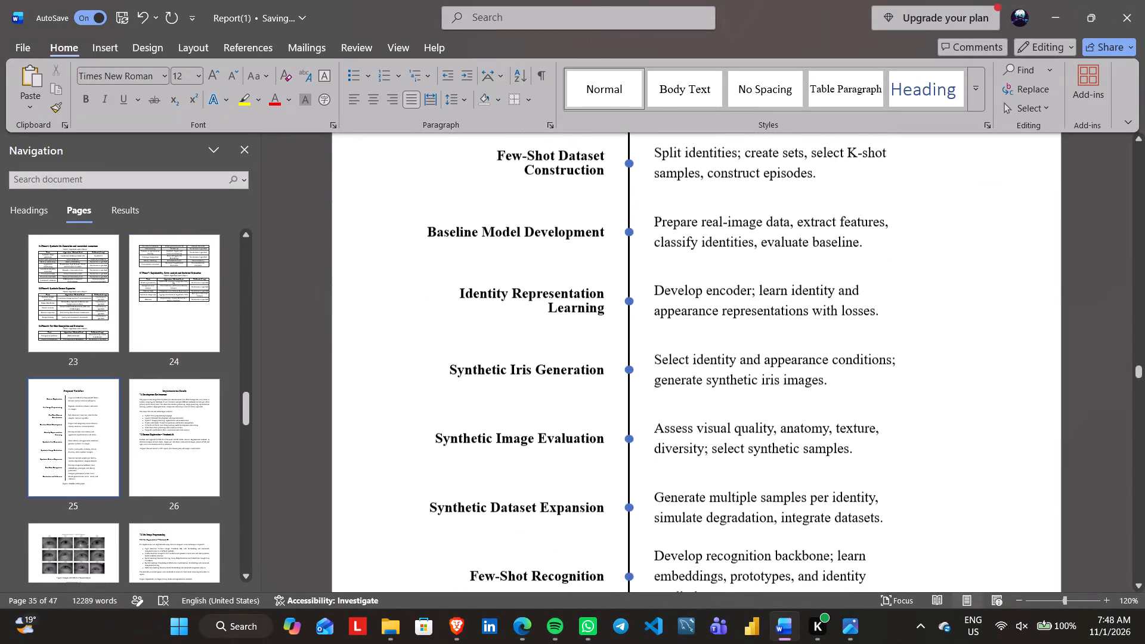
scroll(437, 370, down, 2)
scroll(437, 370, up, 4)
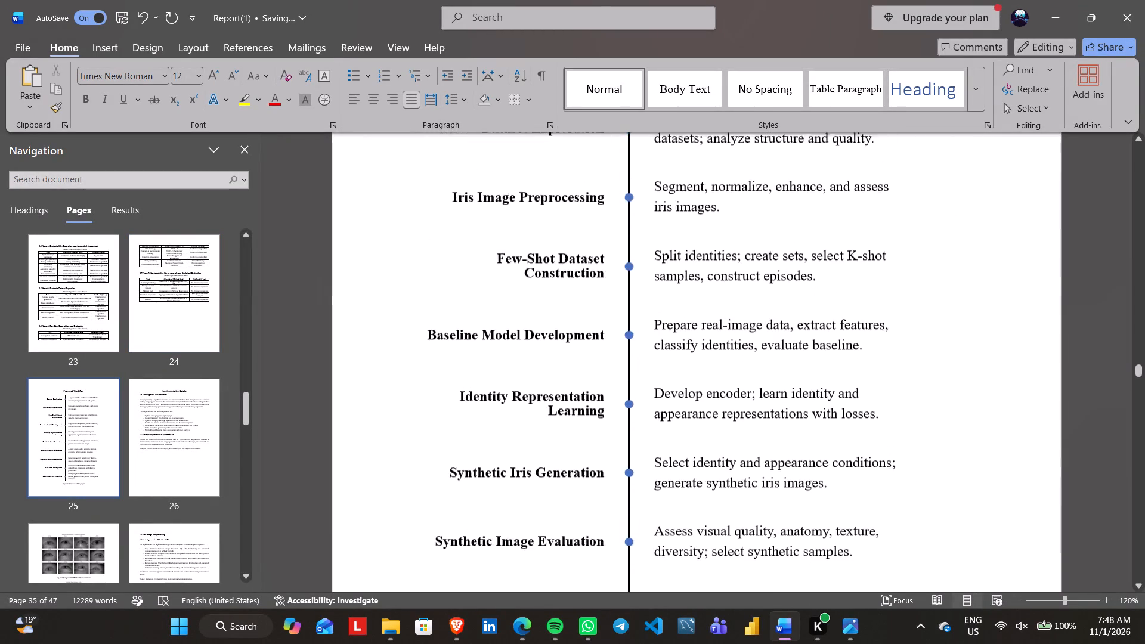
scroll(437, 370, up, 11)
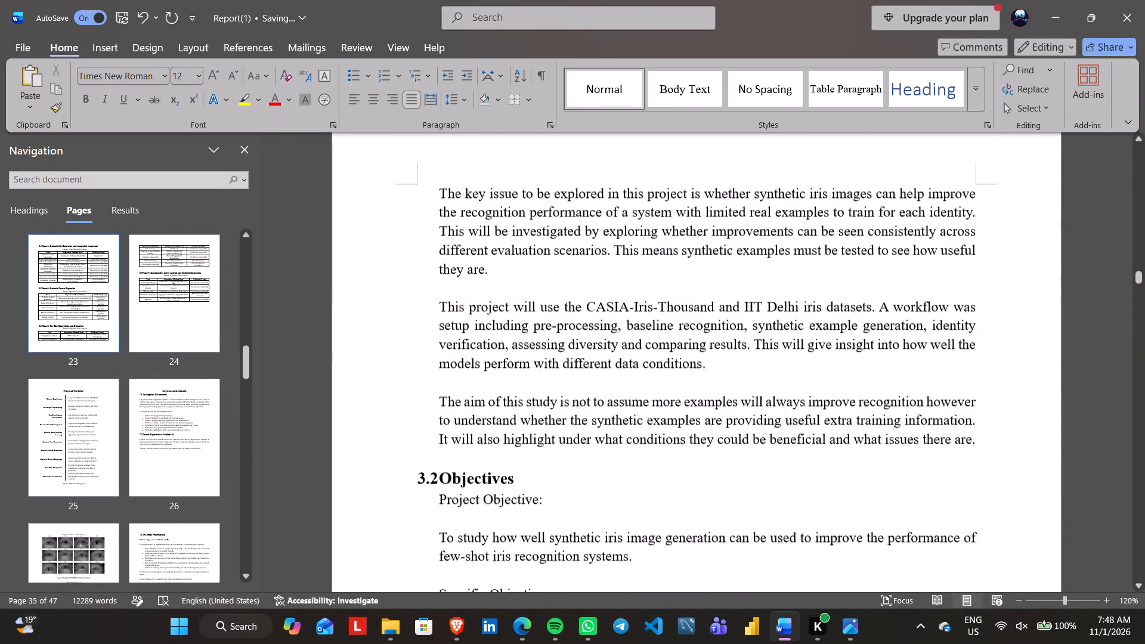
scroll(437, 370, up, 5)
Examine the report from the abstract through section 7.3.4, checking page layout and the sequence of figure caption numbers.
scroll(437, 370, down, 7)
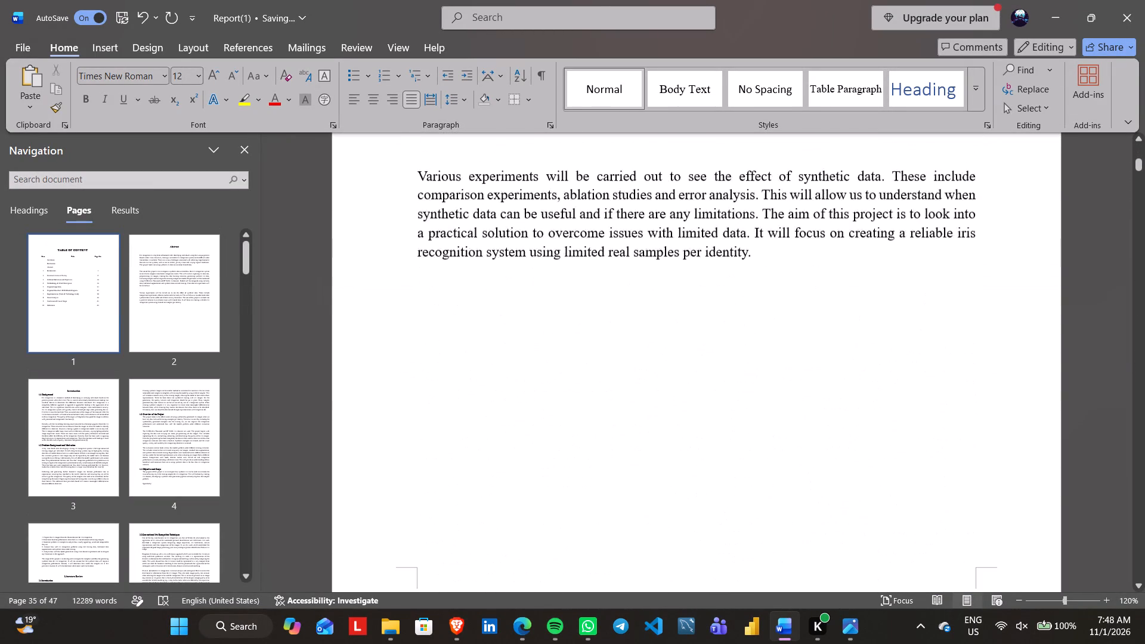
scroll(437, 370, down, 7)
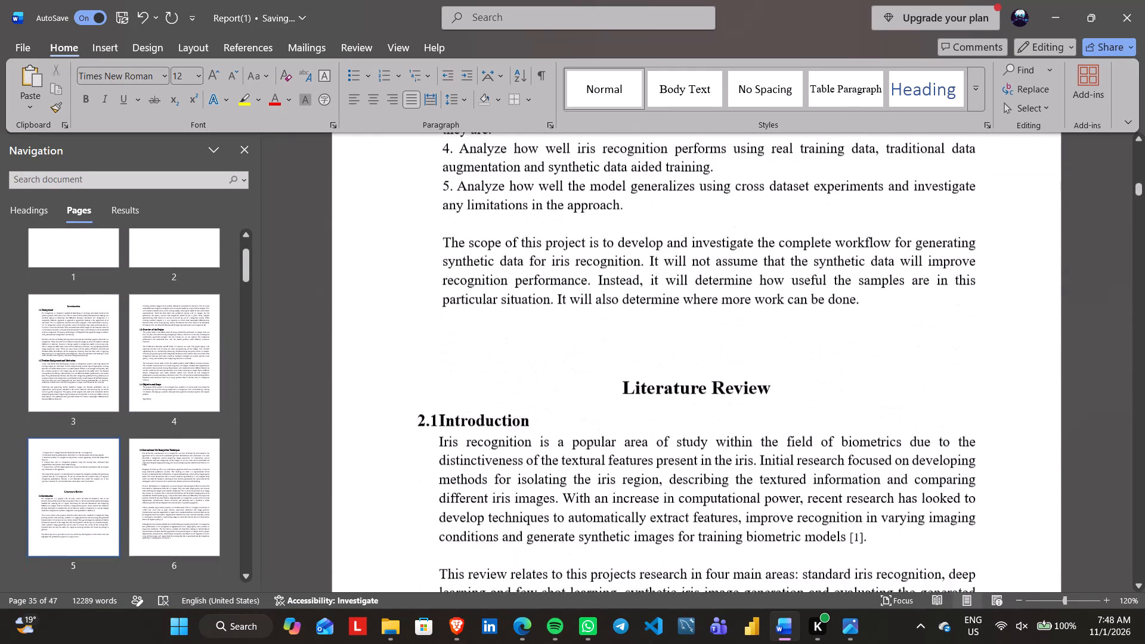
scroll(437, 370, down, 4)
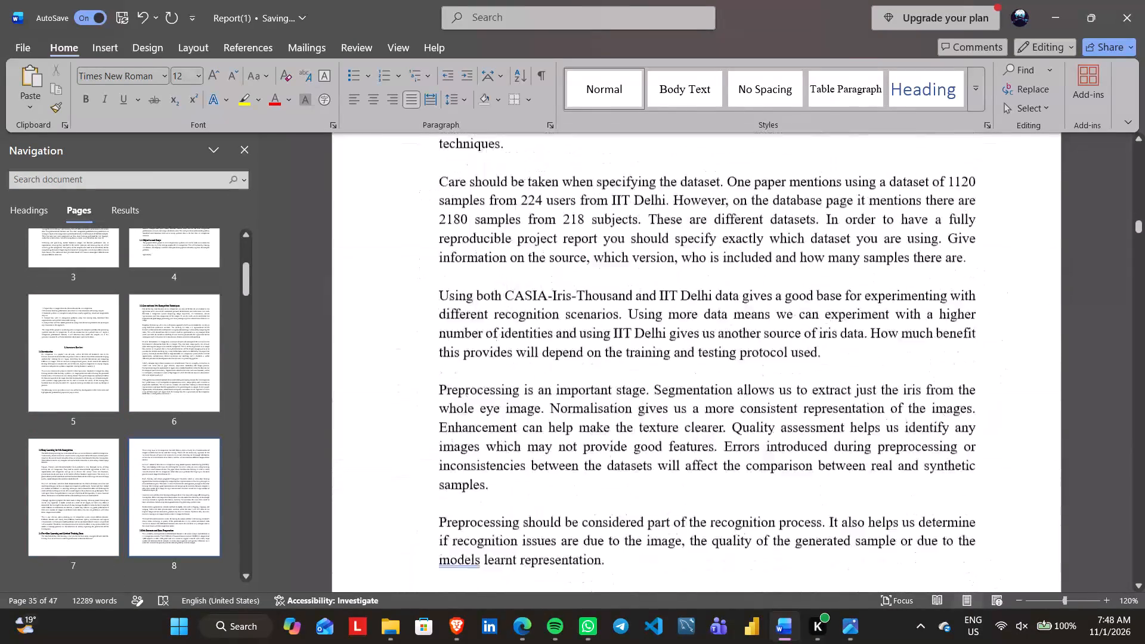
scroll(437, 370, down, 3)
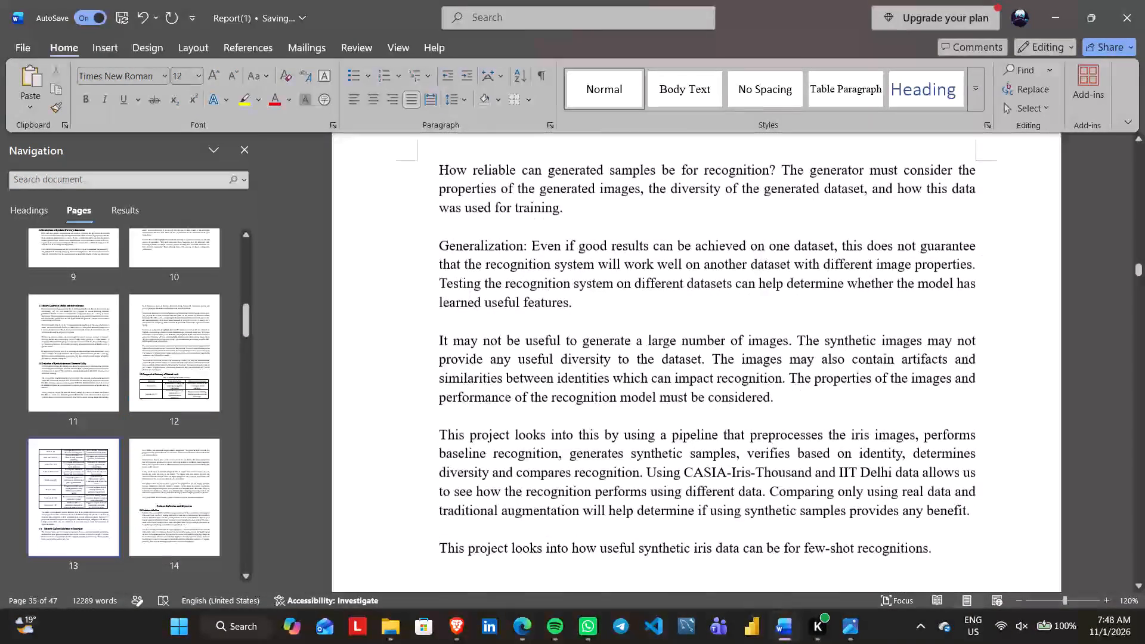
scroll(437, 370, down, 10)
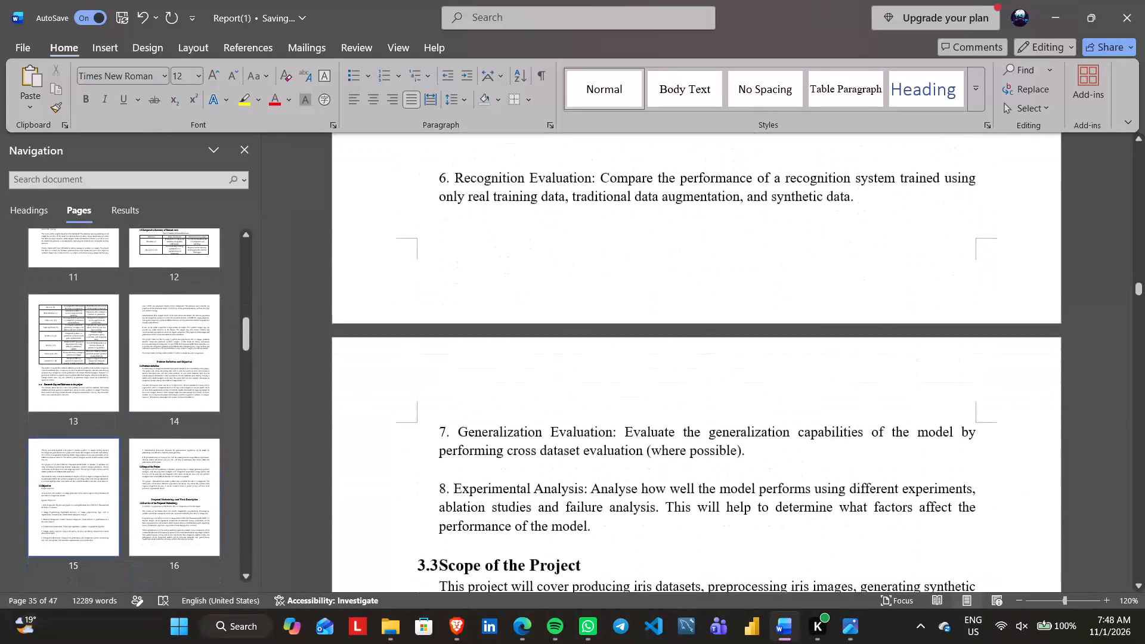
scroll(437, 370, down, 5)
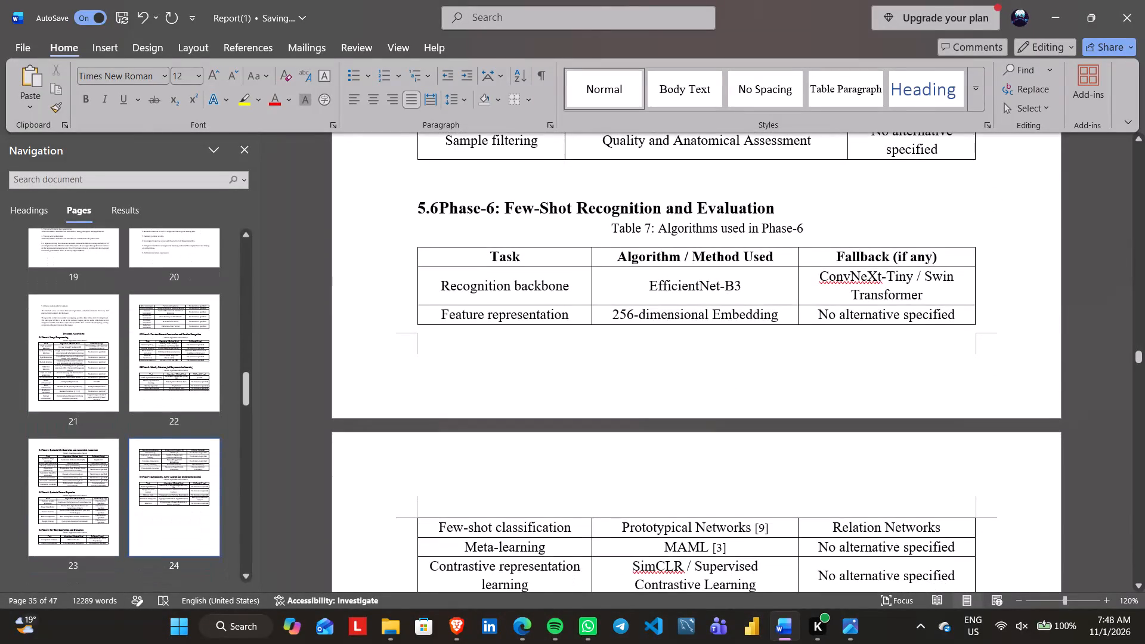
scroll(437, 370, down, 13)
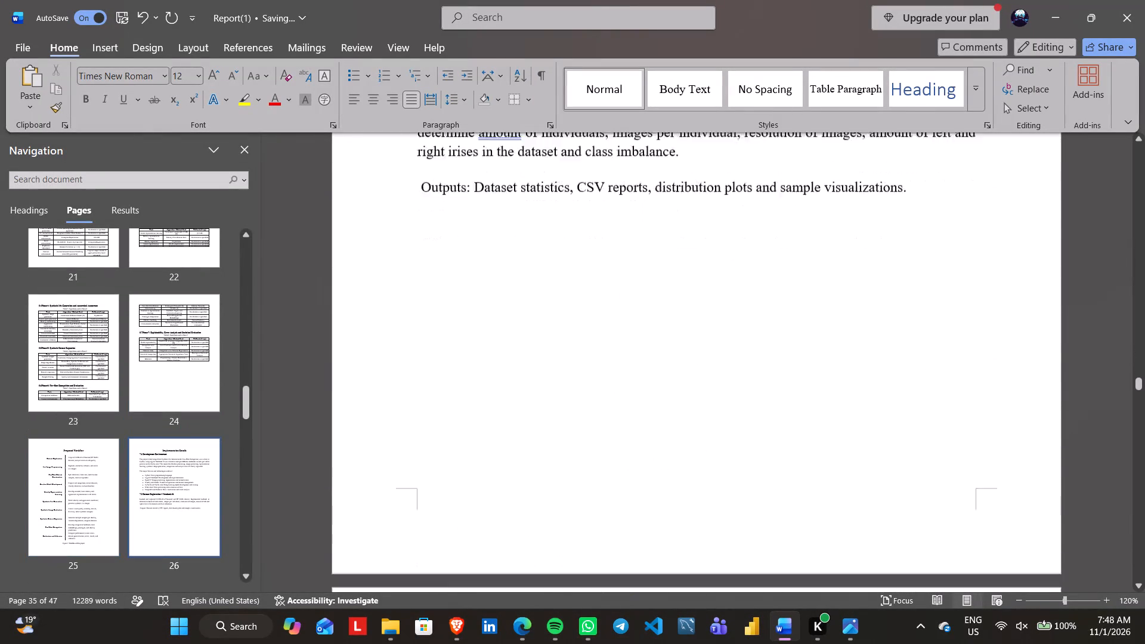
scroll(437, 370, down, 7)
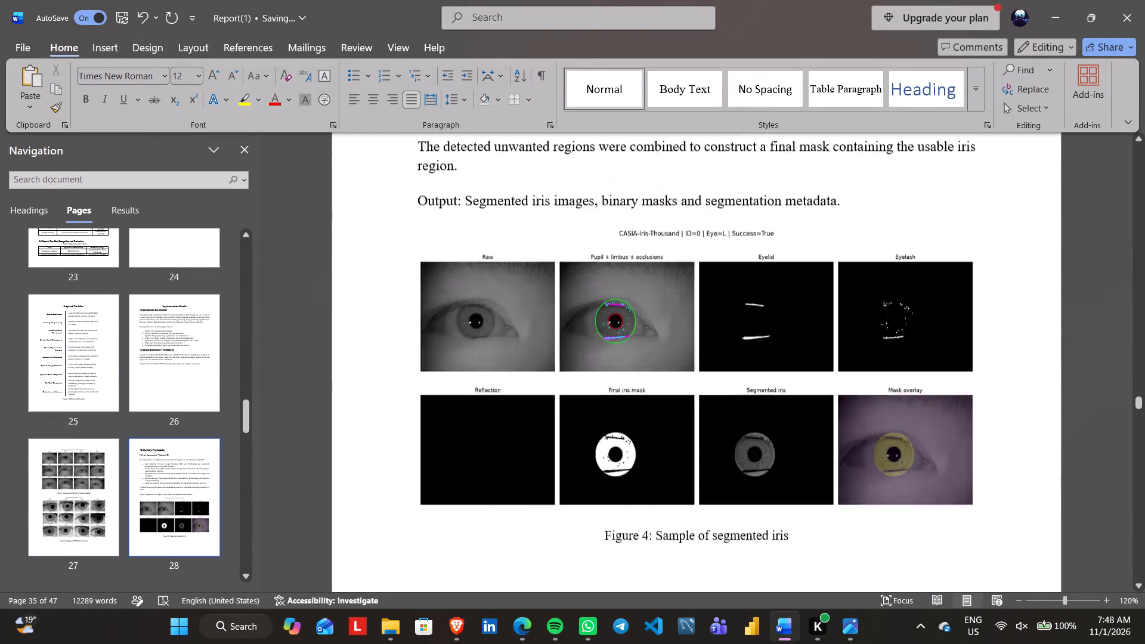
scroll(437, 370, down, 6)
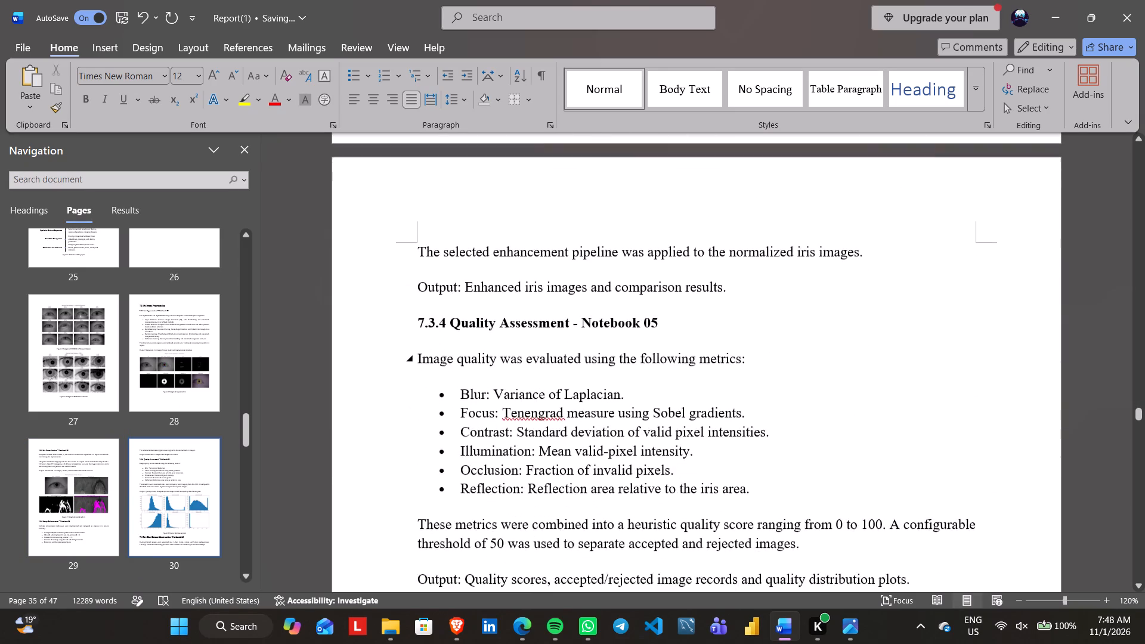
scroll(437, 370, down, 4)
scroll(437, 370, up, 15)
scroll(437, 370, down, 3)
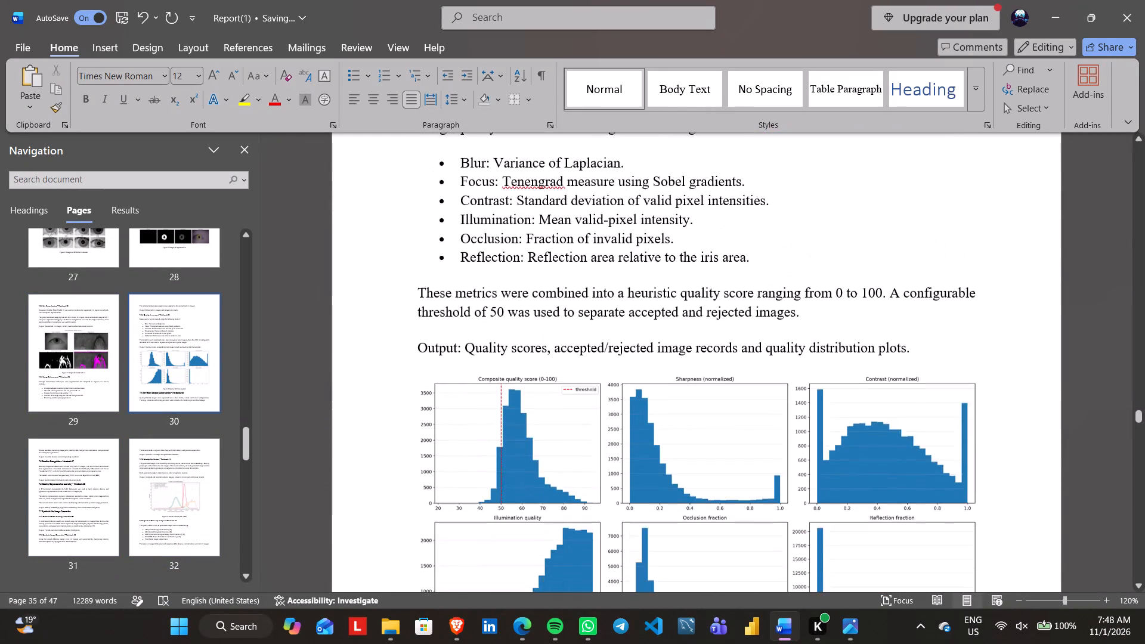
Renumber the quality distribution plots caption above section 7.4 as Figure 6.
scroll(437, 370, down, 1)
scroll(440, 382, up, 1)
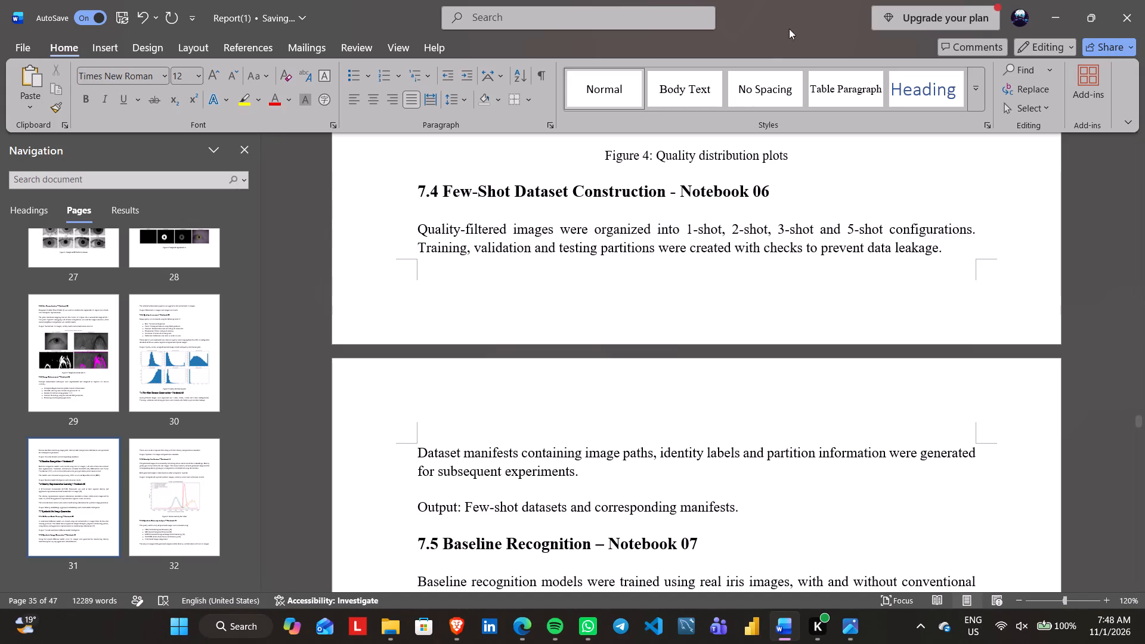
click(645, 155)
key(Right)
key(BackSpace)
key(6)
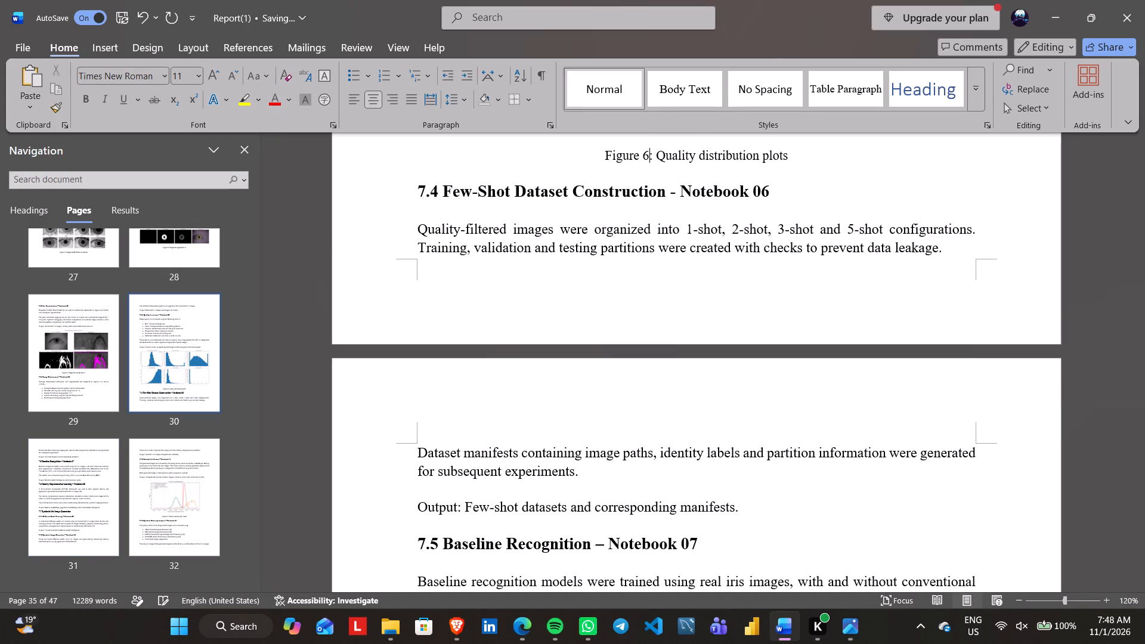
Renumber the 5-shot cosine similarity caption above section 7.7.4 as Figure 7.
scroll(645, 155, down, 1)
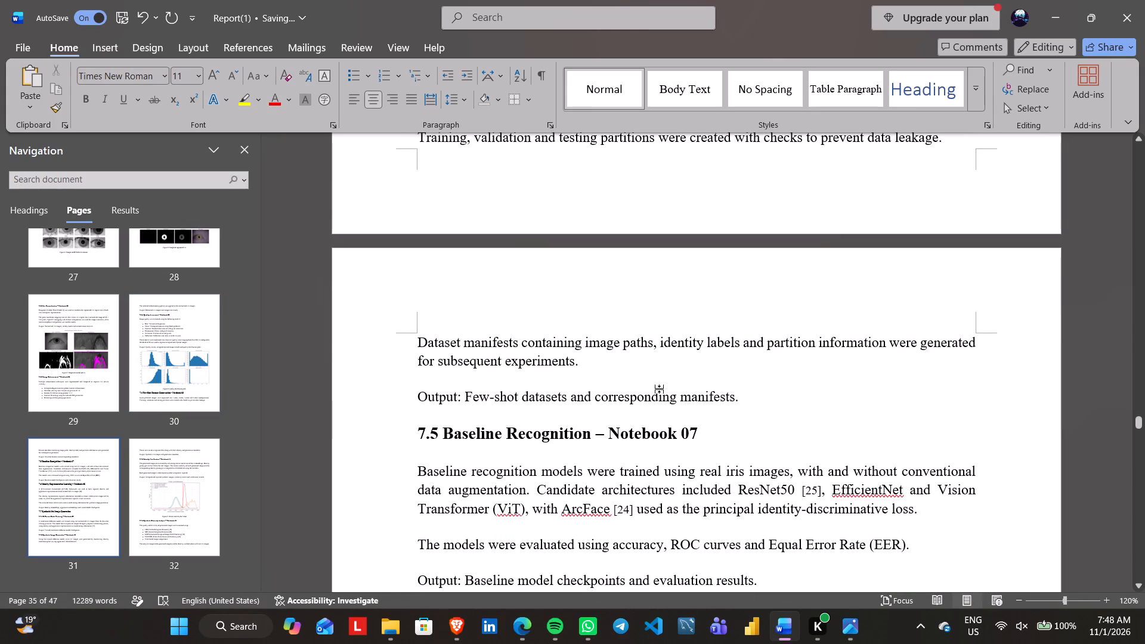
scroll(659, 389, down, 1)
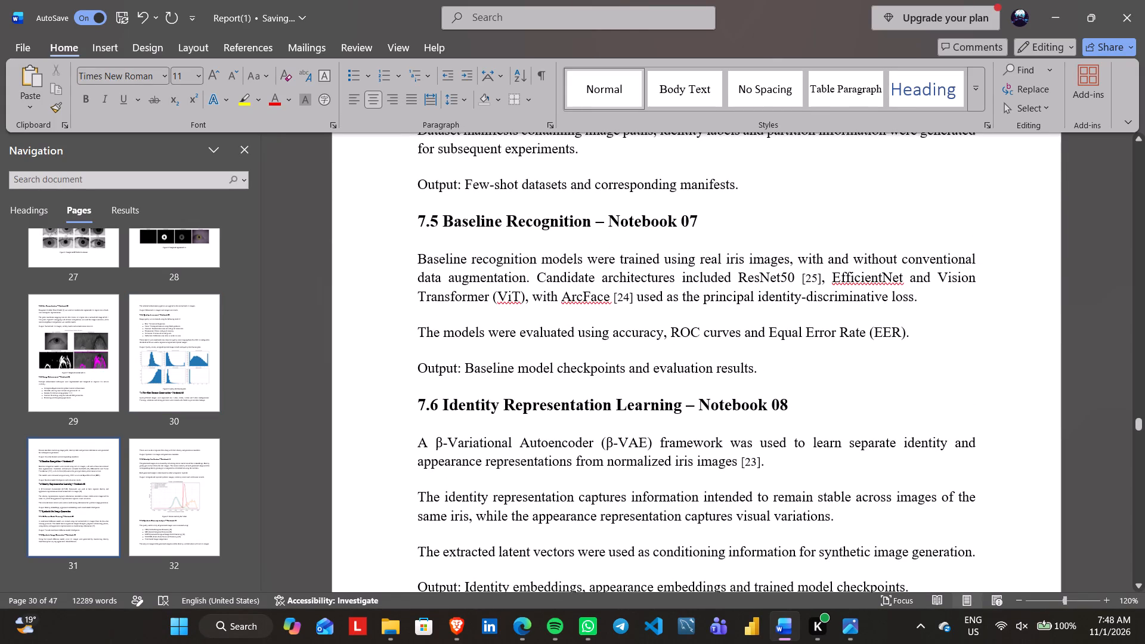
scroll(645, 410, down, 1)
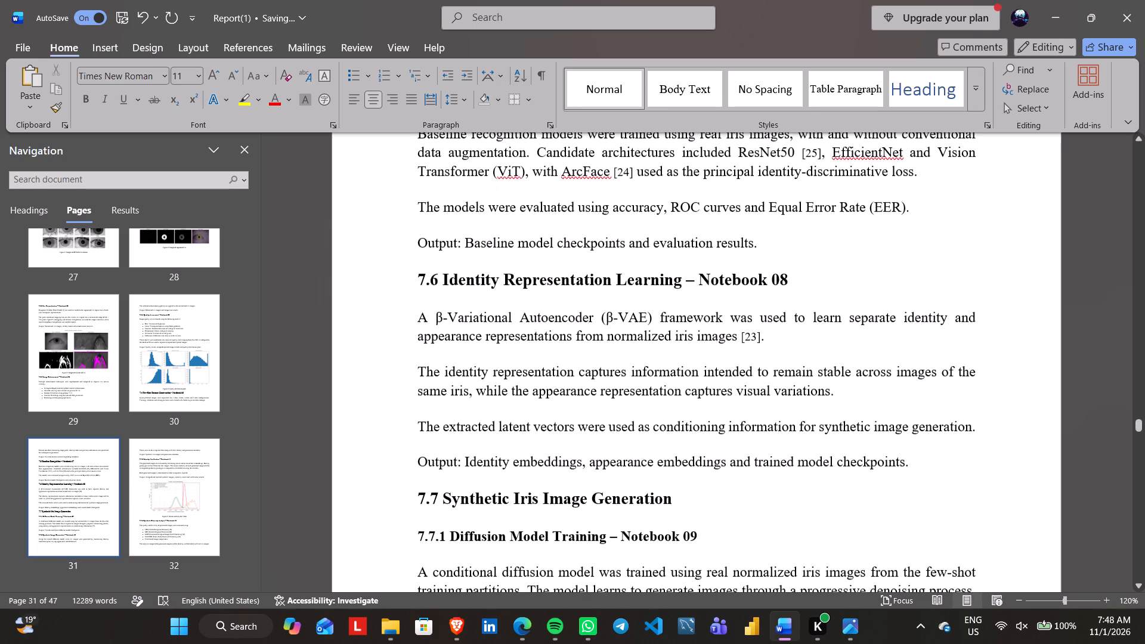
scroll(645, 410, down, 1)
scroll(651, 466, down, 1)
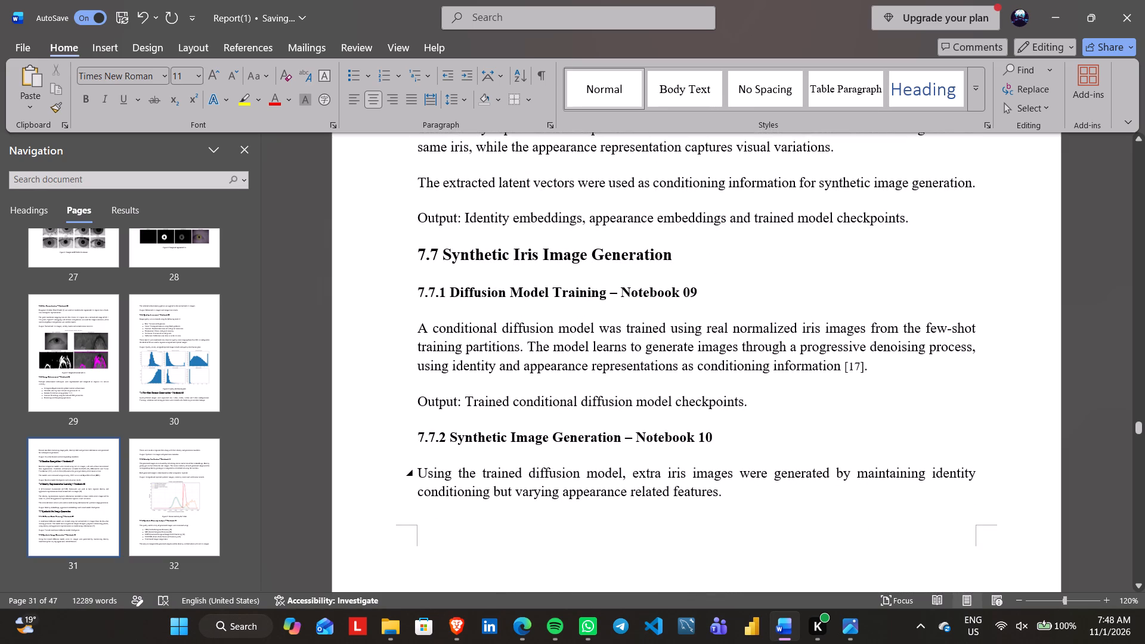
scroll(658, 509, down, 5)
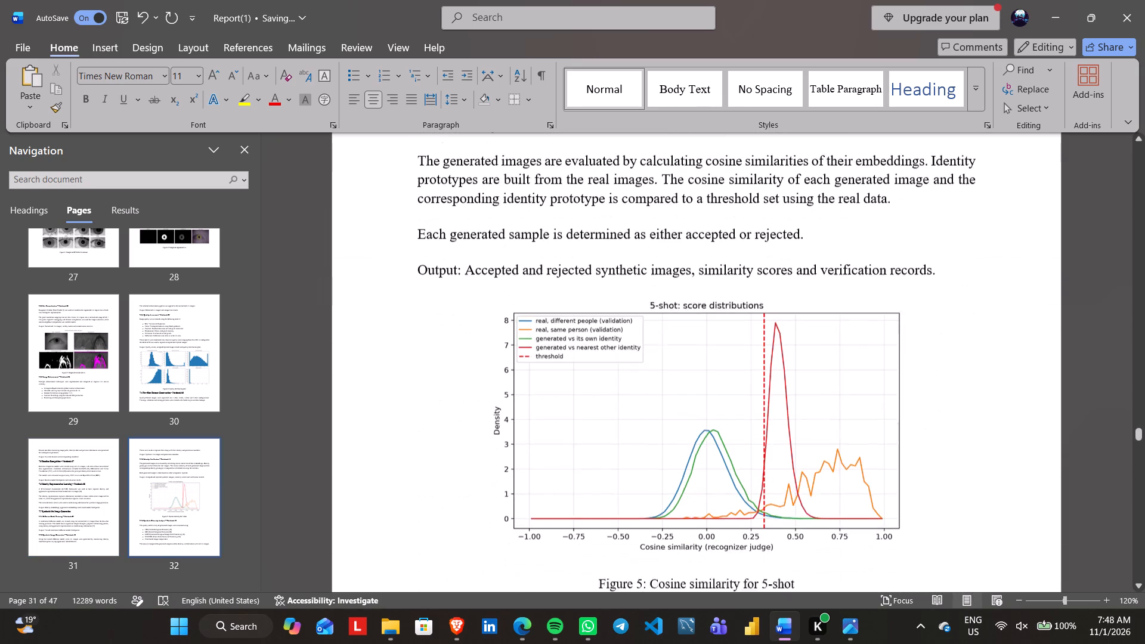
scroll(658, 509, down, 1)
click(643, 496)
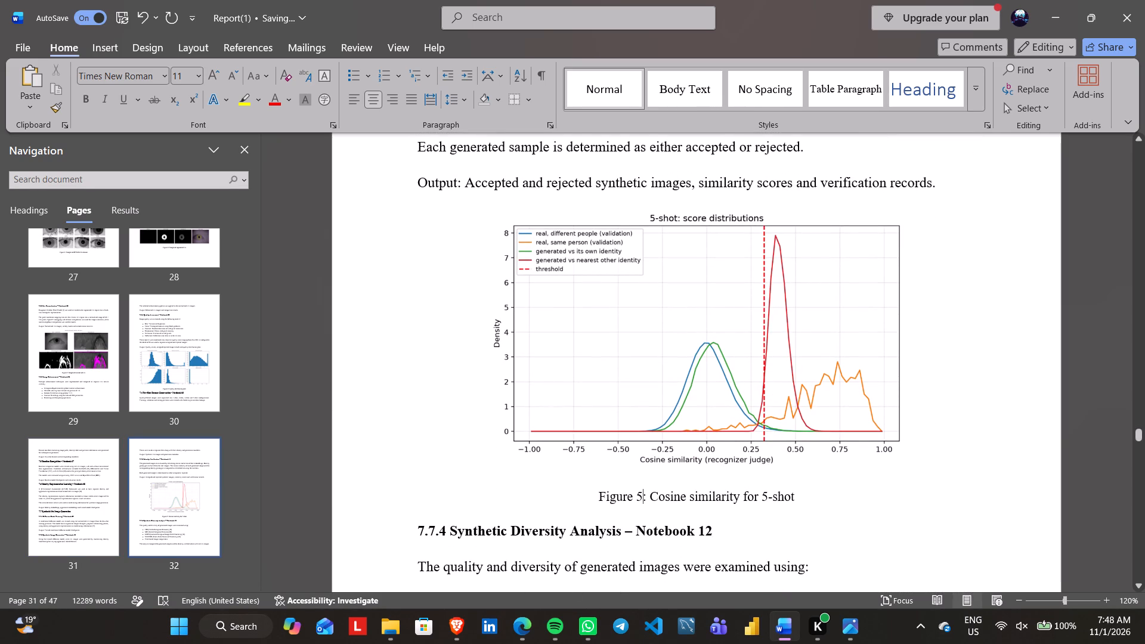
key(BackSpace)
key(7)
Renumber the caption of the ROC curves for CASIA-Iris Thousand and IITD above section 7.13 as Figure 8.
scroll(643, 496, down, 3)
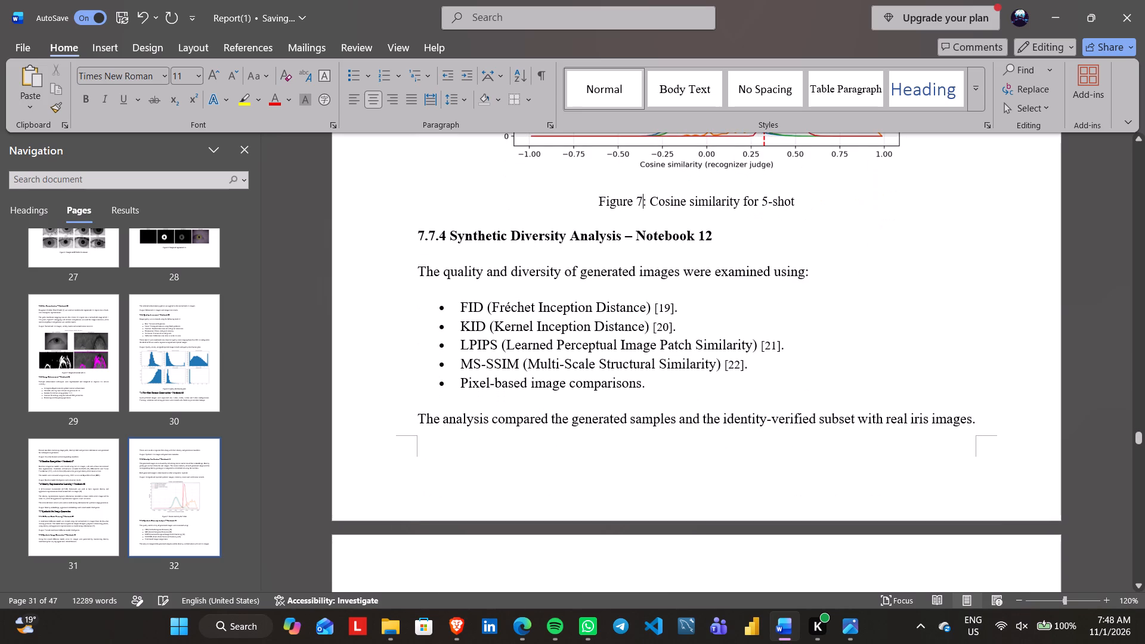
scroll(643, 496, down, 2)
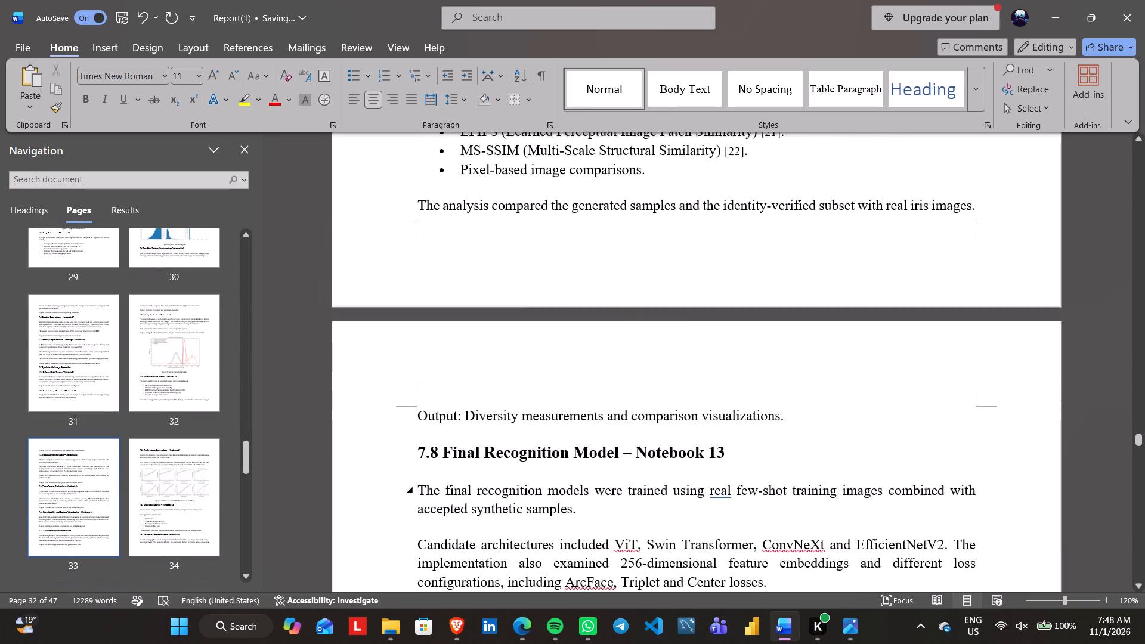
scroll(643, 496, down, 3)
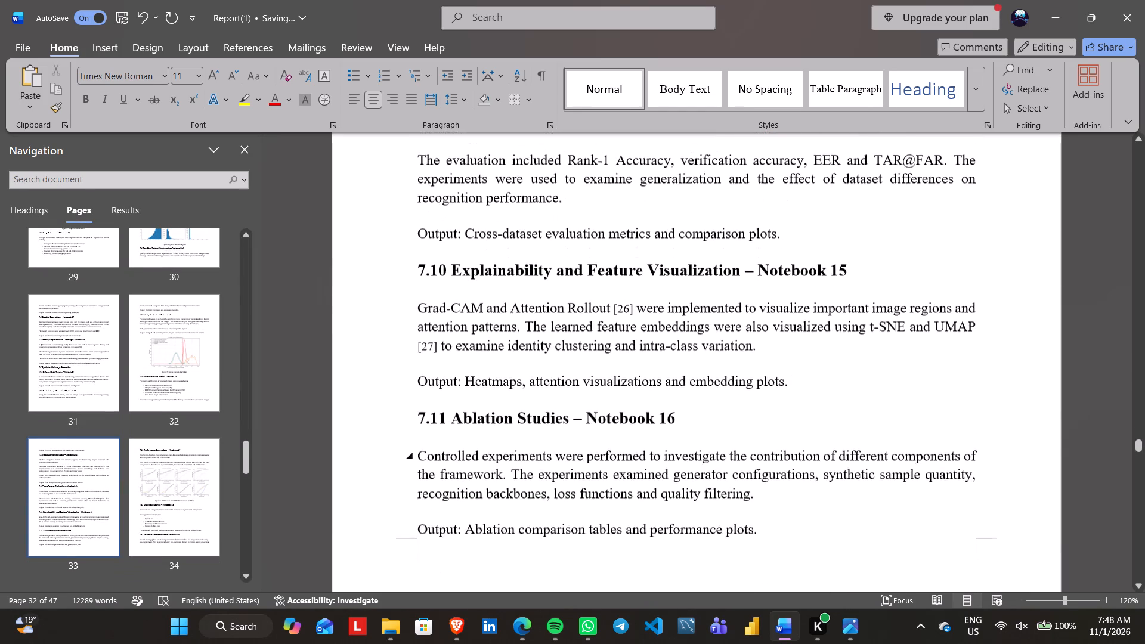
scroll(643, 496, down, 3)
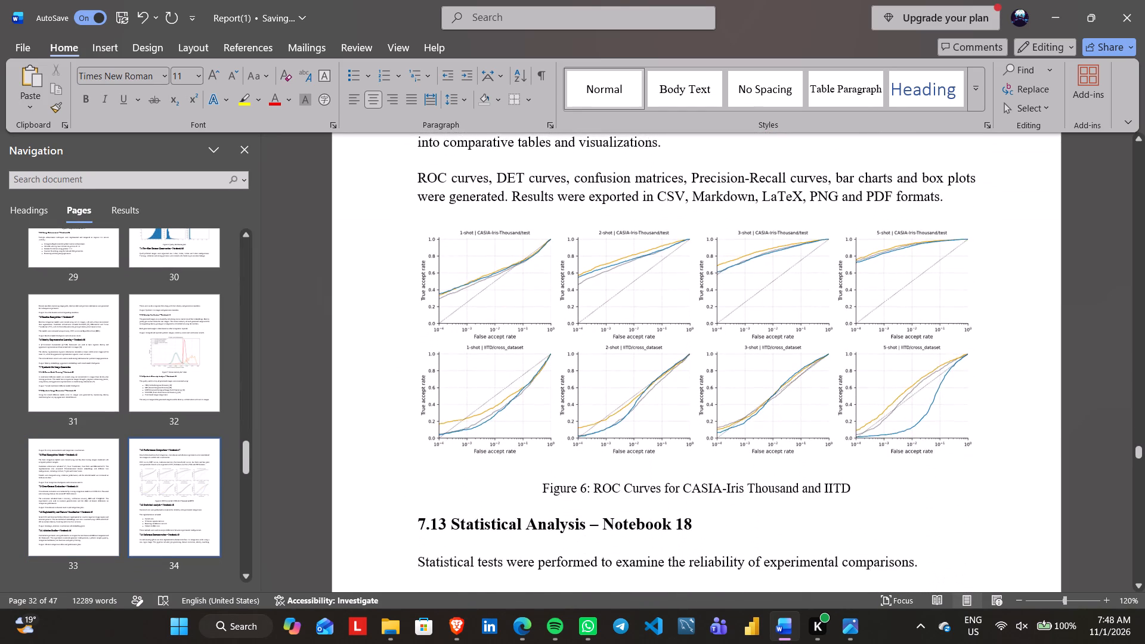
scroll(643, 496, down, 1)
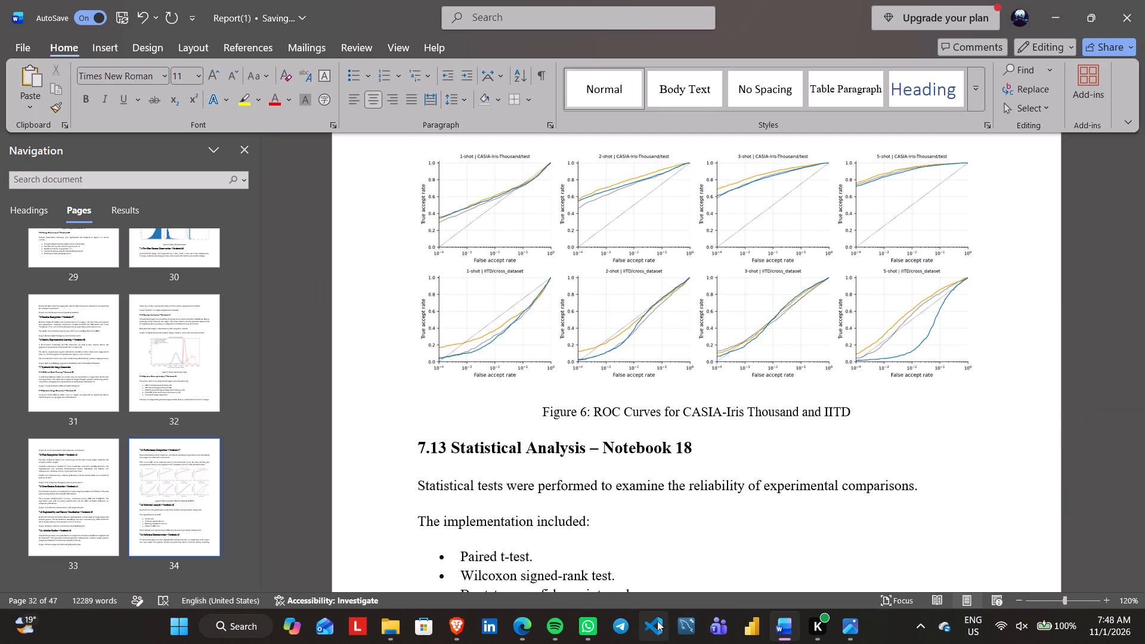
click(586, 414)
key(BackSpace)
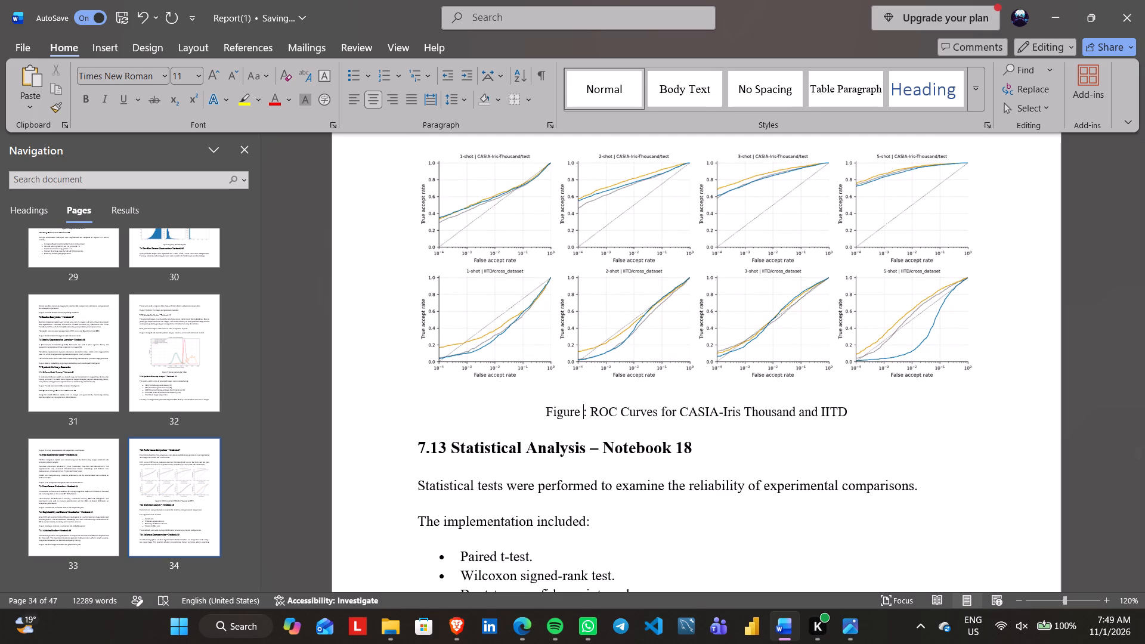
scroll(586, 414, up, 11)
scroll(586, 414, down, 1)
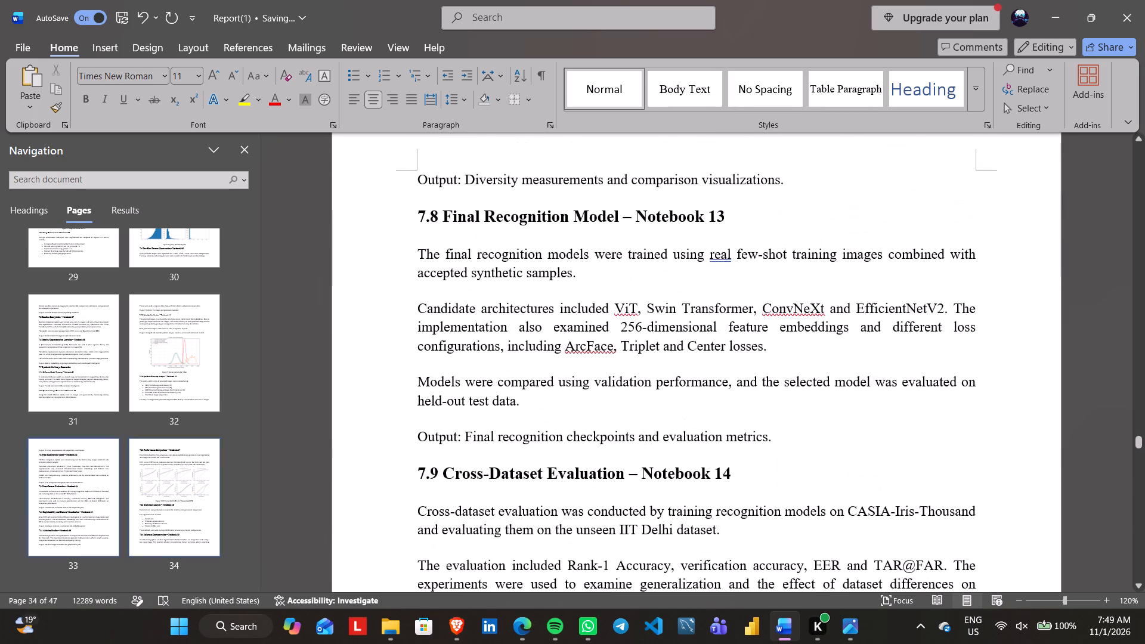
scroll(586, 414, down, 1)
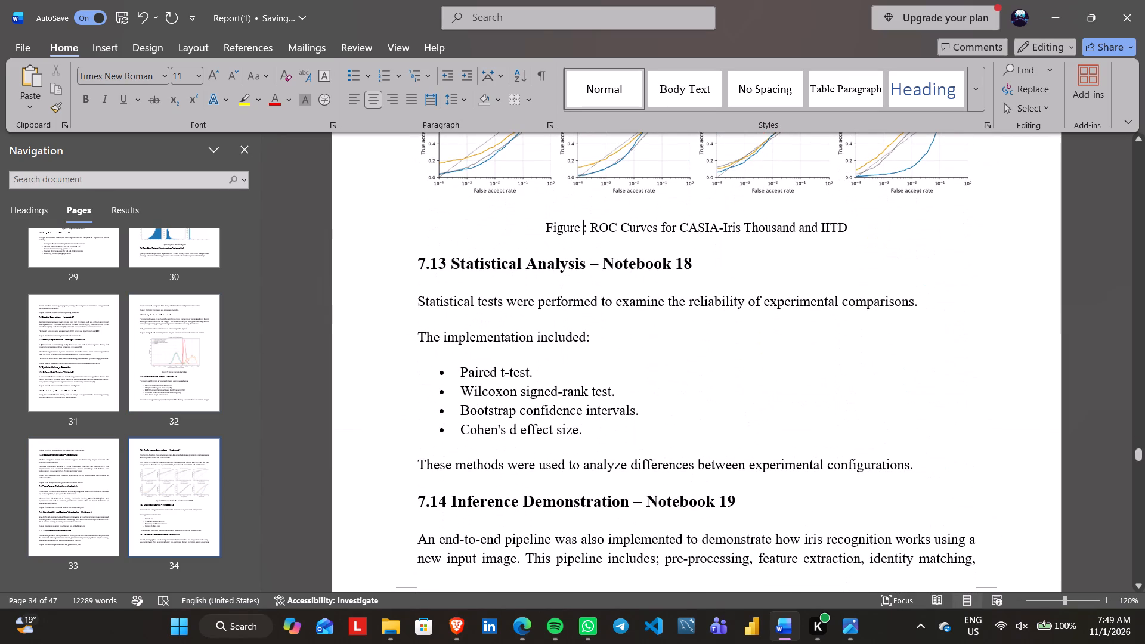
key(8)
Check the preceding table captions and renumber the notebook work summary table in section 7.16 as Table 9.
scroll(586, 414, down, 4)
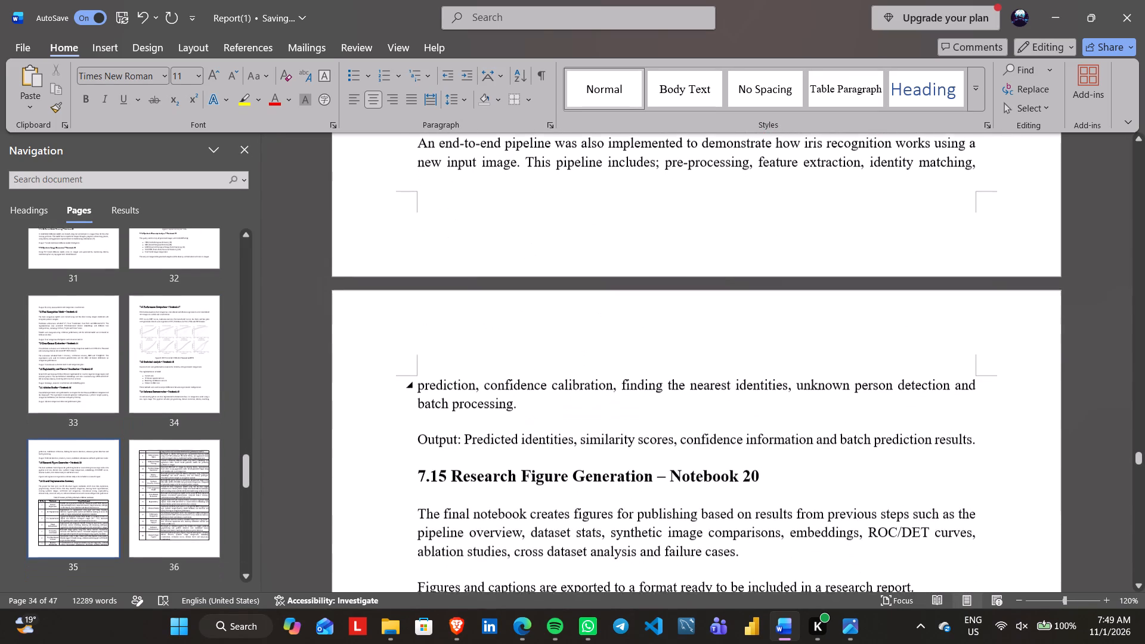
scroll(586, 414, down, 4)
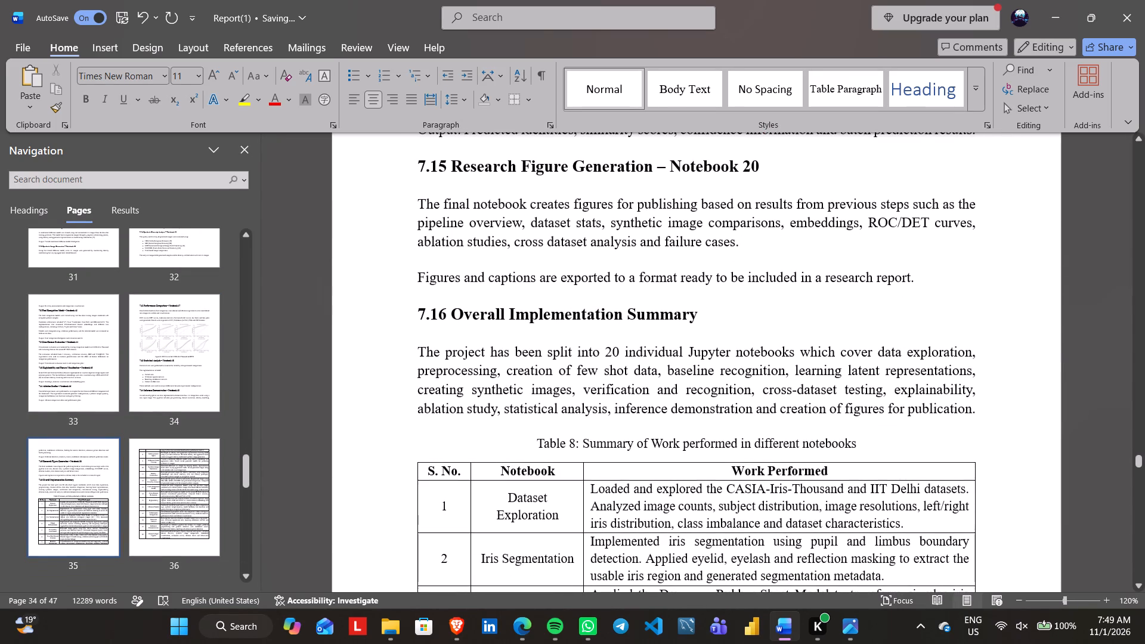
scroll(586, 414, down, 1)
scroll(586, 414, up, 20)
scroll(586, 414, up, 9)
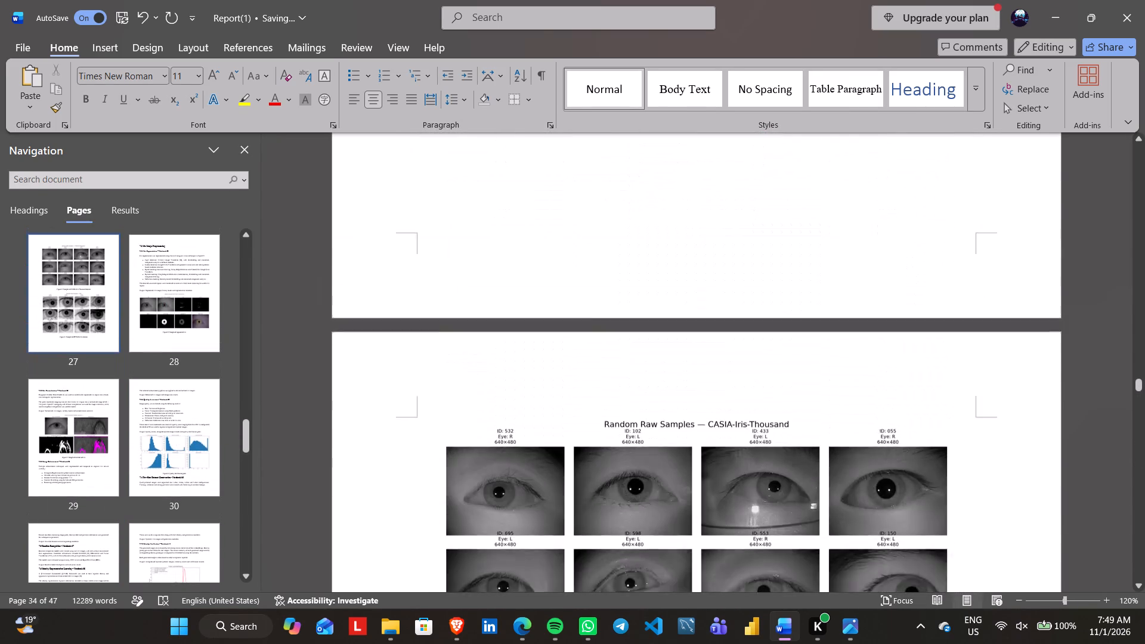
scroll(586, 414, up, 9)
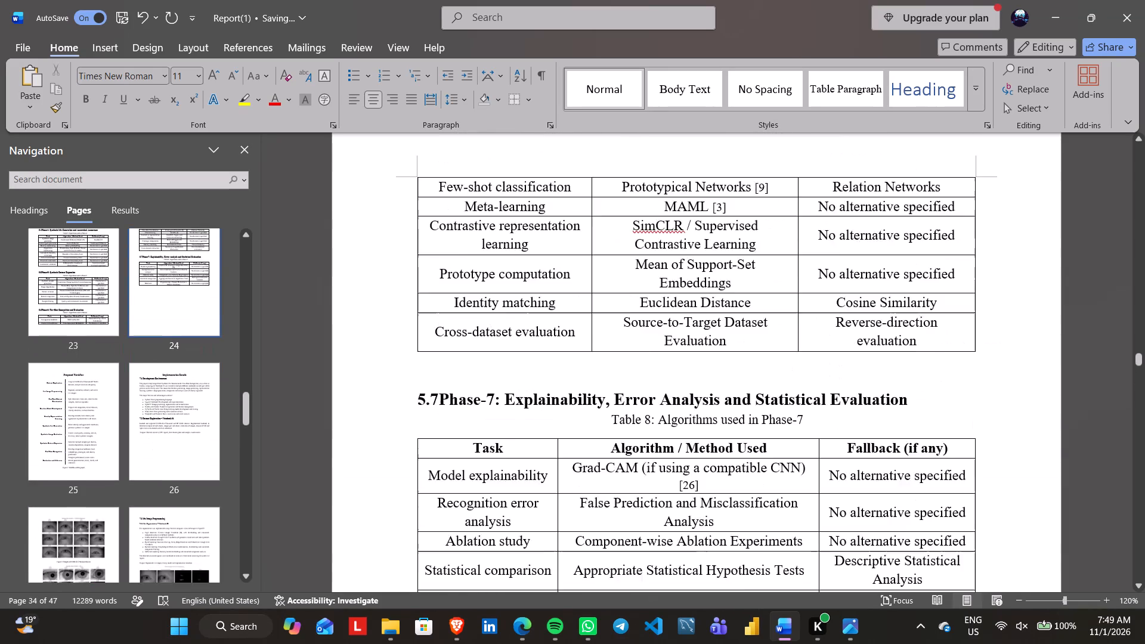
scroll(586, 414, down, 15)
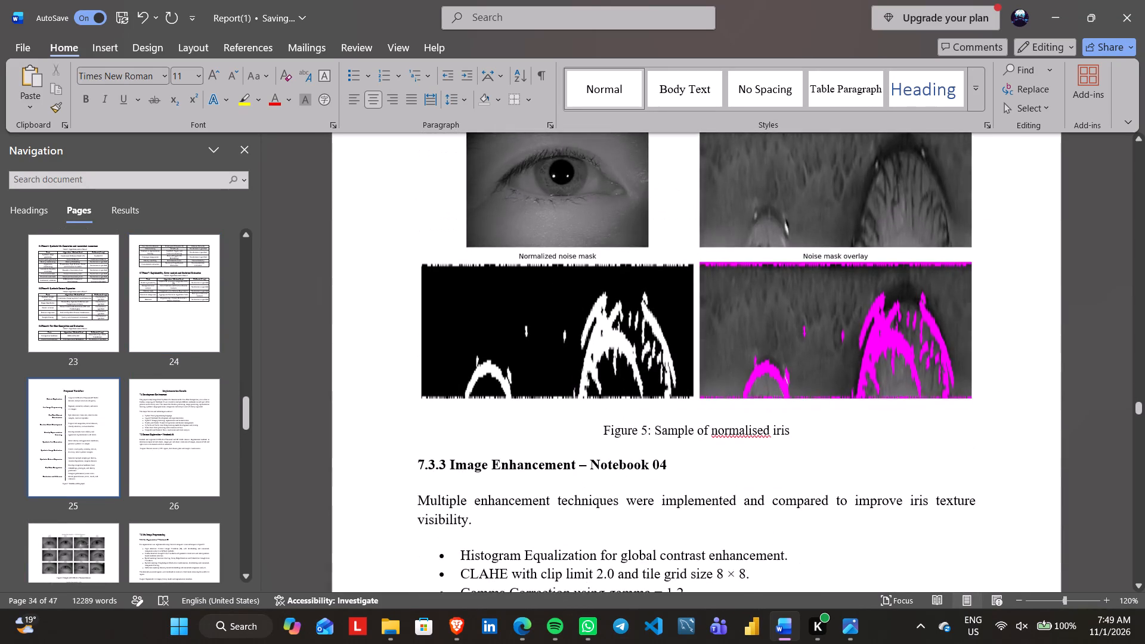
scroll(586, 414, down, 10)
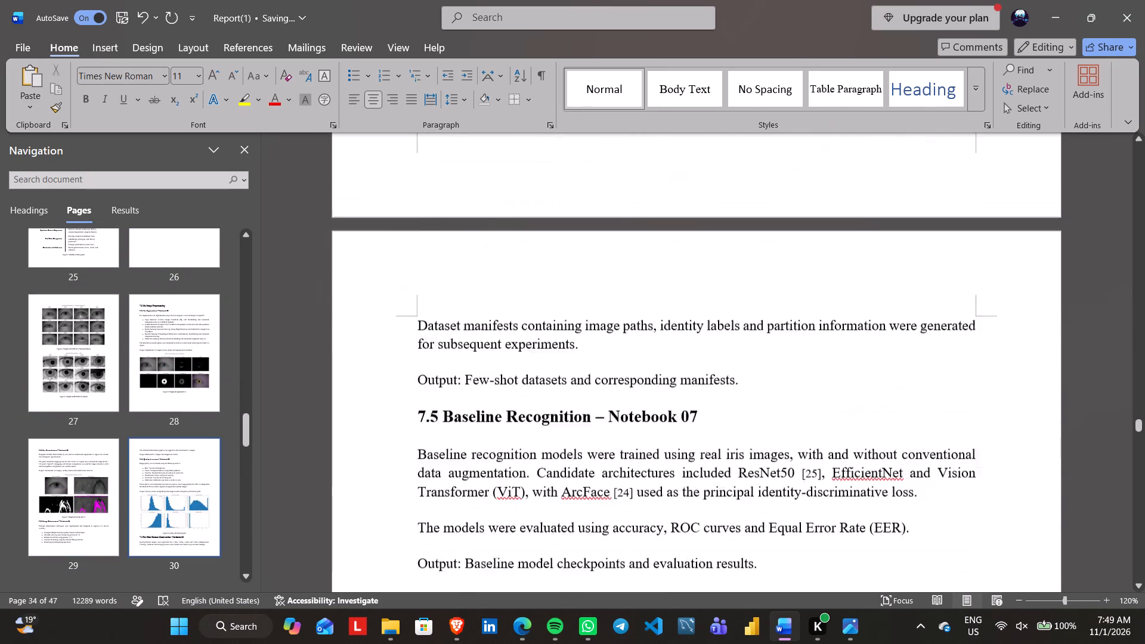
scroll(586, 414, down, 5)
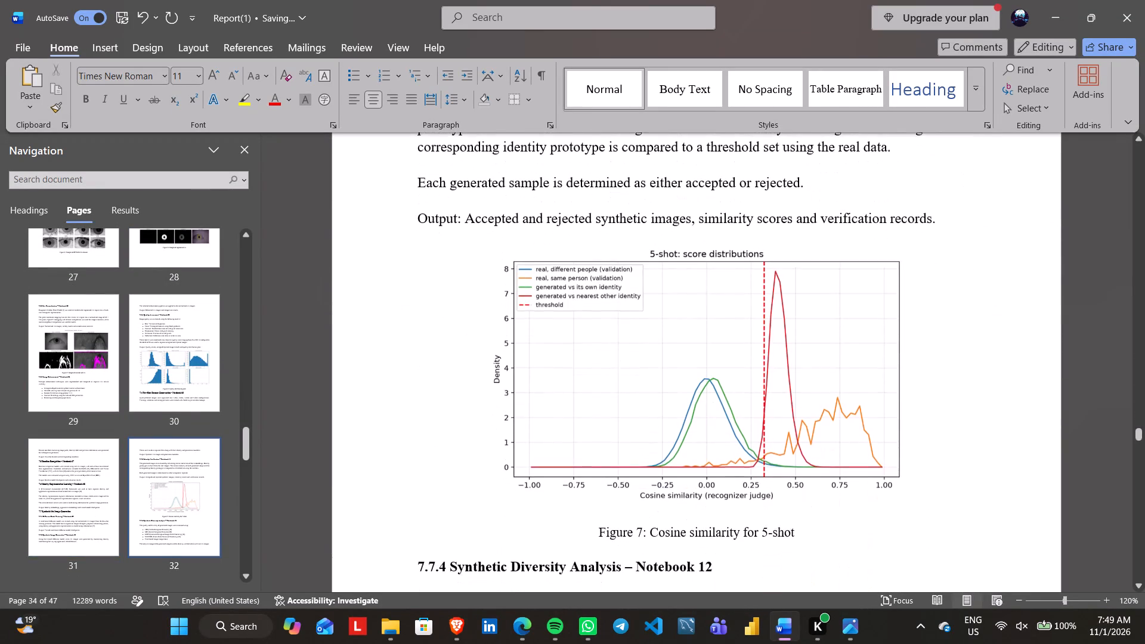
scroll(799, 462, down, 10)
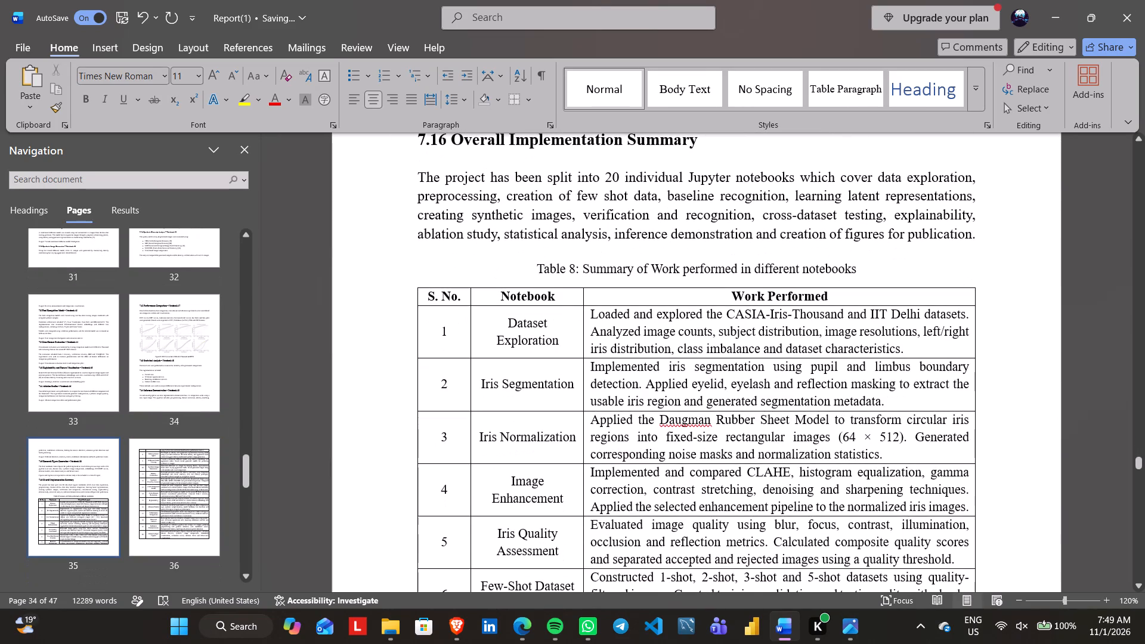
click(572, 264)
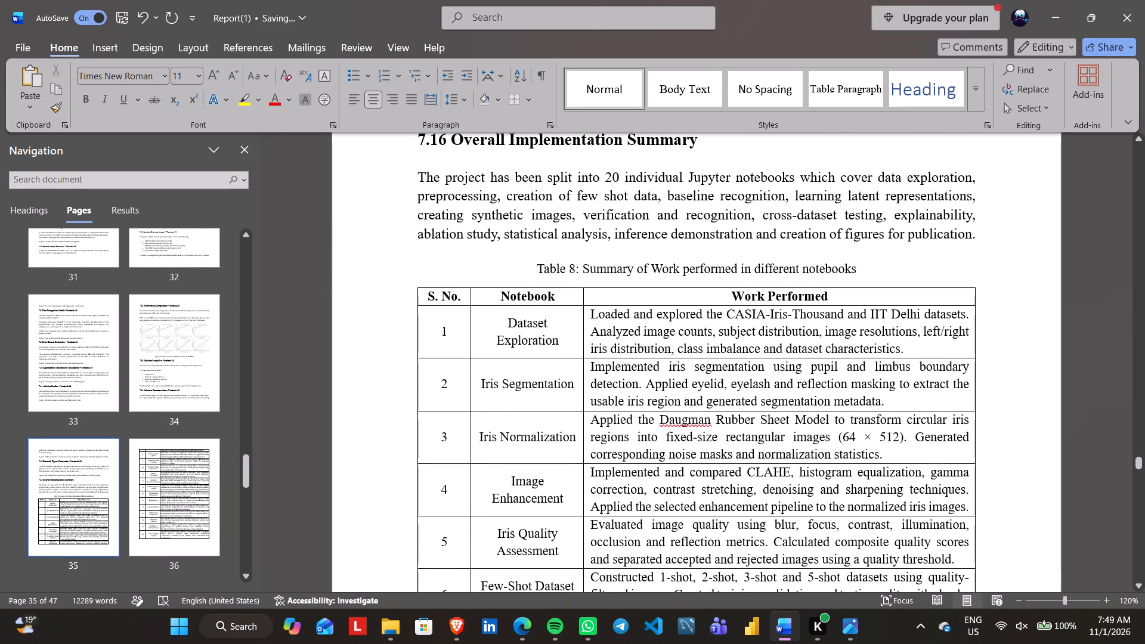
key(Delete)
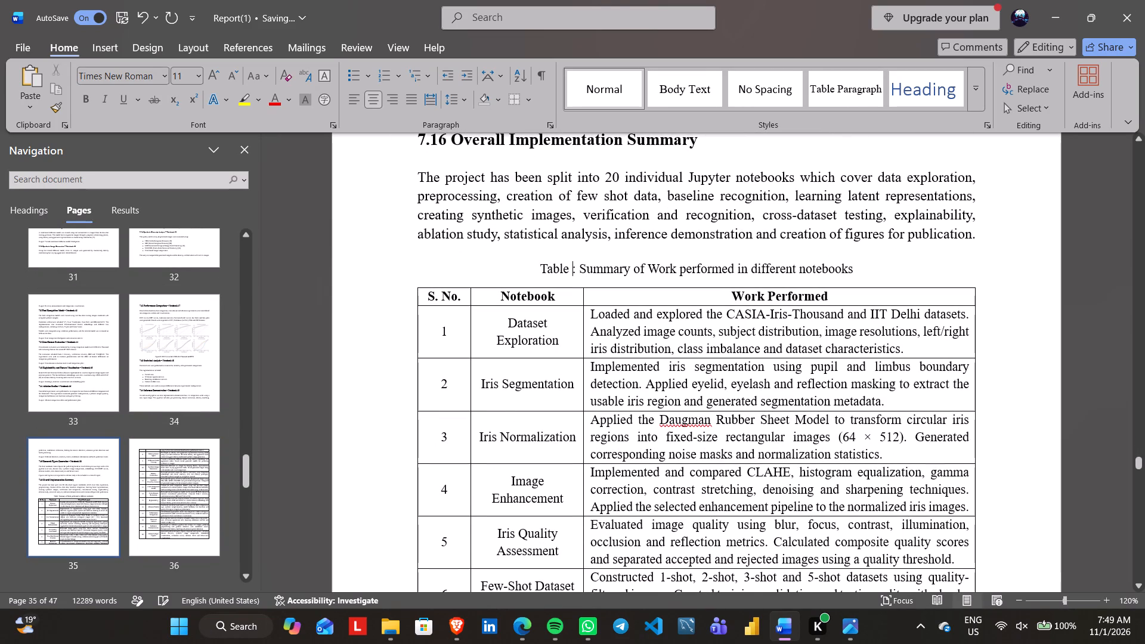
key(9)
Remove the blank line above the Result Discussion and Analysis chapter heading.
scroll(572, 264, down, 4)
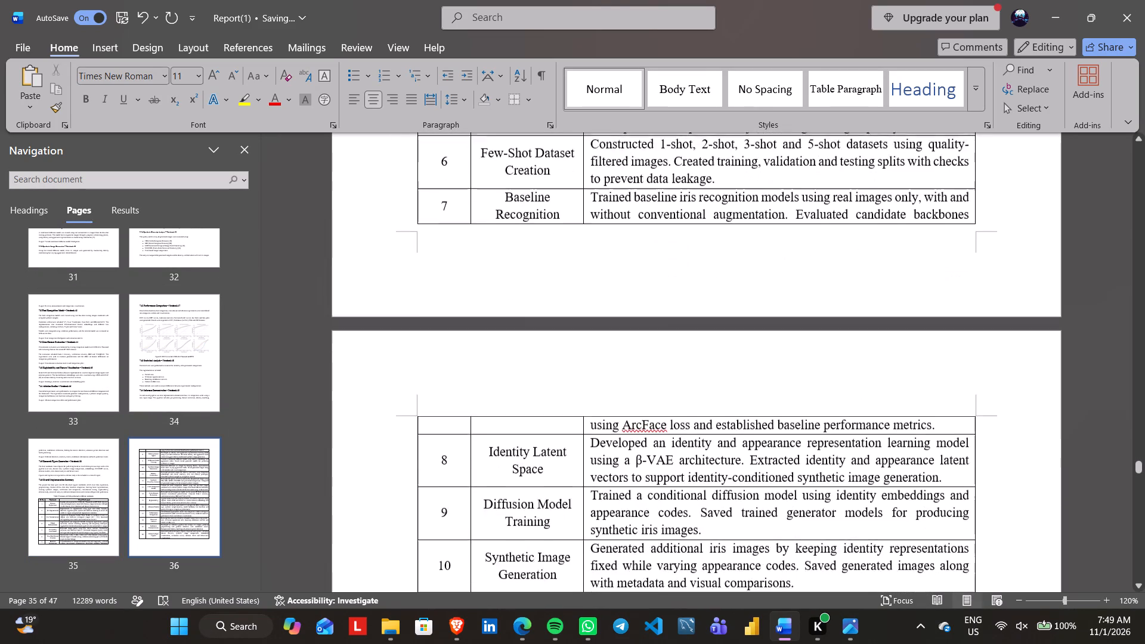
scroll(572, 264, down, 2)
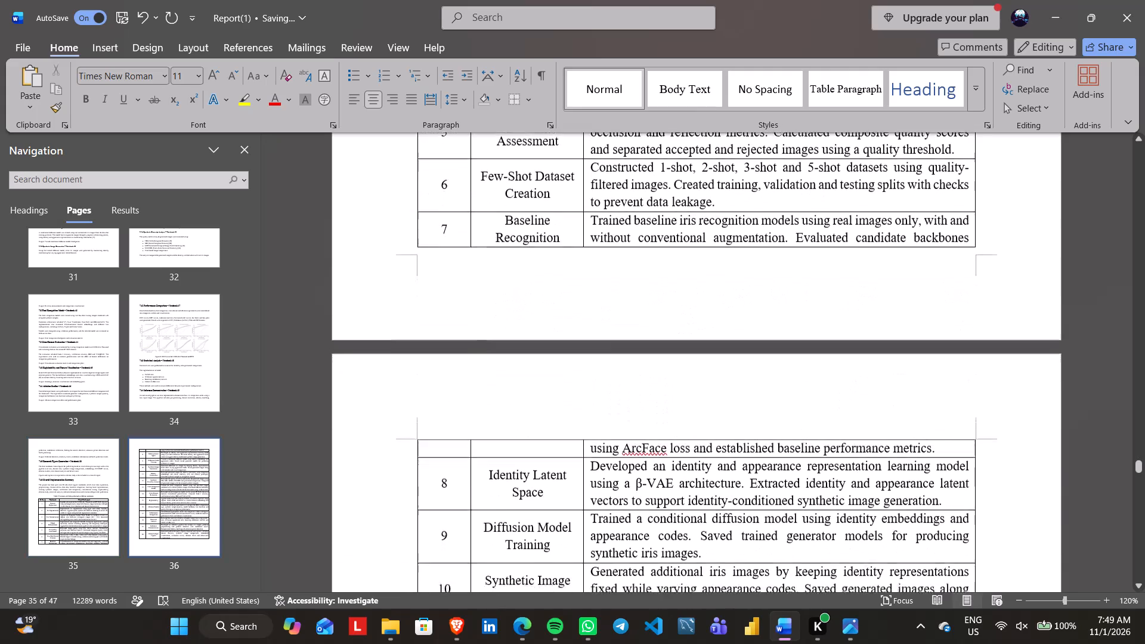
scroll(572, 264, down, 6)
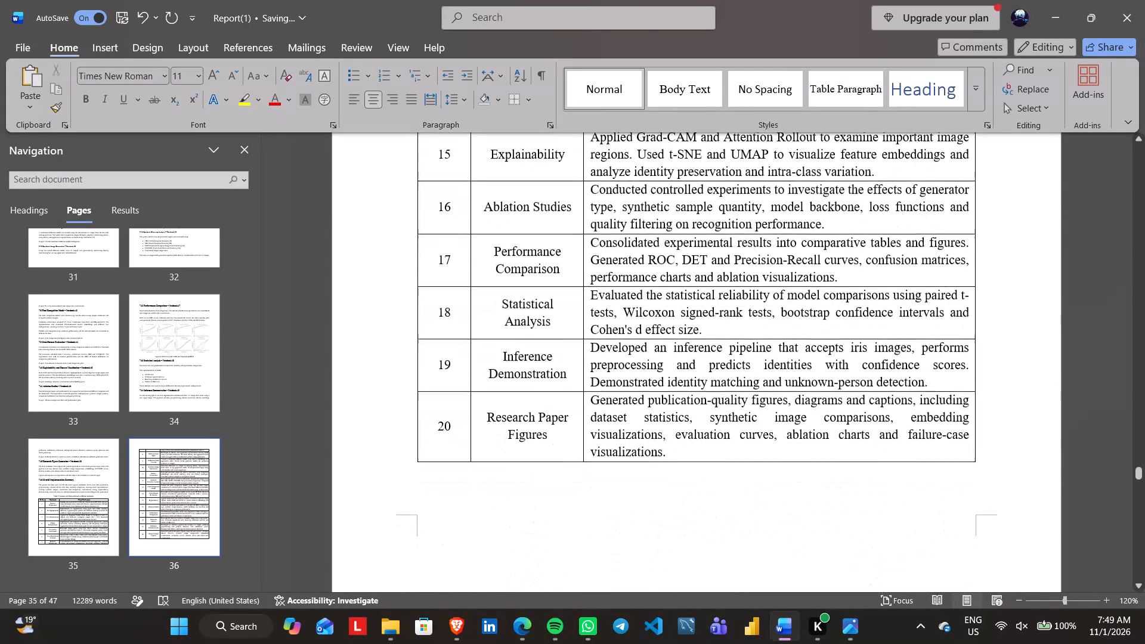
scroll(572, 264, down, 3)
scroll(572, 264, up, 1)
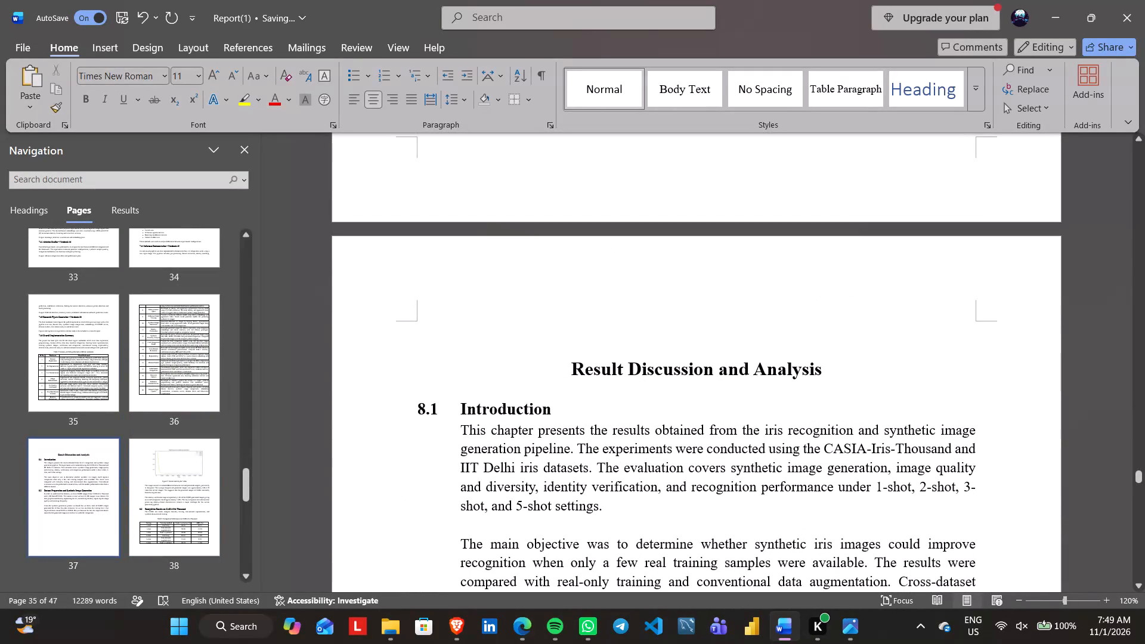
click(548, 336)
key(BackSpace)
Renumber the caption below the training loss plot in section 8.2 as Figure 9.
scroll(548, 336, down, 2)
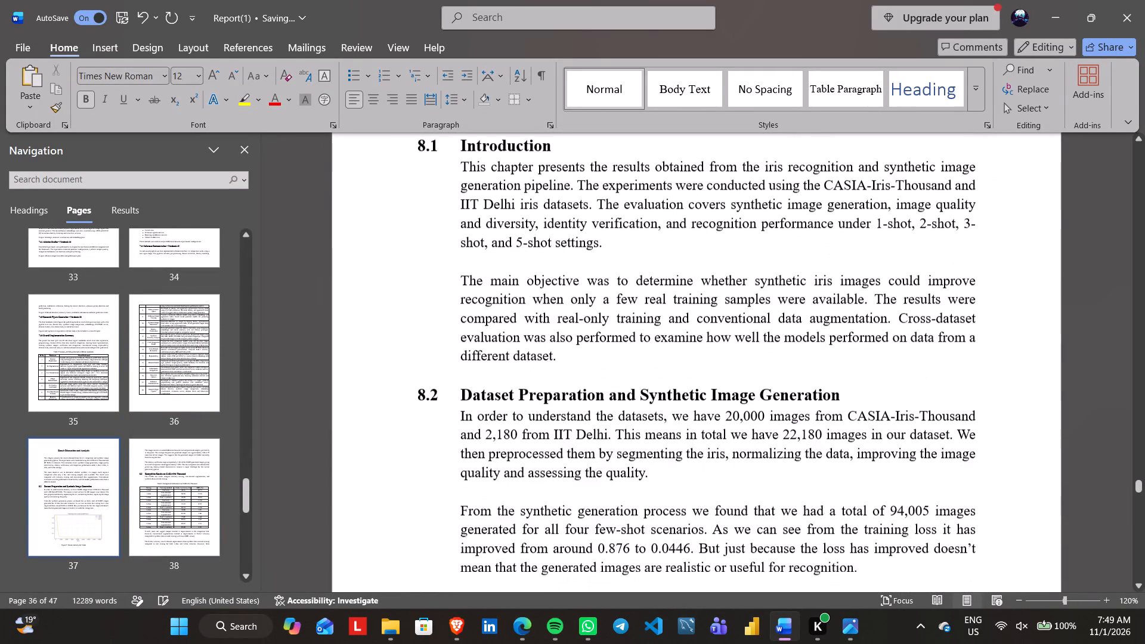
scroll(548, 336, down, 3)
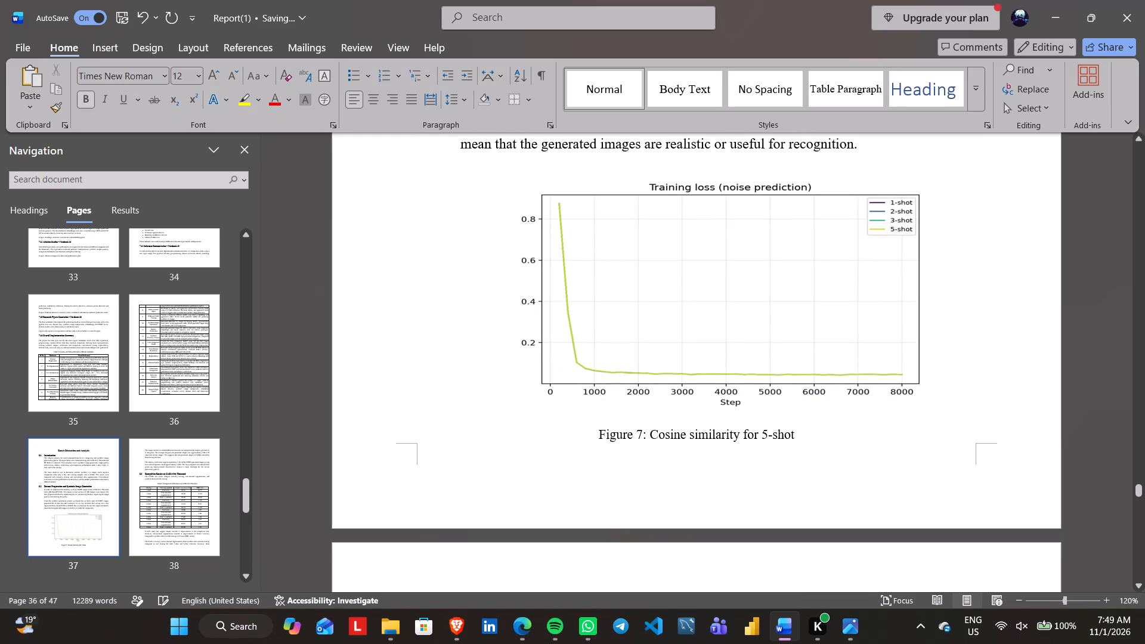
click(640, 439)
key(BackSpace)
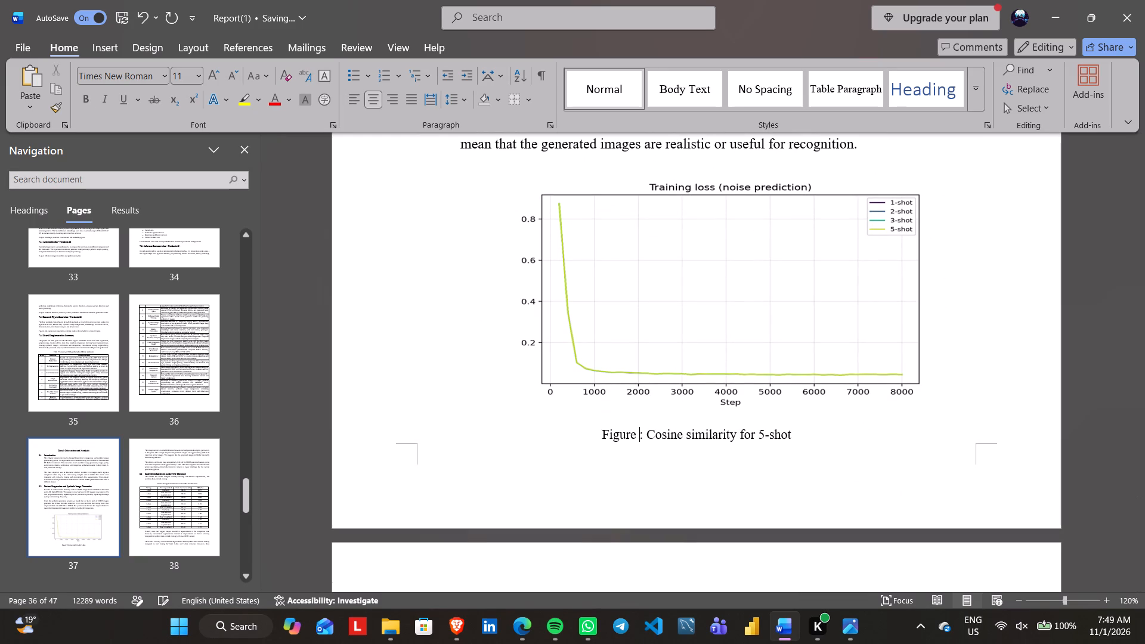
key(9)
Examine the figure captions between the 5-shot cosine similarity plot in section 7.7 and the section 8.2 training loss plot for consistent numbering.
scroll(640, 439, up, 8)
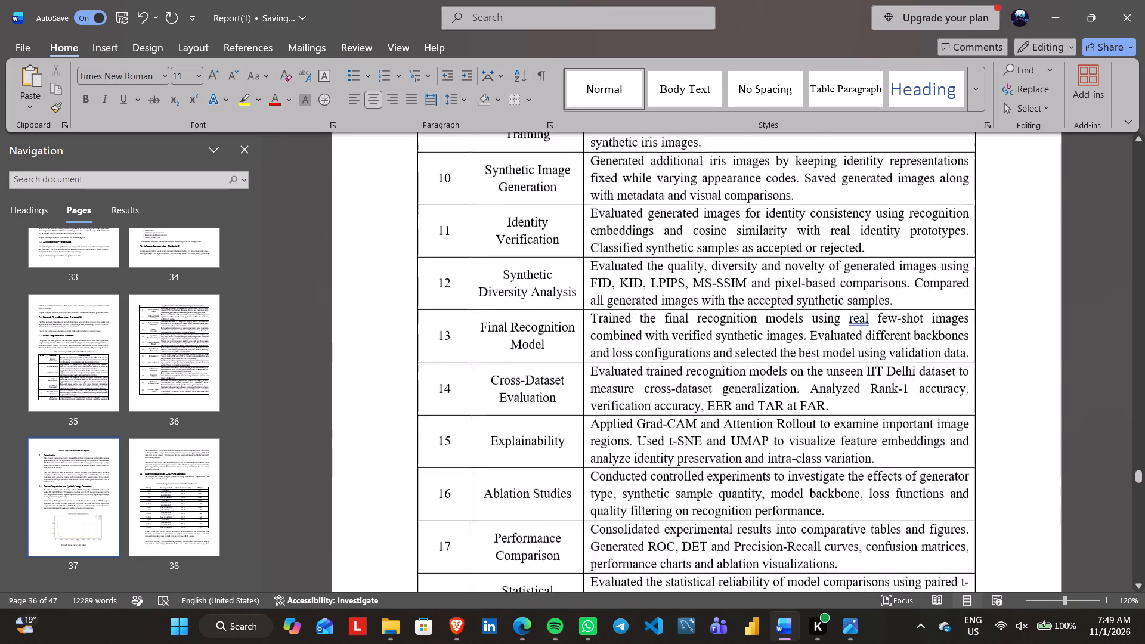
scroll(640, 439, up, 7)
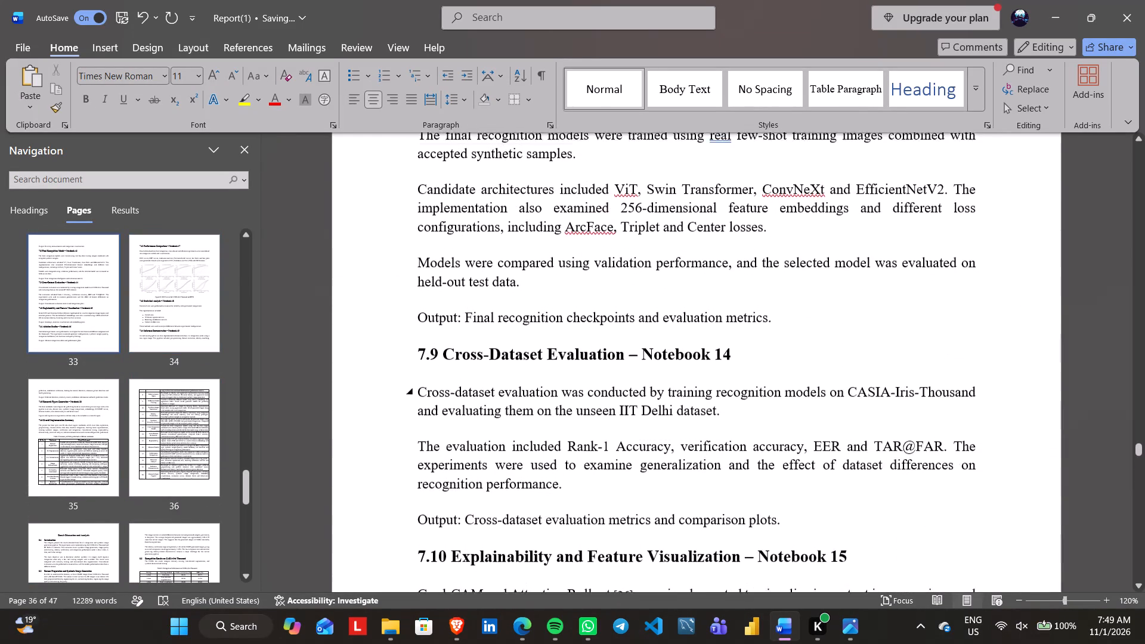
scroll(640, 439, up, 5)
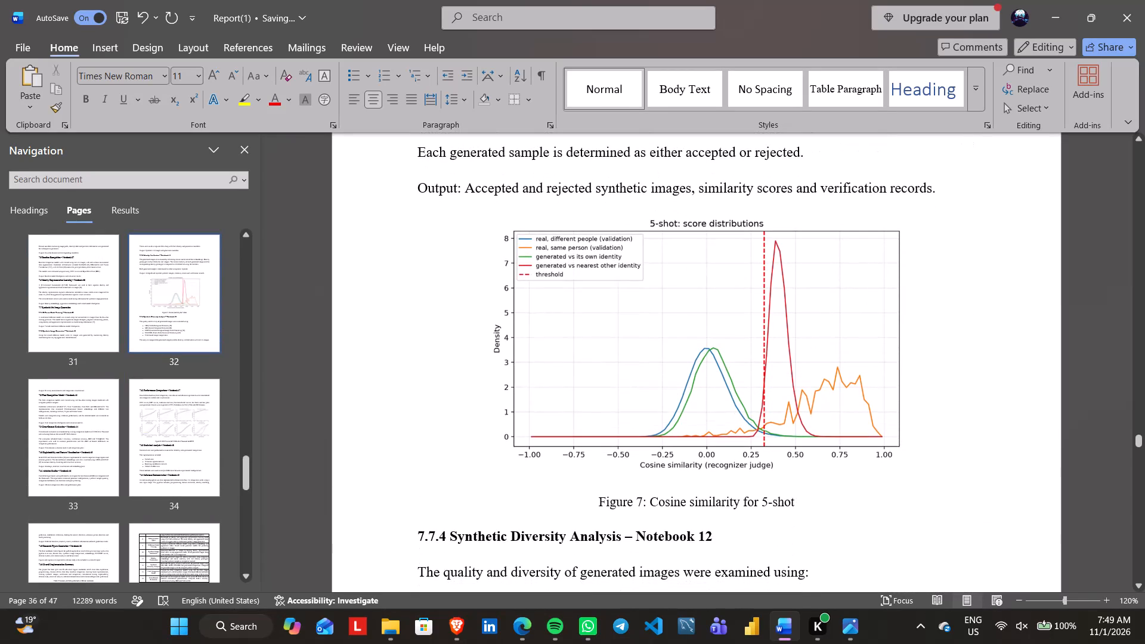
scroll(640, 439, down, 8)
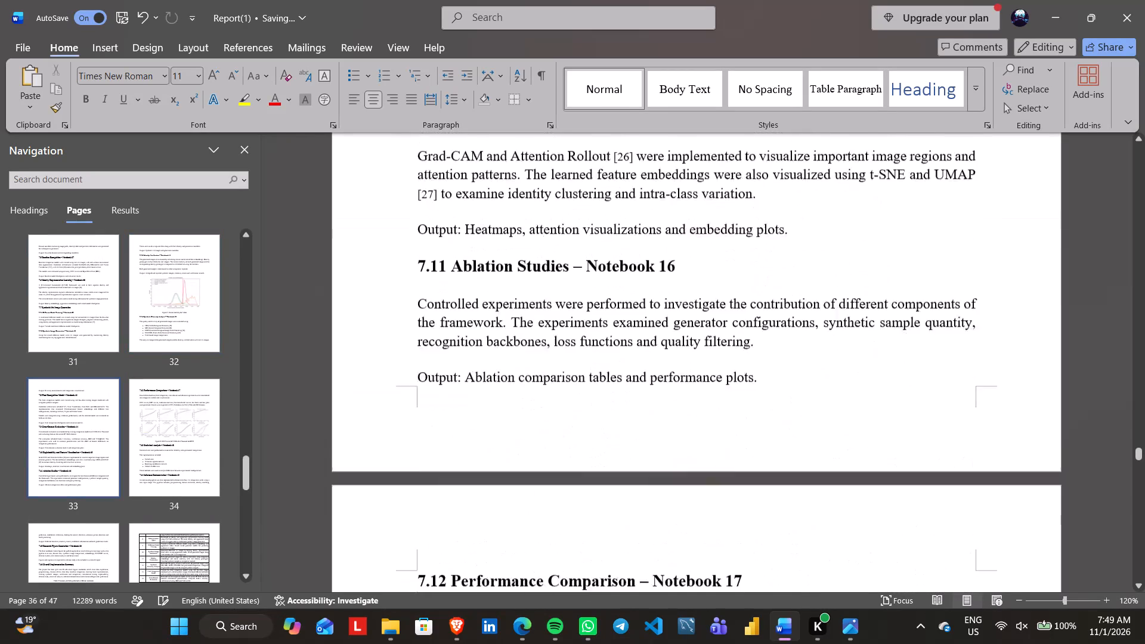
scroll(640, 439, down, 9)
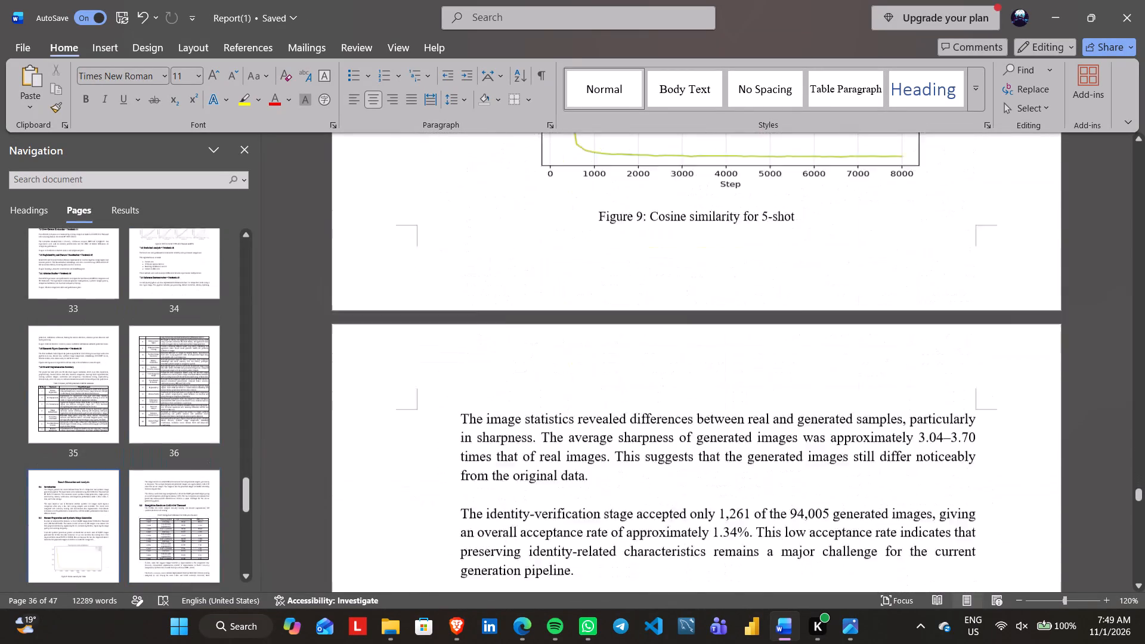
scroll(640, 439, down, 1)
scroll(640, 439, up, 1)
scroll(640, 439, down, 1)
scroll(640, 439, up, 1)
scroll(640, 439, down, 2)
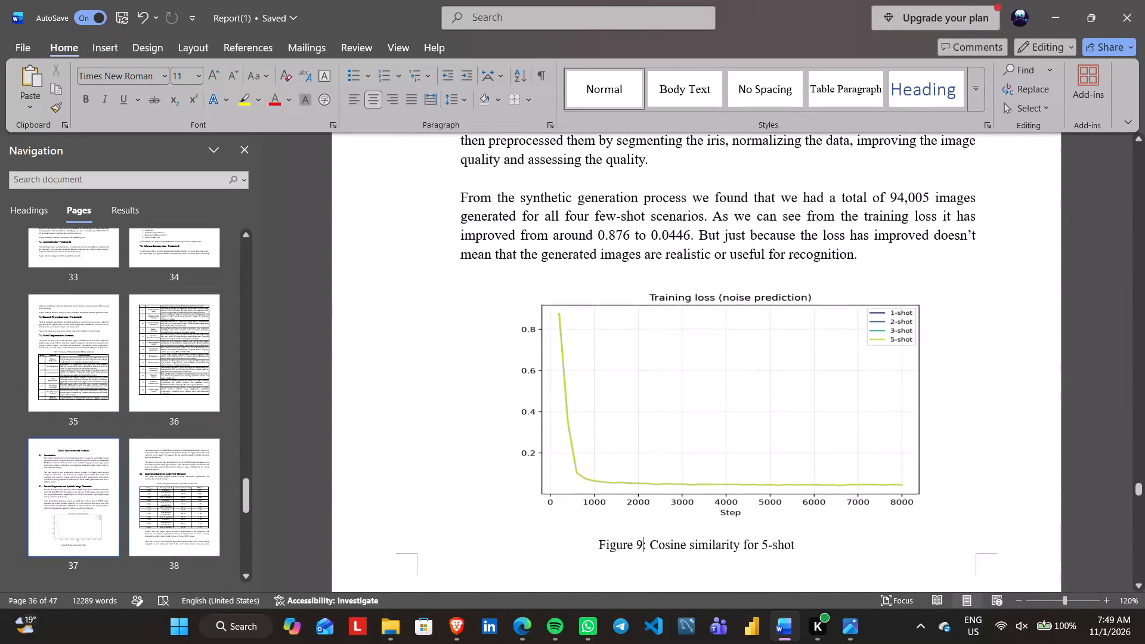
Replace the description in the Figure 9 caption below the section 8.2 plot with "Training loss".
scroll(640, 439, down, 1)
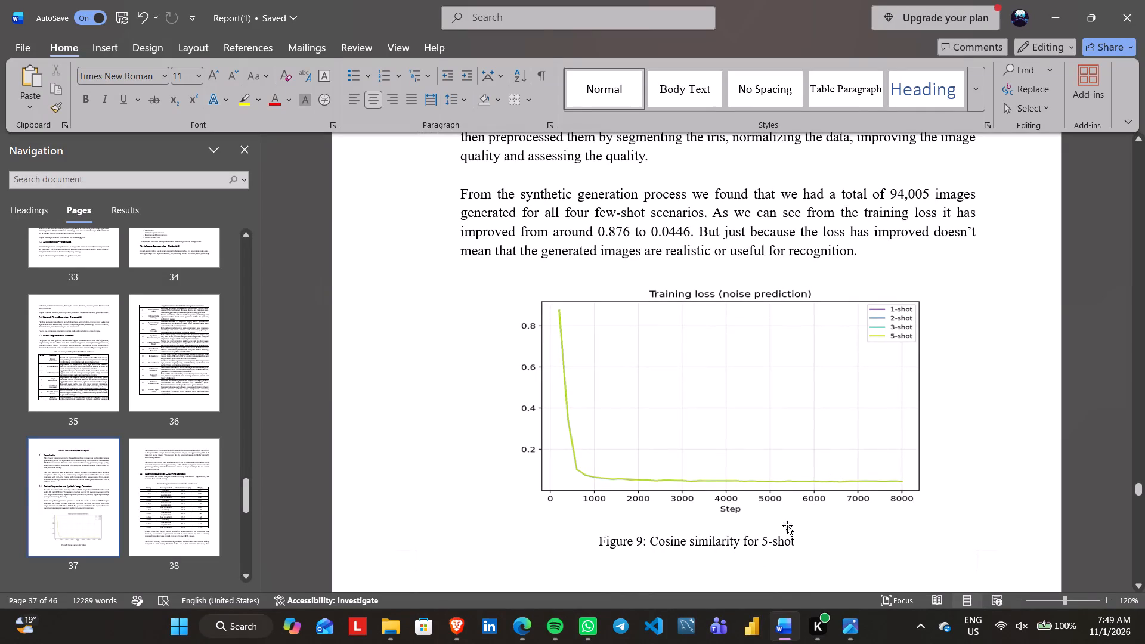
drag(796, 540, 678, 535)
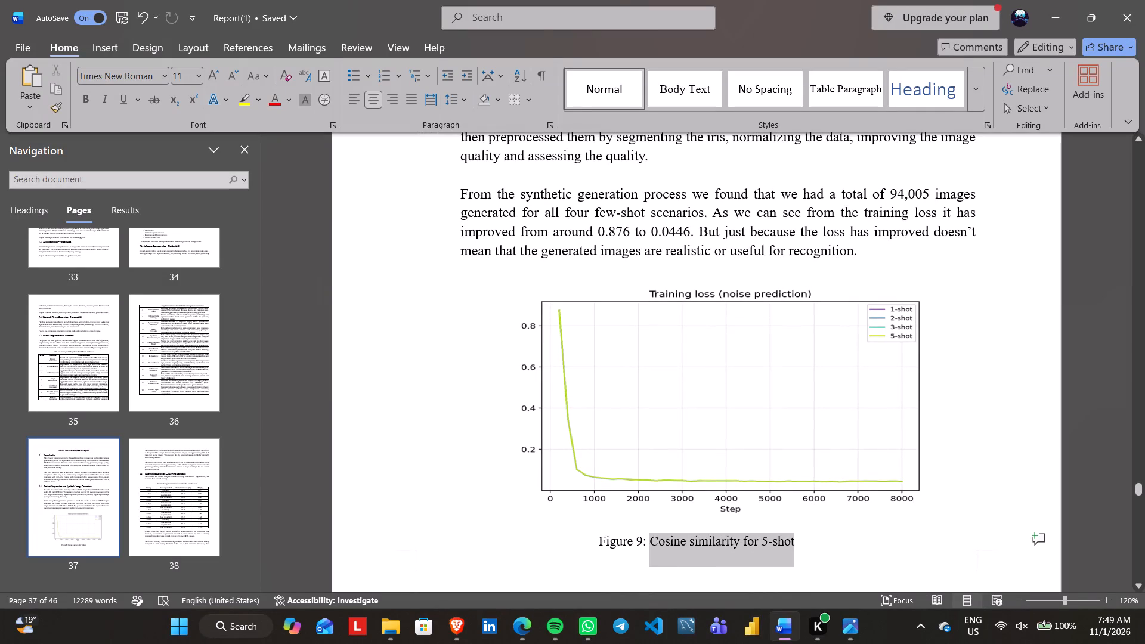
drag(678, 535, 676, 535)
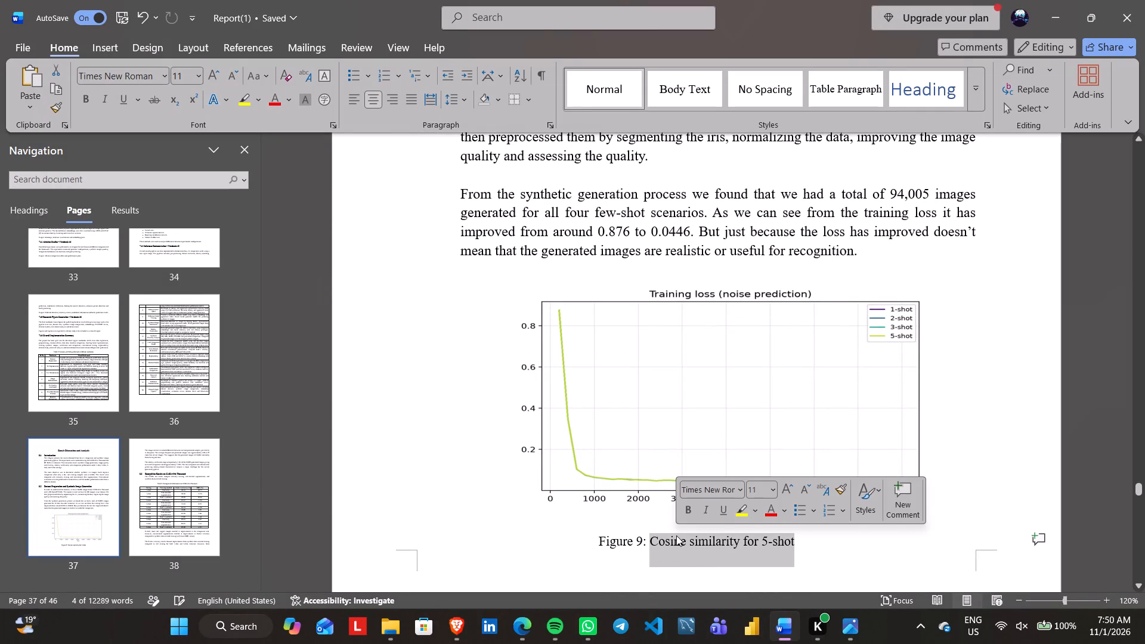
text(Training loss)
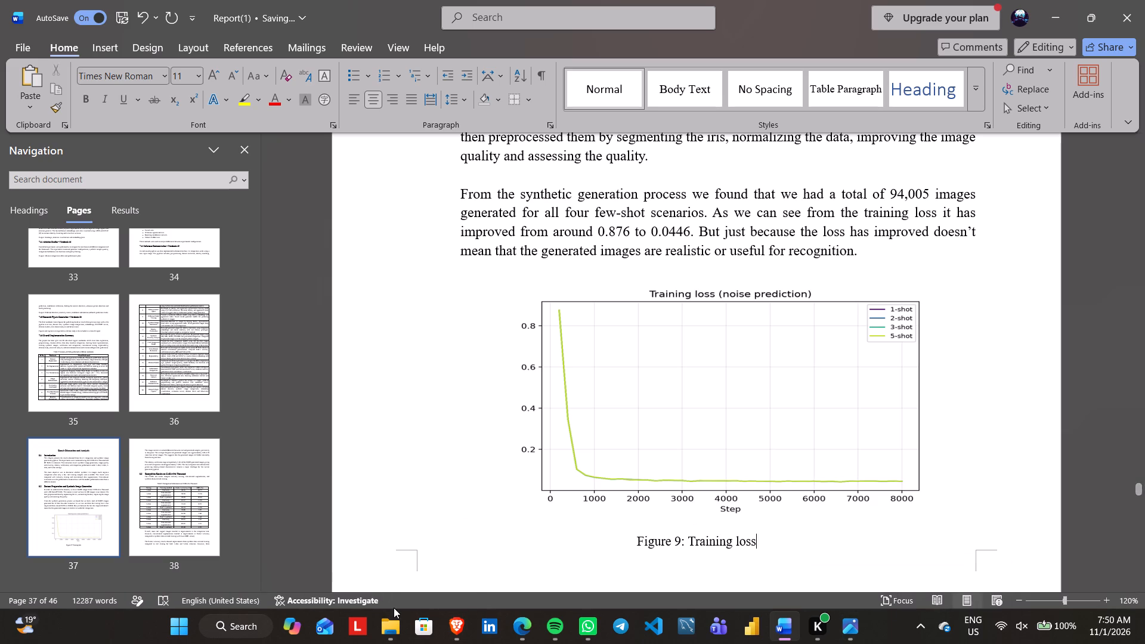
Switch to File Explorer and examine the cross_dataset_evaluation and explainability results folders for figures usable in the report.
click(397, 624)
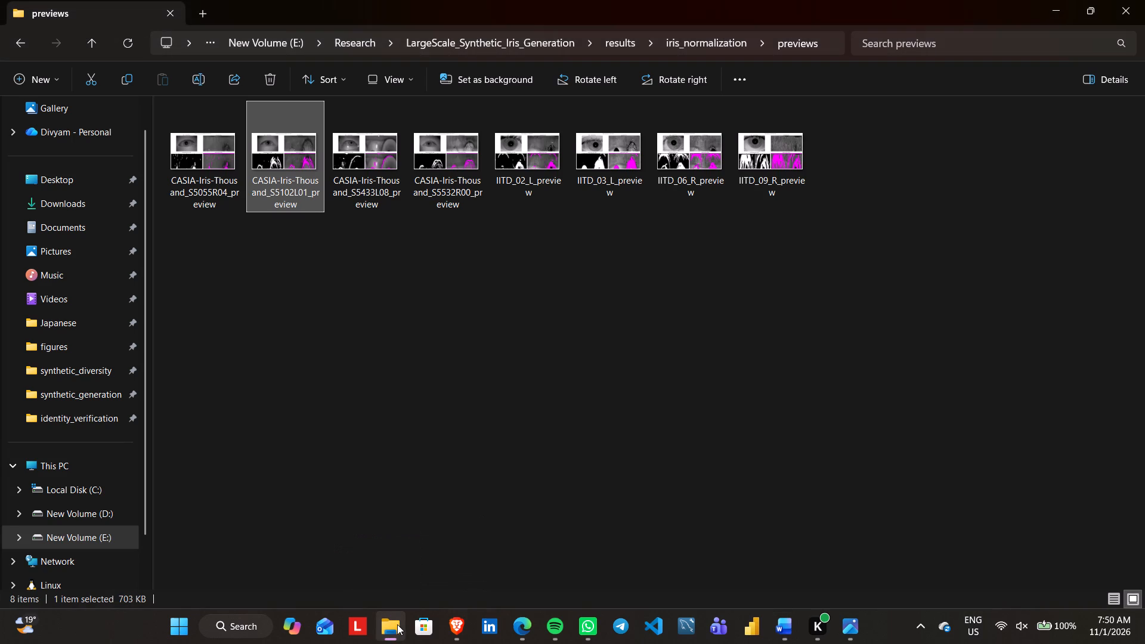
click(361, 285)
key(BackSpace)
key(BackSpace)
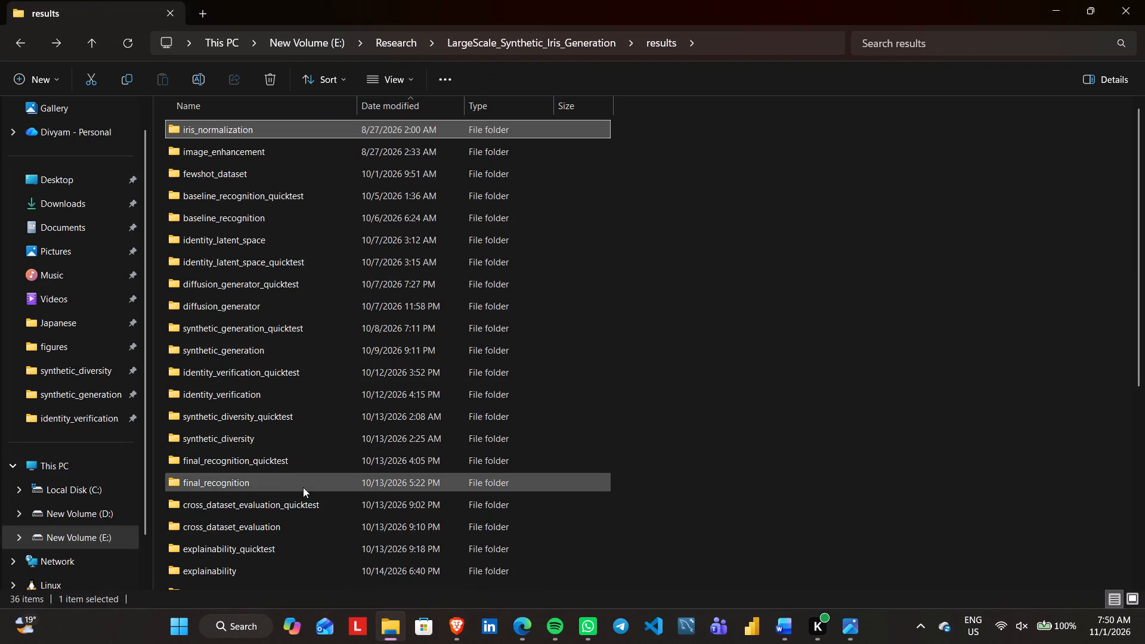
double_click(332, 523)
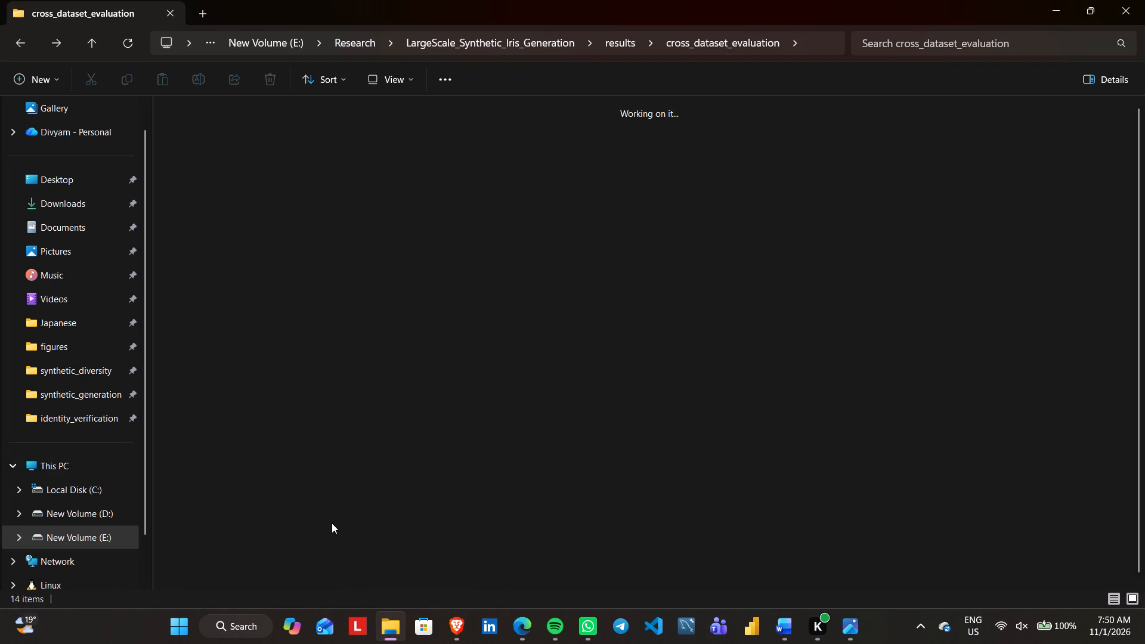
click(623, 494)
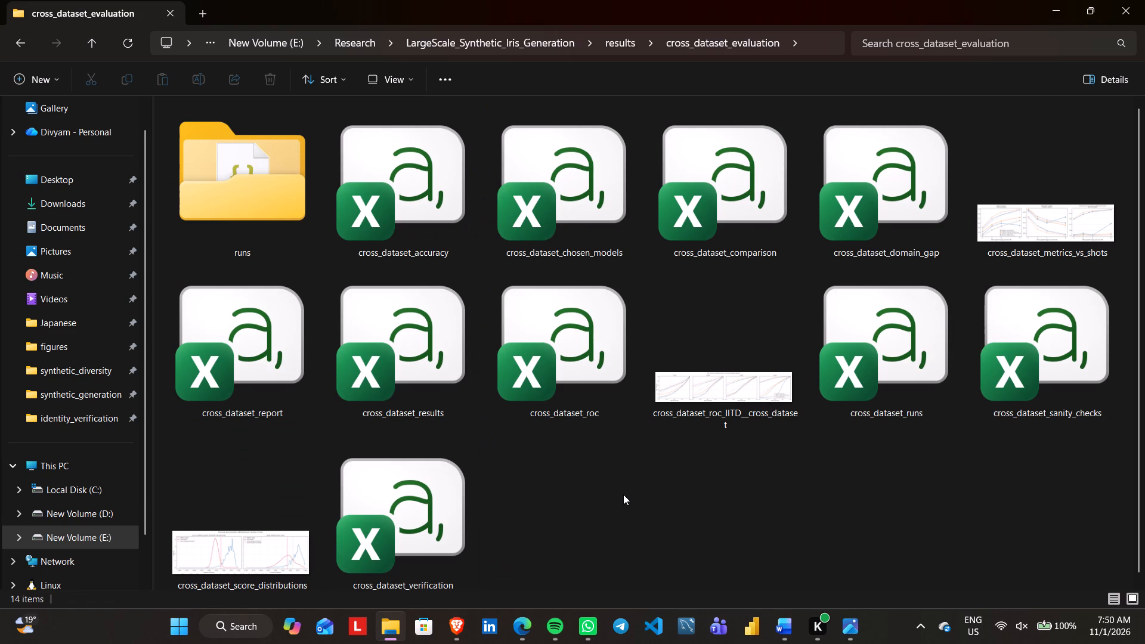
key(BackSpace)
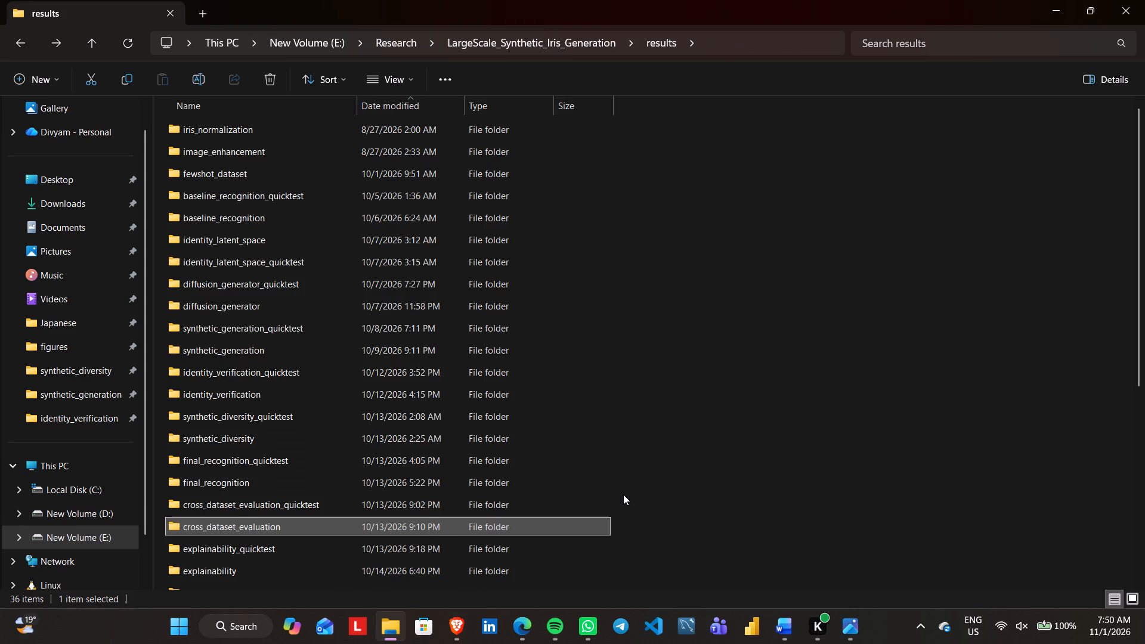
key(Down)
key(Down)
key(Return)
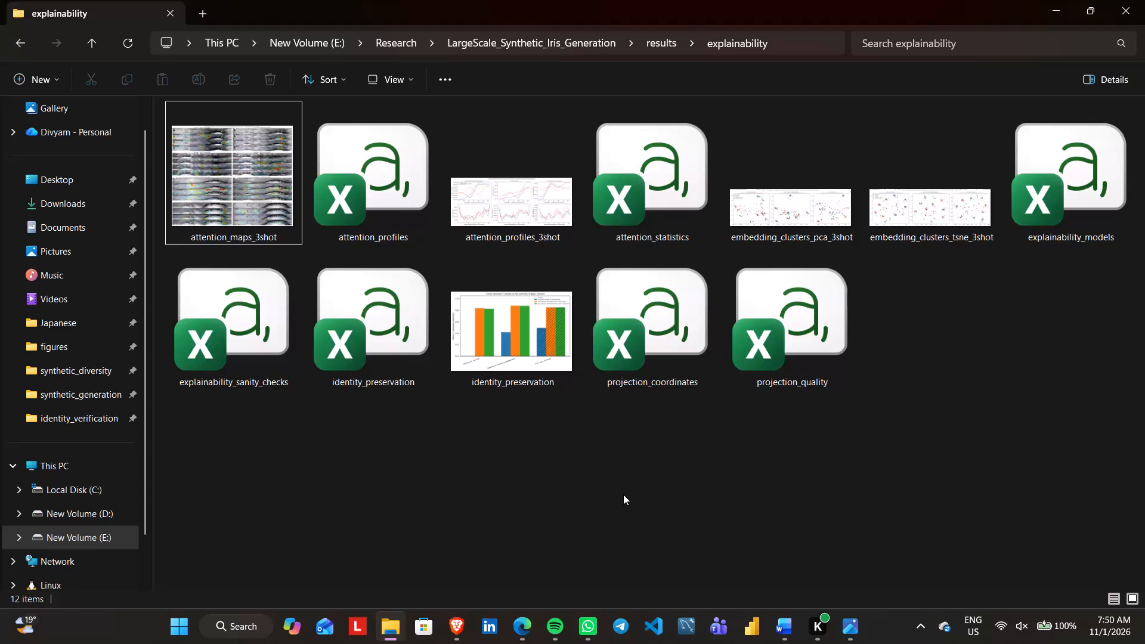
key(Delete)
key(BackSpace)
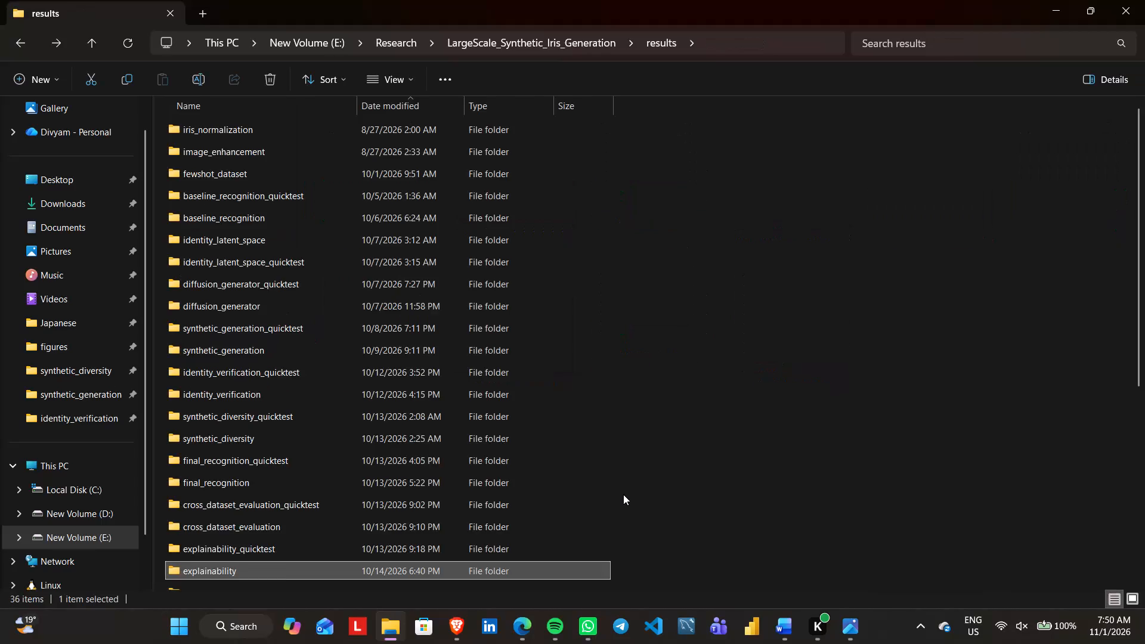
key(Down)
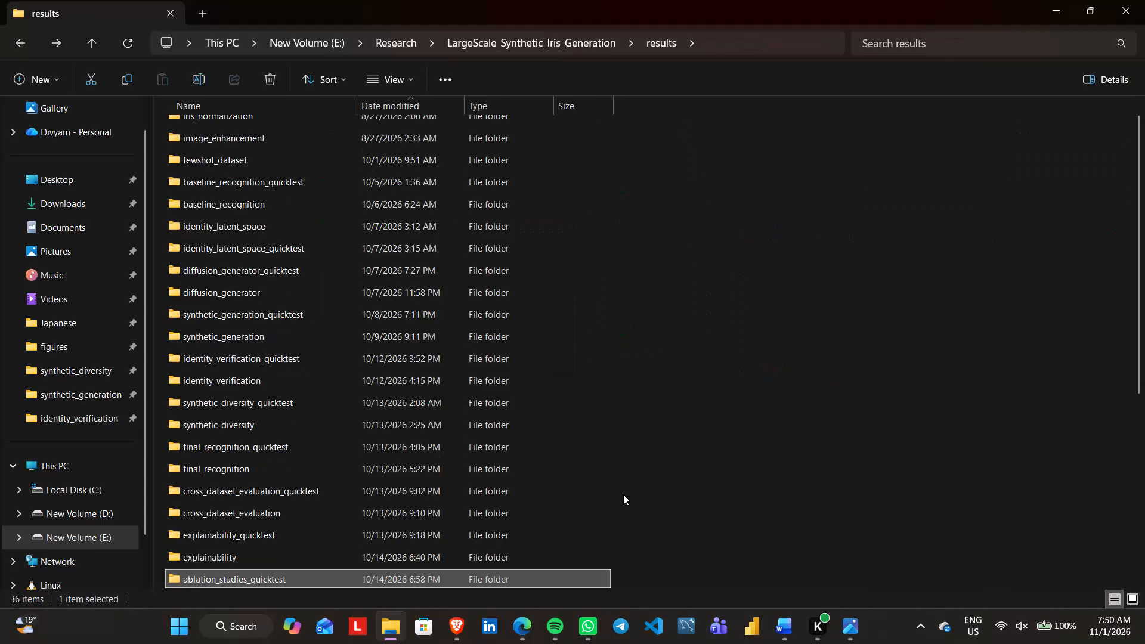
key(Up)
key(Up)
key(Down)
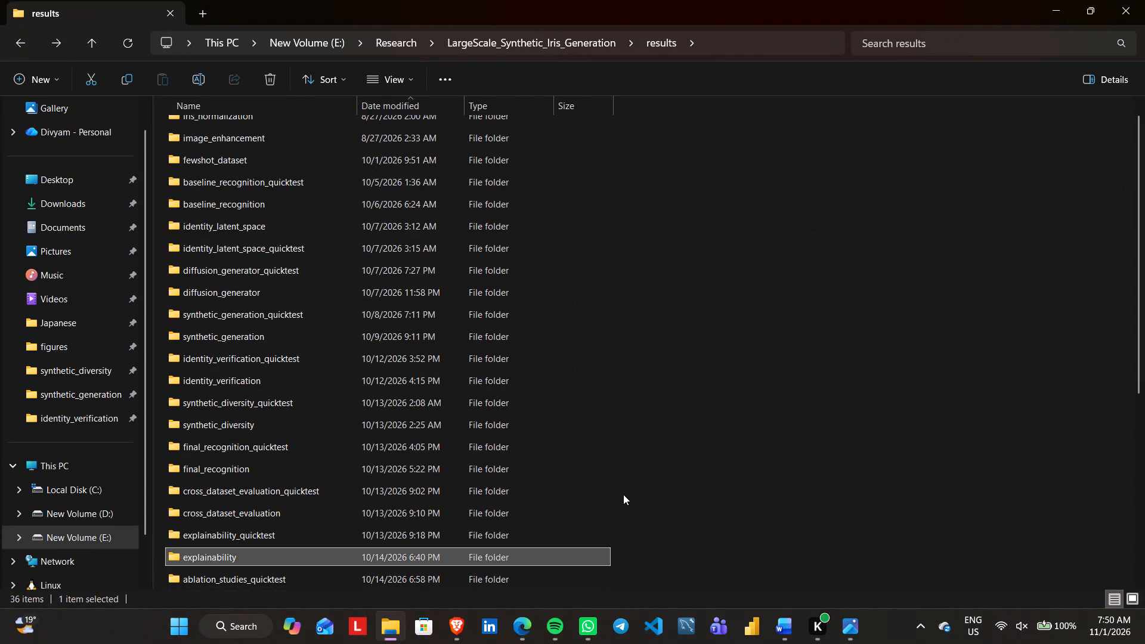
key(Return)
key(ctrl+z)
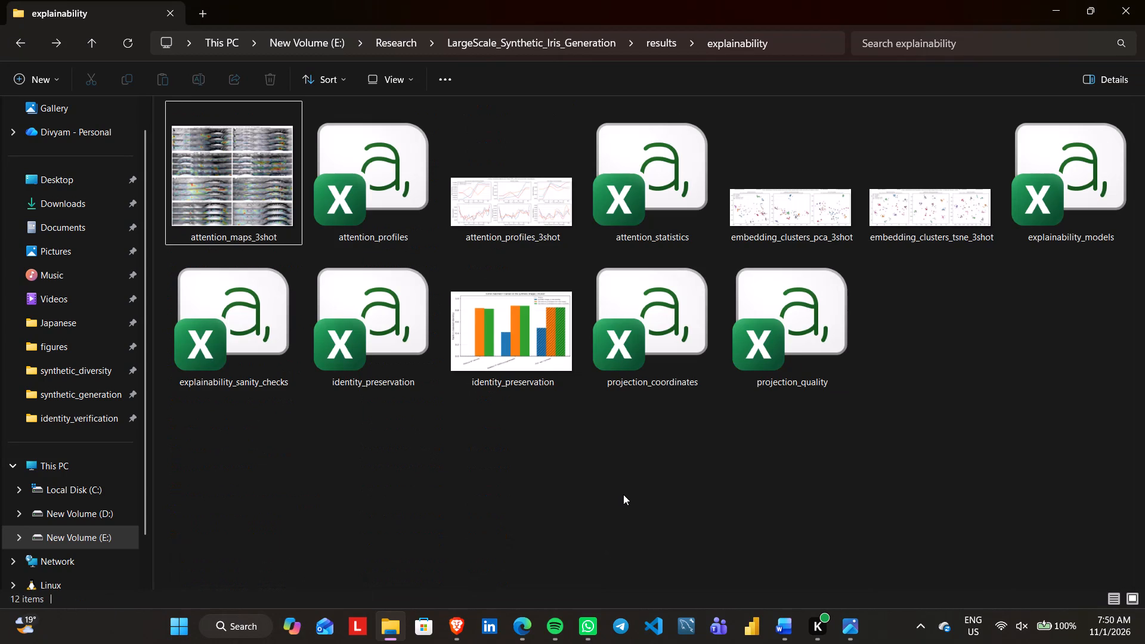
key(Delete)
click(623, 494)
key(BackSpace)
Examine the plots in the ablation_studies and synthetic_diversity results folders for usable report figures.
key(Down)
key(Down)
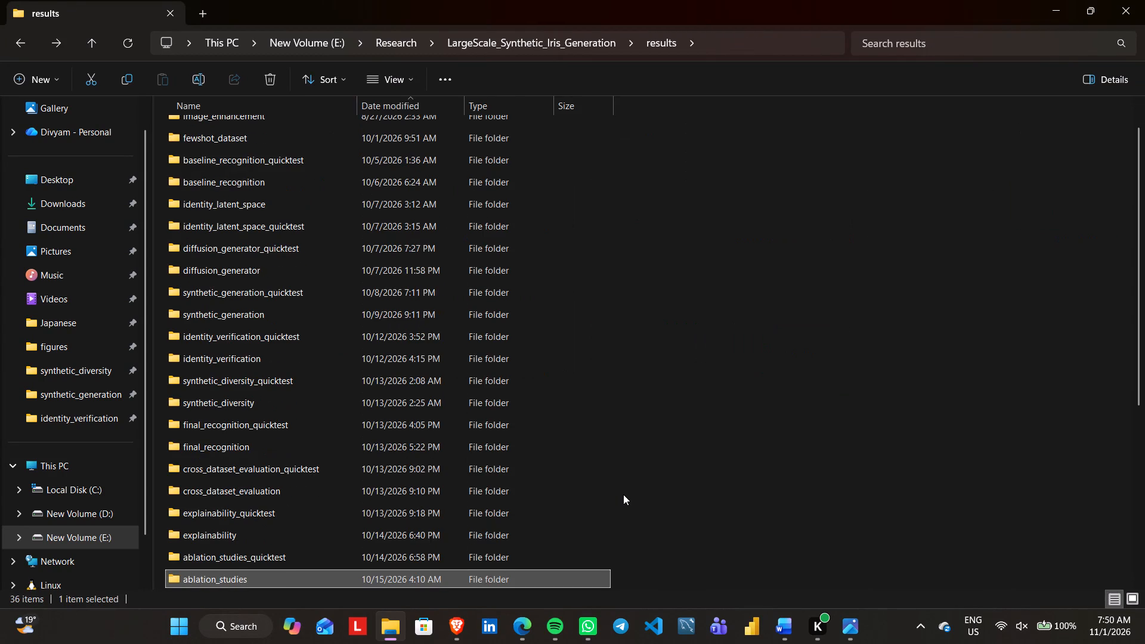
key(Return)
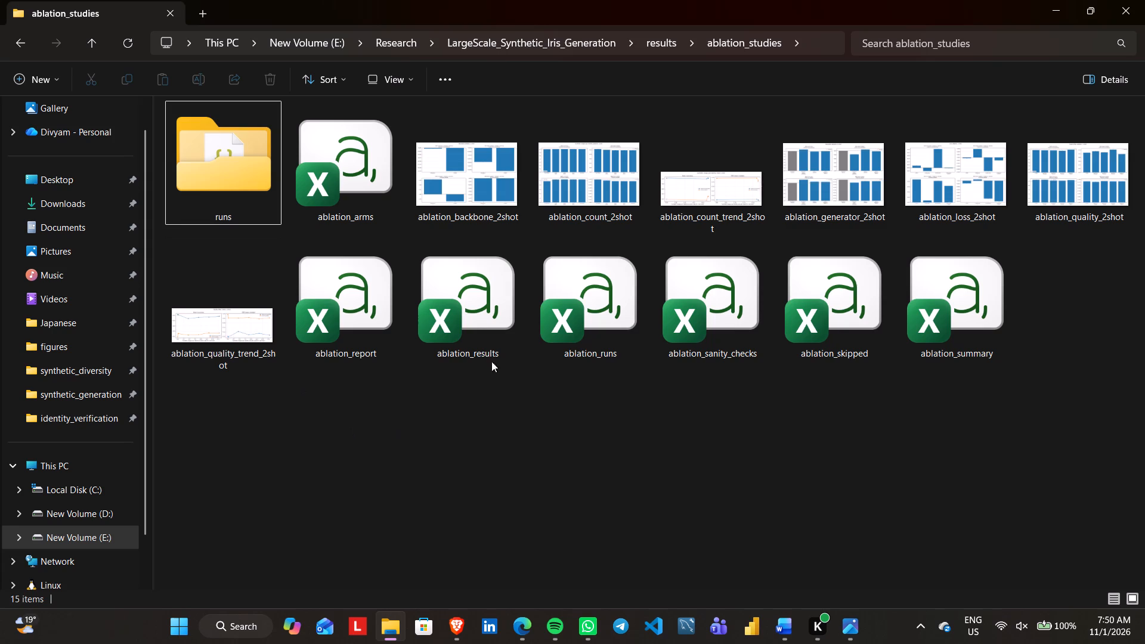
click(491, 464)
key(BackSpace)
key(Up)
key(Up)
key(Up)
key(Up)
key(Up)
key(Up)
key(Up)
key(Up)
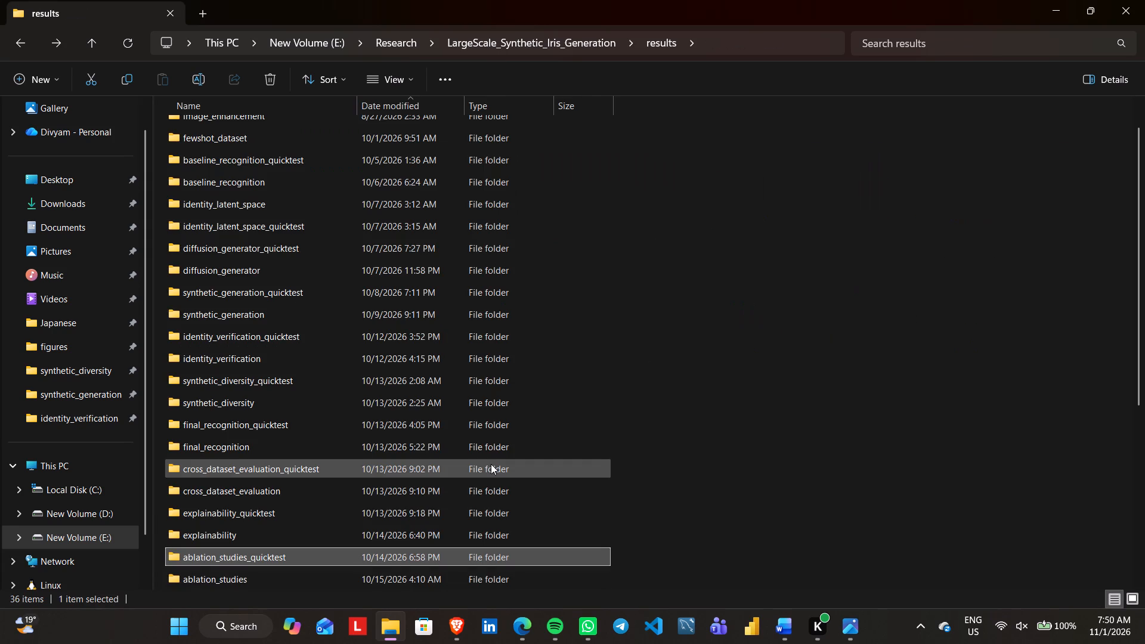
key(Up)
key(Down)
key(Return)
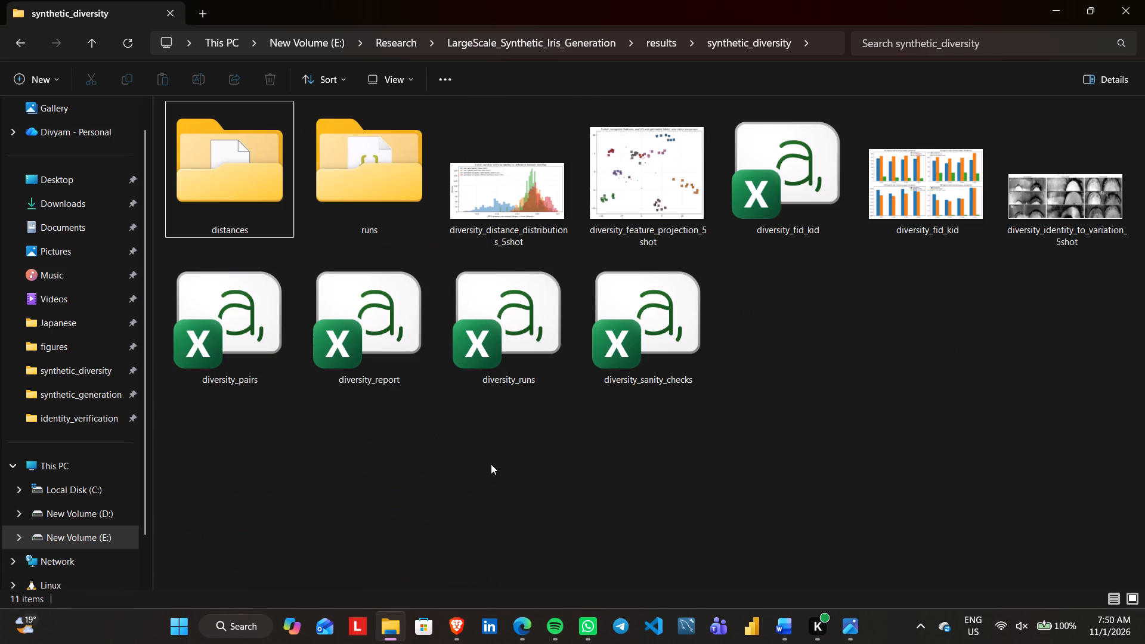
key(BackSpace)
Examine the final_recognition, identity_verification and synthetic_generation results folders for usable report figures.
key(Down)
key(Down)
key(Return)
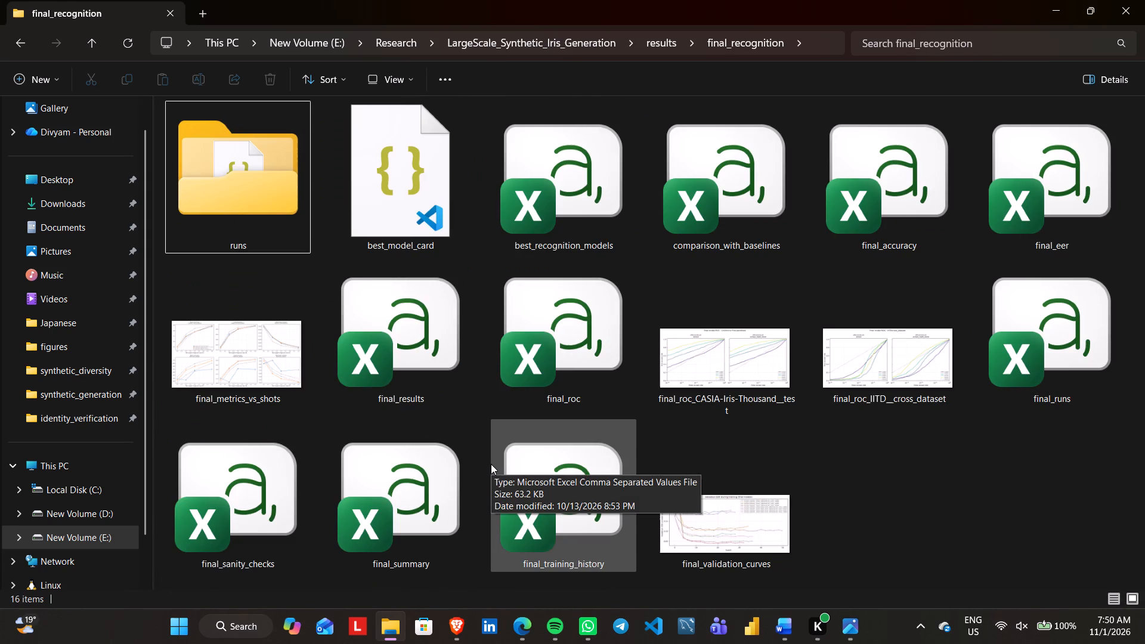
key(BackSpace)
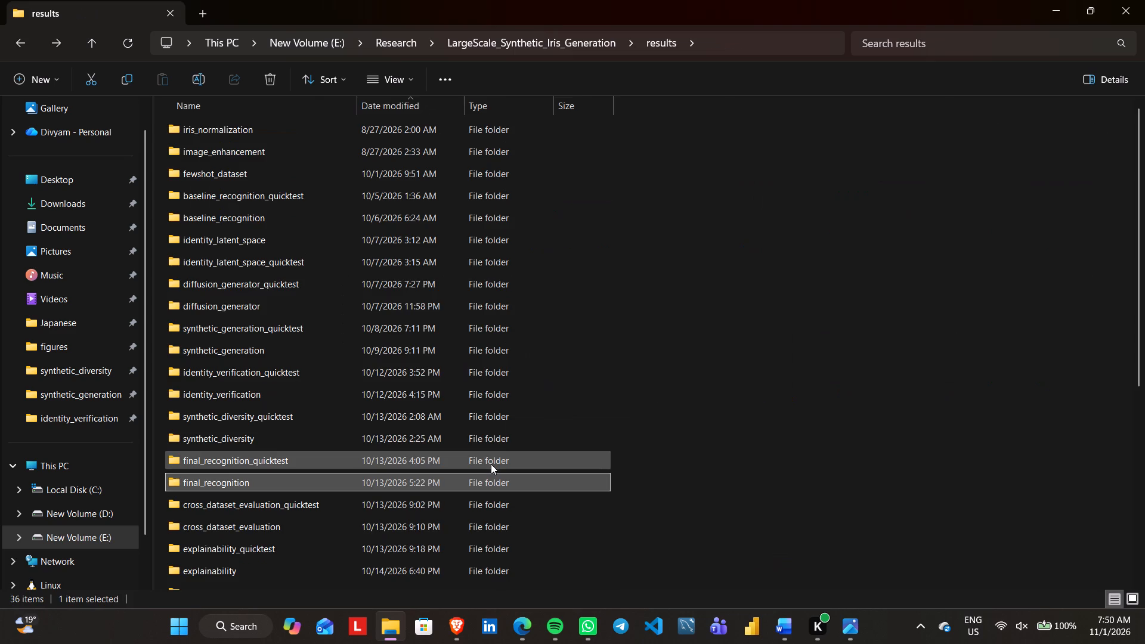
key(Down)
key(Up)
key(Up)
key(Up)
key(Up)
key(Up)
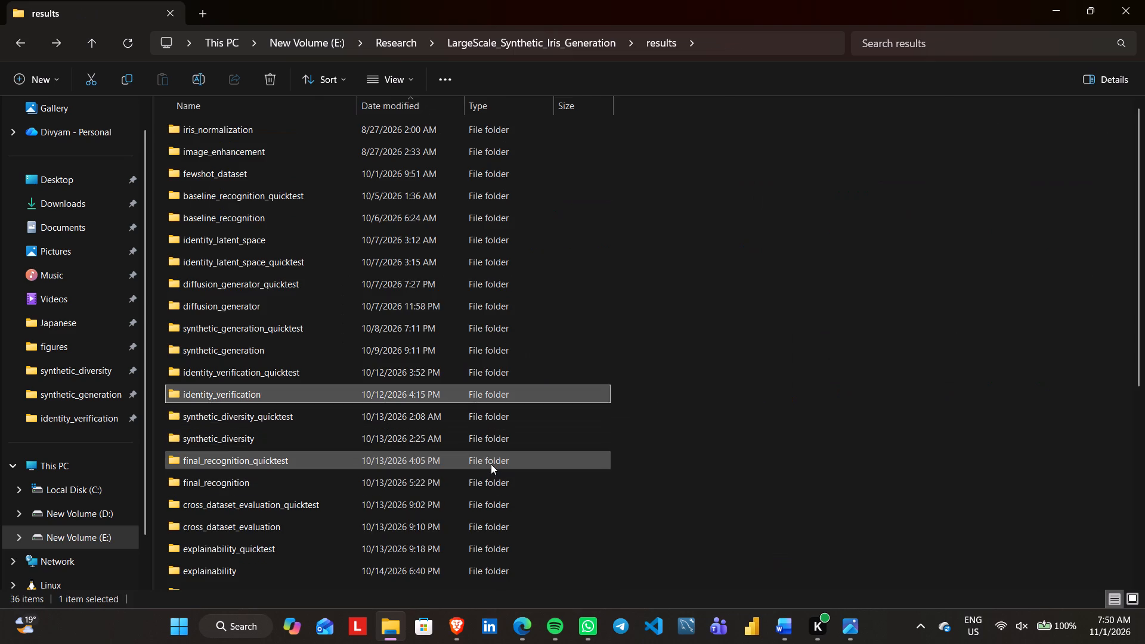
key(Return)
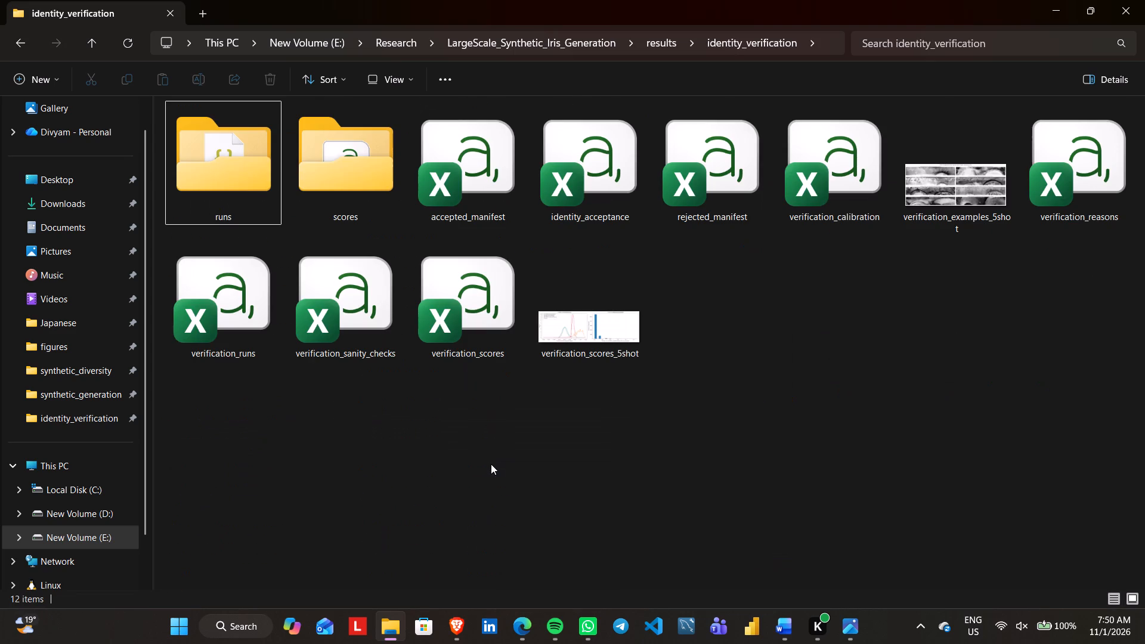
key(BackSpace)
key(Up)
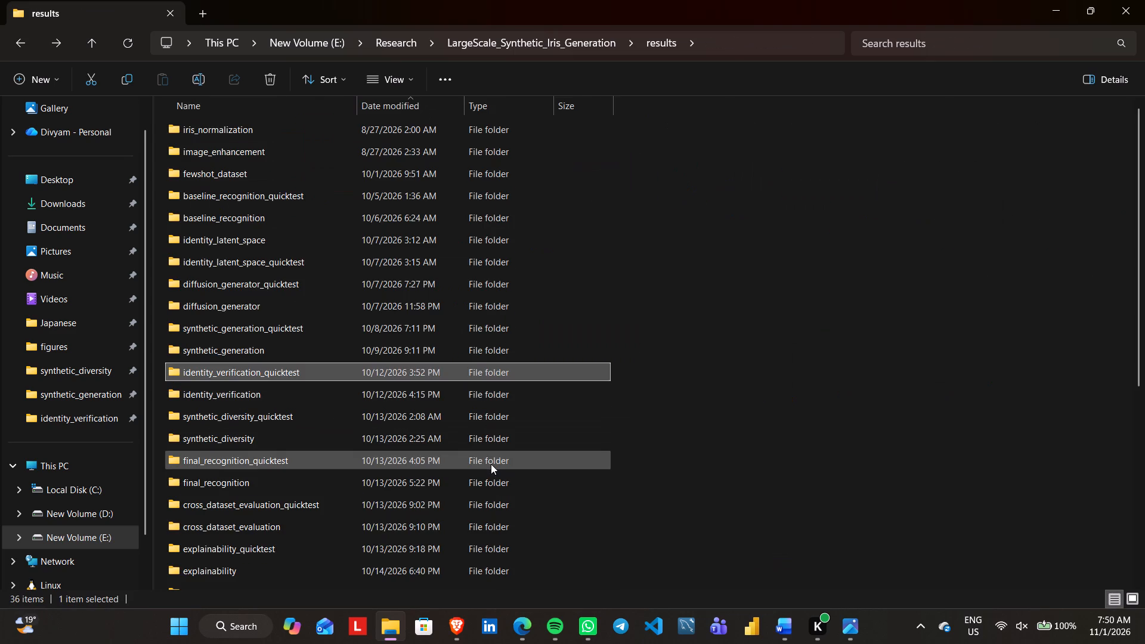
key(Up)
key(Return)
key(BackSpace)
Examine the figures subfolder of the performance_comparison results for usable report plots.
key(Down)
key(Down)
key(Down)
key(Down)
key(Down)
key(Down)
key(Down)
key(Down)
key(Down)
key(Down)
key(Down)
key(Down)
key(Down)
key(Down)
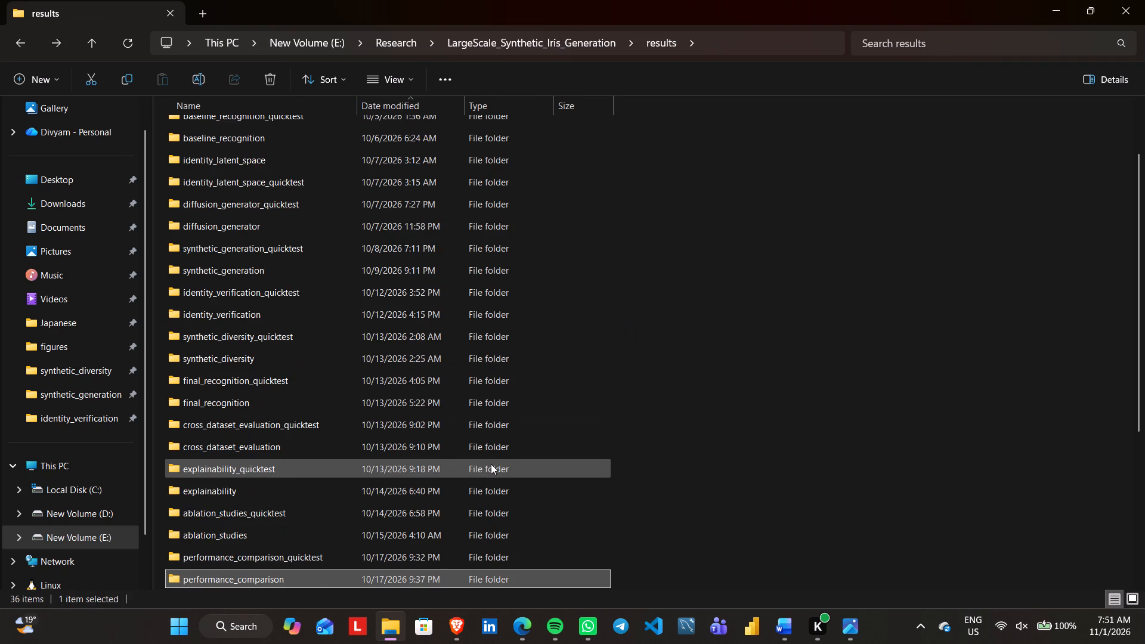
key(Return)
key(Down)
key(Right)
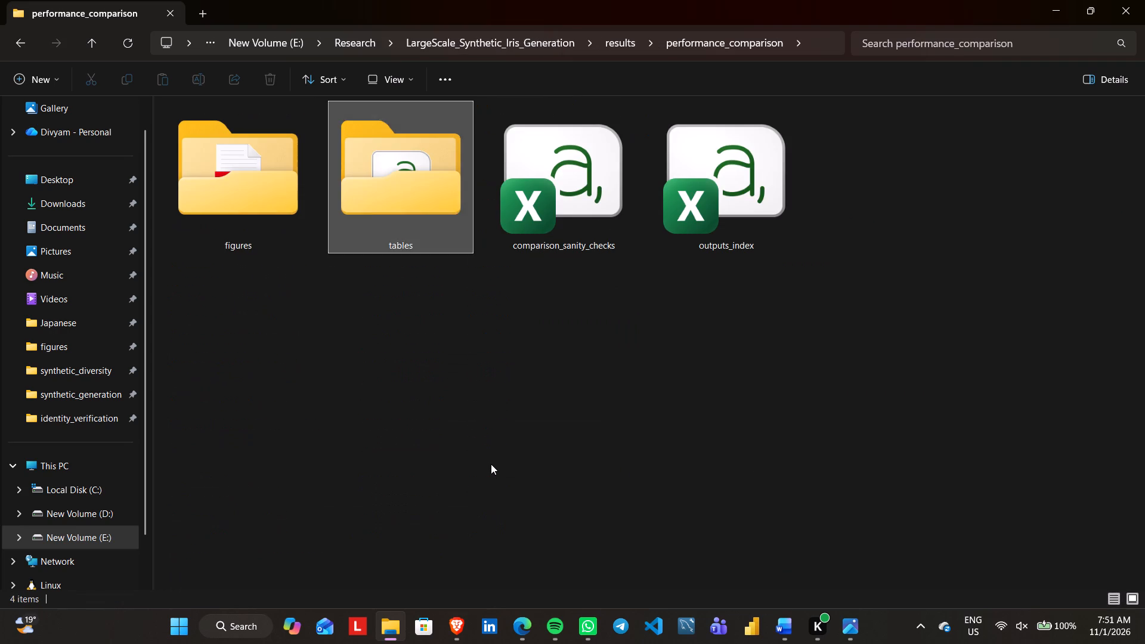
key(Left)
key(Return)
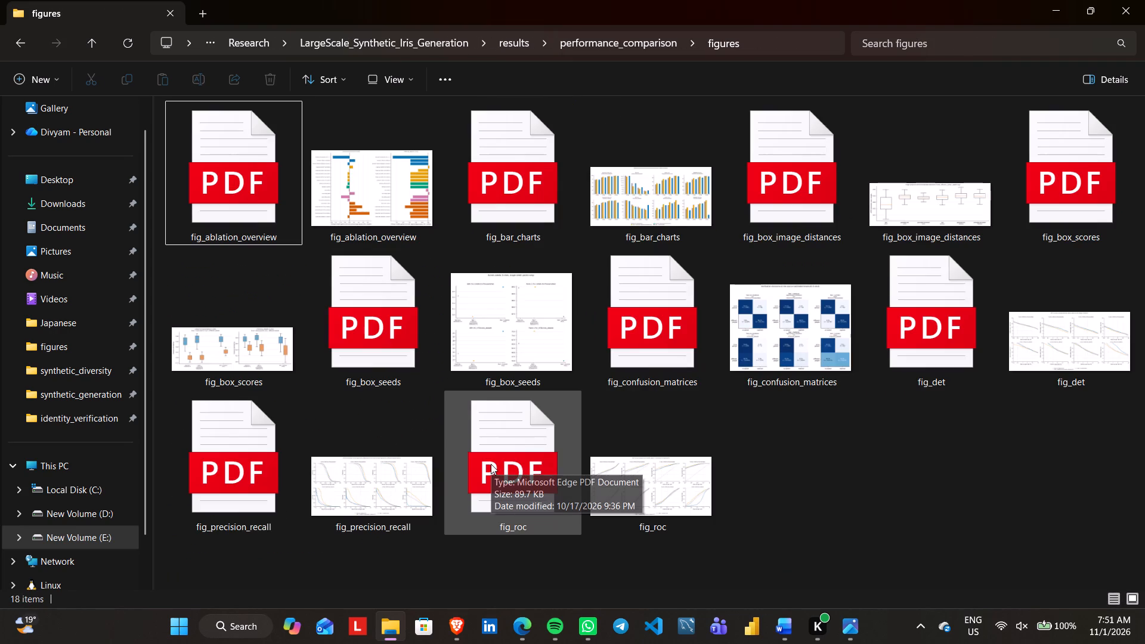
key(BackSpace)
key(BackSpace)
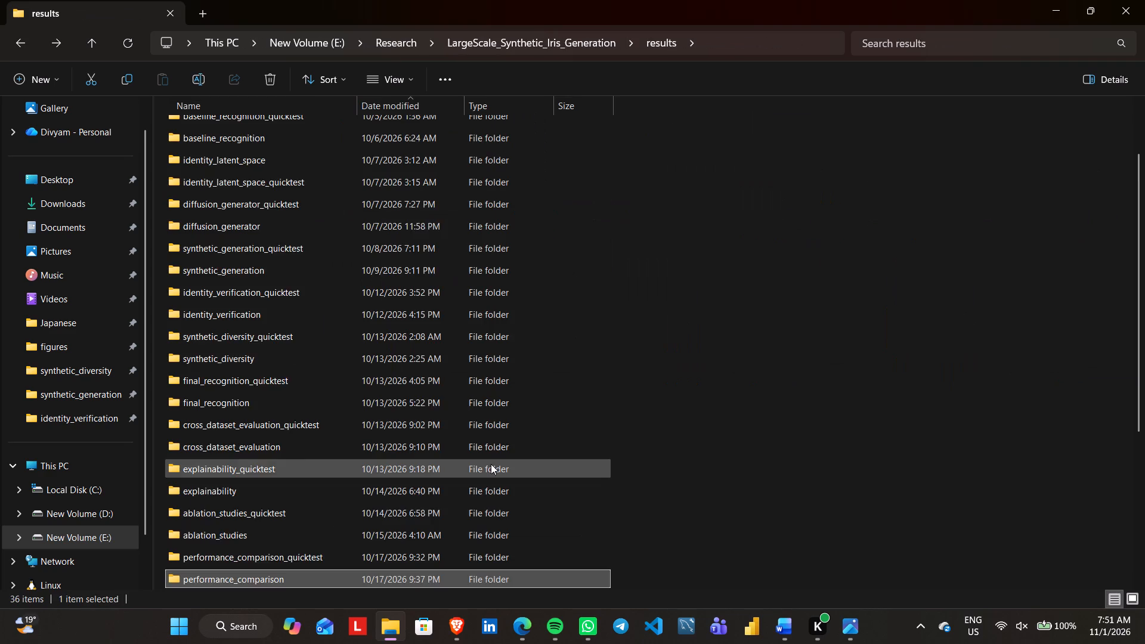
Examine the figures subfolder of the statistical_analysis results for usable report plots.
key(Down)
key(Down)
key(Down)
key(Down)
key(Down)
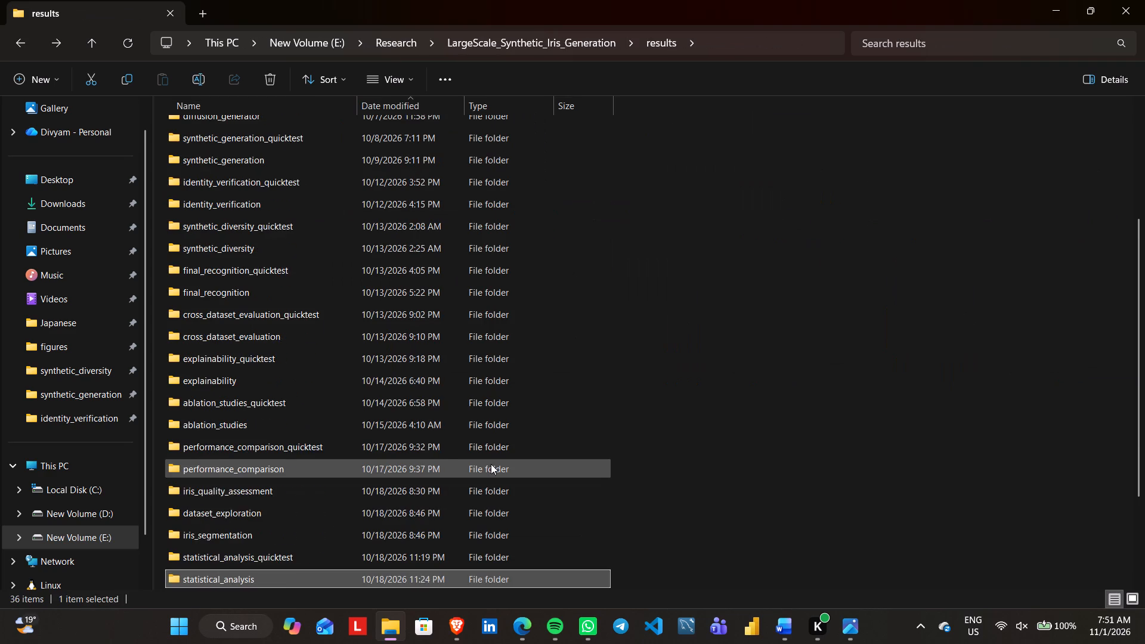
key(Down)
key(Up)
key(Return)
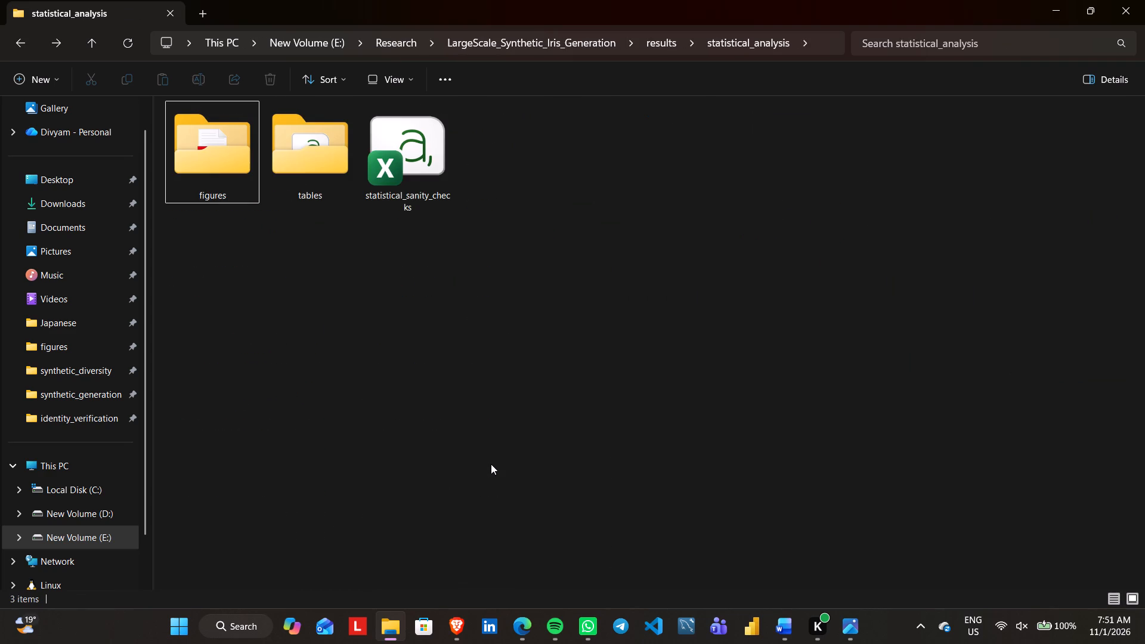
key(Down)
key(Right)
key(Left)
key(Return)
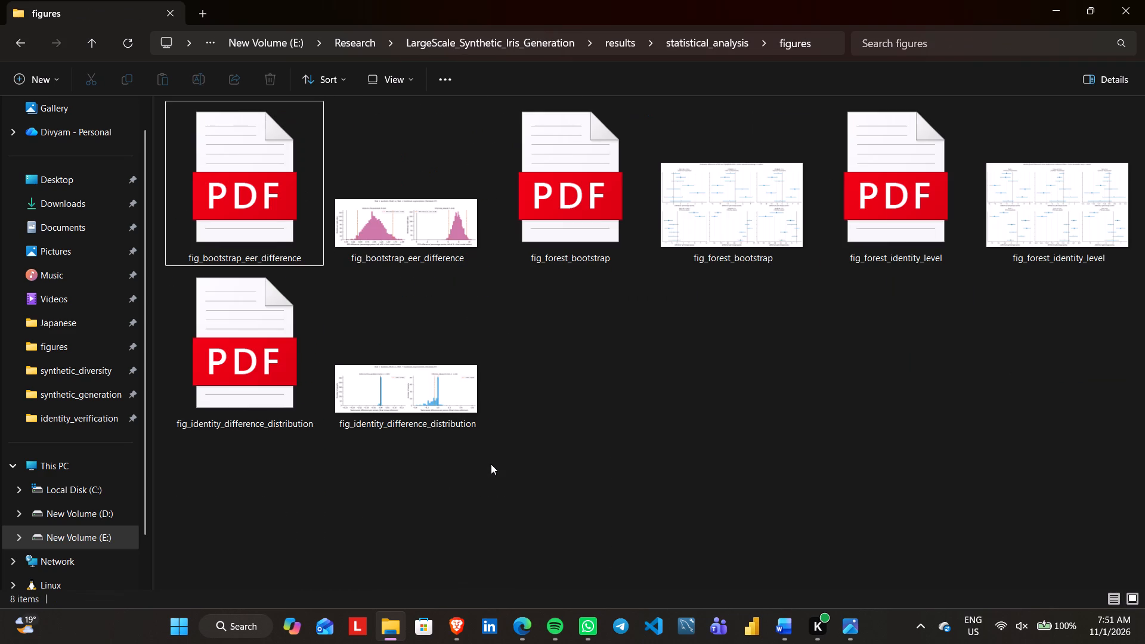
key(BackSpace)
key(BackSpace)
Examine the figures subfolders of the inference_demo and paper_figures results for usable report images.
key(Down)
key(Down)
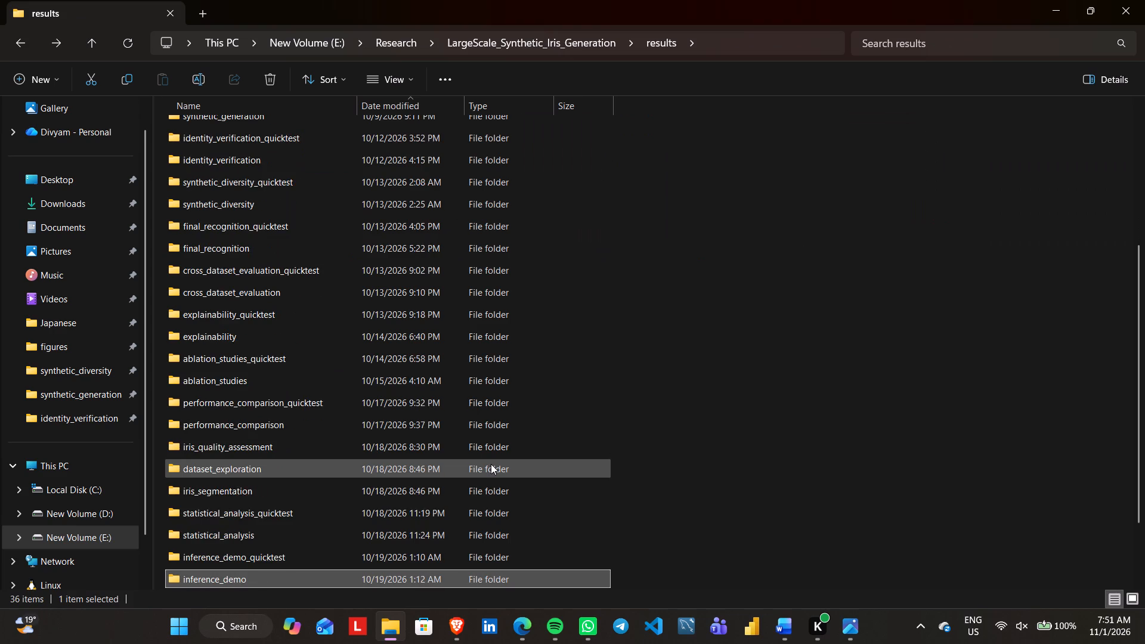
key(Return)
key(Right)
key(Left)
key(Return)
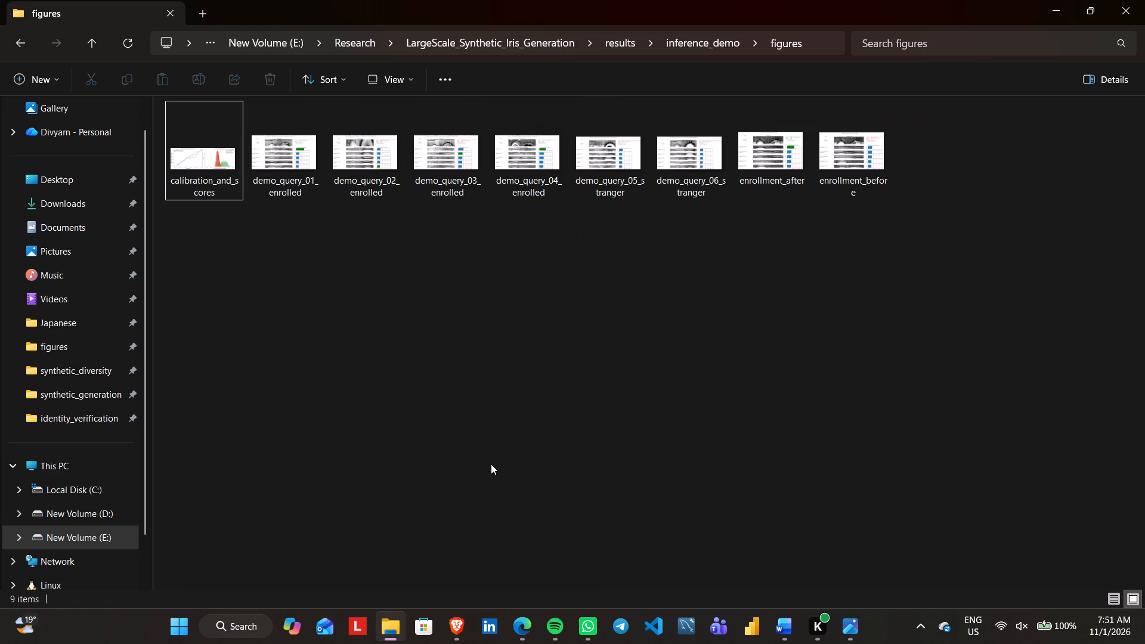
key(BackSpace)
key(BackSpace)
key(Down)
key(Down)
key(Return)
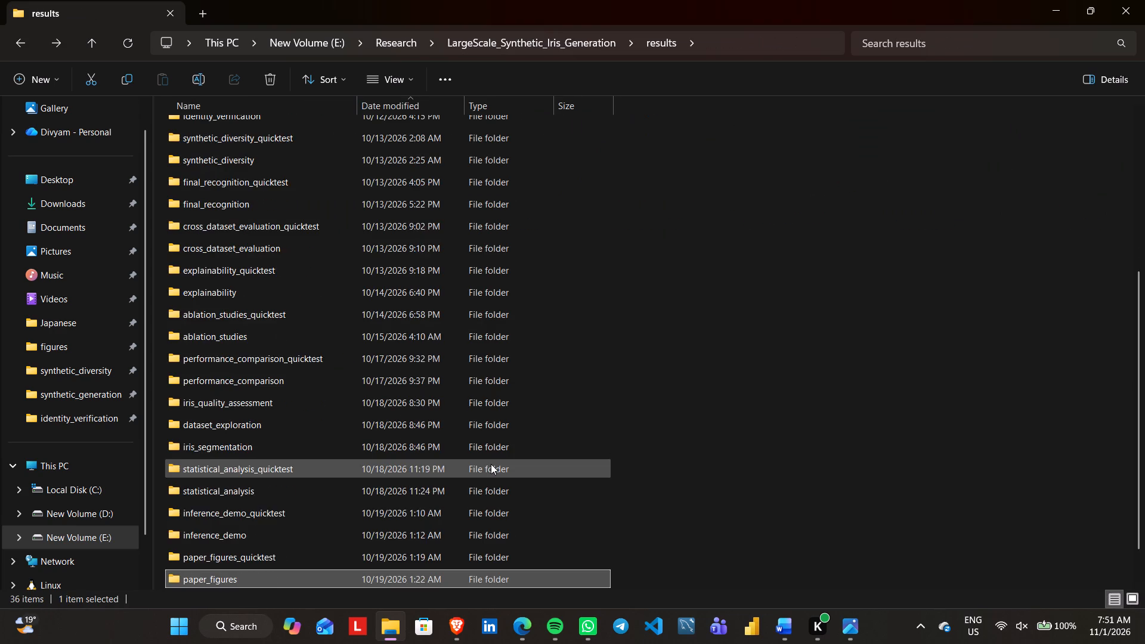
key(Right)
key(Left)
key(Return)
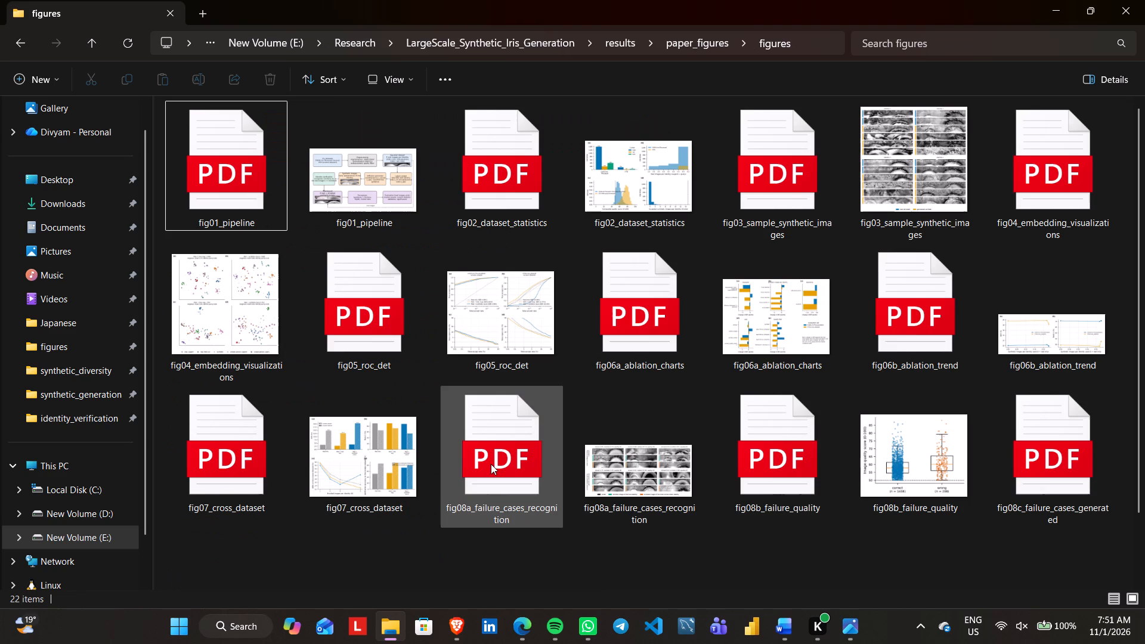
key(BackSpace)
key(BackSpace)
Examine the plots in the baseline_recognition results folder for a figure usable in the report.
key(Up)
key(Up)
key(Up)
key(Up)
key(Up)
key(Up)
key(Up)
key(Up)
key(Up)
key(Up)
key(Up)
key(Up)
key(Up)
key(Up)
key(Up)
key(Up)
key(Up)
key(Up)
key(Up)
key(Up)
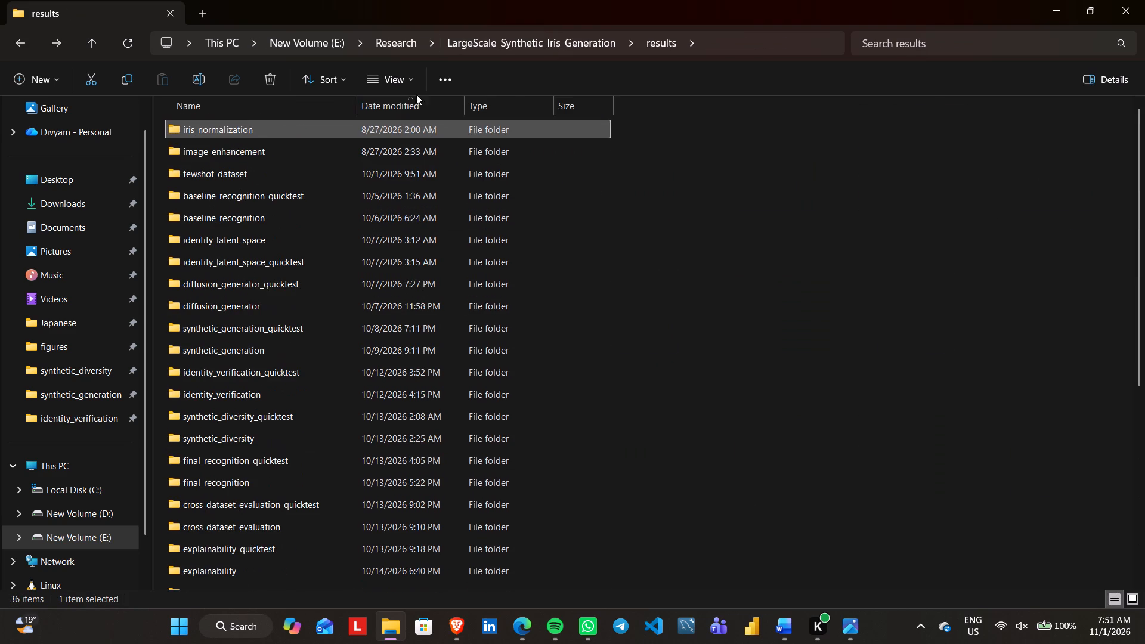
double_click(390, 223)
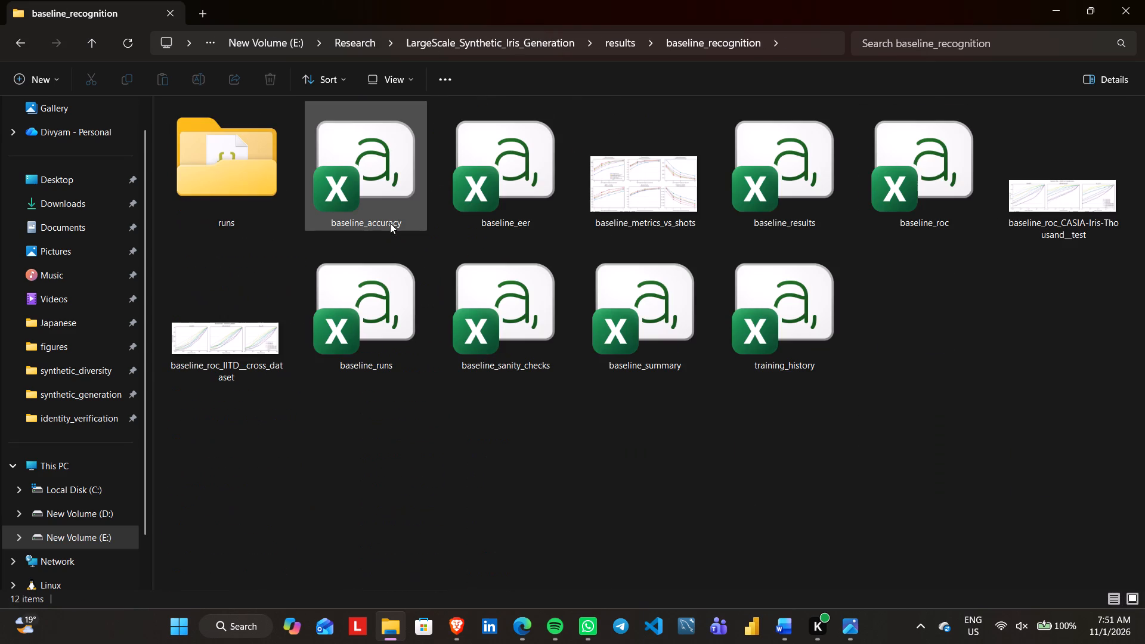
key(BackSpace)
key(Down)
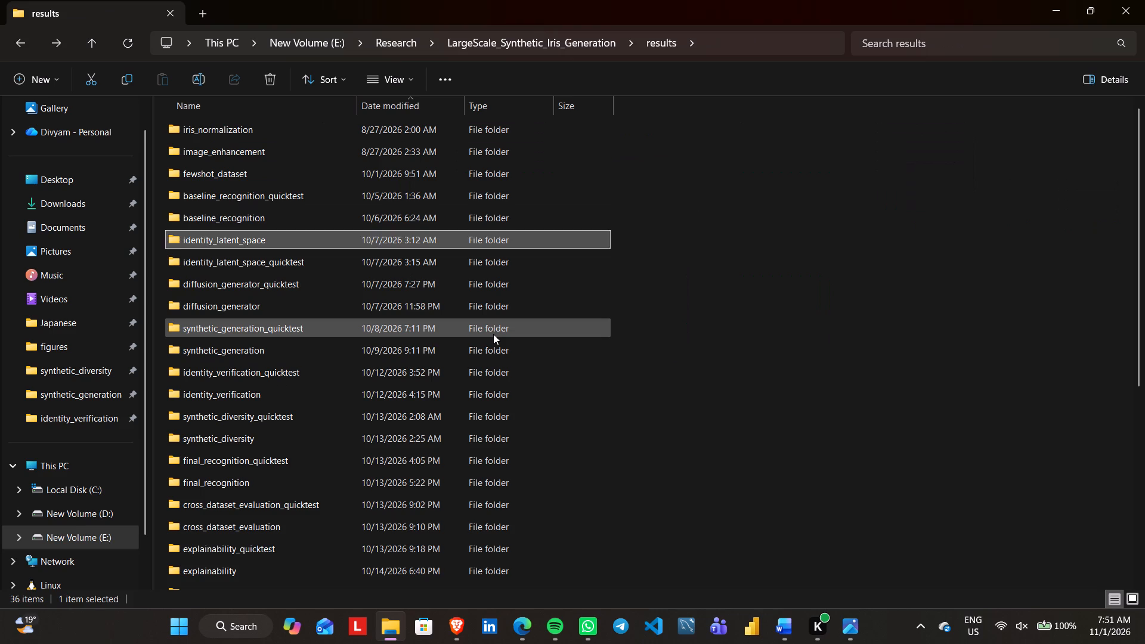
Check the identity_latent_space and diffusion_generator results folders for report figures and view the generator_training_curves plot.
key(Down)
key(Up)
key(Return)
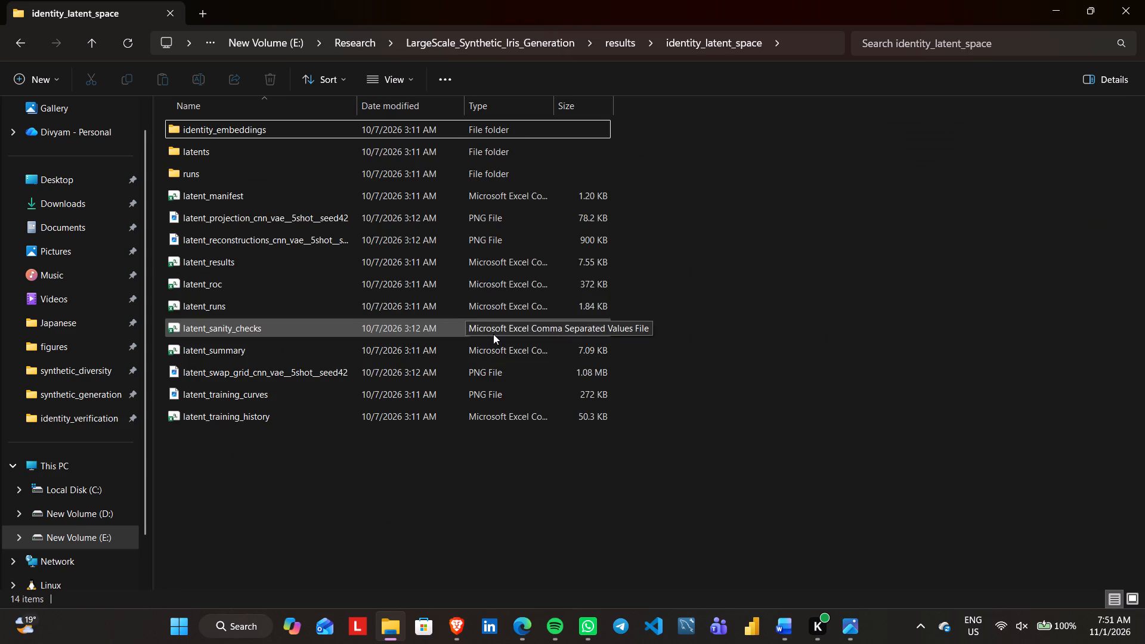
key(BackSpace)
key(Down)
key(Down)
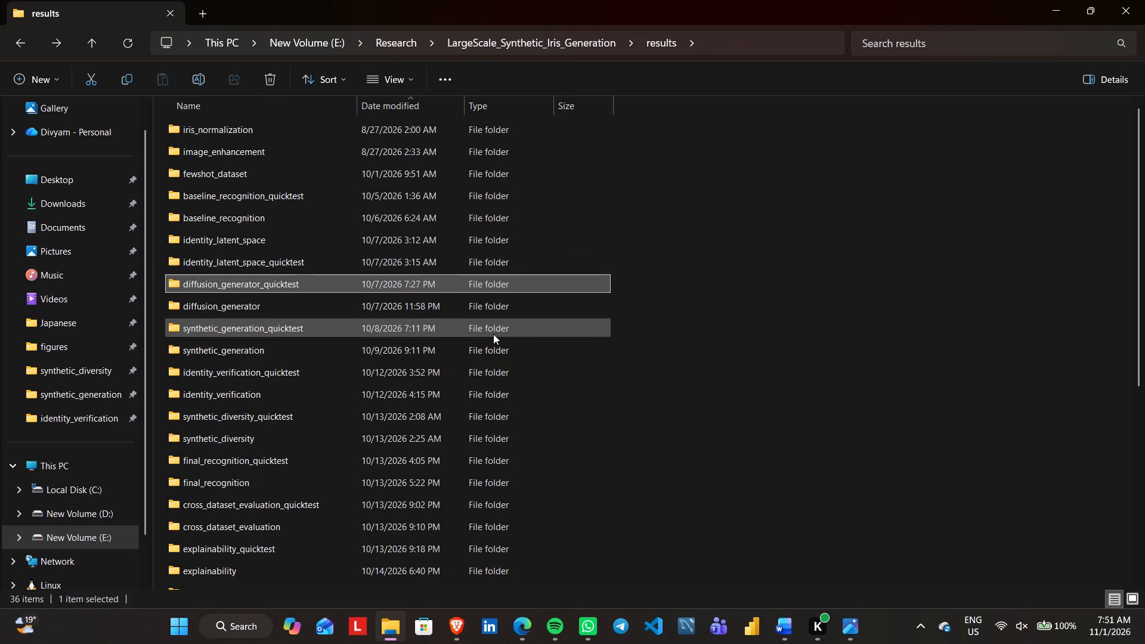
key(Down)
key(Return)
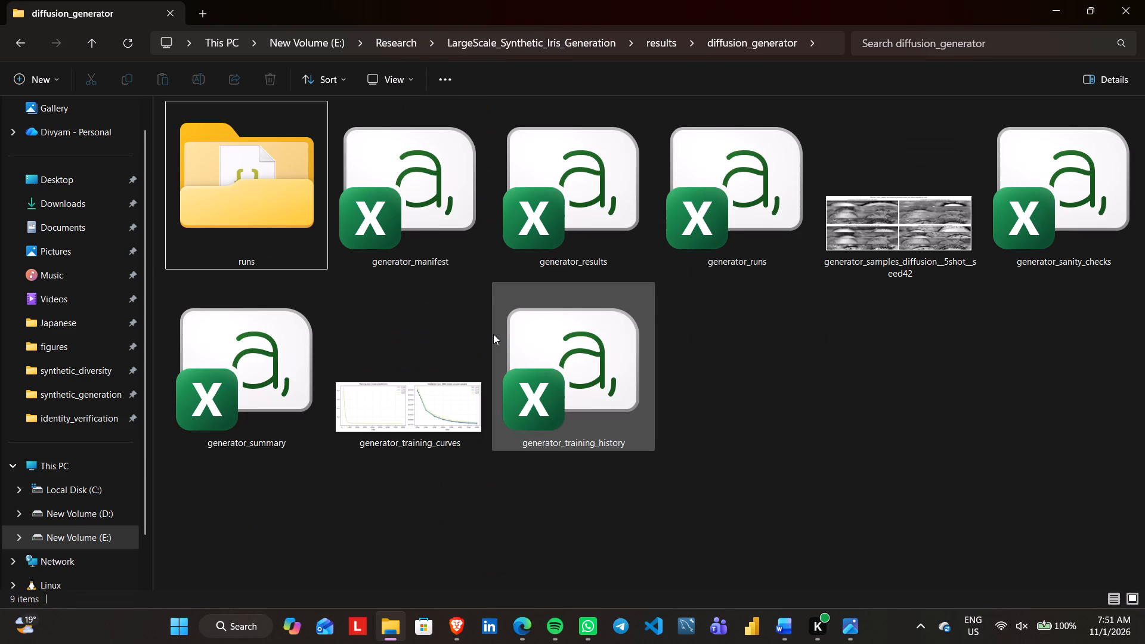
double_click(390, 394)
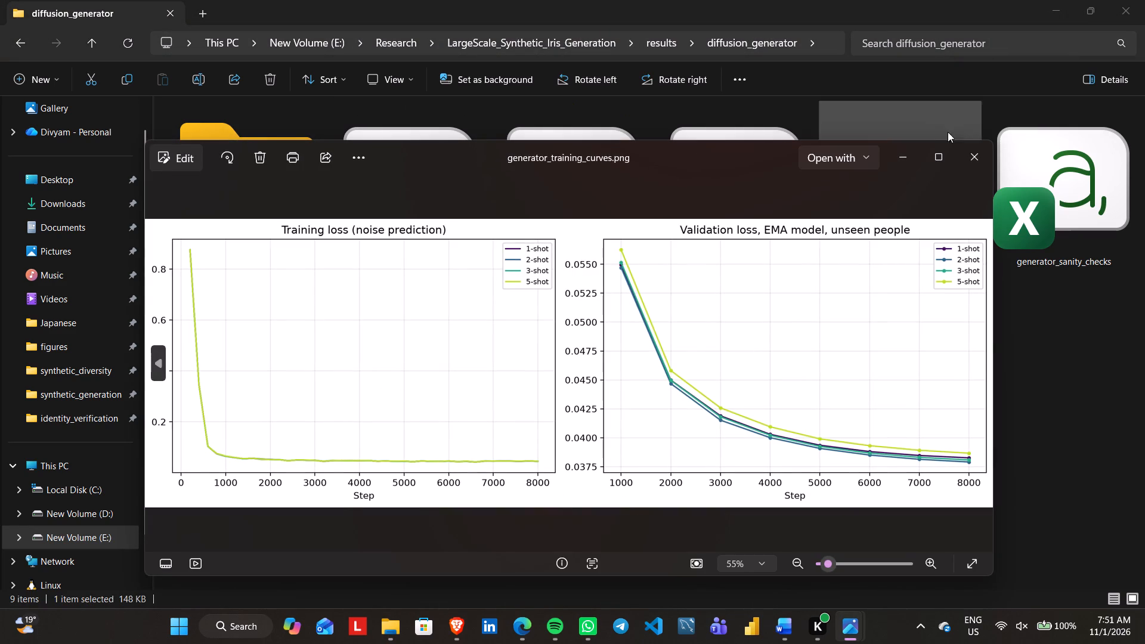
click(970, 154)
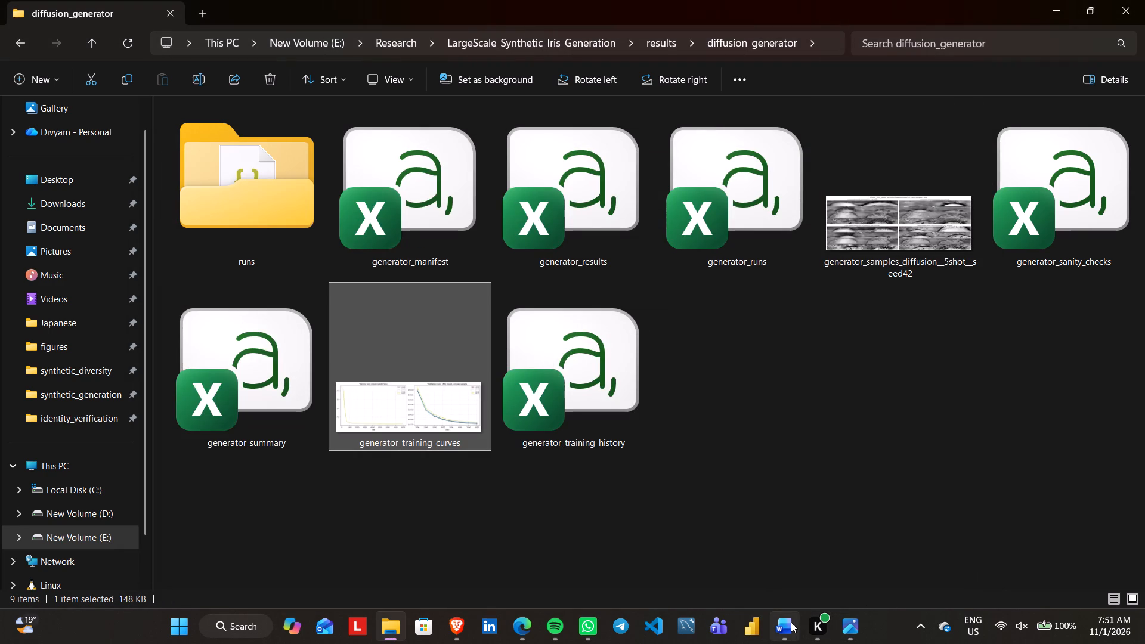
Switch to the Word report and extend the Figure 9 caption to read "Training loss curve".
click(791, 622)
scroll(738, 373, down, 1)
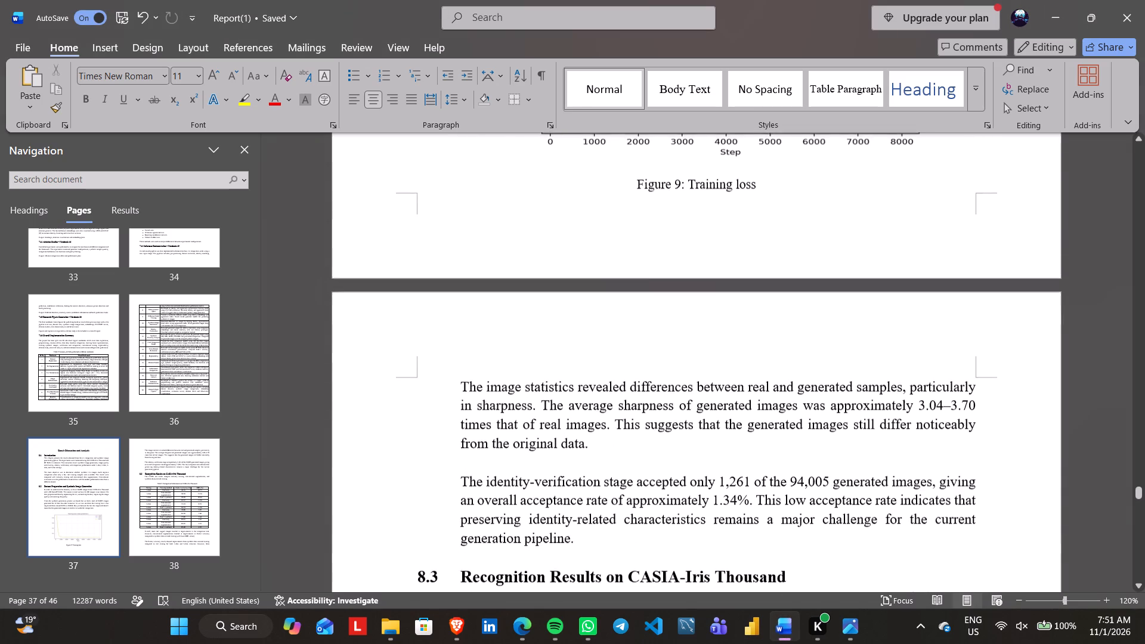
scroll(738, 373, down, 2)
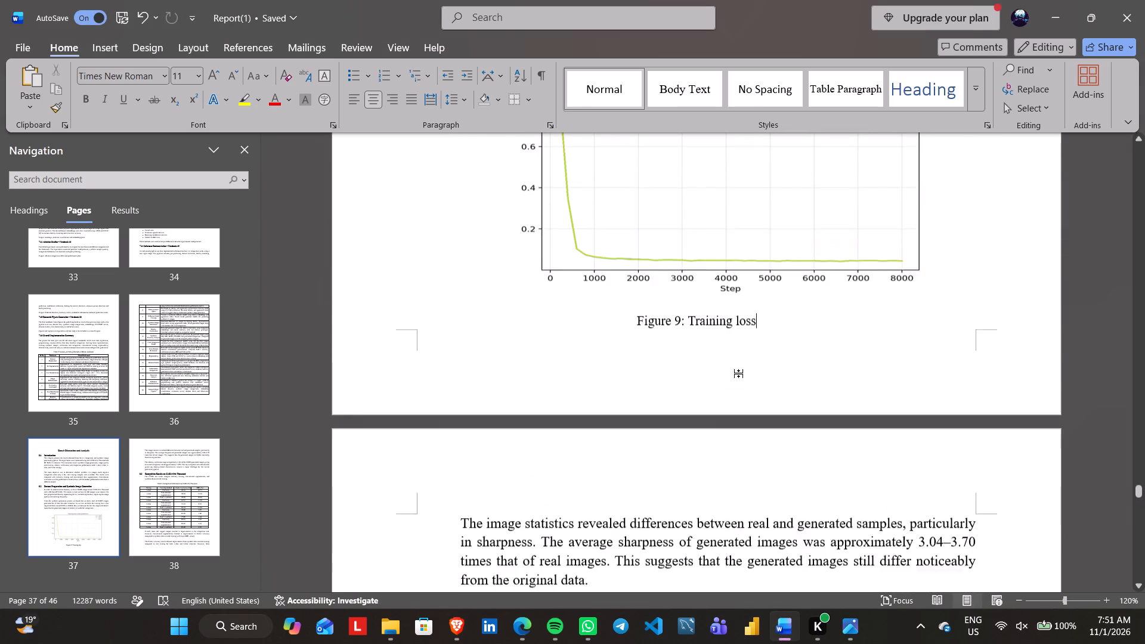
scroll(738, 373, down, 1)
scroll(766, 357, up, 1)
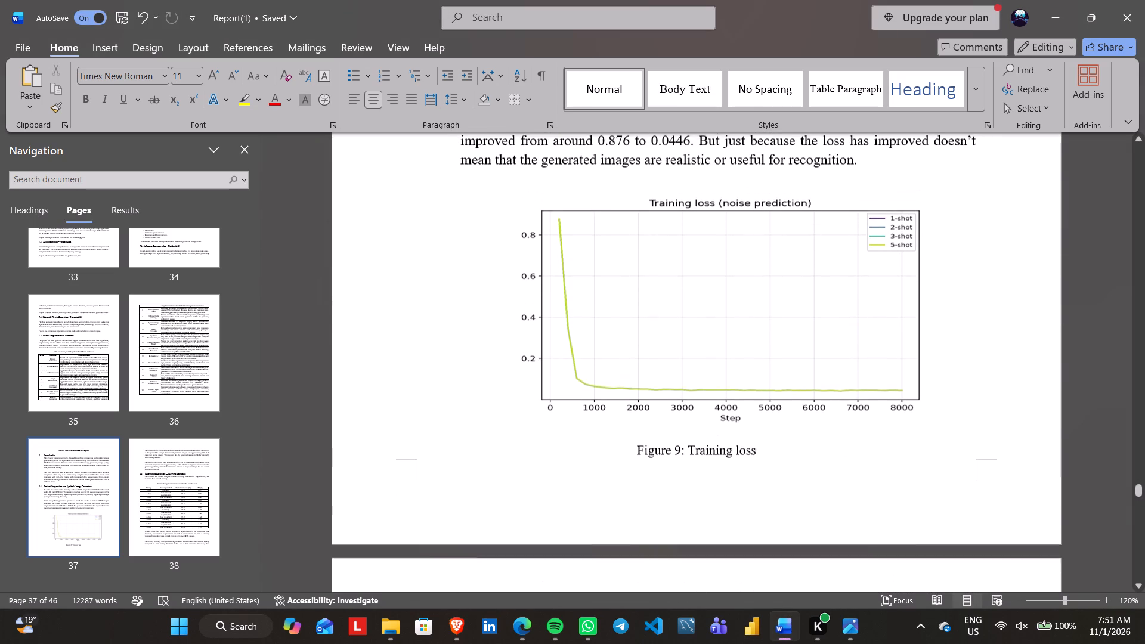
scroll(766, 357, up, 1)
key(space)
text(curve)
Renumber the caption of the CASIA-Iris-Thousand recognition performance table in section 8.3 as Table 10.
scroll(766, 357, down, 3)
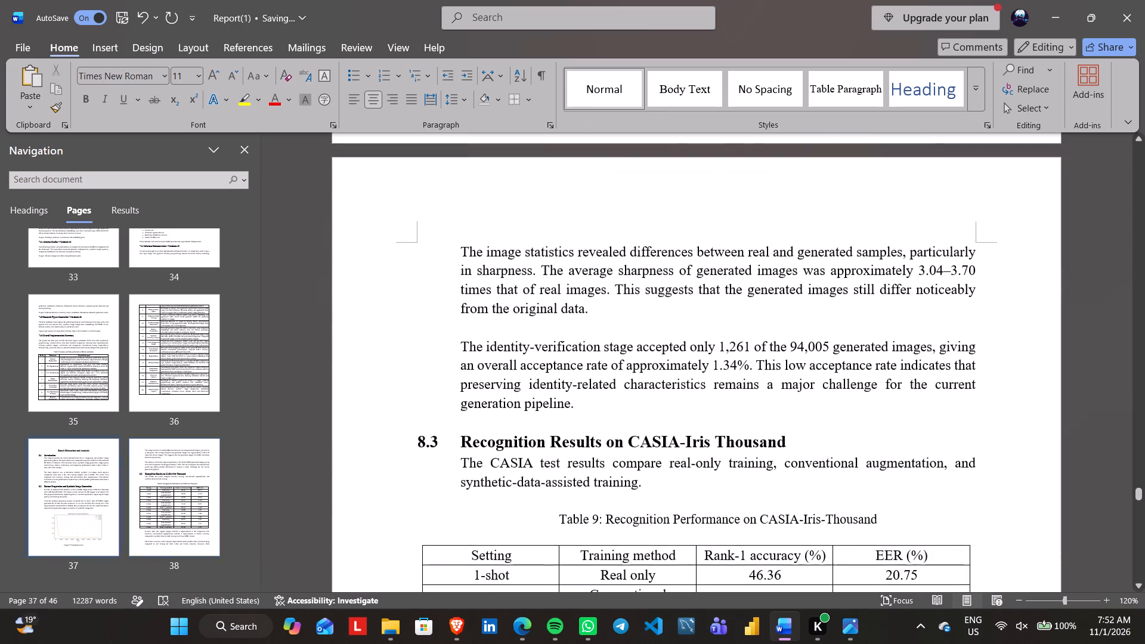
scroll(766, 357, down, 1)
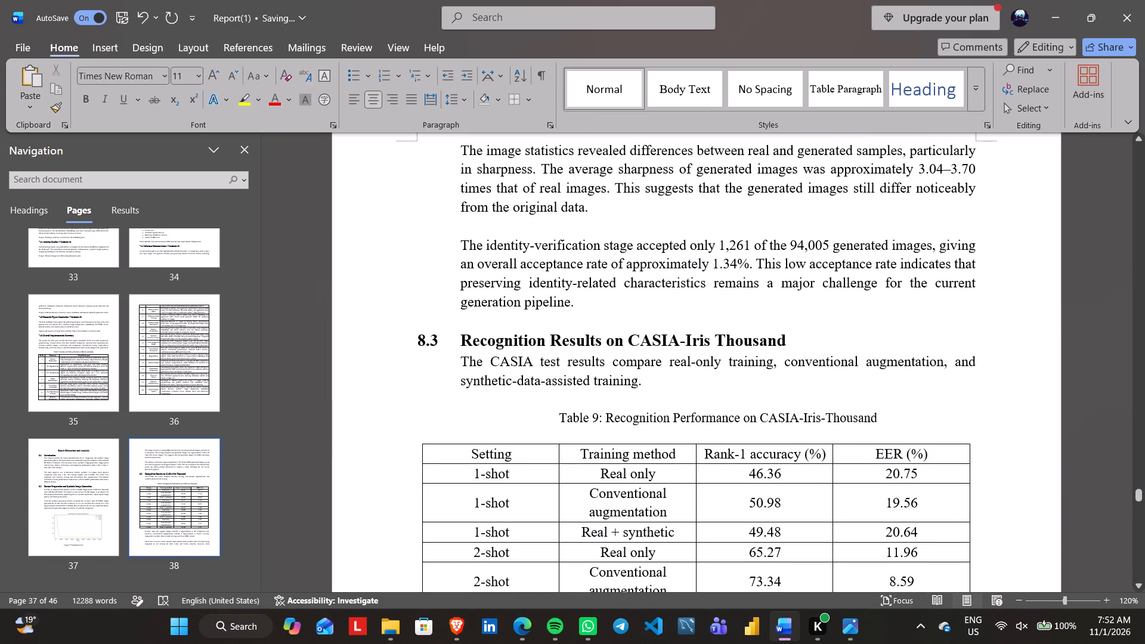
scroll(768, 386, up, 10)
scroll(768, 386, down, 1)
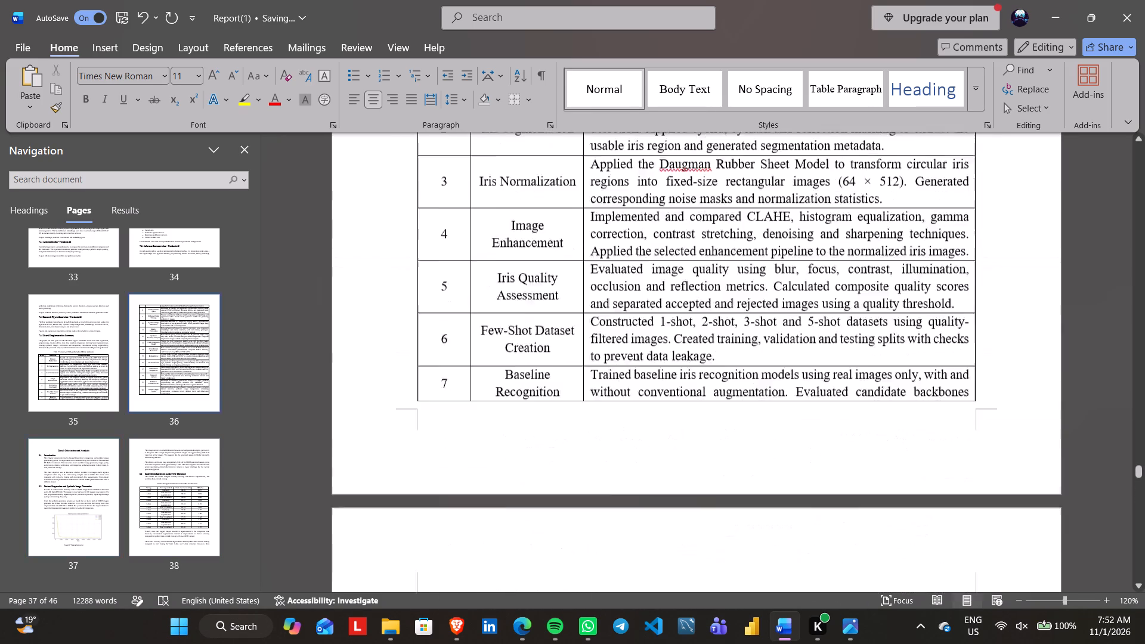
scroll(768, 386, down, 2)
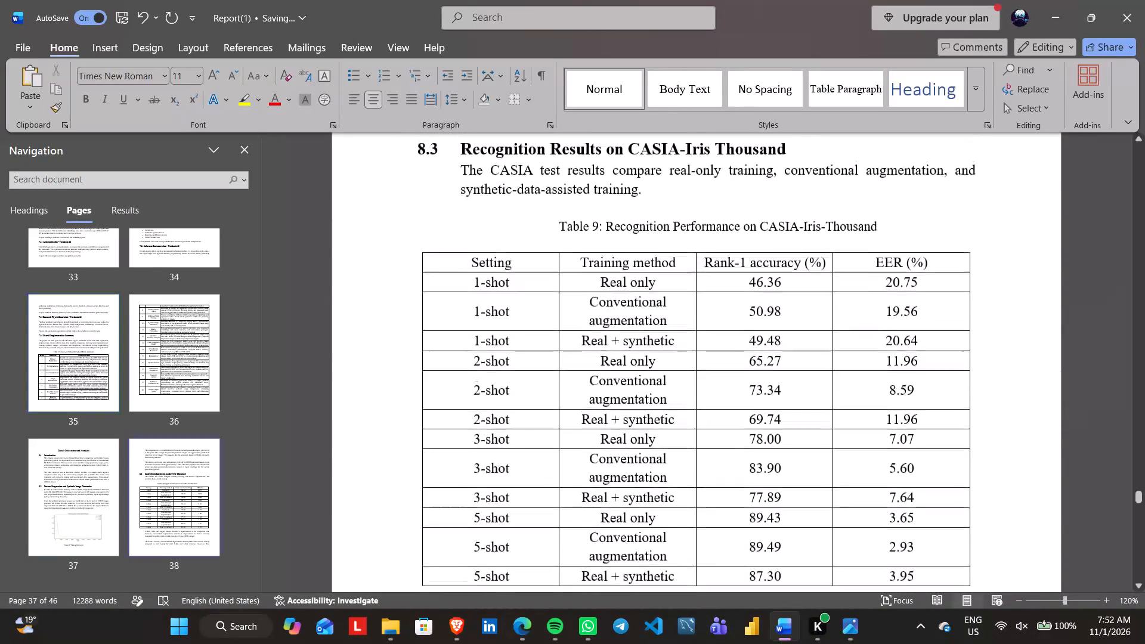
click(597, 253)
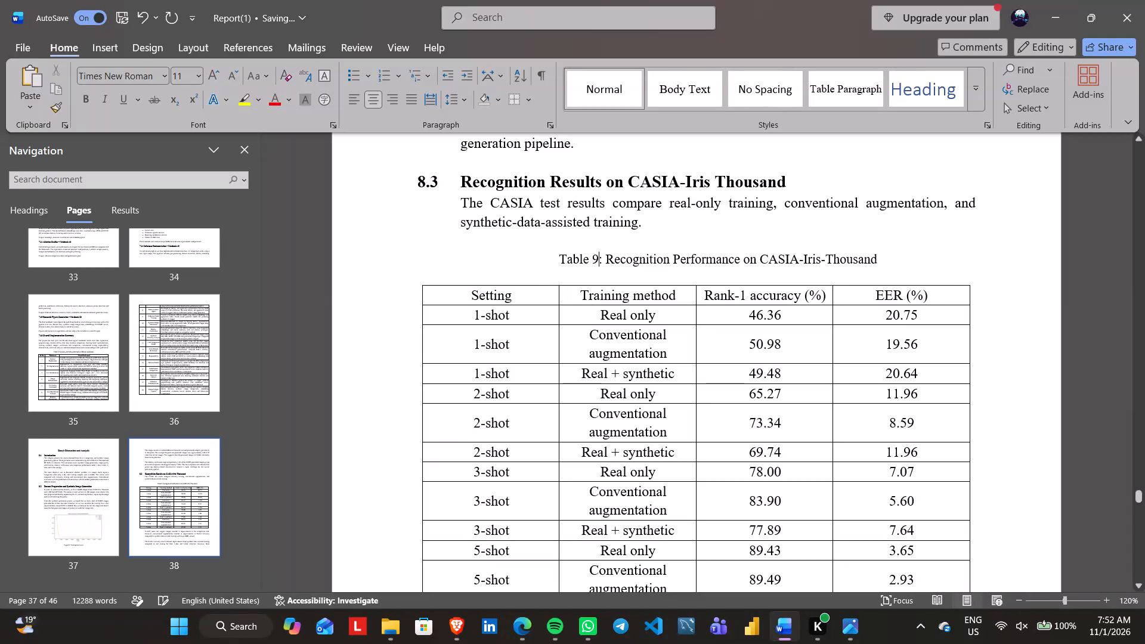
key(BackSpace)
text(10)
Renumber the caption of the EER and Rank-1 comparison chart for Casia-Iris Thousand as Figure 10.
scroll(597, 253, up, 1)
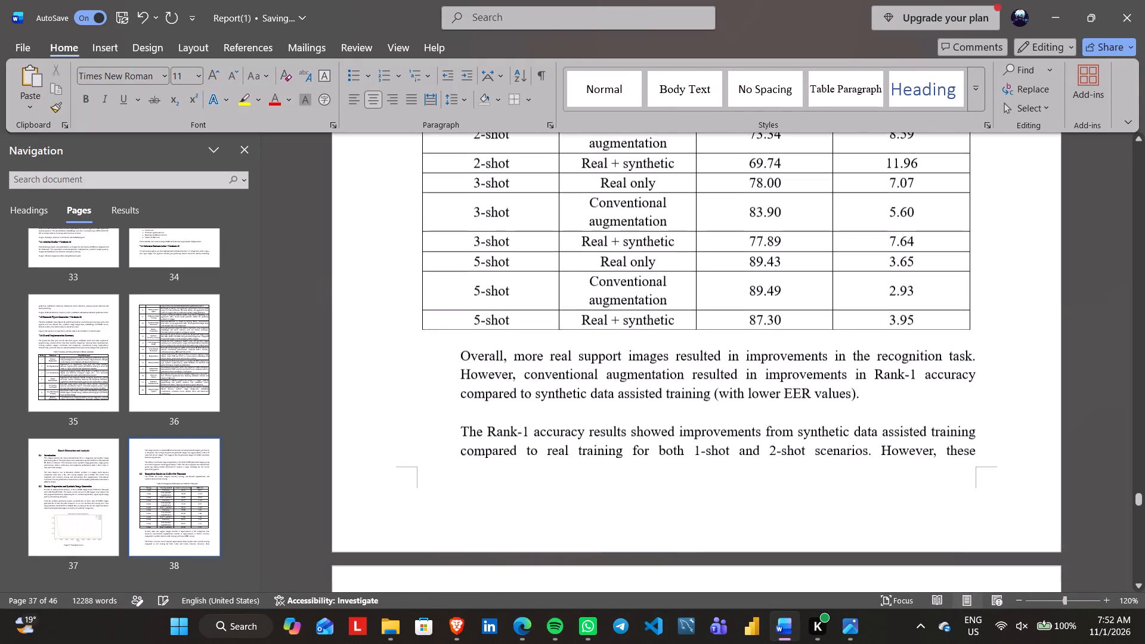
scroll(597, 253, up, 2)
scroll(597, 253, down, 2)
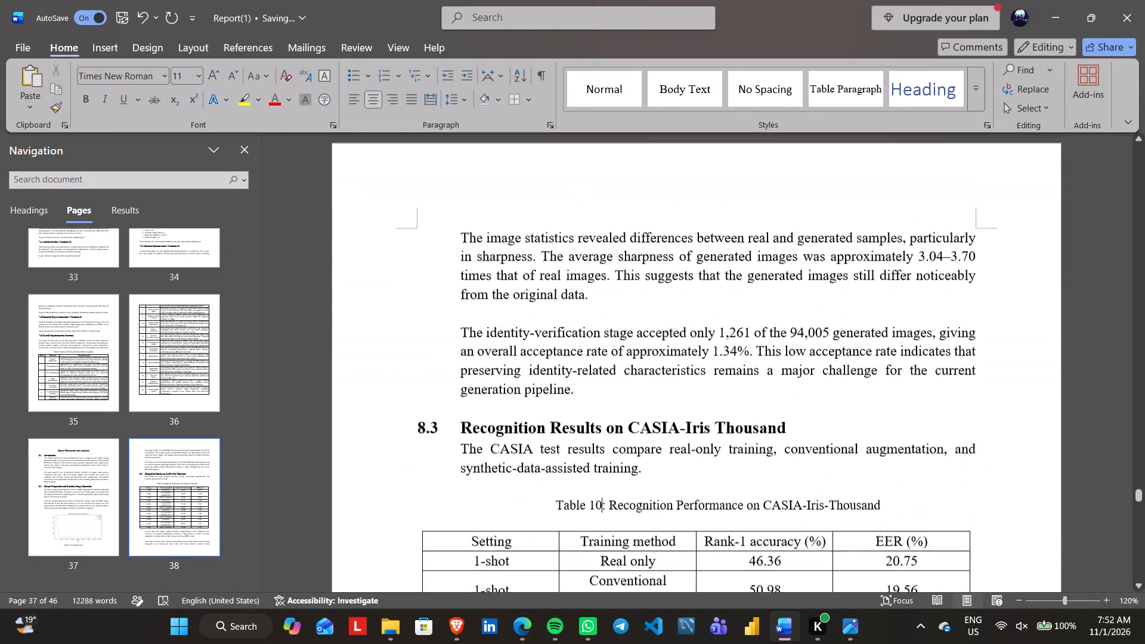
scroll(597, 253, down, 3)
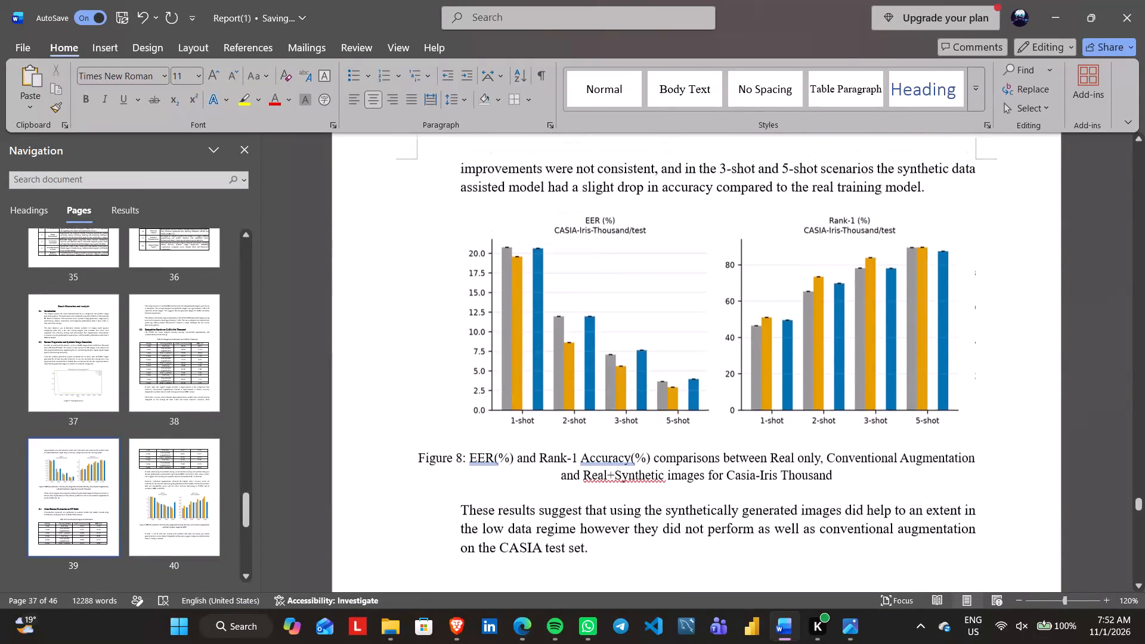
scroll(597, 253, down, 1)
click(460, 454)
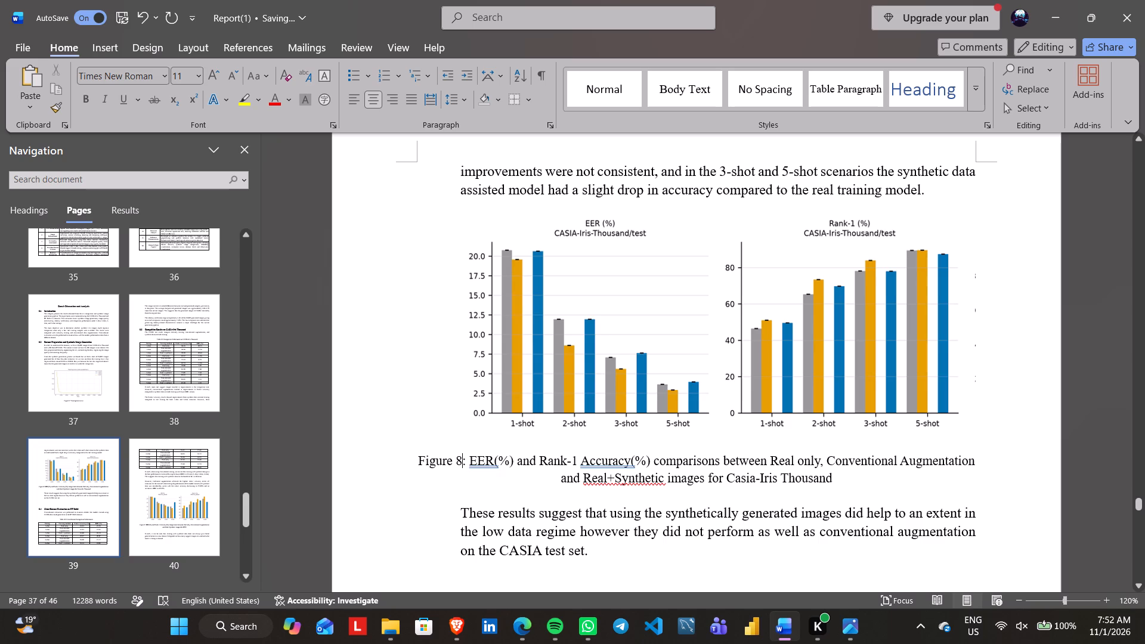
key(BackSpace)
text(10)
Renumber the Cross-Dataset Recognition Performance table caption in section 8.4 as Table 11.
scroll(460, 454, up, 1)
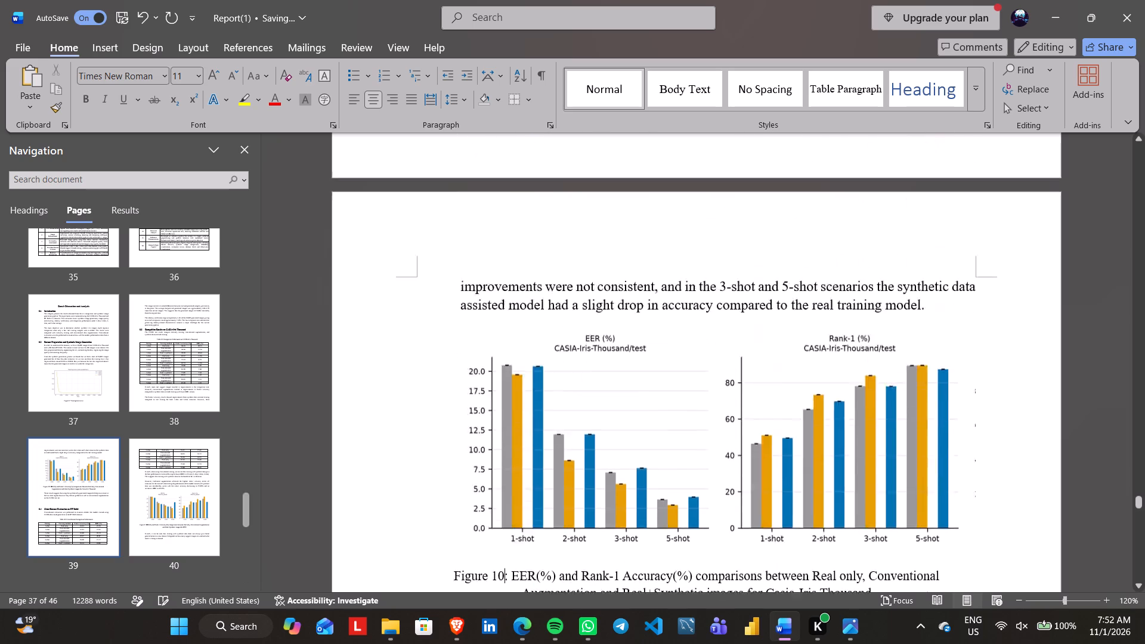
scroll(460, 454, up, 1)
scroll(460, 454, down, 1)
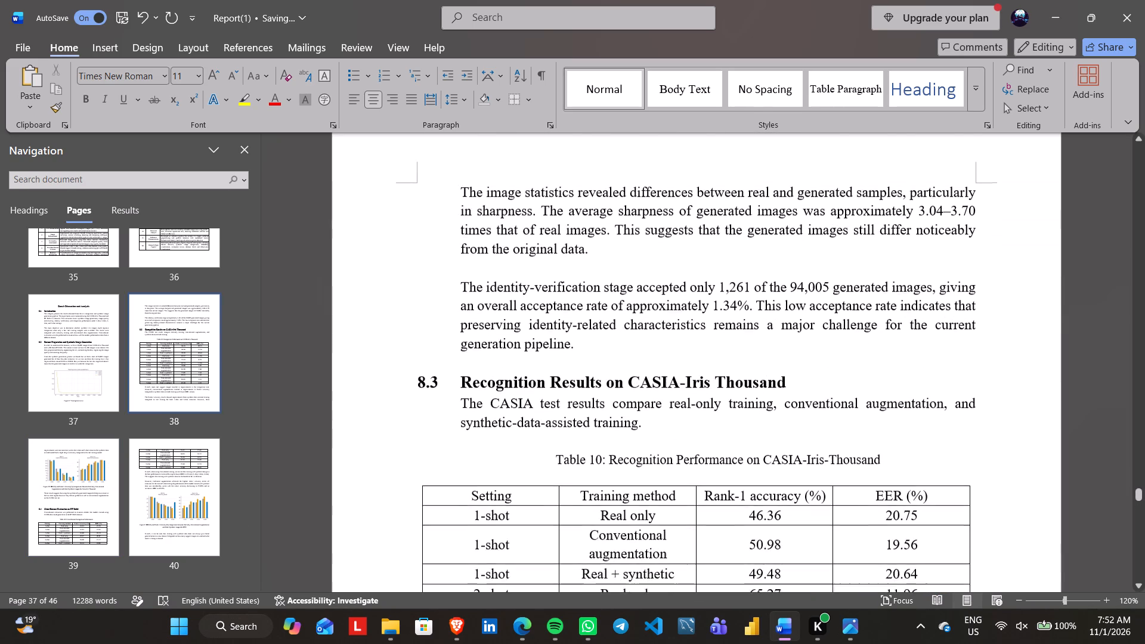
scroll(460, 454, down, 2)
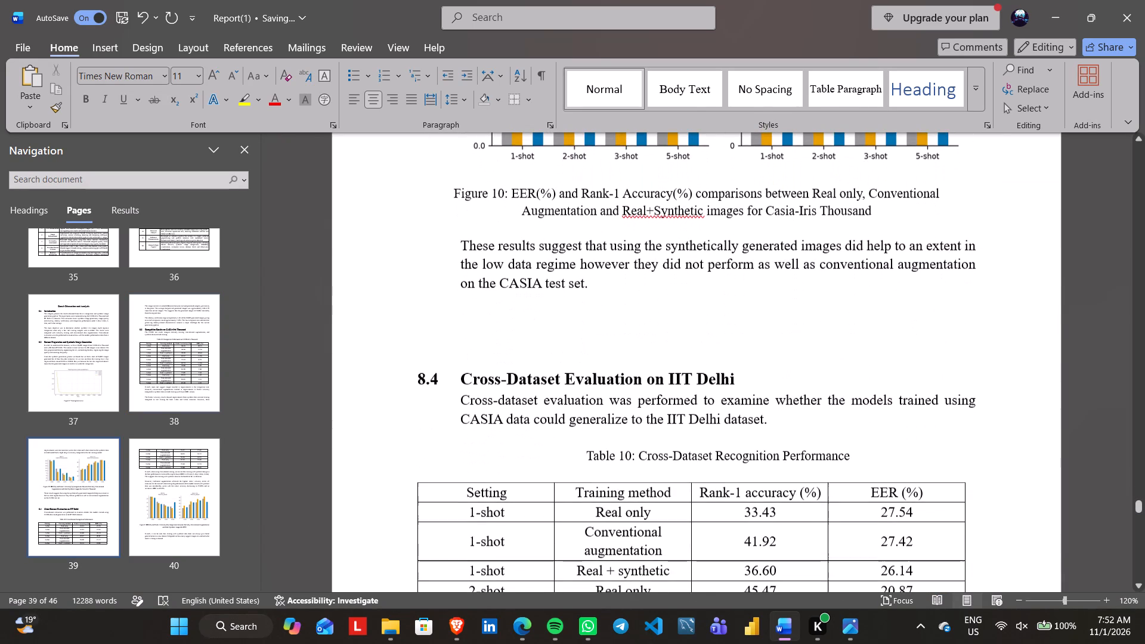
scroll(460, 454, down, 1)
scroll(529, 537, down, 1)
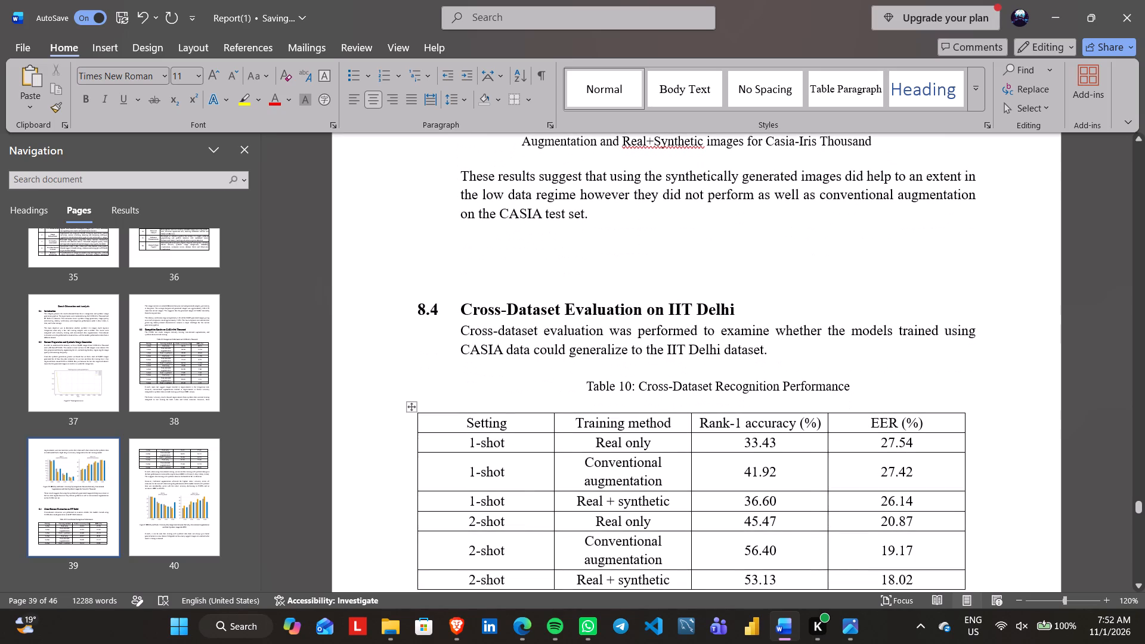
click(630, 386)
key(BackSpace)
key(1)
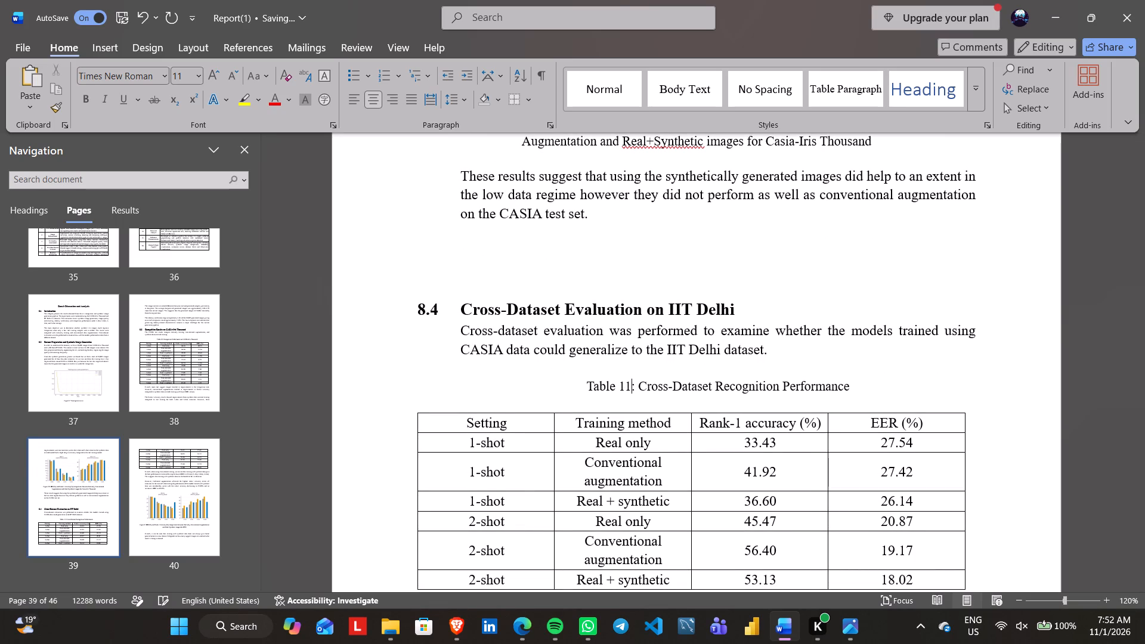
Renumber the caption of the EER and Rank-1 comparison chart for IITD as Figure 11.
scroll(630, 386, down, 6)
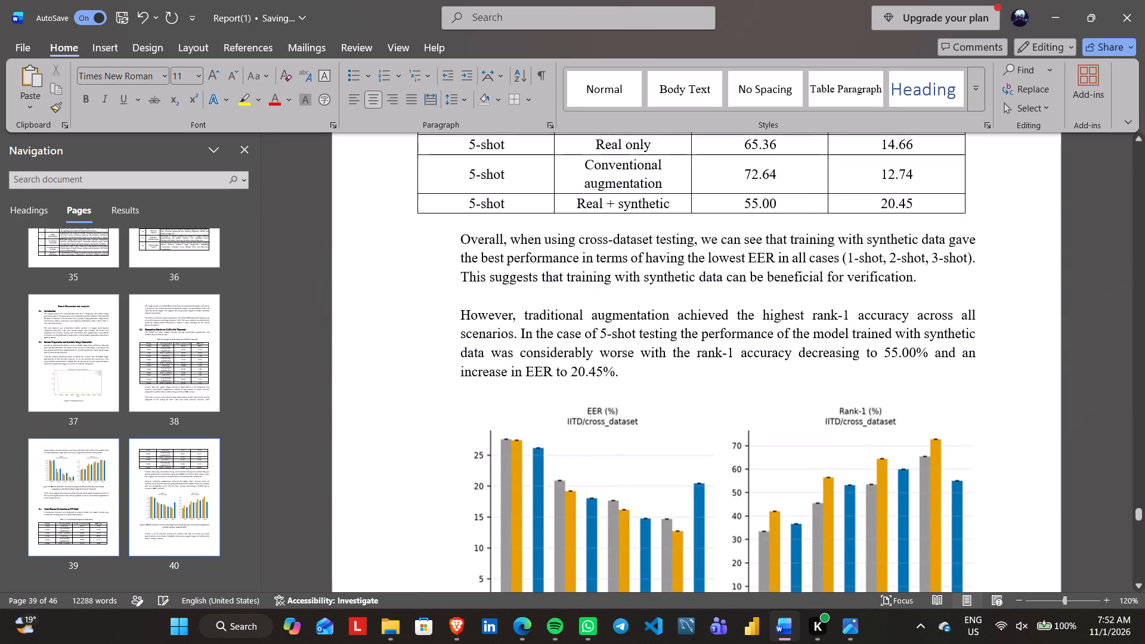
scroll(680, 403, down, 1)
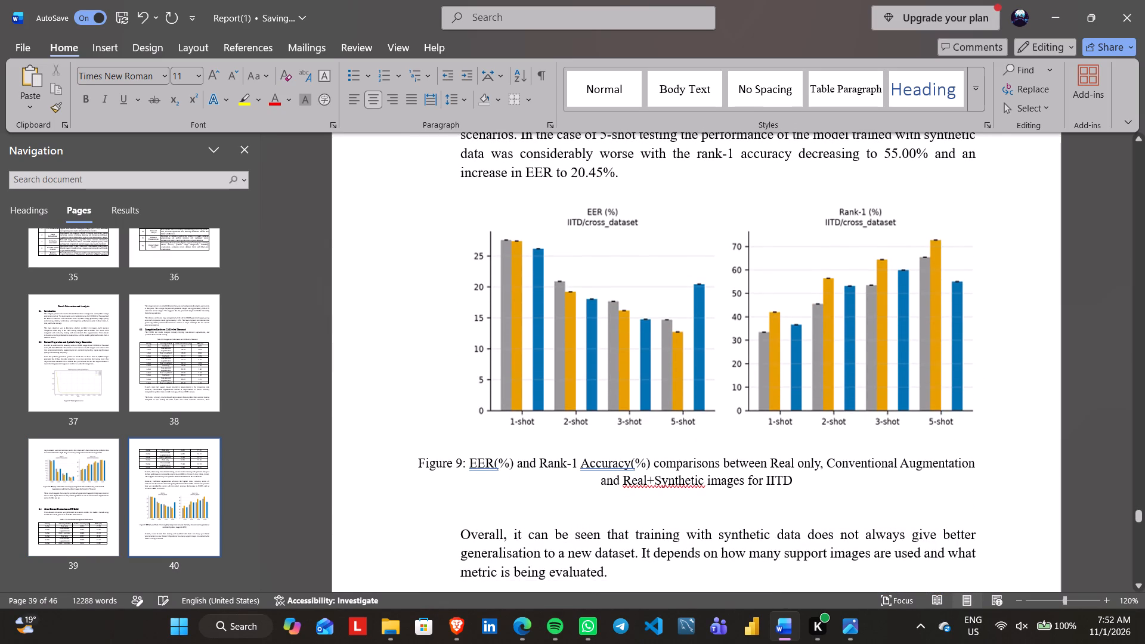
click(462, 465)
key(BackSpace)
text(11)
Renumber the FID comparison chart caption in section 8.5 as Figure 12.
scroll(462, 465, down, 2)
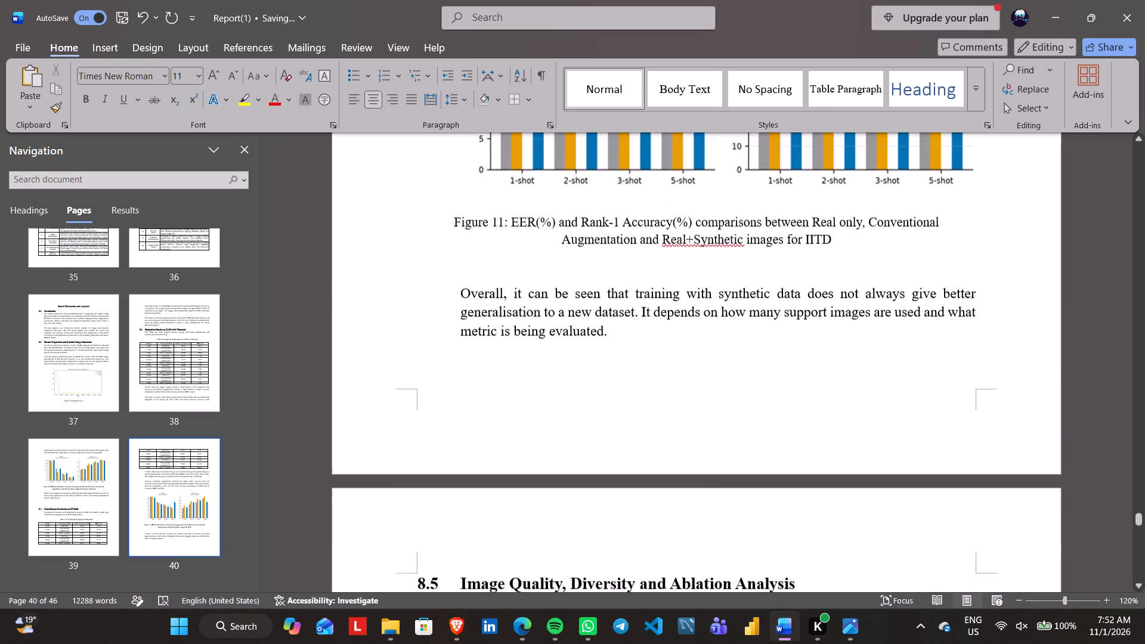
scroll(462, 465, down, 3)
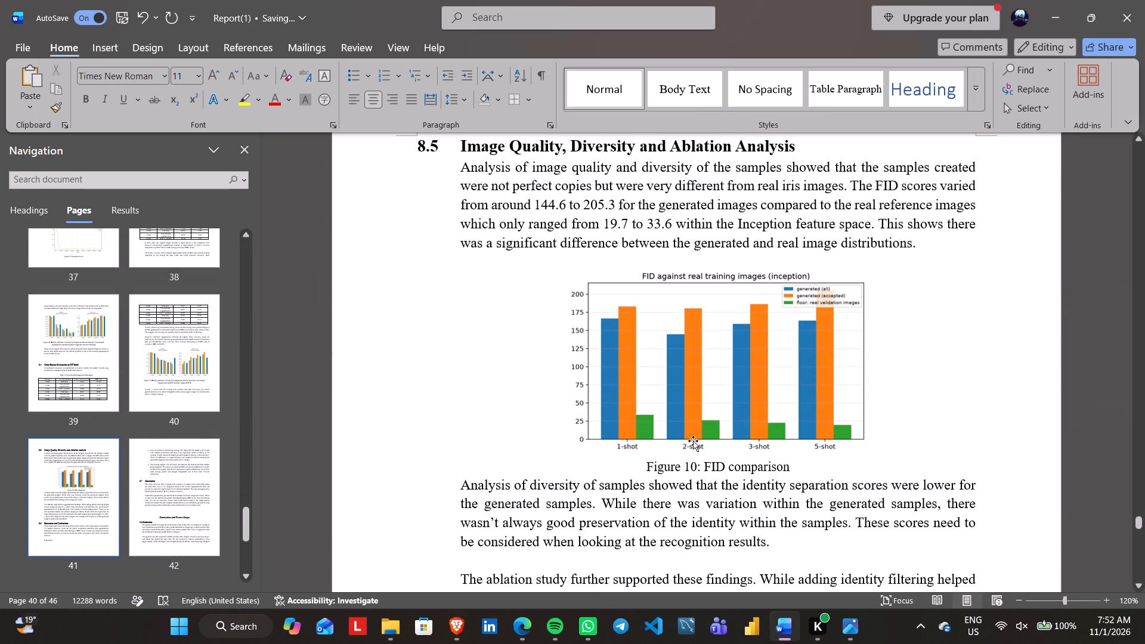
click(697, 466)
key(BackSpace)
key(2)
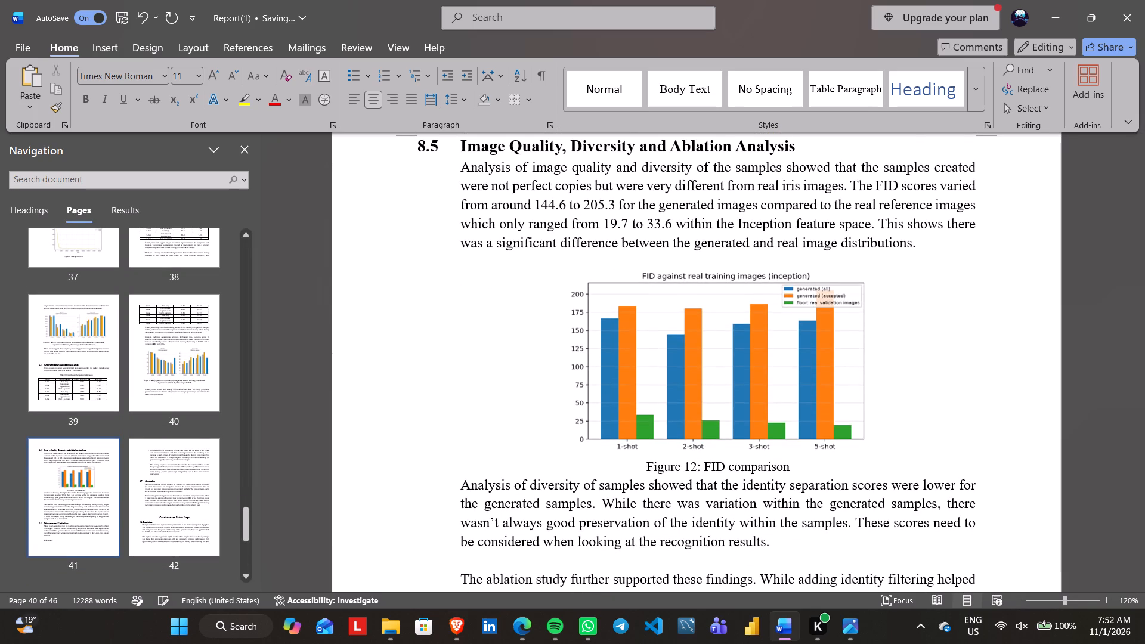
Add one more blank line between the ablation study paragraph and the 8.6 Discussion and Limitations heading.
scroll(697, 466, down, 4)
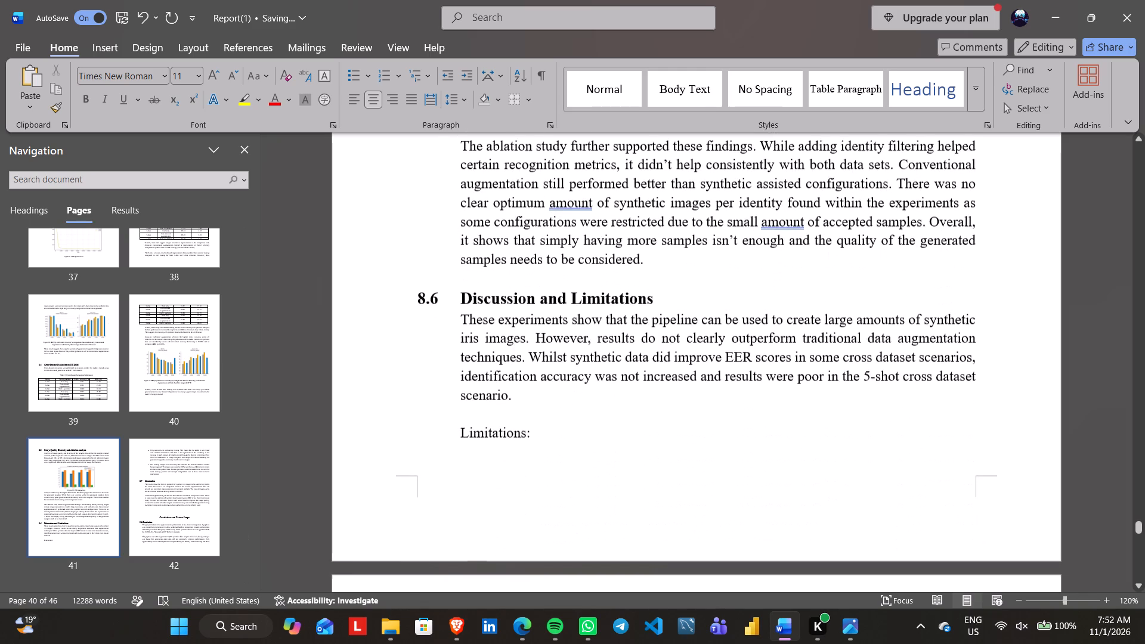
scroll(697, 466, down, 2)
scroll(642, 249, up, 1)
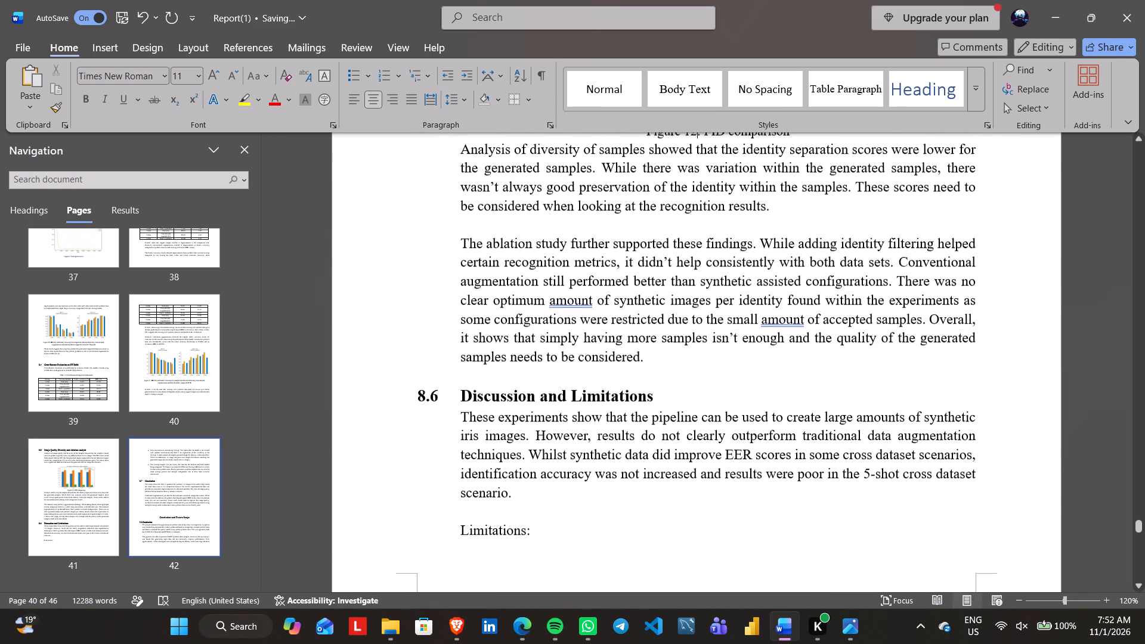
click(657, 370)
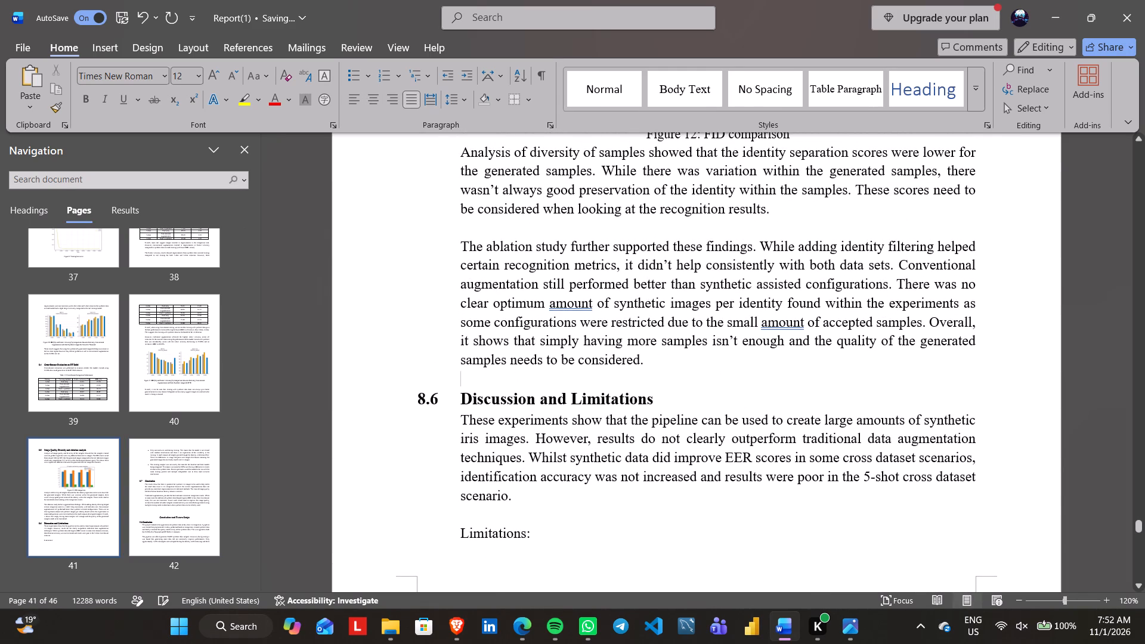
scroll(657, 370, up, 4)
scroll(657, 370, down, 1)
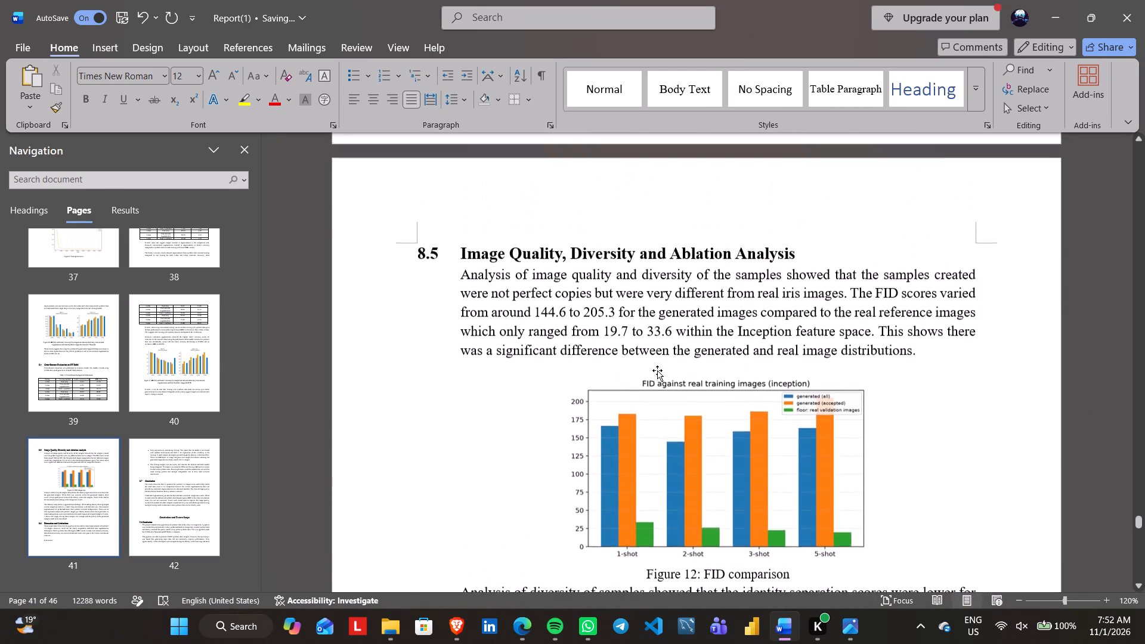
scroll(657, 370, down, 1)
scroll(657, 370, up, 4)
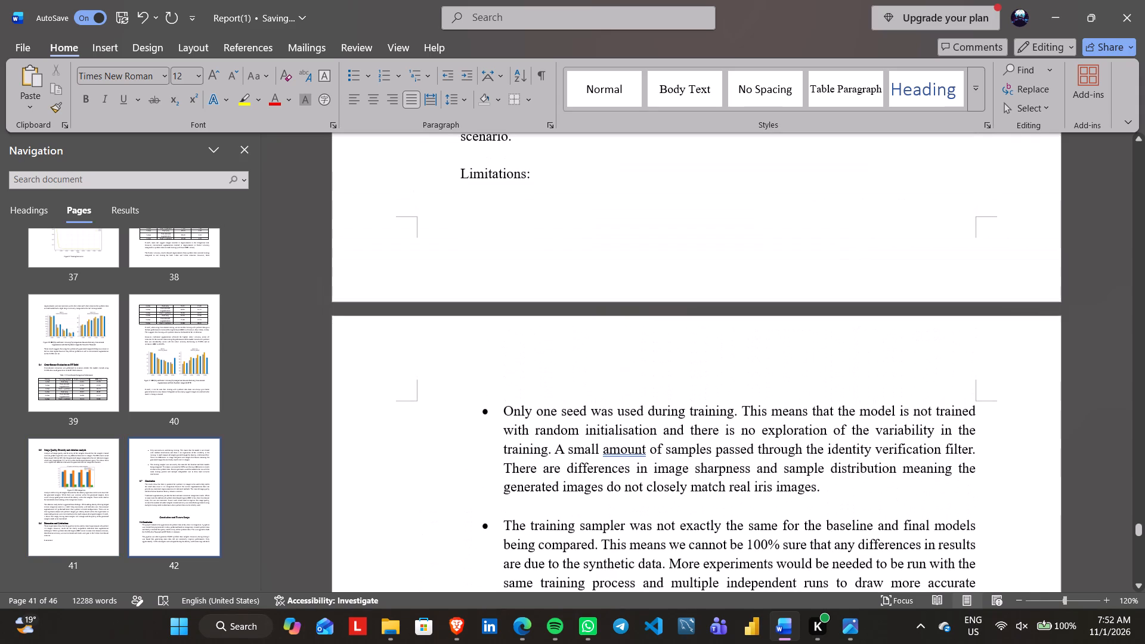
scroll(657, 370, up, 1)
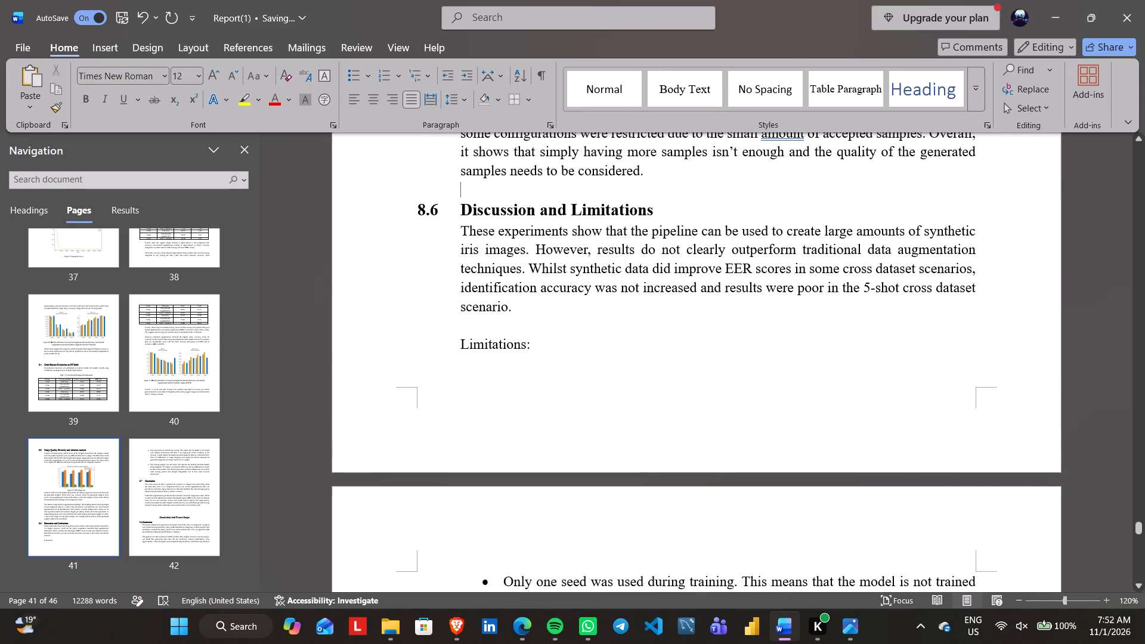
key(Return)
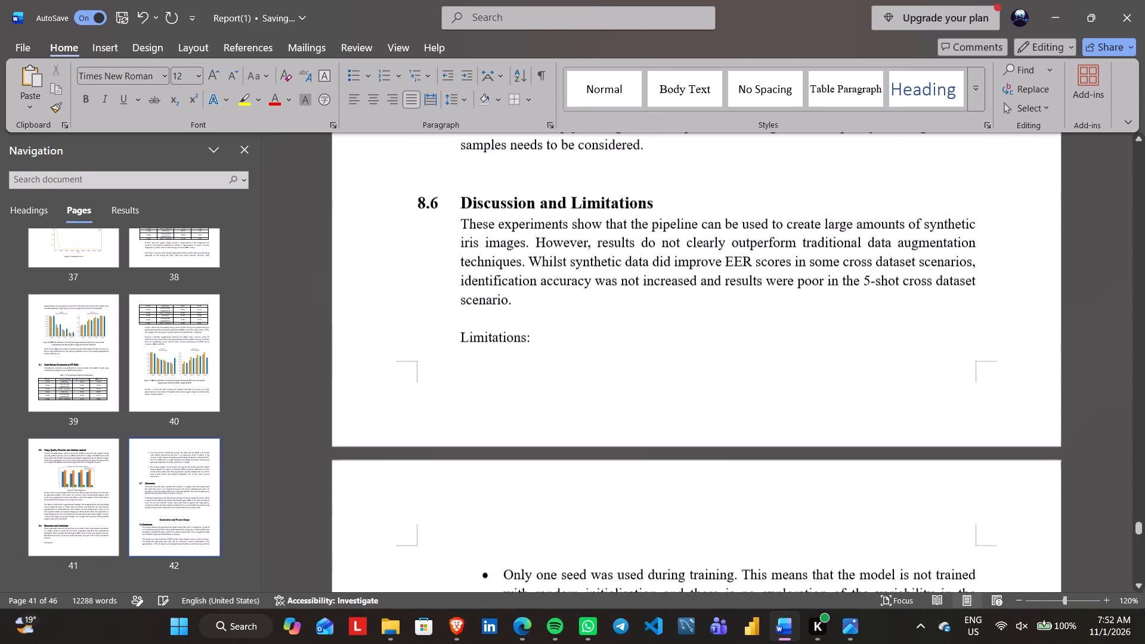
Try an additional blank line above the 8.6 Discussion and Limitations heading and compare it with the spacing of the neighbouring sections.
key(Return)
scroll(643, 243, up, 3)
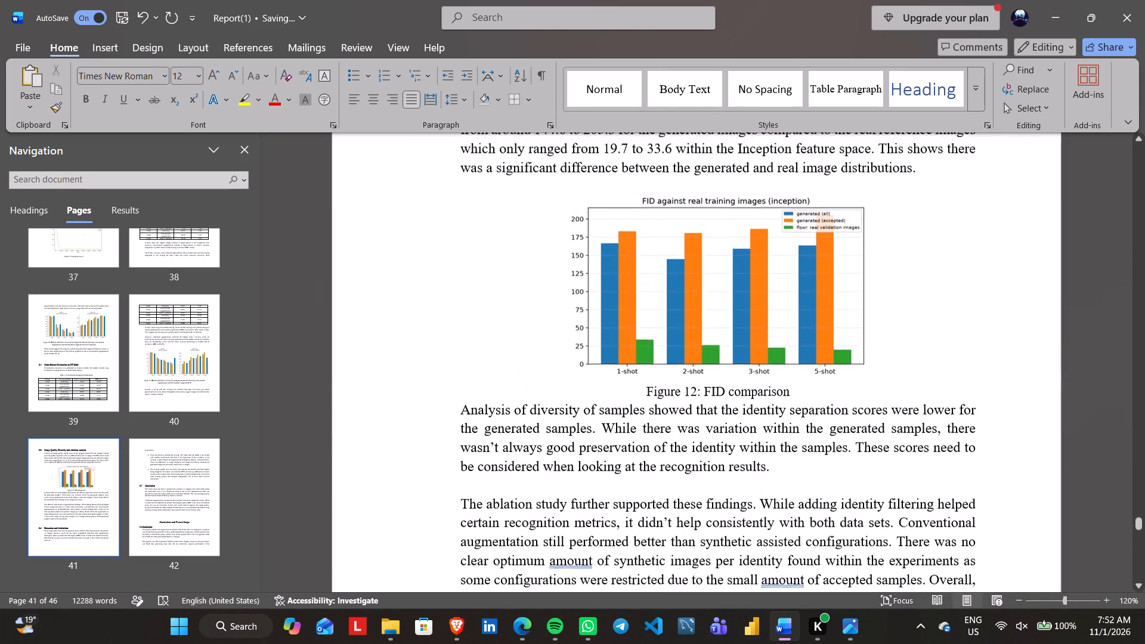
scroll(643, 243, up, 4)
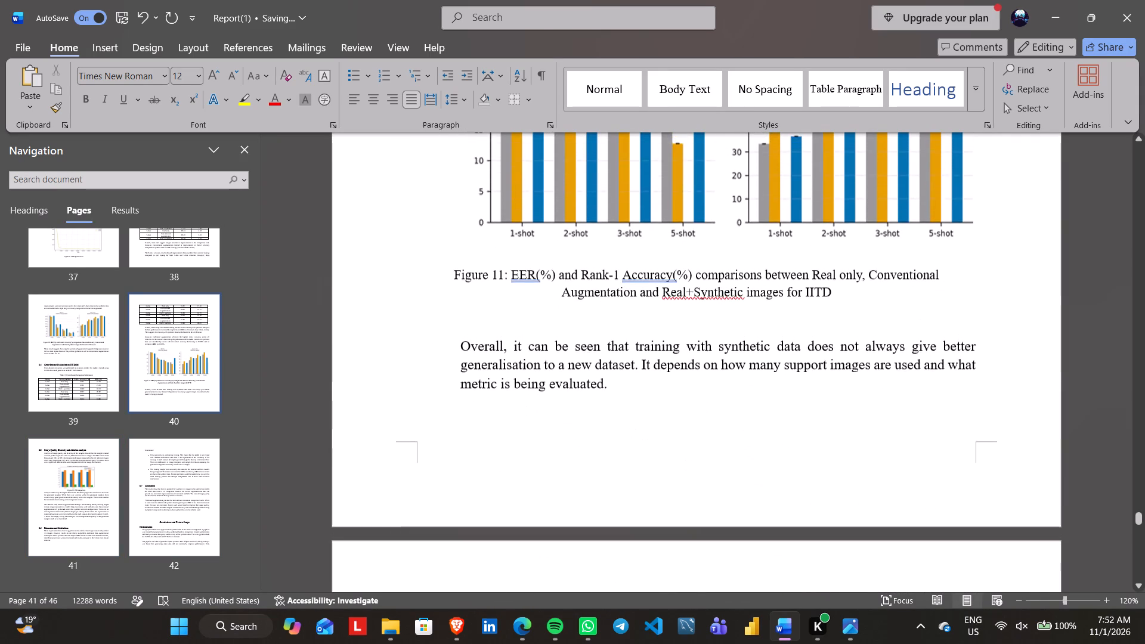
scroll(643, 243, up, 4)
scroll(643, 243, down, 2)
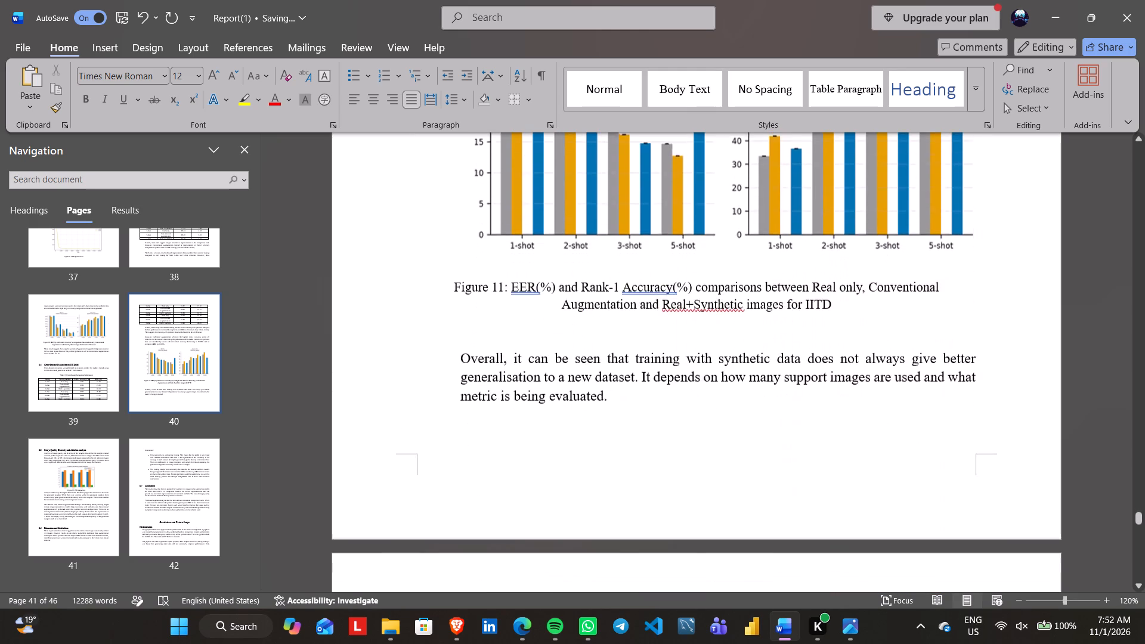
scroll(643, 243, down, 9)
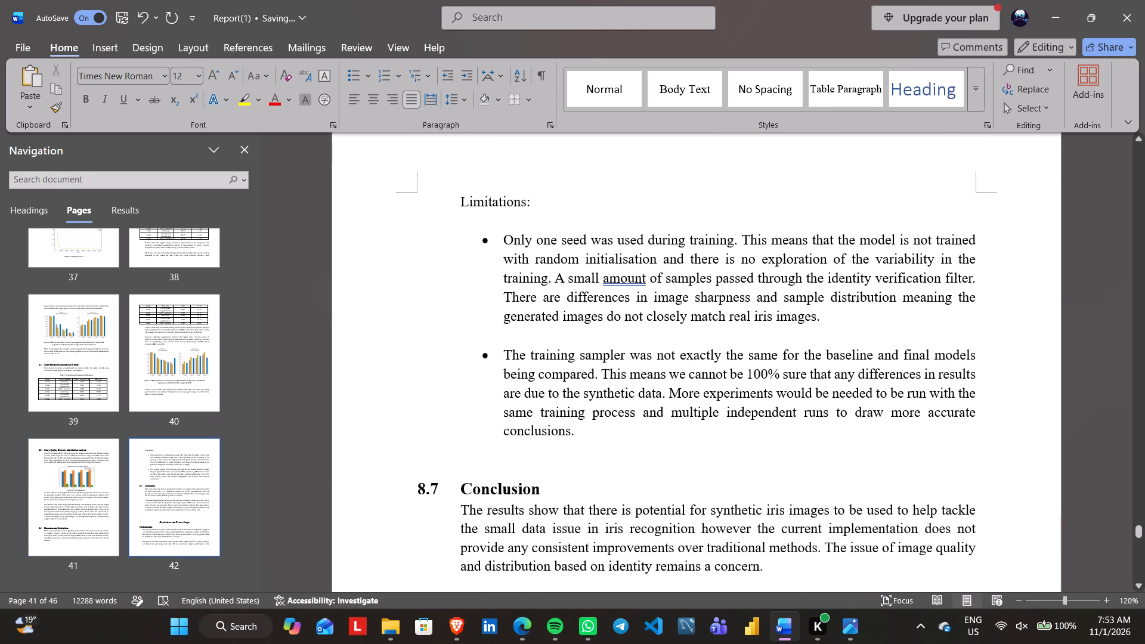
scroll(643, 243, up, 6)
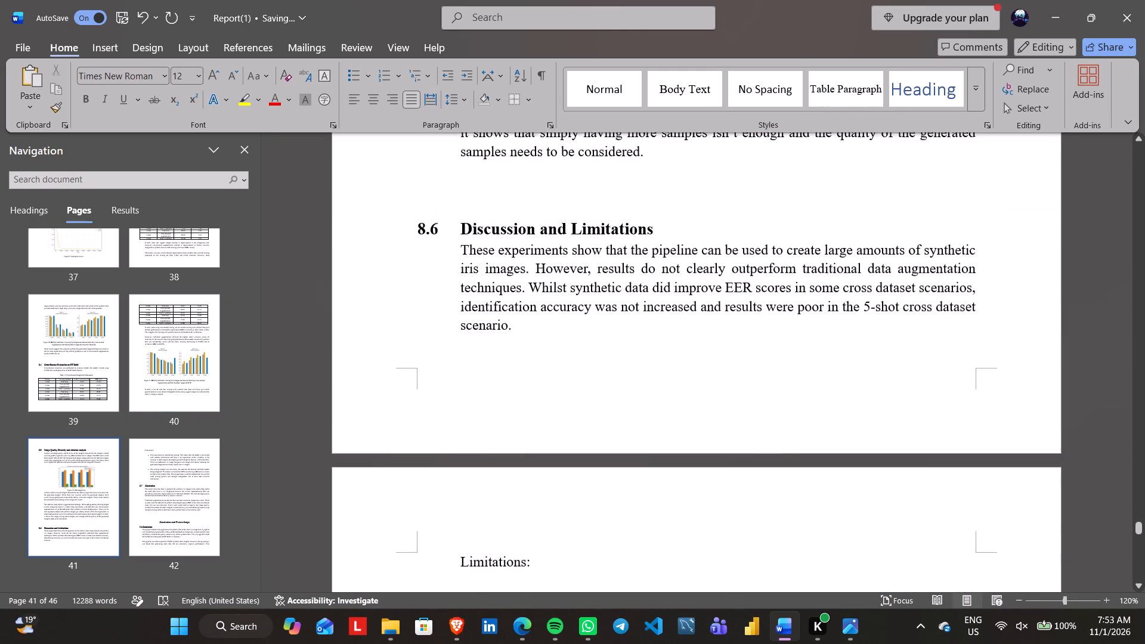
Remove all blank lines between the ablation study paragraph and the 8.6 Discussion and Limitations heading.
key(BackSpace)
key(BackSpace)
scroll(643, 243, up, 1)
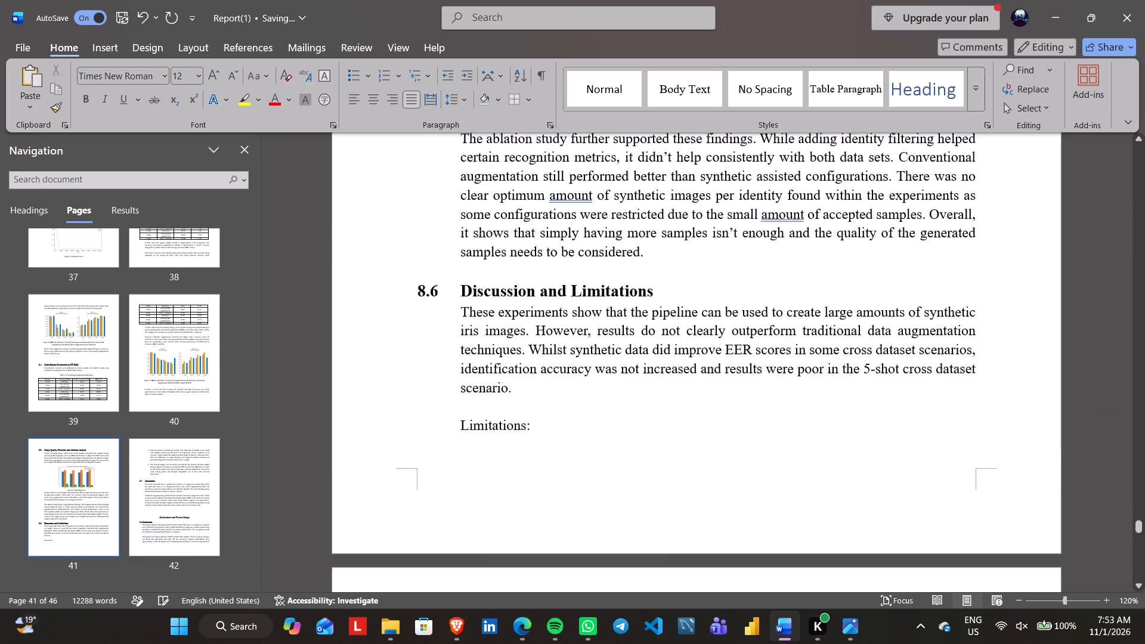
scroll(643, 243, up, 1)
key(BackSpace)
key(BackSpace)
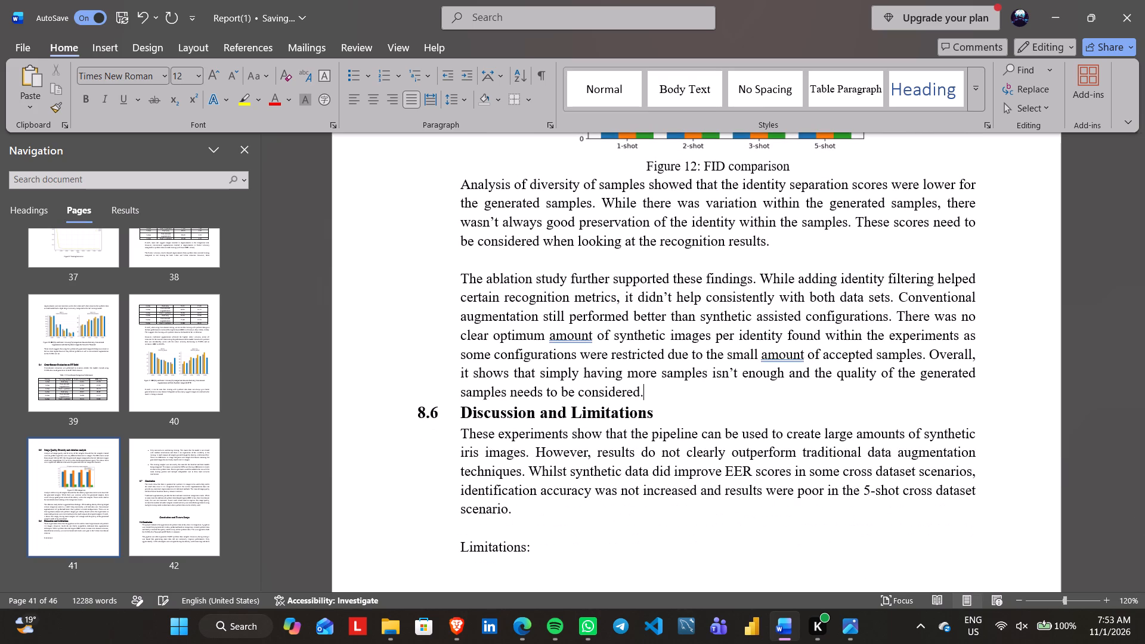
Examine the spacing above the section headings and around the figures and tables from 8.5 back to 8.1.
scroll(643, 243, up, 5)
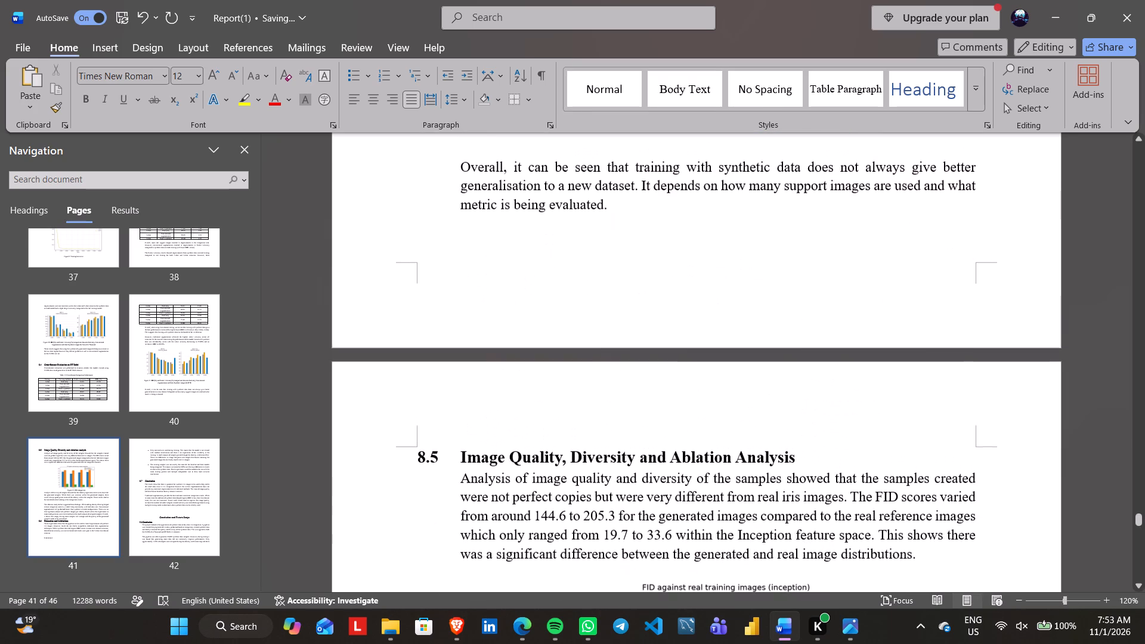
scroll(643, 243, up, 9)
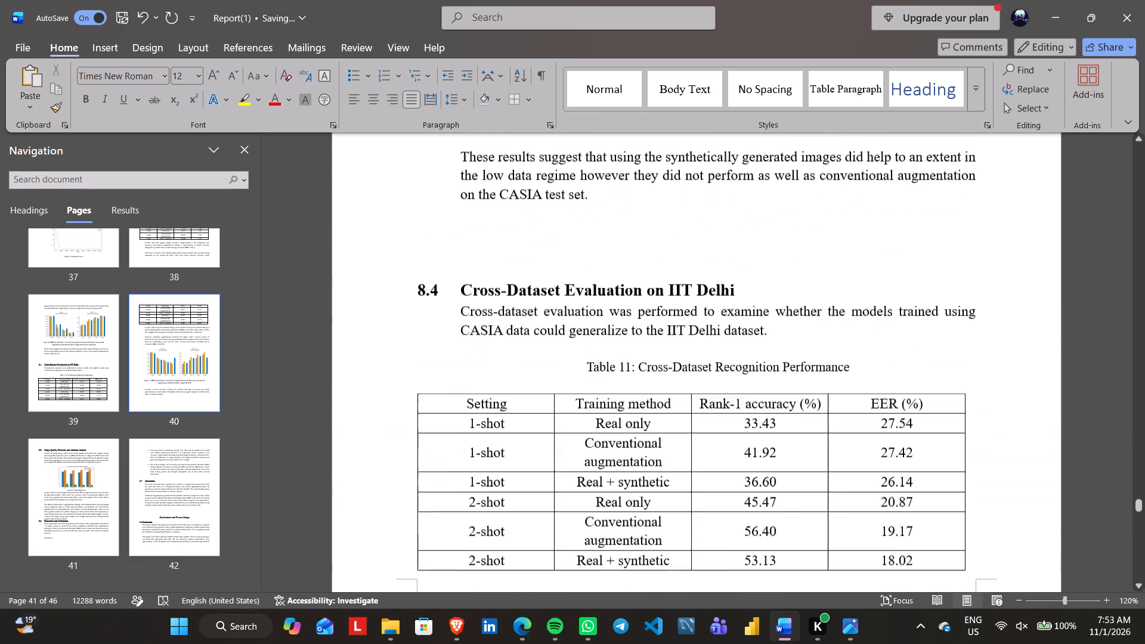
scroll(643, 243, up, 5)
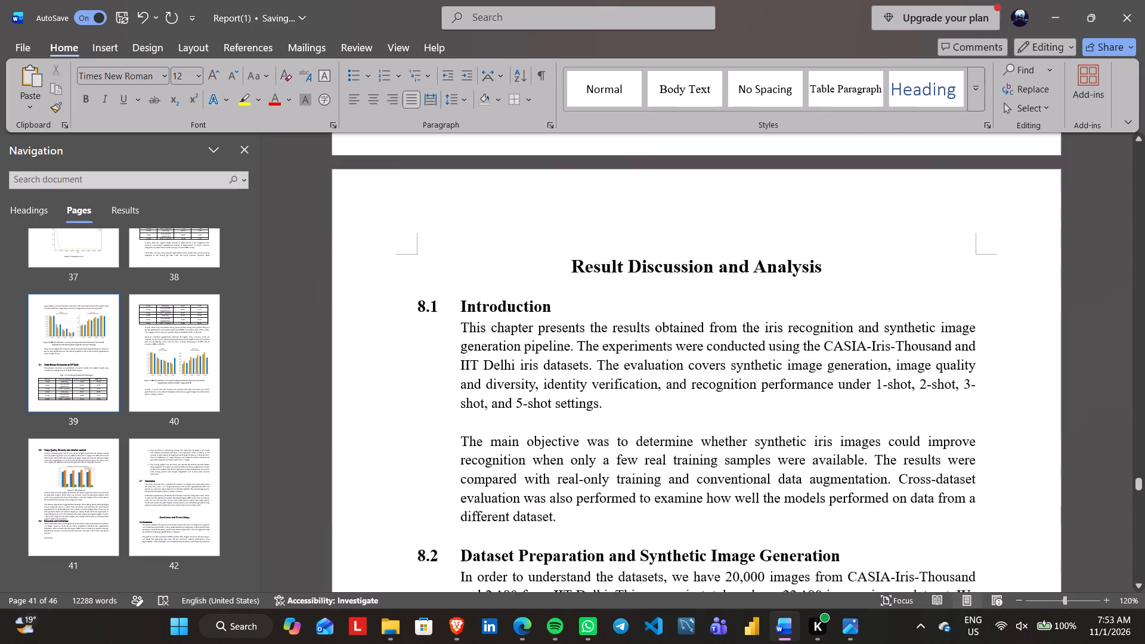
scroll(643, 243, down, 2)
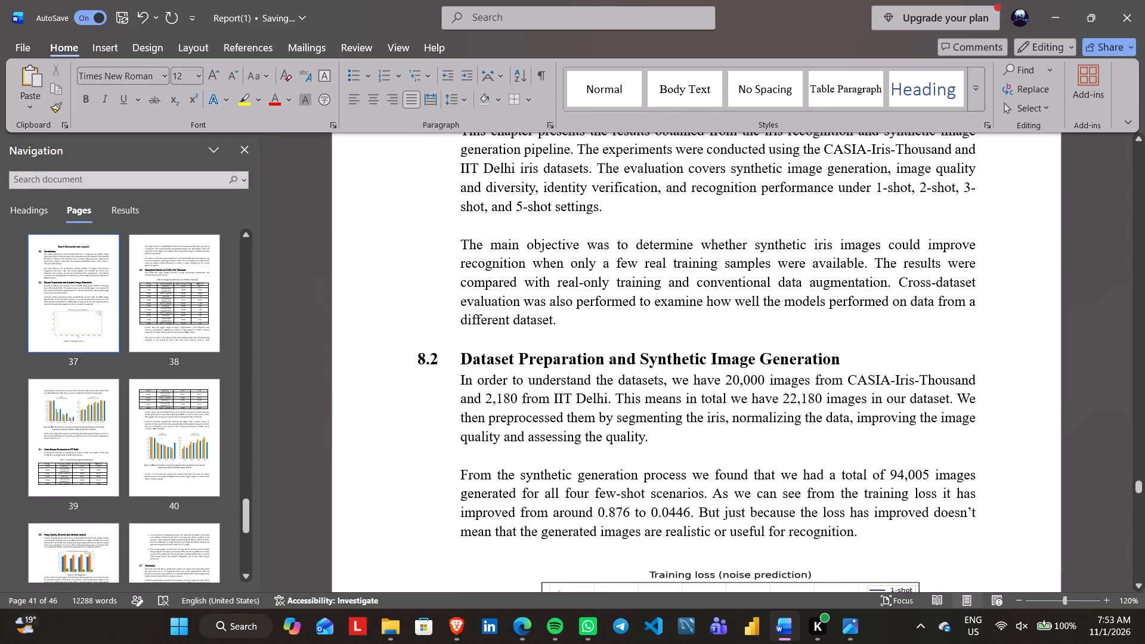
scroll(592, 307, down, 8)
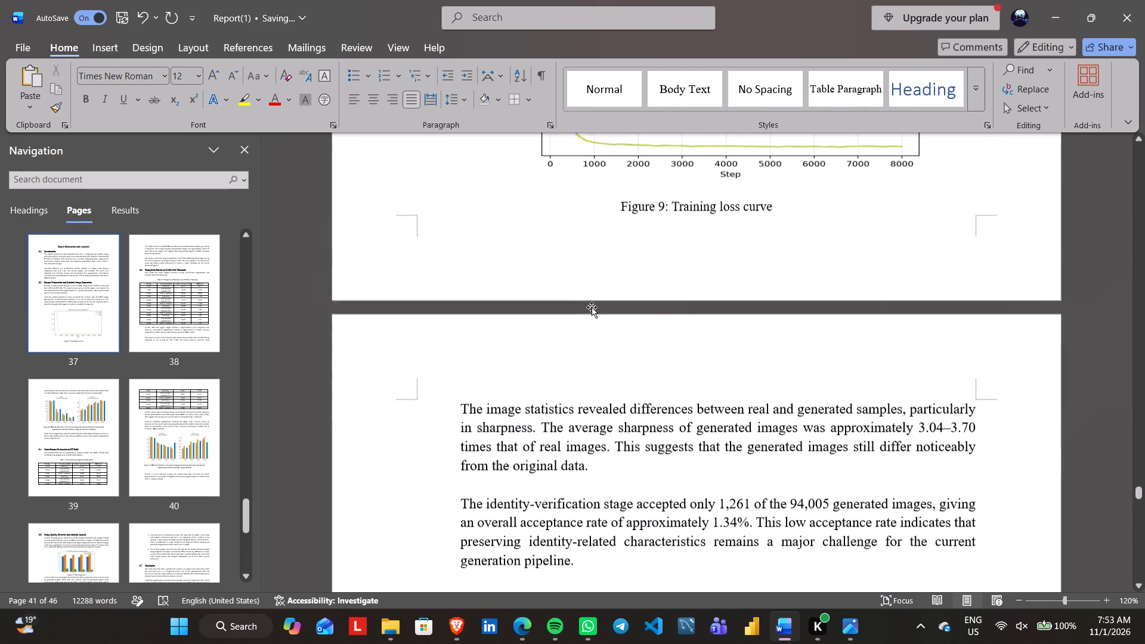
scroll(592, 307, down, 1)
scroll(488, 358, down, 5)
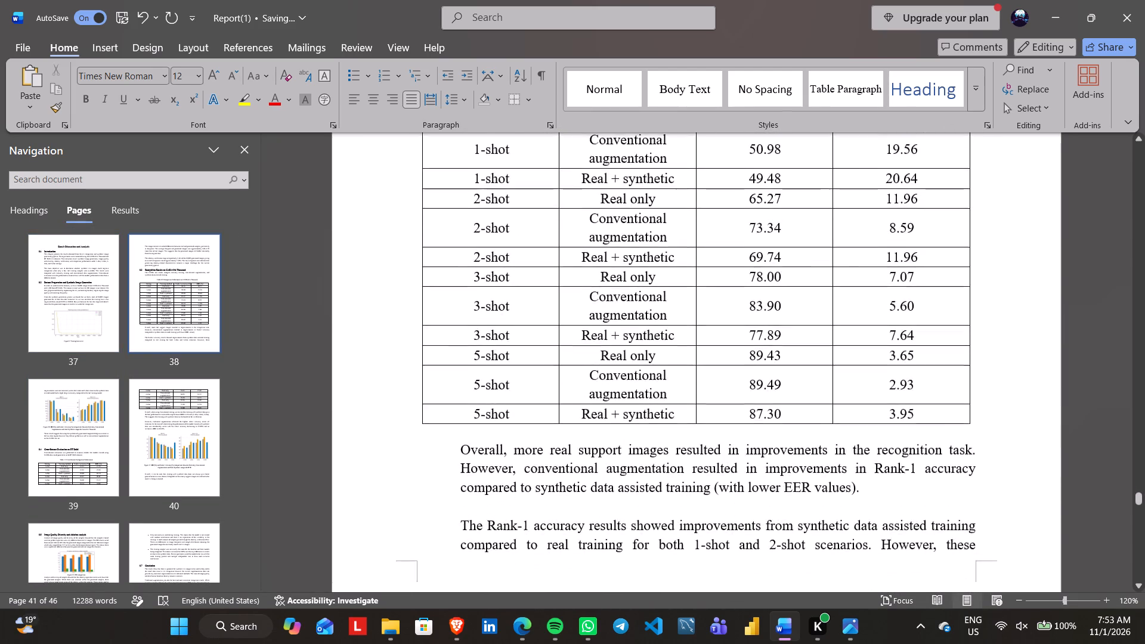
Reduce the gap above the 8.4 Cross-Dataset Evaluation on IIT Delhi heading to one blank line.
scroll(488, 358, down, 5)
click(460, 367)
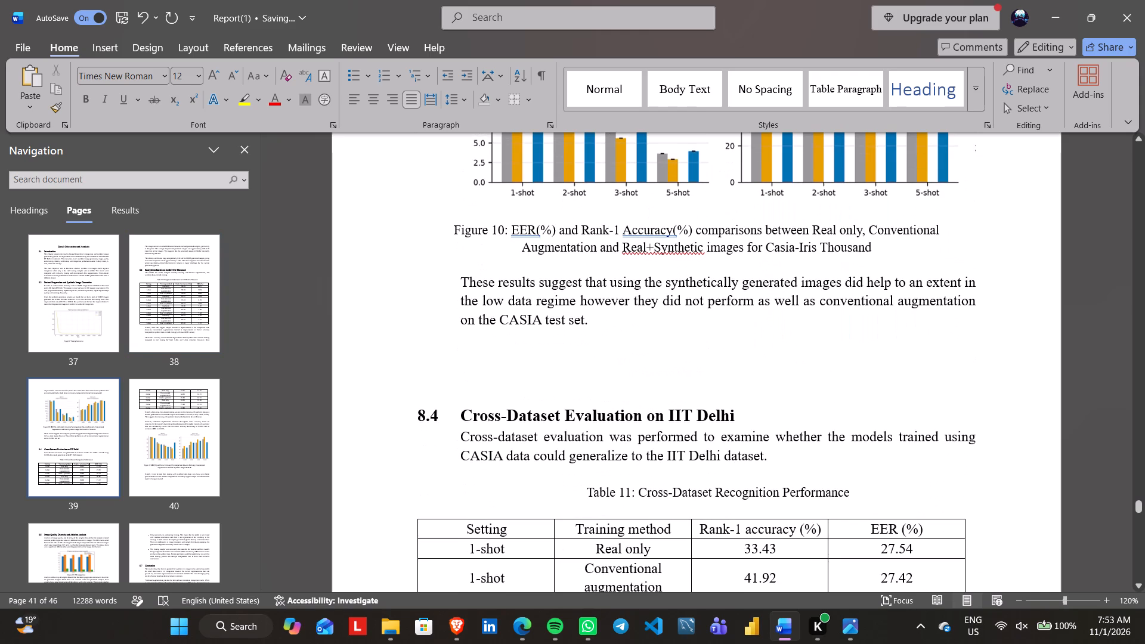
key(BackSpace)
key(BackSpace)
key(BackSpace)
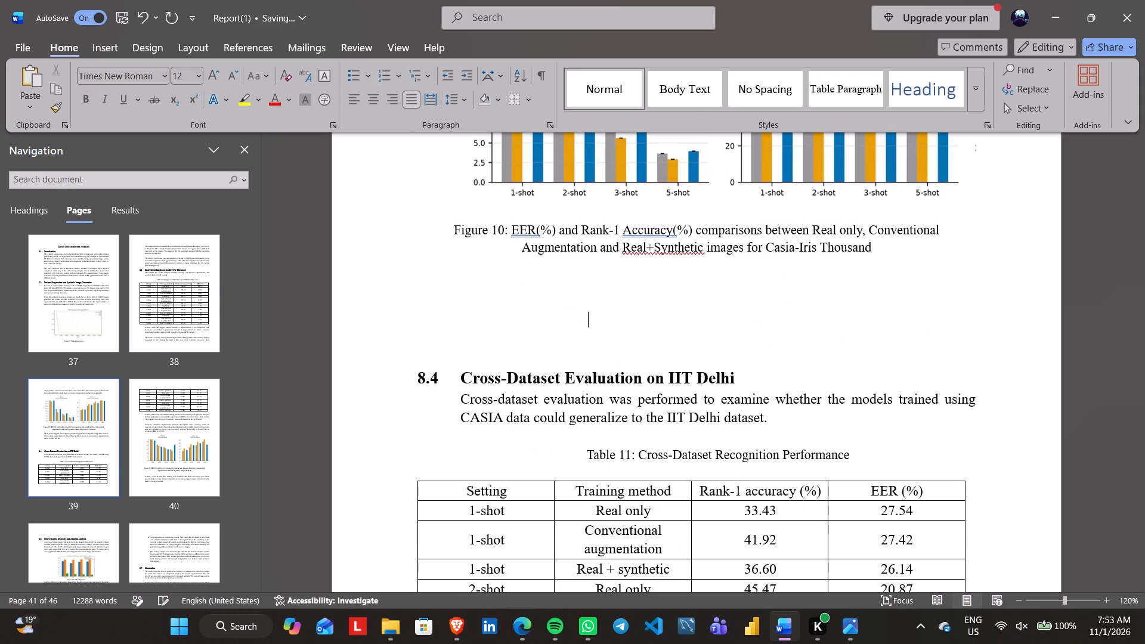
key(Delete)
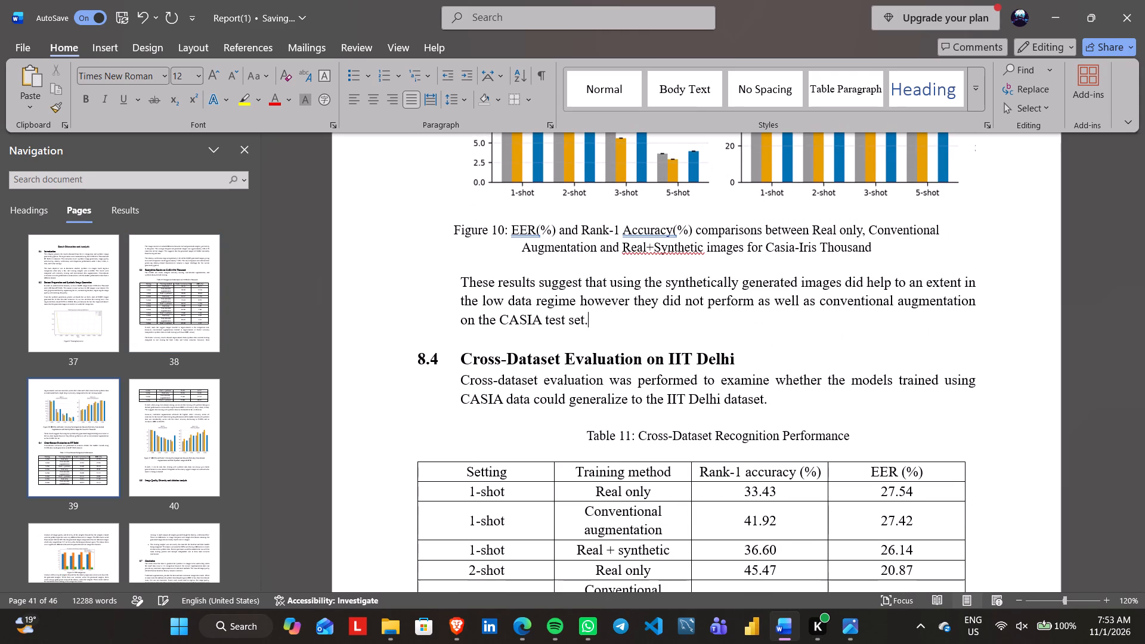
Reduce the gap above the 8.5 Image Quality, Diversity and Ablation Analysis heading to one blank line.
scroll(460, 367, down, 7)
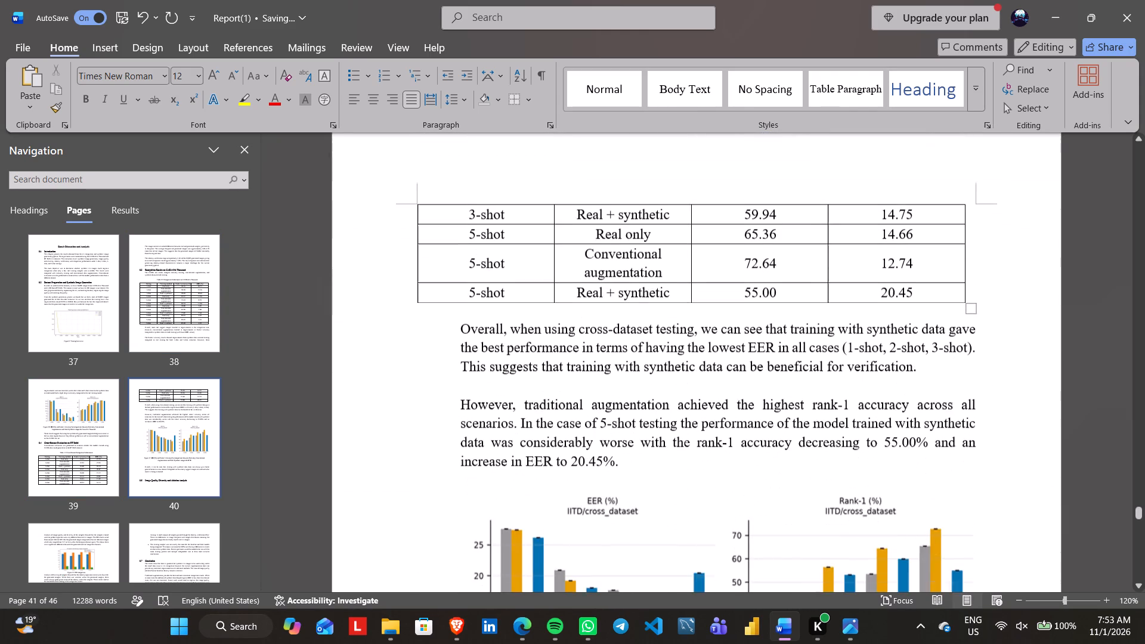
scroll(460, 367, down, 5)
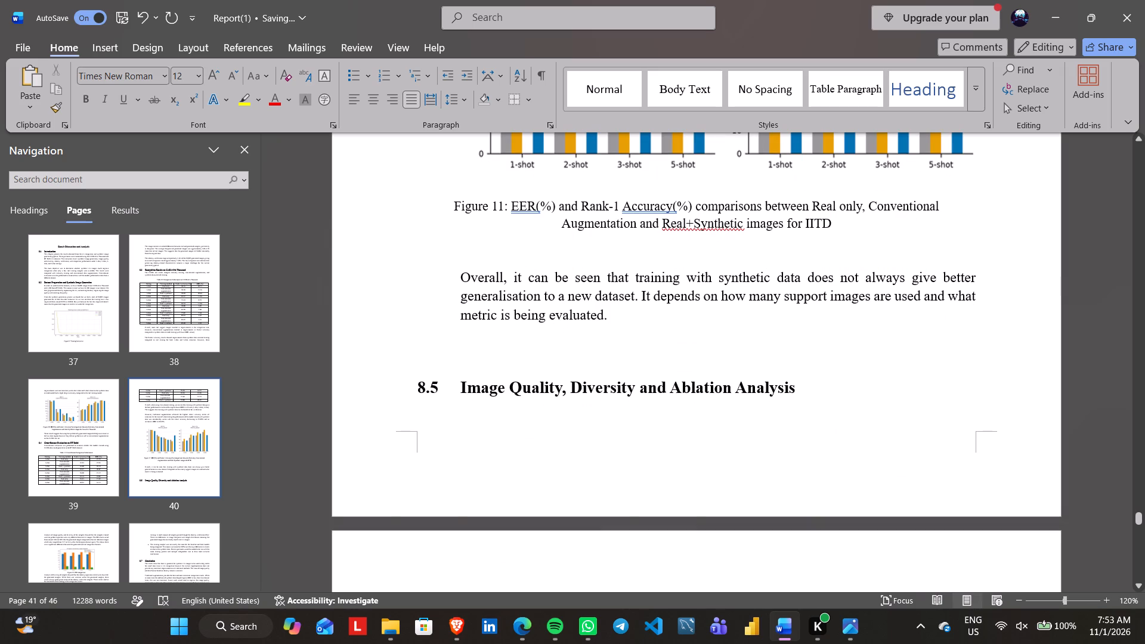
click(461, 354)
key(BackSpace)
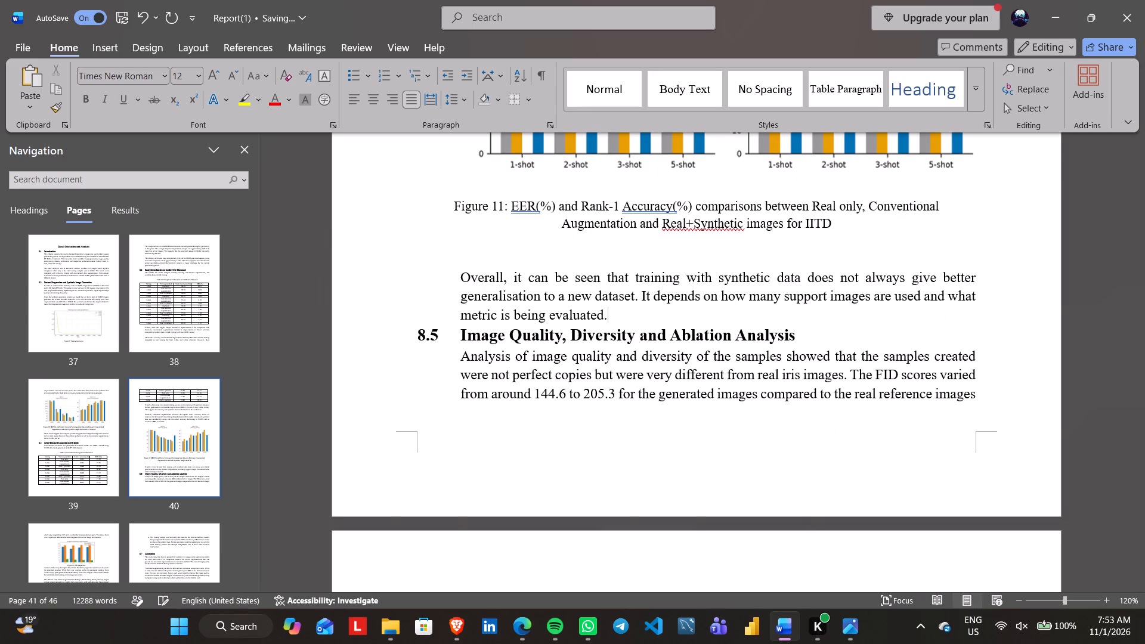
key(Return)
Insert one blank line between the ablation study paragraph and the 8.6 Discussion and Limitations heading.
scroll(461, 354, down, 5)
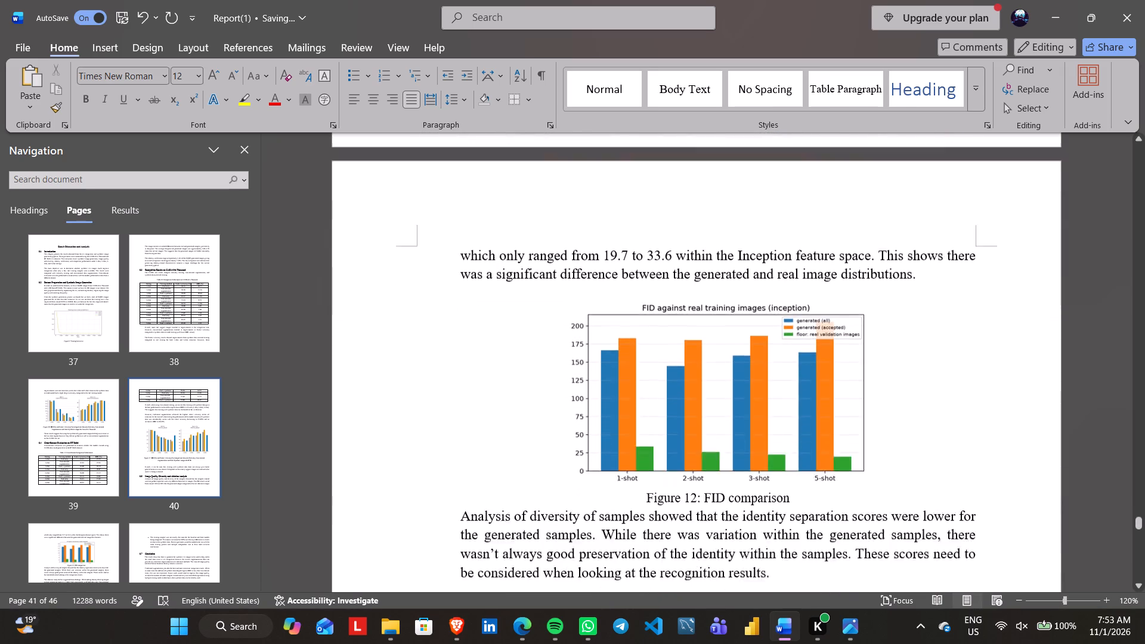
scroll(461, 354, down, 2)
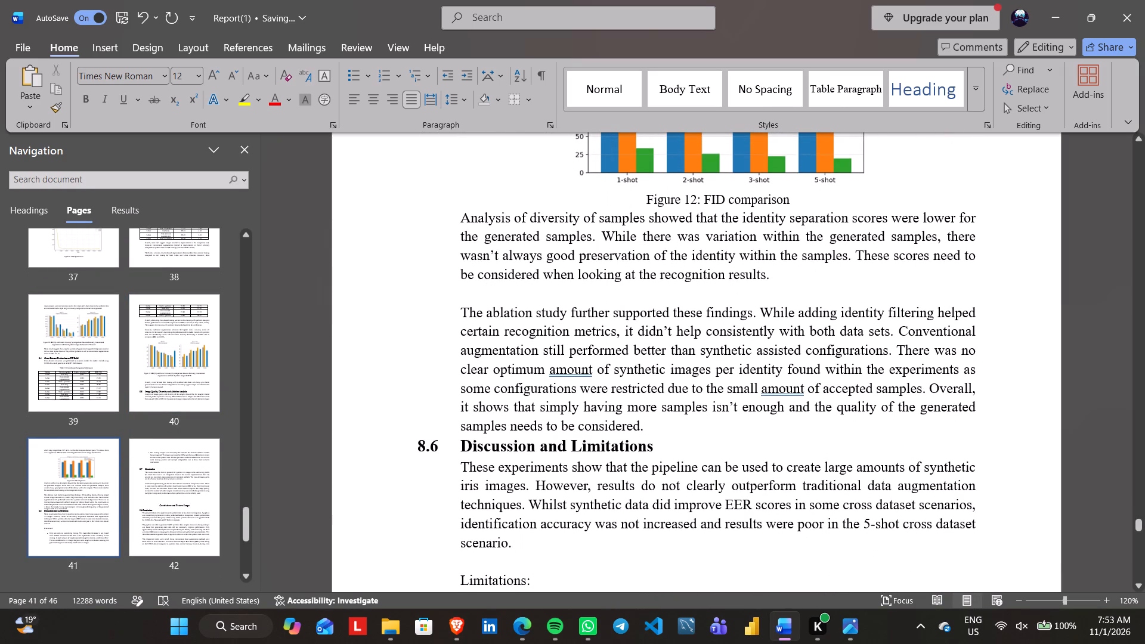
click(679, 428)
key(Return)
Delete the extra space above the 8.7 Conclusion heading, leaving one blank line after the limitations list.
scroll(679, 428, down, 1)
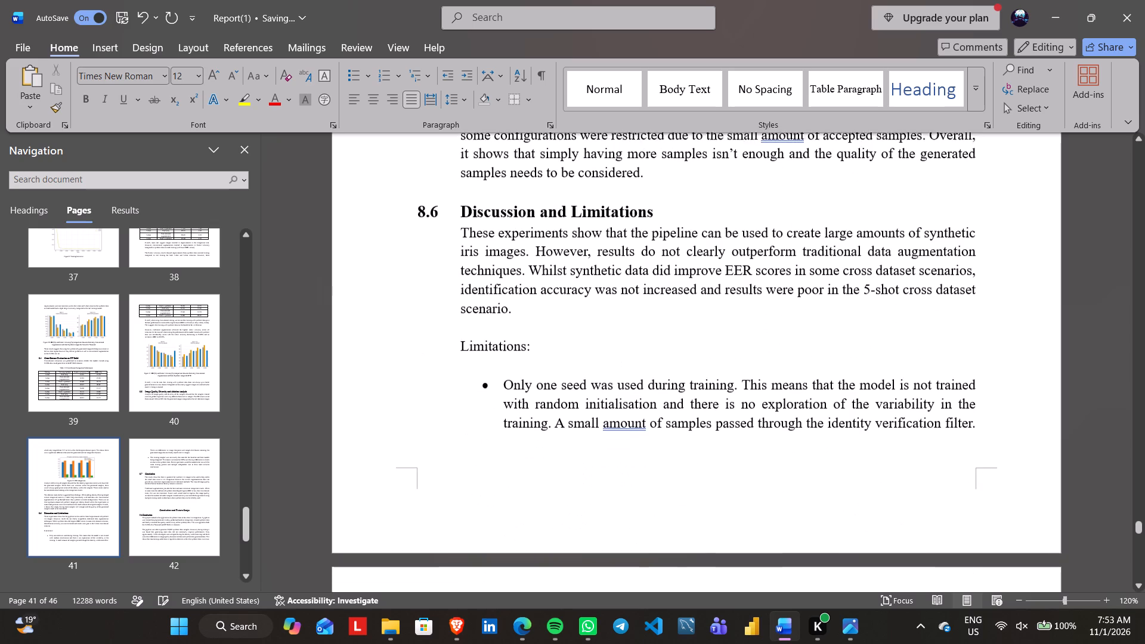
scroll(679, 428, down, 3)
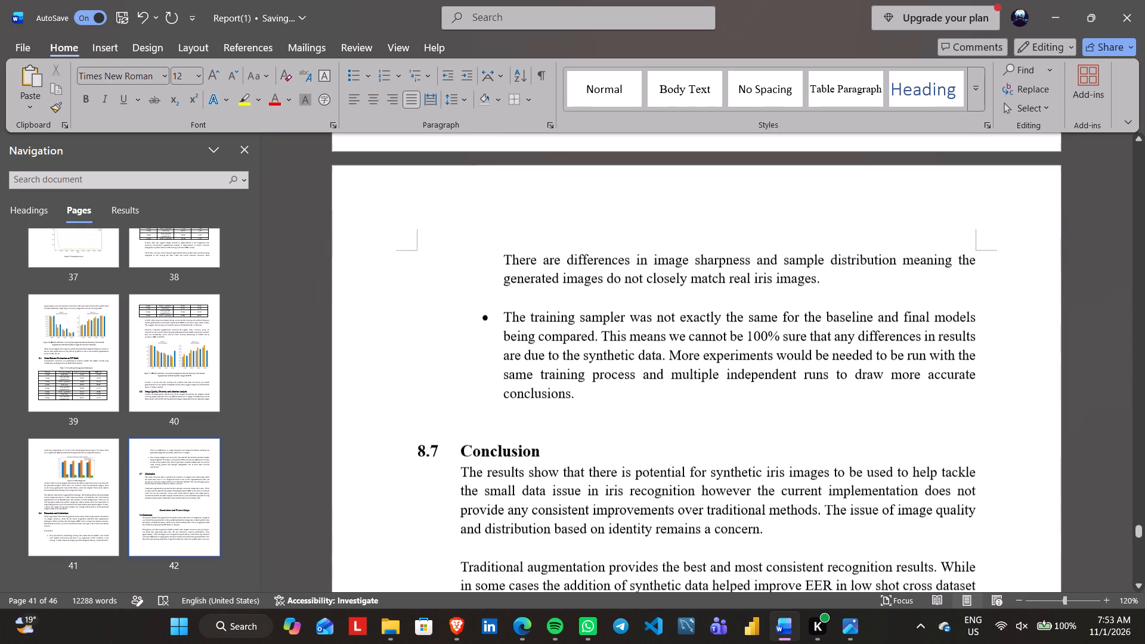
scroll(679, 428, down, 2)
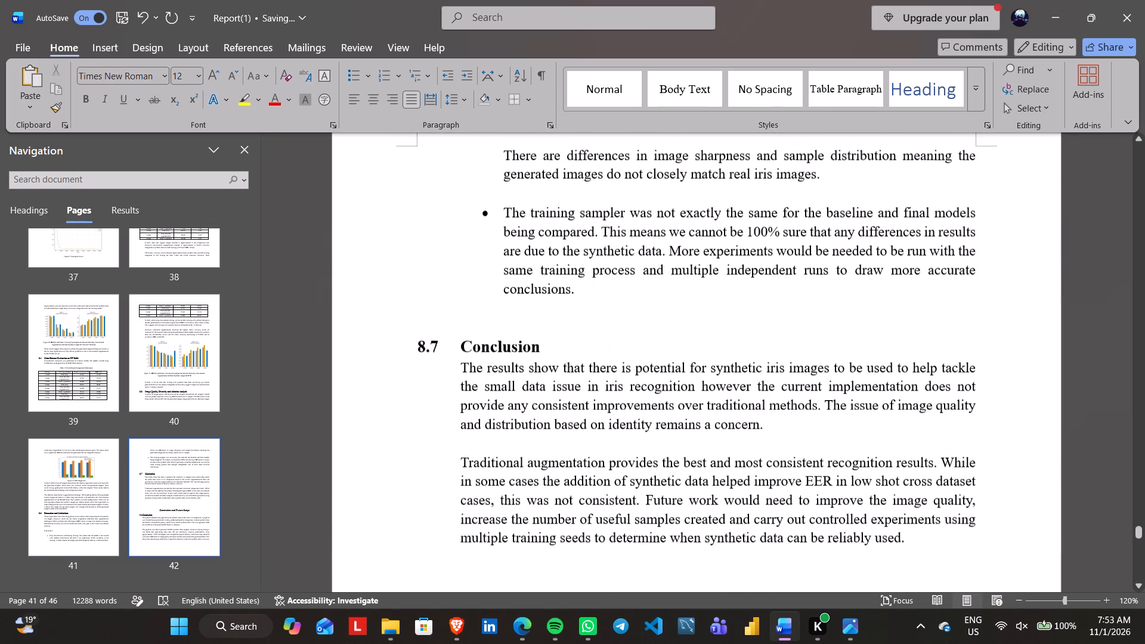
click(533, 338)
key(BackSpace)
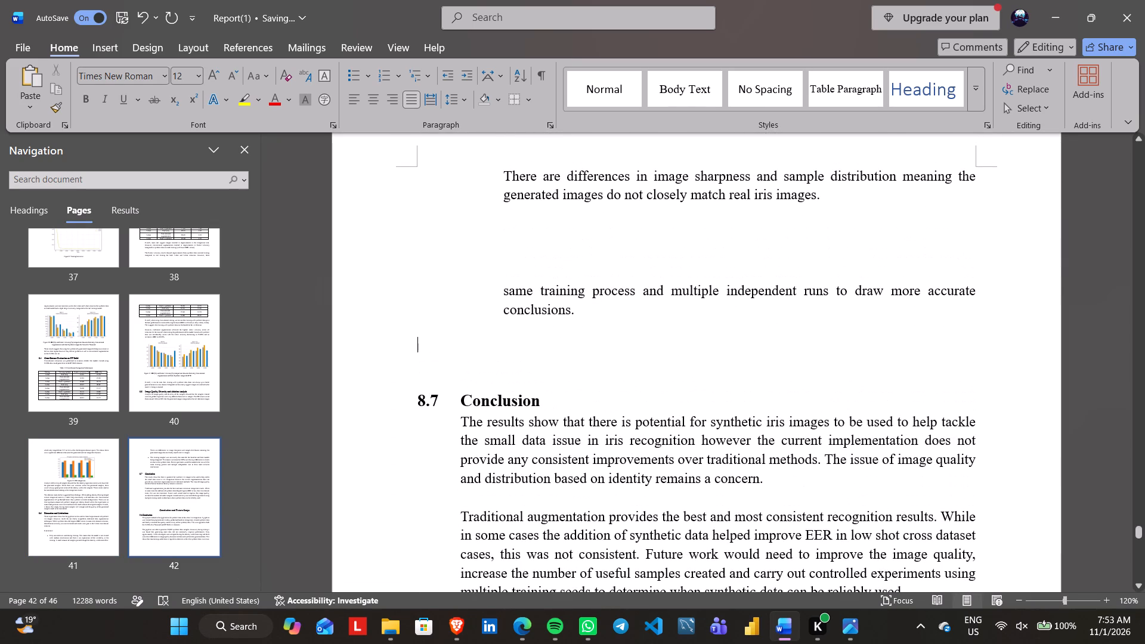
key(BackSpace)
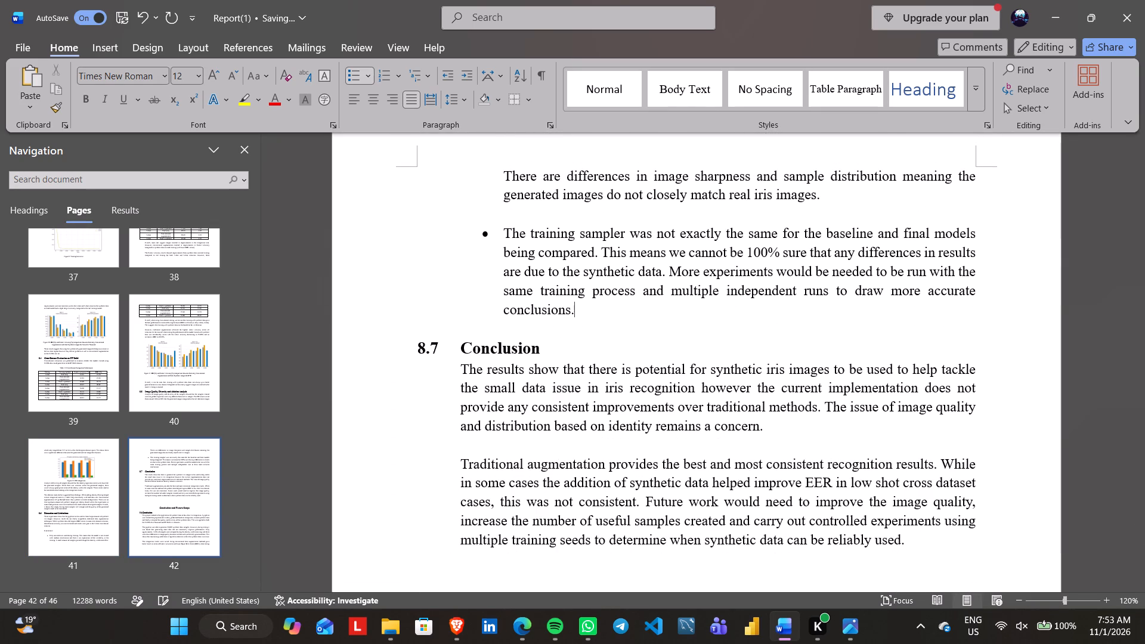
Check the blank lines between the end of section 8.7 and the Conclusion and Future Scope chapter heading.
key(Down)
key(Down)
scroll(533, 338, down, 1)
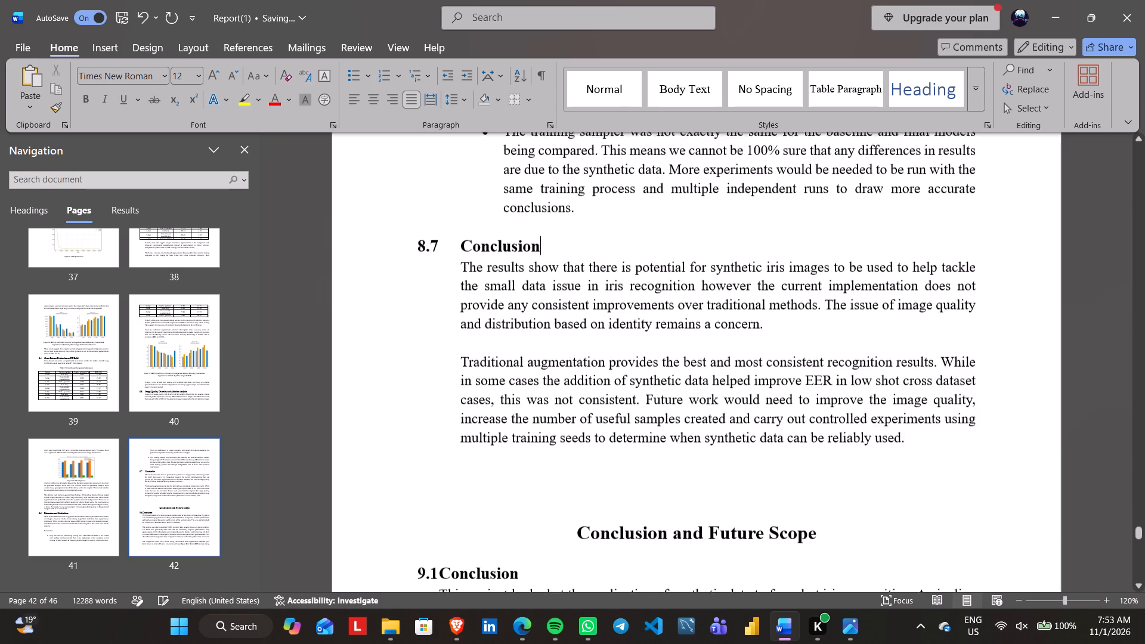
scroll(533, 338, down, 1)
click(661, 432)
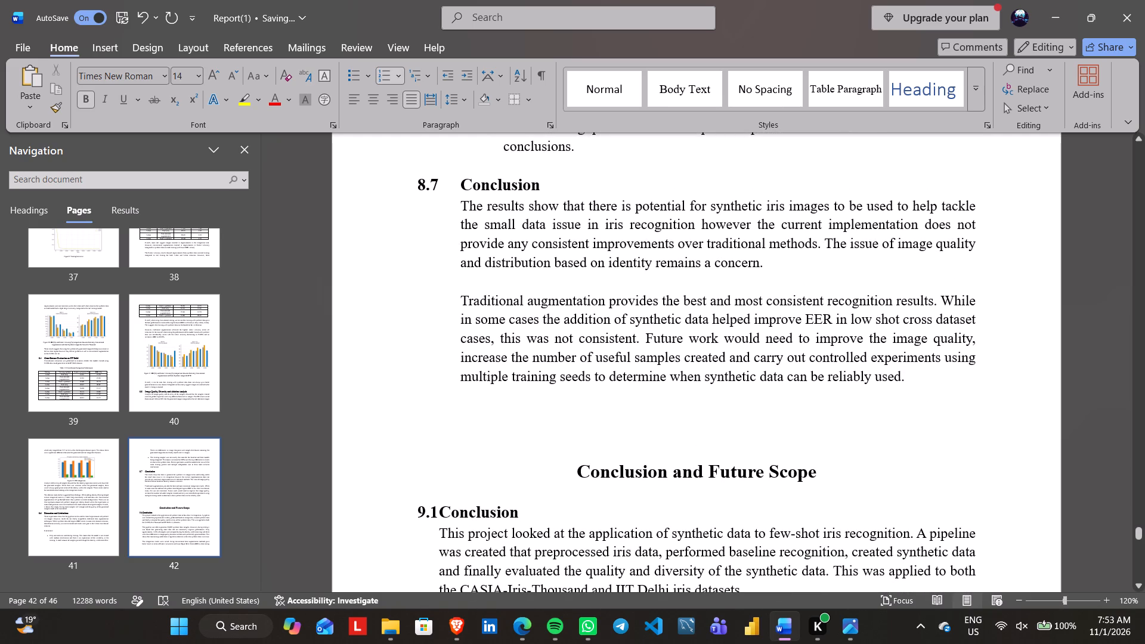
key(Up)
key(Down)
key(Up)
key(Up)
key(Down)
key(Down)
scroll(661, 432, down, 4)
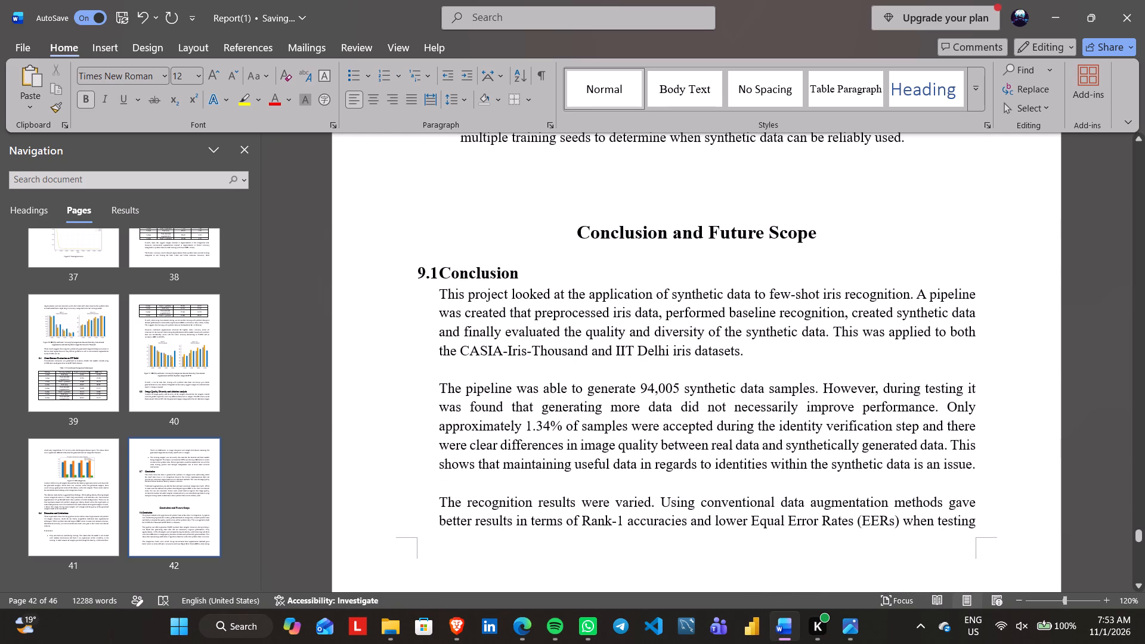
scroll(661, 432, down, 4)
scroll(661, 432, up, 3)
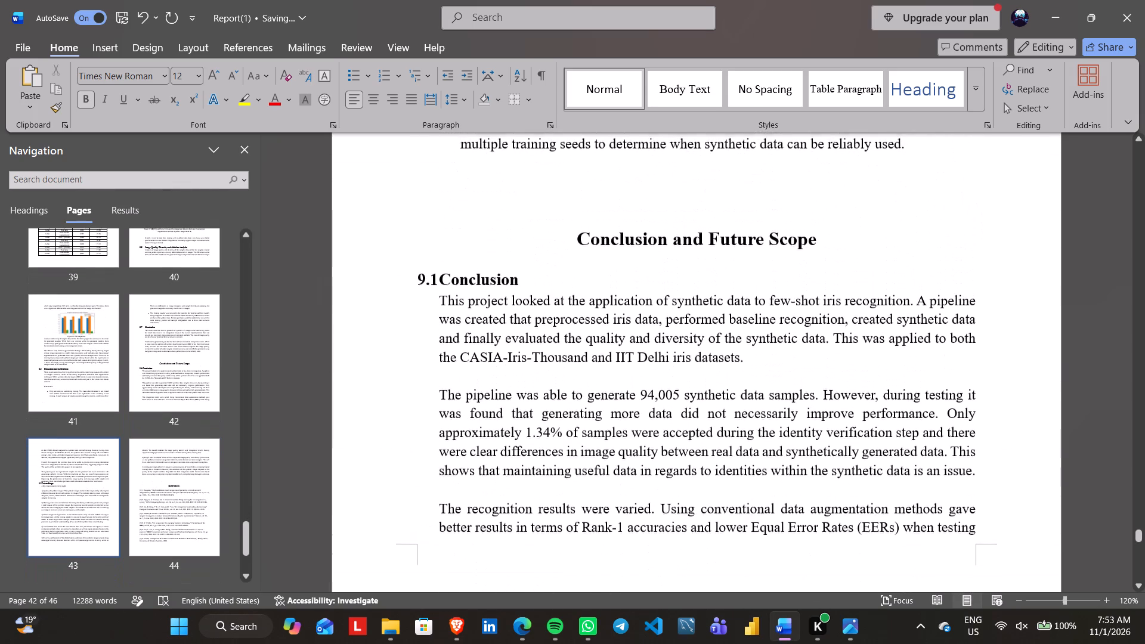
scroll(661, 432, up, 3)
scroll(661, 432, down, 2)
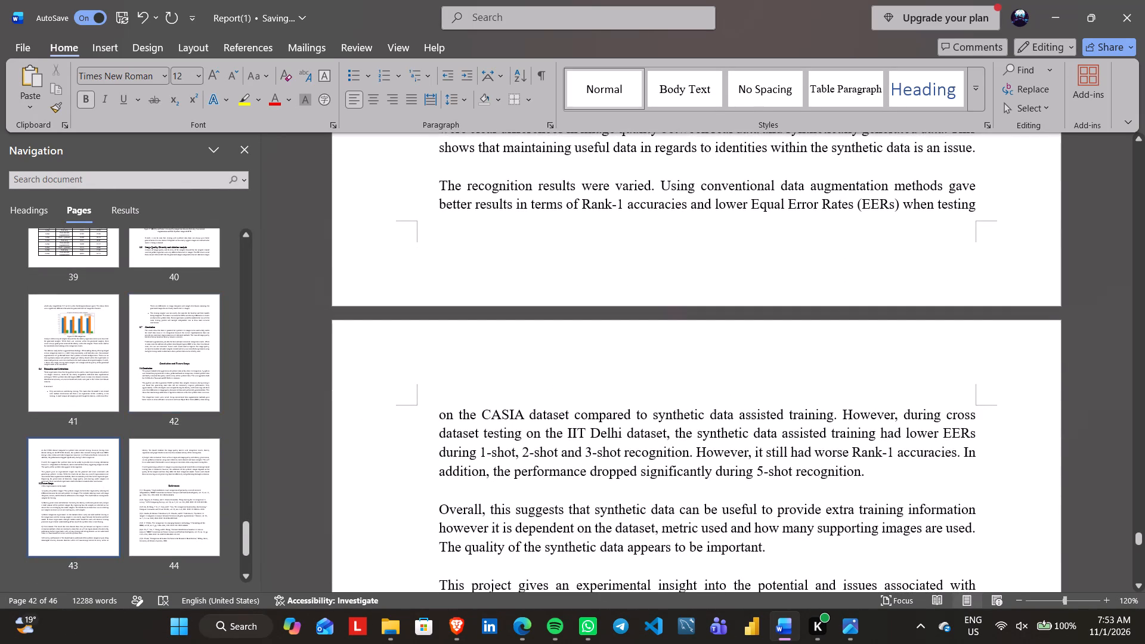
Insert one blank line between the last paragraph of section 9.1 and the 9.2 Future Scope heading.
scroll(661, 432, down, 2)
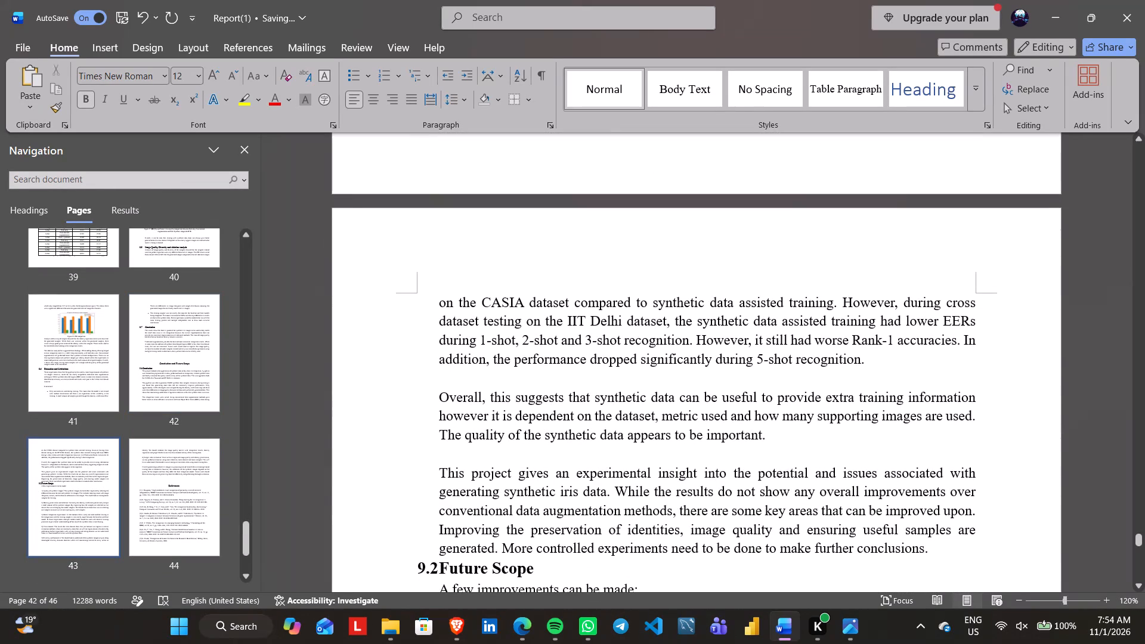
click(940, 552)
key(Return)
Check the spacing from the 9.2 Future Scope heading through the end of the References list.
scroll(940, 552, down, 2)
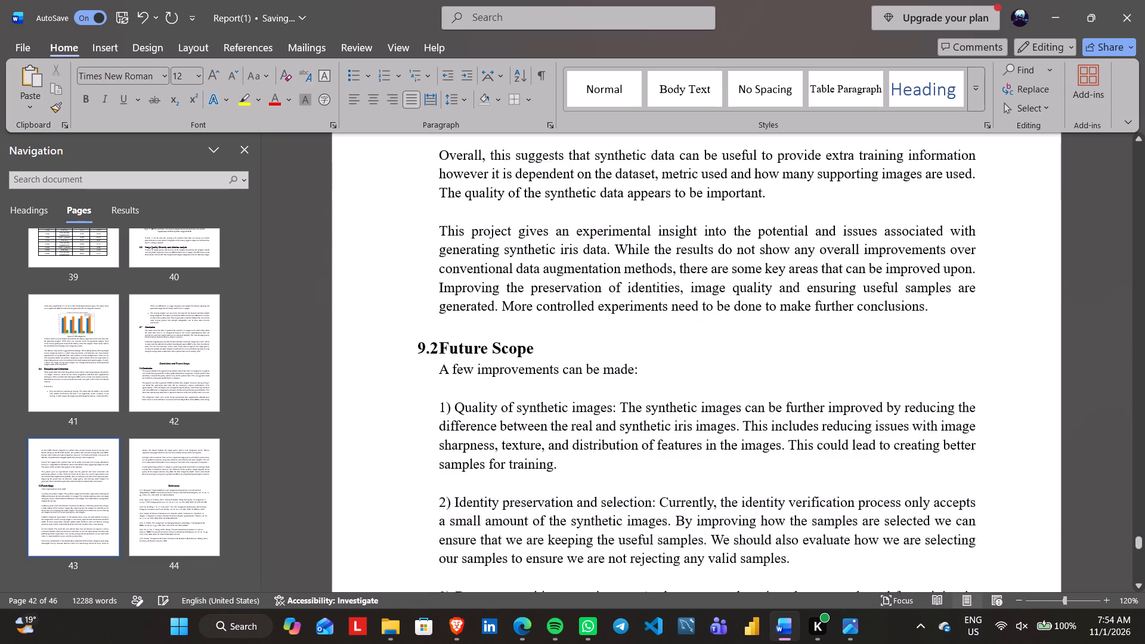
scroll(940, 552, down, 4)
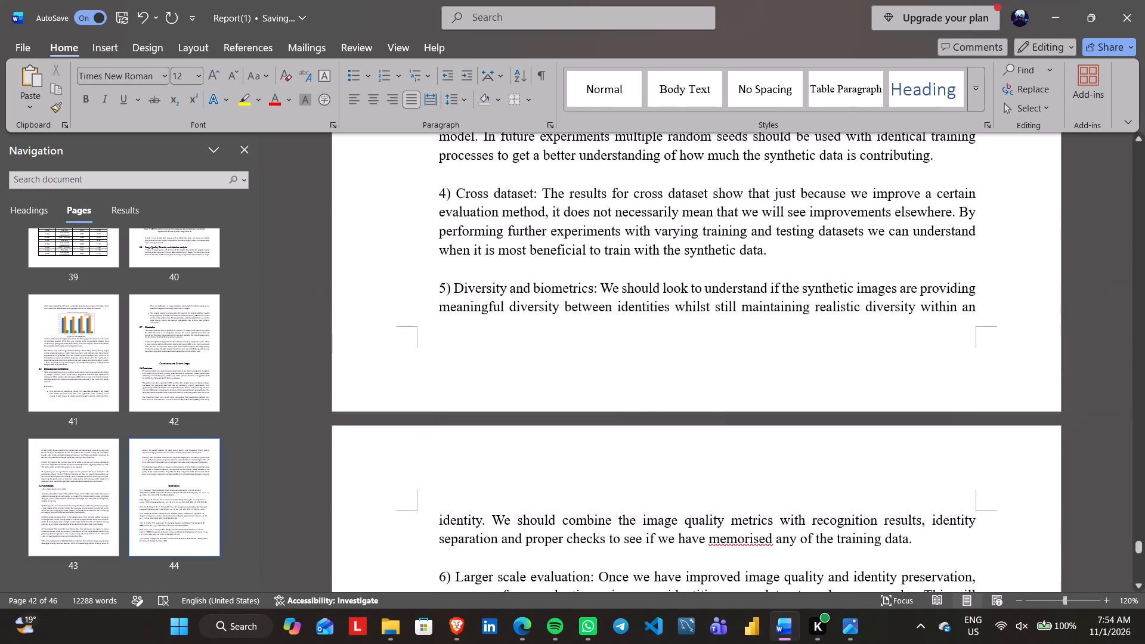
scroll(940, 552, down, 2)
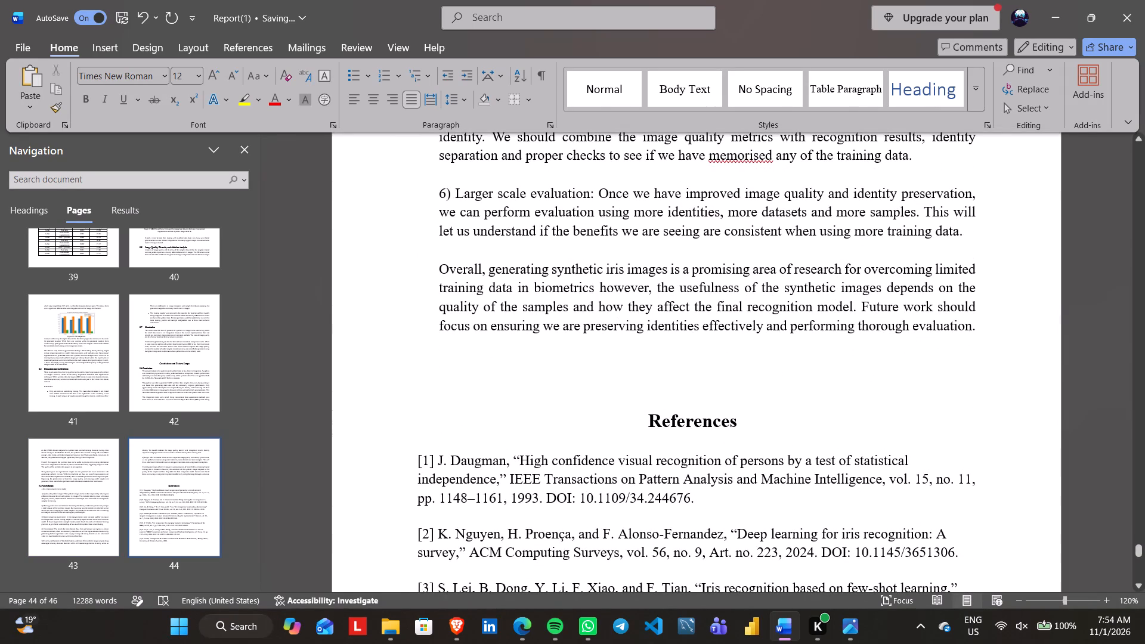
scroll(730, 425, down, 4)
scroll(730, 425, up, 1)
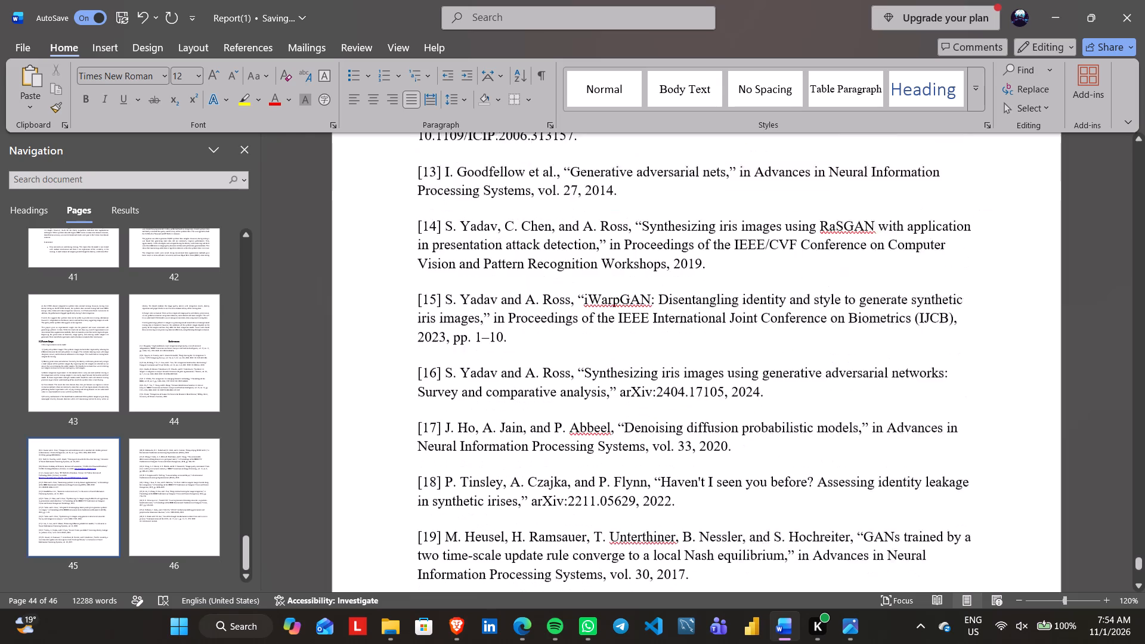
Insert one blank line between the Figure 12: FID comparison caption and the paragraph on diversity of samples.
scroll(730, 425, up, 9)
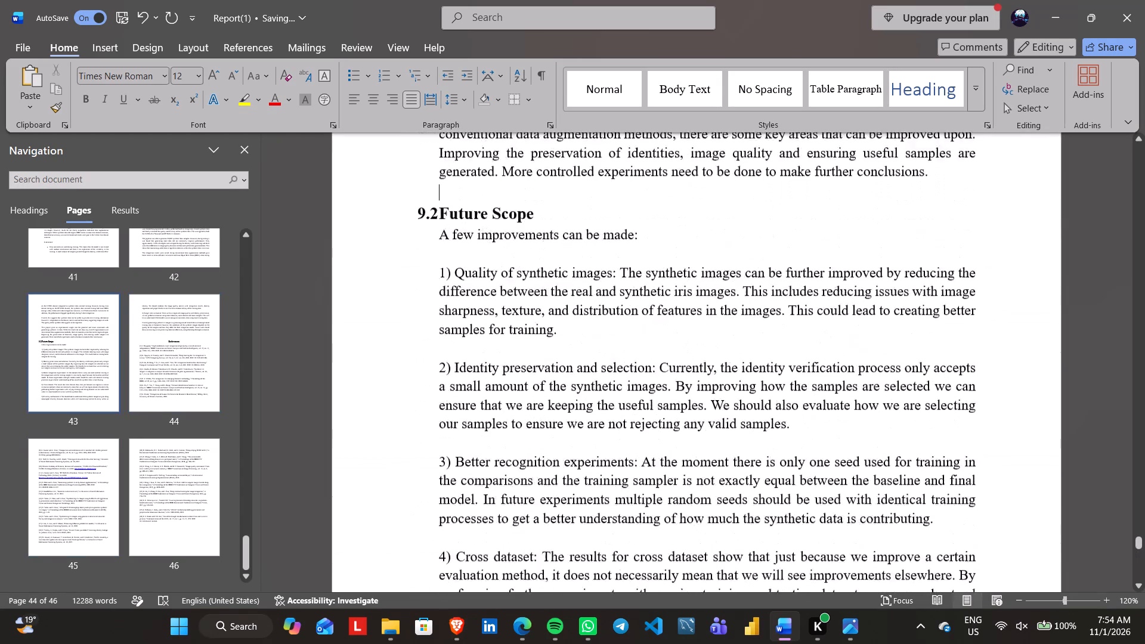
scroll(730, 425, up, 4)
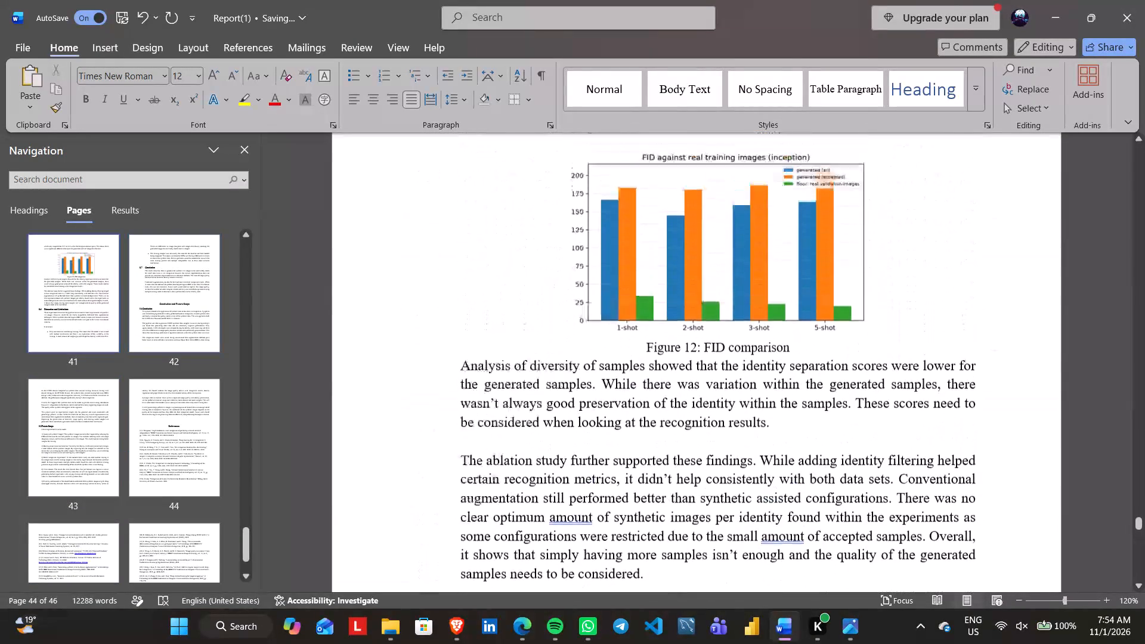
scroll(730, 425, up, 2)
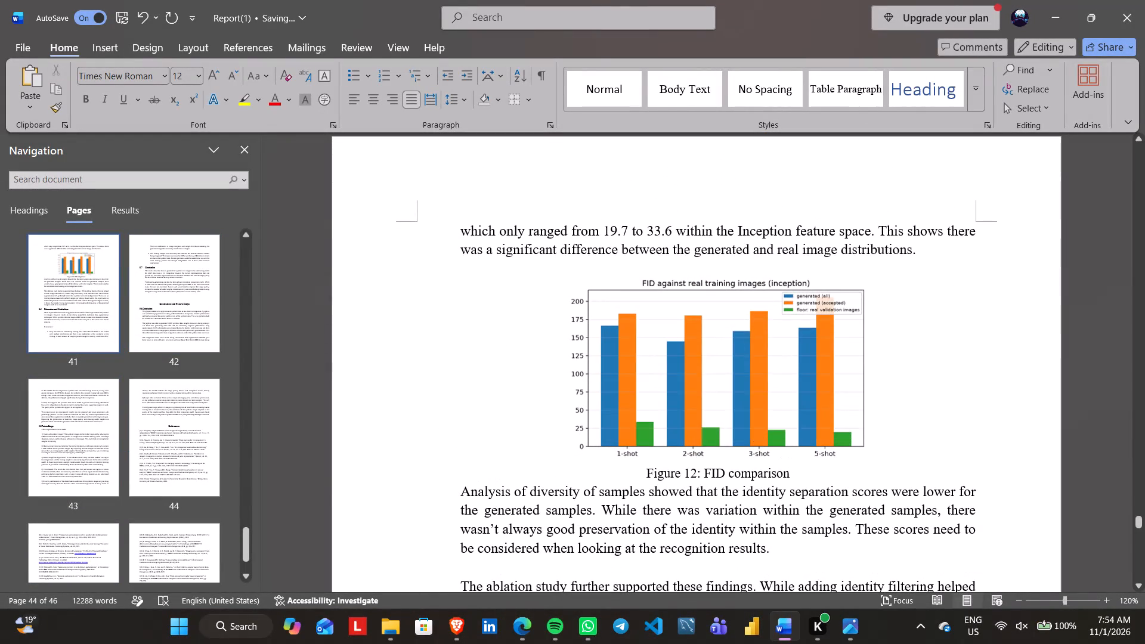
click(800, 471)
key(Return)
scroll(800, 471, down, 3)
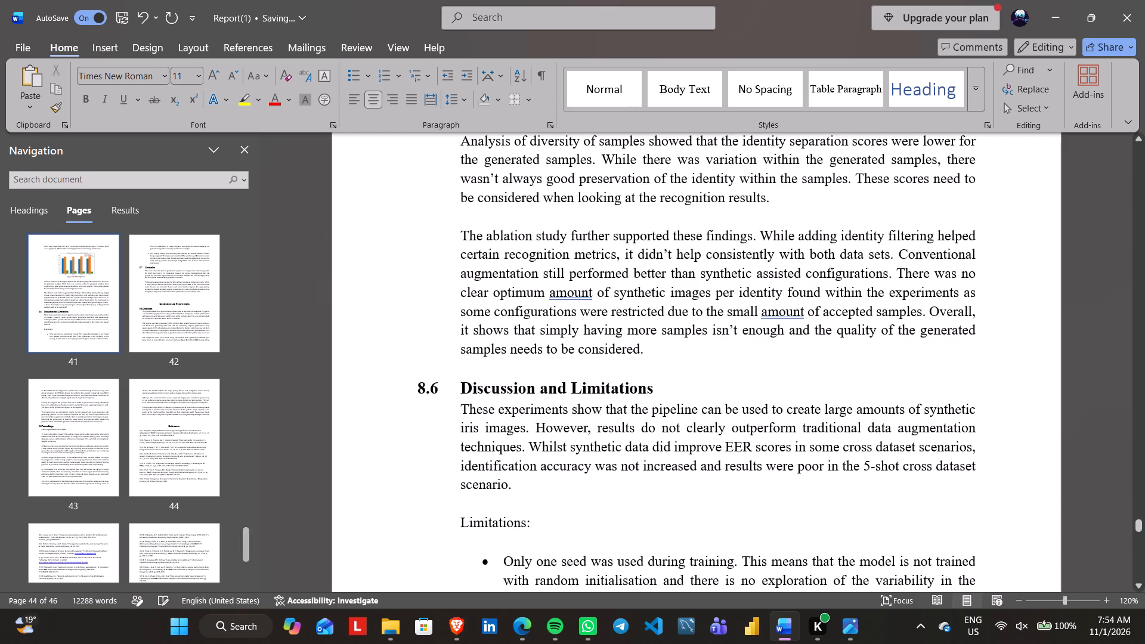
Check heading and caption spacing from section 8.5 back to the Result Discussion and Analysis chapter title.
scroll(800, 471, up, 3)
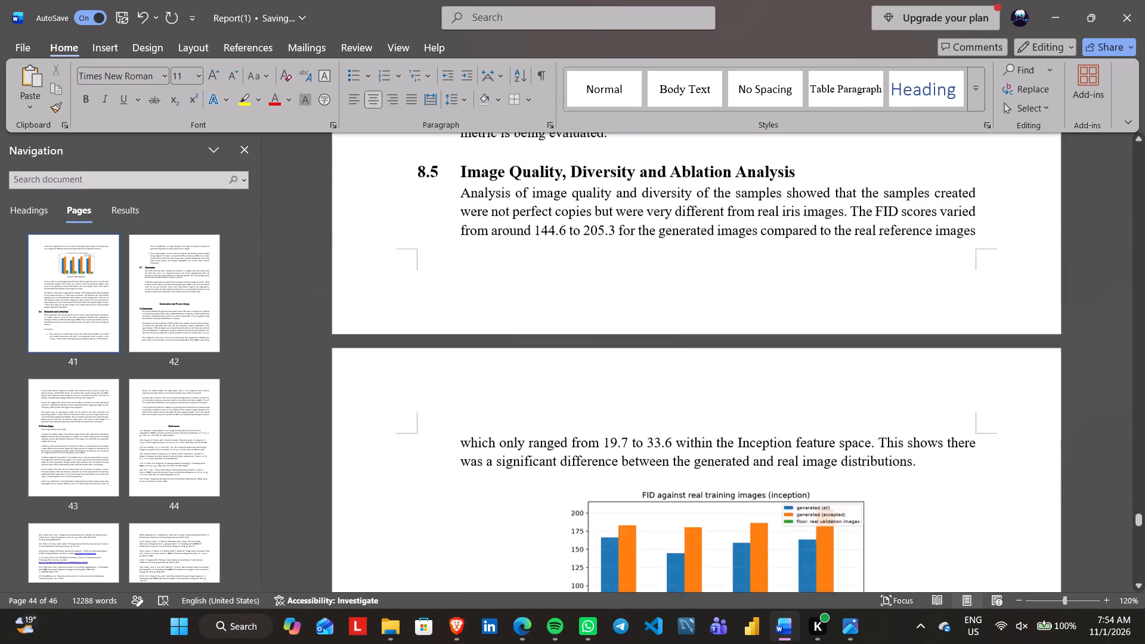
scroll(800, 471, up, 9)
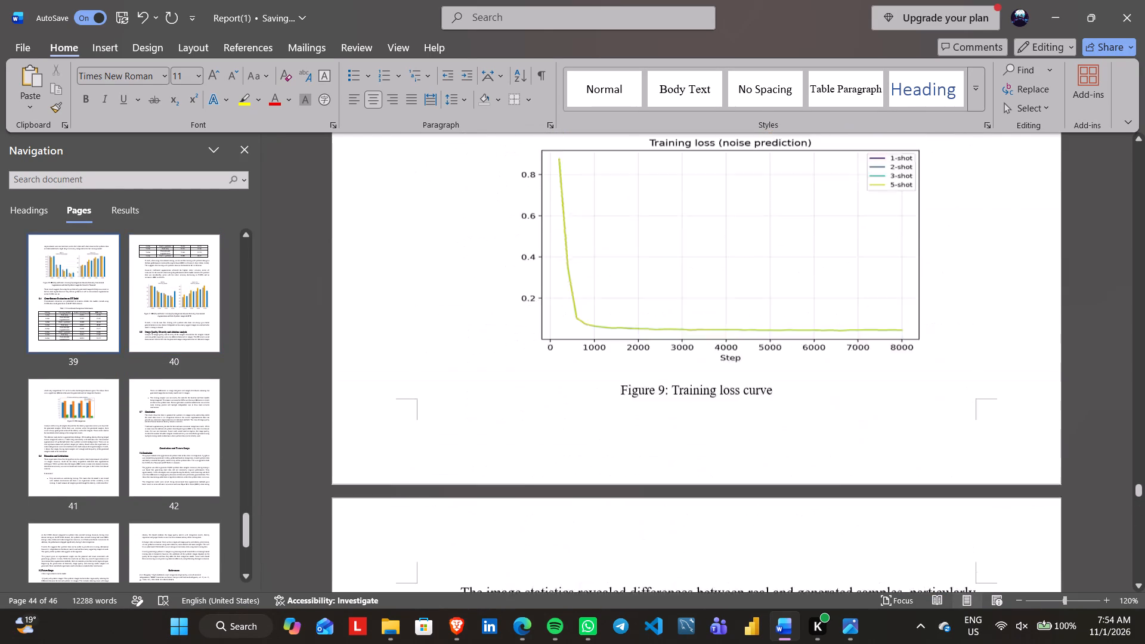
scroll(800, 471, up, 3)
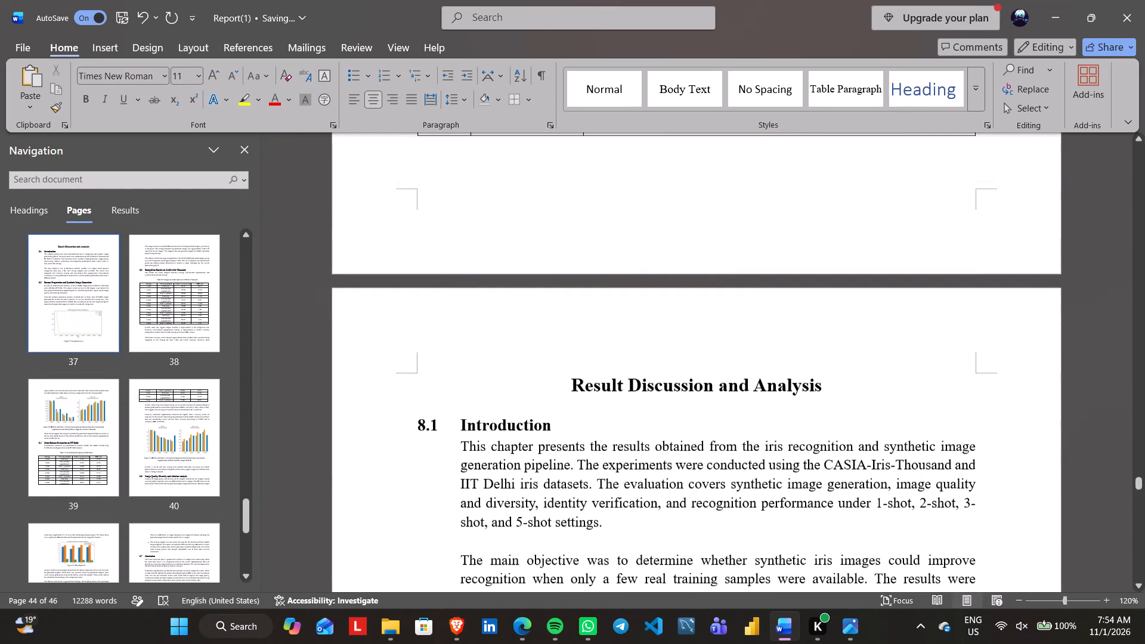
scroll(800, 471, up, 1)
click(698, 435)
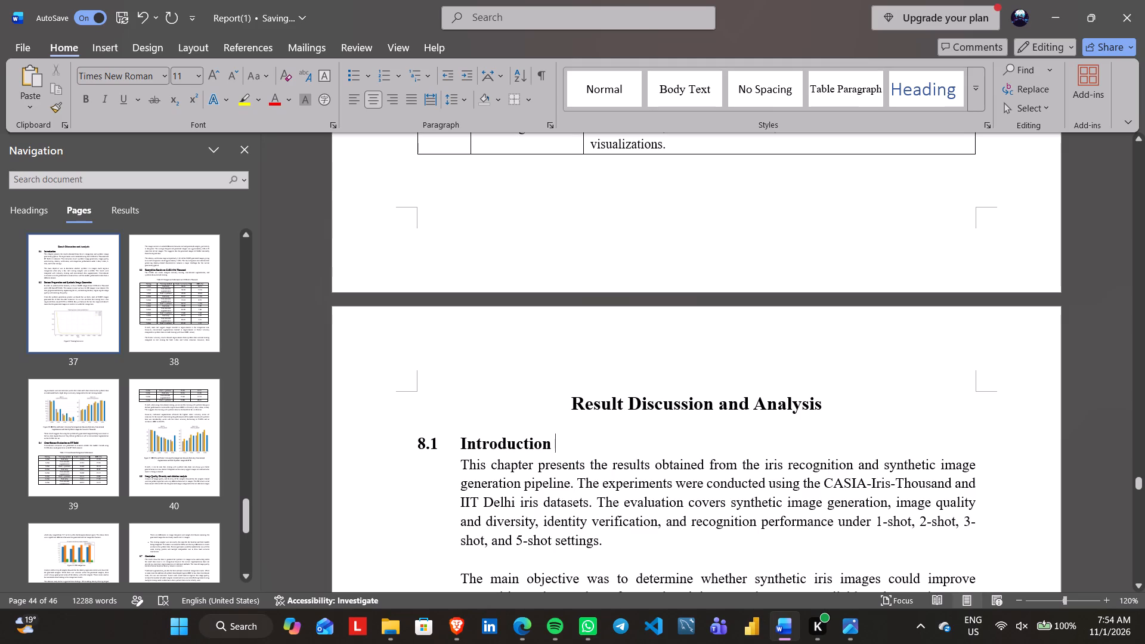
key(Up)
Check the spacing around the notebook summary table and between section 7.15 and the 7.16 Overall Implementation Summary heading.
scroll(698, 435, up, 7)
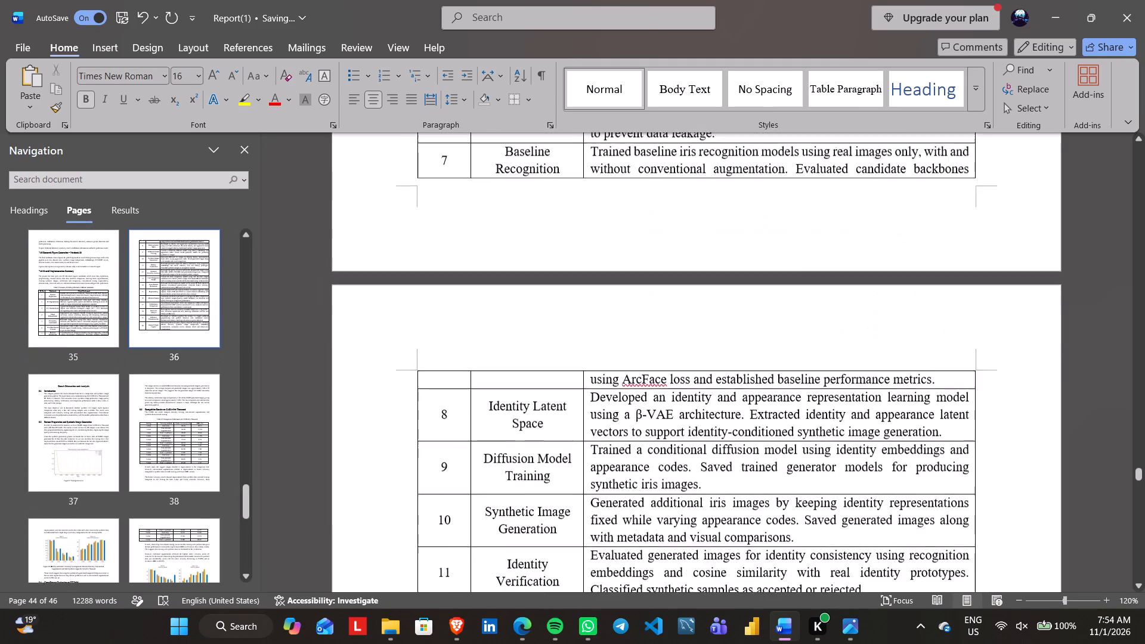
scroll(698, 435, up, 8)
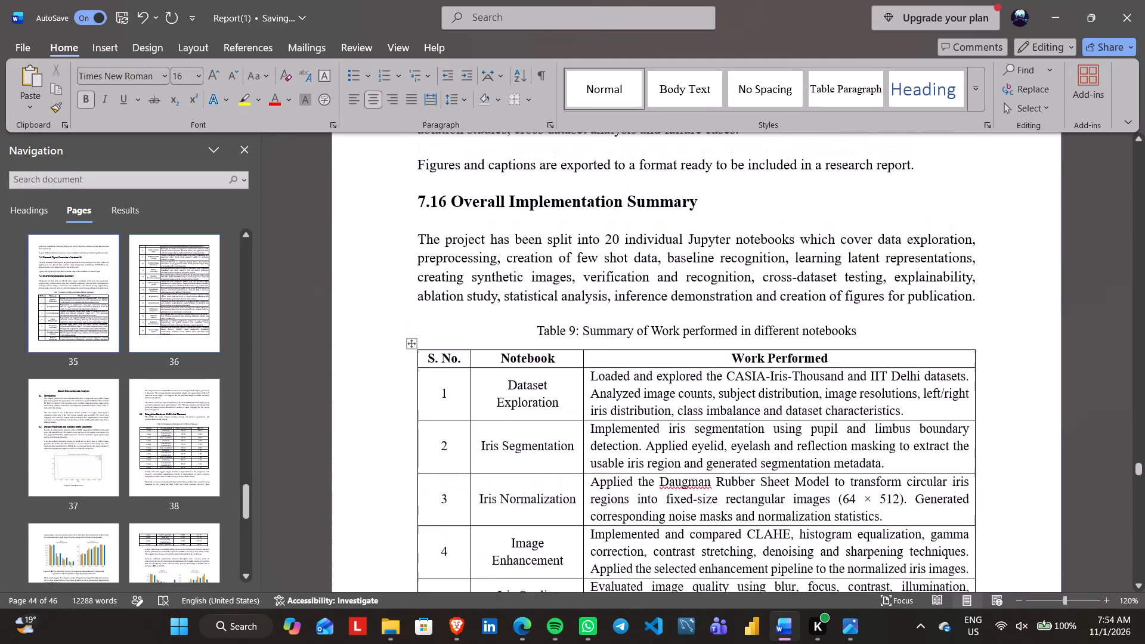
scroll(698, 435, up, 5)
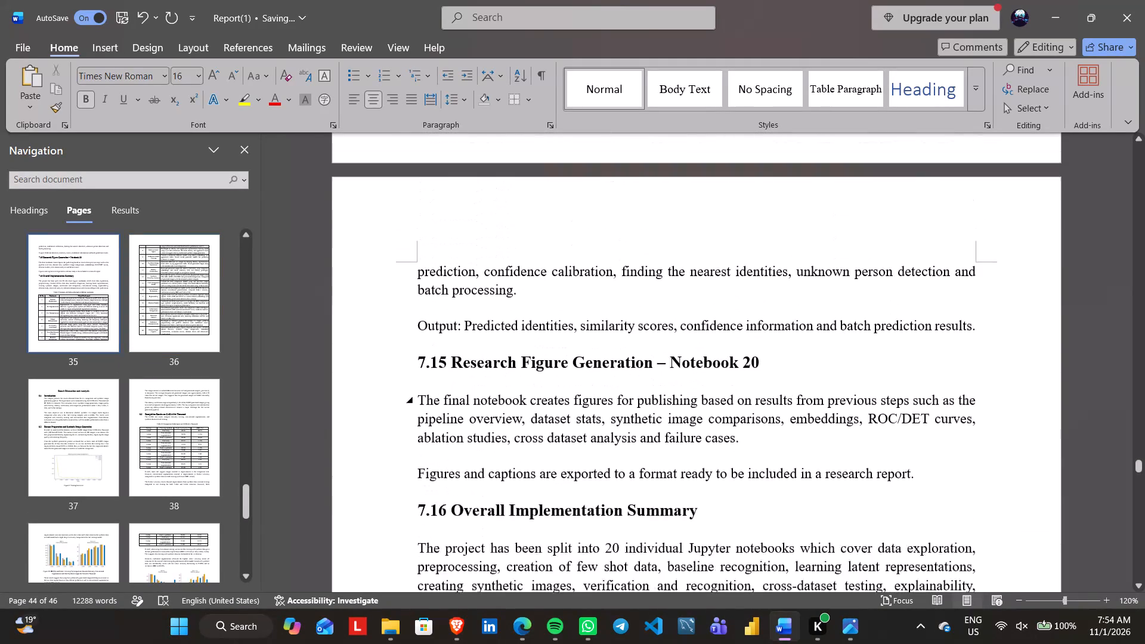
scroll(698, 435, up, 1)
click(936, 519)
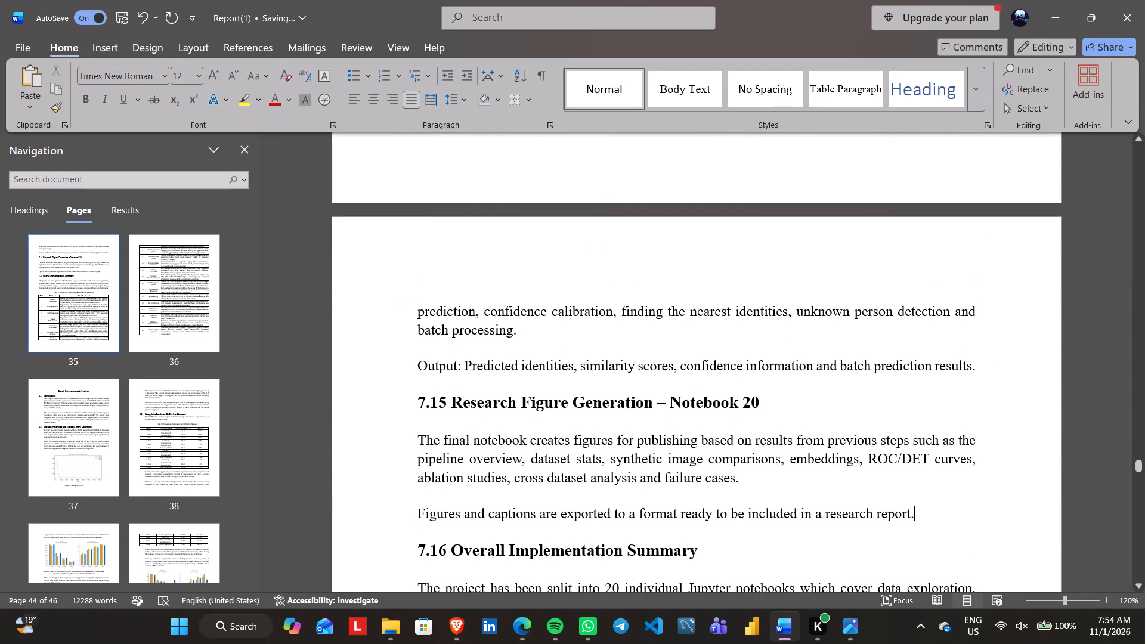
key(Down)
key(Up)
Check heading and figure caption spacing from section 7.15 back through the earlier parts of the report.
scroll(936, 519, up, 1)
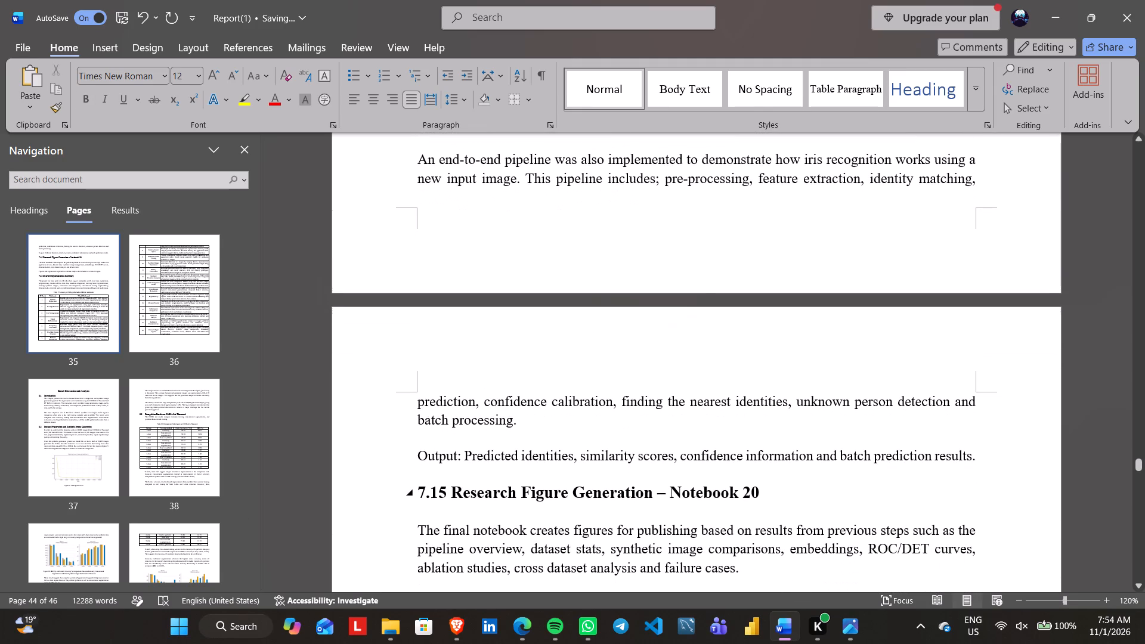
scroll(936, 519, up, 1)
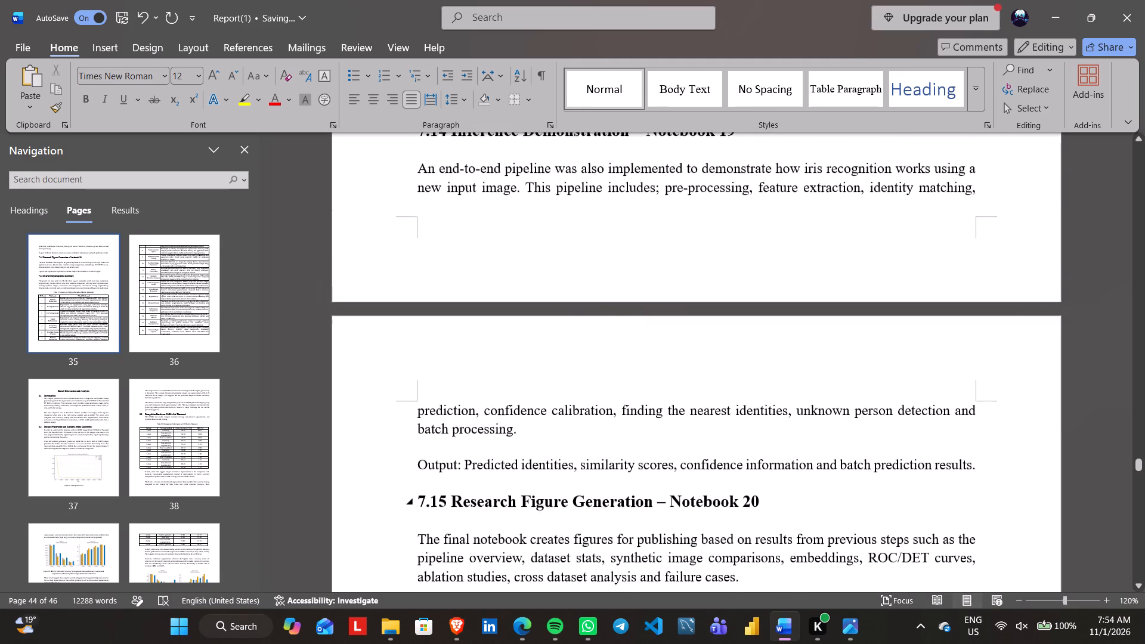
scroll(936, 519, up, 3)
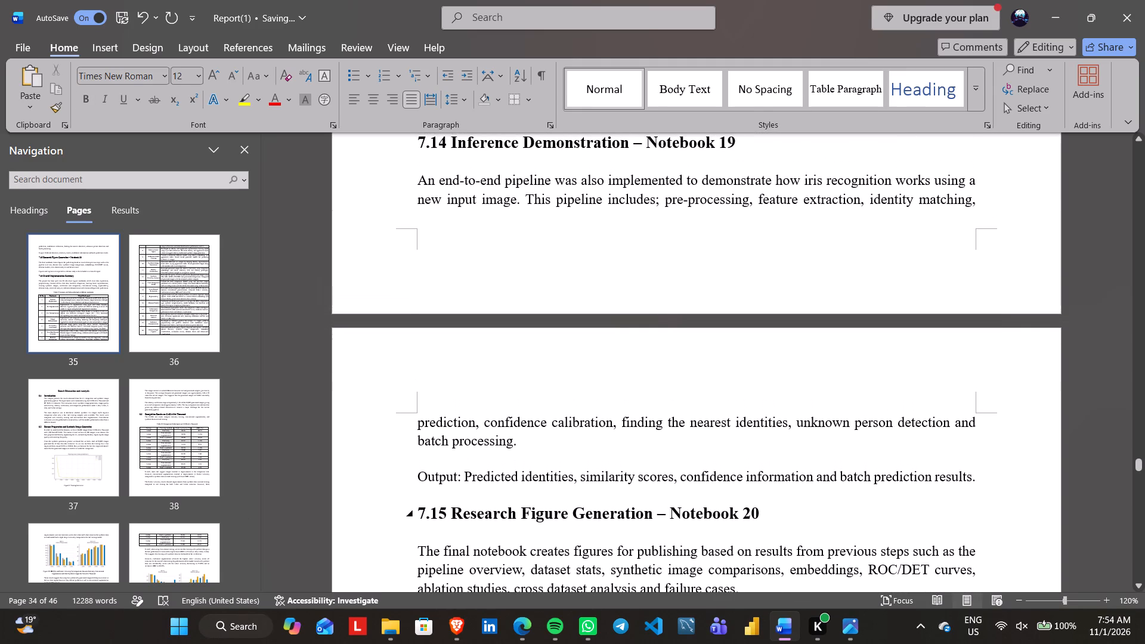
scroll(936, 519, up, 4)
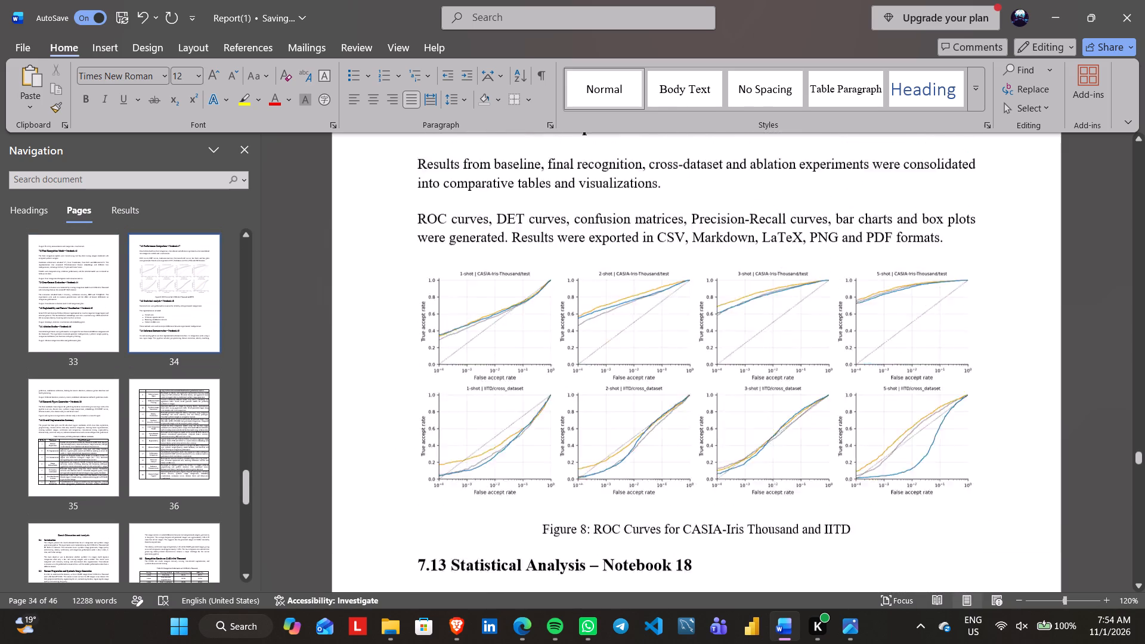
scroll(936, 519, up, 4)
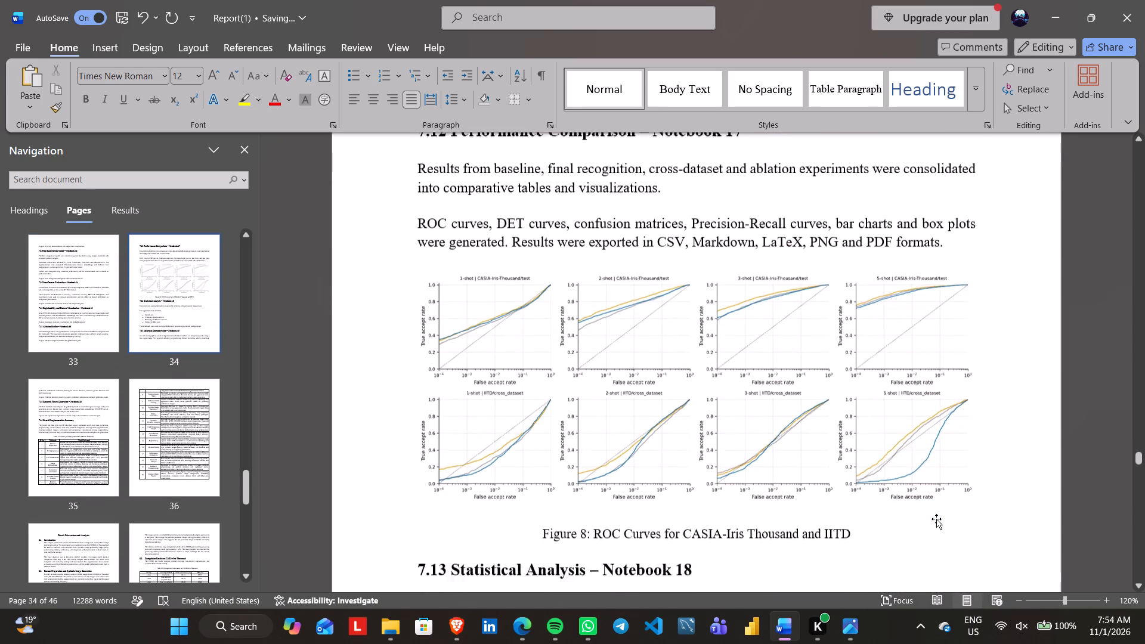
scroll(936, 519, up, 18)
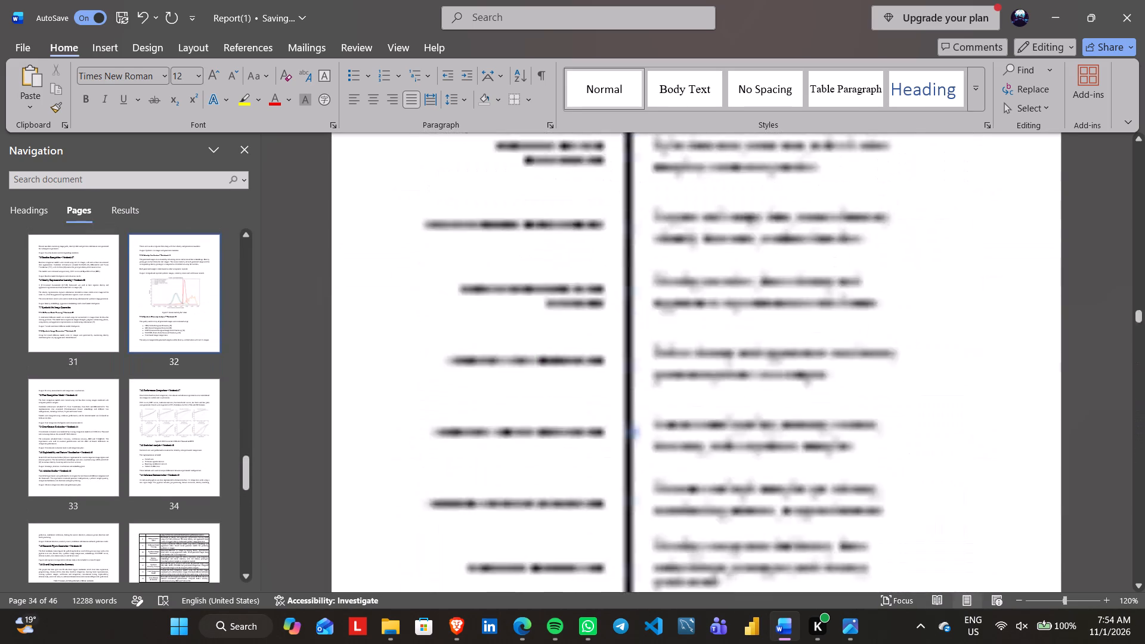
scroll(936, 519, up, 5)
Save the report.
key(ctrl+s)
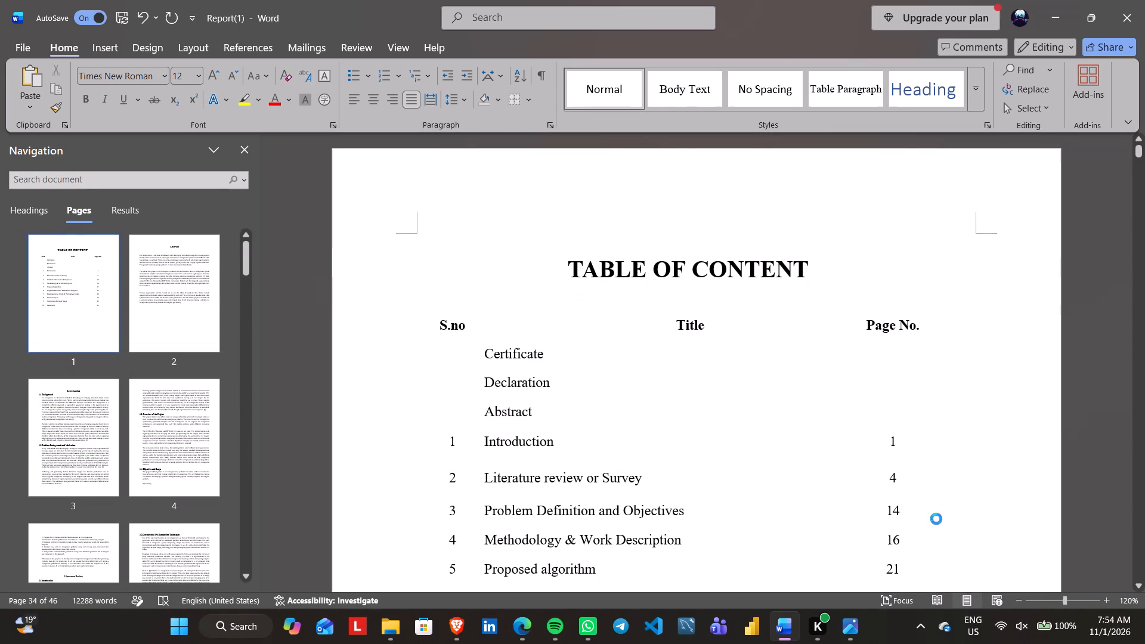
key(ctrl+s)
Review the layout of the opening pages, from the table of content through the start of section 2.2.
scroll(936, 519, down, 5)
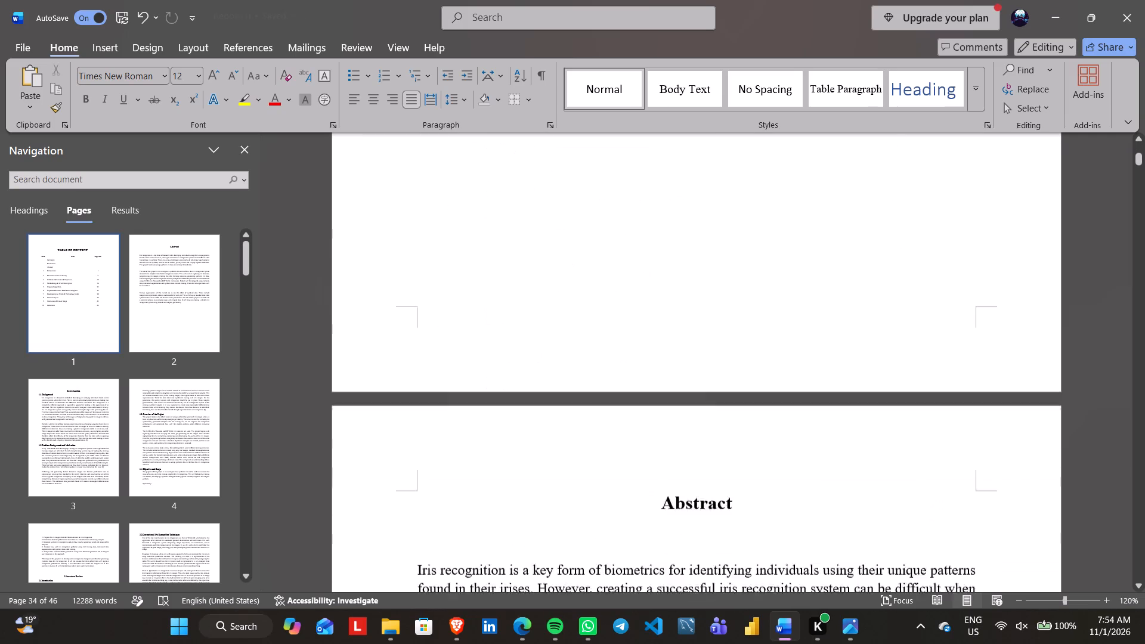
scroll(936, 519, down, 7)
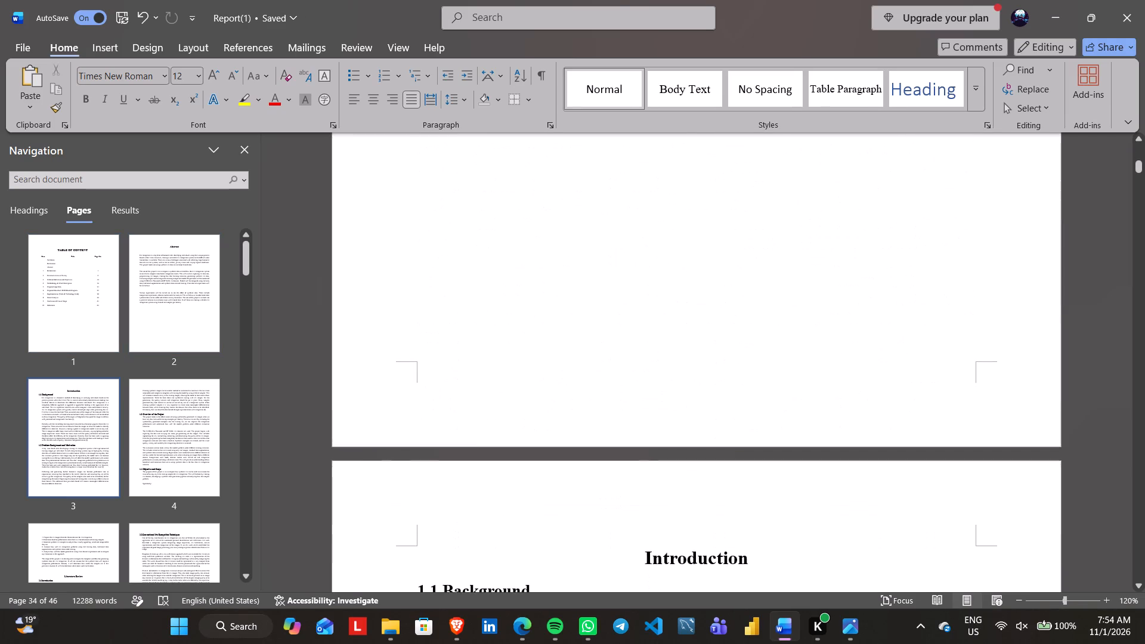
scroll(936, 519, down, 9)
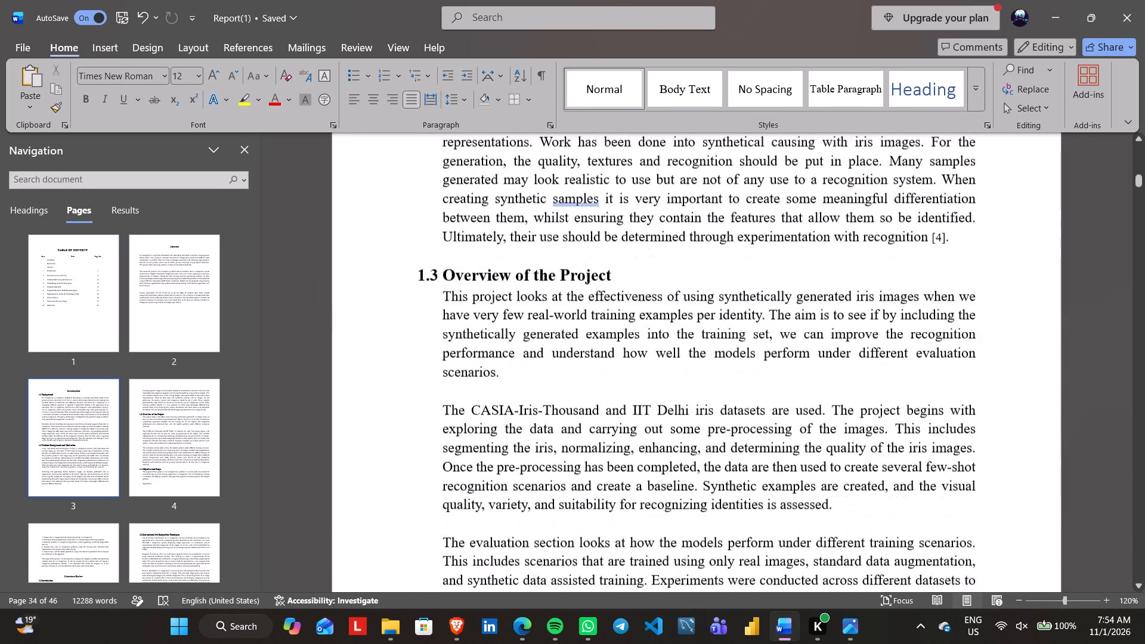
scroll(936, 519, down, 3)
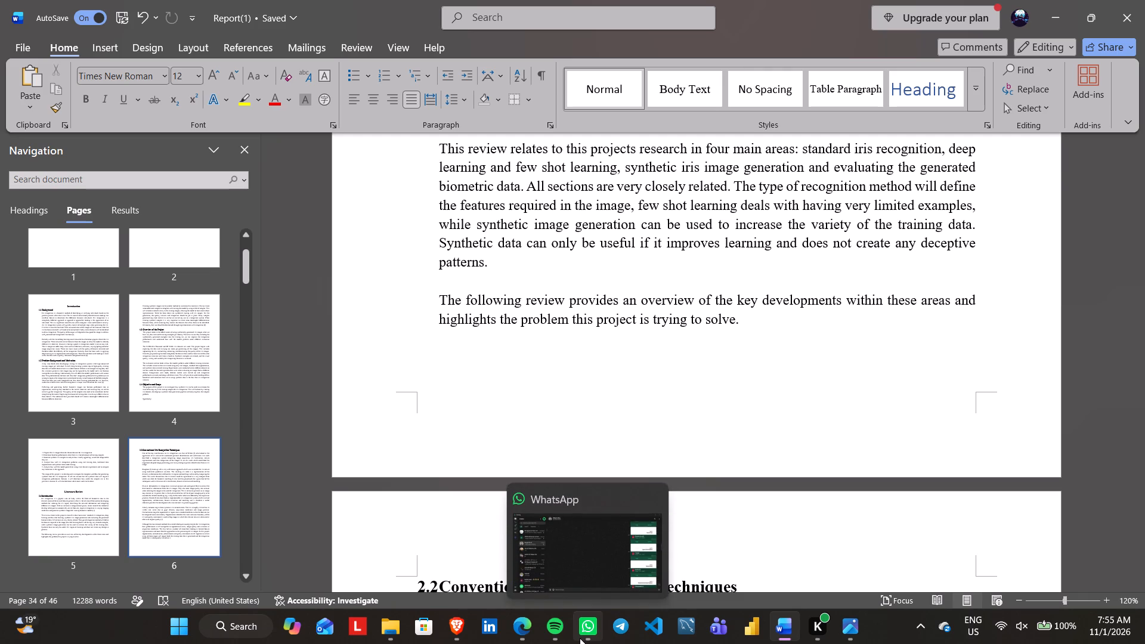
scroll(570, 481, up, 8)
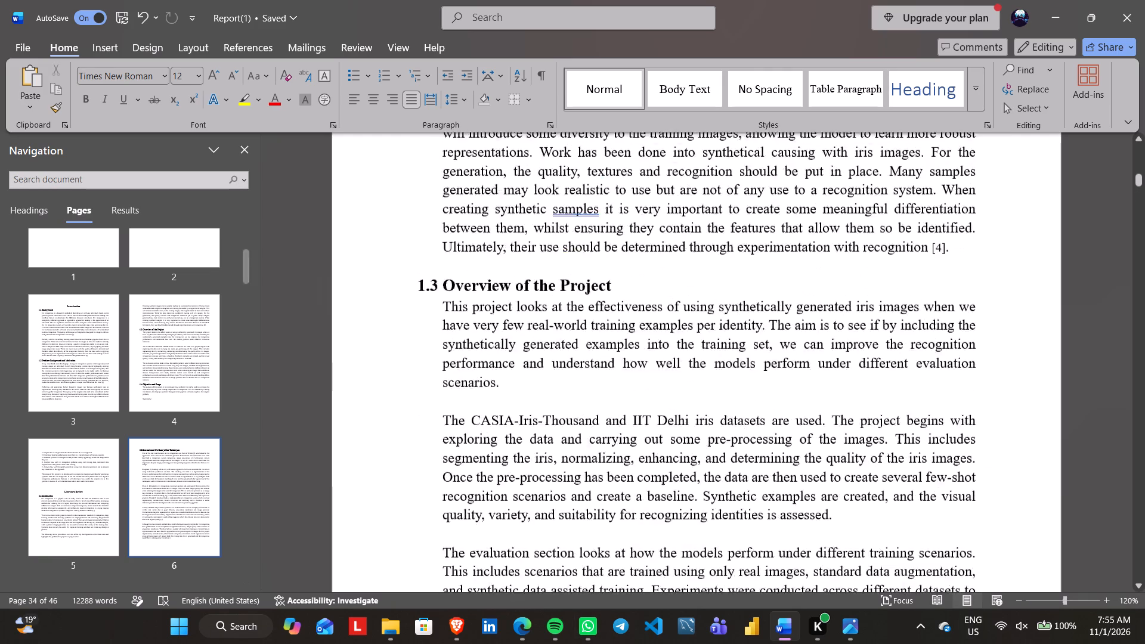
scroll(570, 481, up, 14)
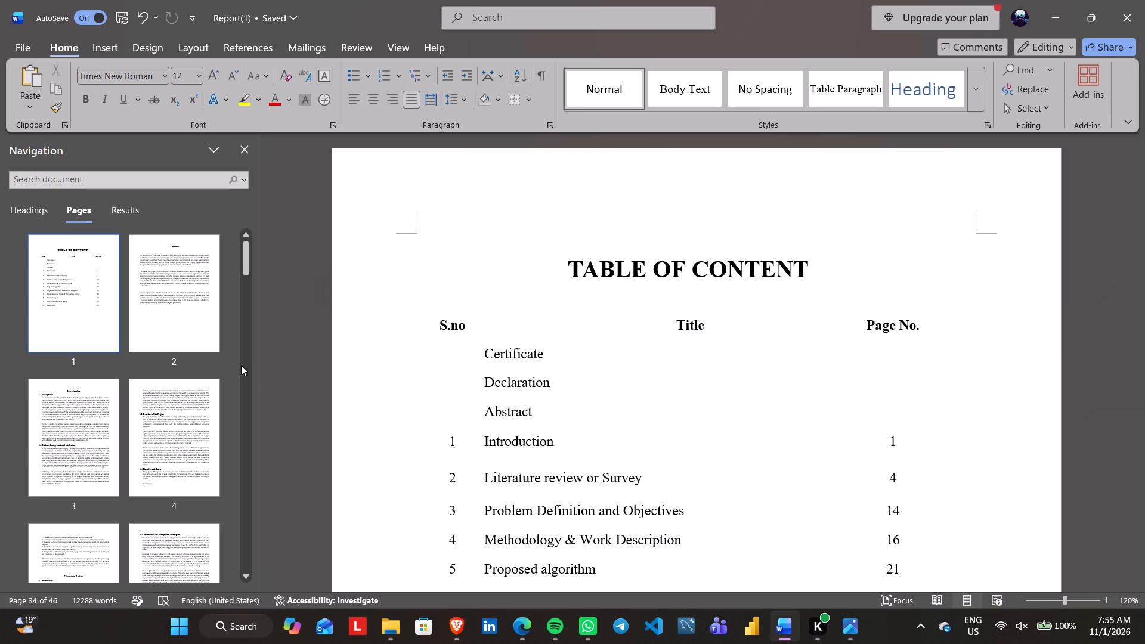
Skim the page thumbnails across the whole report to review the overall page layout.
scroll(186, 404, down, 9)
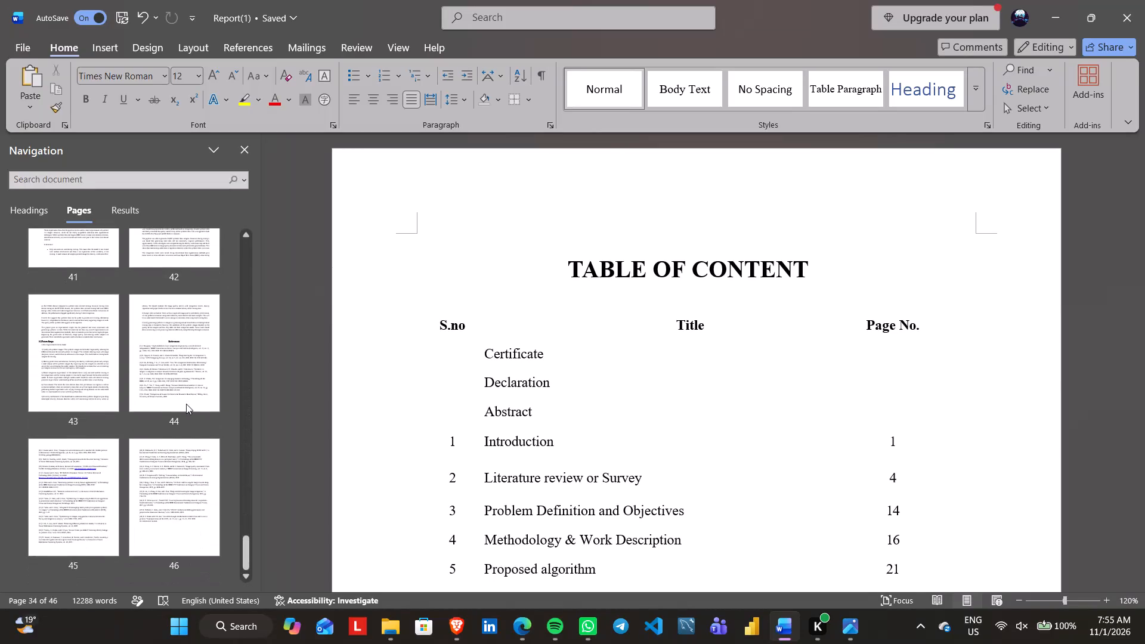
scroll(186, 404, up, 7)
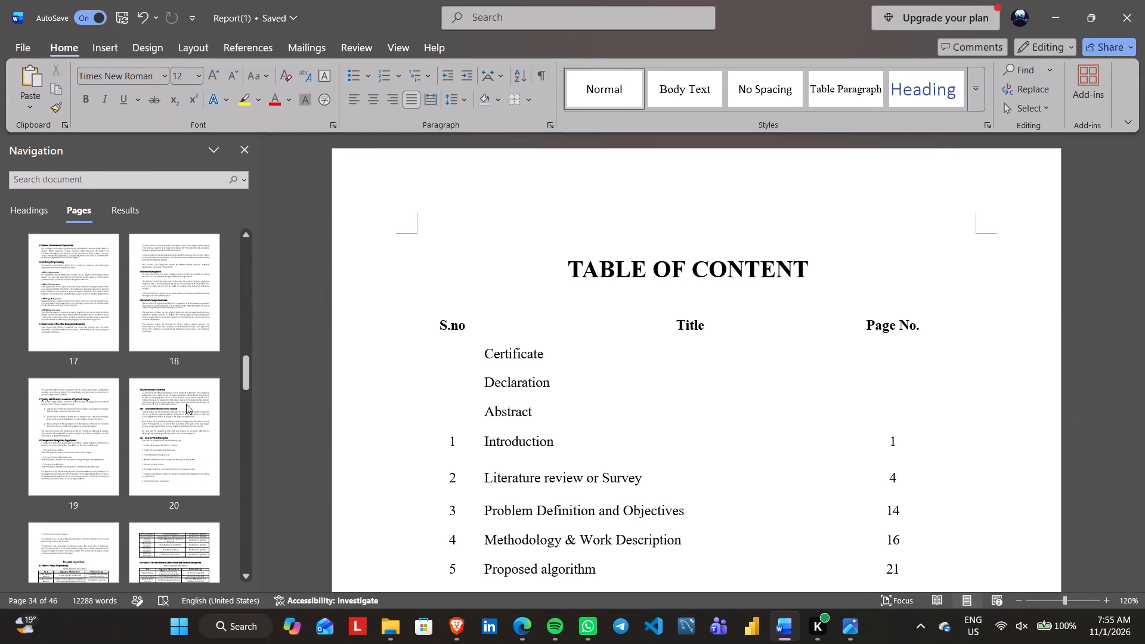
scroll(186, 404, down, 15)
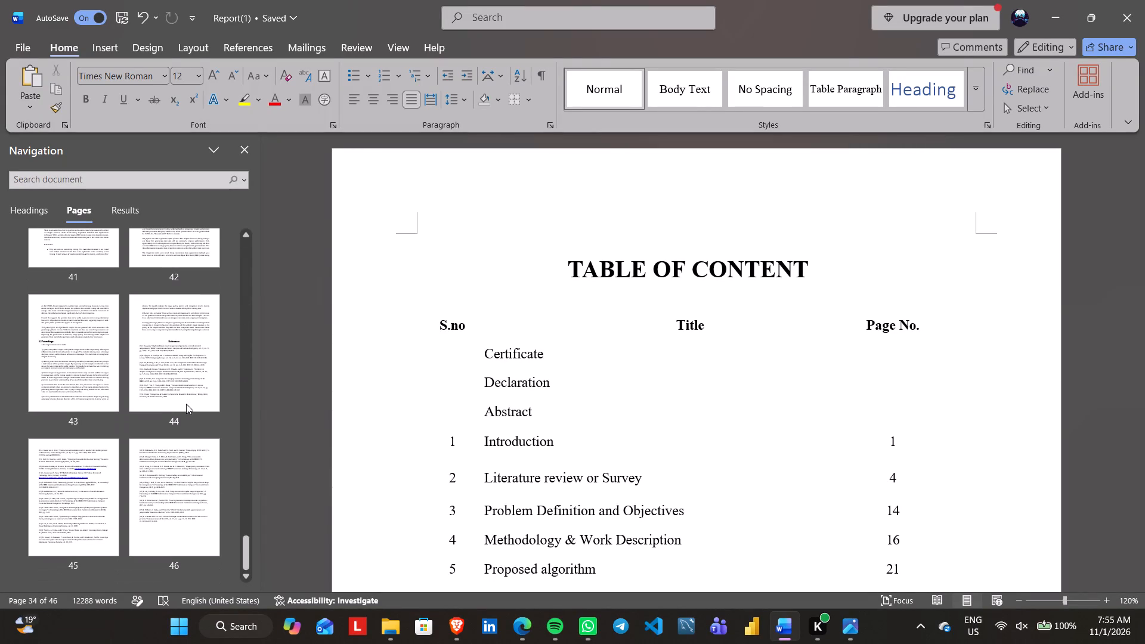
scroll(186, 404, up, 3)
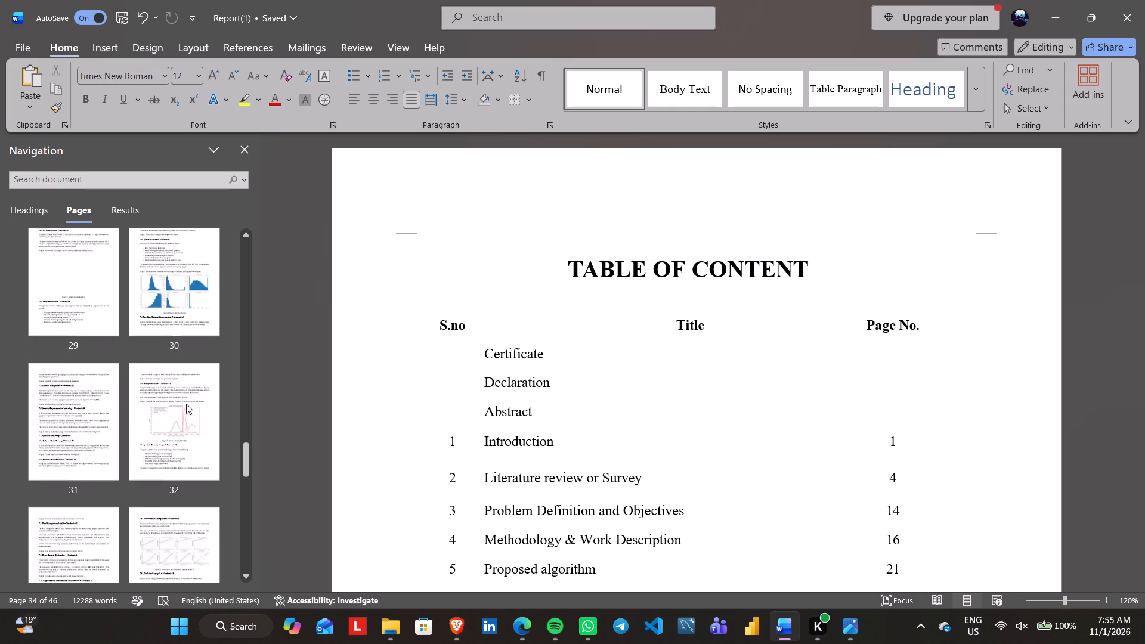
scroll(186, 404, up, 4)
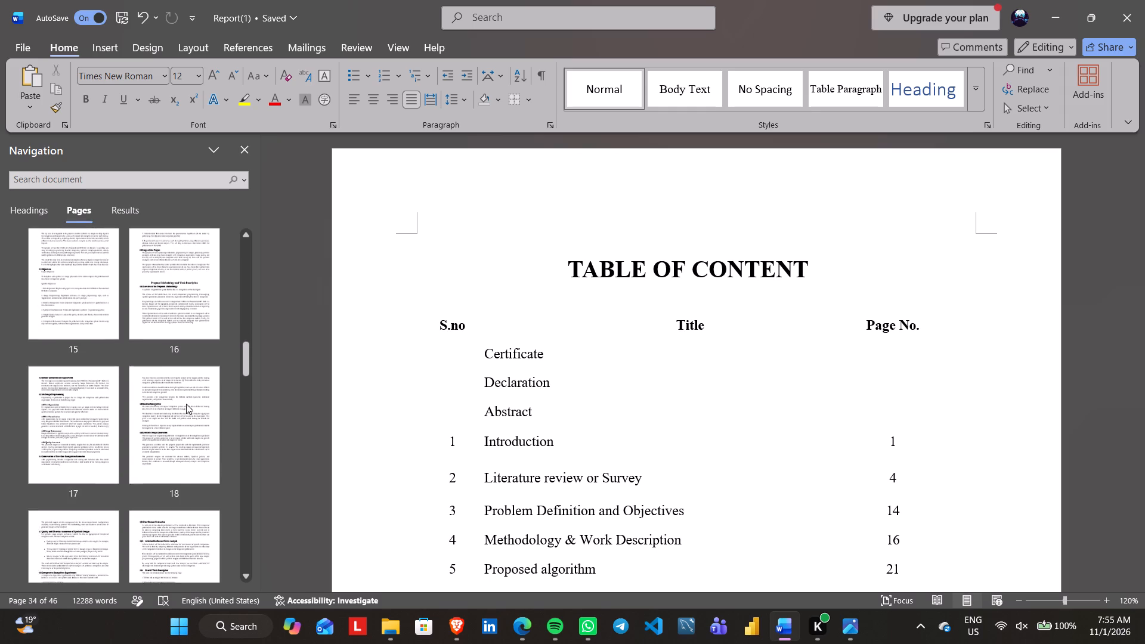
Shorten the second title in the table of content to "Literature review".
scroll(186, 404, up, 5)
scroll(564, 575, down, 6)
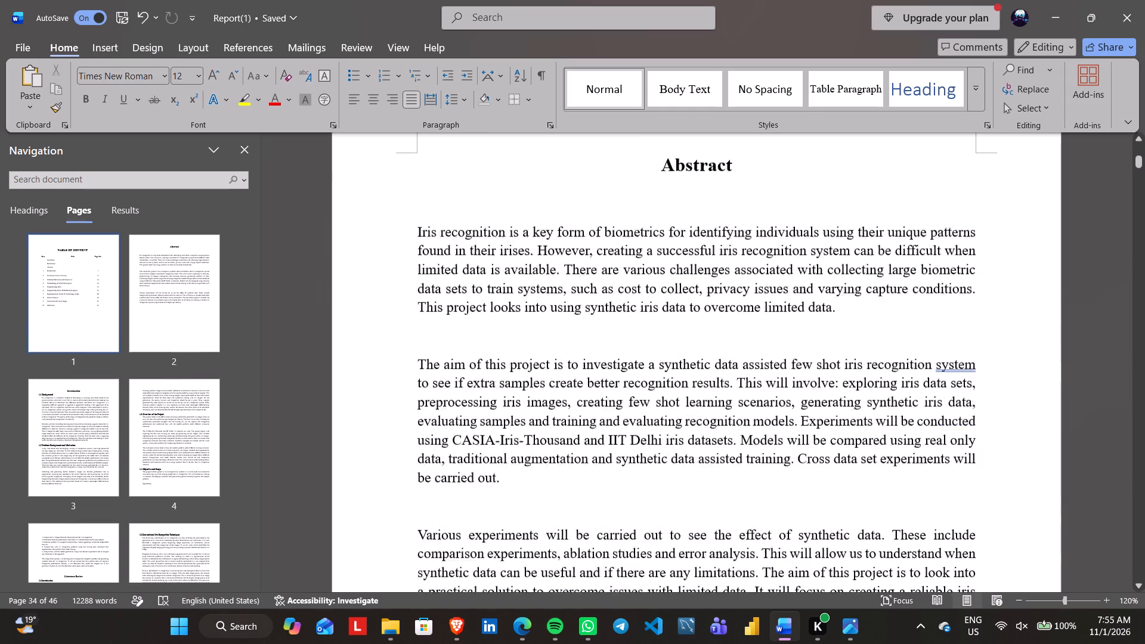
scroll(564, 575, up, 4)
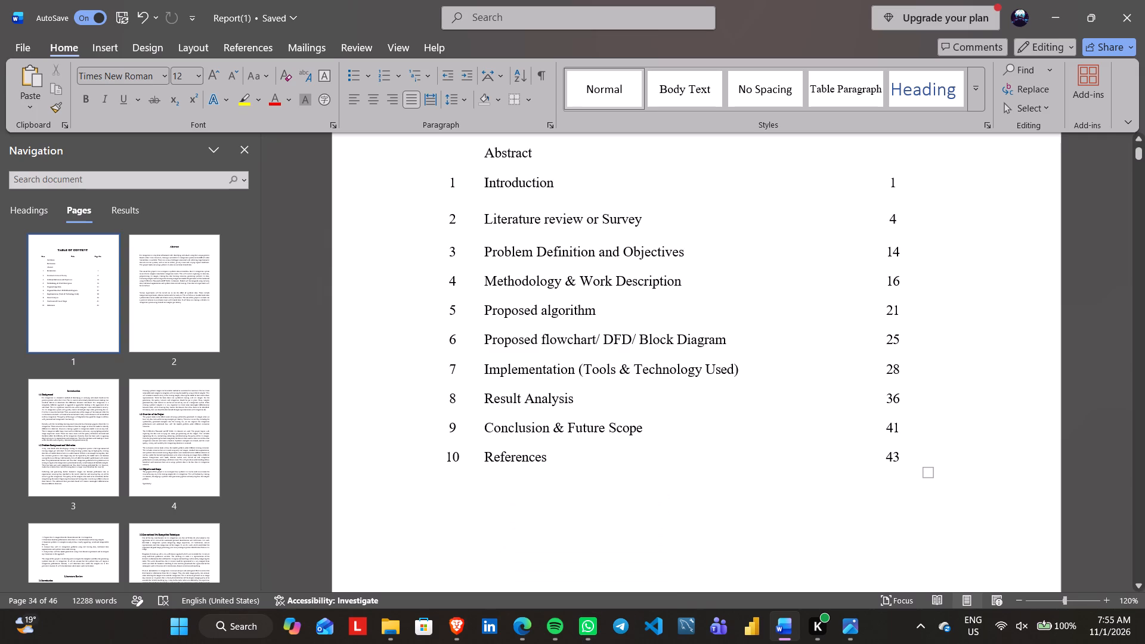
scroll(747, 343, up, 1)
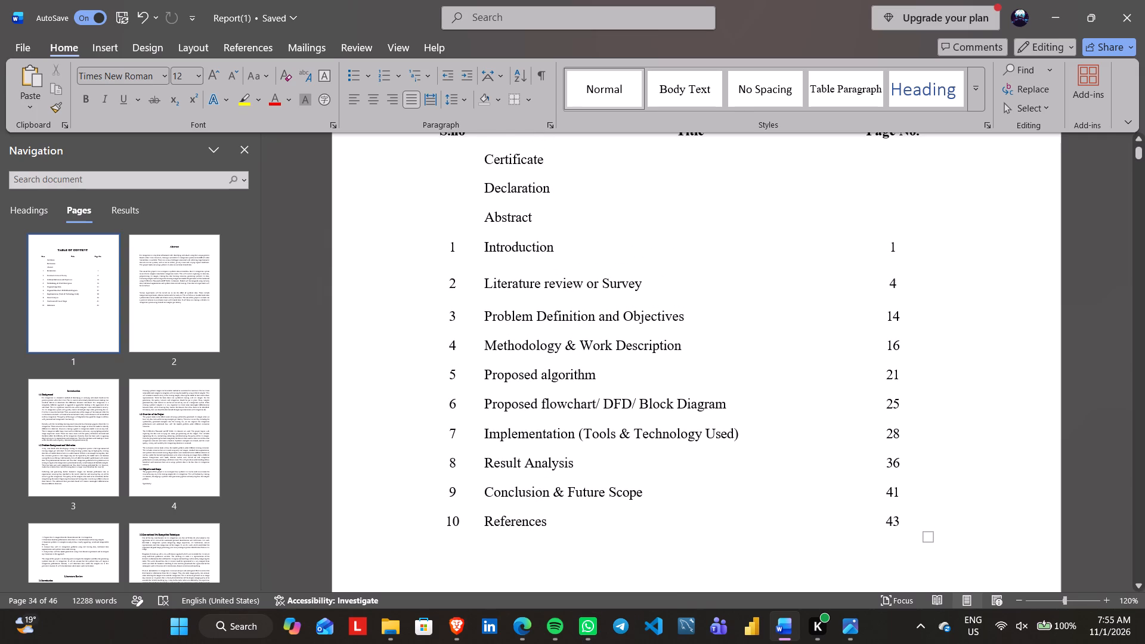
click(651, 283)
key(BackSpace)
key(BackSpace)
key(BackSpace)
key(BackSpace)
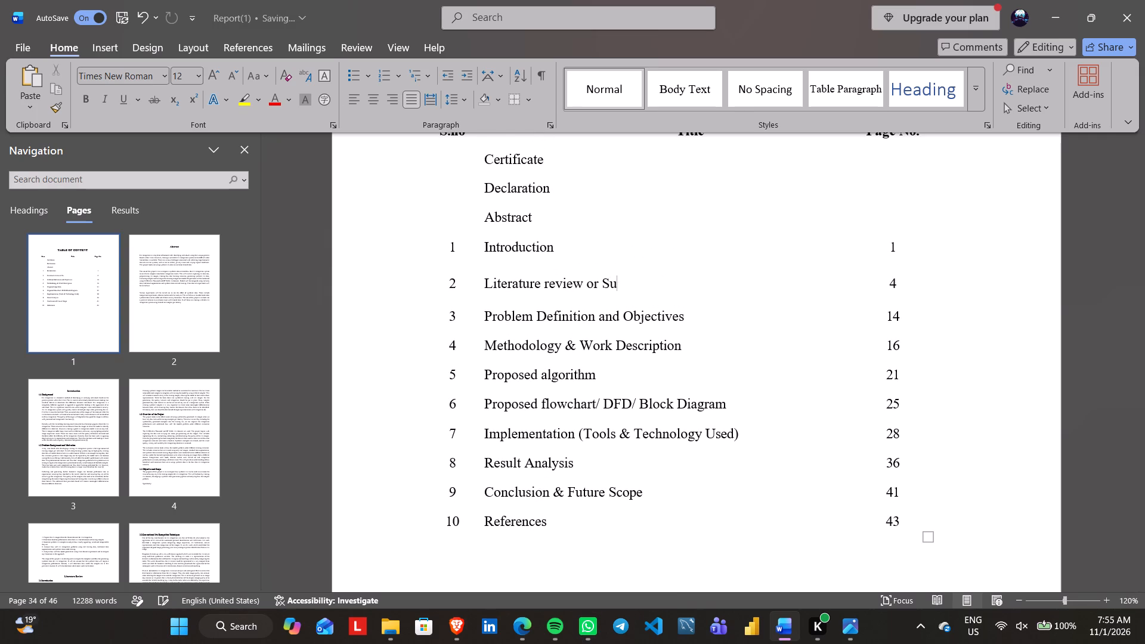
key(BackSpace)
key(BackSpace)
key(BackSpace)
key(BackSpace)
key(BackSpace)
key(BackSpace)
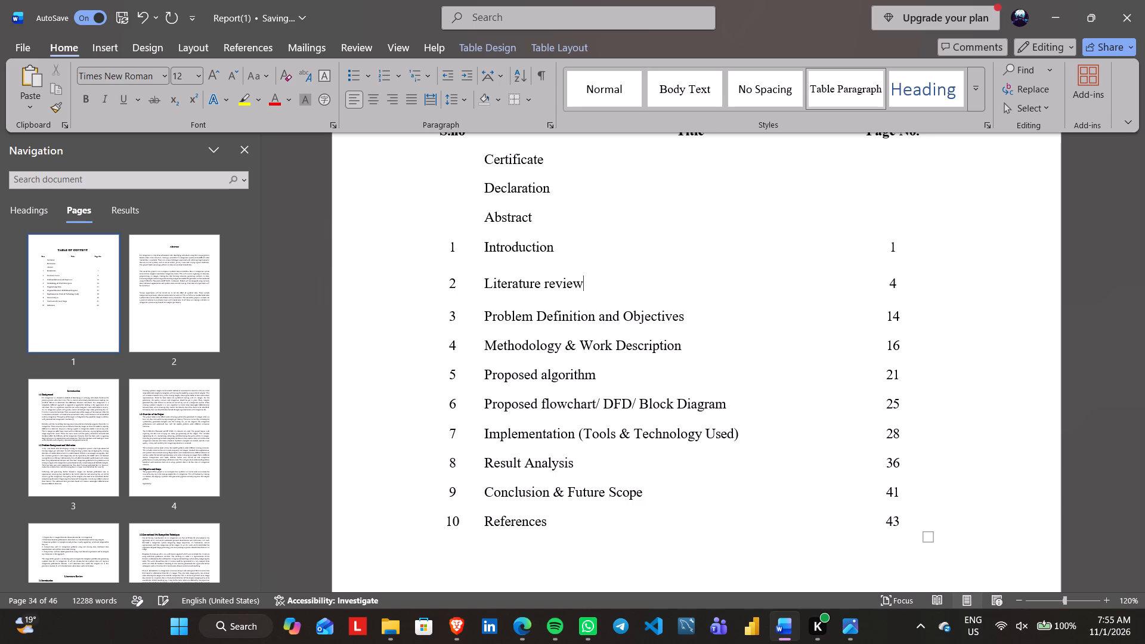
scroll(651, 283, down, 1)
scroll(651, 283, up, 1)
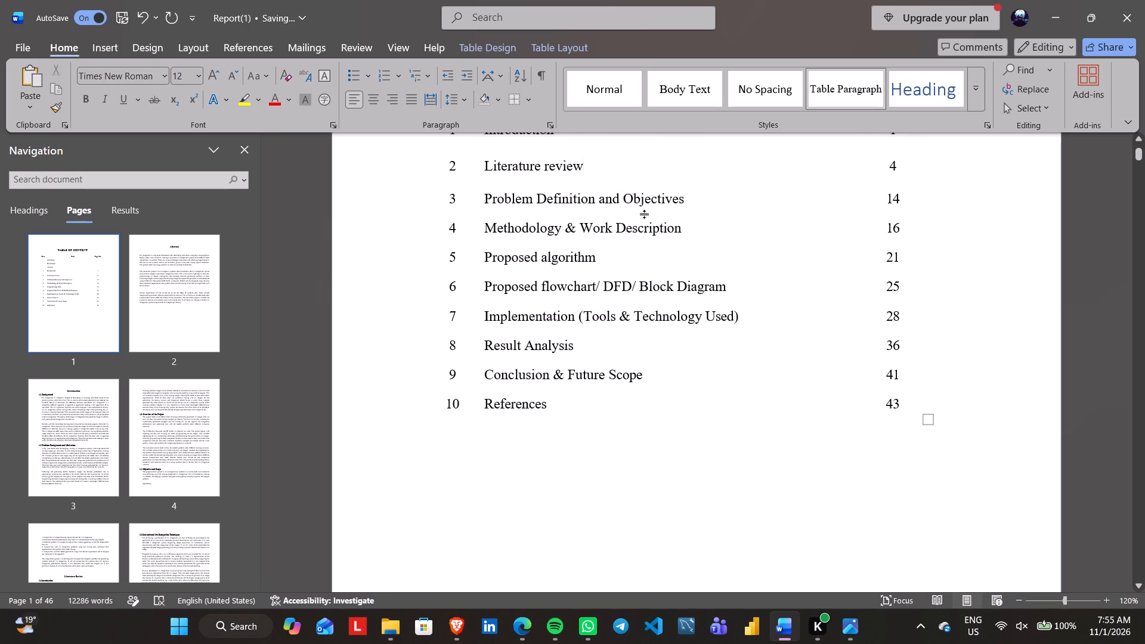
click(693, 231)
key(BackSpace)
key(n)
Shorten the sixth title in the table of content to "Proposed flowchart".
scroll(664, 240, up, 1)
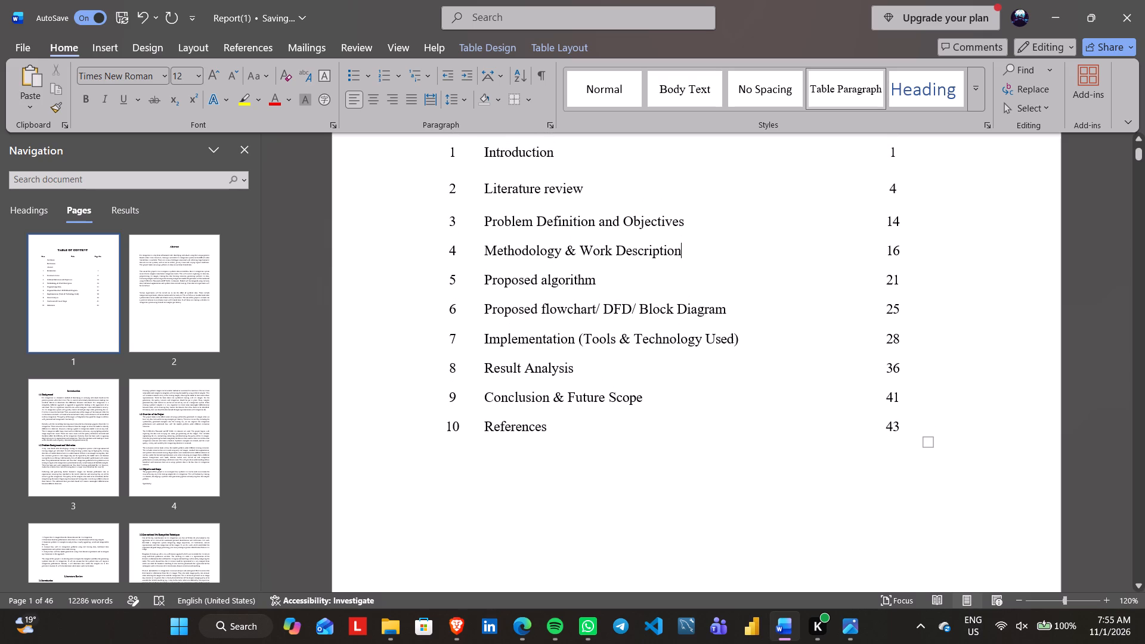
drag(738, 306, 611, 299)
key(BackSpace)
key(BackSpace)
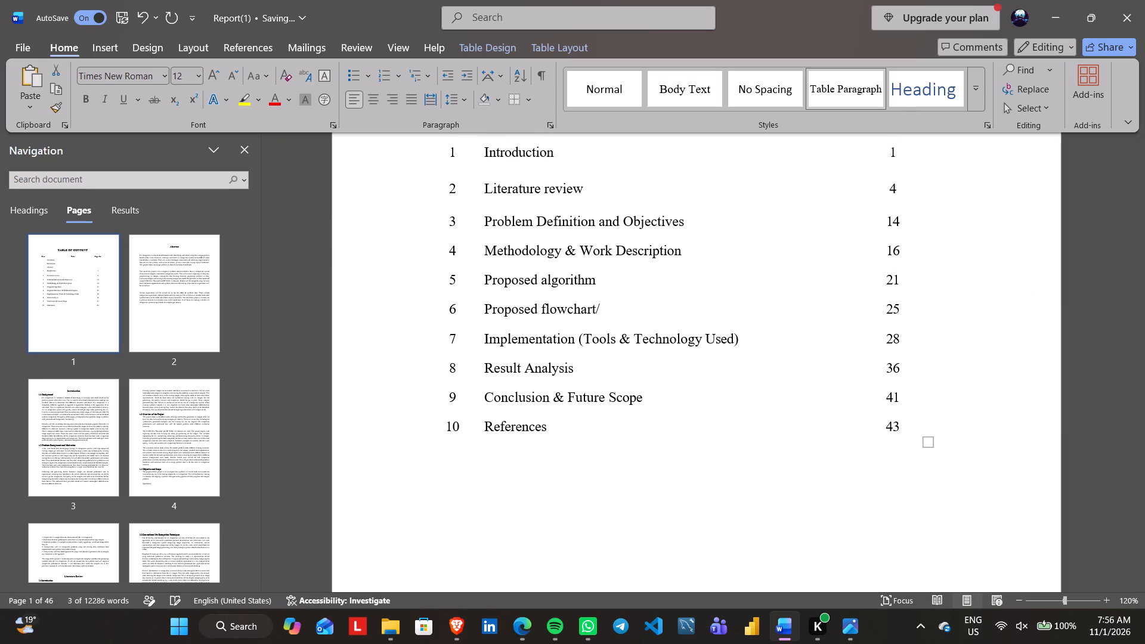
key(BackSpace)
Change the seventh title in the table of content to "Implementation Details", replacing the bracketed tools and technology text.
drag(751, 335, 642, 339)
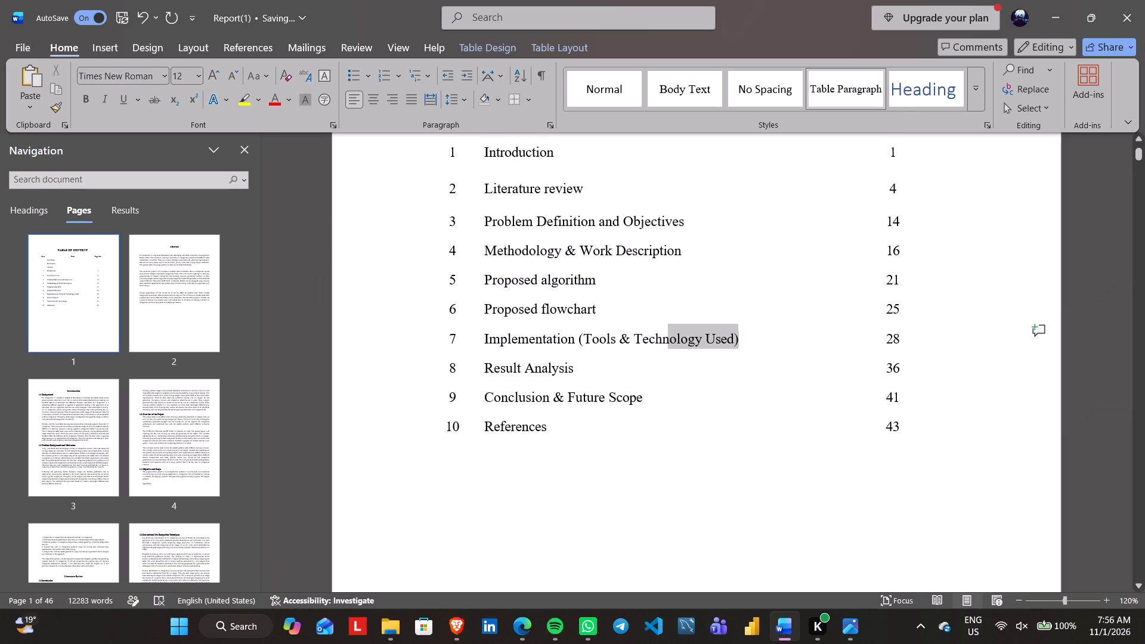
drag(642, 339, 591, 341)
key(BackSpace)
key(BackSpace)
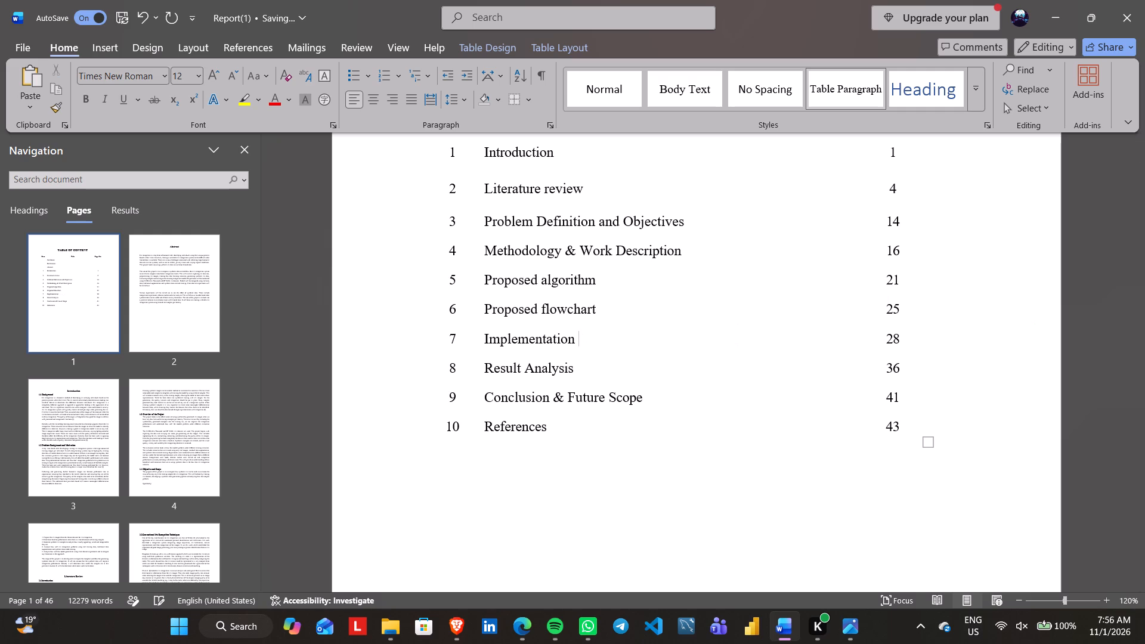
text(Details)
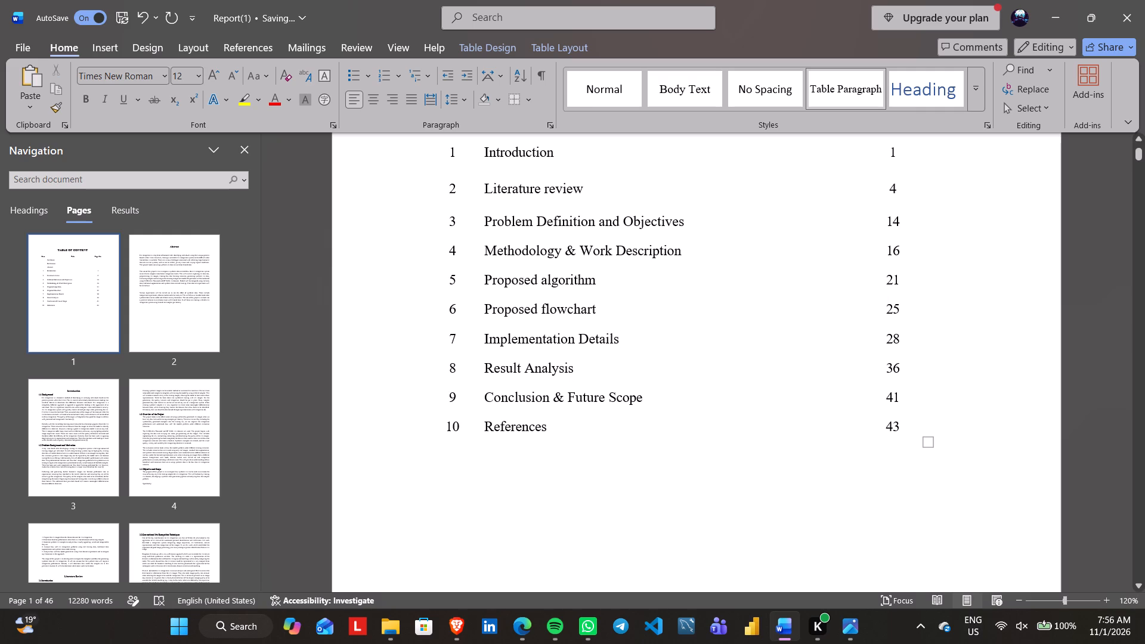
Extend the eighth title in the table of content to "Result Analysis and Discussion".
click(583, 373)
key(space)
text(and Dis)
text(cussion)
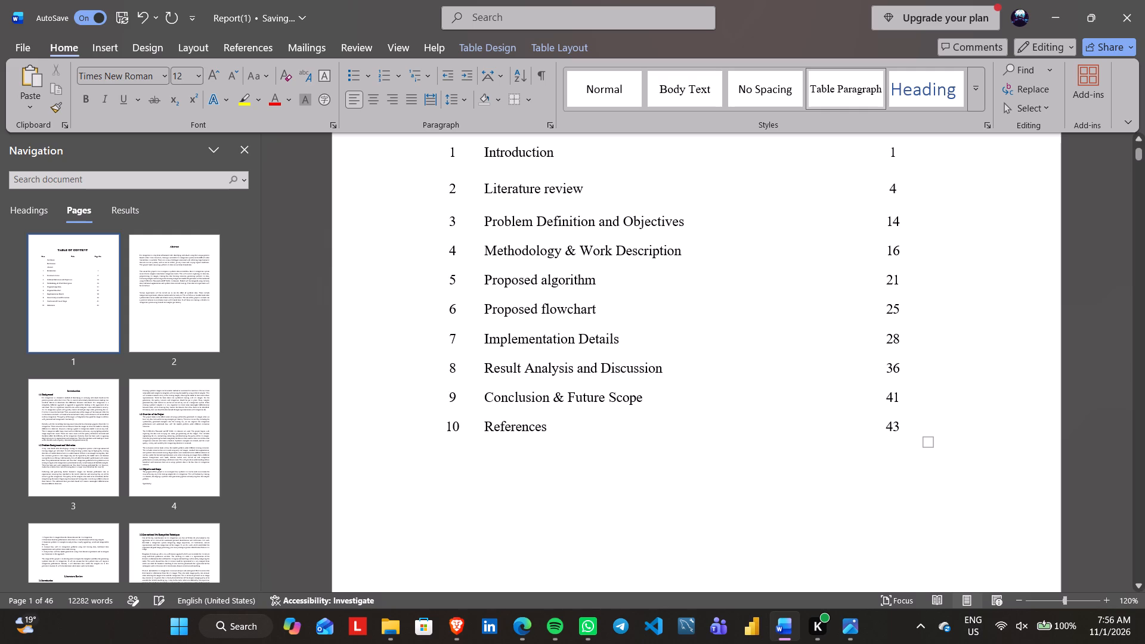
Find the chapter 4 heading in the report body to compare with its table of content entry, and copy the heading text.
scroll(563, 439, up, 1)
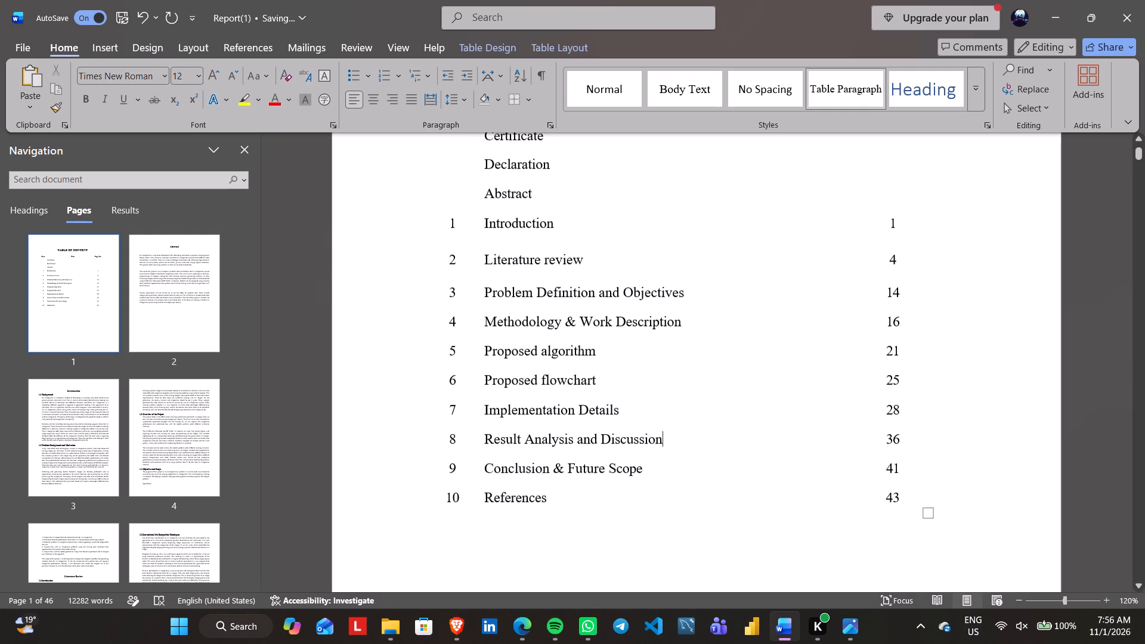
scroll(563, 439, up, 1)
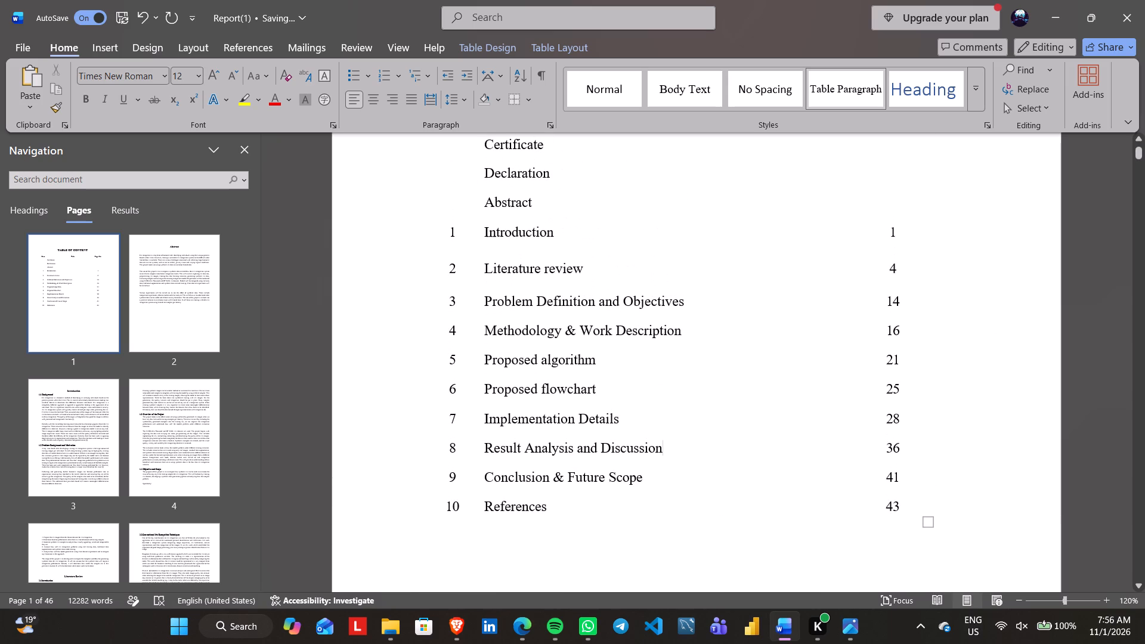
scroll(626, 491, down, 6)
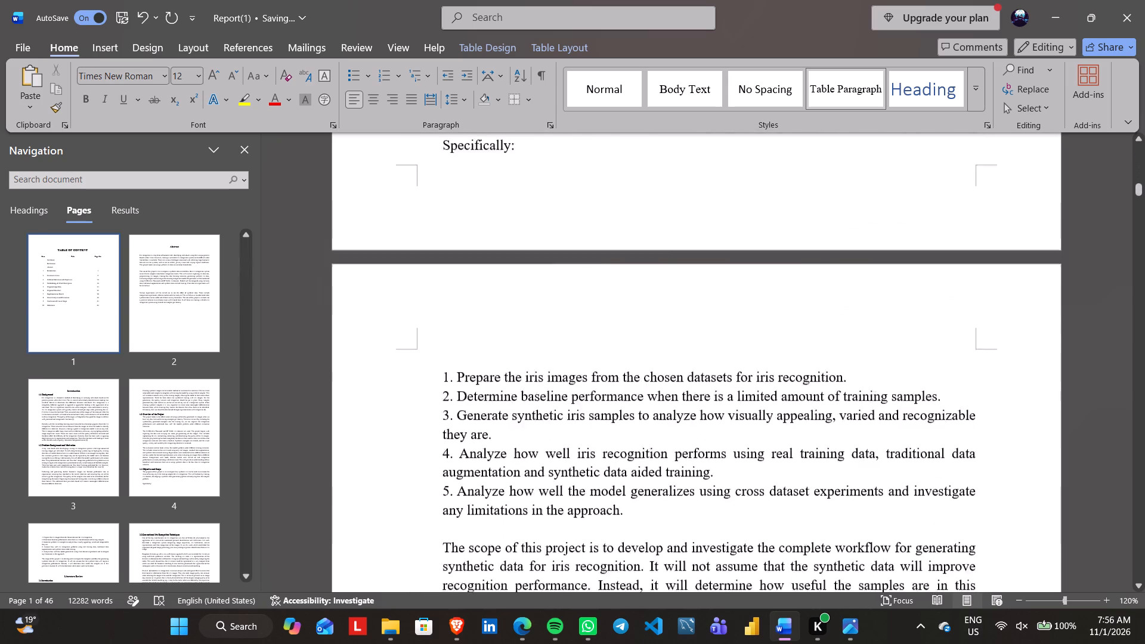
scroll(626, 491, down, 20)
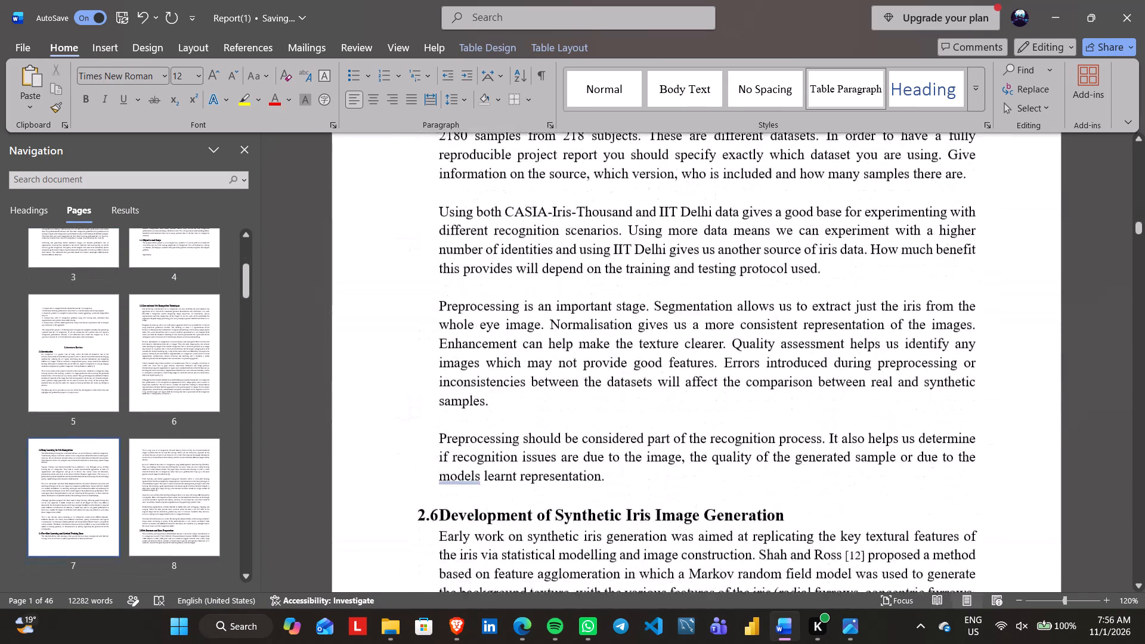
scroll(626, 491, down, 12)
scroll(626, 491, up, 7)
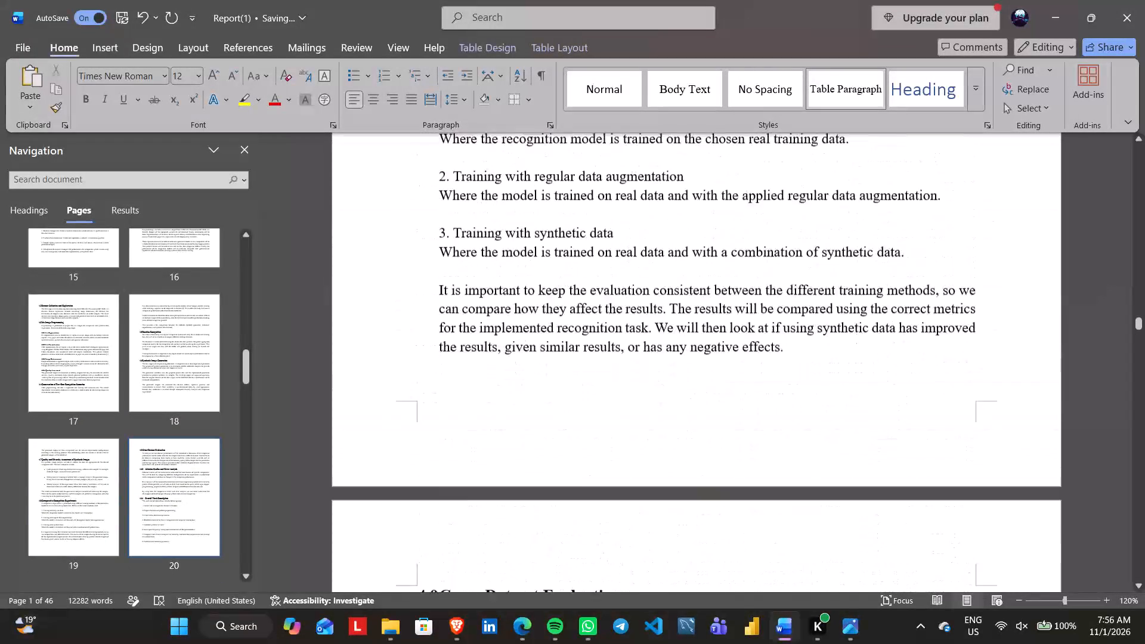
scroll(626, 491, up, 7)
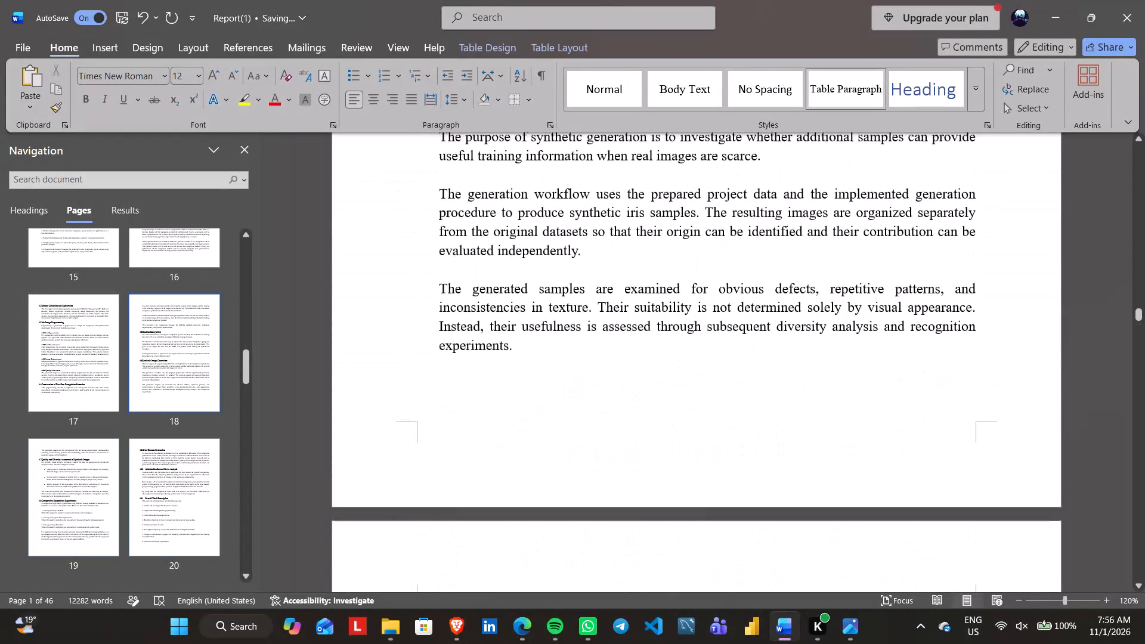
scroll(626, 491, up, 9)
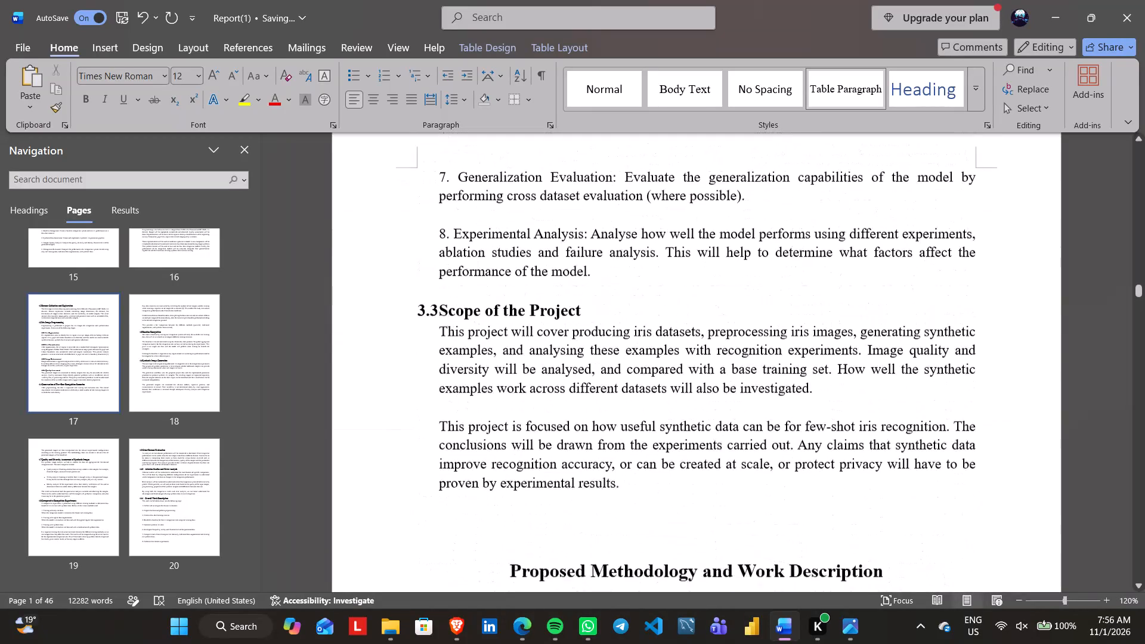
scroll(626, 491, down, 1)
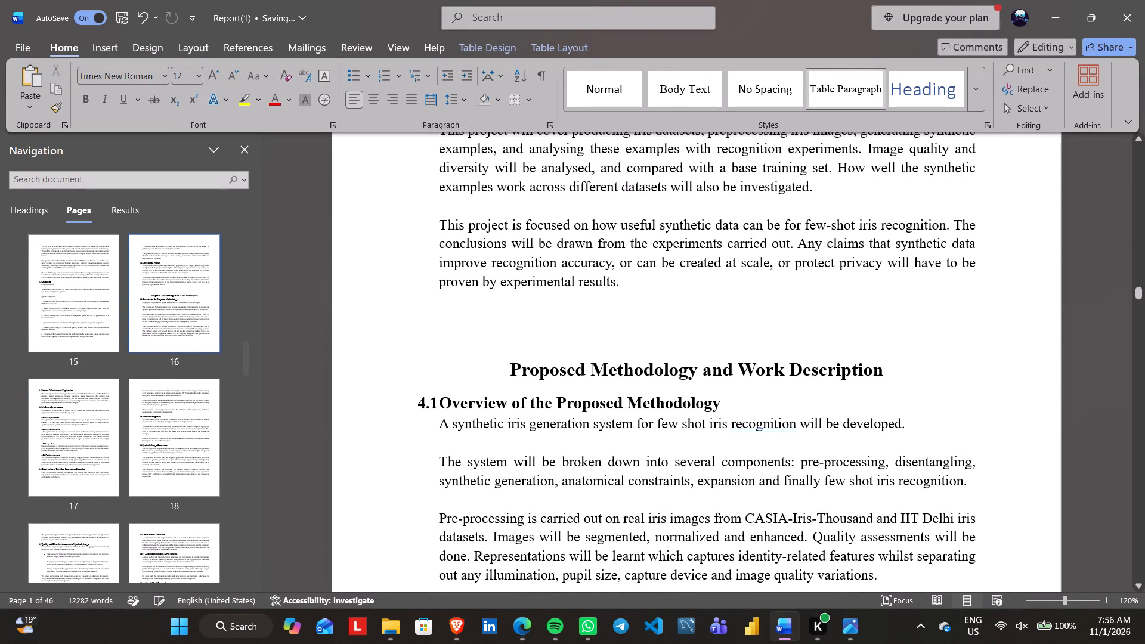
drag(514, 374, 806, 349)
drag(806, 349, 879, 367)
key(ctrl+c)
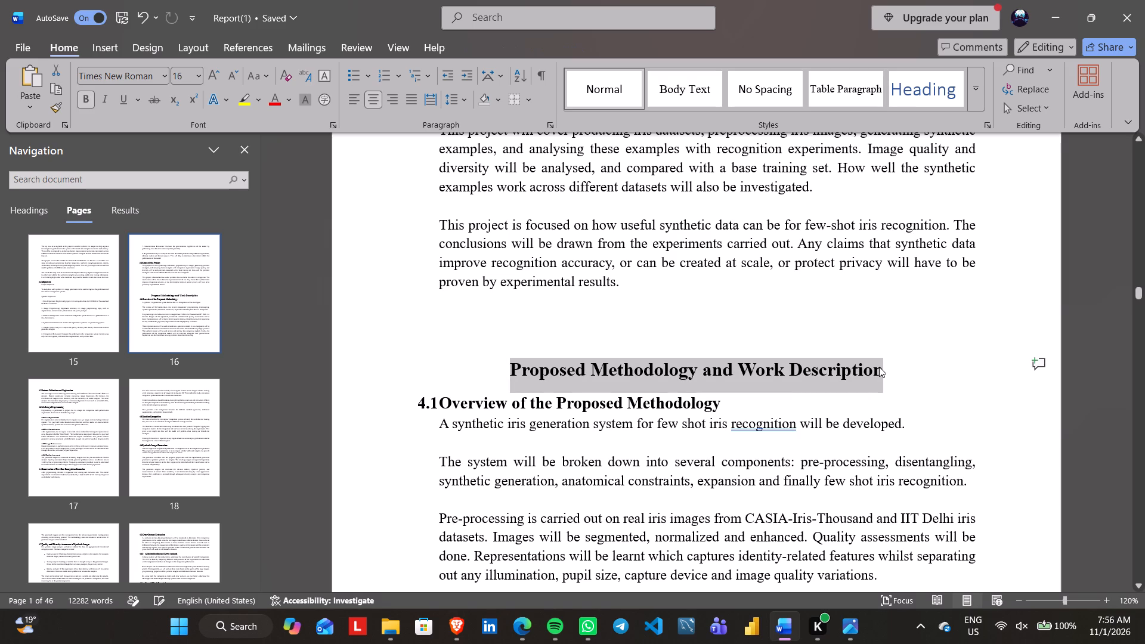
click(896, 367)
Add "Proposed" before "Methodology & Work Description" in the fourth title of the table of content.
scroll(896, 367, up, 20)
scroll(896, 367, up, 1)
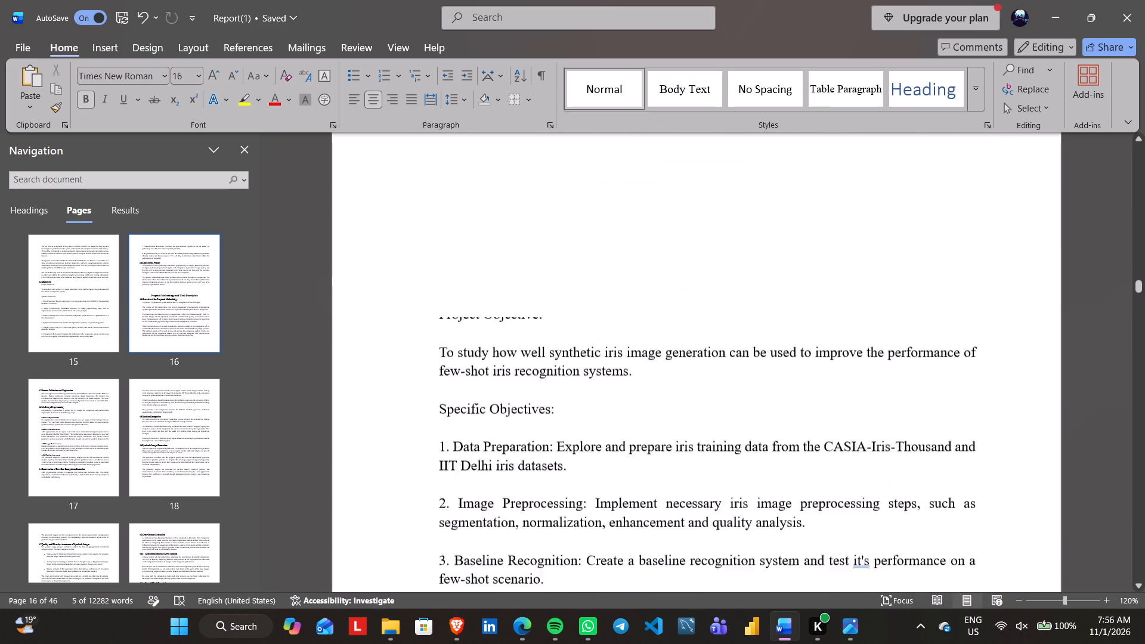
scroll(896, 367, up, 19)
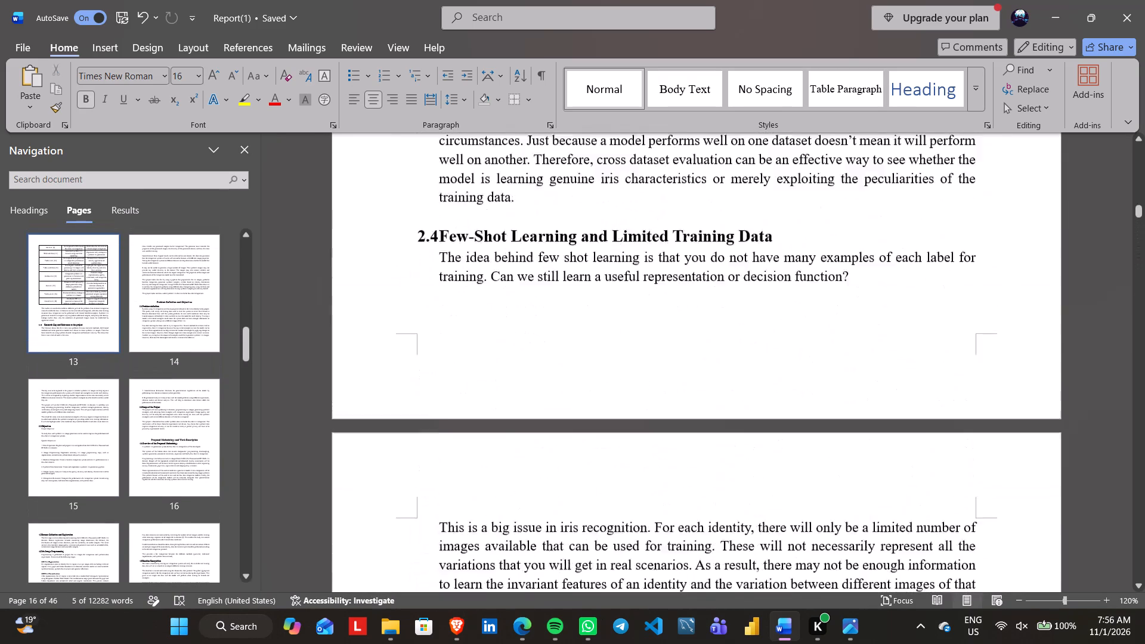
scroll(686, 368, up, 11)
scroll(686, 368, up, 12)
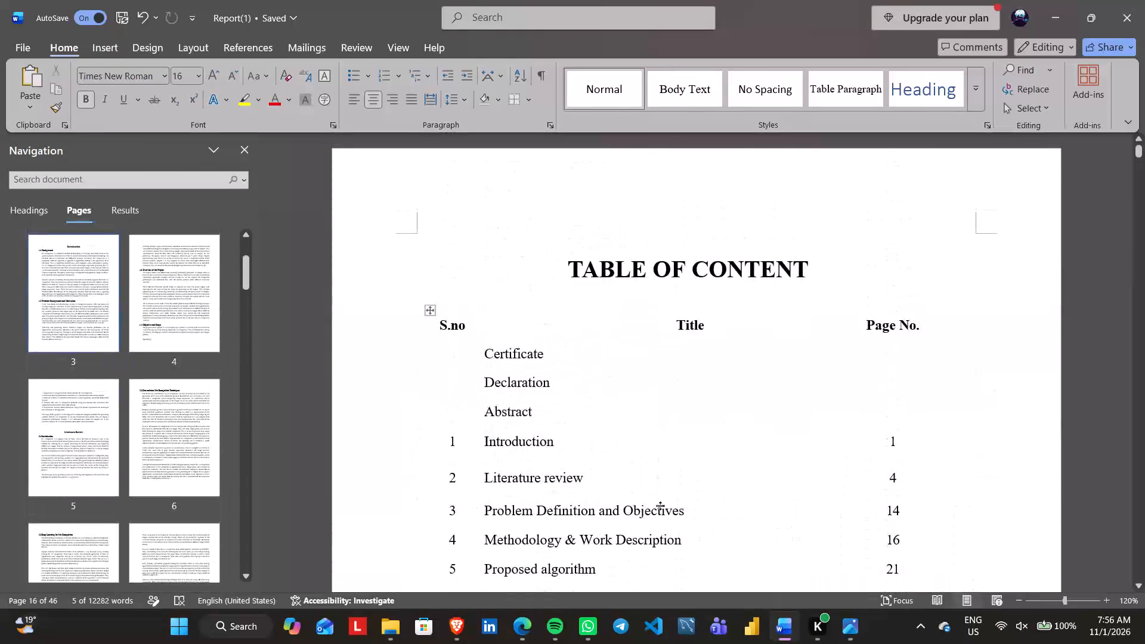
scroll(660, 506, down, 2)
click(682, 241)
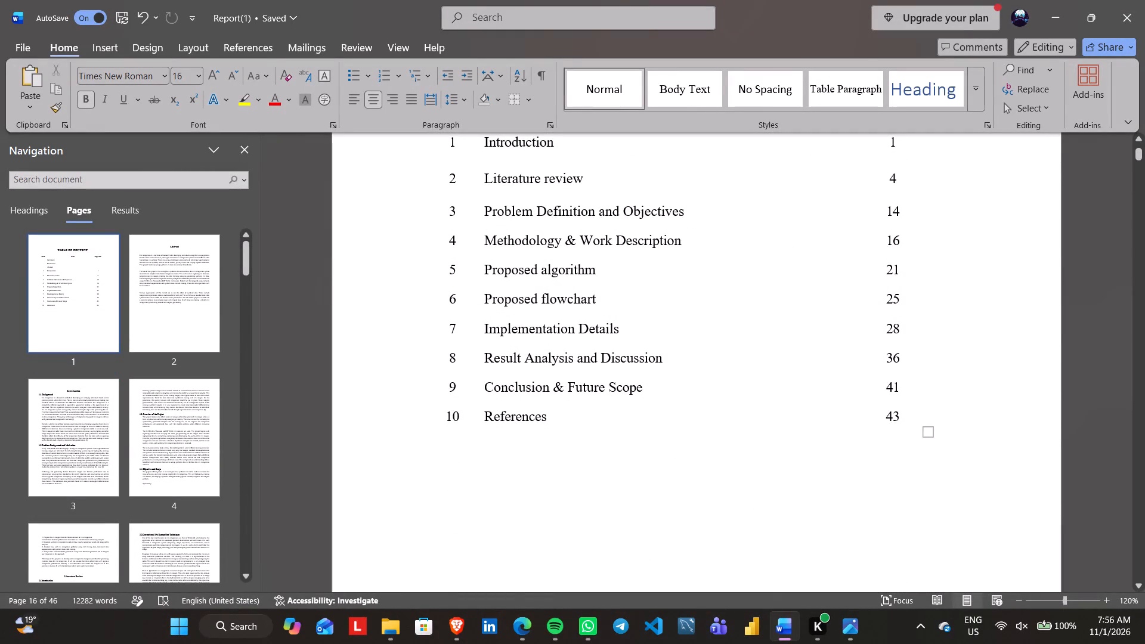
click(487, 237)
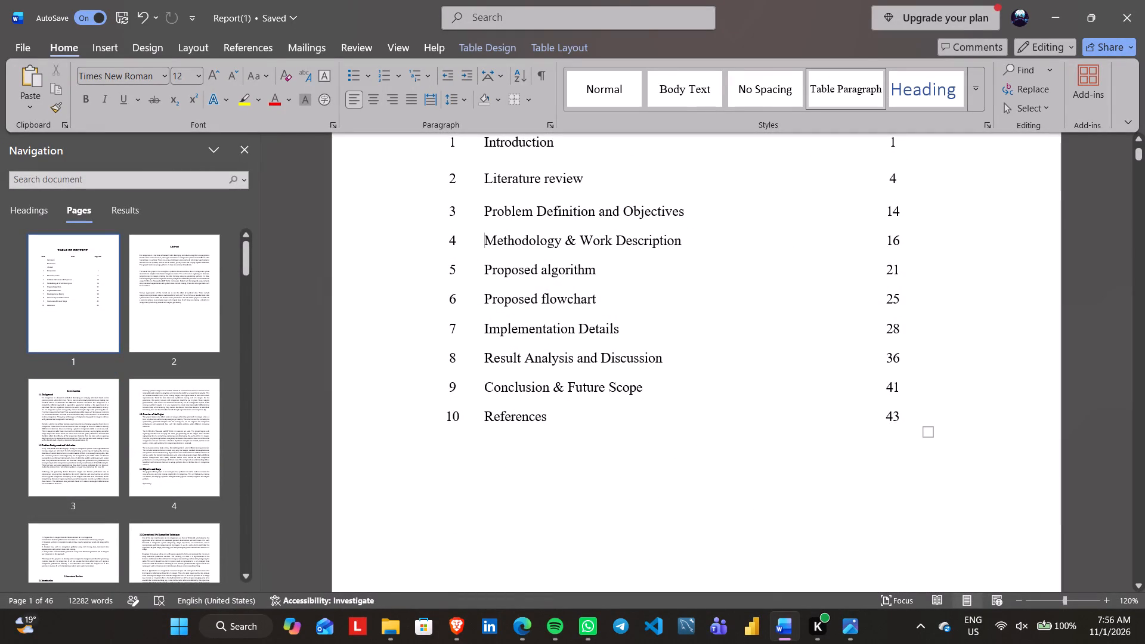
text(Proposed)
key(space)
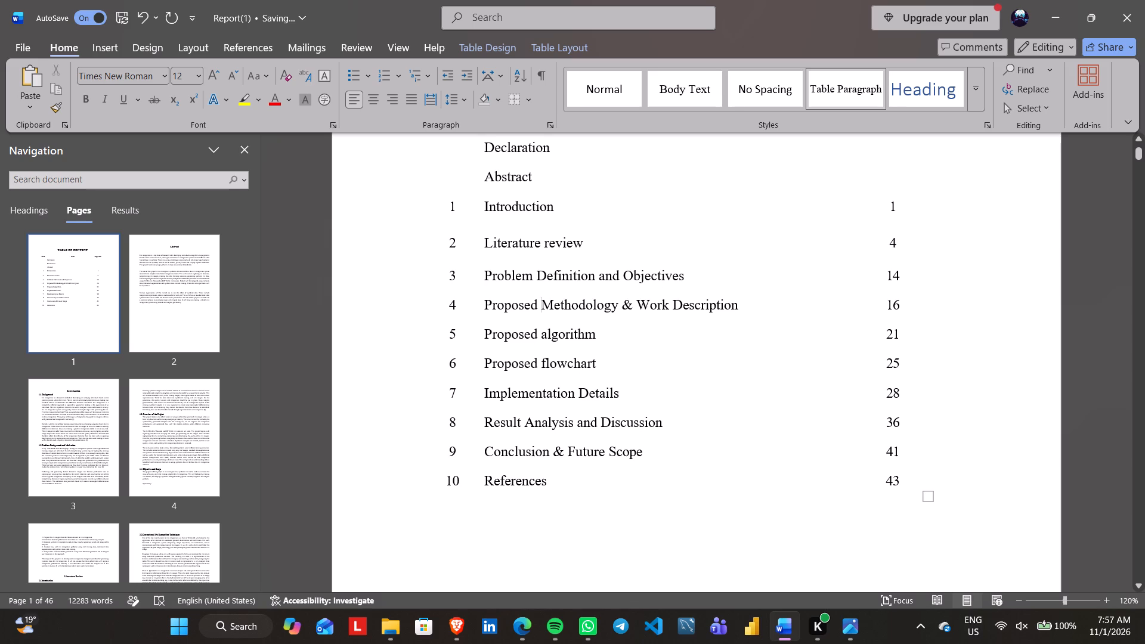
Review the chapter 4 text and page layout from the Proposed Methodology and Work Description heading through the start of section 4.7.
scroll(609, 361, down, 20)
scroll(609, 361, down, 18)
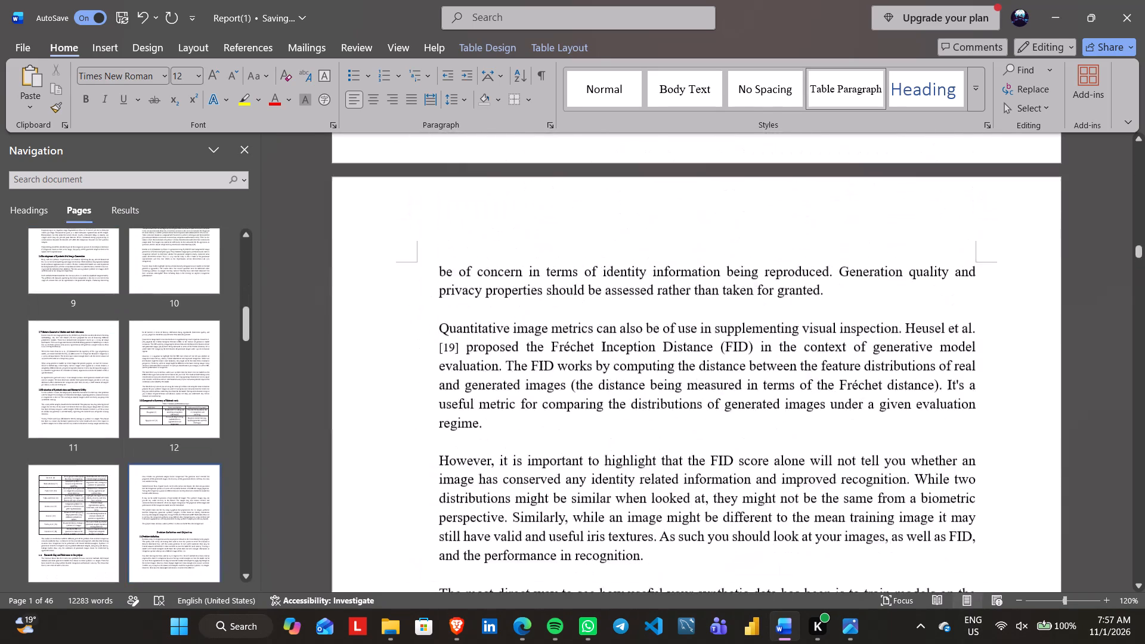
scroll(609, 361, down, 3)
scroll(609, 361, up, 10)
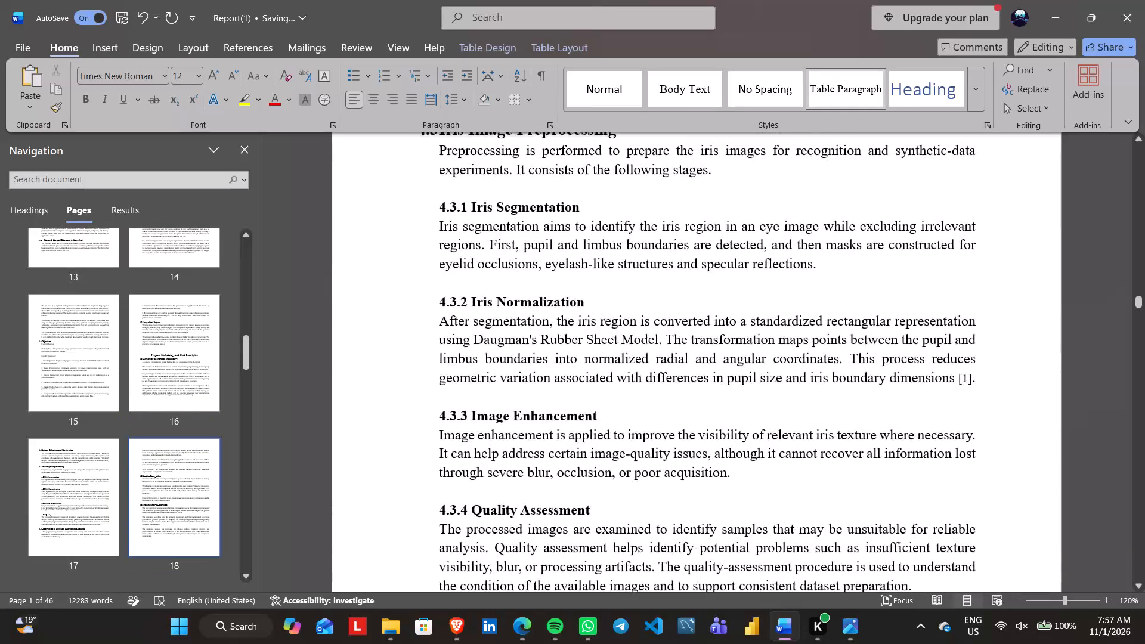
scroll(609, 361, up, 2)
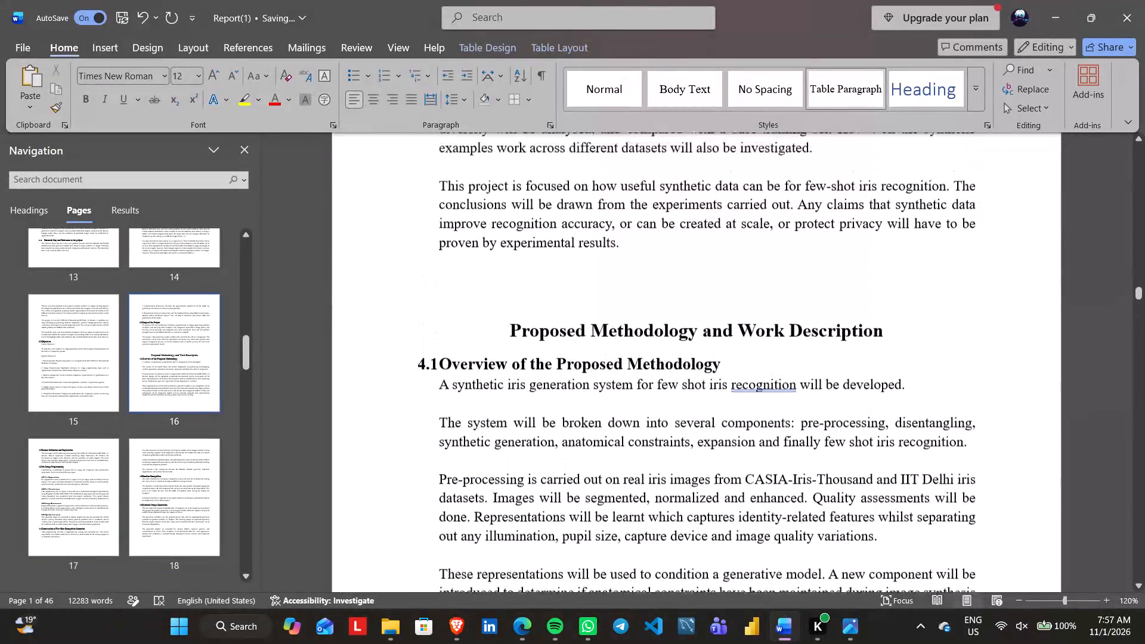
scroll(609, 361, down, 5)
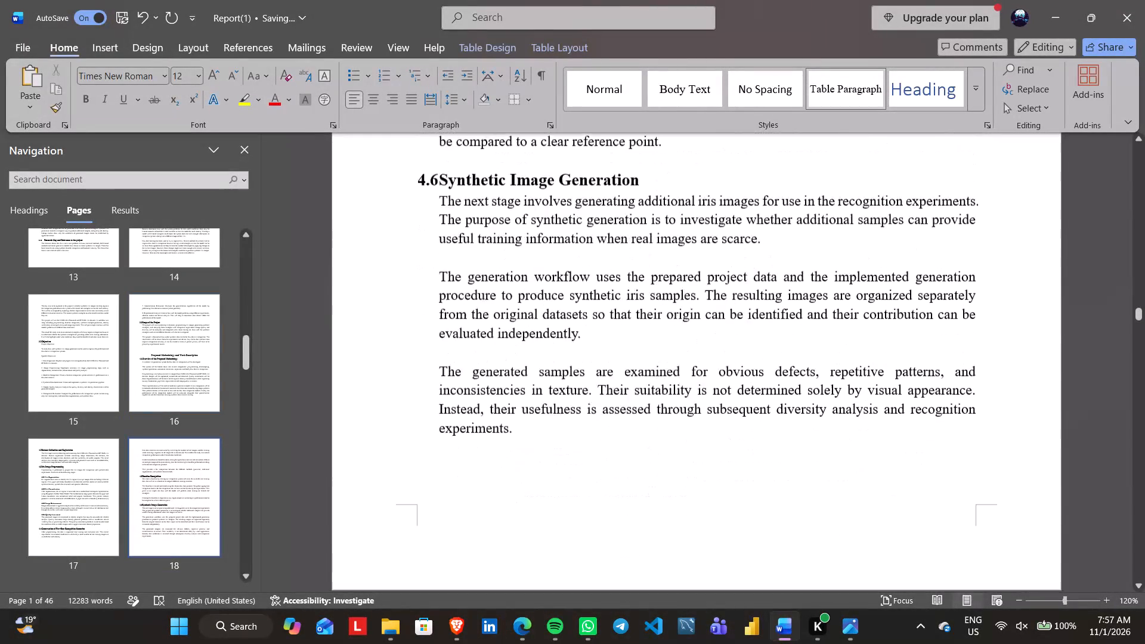
scroll(609, 361, down, 2)
scroll(609, 361, up, 1)
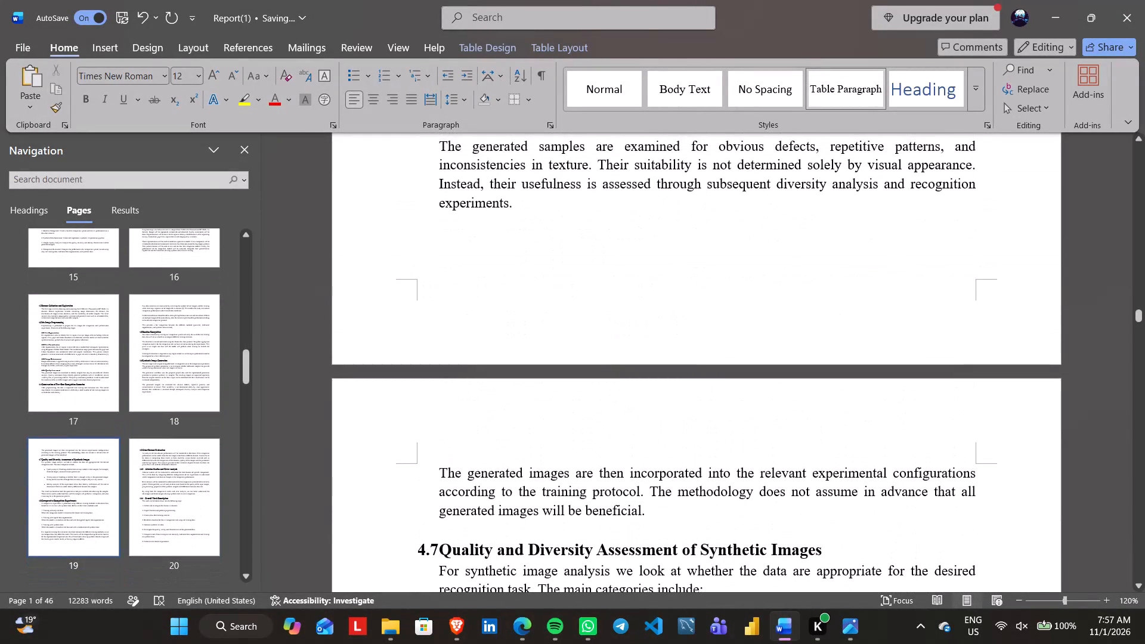
scroll(609, 361, up, 1)
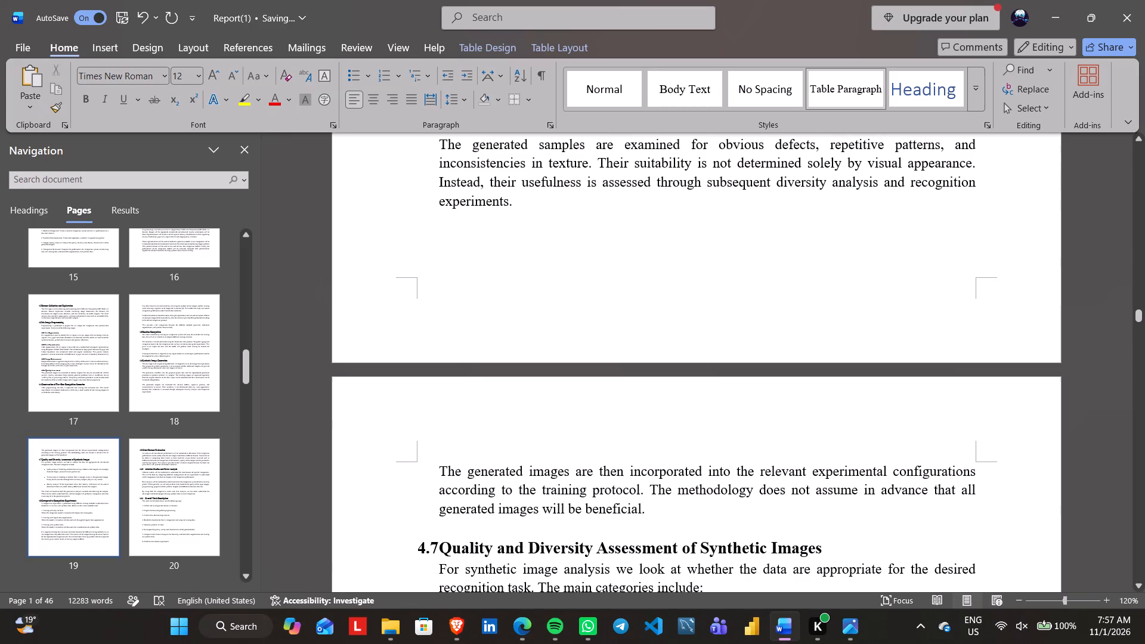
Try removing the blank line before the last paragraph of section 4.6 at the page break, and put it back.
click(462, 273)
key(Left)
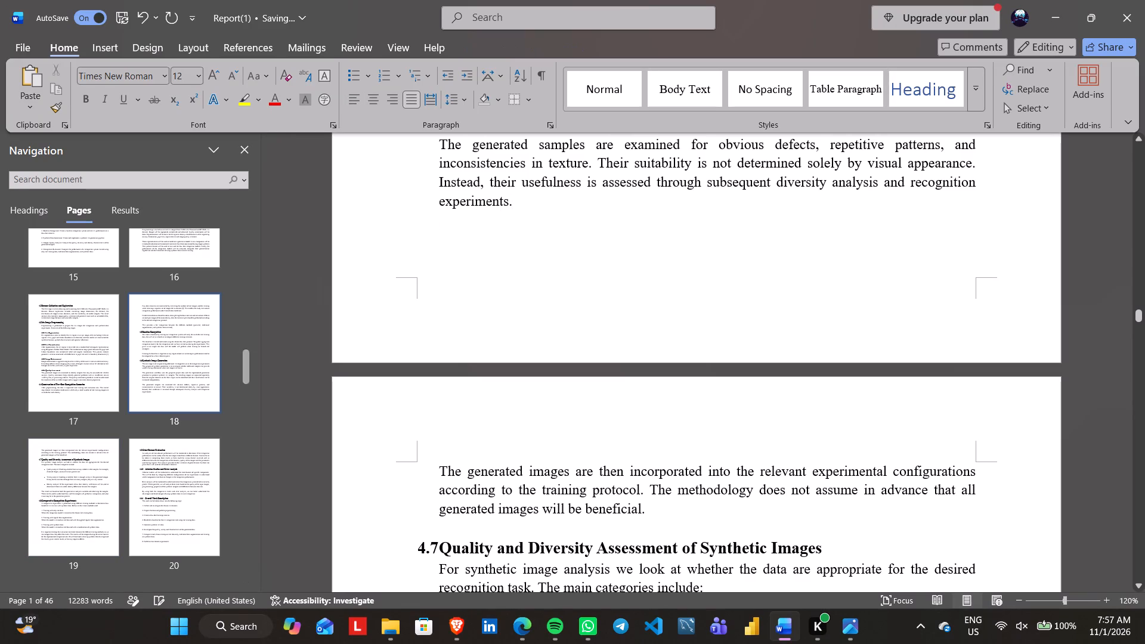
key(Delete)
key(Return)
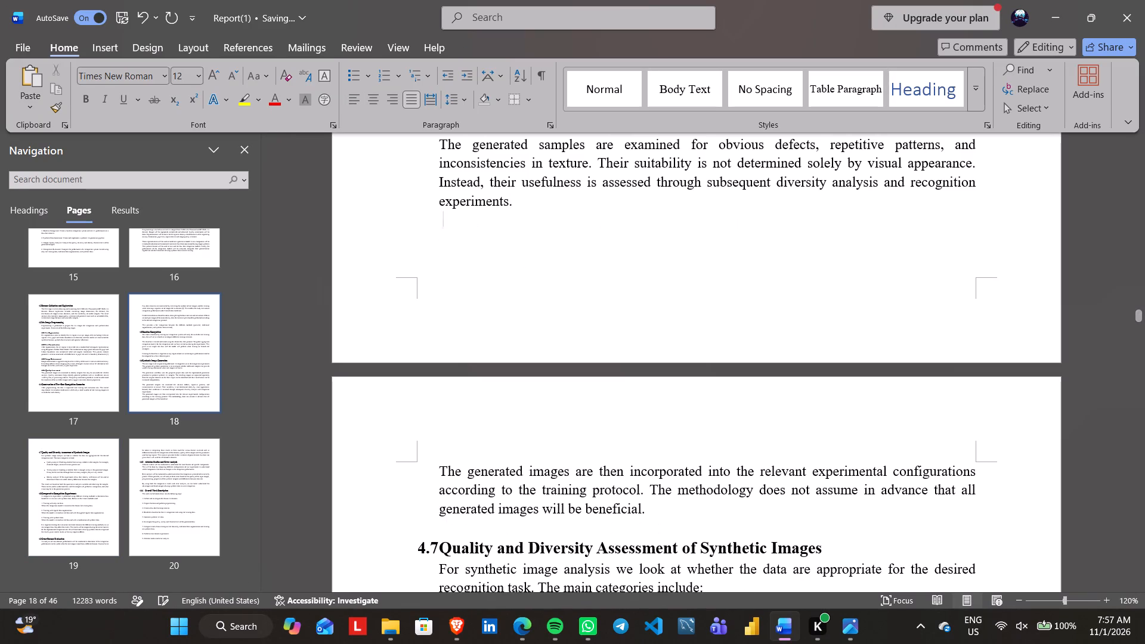
Review the page layout from section 4.7 through the Proposed Algorithms tables to the Proposed Workflow page.
scroll(462, 273, right, 1)
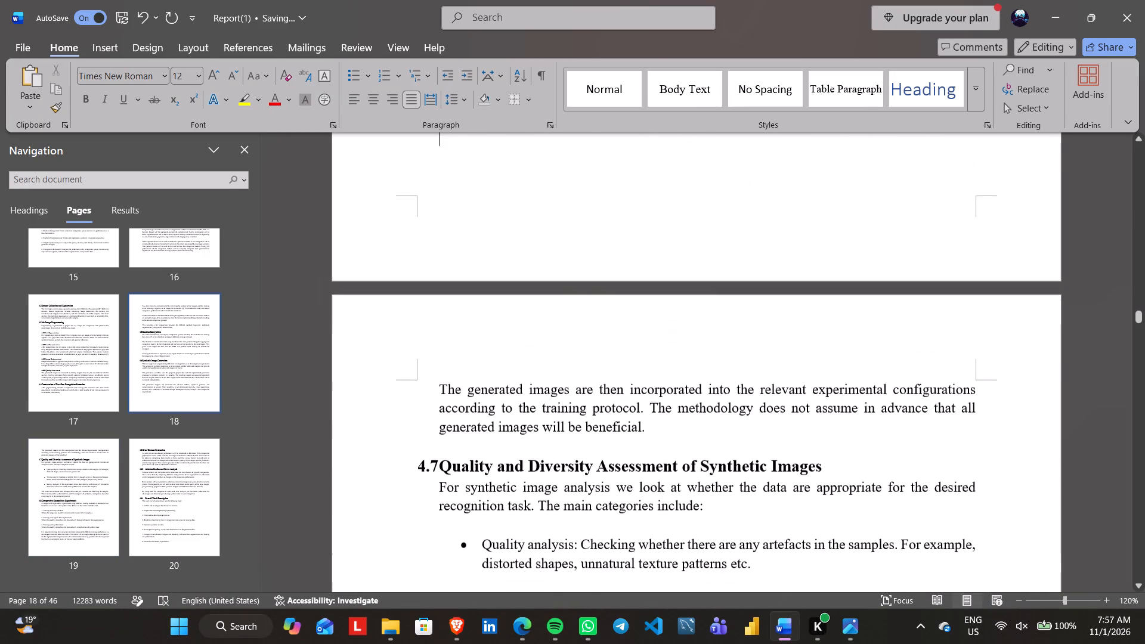
scroll(462, 273, down, 11)
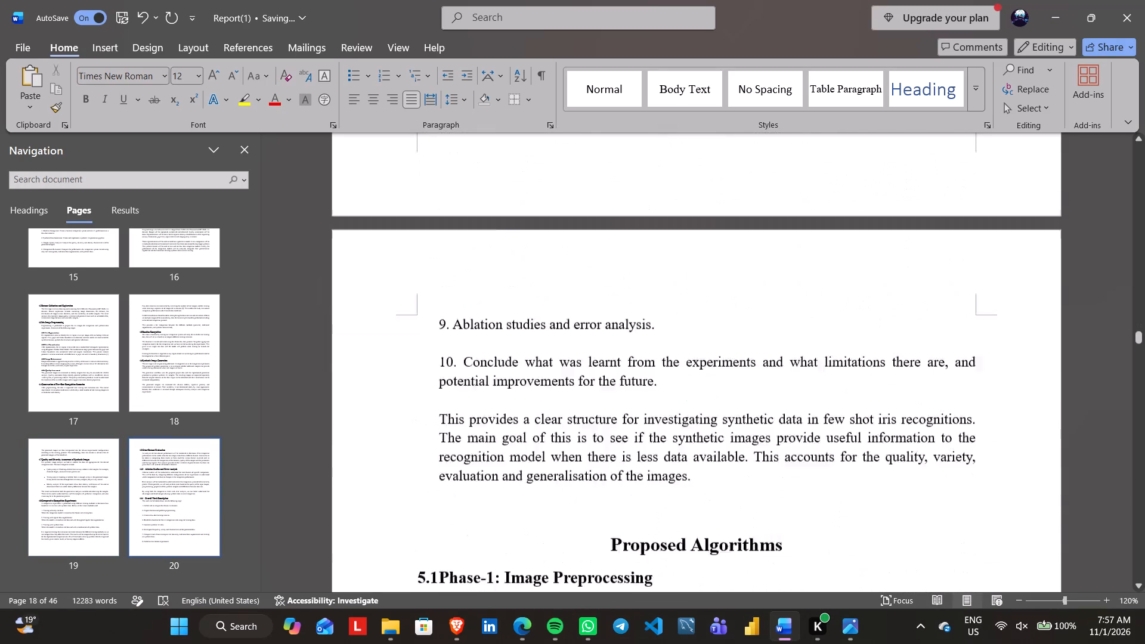
scroll(462, 273, down, 2)
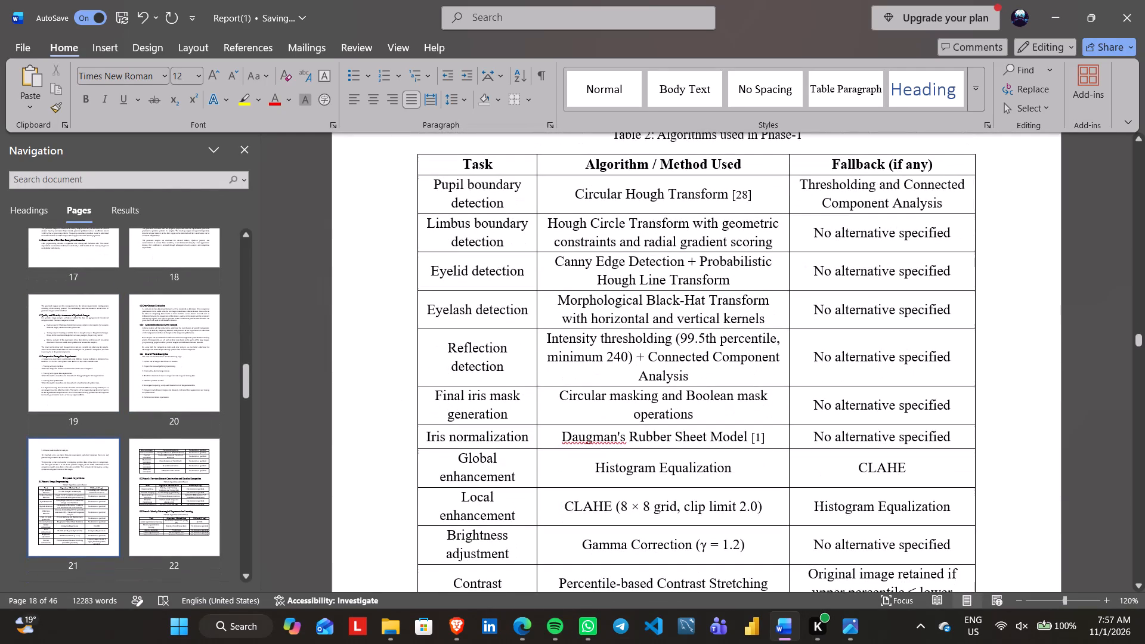
scroll(462, 273, down, 5)
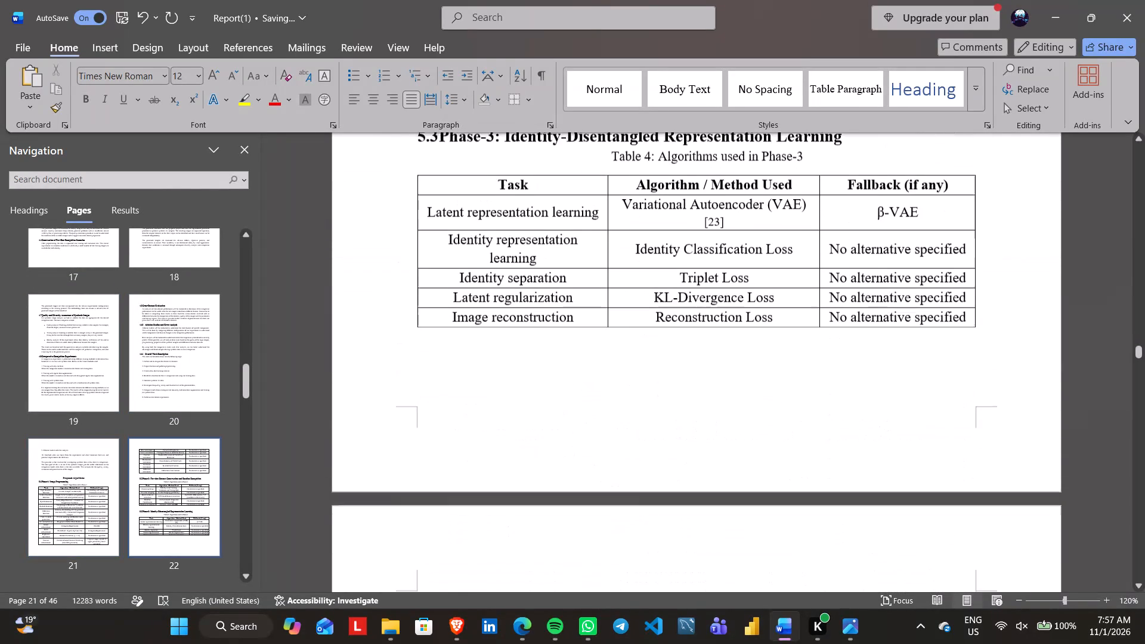
scroll(462, 273, down, 1)
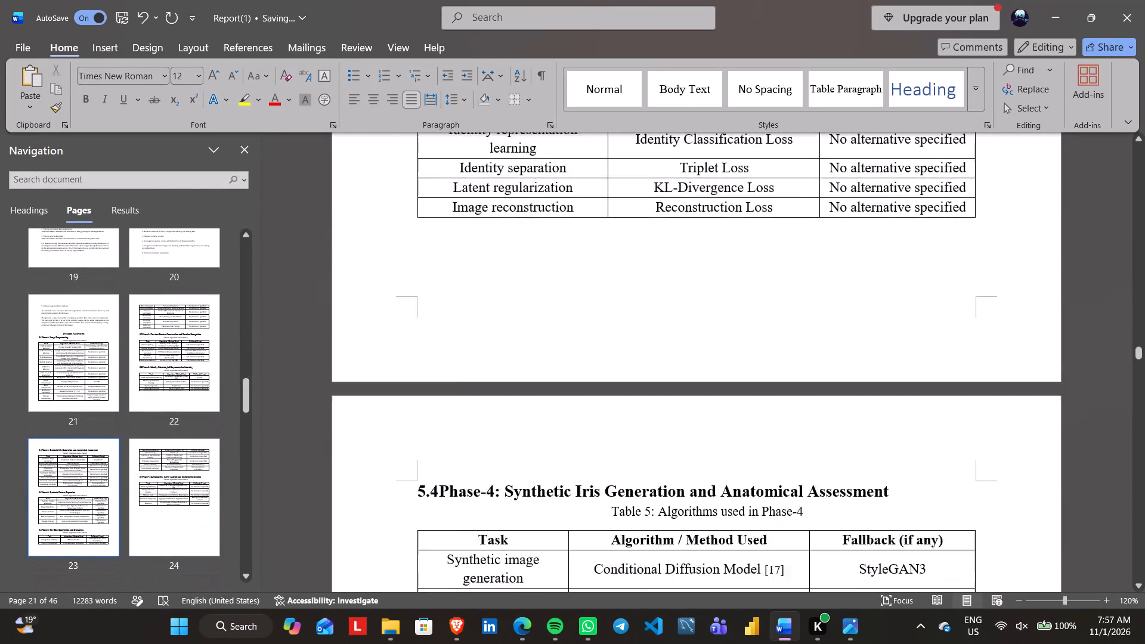
scroll(462, 273, down, 5)
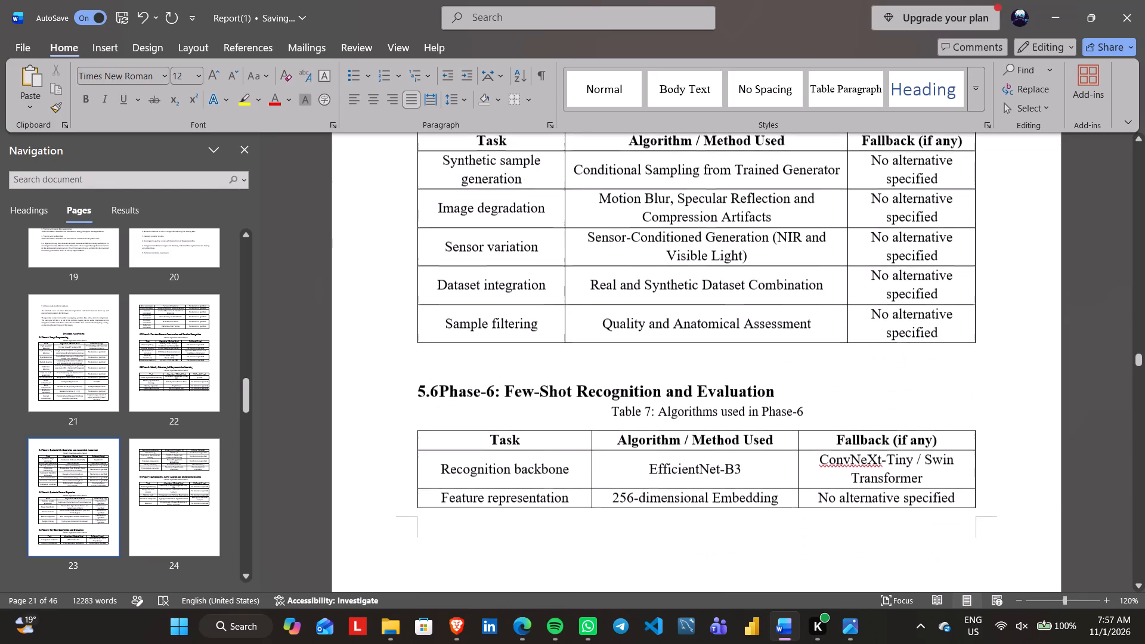
scroll(462, 273, down, 2)
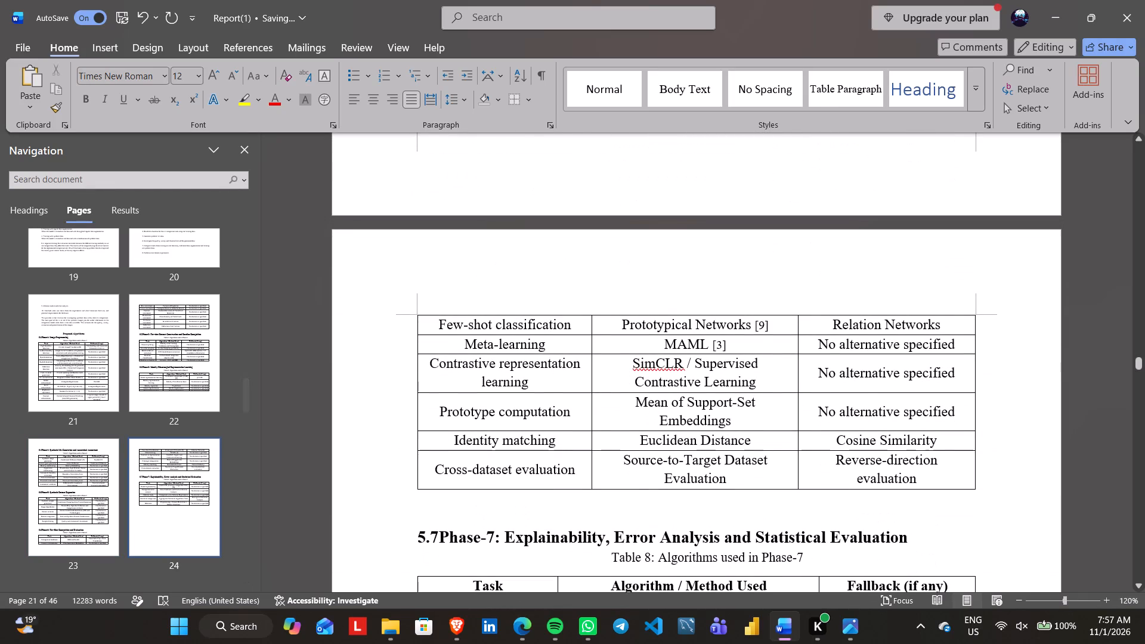
scroll(462, 273, down, 3)
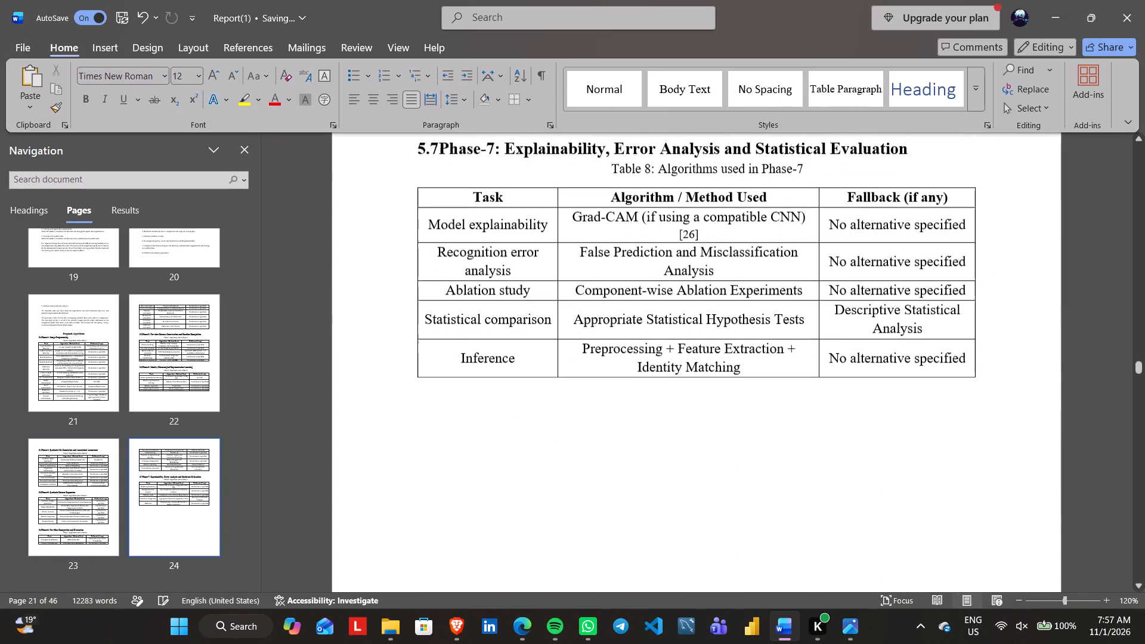
scroll(462, 273, down, 2)
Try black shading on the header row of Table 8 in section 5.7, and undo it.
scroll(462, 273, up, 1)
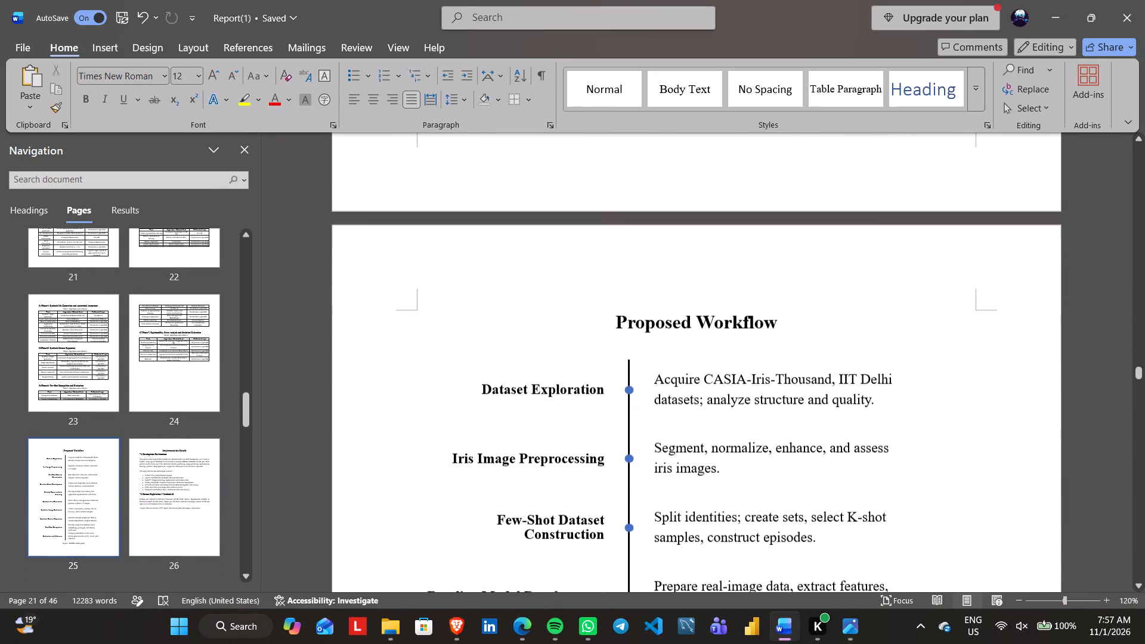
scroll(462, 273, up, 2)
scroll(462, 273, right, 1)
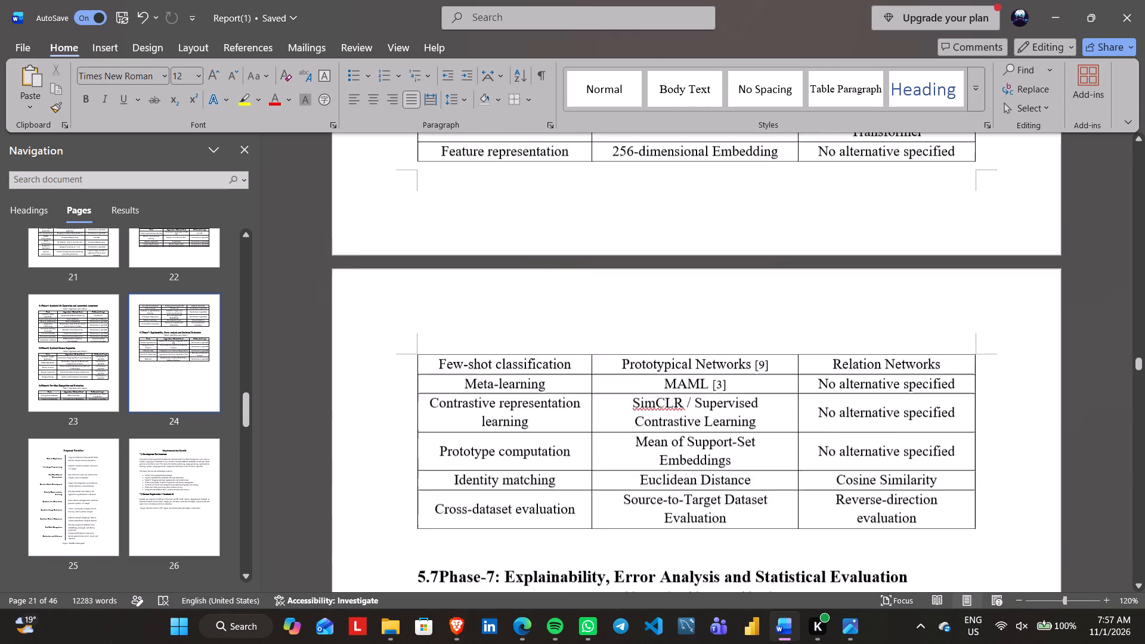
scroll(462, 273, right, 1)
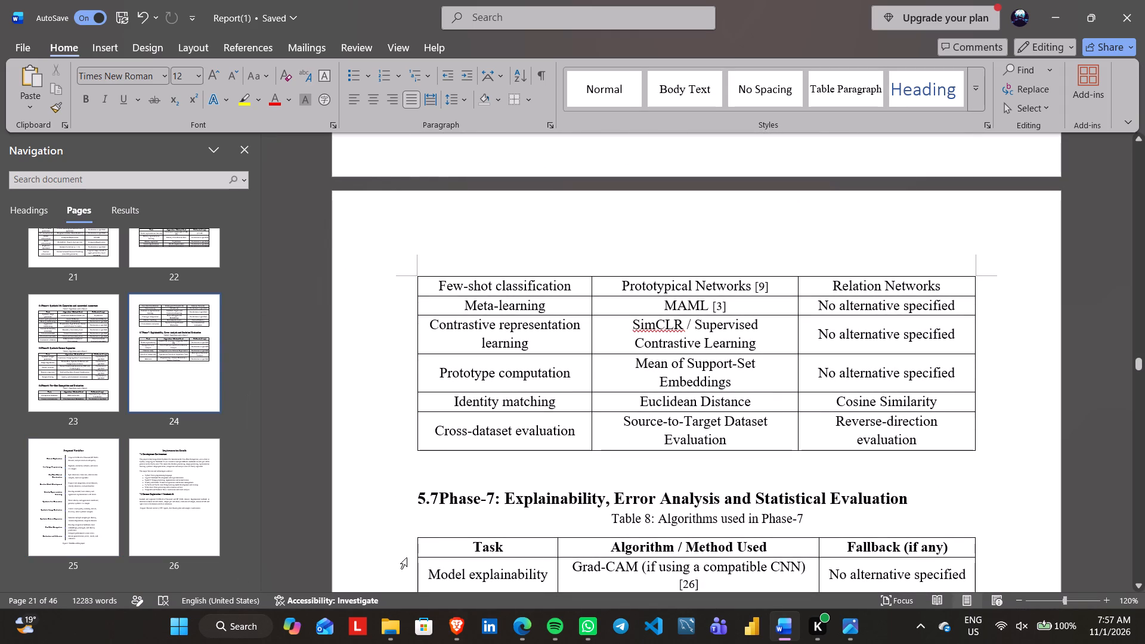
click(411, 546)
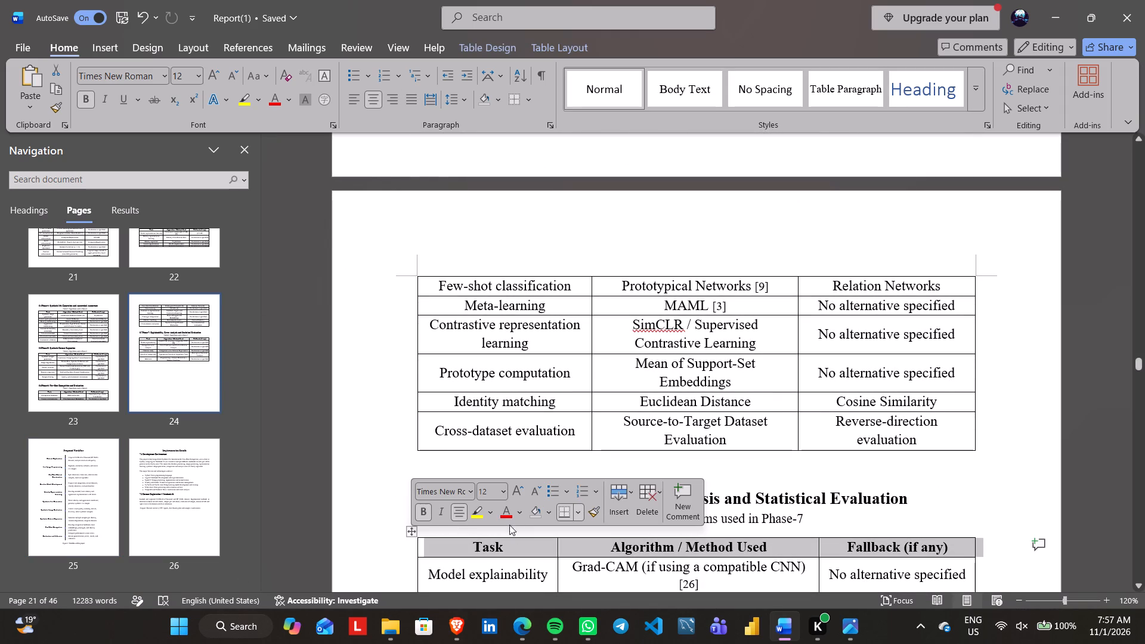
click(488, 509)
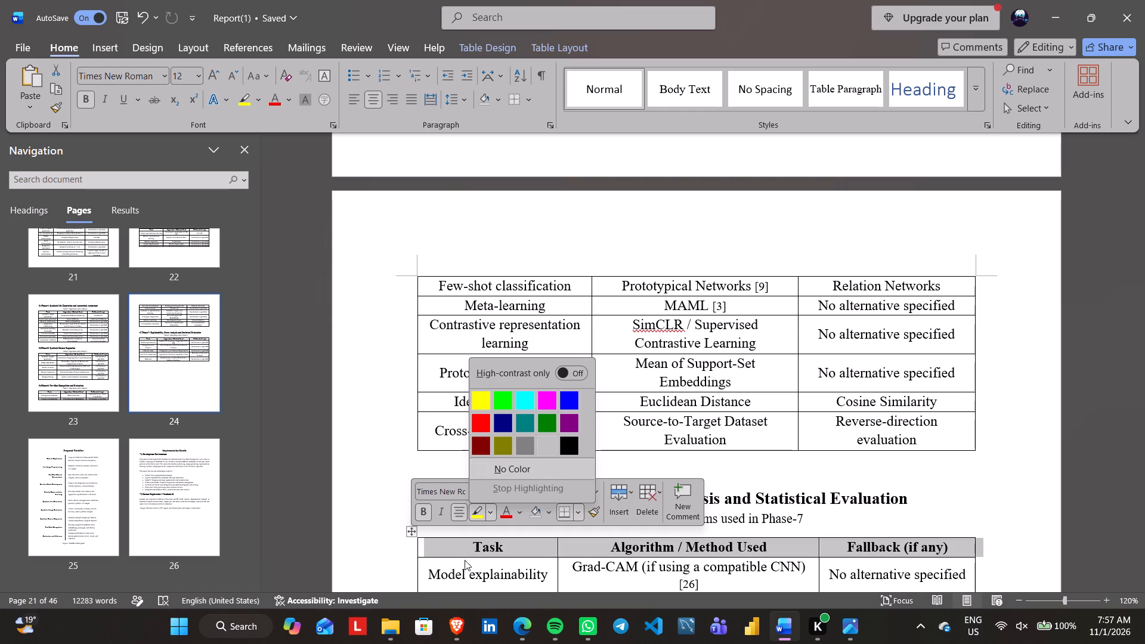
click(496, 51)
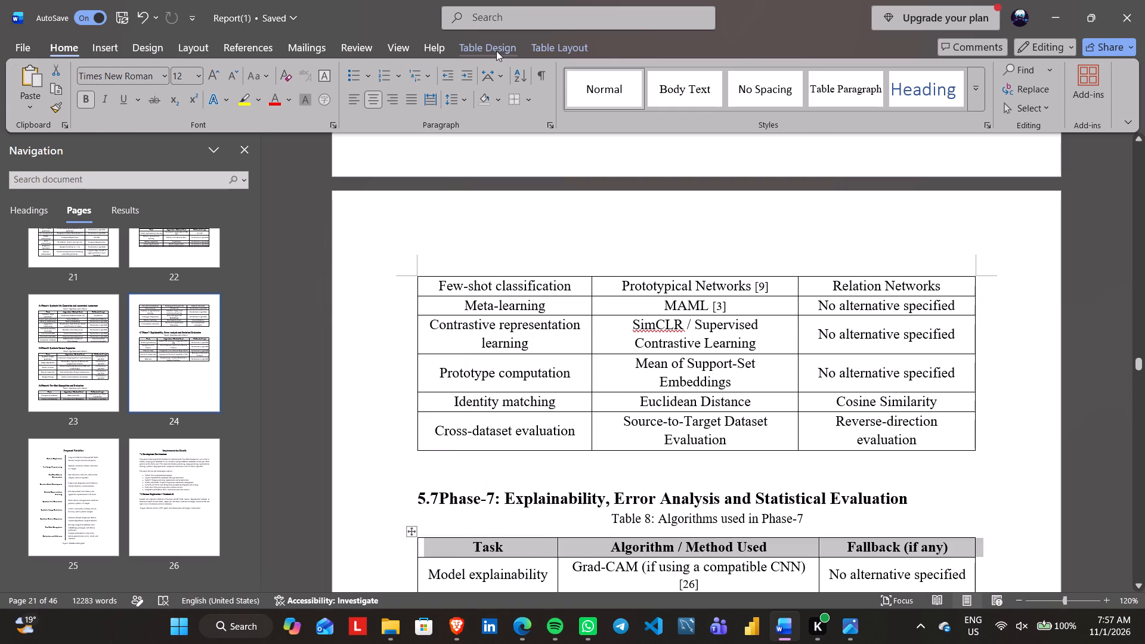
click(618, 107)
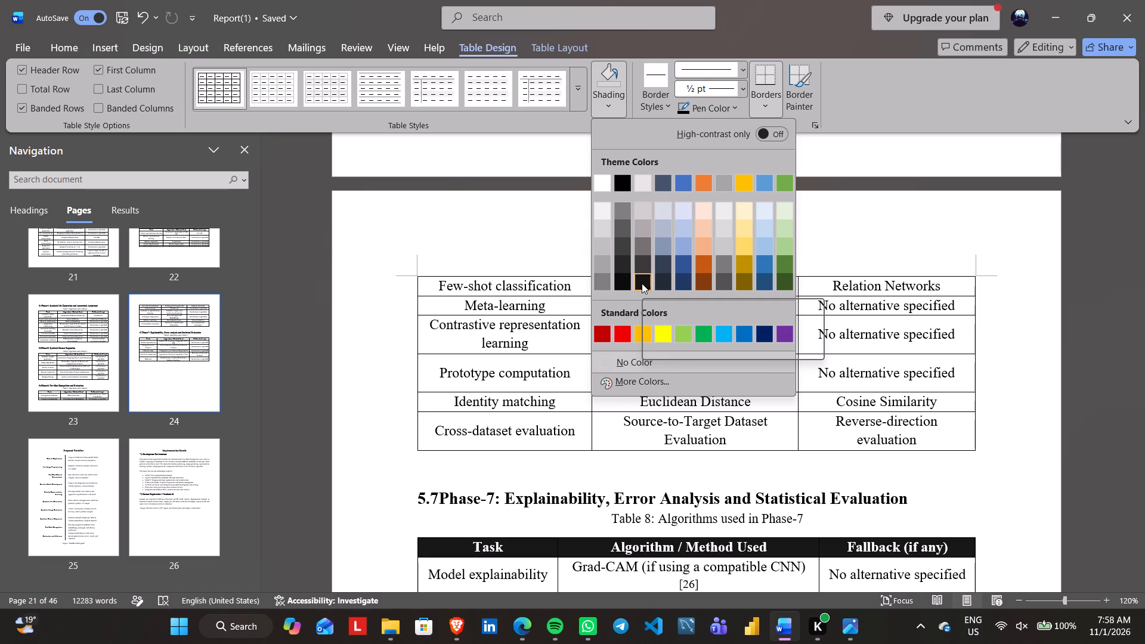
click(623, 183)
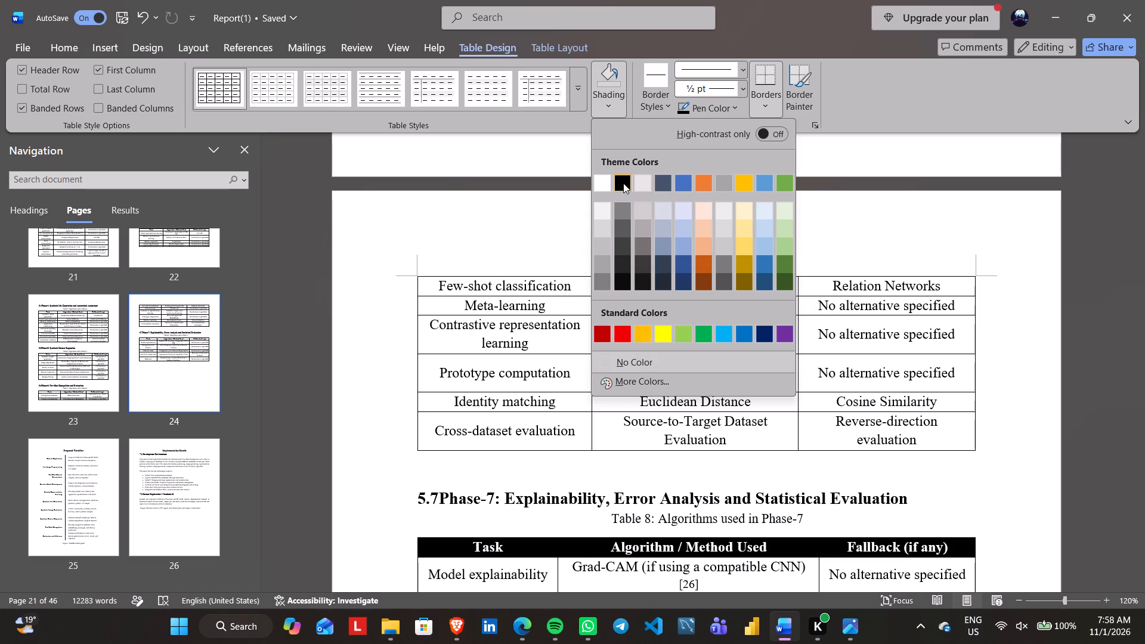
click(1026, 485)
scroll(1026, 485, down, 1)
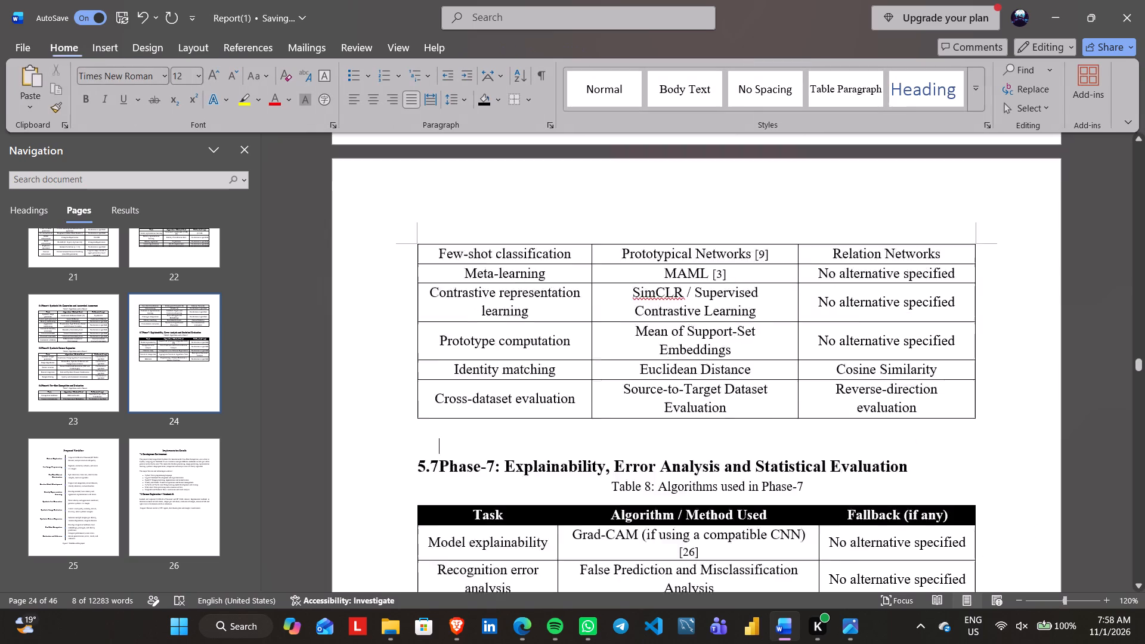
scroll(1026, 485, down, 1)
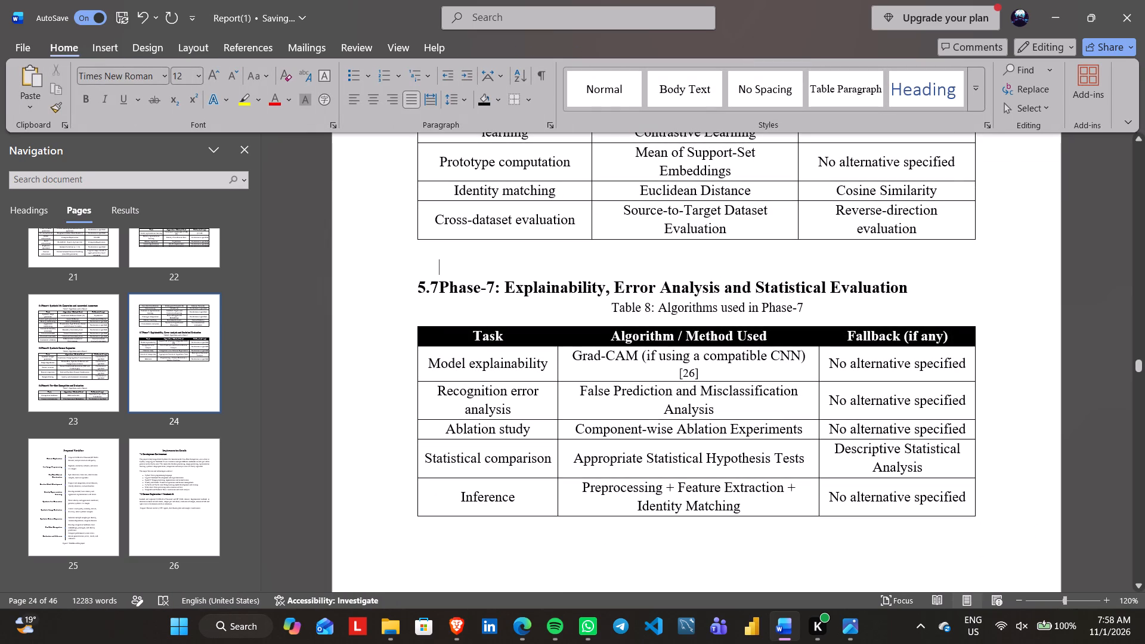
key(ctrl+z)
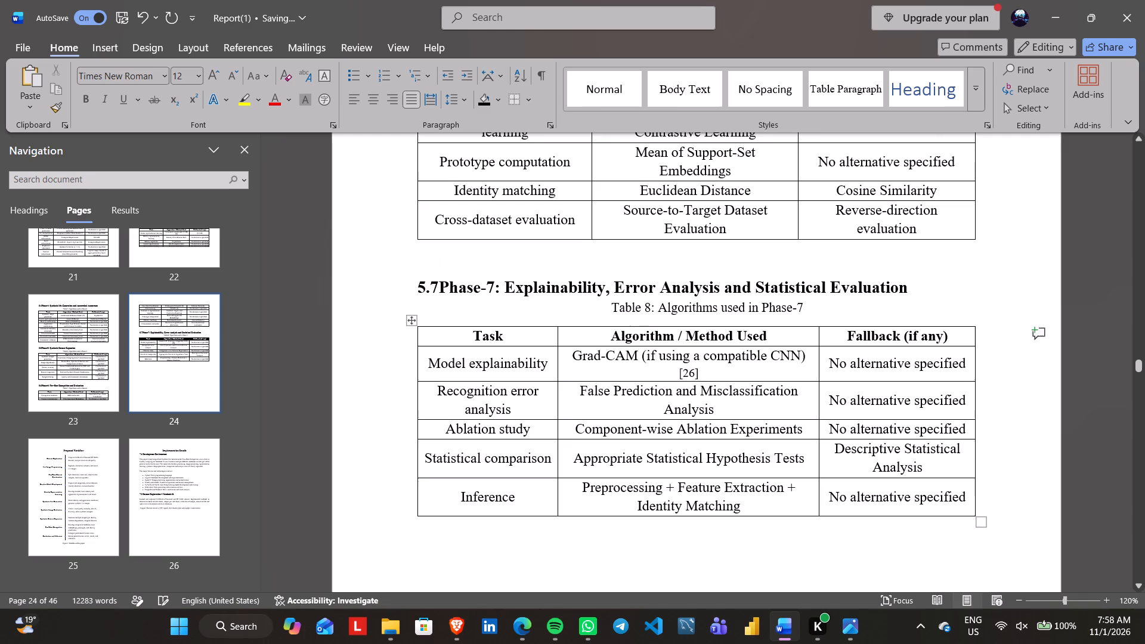
Review the report layout from Table 8 through the workflow, implementation and references pages, and return to the table of content entries.
scroll(1026, 485, up, 1)
click(989, 402)
scroll(989, 402, up, 1)
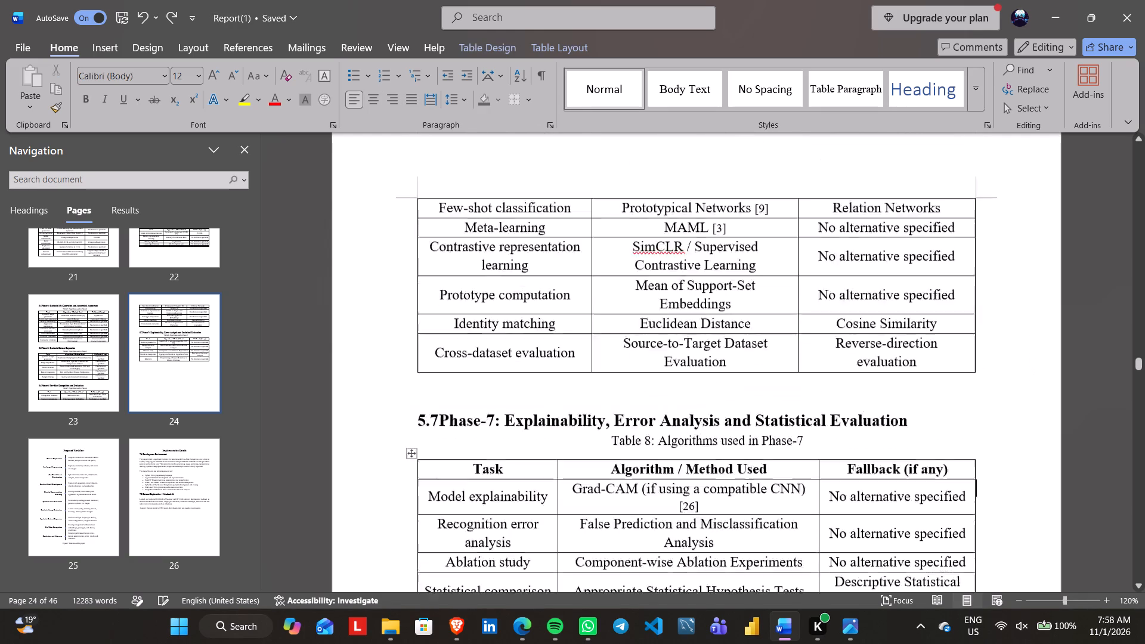
scroll(989, 402, up, 1)
scroll(989, 402, down, 3)
scroll(989, 402, up, 2)
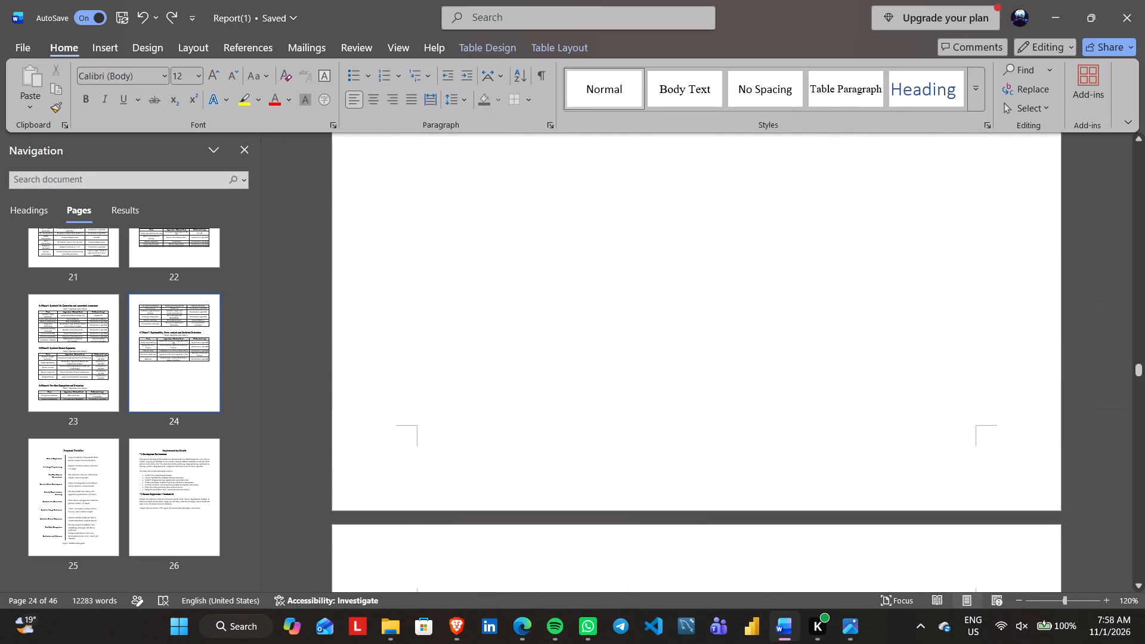
scroll(989, 402, down, 2)
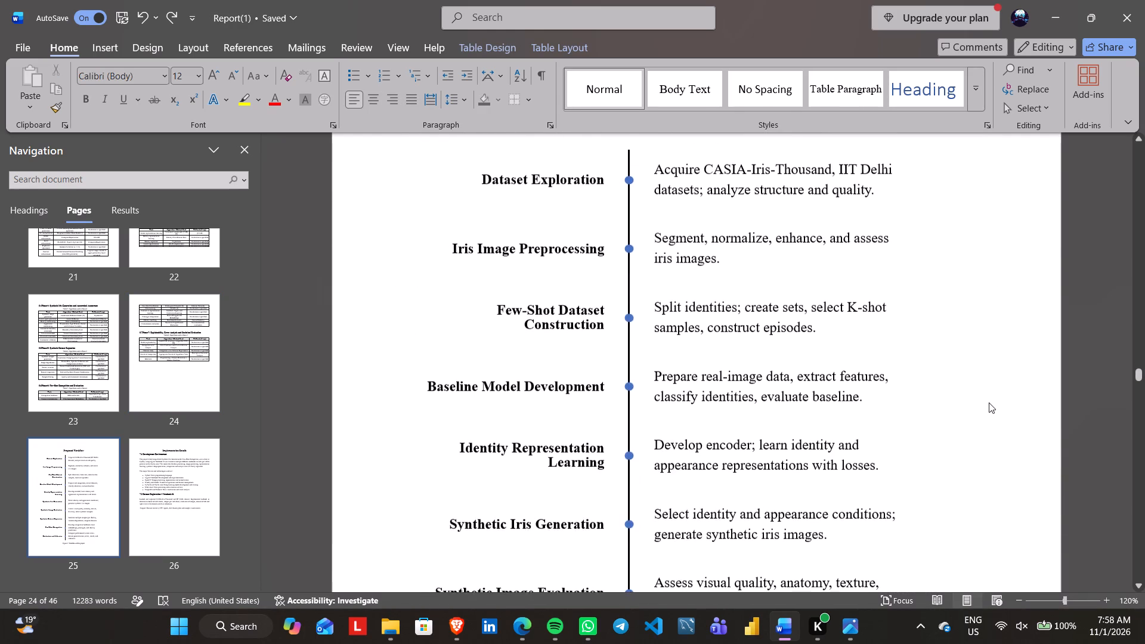
scroll(989, 402, down, 7)
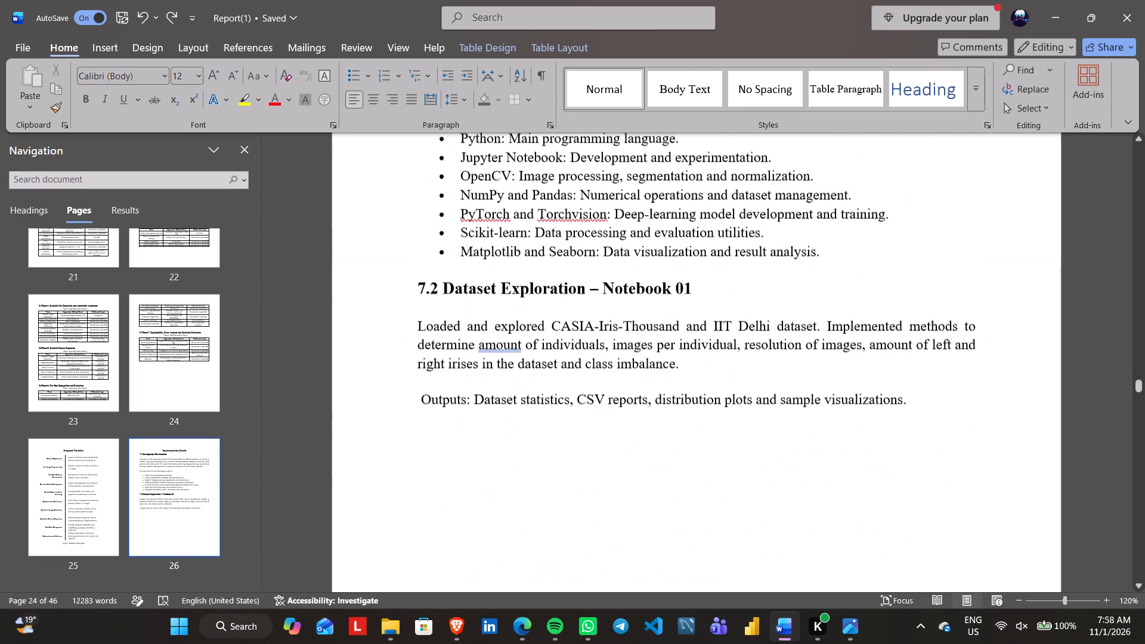
scroll(989, 402, down, 4)
scroll(989, 402, down, 19)
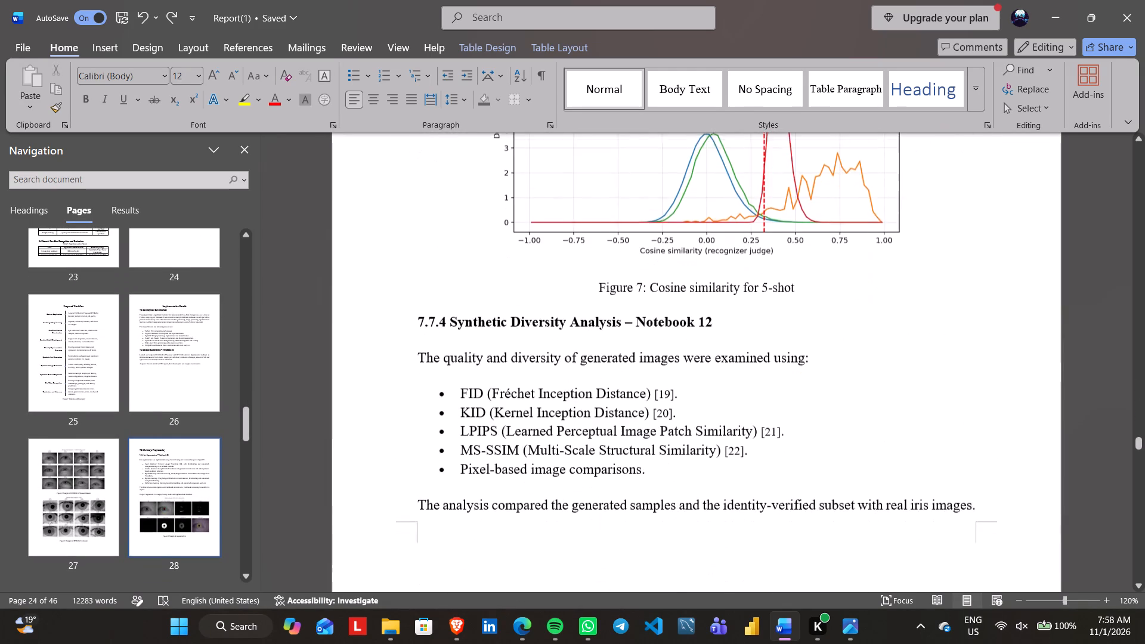
scroll(989, 402, down, 17)
scroll(989, 402, down, 9)
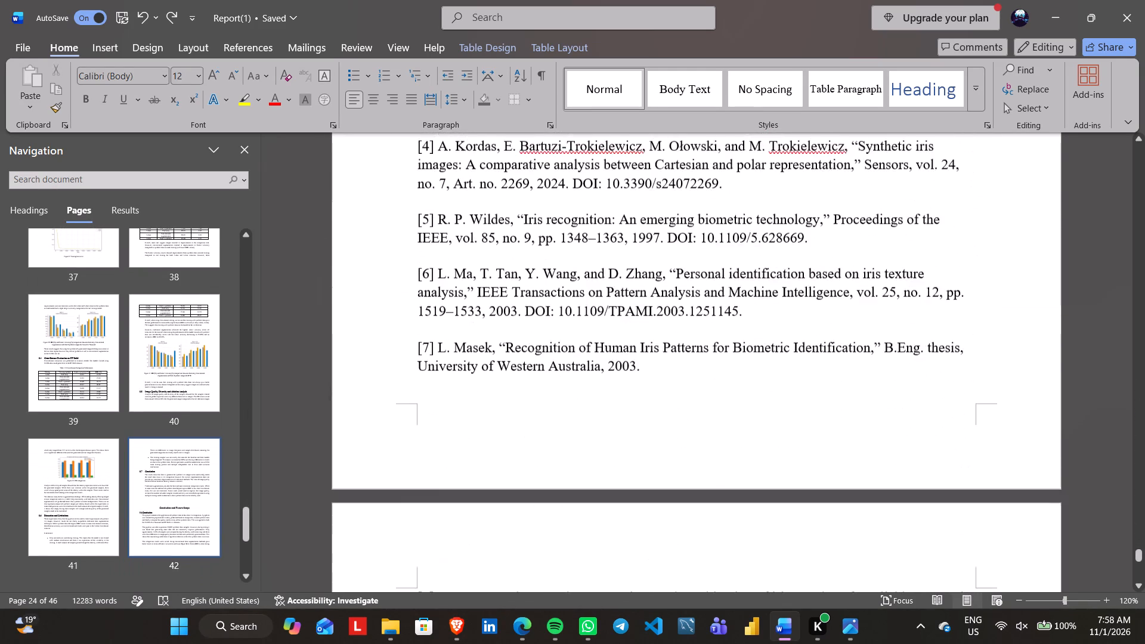
scroll(989, 402, up, 20)
scroll(989, 402, up, 20)
scroll(989, 402, up, 20)
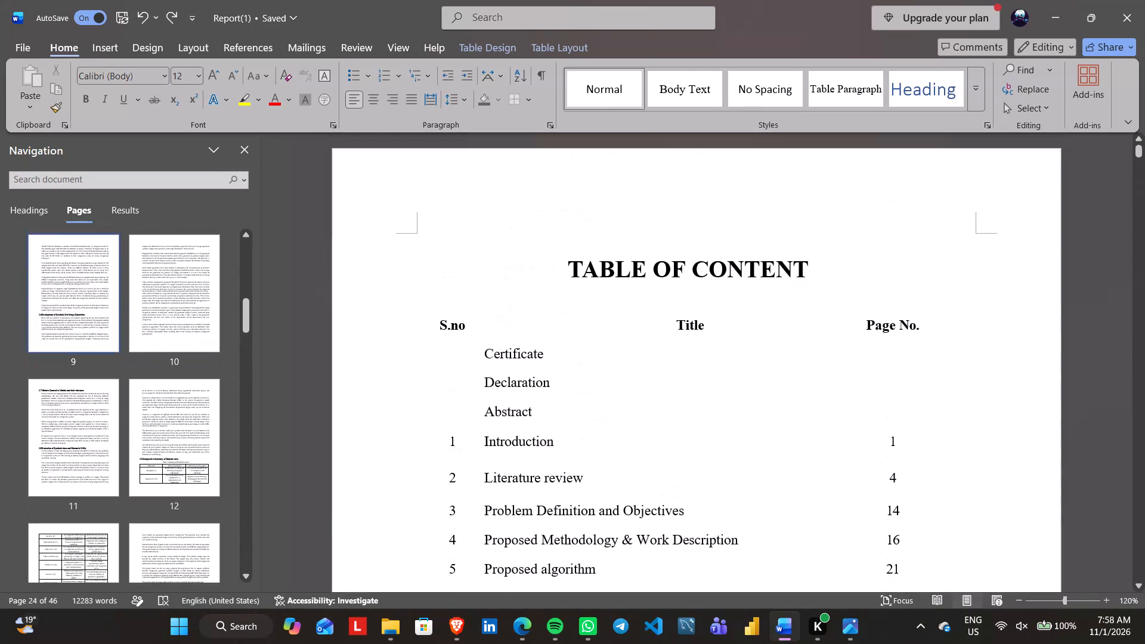
scroll(765, 420, down, 1)
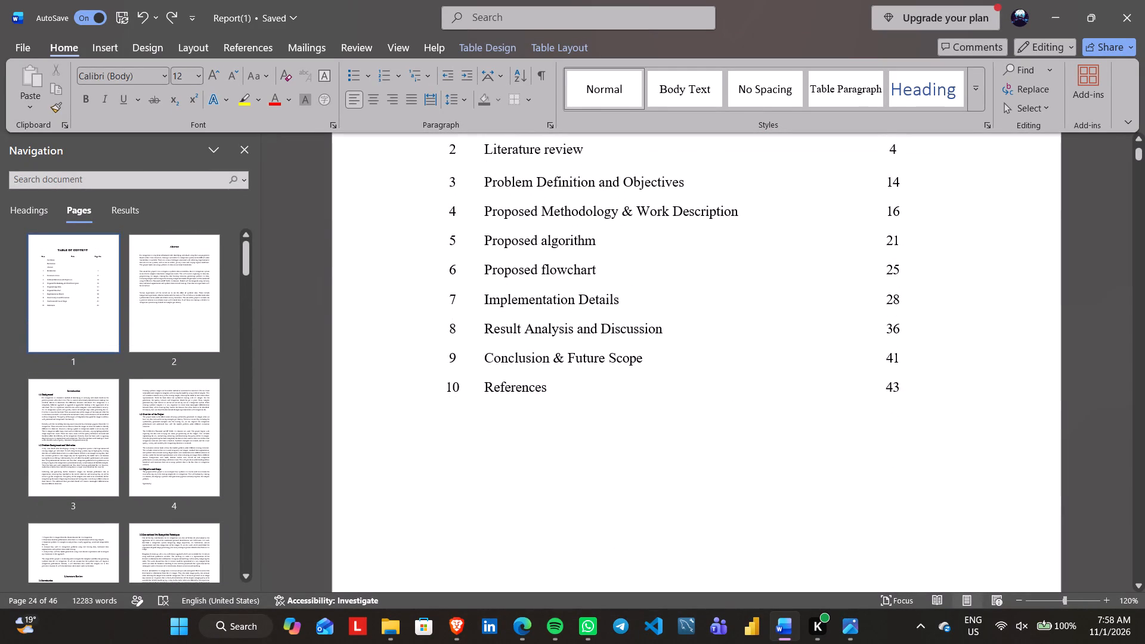
Rename the chapter 6 entry in the table of content from Proposed flowchart to "Proposed Workflow".
double_click(574, 270)
text(workflow)
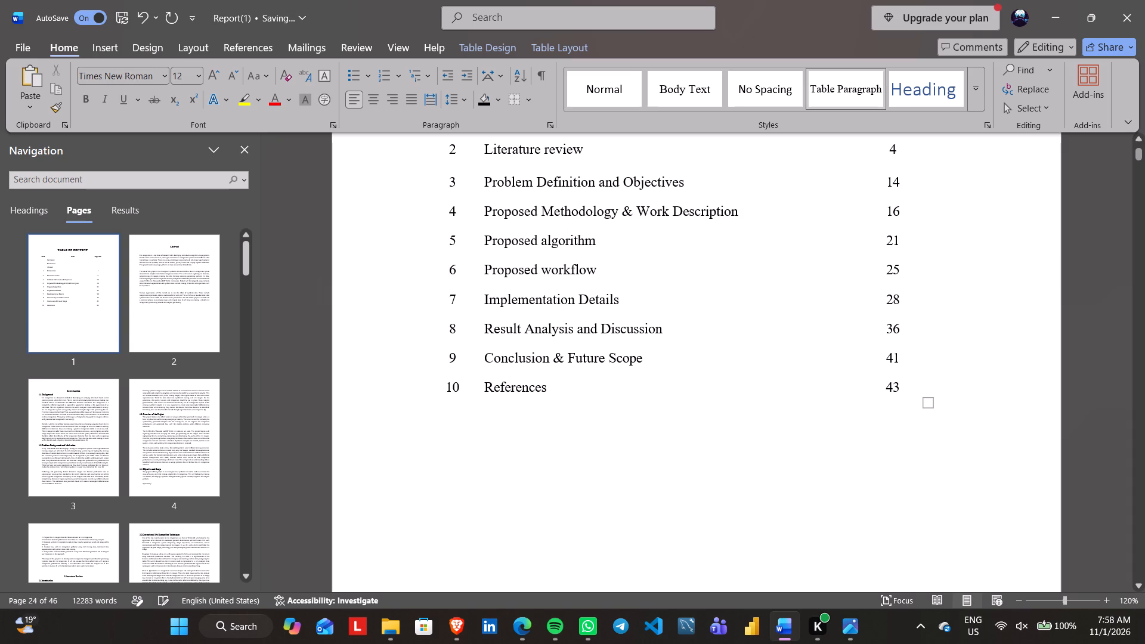
click(549, 271)
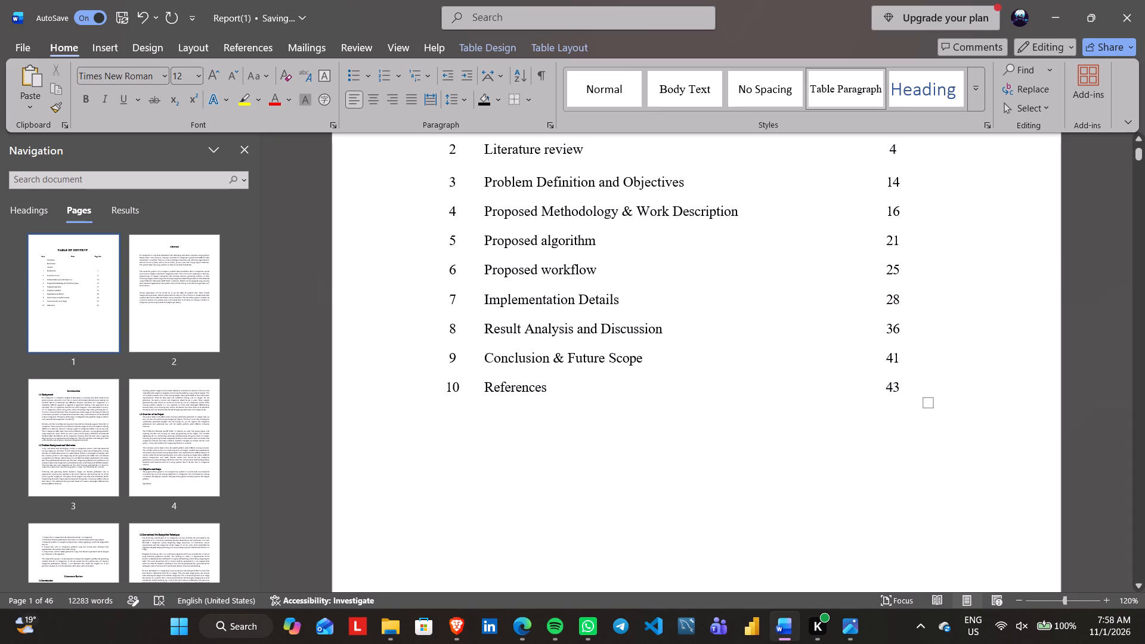
key(BackSpace)
key(shift+w)
Apply All Borders to the entire table of content table.
scroll(549, 271, up, 4)
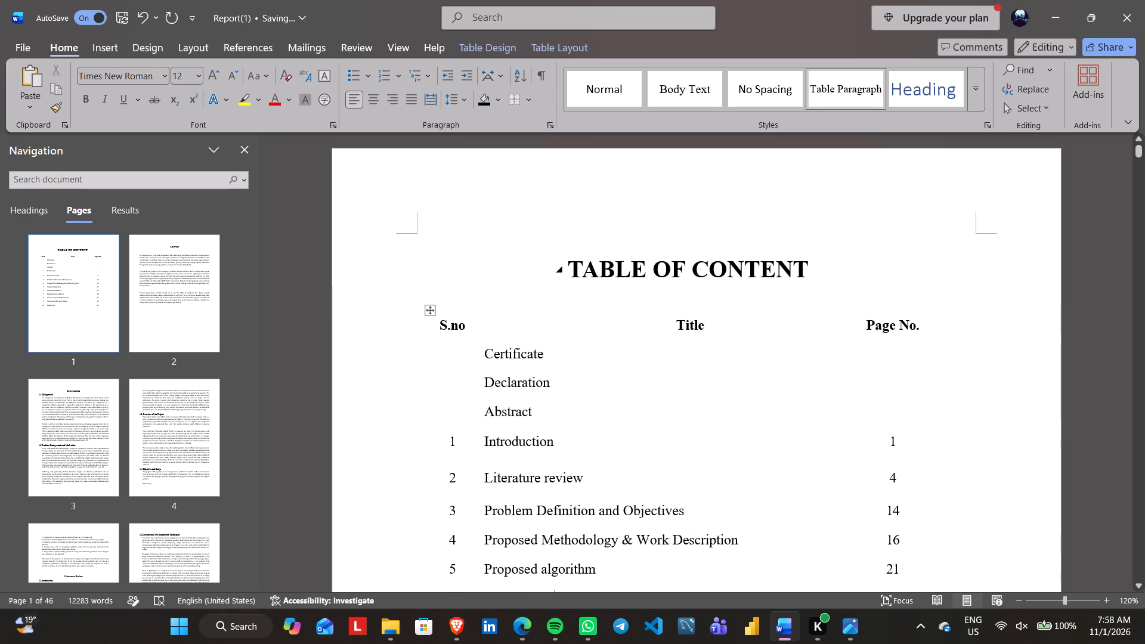
scroll(645, 367, down, 1)
click(430, 234)
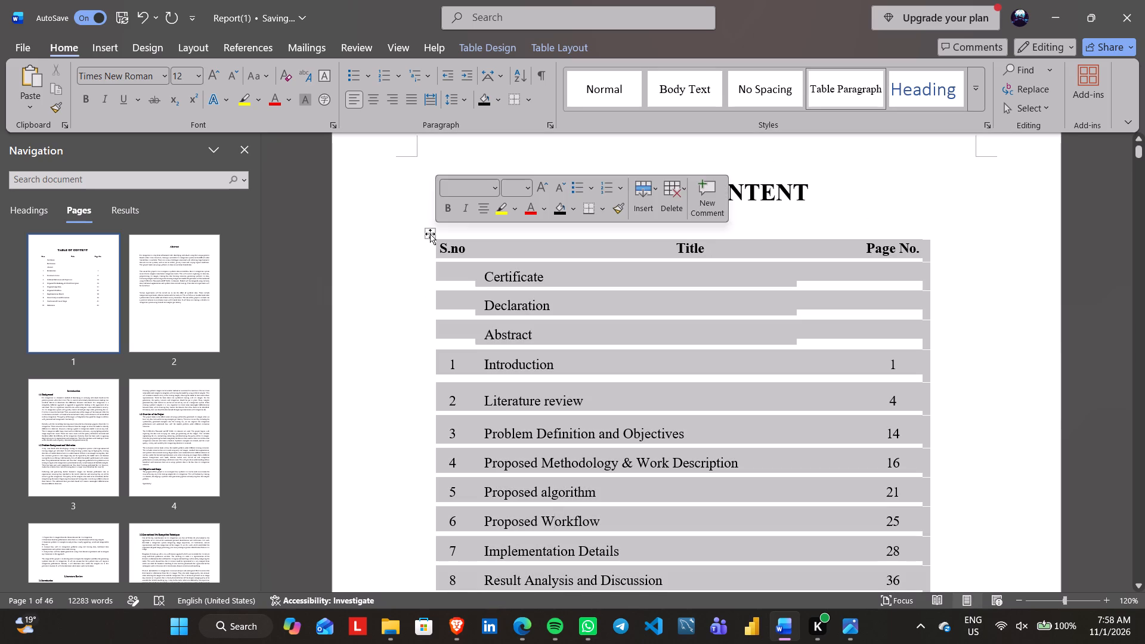
click(555, 38)
click(500, 41)
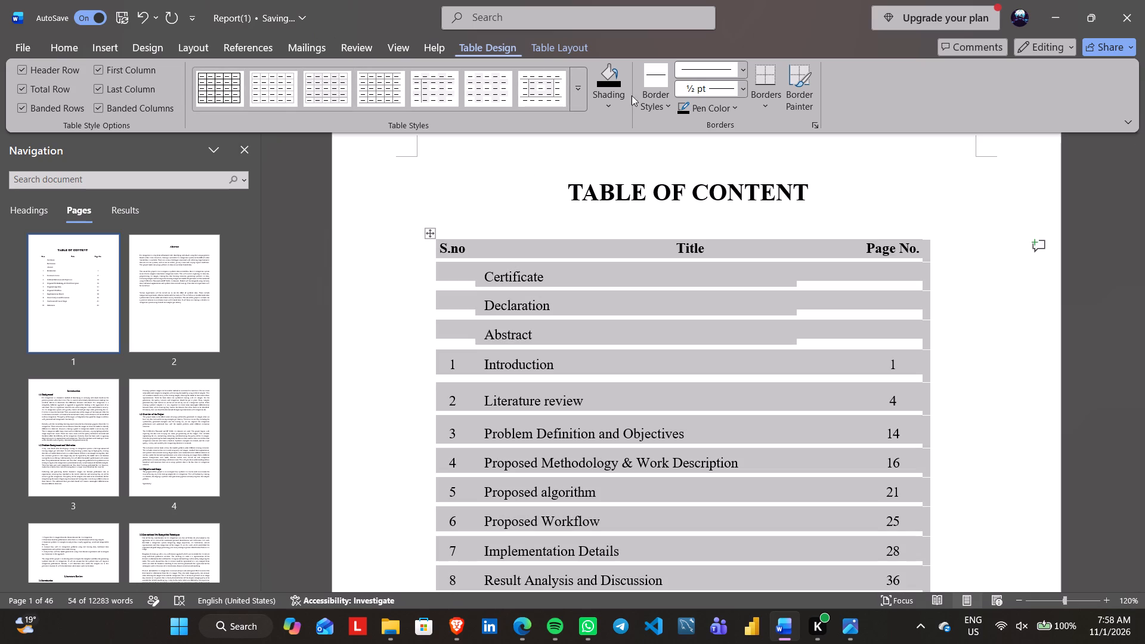
click(764, 103)
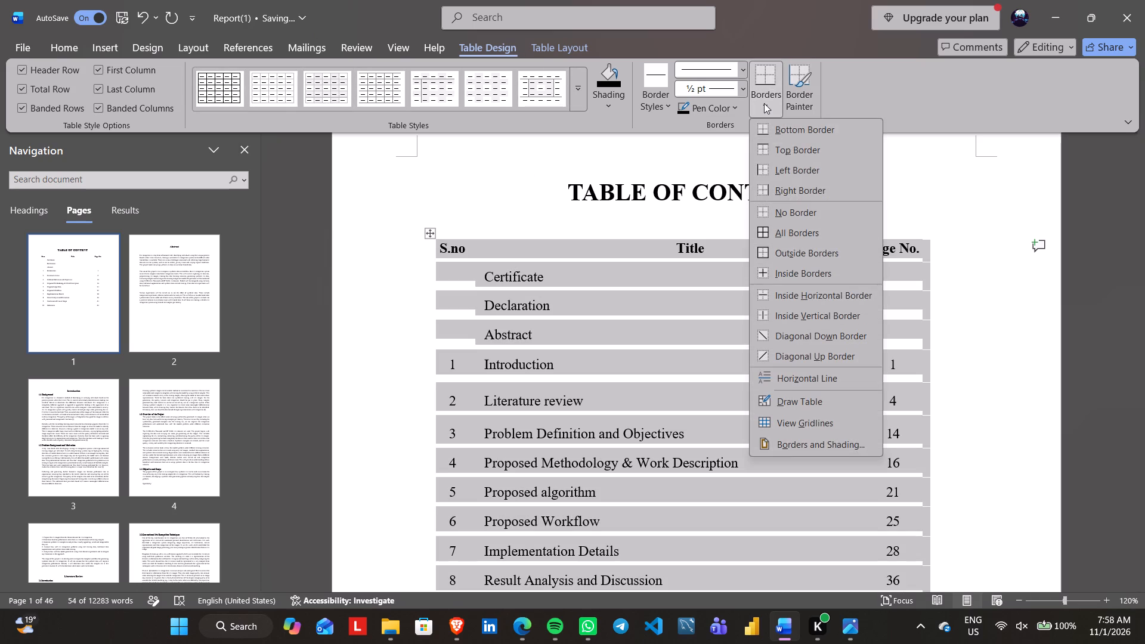
click(827, 236)
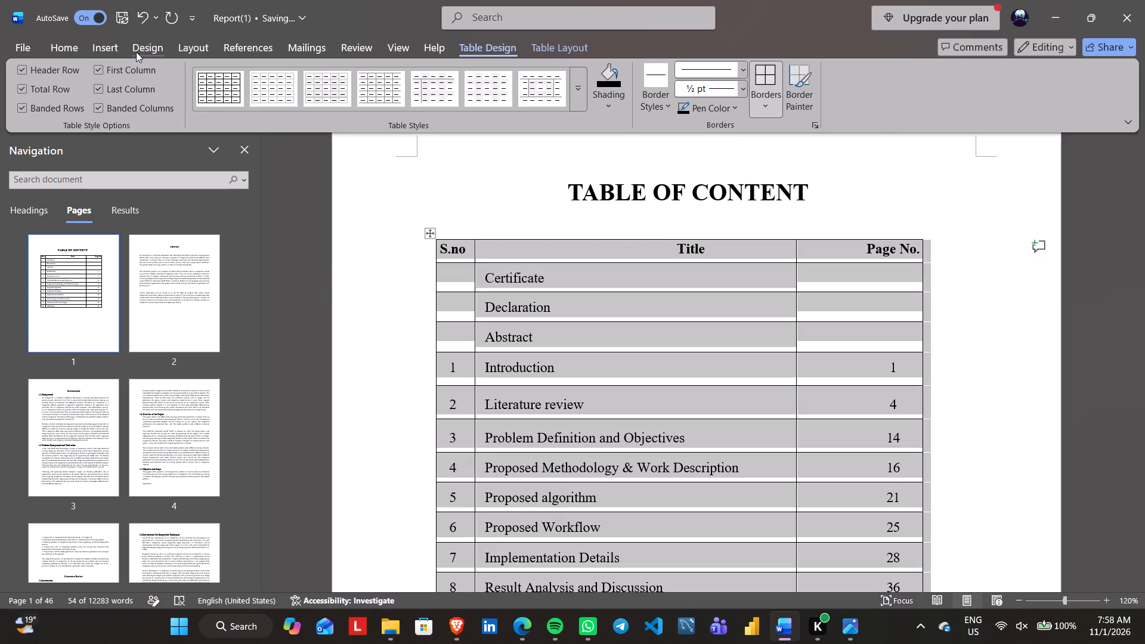
Try several cell alignments on the whole table of content table, settle on centred both horizontally and vertically, and check the table.
click(558, 49)
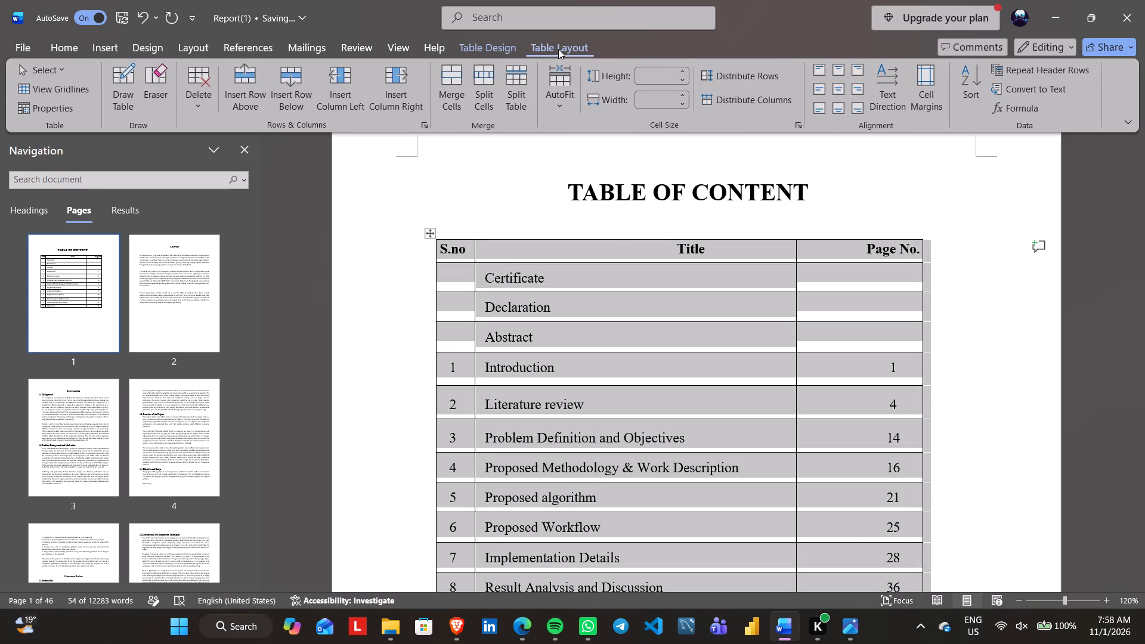
click(839, 88)
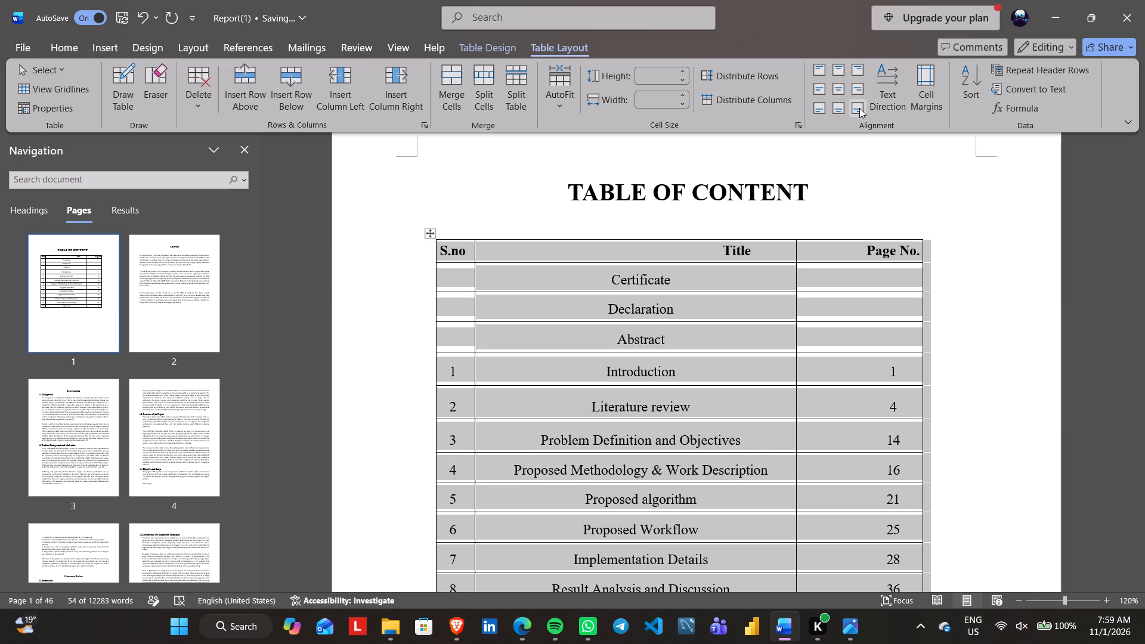
click(859, 108)
click(825, 91)
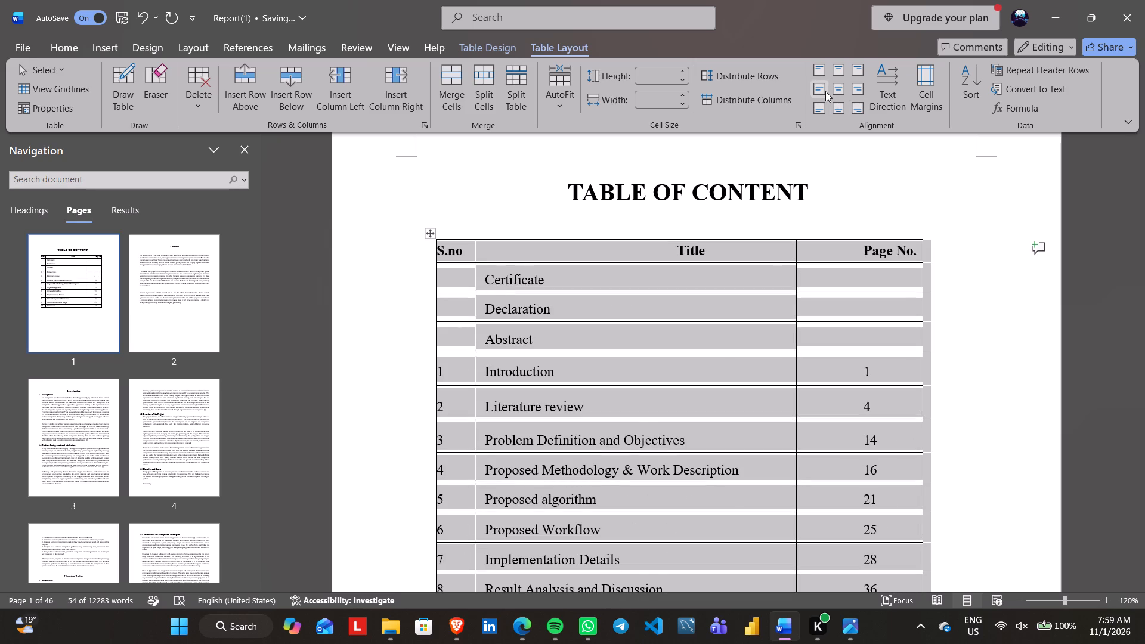
click(838, 72)
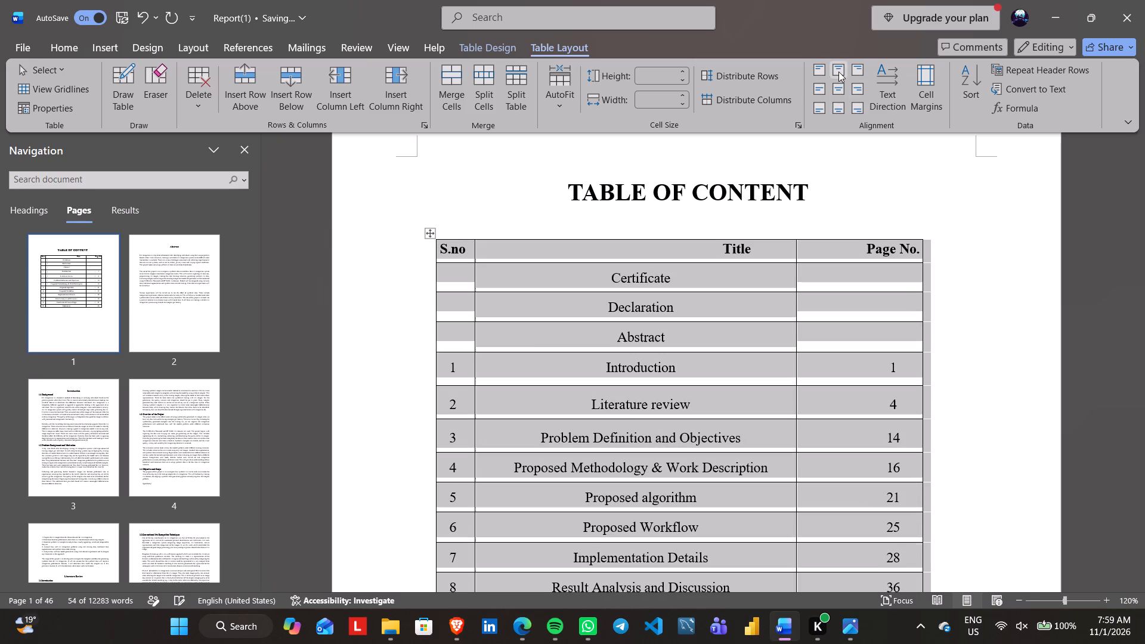
click(840, 89)
click(1013, 360)
scroll(1013, 360, down, 1)
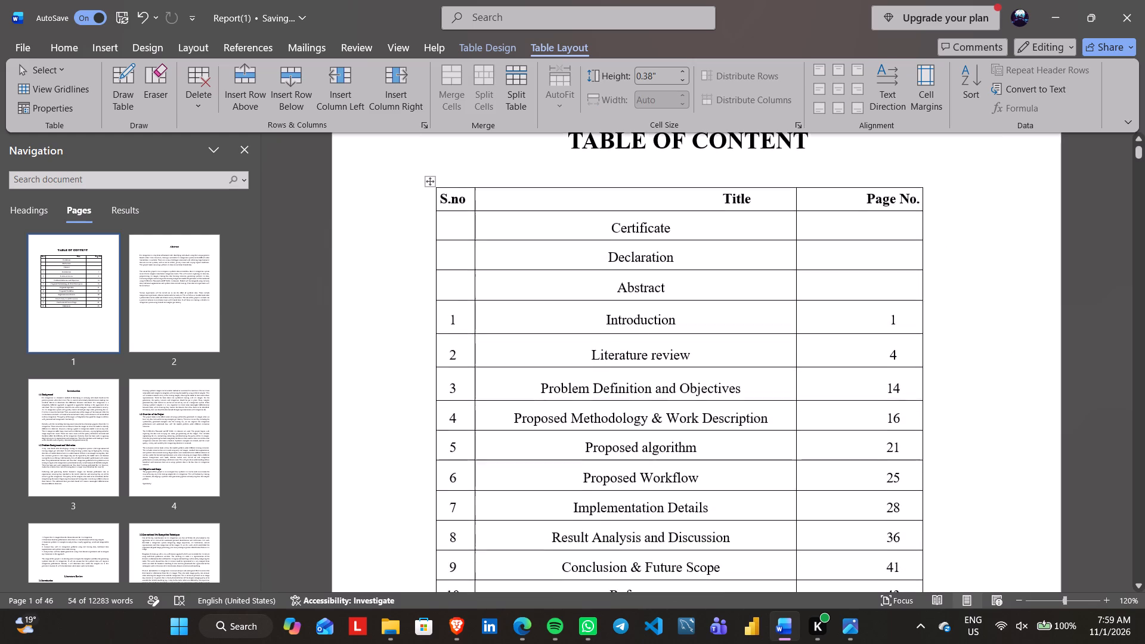
scroll(1013, 360, down, 2)
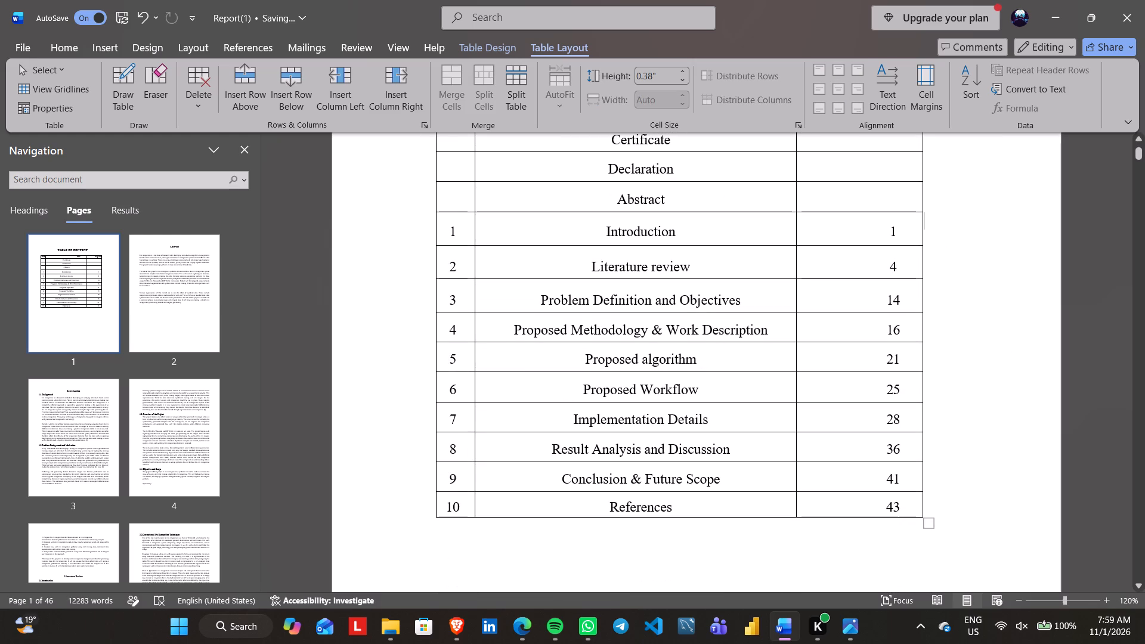
scroll(1013, 360, up, 1)
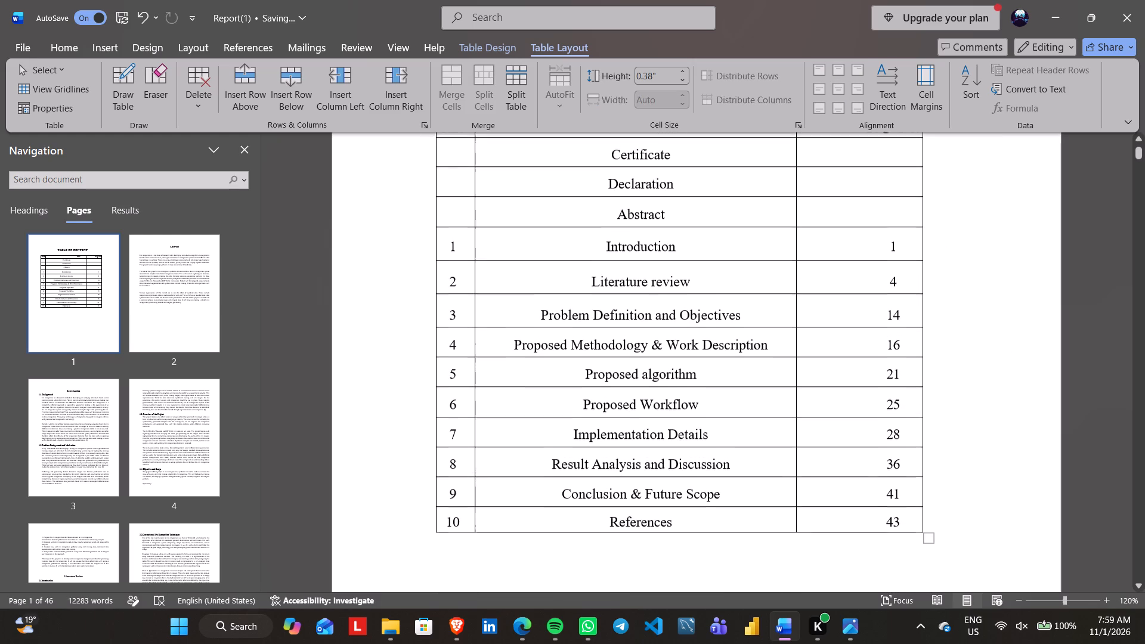
scroll(1013, 360, up, 2)
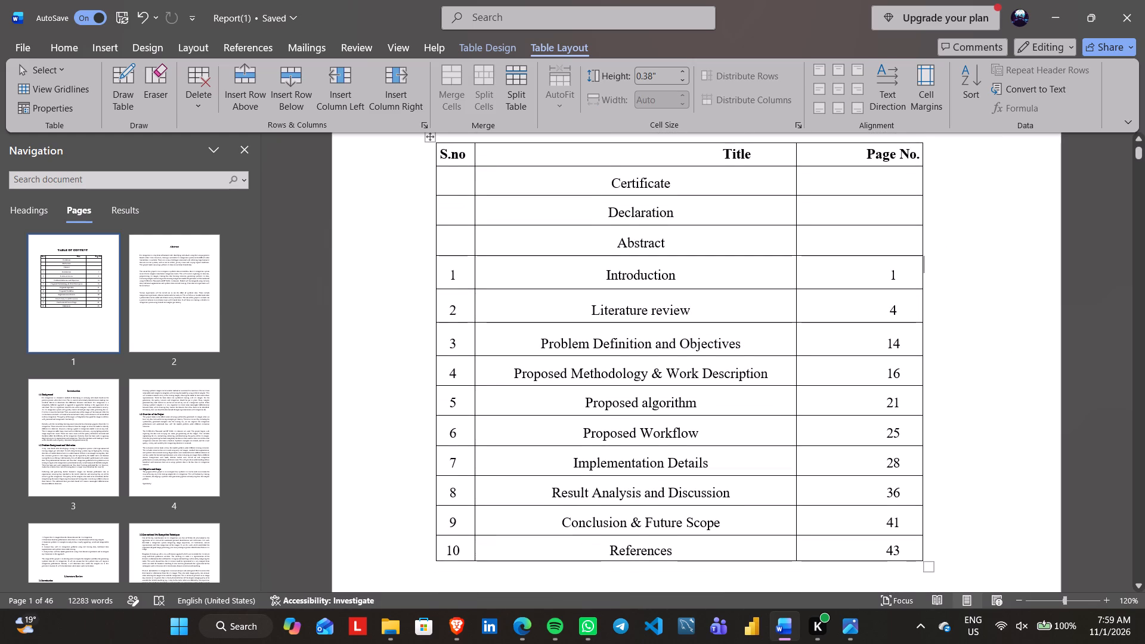
Save the report.
key(ctrl+s)
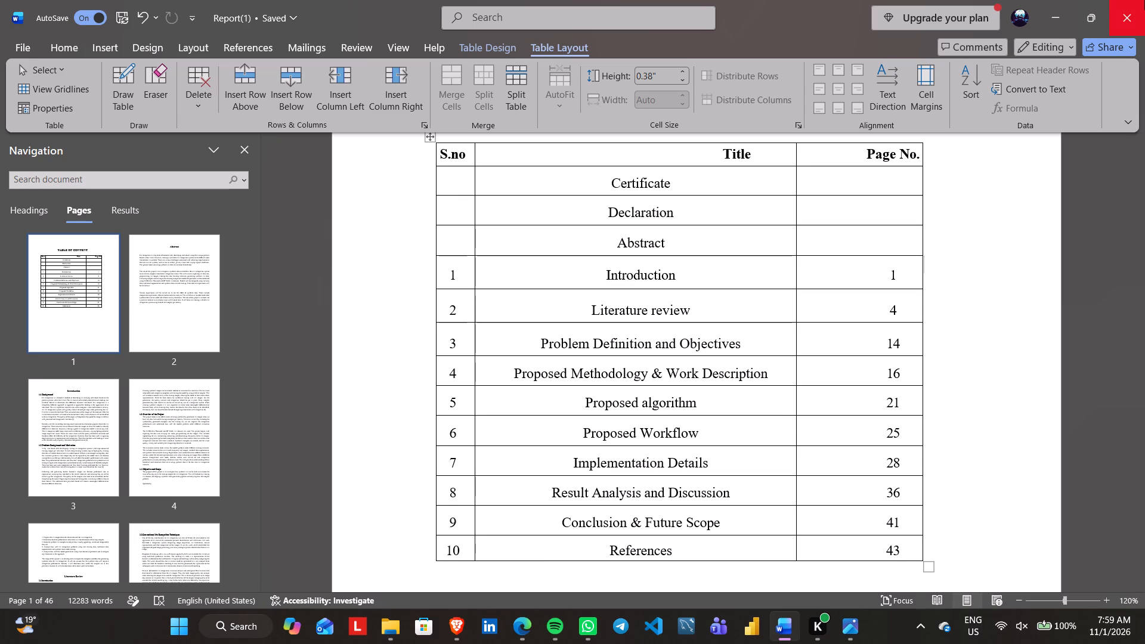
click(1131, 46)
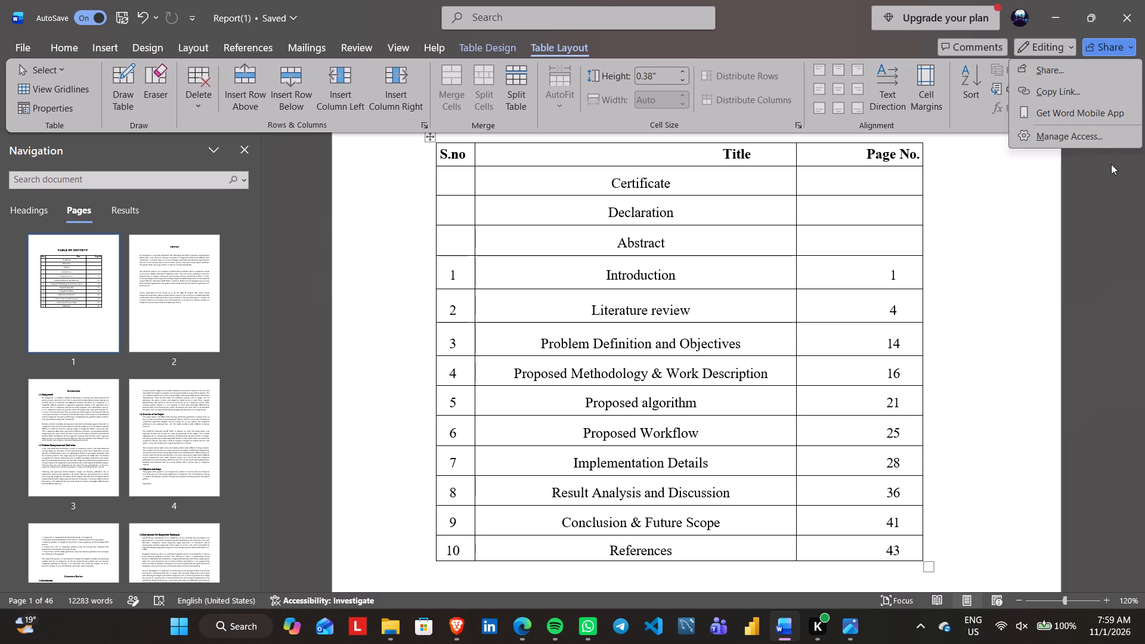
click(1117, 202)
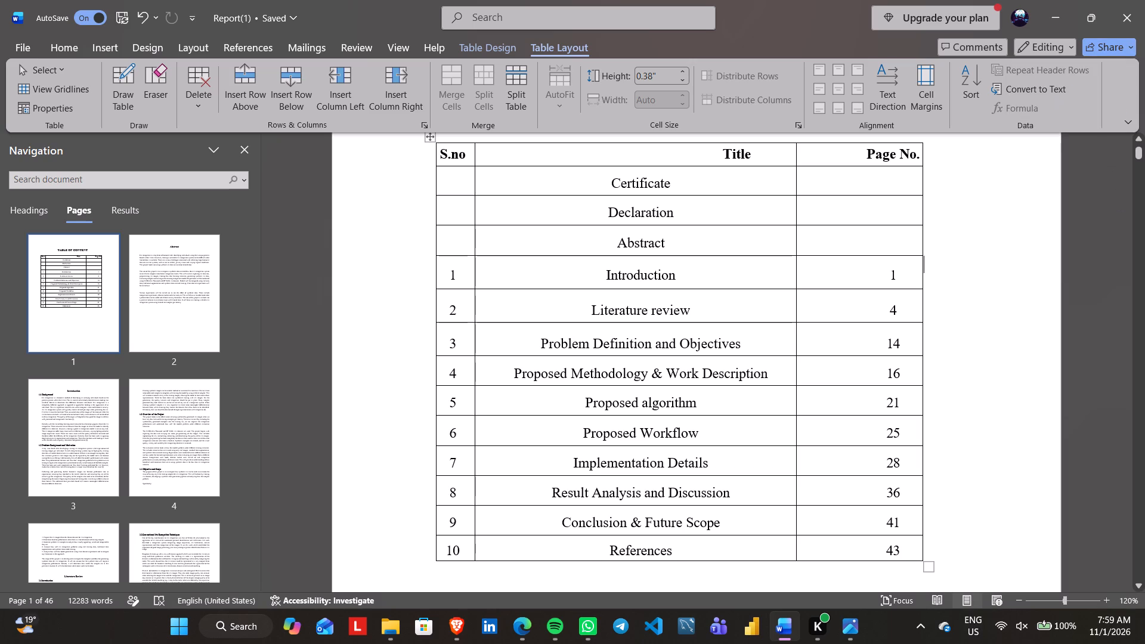